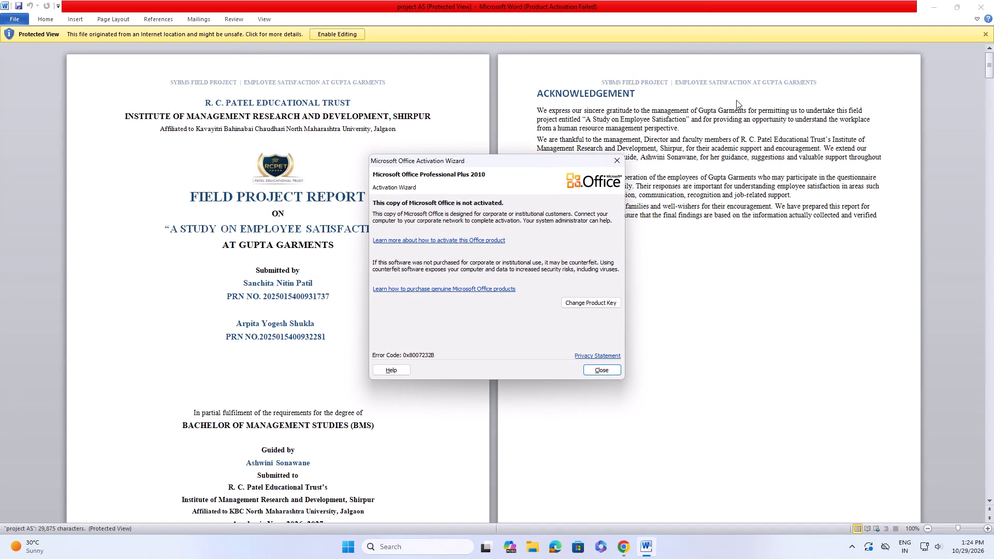
Dismiss the activation wizard and enable editing of the protected project report.
{"action": "left_click", "coordinate": [621, 161]}
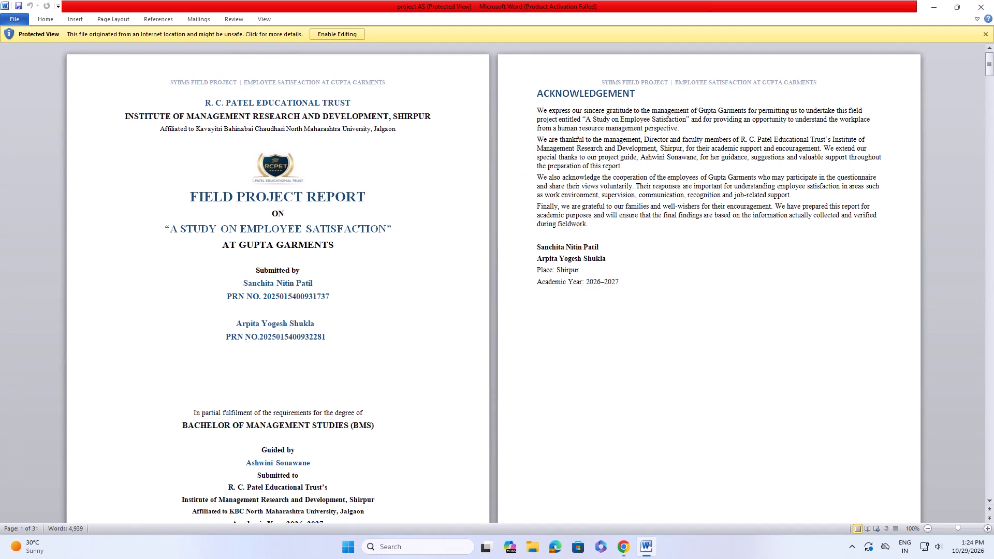
{"action": "left_click_drag", "start_coordinate": [536, 90], "coordinate": [677, 92]}
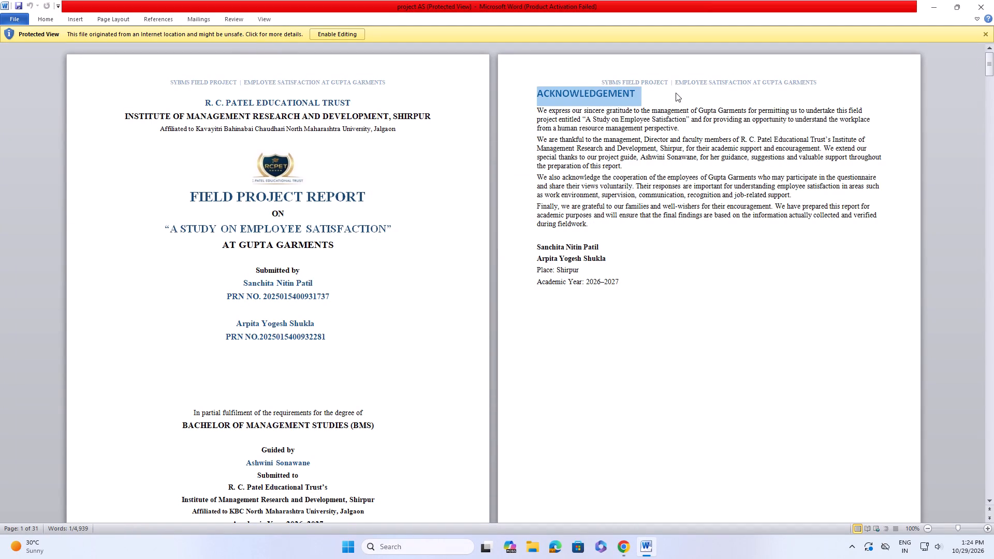
{"action": "left_click", "coordinate": [338, 32]}
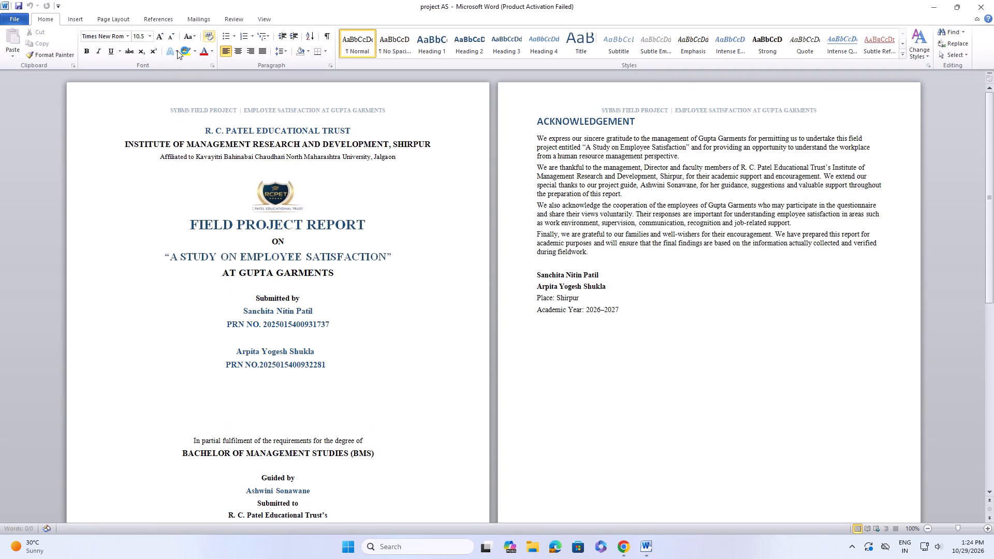
Change the font of the ACKNOWLEDGEMENT heading on page 2 to Roman, agreeing to use that font anyway.
{"action": "left_click", "coordinate": [101, 17]}
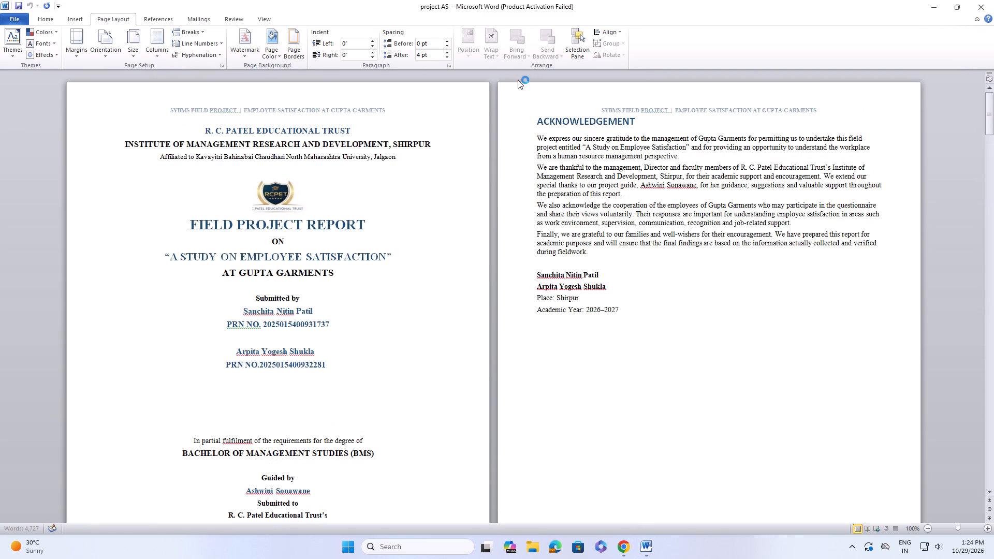
{"action": "left_click_drag", "start_coordinate": [533, 122], "coordinate": [660, 113]}
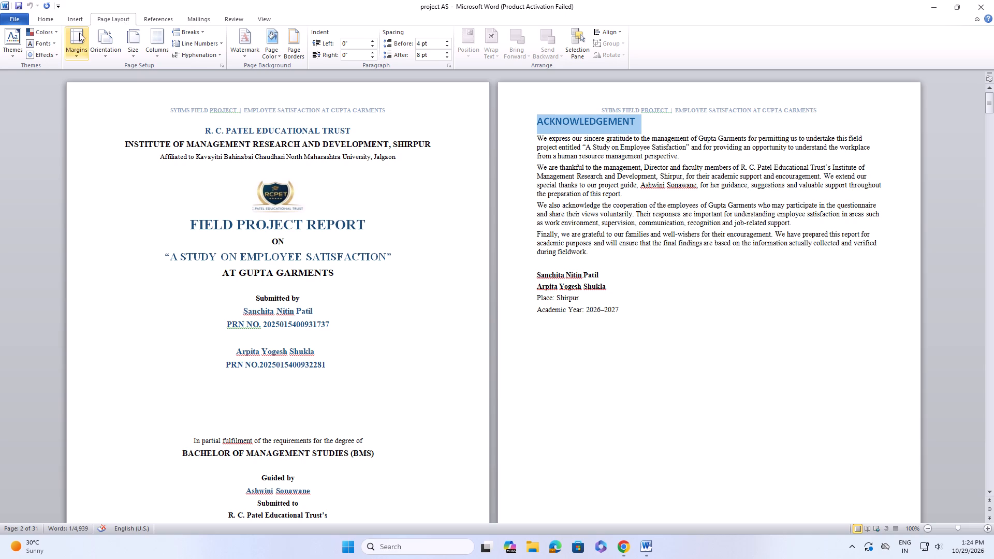
{"action": "left_click", "coordinate": [42, 16]}
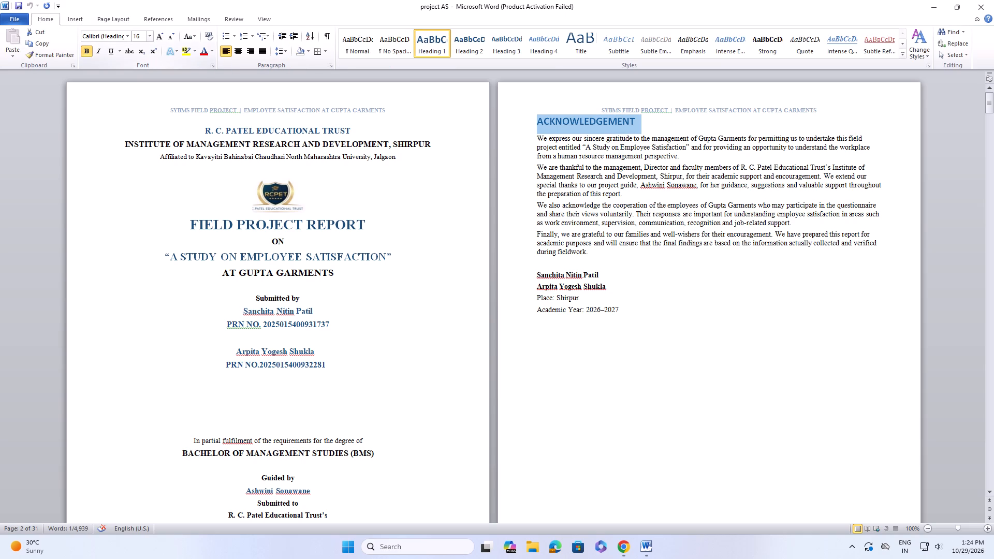
{"action": "left_click", "coordinate": [148, 38]}
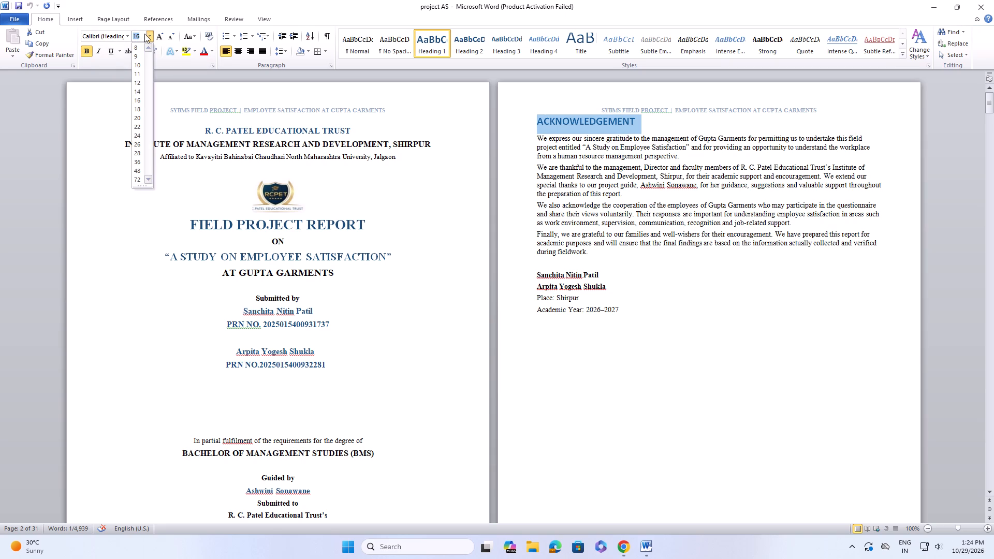
{"action": "left_click", "coordinate": [126, 34]}
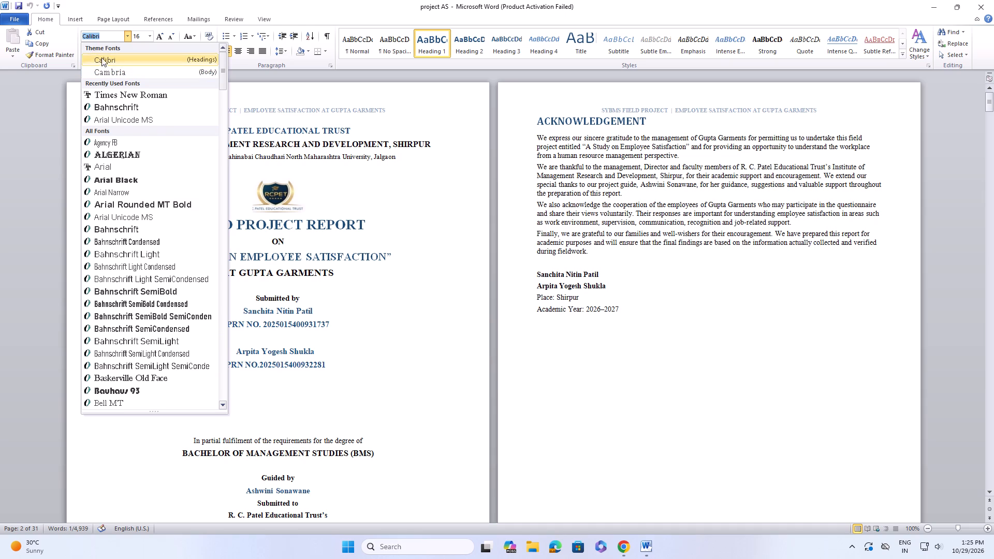
{"action": "left_click", "coordinate": [128, 32]}
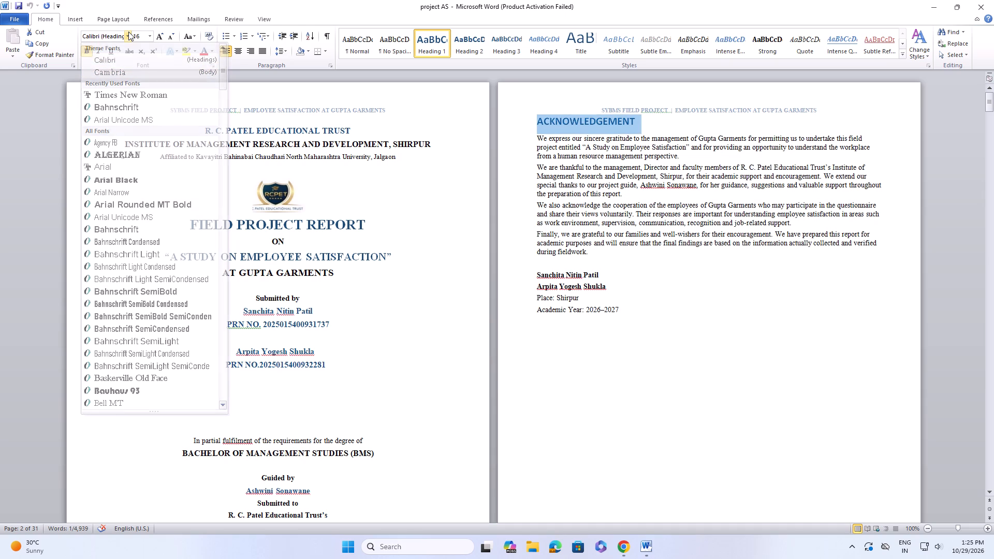
{"action": "left_click", "coordinate": [128, 32]}
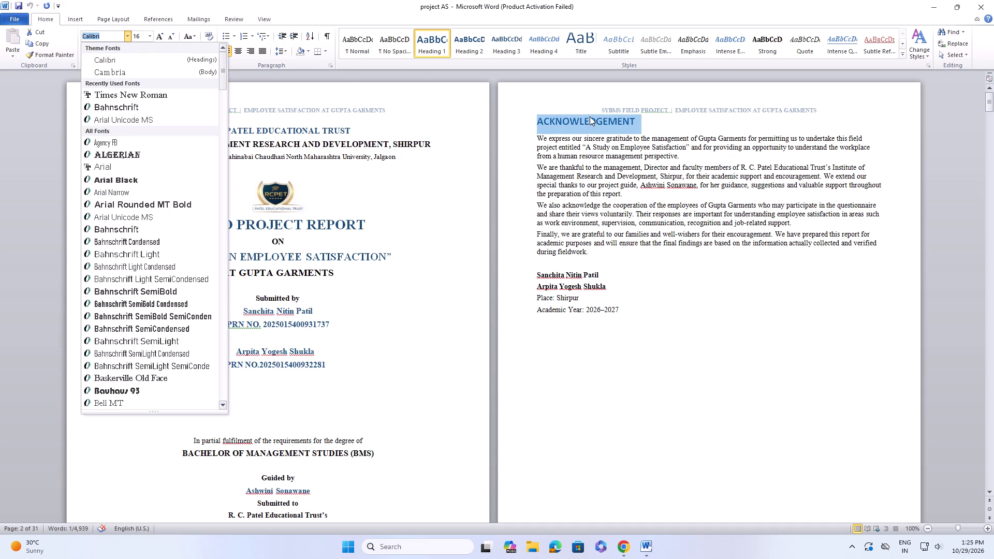
{"action": "left_click", "coordinate": [101, 27]}
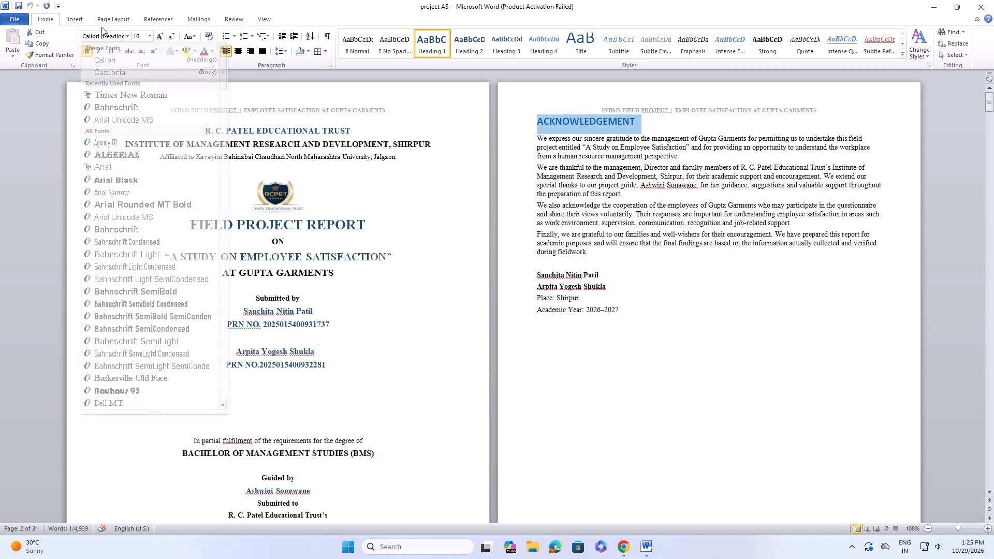
{"action": "left_click", "coordinate": [128, 33]}
{"action": "key", "text": "BackSpace"}
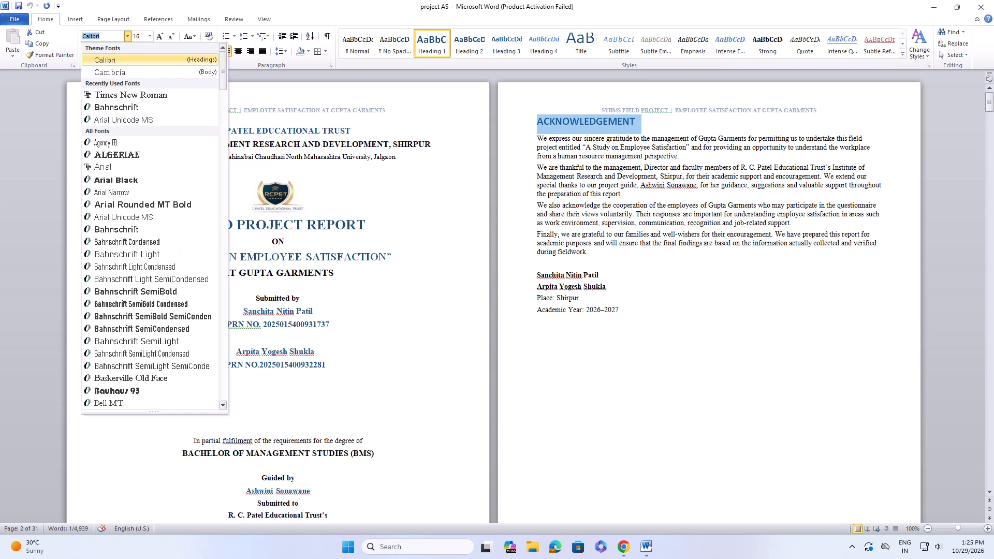
{"action": "key", "text": "r"}
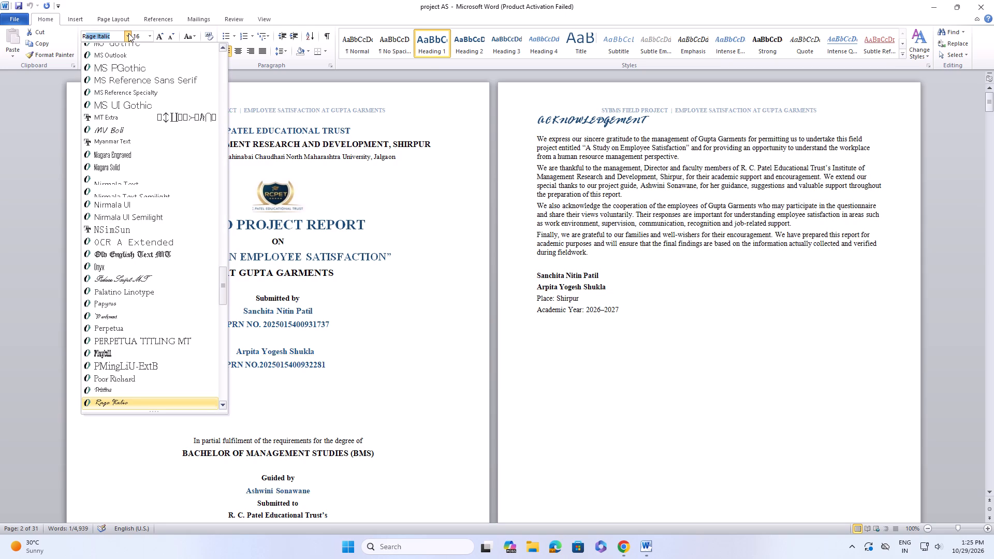
{"action": "key", "text": "o"}
{"action": "type", "text": "MAN"}
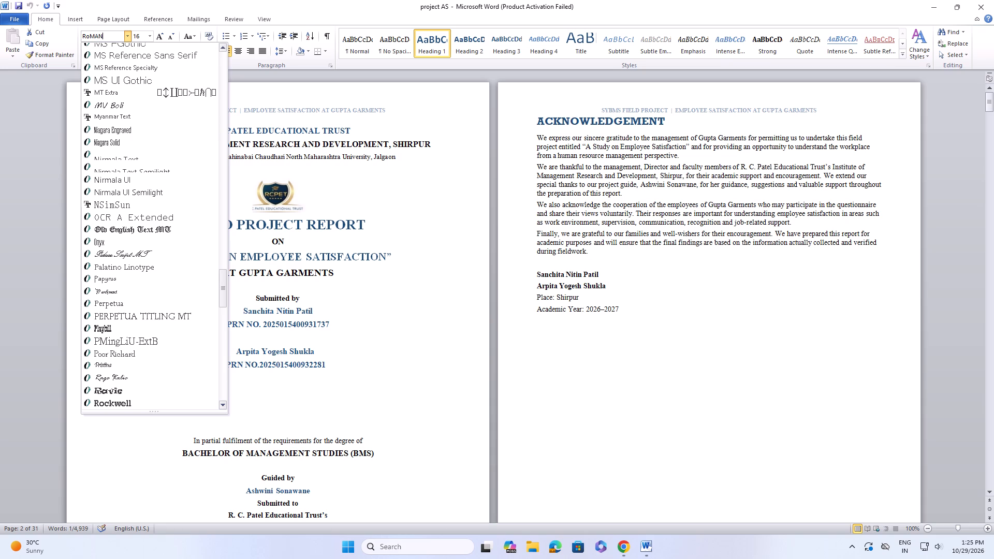
{"action": "scroll", "coordinate": [145, 55], "scroll_direction": "up", "scroll_amount": 20}
{"action": "scroll", "coordinate": [145, 55], "scroll_direction": "up", "scroll_amount": 8}
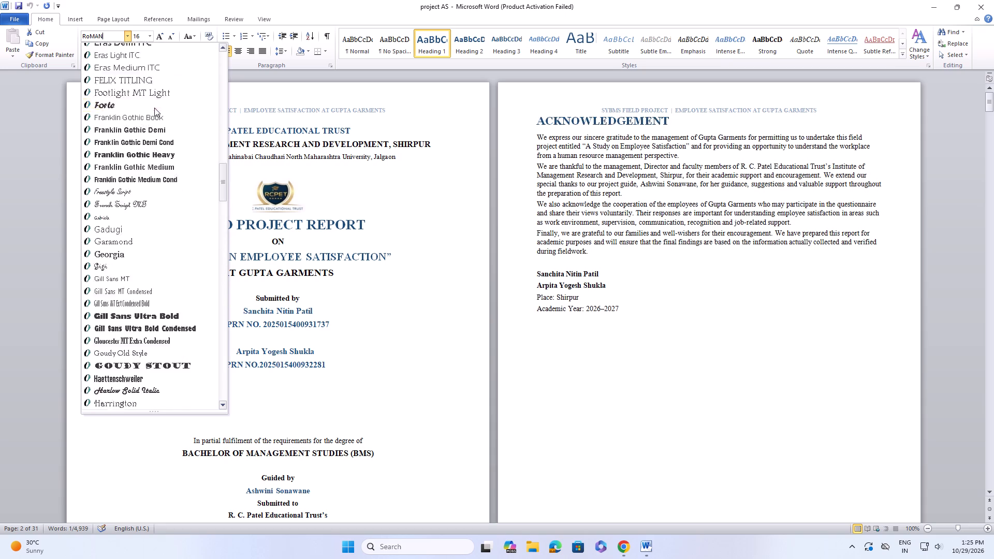
{"action": "scroll", "coordinate": [154, 108], "scroll_direction": "up", "scroll_amount": 19}
{"action": "scroll", "coordinate": [122, 82], "scroll_direction": "up", "scroll_amount": 3}
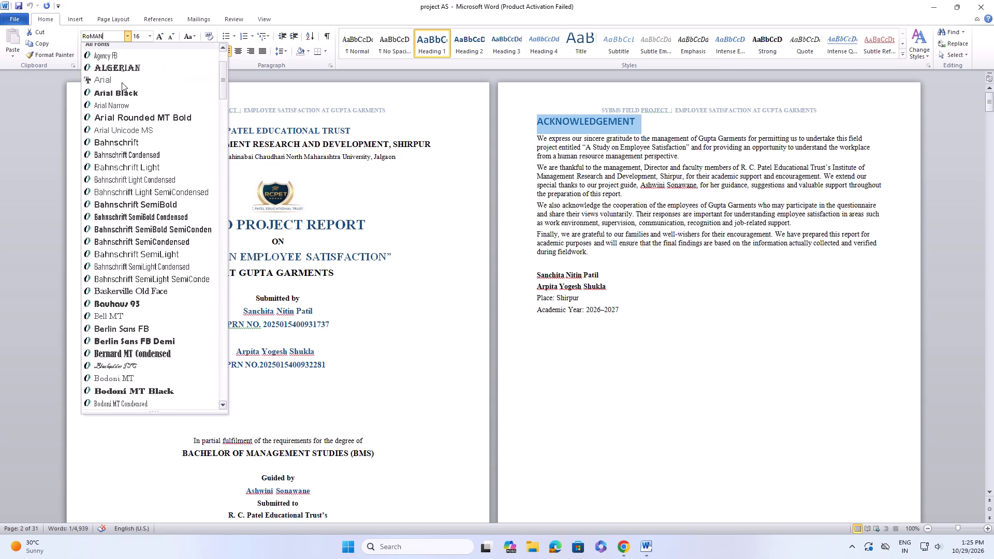
{"action": "scroll", "coordinate": [122, 82], "scroll_direction": "up", "scroll_amount": 20}
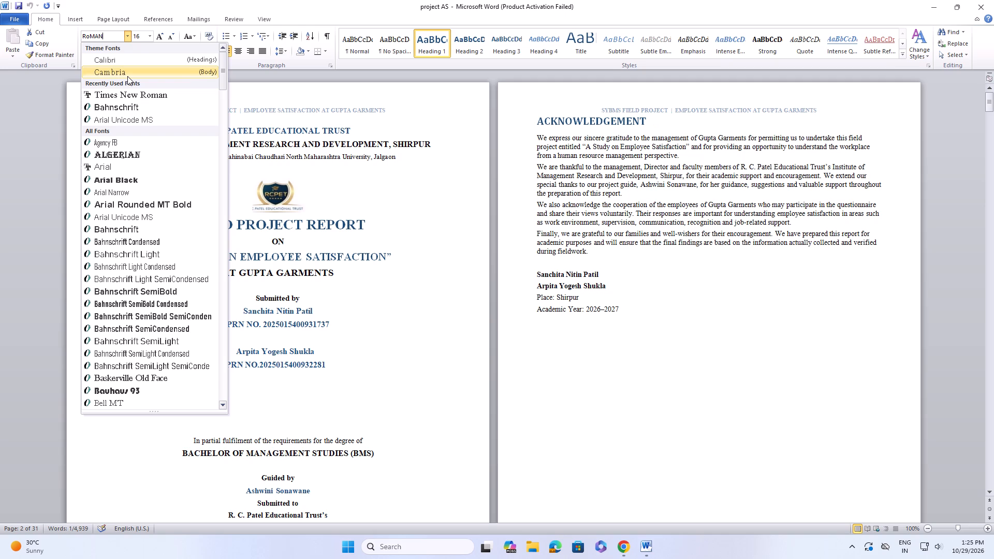
{"action": "left_click", "coordinate": [114, 33]}
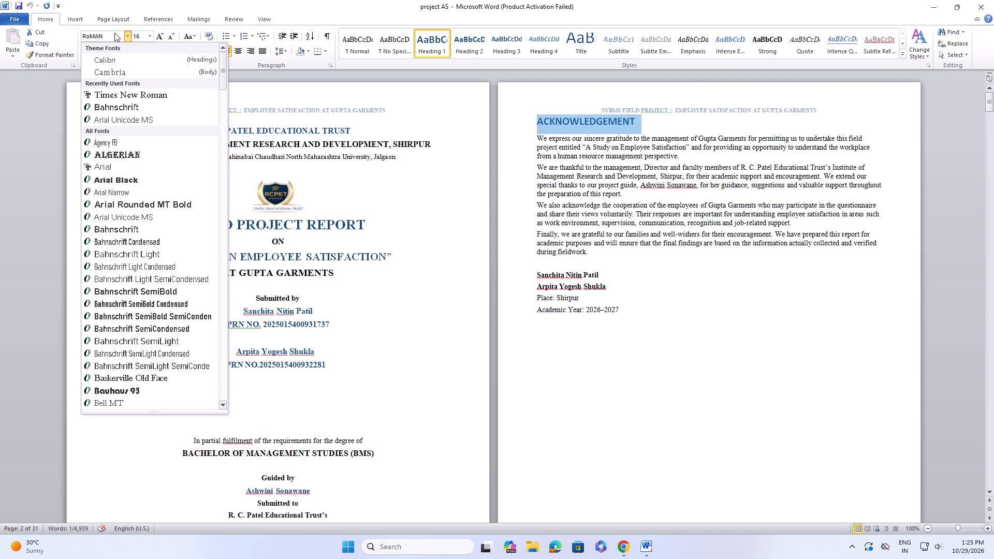
{"action": "left_click", "coordinate": [113, 32]}
{"action": "key", "text": "BackSpace"}
{"action": "key", "text": "BackSpace"}
{"action": "key", "text": "BackSpace"}
{"action": "key", "text": "comma"}
{"action": "key", "text": "BackSpace"}
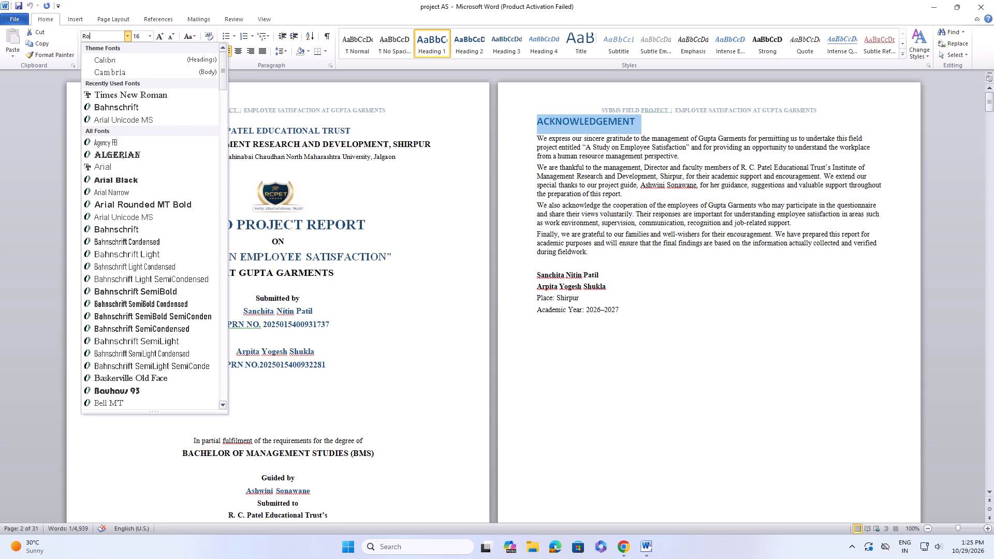
{"action": "type", "text": "MS"}
{"action": "key", "text": "BackSpace"}
{"action": "key", "text": "BackSpace"}
{"action": "key", "text": "m"}
{"action": "type", "text": "an"}
{"action": "left_click", "coordinate": [154, 35]}
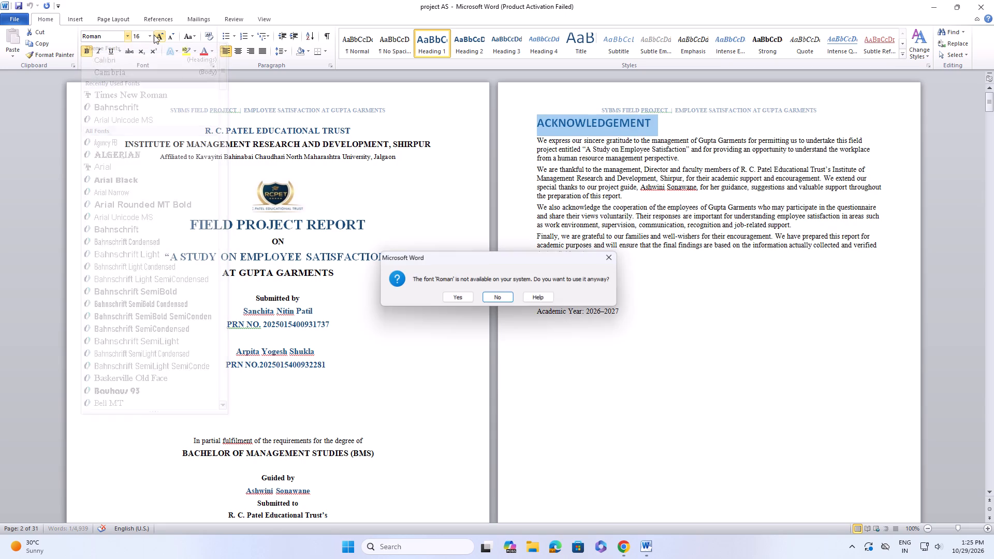
{"action": "left_click", "coordinate": [455, 299]}
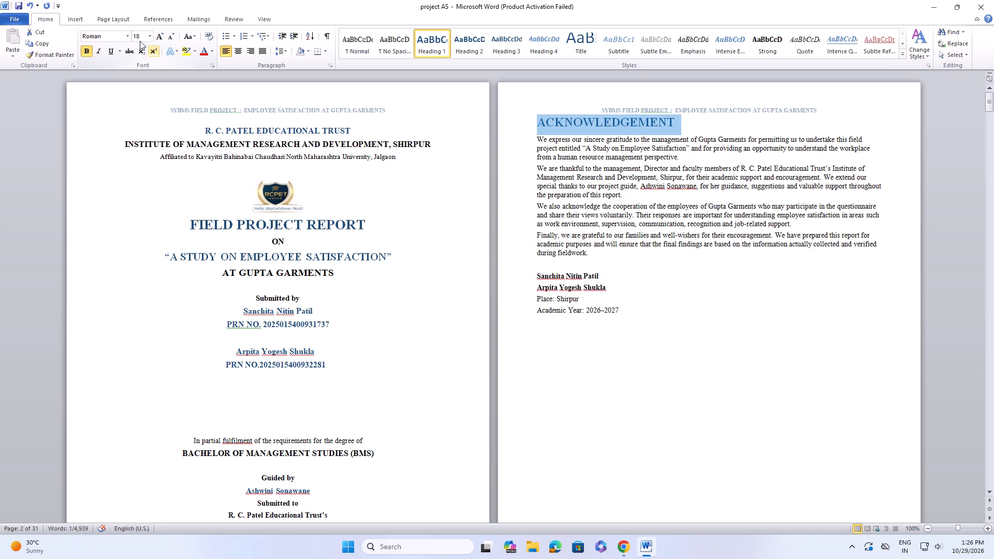
Set the font size of the ACKNOWLEDGEMENT heading to 22.
{"action": "left_click", "coordinate": [123, 36]}
{"action": "left_click", "coordinate": [125, 36]}
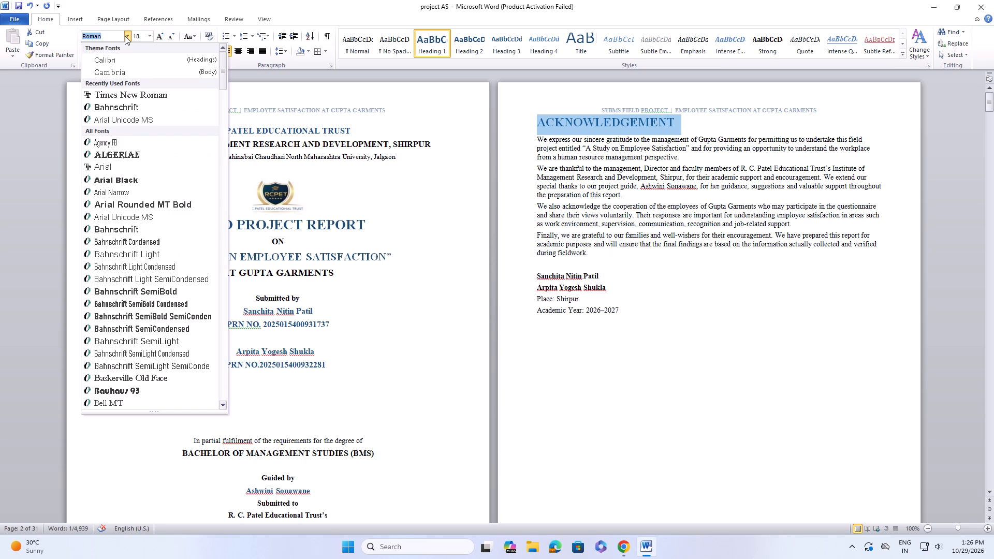
{"action": "left_click", "coordinate": [151, 32]}
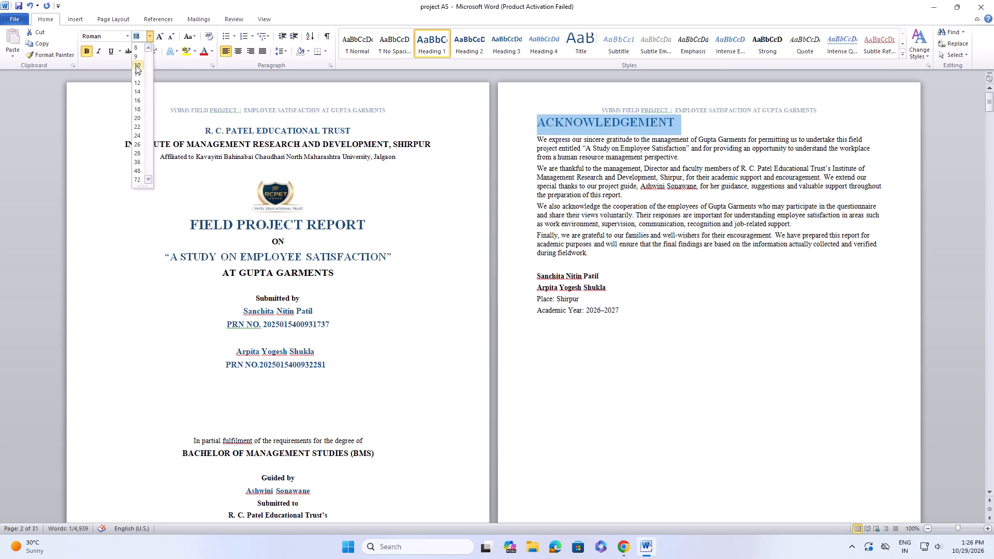
{"action": "left_click", "coordinate": [136, 124]}
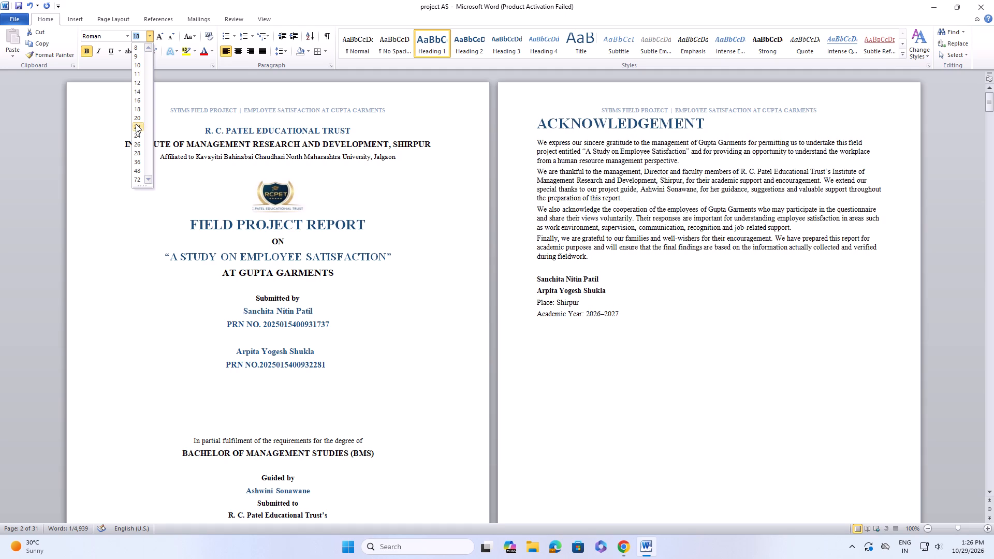
Set the font size of the four body paragraphs under the ACKNOWLEDGEMENT heading to 12.
{"action": "left_click", "coordinate": [708, 286]}
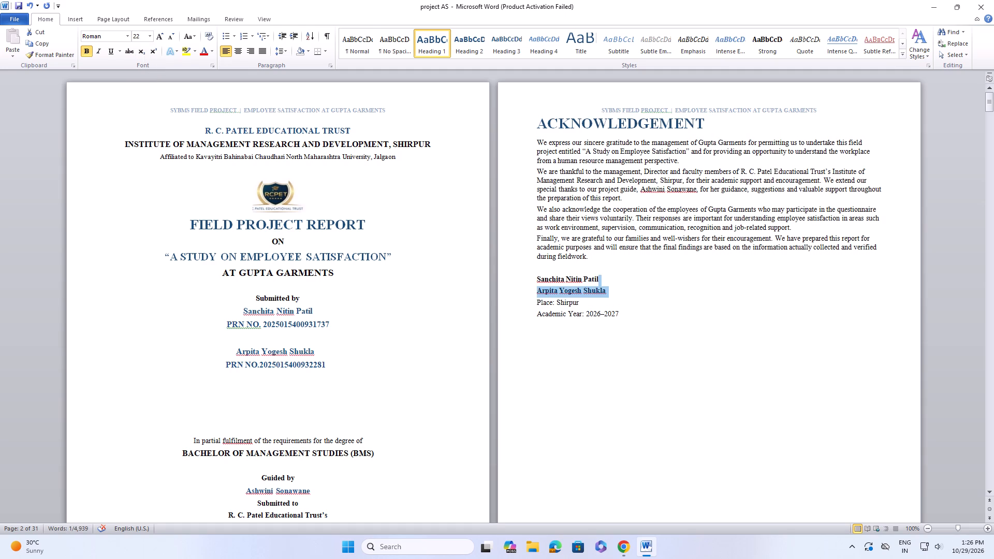
{"action": "left_click_drag", "start_coordinate": [533, 137], "coordinate": [742, 254]}
{"action": "left_click", "coordinate": [684, 287]}
{"action": "left_click_drag", "start_coordinate": [535, 142], "coordinate": [752, 182]}
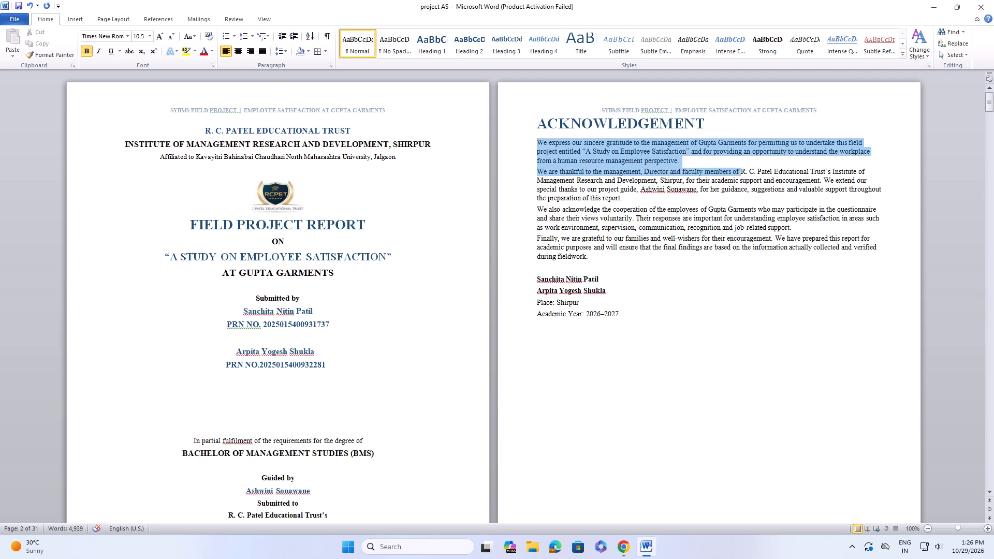
{"action": "left_click_drag", "start_coordinate": [752, 182], "coordinate": [792, 255]}
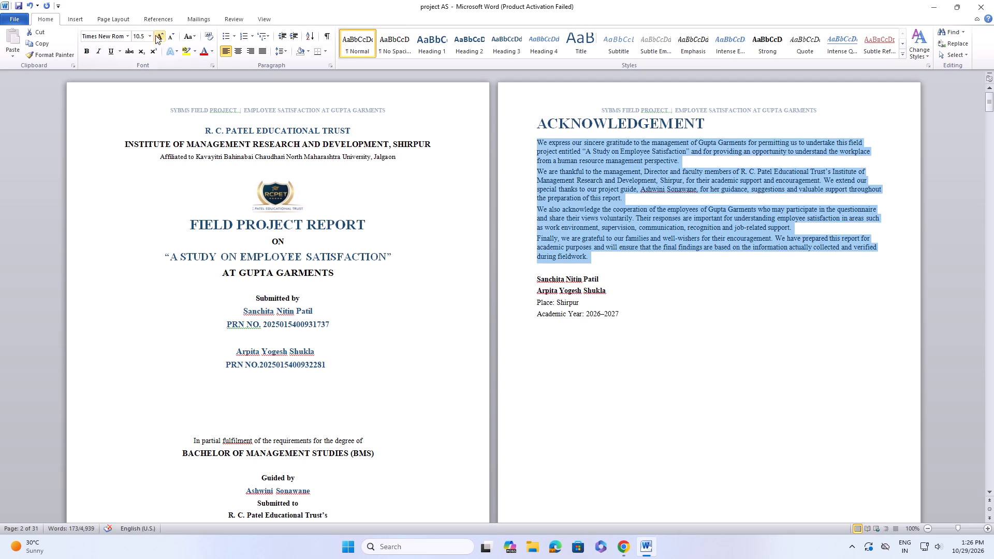
{"action": "left_click", "coordinate": [150, 36]}
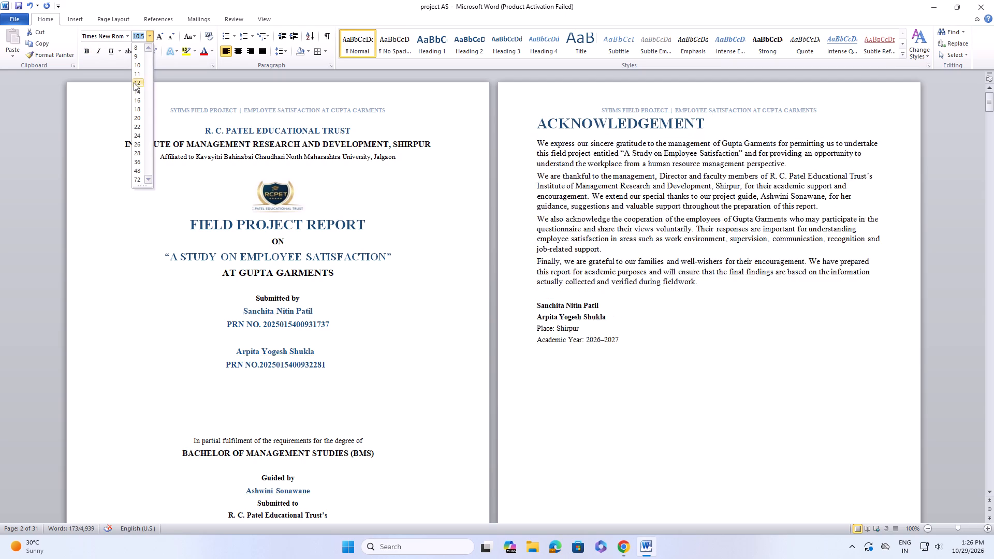
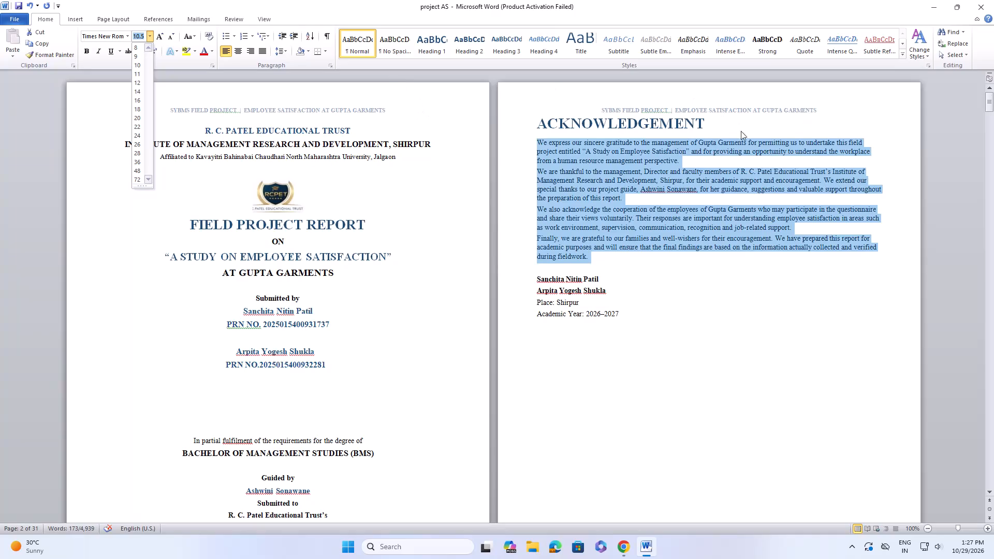
Make the project guide's name bold in the second ACKNOWLEDGEMENT paragraph.
{"action": "left_click", "coordinate": [732, 286]}
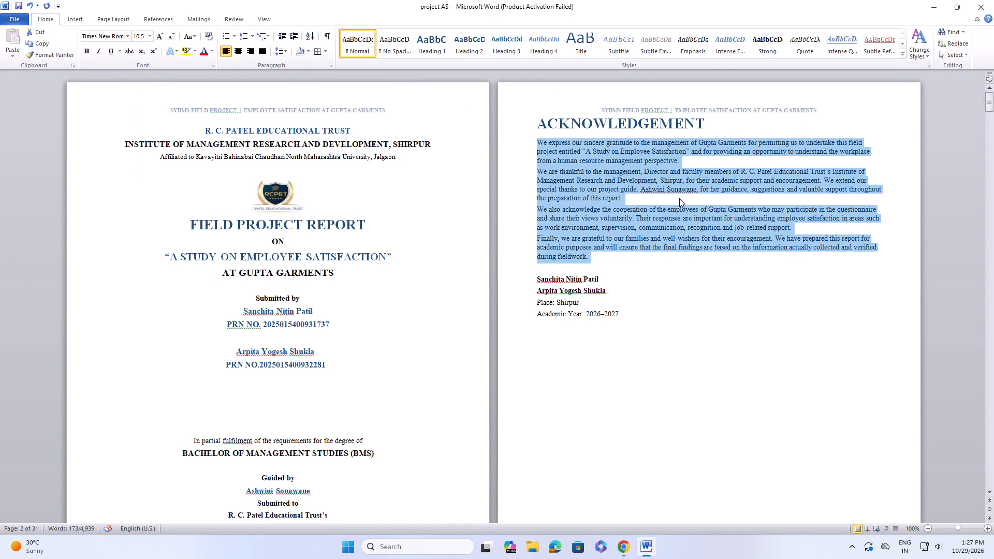
{"action": "left_click", "coordinate": [774, 337]}
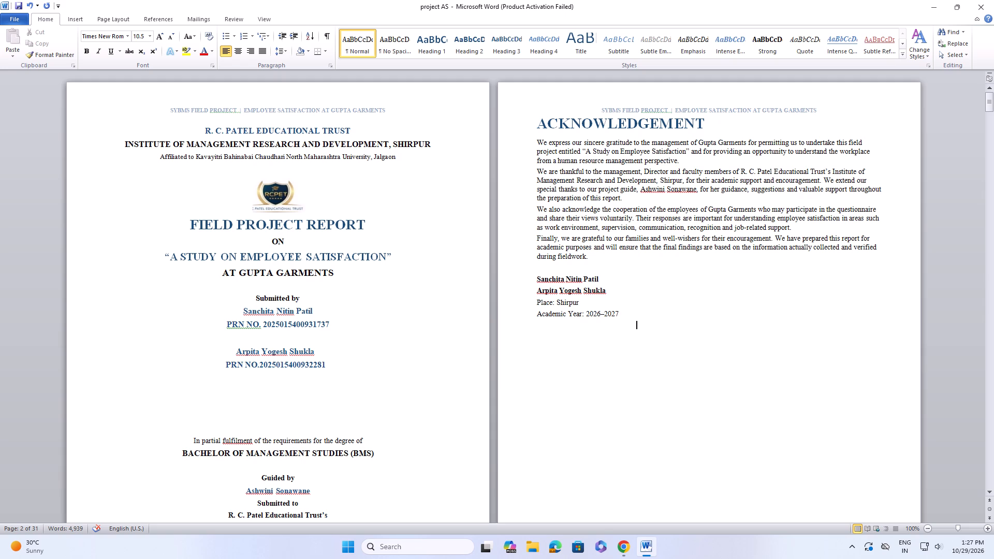
{"action": "left_click_drag", "start_coordinate": [638, 189], "coordinate": [679, 184]}
{"action": "left_click", "coordinate": [667, 200]}
{"action": "left_click_drag", "start_coordinate": [642, 188], "coordinate": [677, 188]}
{"action": "left_click_drag", "start_coordinate": [677, 188], "coordinate": [689, 188]}
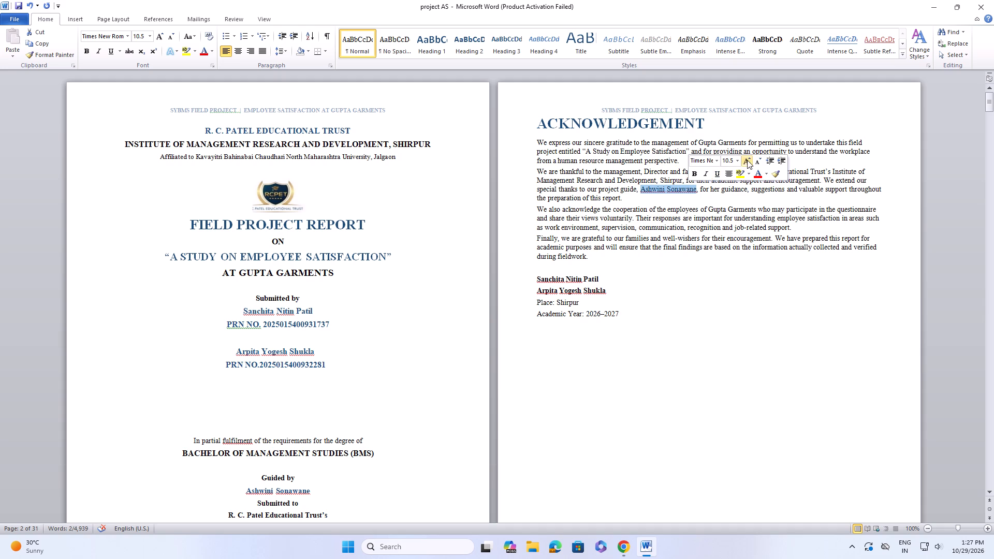
{"action": "left_click", "coordinate": [693, 179]}
{"action": "left_click", "coordinate": [711, 259]}
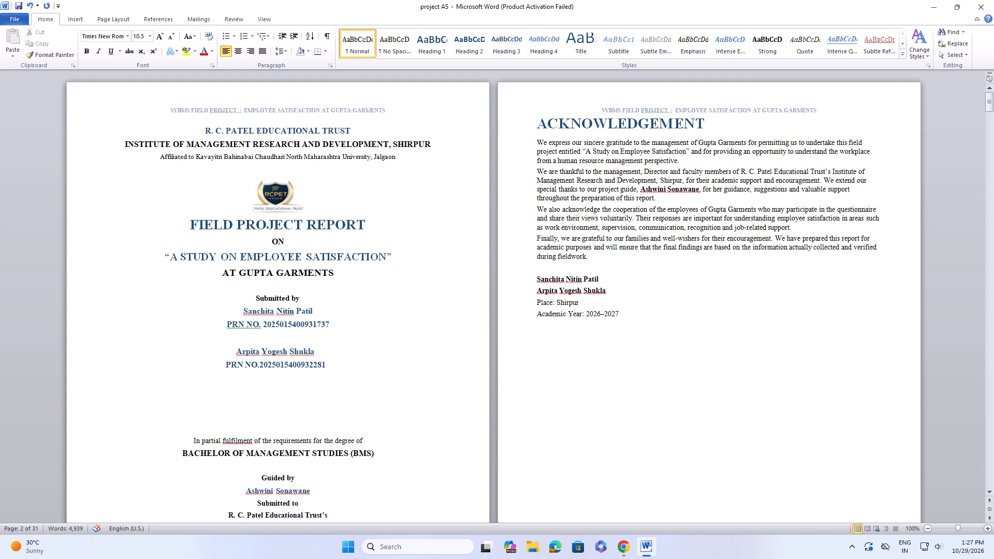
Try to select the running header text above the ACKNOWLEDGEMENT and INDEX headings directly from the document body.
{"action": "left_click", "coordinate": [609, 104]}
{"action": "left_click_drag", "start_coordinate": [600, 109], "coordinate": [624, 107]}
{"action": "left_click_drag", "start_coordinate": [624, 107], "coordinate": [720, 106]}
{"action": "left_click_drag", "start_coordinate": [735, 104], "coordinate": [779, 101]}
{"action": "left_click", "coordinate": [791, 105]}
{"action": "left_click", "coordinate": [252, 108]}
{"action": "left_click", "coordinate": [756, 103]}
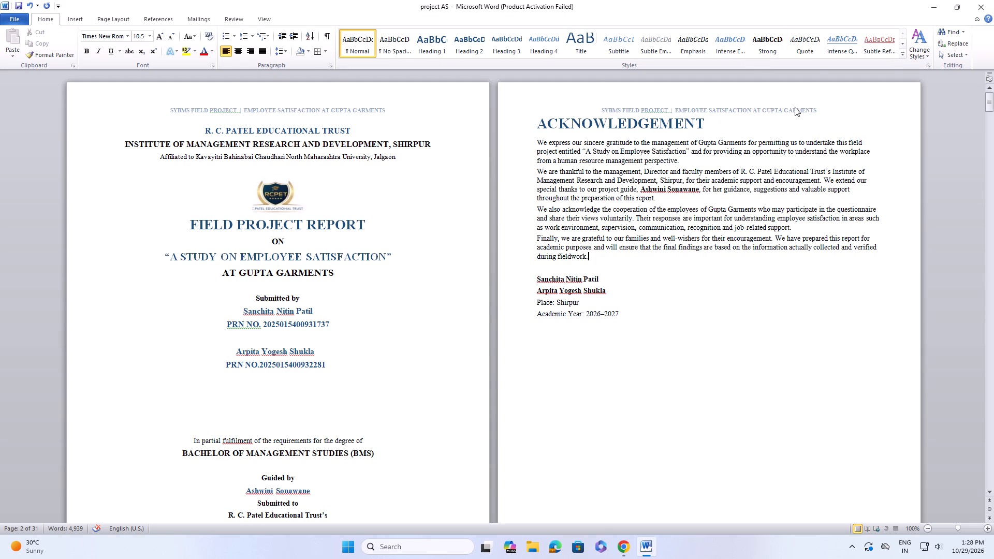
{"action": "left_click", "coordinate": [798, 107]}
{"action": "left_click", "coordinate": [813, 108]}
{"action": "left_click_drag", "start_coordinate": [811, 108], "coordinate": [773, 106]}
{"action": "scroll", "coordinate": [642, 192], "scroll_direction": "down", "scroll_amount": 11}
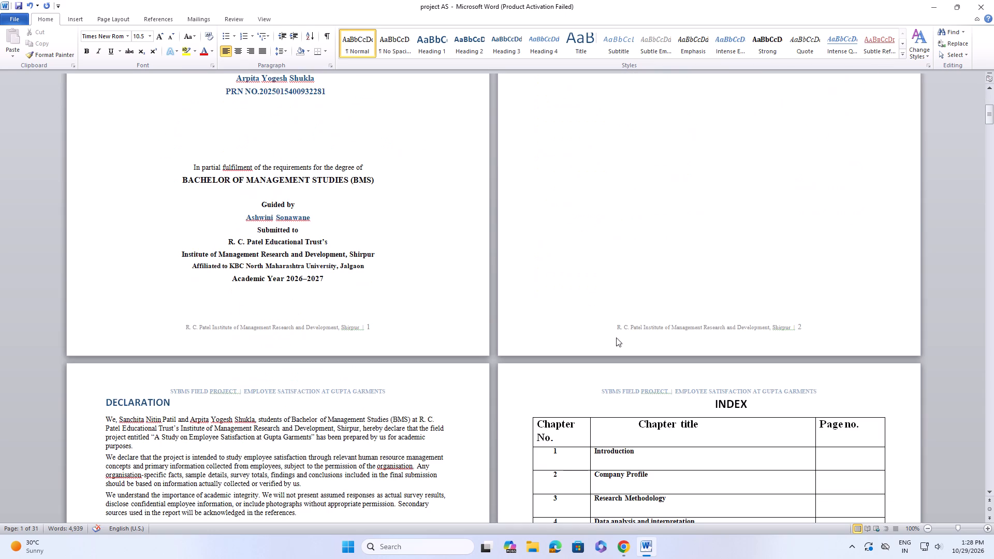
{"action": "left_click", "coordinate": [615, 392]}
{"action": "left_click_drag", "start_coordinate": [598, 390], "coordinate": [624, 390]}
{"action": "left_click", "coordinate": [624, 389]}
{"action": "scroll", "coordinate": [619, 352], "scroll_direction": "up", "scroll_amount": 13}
Remove the watermark from the report's pages.
{"action": "left_click", "coordinate": [119, 21]}
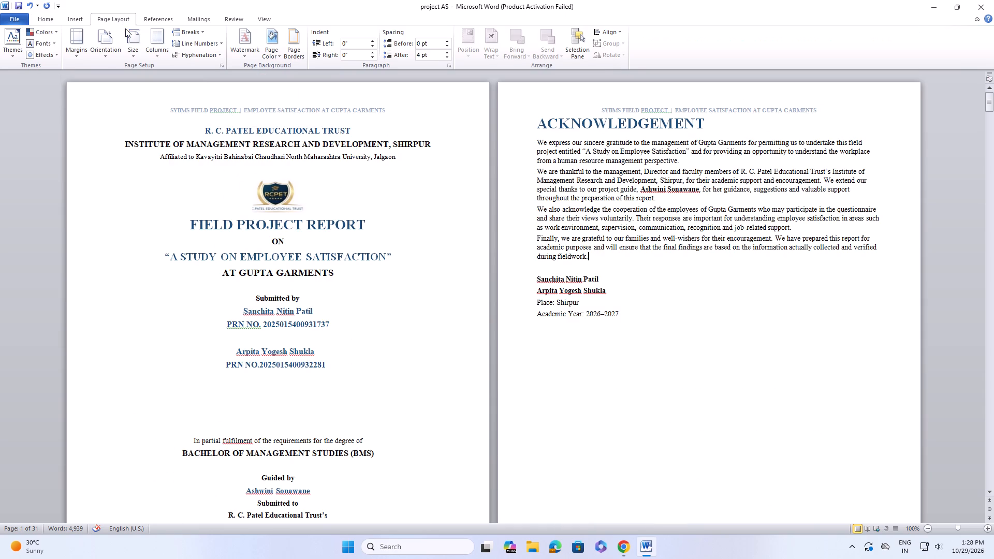
{"action": "left_click", "coordinate": [103, 55]}
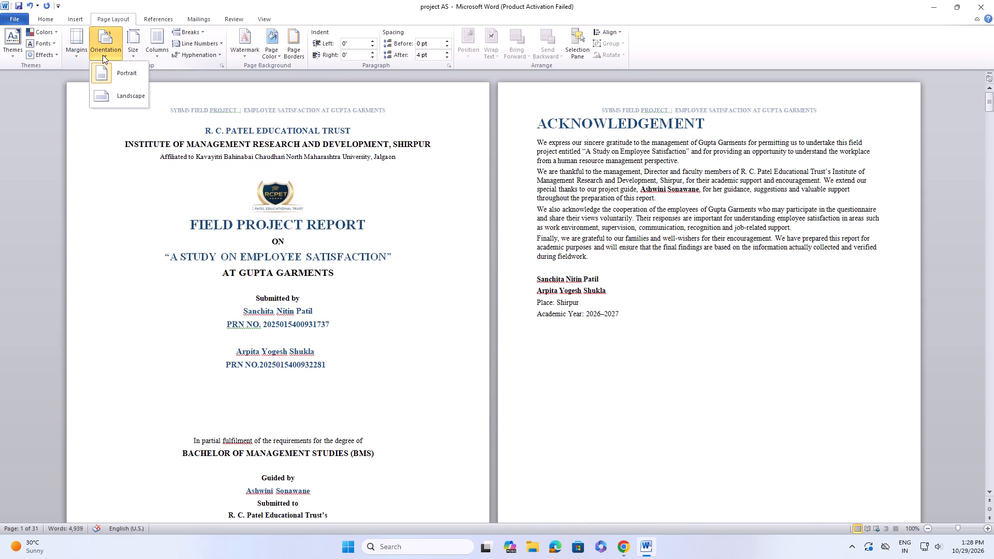
{"action": "left_click", "coordinate": [77, 61]}
{"action": "left_click", "coordinate": [69, 50]}
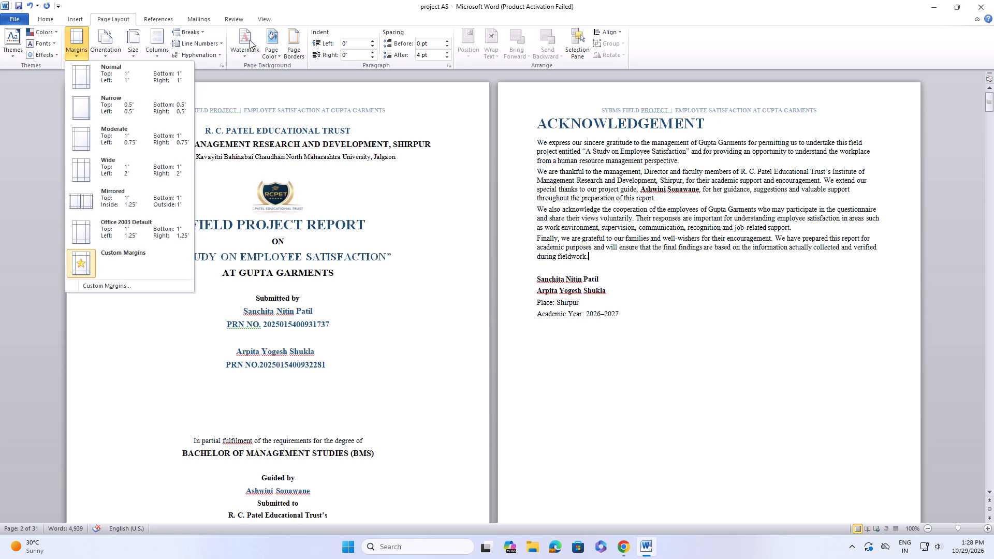
{"action": "left_click", "coordinate": [241, 52]}
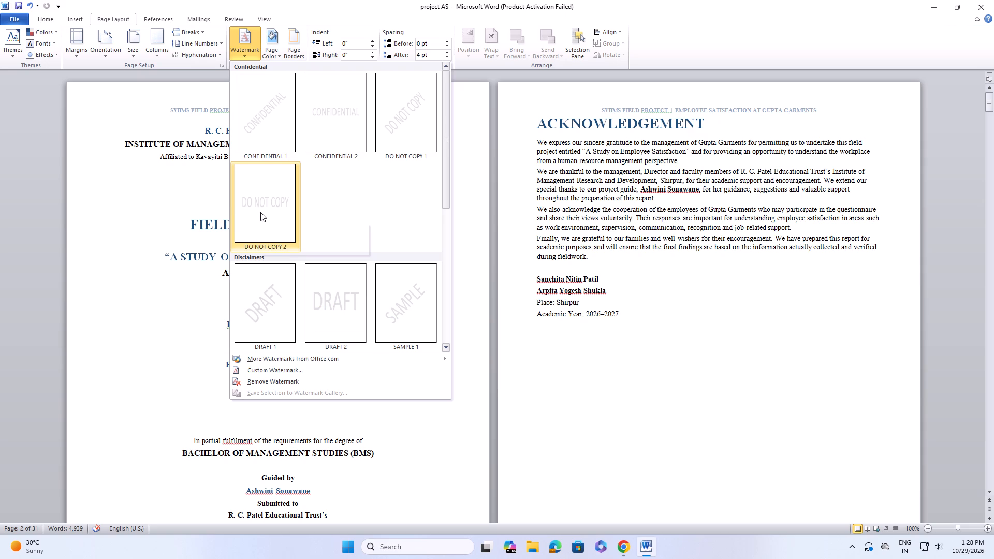
{"action": "left_click", "coordinate": [291, 386]}
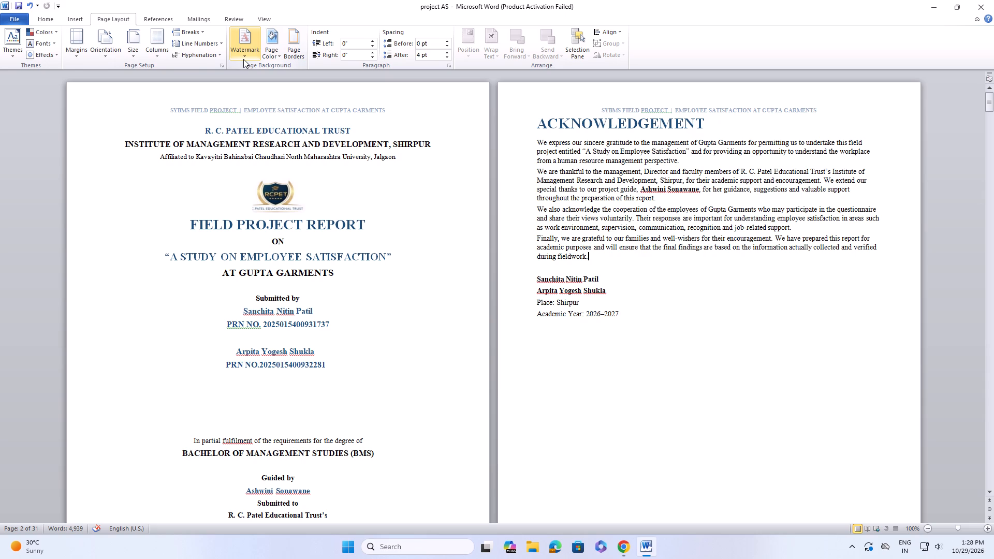
Set the report's page color to the white theme color.
{"action": "left_click", "coordinate": [268, 60]}
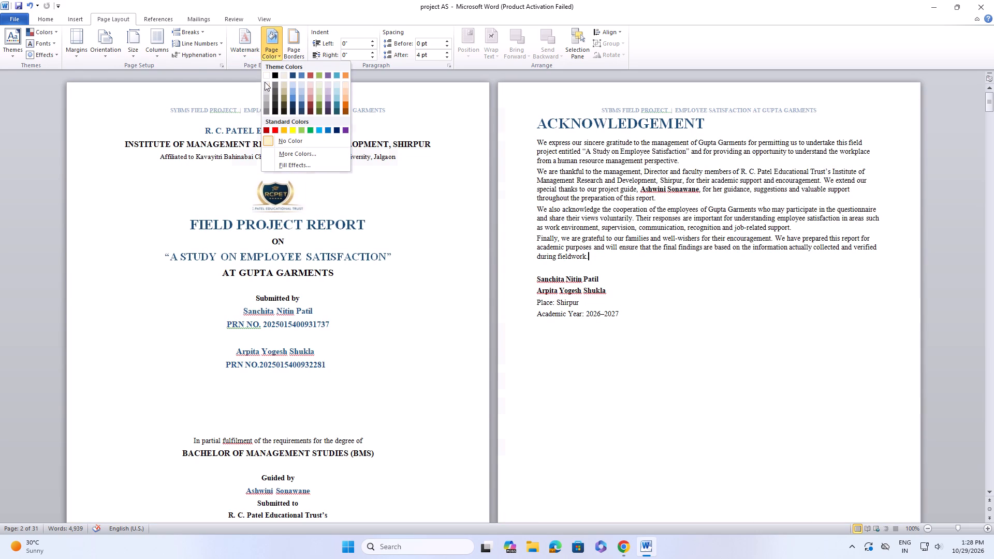
{"action": "left_click", "coordinate": [266, 77]}
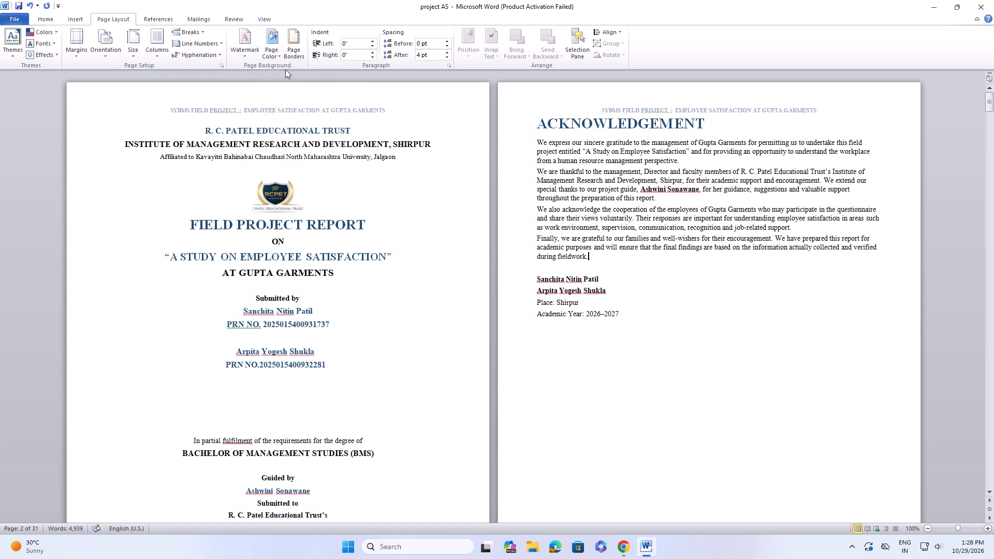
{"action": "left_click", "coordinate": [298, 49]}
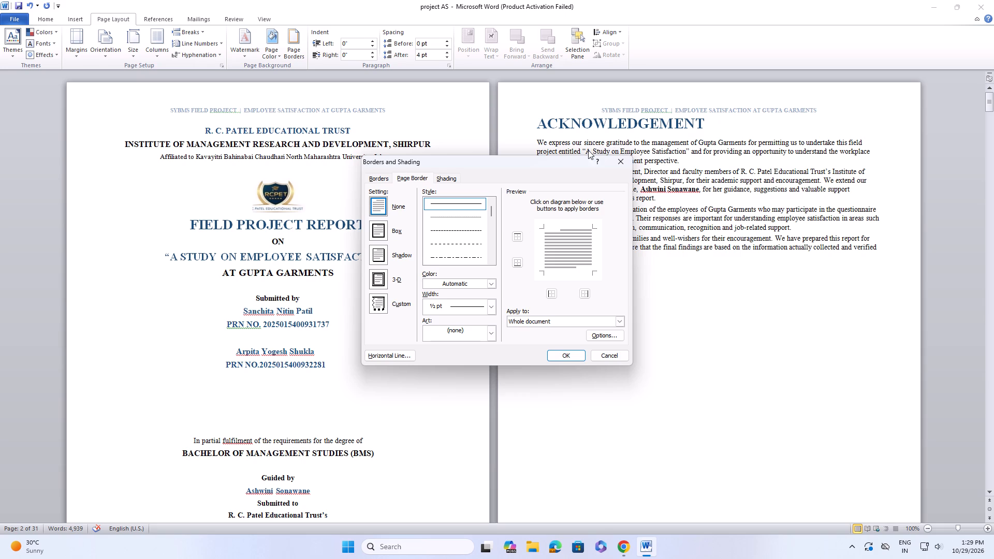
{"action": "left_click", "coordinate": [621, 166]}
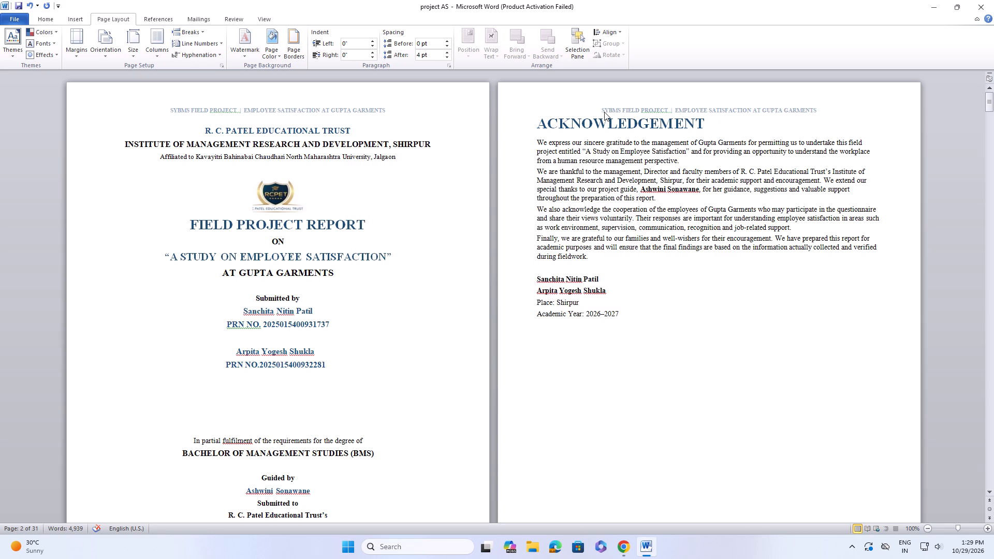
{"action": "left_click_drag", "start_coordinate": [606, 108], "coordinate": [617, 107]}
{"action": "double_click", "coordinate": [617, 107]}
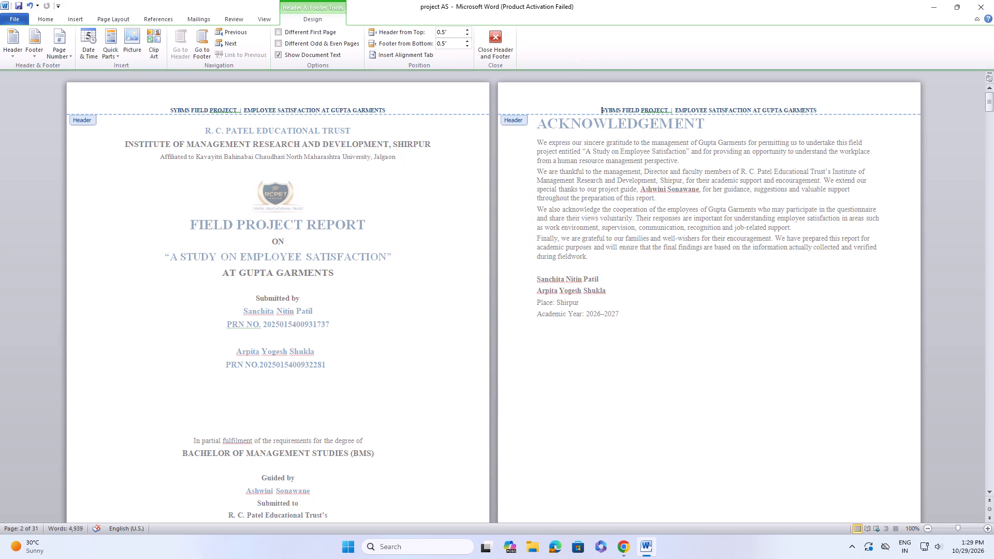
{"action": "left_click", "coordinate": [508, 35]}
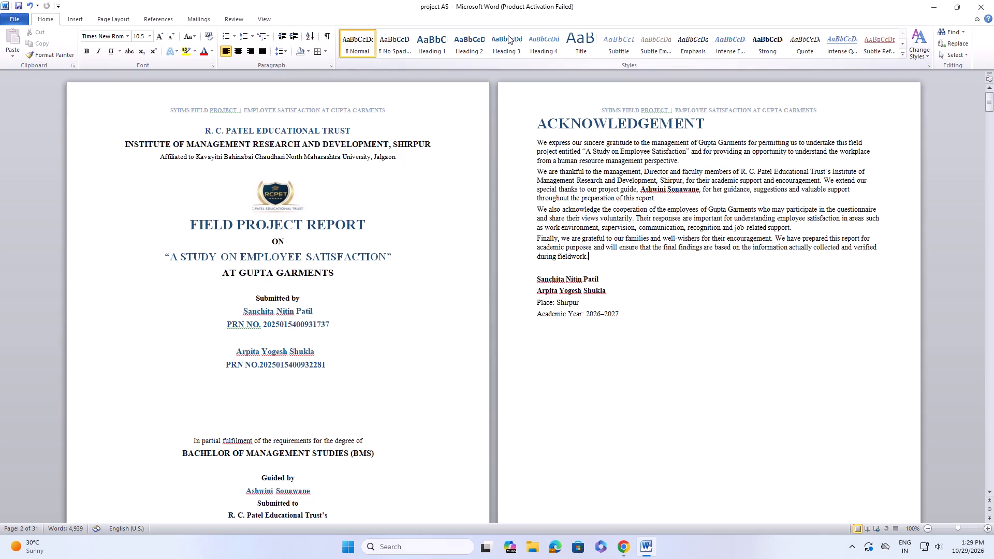
Delete the running header text "SYBMS FIELD PROJECT | EMPLOYEE SATISFACTION AT GUPTA GARMENTS", working in the page 2 header.
{"action": "double_click", "coordinate": [606, 104]}
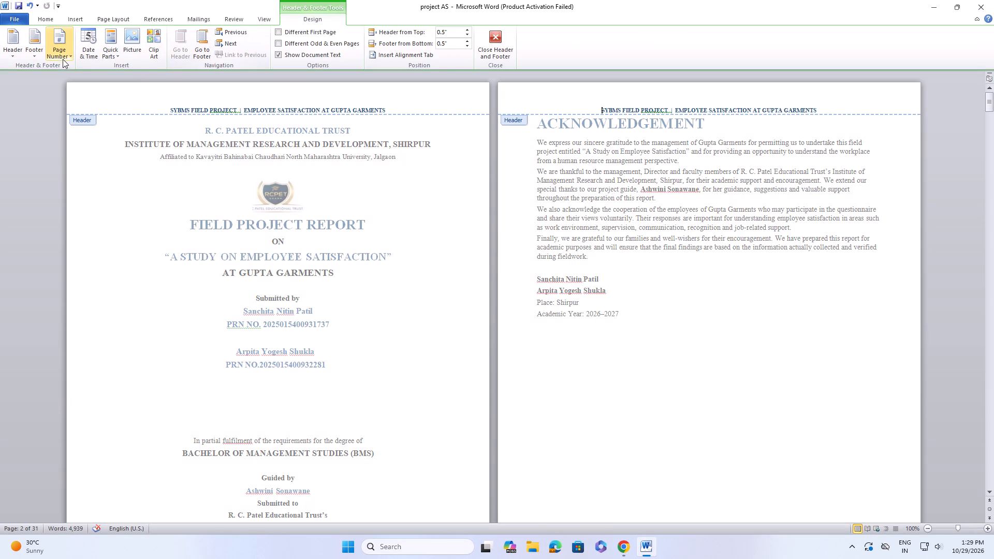
{"action": "key", "text": "BackSpace"}
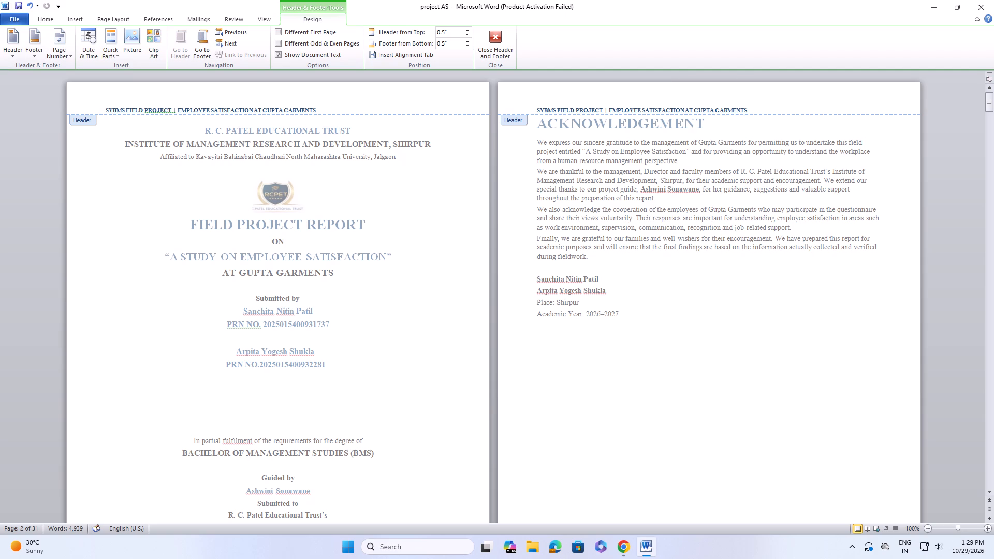
{"action": "left_click", "coordinate": [746, 108]}
{"action": "key", "text": "BackSpace"}
{"action": "key", "text": "BackSpace"}
{"action": "key", "text": "BackSpace"}
{"action": "key", "text": "BackSpace"}
{"action": "key", "text": "BackSpace"}
{"action": "key", "text": "BackSpace"}
{"action": "key", "text": "BackSpace"}
{"action": "key", "text": "BackSpace"}
{"action": "key", "text": "BackSpace"}
{"action": "key", "text": "BackSpace"}
{"action": "key", "text": "BackSpace"}
{"action": "key", "text": "BackSpace"}
{"action": "key", "text": "BackSpace"}
{"action": "key", "text": "BackSpace"}
{"action": "key", "text": "BackSpace"}
{"action": "key", "text": "BackSpace"}
{"action": "key", "text": "BackSpace"}
{"action": "key", "text": "BackSpace"}
{"action": "key", "text": "BackSpace"}
{"action": "key", "text": "BackSpace"}
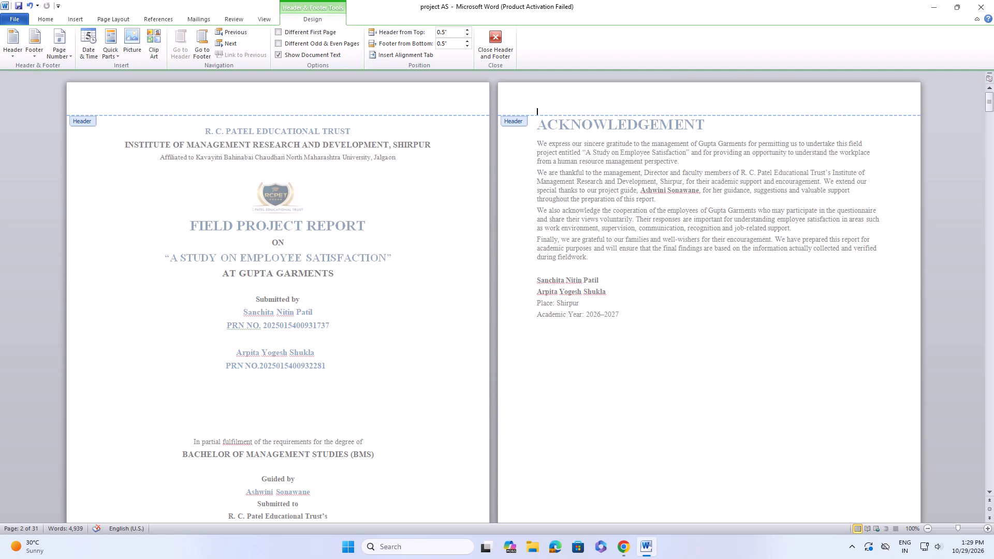
Look through the following chapters up to the research methodology pages to check their headers and footers.
{"action": "scroll", "coordinate": [818, 148], "scroll_direction": "down", "scroll_amount": 10}
{"action": "scroll", "coordinate": [738, 209], "scroll_direction": "down", "scroll_amount": 7}
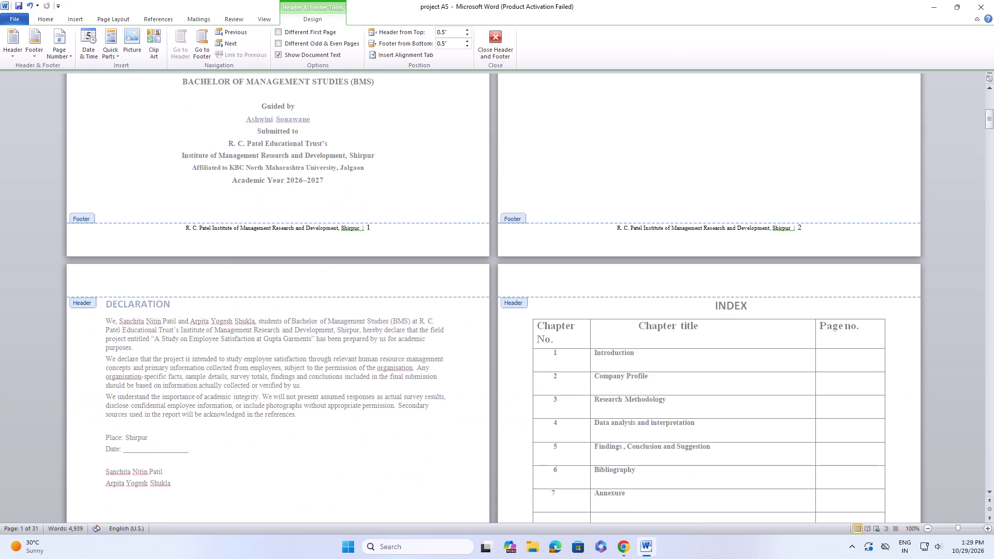
{"action": "scroll", "coordinate": [734, 256], "scroll_direction": "down", "scroll_amount": 16}
{"action": "scroll", "coordinate": [679, 364], "scroll_direction": "down", "scroll_amount": 8}
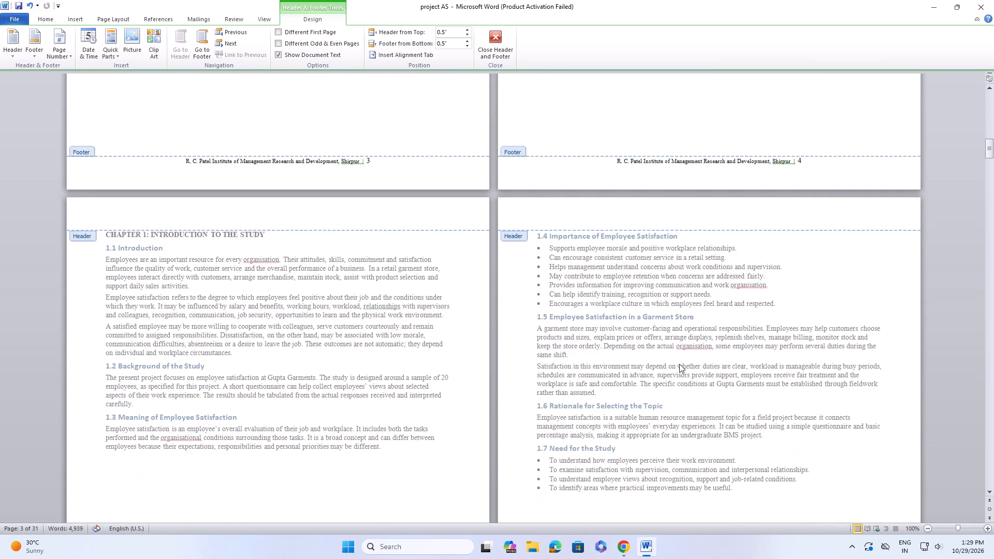
{"action": "scroll", "coordinate": [679, 364], "scroll_direction": "down", "scroll_amount": 20}
{"action": "scroll", "coordinate": [679, 364], "scroll_direction": "down", "scroll_amount": 1}
{"action": "left_click", "coordinate": [774, 124]}
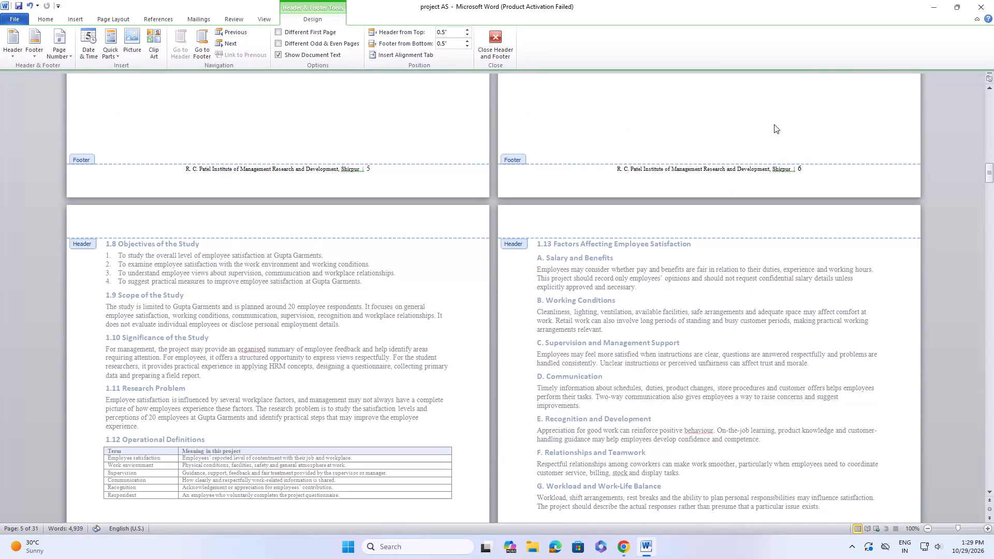
{"action": "scroll", "coordinate": [684, 204], "scroll_direction": "down", "scroll_amount": 18}
{"action": "scroll", "coordinate": [631, 257], "scroll_direction": "down", "scroll_amount": 11}
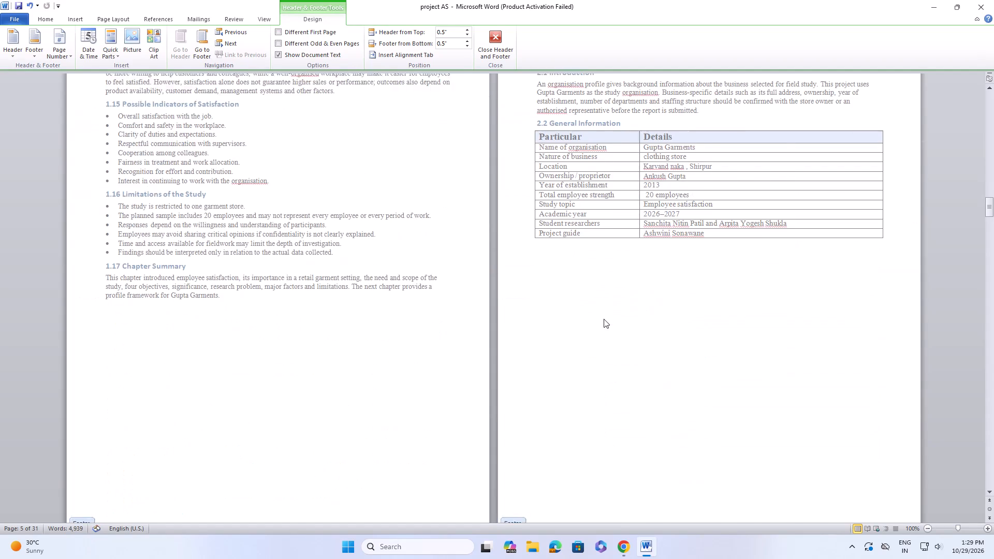
{"action": "scroll", "coordinate": [604, 319], "scroll_direction": "down", "scroll_amount": 19}
{"action": "scroll", "coordinate": [597, 323], "scroll_direction": "down", "scroll_amount": 4}
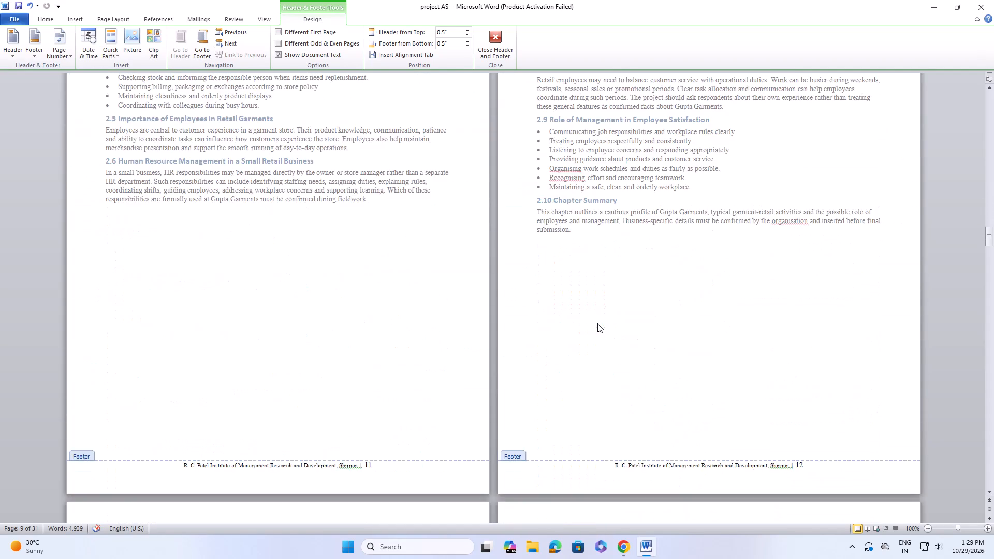
{"action": "scroll", "coordinate": [597, 323], "scroll_direction": "down", "scroll_amount": 14}
{"action": "scroll", "coordinate": [597, 323], "scroll_direction": "down", "scroll_amount": 12}
{"action": "scroll", "coordinate": [597, 323], "scroll_direction": "down", "scroll_amount": 10}
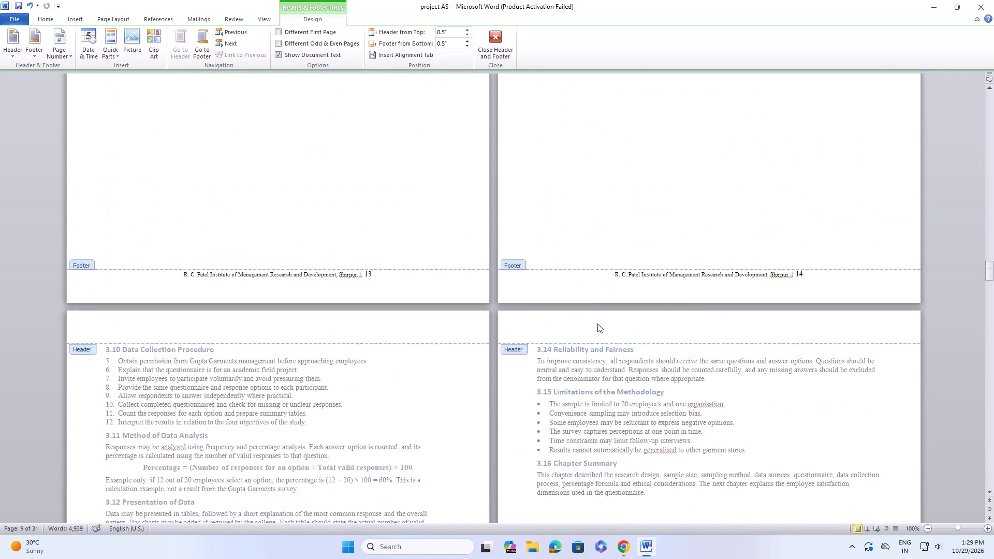
{"action": "scroll", "coordinate": [597, 323], "scroll_direction": "down", "scroll_amount": 1}
Delete the running footer text "R. C. Patel Institute of Management Research and Development, Shirpur |" with its page number, working in the page 14 footer.
{"action": "left_click_drag", "start_coordinate": [619, 176], "coordinate": [855, 157]}
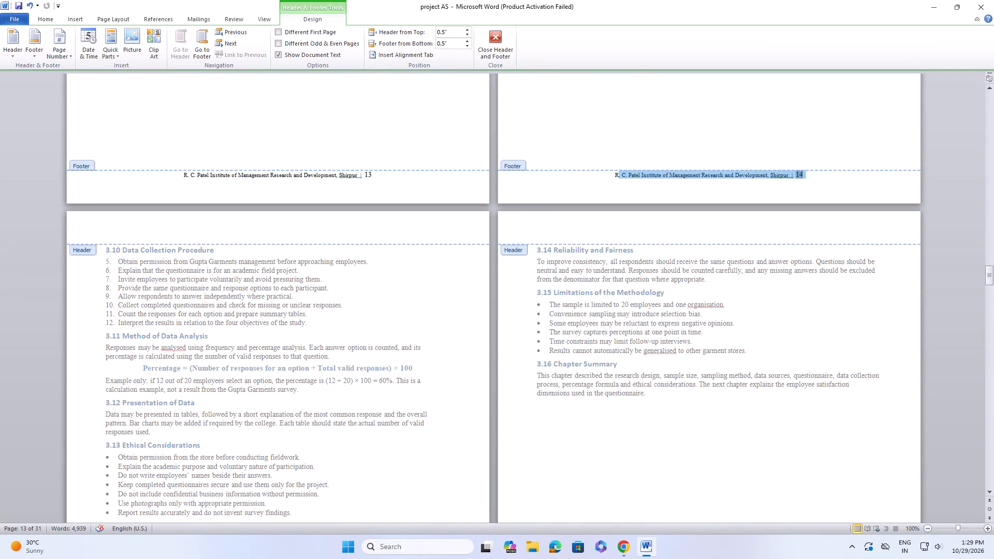
{"action": "left_click_drag", "start_coordinate": [855, 157], "coordinate": [859, 157]}
{"action": "left_click_drag", "start_coordinate": [607, 172], "coordinate": [709, 171]}
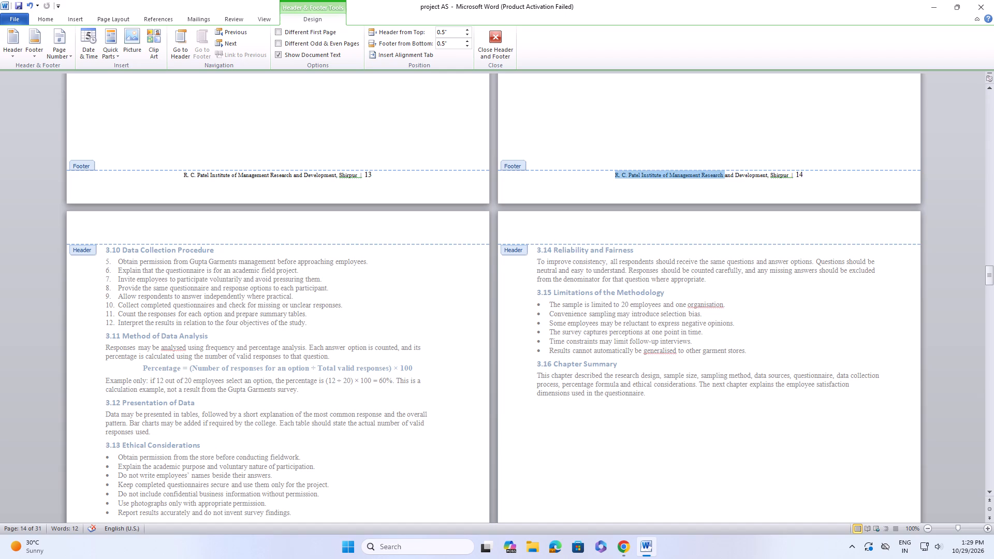
{"action": "left_click_drag", "start_coordinate": [709, 171], "coordinate": [908, 154]}
{"action": "key", "text": "BackSpace"}
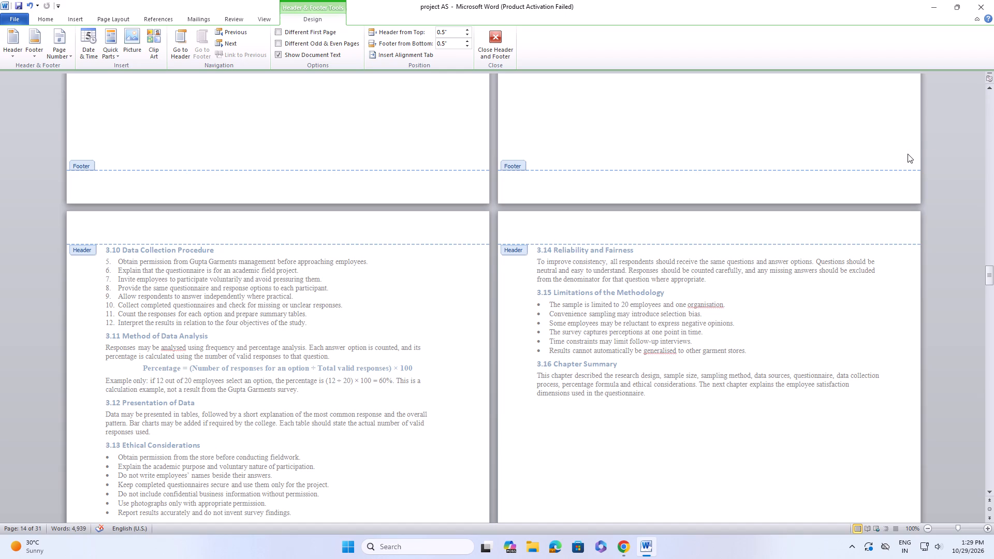
Look back through the report from the research methodology pages to the cover page to check the headers and footers.
{"action": "scroll", "coordinate": [281, 268], "scroll_direction": "up", "scroll_amount": 7}
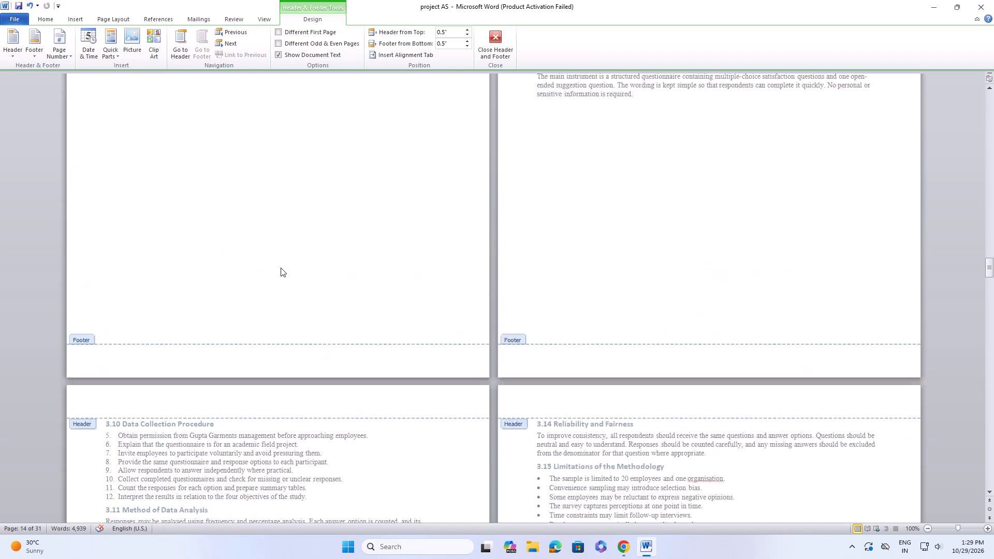
{"action": "scroll", "coordinate": [281, 268], "scroll_direction": "up", "scroll_amount": 19}
{"action": "scroll", "coordinate": [274, 0], "scroll_direction": "up", "scroll_amount": 6}
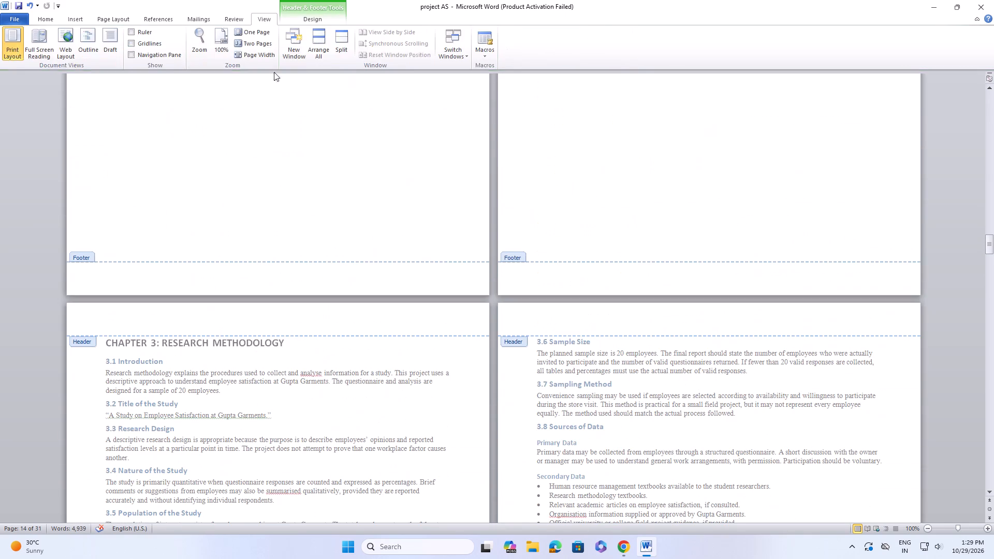
{"action": "scroll", "coordinate": [330, 168], "scroll_direction": "up", "scroll_amount": 1}
{"action": "scroll", "coordinate": [332, 185], "scroll_direction": "up", "scroll_amount": 20}
{"action": "scroll", "coordinate": [332, 185], "scroll_direction": "up", "scroll_amount": 7}
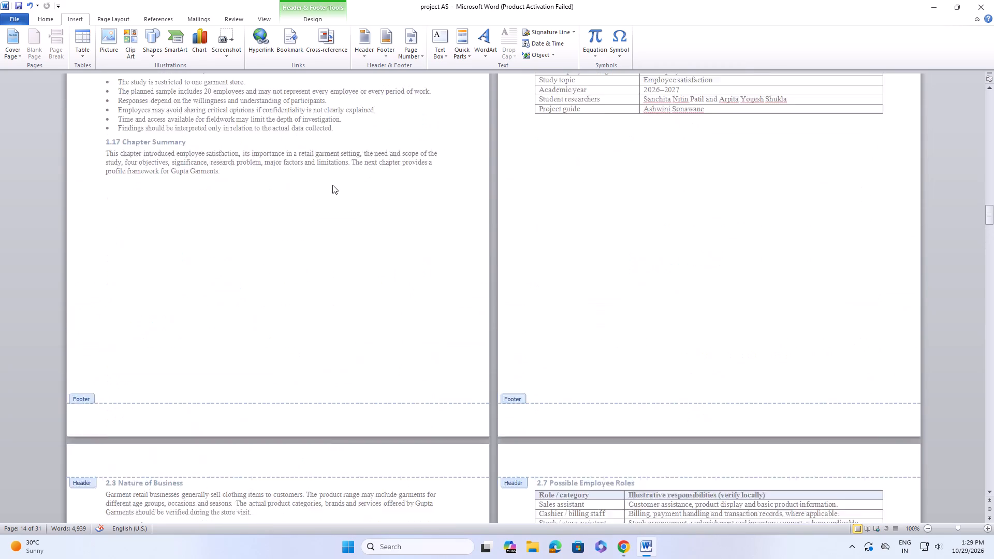
{"action": "scroll", "coordinate": [332, 185], "scroll_direction": "up", "scroll_amount": 20}
{"action": "scroll", "coordinate": [332, 185], "scroll_direction": "up", "scroll_amount": 19}
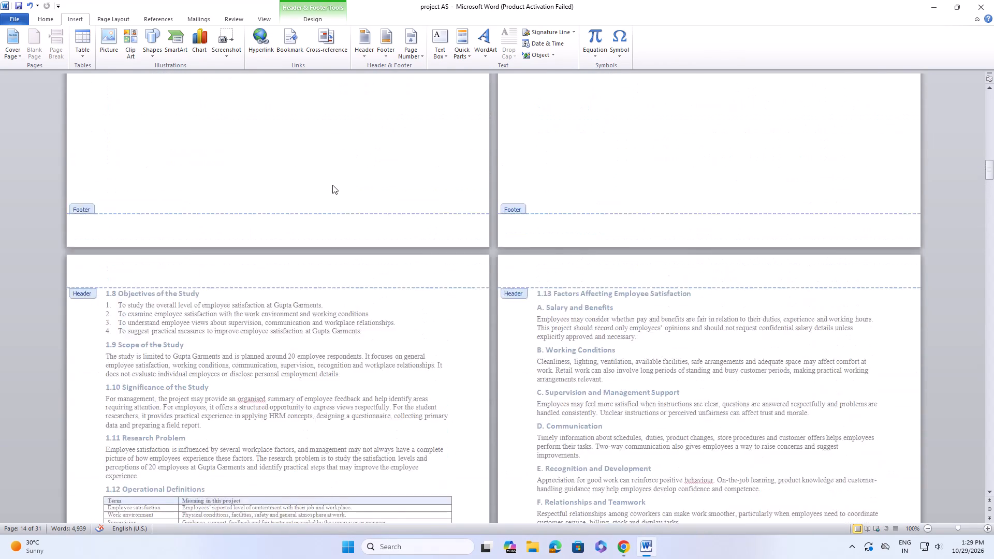
{"action": "scroll", "coordinate": [332, 185], "scroll_direction": "up", "scroll_amount": 3}
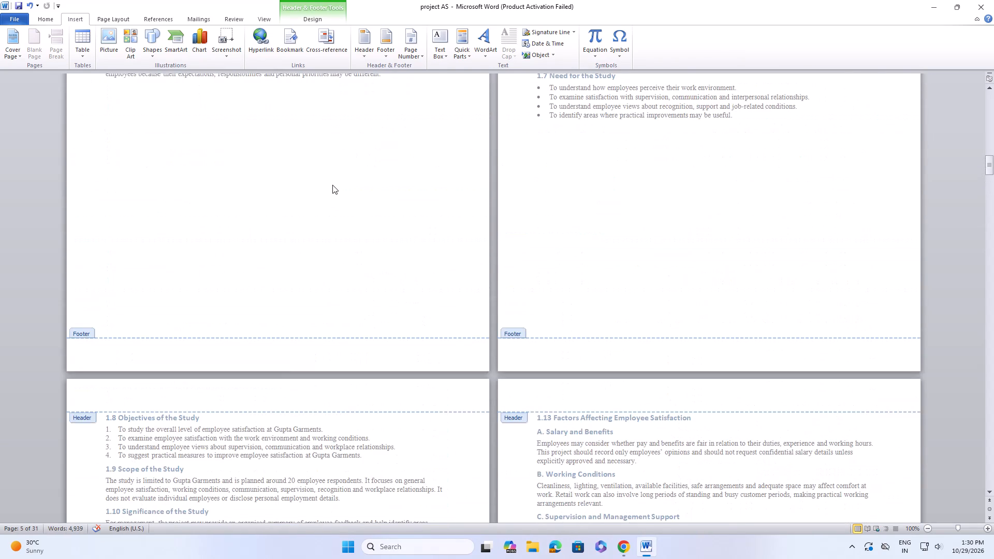
{"action": "scroll", "coordinate": [332, 185], "scroll_direction": "up", "scroll_amount": 17}
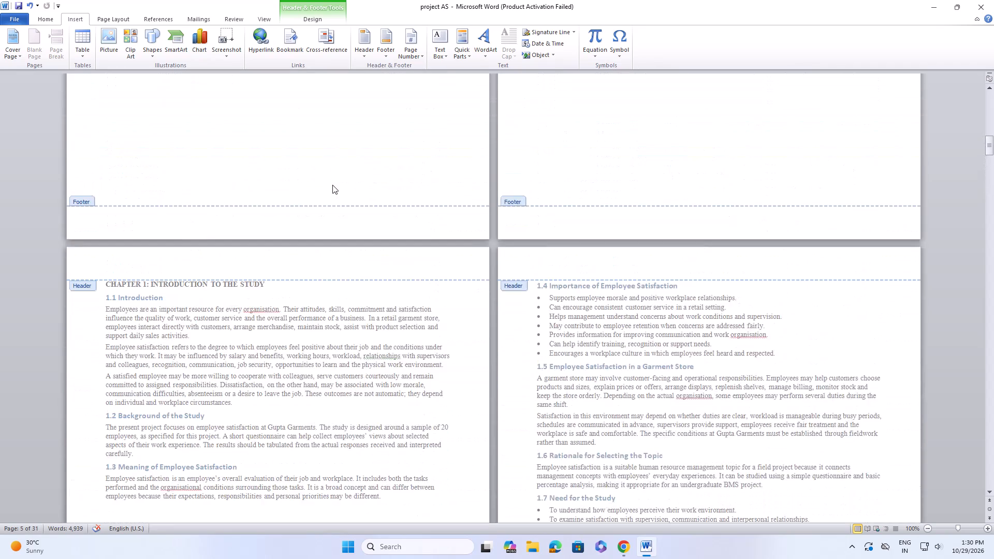
{"action": "scroll", "coordinate": [332, 185], "scroll_direction": "up", "scroll_amount": 16}
{"action": "scroll", "coordinate": [332, 185], "scroll_direction": "up", "scroll_amount": 7}
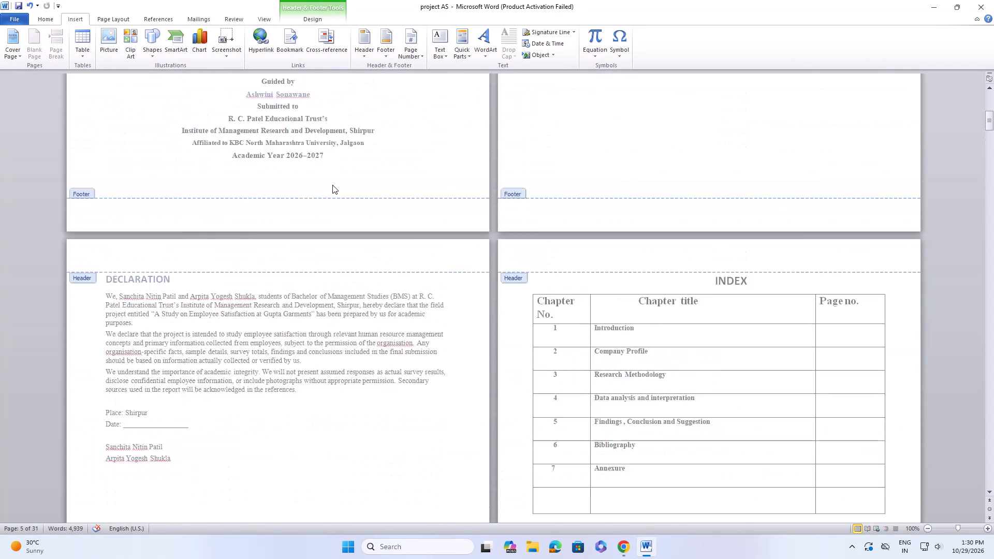
{"action": "scroll", "coordinate": [332, 185], "scroll_direction": "up", "scroll_amount": 14}
{"action": "scroll", "coordinate": [332, 185], "scroll_direction": "up", "scroll_amount": 7}
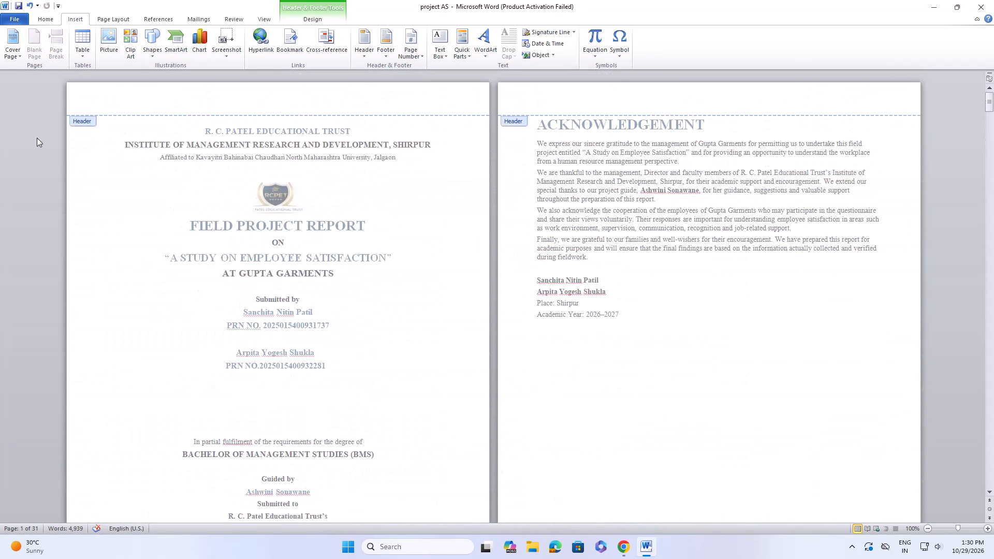
{"action": "left_click", "coordinate": [37, 138]}
{"action": "left_click", "coordinate": [47, 184]}
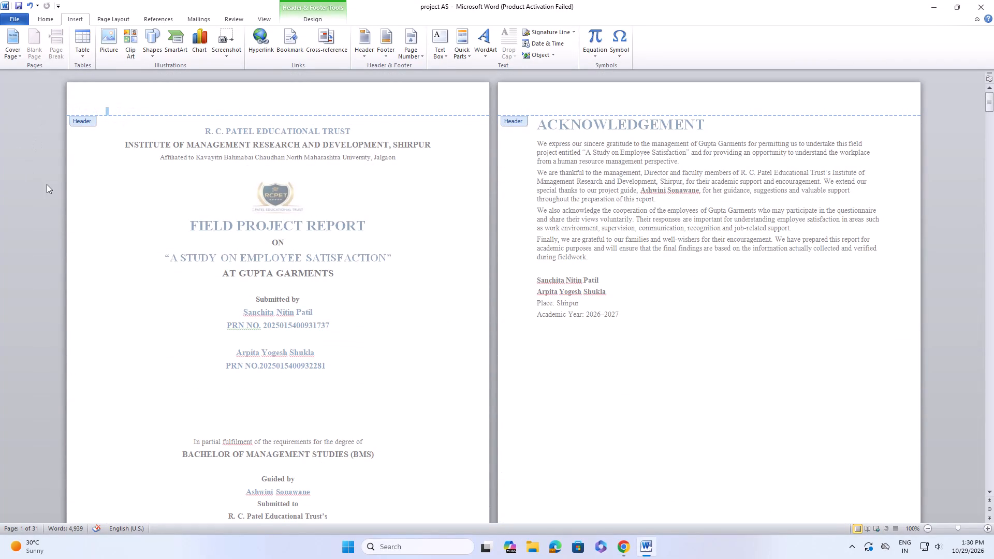
Examine the header and footer areas of the cover, declaration, index and Chapter 1 pages.
{"action": "scroll", "coordinate": [202, 230], "scroll_direction": "down", "scroll_amount": 6}
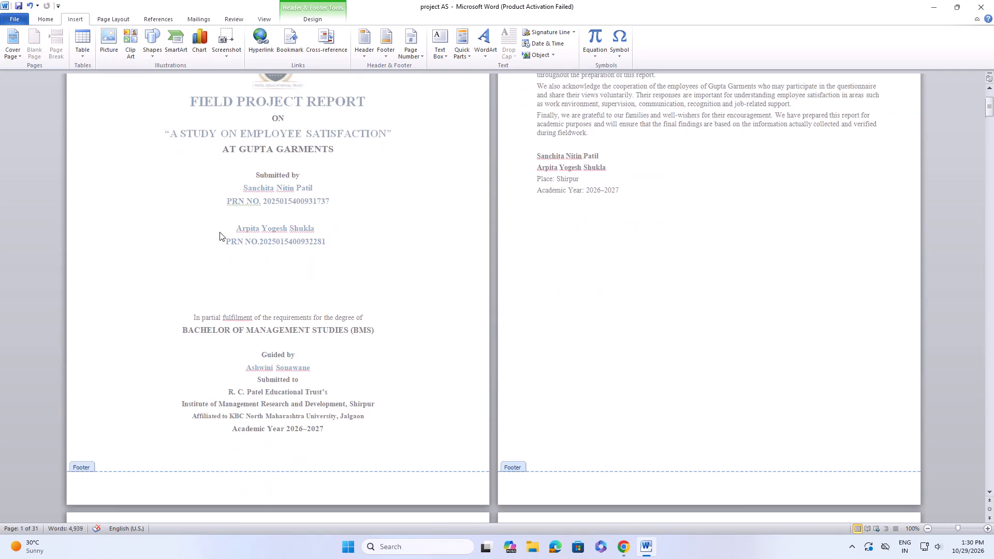
{"action": "scroll", "coordinate": [220, 232], "scroll_direction": "down", "scroll_amount": 5}
{"action": "scroll", "coordinate": [220, 232], "scroll_direction": "down", "scroll_amount": 19}
{"action": "scroll", "coordinate": [220, 232], "scroll_direction": "down", "scroll_amount": 5}
{"action": "scroll", "coordinate": [220, 232], "scroll_direction": "up", "scroll_amount": 2}
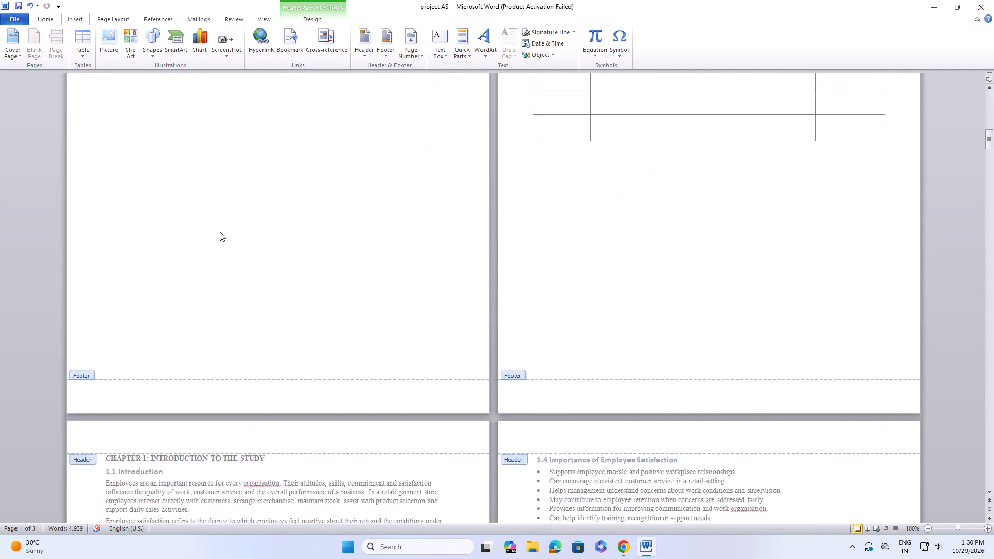
{"action": "scroll", "coordinate": [220, 232], "scroll_direction": "up", "scroll_amount": 11}
{"action": "scroll", "coordinate": [220, 232], "scroll_direction": "down", "scroll_amount": 19}
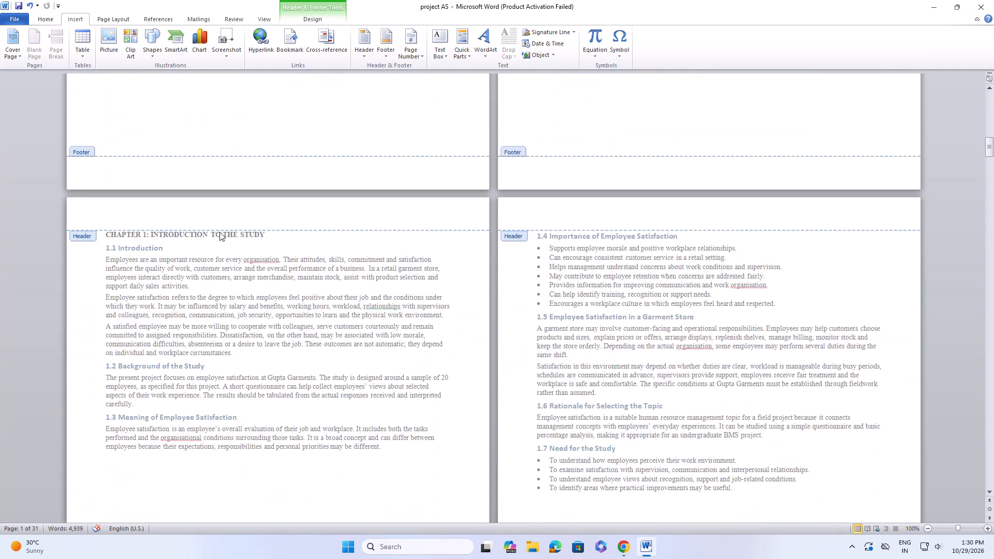
{"action": "scroll", "coordinate": [220, 232], "scroll_direction": "down", "scroll_amount": 6}
{"action": "scroll", "coordinate": [220, 232], "scroll_direction": "up", "scroll_amount": 20}
{"action": "scroll", "coordinate": [220, 232], "scroll_direction": "up", "scroll_amount": 5}
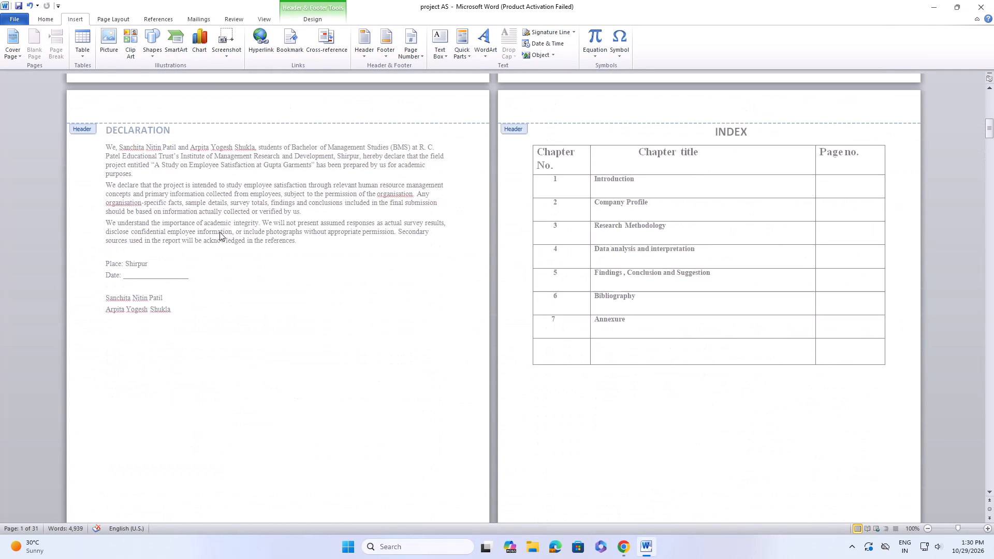
{"action": "scroll", "coordinate": [241, 139], "scroll_direction": "up", "scroll_amount": 18}
{"action": "scroll", "coordinate": [241, 139], "scroll_direction": "down", "scroll_amount": 2}
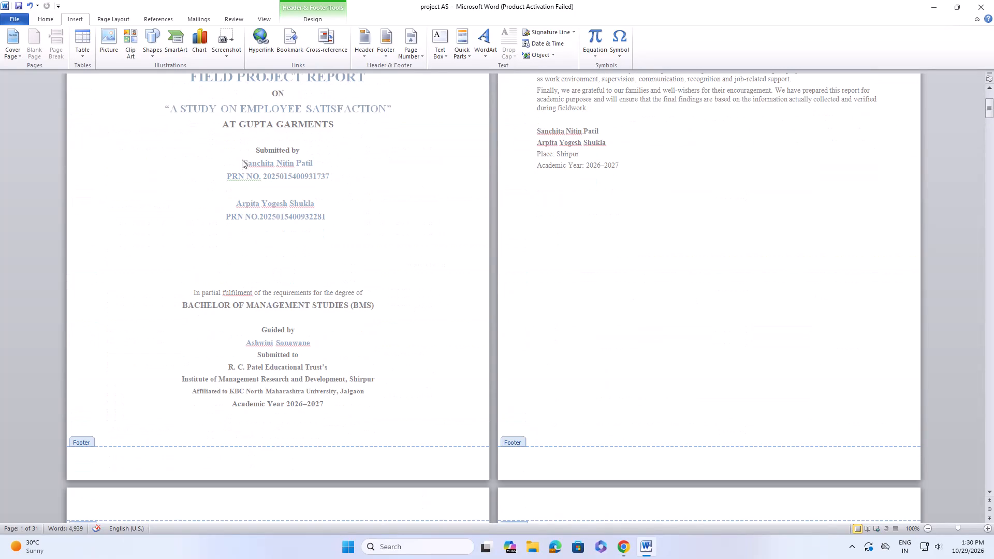
Insert the built-in Blank header with its "[Type text]" placeholder on the report's pages.
{"action": "left_click", "coordinate": [324, 14]}
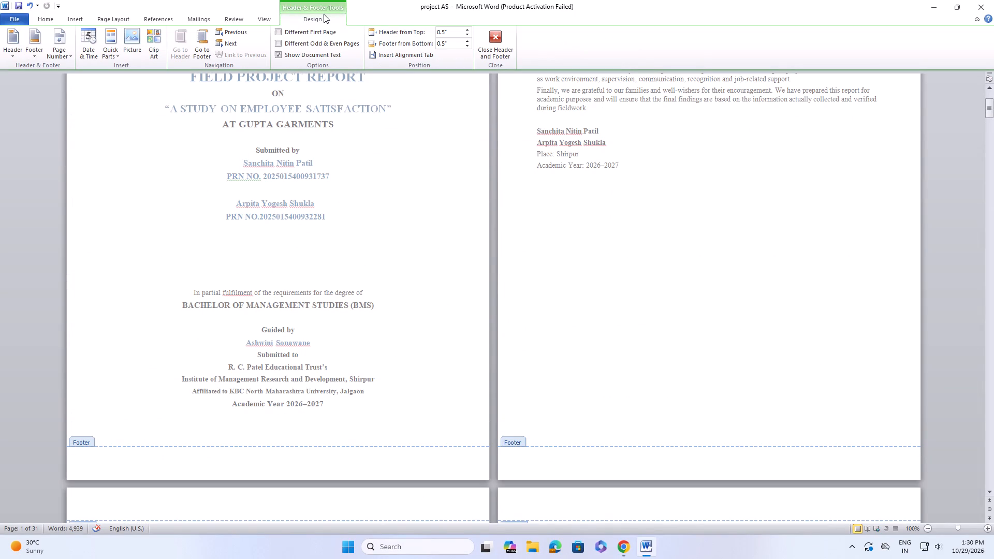
{"action": "left_click", "coordinate": [317, 5]}
{"action": "left_click", "coordinate": [317, 15]}
{"action": "left_click", "coordinate": [3, 116]}
{"action": "left_click", "coordinate": [10, 52]}
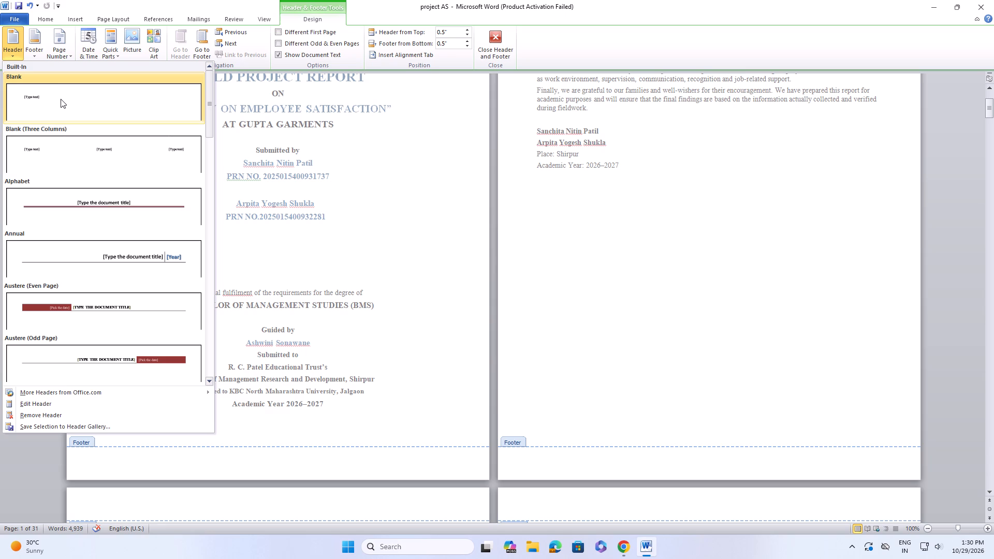
{"action": "left_click", "coordinate": [47, 89]}
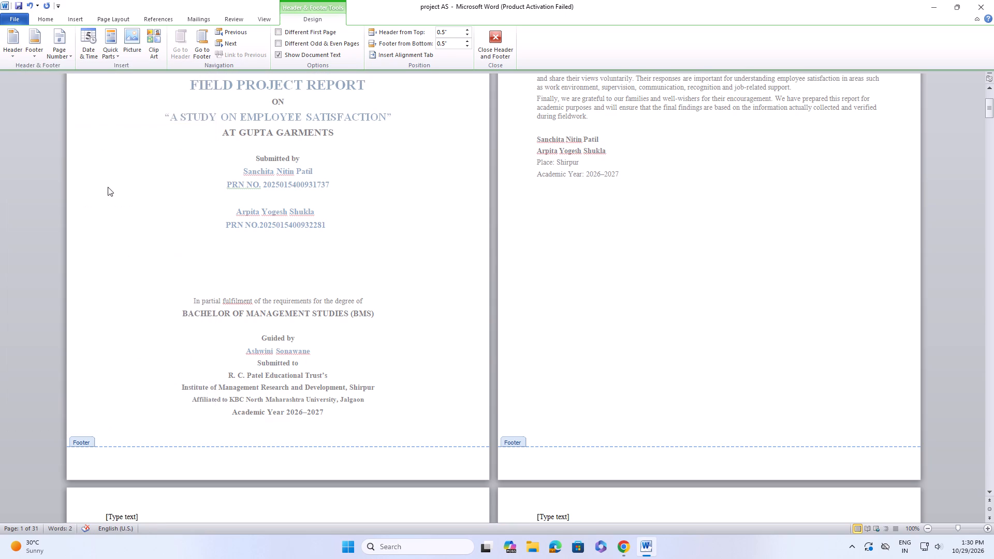
{"action": "scroll", "coordinate": [179, 245], "scroll_direction": "up", "scroll_amount": 11}
{"action": "left_click", "coordinate": [111, 108]}
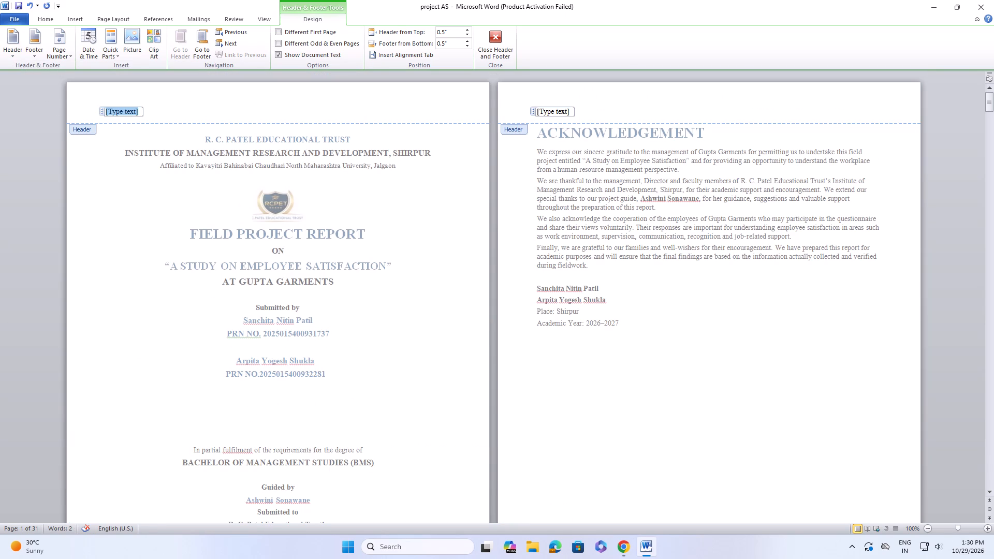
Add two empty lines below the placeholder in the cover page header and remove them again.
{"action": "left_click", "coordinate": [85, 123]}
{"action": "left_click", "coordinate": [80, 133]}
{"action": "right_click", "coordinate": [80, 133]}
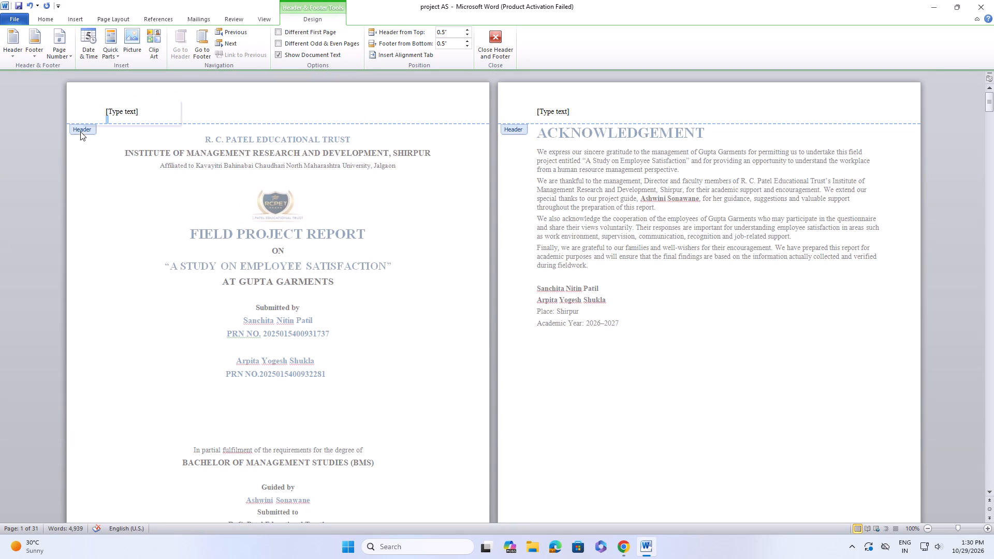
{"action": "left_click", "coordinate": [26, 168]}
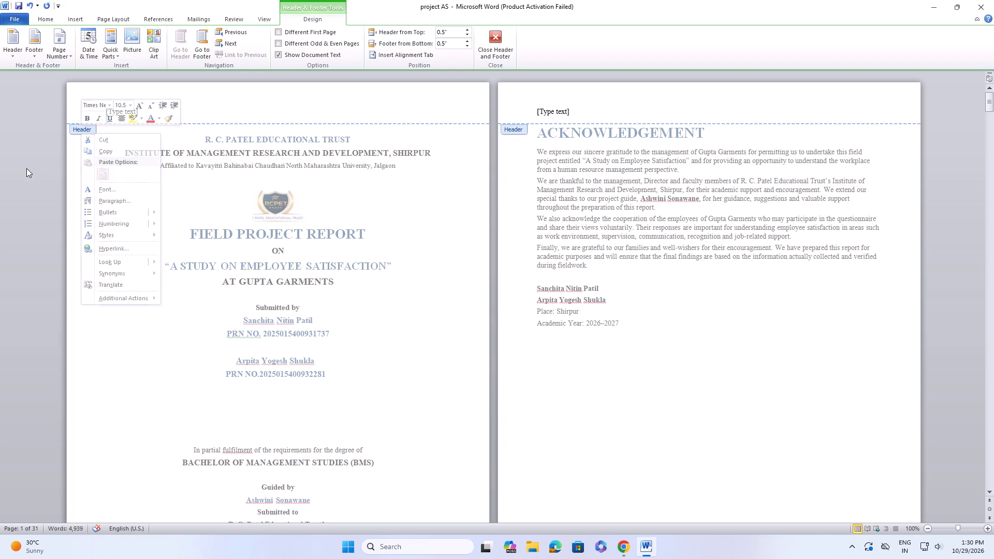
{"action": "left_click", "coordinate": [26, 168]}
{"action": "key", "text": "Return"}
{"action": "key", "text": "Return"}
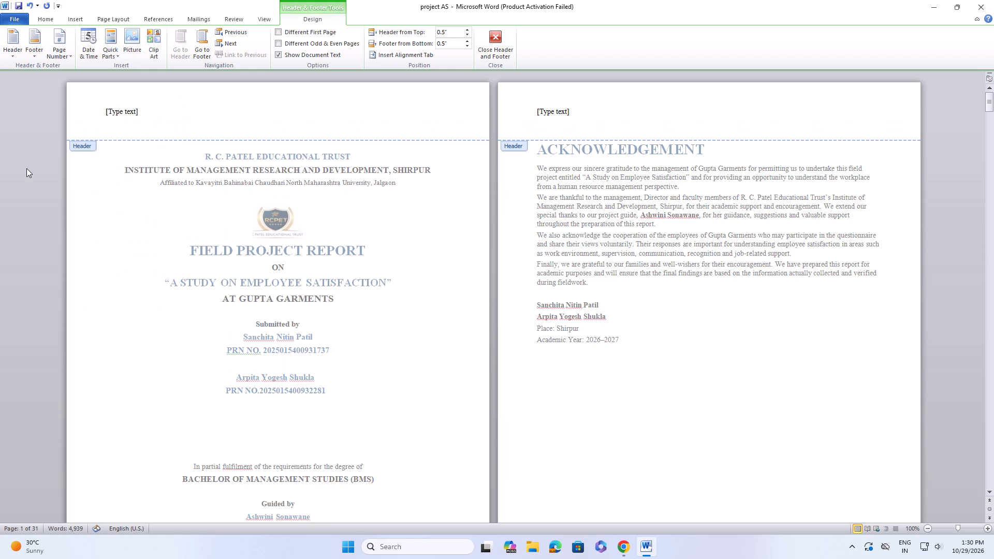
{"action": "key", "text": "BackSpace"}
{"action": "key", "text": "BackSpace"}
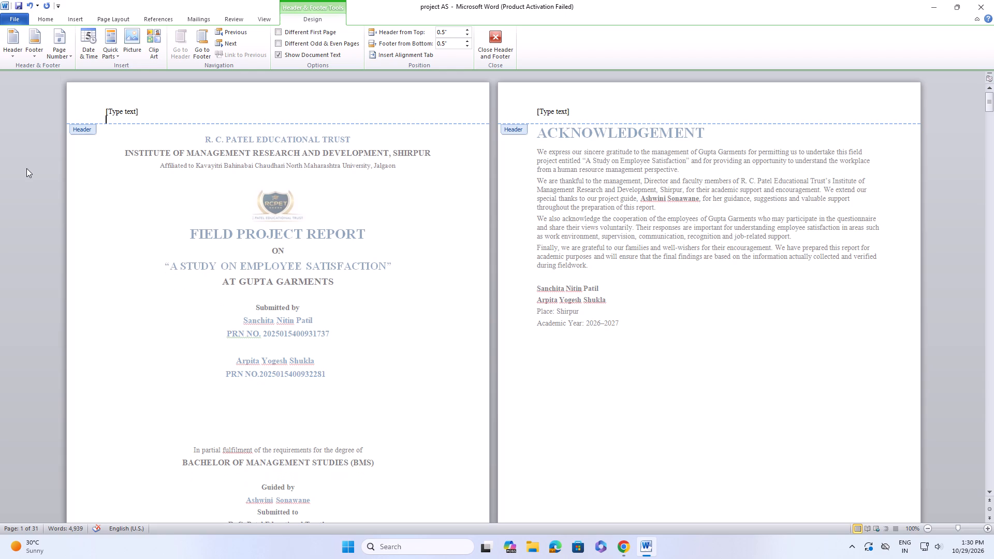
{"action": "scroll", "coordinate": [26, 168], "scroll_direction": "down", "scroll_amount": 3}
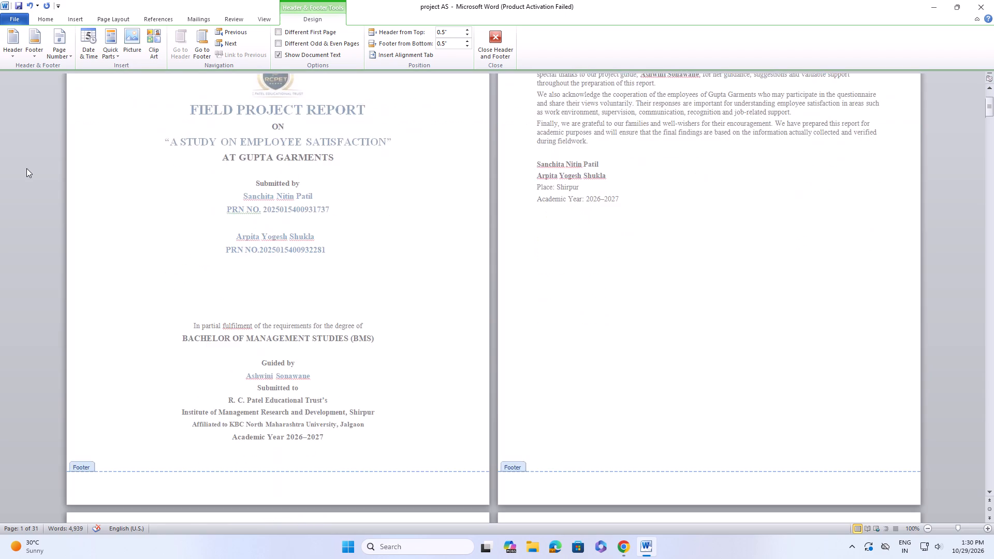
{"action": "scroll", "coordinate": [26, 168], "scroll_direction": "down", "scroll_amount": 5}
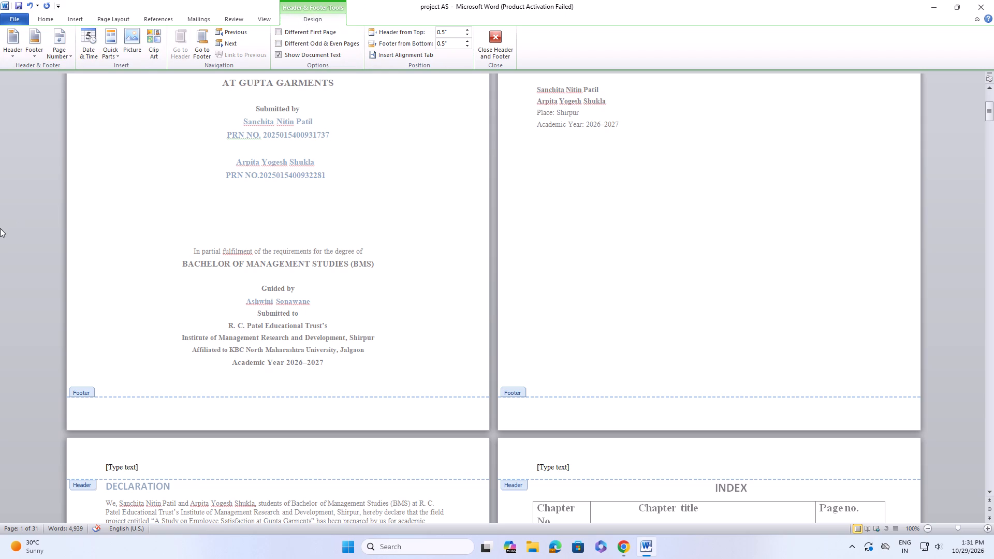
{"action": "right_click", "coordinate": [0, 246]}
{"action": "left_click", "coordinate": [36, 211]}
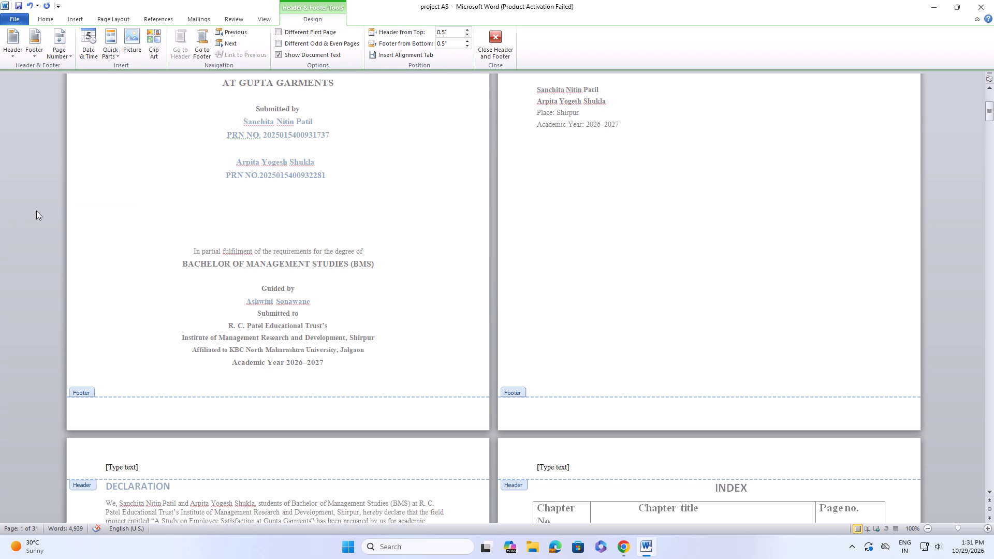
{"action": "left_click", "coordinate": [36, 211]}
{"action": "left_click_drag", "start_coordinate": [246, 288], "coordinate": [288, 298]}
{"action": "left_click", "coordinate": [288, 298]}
Apply the built-in Blank header again and return from header editing to the document body.
{"action": "left_click", "coordinate": [13, 56]}
{"action": "left_click", "coordinate": [90, 107]}
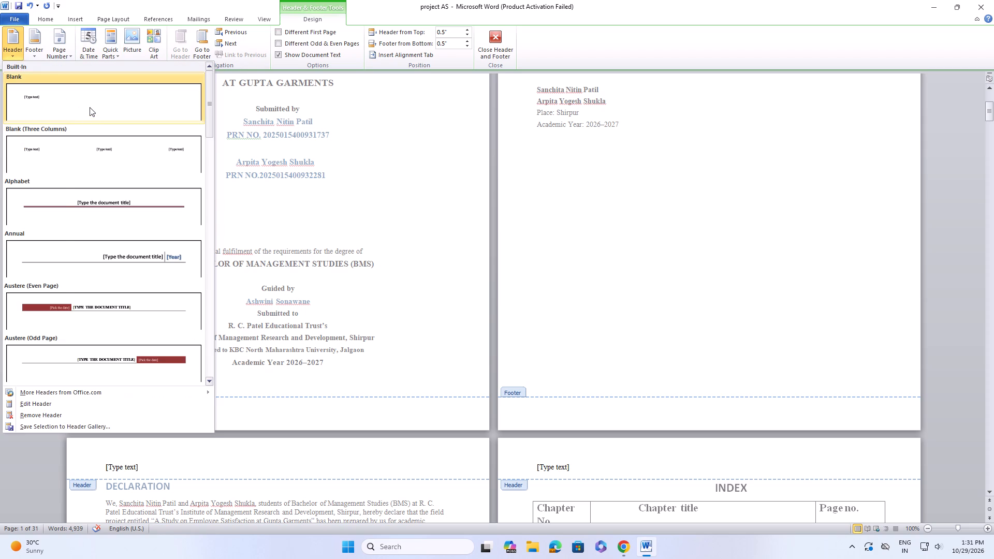
{"action": "scroll", "coordinate": [71, 147], "scroll_direction": "up", "scroll_amount": 16}
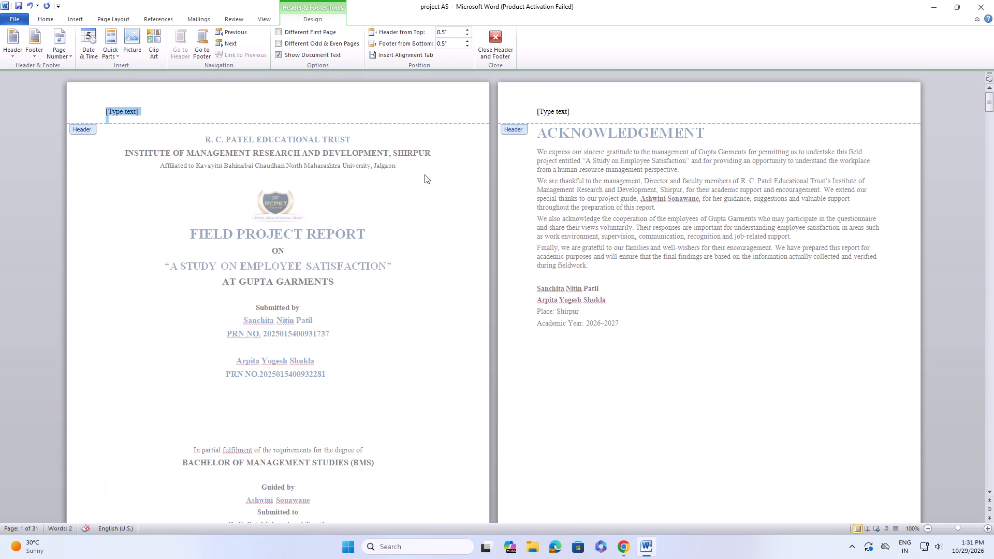
{"action": "left_click", "coordinate": [513, 127]}
{"action": "left_click", "coordinate": [513, 127]}
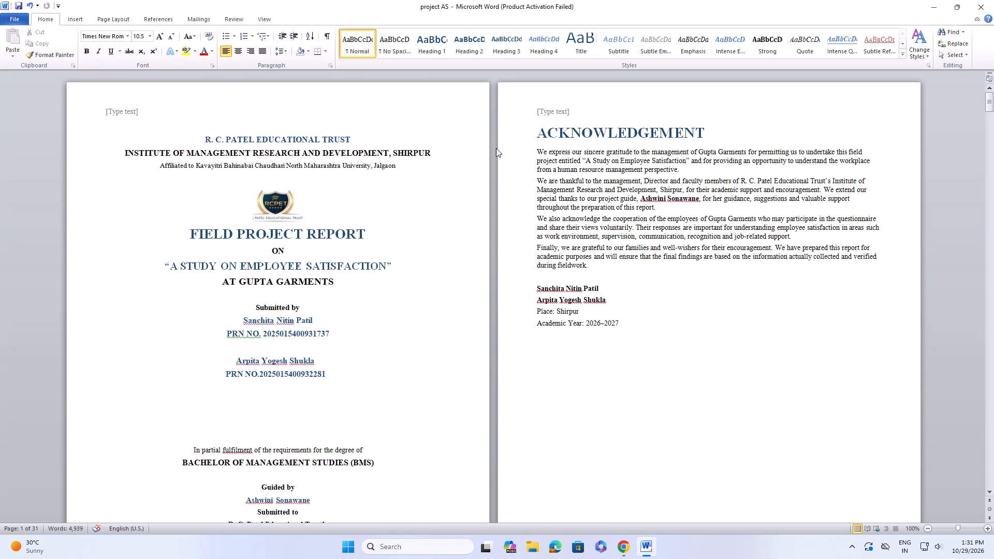
Open the Acknowledgement page header for editing and delete its "[Type text]" placeholder.
{"action": "scroll", "coordinate": [457, 166], "scroll_direction": "down", "scroll_amount": 1}
{"action": "scroll", "coordinate": [489, 158], "scroll_direction": "up", "scroll_amount": 4}
{"action": "left_click_drag", "start_coordinate": [544, 104], "coordinate": [568, 101]}
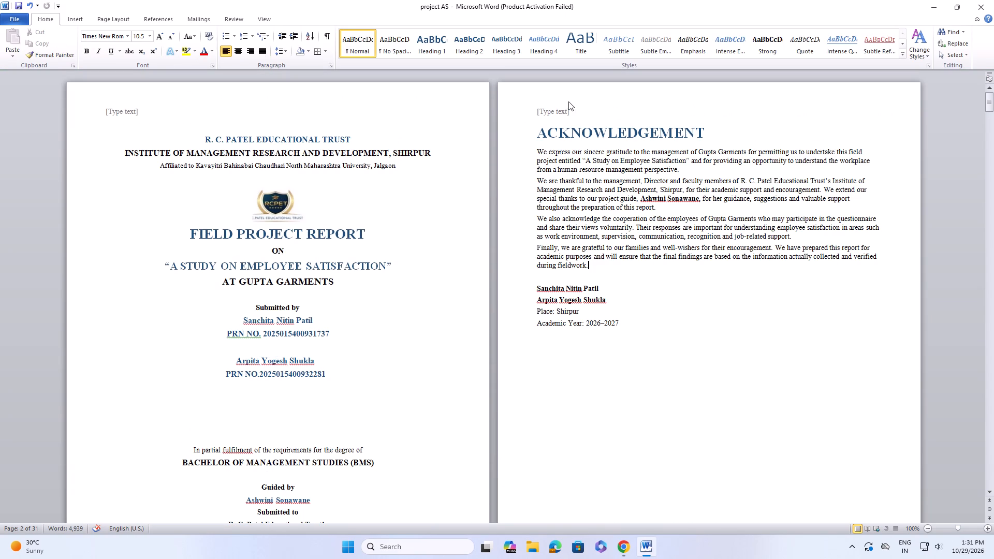
{"action": "left_click_drag", "start_coordinate": [568, 101], "coordinate": [569, 101]}
{"action": "left_click", "coordinate": [551, 110]}
{"action": "left_click_drag", "start_coordinate": [542, 109], "coordinate": [559, 105]}
{"action": "right_click", "coordinate": [555, 104]}
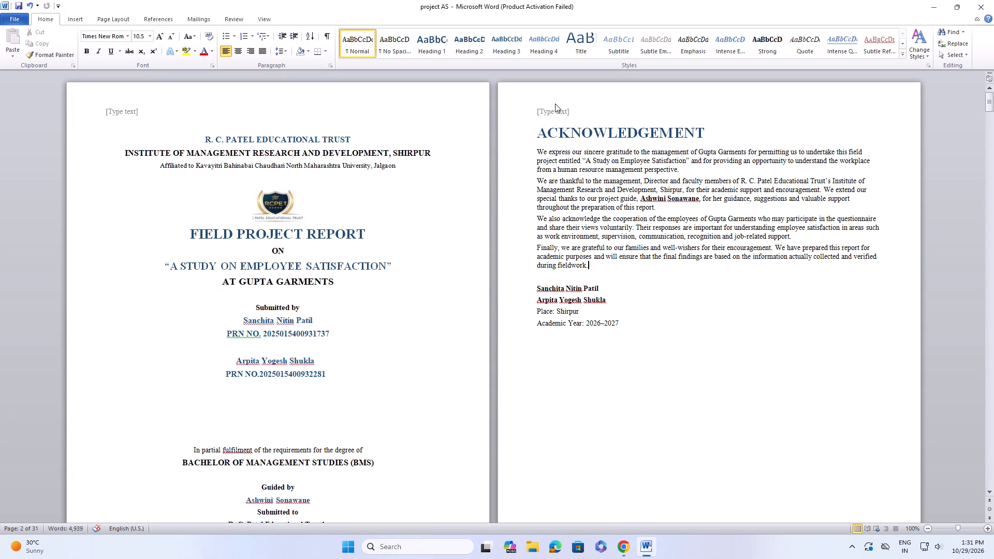
{"action": "right_click", "coordinate": [558, 102]}
{"action": "right_click", "coordinate": [573, 106]}
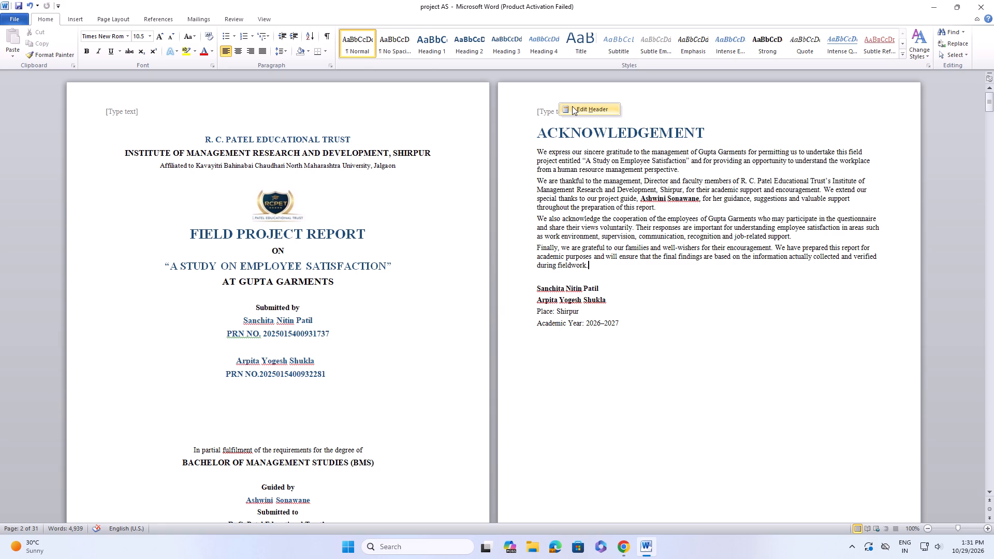
{"action": "left_click", "coordinate": [572, 106]}
{"action": "key", "text": "BackSpace"}
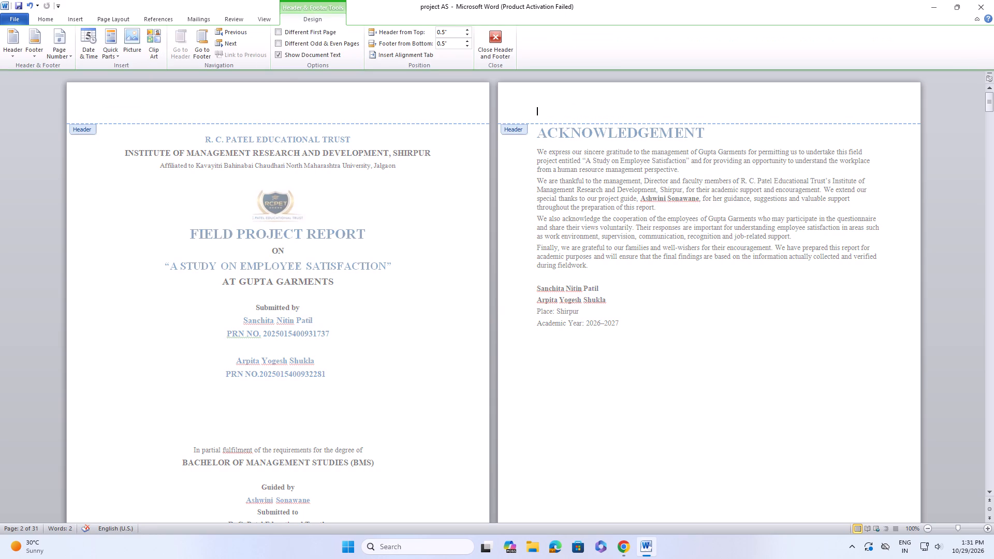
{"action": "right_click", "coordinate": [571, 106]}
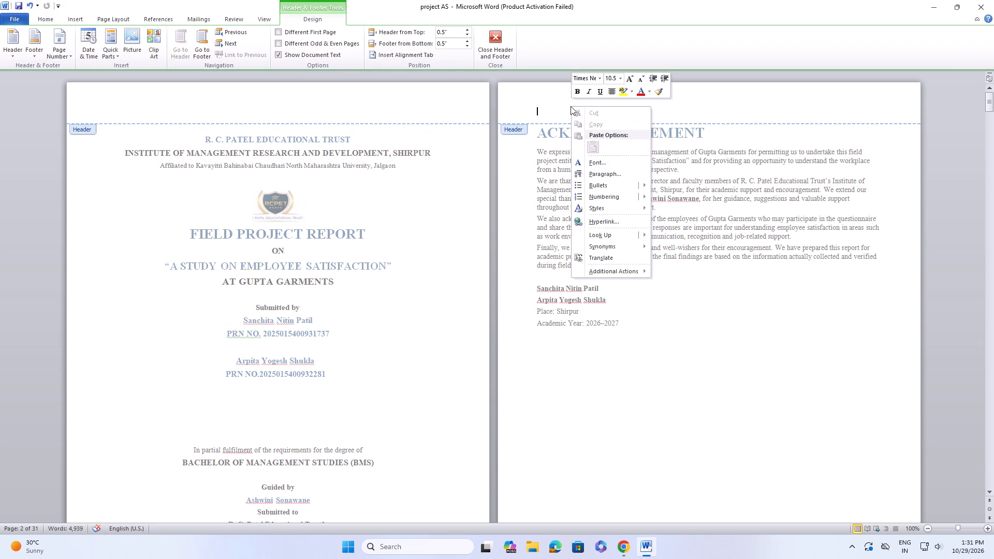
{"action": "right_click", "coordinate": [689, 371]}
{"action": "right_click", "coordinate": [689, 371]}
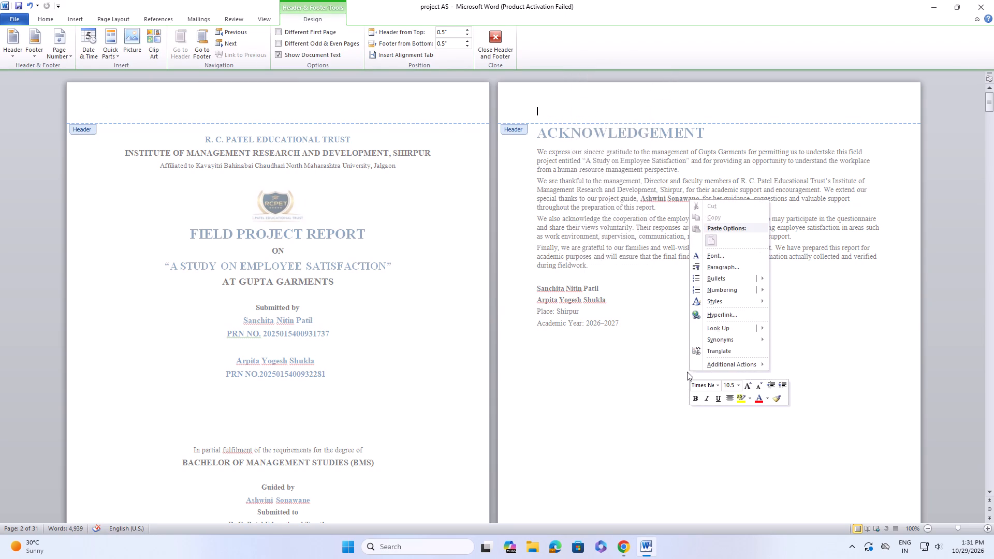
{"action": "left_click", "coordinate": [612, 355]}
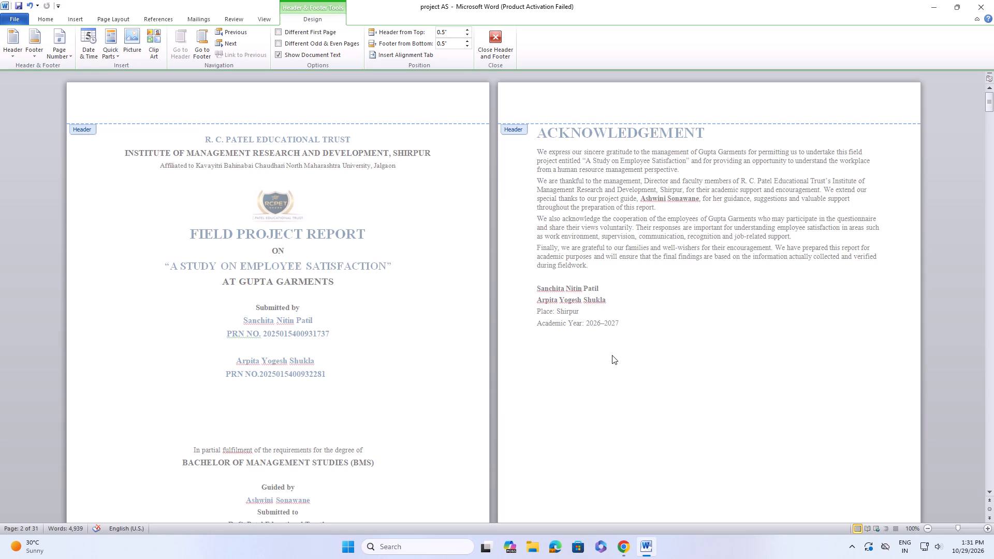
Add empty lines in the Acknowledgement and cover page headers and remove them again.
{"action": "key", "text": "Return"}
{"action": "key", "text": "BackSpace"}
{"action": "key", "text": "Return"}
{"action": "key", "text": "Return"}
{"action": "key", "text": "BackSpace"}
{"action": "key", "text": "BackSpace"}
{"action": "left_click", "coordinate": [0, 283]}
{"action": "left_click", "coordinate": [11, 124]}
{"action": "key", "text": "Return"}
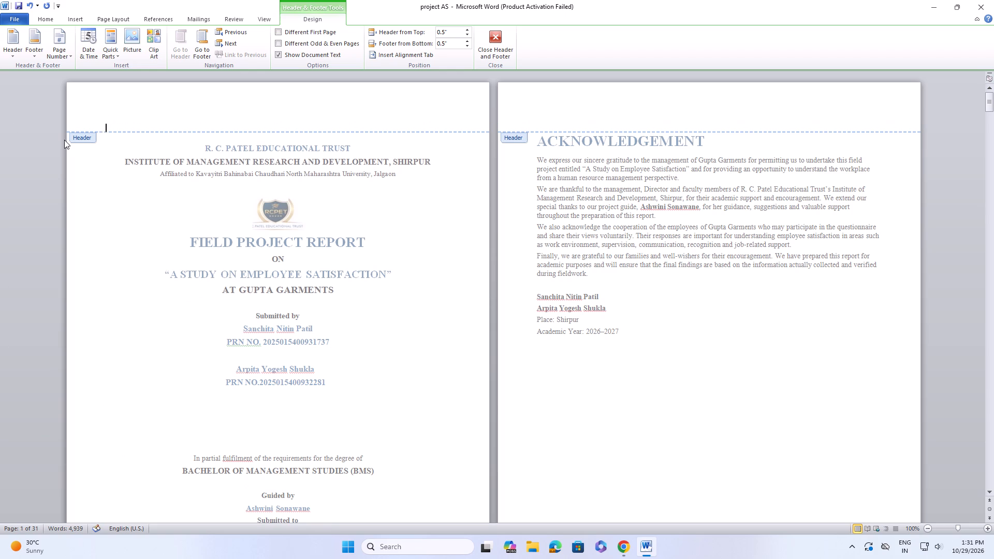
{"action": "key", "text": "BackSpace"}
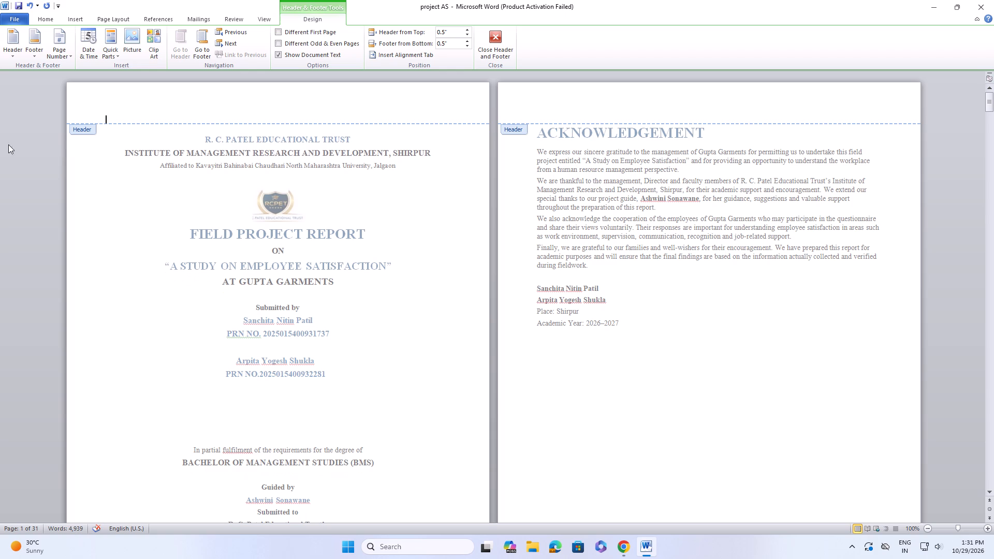
Examine the header and footer areas of the cover, Acknowledgement, declaration and index pages.
{"action": "left_click", "coordinate": [51, 11]}
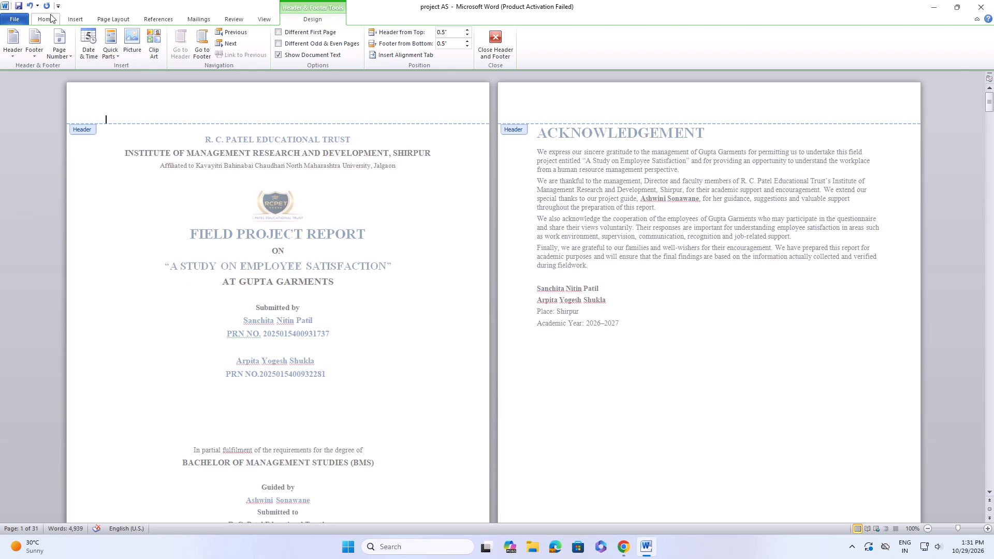
{"action": "left_click", "coordinate": [50, 14]}
{"action": "double_click", "coordinate": [43, 21]}
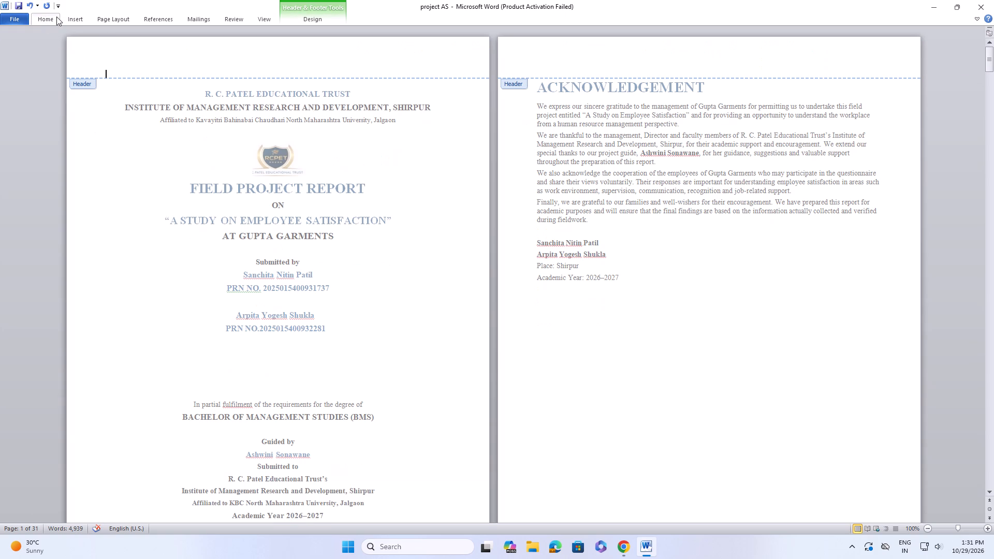
{"action": "scroll", "coordinate": [157, 54], "scroll_direction": "down", "scroll_amount": 7}
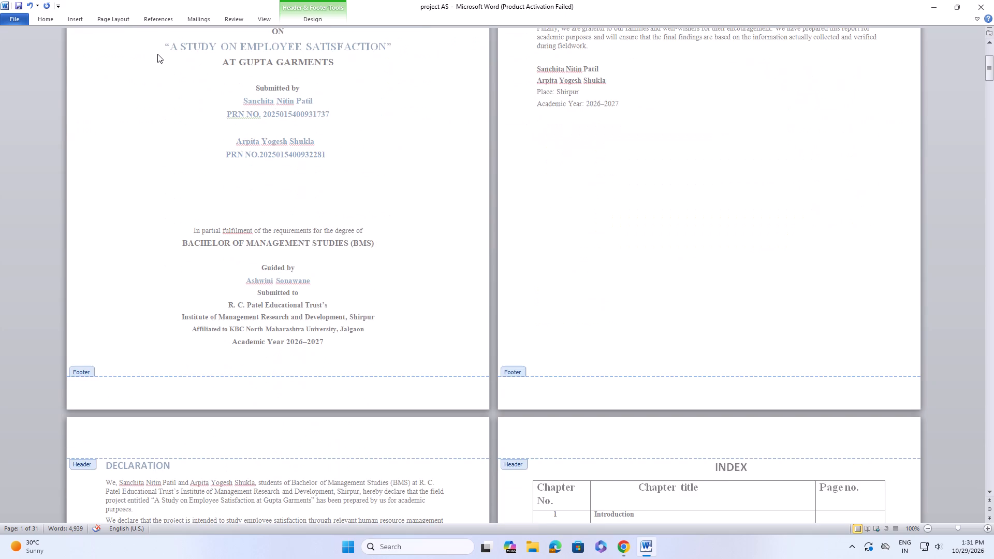
{"action": "scroll", "coordinate": [157, 54], "scroll_direction": "down", "scroll_amount": 6}
{"action": "scroll", "coordinate": [157, 54], "scroll_direction": "up", "scroll_amount": 20}
{"action": "scroll", "coordinate": [157, 54], "scroll_direction": "up", "scroll_amount": 1}
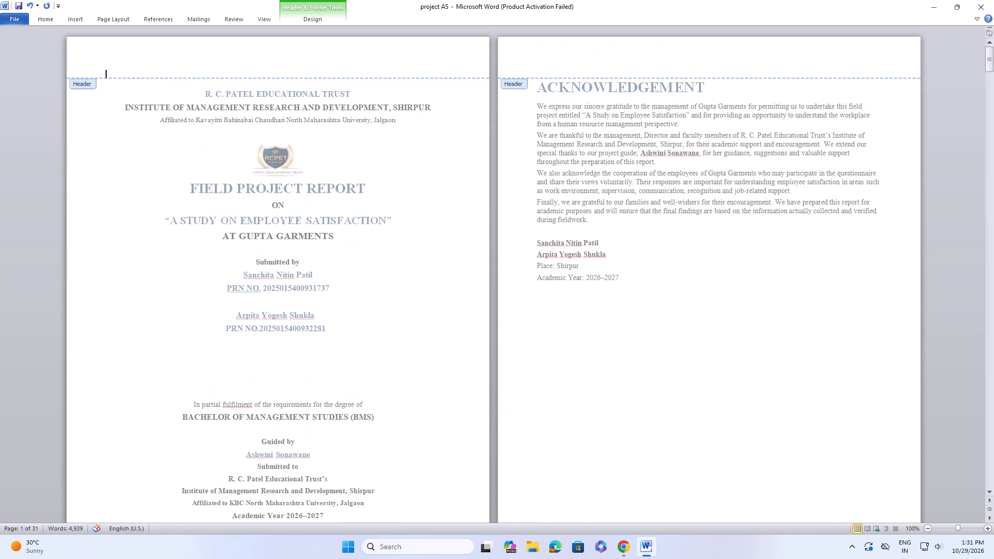
Set the font in the cover page header to Times New Roman.
{"action": "left_click", "coordinate": [70, 22]}
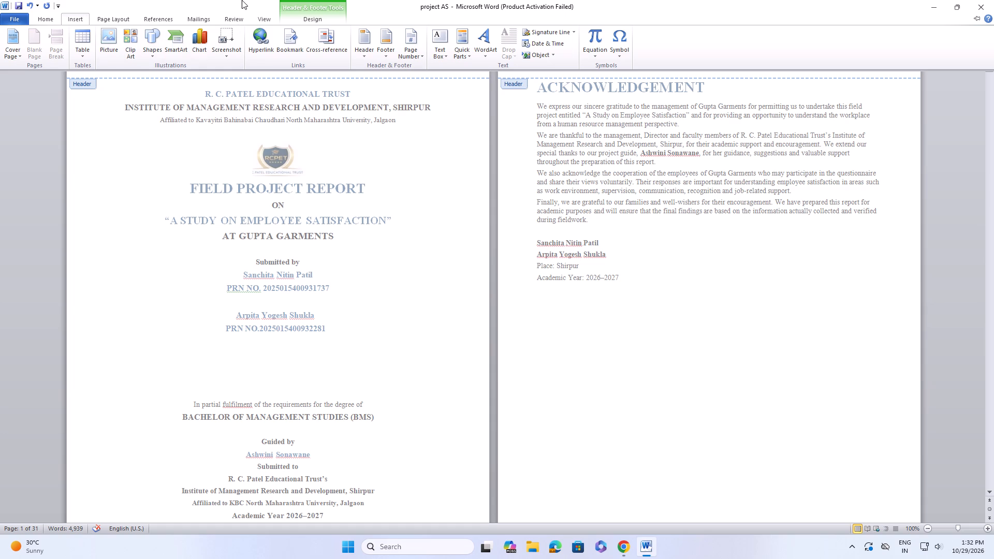
{"action": "left_click", "coordinate": [51, 19]}
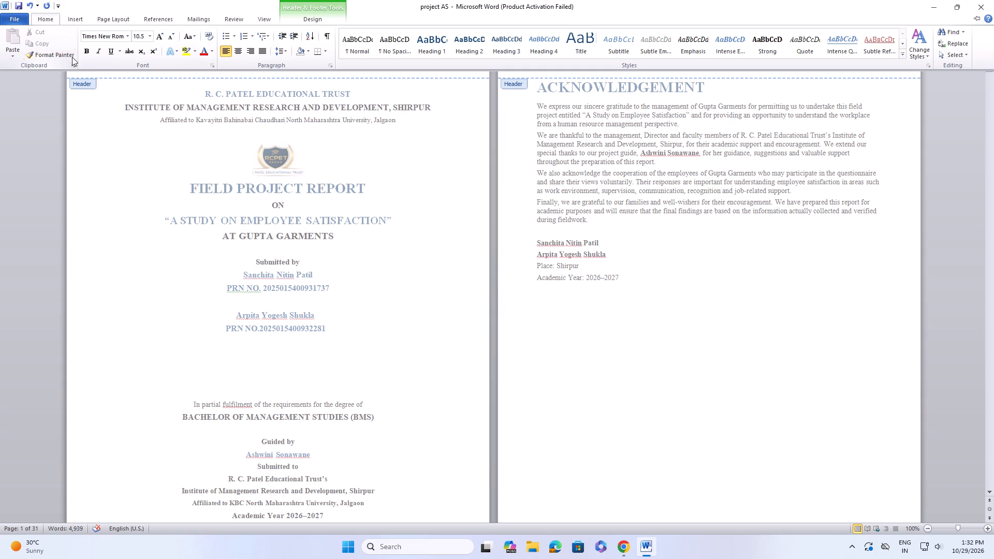
{"action": "left_click", "coordinate": [131, 35]}
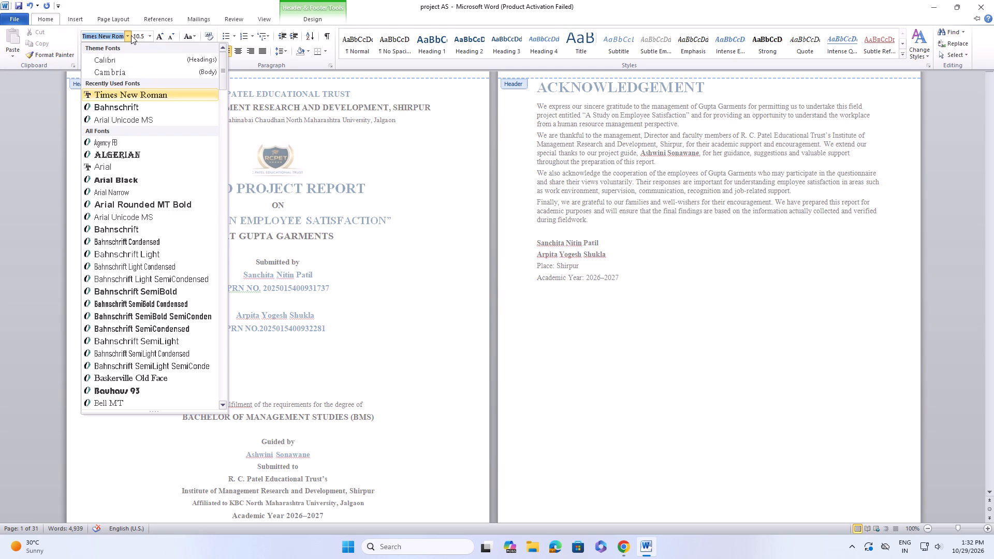
{"action": "left_click", "coordinate": [147, 94]}
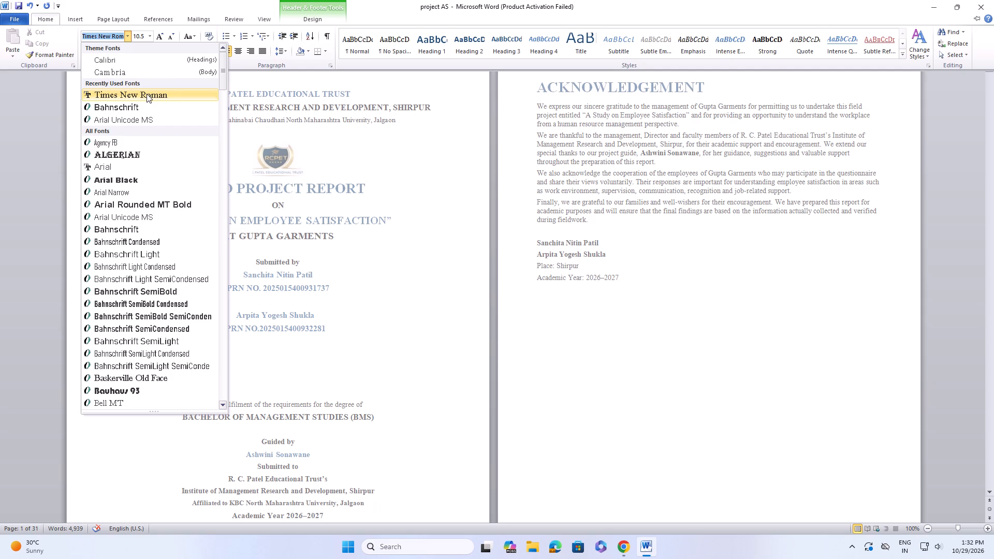
Place the cursor in the Acknowledgement page header and open its editing options.
{"action": "left_click_drag", "start_coordinate": [530, 91], "coordinate": [538, 98]}
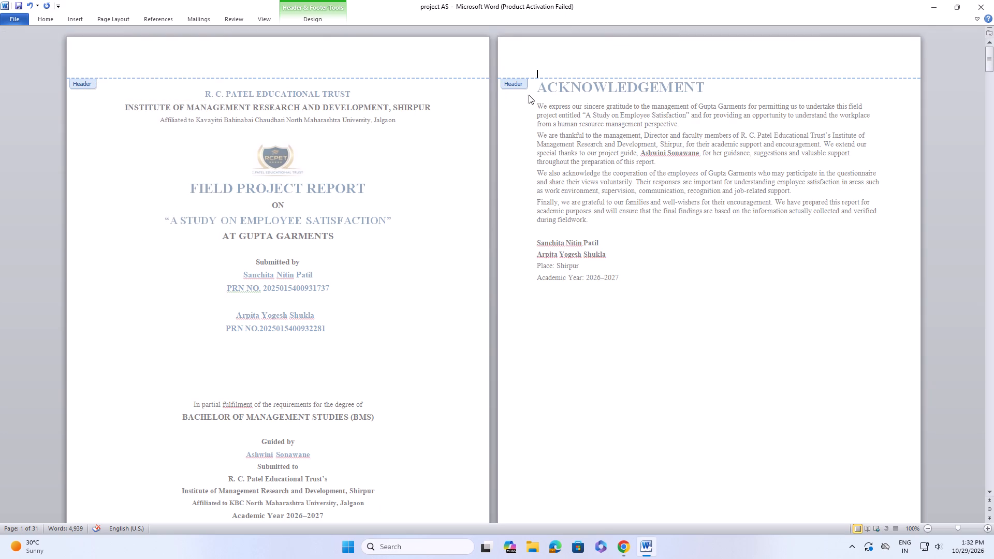
{"action": "left_click", "coordinate": [511, 78]}
{"action": "left_click", "coordinate": [514, 84]}
{"action": "right_click", "coordinate": [513, 83]}
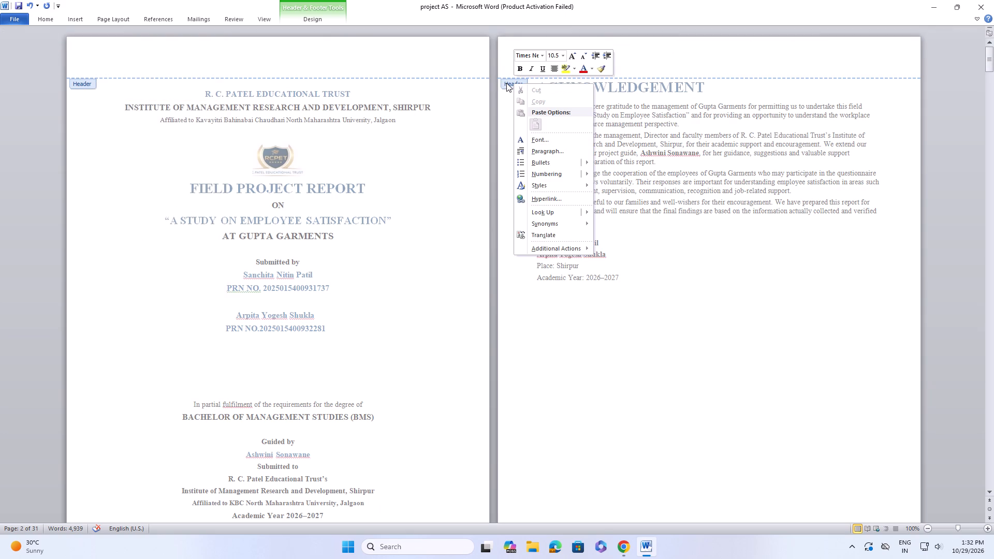
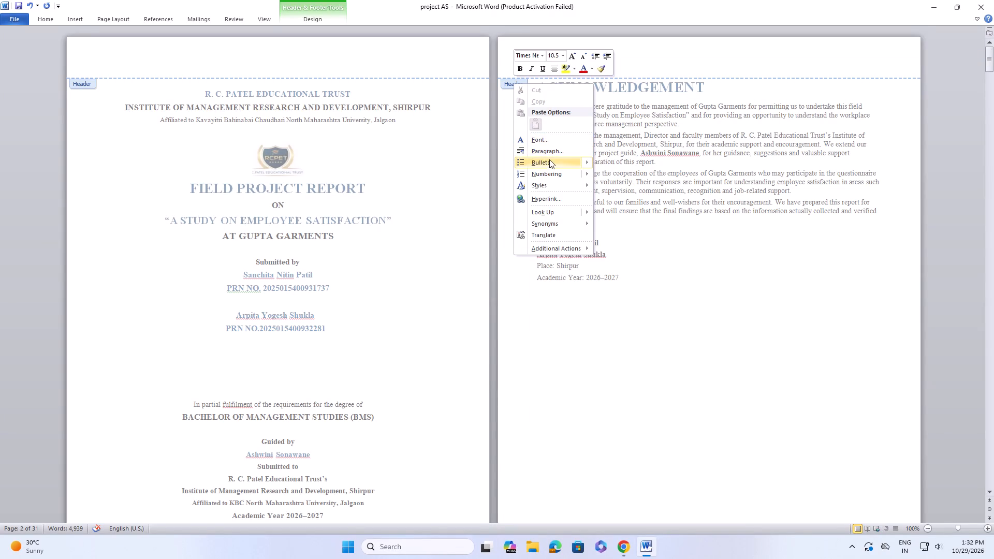
Set the font size in the Acknowledgement page header to 12.
{"action": "left_click", "coordinate": [540, 140]}
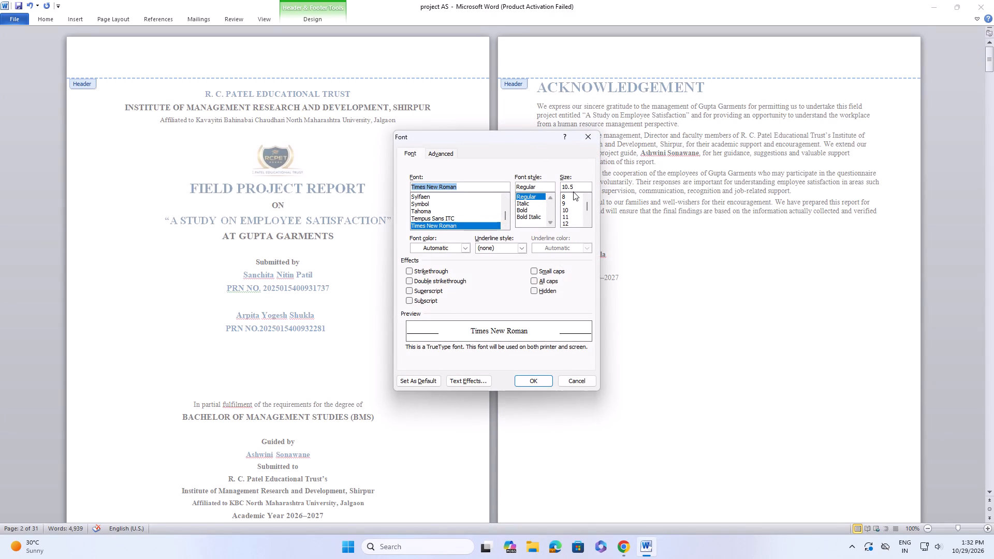
{"action": "left_click", "coordinate": [567, 220]}
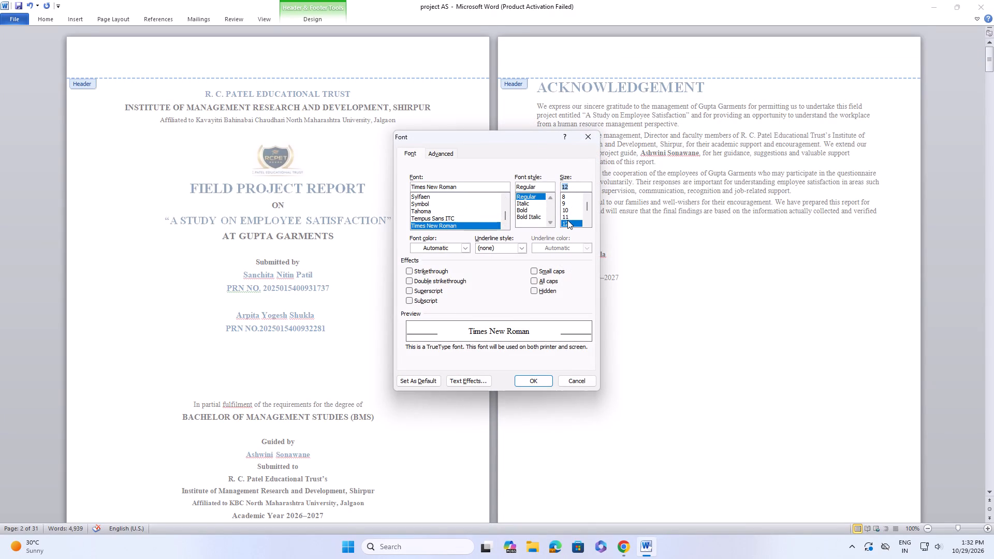
{"action": "left_click", "coordinate": [529, 382]}
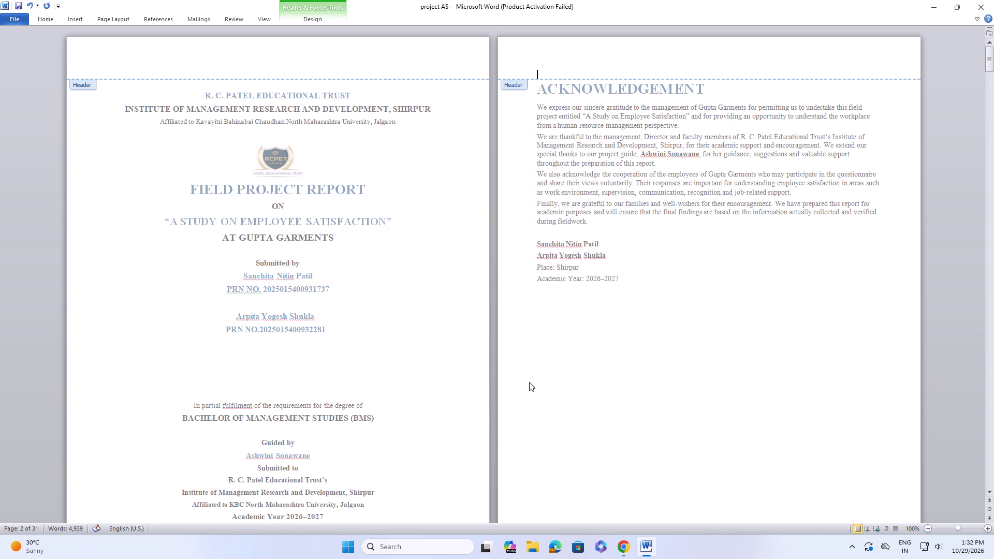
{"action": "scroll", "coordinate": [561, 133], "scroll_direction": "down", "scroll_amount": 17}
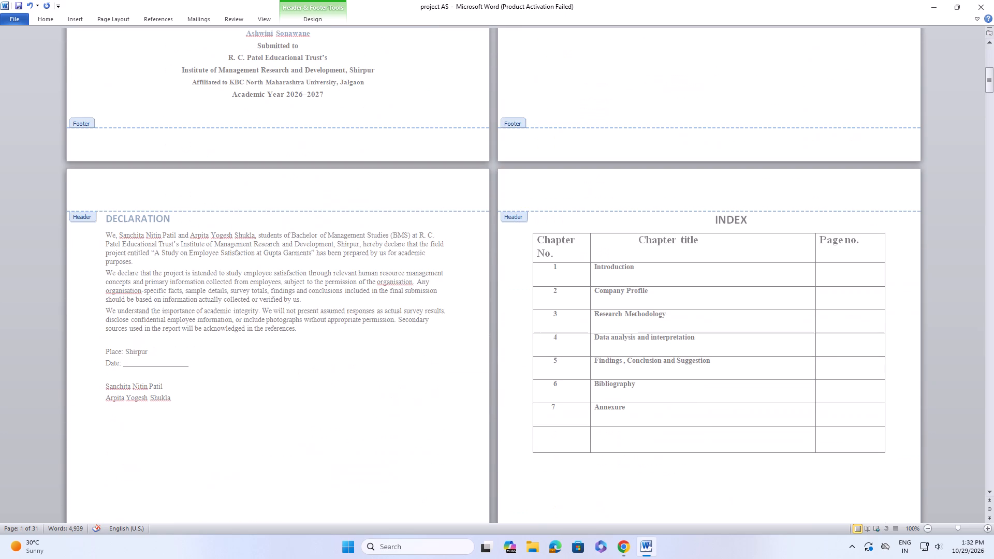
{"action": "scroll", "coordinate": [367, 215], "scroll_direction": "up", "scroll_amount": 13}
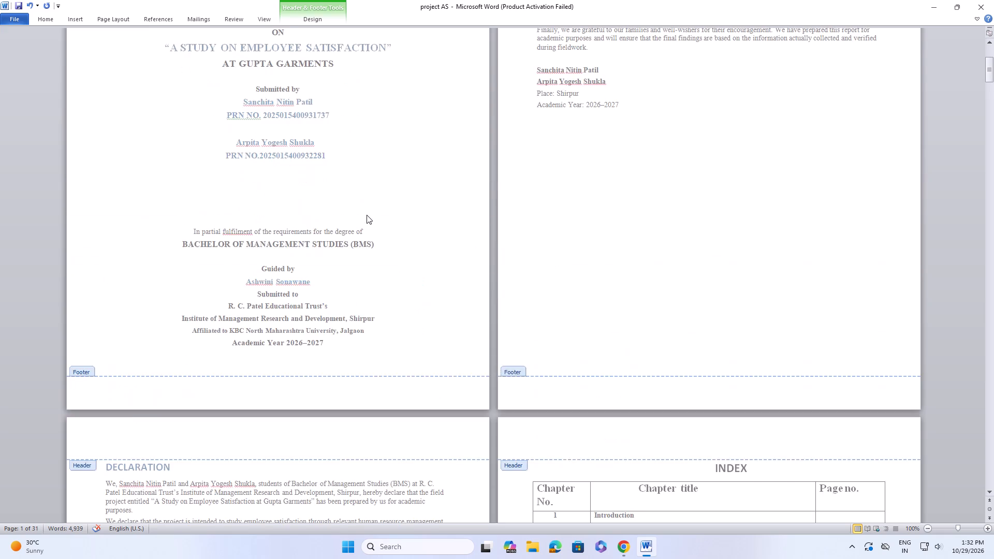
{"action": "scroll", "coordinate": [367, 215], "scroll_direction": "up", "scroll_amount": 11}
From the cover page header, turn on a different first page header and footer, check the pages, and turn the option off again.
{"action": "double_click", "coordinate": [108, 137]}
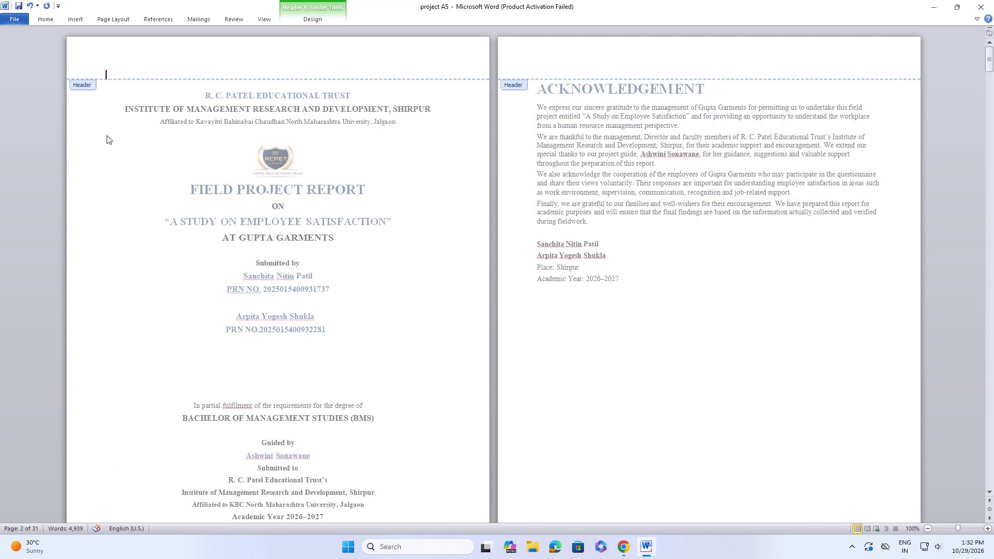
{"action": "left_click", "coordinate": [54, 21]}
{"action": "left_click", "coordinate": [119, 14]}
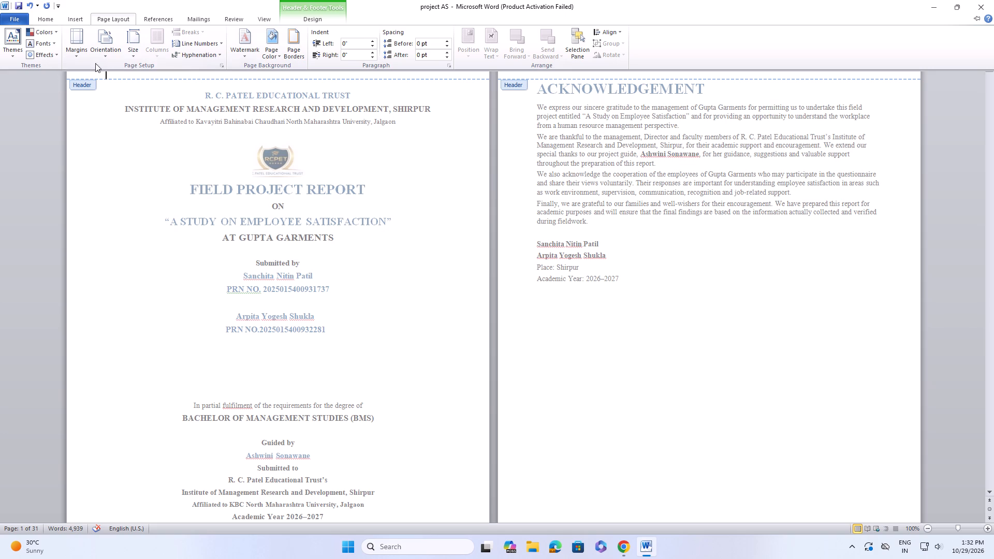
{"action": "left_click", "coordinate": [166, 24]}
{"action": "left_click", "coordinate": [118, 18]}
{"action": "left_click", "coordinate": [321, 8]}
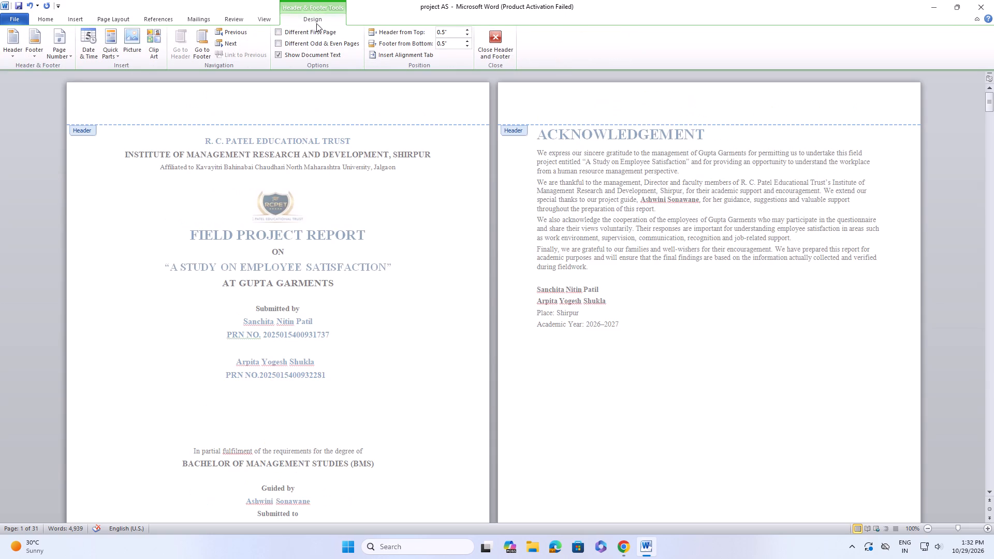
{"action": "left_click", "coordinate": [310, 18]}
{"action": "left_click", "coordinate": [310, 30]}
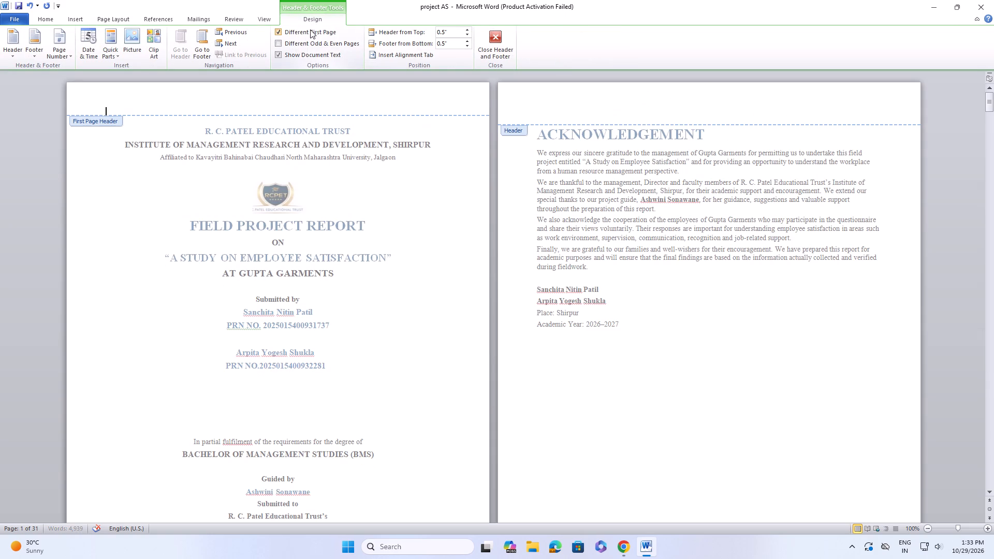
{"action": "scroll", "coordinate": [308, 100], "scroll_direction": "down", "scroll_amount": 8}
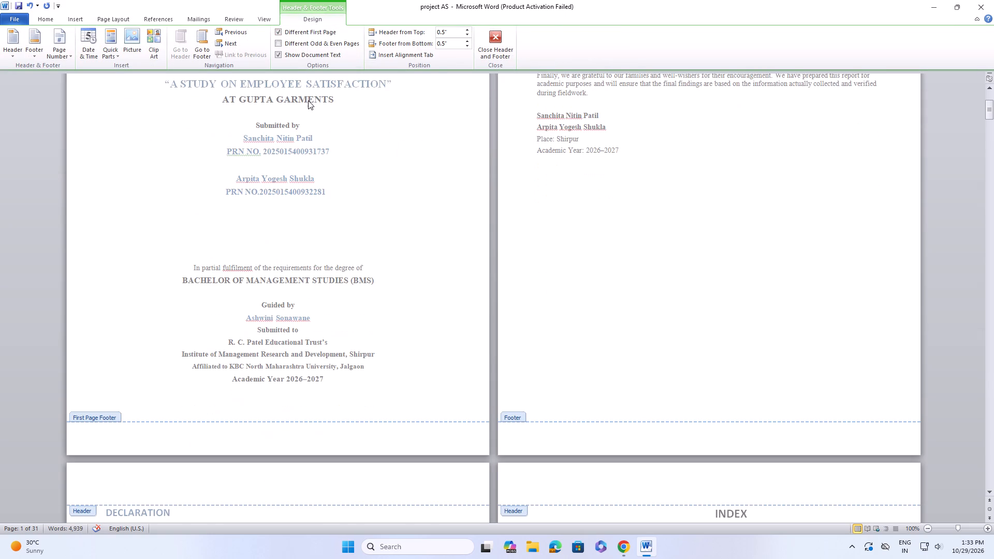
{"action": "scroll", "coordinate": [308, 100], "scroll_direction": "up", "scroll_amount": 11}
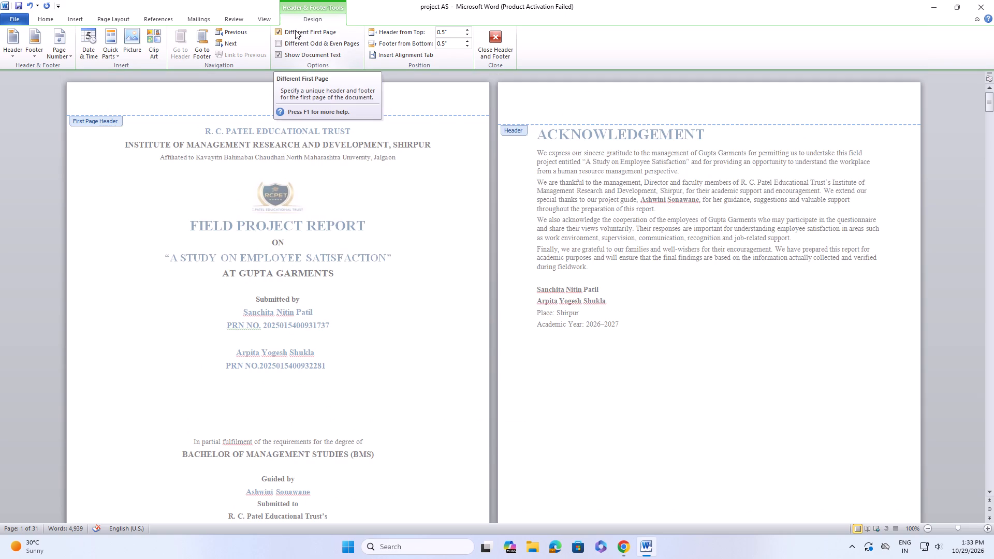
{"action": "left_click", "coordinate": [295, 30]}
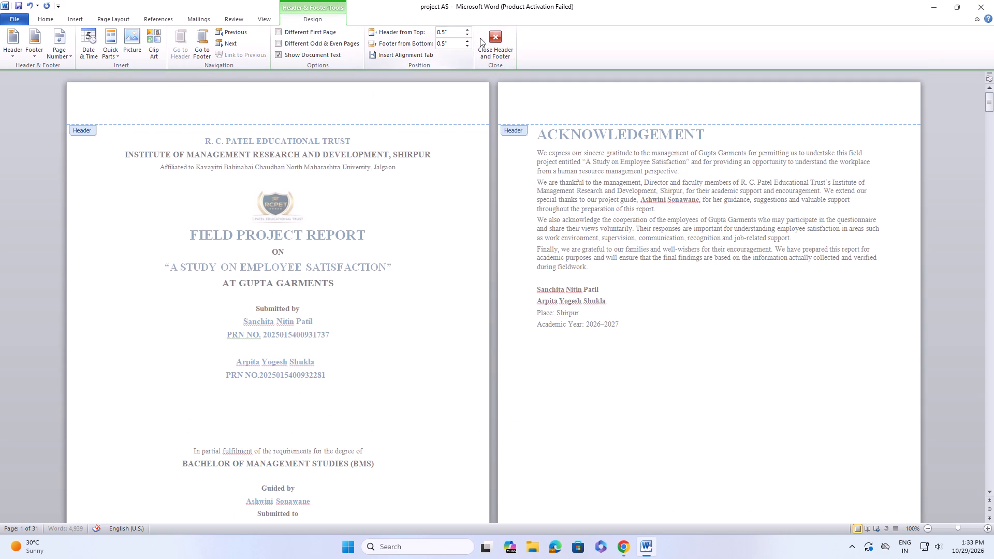
Close header and footer editing and return to the report's body text.
{"action": "left_click", "coordinate": [493, 36]}
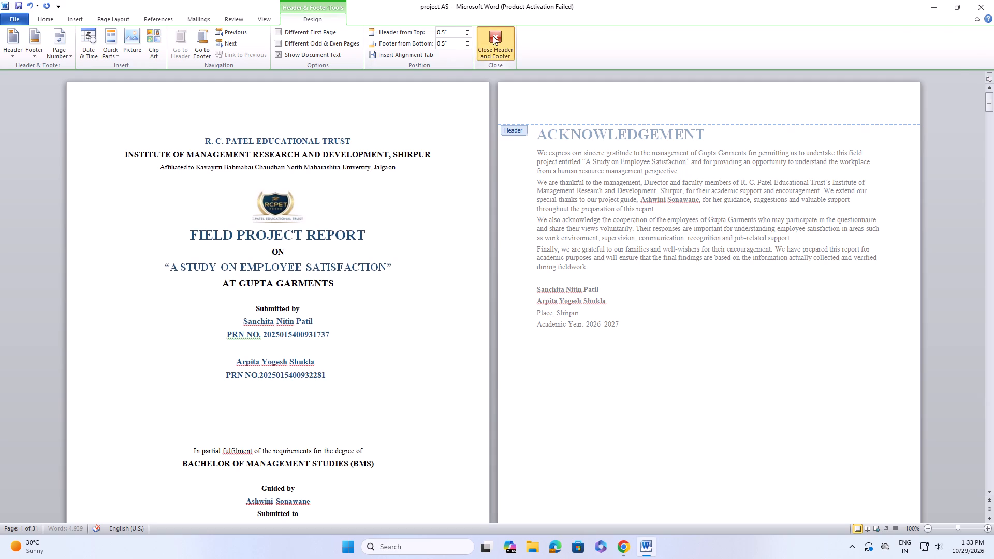
Set the font size of the ACKNOWLEDGEMENT heading to 16.
{"action": "scroll", "coordinate": [442, 112], "scroll_direction": "down", "scroll_amount": 7}
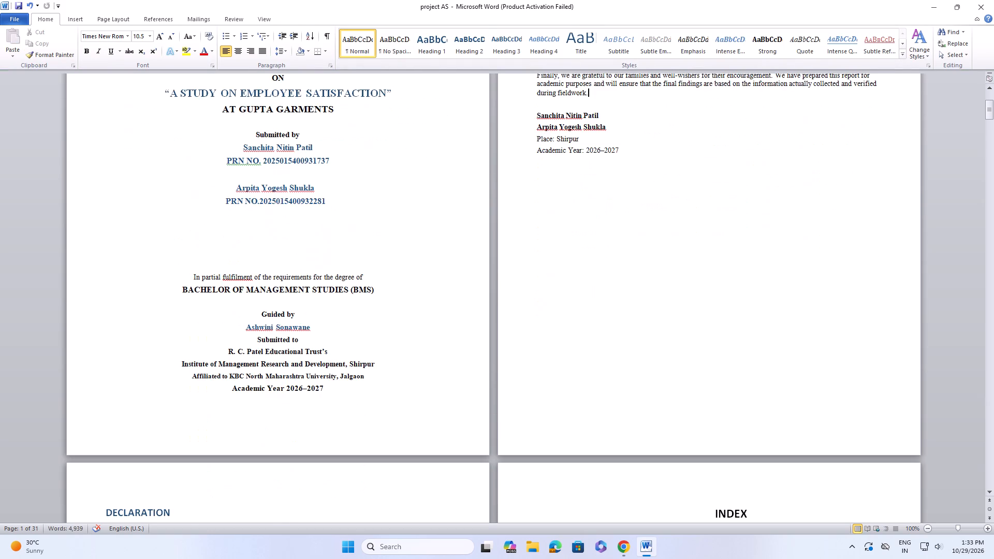
{"action": "scroll", "coordinate": [442, 112], "scroll_direction": "down", "scroll_amount": 10}
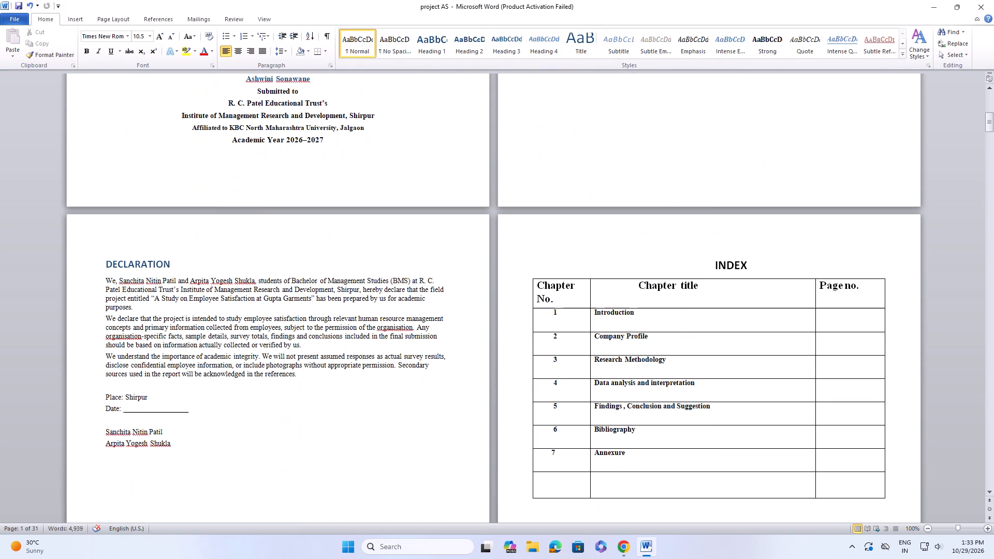
{"action": "scroll", "coordinate": [224, 261], "scroll_direction": "up", "scroll_amount": 20}
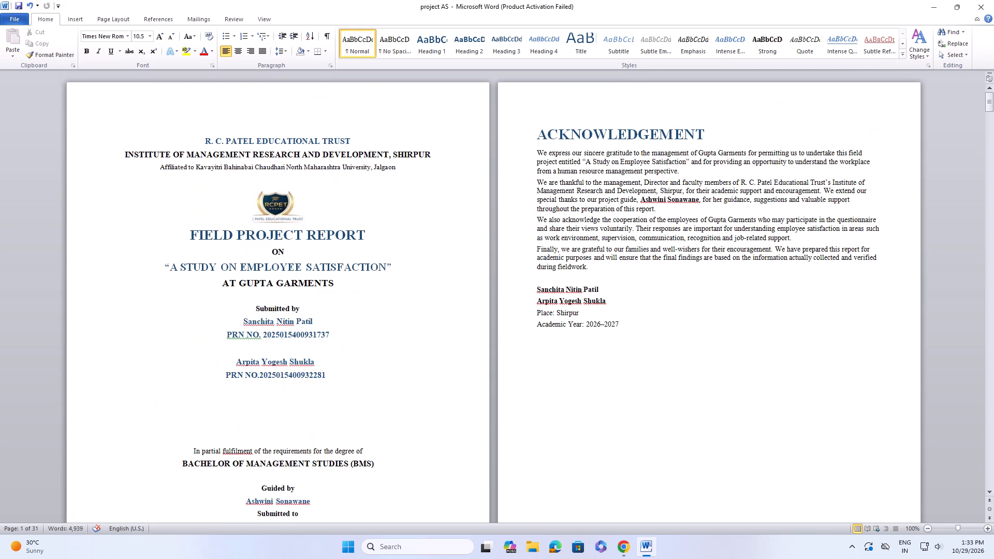
{"action": "scroll", "coordinate": [254, 248], "scroll_direction": "up", "scroll_amount": 3}
{"action": "left_click_drag", "start_coordinate": [545, 128], "coordinate": [603, 130]}
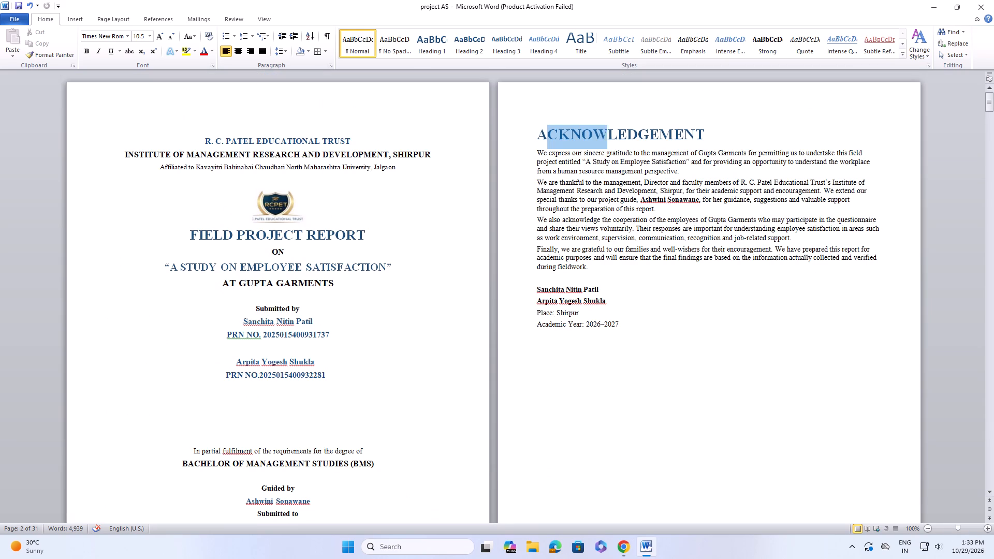
{"action": "left_click_drag", "start_coordinate": [603, 130], "coordinate": [739, 127]}
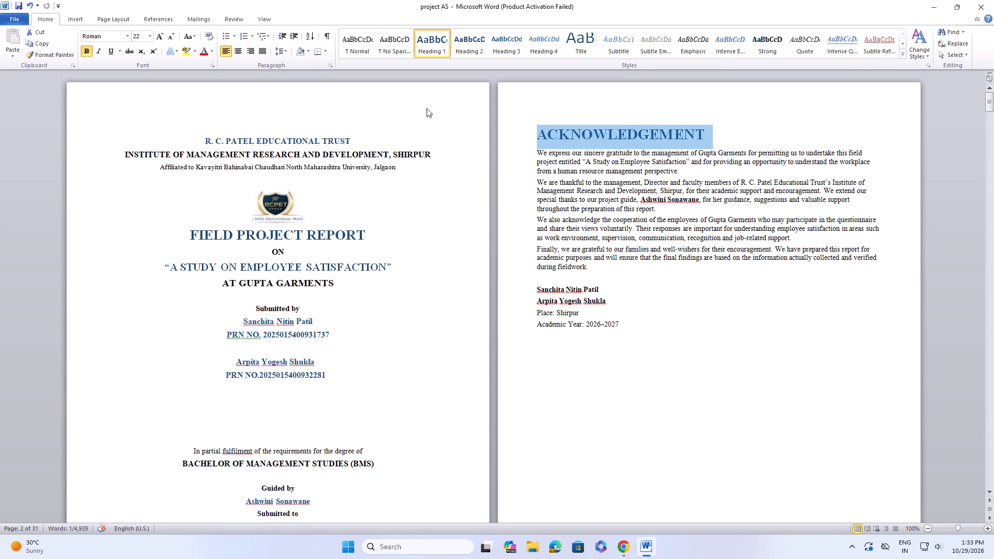
{"action": "left_click", "coordinate": [151, 36]}
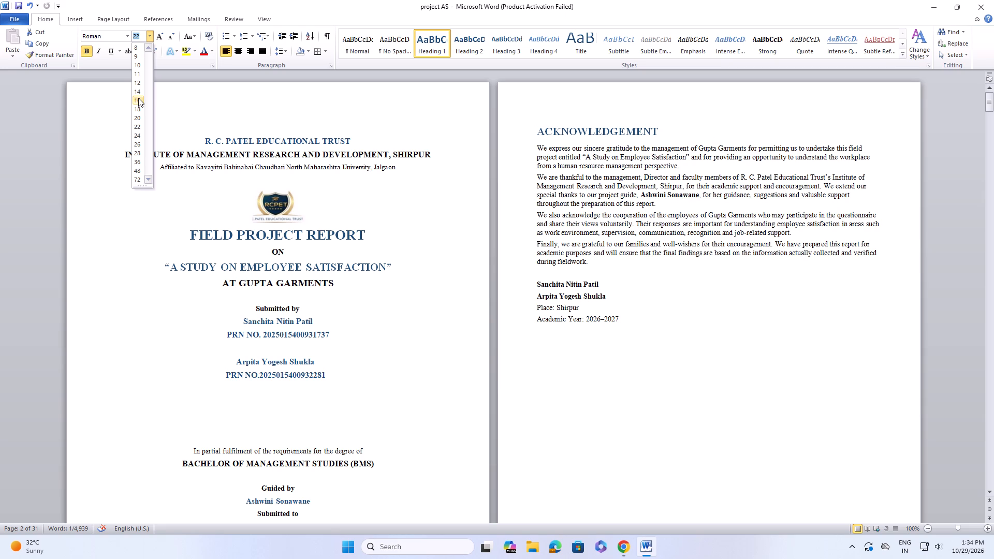
{"action": "left_click", "coordinate": [138, 98]}
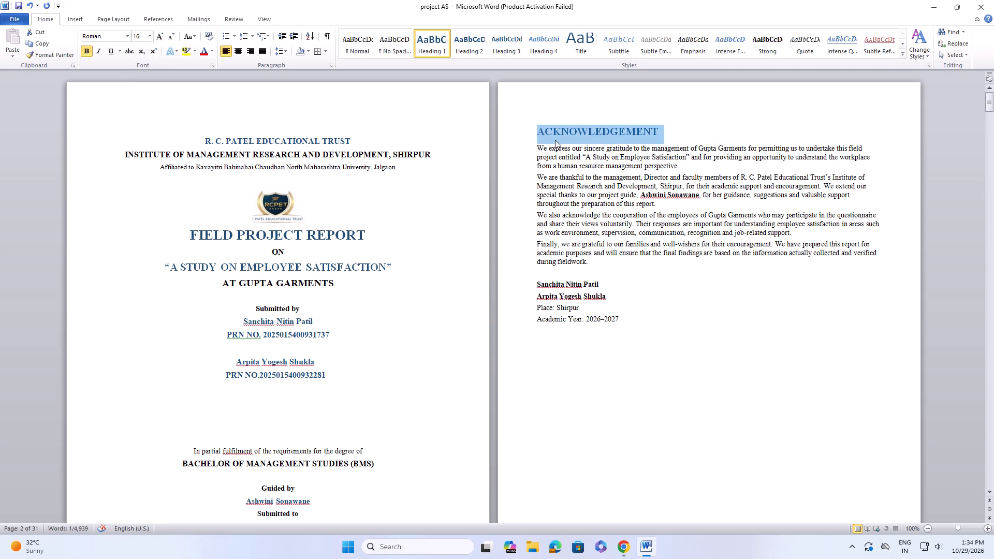
Replace the Acknowledgement page heading with two leading spaces followed by ACKNOWLEDGEMENT in capitals.
{"action": "left_click", "coordinate": [517, 127]}
{"action": "key", "text": "space"}
{"action": "key", "text": "space"}
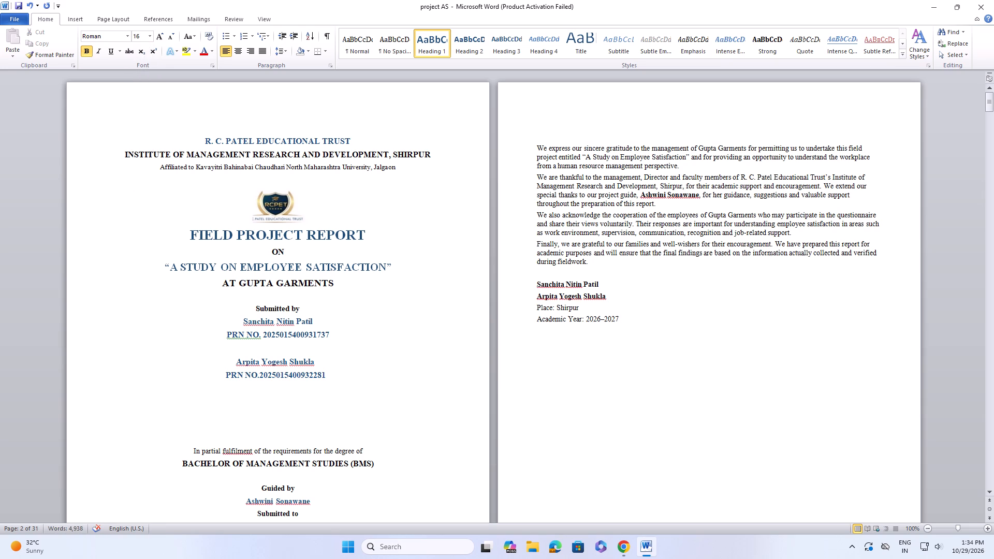
{"action": "key", "text": "a"}
{"action": "key", "text": "BackSpace"}
{"action": "key", "text": "a"}
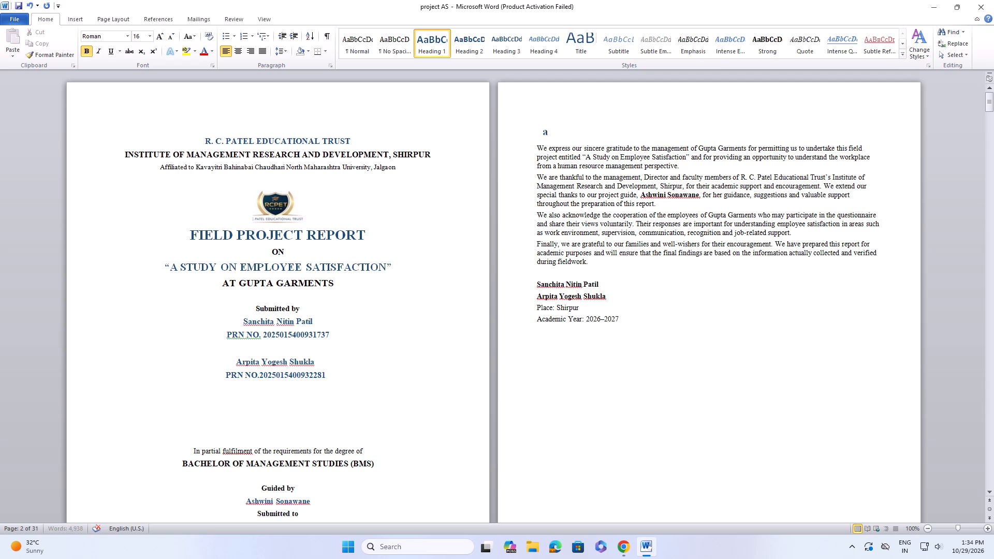
{"action": "key", "text": "BackSpace"}
{"action": "key", "text": "a"}
{"action": "type", "text": "CK"}
{"action": "type", "text": "NOW"}
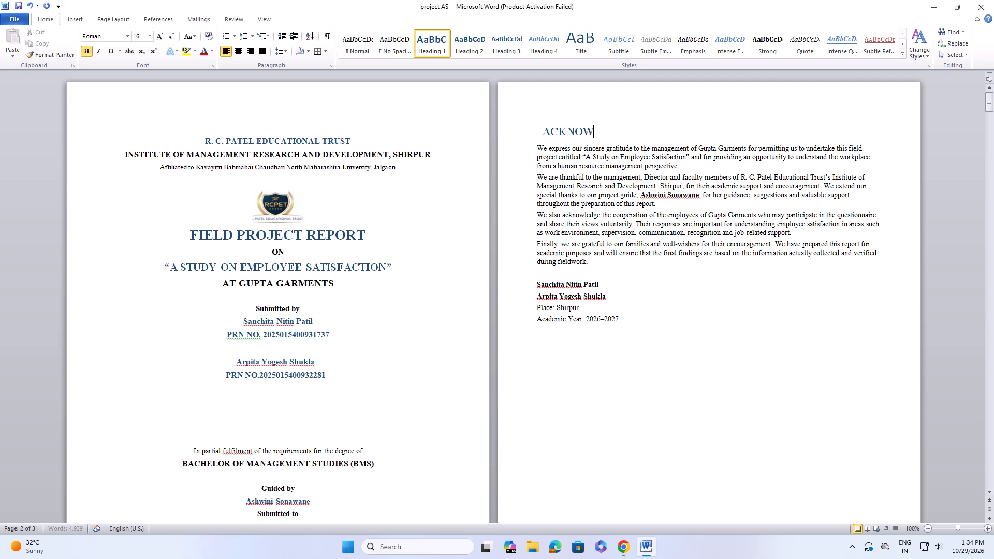
{"action": "key", "text": "k"}
{"action": "key", "text": "BackSpace"}
{"action": "type", "text": "LE"}
{"action": "key", "text": "d"}
{"action": "key", "text": "g"}
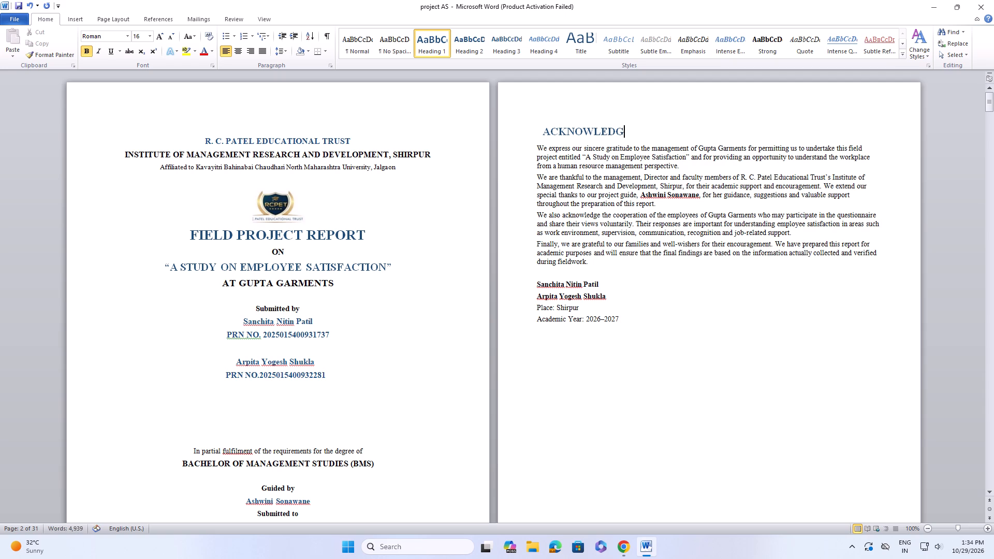
{"action": "type", "text": "EMENT"}
Set the font size of the ACKNOWLEDGEMENT heading to 20.
{"action": "left_click_drag", "start_coordinate": [537, 129], "coordinate": [673, 122]}
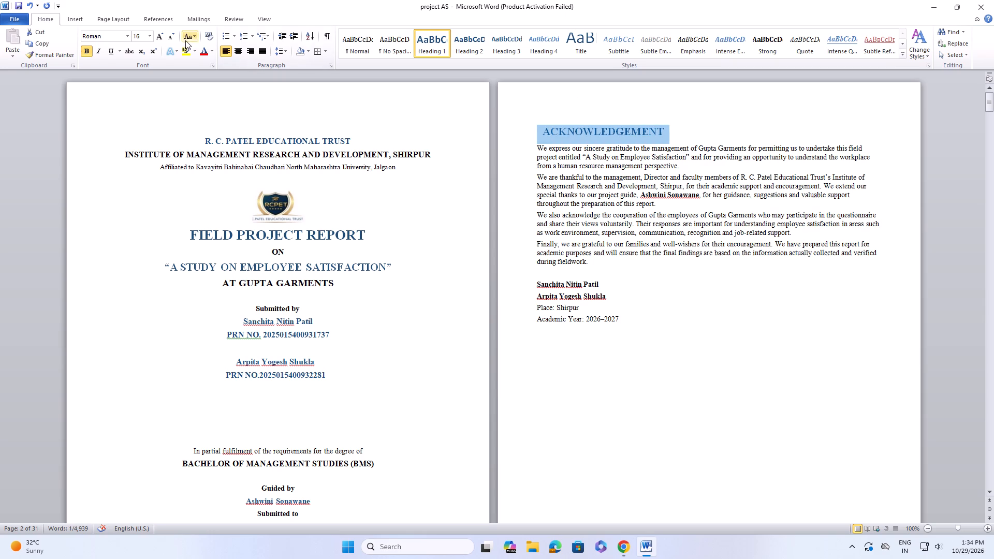
{"action": "left_click", "coordinate": [151, 38]}
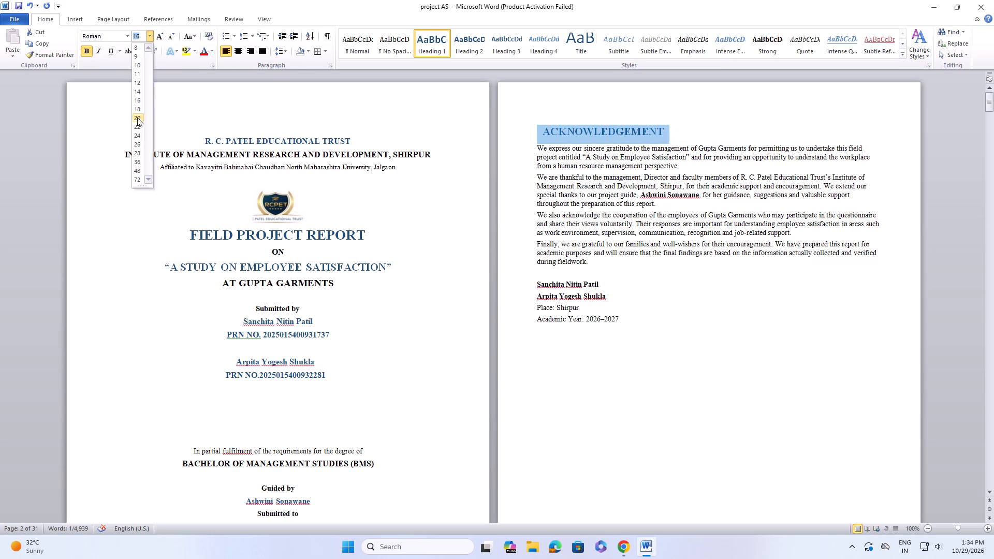
{"action": "left_click", "coordinate": [137, 117]}
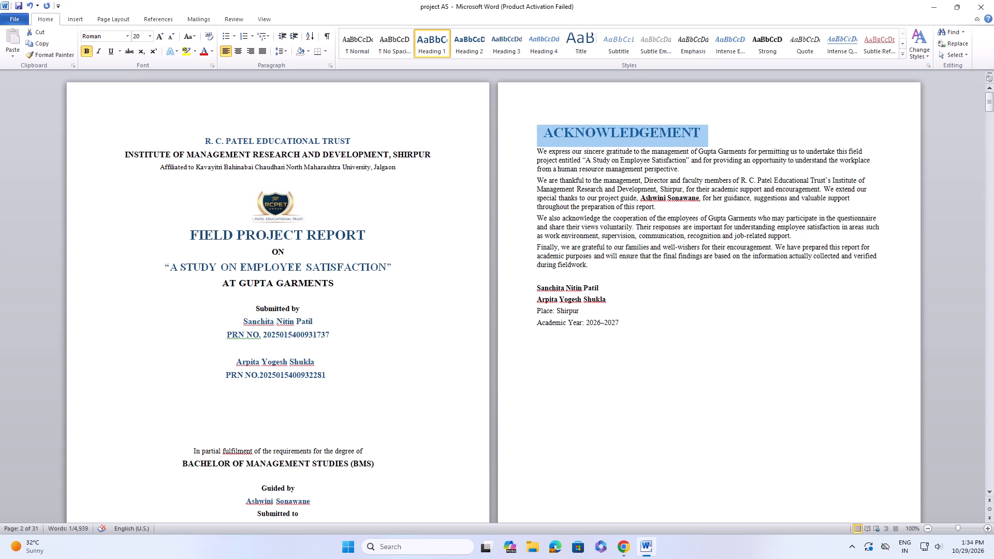
{"action": "left_click", "coordinate": [772, 337]}
Shift the ACKNOWLEDGEMENT heading toward the centre of its line by adding 21 leading spaces.
{"action": "left_click", "coordinate": [539, 129]}
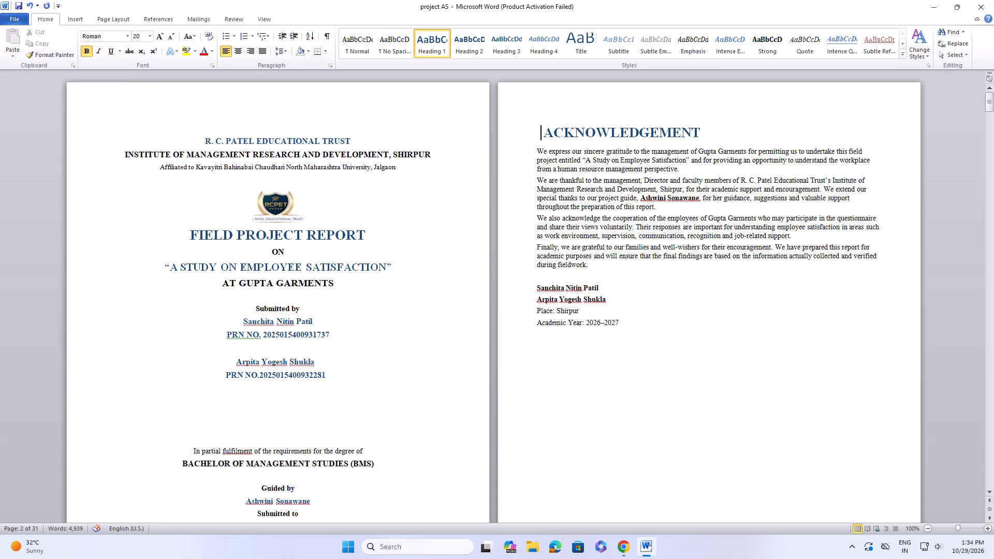
{"action": "key", "text": "space"}
{"action": "key", "text": "space"}
{"action": "key", "text": "space"}
{"action": "key", "text": "space"}
{"action": "key", "text": "space"}
{"action": "key", "text": "space"}
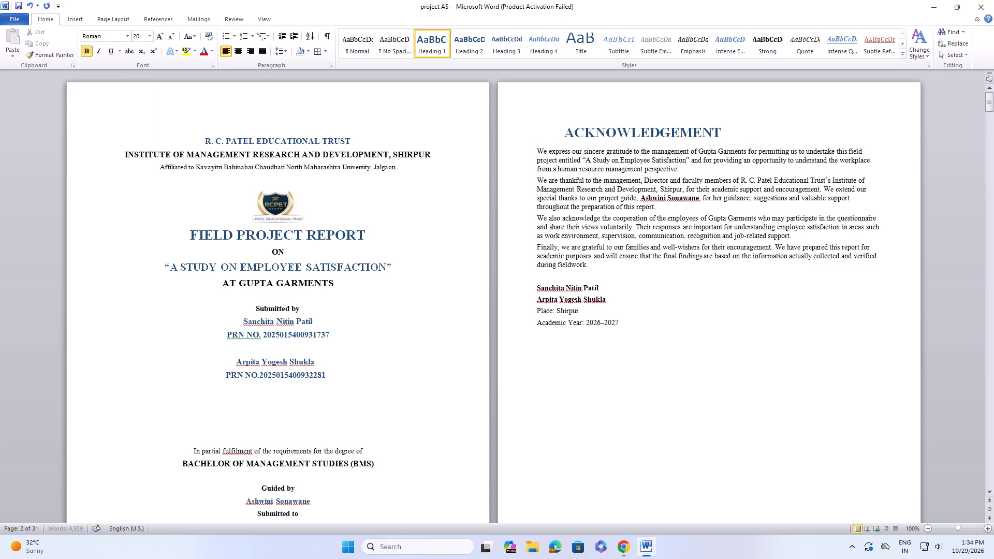
{"action": "key", "text": "space"}
{"action": "key", "text": "space"}
{"action": "key", "text": "space"}
{"action": "key", "text": "space"}
{"action": "key", "text": "space"}
{"action": "key", "text": "space"}
{"action": "key", "text": "space"}
{"action": "key", "text": "space"}
{"action": "key", "text": "space"}
{"action": "key", "text": "space"}
{"action": "key", "text": "space"}
{"action": "key", "text": "space"}
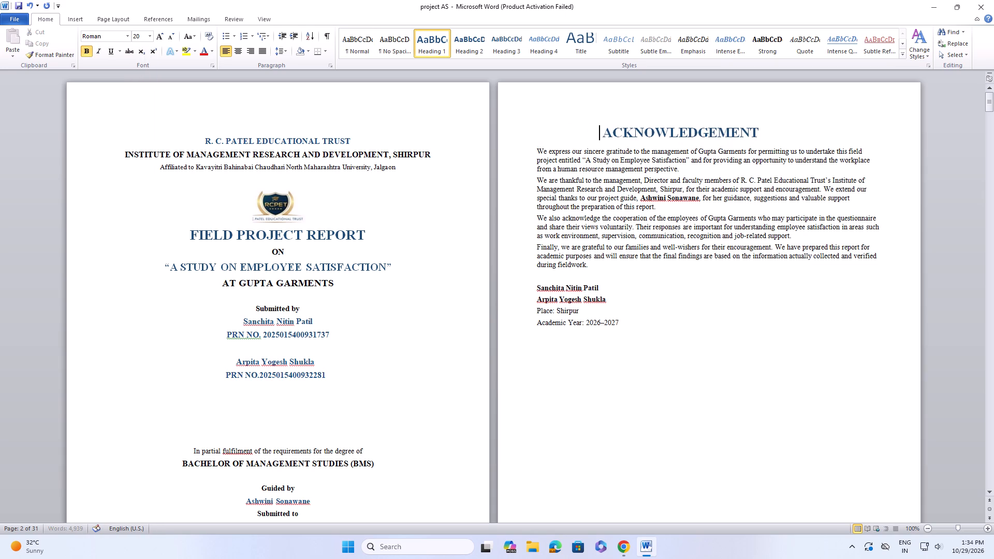
{"action": "key", "text": "space"}
{"action": "key", "text": "space"}
{"action": "key", "text": "space"}
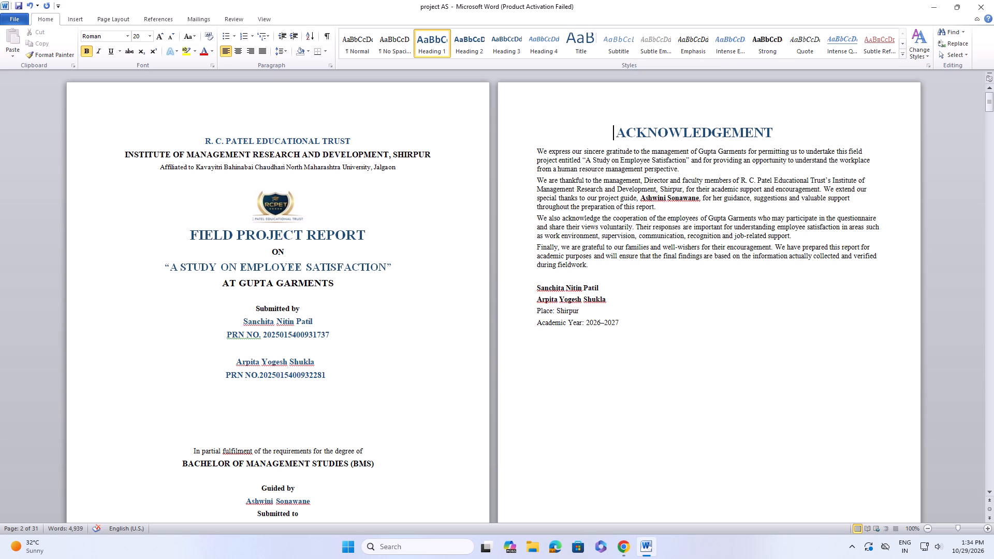
Insert two blank lines between the ACKNOWLEDGEMENT heading and the first paragraph.
{"action": "left_click", "coordinate": [780, 125]}
{"action": "key", "text": "Return"}
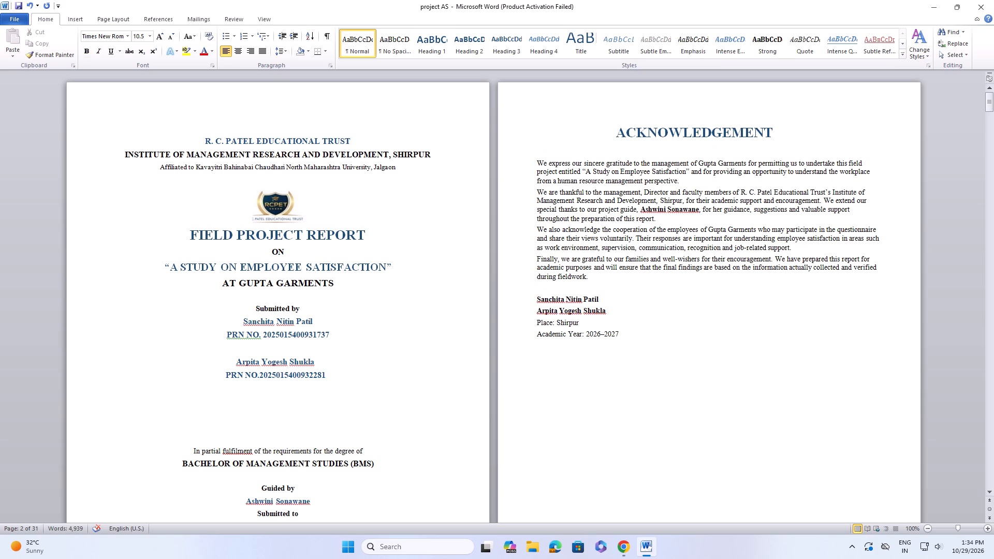
{"action": "key", "text": "Return"}
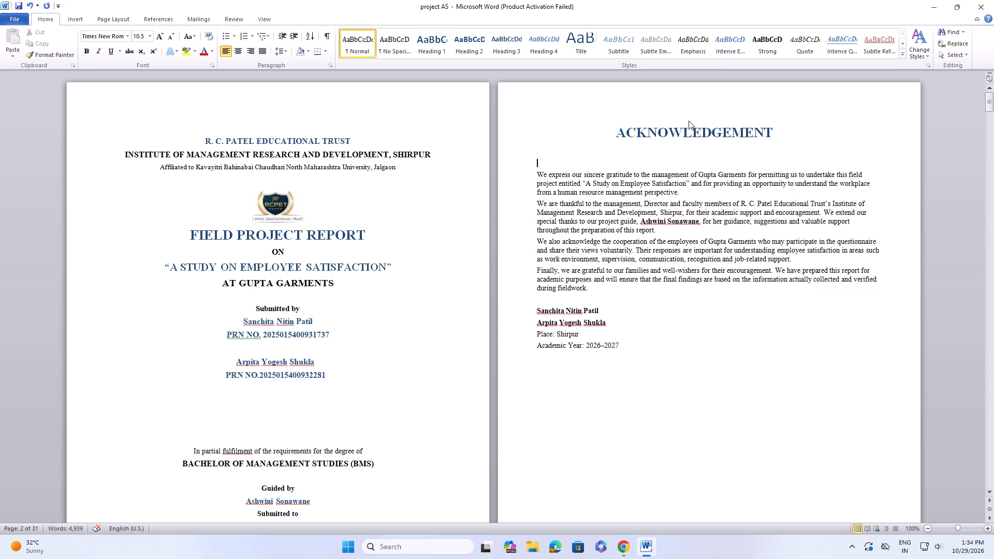
Set the font size of all Acknowledgement text below the heading, from the first paragraph through the academic year line, to 12.
{"action": "left_click_drag", "start_coordinate": [522, 171], "coordinate": [674, 318]}
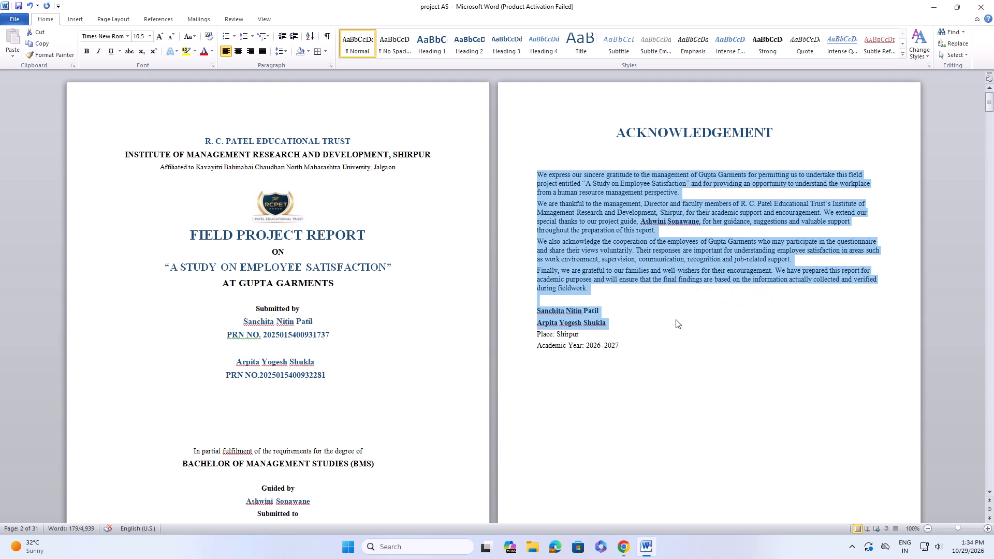
{"action": "left_click", "coordinate": [786, 373]}
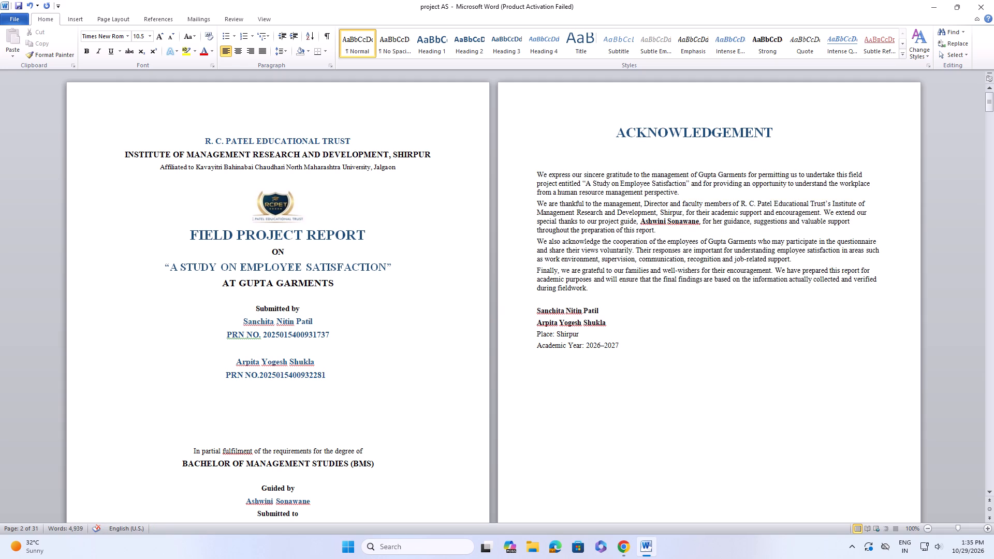
{"action": "left_click_drag", "start_coordinate": [527, 174], "coordinate": [647, 355]}
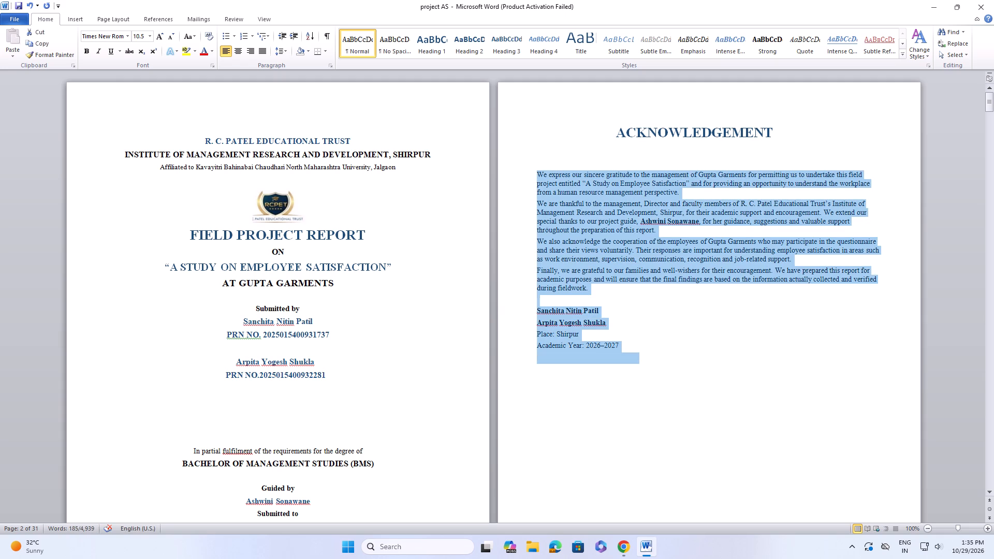
{"action": "left_click", "coordinate": [151, 37]}
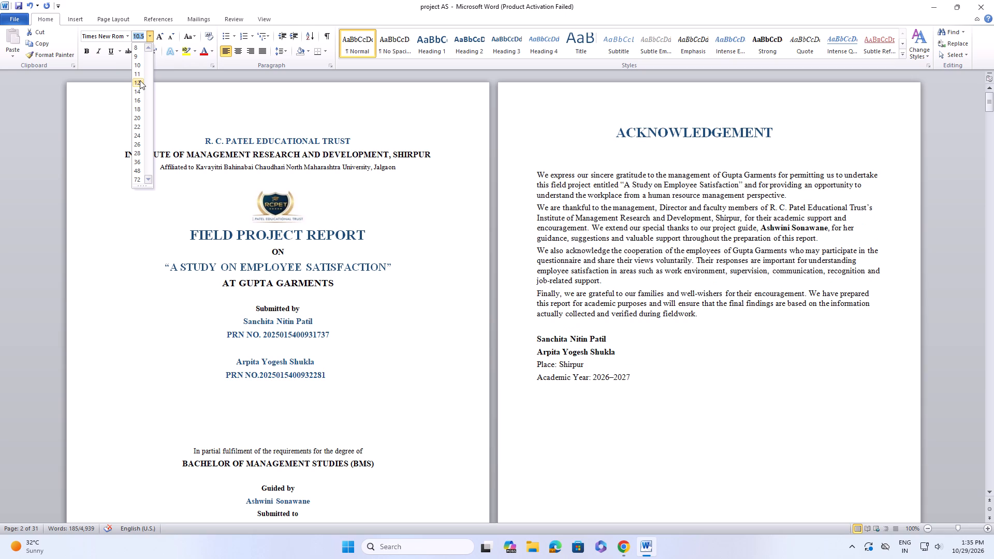
{"action": "left_click", "coordinate": [140, 80]}
{"action": "left_click", "coordinate": [701, 358]}
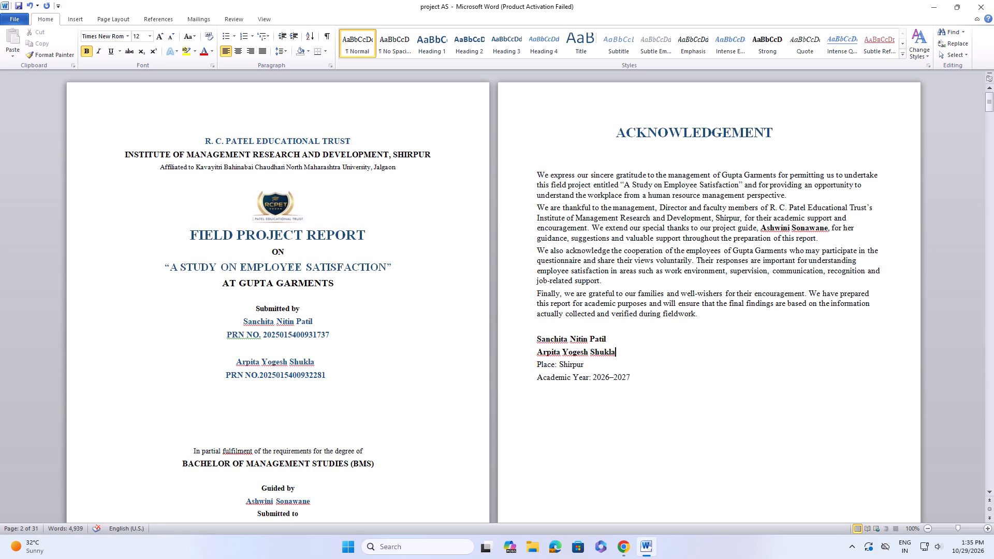
Format the DECLARATION heading in Times New Roman at size 20, matching the size of the ACKNOWLEDGEMENT heading.
{"action": "scroll", "coordinate": [573, 399], "scroll_direction": "down", "scroll_amount": 15}
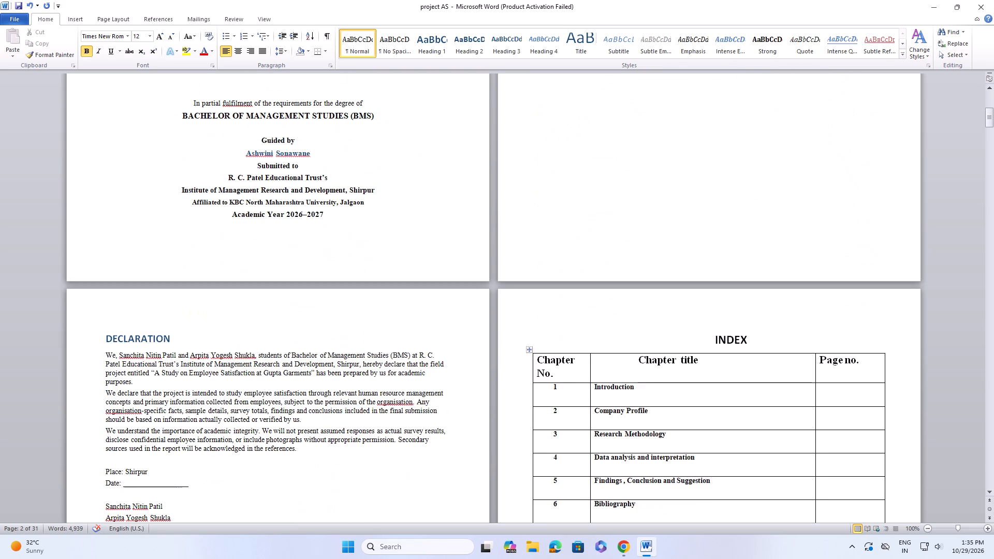
{"action": "left_click_drag", "start_coordinate": [103, 310], "coordinate": [214, 333]}
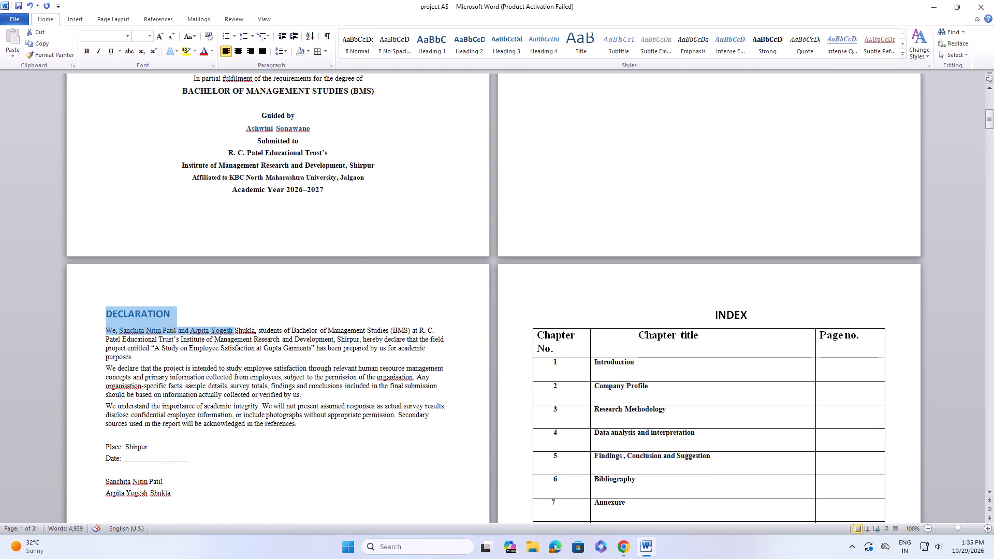
{"action": "scroll", "coordinate": [533, 328], "scroll_direction": "up", "scroll_amount": 20}
{"action": "scroll", "coordinate": [533, 328], "scroll_direction": "up", "scroll_amount": 2}
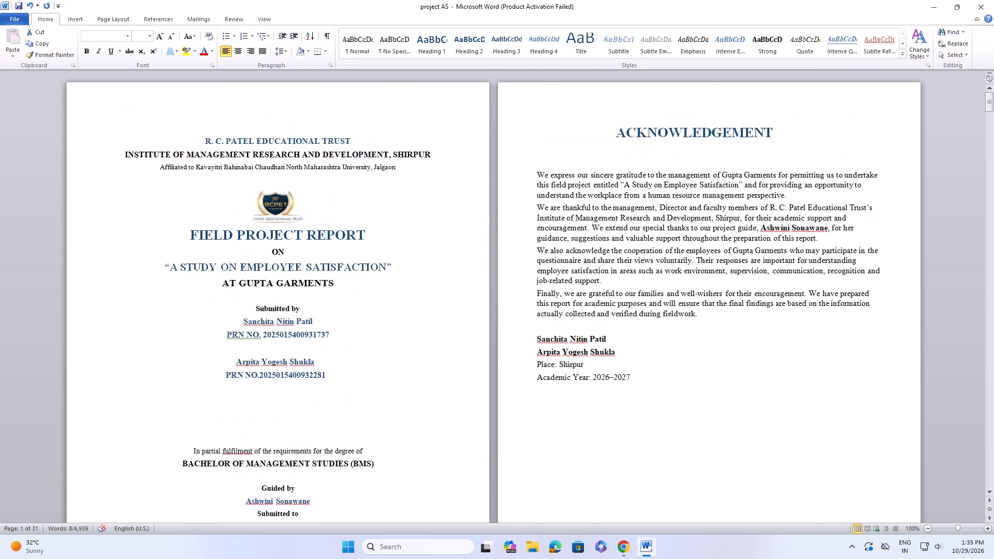
{"action": "left_click_drag", "start_coordinate": [618, 131], "coordinate": [664, 136]}
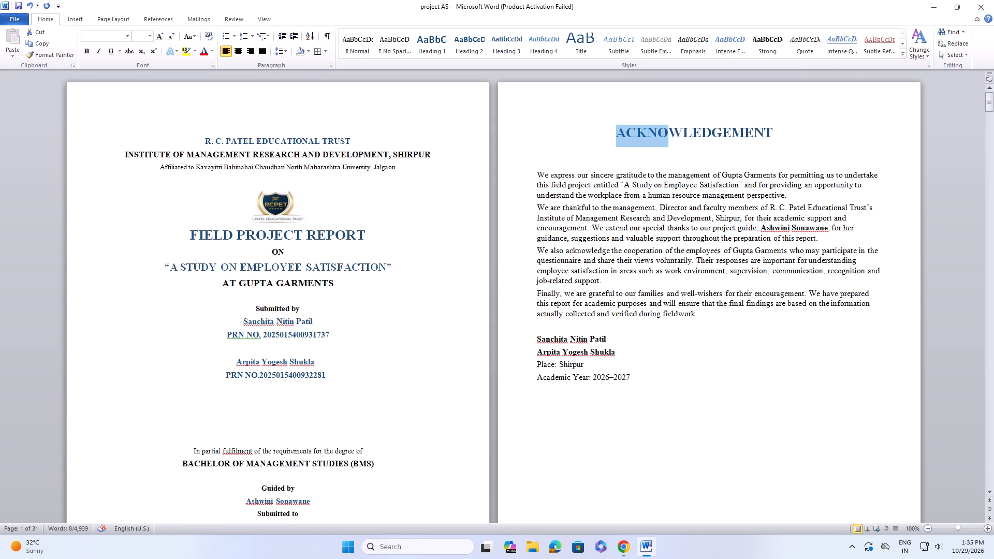
{"action": "left_click_drag", "start_coordinate": [664, 136], "coordinate": [795, 139]}
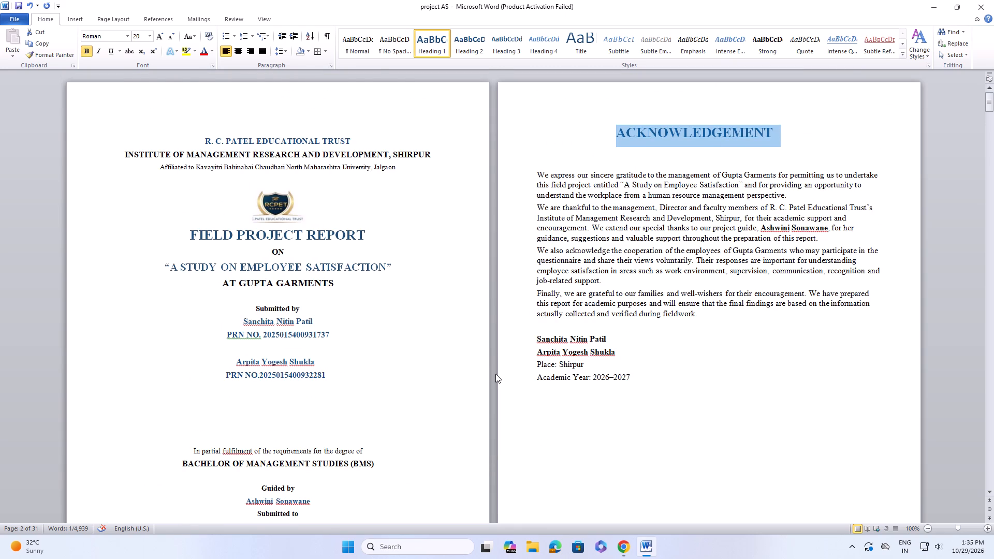
{"action": "scroll", "coordinate": [495, 374], "scroll_direction": "down", "scroll_amount": 12}
{"action": "left_click_drag", "start_coordinate": [110, 387], "coordinate": [193, 390]}
{"action": "left_click", "coordinate": [149, 32]}
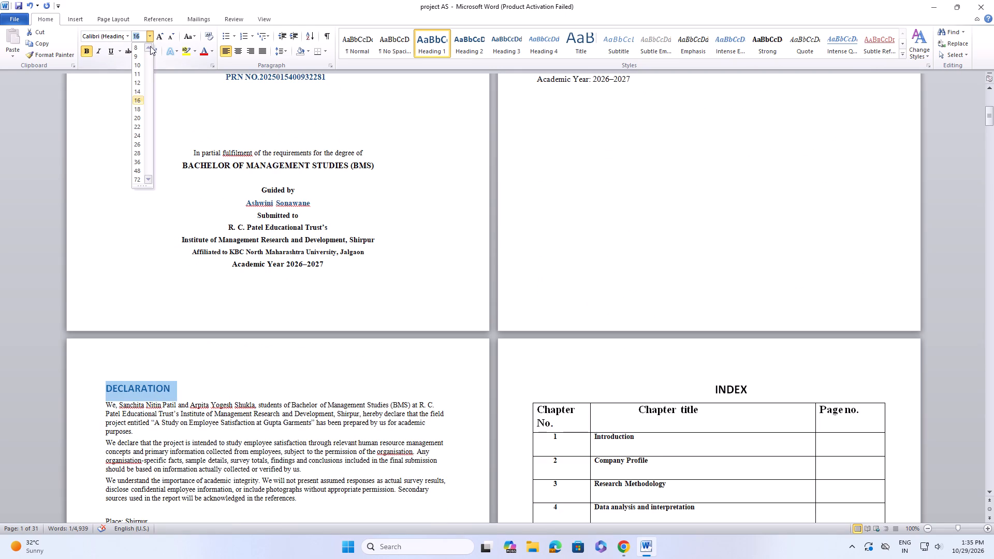
{"action": "left_click", "coordinate": [141, 115]}
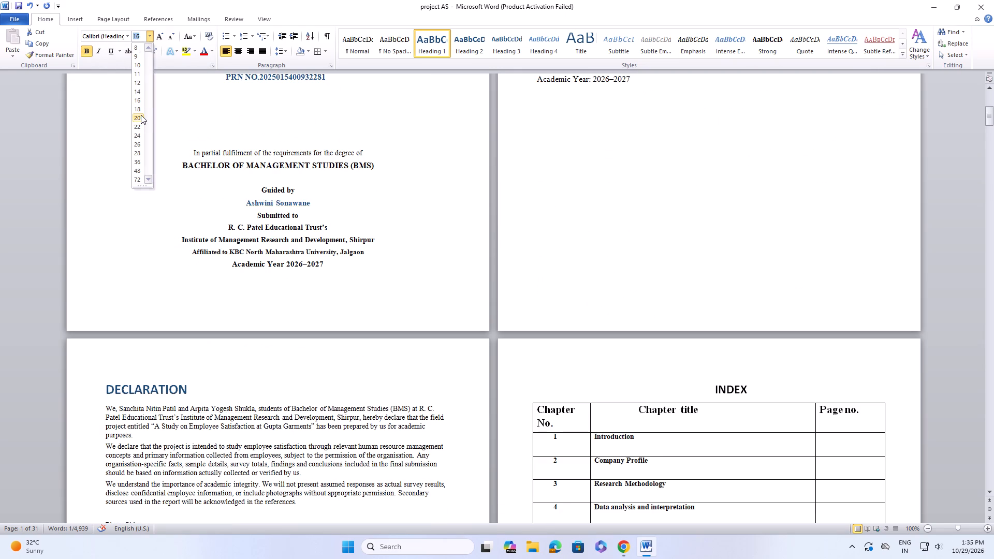
{"action": "left_click", "coordinate": [125, 37]}
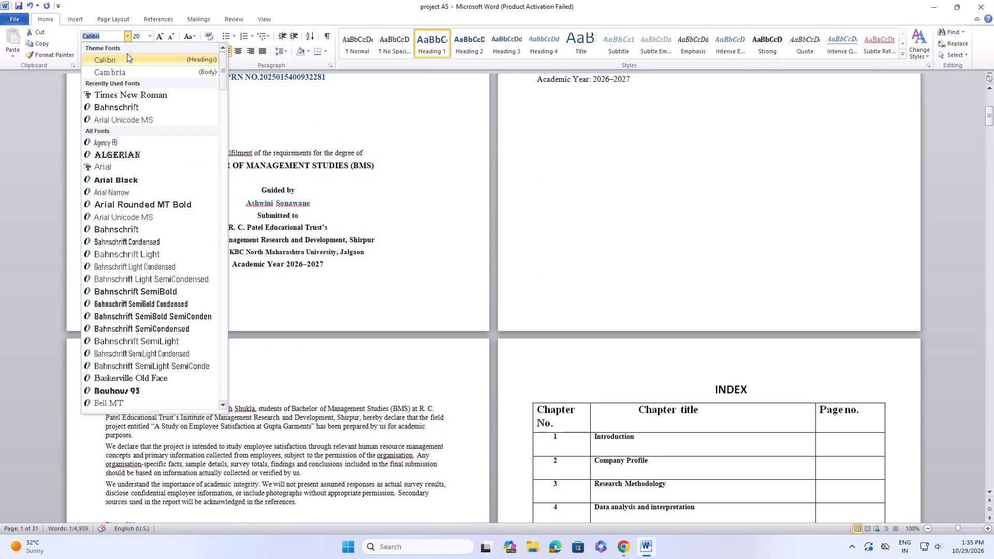
{"action": "left_click", "coordinate": [137, 94]}
Shift the DECLARATION heading toward the centre of its line by adding leading spaces.
{"action": "left_click", "coordinate": [91, 382]}
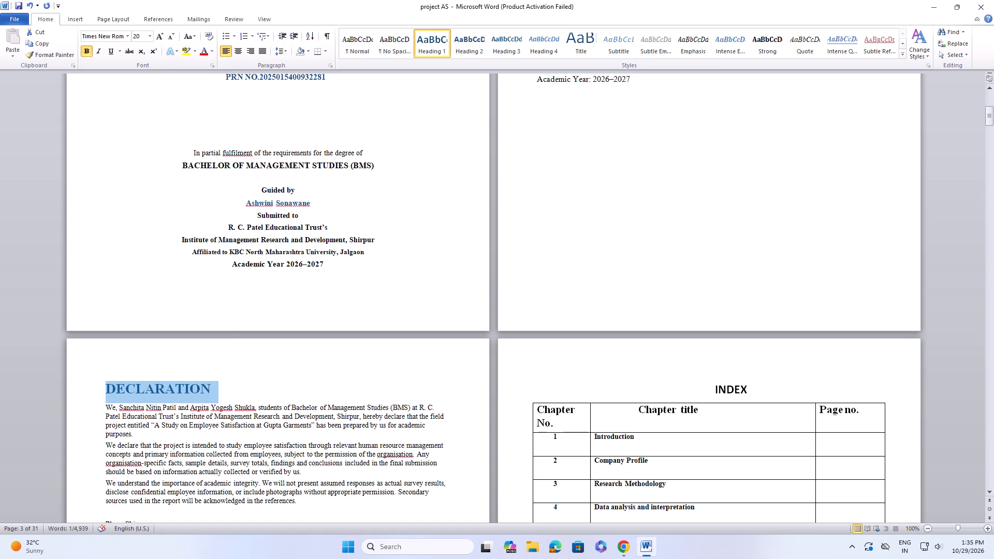
{"action": "left_click", "coordinate": [96, 385]}
{"action": "left_click", "coordinate": [126, 396]}
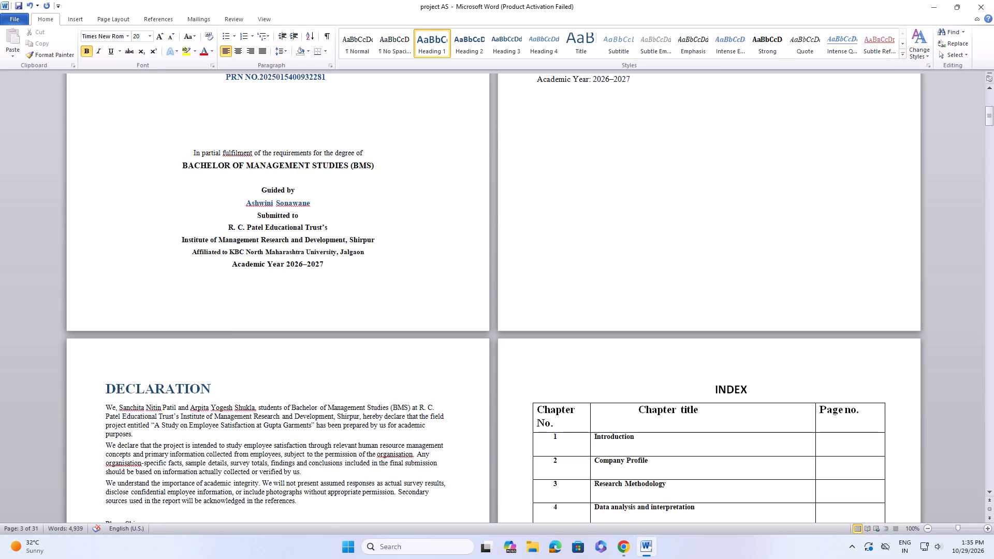
{"action": "left_click", "coordinate": [101, 386]}
{"action": "key", "text": "space"}
{"action": "key", "text": "space"}
{"action": "key", "text": "space"}
{"action": "key", "text": "space"}
{"action": "key", "text": "space"}
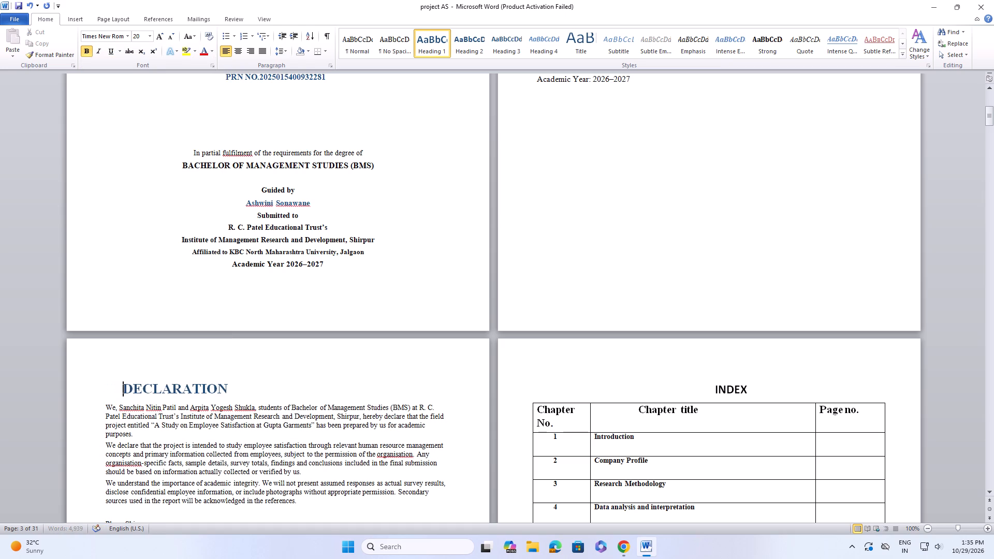
{"action": "key", "text": "space"}
{"action": "key", "text": "space"}
{"action": "key", "text": "space"}
{"action": "key", "text": "space"}
{"action": "key", "text": "space"}
{"action": "key", "text": "space"}
{"action": "key", "text": "space"}
{"action": "key", "text": "space"}
{"action": "key", "text": "space"}
{"action": "key", "text": "space"}
{"action": "key", "text": "space"}
{"action": "key", "text": "space"}
{"action": "key", "text": "space"}
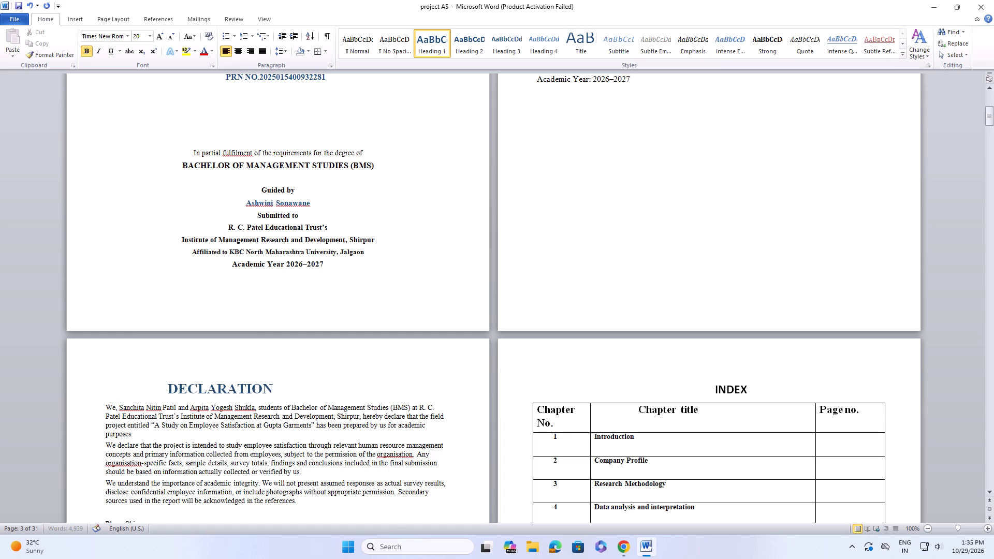
{"action": "key", "text": "space"}
{"action": "key", "text": "space"}
{"action": "key", "text": "space"}
{"action": "key", "text": "space"}
{"action": "key", "text": "space"}
{"action": "key", "text": "space"}
{"action": "key", "text": "space"}
{"action": "key", "text": "space"}
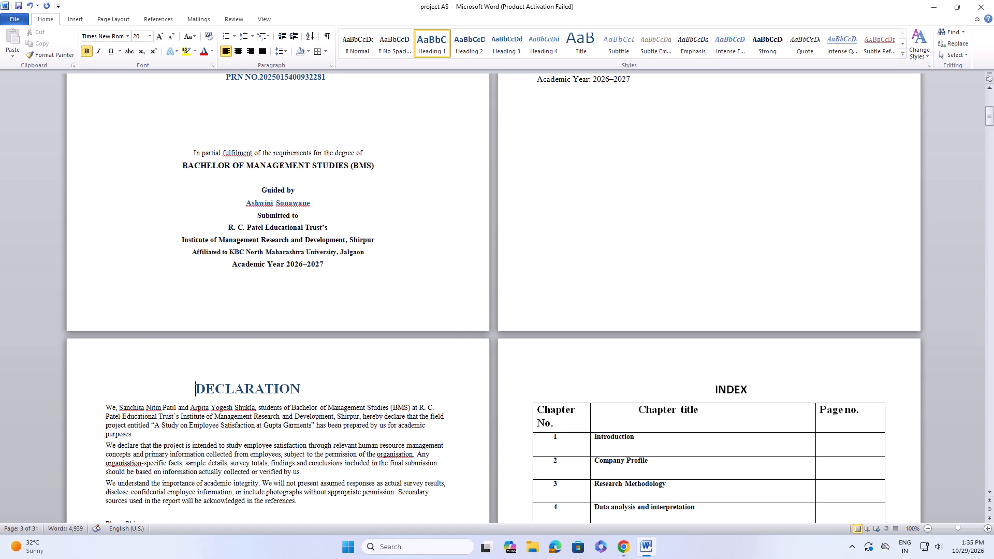
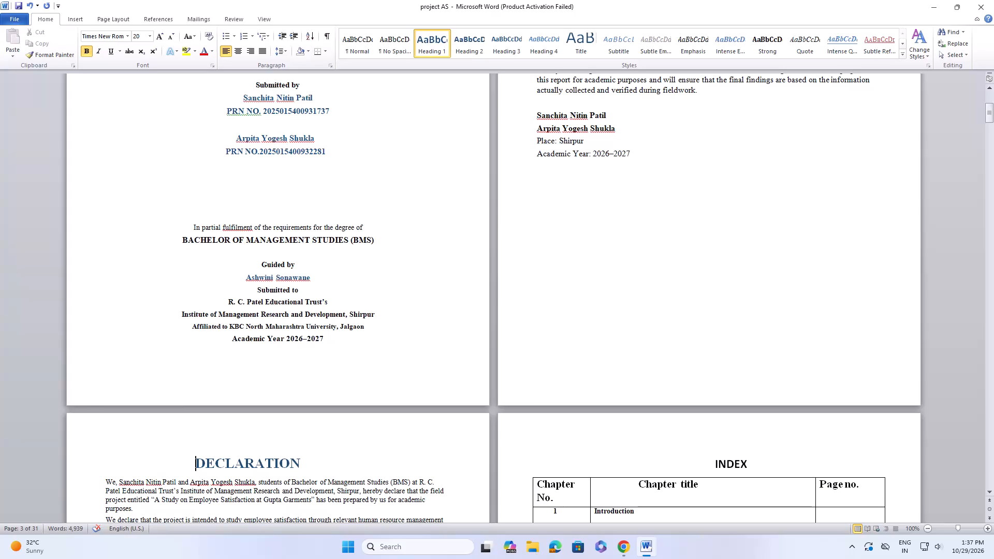
Delete the closing block of the Acknowledgement: the two student names, the place and the academic year lines.
{"action": "scroll", "coordinate": [187, 372], "scroll_direction": "down", "scroll_amount": 6}
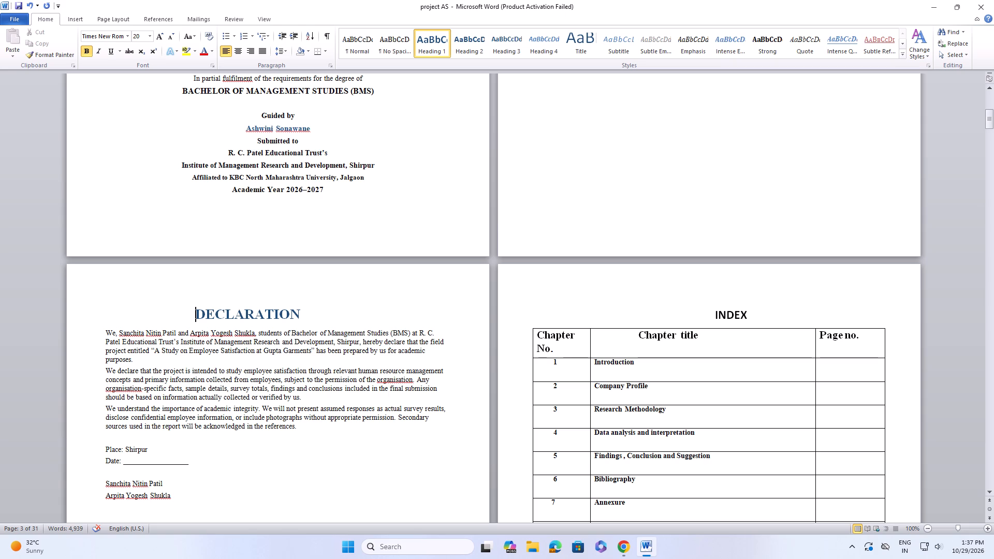
{"action": "scroll", "coordinate": [518, 375], "scroll_direction": "up", "scroll_amount": 10}
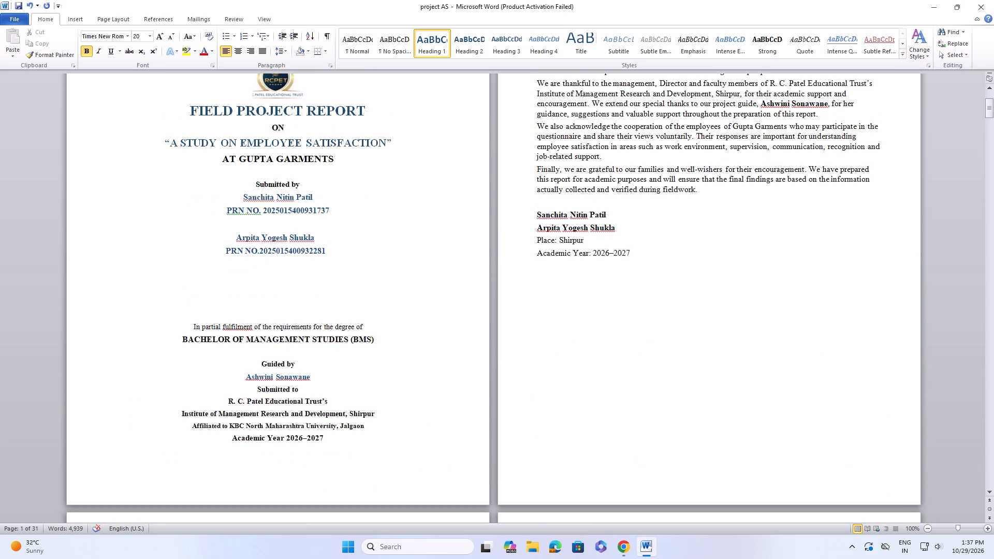
{"action": "left_click_drag", "start_coordinate": [537, 214], "coordinate": [608, 226]}
{"action": "left_click_drag", "start_coordinate": [608, 226], "coordinate": [641, 283]}
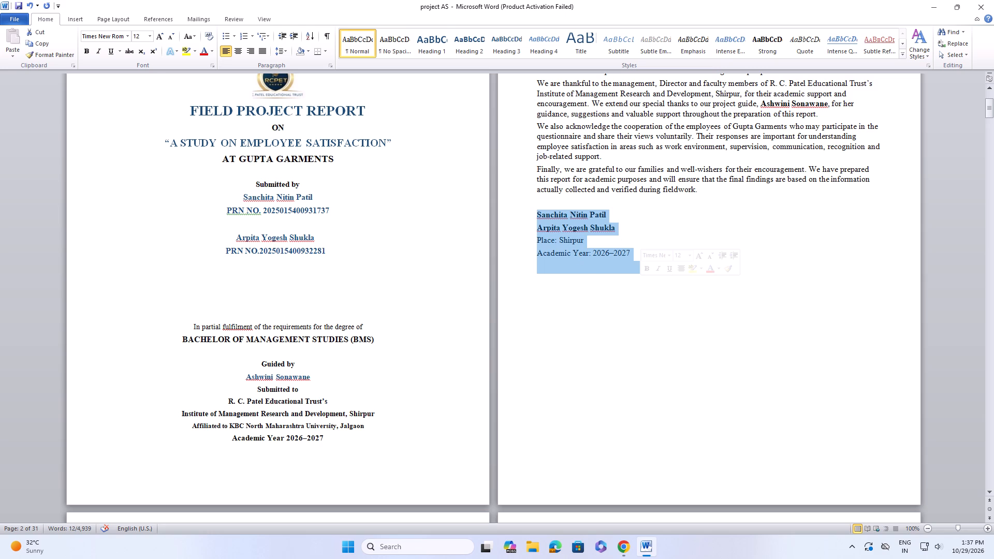
{"action": "key", "text": "BackSpace"}
Push the DECLARATION heading and its text onto the page after the Acknowledgement by inserting blank lines above the heading.
{"action": "key", "text": "Return"}
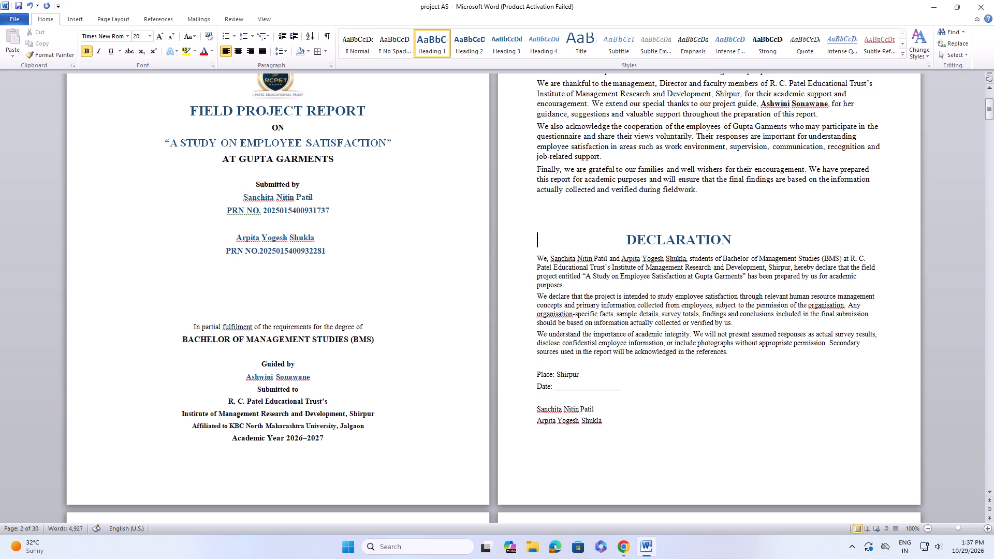
{"action": "key", "text": "Return"}
{"action": "key", "text": "Return"}
{"action": "key", "text": "Return"}
{"action": "key", "text": "Return"}
{"action": "key", "text": "Return"}
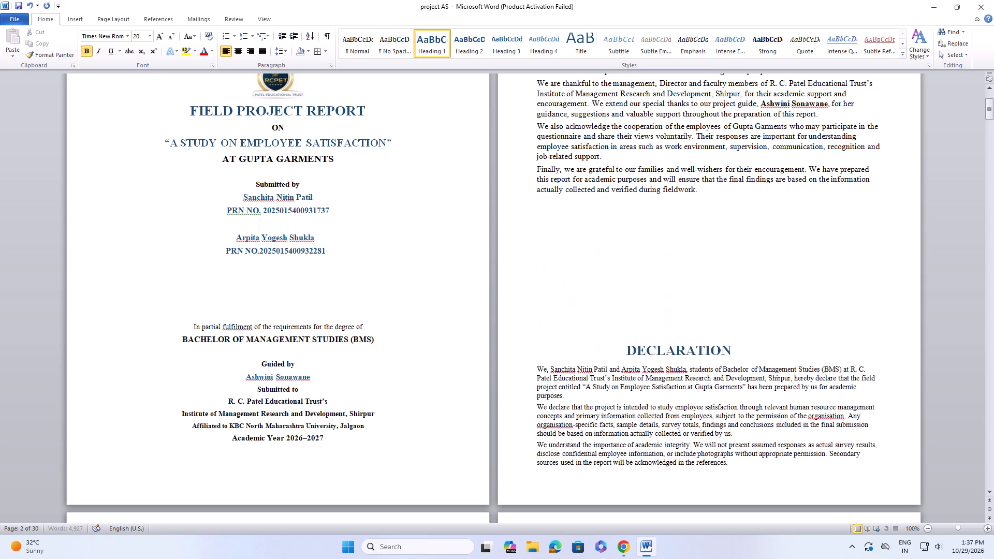
{"action": "key", "text": "Return"}
{"action": "key", "text": "Return"}
{"action": "key", "text": "Return"}
{"action": "key", "text": "Return"}
{"action": "key", "text": "Return"}
{"action": "key", "text": "Return"}
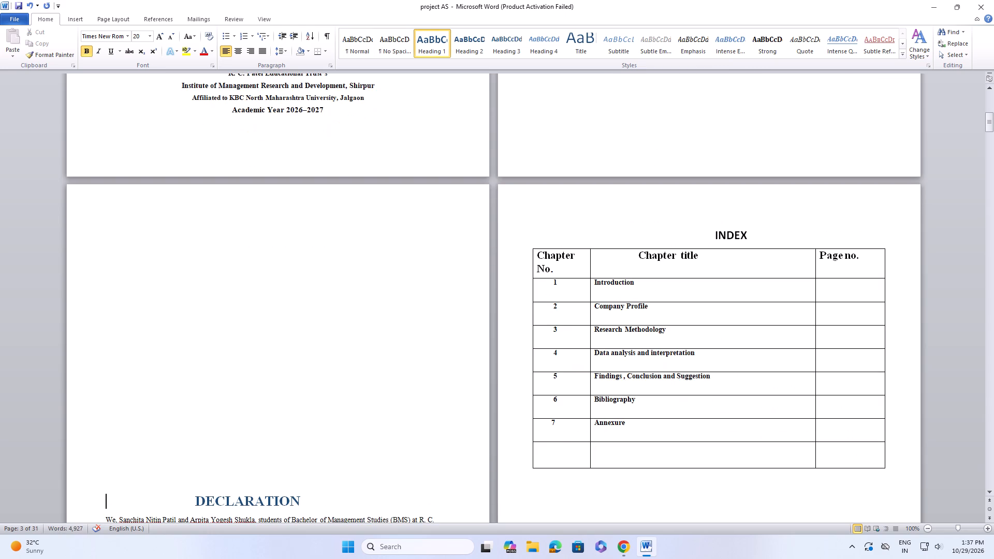
{"action": "scroll", "coordinate": [445, 290], "scroll_direction": "down", "scroll_amount": 9}
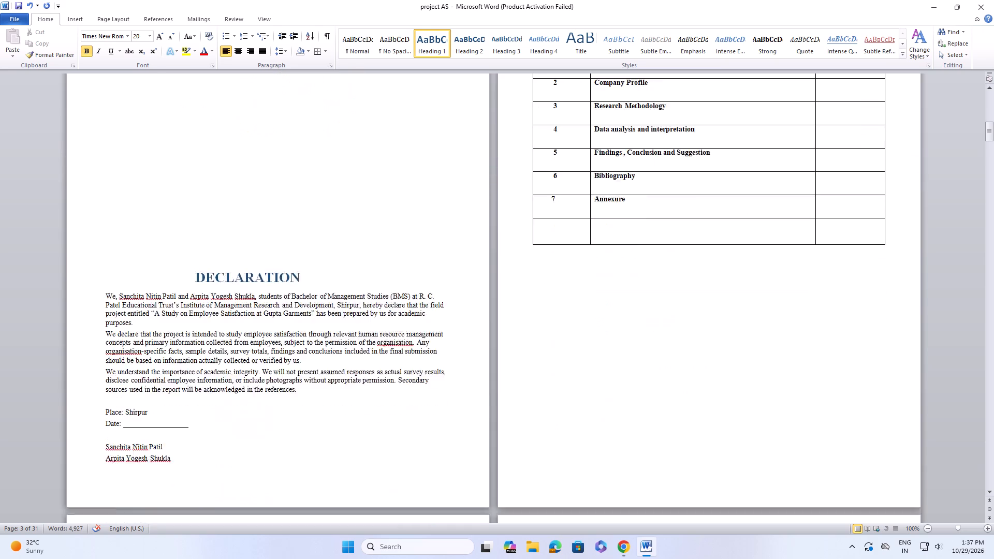
{"action": "scroll", "coordinate": [438, 398], "scroll_direction": "down", "scroll_amount": 1}
{"action": "scroll", "coordinate": [413, 314], "scroll_direction": "up", "scroll_amount": 12}
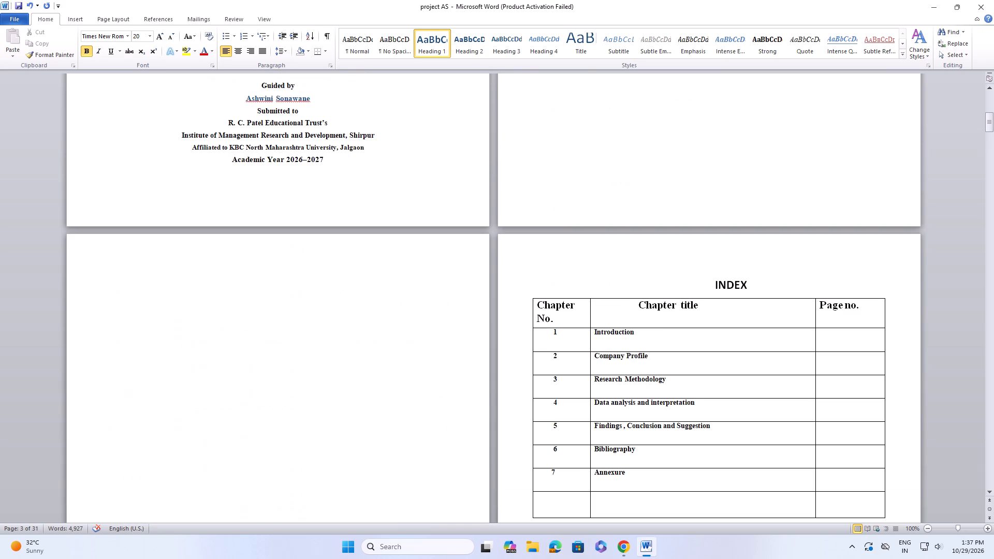
{"action": "scroll", "coordinate": [186, 421], "scroll_direction": "down", "scroll_amount": 5}
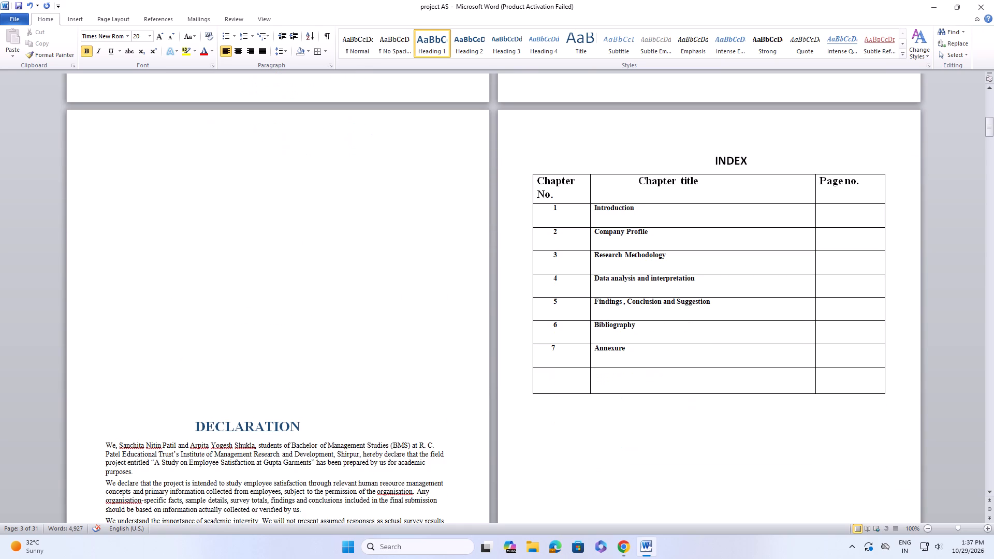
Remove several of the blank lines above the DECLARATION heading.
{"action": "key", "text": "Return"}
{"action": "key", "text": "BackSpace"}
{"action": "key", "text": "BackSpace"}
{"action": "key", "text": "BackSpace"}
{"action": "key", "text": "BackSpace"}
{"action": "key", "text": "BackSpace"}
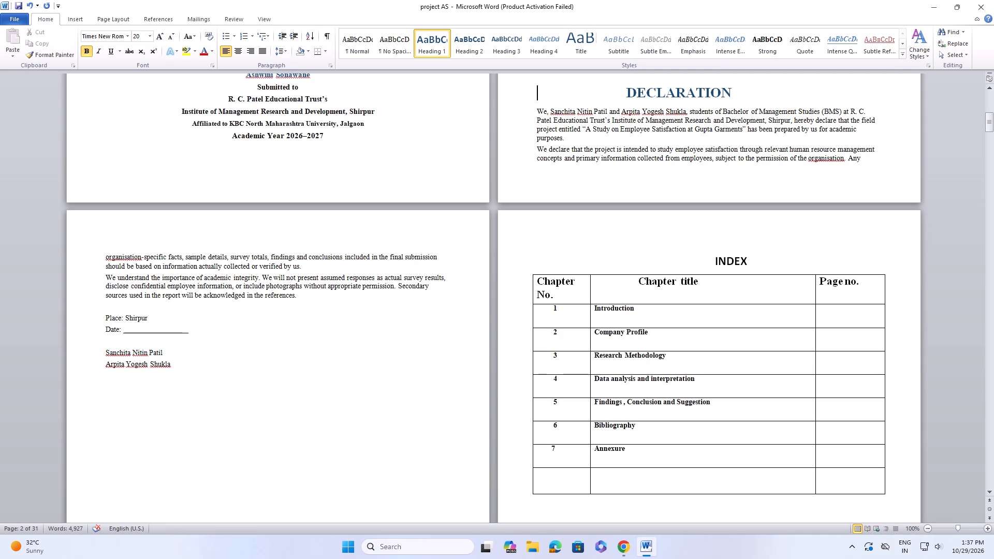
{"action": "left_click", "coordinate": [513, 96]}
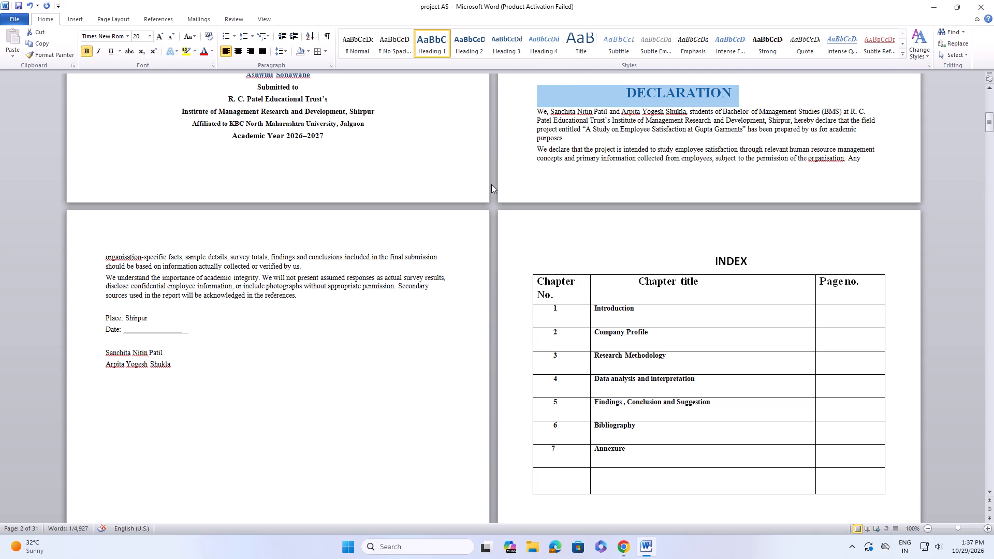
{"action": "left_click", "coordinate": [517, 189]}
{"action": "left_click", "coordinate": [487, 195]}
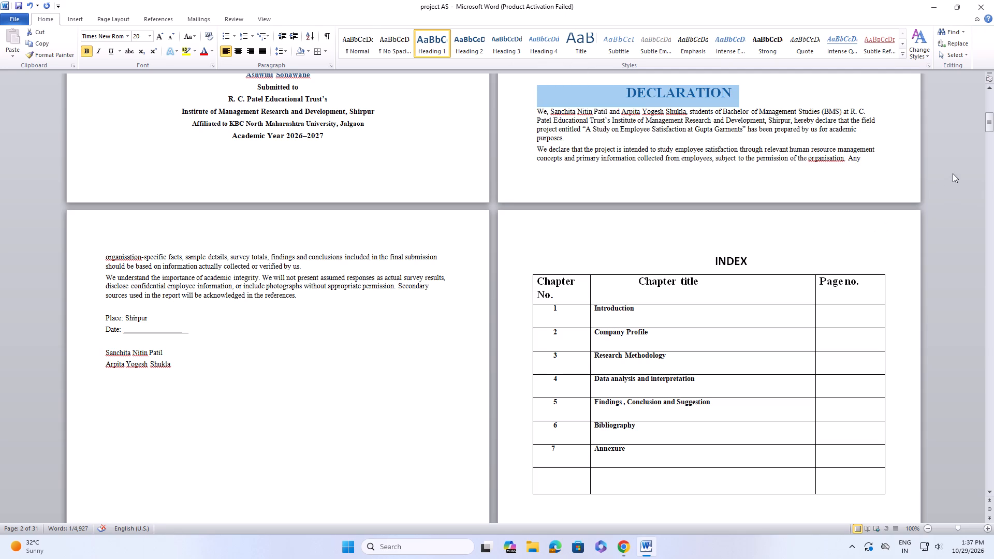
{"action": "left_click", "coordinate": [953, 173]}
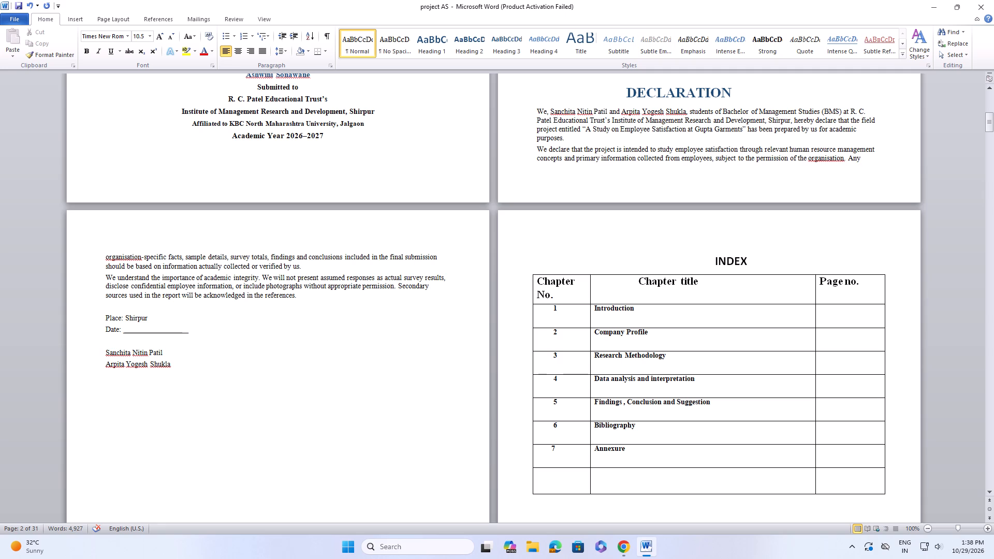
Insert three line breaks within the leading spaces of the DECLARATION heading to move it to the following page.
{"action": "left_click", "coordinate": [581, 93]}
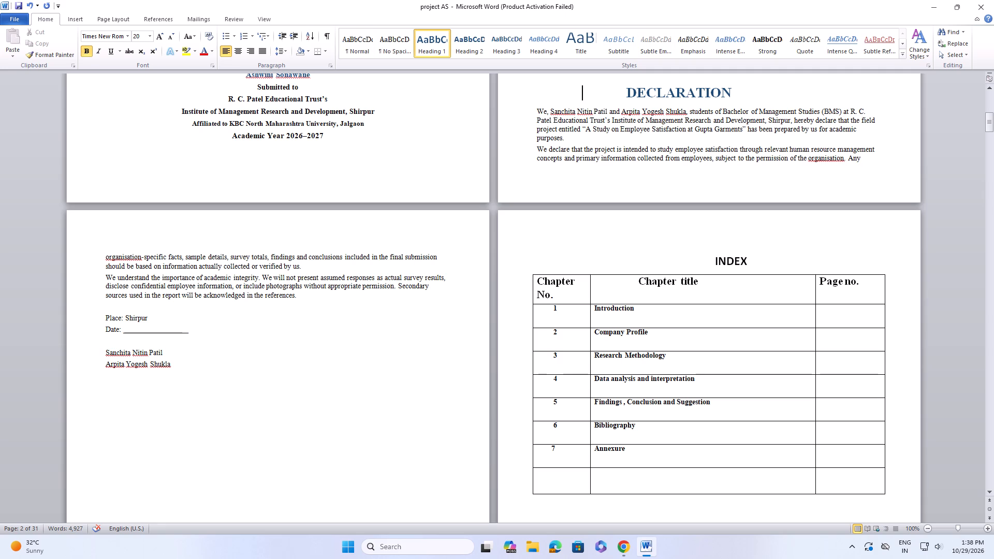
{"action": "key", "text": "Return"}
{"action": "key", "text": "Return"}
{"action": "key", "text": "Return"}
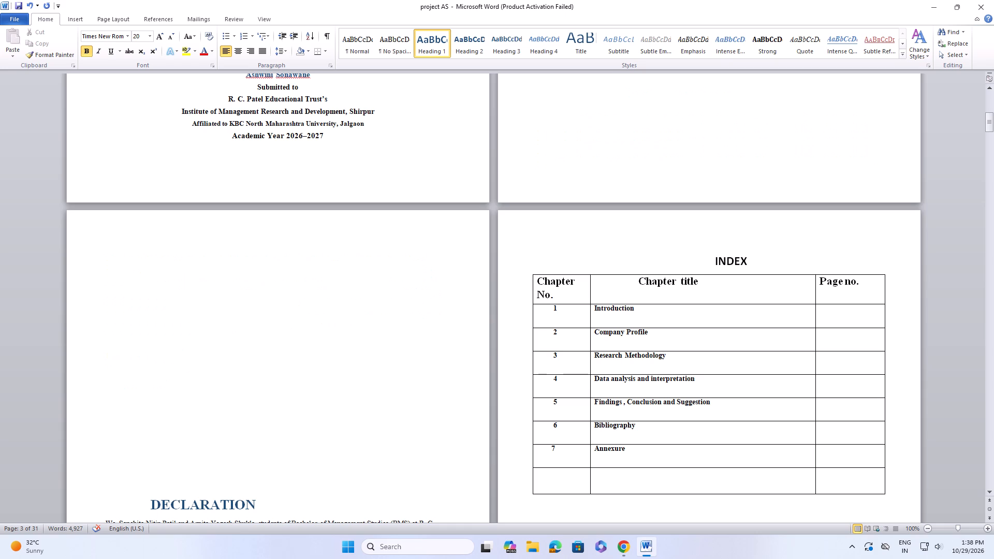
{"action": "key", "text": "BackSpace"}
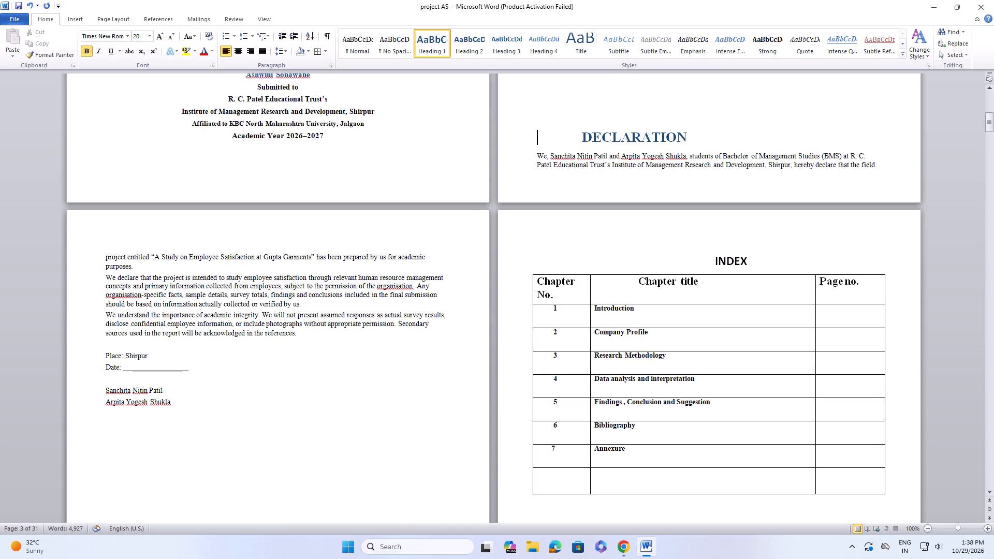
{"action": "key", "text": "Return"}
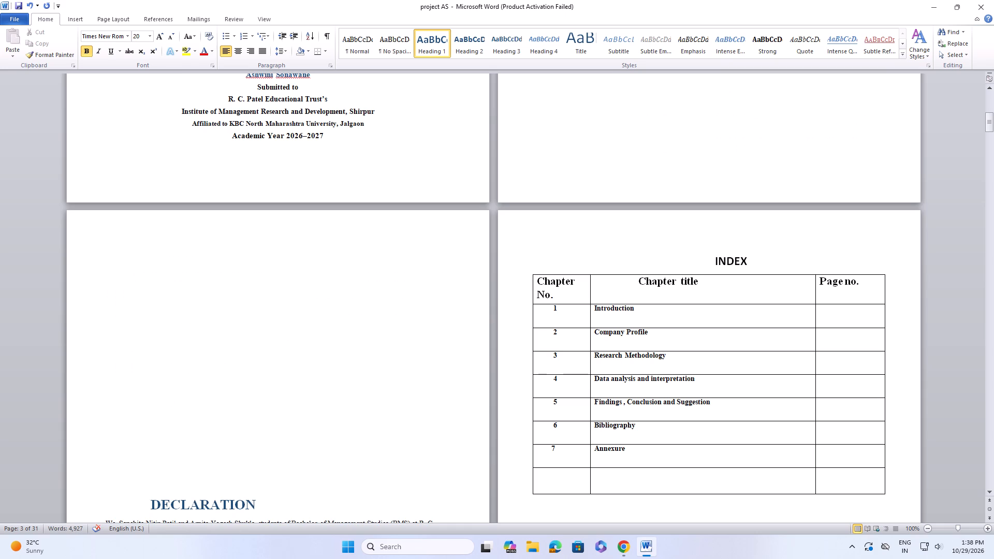
Strip the leading spaces before the DECLARATION heading, leaving one, and delete most of the blank lines above it.
{"action": "left_click", "coordinate": [131, 502]}
{"action": "left_click", "coordinate": [146, 503]}
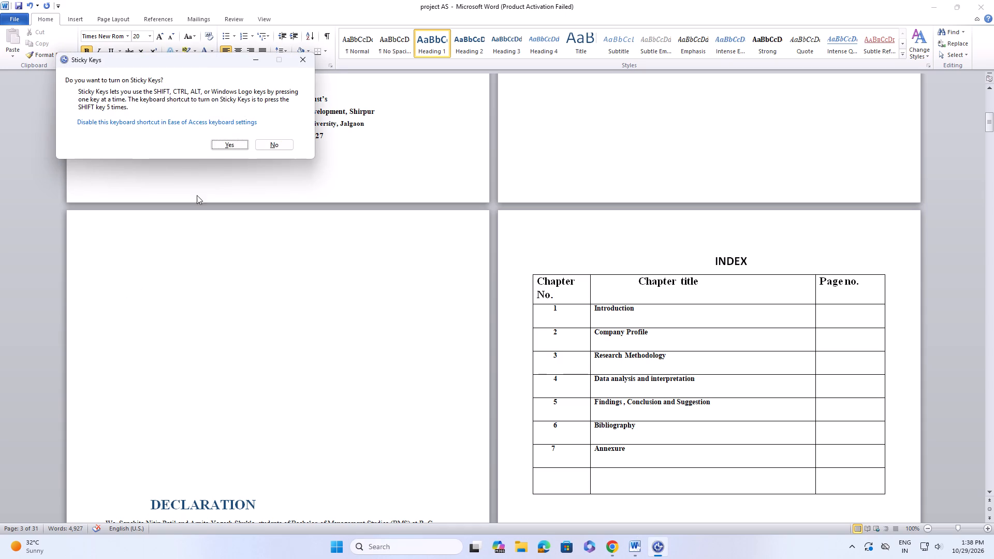
{"action": "left_click", "coordinate": [297, 44]}
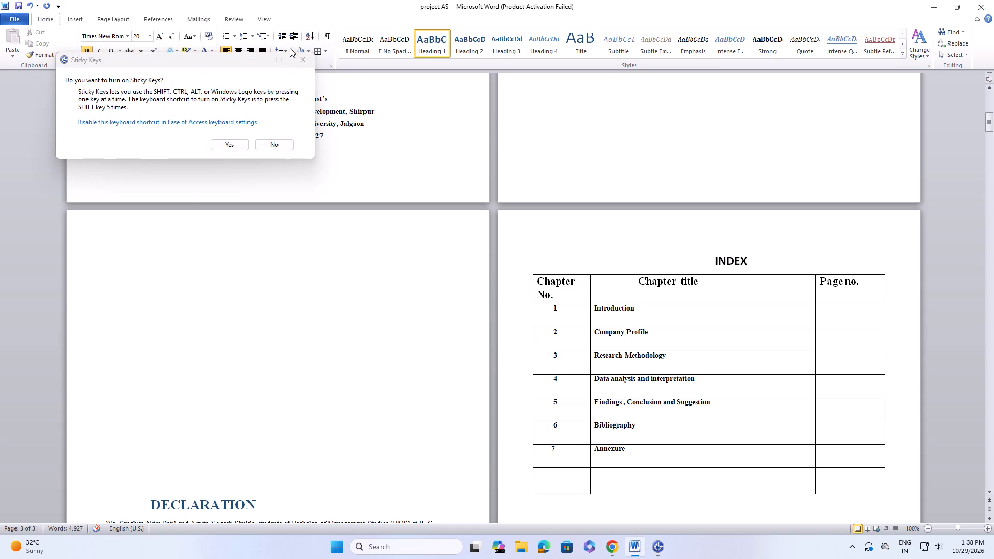
{"action": "left_click", "coordinate": [201, 235]}
{"action": "scroll", "coordinate": [35, 525], "scroll_direction": "down", "scroll_amount": 3}
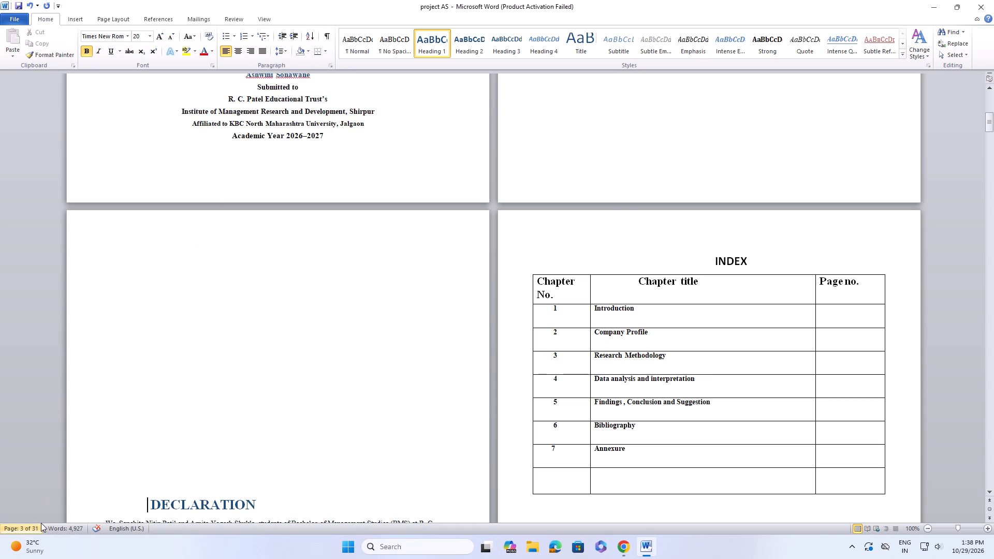
{"action": "scroll", "coordinate": [41, 523], "scroll_direction": "down", "scroll_amount": 4}
{"action": "scroll", "coordinate": [247, 339], "scroll_direction": "down", "scroll_amount": 14}
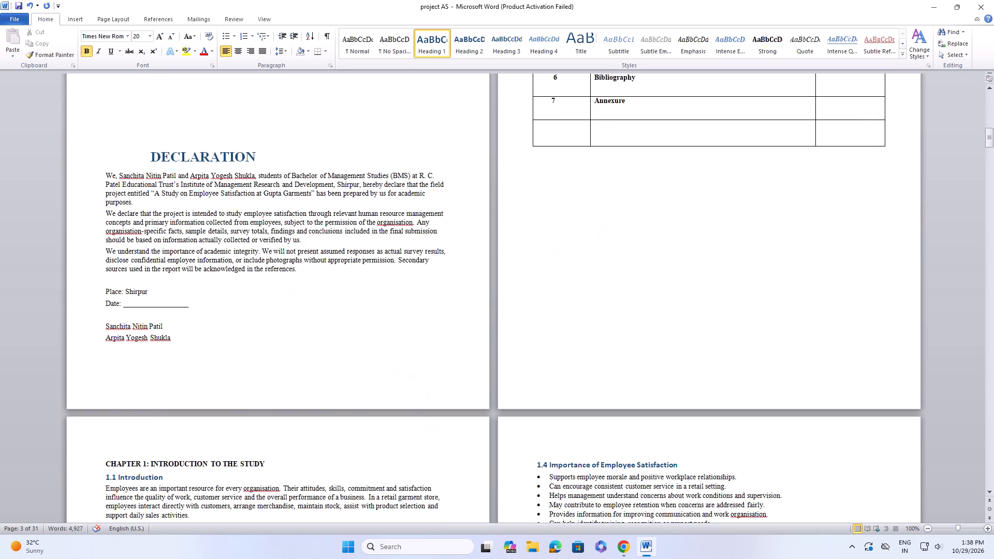
{"action": "scroll", "coordinate": [110, 263], "scroll_direction": "up", "scroll_amount": 3}
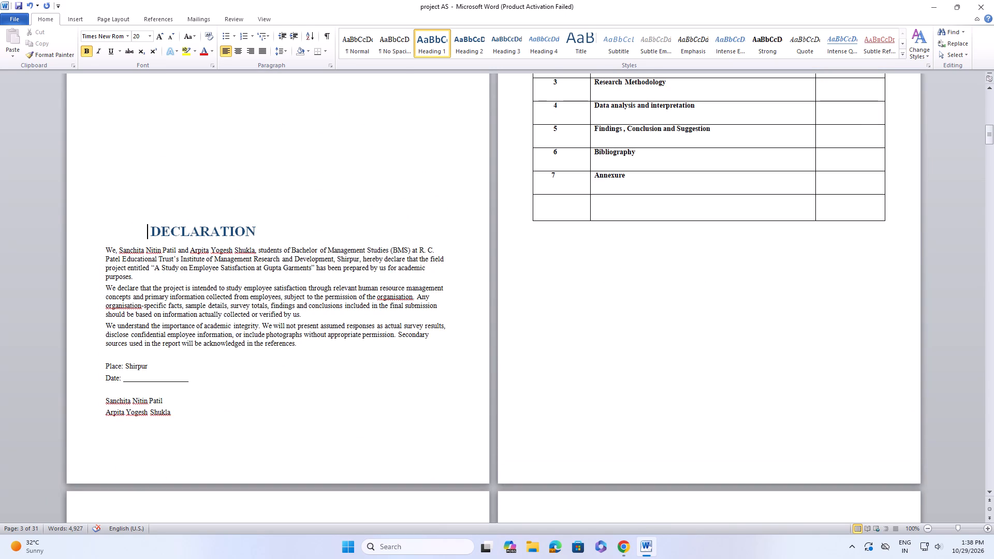
{"action": "key", "text": "BackSpace"}
{"action": "key", "text": "BackSpace"}
{"action": "key", "text": "BackSpace"}
{"action": "key", "text": "BackSpace"}
{"action": "key", "text": "BackSpace"}
{"action": "key", "text": "BackSpace"}
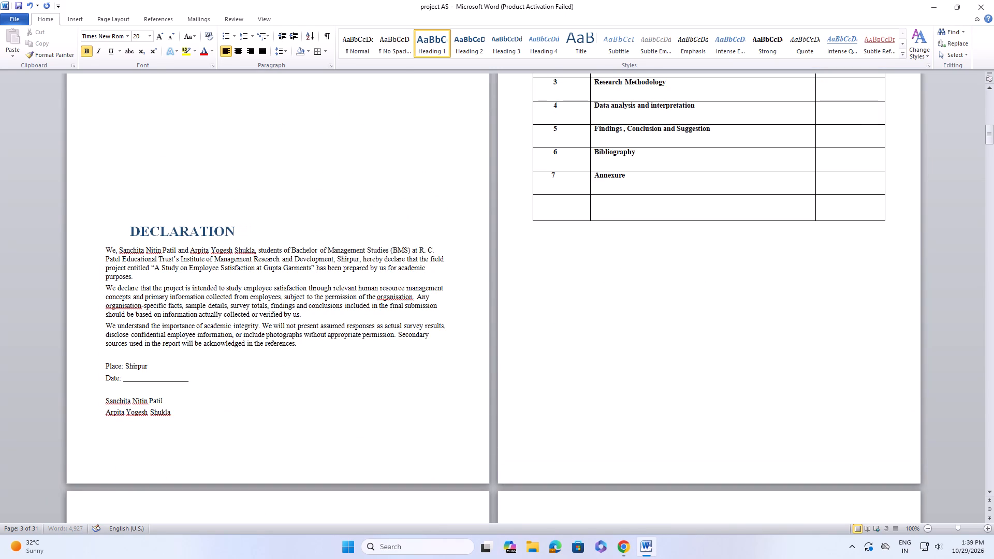
{"action": "key", "text": "BackSpace"}
{"action": "key", "text": "BackSpace"}
{"action": "key", "text": "BackSpace"}
{"action": "key", "text": "BackSpace"}
{"action": "key", "text": "BackSpace"}
{"action": "key", "text": "BackSpace"}
{"action": "key", "text": "BackSpace"}
{"action": "key", "text": "BackSpace"}
{"action": "key", "text": "BackSpace"}
{"action": "key", "text": "BackSpace"}
{"action": "key", "text": "BackSpace"}
{"action": "key", "text": "BackSpace"}
{"action": "key", "text": "BackSpace"}
{"action": "key", "text": "BackSpace"}
{"action": "key", "text": "BackSpace"}
{"action": "key", "text": "BackSpace"}
{"action": "key", "text": "BackSpace"}
{"action": "key", "text": "BackSpace"}
{"action": "key", "text": "BackSpace"}
{"action": "key", "text": "BackSpace"}
{"action": "key", "text": "BackSpace"}
{"action": "key", "text": "BackSpace"}
{"action": "key", "text": "BackSpace"}
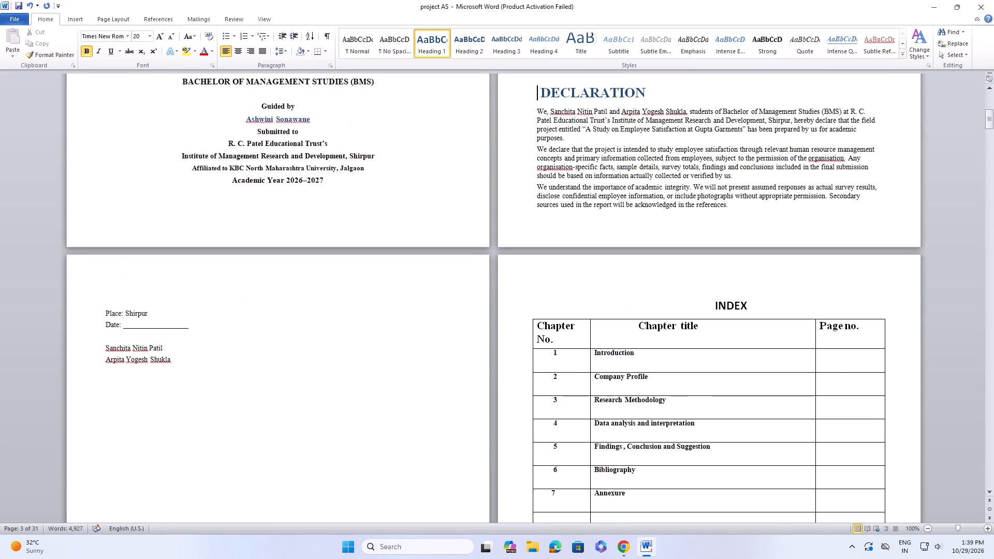
{"action": "key", "text": "BackSpace"}
Insert eight blank lines above the DECLARATION heading to move the whole section onto page 3.
{"action": "key", "text": "Return"}
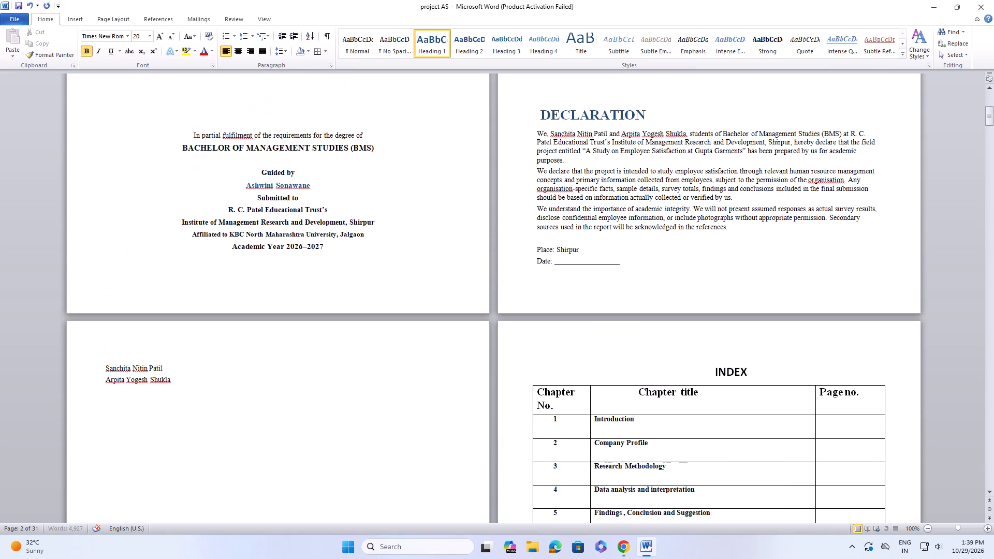
{"action": "key", "text": "Return"}
{"action": "key", "text": "Return"}
{"action": "key", "text": "Return"}
{"action": "key", "text": "Return"}
{"action": "key", "text": "Return"}
{"action": "key", "text": "Return"}
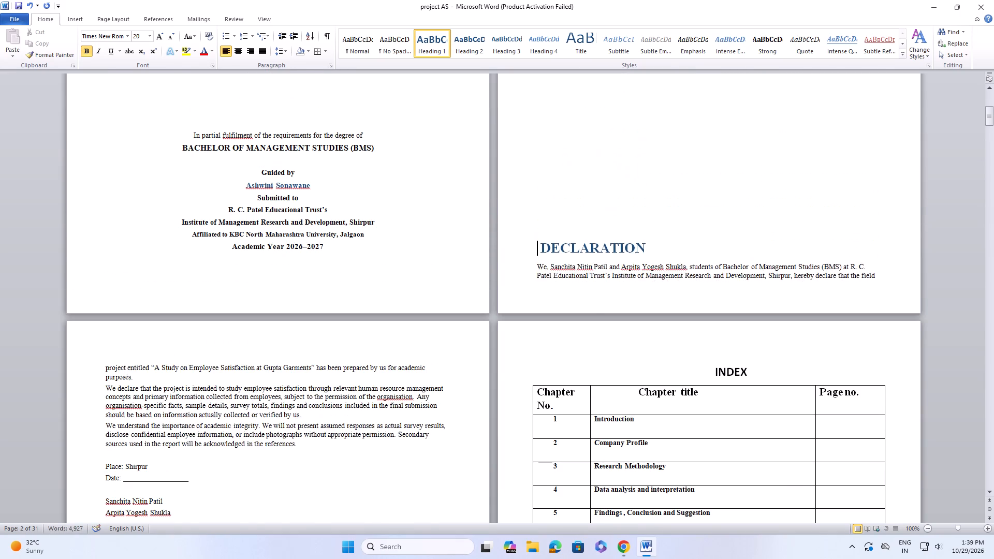
{"action": "key", "text": "Return"}
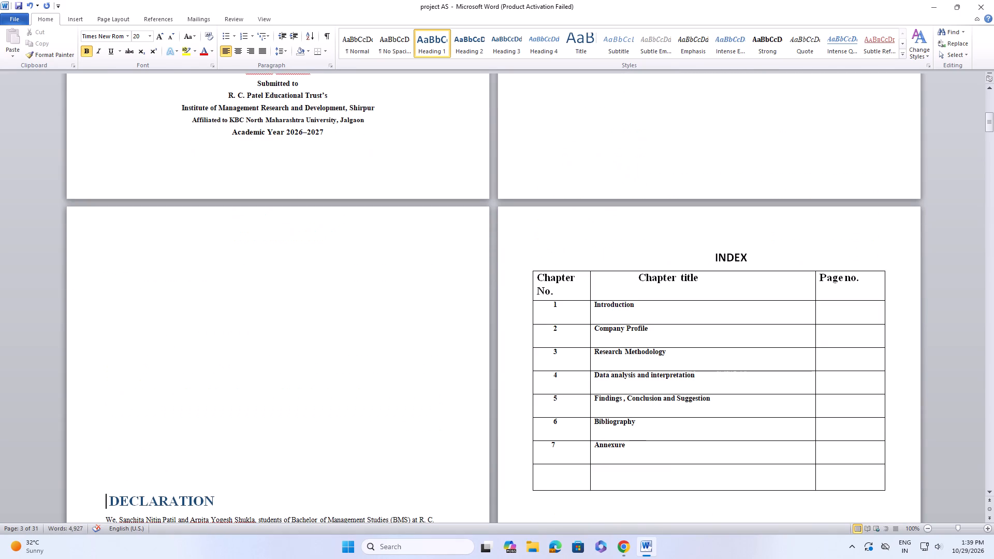
{"action": "scroll", "coordinate": [217, 183], "scroll_direction": "down", "scroll_amount": 10}
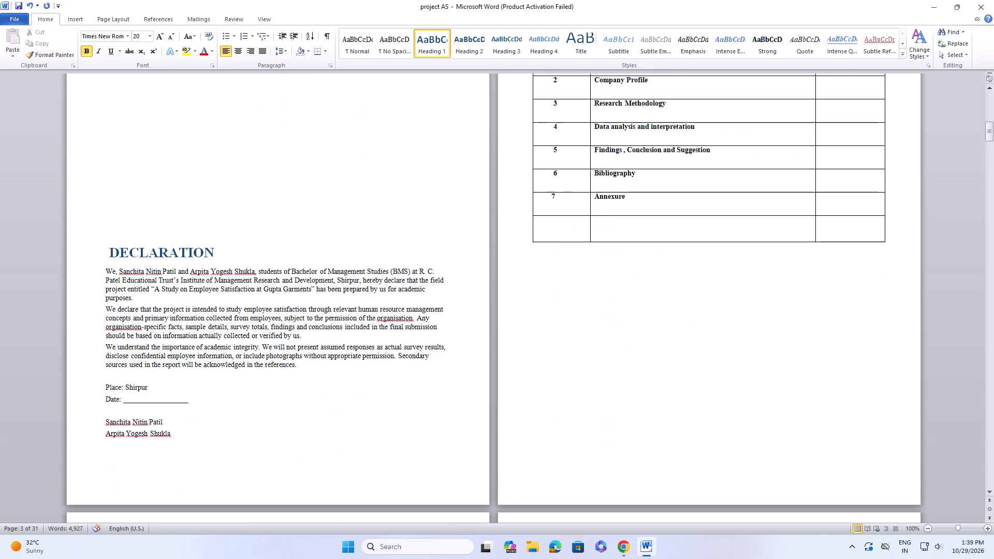
{"action": "scroll", "coordinate": [189, 255], "scroll_direction": "down", "scroll_amount": 1}
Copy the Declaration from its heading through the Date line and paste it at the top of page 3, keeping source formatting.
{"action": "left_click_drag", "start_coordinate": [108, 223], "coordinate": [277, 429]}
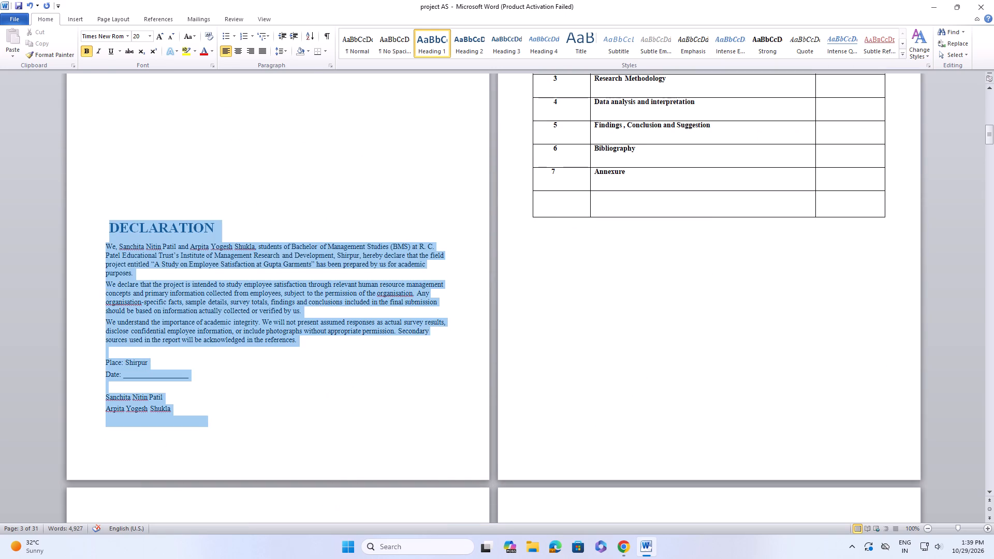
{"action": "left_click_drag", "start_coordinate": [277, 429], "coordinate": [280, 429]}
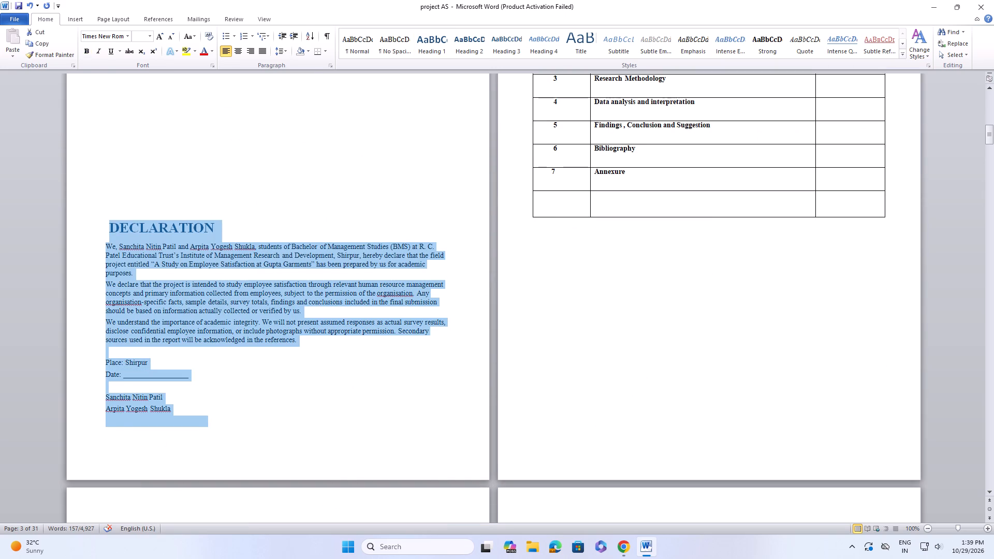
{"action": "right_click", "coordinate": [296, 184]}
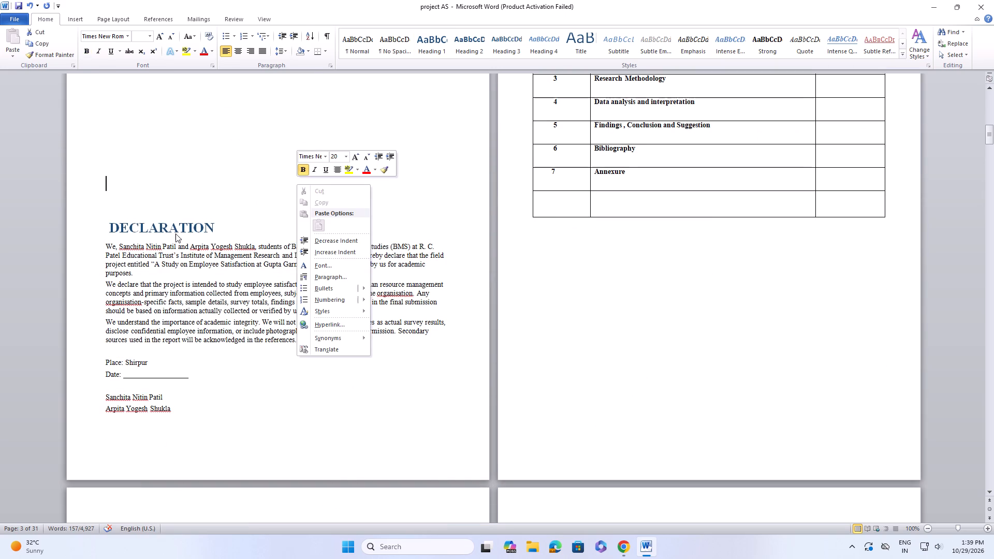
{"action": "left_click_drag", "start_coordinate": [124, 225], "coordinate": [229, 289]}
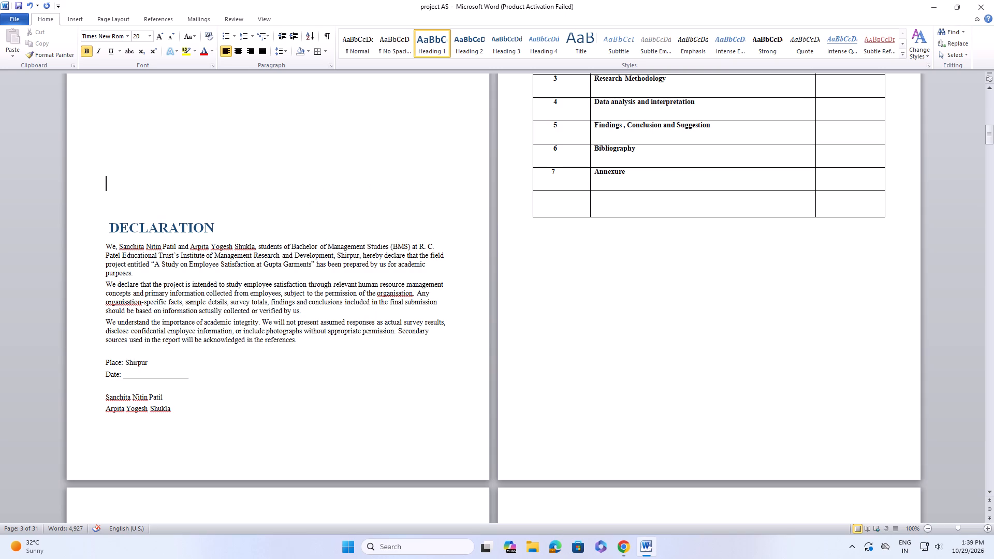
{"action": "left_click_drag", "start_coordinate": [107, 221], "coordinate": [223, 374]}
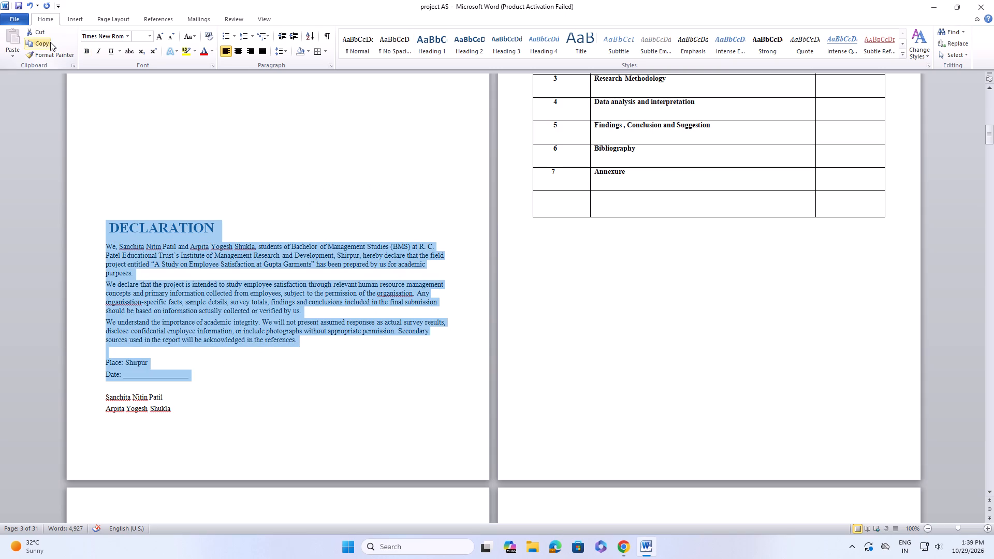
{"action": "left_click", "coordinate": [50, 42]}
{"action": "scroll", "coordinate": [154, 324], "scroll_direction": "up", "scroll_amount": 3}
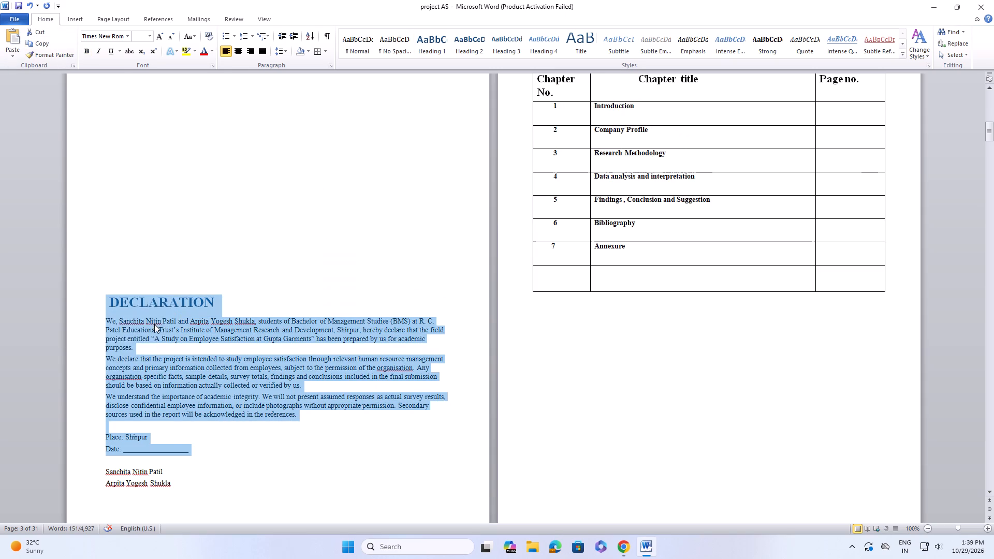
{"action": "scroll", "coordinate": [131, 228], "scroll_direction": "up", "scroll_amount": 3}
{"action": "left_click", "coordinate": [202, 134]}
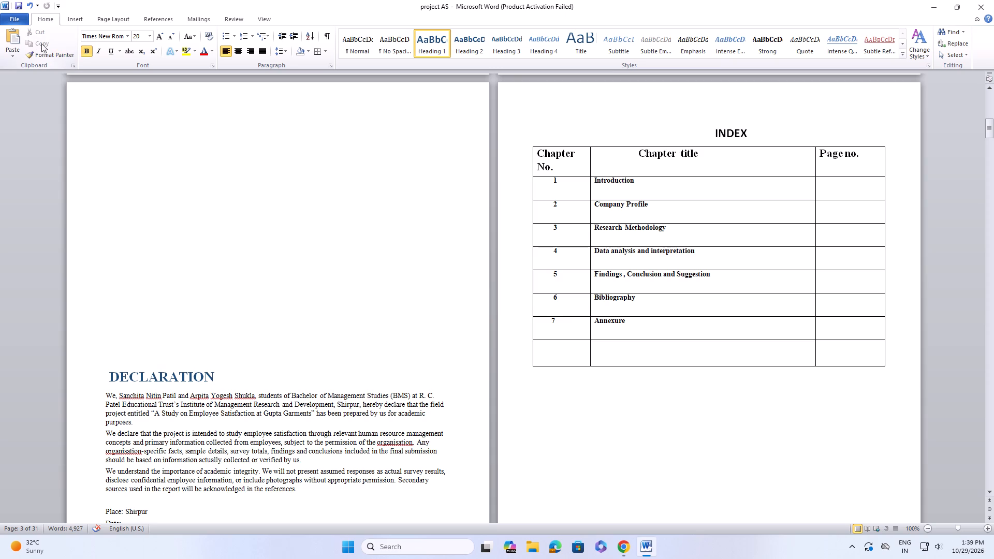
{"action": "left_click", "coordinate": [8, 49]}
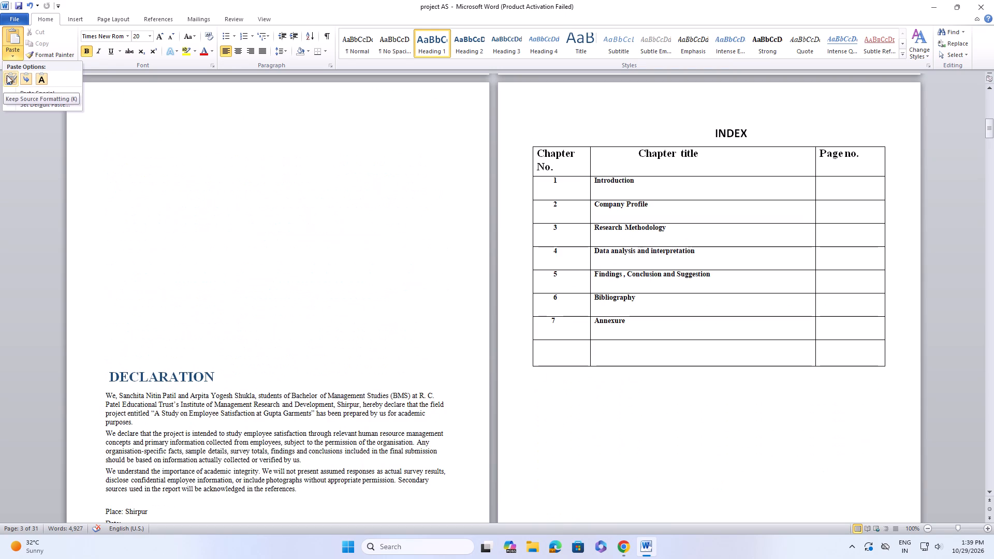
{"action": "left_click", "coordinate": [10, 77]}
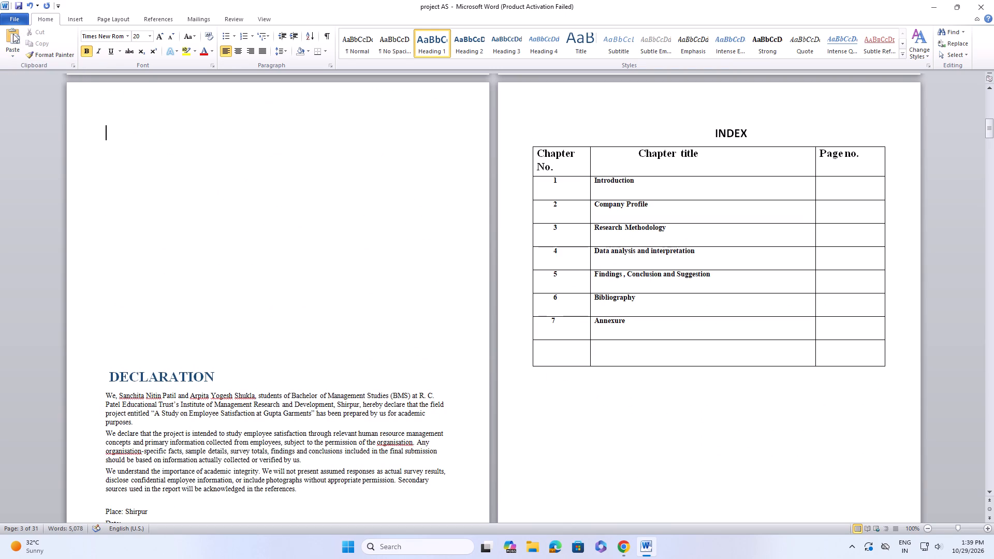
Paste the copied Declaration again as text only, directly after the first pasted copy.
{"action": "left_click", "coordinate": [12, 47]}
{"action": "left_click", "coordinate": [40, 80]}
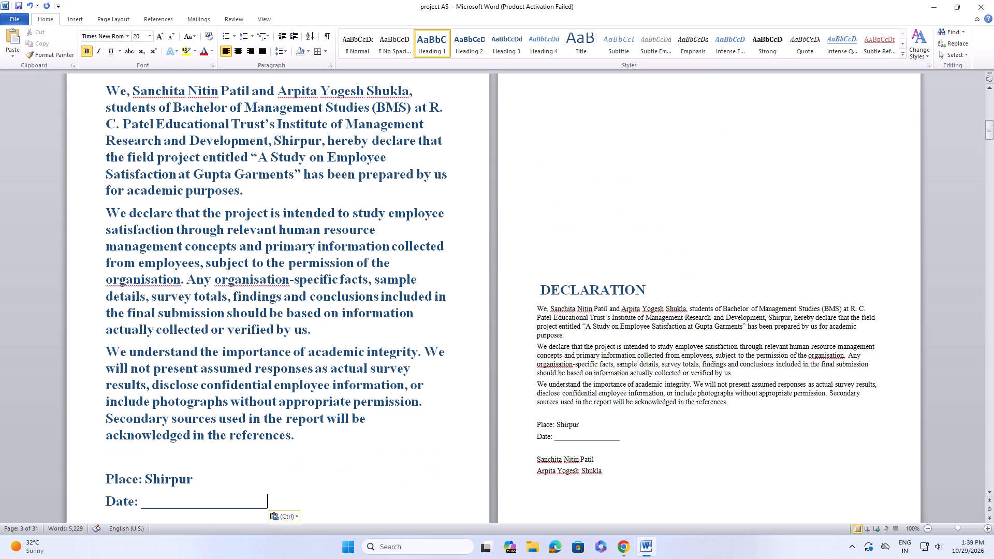
Examine the pasted Declaration text alongside the original Declaration and the pages around it.
{"action": "scroll", "coordinate": [168, 270], "scroll_direction": "up", "scroll_amount": 5}
{"action": "scroll", "coordinate": [176, 275], "scroll_direction": "down", "scroll_amount": 10}
{"action": "scroll", "coordinate": [176, 275], "scroll_direction": "up", "scroll_amount": 3}
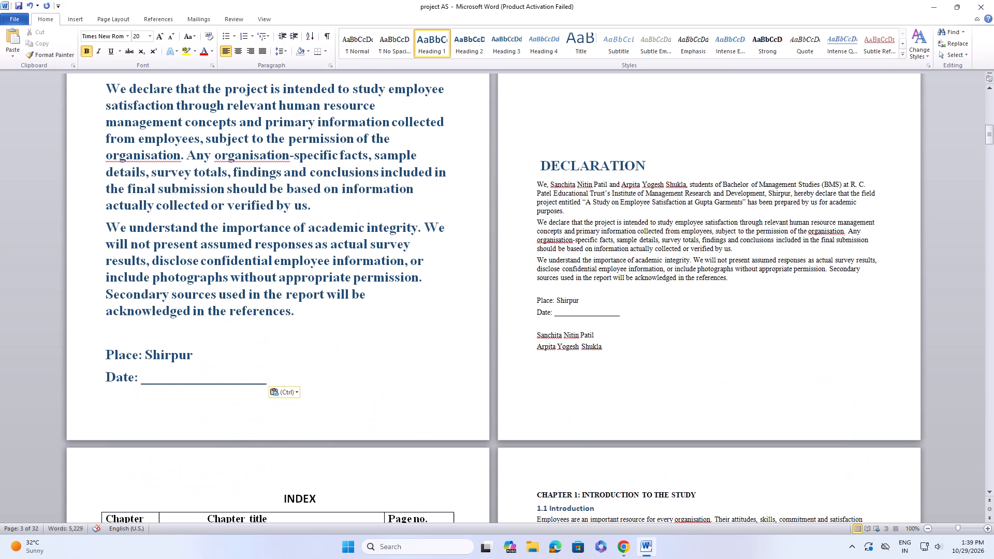
{"action": "scroll", "coordinate": [176, 275], "scroll_direction": "up", "scroll_amount": 7}
{"action": "scroll", "coordinate": [301, 372], "scroll_direction": "down", "scroll_amount": 5}
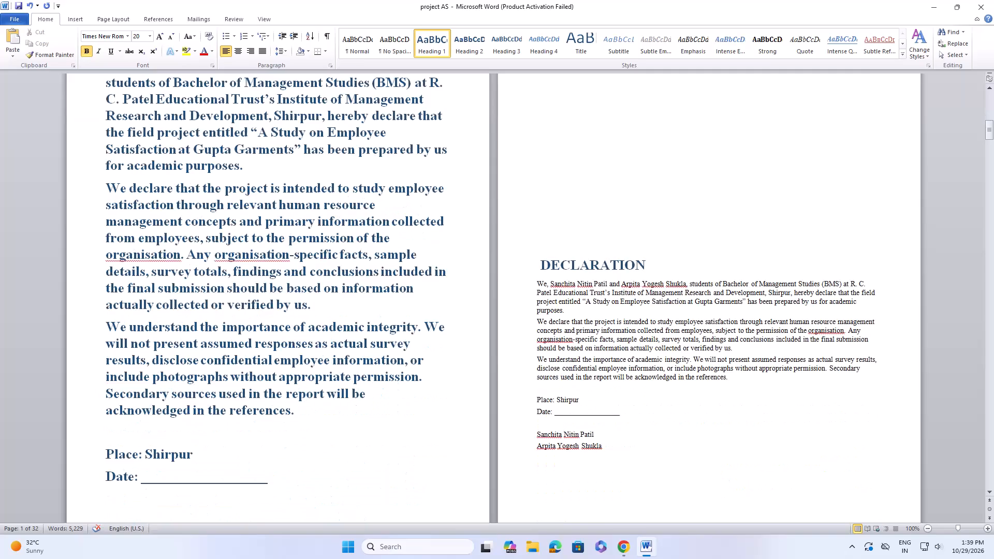
{"action": "scroll", "coordinate": [302, 383], "scroll_direction": "down", "scroll_amount": 6}
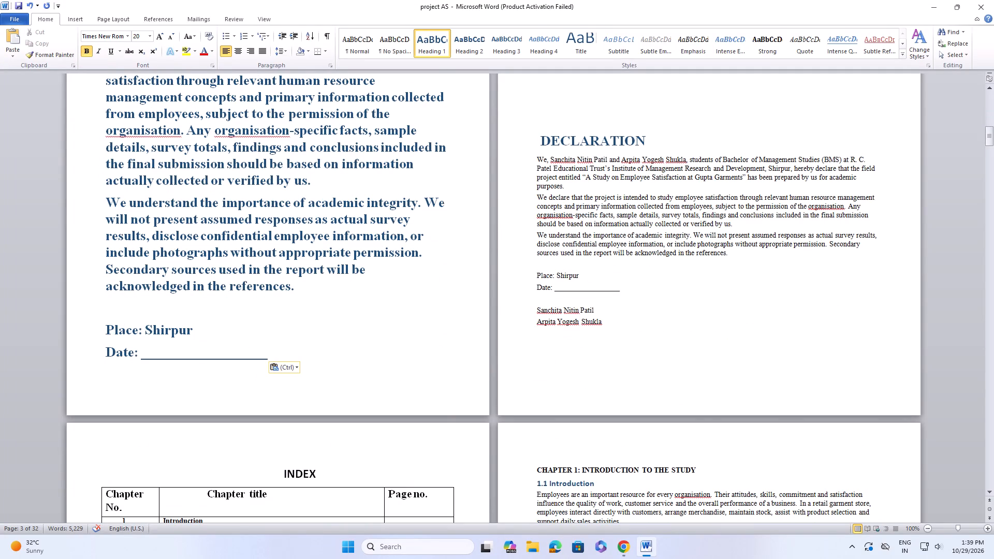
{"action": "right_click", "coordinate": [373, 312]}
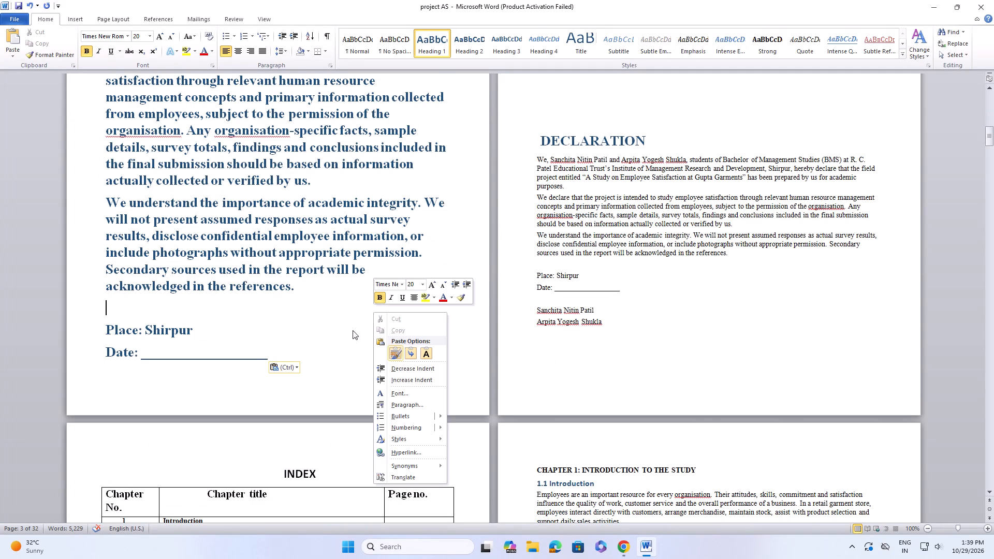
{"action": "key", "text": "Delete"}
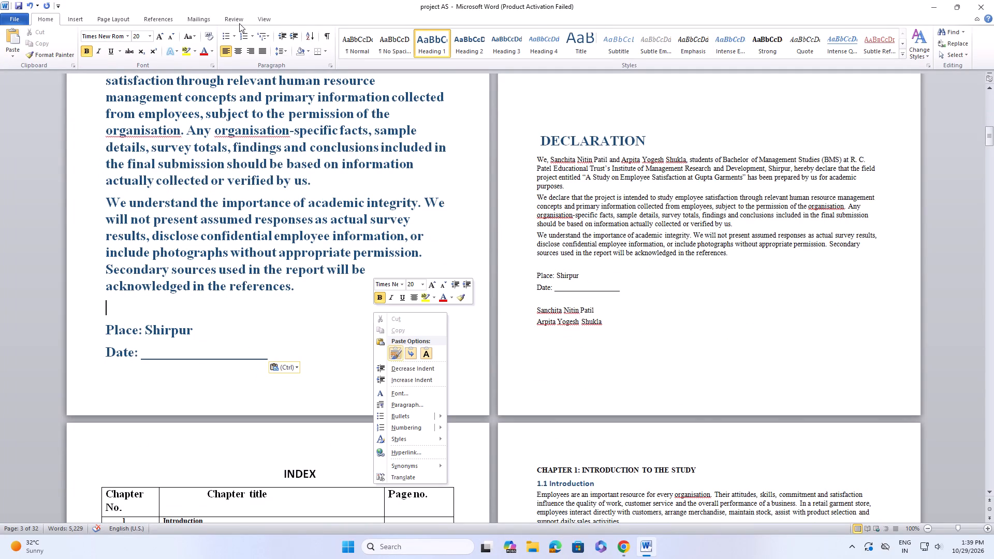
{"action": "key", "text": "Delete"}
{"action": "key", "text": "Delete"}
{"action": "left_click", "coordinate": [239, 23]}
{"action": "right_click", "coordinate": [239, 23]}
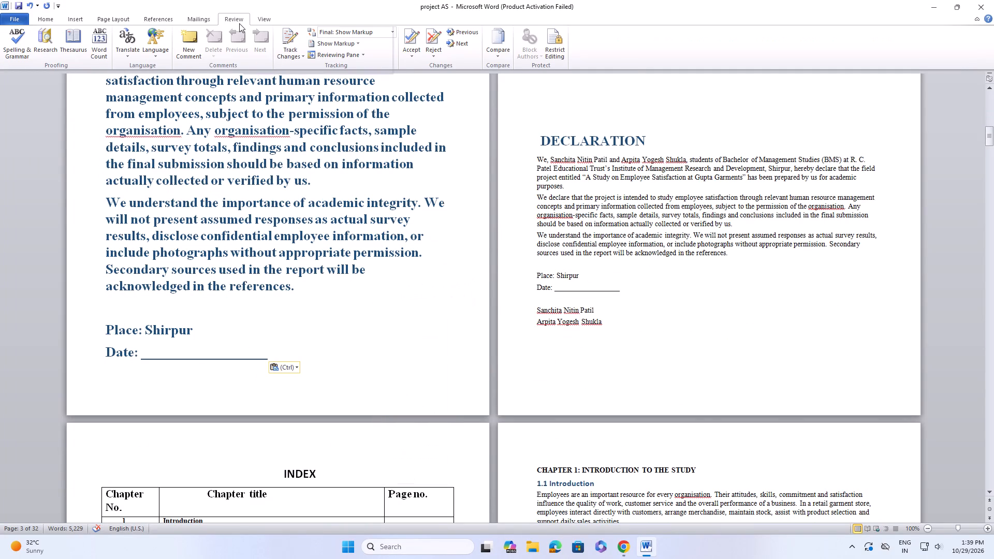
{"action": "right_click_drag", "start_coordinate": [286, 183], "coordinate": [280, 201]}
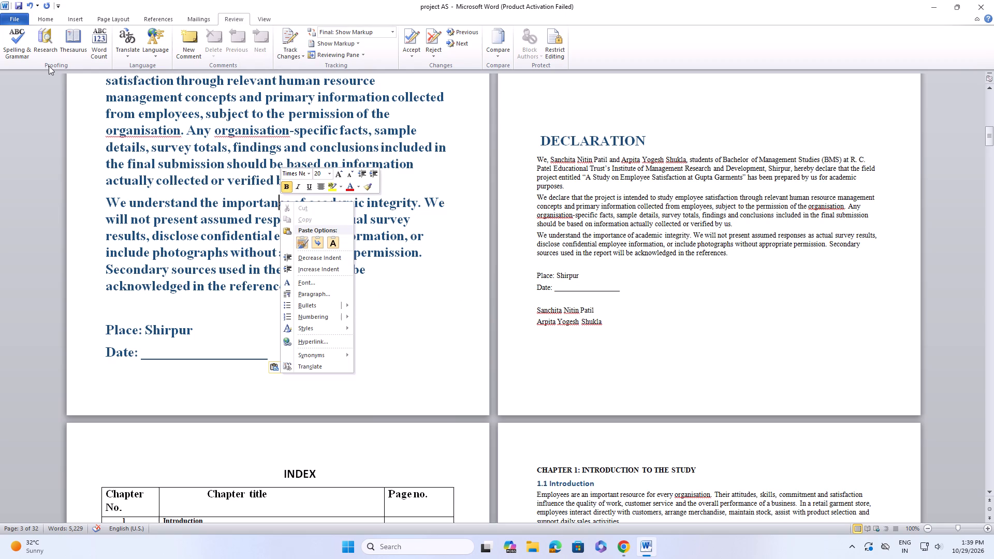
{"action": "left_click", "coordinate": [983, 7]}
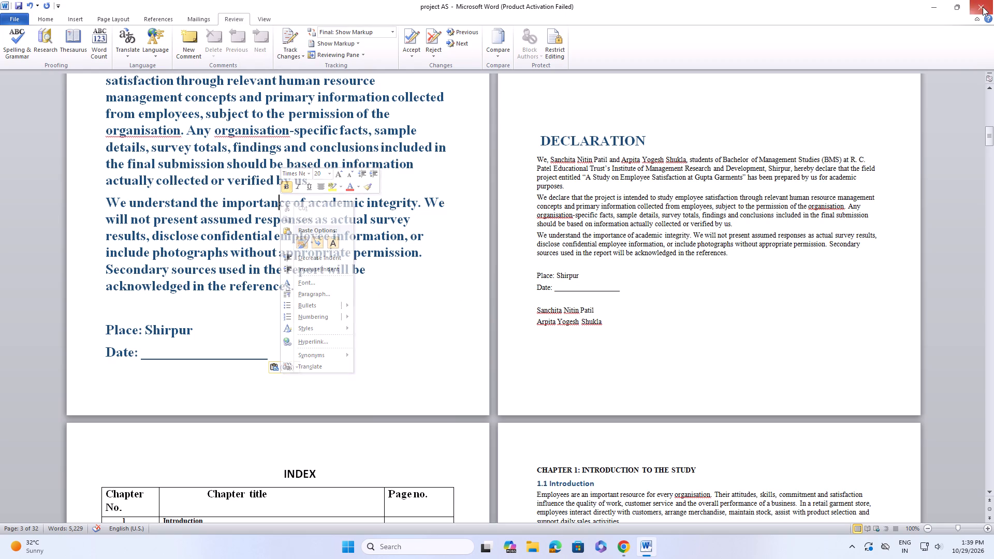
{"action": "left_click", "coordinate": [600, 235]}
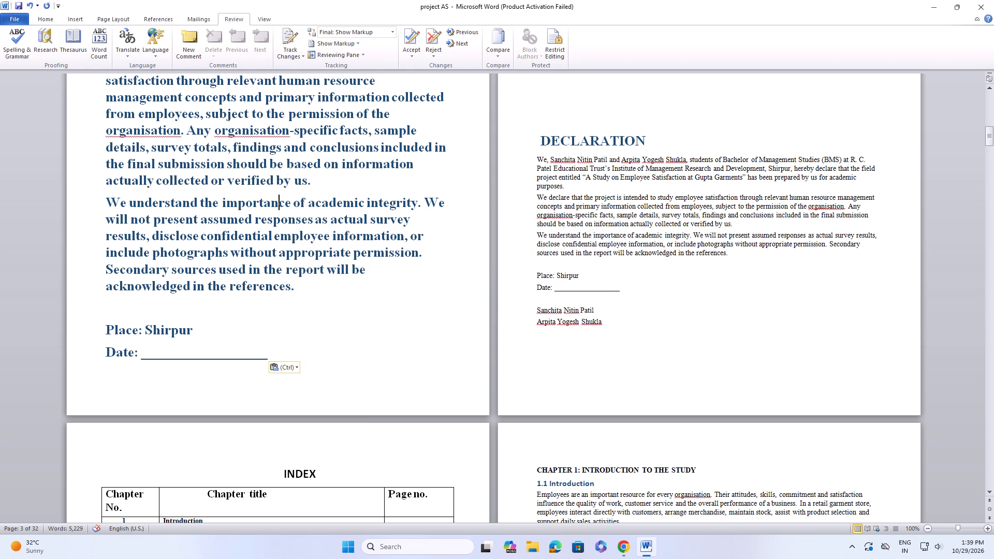
Delete everything from the blank line below Academic Year 2026–2027 on the cover through the pasted Declaration text, up to the D of its Date line.
{"action": "scroll", "coordinate": [110, 312], "scroll_direction": "up", "scroll_amount": 6}
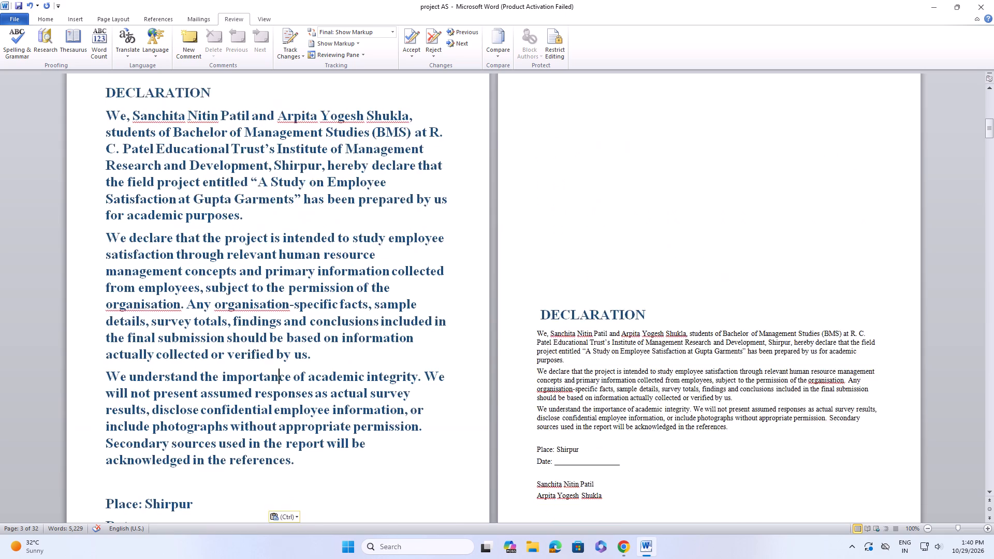
{"action": "scroll", "coordinate": [183, 257], "scroll_direction": "up", "scroll_amount": 5}
{"action": "left_click_drag", "start_coordinate": [112, 220], "coordinate": [327, 558]}
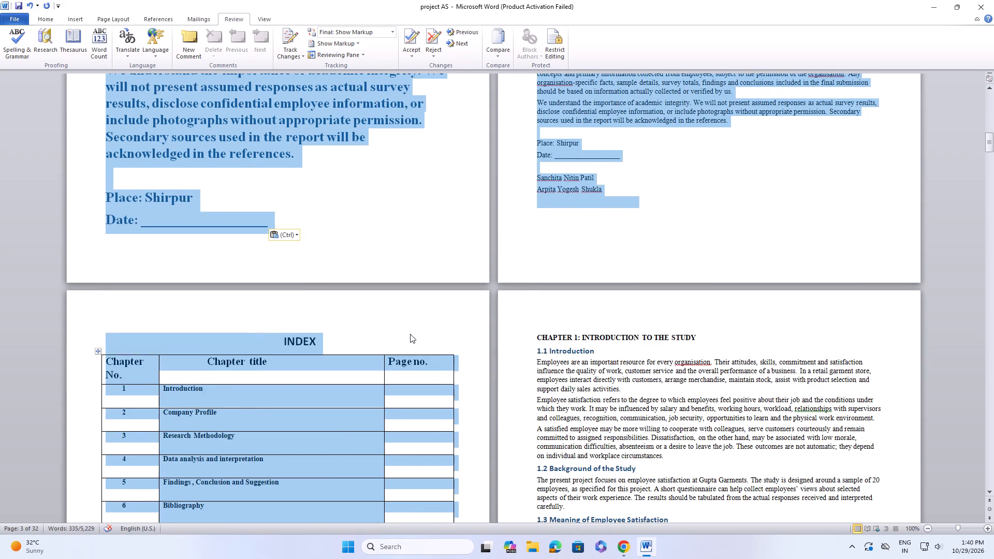
{"action": "left_click", "coordinate": [400, 238]}
{"action": "left_click_drag", "start_coordinate": [111, 222], "coordinate": [238, 243]}
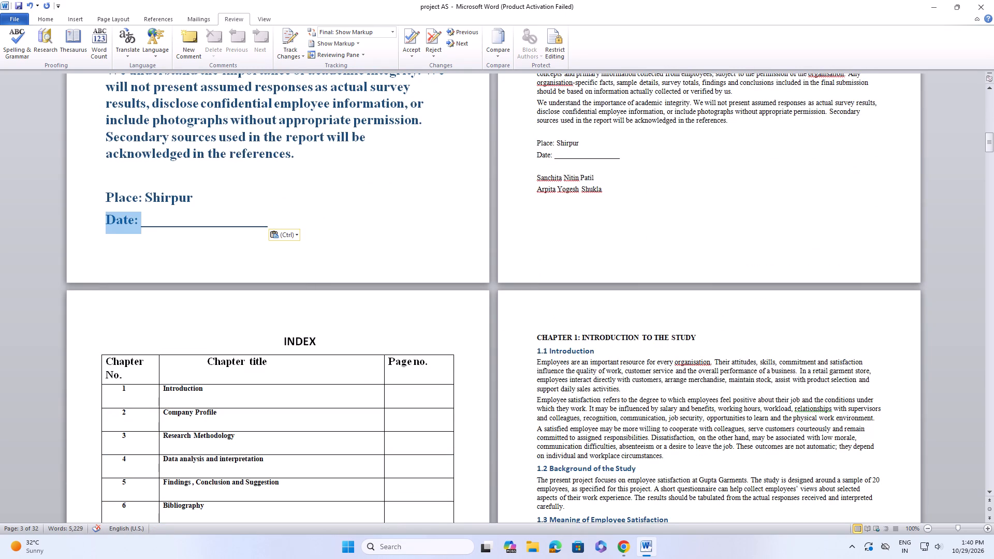
{"action": "left_click_drag", "start_coordinate": [238, 243], "coordinate": [280, 63]}
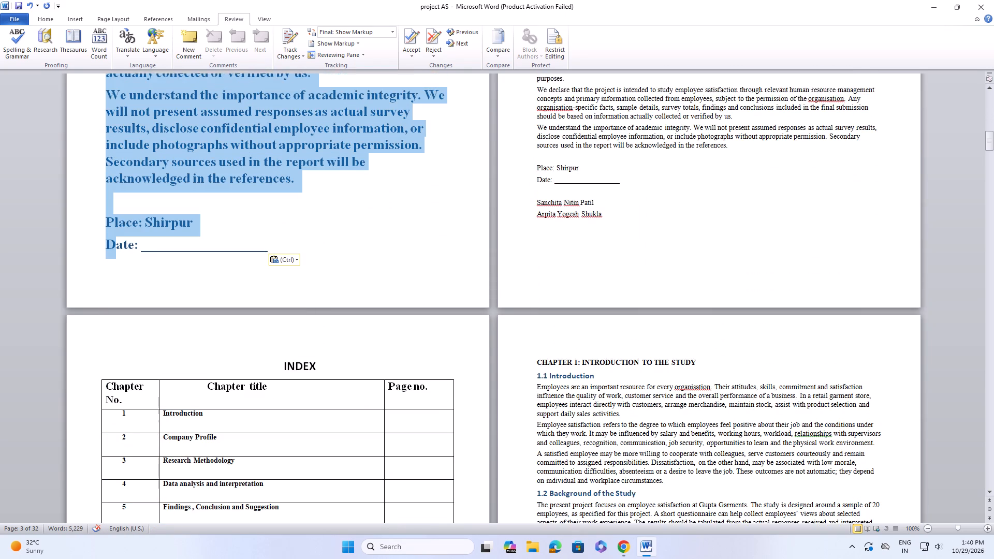
{"action": "left_click_drag", "start_coordinate": [280, 63], "coordinate": [280, 61]}
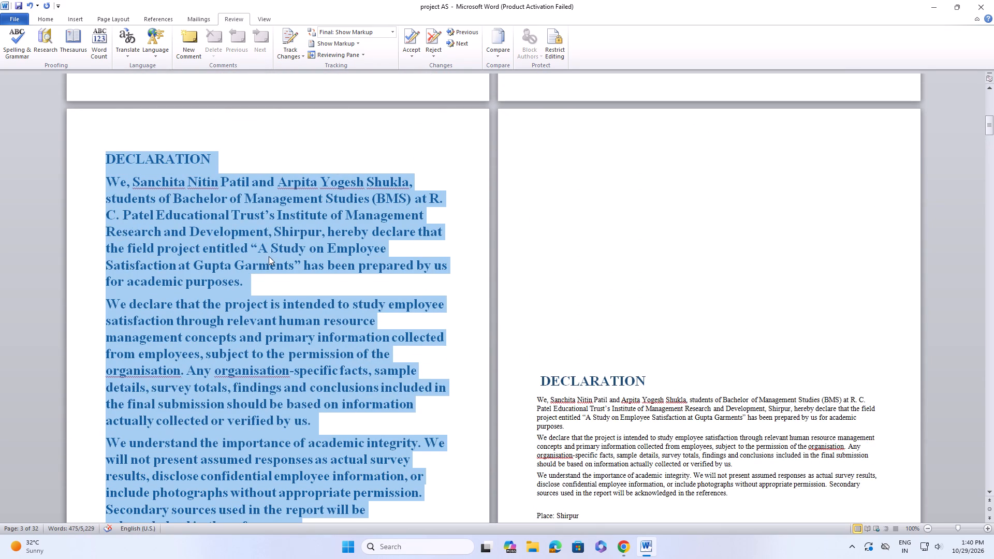
{"action": "key", "text": "Delete"}
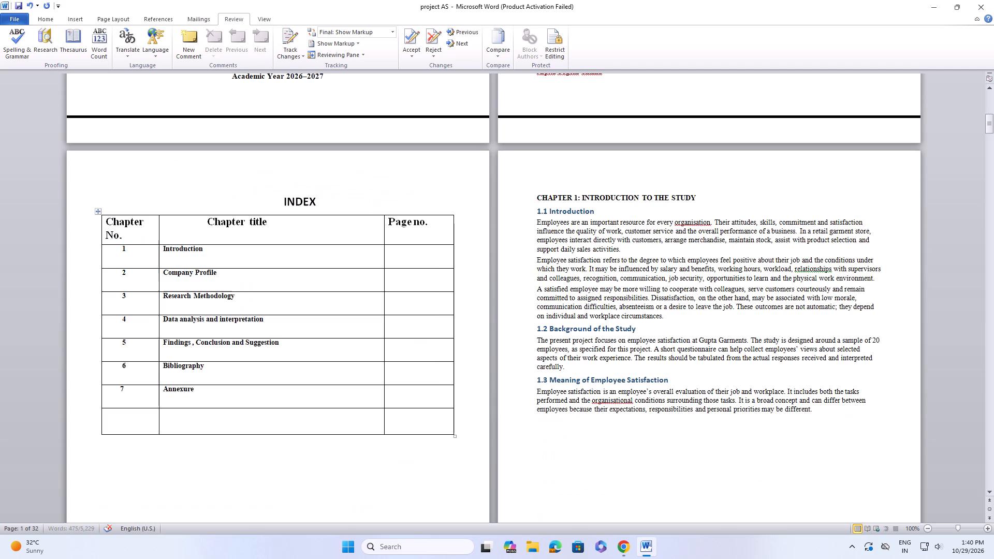
Review the cover, Declaration, Index and Chapter 1 pages to check the layout after the deletion.
{"action": "scroll", "coordinate": [111, 384], "scroll_direction": "up", "scroll_amount": 16}
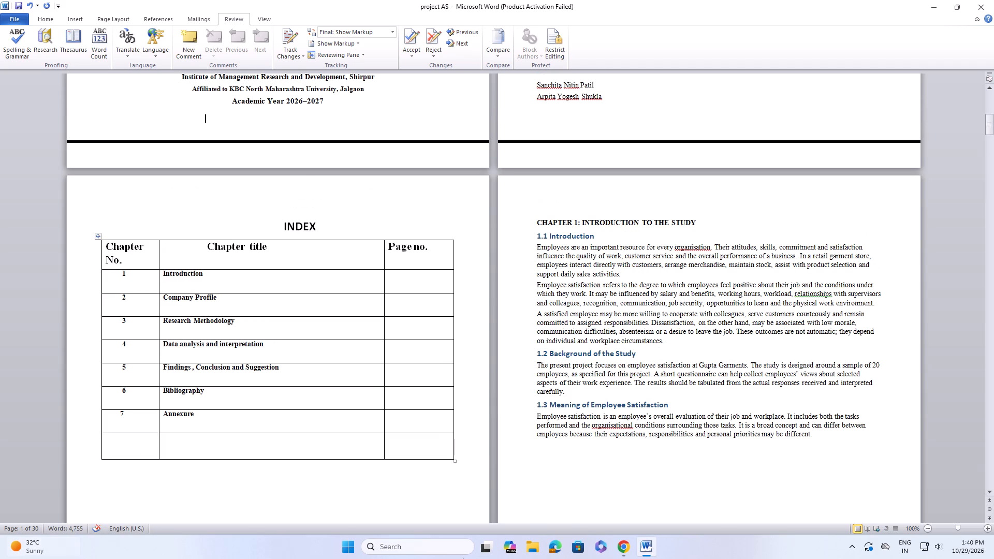
{"action": "scroll", "coordinate": [525, 537], "scroll_direction": "up", "scroll_amount": 5}
{"action": "scroll", "coordinate": [689, 458], "scroll_direction": "up", "scroll_amount": 3}
{"action": "scroll", "coordinate": [583, 409], "scroll_direction": "up", "scroll_amount": 10}
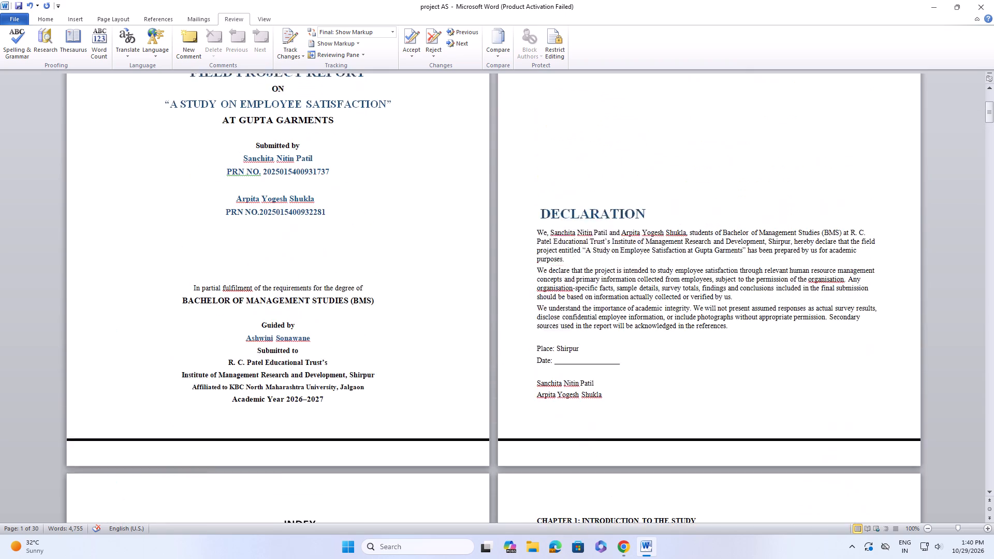
{"action": "scroll", "coordinate": [580, 409], "scroll_direction": "up", "scroll_amount": 13}
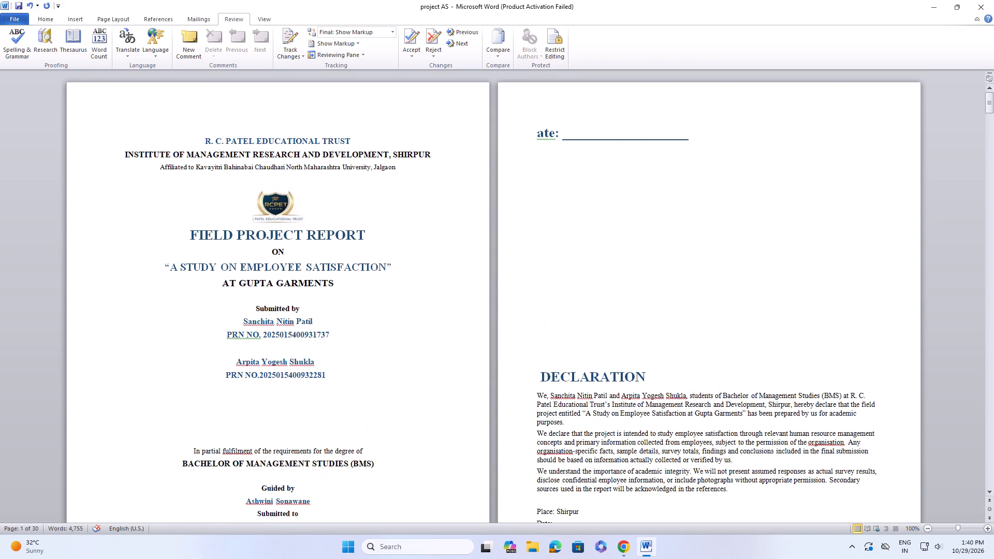
{"action": "scroll", "coordinate": [580, 409], "scroll_direction": "up", "scroll_amount": 9}
{"action": "scroll", "coordinate": [640, 135], "scroll_direction": "down", "scroll_amount": 10}
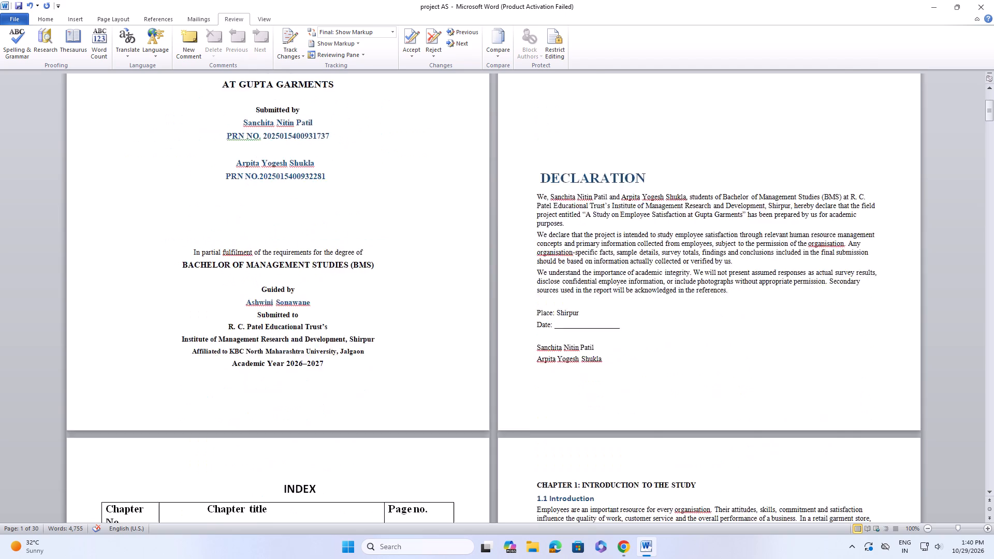
{"action": "scroll", "coordinate": [640, 135], "scroll_direction": "down", "scroll_amount": 8}
{"action": "scroll", "coordinate": [640, 135], "scroll_direction": "down", "scroll_amount": 20}
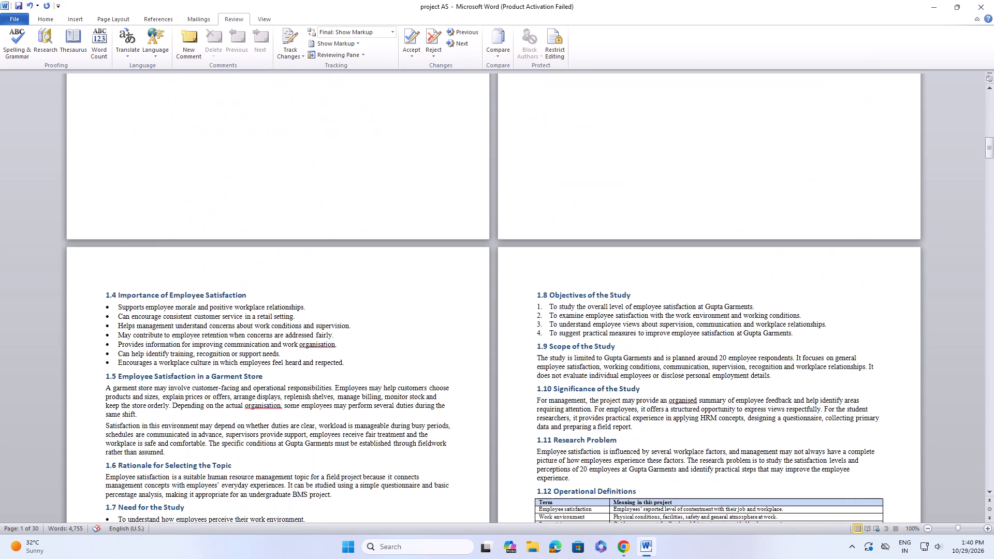
Select the leftover "ate:" line and the blank line below it at the top of page 2.
{"action": "scroll", "coordinate": [640, 135], "scroll_direction": "up", "scroll_amount": 20}
{"action": "scroll", "coordinate": [640, 135], "scroll_direction": "up", "scroll_amount": 11}
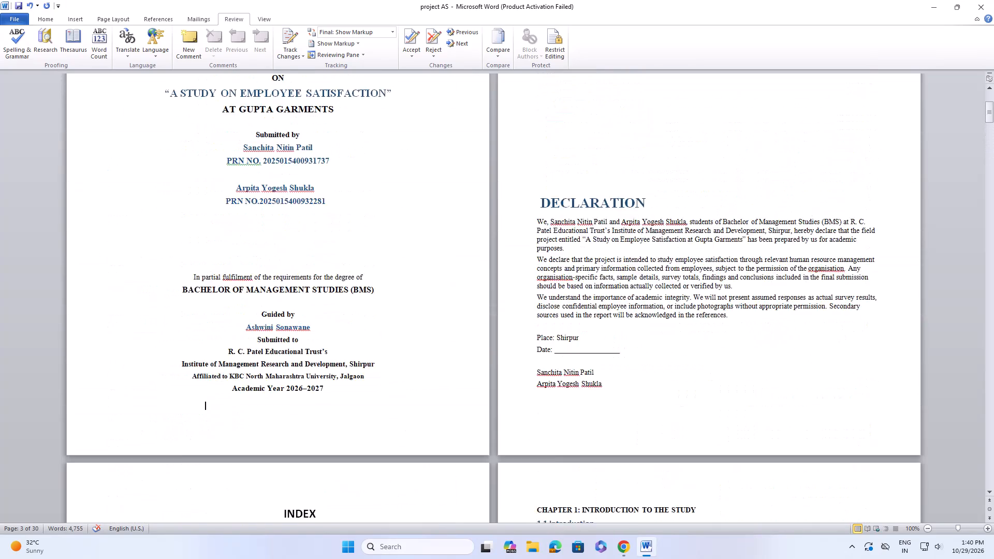
{"action": "scroll", "coordinate": [640, 135], "scroll_direction": "up", "scroll_amount": 7}
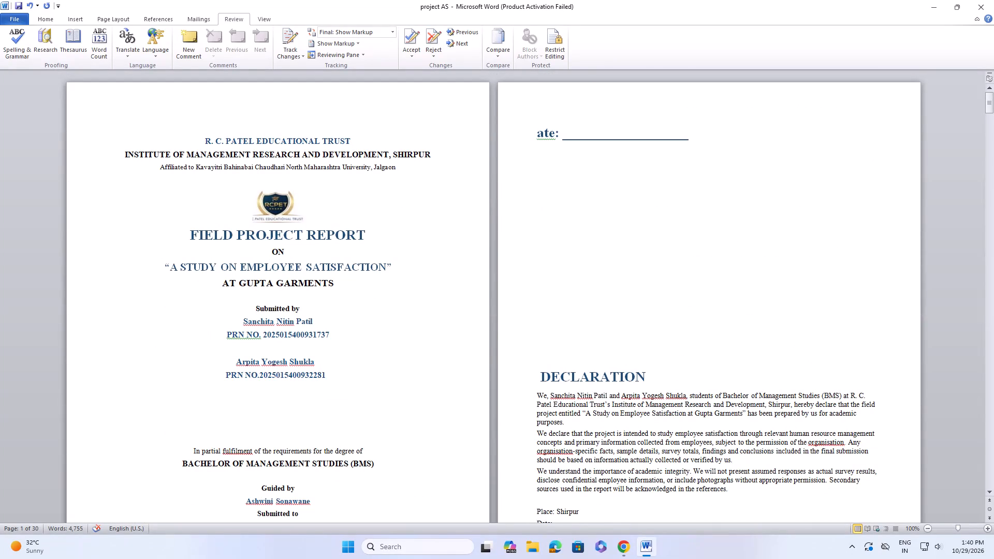
{"action": "left_click_drag", "start_coordinate": [538, 133], "coordinate": [679, 168]}
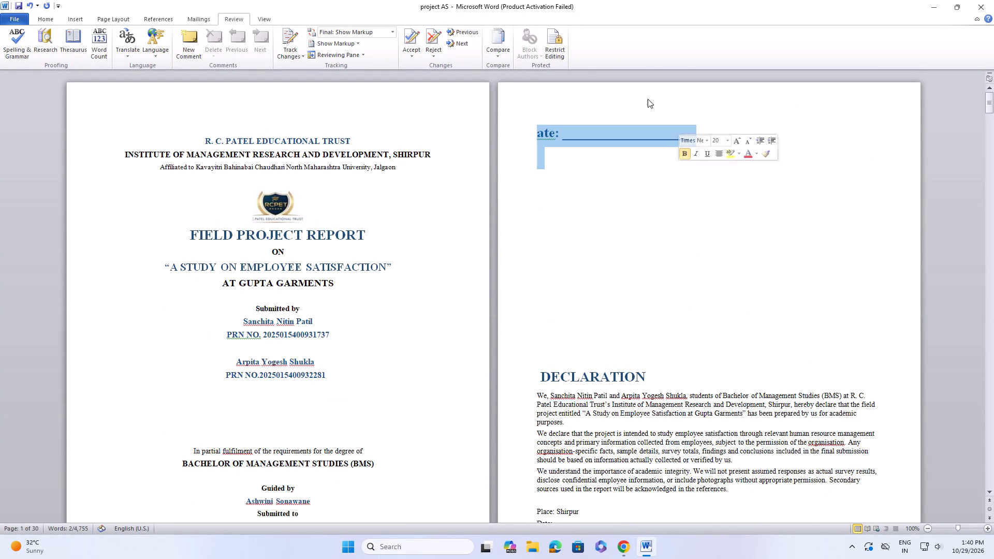
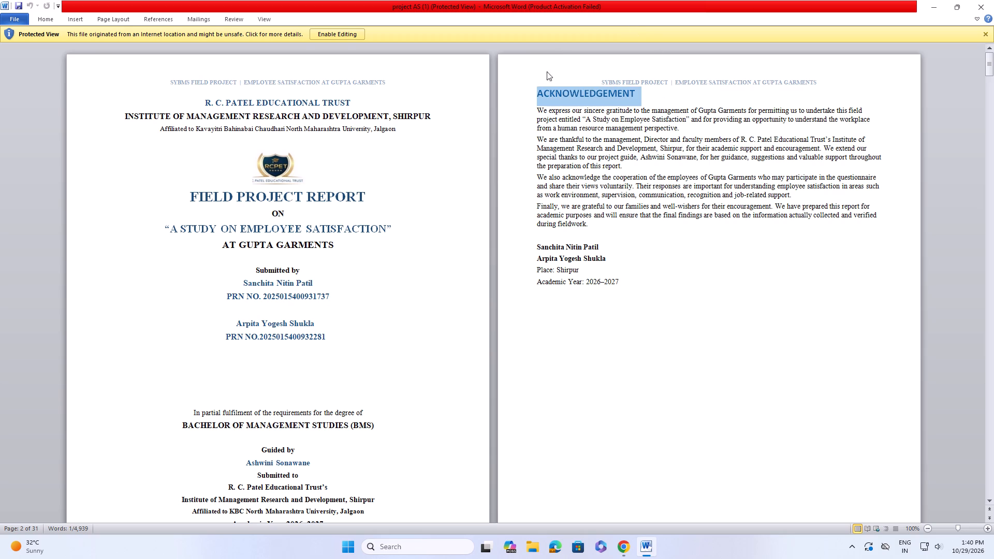
Enable editing for the report opened in Protected View.
{"action": "left_click", "coordinate": [340, 35]}
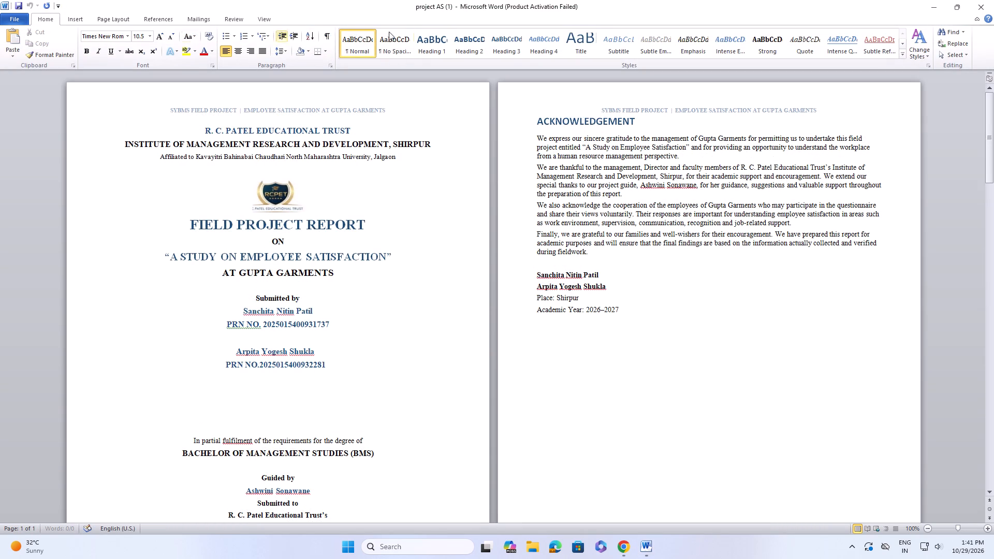
Set the ACKNOWLEDGEMENT heading on page 2 to 20 pt.
{"action": "left_click_drag", "start_coordinate": [532, 116], "coordinate": [679, 121]}
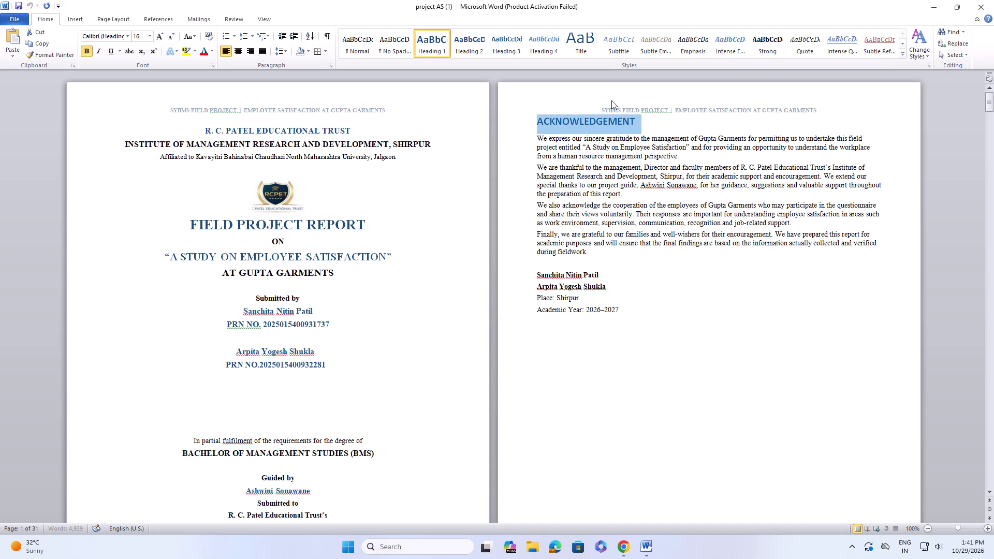
{"action": "left_click", "coordinate": [152, 35]}
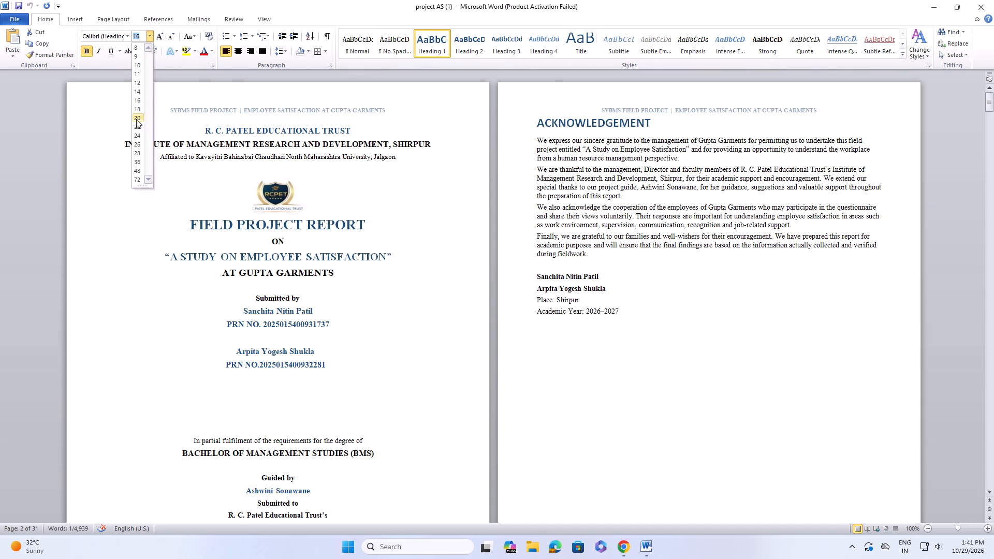
{"action": "left_click", "coordinate": [136, 119]}
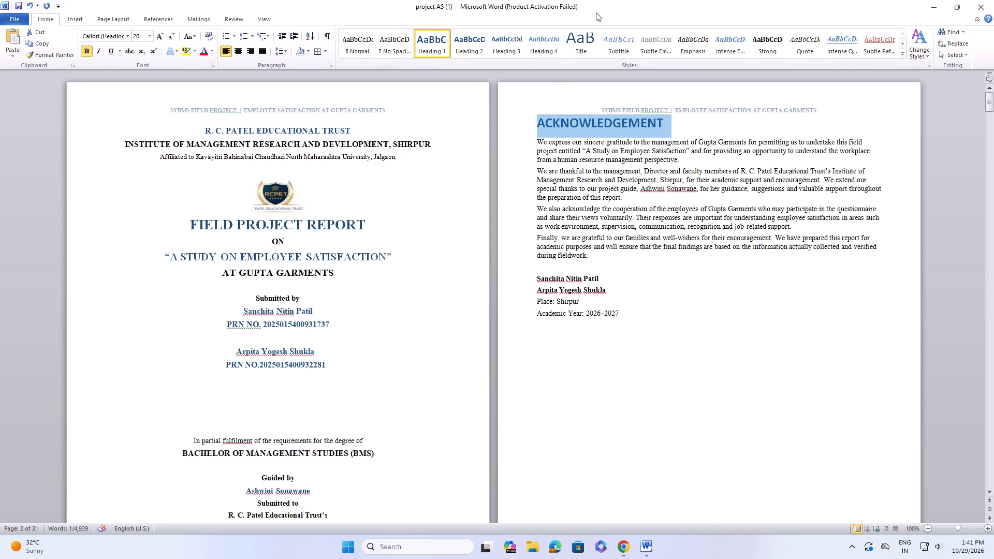
Shift the ACKNOWLEDGEMENT heading to roughly the middle of its line by inserting 30 spaces before it.
{"action": "left_click", "coordinate": [530, 111]}
{"action": "left_click", "coordinate": [531, 122]}
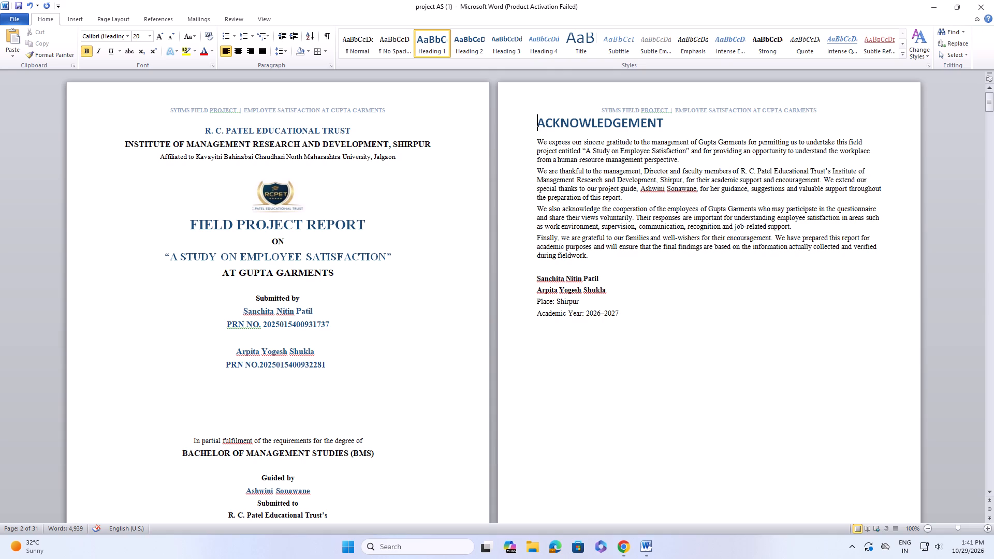
{"action": "key", "text": "space"}
{"action": "key", "text": "space"}
{"action": "key", "text": "space"}
{"action": "key", "text": "space"}
{"action": "key", "text": "space"}
{"action": "key", "text": "space"}
{"action": "key", "text": "space"}
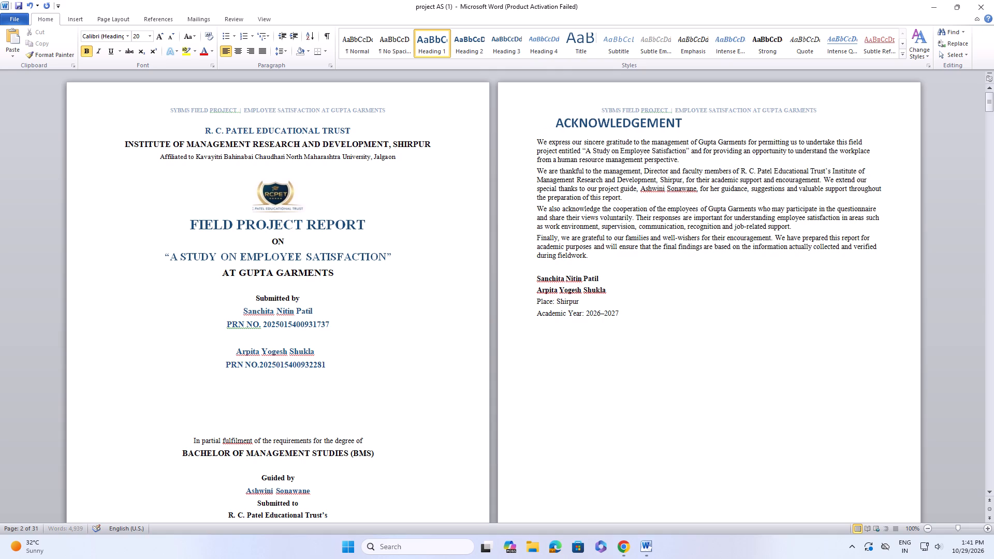
{"action": "key", "text": "space"}
{"action": "key", "text": "space"}
{"action": "key", "text": "space"}
{"action": "key", "text": "space"}
{"action": "key", "text": "space"}
{"action": "key", "text": "space"}
{"action": "key", "text": "space"}
{"action": "key", "text": "space"}
{"action": "key", "text": "space"}
{"action": "key", "text": "space"}
{"action": "key", "text": "space"}
{"action": "key", "text": "space"}
{"action": "key", "text": "space"}
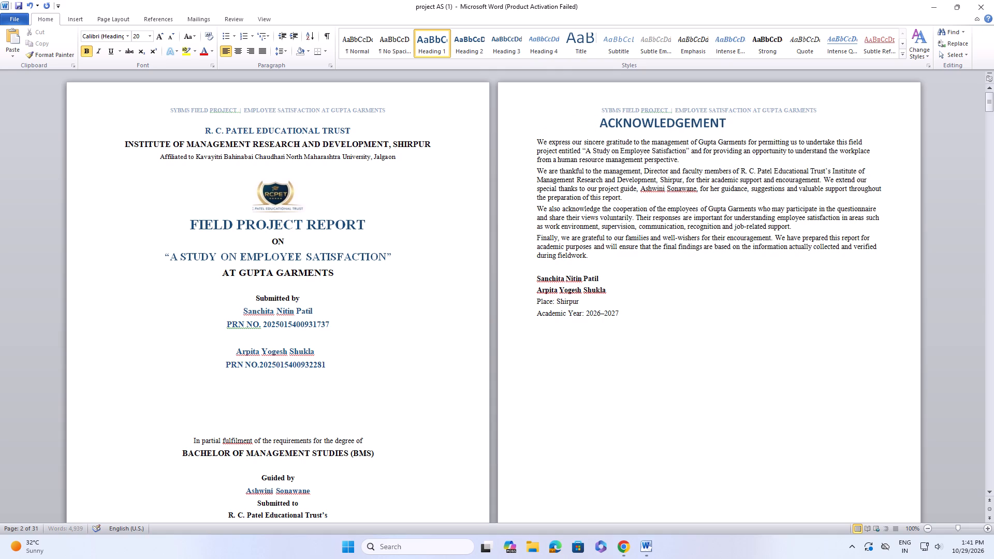
{"action": "key", "text": "space"}
{"action": "key", "text": "space"}
{"action": "key", "text": "space"}
{"action": "key", "text": "space"}
{"action": "key", "text": "space"}
{"action": "key", "text": "space"}
{"action": "key", "text": "space"}
{"action": "key", "text": "space"}
{"action": "key", "text": "space"}
{"action": "key", "text": "space"}
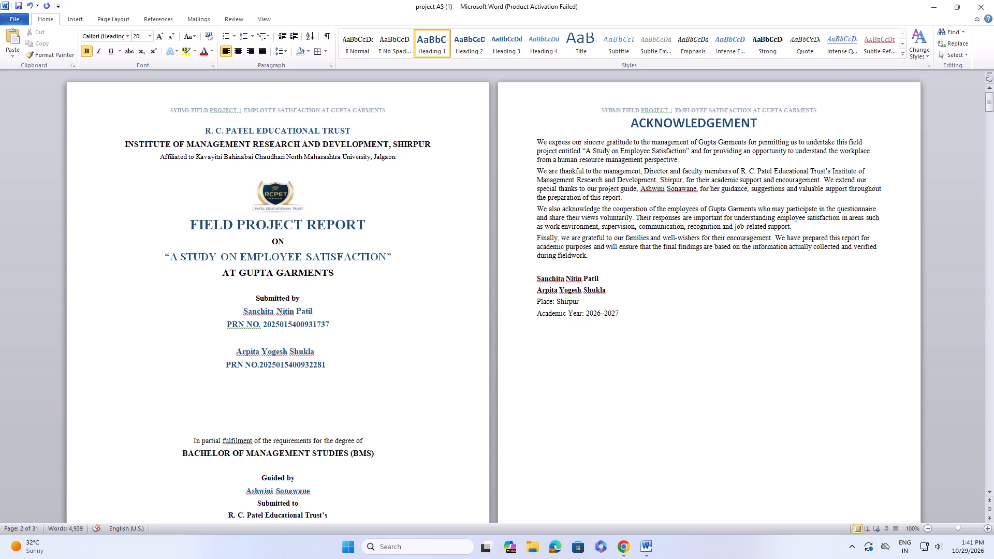
Set the Acknowledgement text below the heading, including names, place and academic year, to 12 pt.
{"action": "left_click_drag", "start_coordinate": [536, 139], "coordinate": [683, 355]}
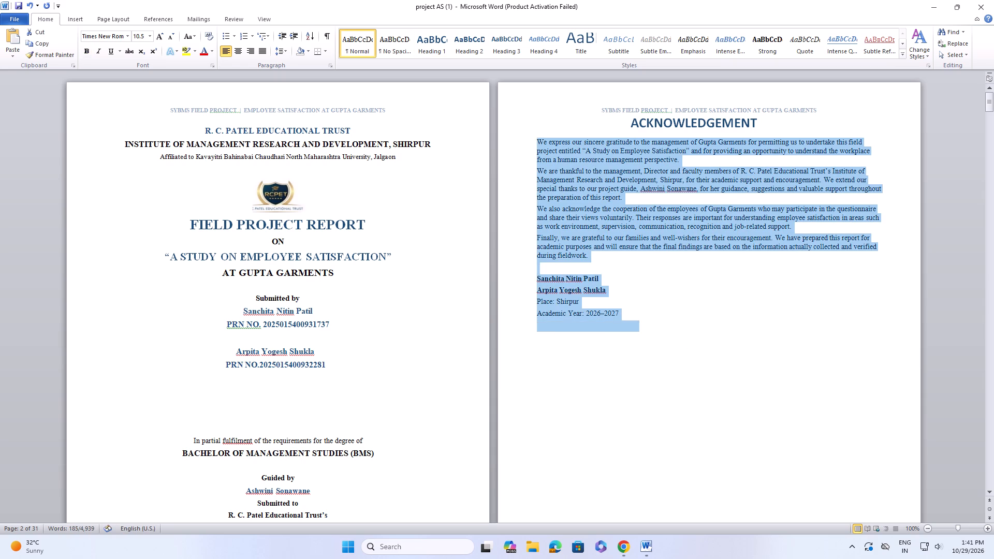
{"action": "left_click", "coordinate": [126, 36]}
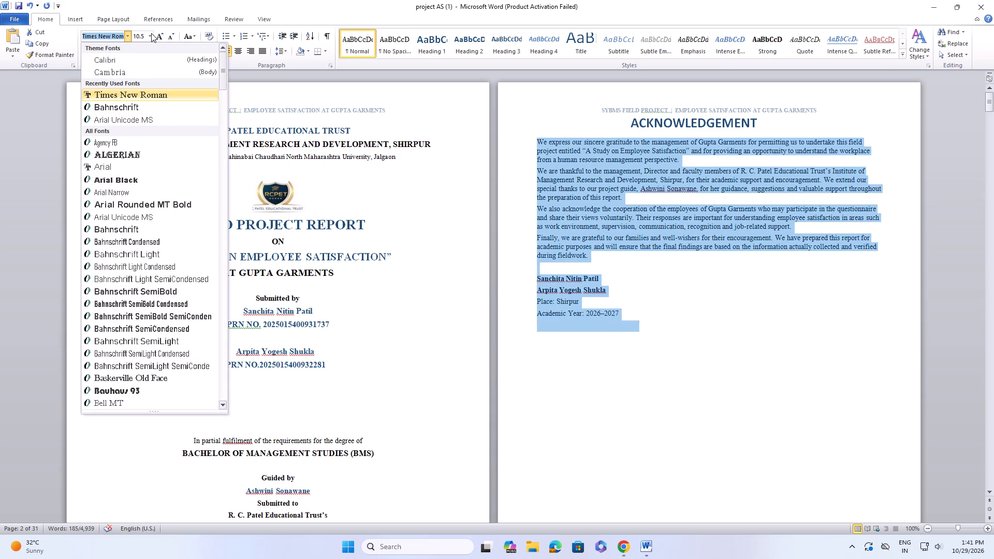
{"action": "left_click", "coordinate": [151, 33]}
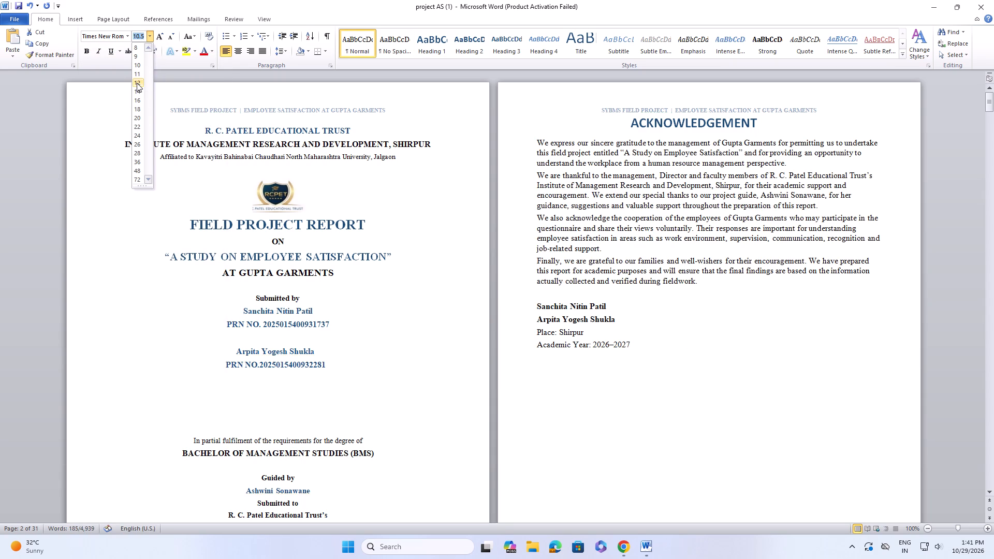
{"action": "left_click", "coordinate": [137, 83]}
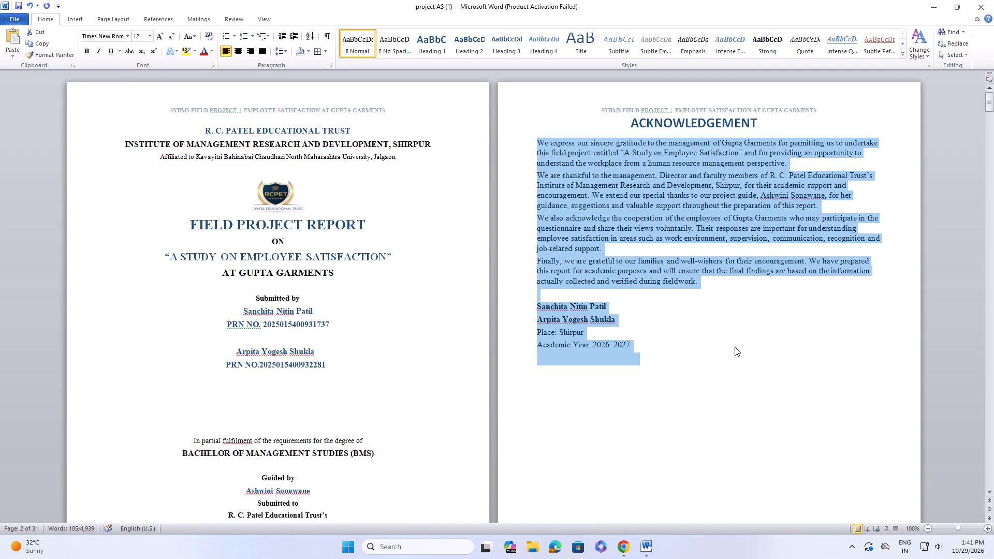
{"action": "left_click", "coordinate": [710, 324]}
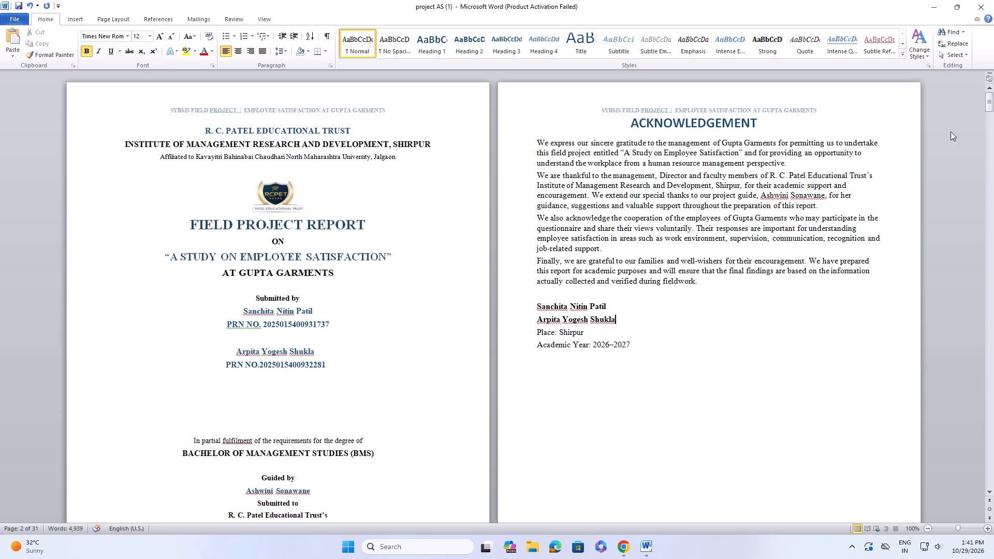
Format the DECLARATION heading on page 3 as 20 pt Times New Roman.
{"action": "scroll", "coordinate": [648, 154], "scroll_direction": "down", "scroll_amount": 13}
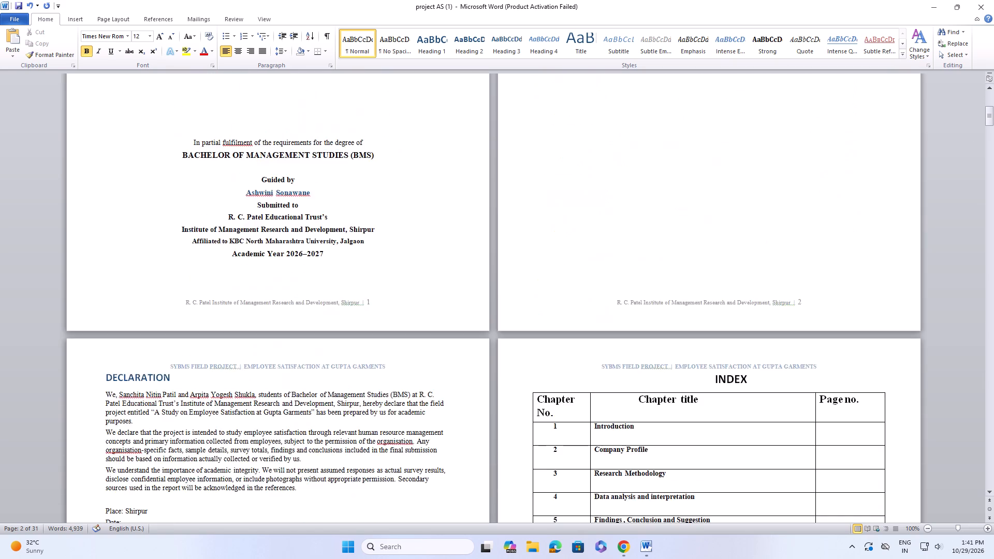
{"action": "scroll", "coordinate": [671, 166], "scroll_direction": "down", "scroll_amount": 4}
{"action": "left_click_drag", "start_coordinate": [103, 249], "coordinate": [192, 261]}
{"action": "left_click", "coordinate": [149, 39]}
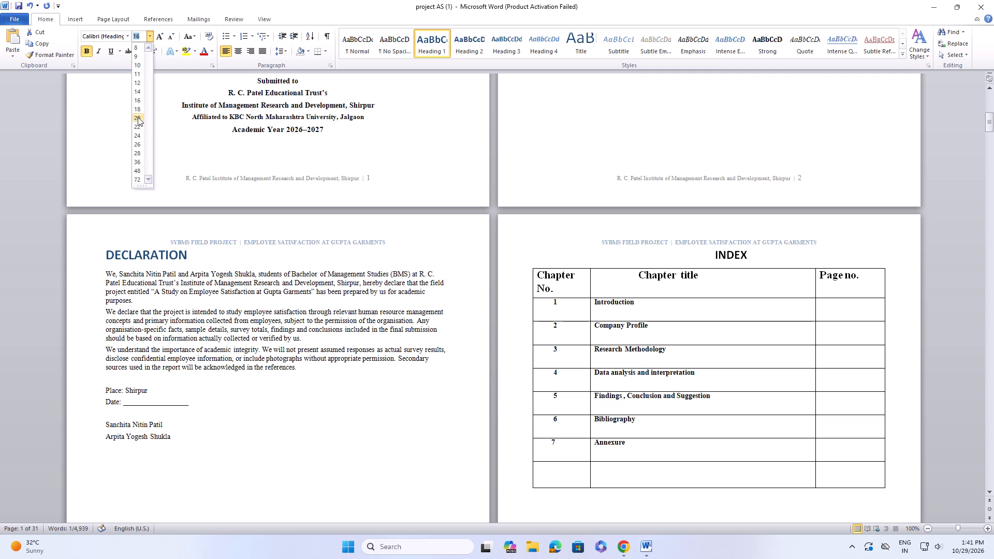
{"action": "left_click", "coordinate": [138, 117]}
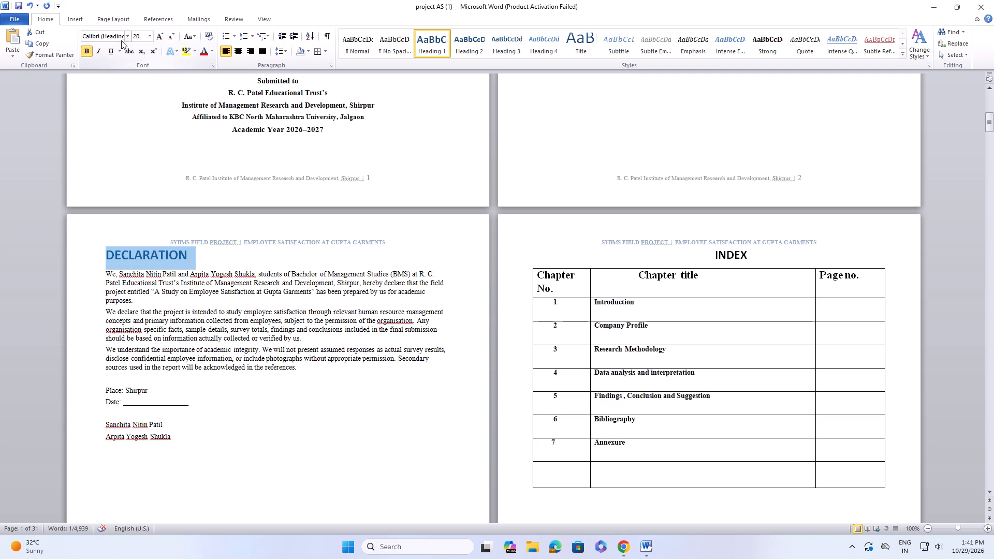
{"action": "left_click", "coordinate": [128, 41]}
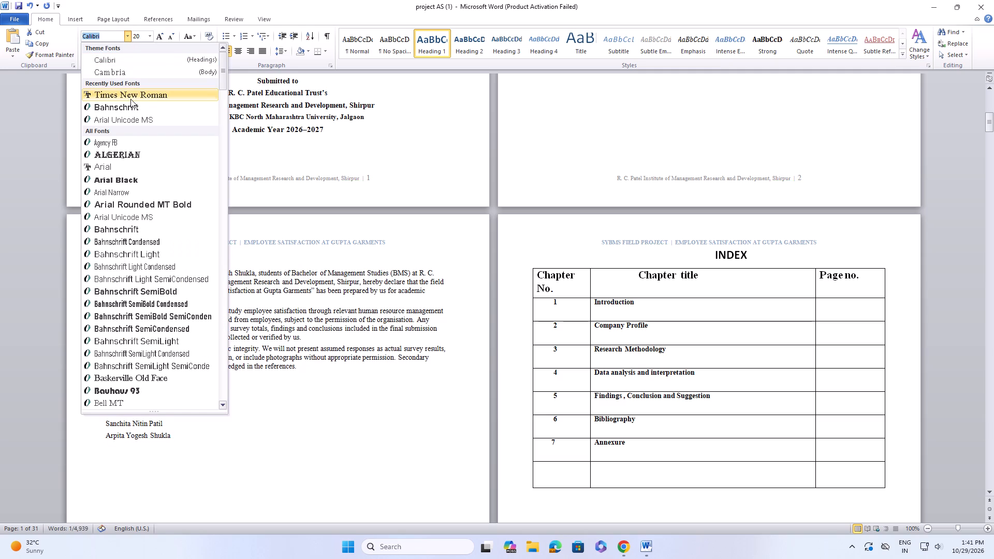
{"action": "left_click", "coordinate": [130, 99]}
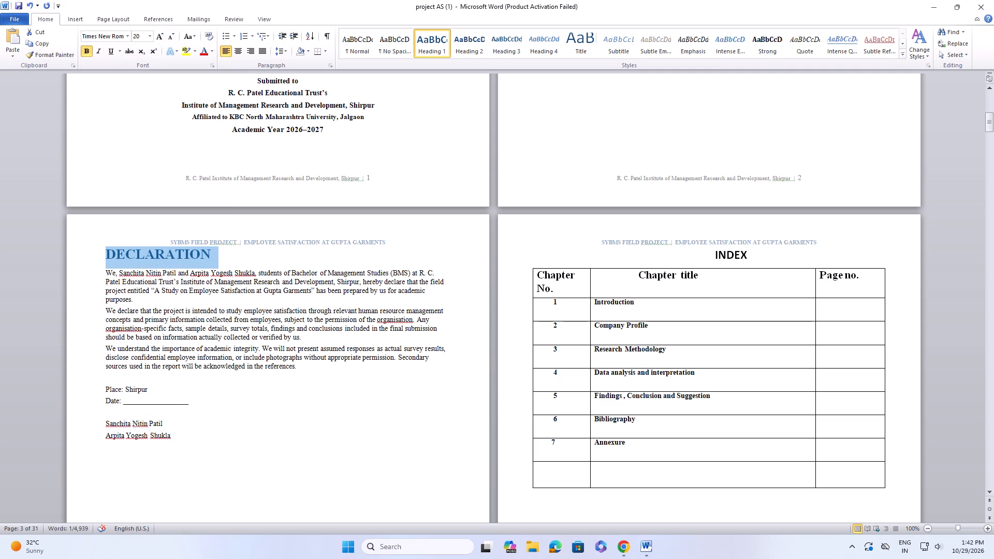
Set the Declaration text below the heading, from the opening paragraph through the student names, to 12 pt.
{"action": "left_click_drag", "start_coordinate": [103, 270], "coordinate": [281, 383]}
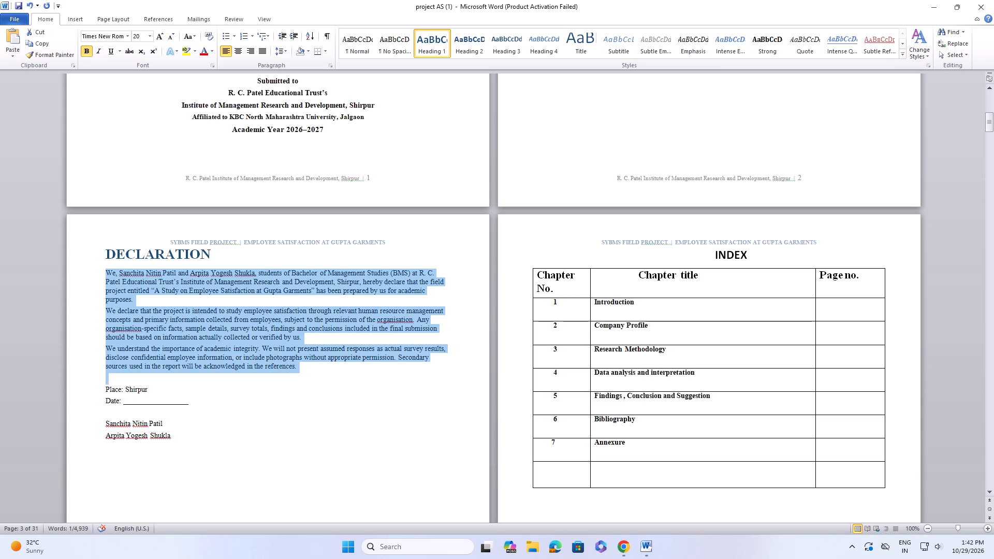
{"action": "left_click_drag", "start_coordinate": [281, 383], "coordinate": [272, 441]}
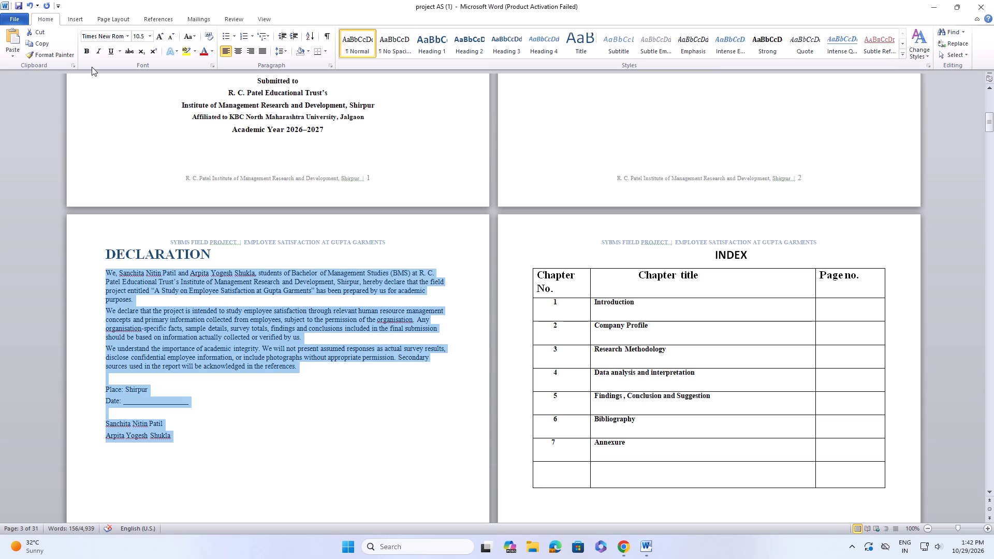
{"action": "left_click", "coordinate": [150, 34]}
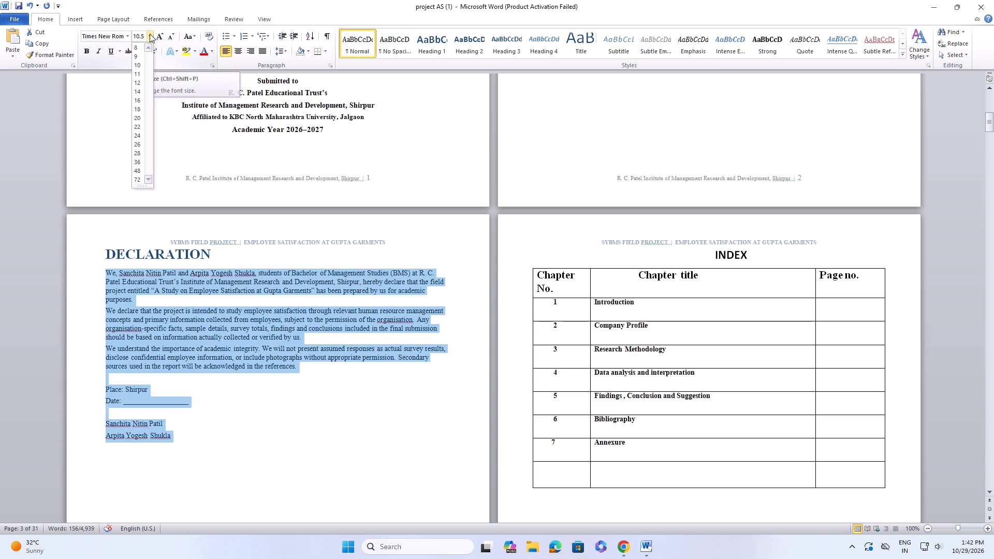
{"action": "left_click", "coordinate": [139, 85]}
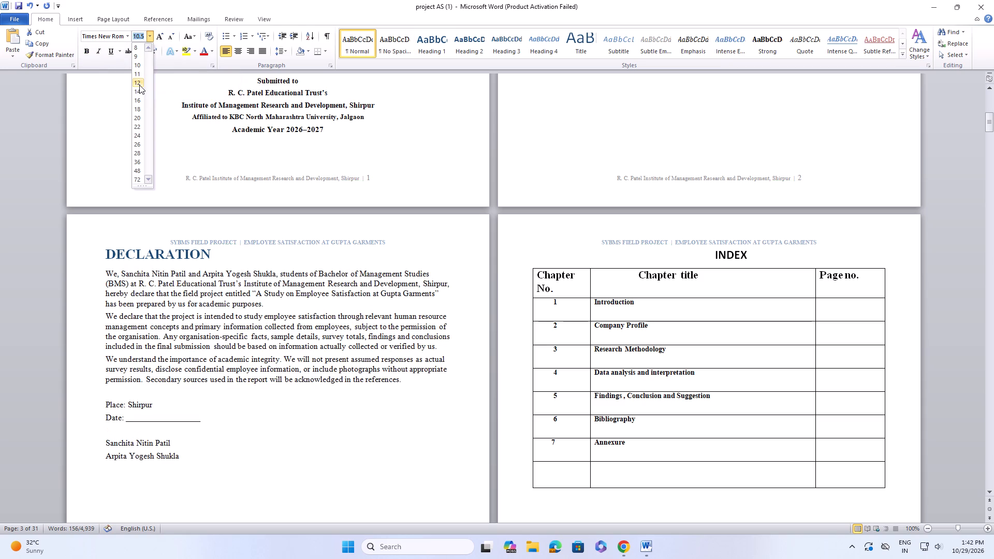
Format the INDEX heading on page 4 as 20 pt Times New Roman.
{"action": "scroll", "coordinate": [344, 306], "scroll_direction": "down", "scroll_amount": 10}
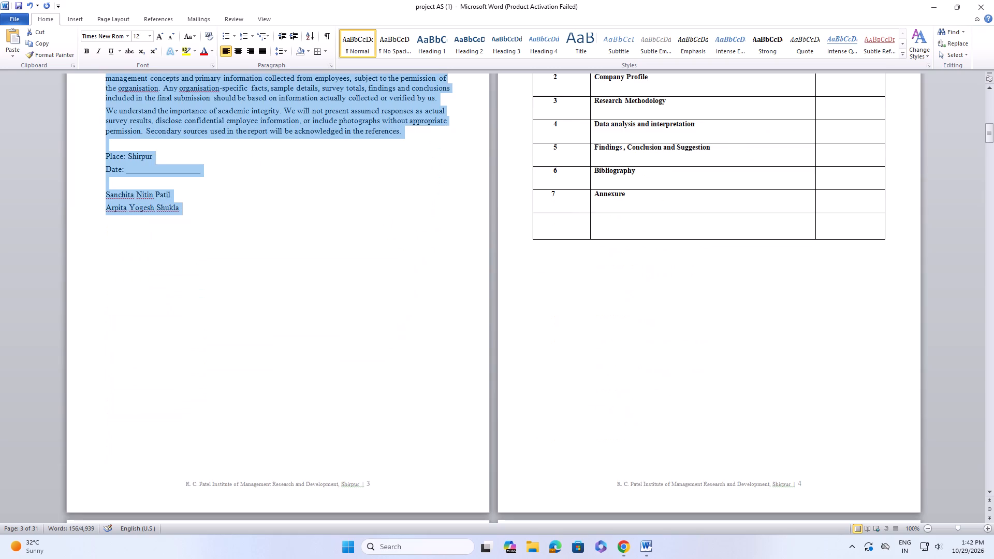
{"action": "scroll", "coordinate": [344, 306], "scroll_direction": "up", "scroll_amount": 6}
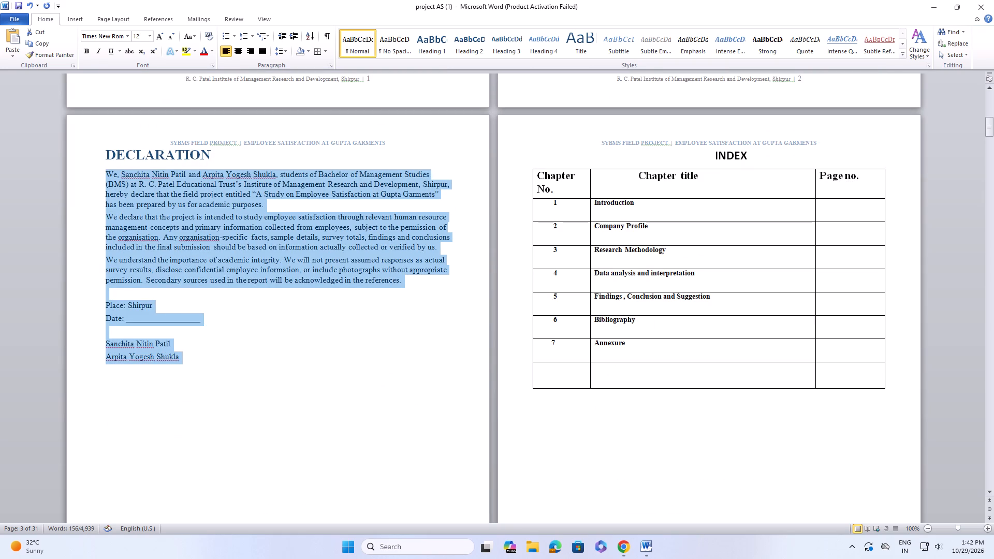
{"action": "left_click_drag", "start_coordinate": [702, 153], "coordinate": [754, 155]}
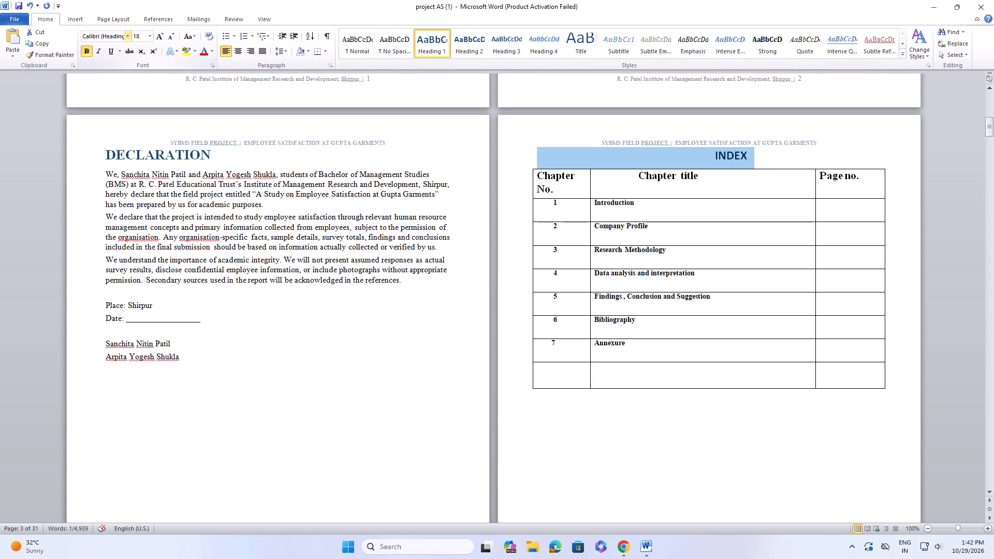
{"action": "left_click", "coordinate": [126, 37]}
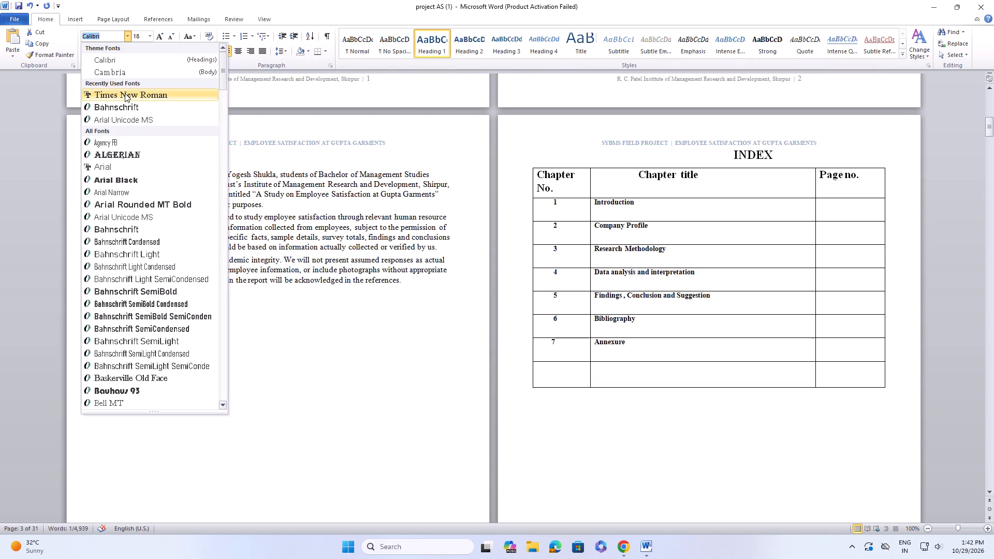
{"action": "left_click", "coordinate": [125, 95]}
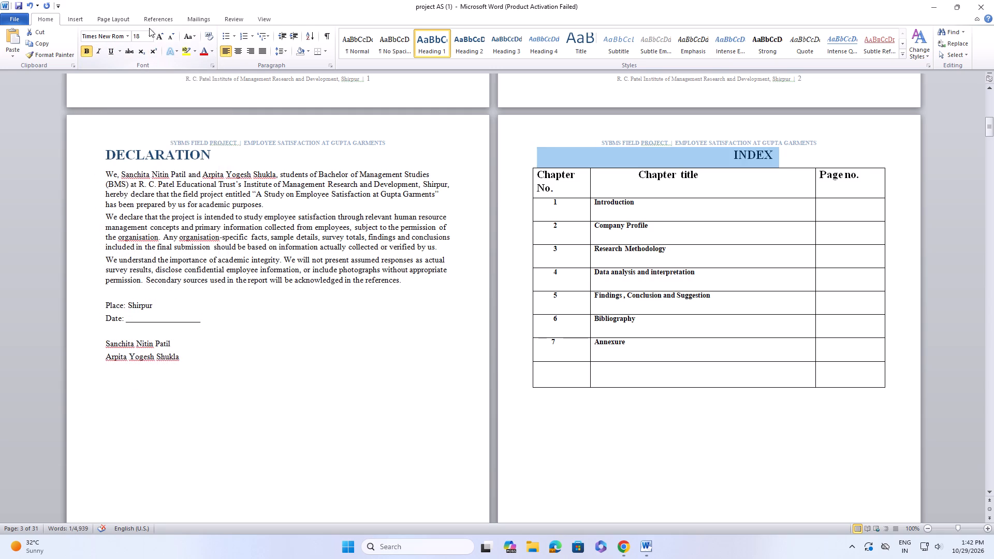
{"action": "left_click", "coordinate": [148, 36]}
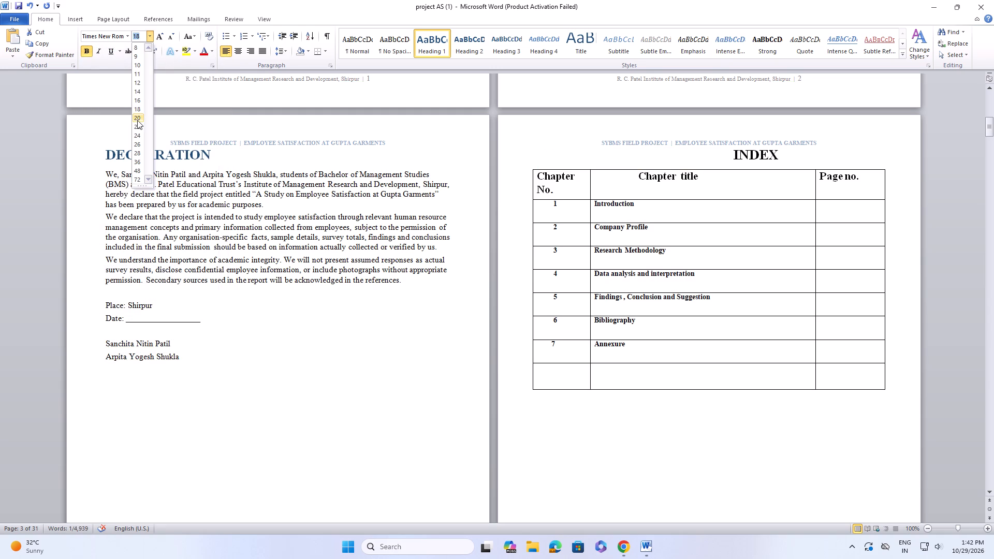
{"action": "left_click", "coordinate": [137, 120]}
Remove leading spaces before the INDEX heading until it sits roughly centred above the chapter table.
{"action": "left_click", "coordinate": [733, 151]}
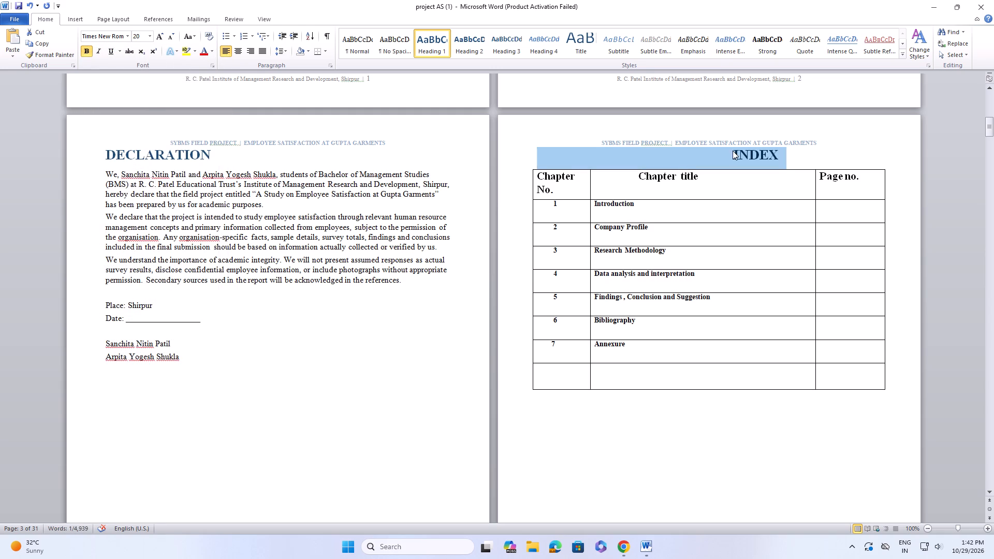
{"action": "left_click", "coordinate": [727, 152]}
{"action": "key", "text": "Return"}
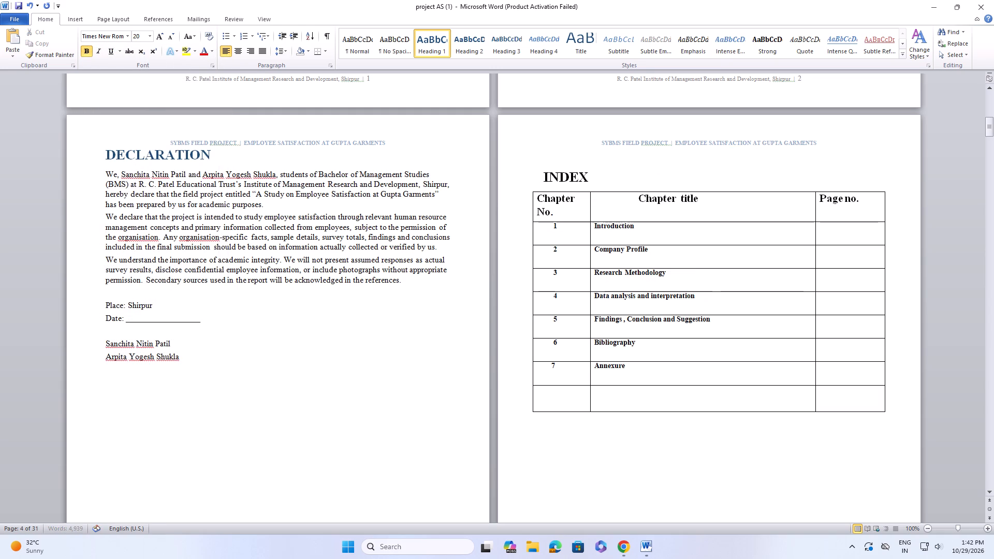
{"action": "key", "text": "BackSpace"}
{"action": "key", "text": "BackSpace"}
{"action": "key", "text": "BackSpace"}
{"action": "key", "text": "BackSpace"}
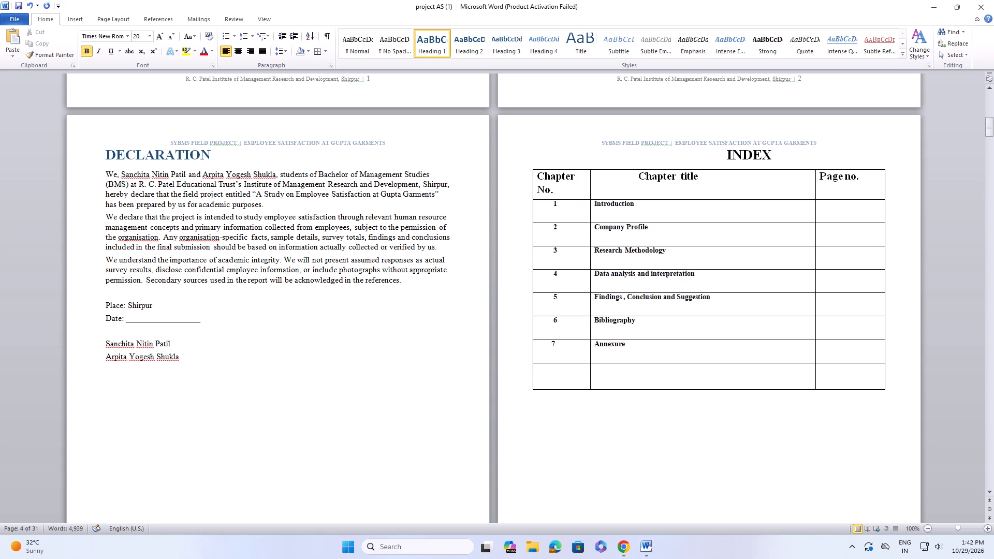
{"action": "key", "text": "BackSpace"}
{"action": "key", "text": "BackSpace"}
{"action": "key", "text": "BackSpace"}
{"action": "key", "text": "BackSpace"}
{"action": "key", "text": "BackSpace"}
{"action": "key", "text": "BackSpace"}
{"action": "key", "text": "BackSpace"}
{"action": "key", "text": "BackSpace"}
{"action": "key", "text": "BackSpace"}
{"action": "key", "text": "BackSpace"}
{"action": "key", "text": "BackSpace"}
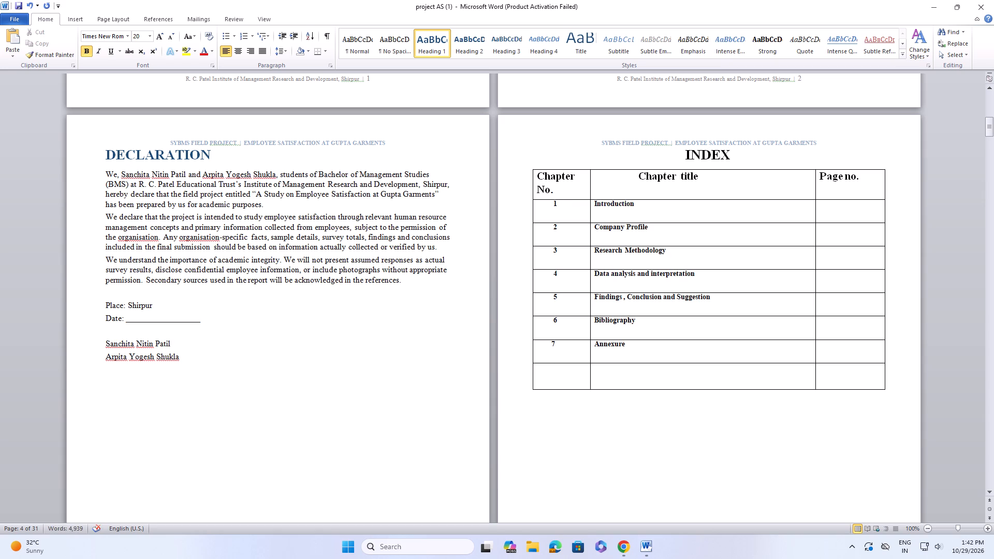
{"action": "key", "text": "BackSpace"}
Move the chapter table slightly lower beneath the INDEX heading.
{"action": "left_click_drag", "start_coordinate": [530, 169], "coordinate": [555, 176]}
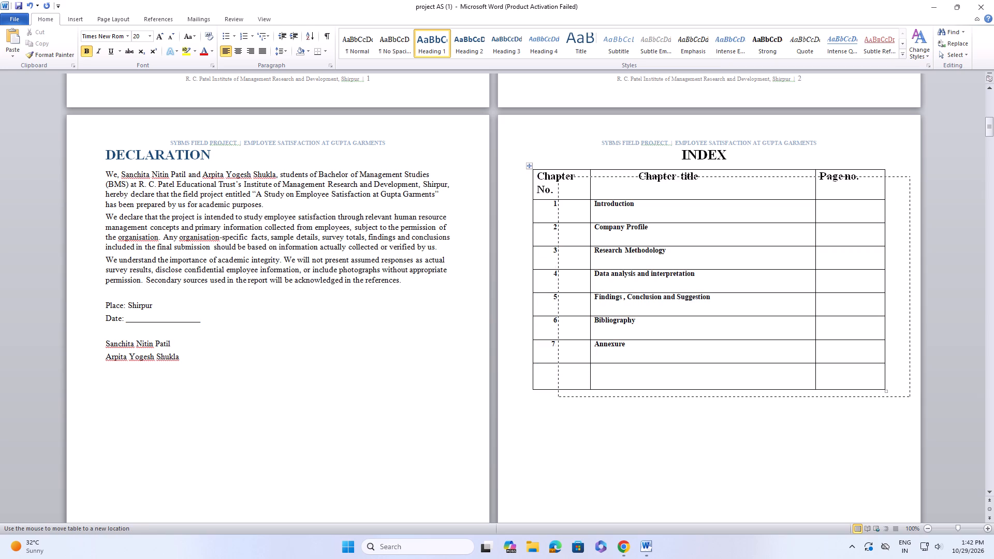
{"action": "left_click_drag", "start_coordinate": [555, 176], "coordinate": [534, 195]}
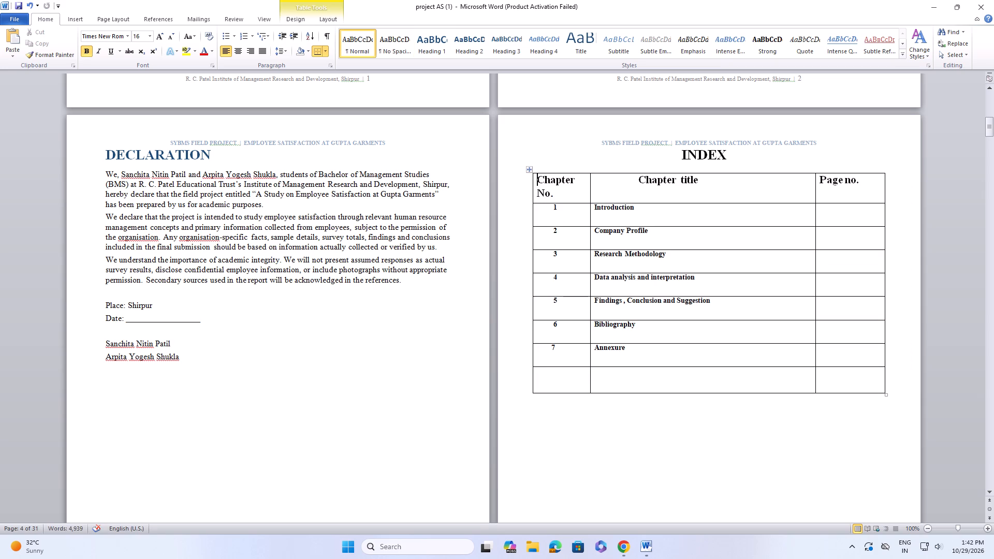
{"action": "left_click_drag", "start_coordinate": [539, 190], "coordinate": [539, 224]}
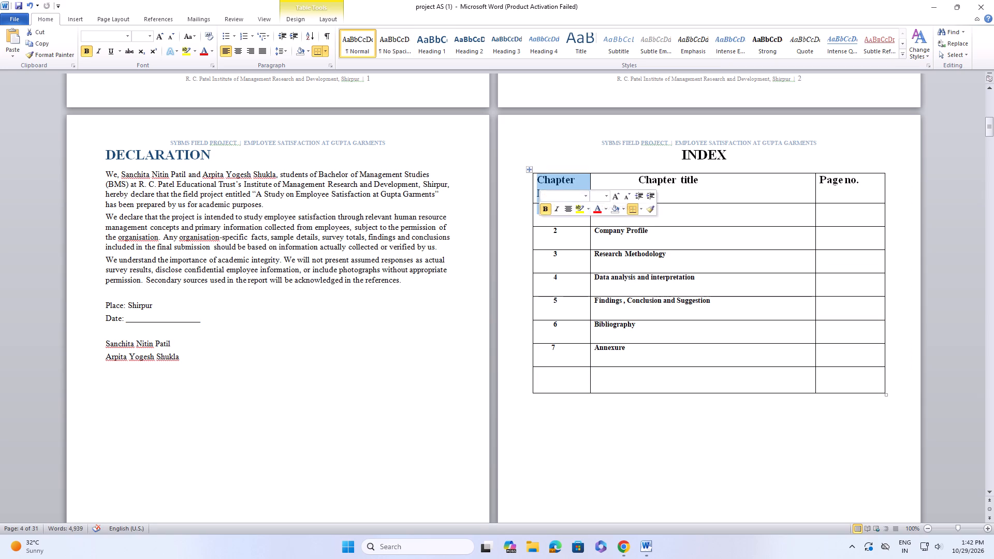
Insert three blank lines after the INDEX heading to make room above the chapter table.
{"action": "left_click", "coordinate": [561, 146]}
{"action": "left_click", "coordinate": [769, 145]}
{"action": "left_click", "coordinate": [756, 156]}
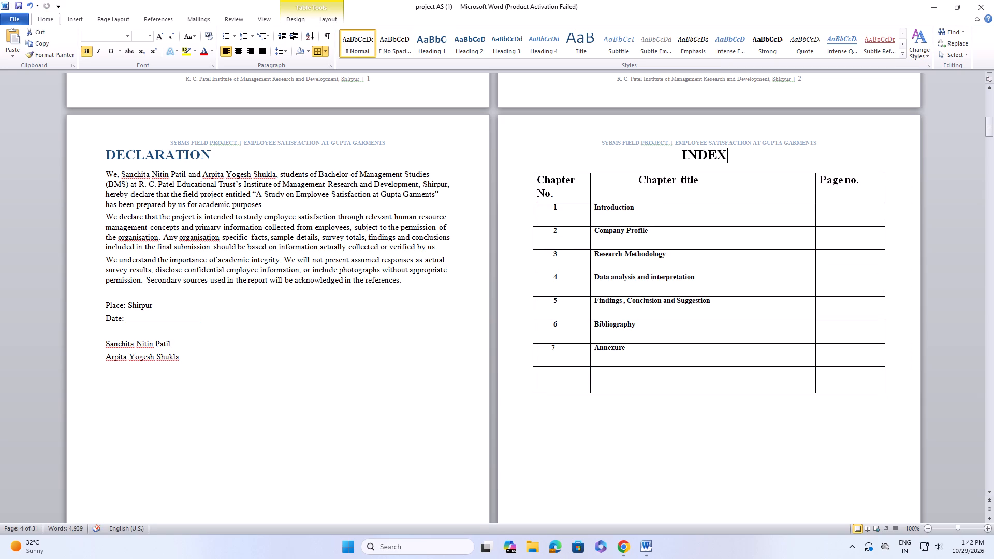
{"action": "key", "text": "Return"}
{"action": "key", "text": "Return"}
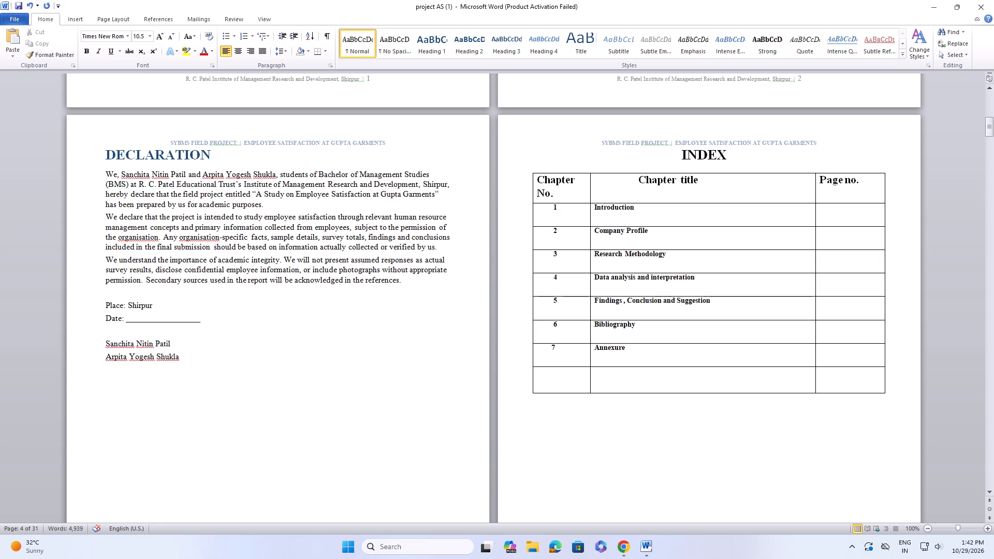
{"action": "key", "text": "Return"}
{"action": "key", "text": "Return"}
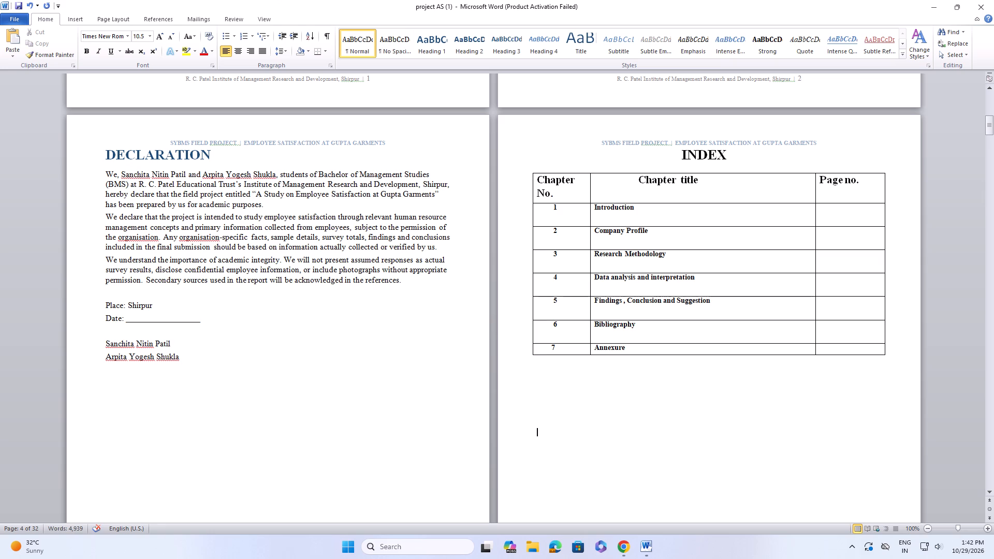
{"action": "key", "text": "BackSpace"}
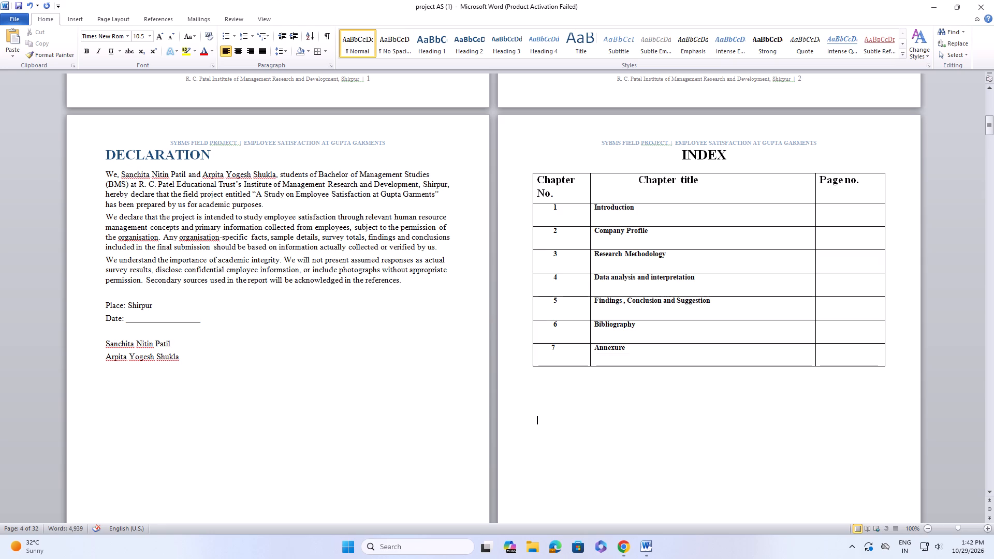
Extend the INDEX heading line with trailing spaces up to near the end of the line.
{"action": "left_click", "coordinate": [780, 159]}
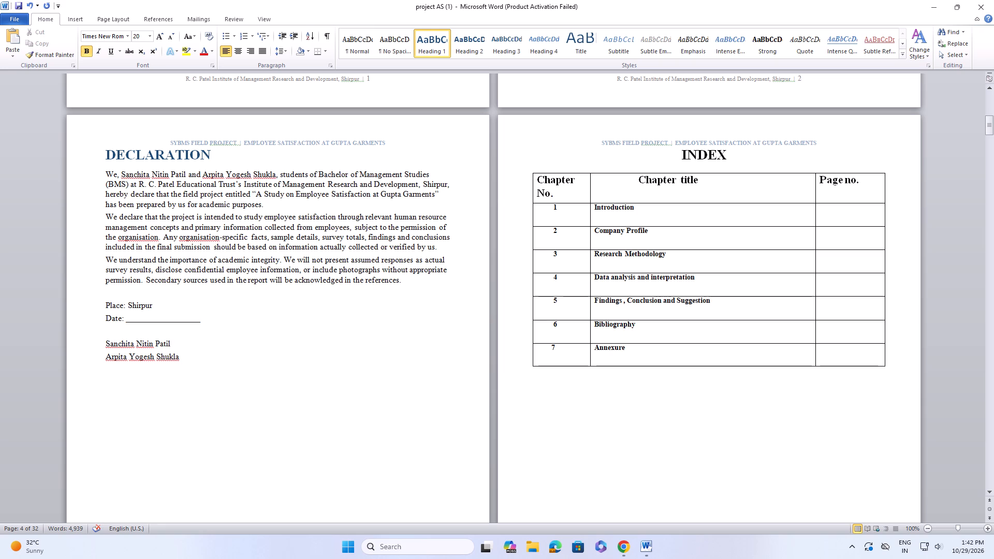
{"action": "key", "text": "space"}
{"action": "key", "text": "space"}
{"action": "key", "text": "space"}
{"action": "key", "text": "space"}
{"action": "key", "text": "space"}
{"action": "key", "text": "space"}
{"action": "key", "text": "space"}
{"action": "key", "text": "space"}
{"action": "key", "text": "space"}
{"action": "key", "text": "space"}
{"action": "key", "text": "space"}
{"action": "key", "text": "space"}
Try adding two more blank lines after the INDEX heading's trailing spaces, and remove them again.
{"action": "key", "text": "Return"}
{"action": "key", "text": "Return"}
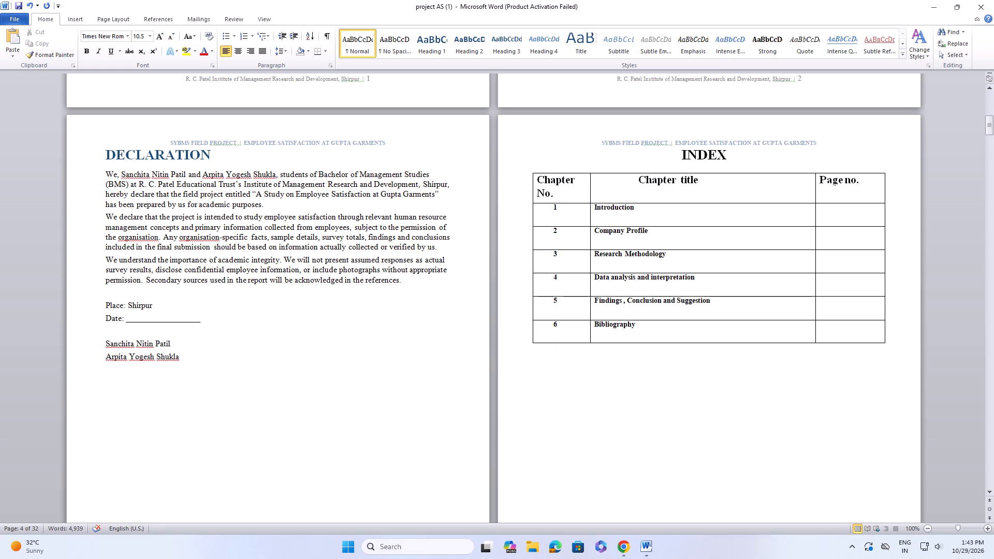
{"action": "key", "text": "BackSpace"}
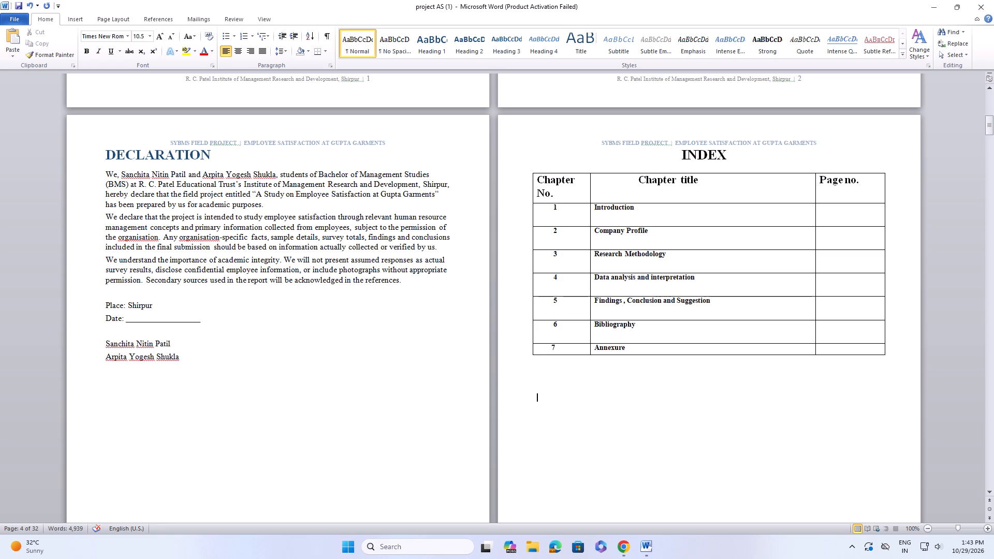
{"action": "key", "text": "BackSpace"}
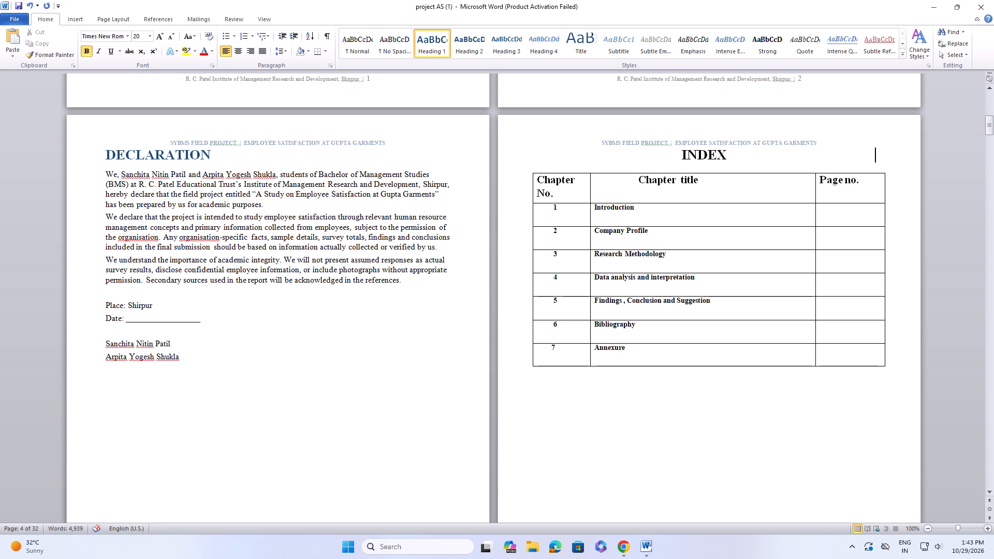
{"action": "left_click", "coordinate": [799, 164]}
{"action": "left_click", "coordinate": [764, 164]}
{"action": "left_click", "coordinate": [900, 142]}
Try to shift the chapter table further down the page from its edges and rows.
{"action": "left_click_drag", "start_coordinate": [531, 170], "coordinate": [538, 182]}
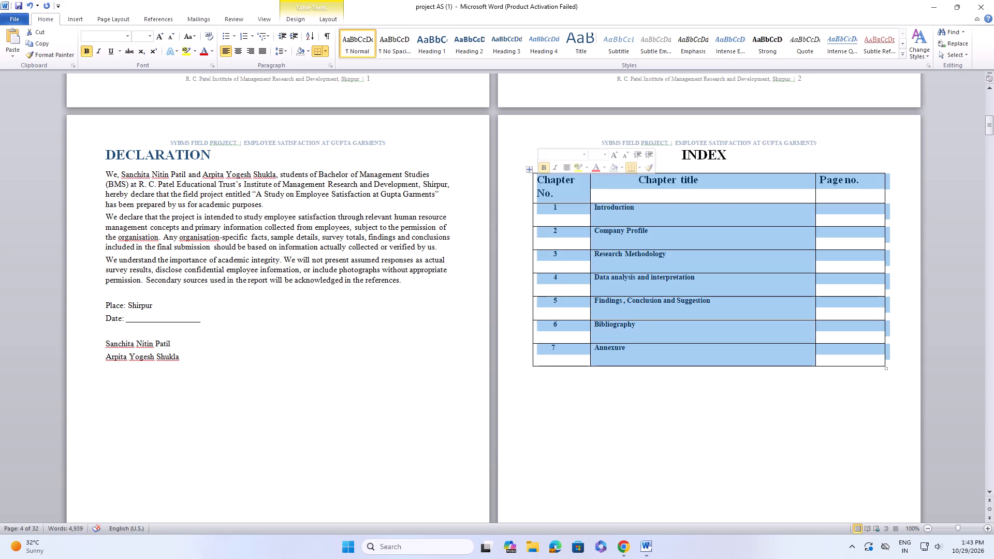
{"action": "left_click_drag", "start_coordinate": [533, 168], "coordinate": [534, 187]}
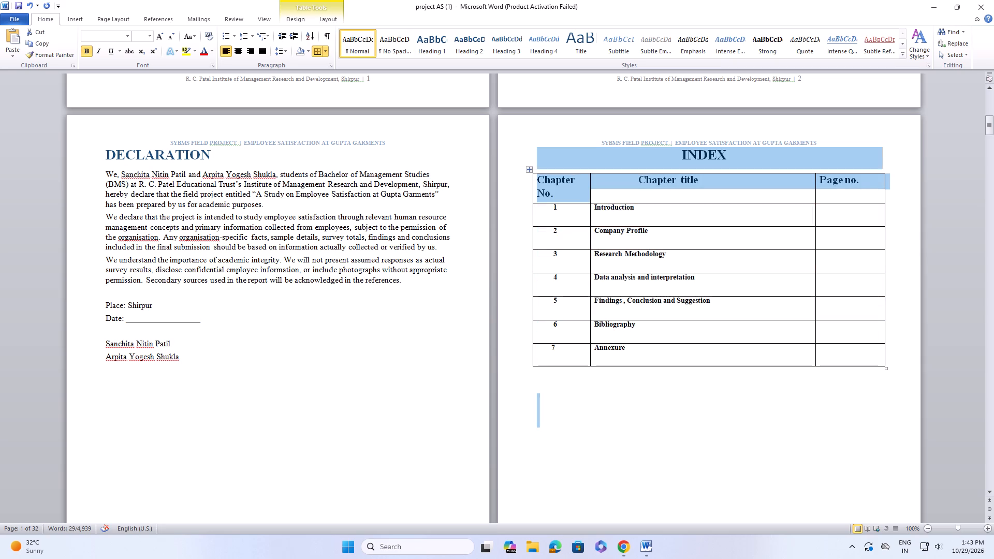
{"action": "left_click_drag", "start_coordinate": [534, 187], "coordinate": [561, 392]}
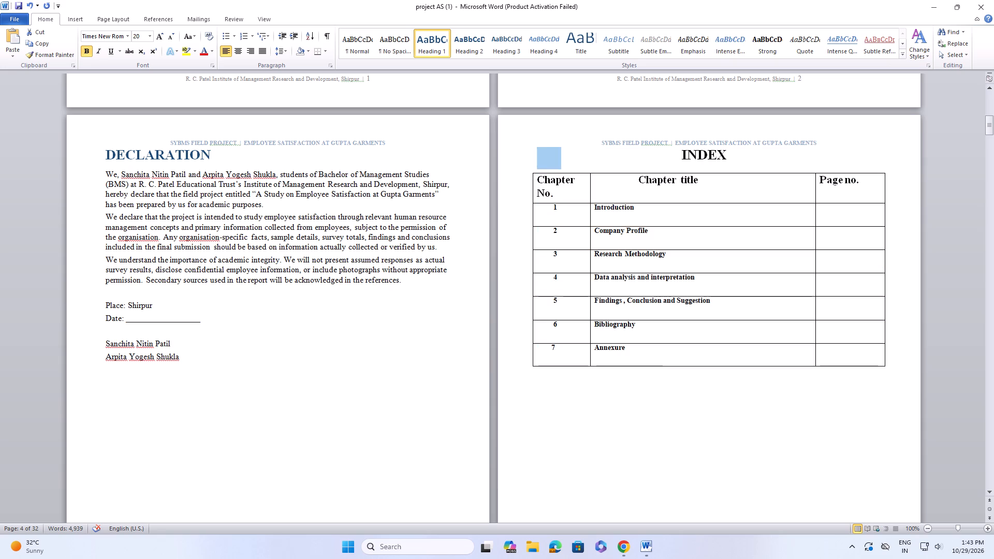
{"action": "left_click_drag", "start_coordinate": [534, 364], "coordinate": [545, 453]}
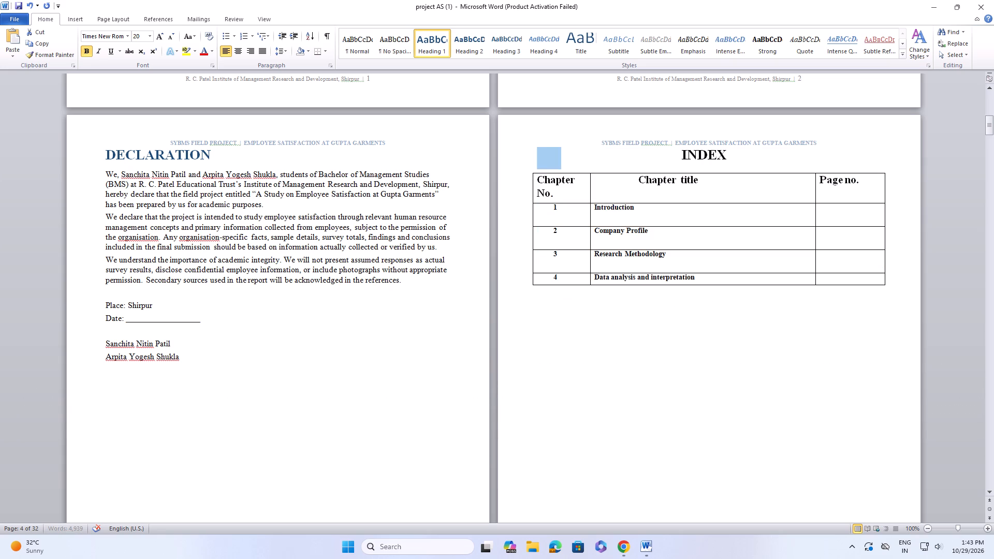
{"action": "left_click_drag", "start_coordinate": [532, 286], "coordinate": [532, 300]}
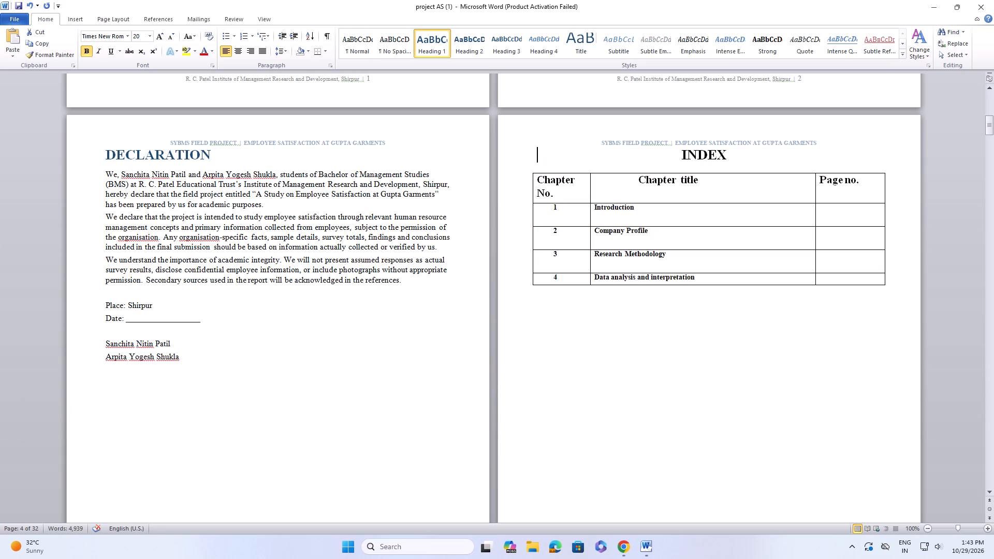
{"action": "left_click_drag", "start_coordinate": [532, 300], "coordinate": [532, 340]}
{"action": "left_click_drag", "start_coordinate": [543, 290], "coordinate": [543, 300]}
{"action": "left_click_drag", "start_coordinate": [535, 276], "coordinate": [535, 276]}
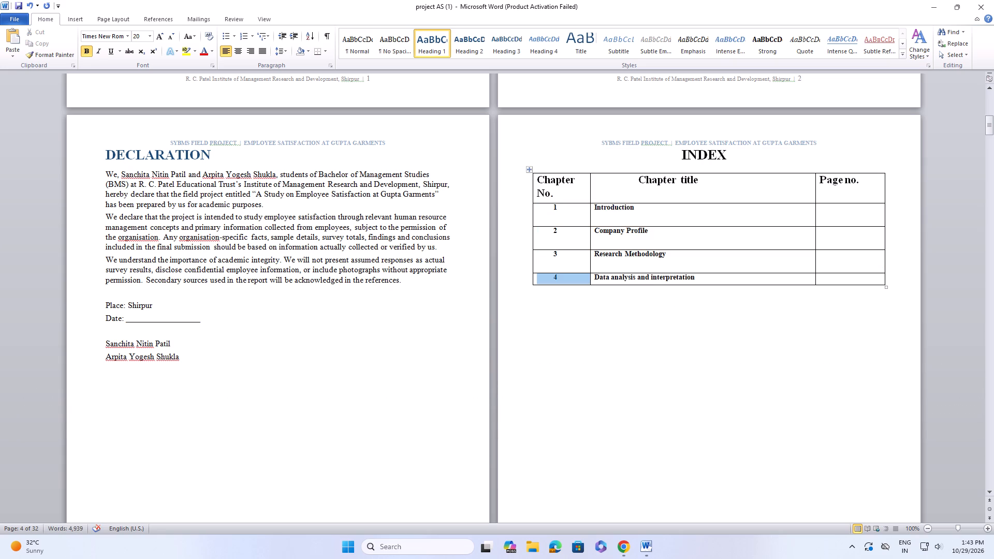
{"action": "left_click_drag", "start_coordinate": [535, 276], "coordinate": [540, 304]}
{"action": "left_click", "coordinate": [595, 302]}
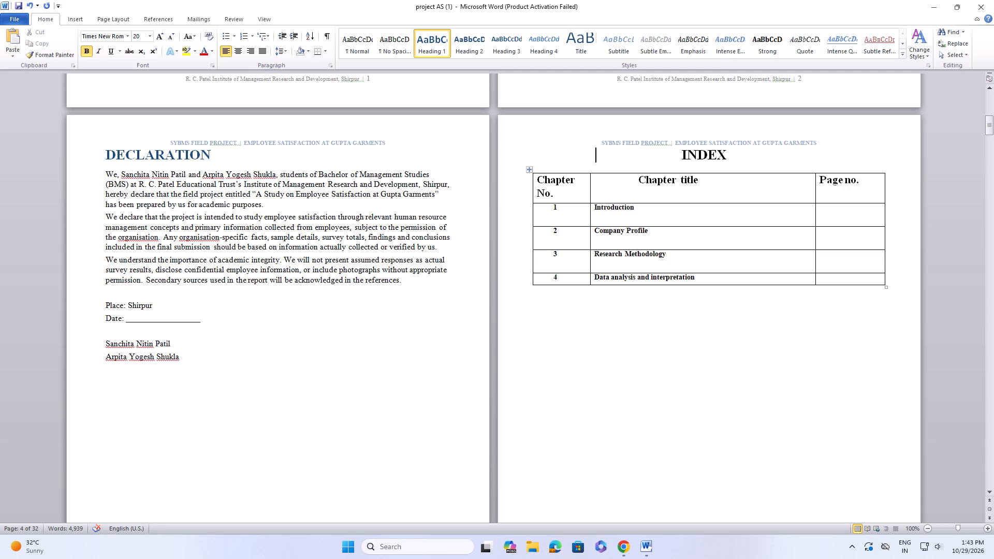
Reposition the whole chapter table on page 4 so a small gap separates it from the INDEX heading.
{"action": "left_click_drag", "start_coordinate": [531, 168], "coordinate": [545, 277]}
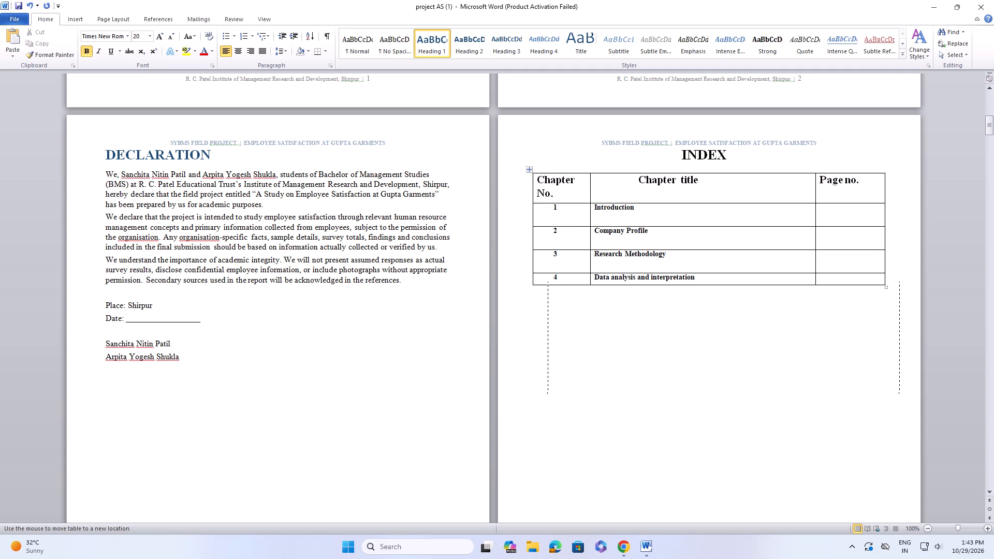
{"action": "left_click_drag", "start_coordinate": [545, 277], "coordinate": [536, 292]}
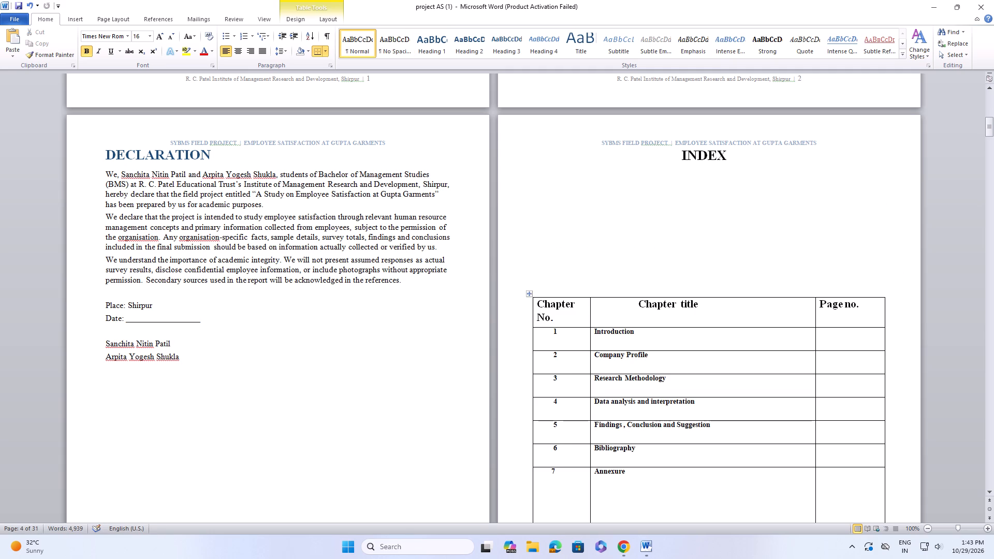
{"action": "scroll", "coordinate": [622, 349], "scroll_direction": "down", "scroll_amount": 3}
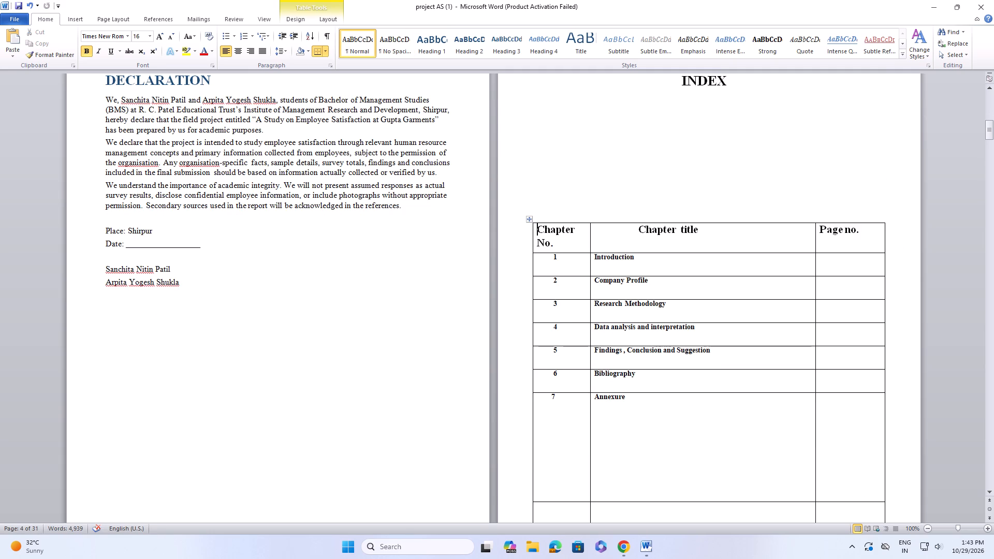
{"action": "left_click_drag", "start_coordinate": [631, 224], "coordinate": [637, 194]}
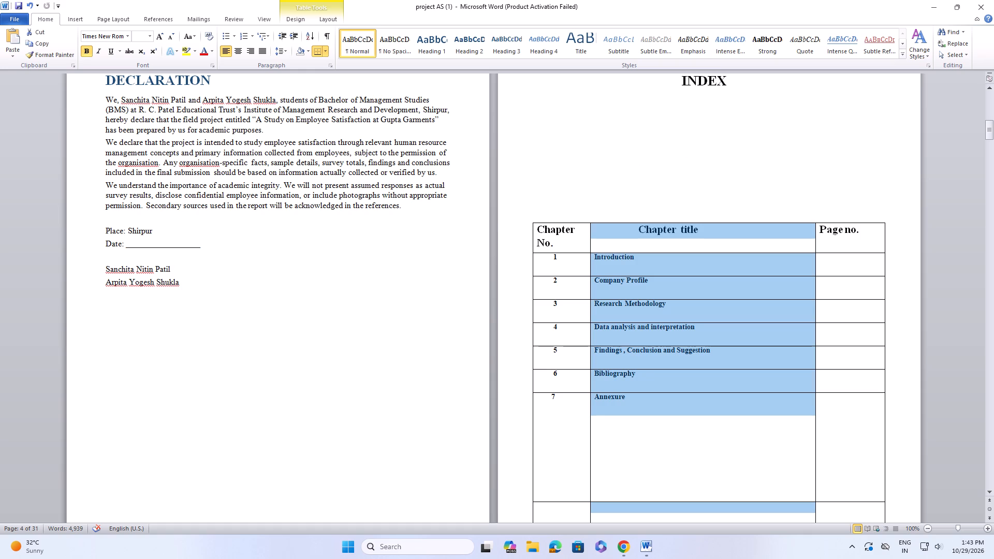
{"action": "left_click_drag", "start_coordinate": [533, 219], "coordinate": [536, 208]}
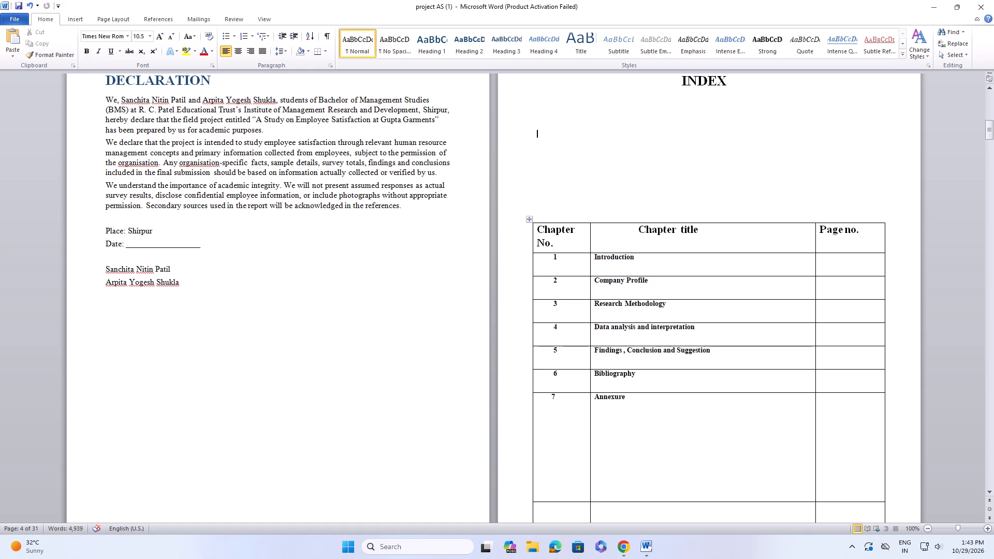
{"action": "left_click_drag", "start_coordinate": [534, 225], "coordinate": [545, 212]}
{"action": "left_click_drag", "start_coordinate": [529, 218], "coordinate": [525, 131]}
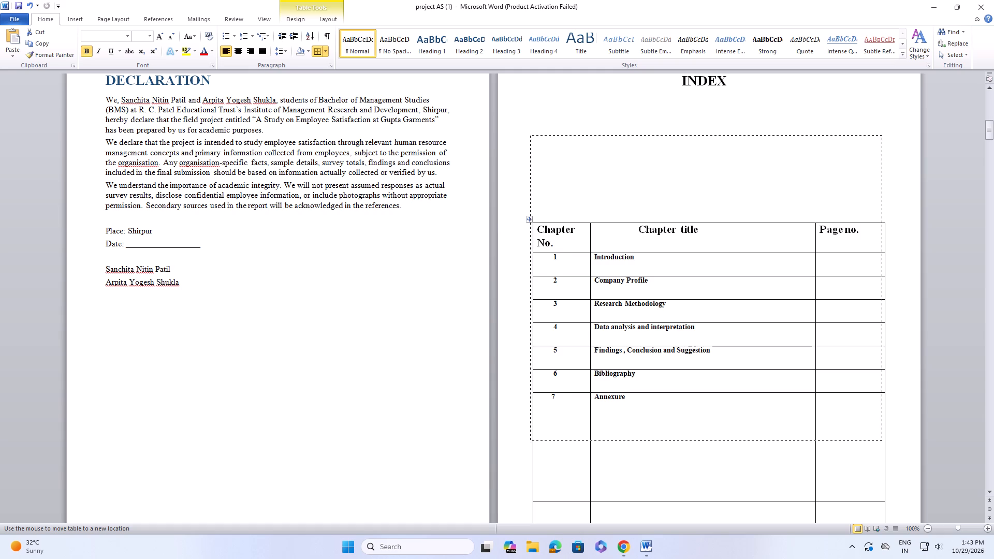
{"action": "left_click_drag", "start_coordinate": [525, 131], "coordinate": [524, 120]}
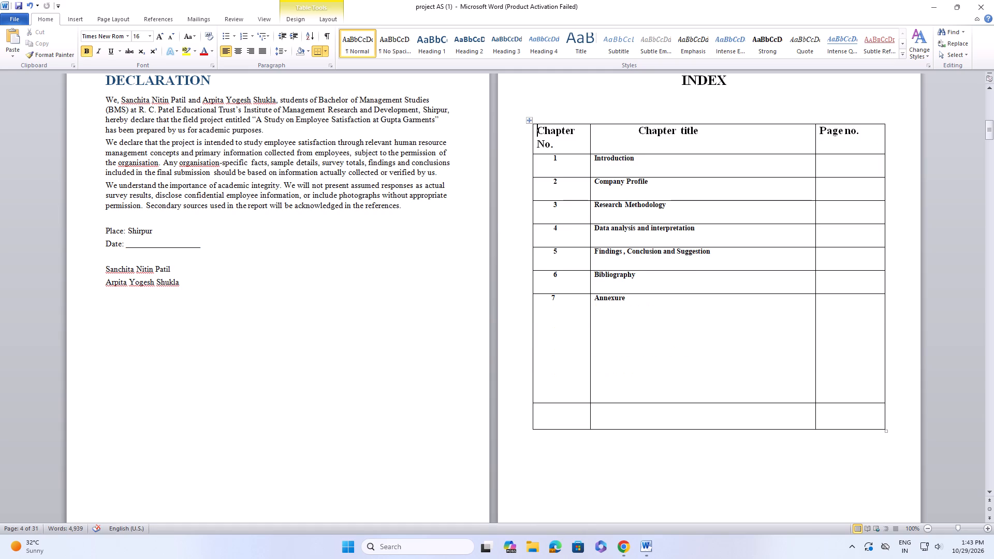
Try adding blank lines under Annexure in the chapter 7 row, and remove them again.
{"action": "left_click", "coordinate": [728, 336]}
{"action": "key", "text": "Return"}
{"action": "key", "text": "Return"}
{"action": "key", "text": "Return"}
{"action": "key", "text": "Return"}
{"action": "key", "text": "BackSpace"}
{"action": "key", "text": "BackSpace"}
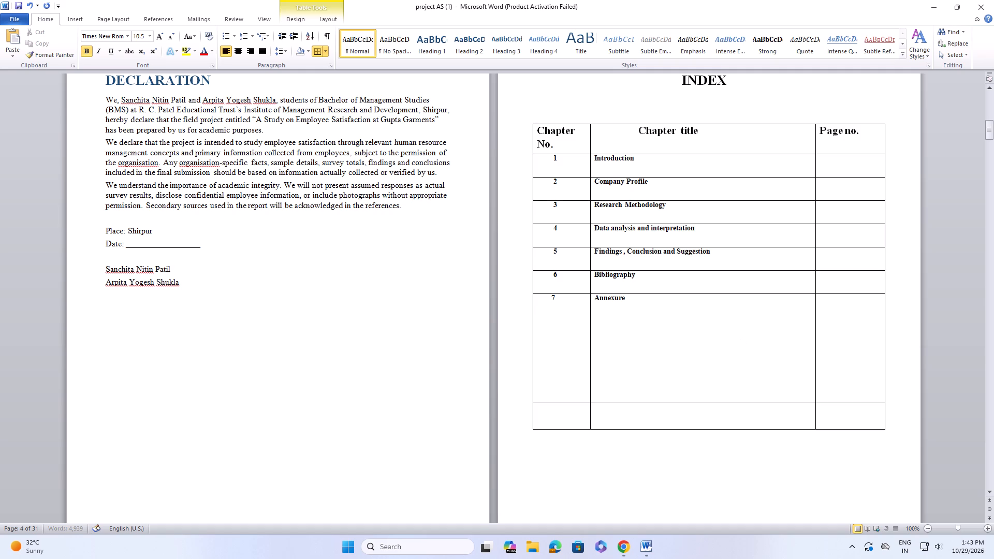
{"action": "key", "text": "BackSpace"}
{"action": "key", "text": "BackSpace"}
Shrink the chapter 7 Annexure row of the Index table to the same height as the chapter rows above it.
{"action": "left_click_drag", "start_coordinate": [535, 327], "coordinate": [557, 334]}
{"action": "left_click", "coordinate": [577, 410]}
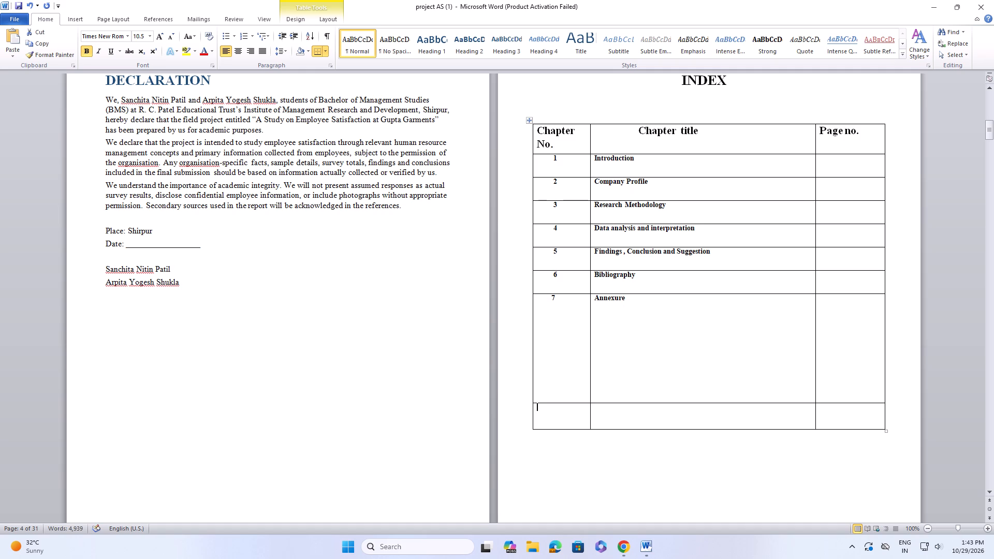
{"action": "left_click_drag", "start_coordinate": [568, 404], "coordinate": [579, 397]}
{"action": "left_click_drag", "start_coordinate": [583, 397], "coordinate": [595, 347]}
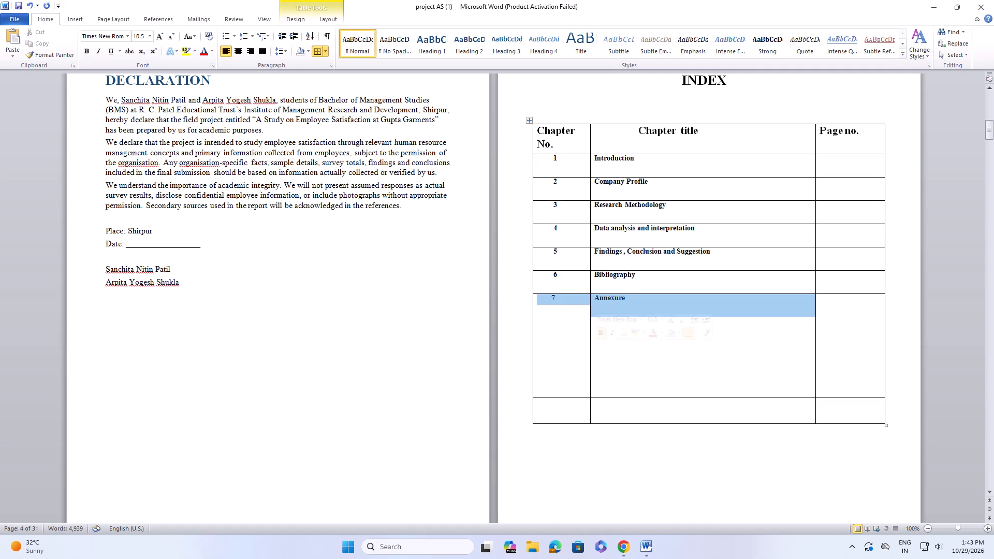
{"action": "left_click", "coordinate": [594, 393]}
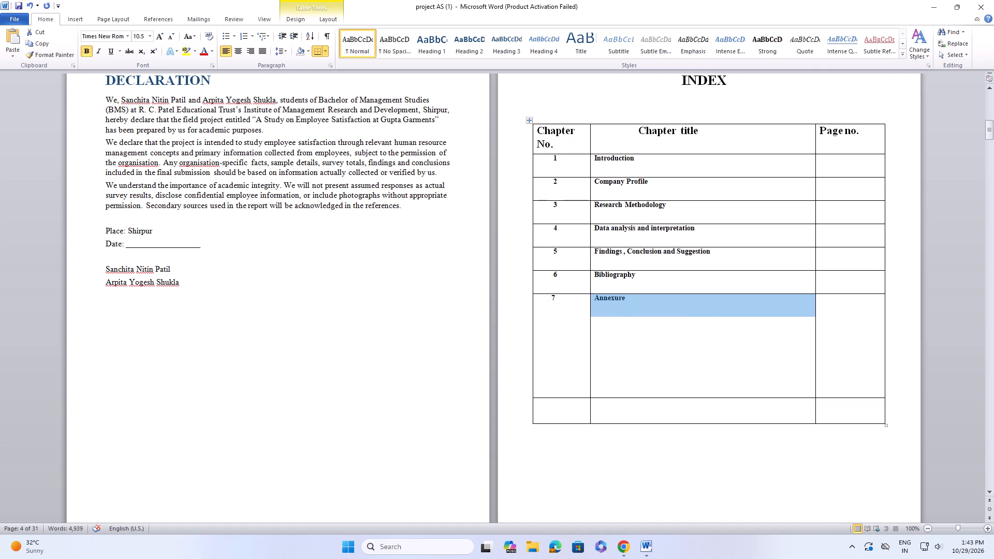
{"action": "left_click_drag", "start_coordinate": [601, 398], "coordinate": [615, 317]}
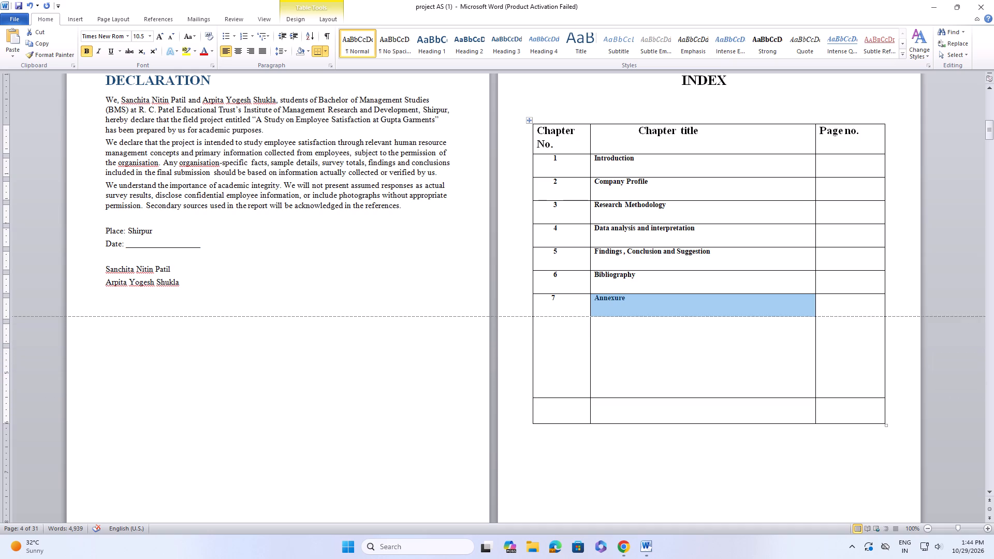
{"action": "left_click_drag", "start_coordinate": [615, 317], "coordinate": [615, 316]}
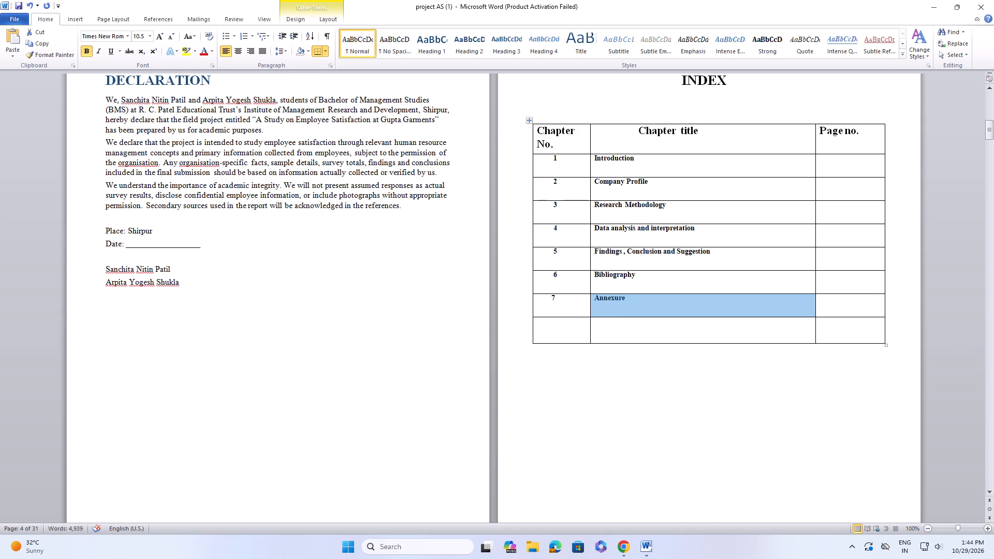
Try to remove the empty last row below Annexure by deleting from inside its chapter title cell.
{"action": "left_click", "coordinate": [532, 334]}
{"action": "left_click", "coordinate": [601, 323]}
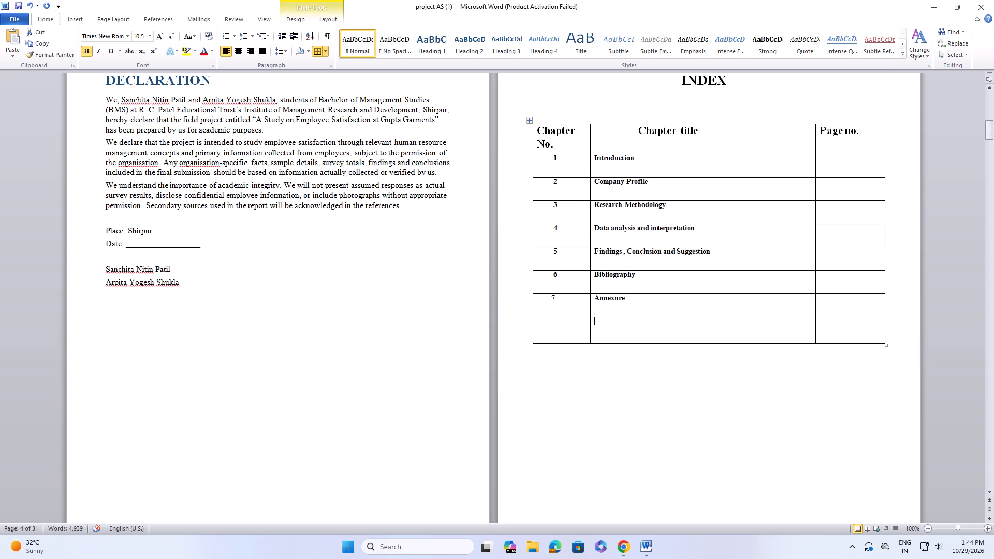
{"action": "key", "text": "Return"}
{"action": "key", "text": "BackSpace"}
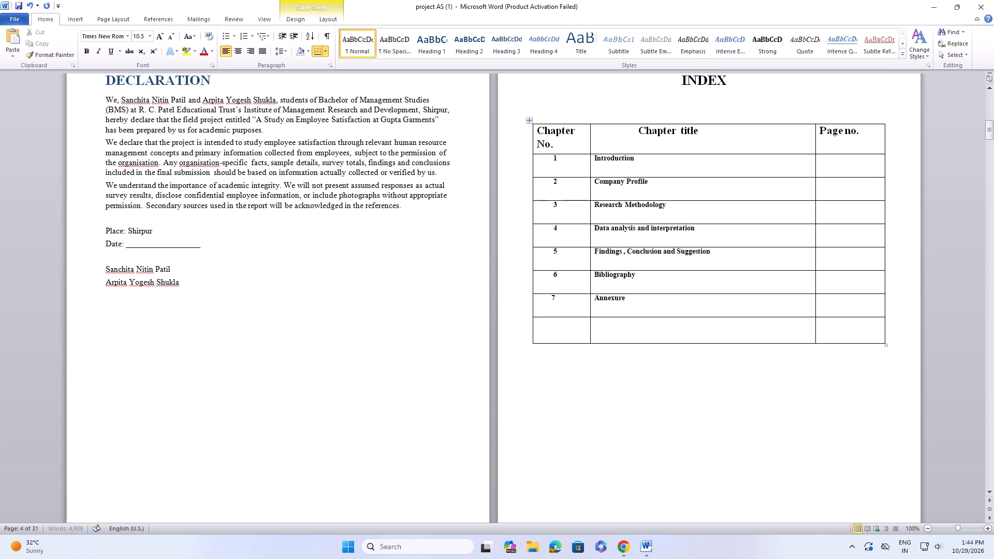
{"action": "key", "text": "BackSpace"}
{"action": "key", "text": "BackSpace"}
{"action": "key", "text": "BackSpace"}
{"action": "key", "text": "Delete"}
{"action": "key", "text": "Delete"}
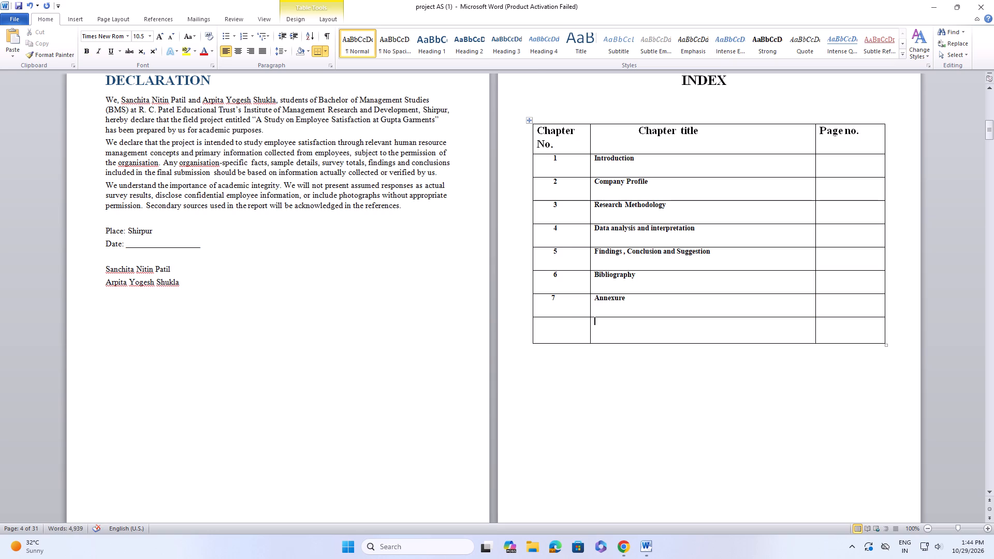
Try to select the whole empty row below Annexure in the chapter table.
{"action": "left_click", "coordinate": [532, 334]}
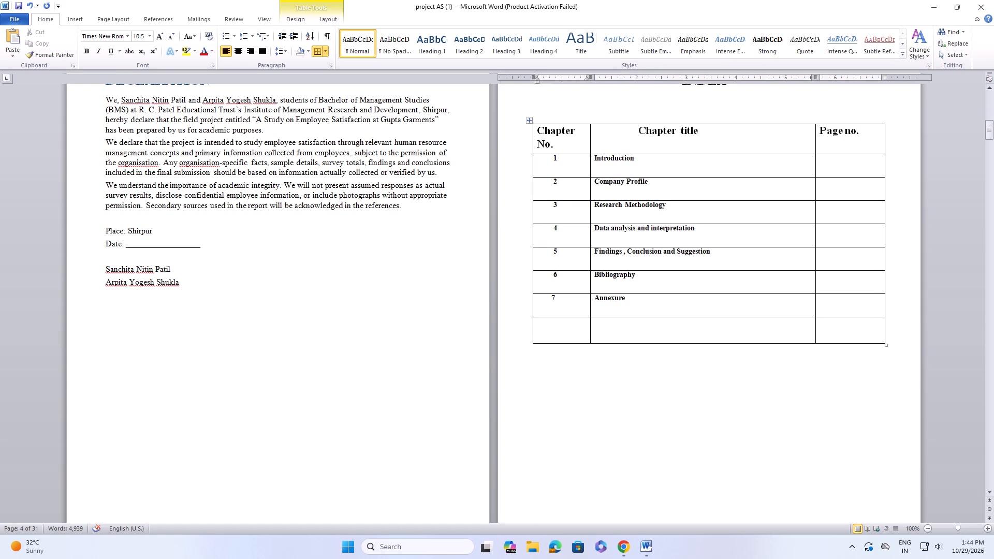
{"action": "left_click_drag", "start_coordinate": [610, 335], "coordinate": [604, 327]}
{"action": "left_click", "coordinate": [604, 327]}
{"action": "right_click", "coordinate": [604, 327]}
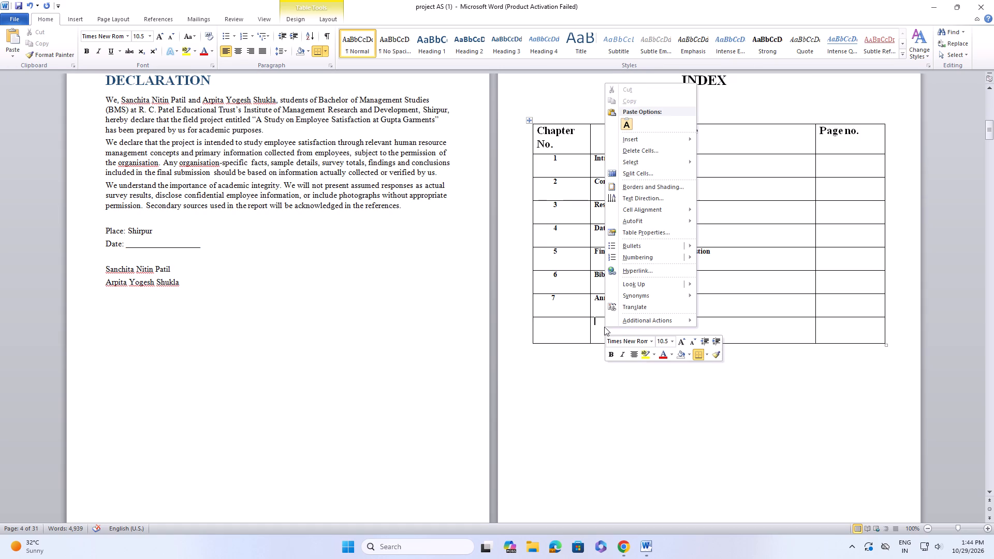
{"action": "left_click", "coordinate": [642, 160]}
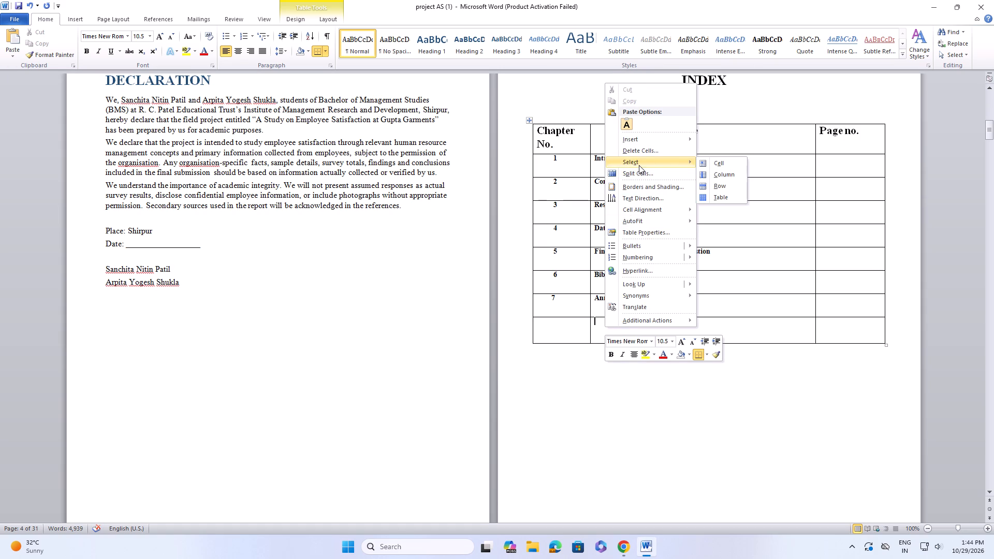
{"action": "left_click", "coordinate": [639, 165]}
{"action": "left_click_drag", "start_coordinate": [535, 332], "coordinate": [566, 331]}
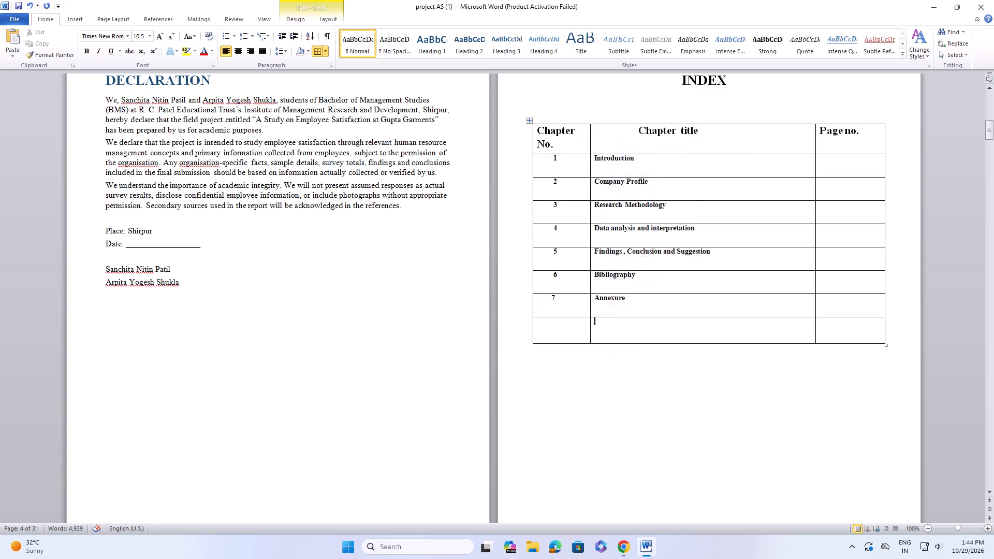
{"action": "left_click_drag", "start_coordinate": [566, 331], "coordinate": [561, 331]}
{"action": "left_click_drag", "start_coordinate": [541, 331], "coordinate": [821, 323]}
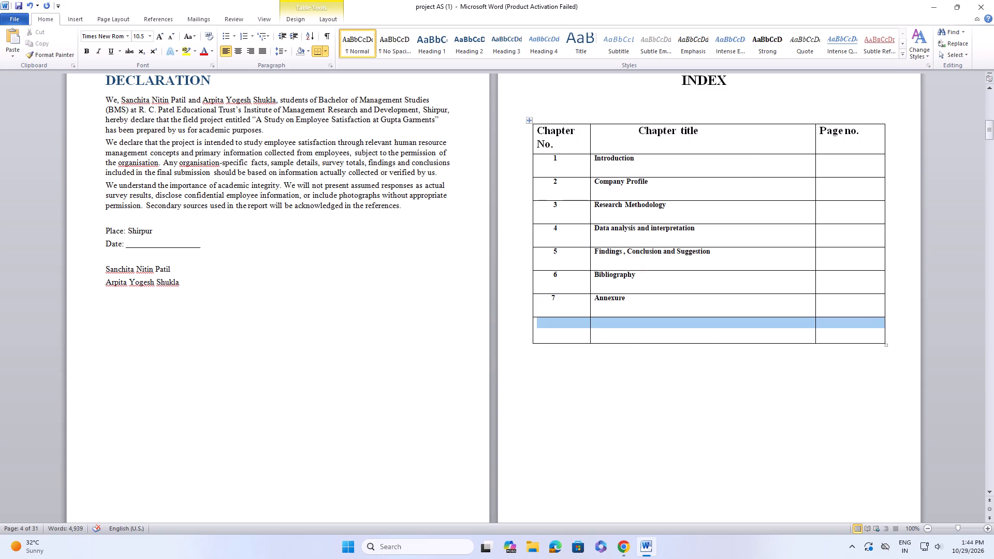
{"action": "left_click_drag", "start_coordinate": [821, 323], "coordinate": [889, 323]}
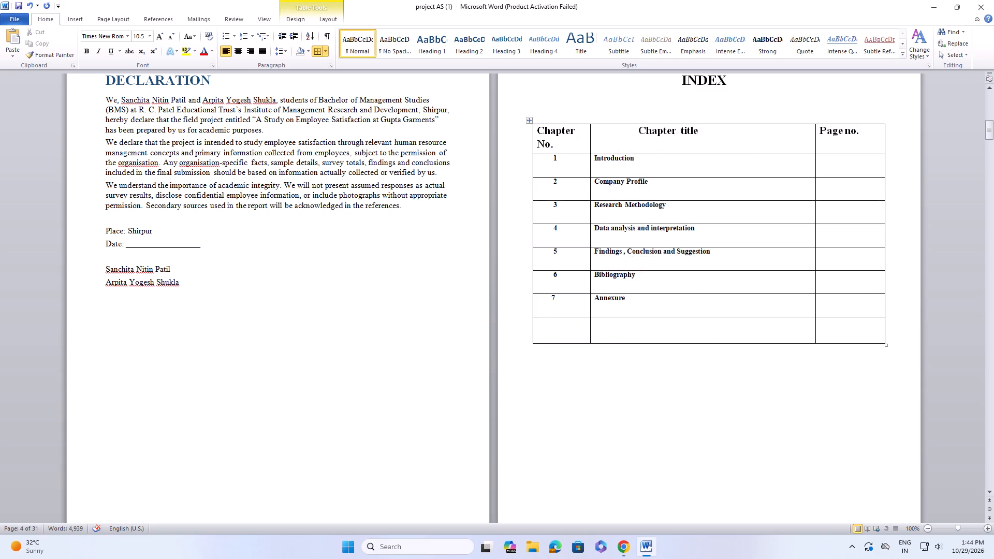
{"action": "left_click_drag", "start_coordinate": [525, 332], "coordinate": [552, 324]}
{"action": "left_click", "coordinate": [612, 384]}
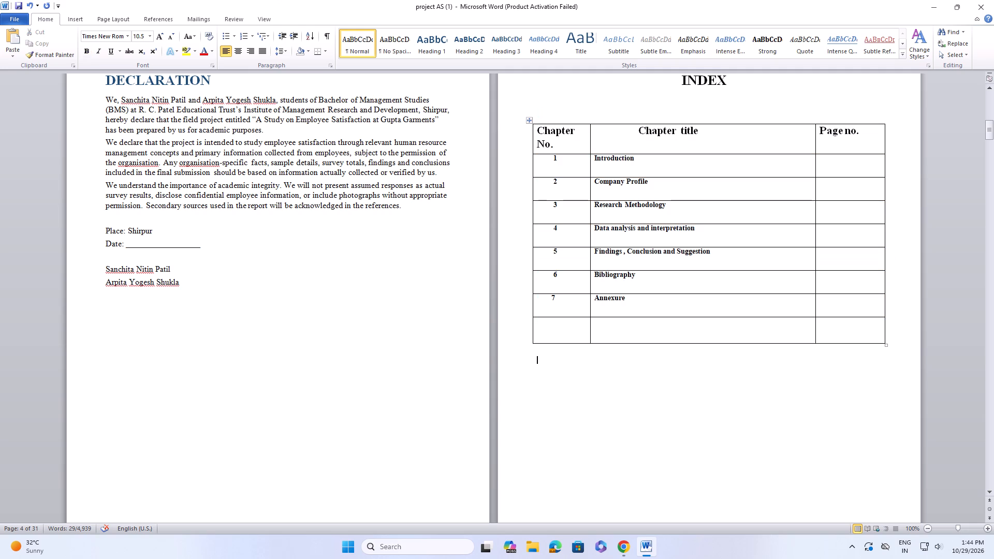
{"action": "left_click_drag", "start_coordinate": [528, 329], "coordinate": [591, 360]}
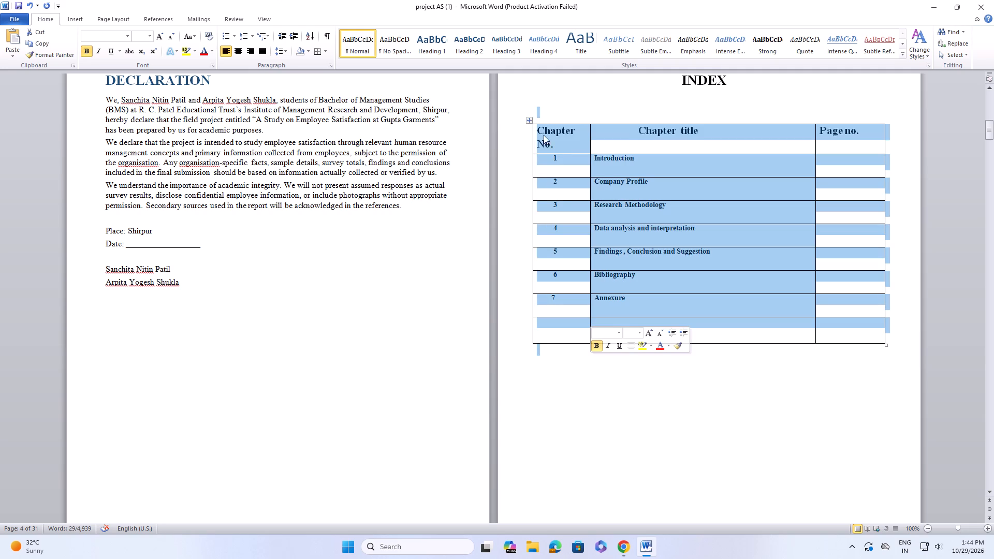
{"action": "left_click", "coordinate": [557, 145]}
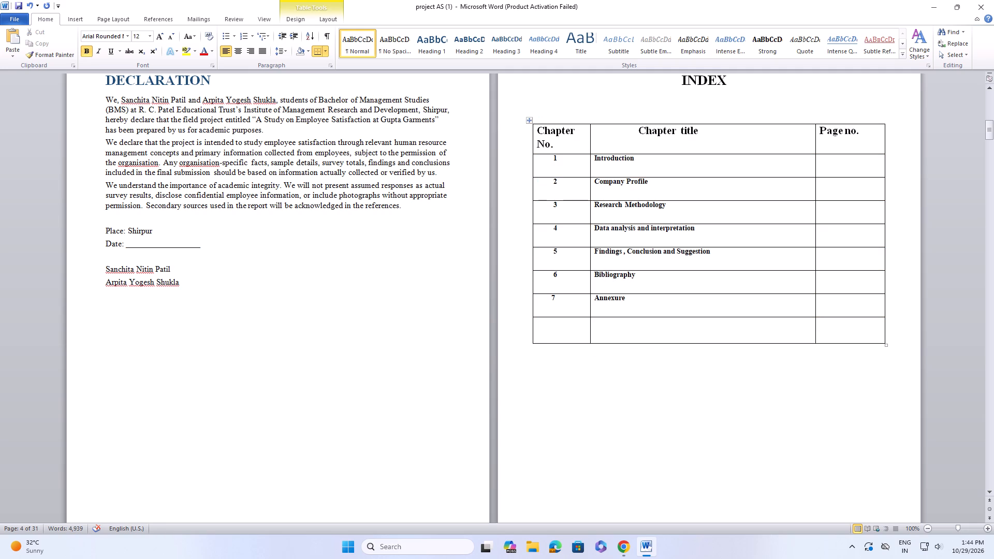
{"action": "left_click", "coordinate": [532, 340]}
Format the Index table's header row and chapter rows 1 to 7 as 12 pt Times New Roman.
{"action": "left_click_drag", "start_coordinate": [537, 133], "coordinate": [820, 157]}
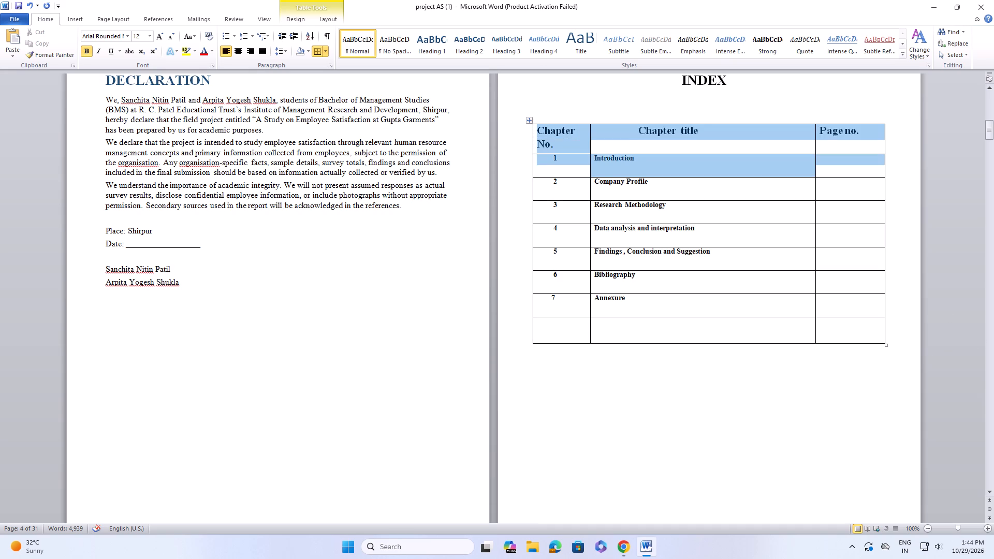
{"action": "left_click_drag", "start_coordinate": [820, 157], "coordinate": [871, 271]}
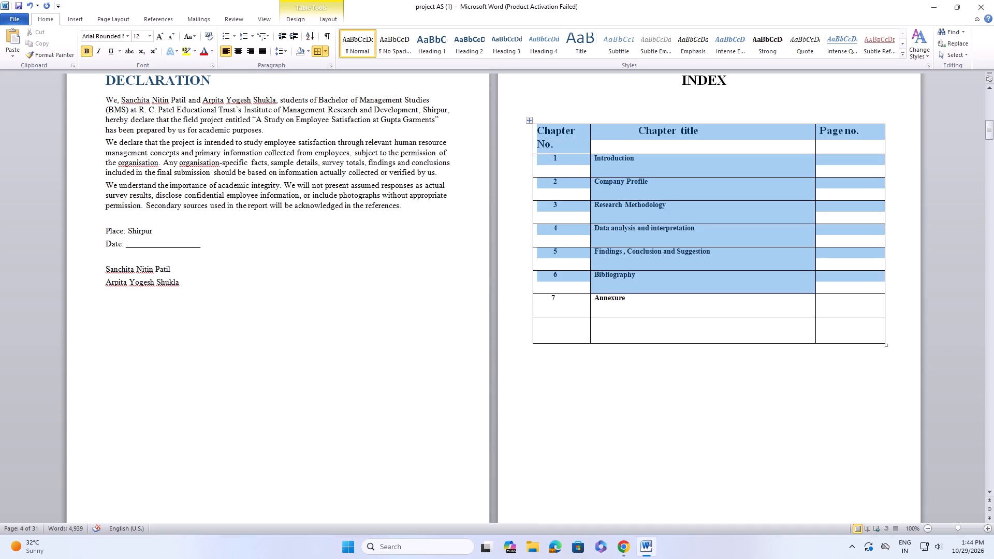
{"action": "left_click_drag", "start_coordinate": [871, 271], "coordinate": [868, 308]}
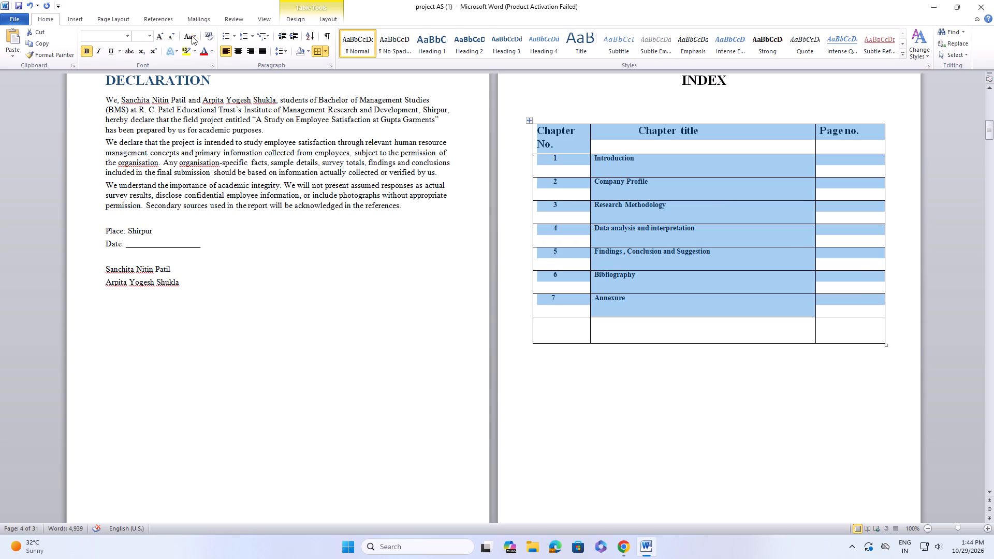
{"action": "left_click", "coordinate": [149, 36]}
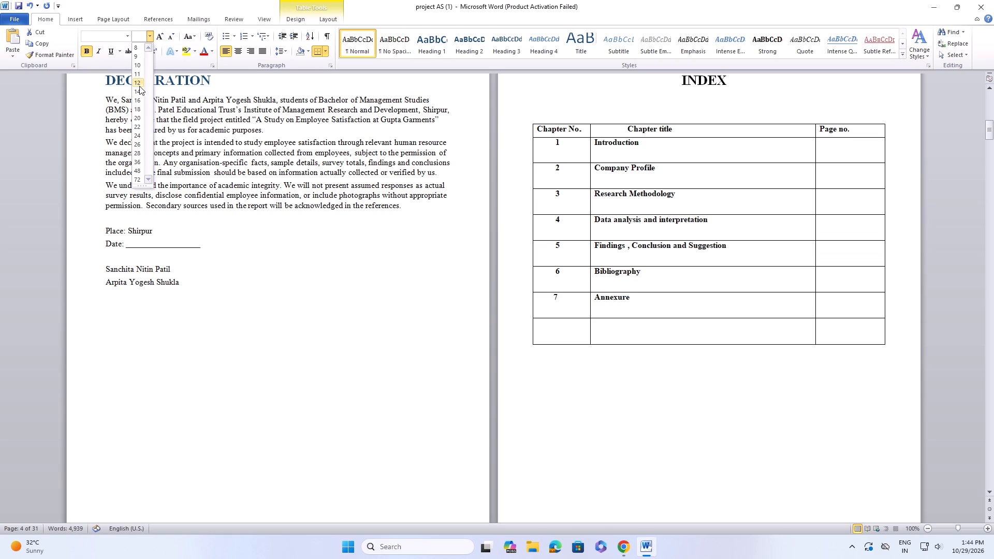
{"action": "left_click", "coordinate": [139, 86]}
{"action": "left_click", "coordinate": [126, 37]}
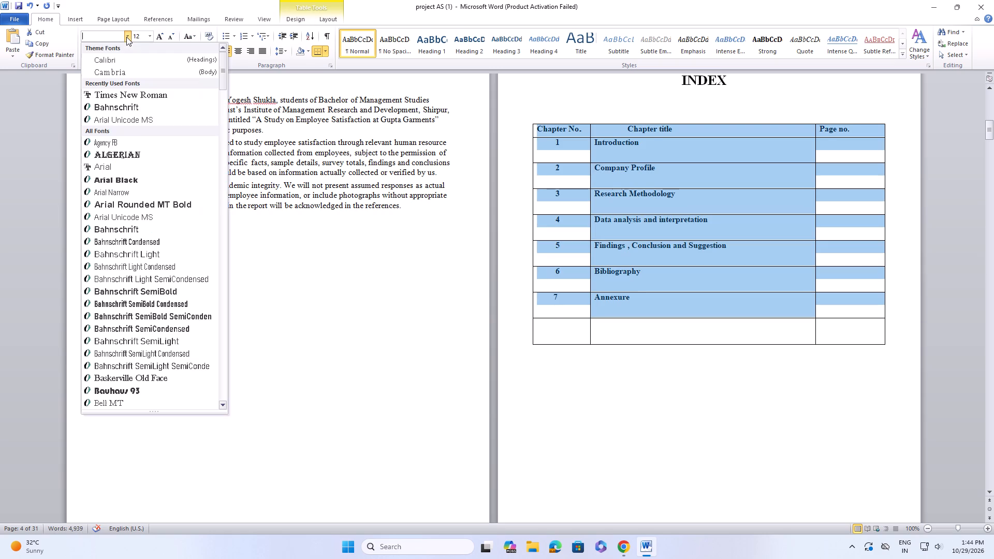
{"action": "left_click", "coordinate": [122, 98]}
Format the heading "CHAPTER 1: INTRODUCTION TO THE STUDY" as 20 pt Times New Roman.
{"action": "scroll", "coordinate": [530, 216], "scroll_direction": "down", "scroll_amount": 4}
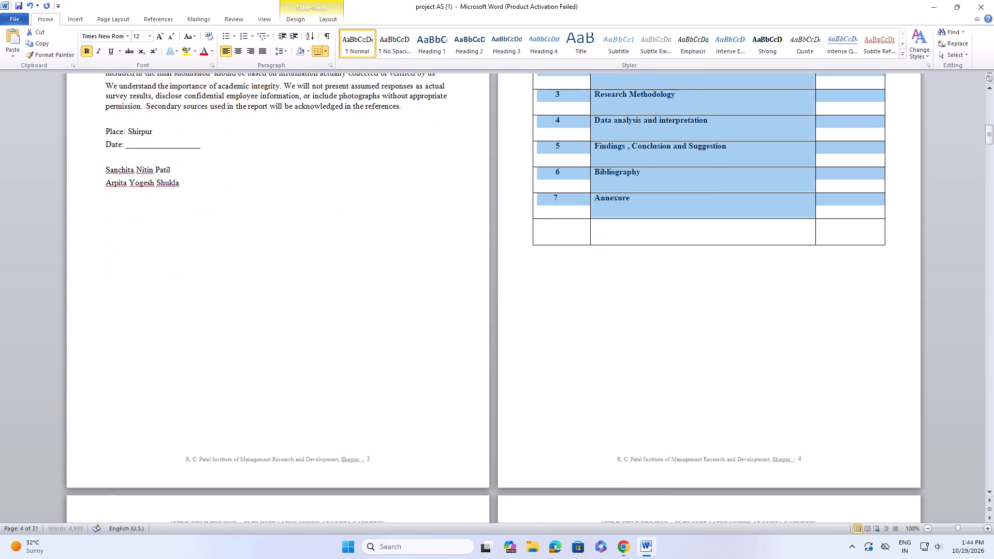
{"action": "scroll", "coordinate": [530, 216], "scroll_direction": "down", "scroll_amount": 10}
{"action": "scroll", "coordinate": [255, 234], "scroll_direction": "down", "scroll_amount": 3}
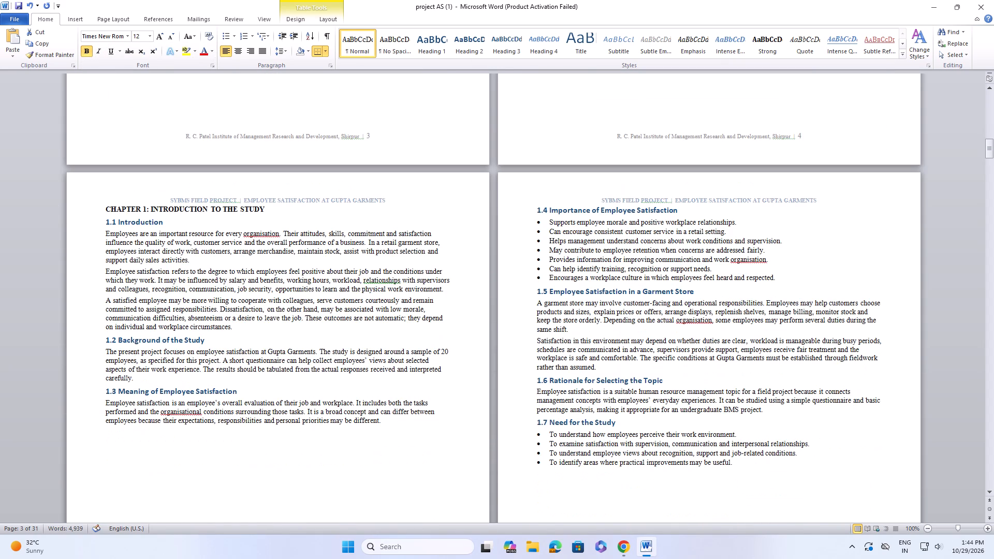
{"action": "left_click_drag", "start_coordinate": [106, 210], "coordinate": [183, 208]}
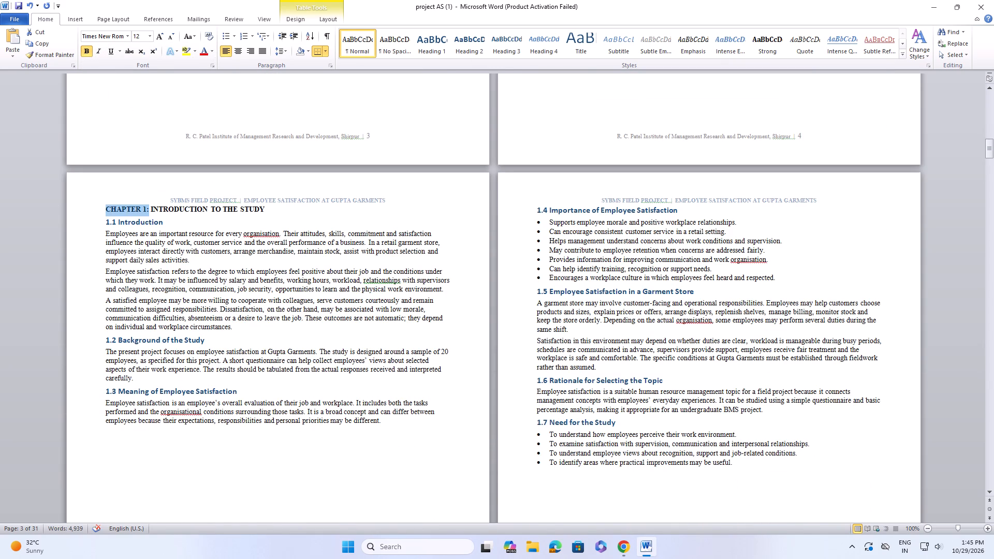
{"action": "left_click_drag", "start_coordinate": [183, 208], "coordinate": [246, 203]}
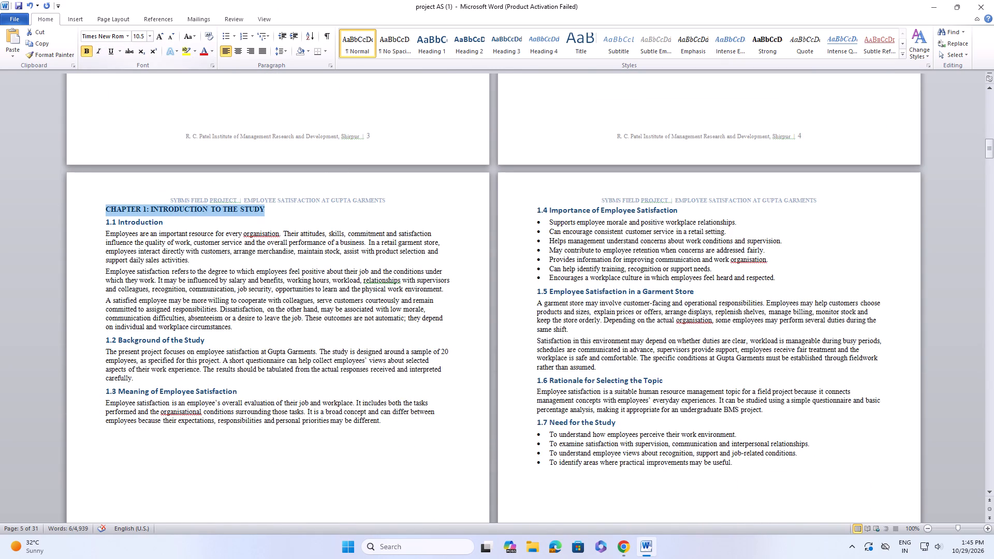
{"action": "left_click", "coordinate": [126, 38]}
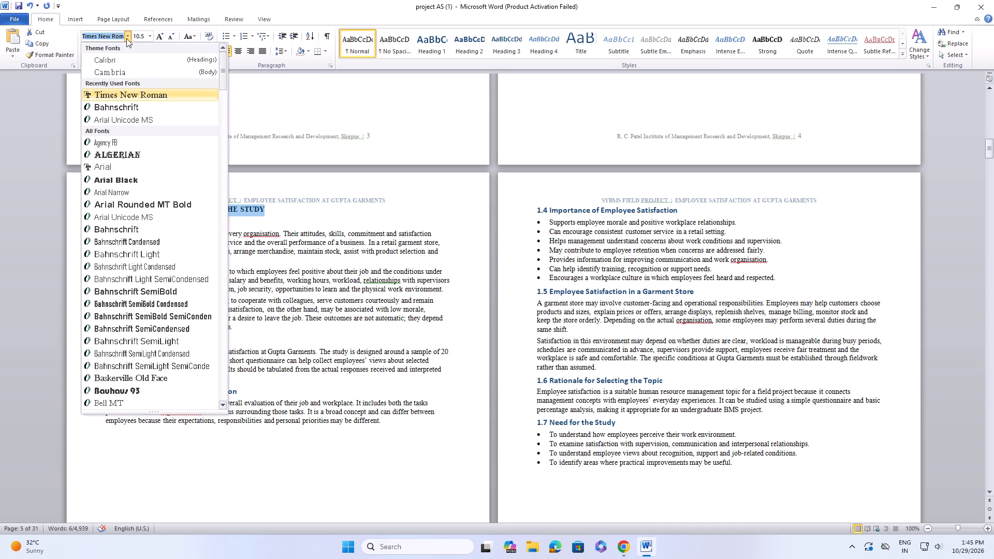
{"action": "left_click", "coordinate": [120, 95]}
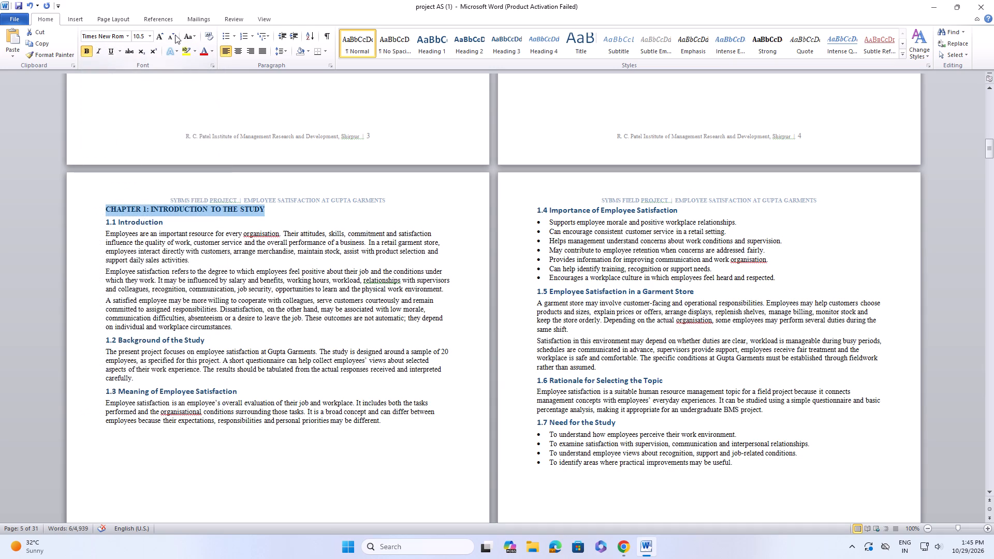
{"action": "left_click", "coordinate": [150, 40]}
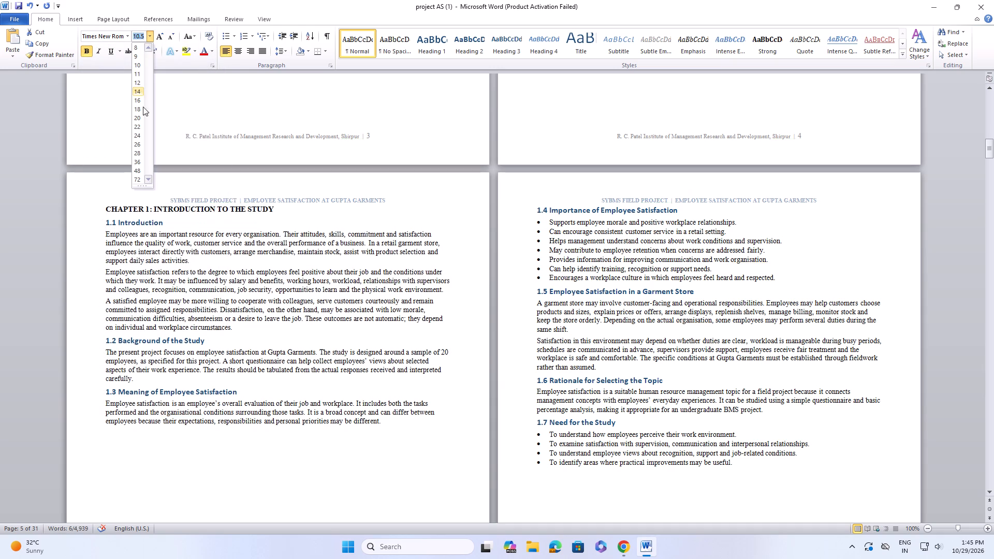
{"action": "left_click", "coordinate": [143, 120]}
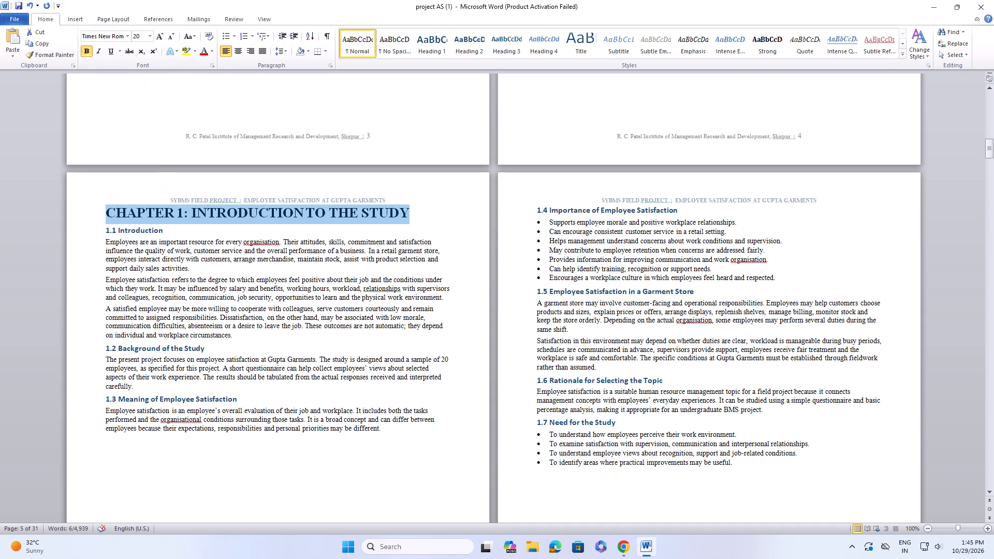
Format the heading "1.1 Introduction" as 20 pt Times New Roman.
{"action": "left_click_drag", "start_coordinate": [106, 231], "coordinate": [146, 231]}
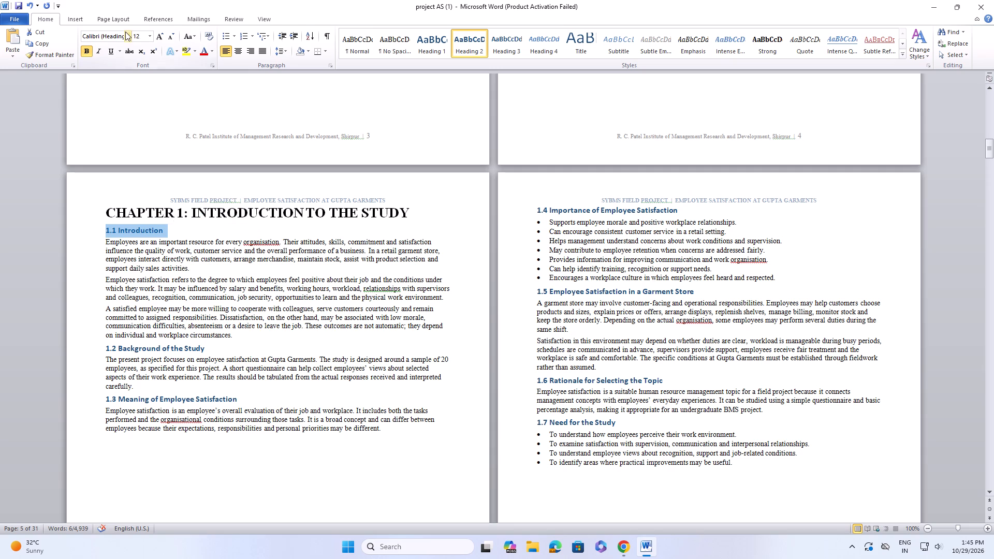
{"action": "left_click", "coordinate": [150, 36]}
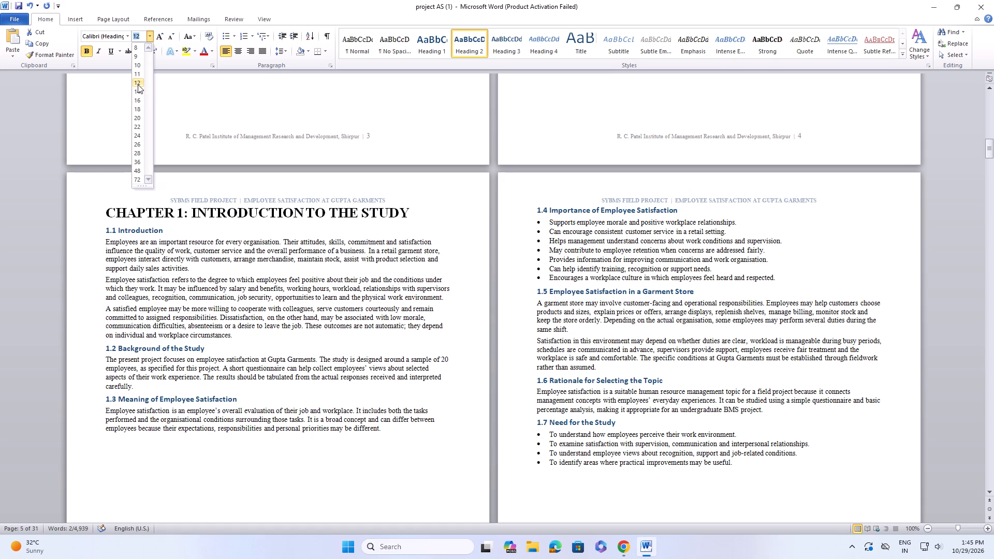
{"action": "left_click", "coordinate": [139, 119]}
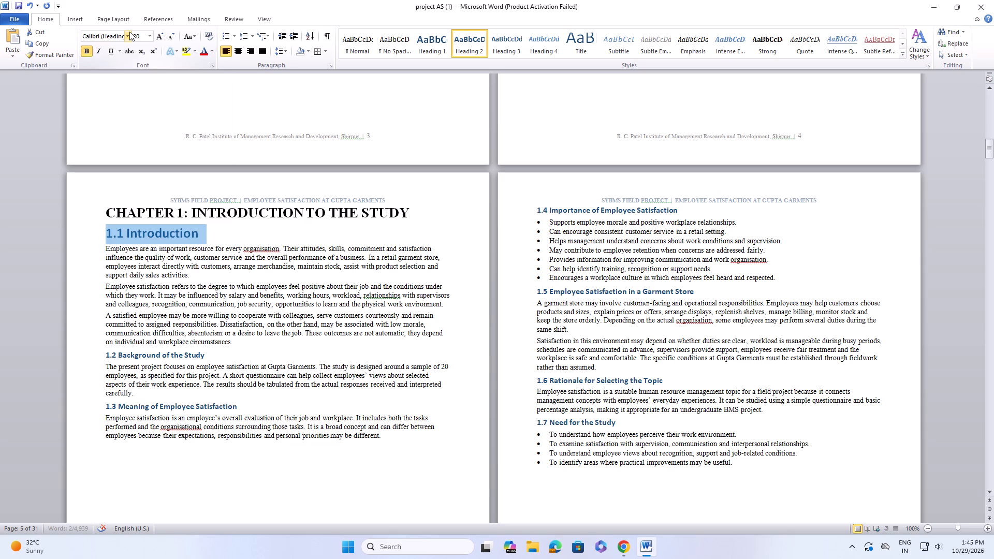
{"action": "left_click", "coordinate": [129, 32]}
{"action": "left_click", "coordinate": [133, 95]}
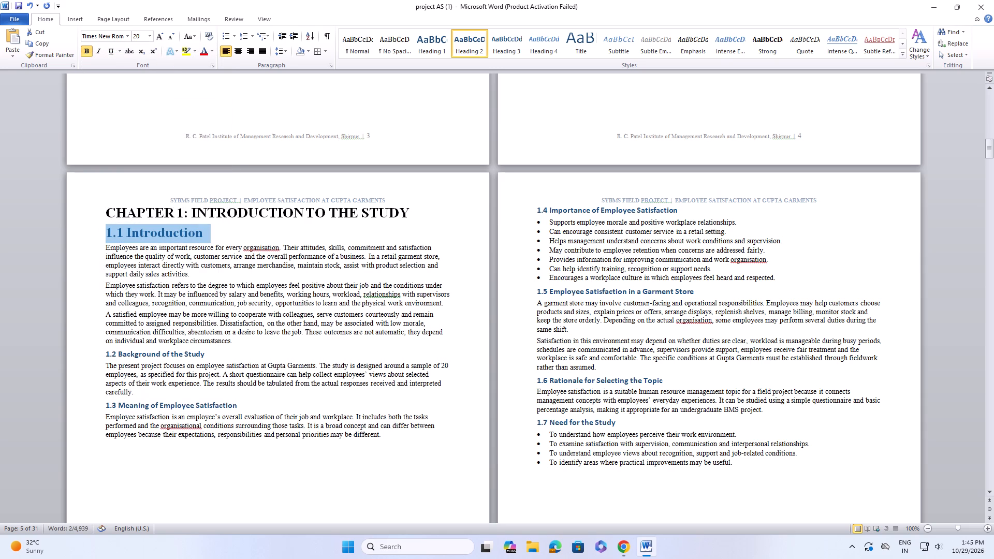
Set the three body paragraphs under "1.1 Introduction" to 12 pt.
{"action": "left_click_drag", "start_coordinate": [103, 250], "coordinate": [256, 334]}
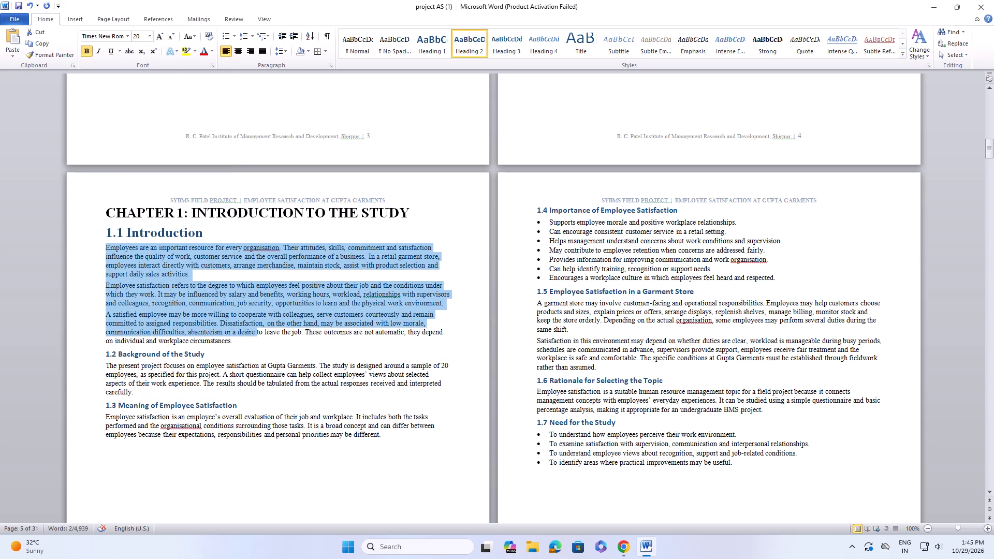
{"action": "left_click_drag", "start_coordinate": [256, 334], "coordinate": [257, 339]}
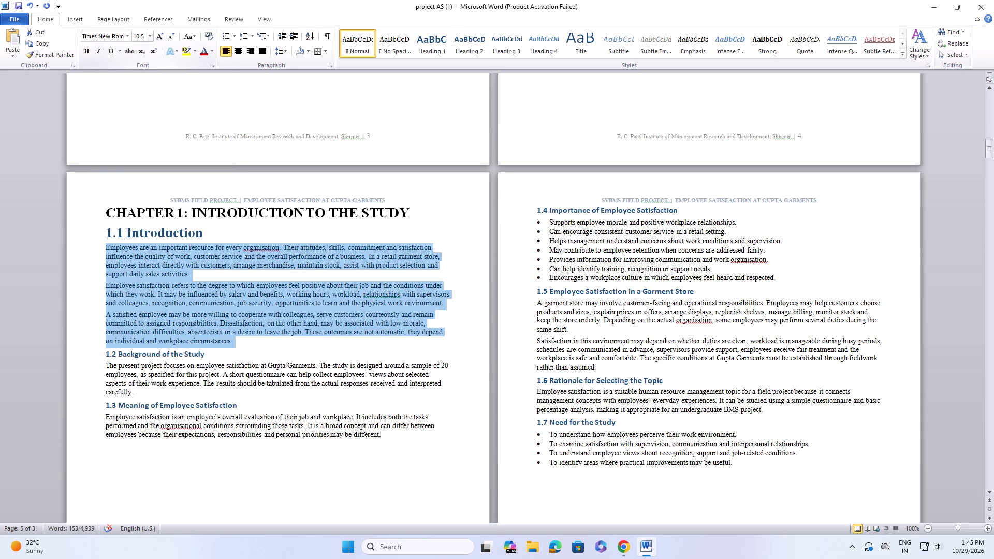
{"action": "left_click", "coordinate": [147, 35]}
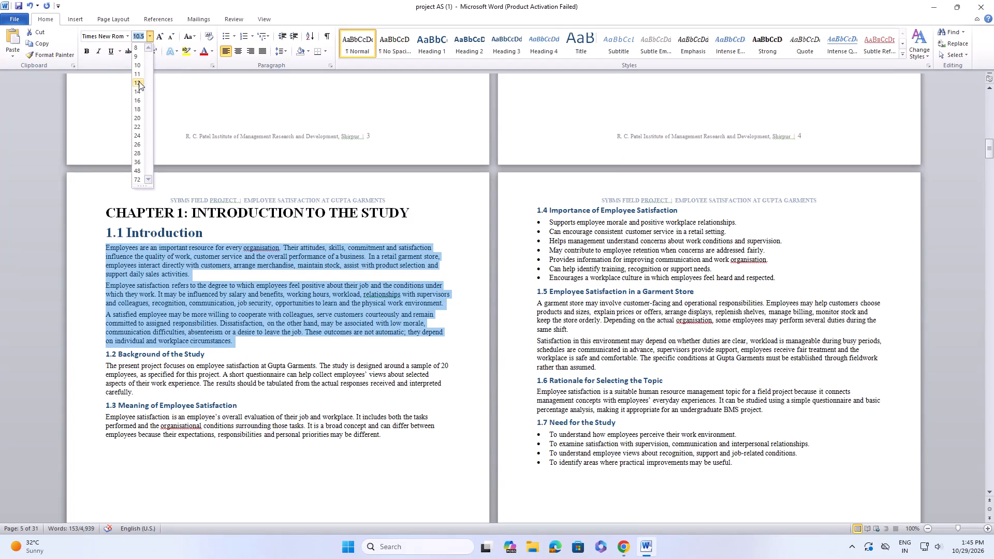
{"action": "left_click", "coordinate": [138, 84]}
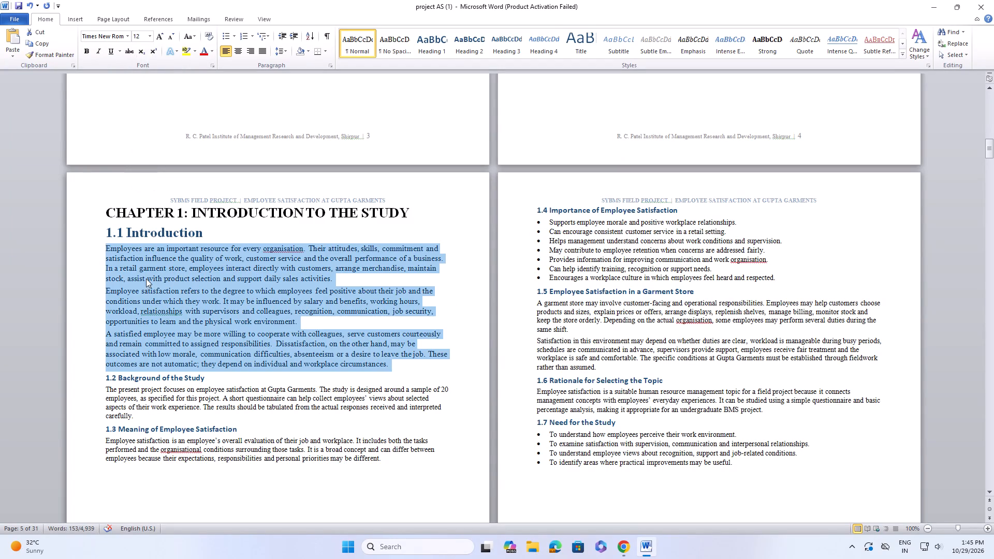
Format the heading "1.2 Background of the Study" as 20 pt Times New Roman.
{"action": "left_click_drag", "start_coordinate": [104, 374], "coordinate": [193, 378]}
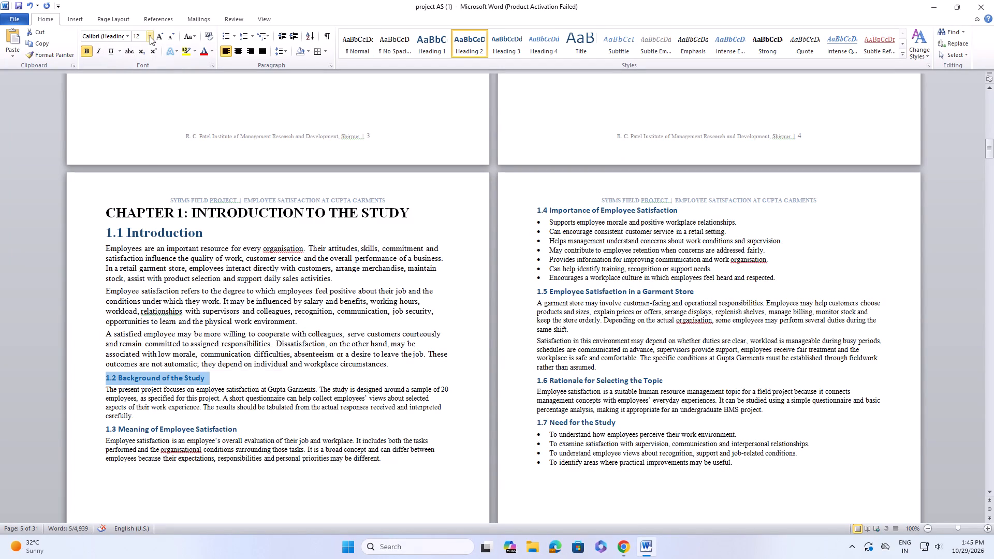
{"action": "left_click", "coordinate": [150, 41]}
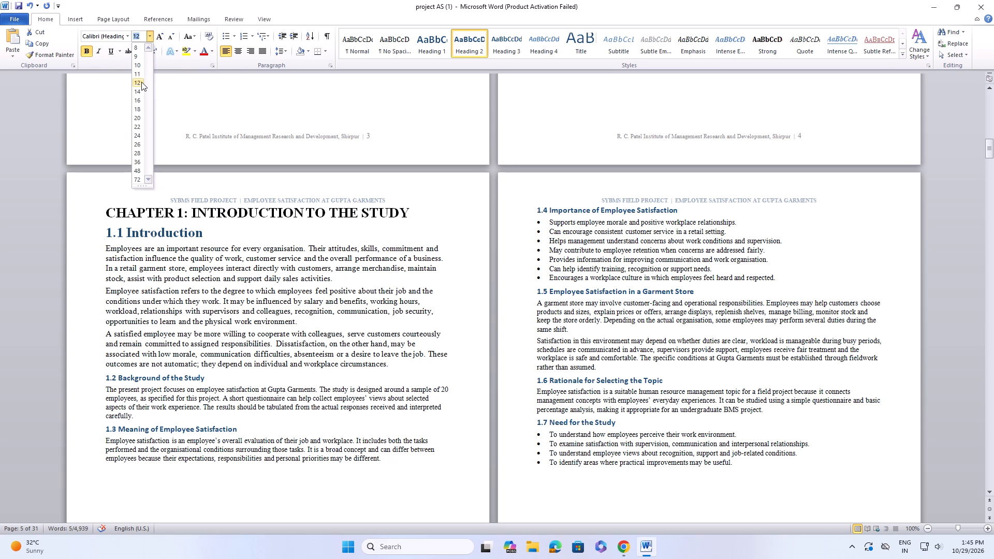
{"action": "left_click", "coordinate": [138, 119]}
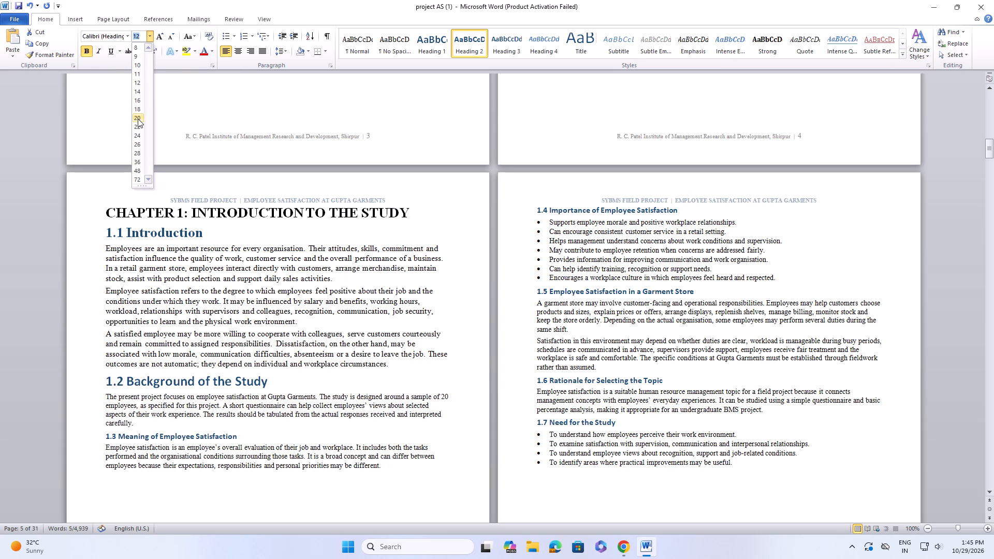
{"action": "left_click", "coordinate": [131, 33]}
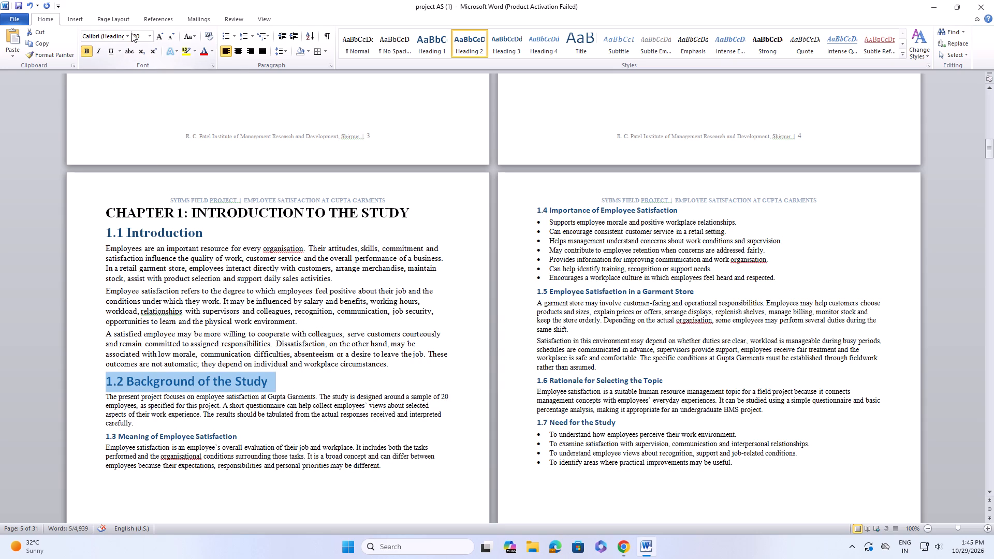
{"action": "left_click", "coordinate": [130, 33]}
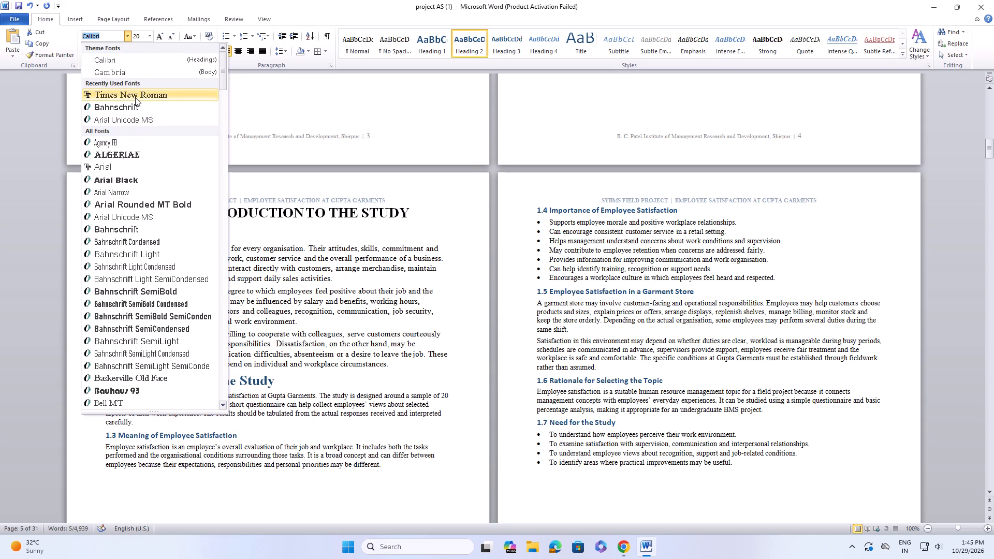
{"action": "left_click", "coordinate": [135, 97]}
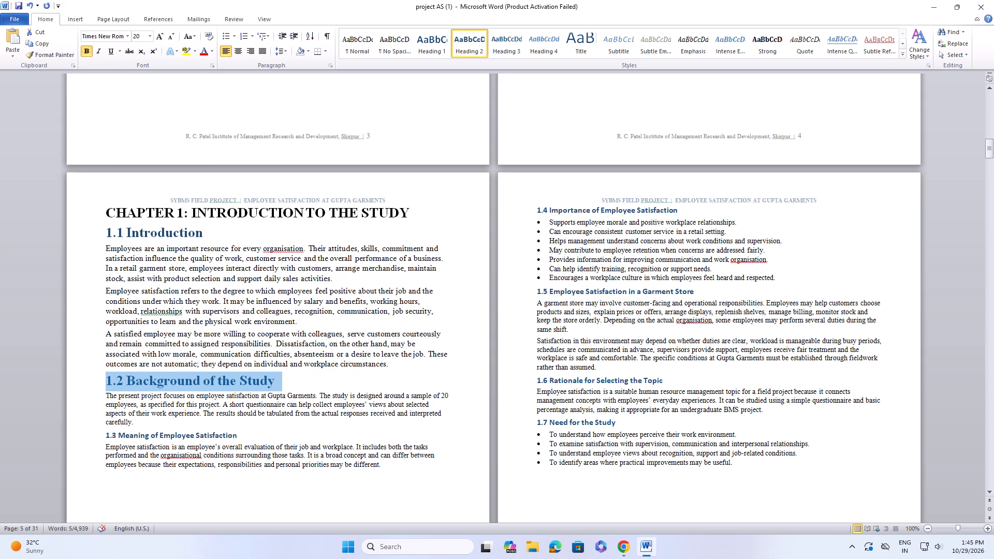
Set the body paragraph under "1.2 Background of the Study" to 12 pt.
{"action": "left_click_drag", "start_coordinate": [109, 396], "coordinate": [182, 442]}
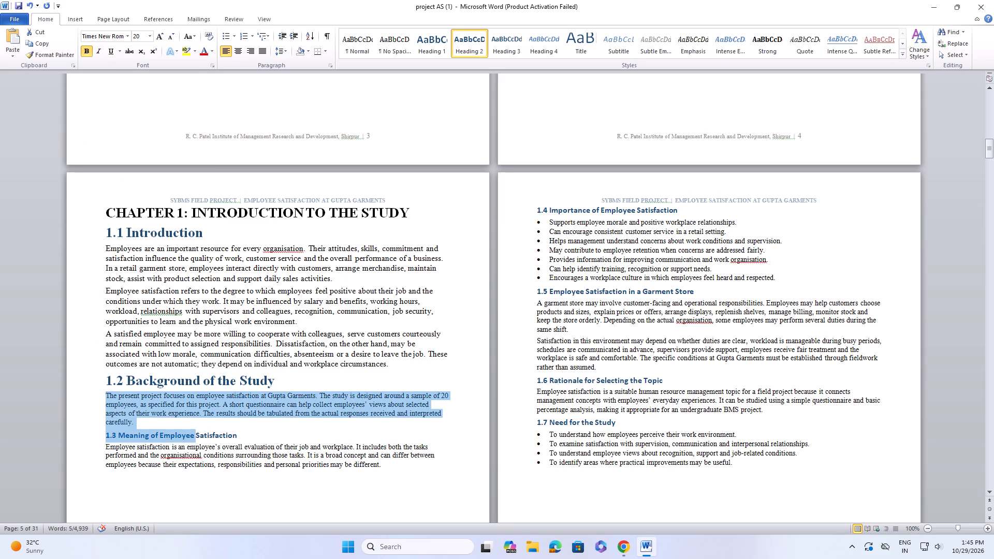
{"action": "left_click_drag", "start_coordinate": [182, 442], "coordinate": [197, 422]}
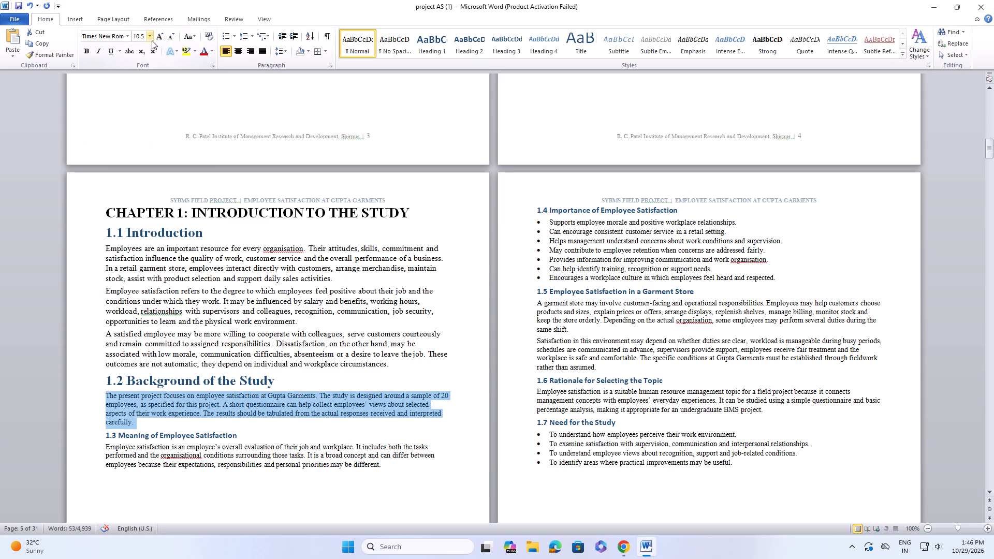
{"action": "left_click", "coordinate": [152, 40]}
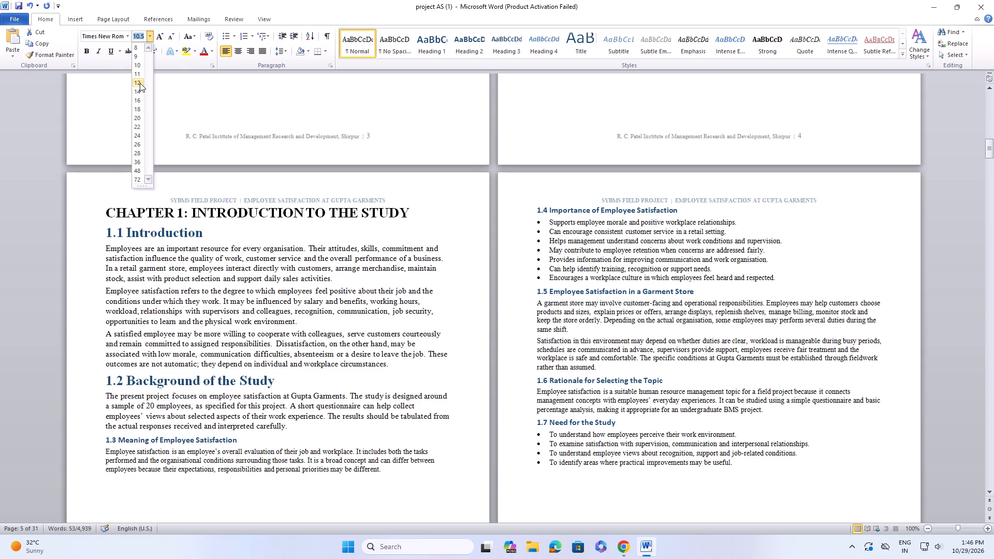
{"action": "left_click", "coordinate": [140, 83]}
Format the heading "1.3 Meaning of Employee Satisfaction" as 20 pt Times New Roman.
{"action": "scroll", "coordinate": [128, 454], "scroll_direction": "down", "scroll_amount": 4}
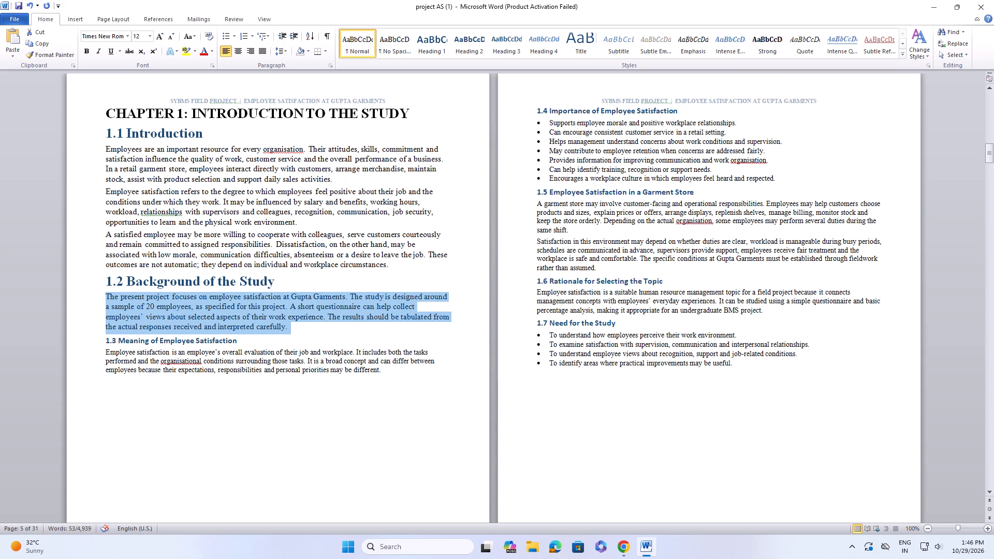
{"action": "left_click_drag", "start_coordinate": [105, 340], "coordinate": [245, 345]}
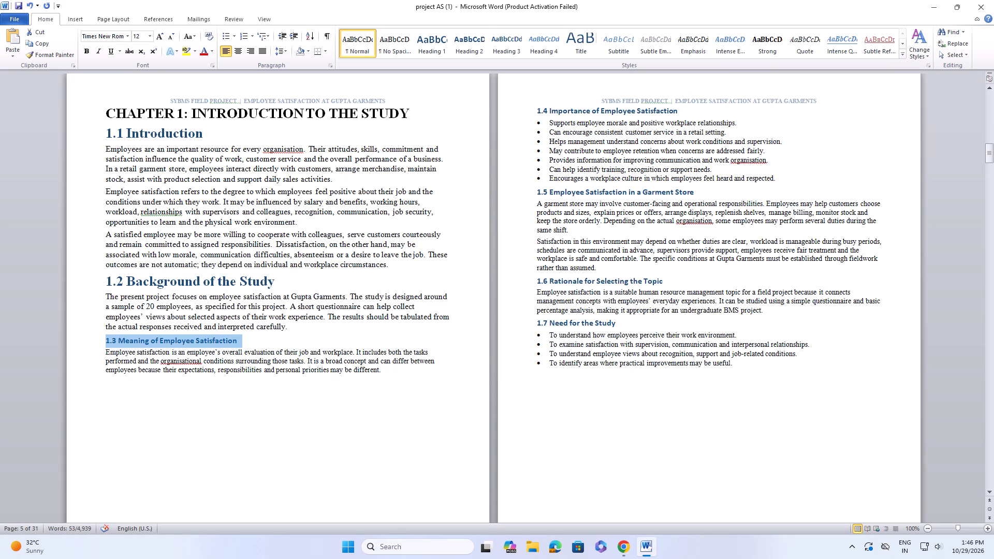
{"action": "left_click_drag", "start_coordinate": [245, 345], "coordinate": [247, 345]}
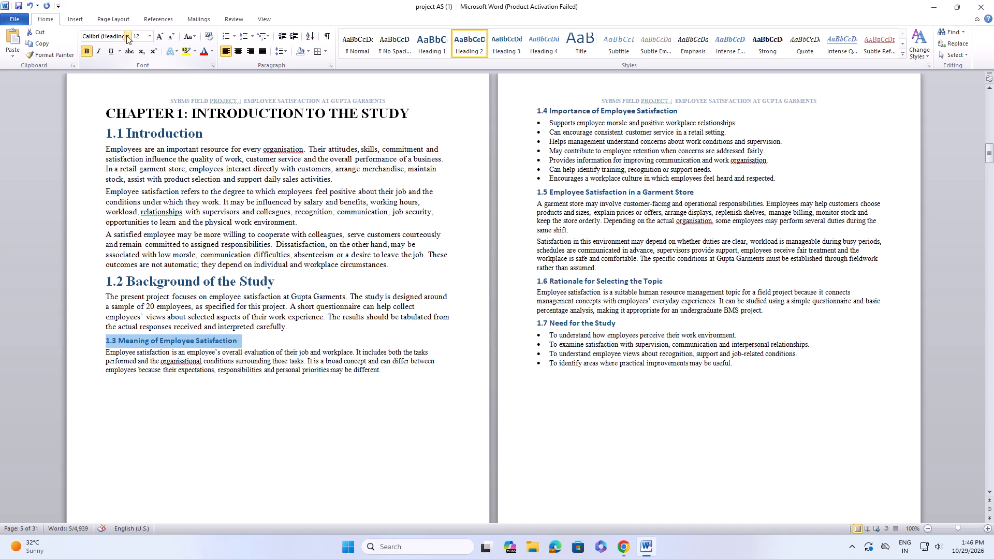
{"action": "left_click", "coordinate": [123, 36]}
{"action": "left_click", "coordinate": [127, 35]}
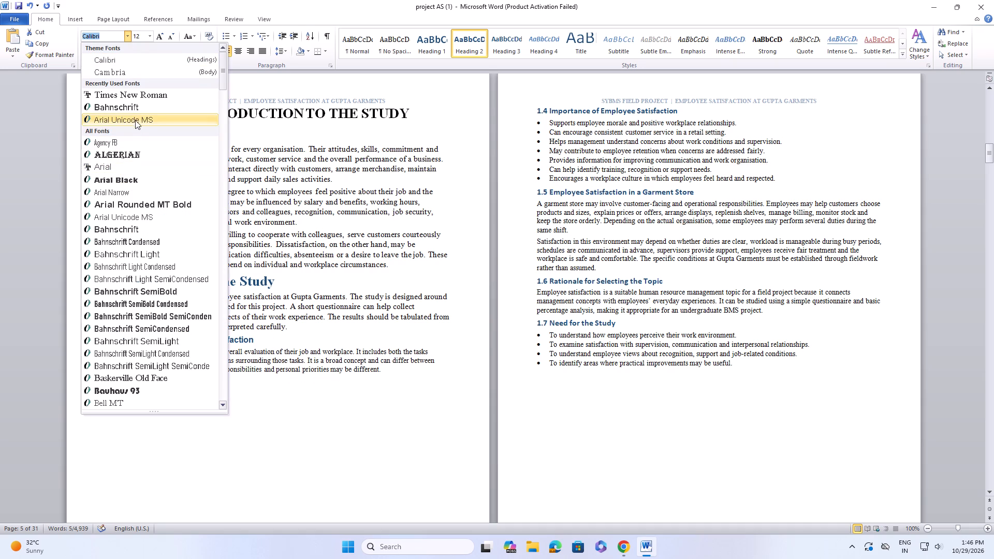
{"action": "left_click", "coordinate": [140, 91]}
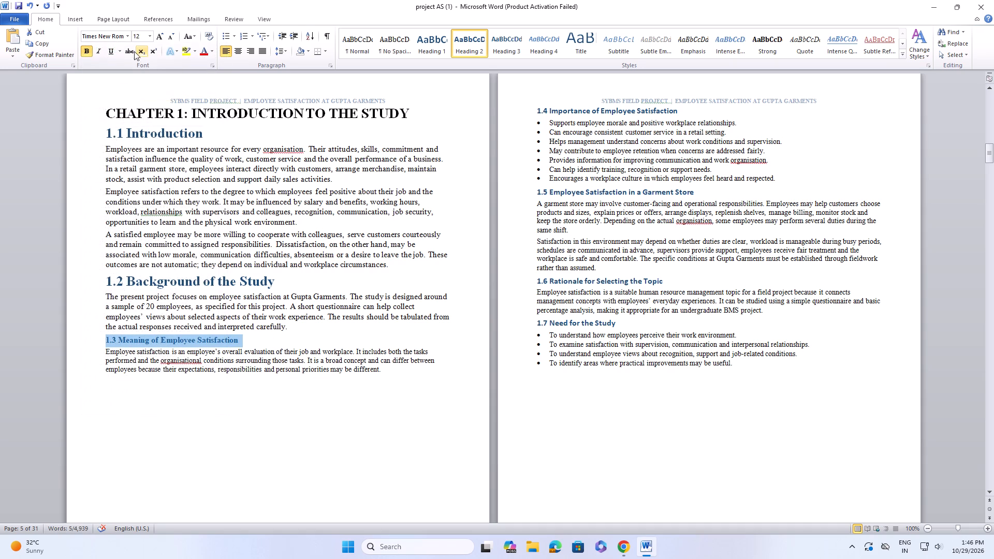
{"action": "left_click", "coordinate": [130, 36]}
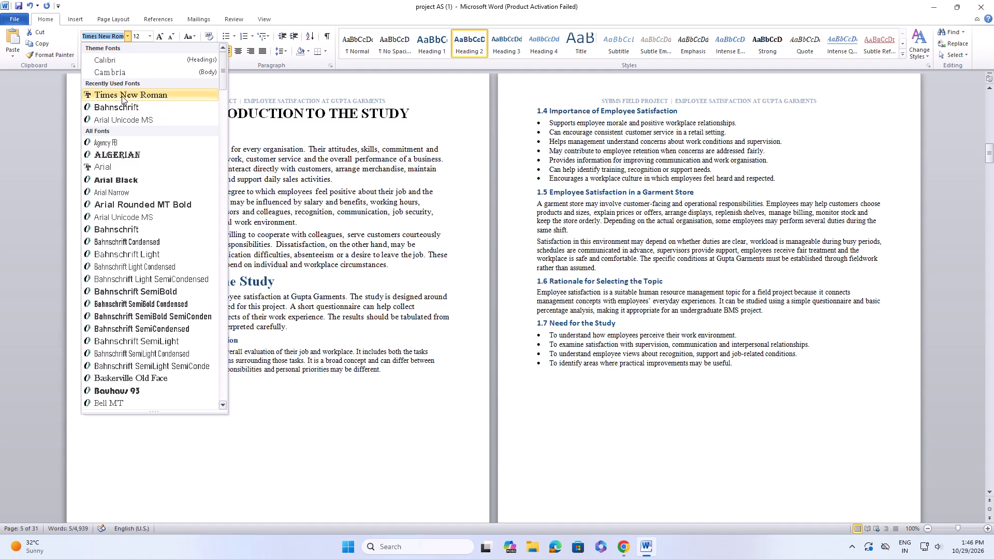
{"action": "left_click", "coordinate": [122, 95]}
{"action": "left_click", "coordinate": [148, 34]}
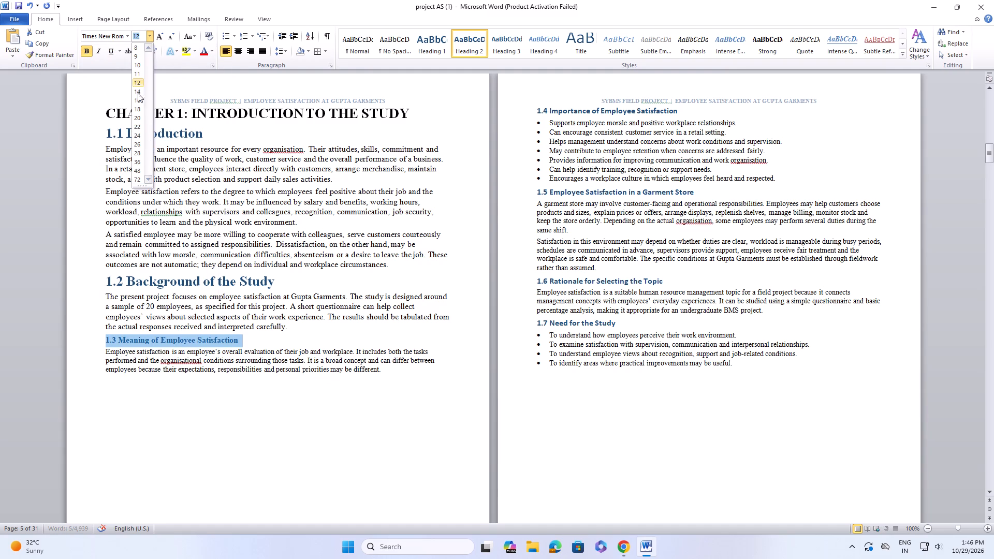
{"action": "left_click", "coordinate": [136, 119]}
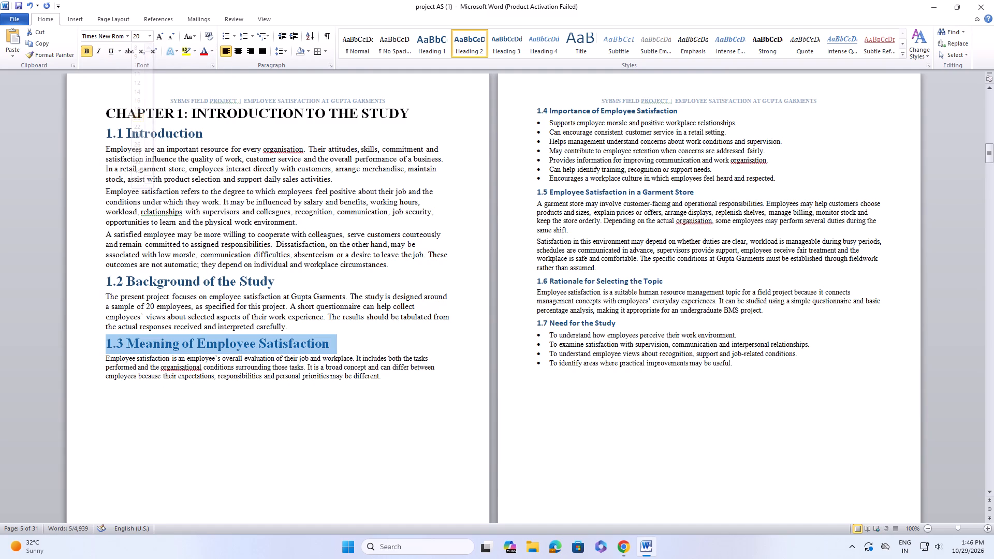
Set the body paragraph under "1.3 Meaning of Employee Satisfaction" to 12 pt.
{"action": "left_click", "coordinate": [171, 400]}
{"action": "left_click_drag", "start_coordinate": [103, 355], "coordinate": [207, 388]}
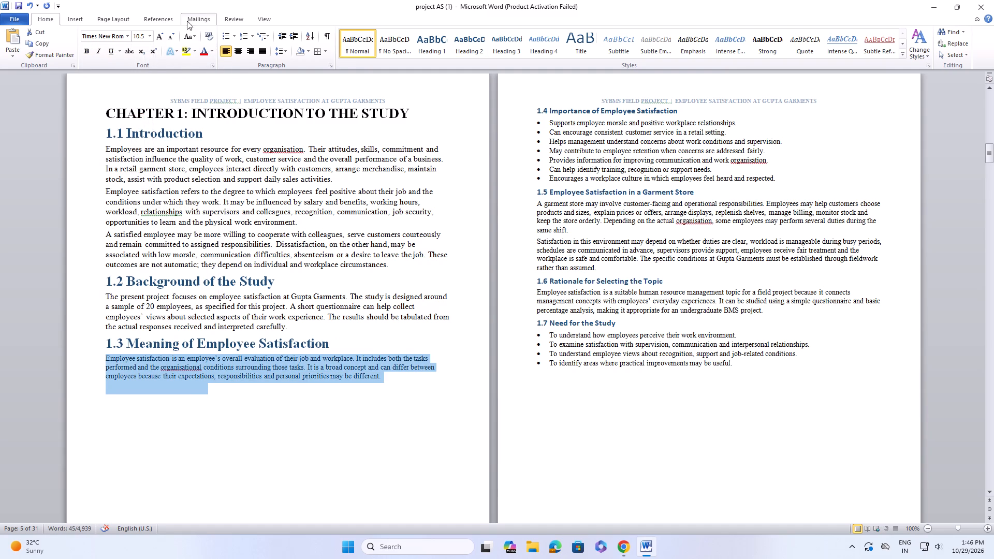
{"action": "left_click", "coordinate": [151, 34]}
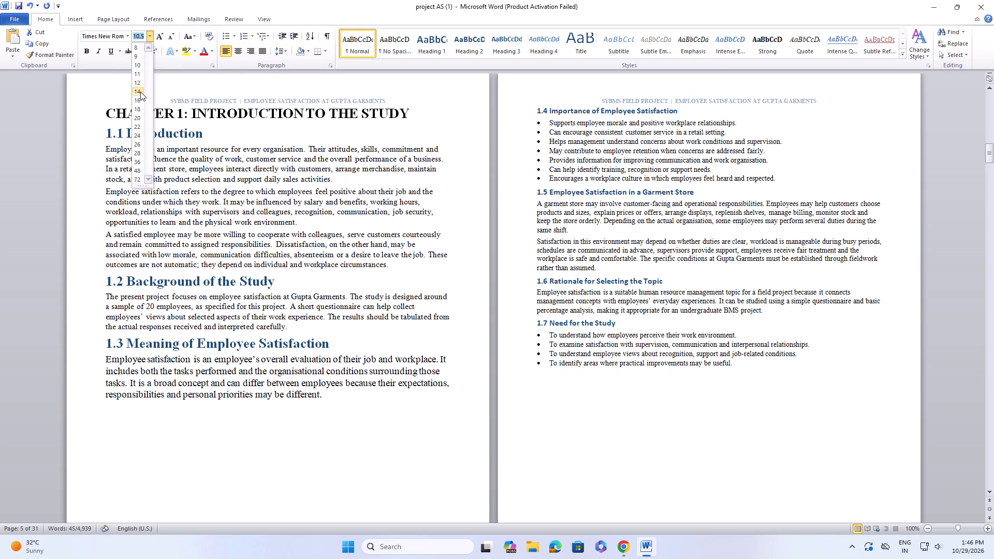
{"action": "left_click", "coordinate": [139, 86]}
Insert a blank line between the heading "CHAPTER 1: INTRODUCTION TO THE STUDY" and "1.1 Introduction".
{"action": "scroll", "coordinate": [216, 56], "scroll_direction": "down", "scroll_amount": 5}
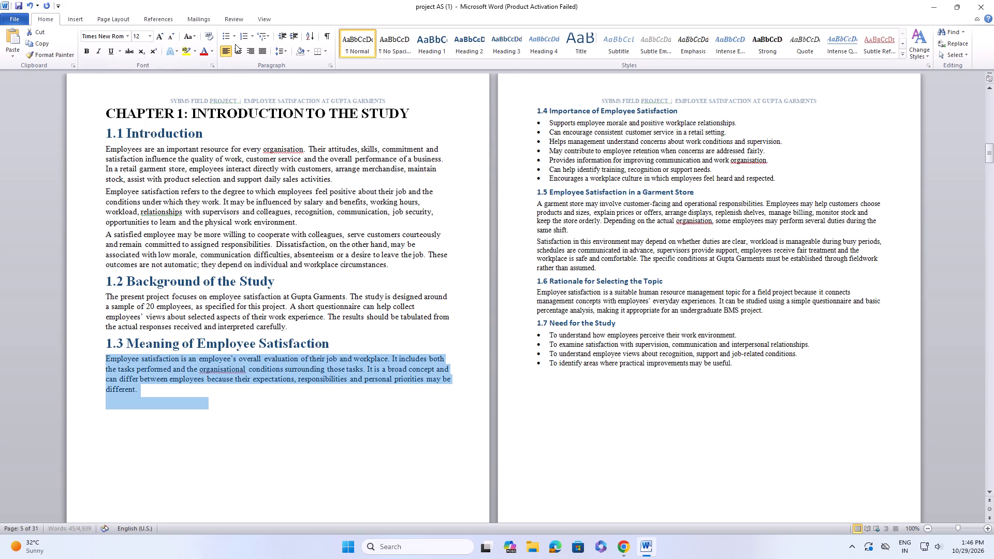
{"action": "scroll", "coordinate": [235, 44], "scroll_direction": "down", "scroll_amount": 10}
{"action": "scroll", "coordinate": [349, 364], "scroll_direction": "down", "scroll_amount": 5}
{"action": "scroll", "coordinate": [393, 197], "scroll_direction": "up", "scroll_amount": 5}
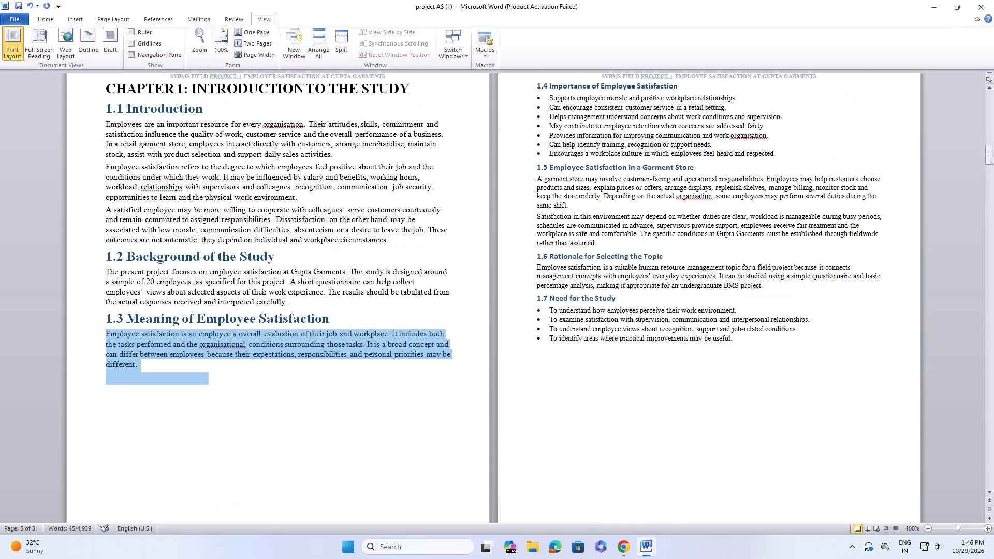
{"action": "left_click", "coordinate": [214, 112]}
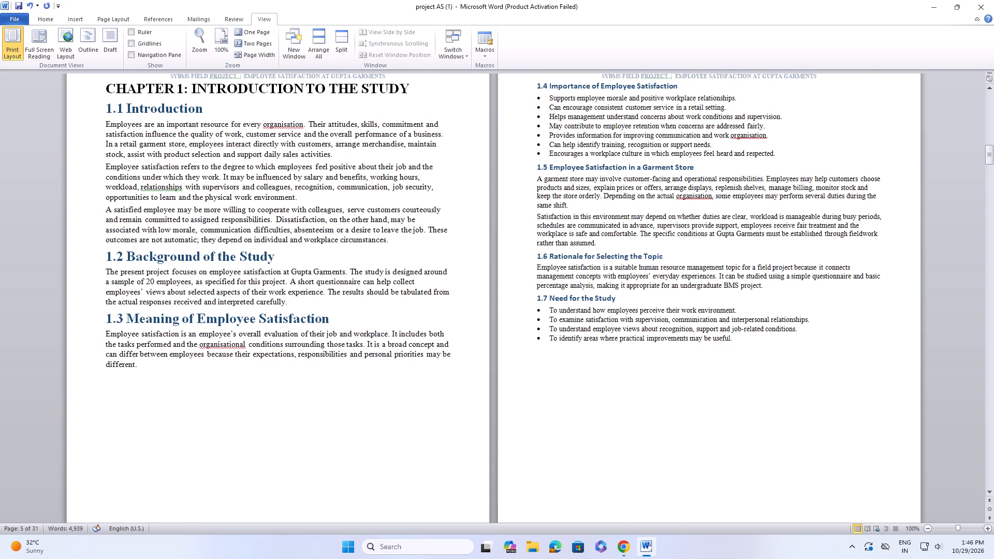
{"action": "left_click", "coordinate": [430, 94]}
{"action": "key", "text": "space"}
{"action": "key", "text": "Return"}
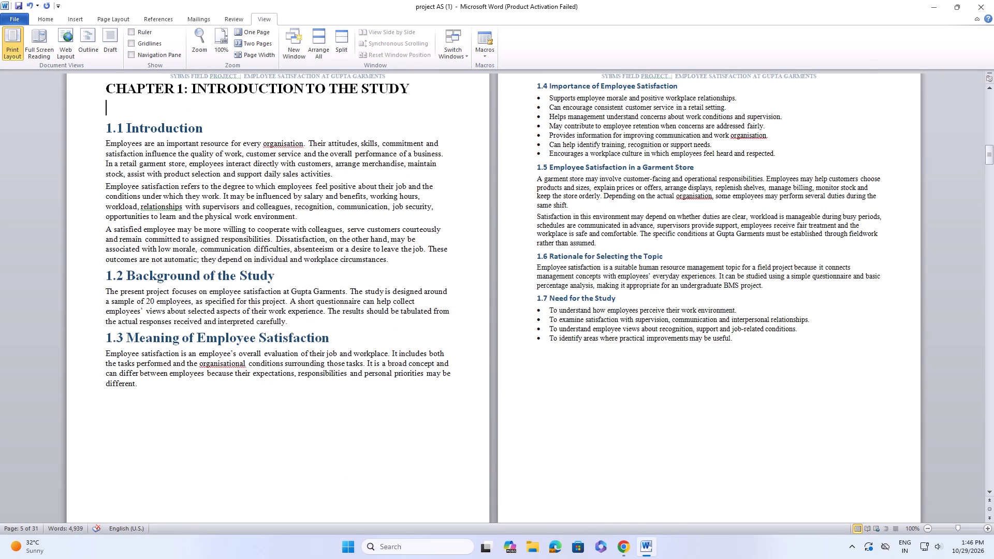
Insert a blank line between the heading "1.1 Introduction" and its first paragraph.
{"action": "left_click", "coordinate": [220, 129]}
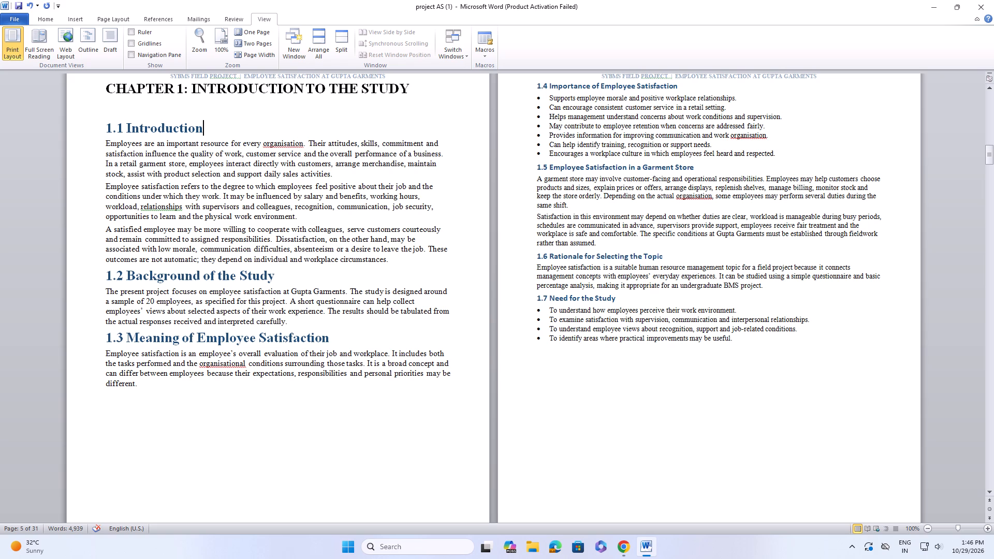
{"action": "key", "text": "space"}
{"action": "key", "text": "space"}
{"action": "key", "text": "Return"}
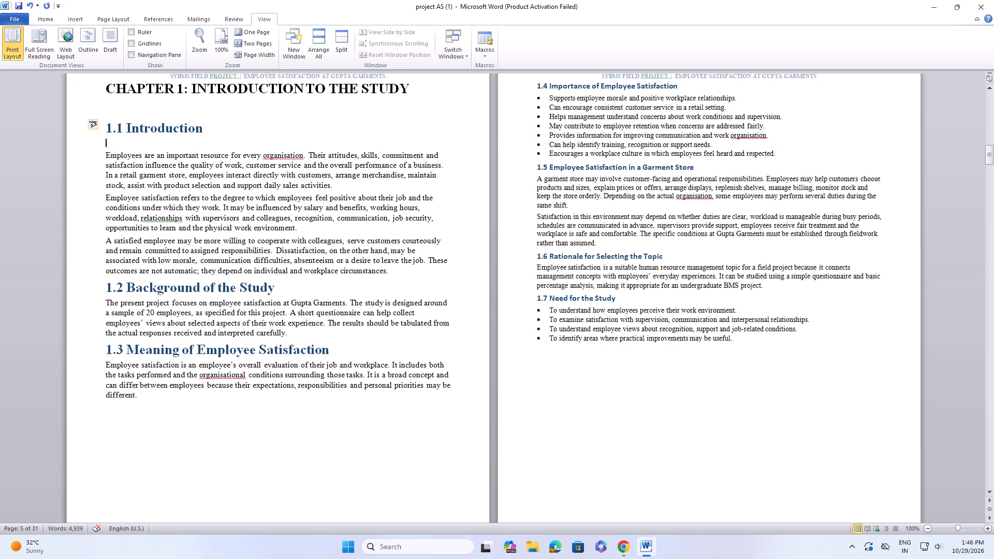
Insert a new line between the heading "1.2 Background of the Study" and its paragraph.
{"action": "left_click", "coordinate": [289, 286]}
{"action": "key", "text": "space"}
{"action": "key", "text": "Return"}
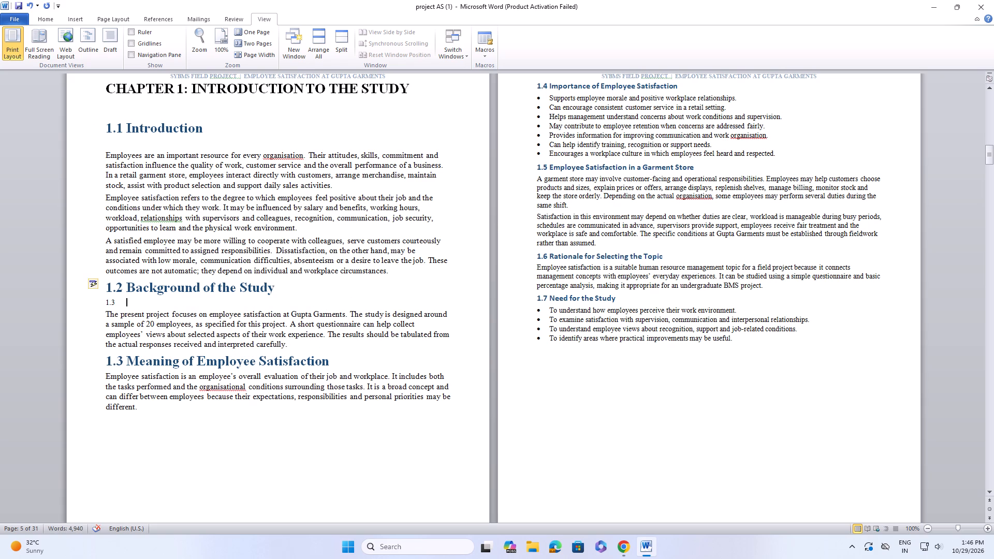
Insert a new line between the heading "1.3 Meaning of Employee Satisfaction" and its paragraph.
{"action": "left_click", "coordinate": [347, 359]}
{"action": "key", "text": "Return"}
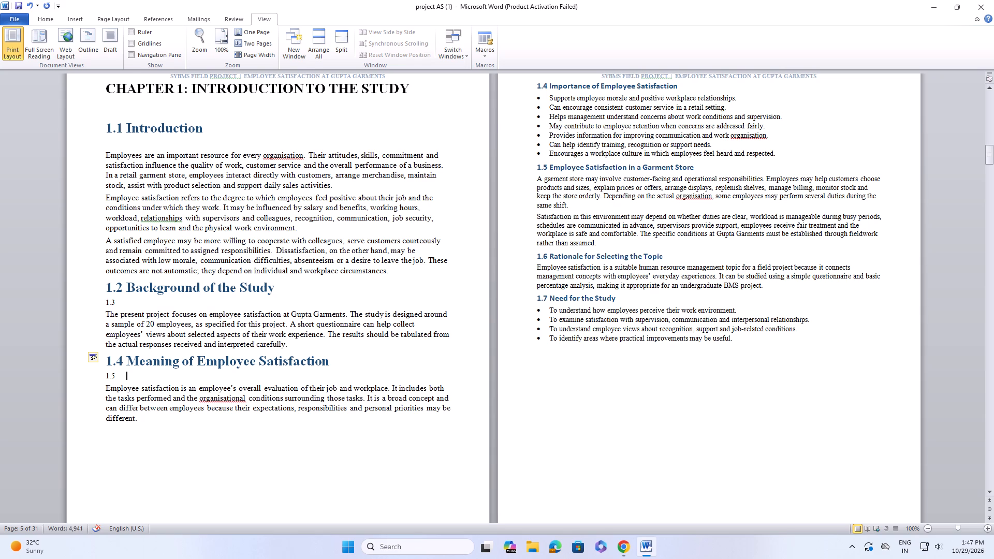
Review the heading formatting, numbering and spacing across the Chapter 1 pages.
{"action": "scroll", "coordinate": [347, 359], "scroll_direction": "up", "scroll_amount": 3}
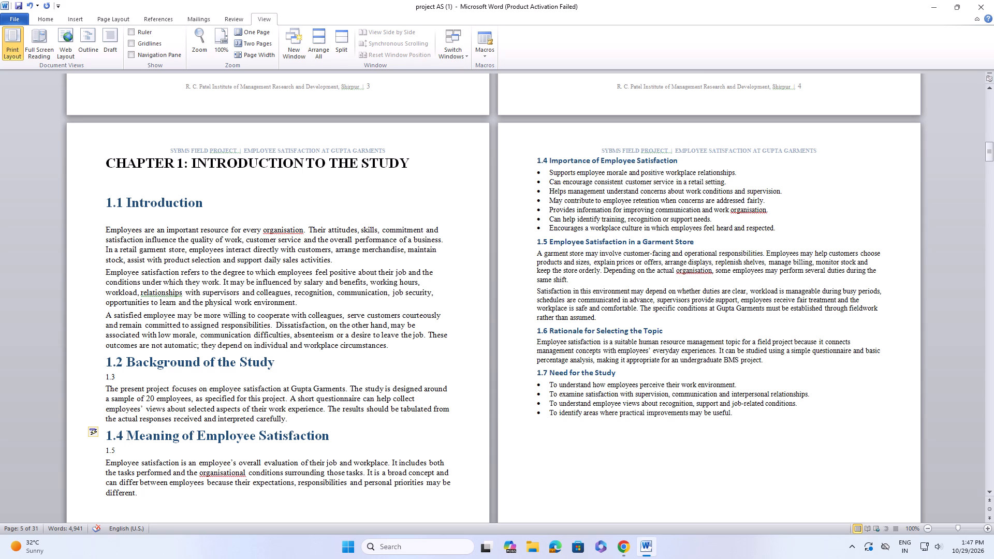
{"action": "scroll", "coordinate": [475, 148], "scroll_direction": "down", "scroll_amount": 13}
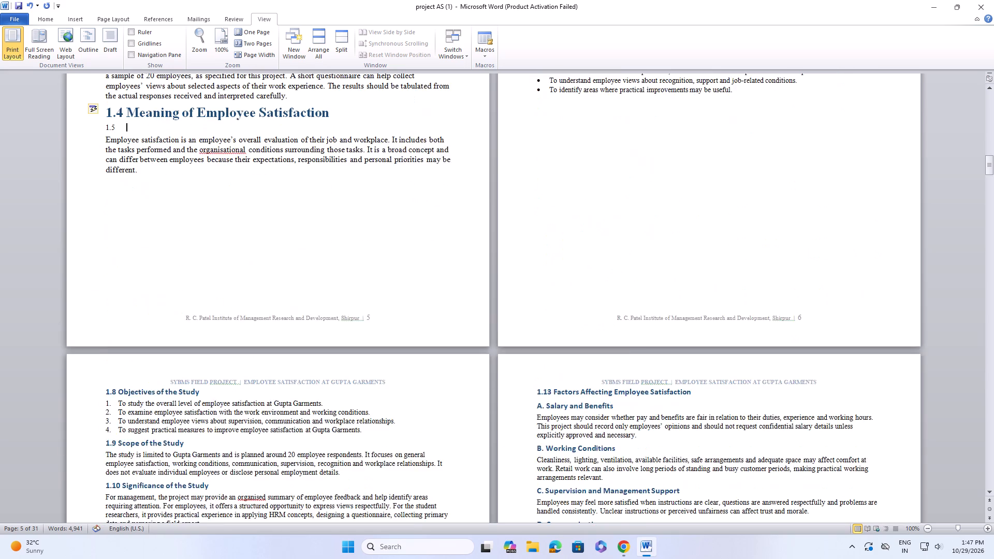
{"action": "scroll", "coordinate": [442, 157], "scroll_direction": "down", "scroll_amount": 5}
{"action": "scroll", "coordinate": [442, 157], "scroll_direction": "up", "scroll_amount": 4}
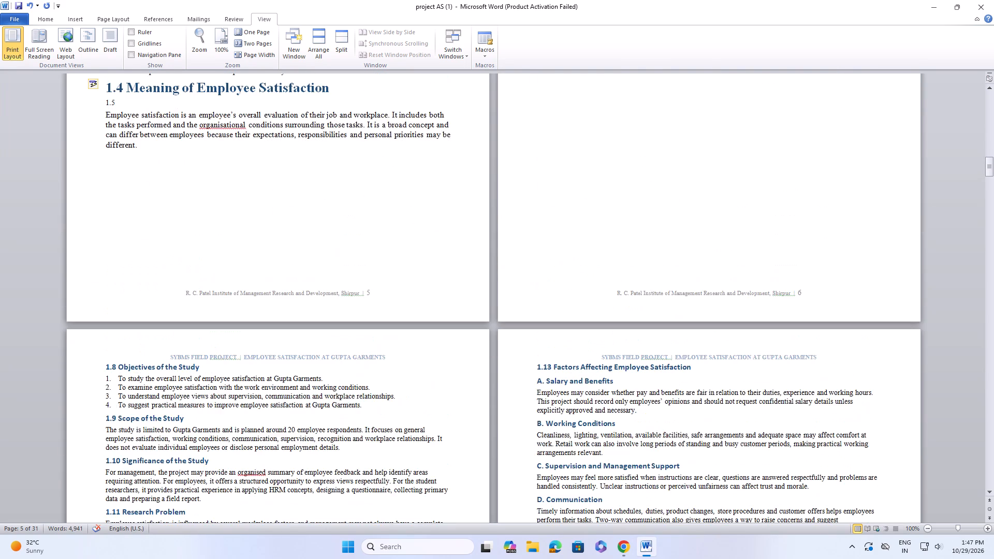
{"action": "scroll", "coordinate": [442, 157], "scroll_direction": "up", "scroll_amount": 12}
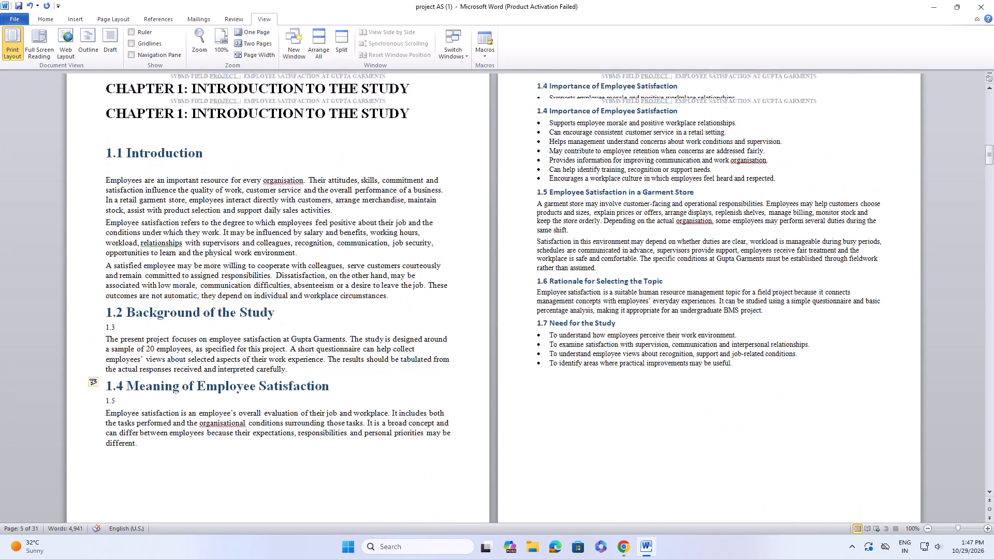
{"action": "scroll", "coordinate": [442, 157], "scroll_direction": "up", "scroll_amount": 2}
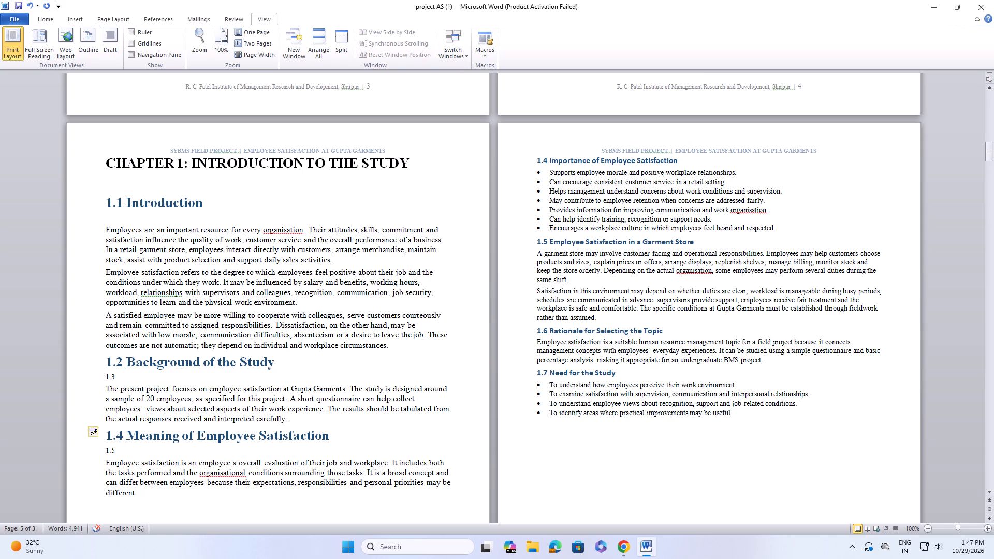
Format the heading "1.8 Objectives of the Study" as 20 pt Times New Roman.
{"action": "scroll", "coordinate": [316, 158], "scroll_direction": "down", "scroll_amount": 17}
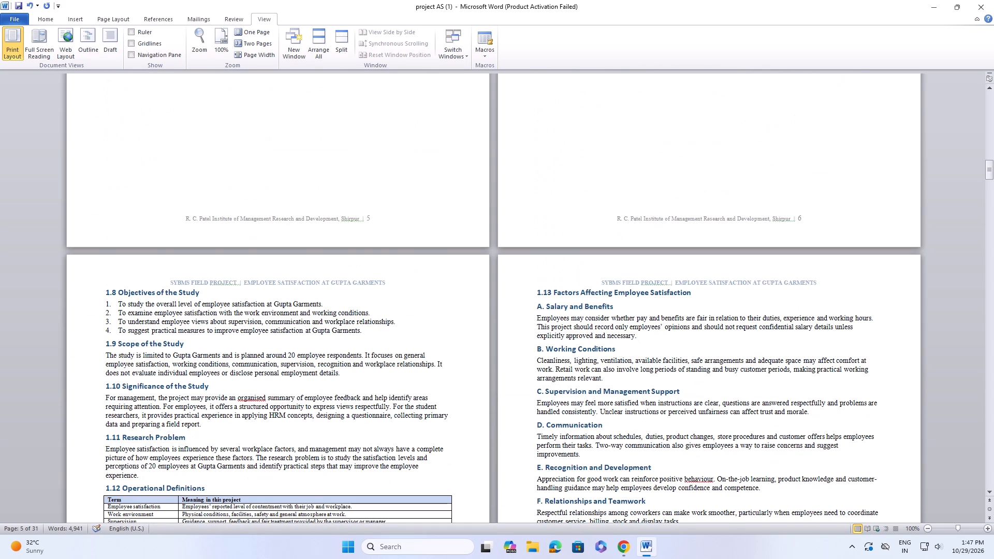
{"action": "left_click_drag", "start_coordinate": [105, 293], "coordinate": [170, 291]}
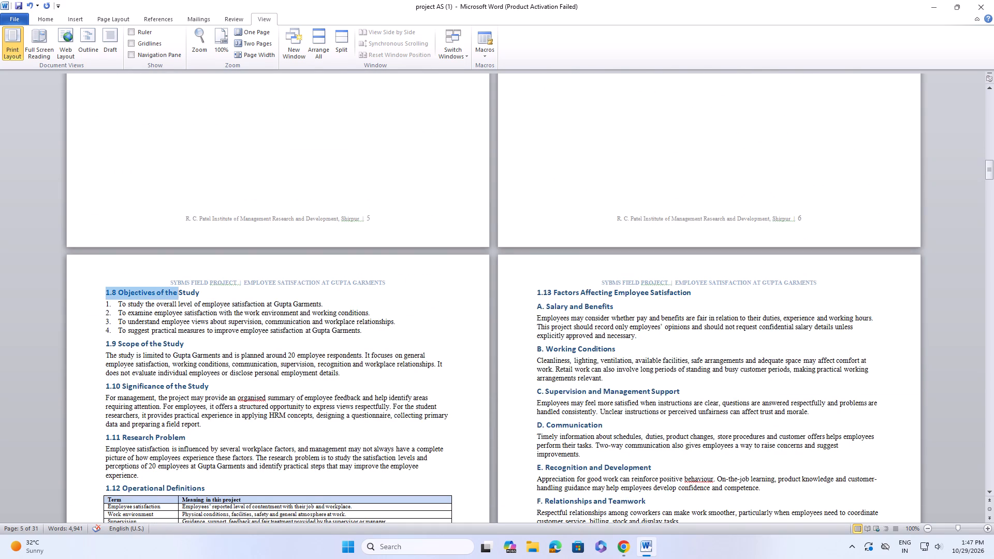
{"action": "left_click_drag", "start_coordinate": [170, 291], "coordinate": [230, 291]}
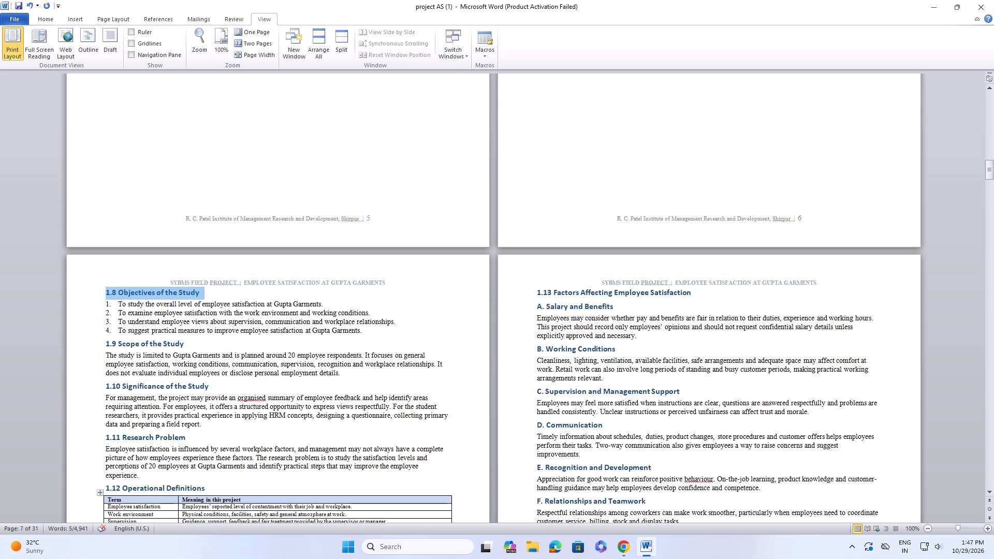
{"action": "left_click", "coordinate": [51, 13]}
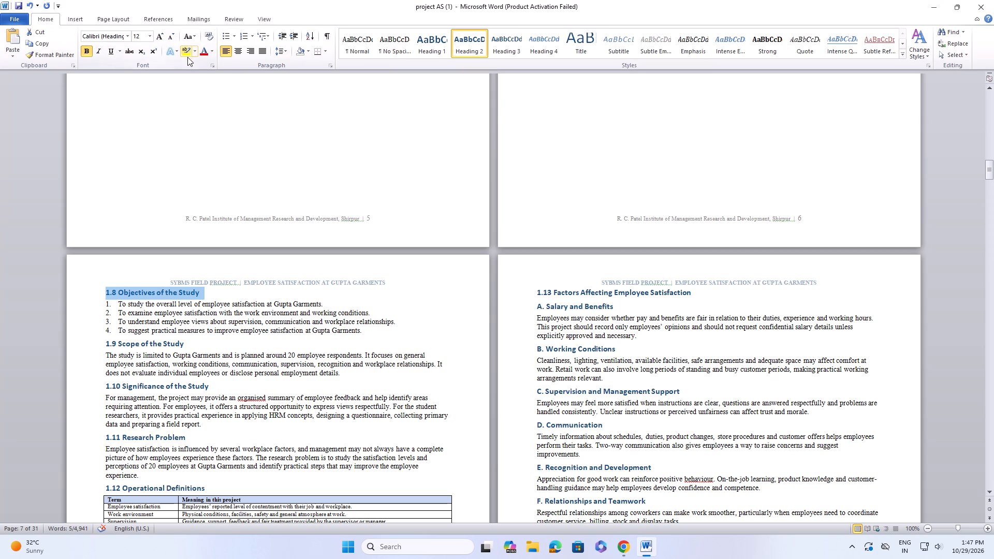
{"action": "left_click", "coordinate": [151, 38]}
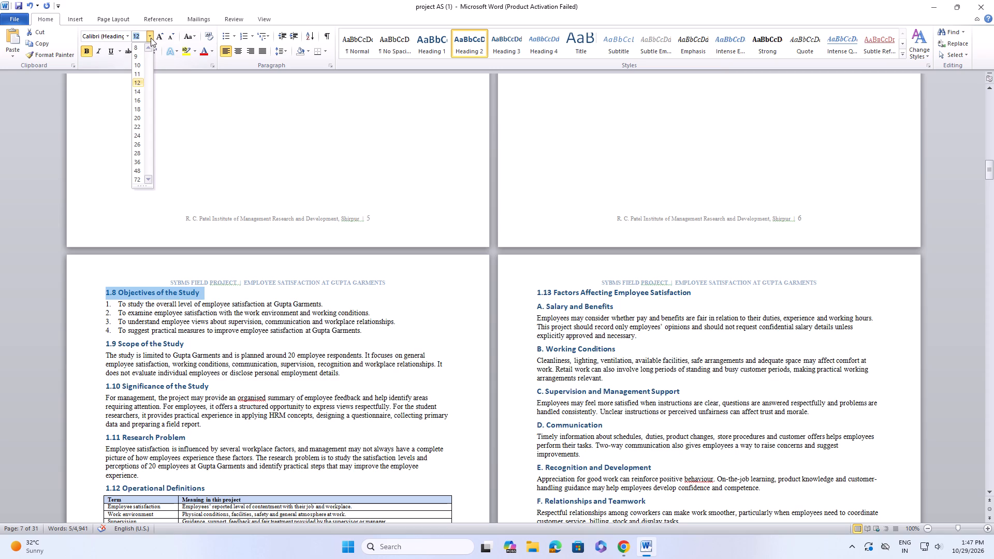
{"action": "left_click", "coordinate": [133, 113]}
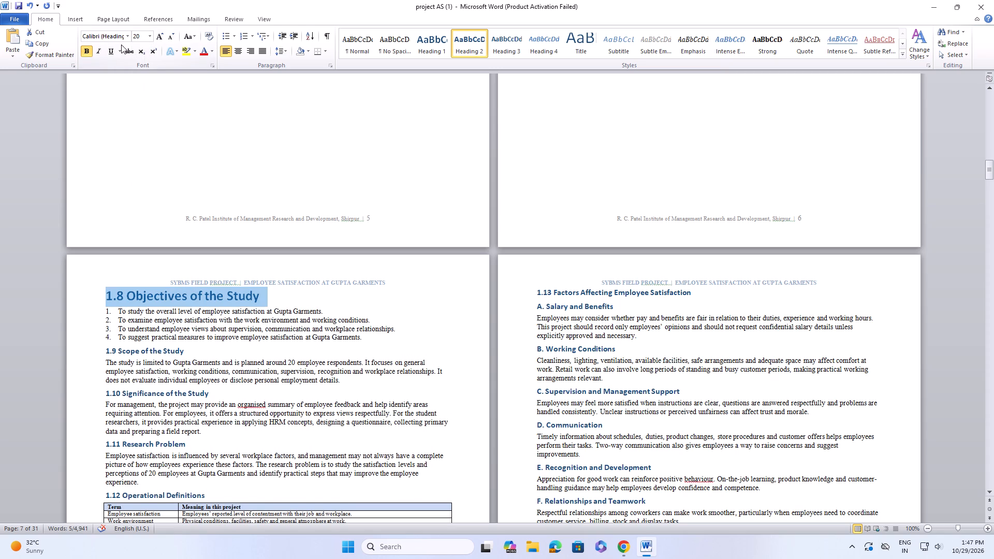
{"action": "left_click", "coordinate": [128, 36]}
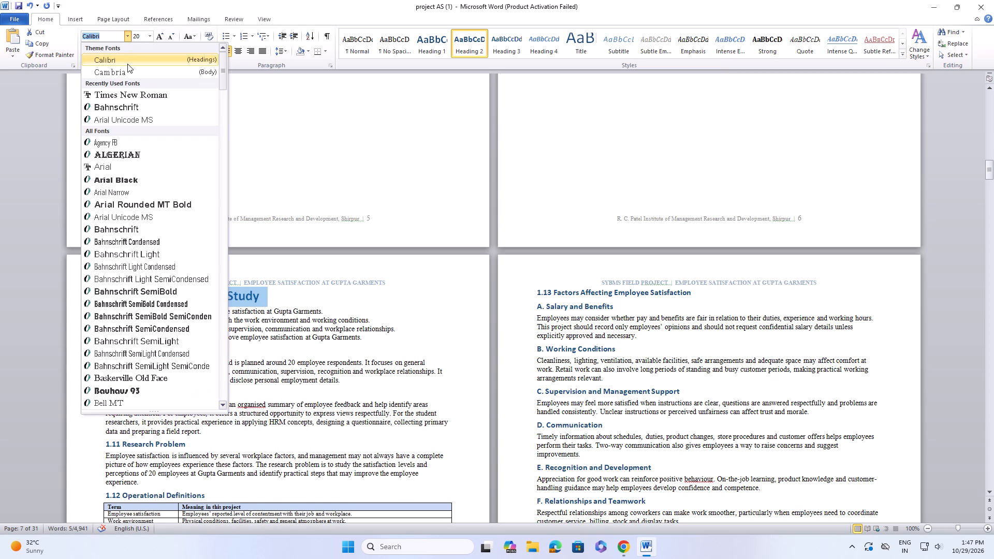
{"action": "left_click", "coordinate": [128, 90]}
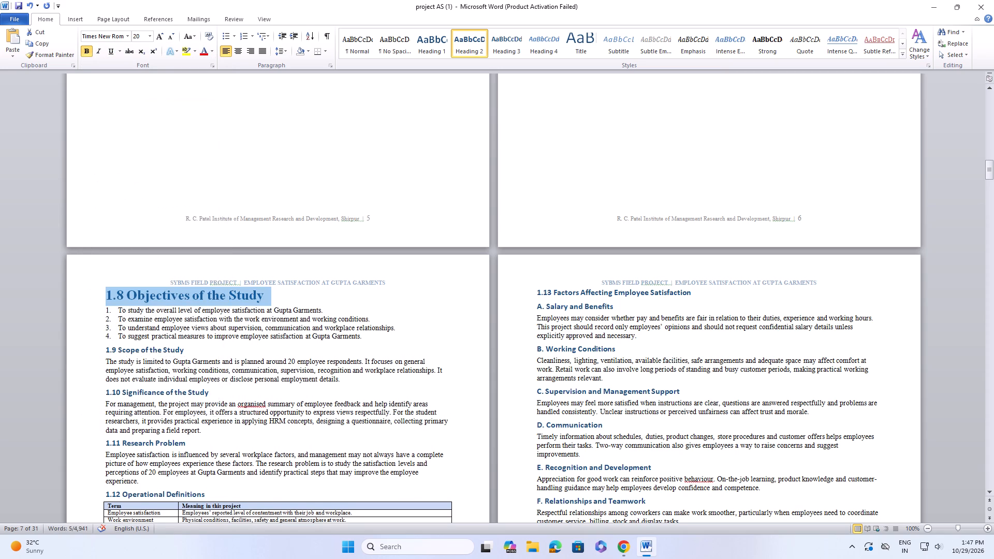
{"action": "left_click", "coordinate": [96, 289]}
{"action": "left_click", "coordinate": [99, 327]}
{"action": "left_click", "coordinate": [97, 299]}
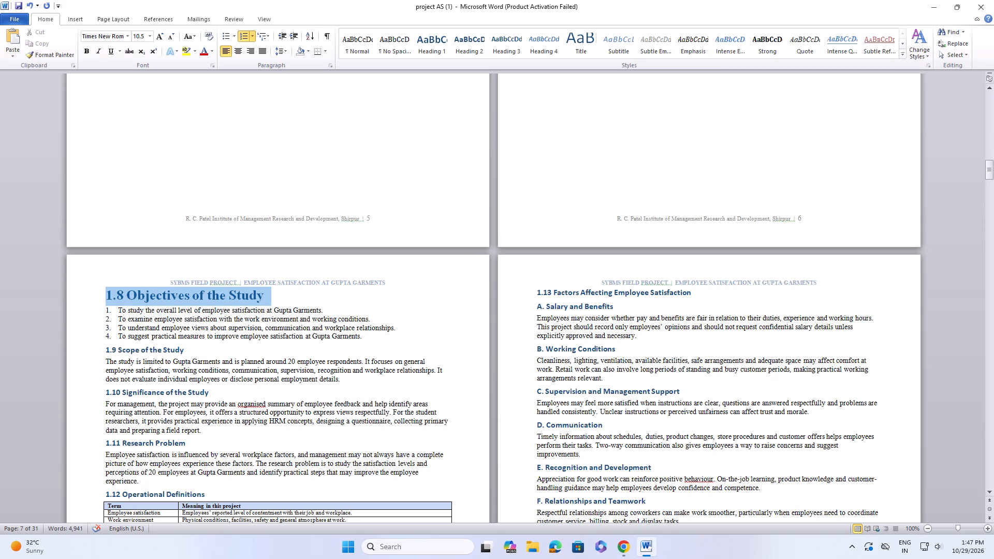
{"action": "left_click", "coordinate": [317, 302]}
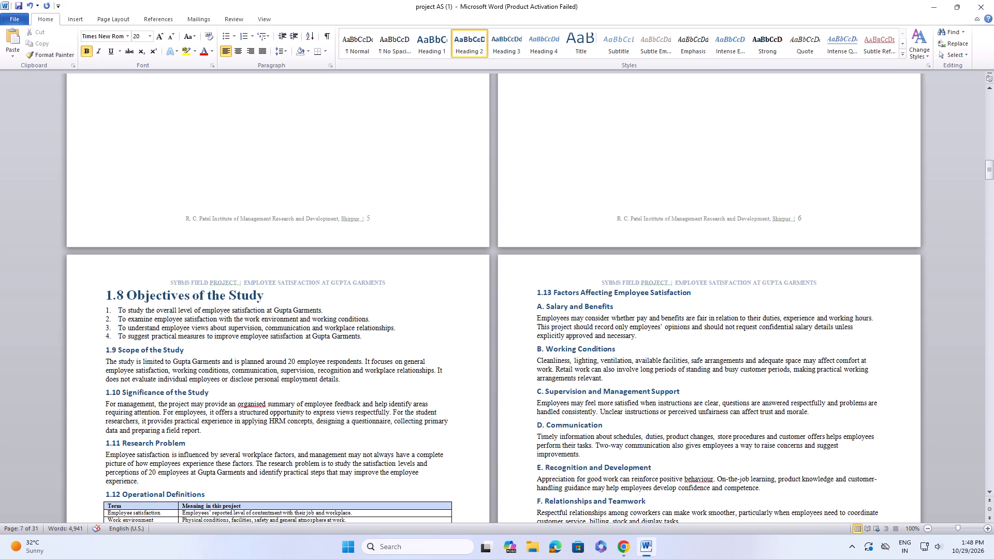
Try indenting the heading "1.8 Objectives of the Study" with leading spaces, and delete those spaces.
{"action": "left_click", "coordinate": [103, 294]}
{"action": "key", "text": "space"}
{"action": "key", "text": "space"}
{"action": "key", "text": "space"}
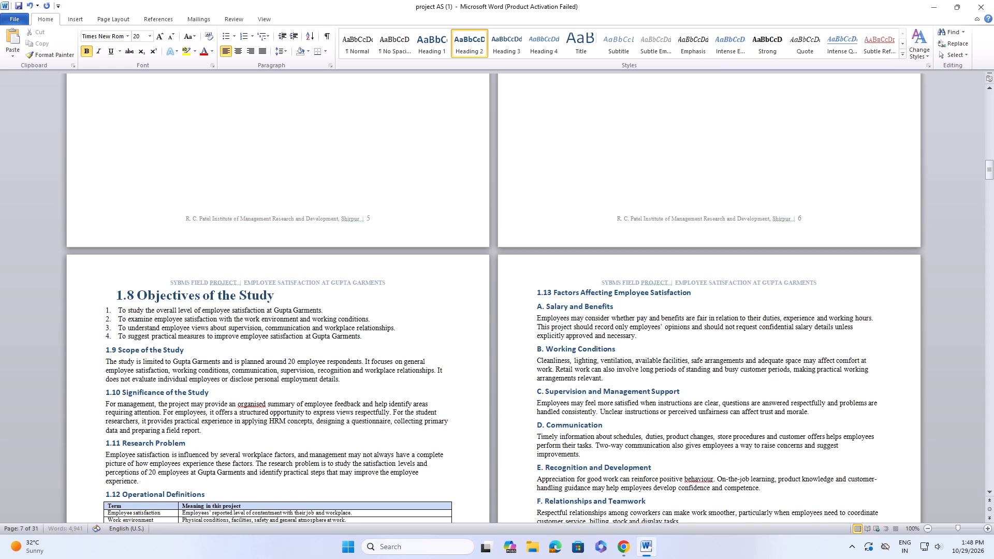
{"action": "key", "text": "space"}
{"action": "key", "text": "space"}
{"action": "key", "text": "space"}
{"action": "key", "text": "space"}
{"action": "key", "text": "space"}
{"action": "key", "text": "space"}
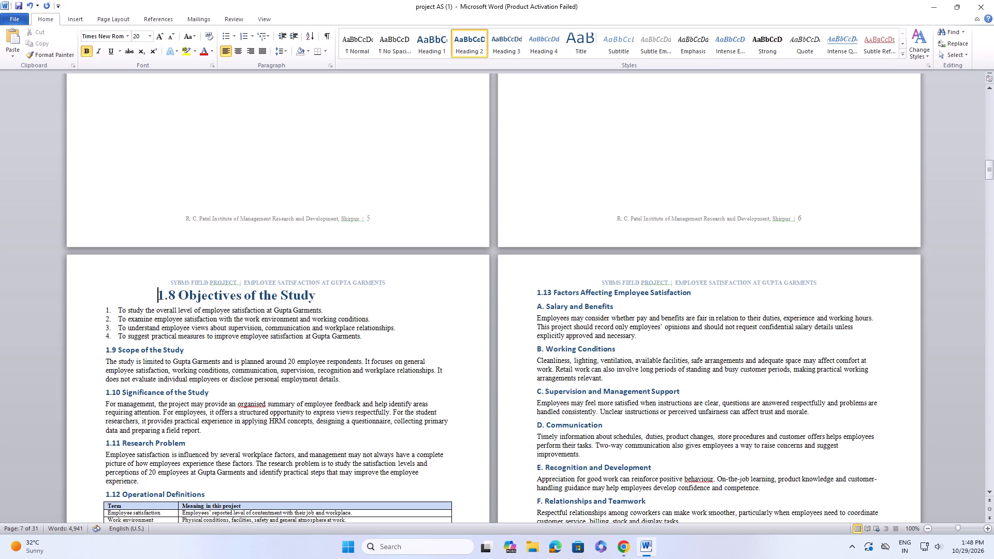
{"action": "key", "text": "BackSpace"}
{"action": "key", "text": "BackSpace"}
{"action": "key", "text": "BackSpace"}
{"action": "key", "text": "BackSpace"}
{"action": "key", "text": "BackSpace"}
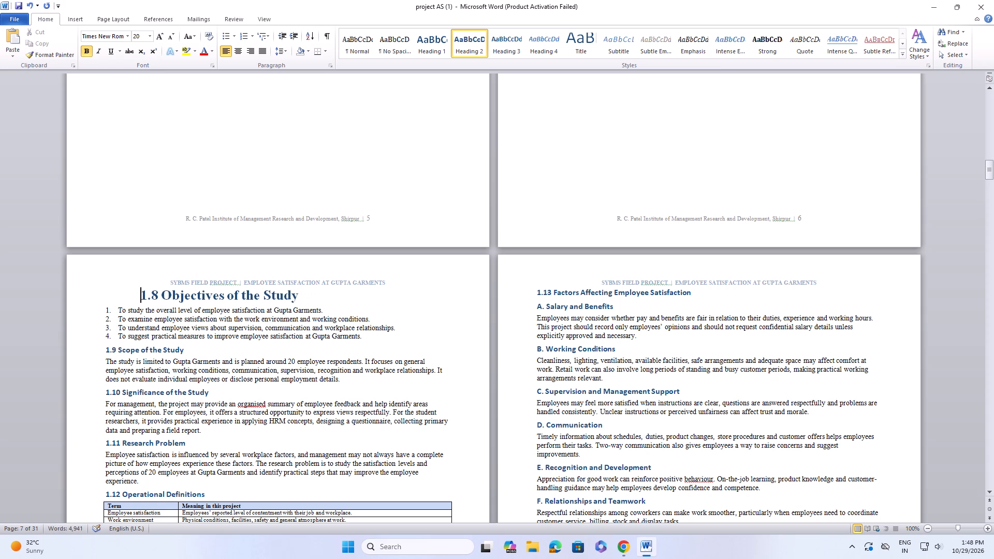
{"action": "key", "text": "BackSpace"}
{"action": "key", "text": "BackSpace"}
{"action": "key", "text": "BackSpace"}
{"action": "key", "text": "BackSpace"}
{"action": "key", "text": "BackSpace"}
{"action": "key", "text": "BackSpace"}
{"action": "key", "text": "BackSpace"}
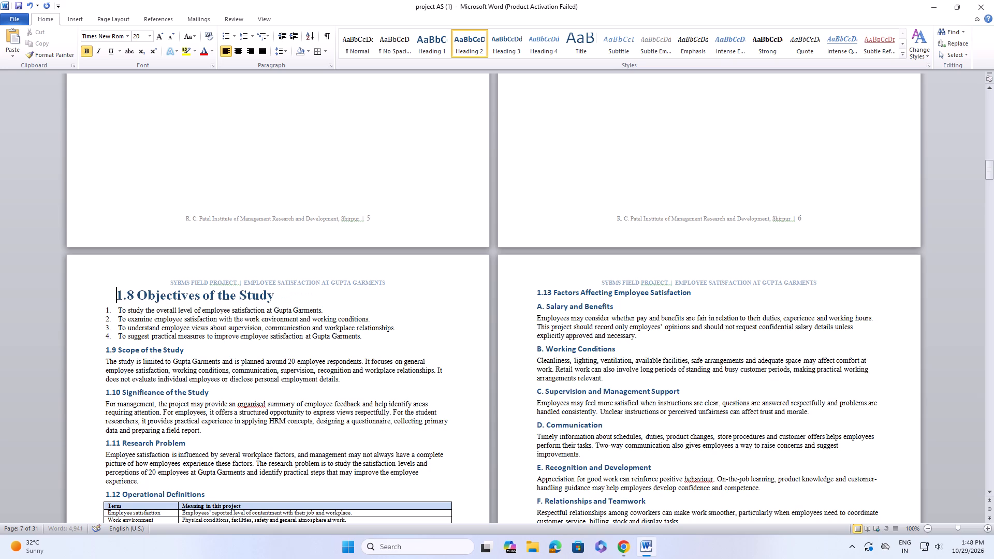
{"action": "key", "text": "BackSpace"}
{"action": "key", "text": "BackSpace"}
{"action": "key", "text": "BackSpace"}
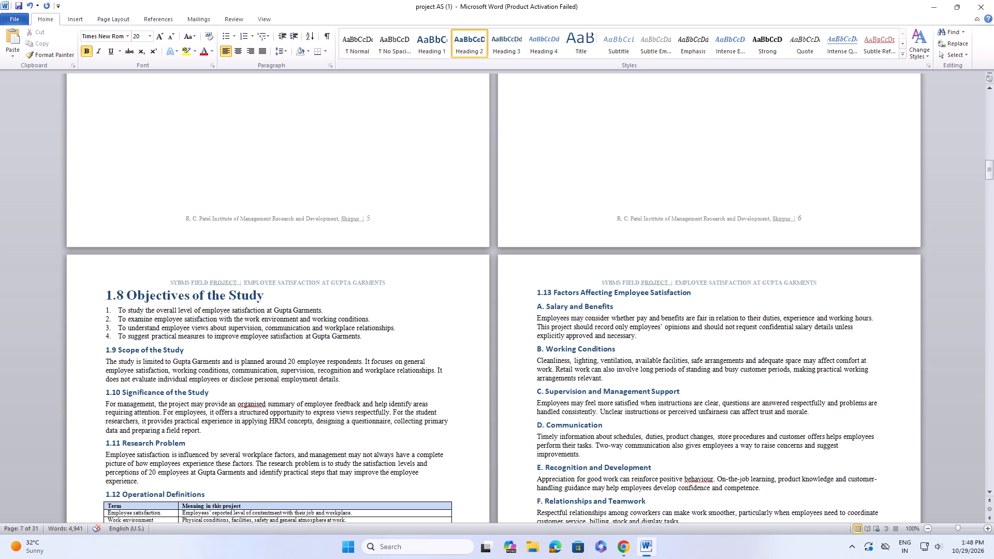
Format the heading "1.9 Scope of the Study" as 20 pt Times New Roman.
{"action": "left_click_drag", "start_coordinate": [107, 349], "coordinate": [222, 359]}
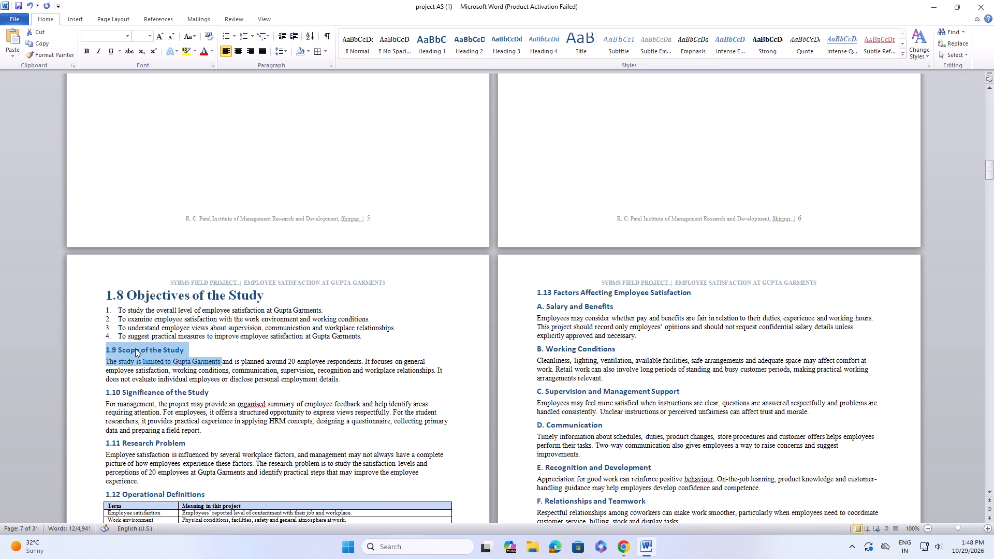
{"action": "left_click", "coordinate": [39, 337]}
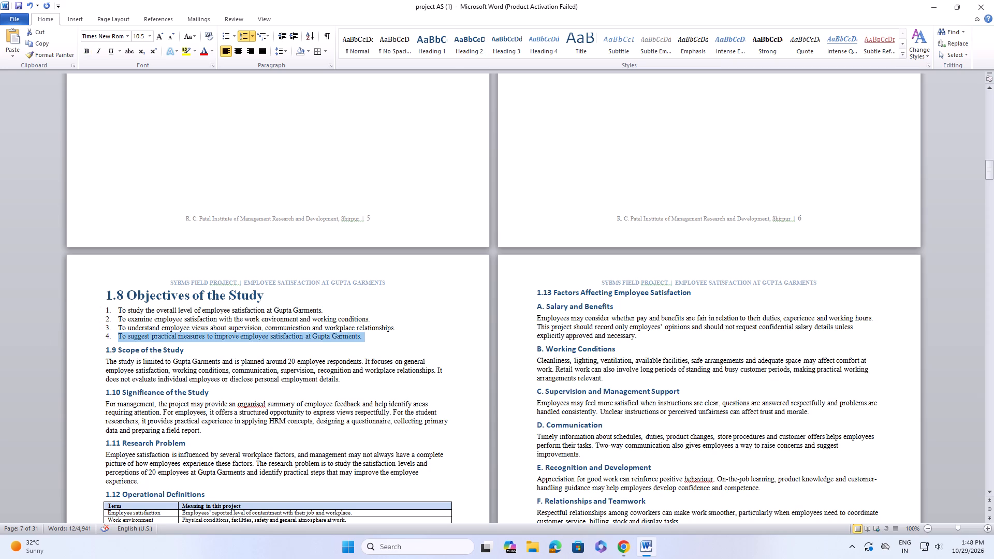
{"action": "left_click_drag", "start_coordinate": [105, 348], "coordinate": [197, 347]}
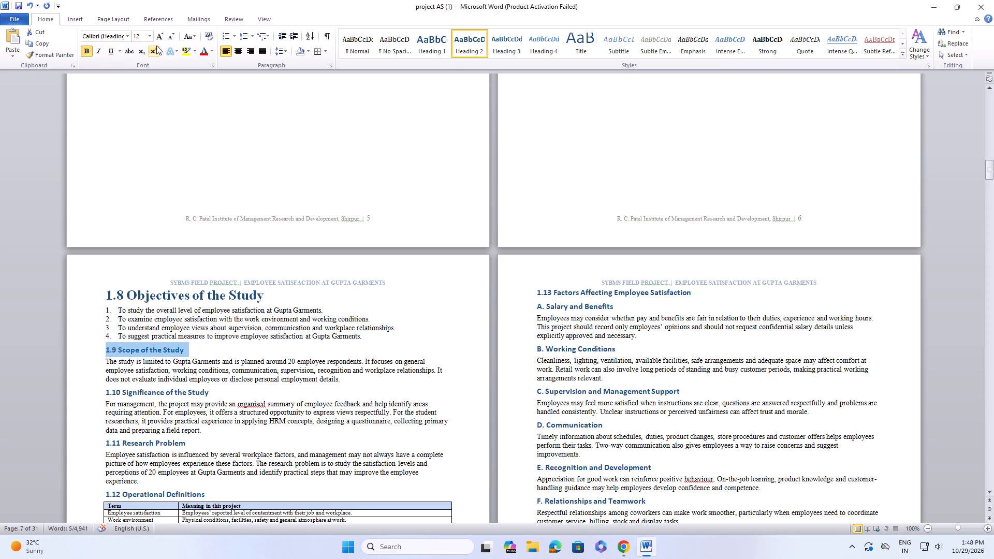
{"action": "left_click", "coordinate": [151, 32]}
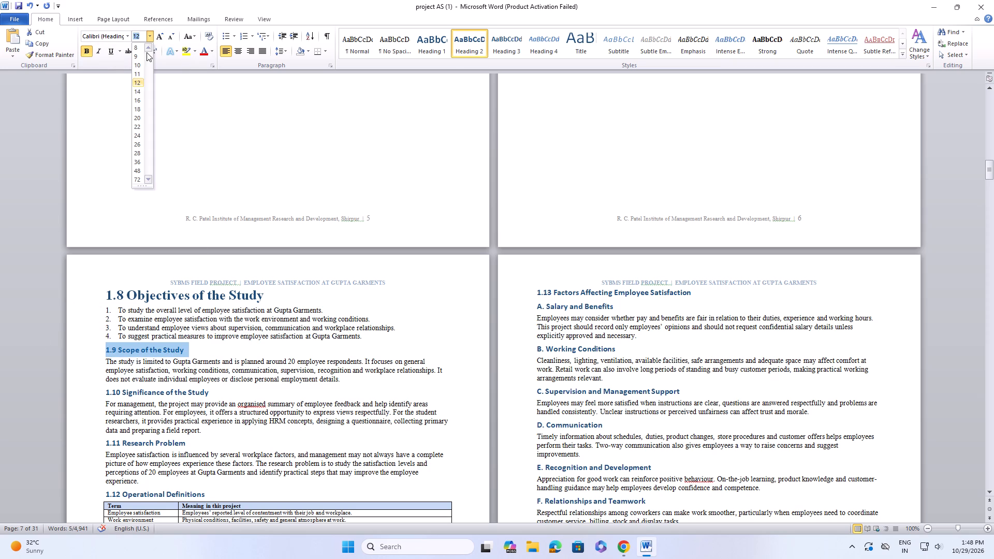
{"action": "left_click", "coordinate": [140, 117]}
{"action": "left_click", "coordinate": [125, 36]}
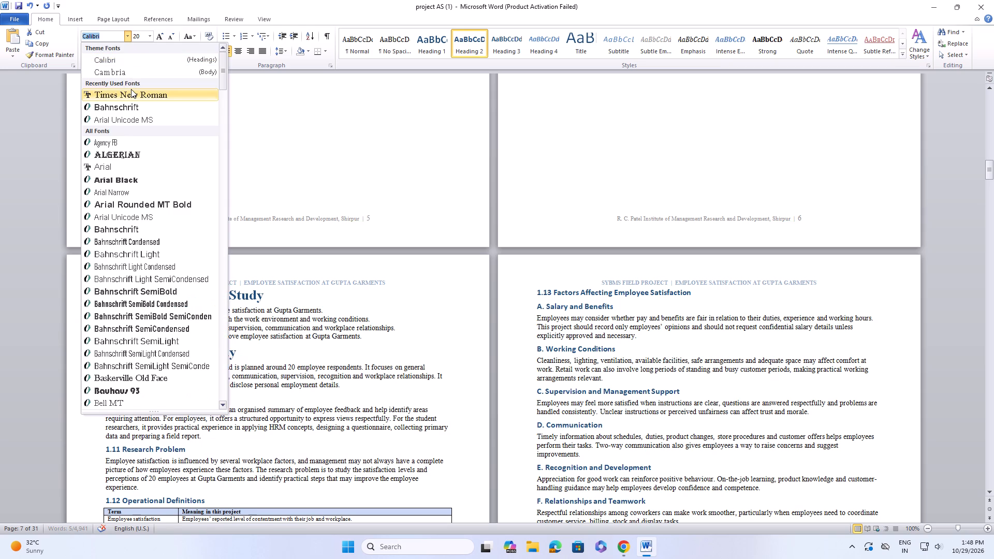
{"action": "left_click", "coordinate": [131, 89]}
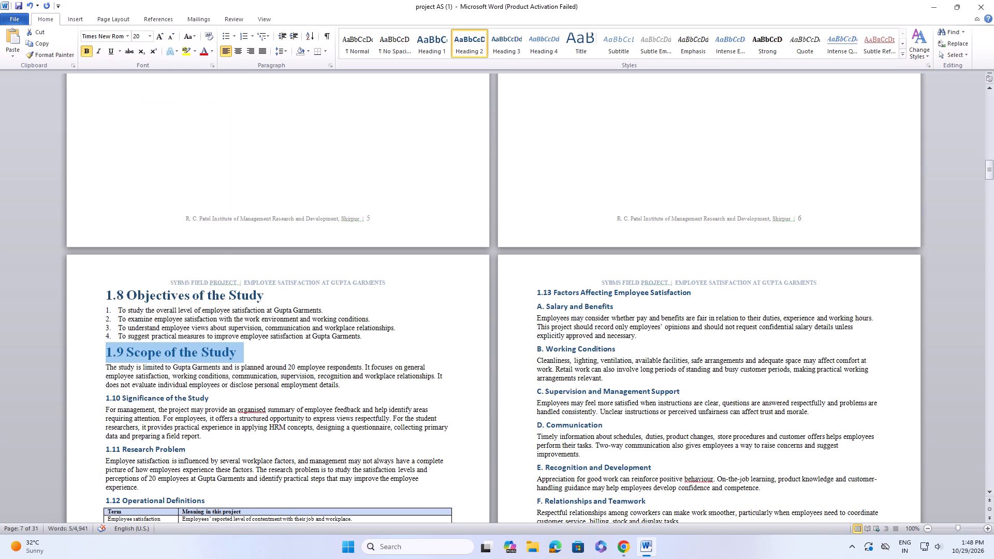
Format the heading "1.10 Significance of the Study" as 20 pt Times New Roman.
{"action": "left_click_drag", "start_coordinate": [105, 397], "coordinate": [239, 396]}
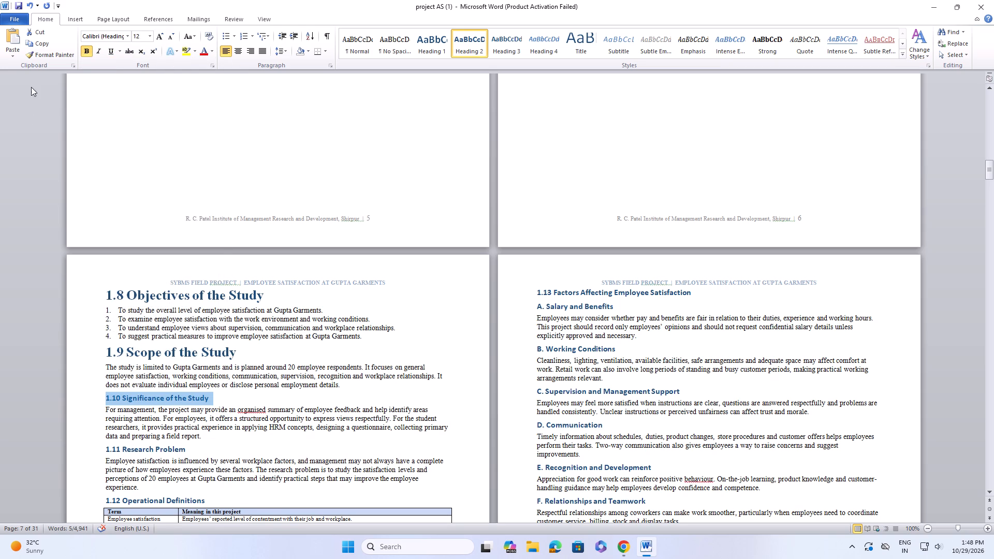
{"action": "left_click", "coordinate": [128, 39]}
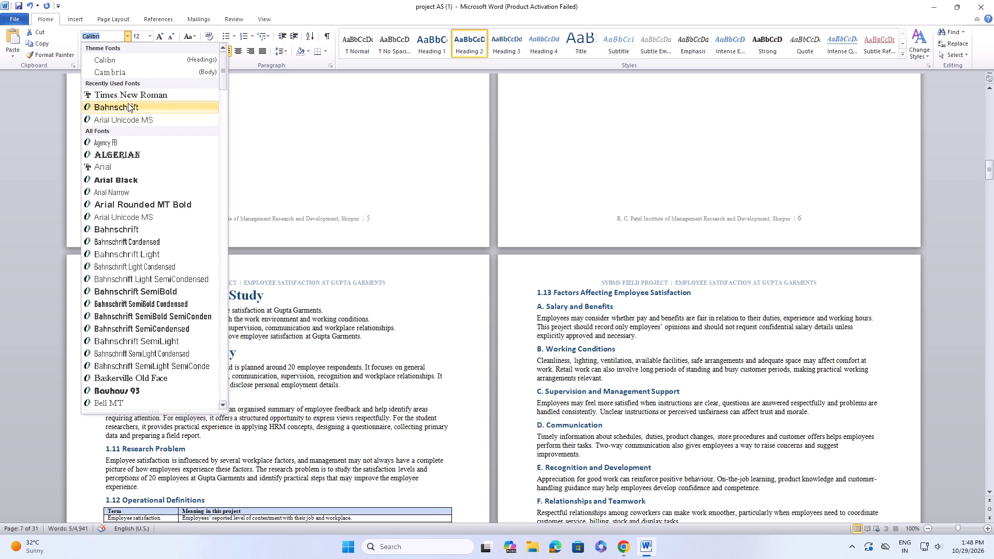
{"action": "left_click", "coordinate": [128, 91]}
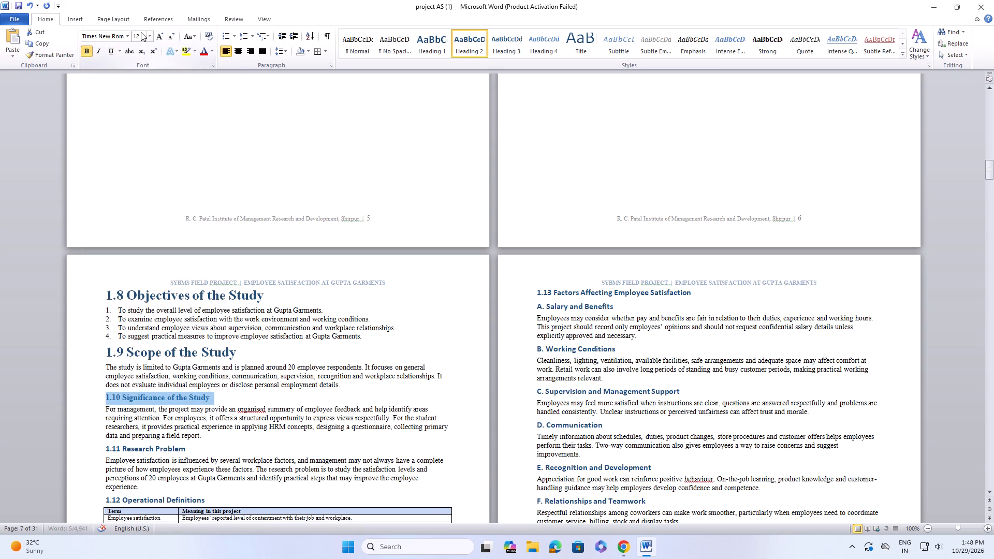
{"action": "left_click", "coordinate": [148, 35]}
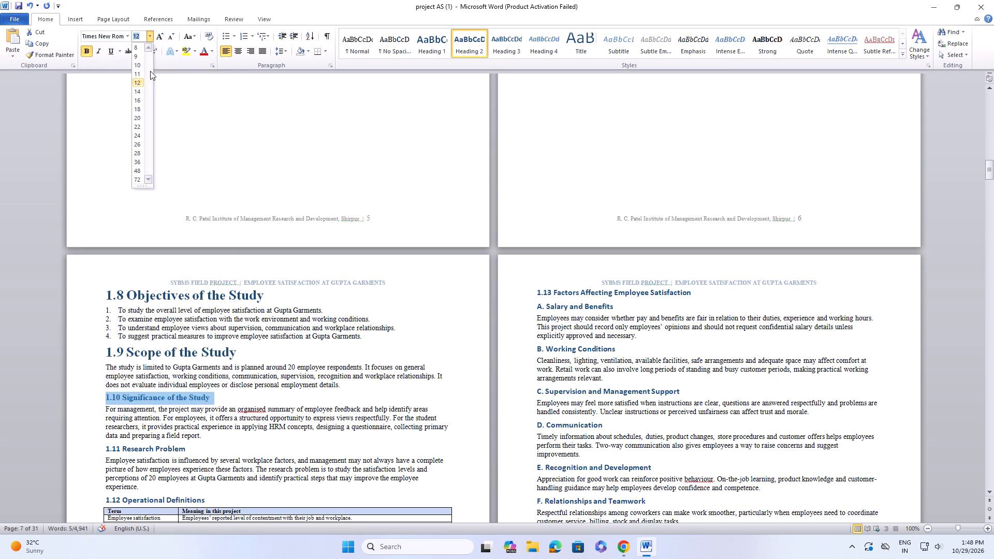
{"action": "left_click", "coordinate": [143, 116]}
{"action": "scroll", "coordinate": [174, 259], "scroll_direction": "down", "scroll_amount": 2}
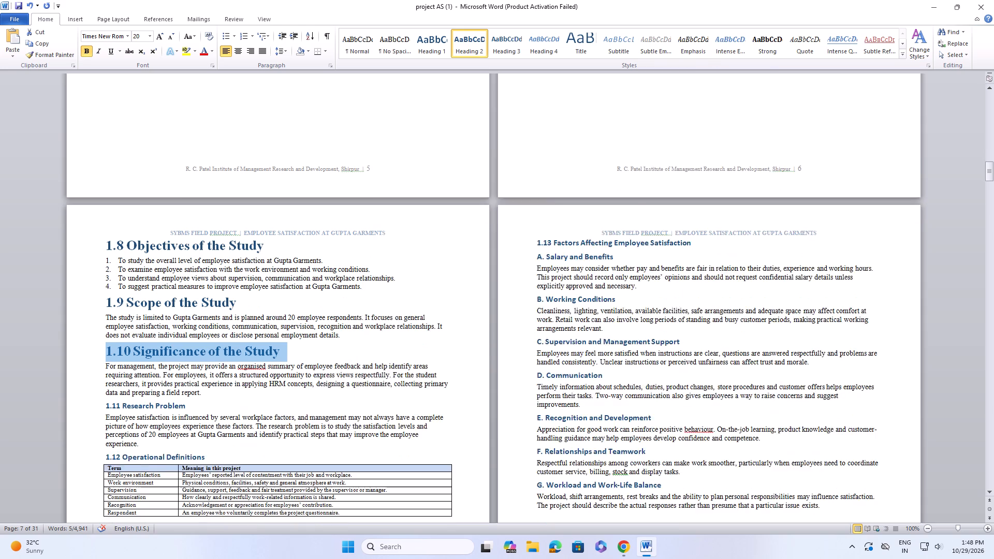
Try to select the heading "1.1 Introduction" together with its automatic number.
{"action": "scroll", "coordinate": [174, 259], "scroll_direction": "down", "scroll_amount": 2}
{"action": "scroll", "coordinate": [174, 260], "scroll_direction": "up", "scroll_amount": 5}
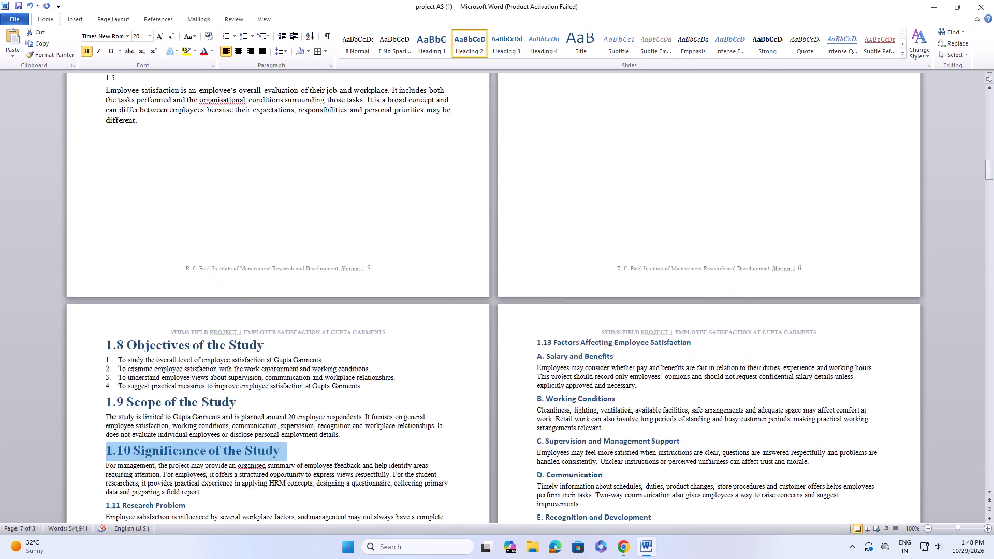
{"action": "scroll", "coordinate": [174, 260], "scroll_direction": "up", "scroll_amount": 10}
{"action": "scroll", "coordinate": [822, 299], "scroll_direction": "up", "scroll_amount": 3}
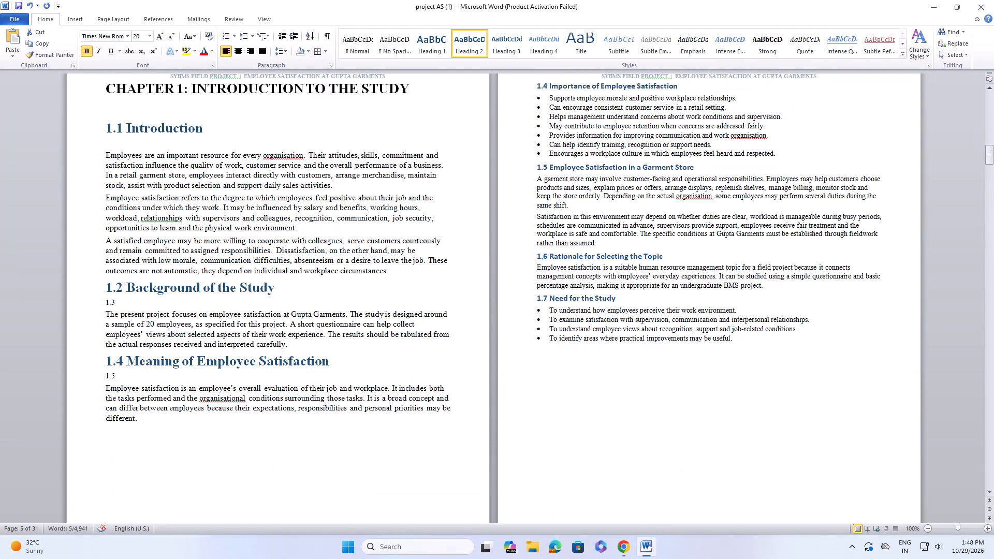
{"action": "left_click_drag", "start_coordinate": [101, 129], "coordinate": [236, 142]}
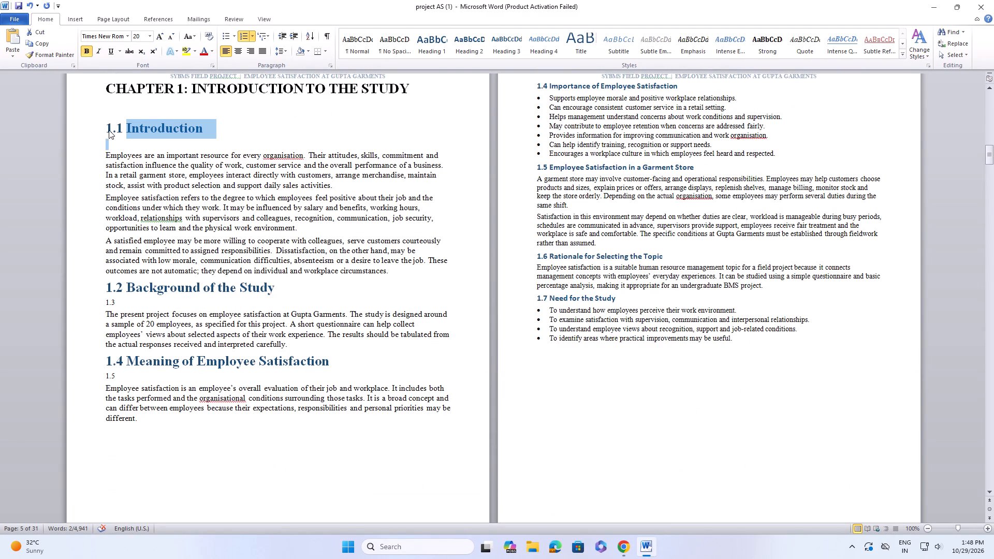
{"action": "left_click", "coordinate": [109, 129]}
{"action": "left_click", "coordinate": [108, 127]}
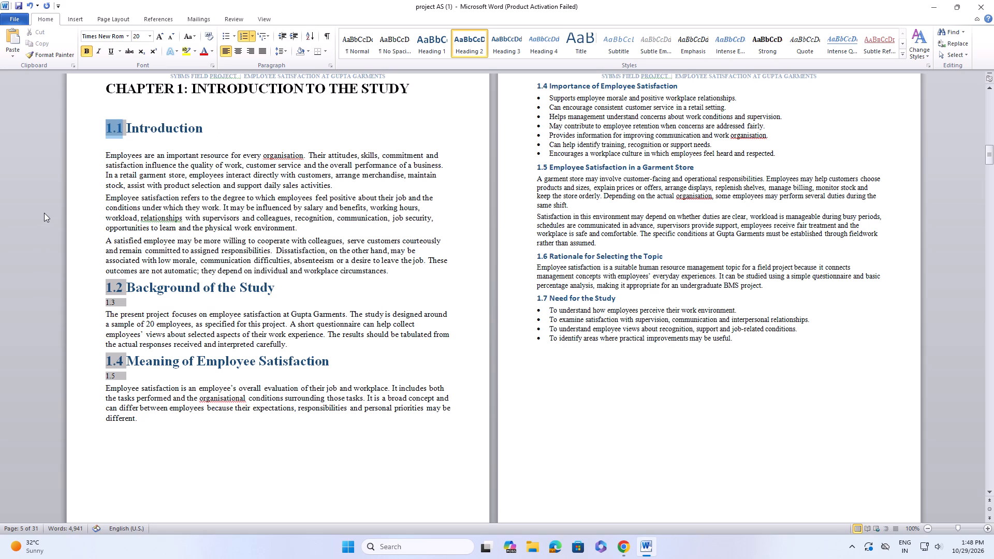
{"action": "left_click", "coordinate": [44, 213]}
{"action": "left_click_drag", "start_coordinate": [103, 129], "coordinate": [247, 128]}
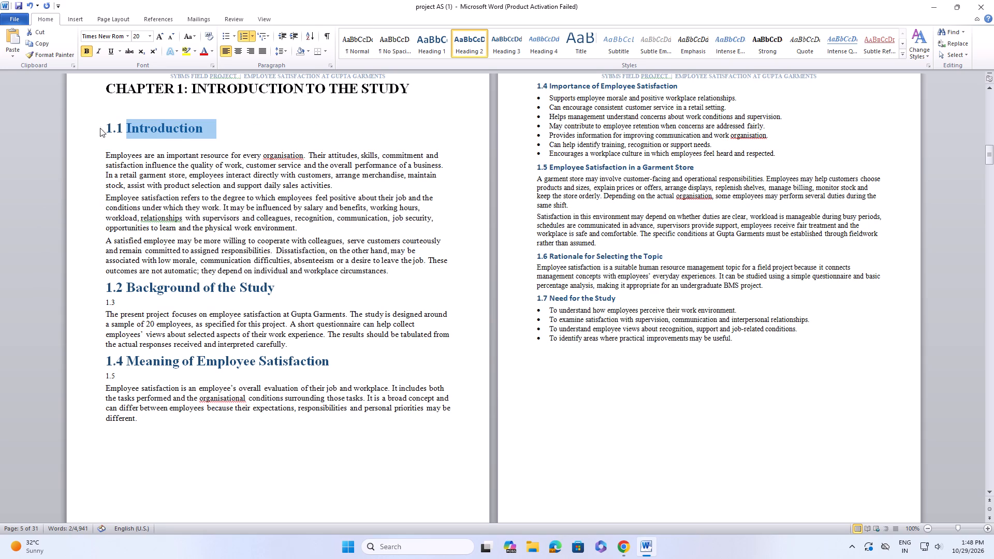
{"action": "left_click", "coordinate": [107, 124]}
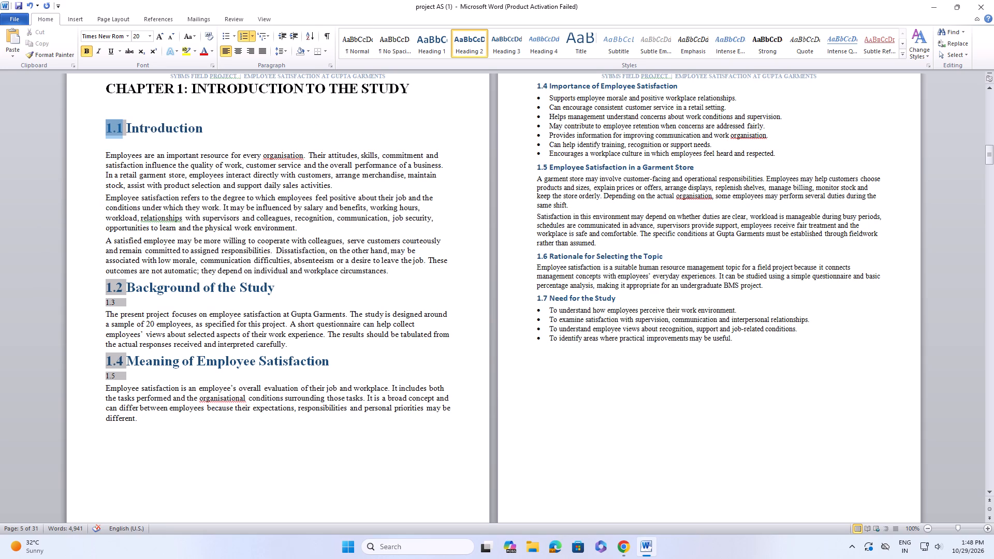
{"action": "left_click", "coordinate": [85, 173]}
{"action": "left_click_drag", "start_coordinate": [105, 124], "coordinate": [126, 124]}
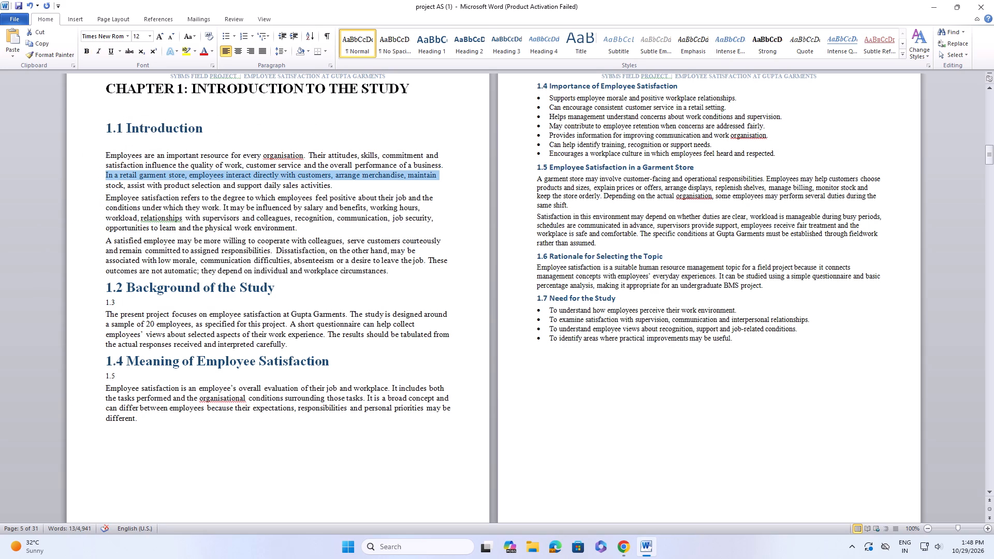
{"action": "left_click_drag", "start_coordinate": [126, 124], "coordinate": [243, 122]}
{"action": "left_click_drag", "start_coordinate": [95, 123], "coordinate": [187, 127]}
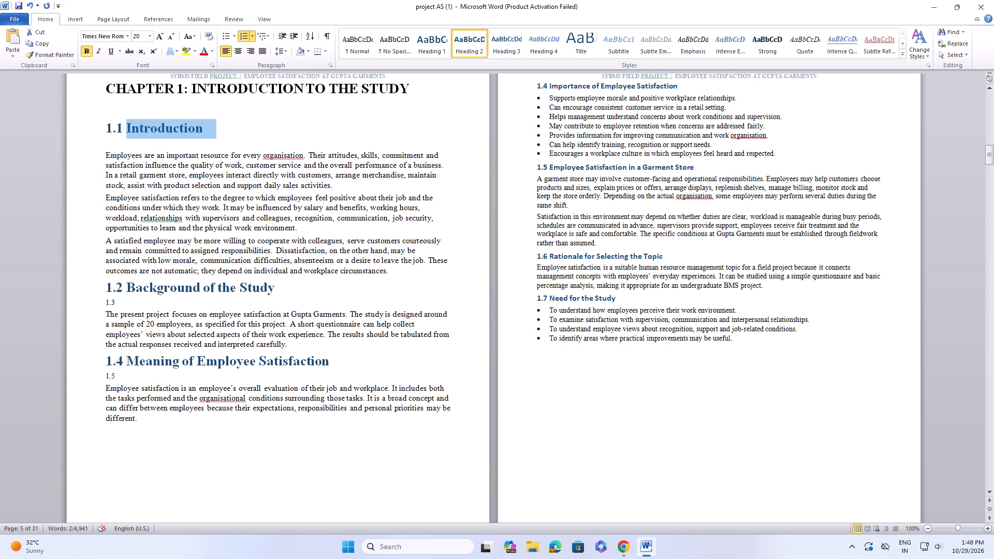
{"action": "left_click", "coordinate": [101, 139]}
Look through the sections from 1.8 to 2.2 to review the formatting of the remaining headings.
{"action": "scroll", "coordinate": [300, 305], "scroll_direction": "down", "scroll_amount": 19}
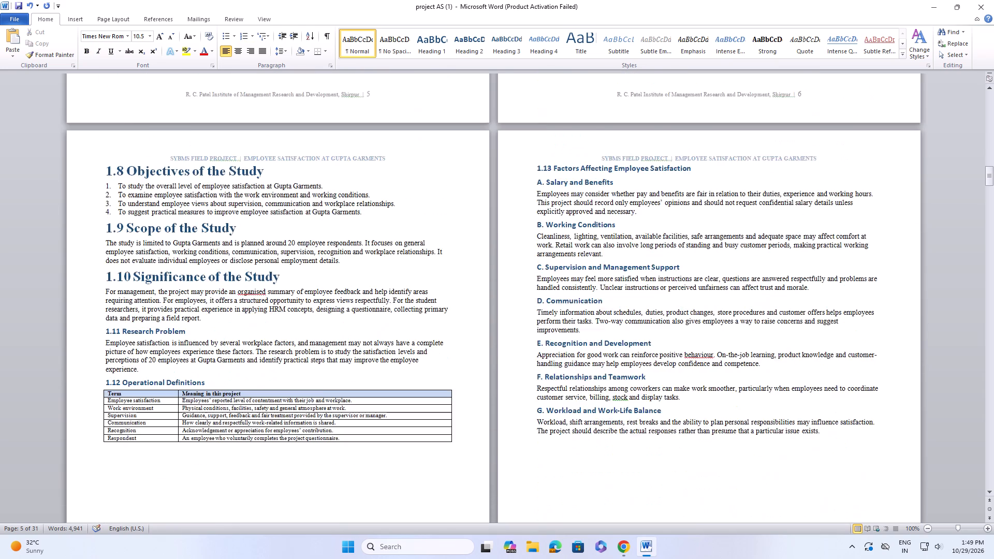
{"action": "scroll", "coordinate": [300, 305], "scroll_direction": "down", "scroll_amount": 12}
{"action": "scroll", "coordinate": [355, 291], "scroll_direction": "down", "scroll_amount": 17}
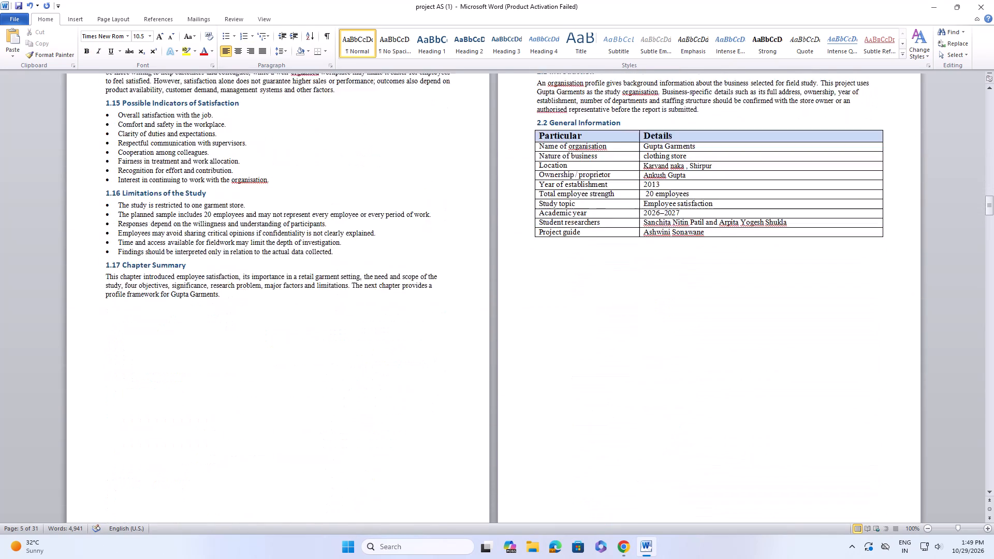
{"action": "scroll", "coordinate": [351, 303], "scroll_direction": "down", "scroll_amount": 2}
{"action": "scroll", "coordinate": [351, 303], "scroll_direction": "up", "scroll_amount": 20}
{"action": "scroll", "coordinate": [351, 303], "scroll_direction": "up", "scroll_amount": 8}
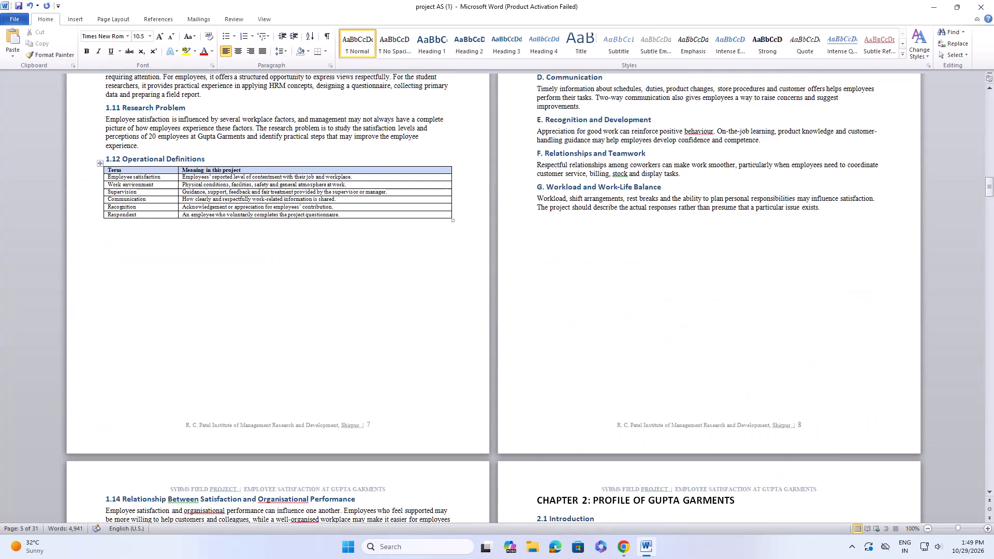
{"action": "scroll", "coordinate": [276, 198], "scroll_direction": "up", "scroll_amount": 5}
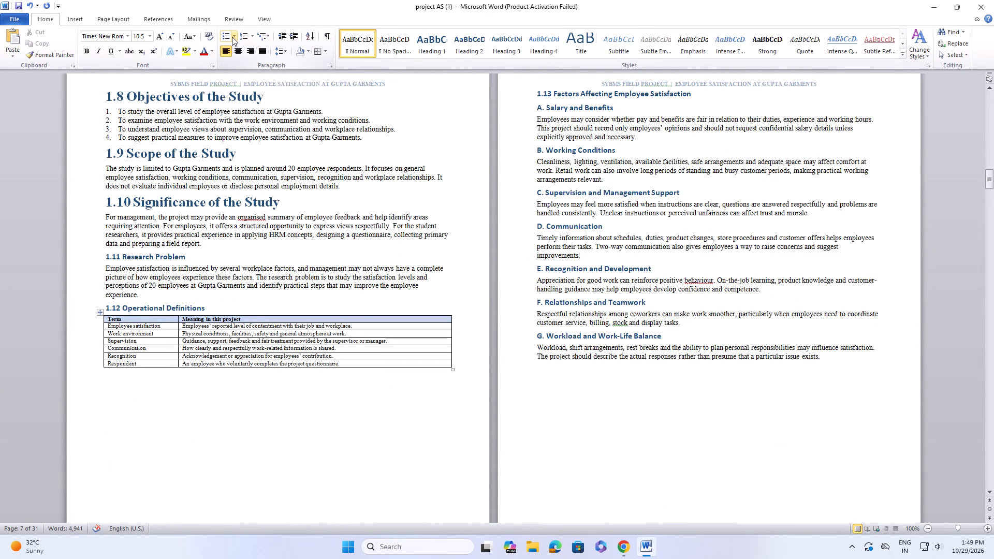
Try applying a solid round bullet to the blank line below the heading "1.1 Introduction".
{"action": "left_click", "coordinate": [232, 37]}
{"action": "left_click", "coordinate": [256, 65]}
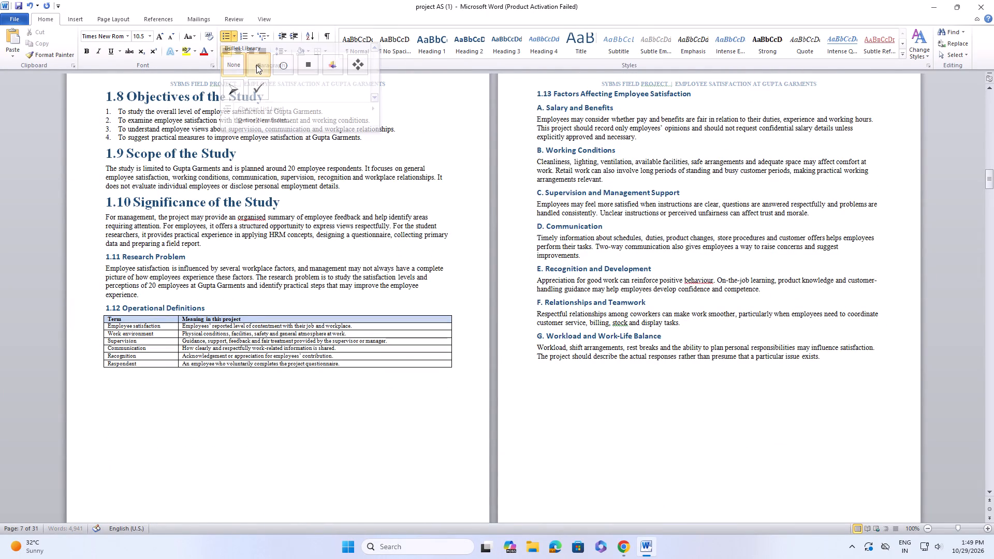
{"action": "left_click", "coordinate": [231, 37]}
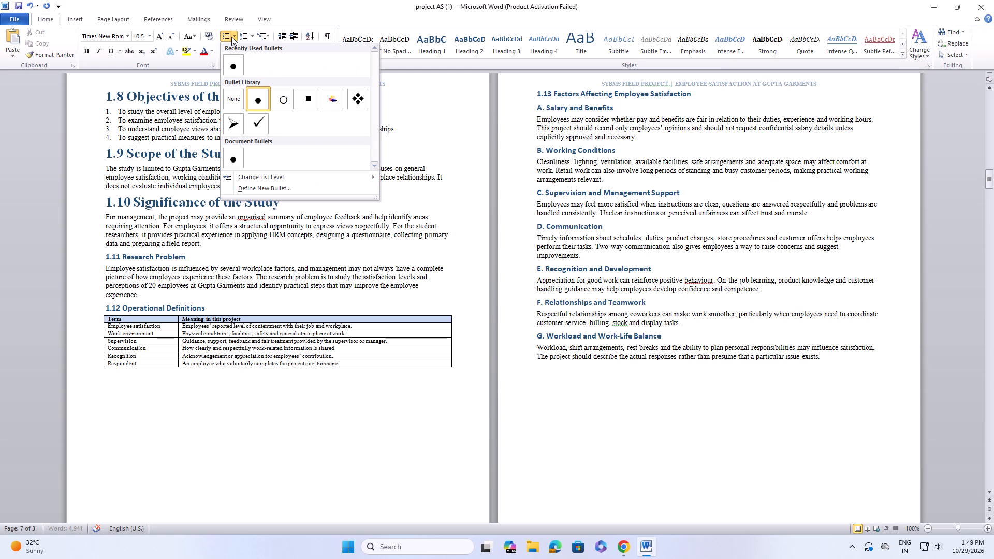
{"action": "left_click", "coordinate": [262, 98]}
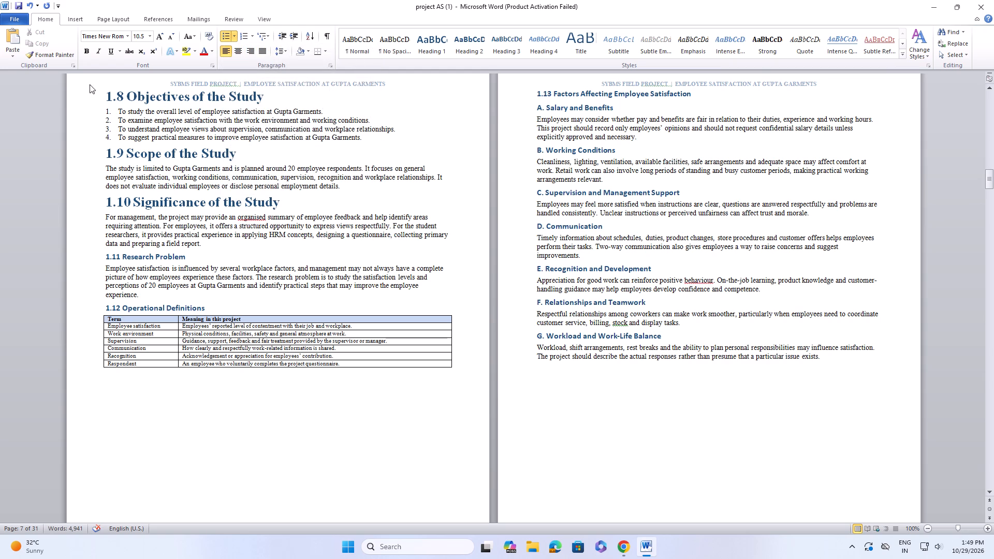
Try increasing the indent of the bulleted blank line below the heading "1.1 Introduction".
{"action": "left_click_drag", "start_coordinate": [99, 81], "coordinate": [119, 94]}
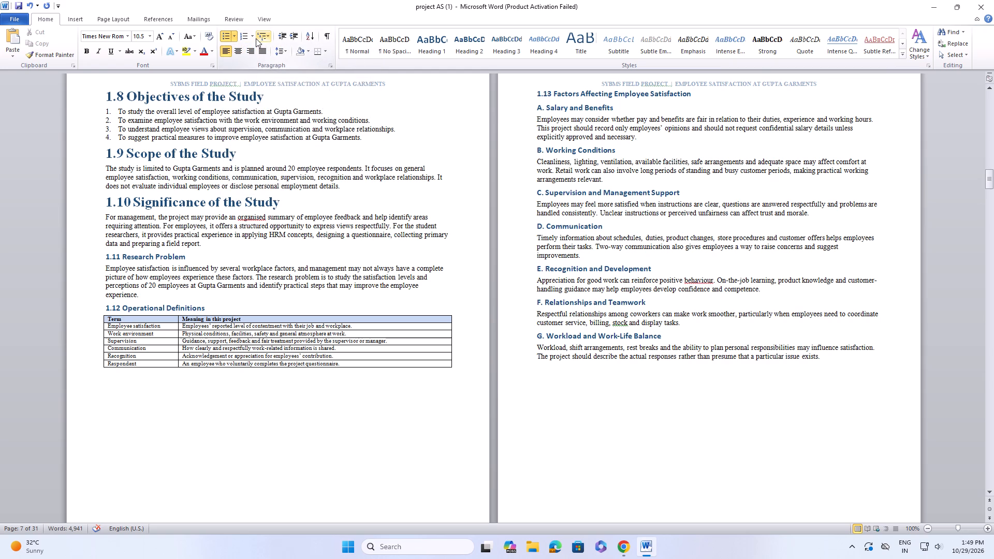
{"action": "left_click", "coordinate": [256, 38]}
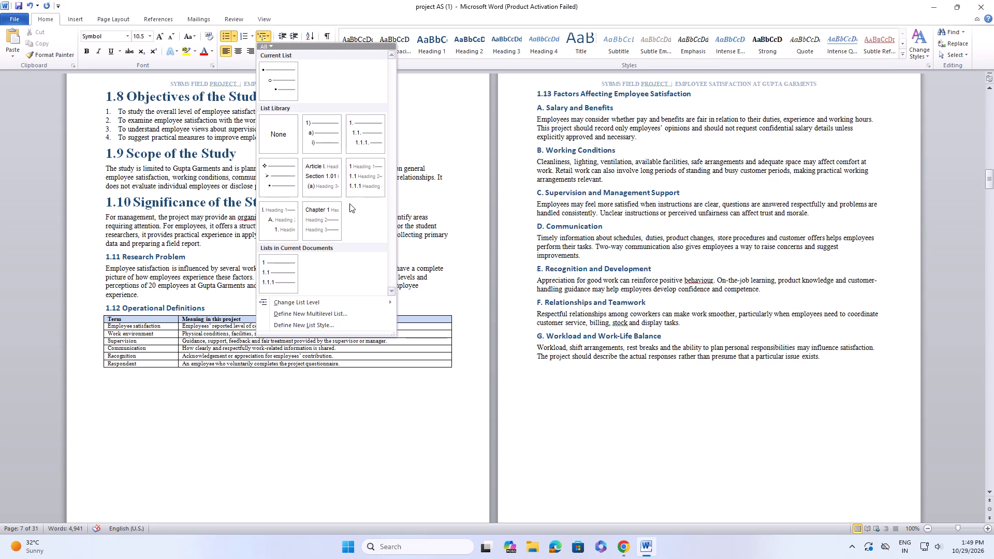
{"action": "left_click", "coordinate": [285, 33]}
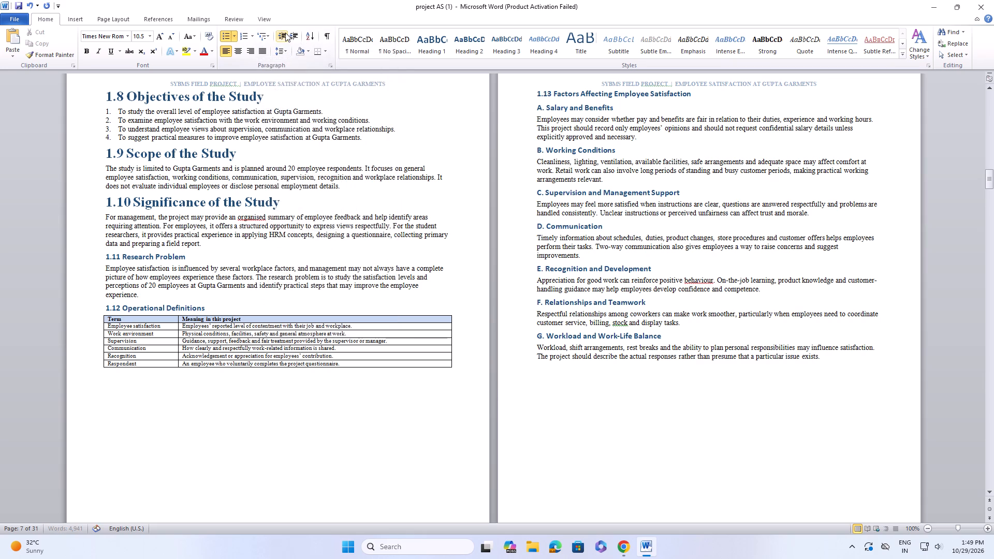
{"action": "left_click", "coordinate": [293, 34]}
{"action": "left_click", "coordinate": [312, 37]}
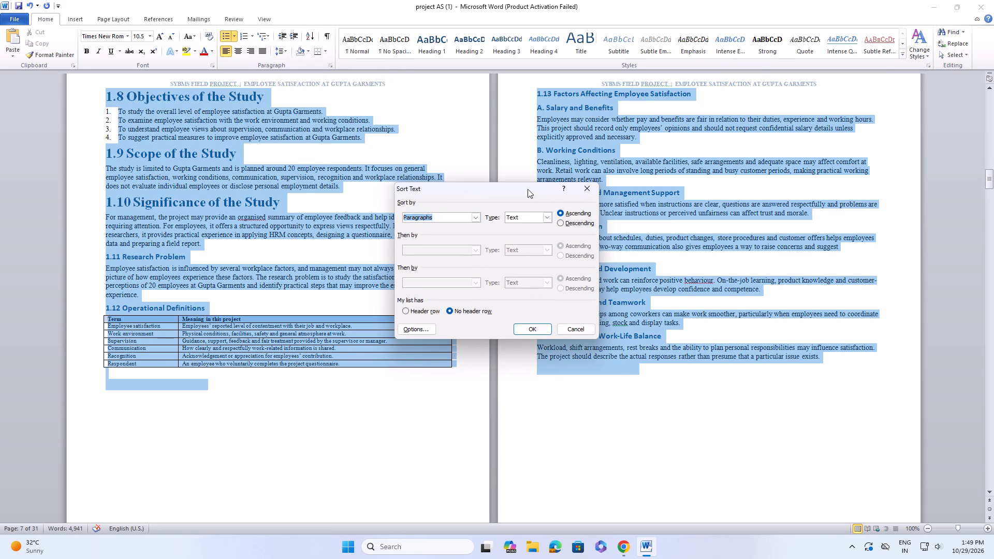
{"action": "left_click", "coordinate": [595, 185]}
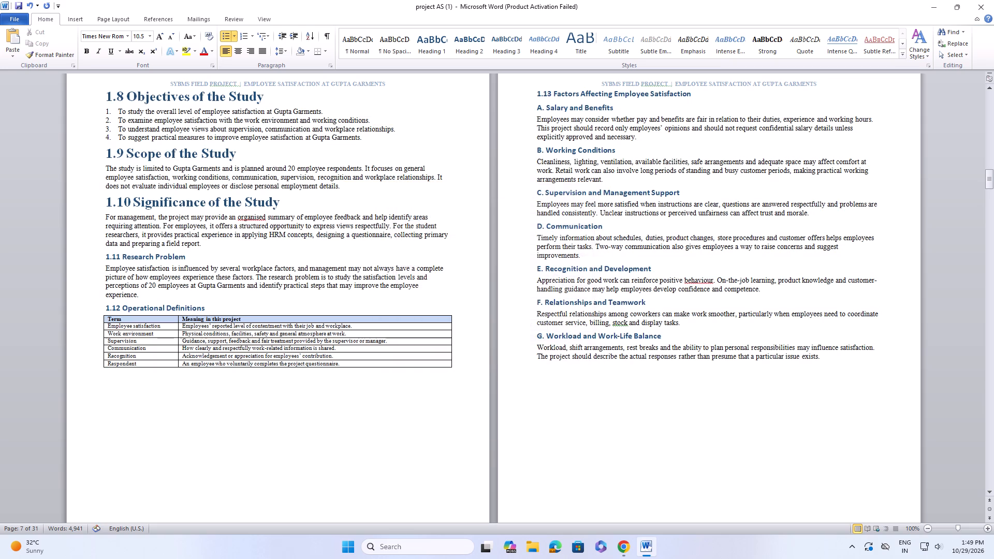
Set the line spacing of the blank line below the heading "1.1 Introduction" to 1.5.
{"action": "left_click", "coordinate": [287, 53]}
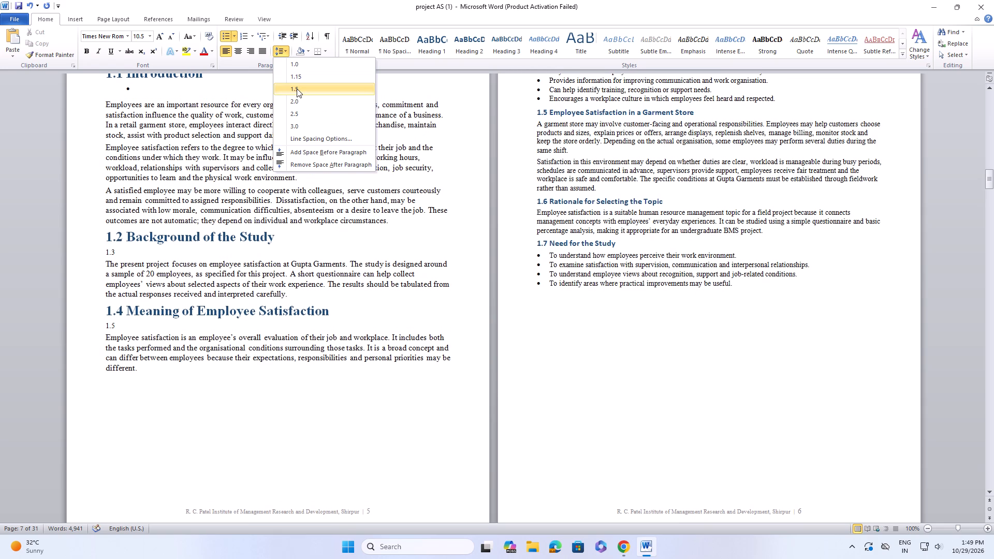
{"action": "left_click", "coordinate": [297, 89]}
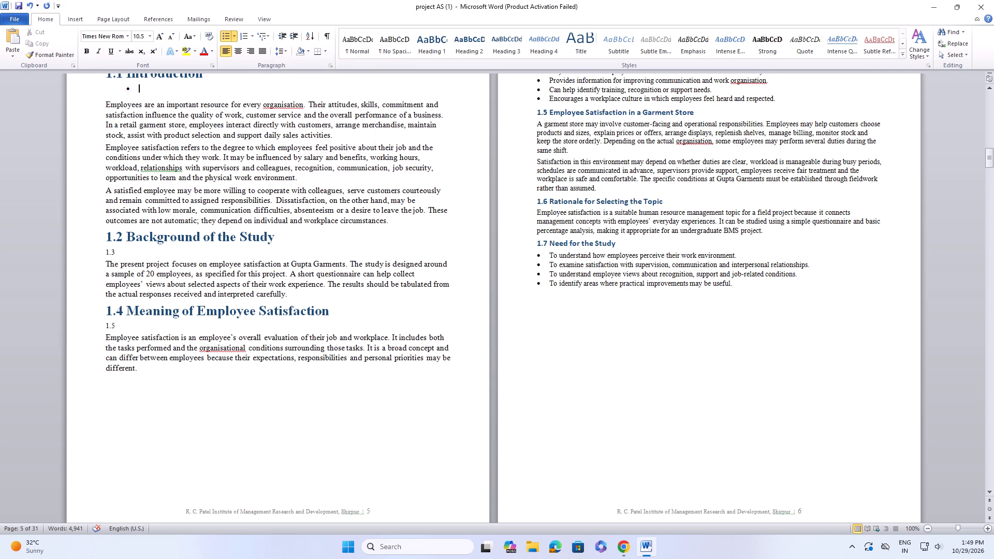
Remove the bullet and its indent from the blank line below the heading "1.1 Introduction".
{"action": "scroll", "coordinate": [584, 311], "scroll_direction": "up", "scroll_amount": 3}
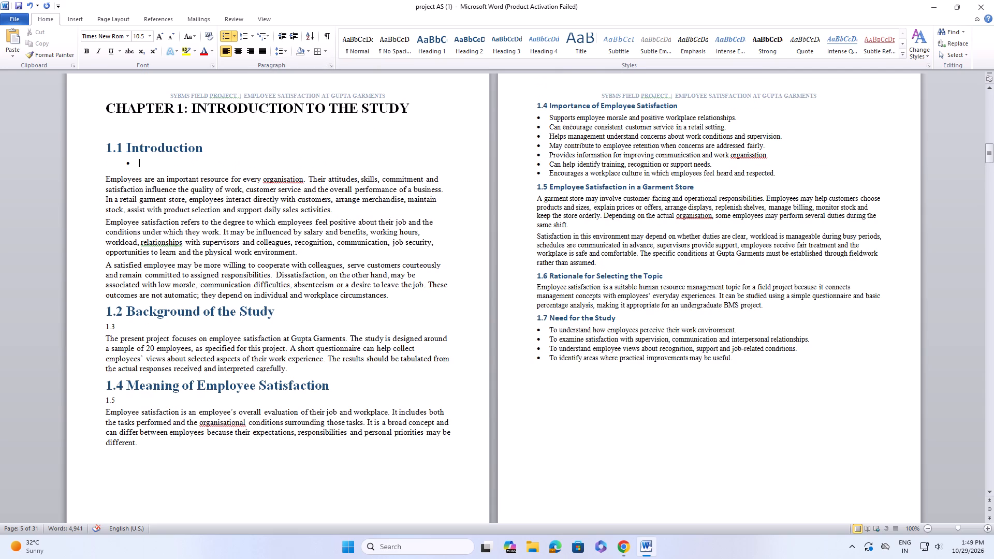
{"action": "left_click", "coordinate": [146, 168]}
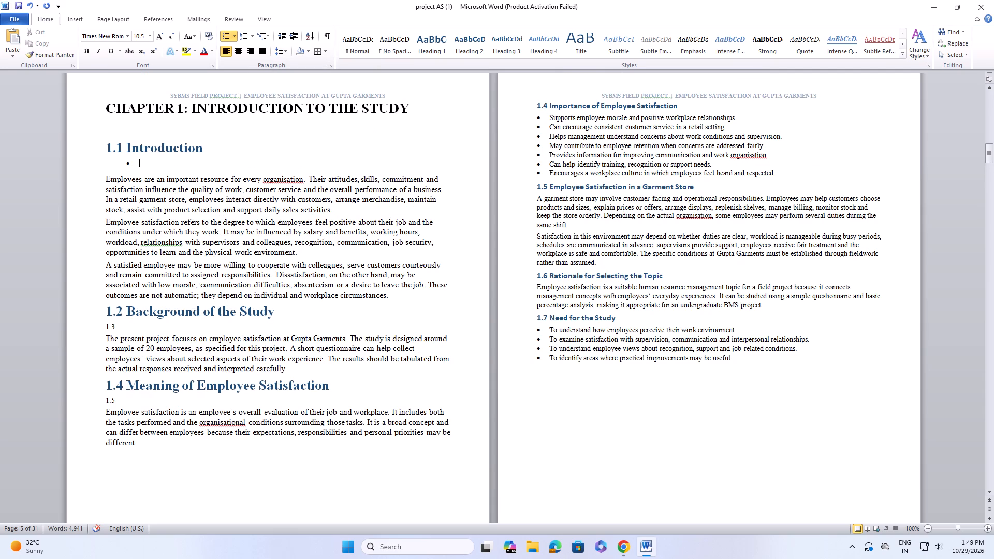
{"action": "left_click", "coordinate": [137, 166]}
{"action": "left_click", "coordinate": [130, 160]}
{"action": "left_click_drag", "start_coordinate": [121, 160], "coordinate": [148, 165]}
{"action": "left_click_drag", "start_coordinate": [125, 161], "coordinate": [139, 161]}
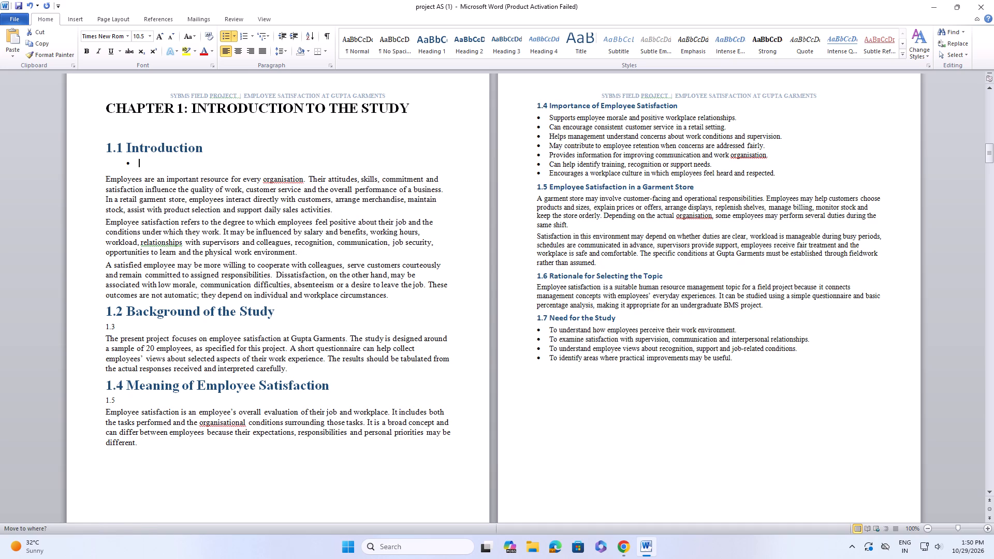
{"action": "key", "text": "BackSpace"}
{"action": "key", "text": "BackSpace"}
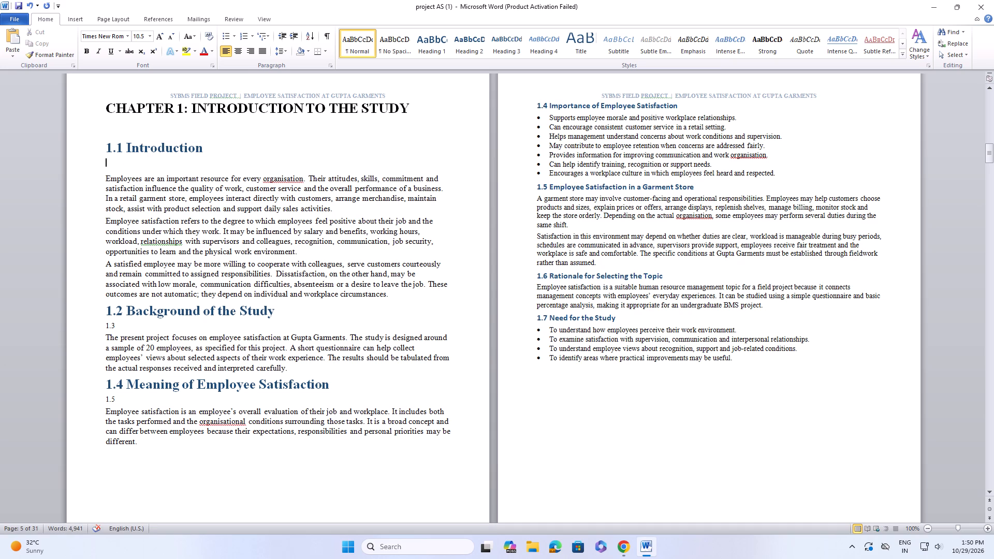
Remove the automatic number from the heading "Background of the Study".
{"action": "left_click", "coordinate": [122, 309]}
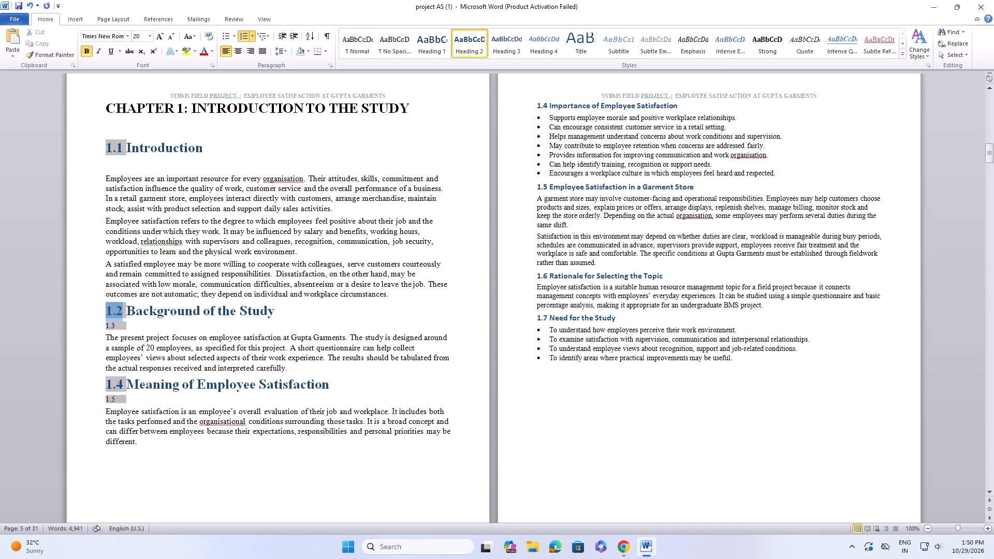
{"action": "key", "text": "BackSpace"}
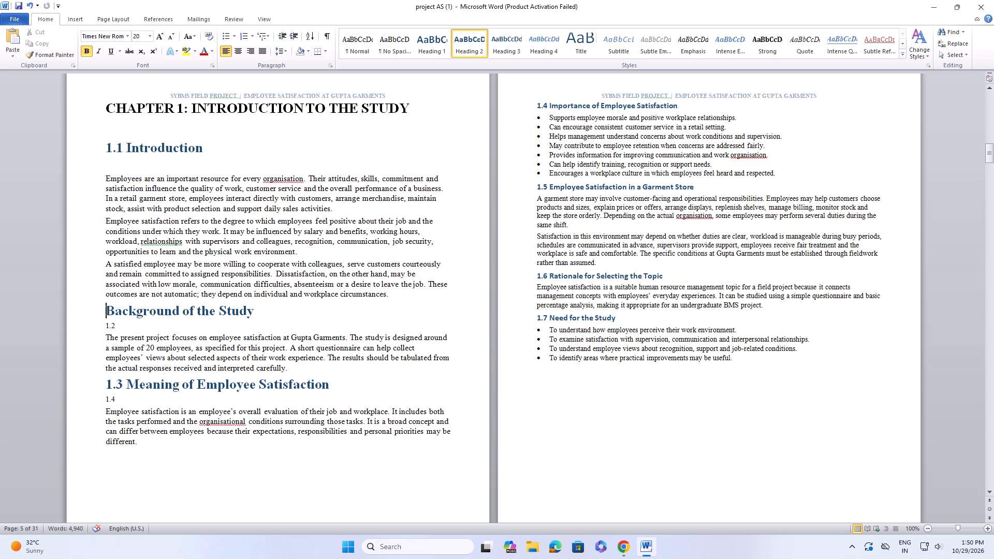
Remove the stray list number from the blank line below the heading "Background of the Study".
{"action": "left_click", "coordinate": [119, 332]}
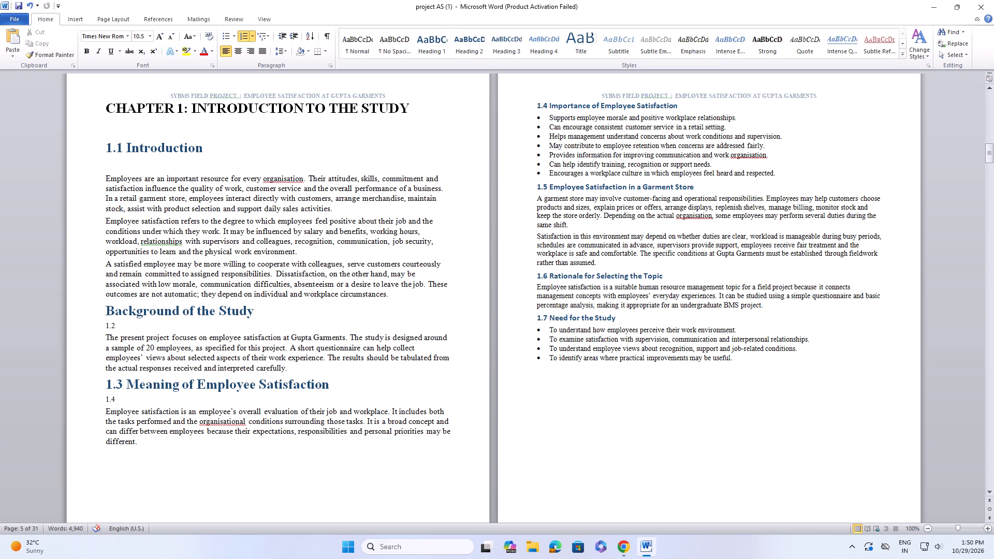
{"action": "left_click", "coordinate": [120, 323]}
{"action": "left_click", "coordinate": [119, 323]}
{"action": "left_click_drag", "start_coordinate": [99, 330], "coordinate": [130, 321]}
{"action": "left_click", "coordinate": [313, 318]}
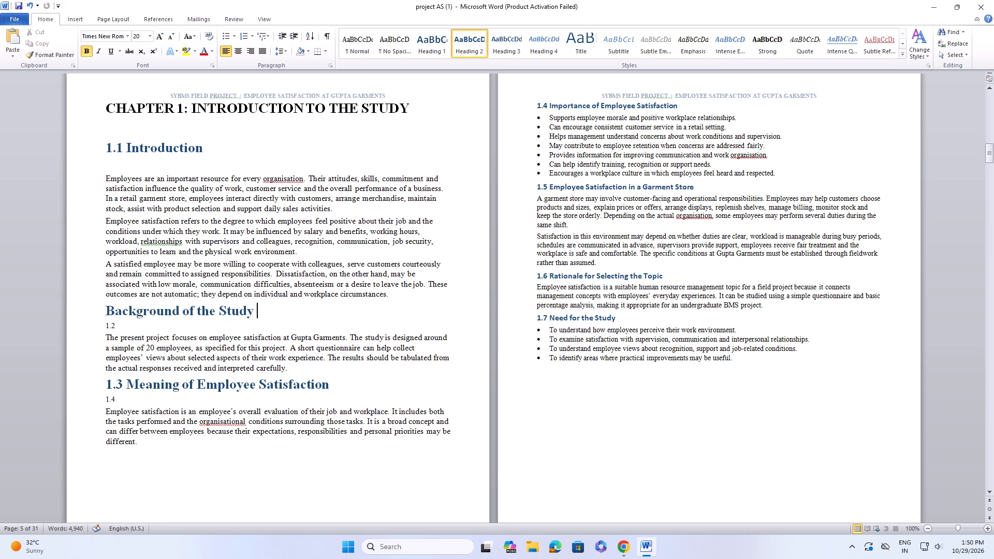
{"action": "left_click", "coordinate": [106, 325]}
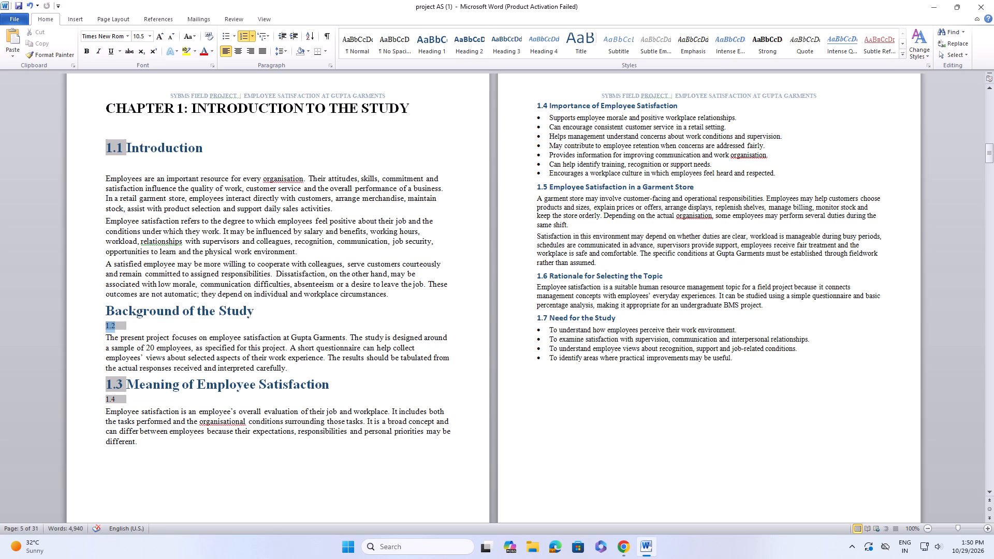
{"action": "key", "text": "BackSpace"}
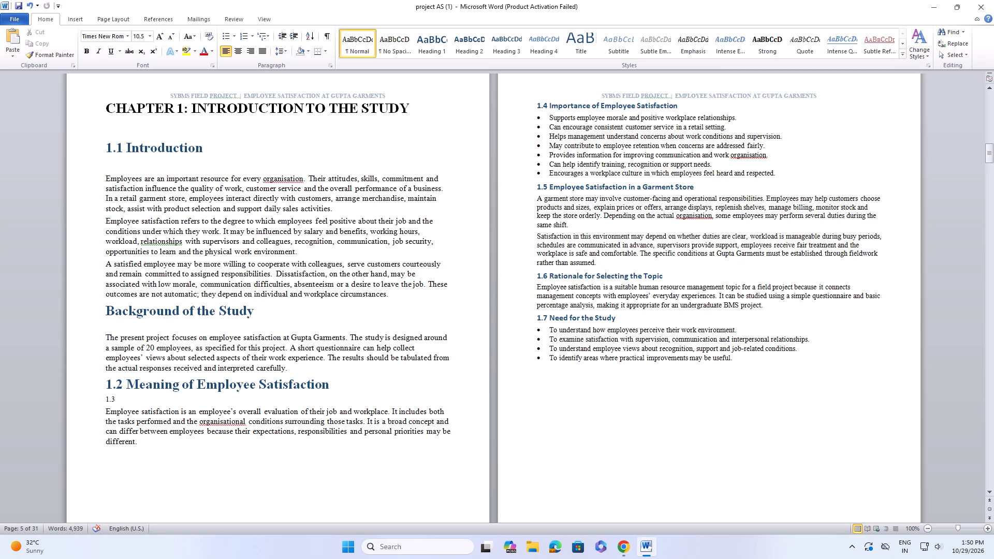
Remove the stray list number and its indent from the blank line below the heading "Meaning of Employee Satisfaction".
{"action": "left_click_drag", "start_coordinate": [107, 398], "coordinate": [127, 392]}
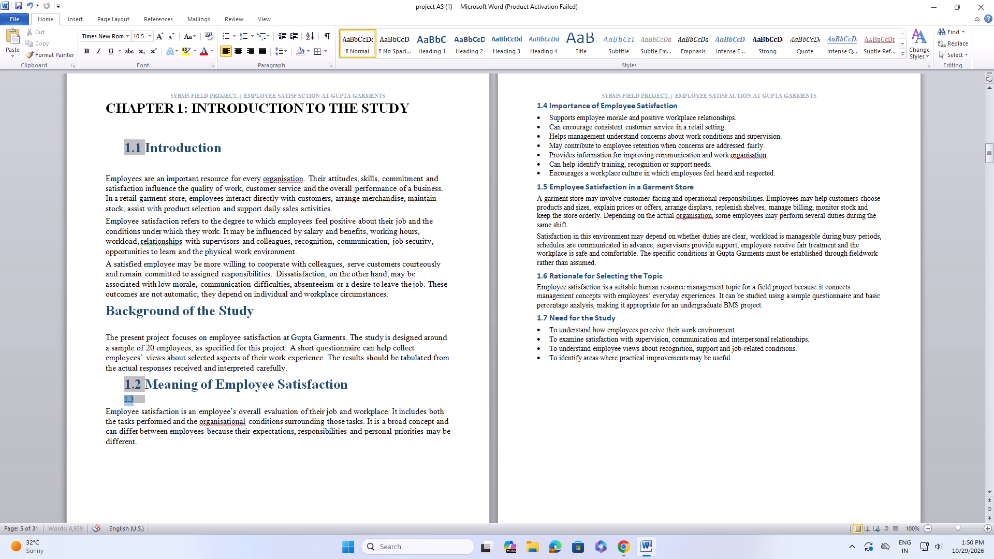
{"action": "left_click", "coordinate": [138, 400]}
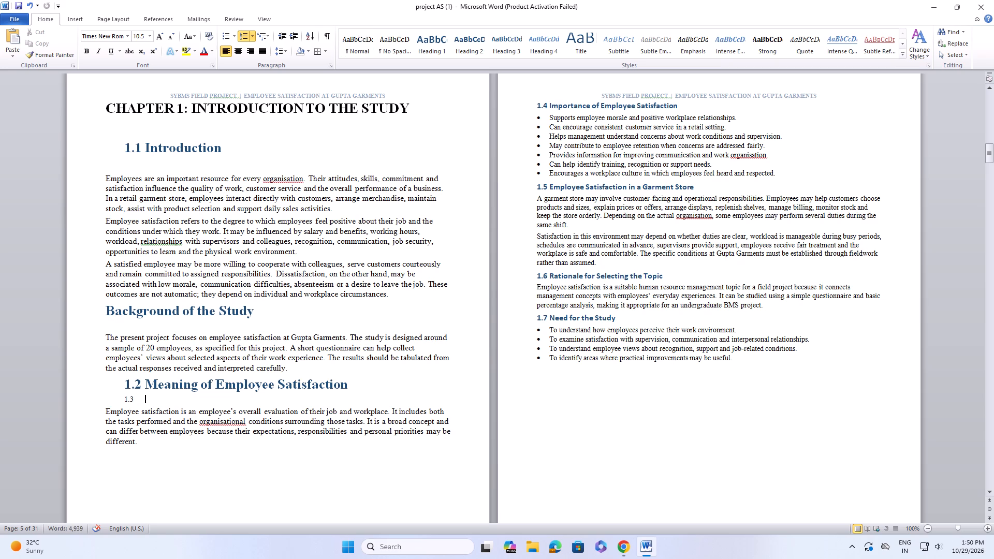
{"action": "left_click_drag", "start_coordinate": [134, 399], "coordinate": [121, 399]}
{"action": "left_click_drag", "start_coordinate": [124, 397], "coordinate": [158, 395]}
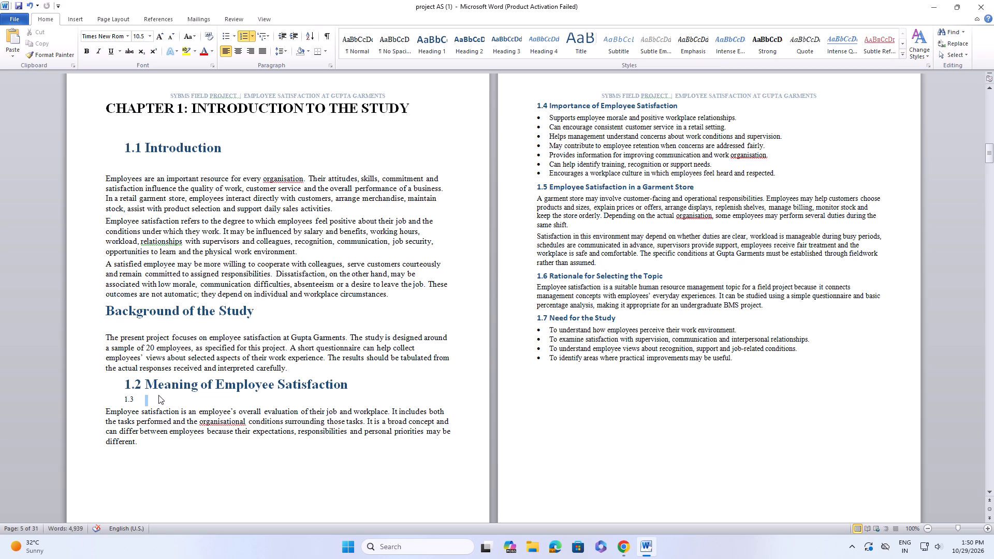
{"action": "double_click", "coordinate": [126, 400]}
{"action": "left_click", "coordinate": [149, 400]}
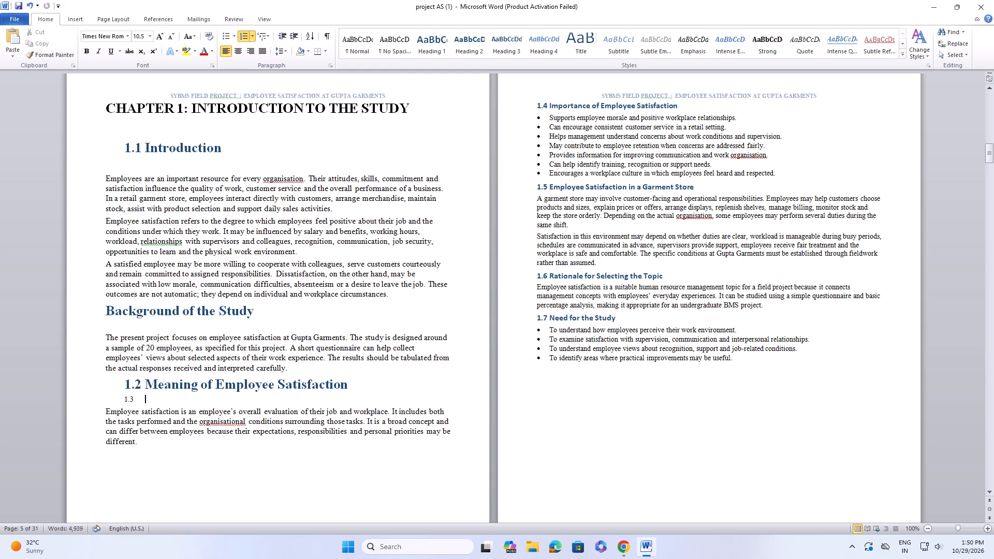
{"action": "left_click", "coordinate": [128, 400]}
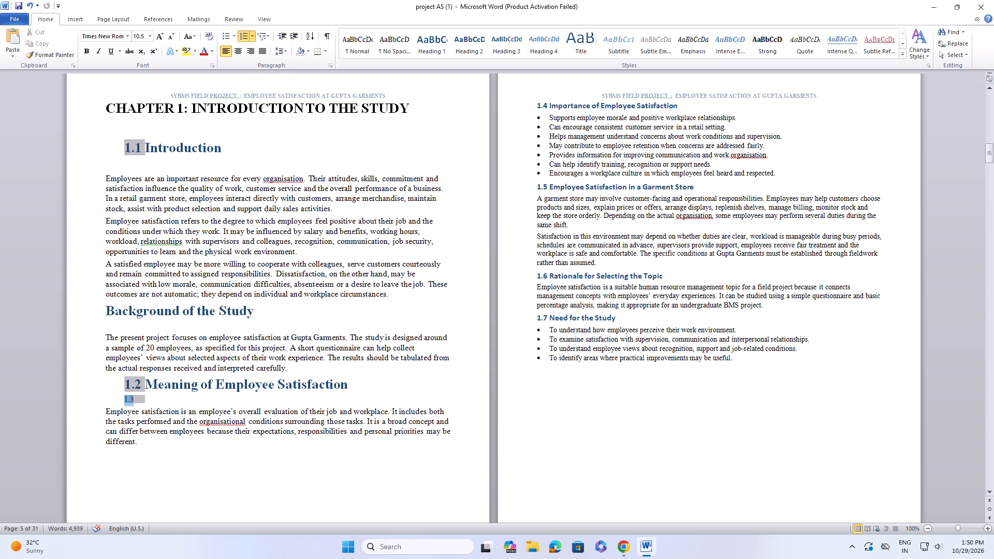
{"action": "left_click", "coordinate": [153, 399]}
{"action": "left_click", "coordinate": [142, 400]}
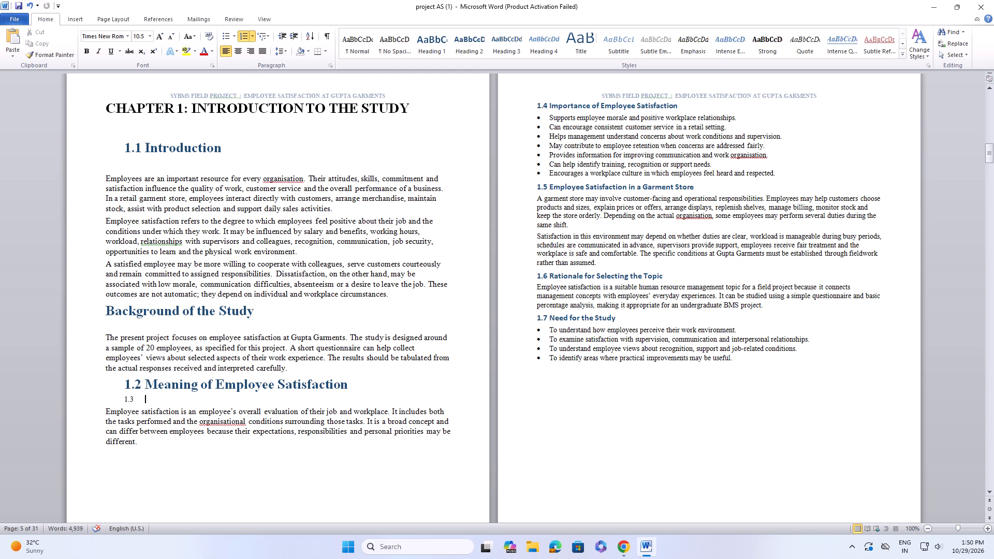
{"action": "key", "text": "BackSpace"}
{"action": "key", "text": "BackSpace"}
{"action": "key", "text": "BackSpace"}
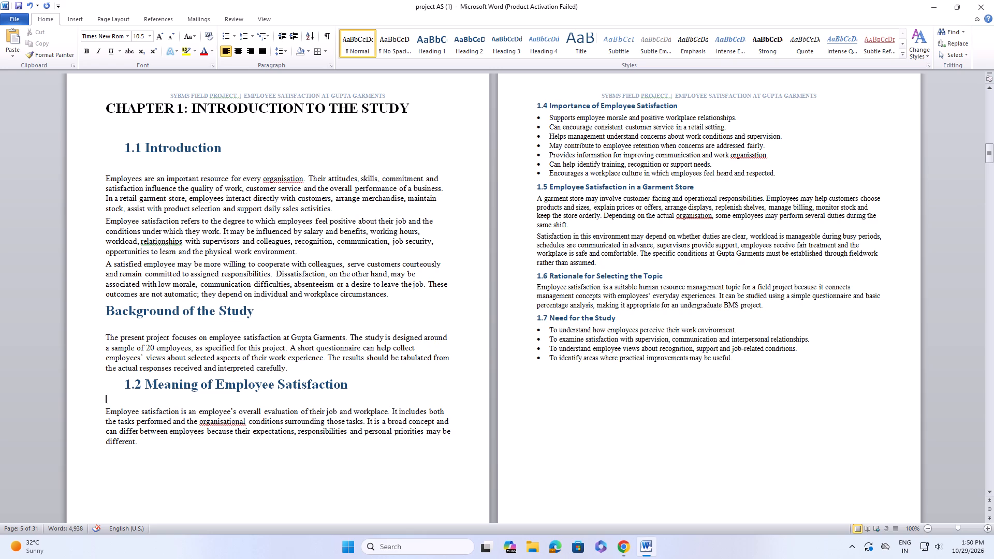
Replace the automatic number of the heading "Meaning of Employee Satisfaction" with a manual 1.3 and remove the heading's indent.
{"action": "left_click", "coordinate": [144, 381]}
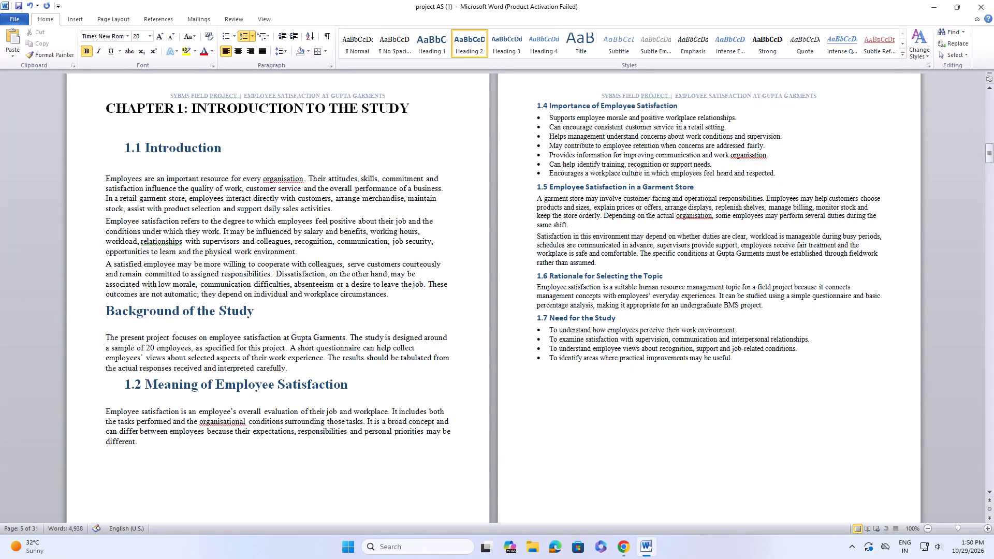
{"action": "key", "text": "BackSpace"}
{"action": "key", "text": "1"}
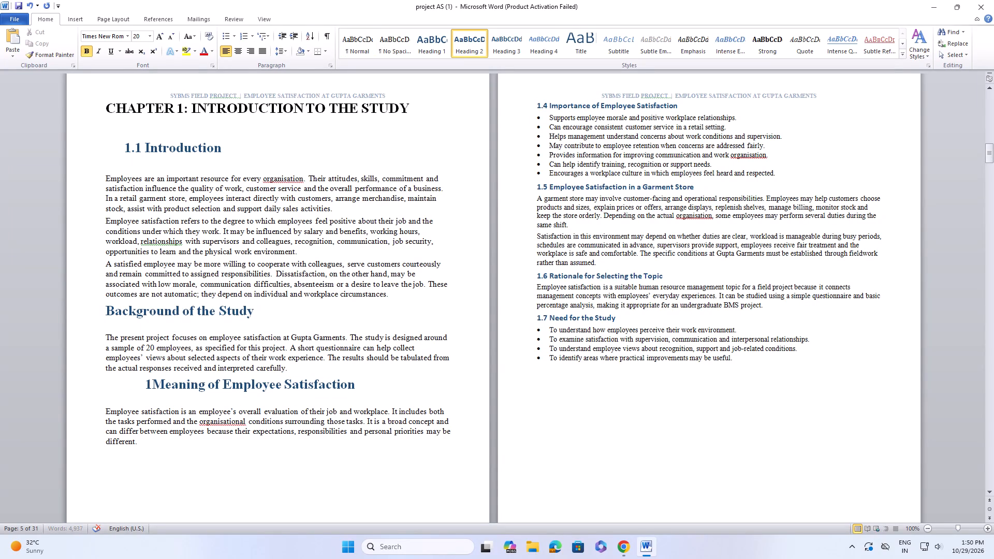
{"action": "key", "text": "period"}
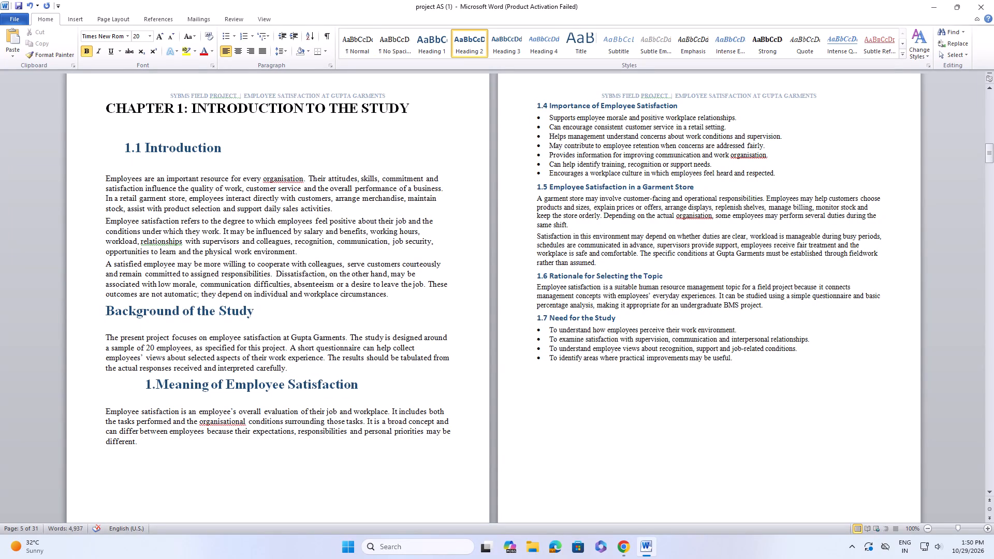
{"action": "key", "text": "5"}
{"action": "key", "text": "BackSpace"}
{"action": "key", "text": "3"}
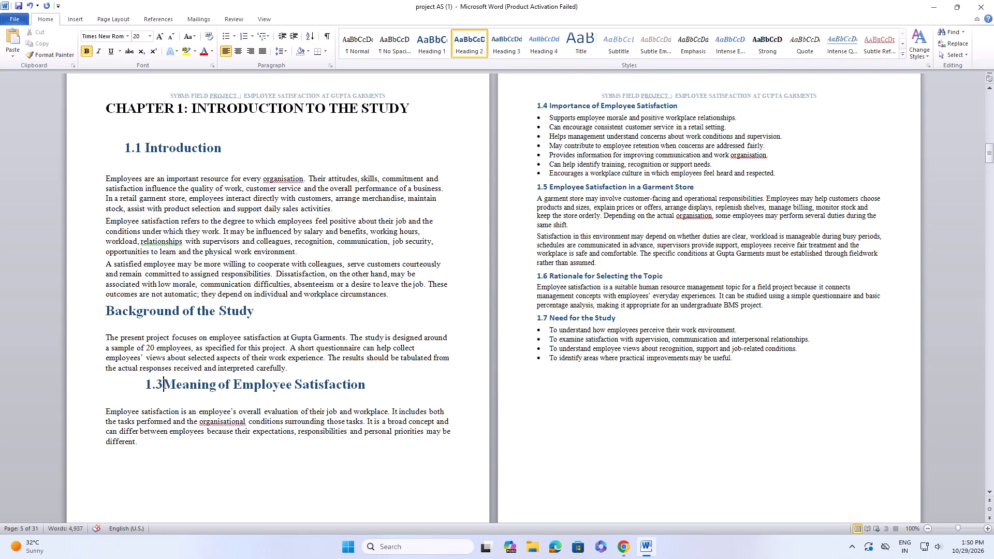
{"action": "key", "text": "space"}
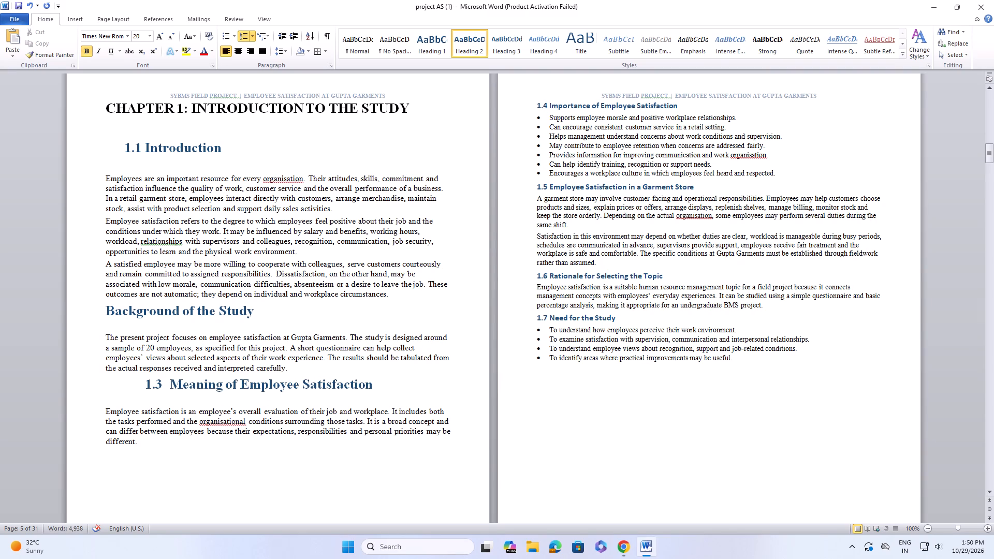
{"action": "left_click", "coordinate": [168, 388]}
{"action": "key", "text": "BackSpace"}
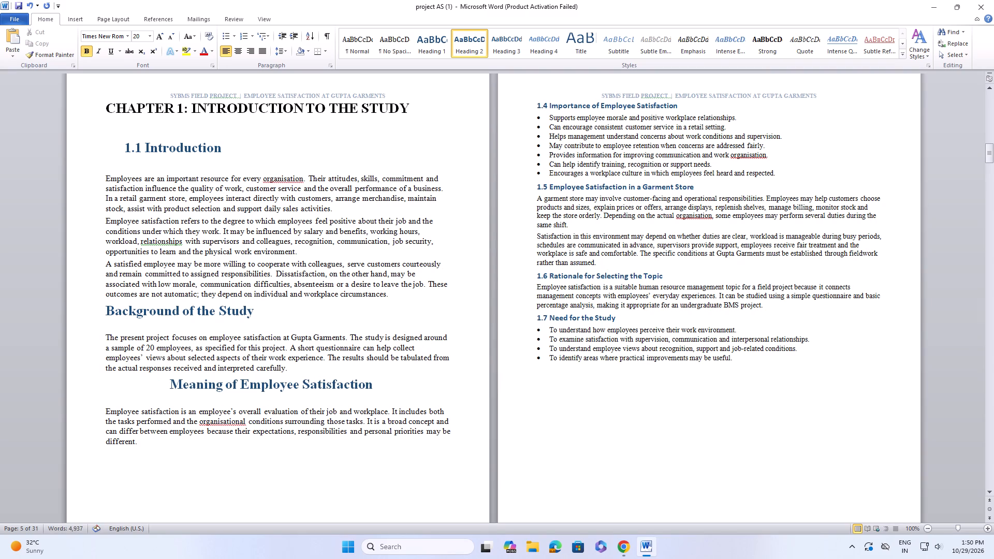
{"action": "key", "text": "1"}
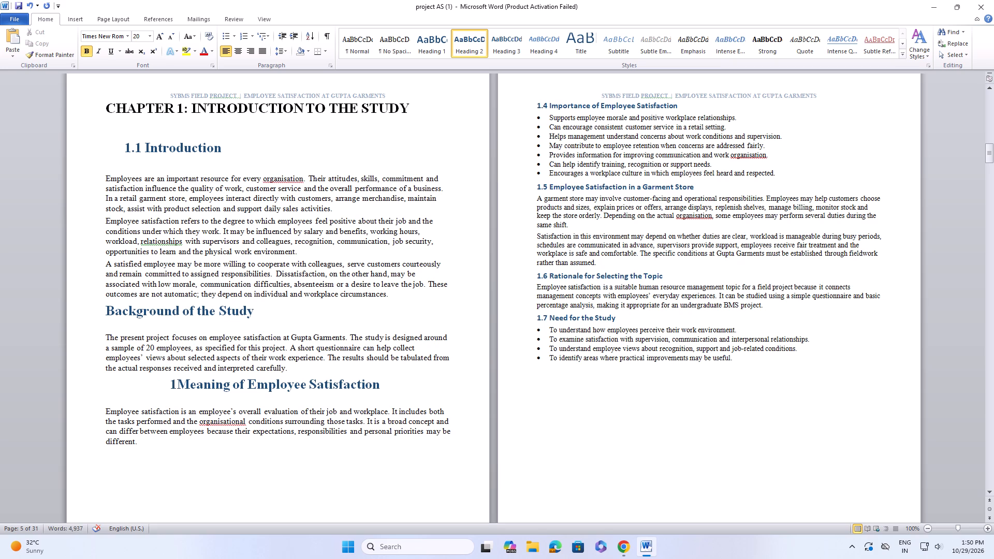
{"action": "key", "text": "period"}
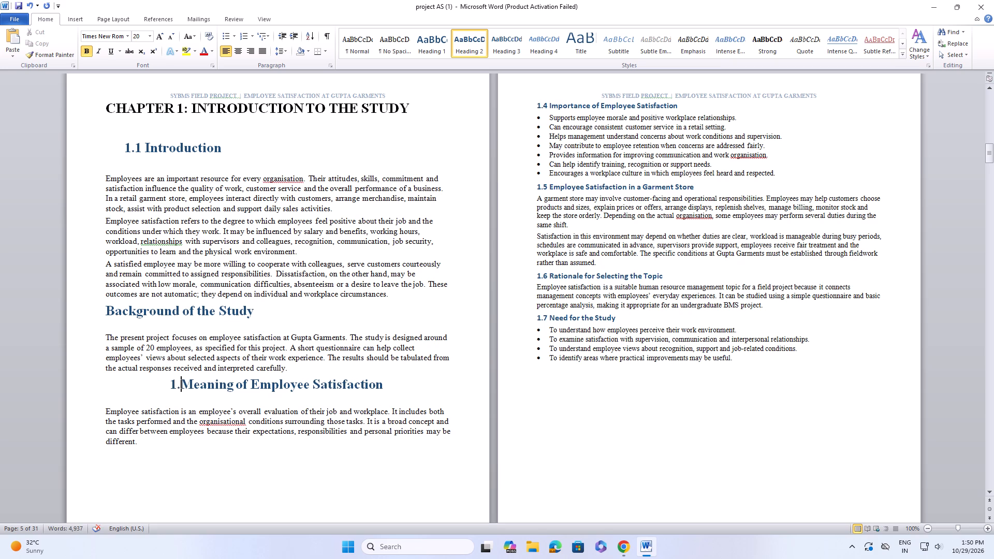
{"action": "key", "text": "3"}
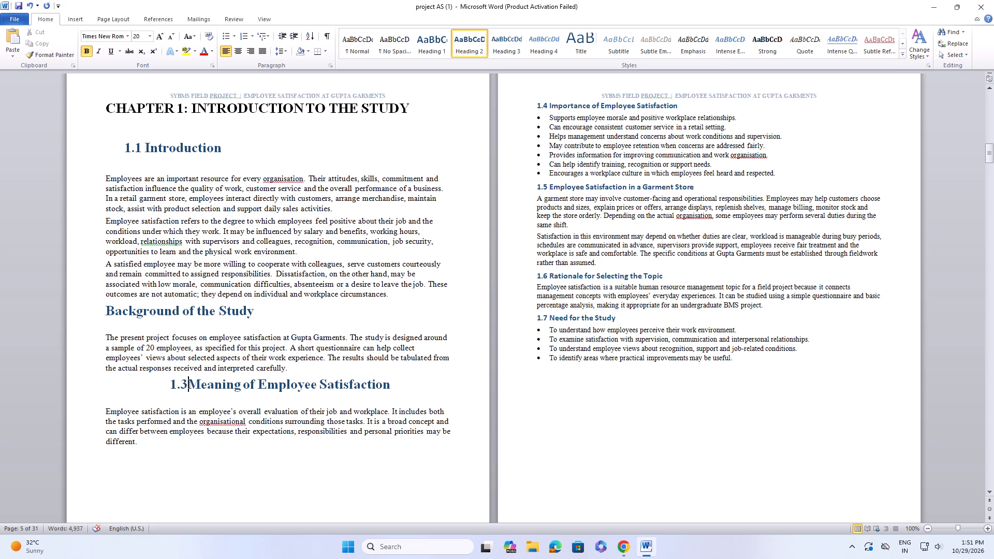
{"action": "left_click", "coordinate": [165, 388]}
{"action": "key", "text": "BackSpace"}
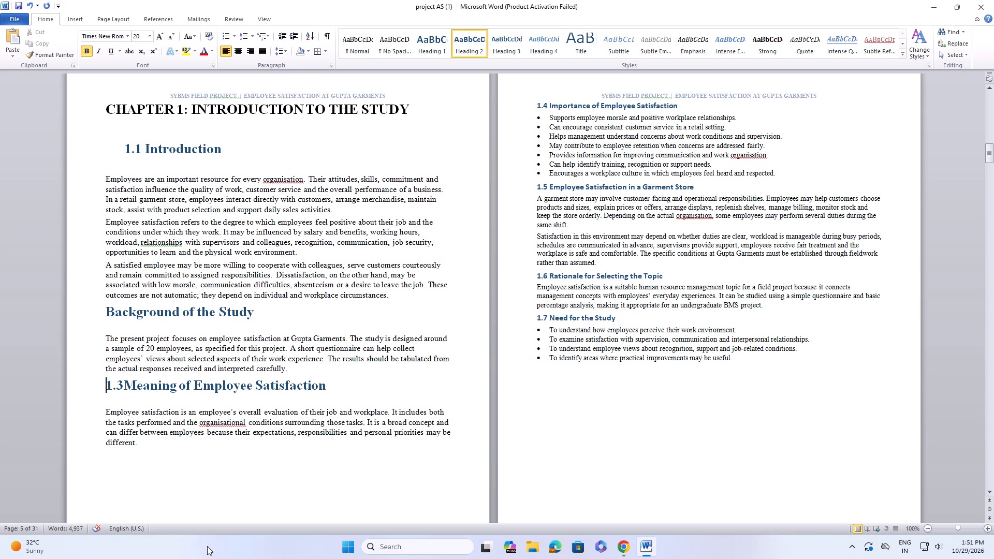
Set the three body paragraphs under "1.1 Introduction" to 12 pt with 1.5 line spacing.
{"action": "left_click_drag", "start_coordinate": [104, 182], "coordinate": [375, 301]}
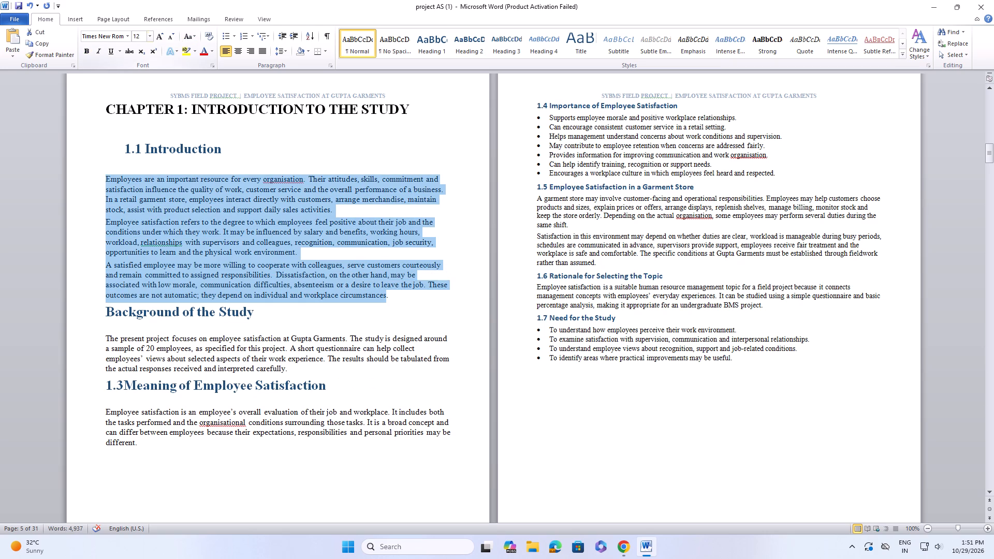
{"action": "left_click", "coordinate": [153, 37]}
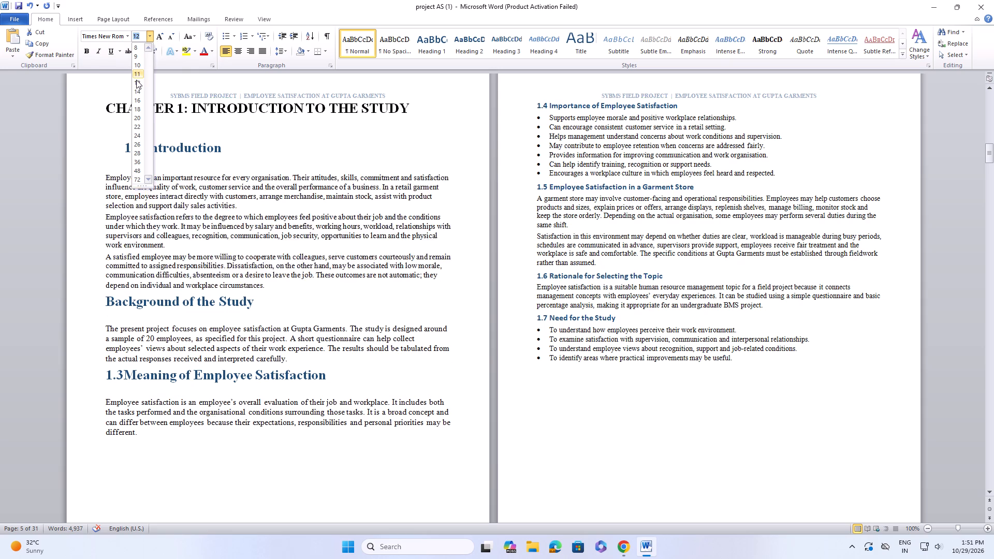
{"action": "left_click", "coordinate": [136, 81]}
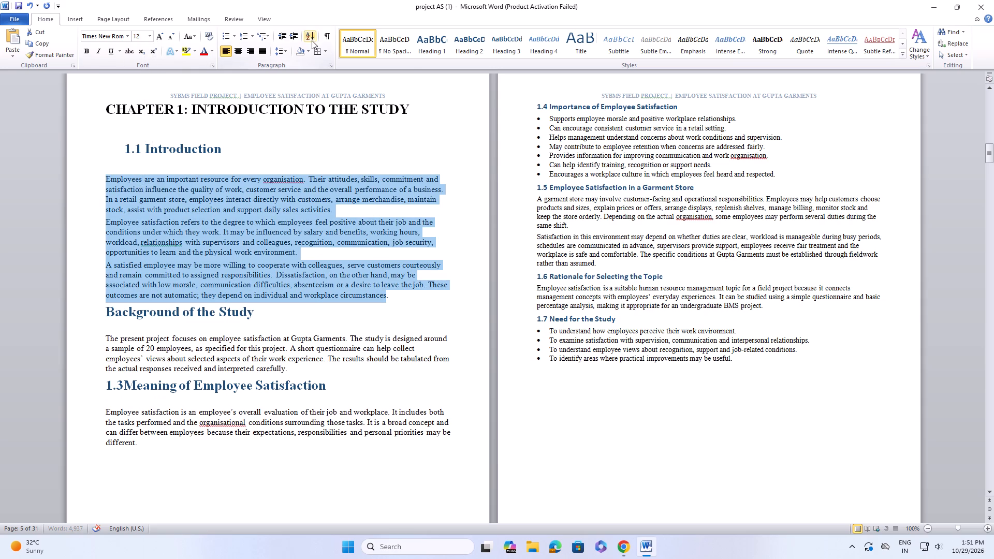
{"action": "left_click", "coordinate": [312, 40]}
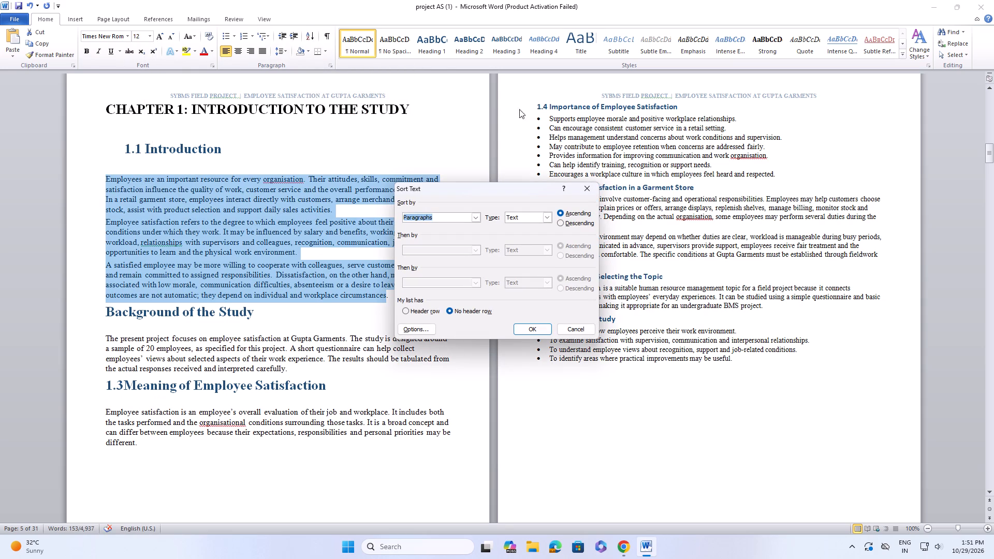
{"action": "left_click", "coordinate": [586, 183]}
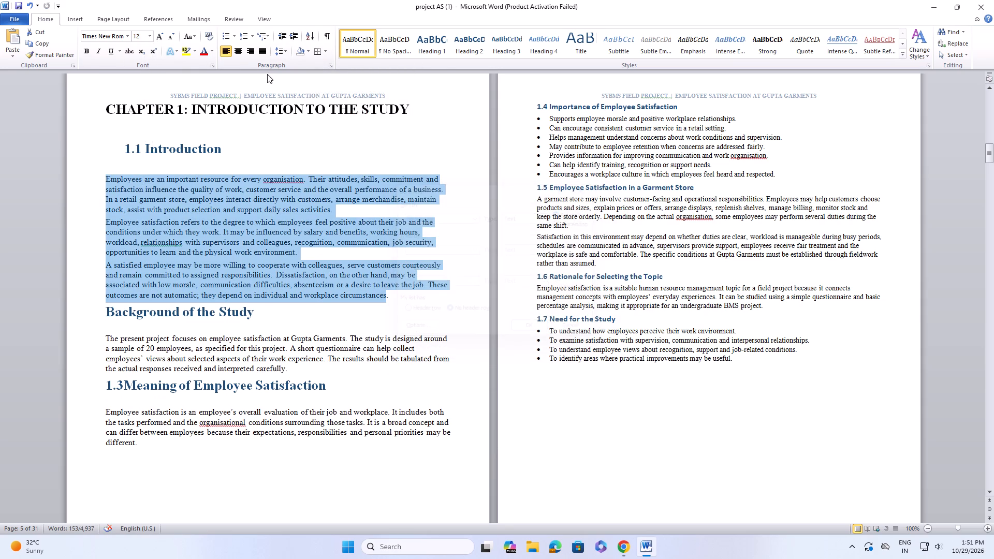
{"action": "left_click", "coordinate": [285, 52]}
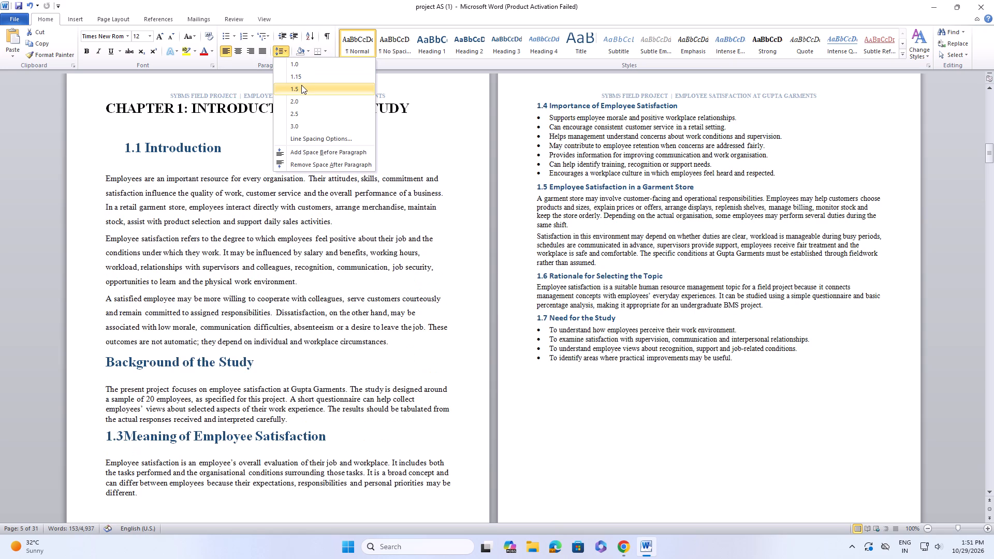
{"action": "left_click", "coordinate": [301, 85]}
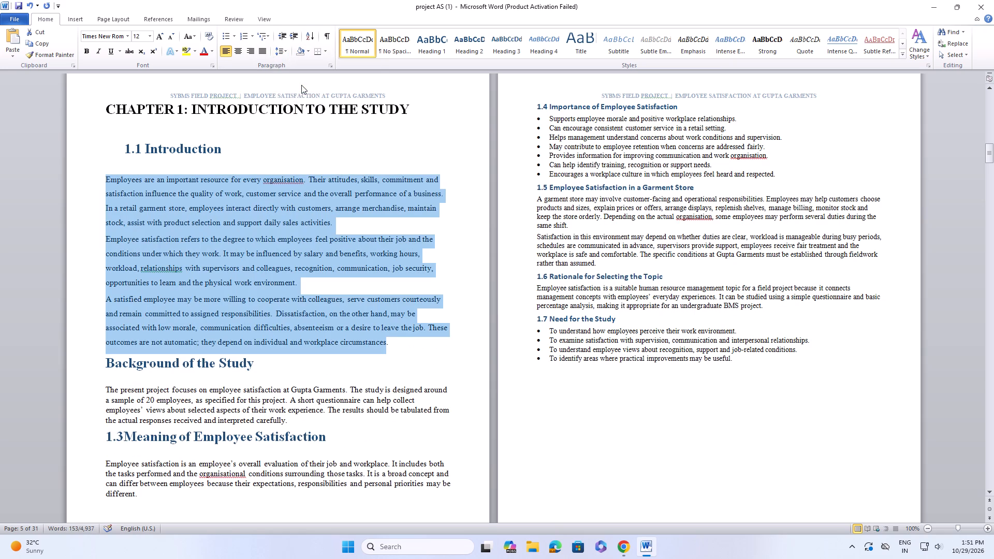
{"action": "left_click", "coordinate": [309, 131]}
Set the line spacing of the body paragraph under "Background of the Study" to 1.5.
{"action": "scroll", "coordinate": [171, 406], "scroll_direction": "down", "scroll_amount": 2}
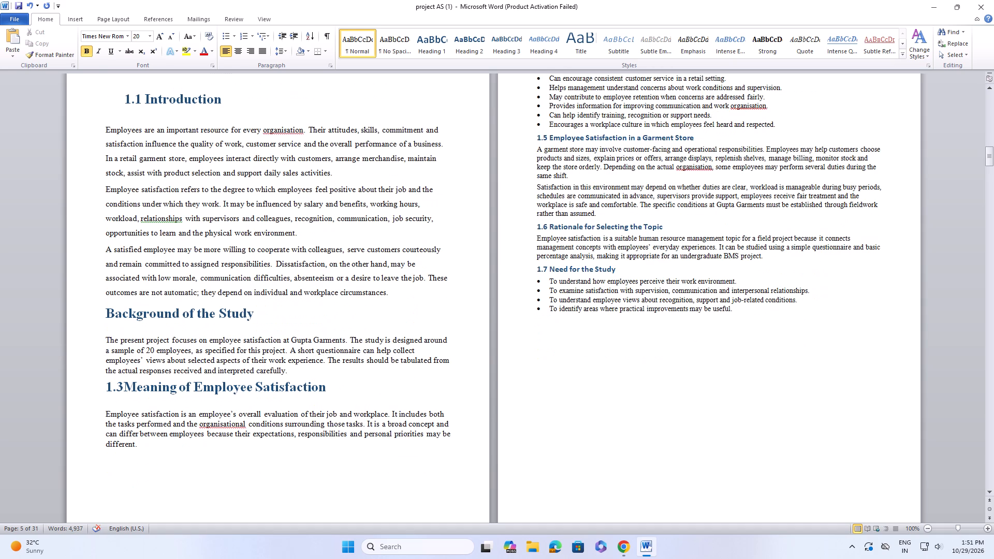
{"action": "left_click_drag", "start_coordinate": [110, 336], "coordinate": [282, 367]}
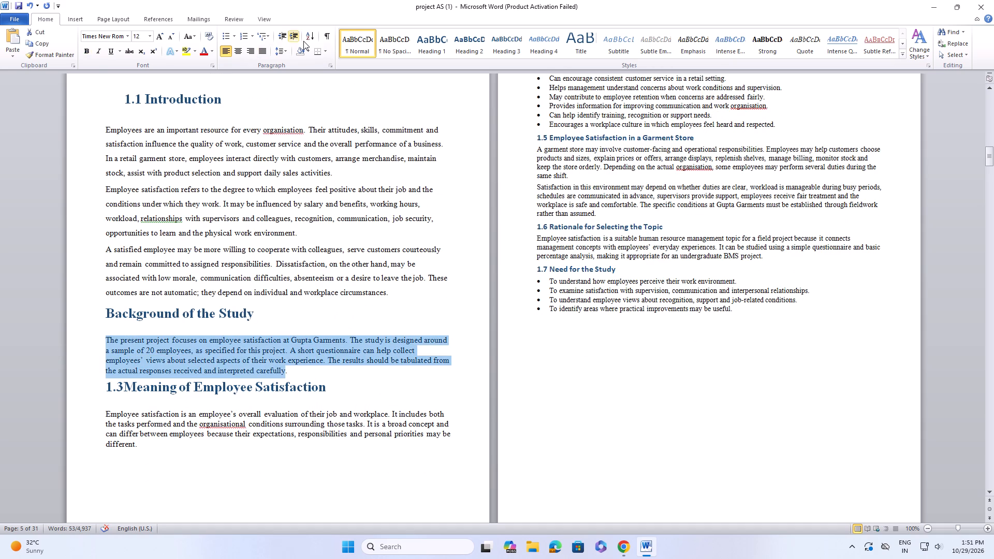
{"action": "left_click", "coordinate": [288, 53]}
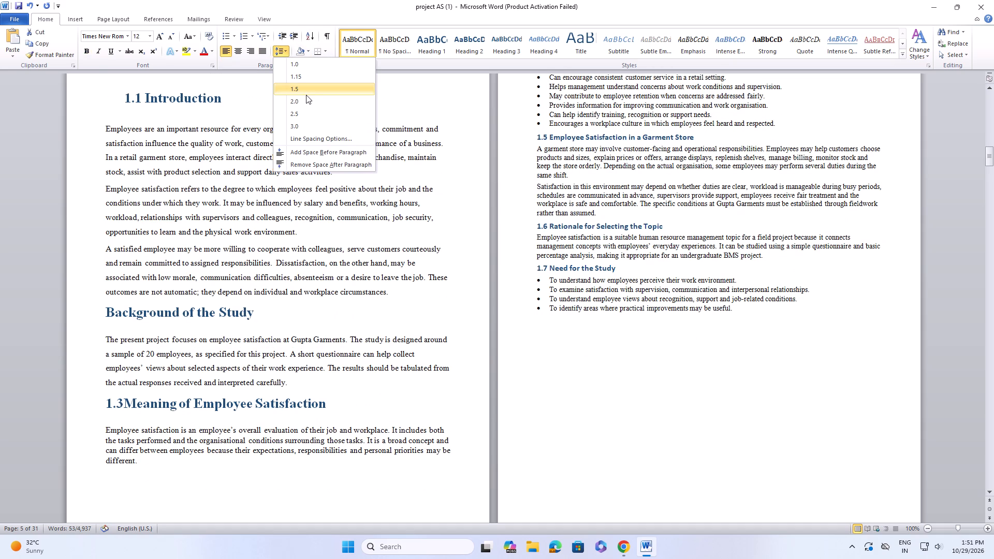
{"action": "left_click", "coordinate": [304, 92]}
Set the line spacing of the body paragraph under "1.3 Meaning of Employee Satisfaction" to 1.5.
{"action": "scroll", "coordinate": [118, 409], "scroll_direction": "down", "scroll_amount": 2}
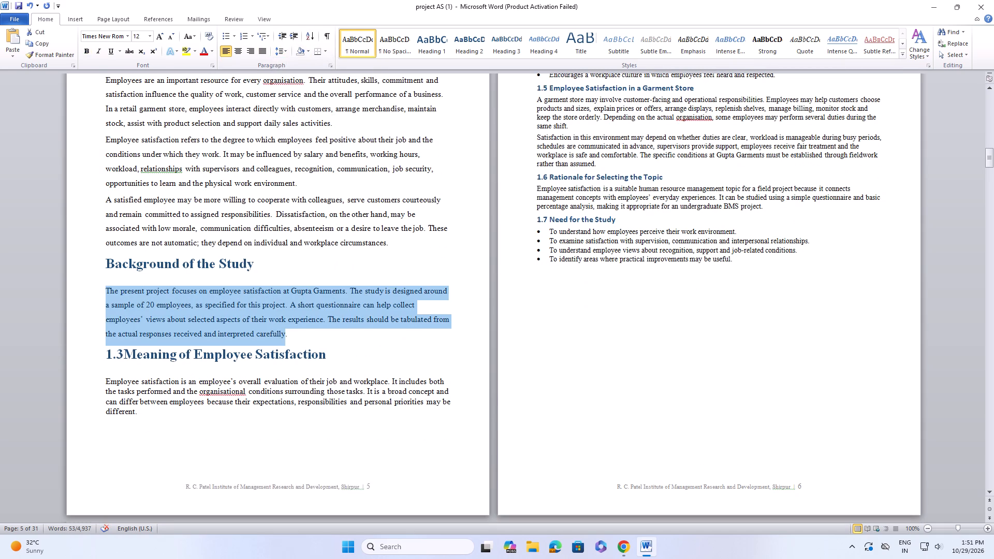
{"action": "left_click_drag", "start_coordinate": [108, 380], "coordinate": [166, 409]}
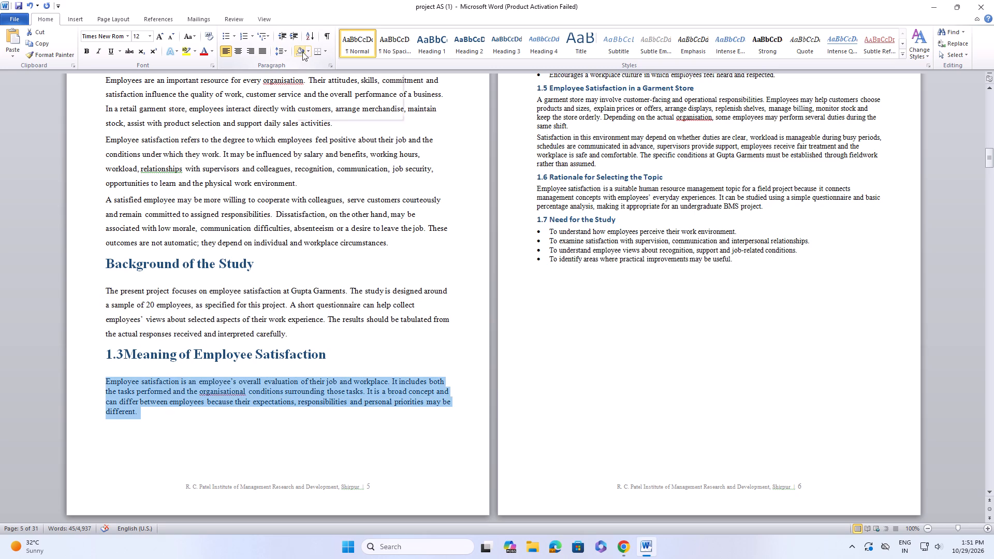
{"action": "left_click", "coordinate": [289, 52]}
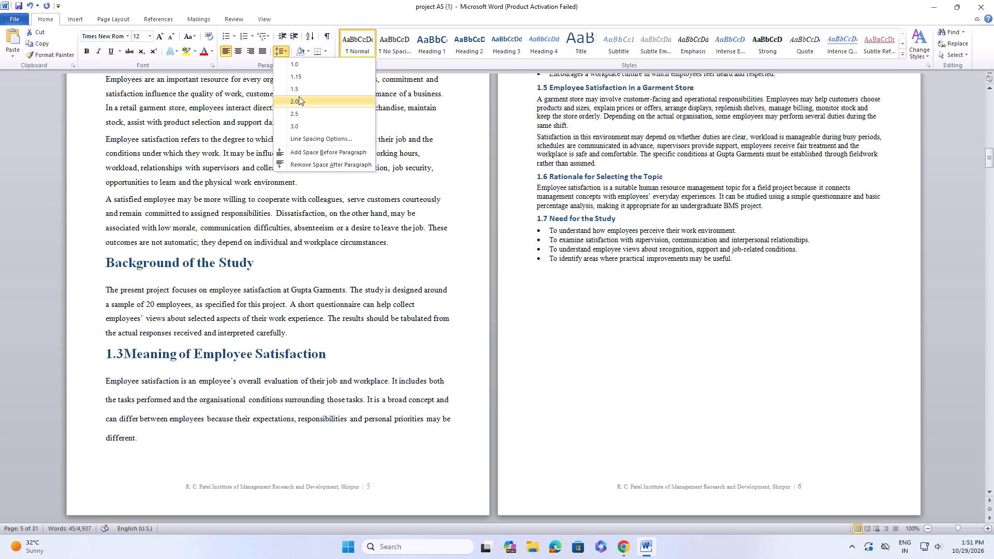
{"action": "left_click", "coordinate": [298, 91]}
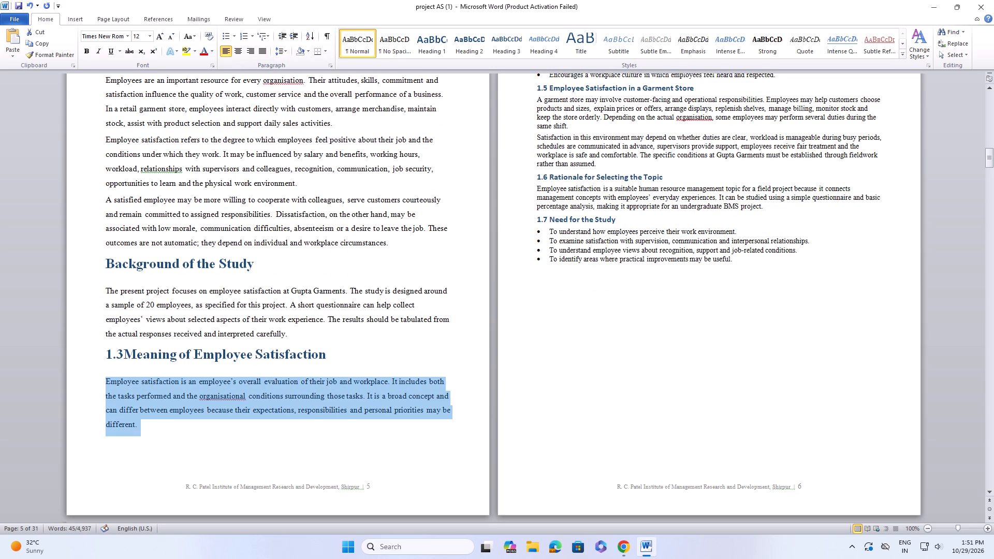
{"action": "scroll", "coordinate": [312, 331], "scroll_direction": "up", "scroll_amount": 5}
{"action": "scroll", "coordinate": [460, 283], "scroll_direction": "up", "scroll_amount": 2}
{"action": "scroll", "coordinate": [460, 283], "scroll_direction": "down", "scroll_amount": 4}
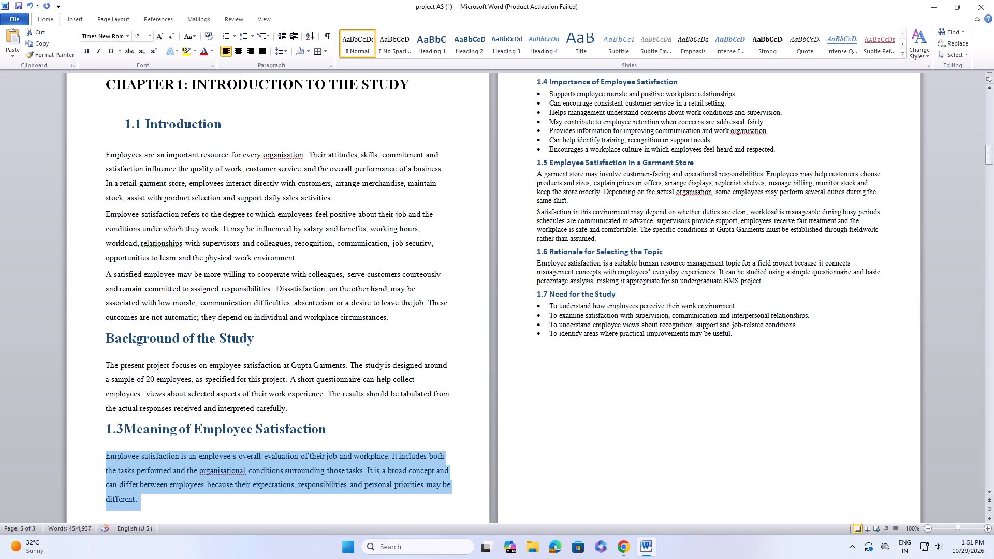
Set the heading "1.3Meaning of Employee Satisfaction" and the blank line below it to 20 pt.
{"action": "left_click_drag", "start_coordinate": [104, 428], "coordinate": [214, 443]}
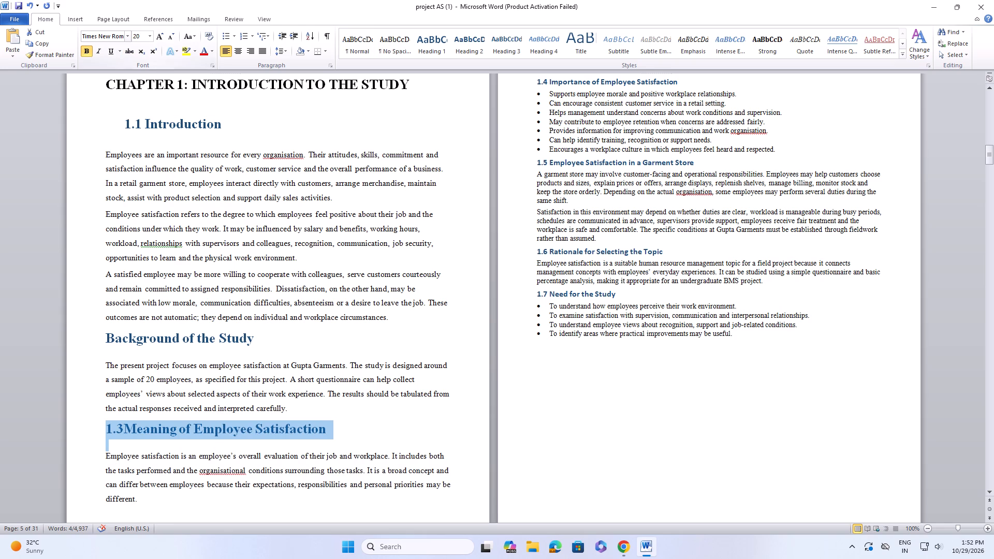
{"action": "left_click", "coordinate": [150, 38]}
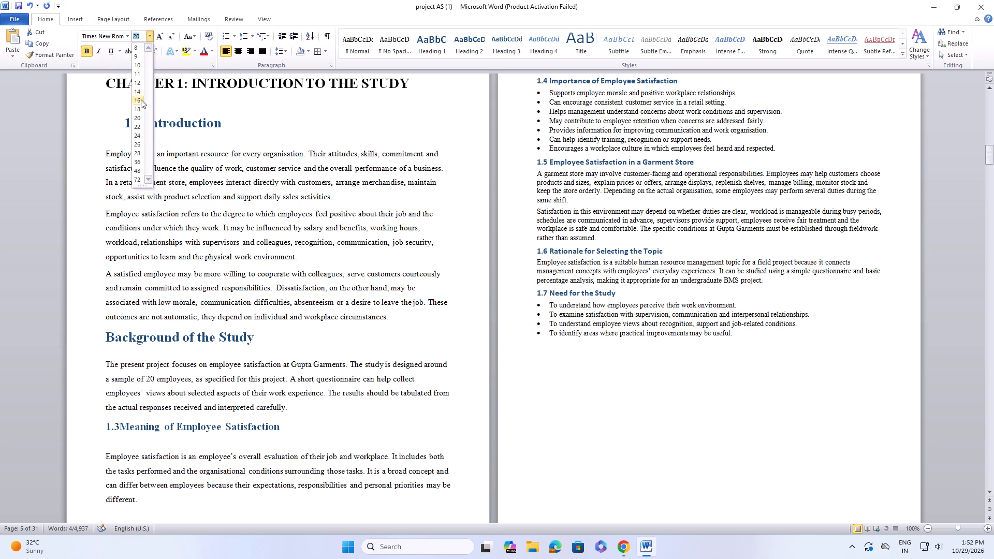
{"action": "left_click", "coordinate": [139, 121]}
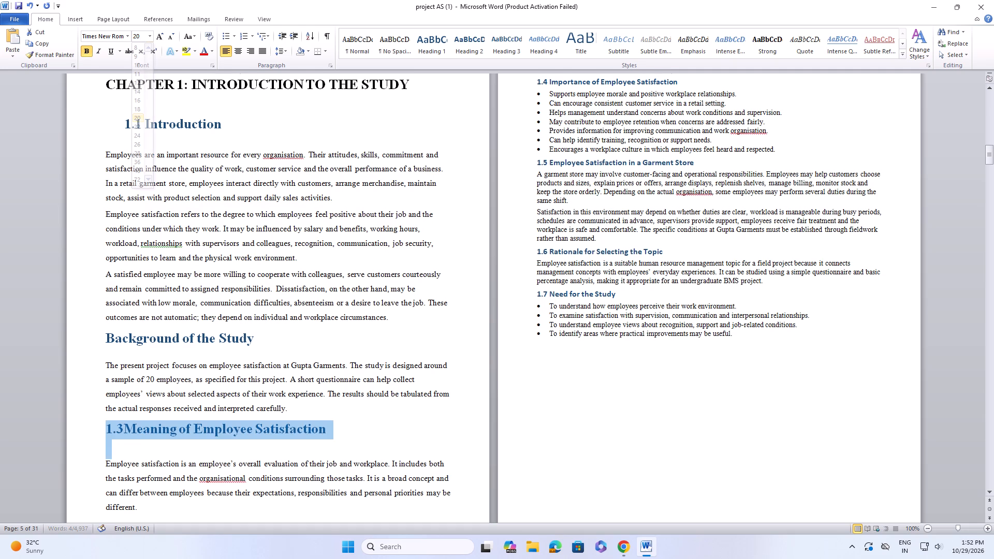
Format the heading "1.4 Importance of Employee Satisfaction" in 20 pt Times New Roman.
{"action": "scroll", "coordinate": [385, 295], "scroll_direction": "down", "scroll_amount": 1}
{"action": "scroll", "coordinate": [416, 305], "scroll_direction": "up", "scroll_amount": 8}
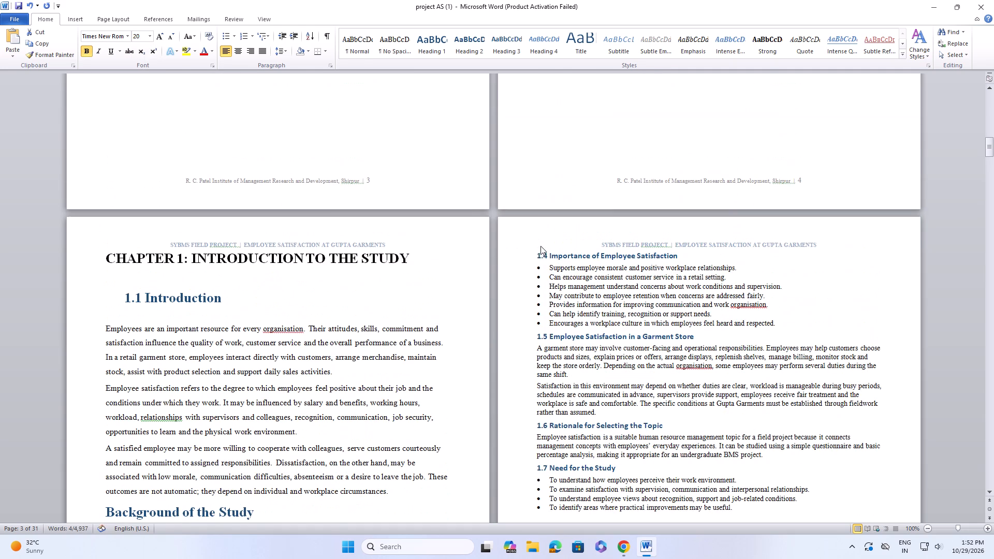
{"action": "left_click_drag", "start_coordinate": [602, 240], "coordinate": [625, 242]}
{"action": "left_click", "coordinate": [620, 242]}
{"action": "left_click_drag", "start_coordinate": [534, 255], "coordinate": [671, 252]}
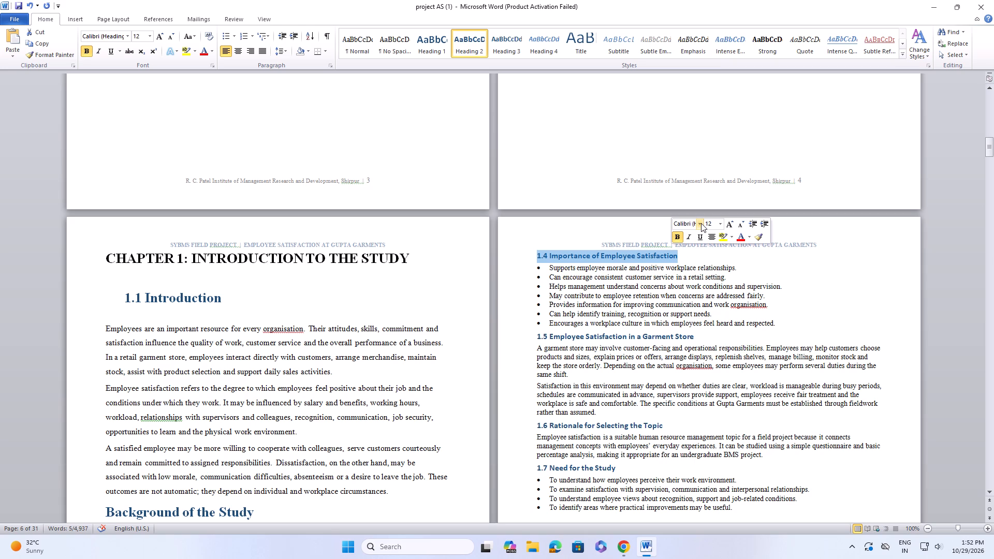
{"action": "left_click", "coordinate": [701, 223]}
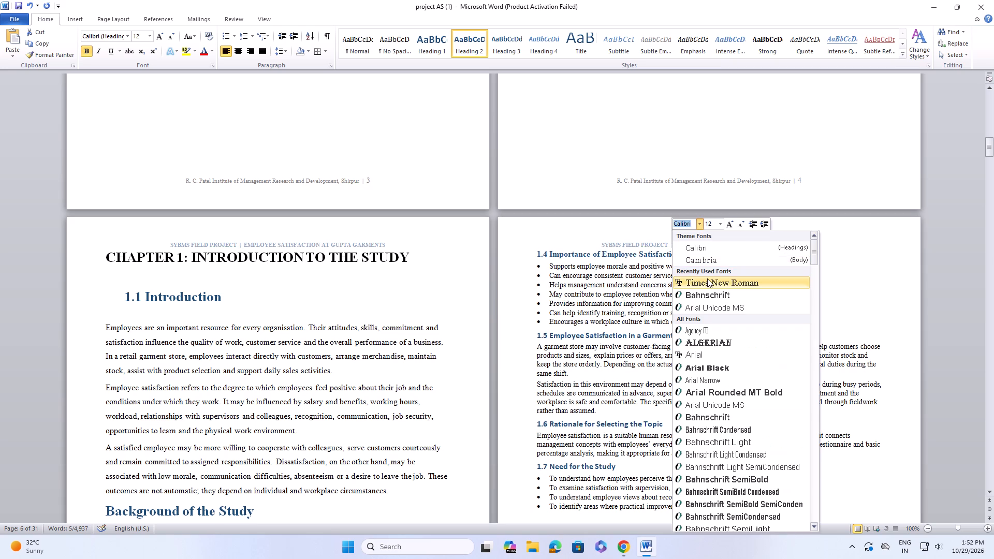
{"action": "left_click", "coordinate": [707, 278]}
{"action": "left_click", "coordinate": [719, 227]}
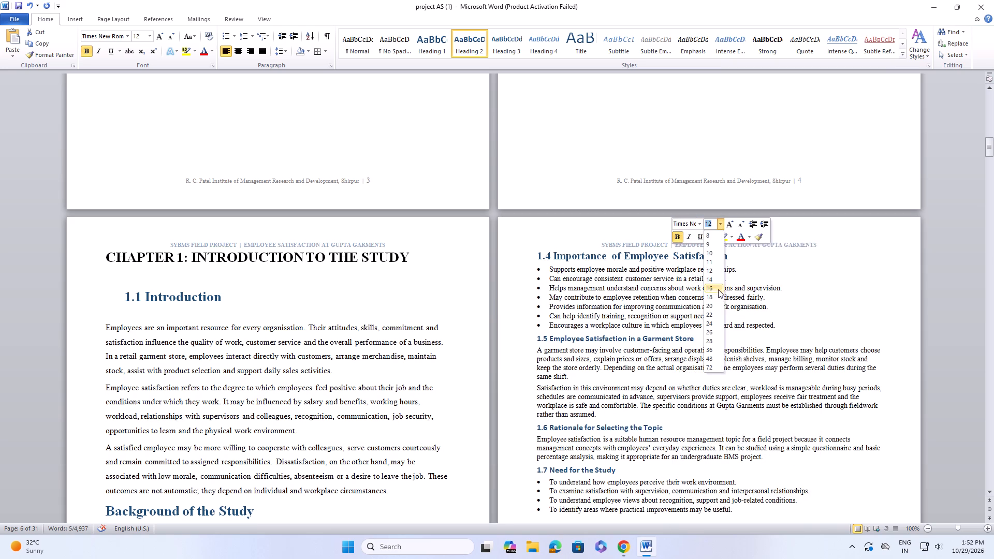
{"action": "left_click", "coordinate": [714, 303]}
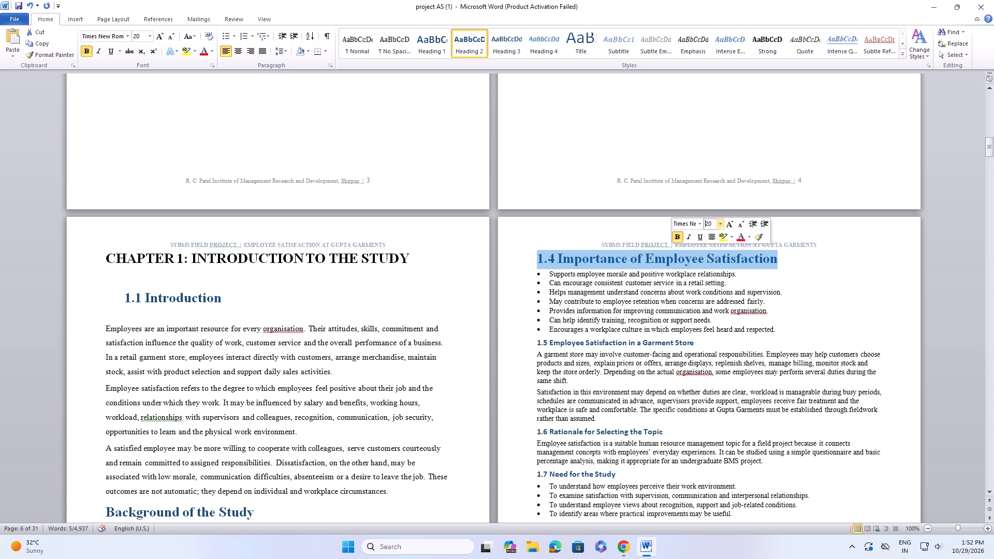
Format the heading "1.5 Employee Satisfaction in a Garment Store" in 20 pt Times New Roman.
{"action": "left_click_drag", "start_coordinate": [538, 344], "coordinate": [686, 345]}
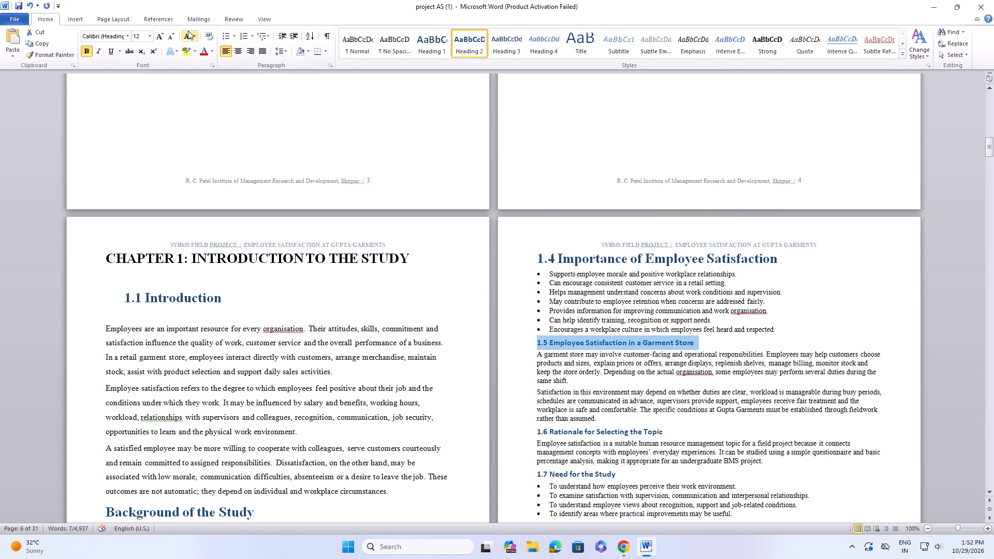
{"action": "left_click", "coordinate": [150, 33]}
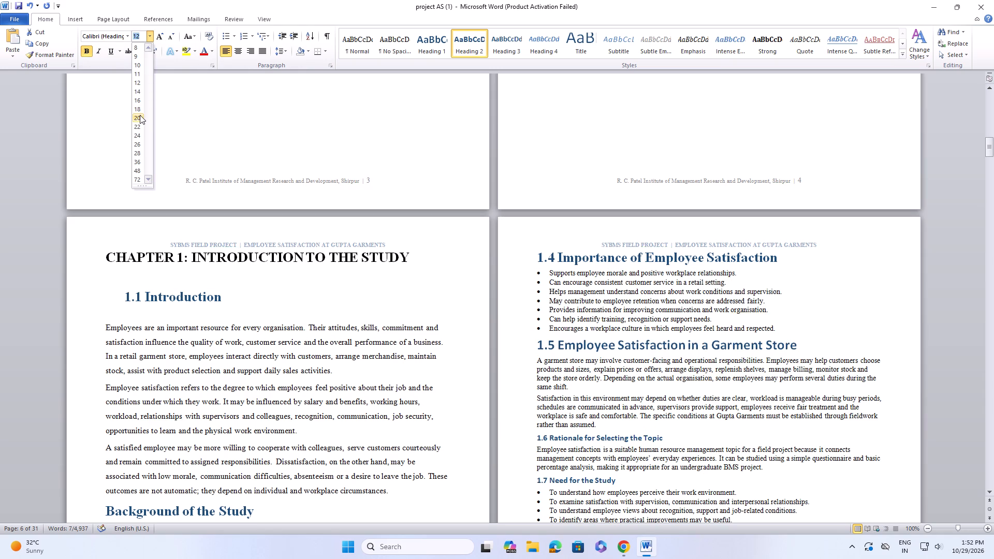
{"action": "left_click", "coordinate": [140, 115]}
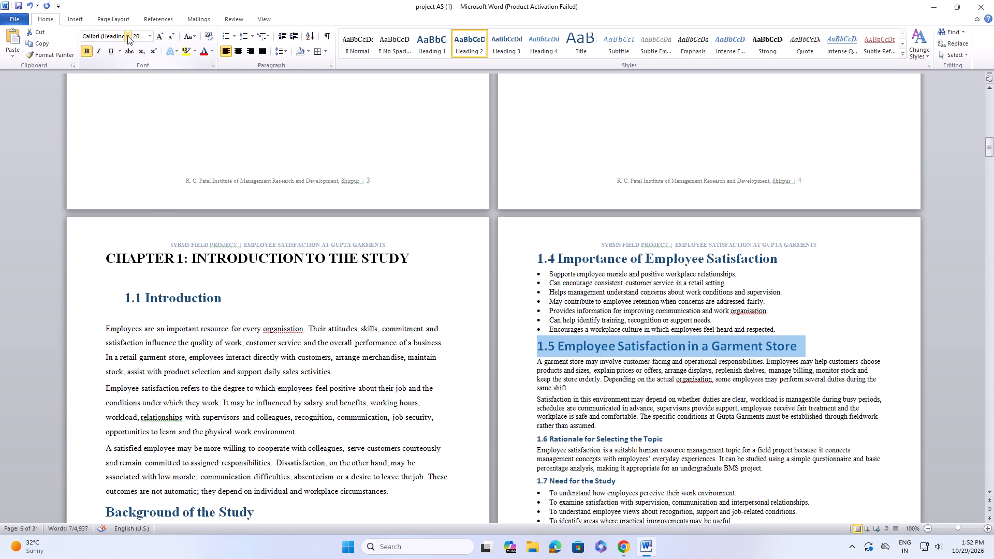
{"action": "left_click", "coordinate": [127, 36]}
{"action": "left_click", "coordinate": [135, 91]}
Format the heading "1.6 Rationale for Selecting the Topic" in 20 pt Times New Roman.
{"action": "scroll", "coordinate": [415, 233], "scroll_direction": "down", "scroll_amount": 4}
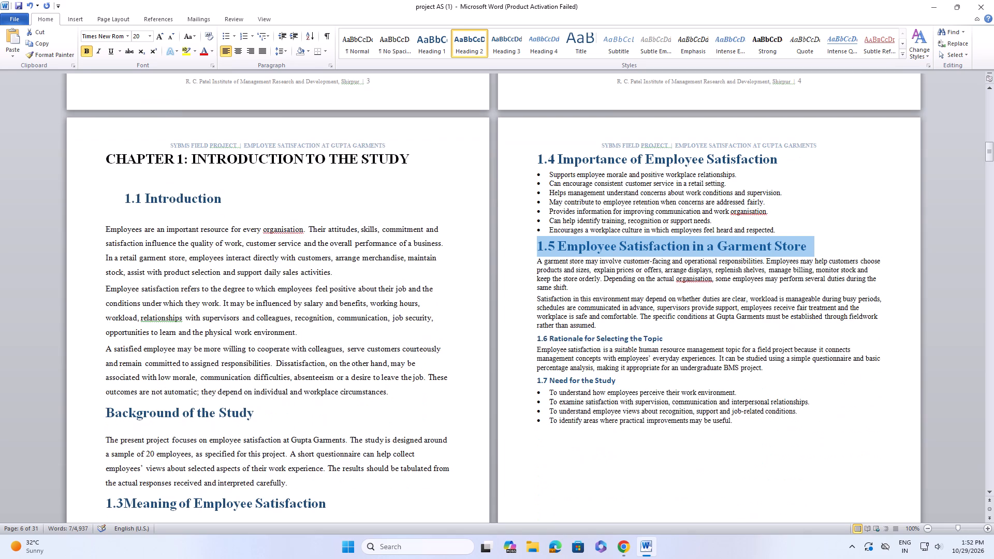
{"action": "left_click_drag", "start_coordinate": [537, 335], "coordinate": [595, 342]}
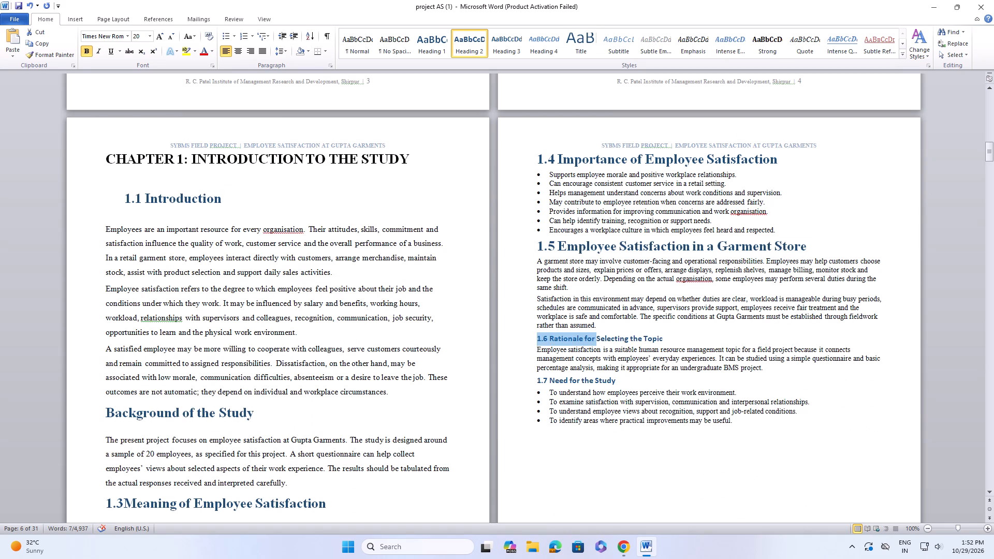
{"action": "left_click_drag", "start_coordinate": [595, 342], "coordinate": [673, 344]}
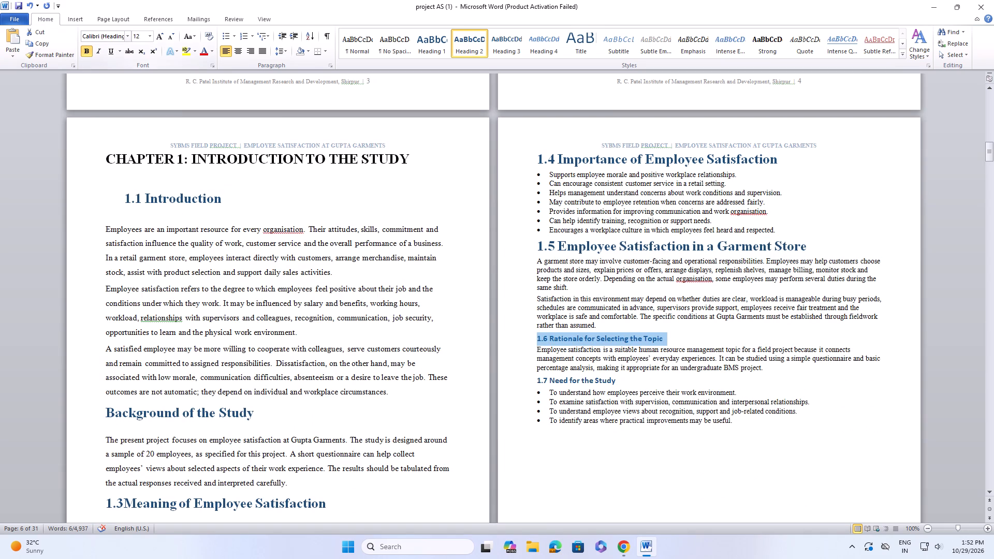
{"action": "left_click", "coordinate": [123, 37]}
{"action": "left_click", "coordinate": [129, 35]}
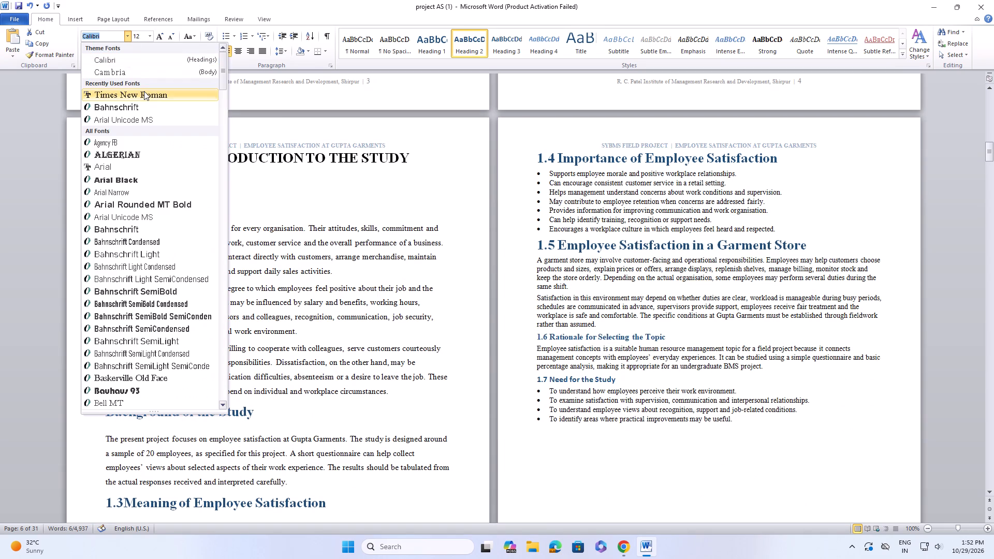
{"action": "left_click", "coordinate": [144, 97]}
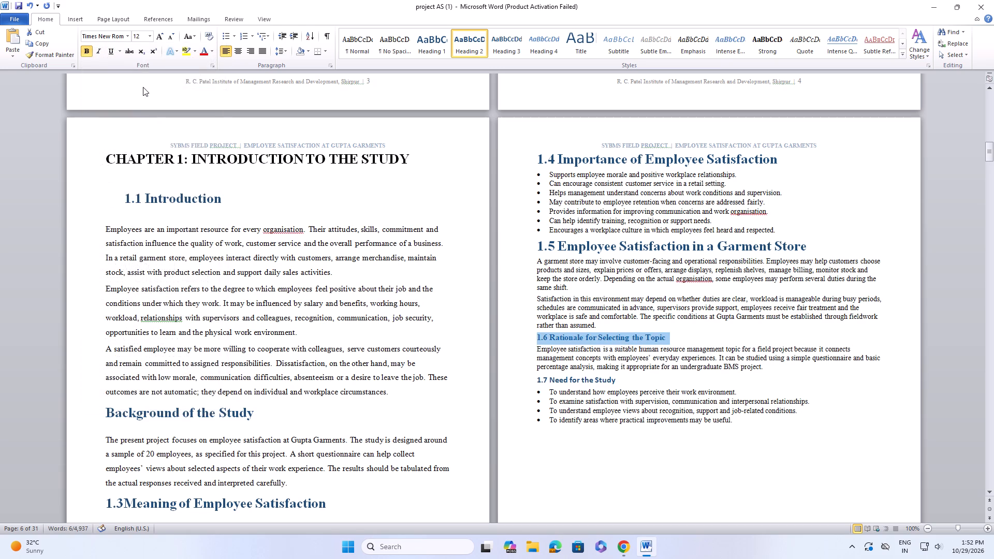
{"action": "left_click", "coordinate": [148, 36]}
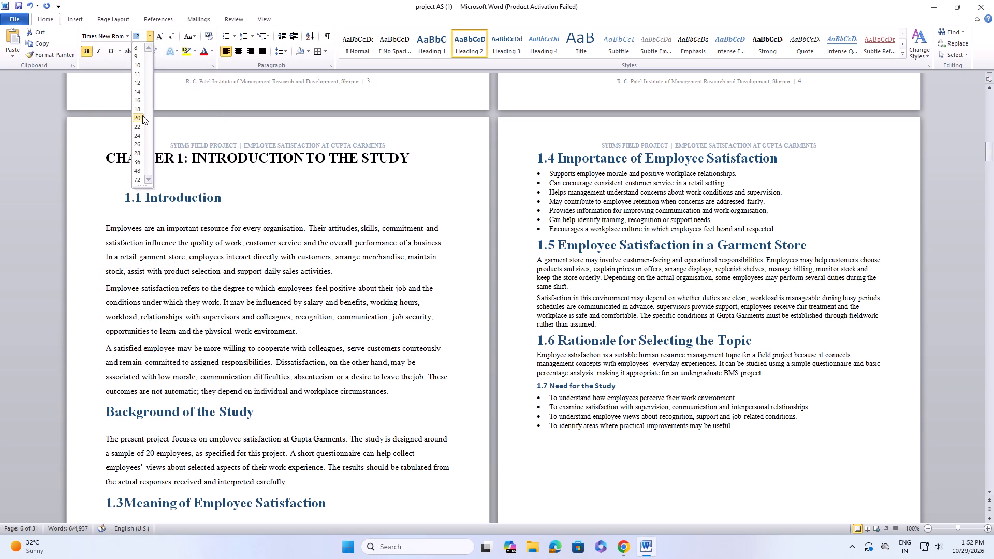
{"action": "left_click", "coordinate": [142, 115]}
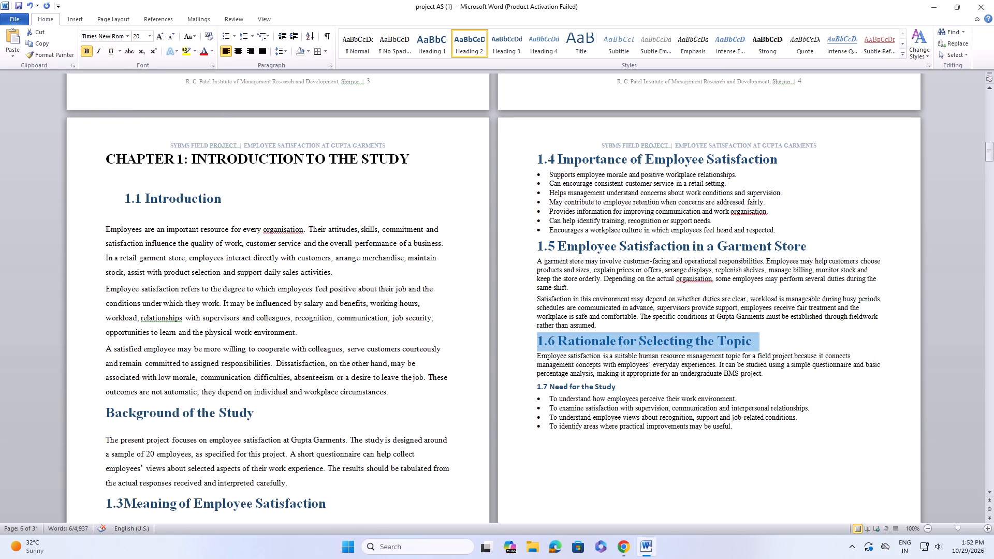
Format the heading "1.7 Need for the Study" in 20 pt Times New Roman.
{"action": "left_click_drag", "start_coordinate": [537, 387], "coordinate": [628, 389]}
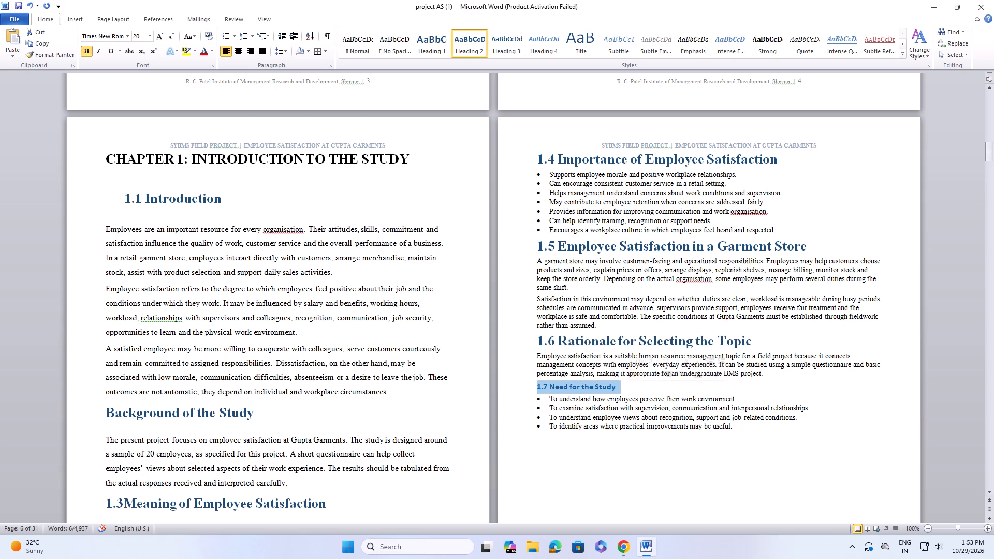
{"action": "left_click", "coordinate": [125, 33]}
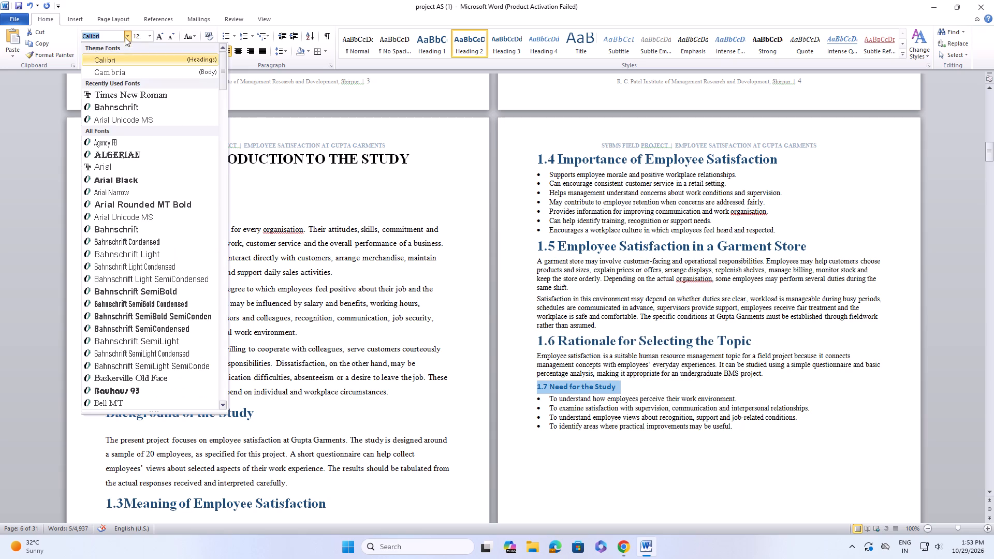
{"action": "left_click", "coordinate": [132, 96]}
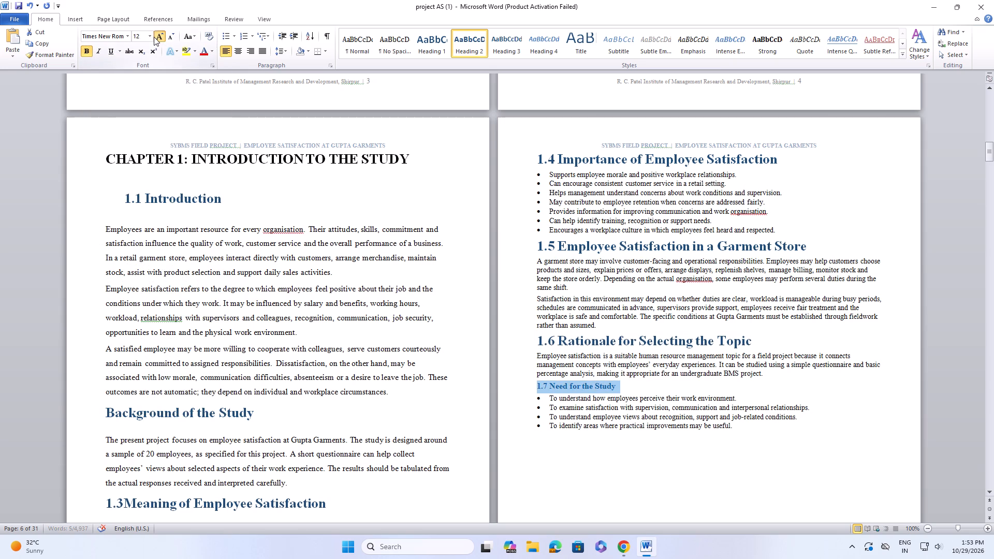
{"action": "left_click", "coordinate": [154, 37]}
{"action": "left_click", "coordinate": [149, 32]}
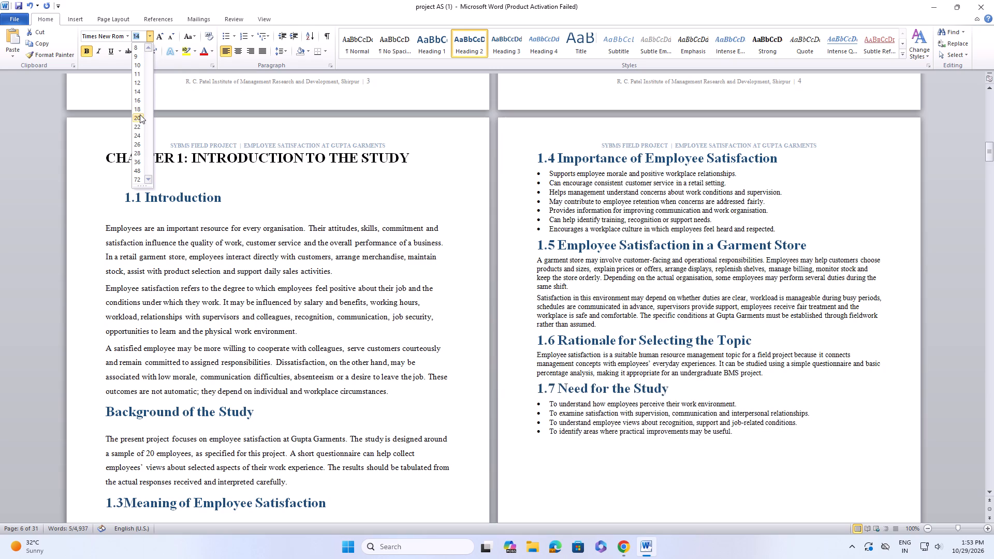
{"action": "left_click", "coordinate": [140, 114]}
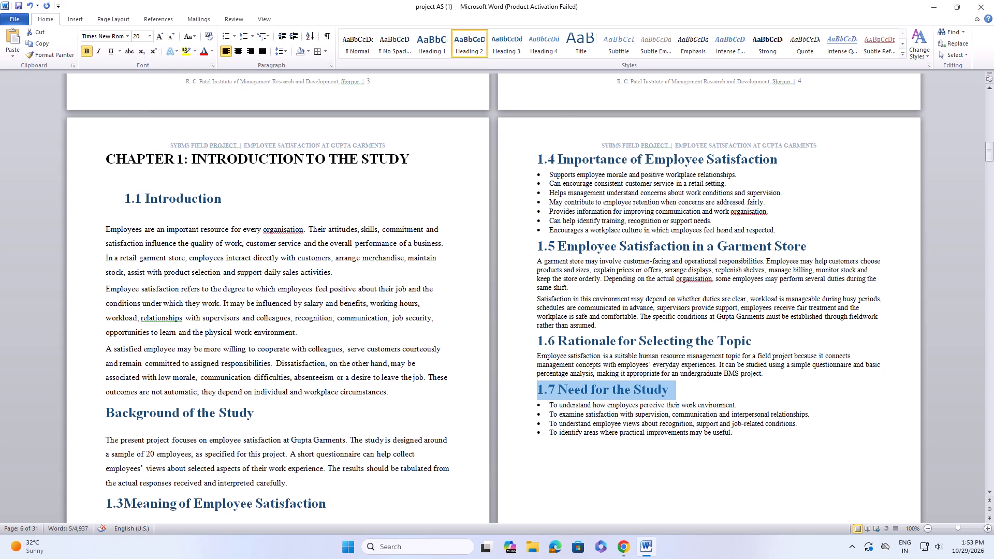
Set the seven bullet points under "1.4 Importance of Employee Satisfaction" to 1.5 line spacing and 12 pt.
{"action": "left_click_drag", "start_coordinate": [544, 172], "coordinate": [711, 235]}
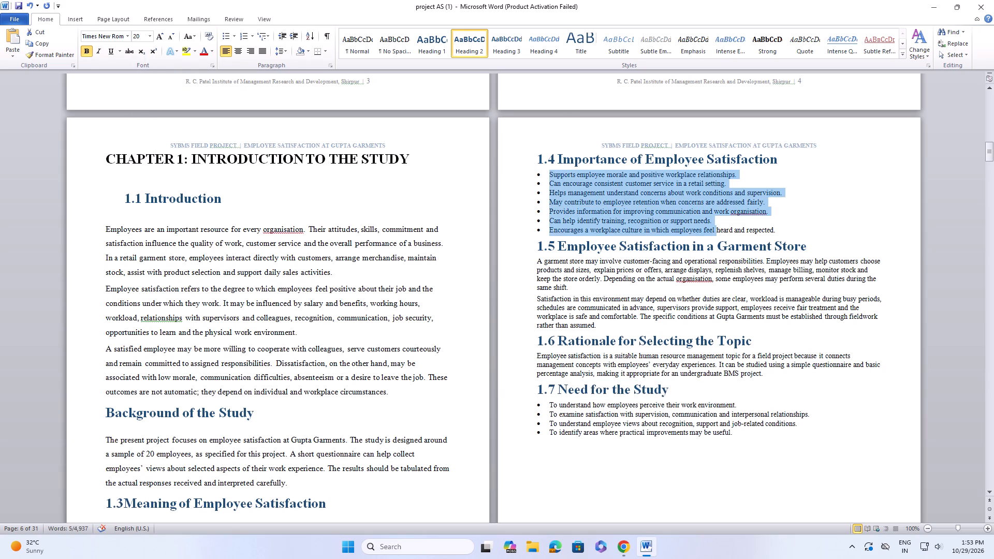
{"action": "left_click_drag", "start_coordinate": [711, 235], "coordinate": [797, 234]}
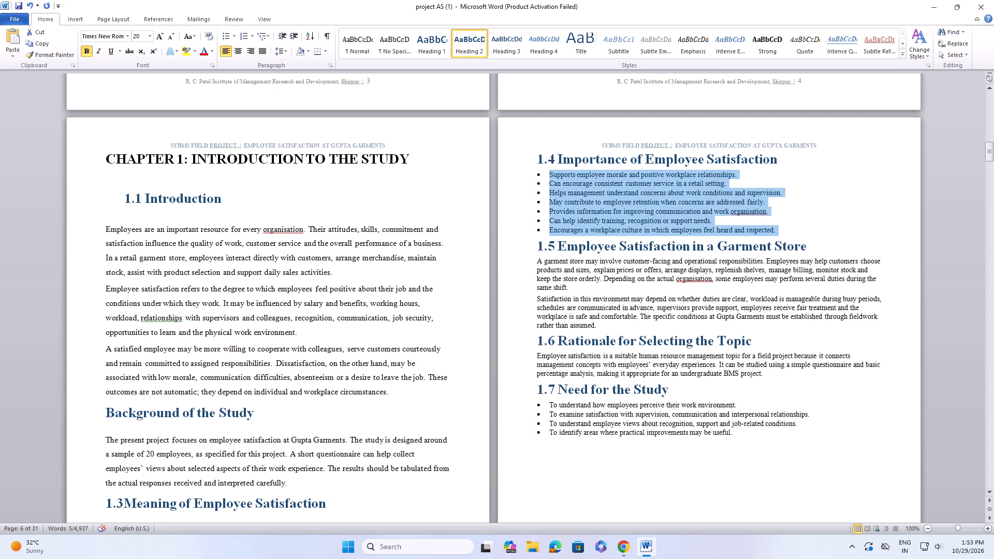
{"action": "left_click_drag", "start_coordinate": [797, 234], "coordinate": [801, 229]}
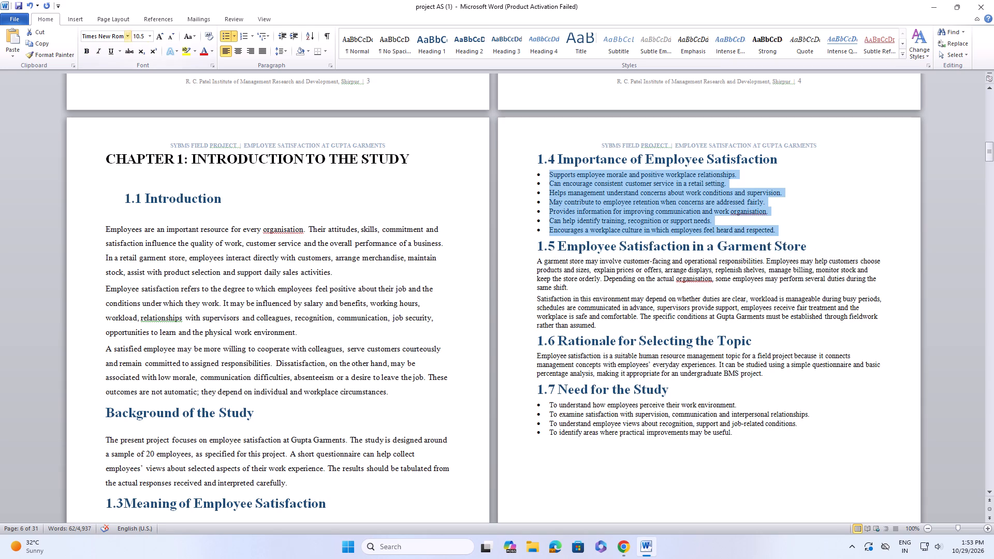
{"action": "left_click", "coordinate": [289, 48]}
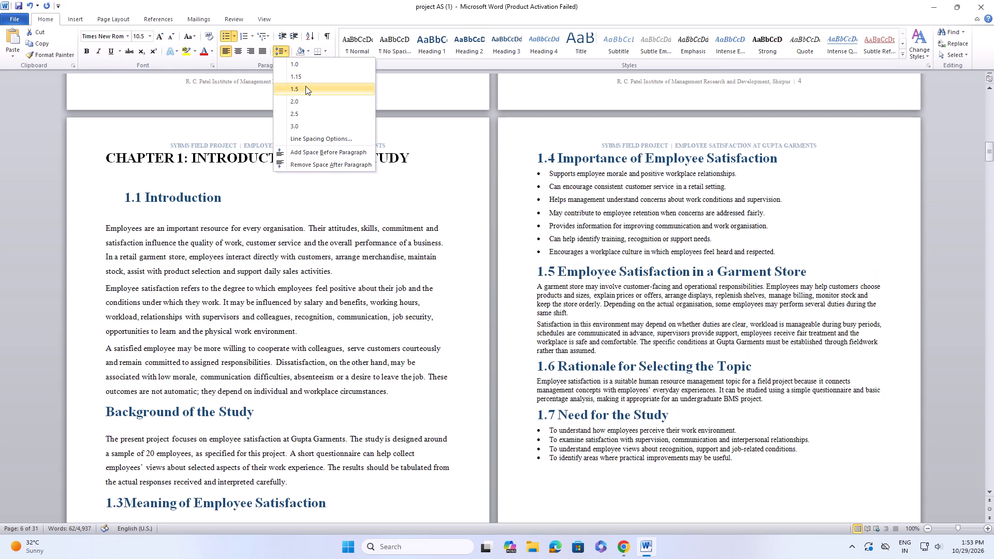
{"action": "left_click", "coordinate": [305, 86]}
{"action": "left_click", "coordinate": [153, 32]}
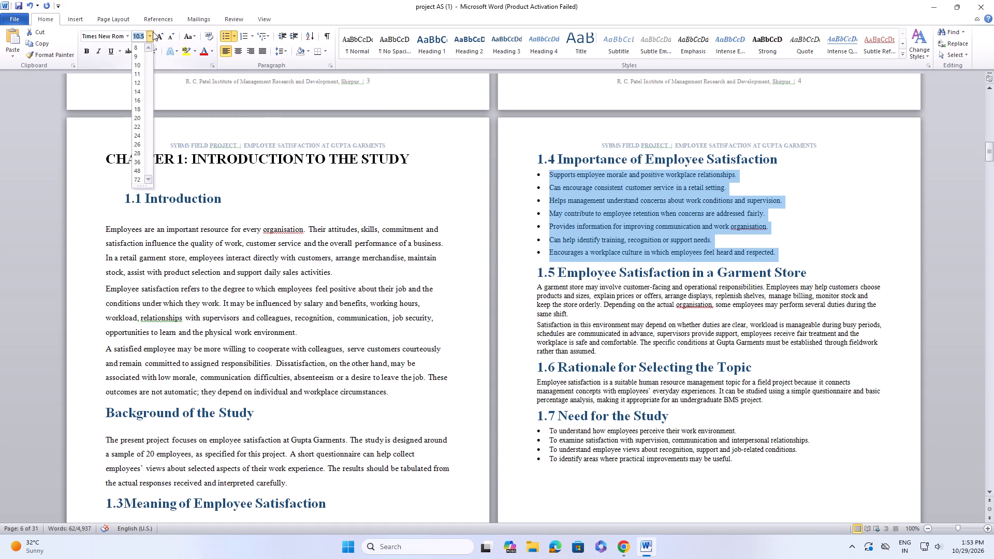
{"action": "left_click", "coordinate": [140, 82]}
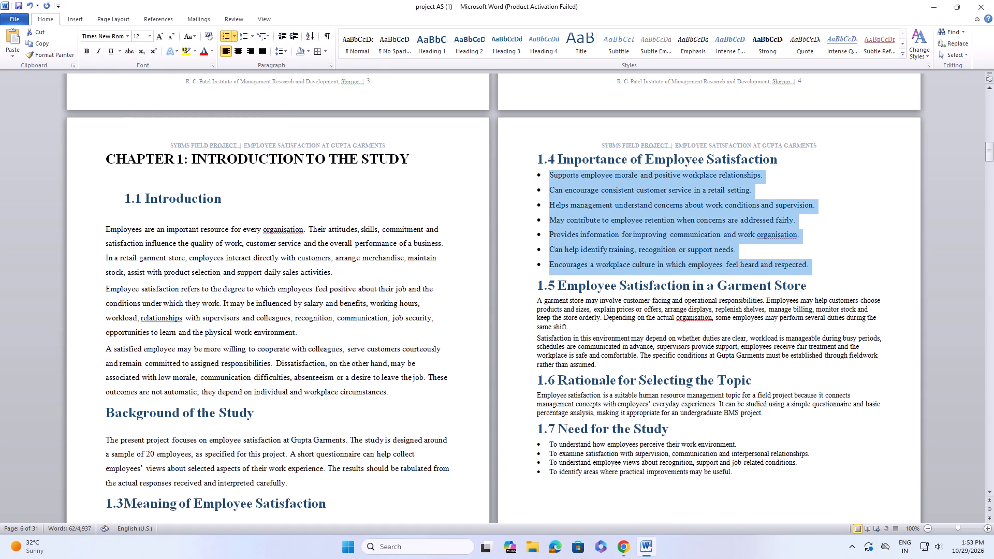
Insert one blank line between the heading "1.4 Importance of Employee Satisfaction" and its bullet list.
{"action": "left_click", "coordinate": [826, 158]}
{"action": "key", "text": "space"}
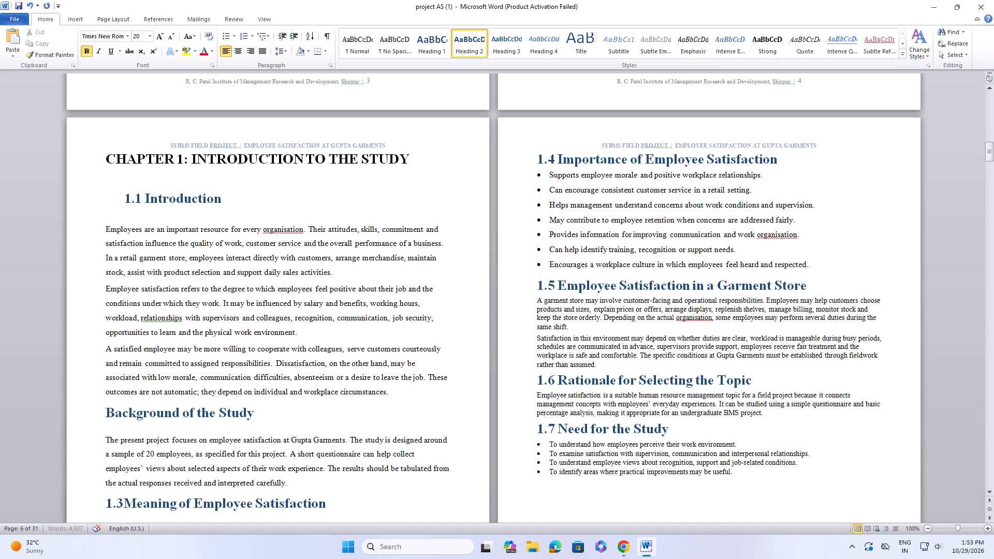
{"action": "key", "text": "space"}
{"action": "key", "text": "Return"}
{"action": "key", "text": "Return"}
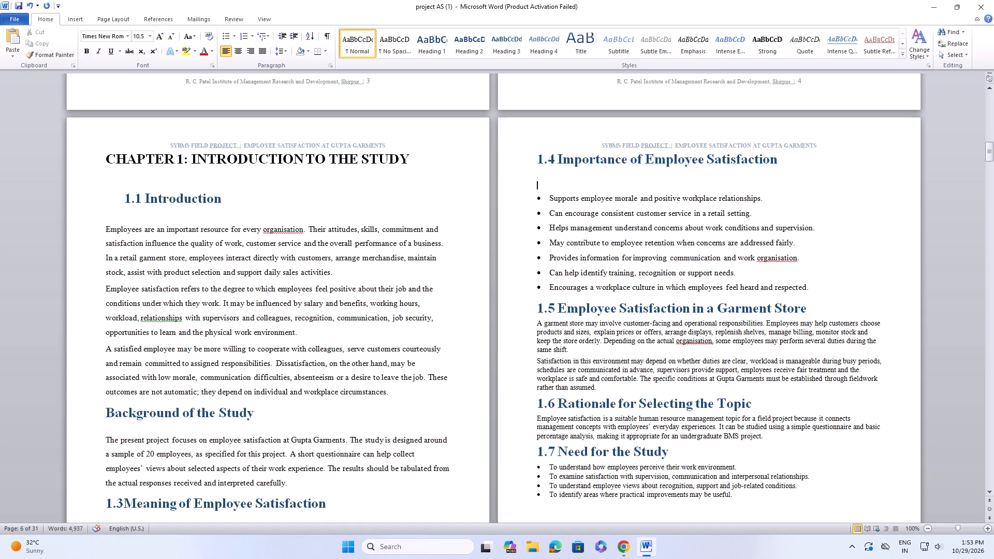
{"action": "key", "text": "BackSpace"}
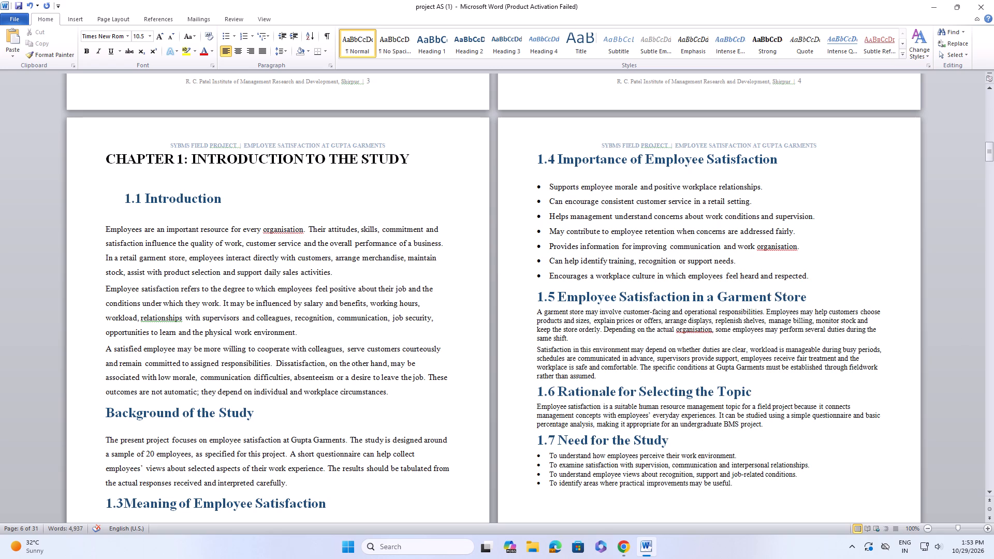
Set the two body paragraphs under "1.5 Employee Satisfaction in a Garment Store" to 12 pt and 1.5 line spacing.
{"action": "left_click_drag", "start_coordinate": [537, 312], "coordinate": [595, 333]}
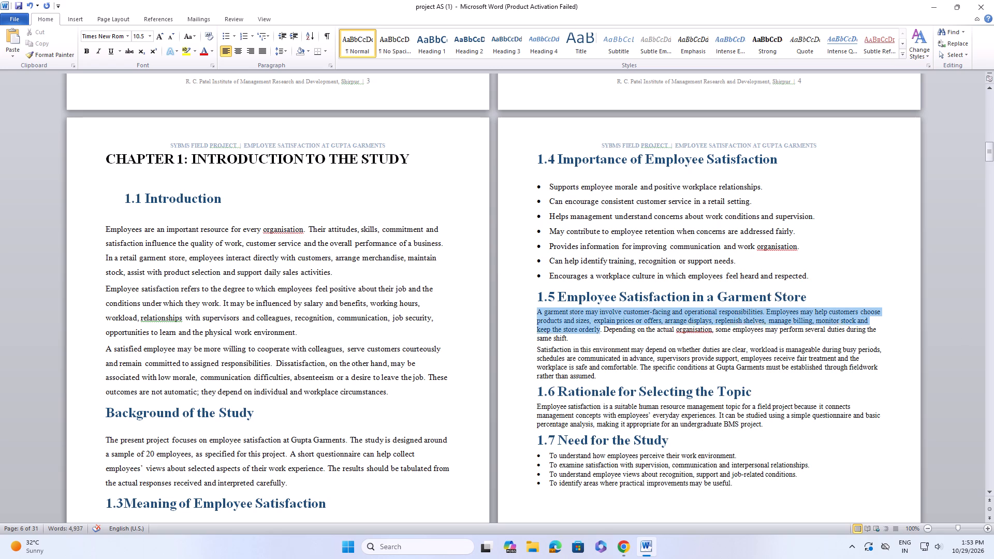
{"action": "left_click_drag", "start_coordinate": [595, 333], "coordinate": [721, 374]}
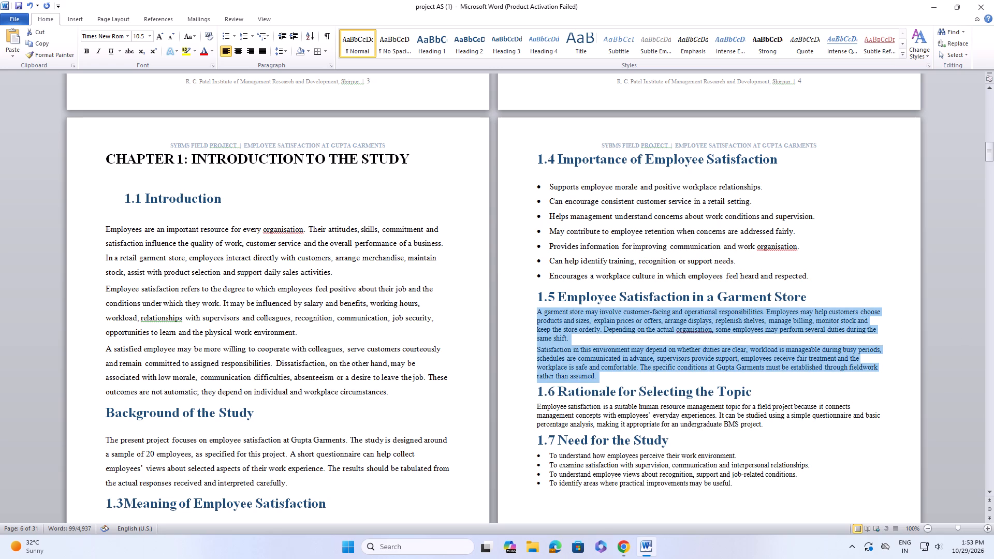
{"action": "left_click_drag", "start_coordinate": [538, 409], "coordinate": [613, 427]}
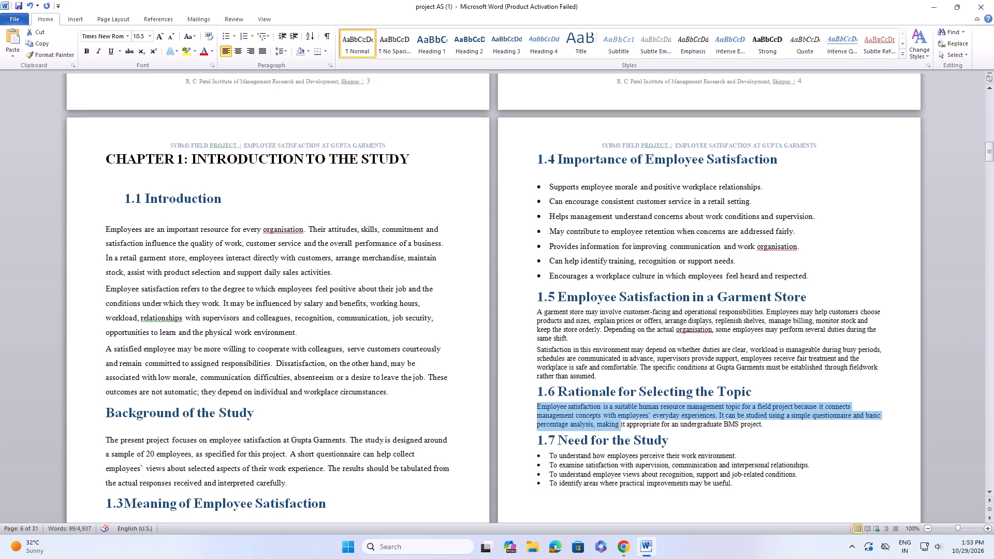
{"action": "left_click_drag", "start_coordinate": [613, 427], "coordinate": [765, 422]}
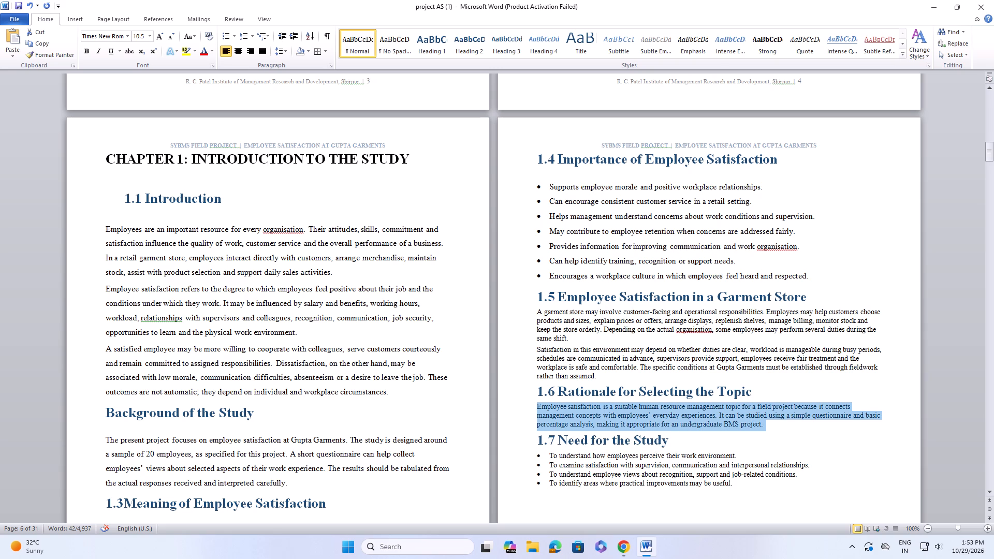
{"action": "left_click_drag", "start_coordinate": [535, 314], "coordinate": [650, 378]}
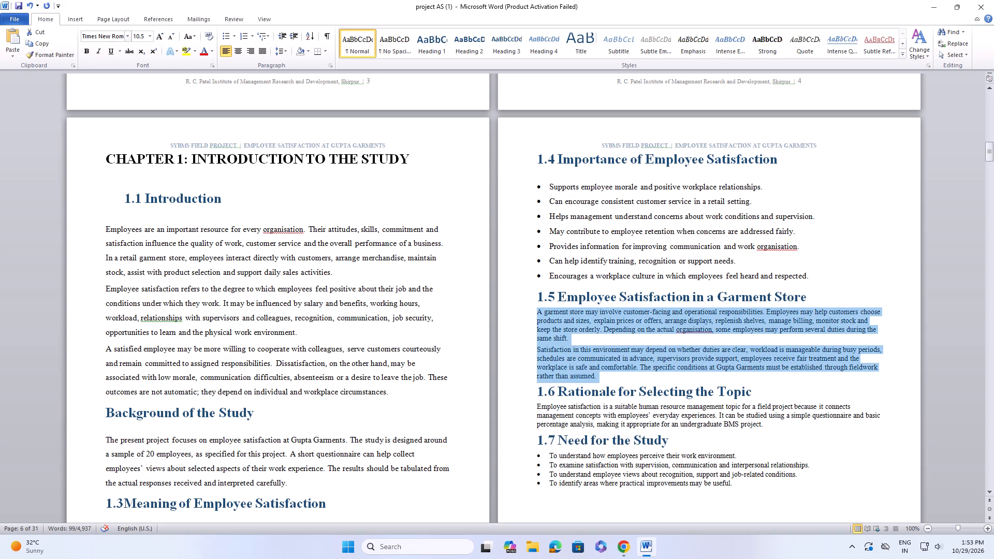
{"action": "left_click", "coordinate": [152, 37]}
{"action": "left_click", "coordinate": [141, 80]}
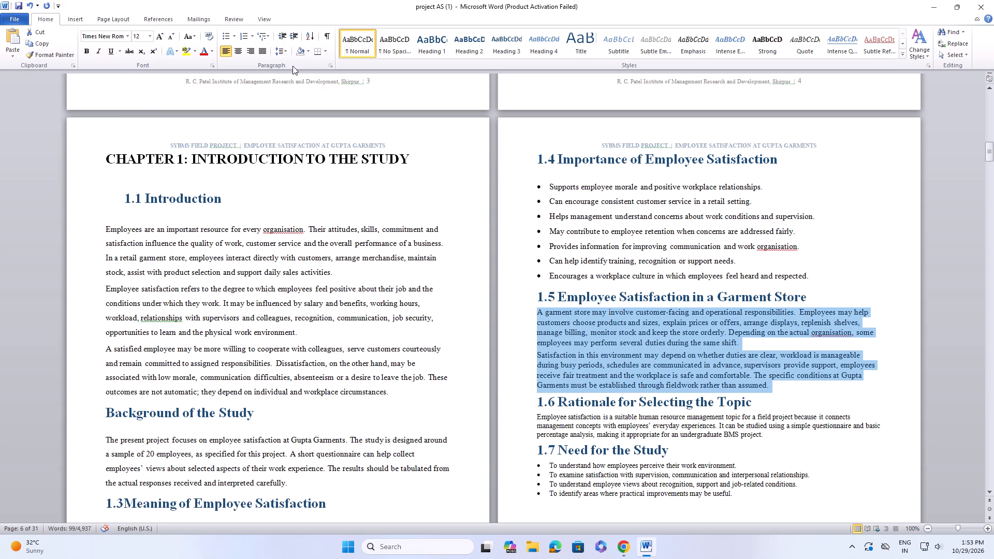
{"action": "left_click", "coordinate": [281, 48]}
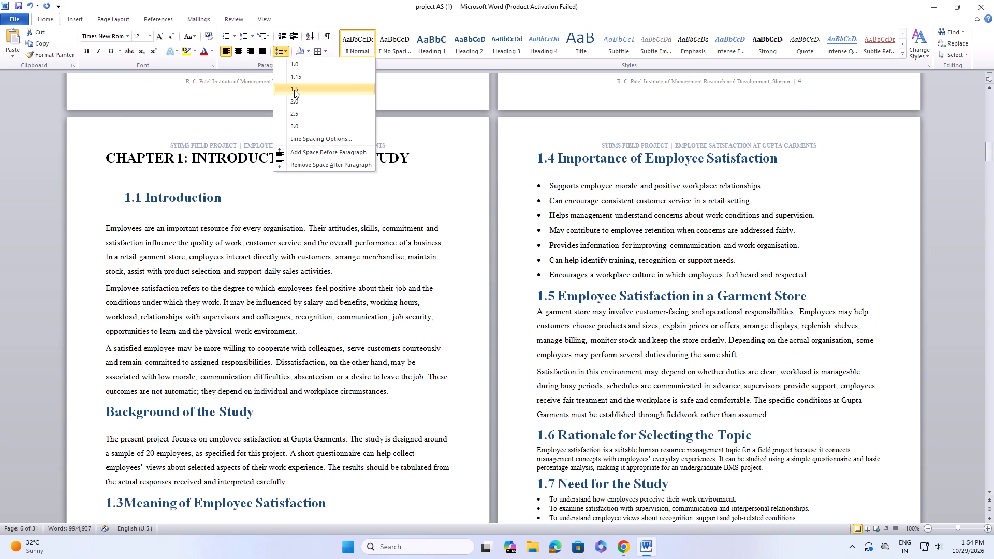
{"action": "left_click", "coordinate": [294, 90]}
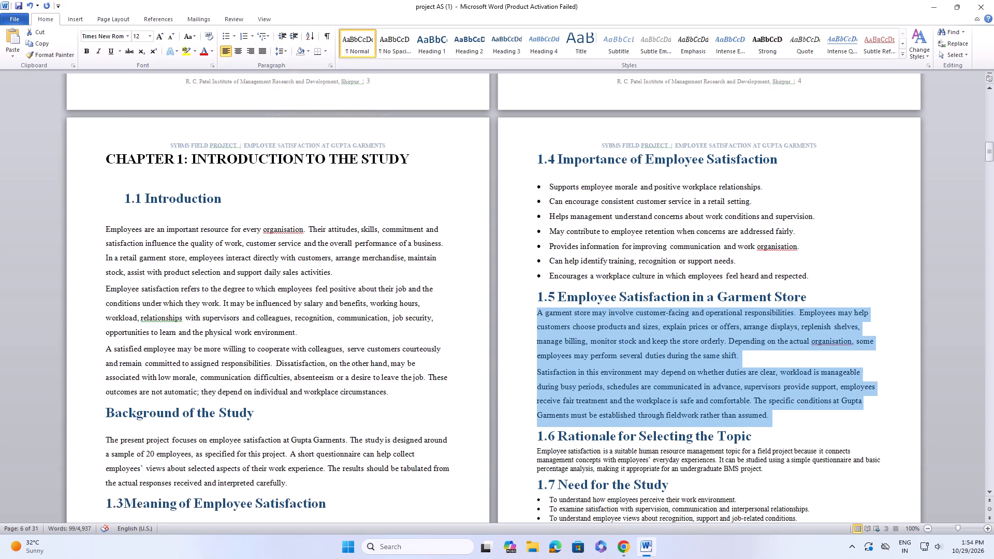
Insert one blank line after each of the headings "1.5 Employee Satisfaction in a Garment Store" and "1.6 Rationale for Selecting the Topic".
{"action": "left_click", "coordinate": [843, 295]}
{"action": "key", "text": "Return"}
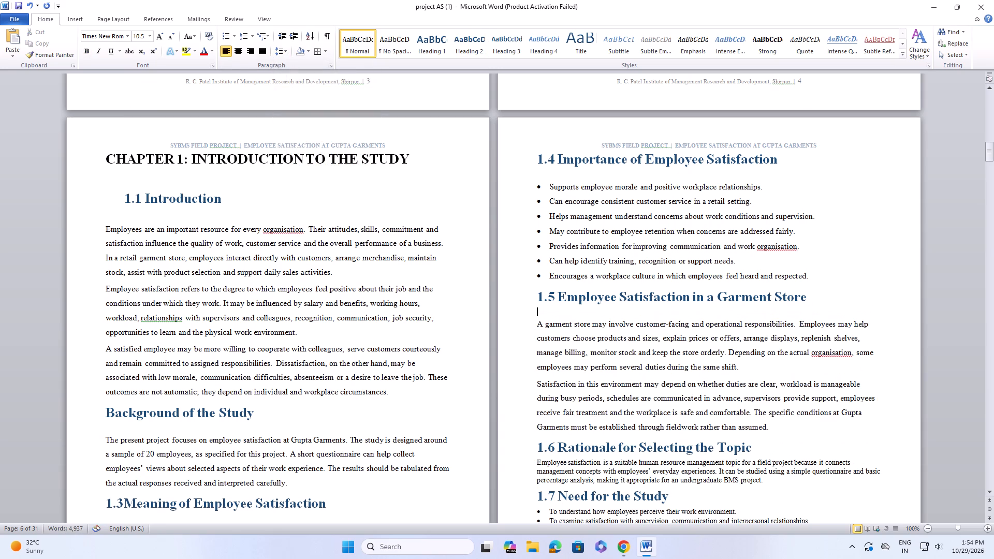
{"action": "scroll", "coordinate": [153, 496], "scroll_direction": "down", "scroll_amount": 2}
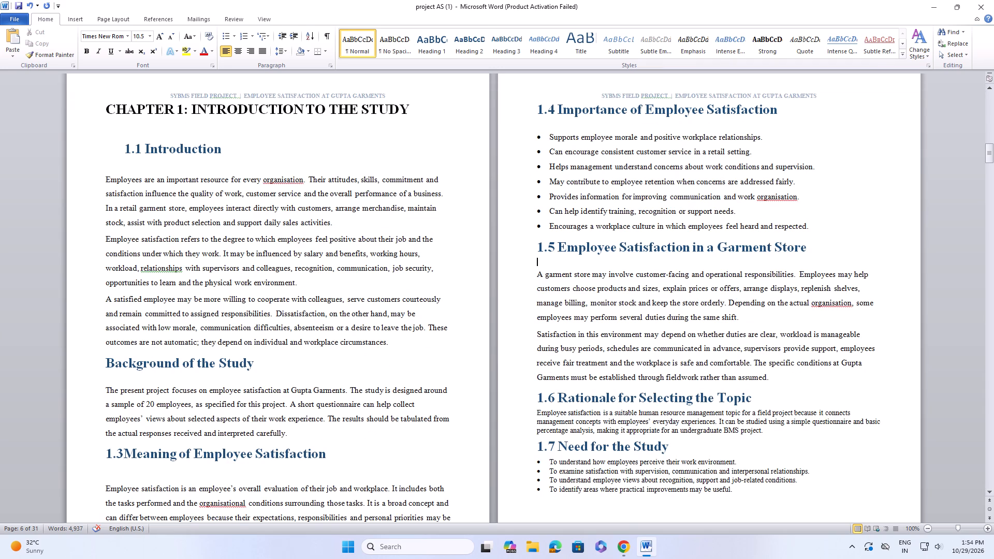
{"action": "left_click", "coordinate": [773, 394]}
{"action": "key", "text": "Return"}
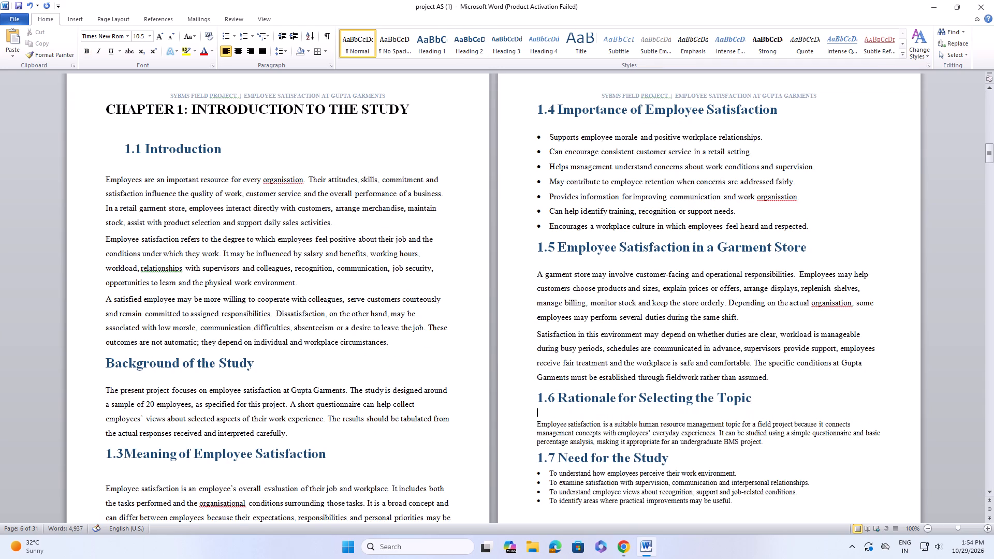
Set the body paragraph under "1.6 Rationale for Selecting the Topic" to 12 pt and 1.5 line spacing.
{"action": "left_click_drag", "start_coordinate": [533, 419], "coordinate": [594, 437]}
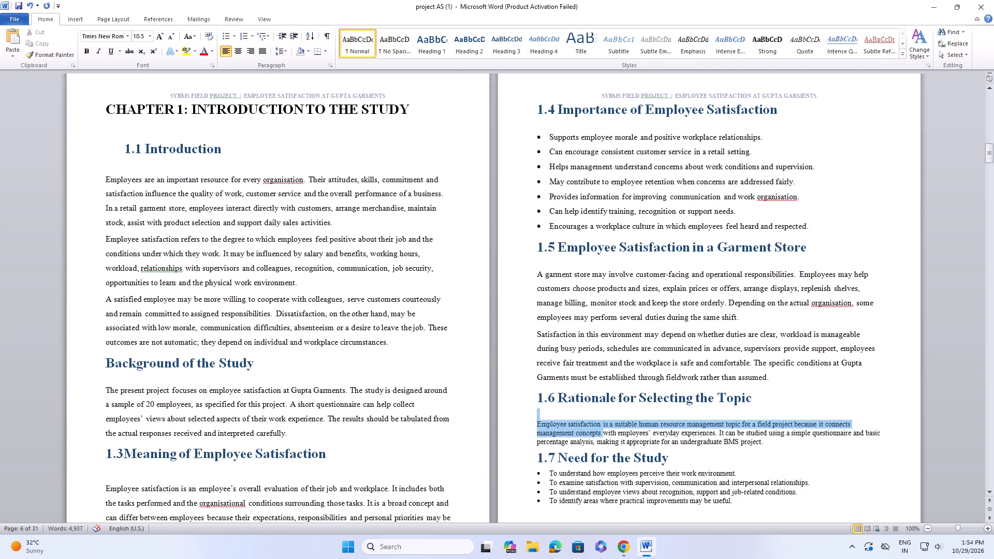
{"action": "left_click_drag", "start_coordinate": [594, 437], "coordinate": [797, 438]}
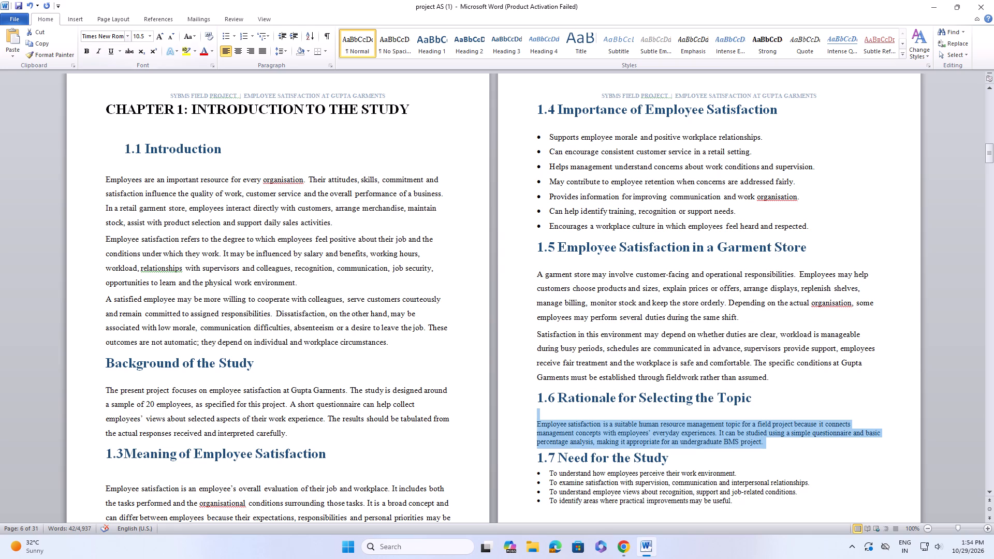
{"action": "left_click", "coordinate": [129, 36]}
{"action": "left_click", "coordinate": [150, 34]}
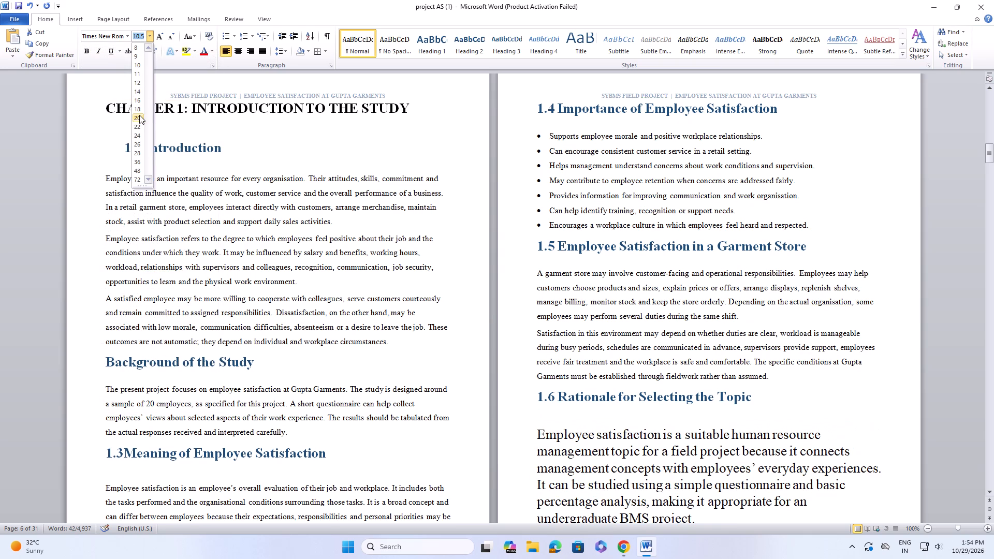
{"action": "left_click", "coordinate": [139, 84]}
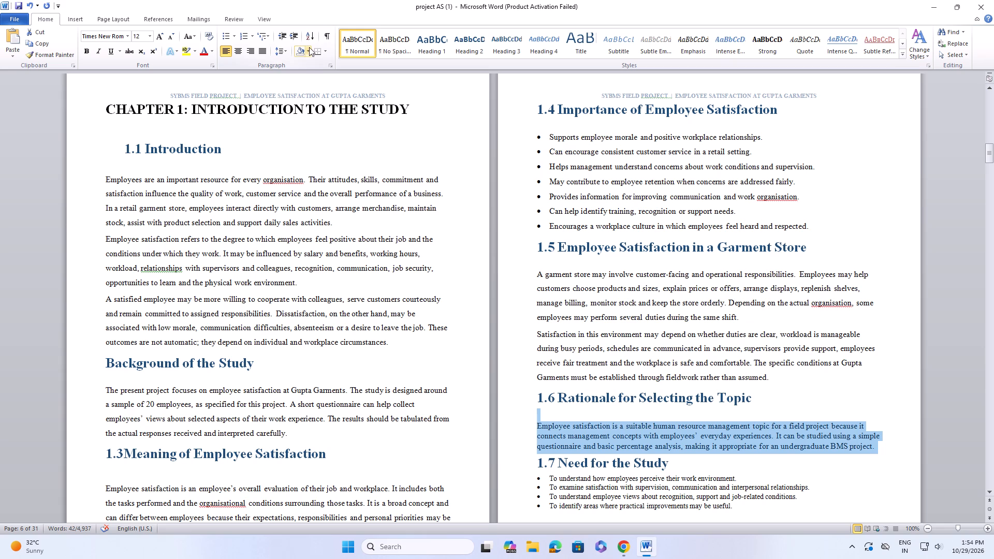
{"action": "left_click", "coordinate": [282, 53]}
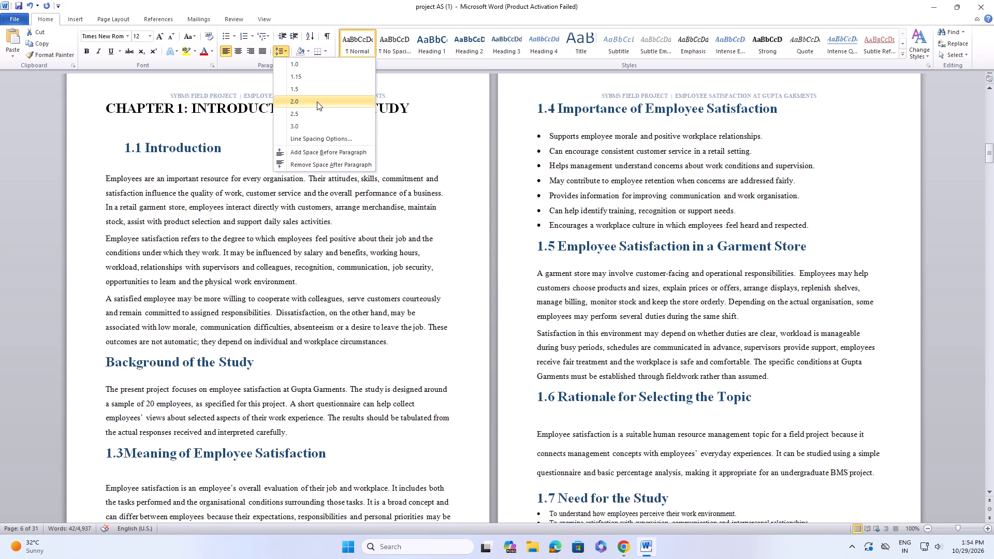
{"action": "left_click", "coordinate": [298, 90]}
Set the four bullet points under "1.7 Need for the Study" to 1.5 line spacing and 12 pt.
{"action": "scroll", "coordinate": [631, 257], "scroll_direction": "down", "scroll_amount": 5}
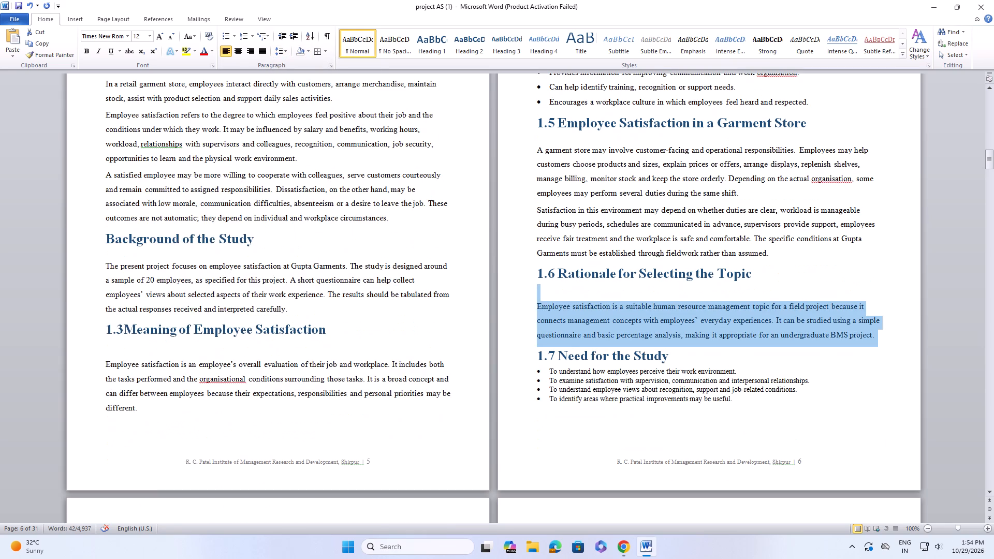
{"action": "left_click_drag", "start_coordinate": [535, 375], "coordinate": [750, 399]}
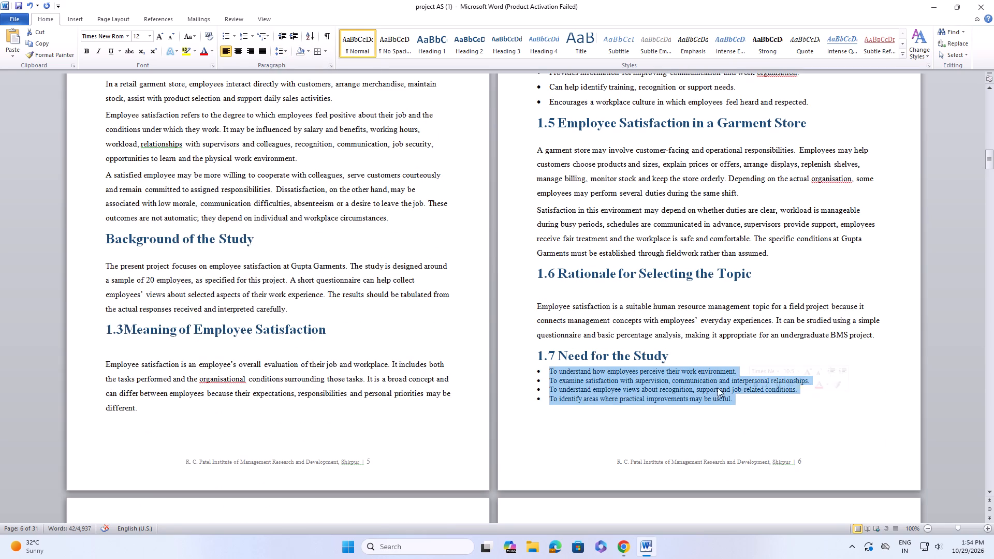
{"action": "left_click", "coordinate": [280, 45]}
{"action": "left_click", "coordinate": [287, 52]}
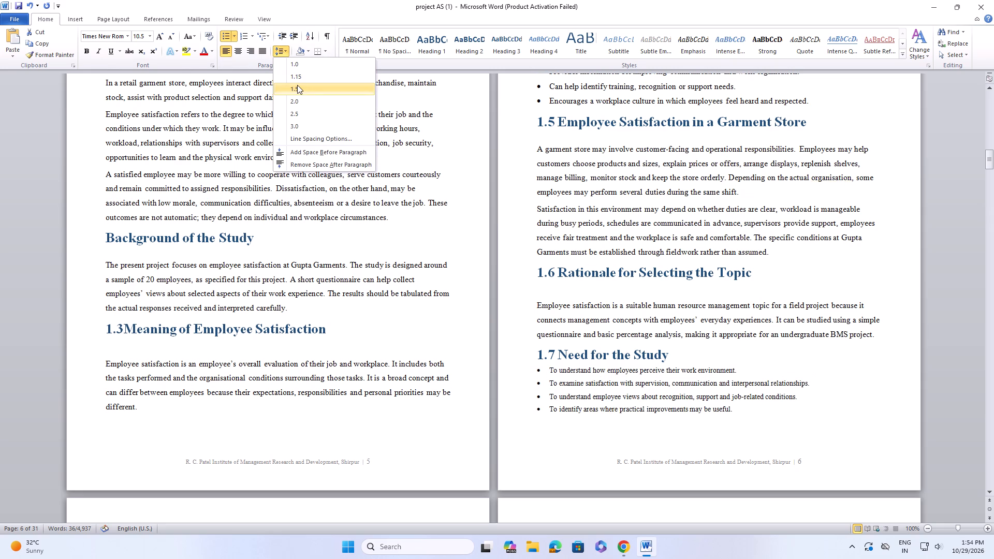
{"action": "left_click", "coordinate": [297, 85]}
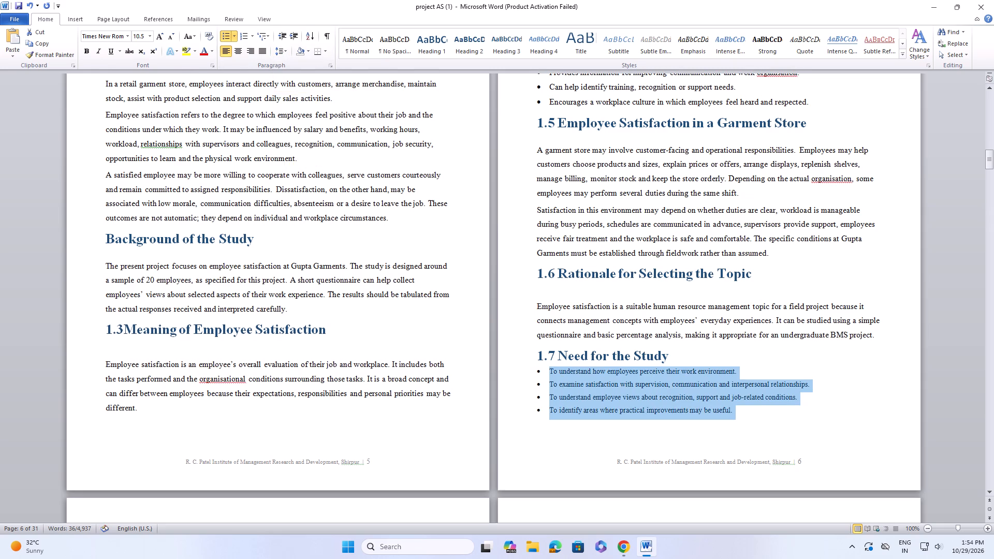
{"action": "left_click", "coordinate": [148, 32]}
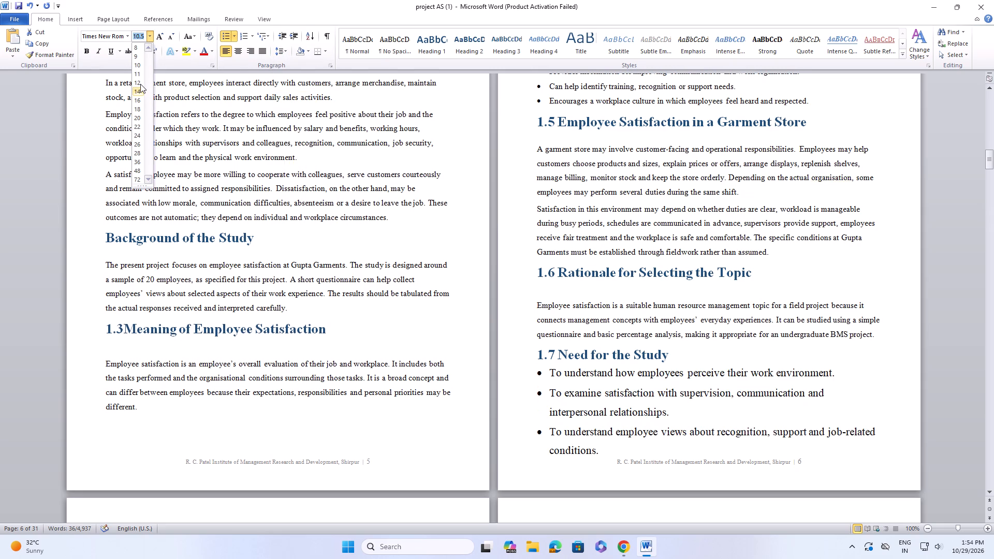
{"action": "left_click", "coordinate": [140, 83]}
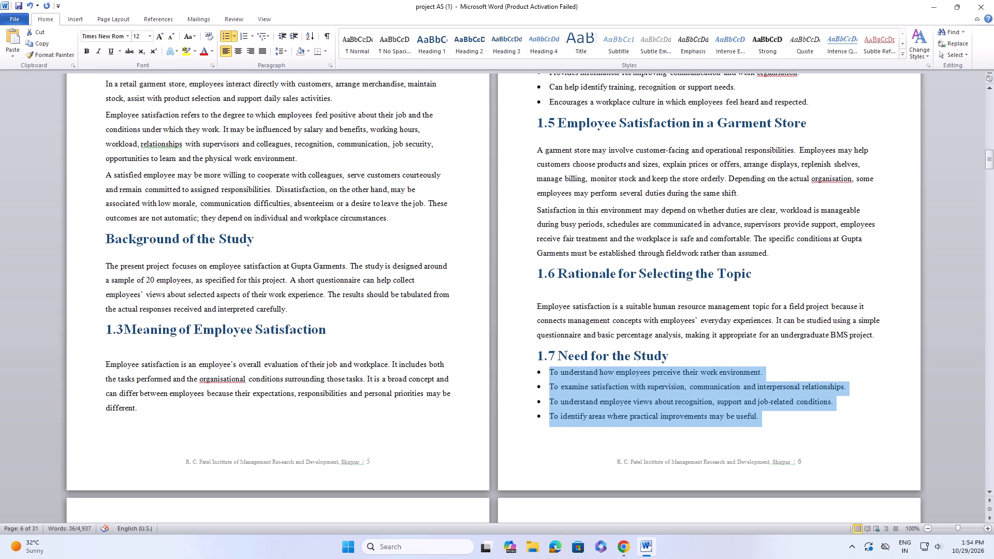
Delete the entire body paragraph under "1.6 Rationale for Selecting the Topic".
{"action": "left_click_drag", "start_coordinate": [536, 303], "coordinate": [735, 333]}
{"action": "left_click_drag", "start_coordinate": [735, 333], "coordinate": [857, 345]}
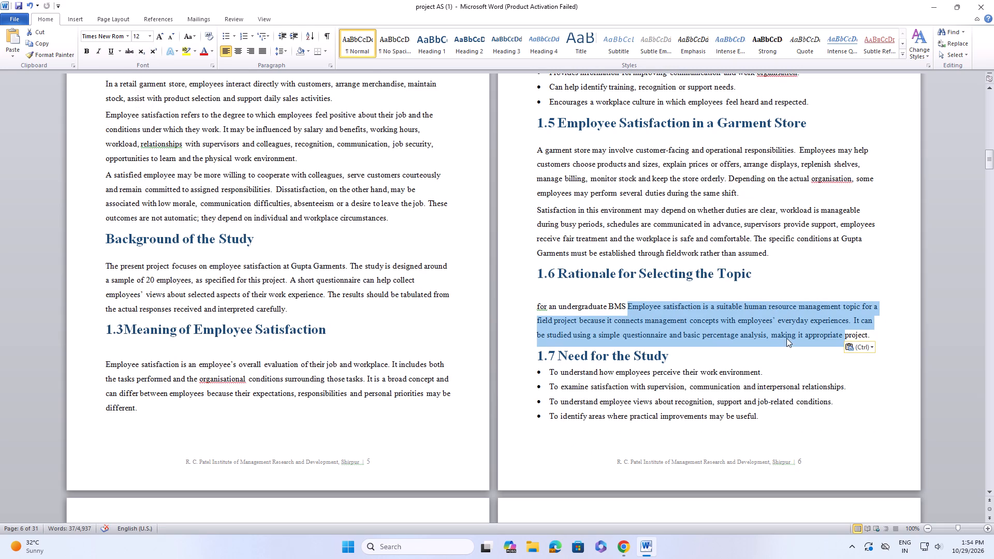
{"action": "left_click_drag", "start_coordinate": [786, 338], "coordinate": [681, 322]}
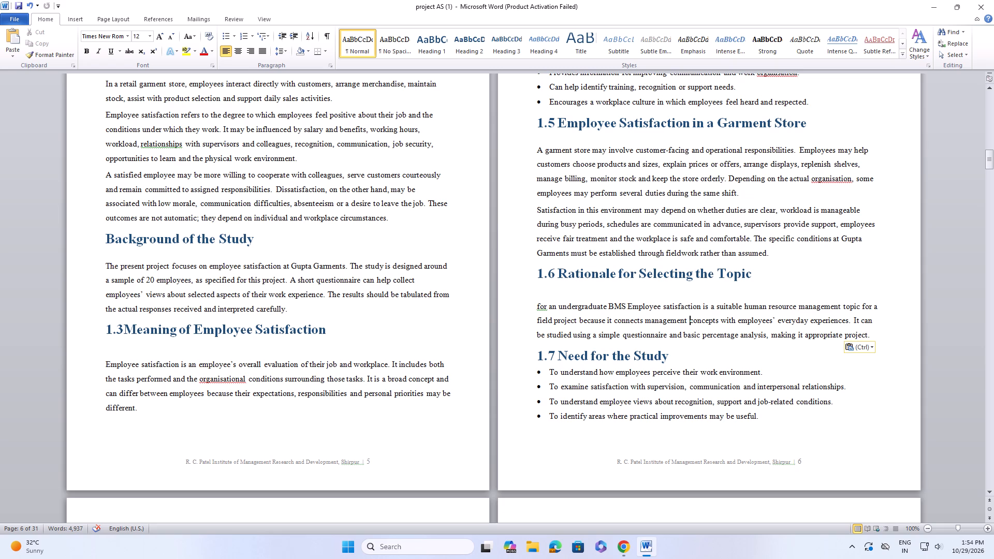
{"action": "left_click_drag", "start_coordinate": [540, 305], "coordinate": [831, 321]}
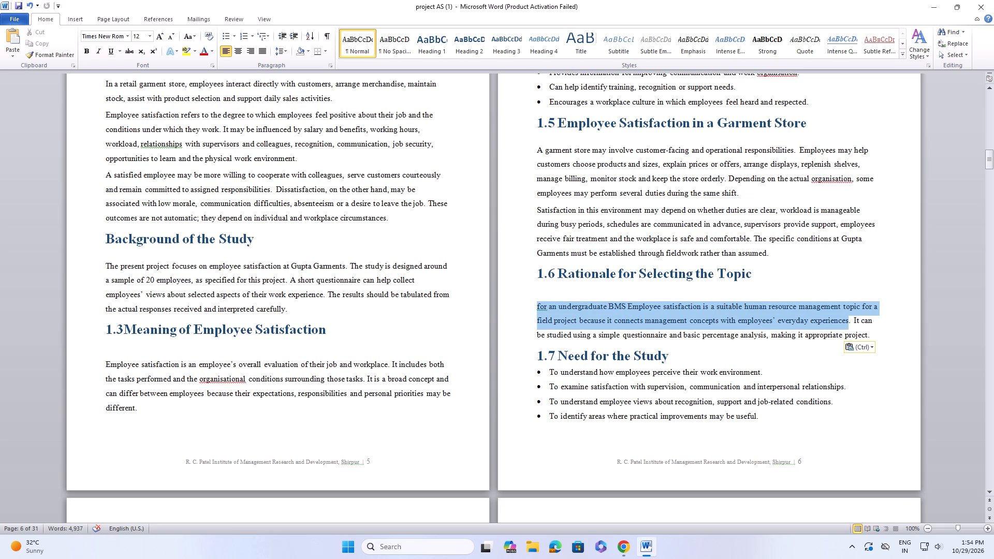
{"action": "left_click_drag", "start_coordinate": [831, 321], "coordinate": [875, 333]}
{"action": "left_click", "coordinate": [864, 351]}
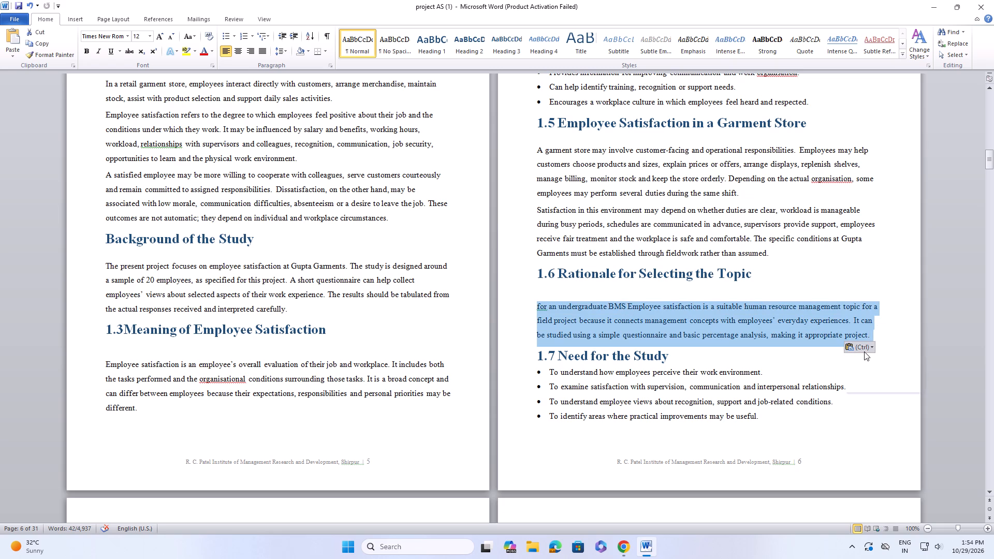
{"action": "left_click", "coordinate": [869, 370]}
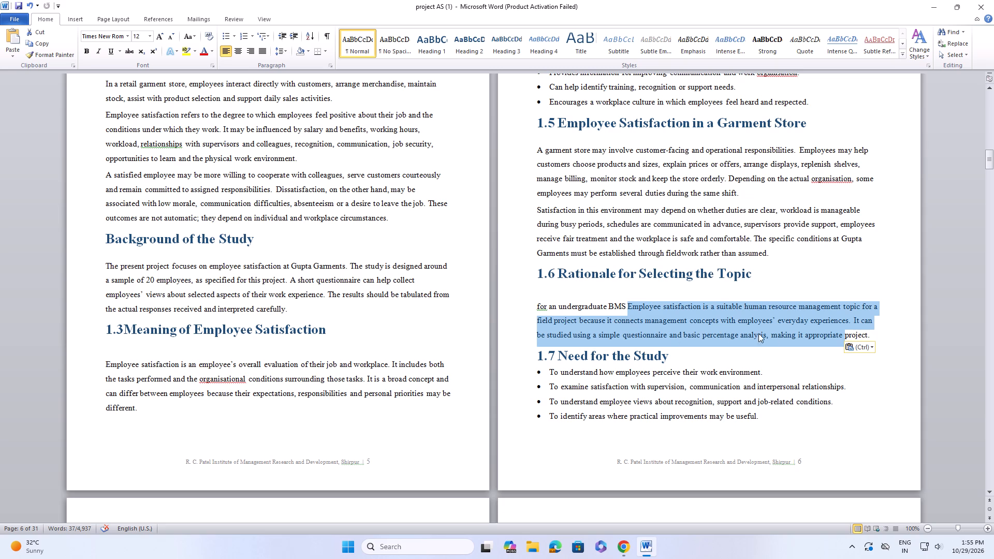
{"action": "key", "text": "BackSpace"}
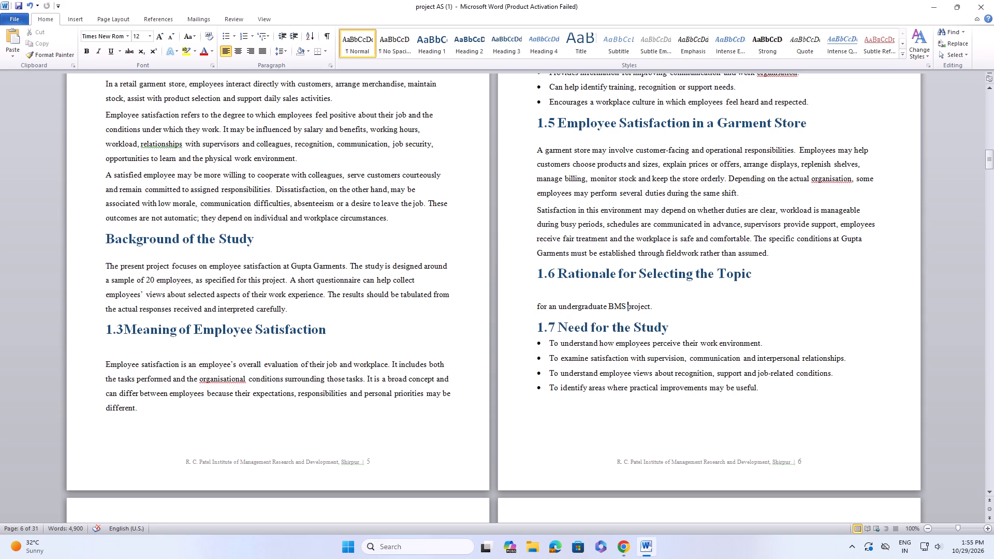
{"action": "key", "text": "Return"}
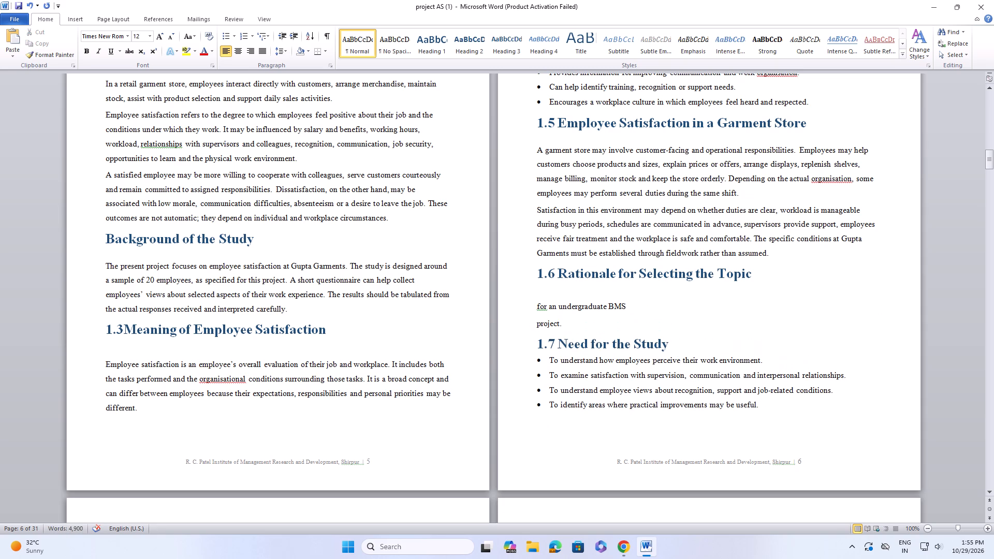
{"action": "left_click_drag", "start_coordinate": [535, 307], "coordinate": [638, 320]}
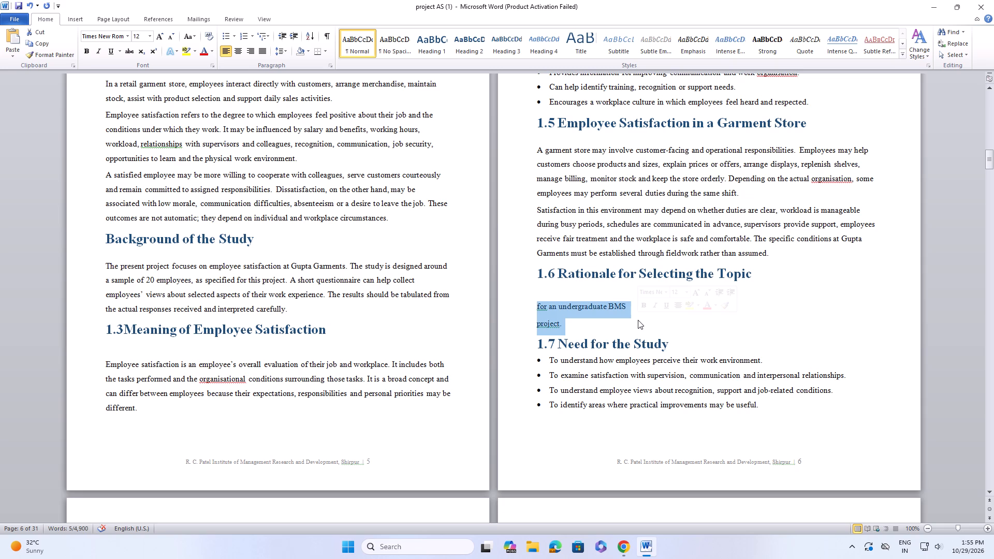
{"action": "key", "text": "BackSpace"}
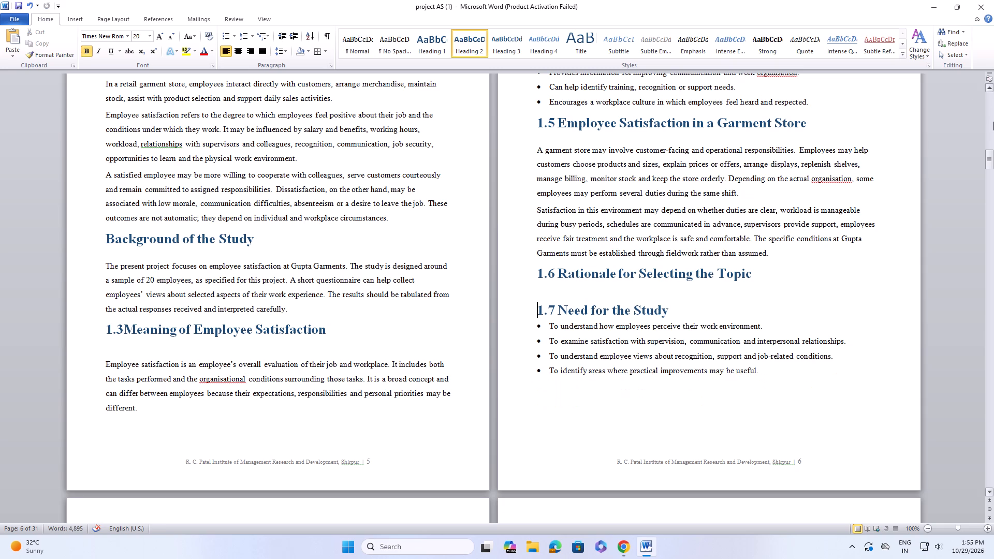
Insert another blank line directly below the heading "1.6 Rationale for Selecting the Topic".
{"action": "left_click", "coordinate": [777, 274]}
{"action": "key", "text": "Return"}
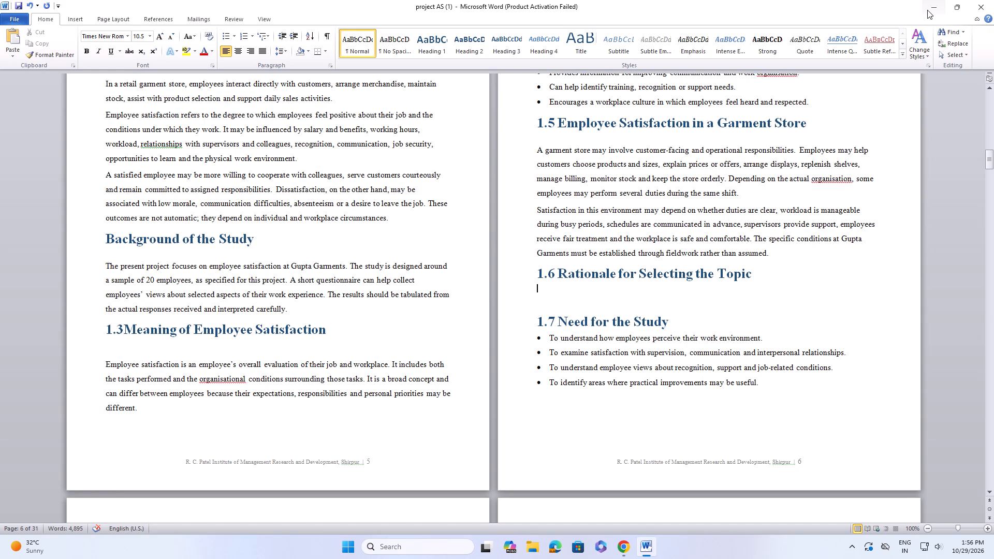
{"action": "key", "text": "shift+e"}
{"action": "key", "text": "BackSpace"}
Start the new paragraph directly under the heading "1.6 Rationale for Selecting the Topic" with a capital "E".
{"action": "key", "text": "e"}
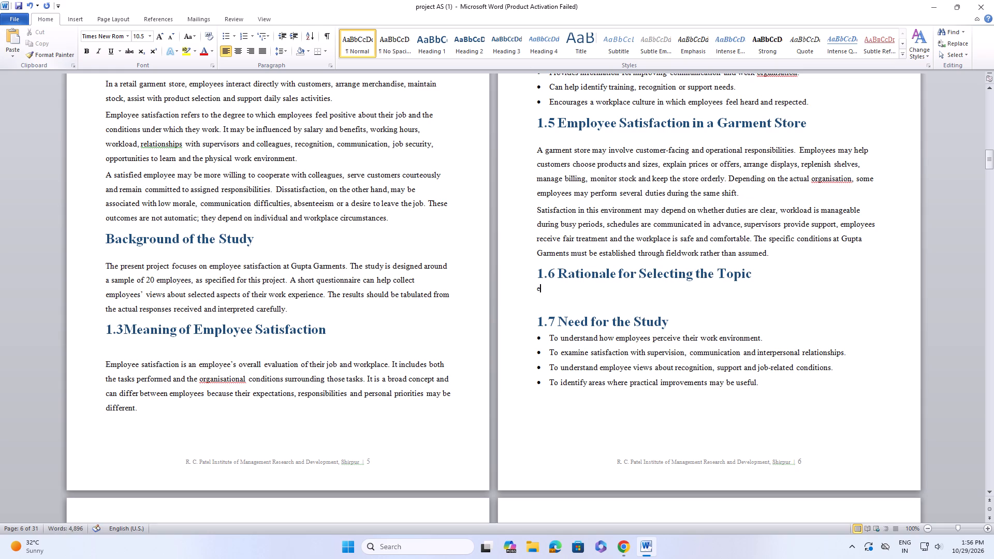
{"action": "key", "text": "BackSpace"}
{"action": "key", "text": "shift+w"}
{"action": "key", "text": "BackSpace"}
{"action": "key", "text": "shift+e"}
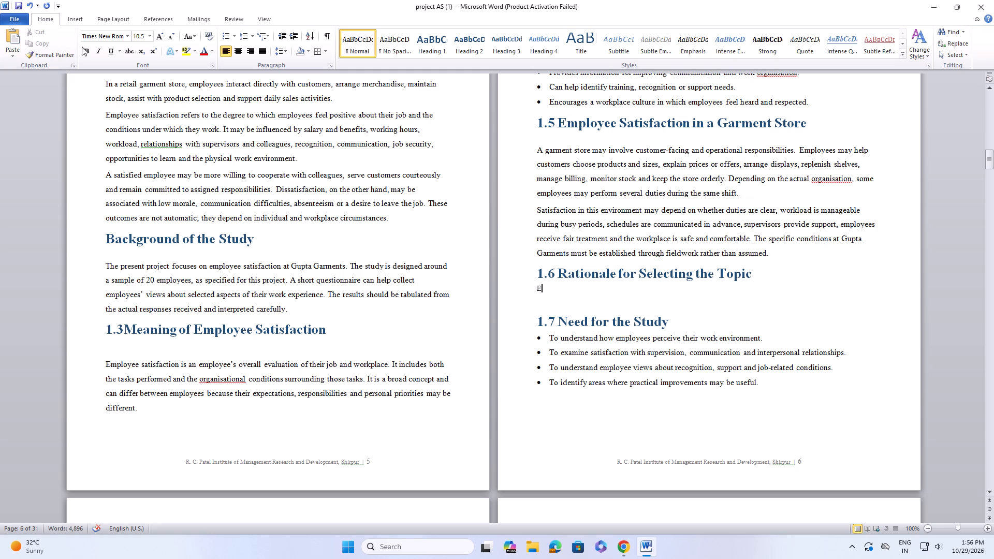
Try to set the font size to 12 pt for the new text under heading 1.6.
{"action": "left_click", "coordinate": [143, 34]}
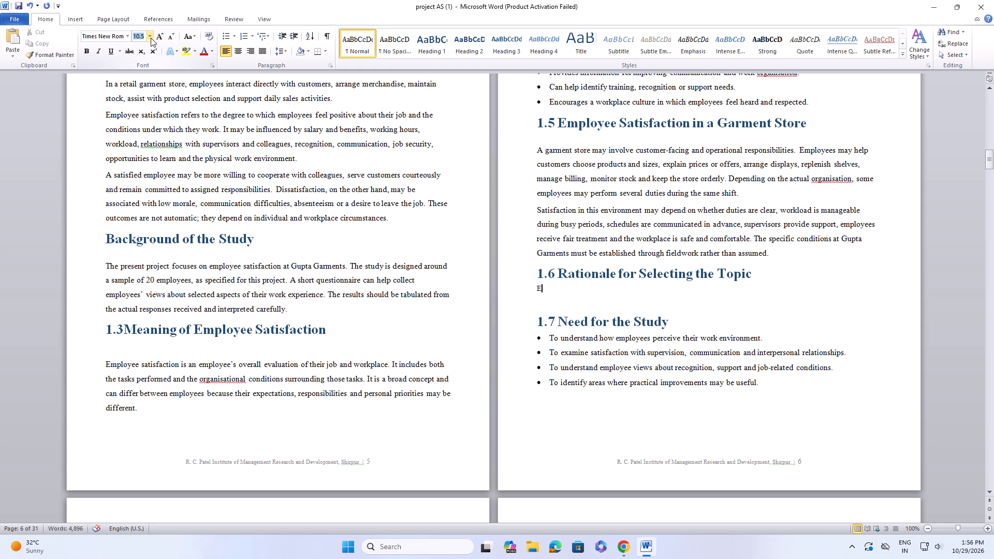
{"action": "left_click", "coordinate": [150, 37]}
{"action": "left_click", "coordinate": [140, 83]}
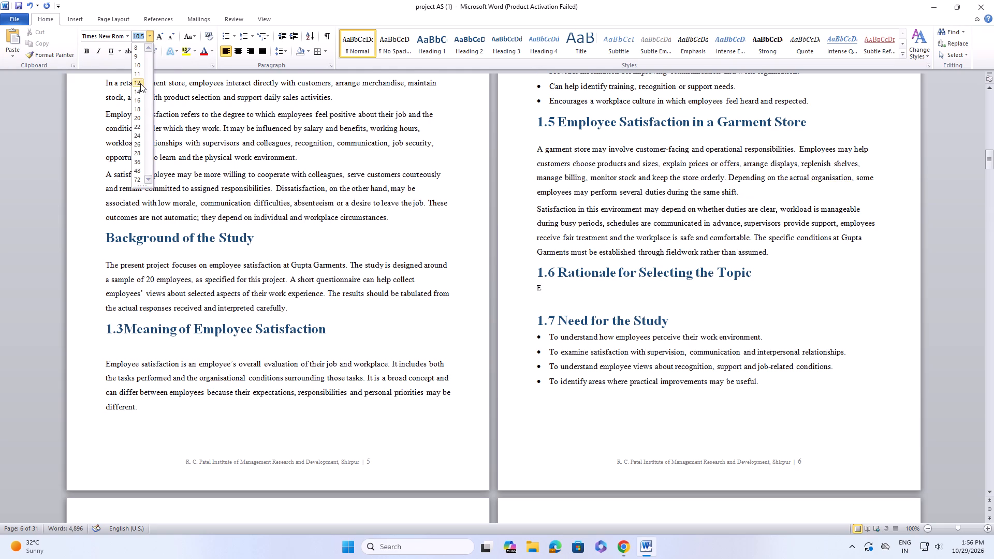
Continue after the "E" under heading 1.6 so the sentence opens with "Employee satisfaction is a".
{"action": "left_click", "coordinate": [550, 289]}
{"action": "key", "text": "m"}
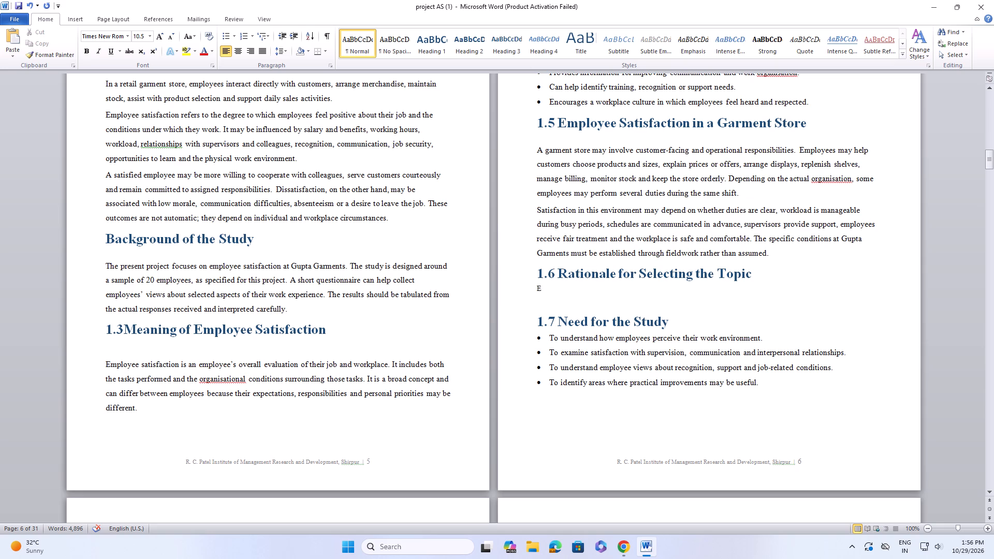
{"action": "type", "text": "ploy"}
{"action": "type", "text": "ee"}
{"action": "key", "text": "space"}
{"action": "type", "text": "satisfac"}
{"action": "key", "text": "t"}
{"action": "type", "text": "io"}
{"action": "key", "text": "n"}
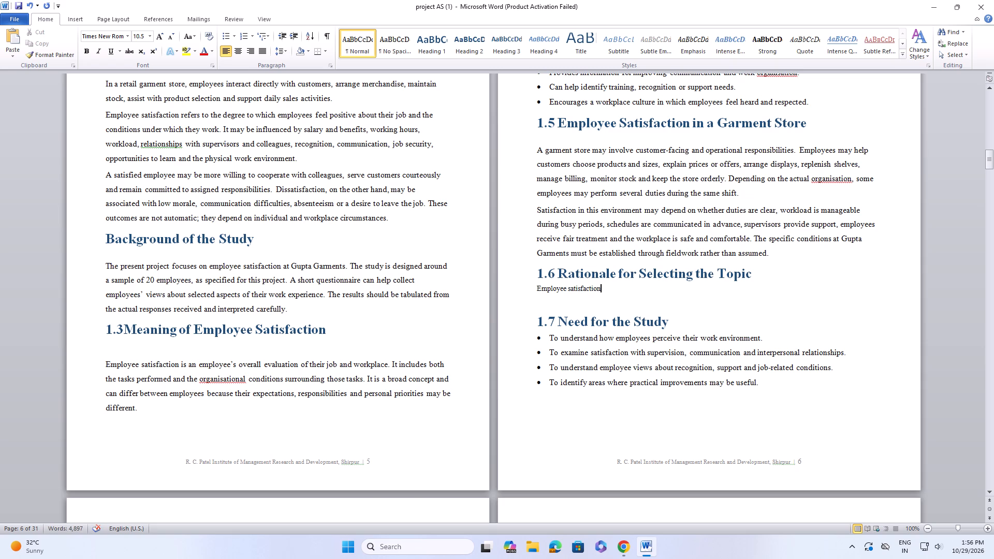
{"action": "key", "text": "space"}
{"action": "type", "text": "is"}
{"action": "key", "text": "space"}
{"action": "type", "text": "asu"}
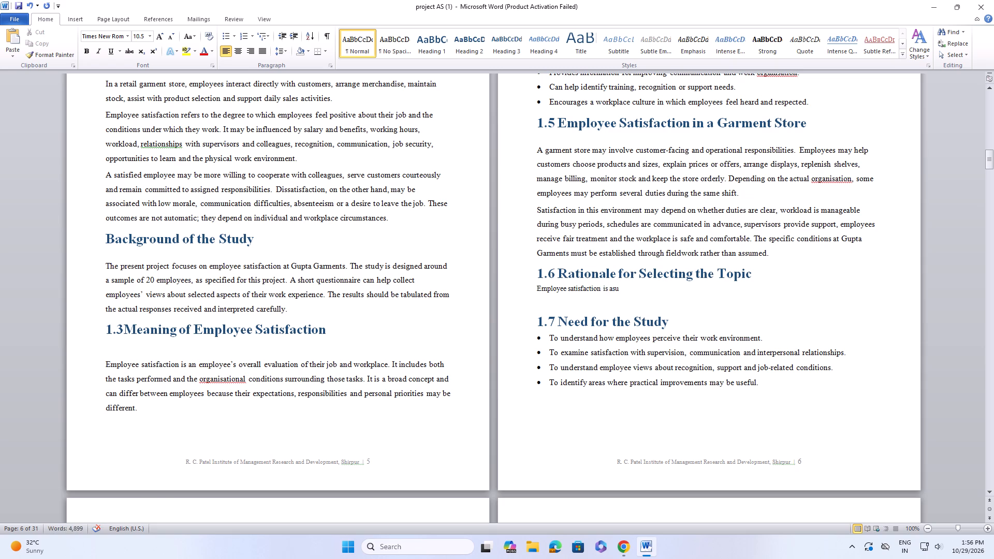
{"action": "key", "text": "i"}
{"action": "key", "text": "BackSpace"}
{"action": "key", "text": "BackSpace"}
{"action": "key", "text": "BackSpace"}
{"action": "key", "text": "space"}
Extend the opening sentence of section 1.6 with the words "suitable human resource".
{"action": "type", "text": "suitable"}
{"action": "key", "text": "space"}
{"action": "type", "text": "hun"}
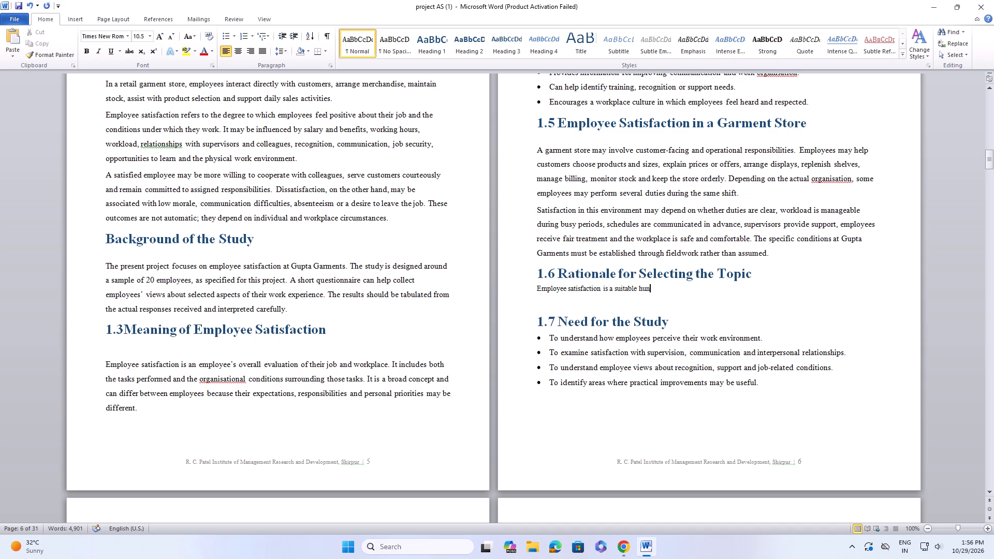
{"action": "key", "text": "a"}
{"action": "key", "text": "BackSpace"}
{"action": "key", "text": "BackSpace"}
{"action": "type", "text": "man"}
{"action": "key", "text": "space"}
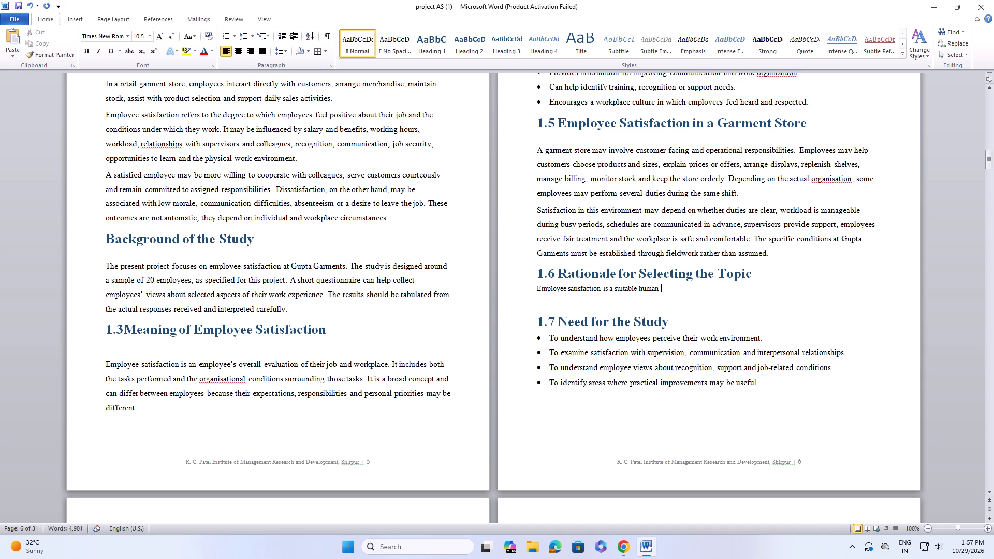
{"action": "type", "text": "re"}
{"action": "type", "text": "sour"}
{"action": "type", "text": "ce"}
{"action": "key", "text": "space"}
Continue the opening sentence of section 1.6 after "human resource" with the words "management topic for an project".
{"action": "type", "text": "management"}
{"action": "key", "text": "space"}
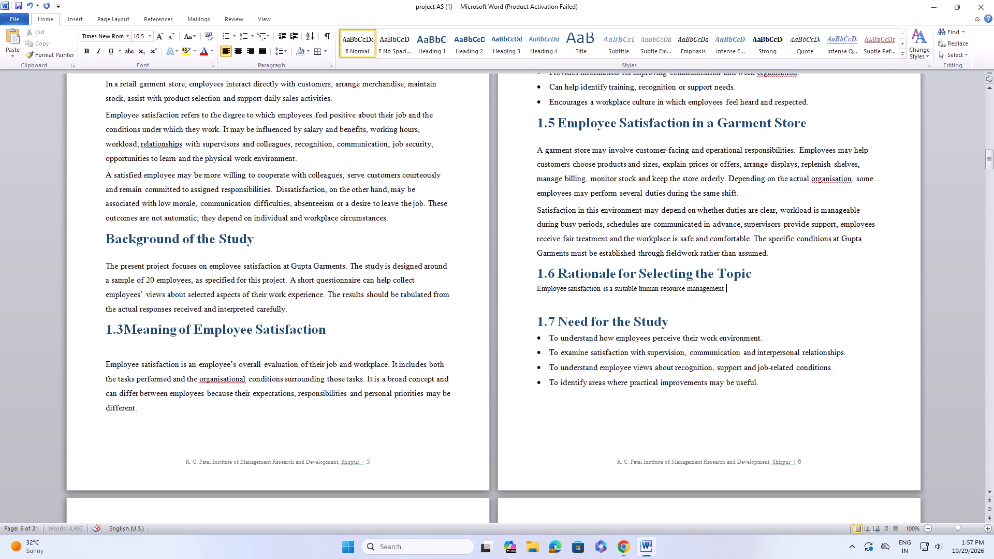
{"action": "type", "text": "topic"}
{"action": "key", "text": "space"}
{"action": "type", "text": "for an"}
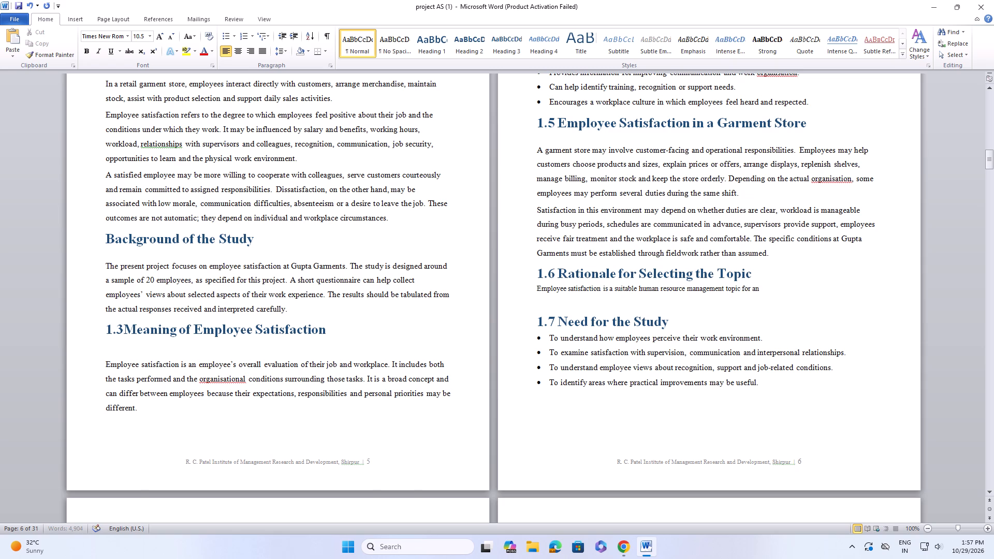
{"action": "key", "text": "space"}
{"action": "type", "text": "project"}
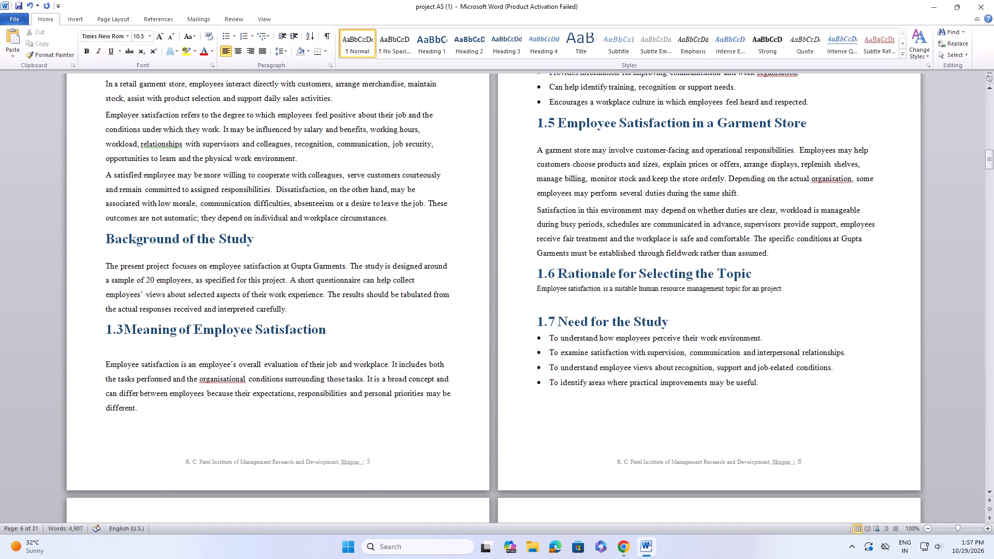
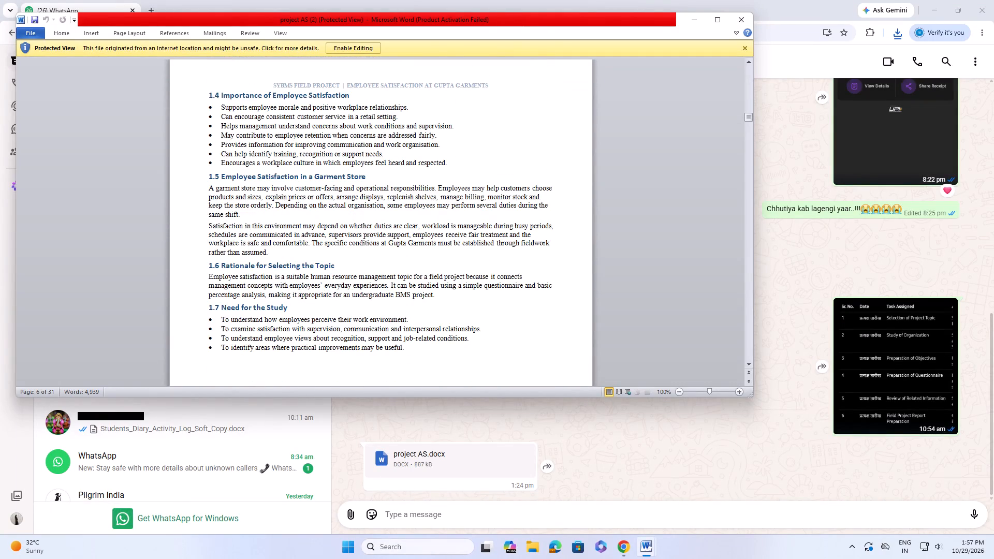
{"action": "left_click_drag", "start_coordinate": [208, 271], "coordinate": [403, 294]}
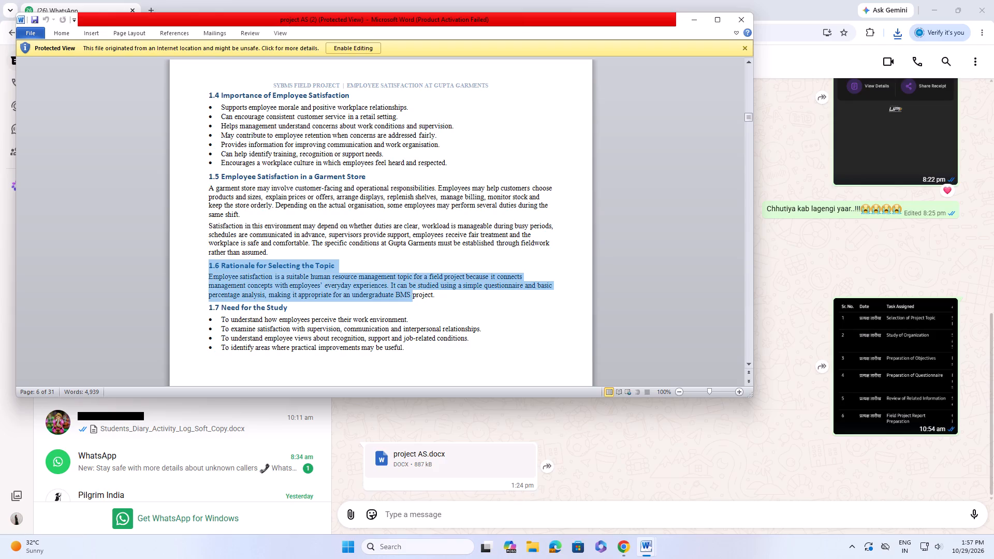
{"action": "left_click_drag", "start_coordinate": [403, 294], "coordinate": [407, 295]}
{"action": "left_click", "coordinate": [319, 261]}
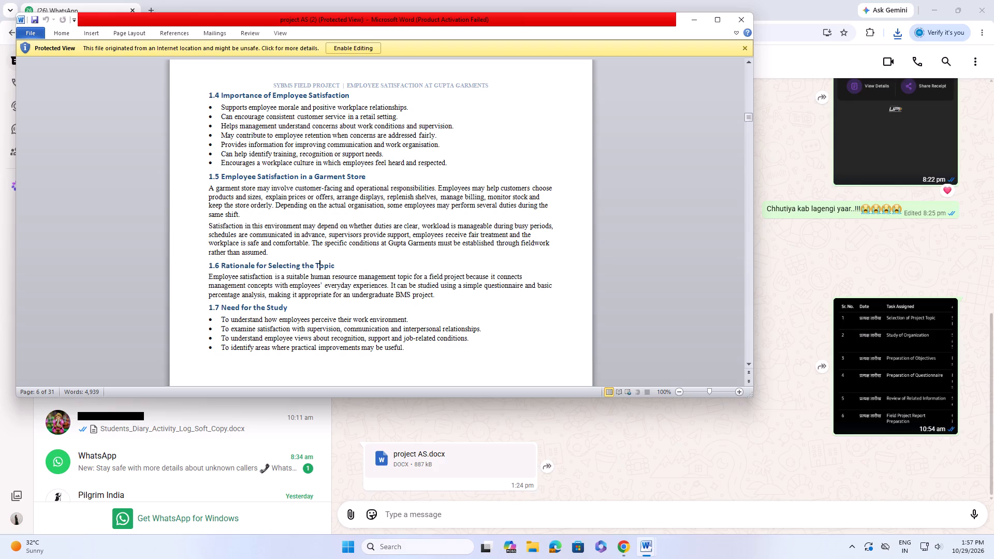
{"action": "left_click_drag", "start_coordinate": [206, 278], "coordinate": [429, 296]}
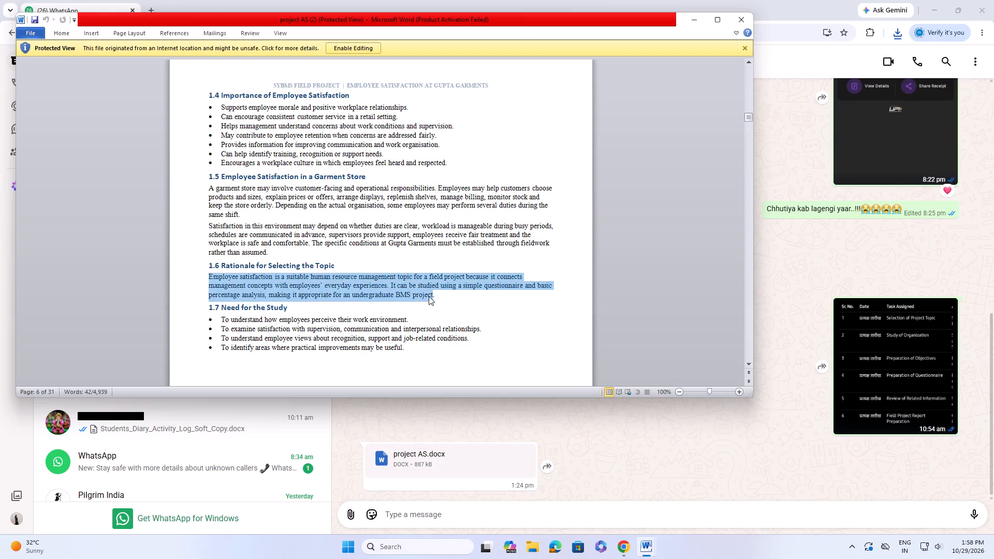
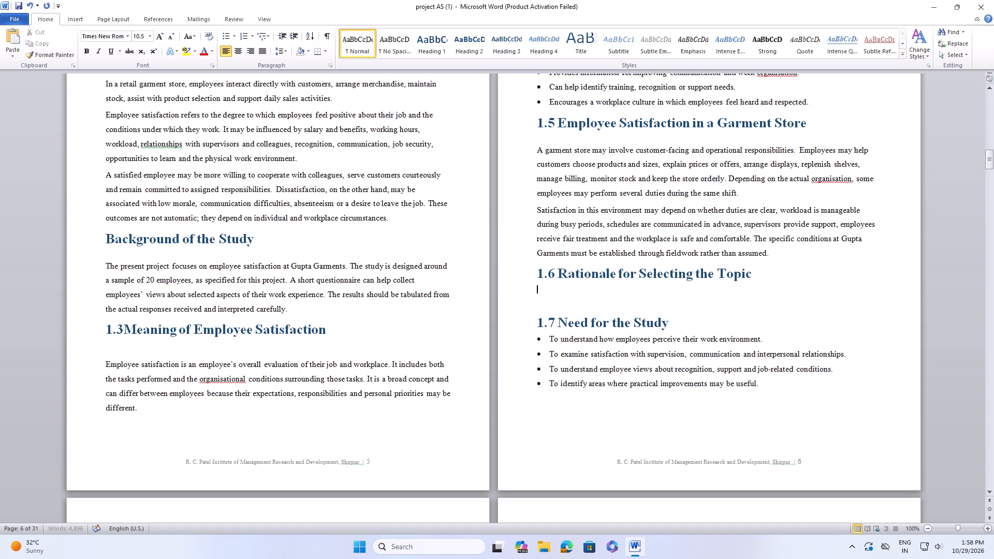
Paste the copied paragraph starting "Employee satisfaction is a suitable human resource management topic" under the heading "1.6 Rationale for Selecting the Topic".
{"action": "left_click", "coordinate": [16, 38]}
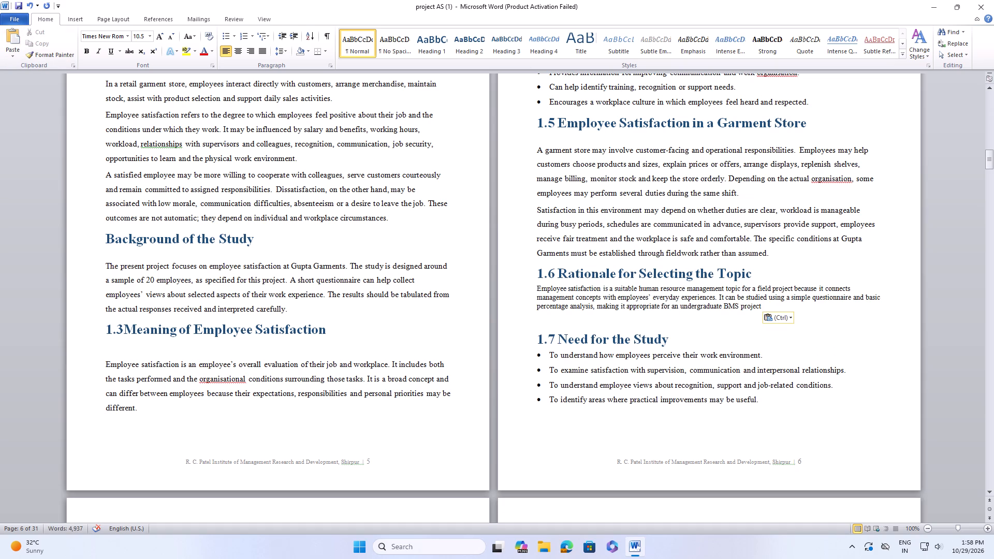
Format the pasted paragraph under heading 1.6 with a 12 pt font size and 1.5 line spacing.
{"action": "left_click_drag", "start_coordinate": [538, 291], "coordinate": [690, 321]}
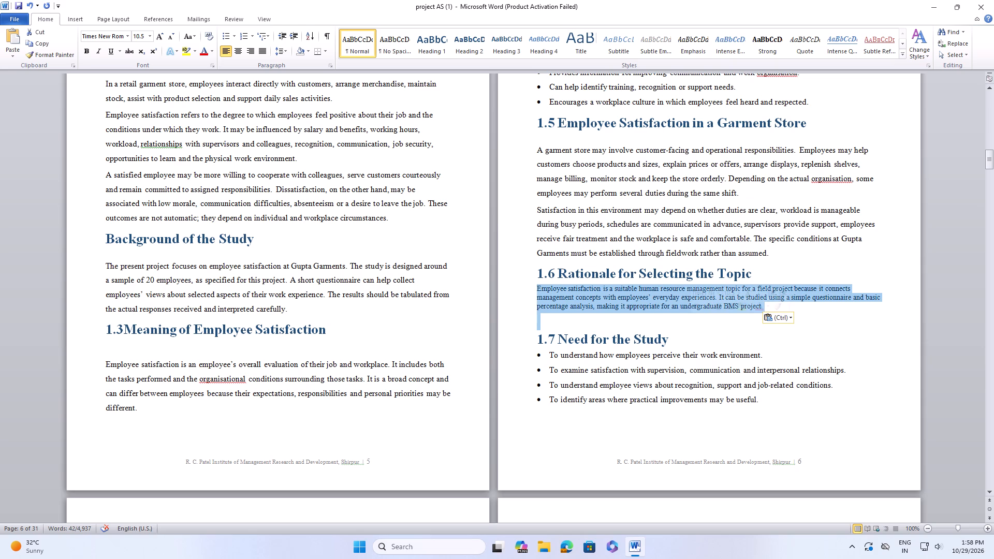
{"action": "left_click", "coordinate": [125, 36]}
{"action": "left_click", "coordinate": [148, 34]}
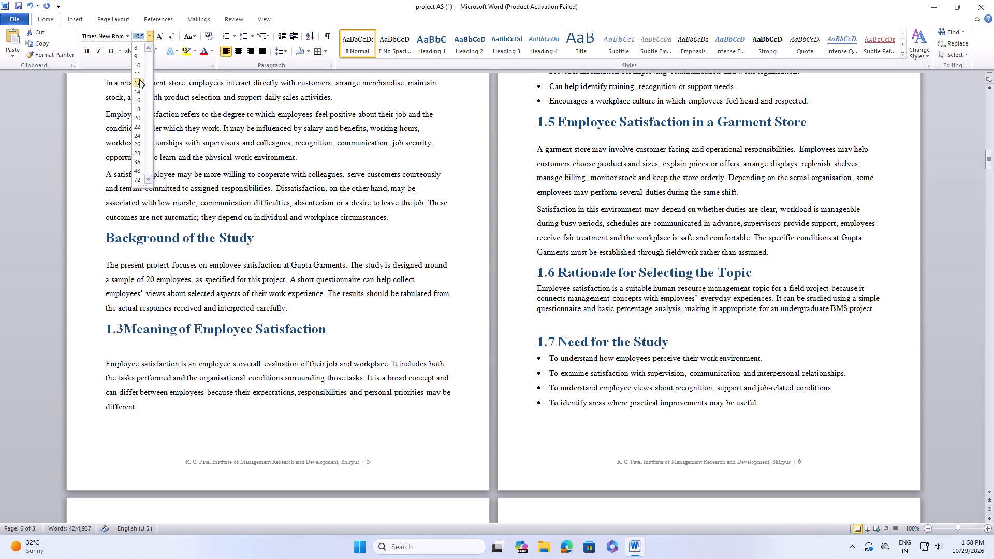
{"action": "left_click", "coordinate": [139, 79]}
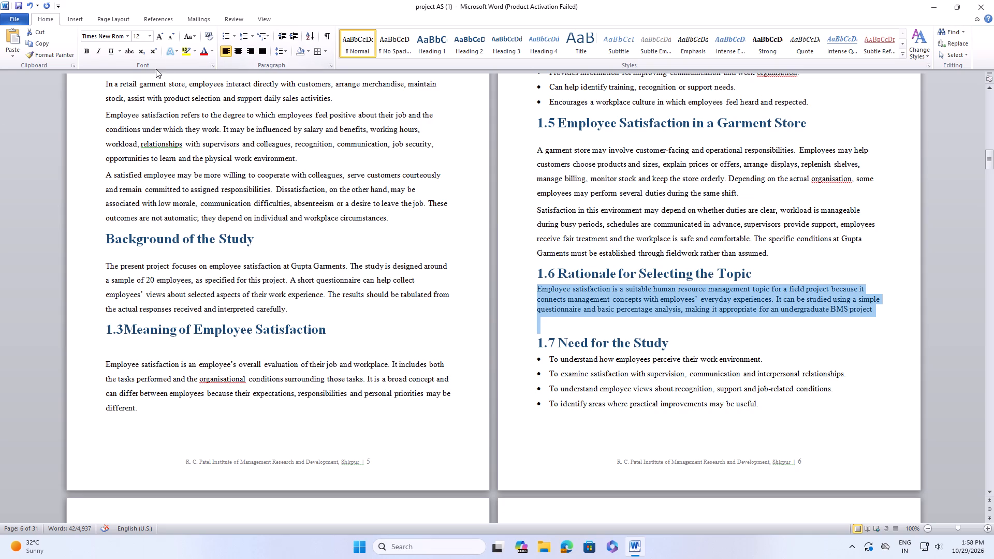
{"action": "left_click", "coordinate": [285, 49]}
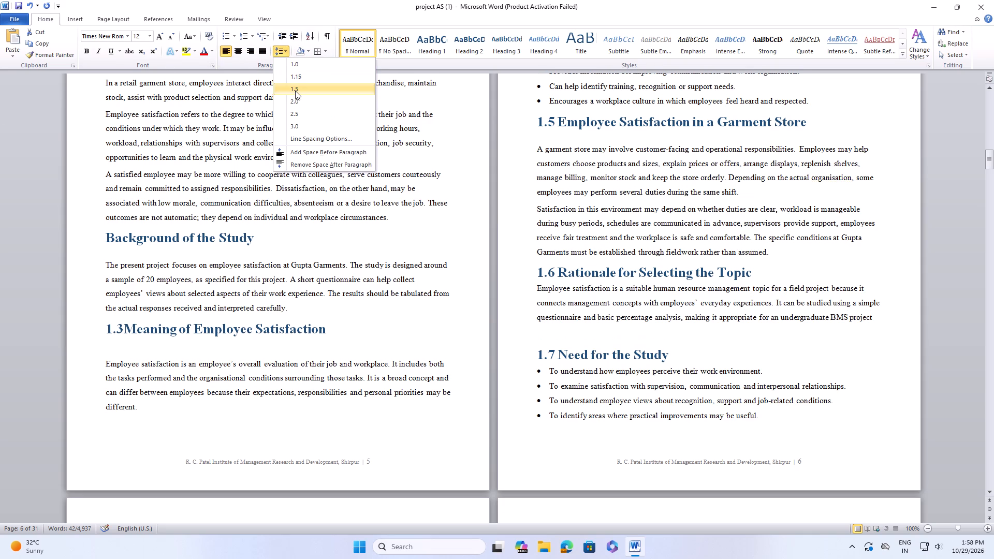
{"action": "left_click", "coordinate": [295, 91]}
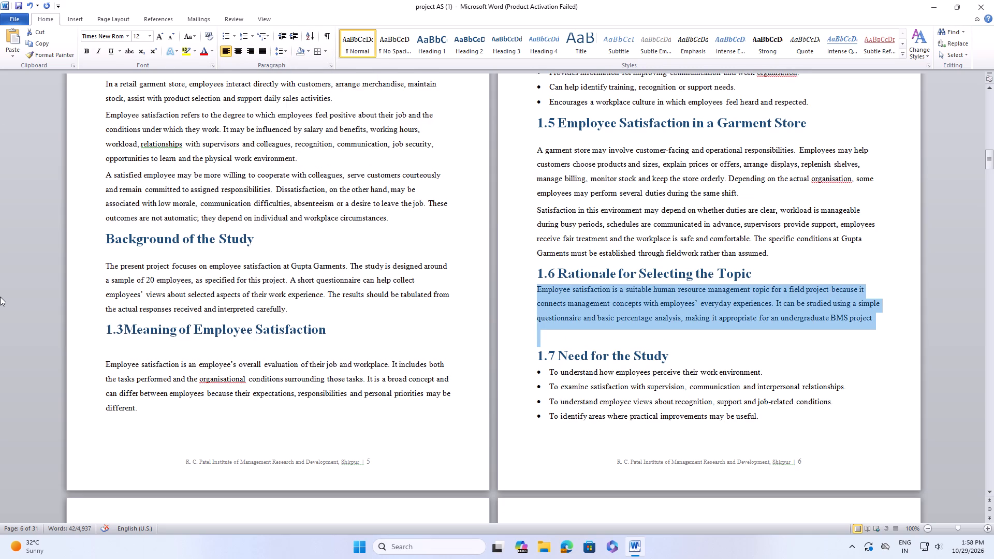
Set the four numbered objectives under "1.8 Objectives of the Study" to 12 pt.
{"action": "scroll", "coordinate": [0, 297], "scroll_direction": "down", "scroll_amount": 10}
{"action": "scroll", "coordinate": [162, 220], "scroll_direction": "down", "scroll_amount": 11}
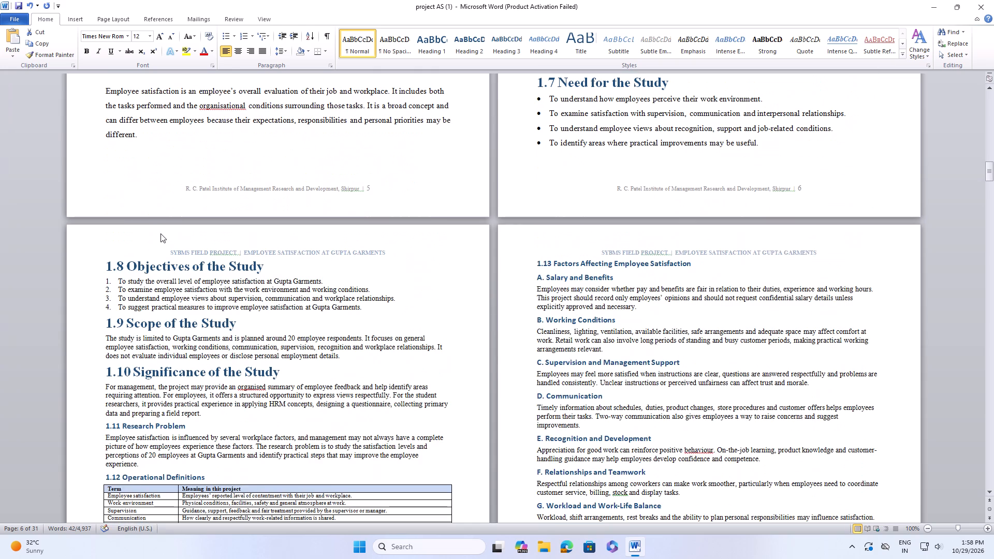
{"action": "scroll", "coordinate": [133, 295], "scroll_direction": "down", "scroll_amount": 3}
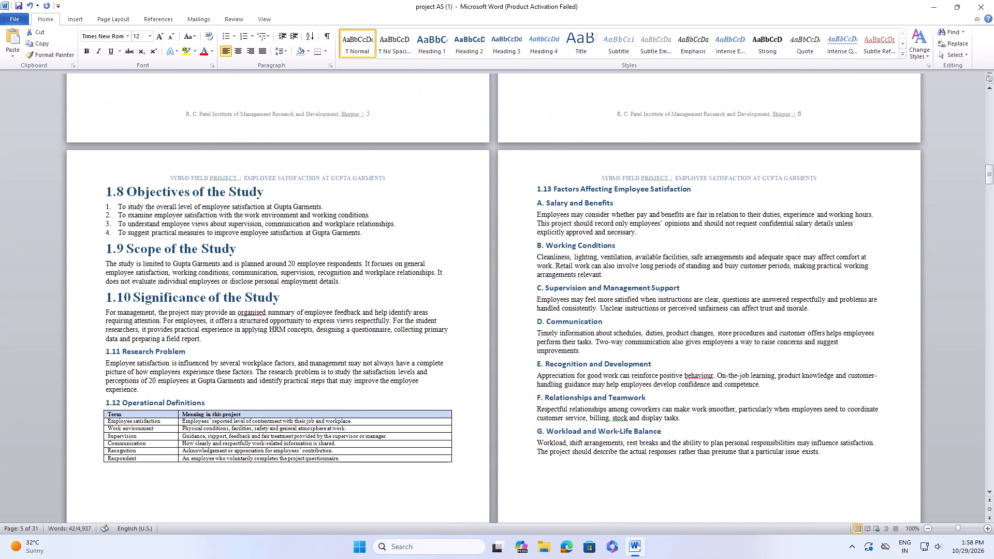
{"action": "left_click_drag", "start_coordinate": [105, 204], "coordinate": [123, 212]}
{"action": "left_click_drag", "start_coordinate": [123, 212], "coordinate": [332, 220]}
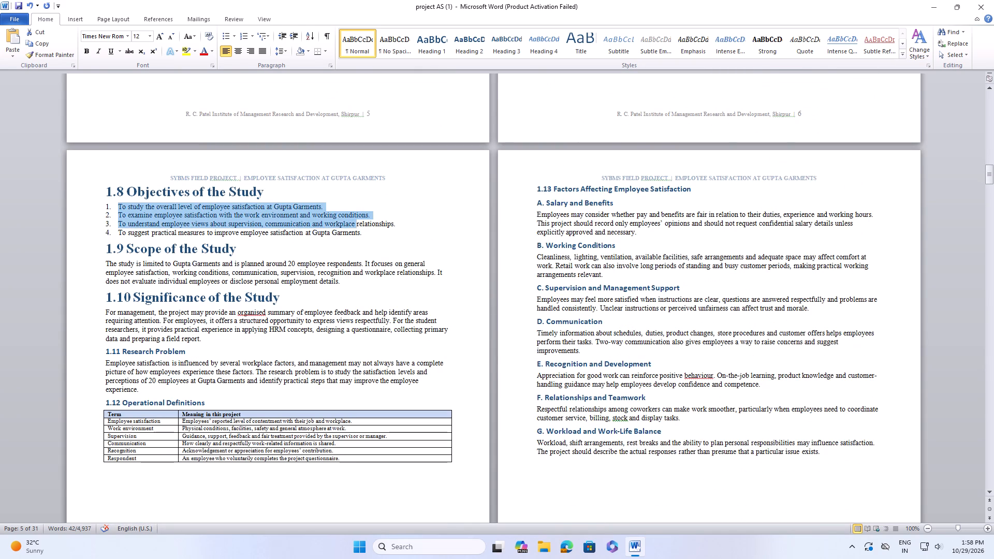
{"action": "left_click_drag", "start_coordinate": [332, 220], "coordinate": [335, 234]}
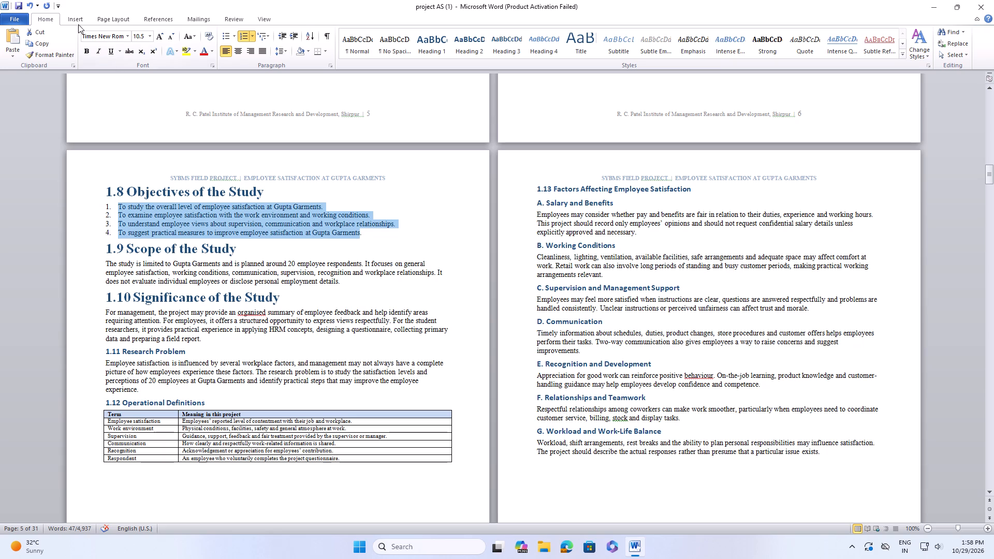
{"action": "left_click", "coordinate": [153, 38]}
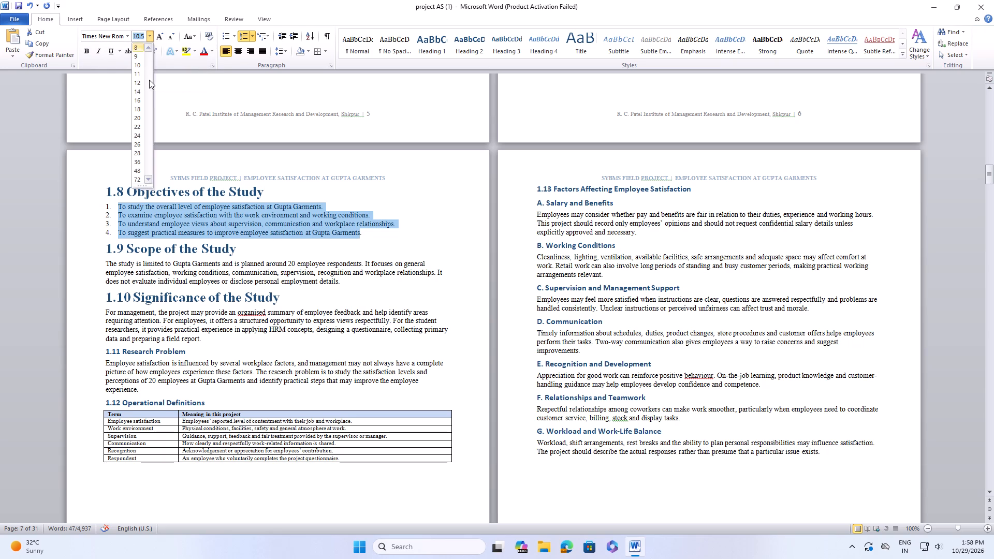
{"action": "left_click", "coordinate": [136, 85]}
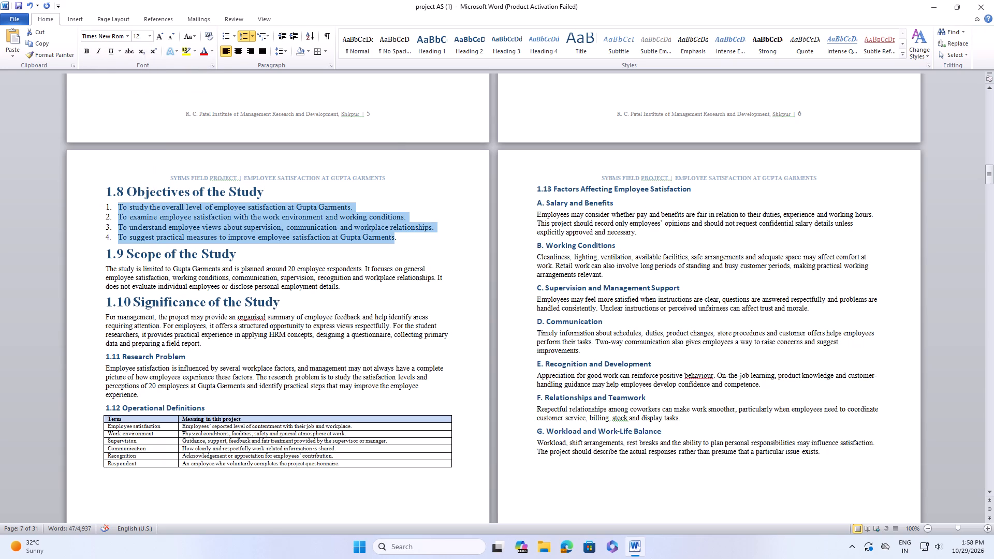
Set the body paragraphs under headings 1.9 Scope, 1.10 Significance and 1.11 Research Problem to 12 pt, one after another.
{"action": "left_click_drag", "start_coordinate": [103, 269], "coordinate": [215, 273]}
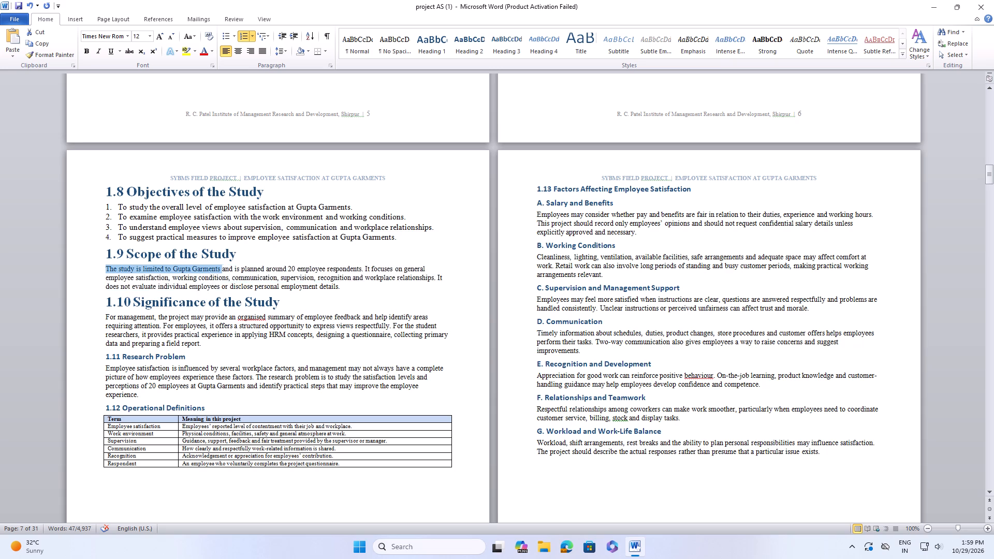
{"action": "left_click_drag", "start_coordinate": [215, 273], "coordinate": [345, 290]}
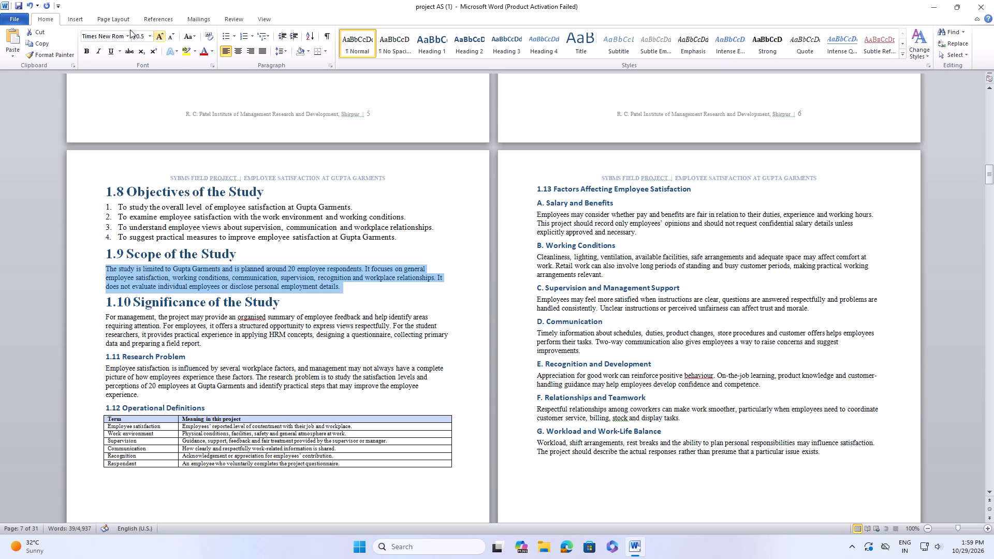
{"action": "left_click", "coordinate": [151, 39]}
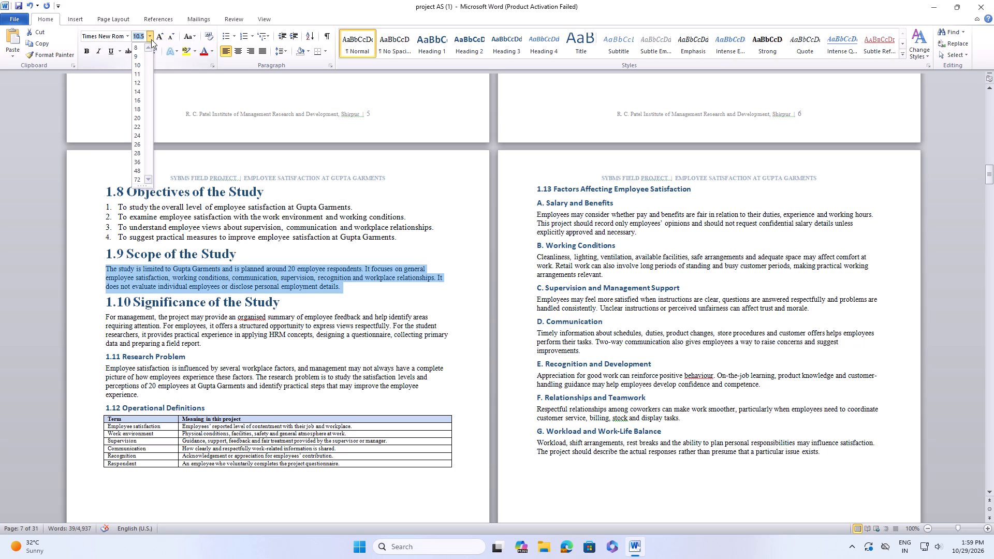
{"action": "left_click", "coordinate": [138, 82]}
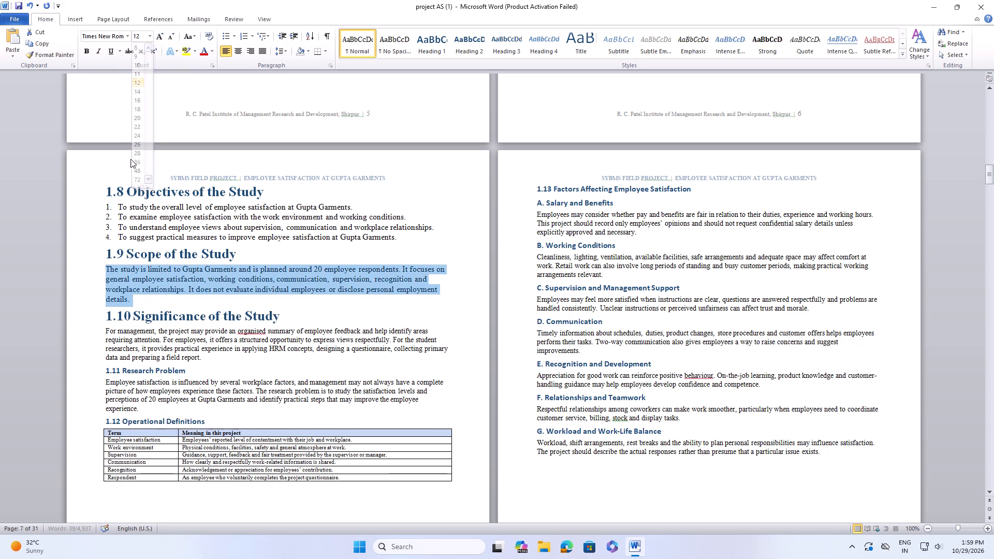
{"action": "left_click_drag", "start_coordinate": [102, 331], "coordinate": [162, 352]}
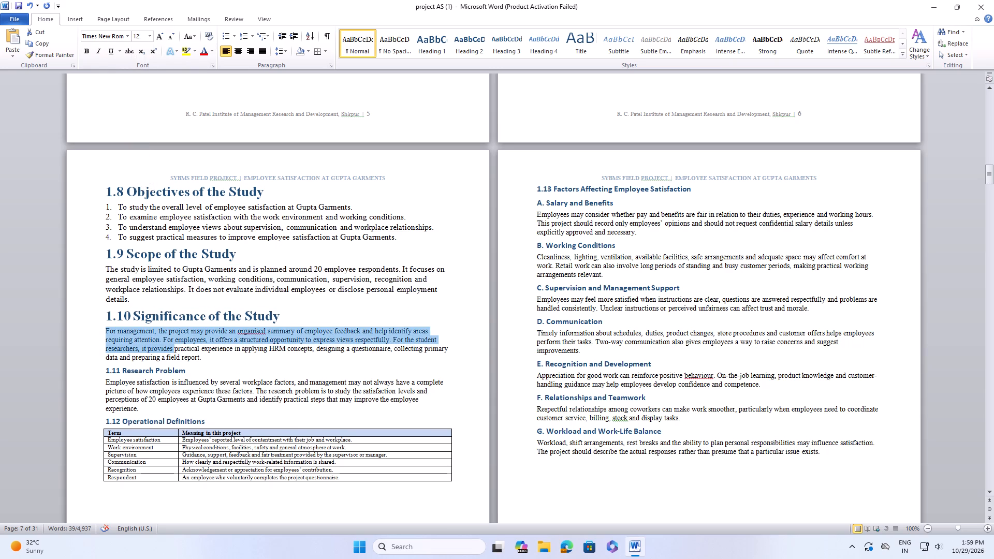
{"action": "left_click_drag", "start_coordinate": [162, 352], "coordinate": [189, 359]}
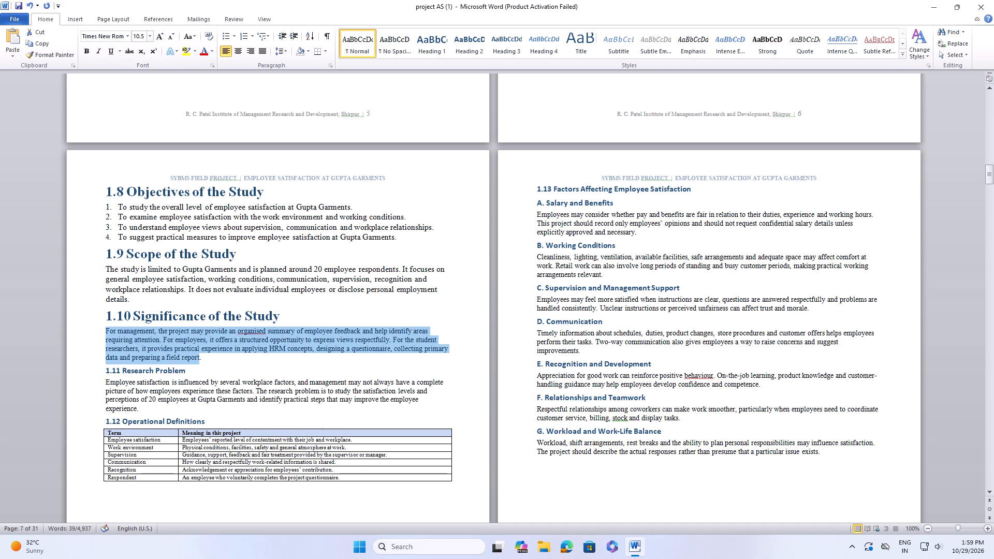
{"action": "left_click", "coordinate": [152, 35]}
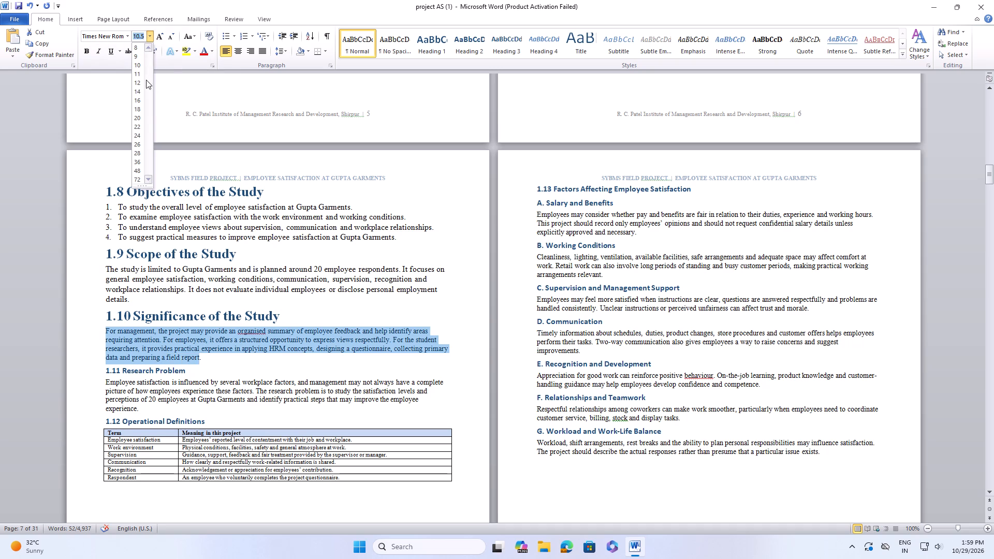
{"action": "left_click", "coordinate": [137, 80]}
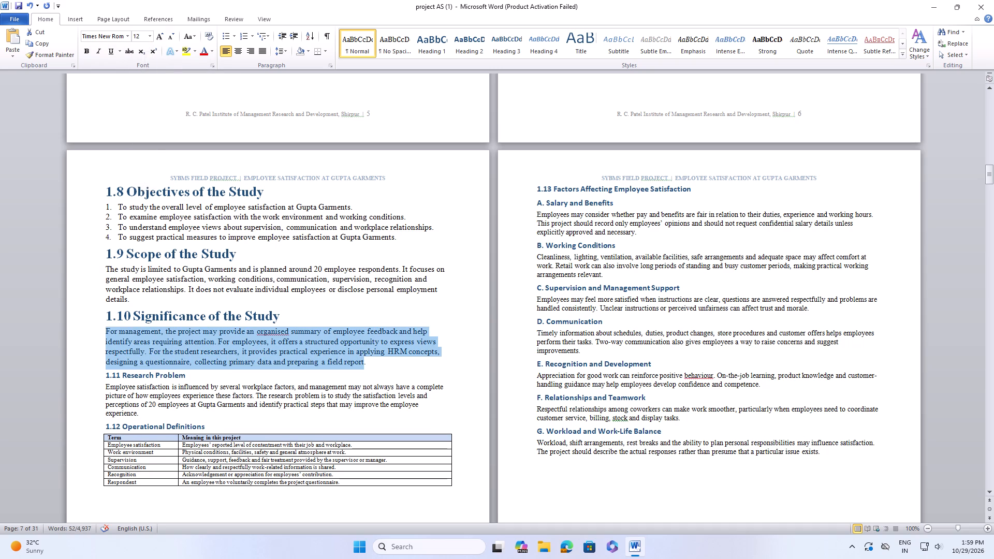
{"action": "left_click_drag", "start_coordinate": [112, 385], "coordinate": [113, 386]}
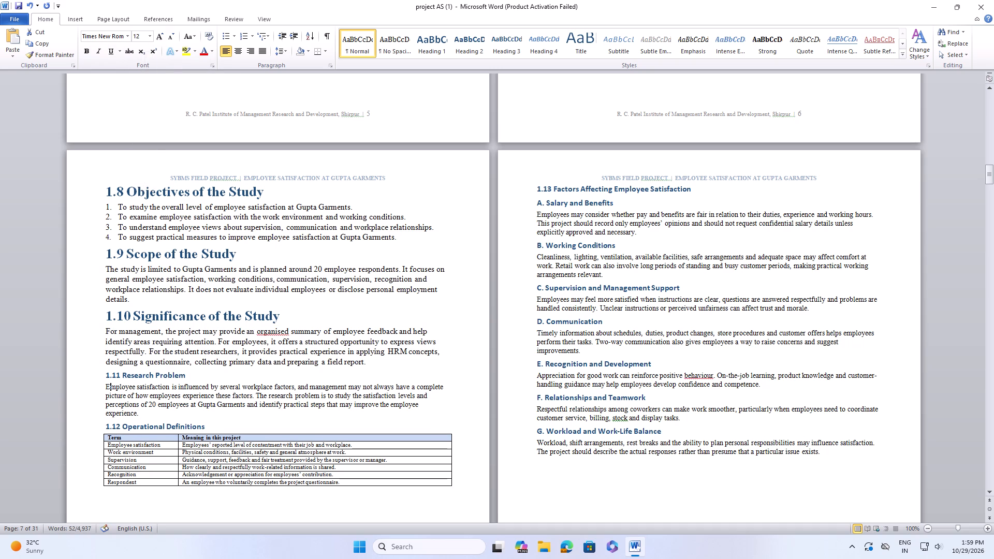
{"action": "left_click_drag", "start_coordinate": [113, 386], "coordinate": [221, 417]}
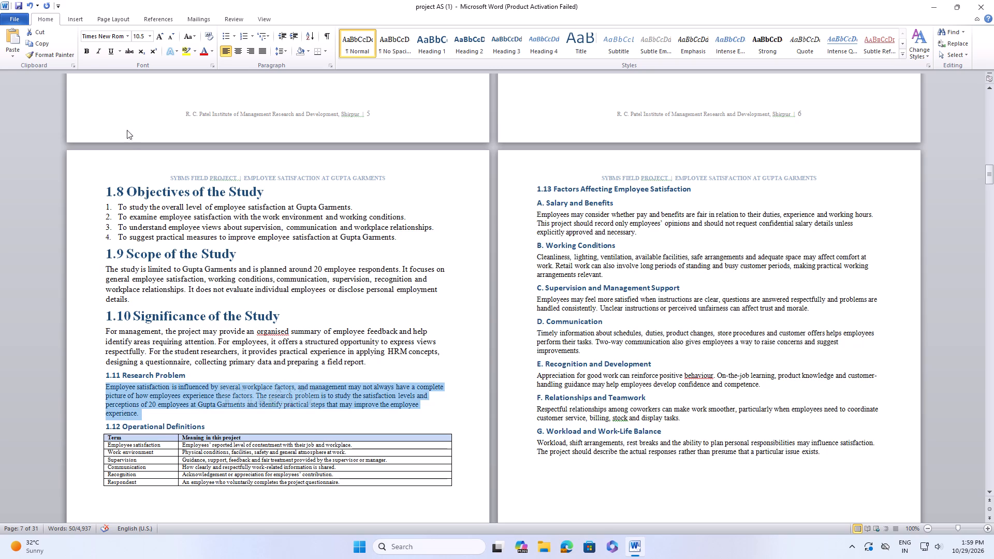
{"action": "left_click", "coordinate": [148, 35]}
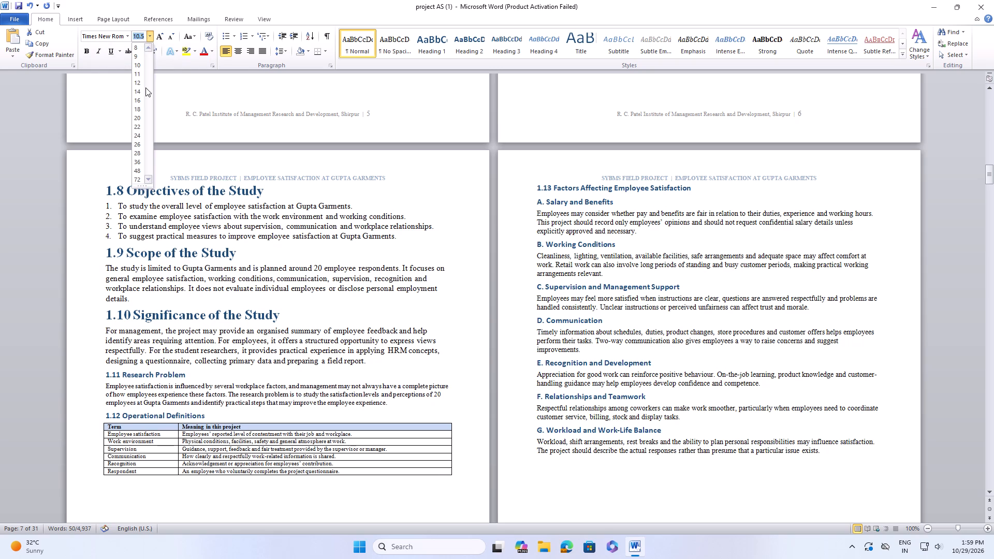
{"action": "left_click", "coordinate": [142, 82]}
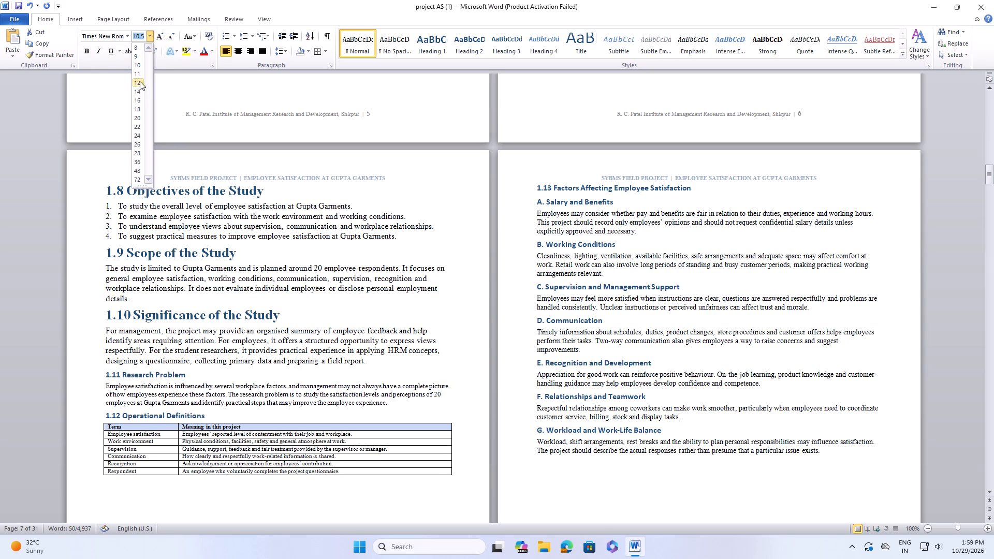
{"action": "left_click", "coordinate": [138, 81]}
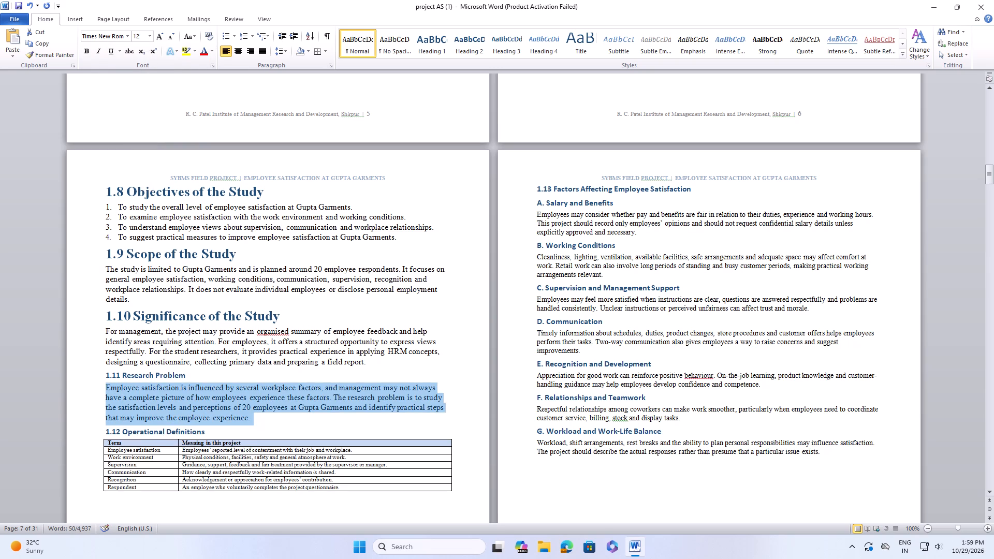
Format the heading "1.11 Research Problem" in Times New Roman at 20 pt.
{"action": "left_click_drag", "start_coordinate": [106, 375], "coordinate": [173, 375]}
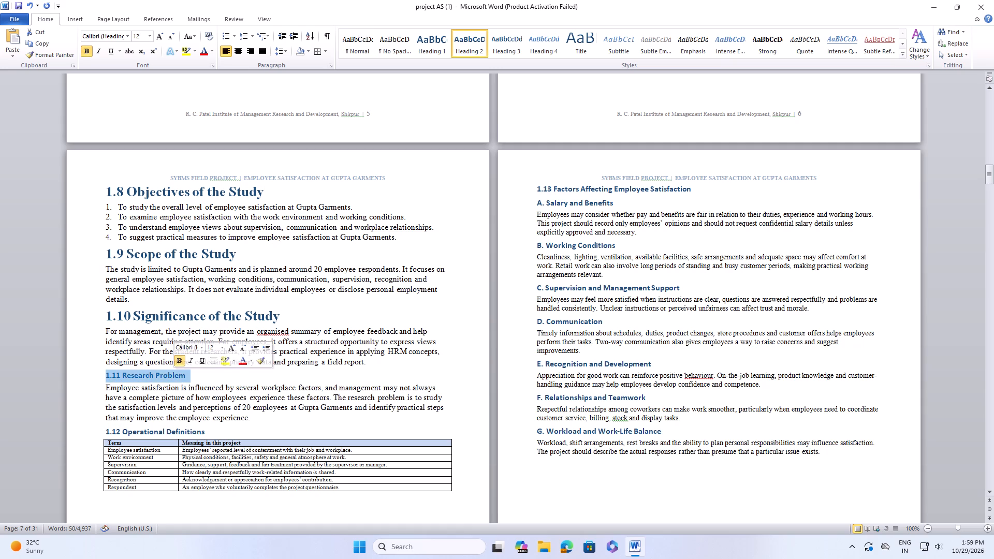
{"action": "left_click", "coordinate": [127, 33]}
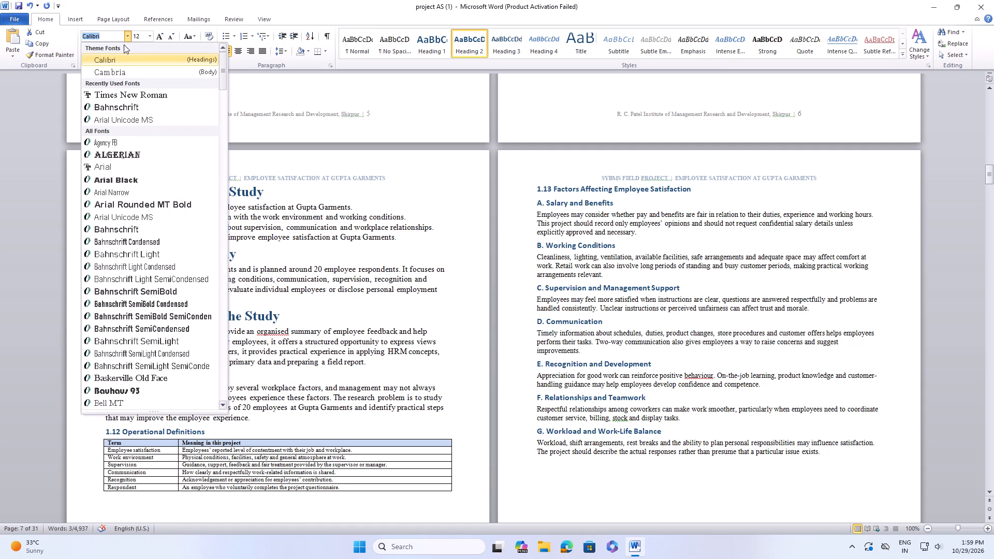
{"action": "left_click", "coordinate": [127, 94]}
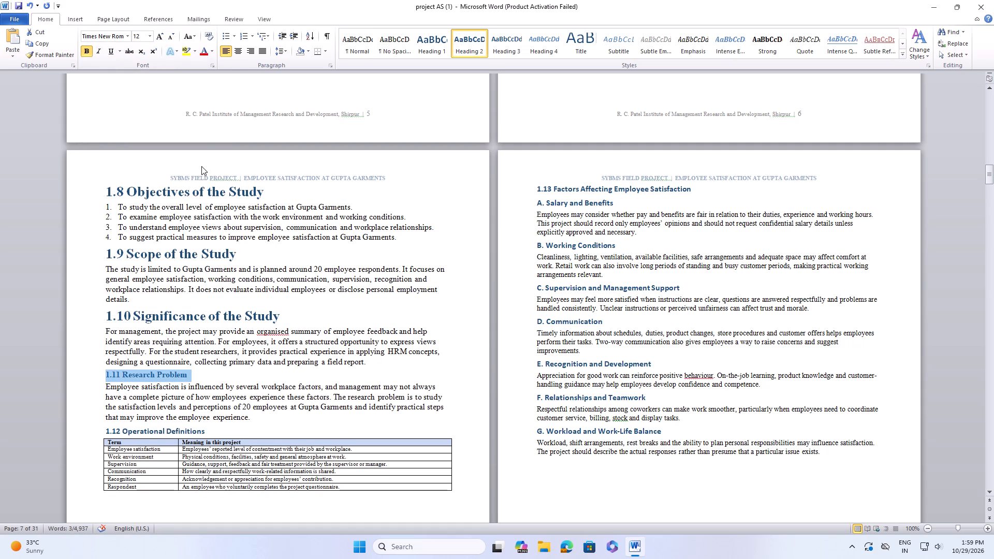
{"action": "left_click", "coordinate": [153, 33]}
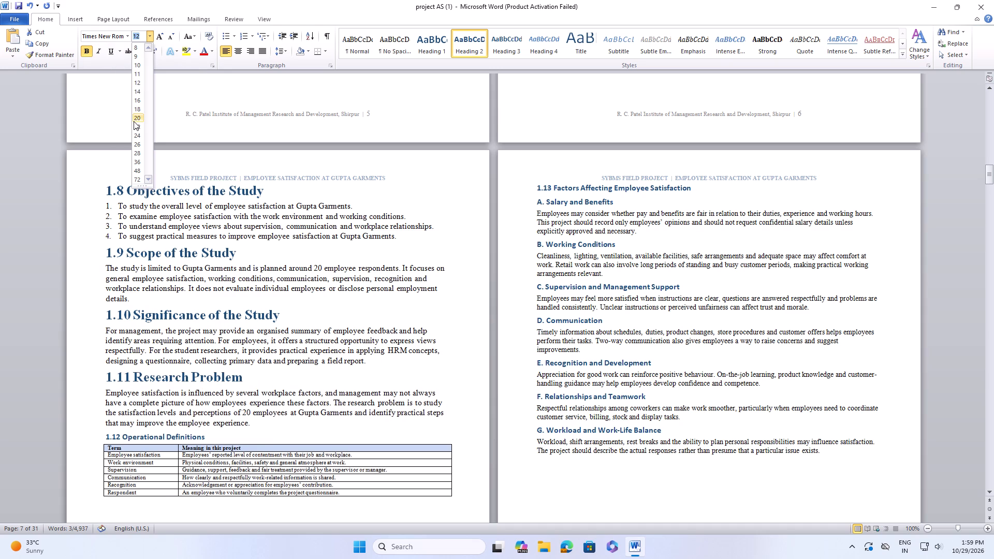
{"action": "left_click", "coordinate": [135, 120]}
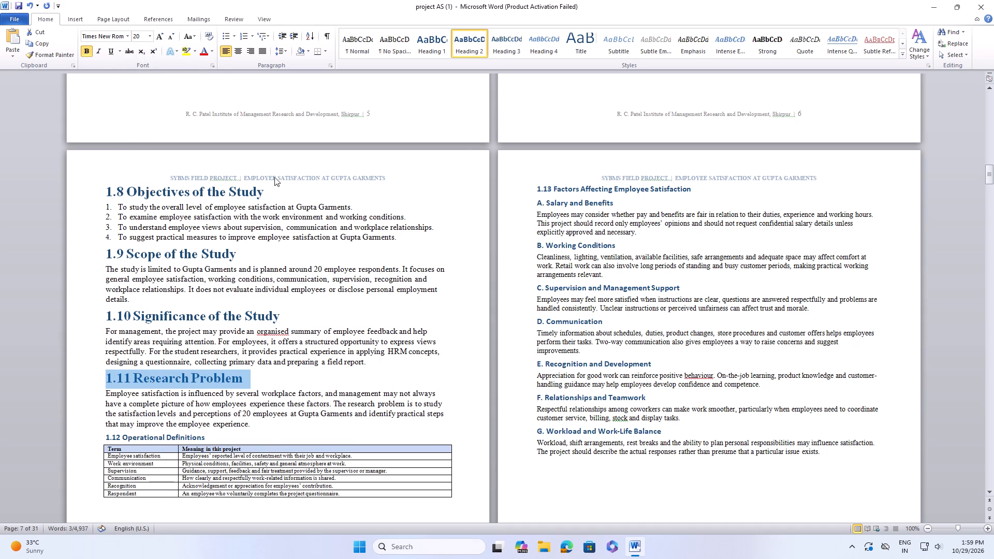
Insert a new line after each of the headings "1.8 Objectives of the Study" and "1.9 Scope of the Study".
{"action": "left_click", "coordinate": [299, 190]}
{"action": "key", "text": "space"}
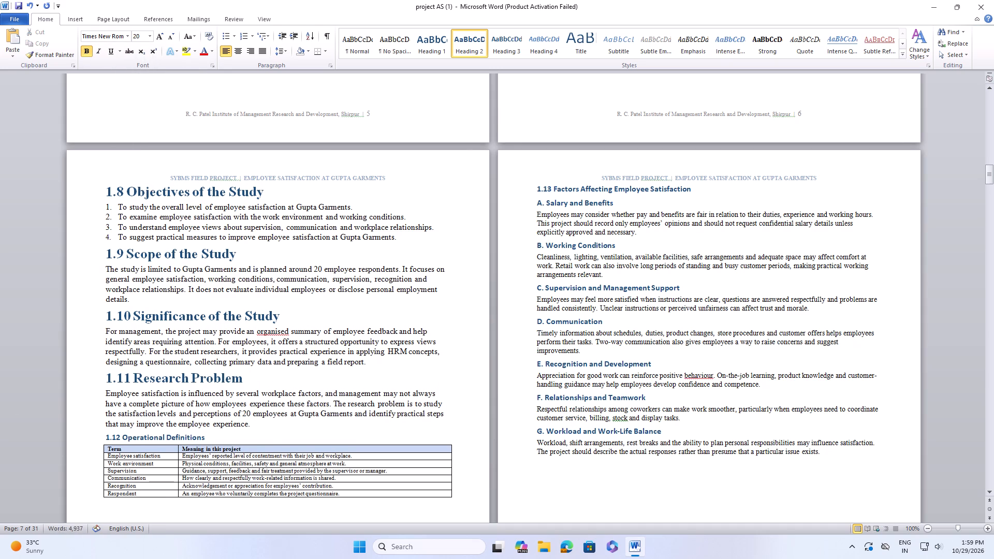
{"action": "key", "text": "space"}
{"action": "key", "text": "Return"}
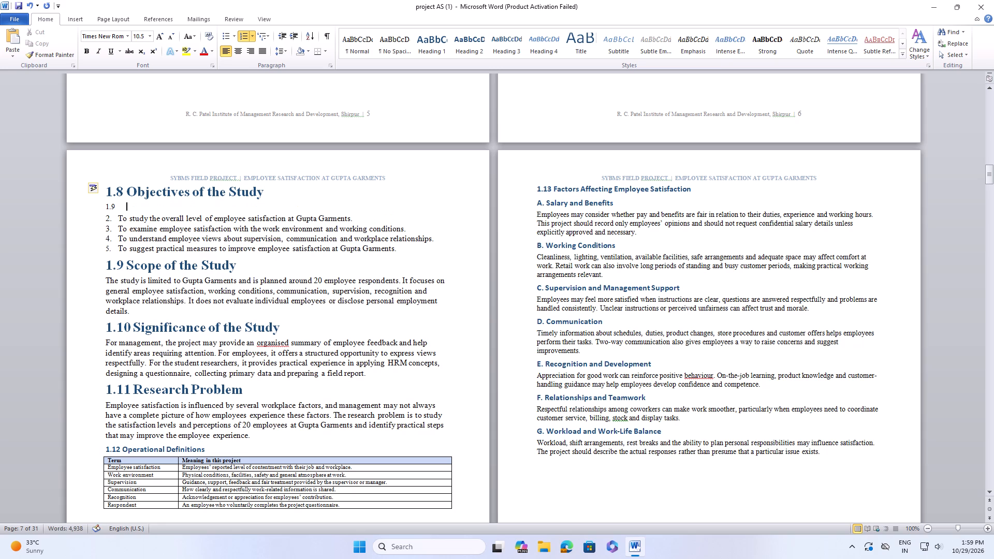
{"action": "left_click", "coordinate": [247, 258]}
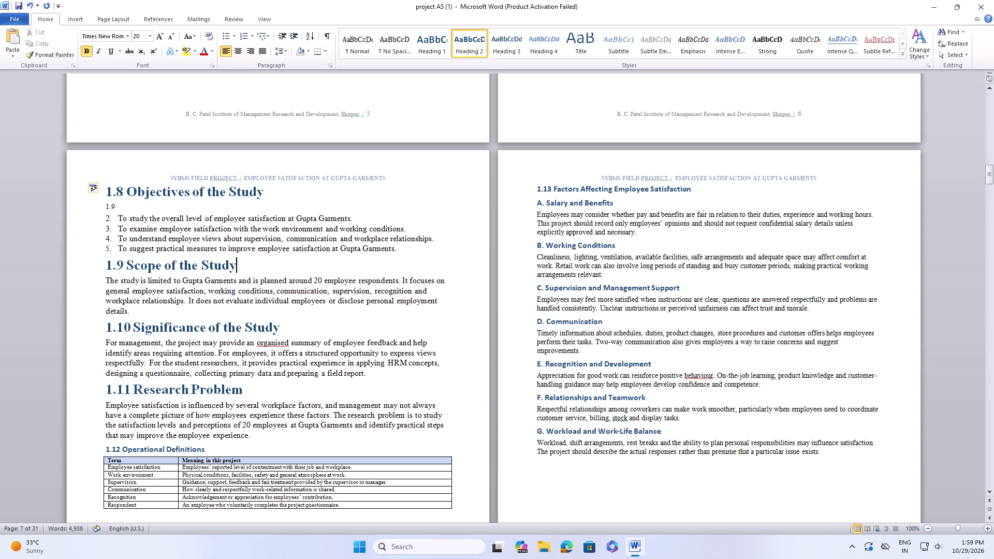
{"action": "key", "text": "Return"}
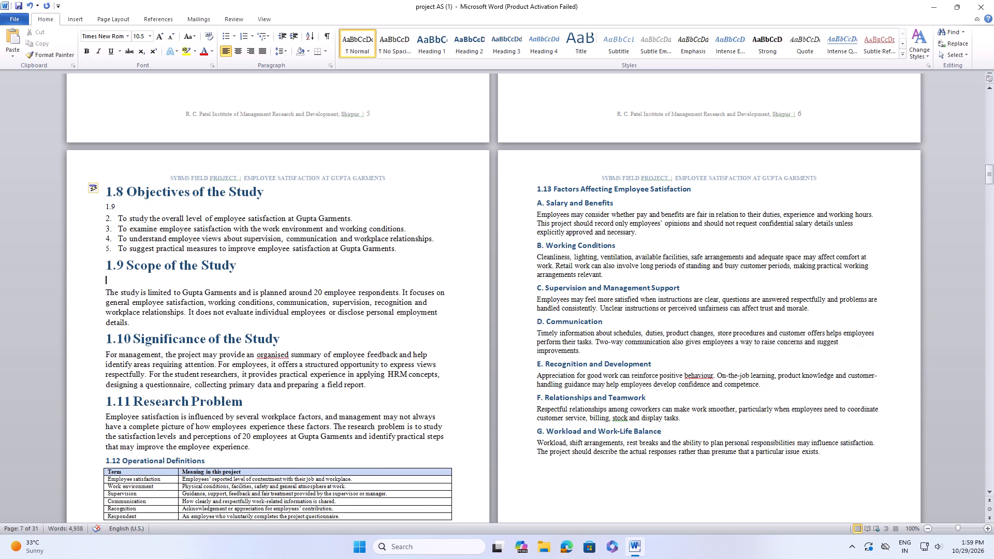
Insert a new line after each of the headings "1.10 Significance of the Study" and "1.11 Research Problem".
{"action": "left_click", "coordinate": [296, 343]}
{"action": "key", "text": "Return"}
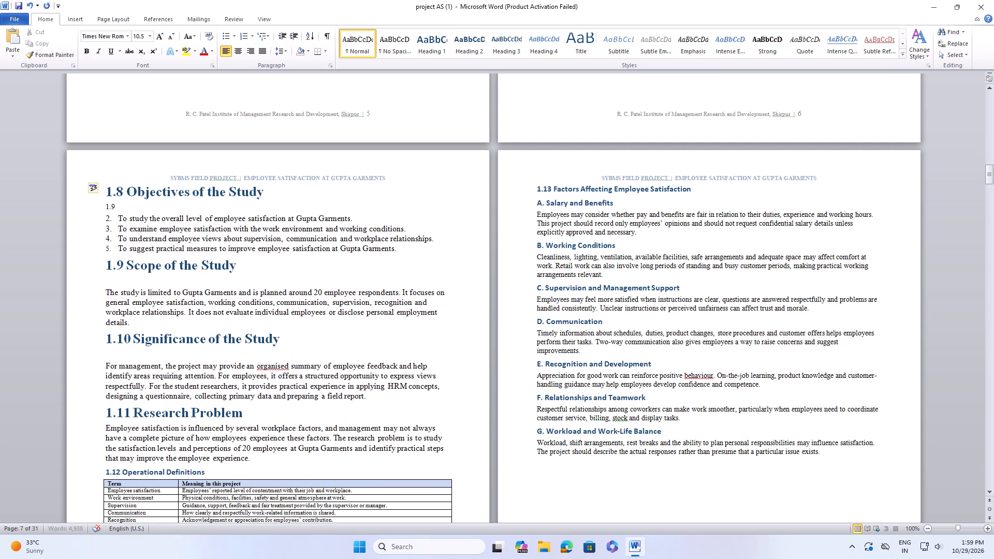
{"action": "left_click", "coordinate": [253, 408]}
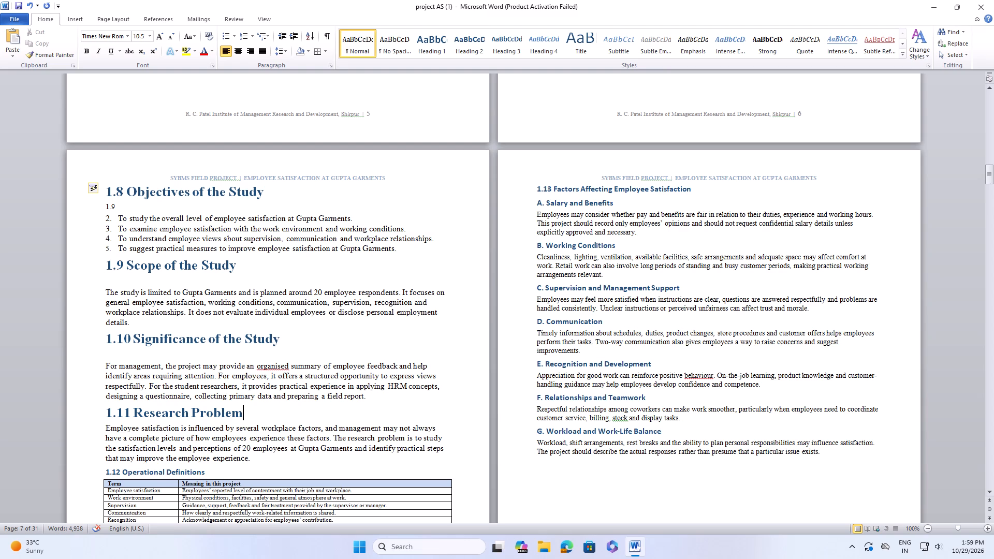
{"action": "key", "text": "Return"}
Replace the stray number on the line below the heading "1.8 Objectives of the Study" with "1.".
{"action": "scroll", "coordinate": [366, 376], "scroll_direction": "down", "scroll_amount": 5}
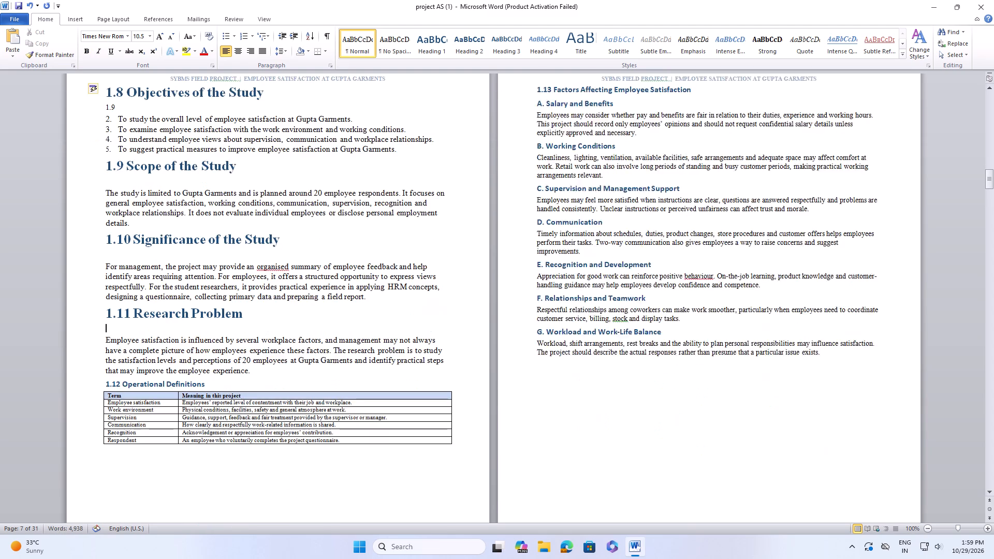
{"action": "scroll", "coordinate": [366, 376], "scroll_direction": "down", "scroll_amount": 5}
{"action": "scroll", "coordinate": [366, 376], "scroll_direction": "up", "scroll_amount": 10}
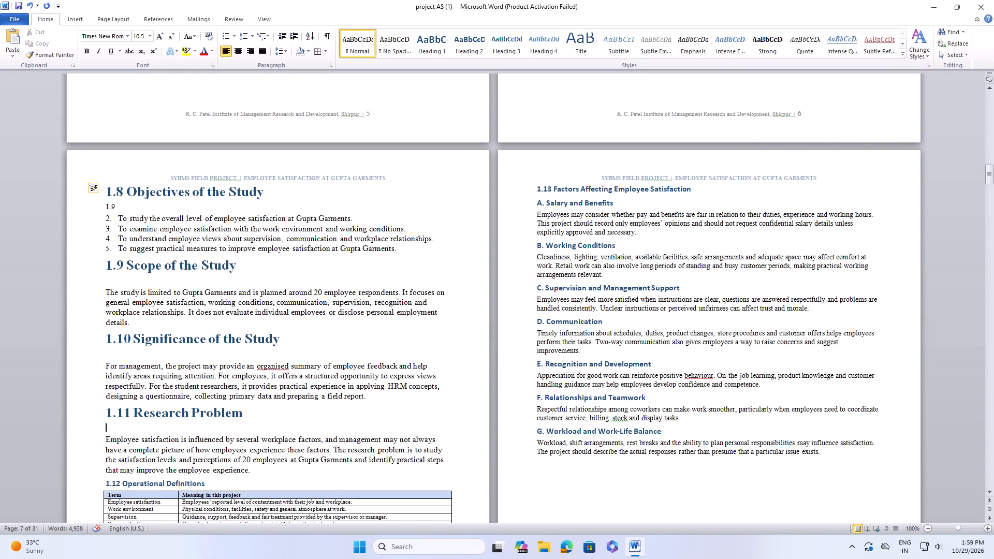
{"action": "left_click", "coordinate": [119, 205]}
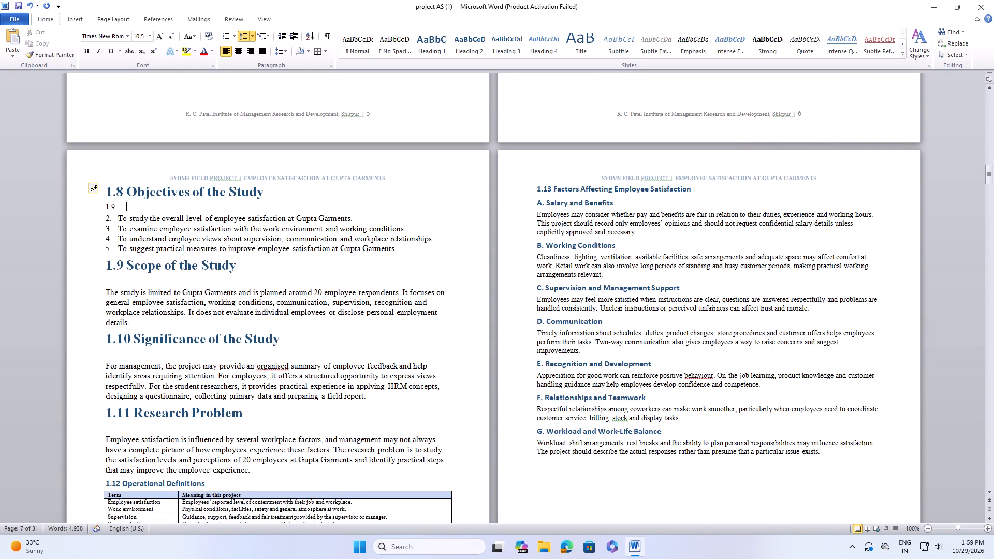
{"action": "key", "text": "BackSpace"}
{"action": "key", "text": "BackSpace"}
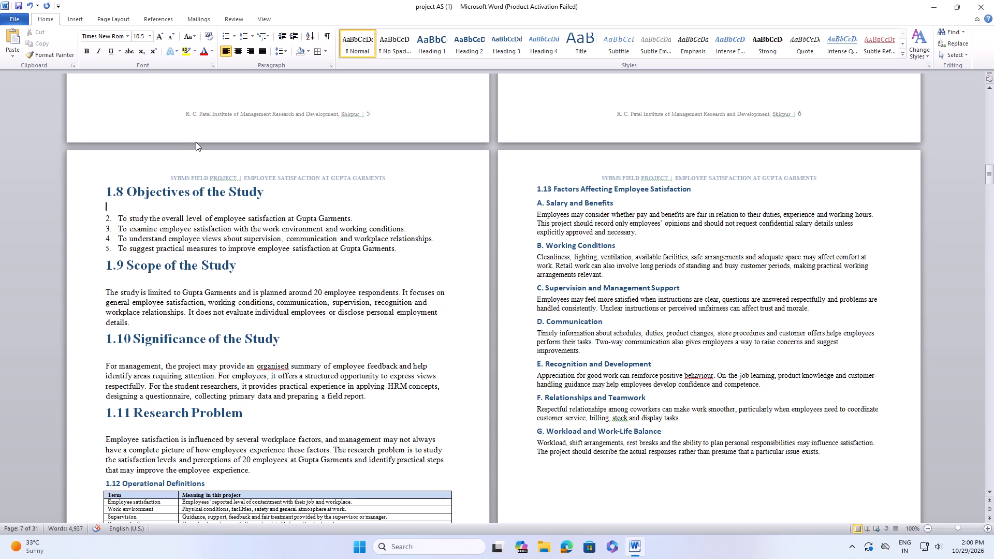
{"action": "key", "text": "1"}
{"action": "key", "text": "period"}
Restore the document window to a smaller size and search Windows for "wh".
{"action": "left_click", "coordinate": [954, 7]}
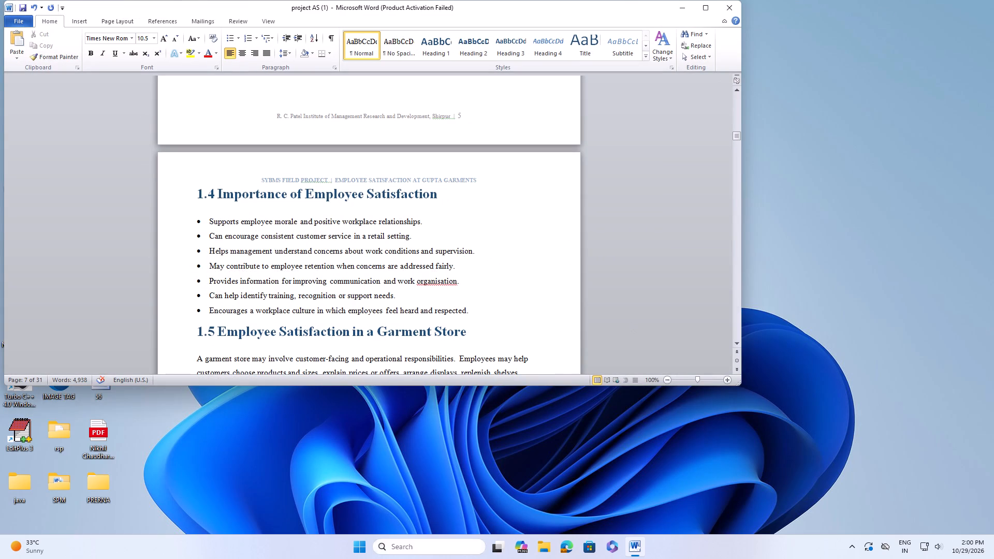
{"action": "left_click", "coordinate": [402, 548]}
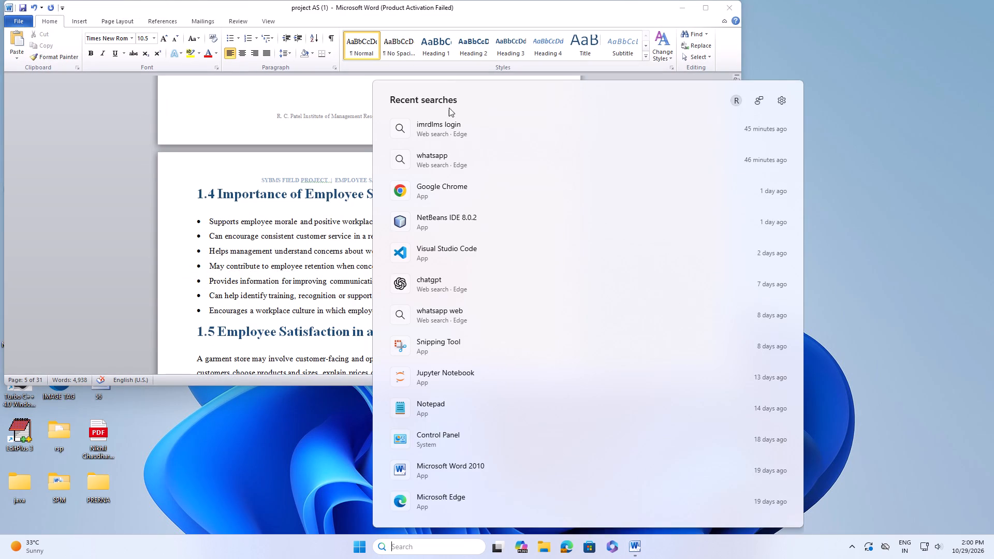
{"action": "left_click", "coordinate": [360, 545]}
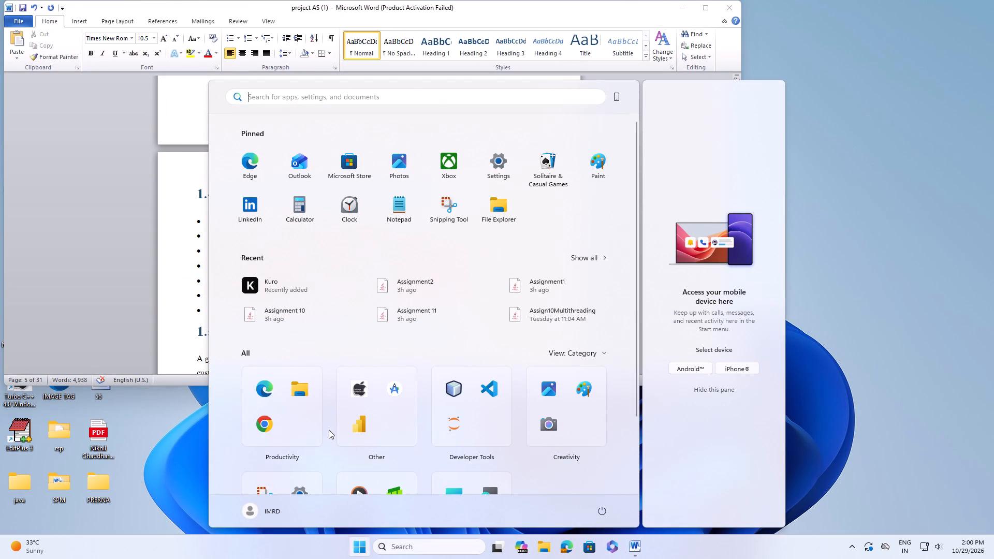
{"action": "scroll", "coordinate": [329, 430], "scroll_direction": "down", "scroll_amount": 3}
{"action": "scroll", "coordinate": [421, 482], "scroll_direction": "up", "scroll_amount": 5}
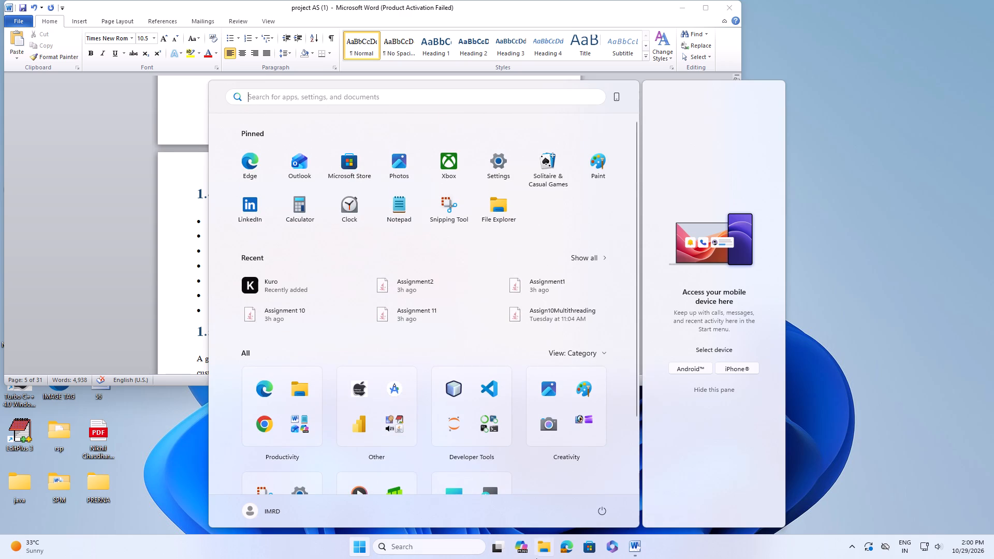
{"action": "left_click", "coordinate": [446, 541]}
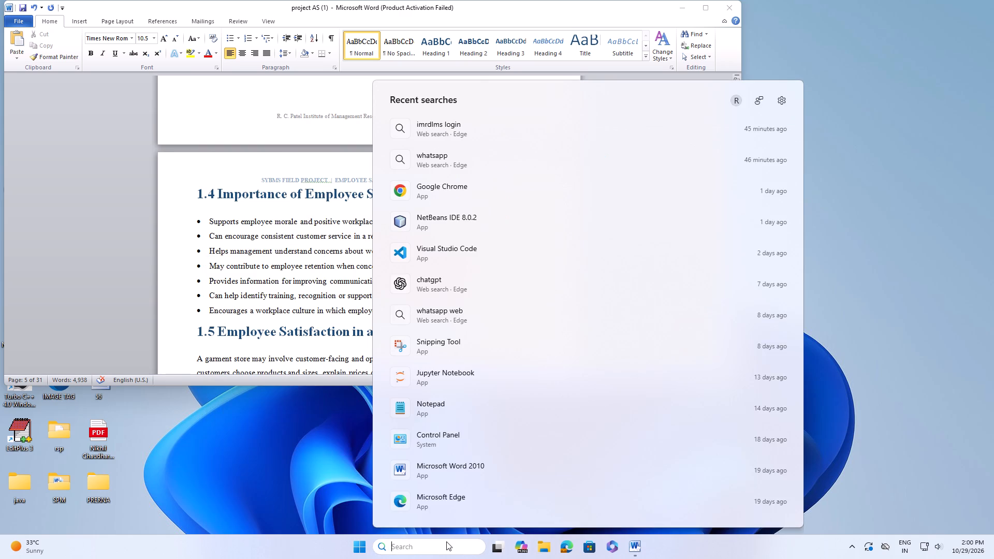
{"action": "type", "text": "wh"}
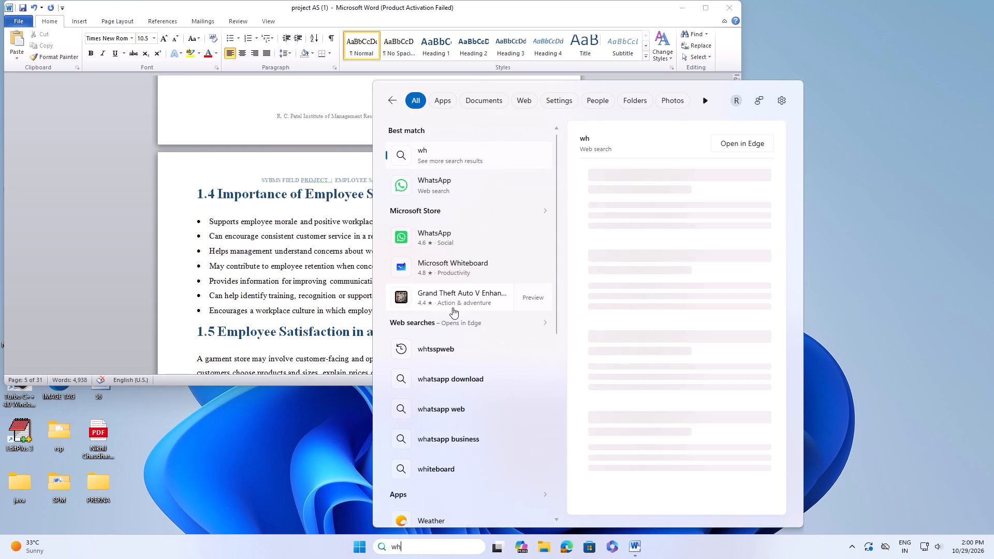
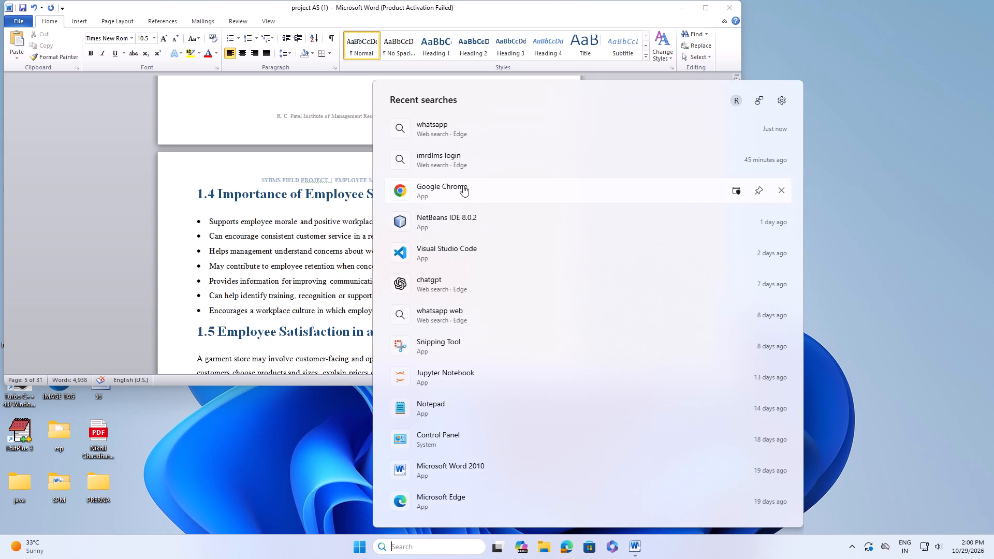
Open Google Chrome from the recent Windows searches.
{"action": "left_click", "coordinate": [463, 185]}
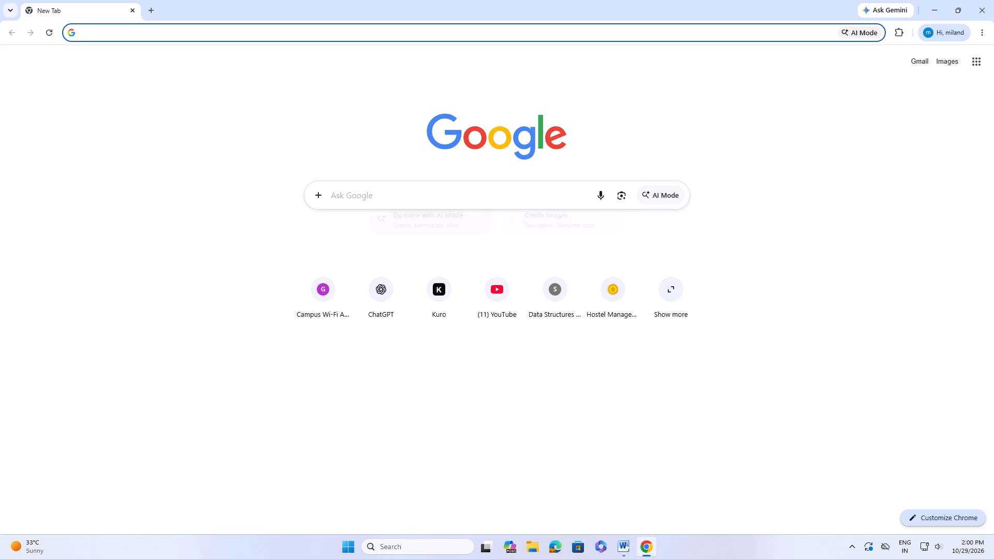
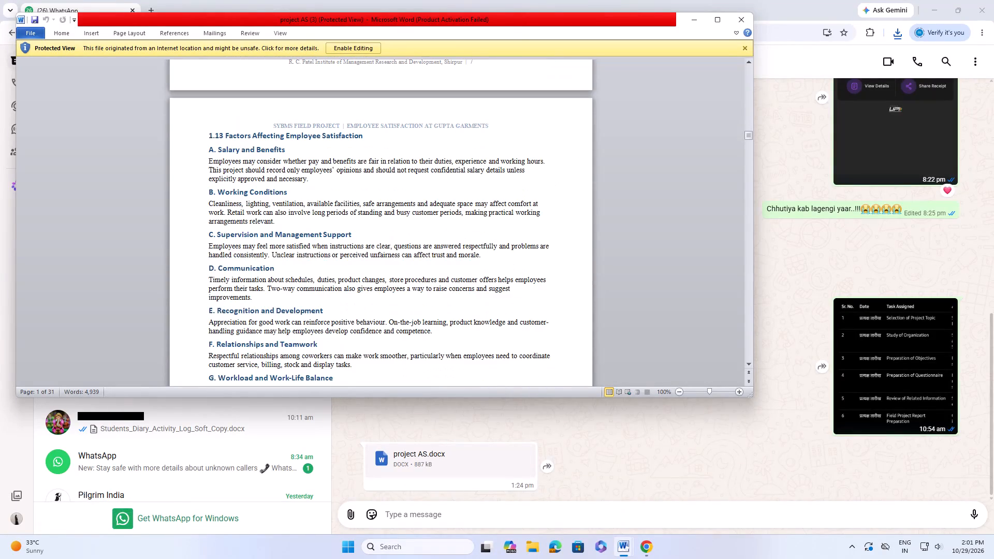
Review the reference document project AS (3) from section 1.15 back to section 1.8, Objectives of the Study.
{"action": "scroll", "coordinate": [510, 257], "scroll_direction": "down", "scroll_amount": 20}
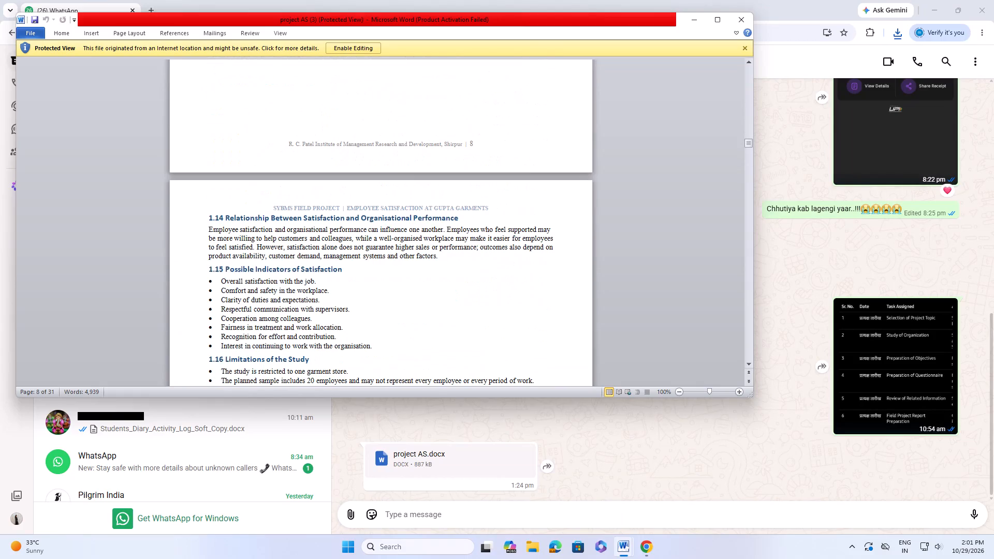
{"action": "scroll", "coordinate": [510, 257], "scroll_direction": "up", "scroll_amount": 11}
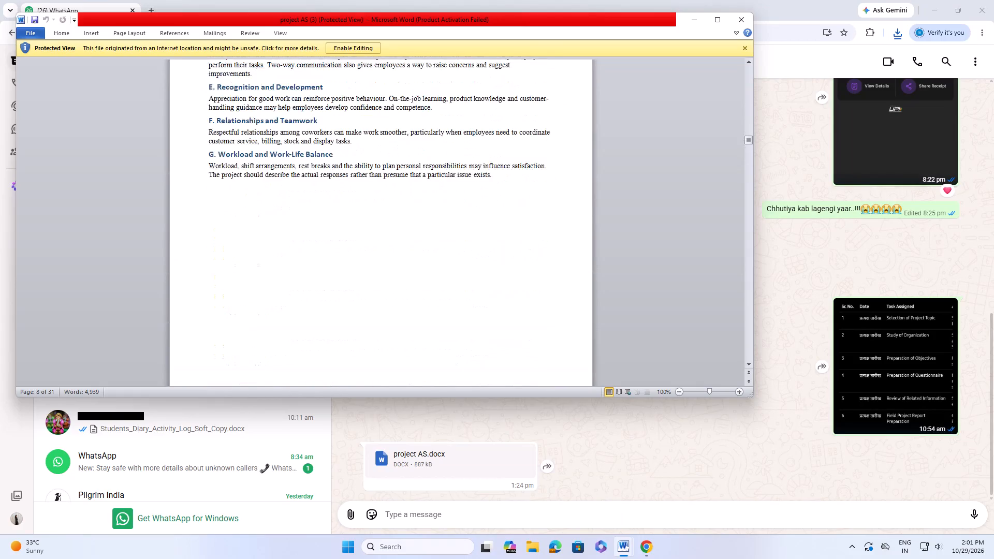
{"action": "scroll", "coordinate": [510, 257], "scroll_direction": "up", "scroll_amount": 12}
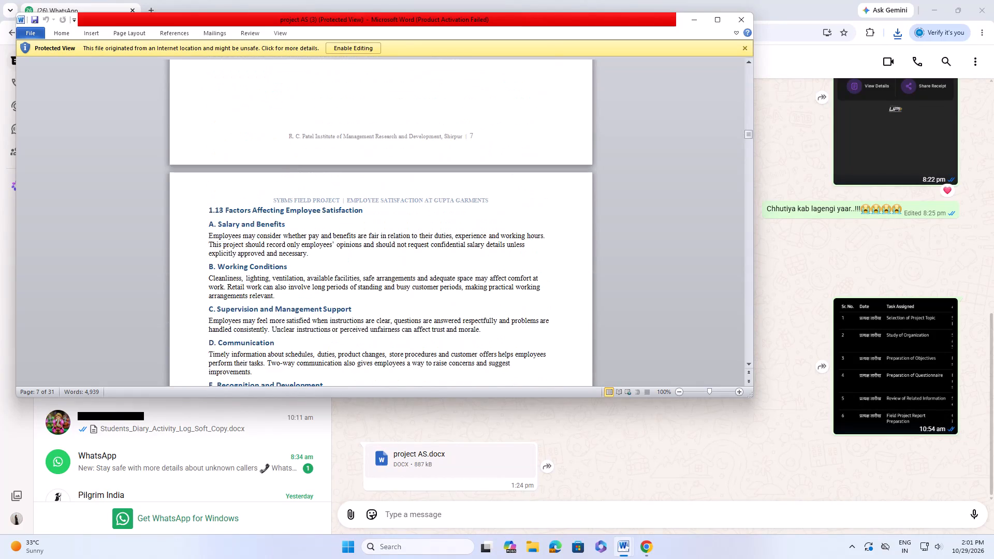
{"action": "scroll", "coordinate": [510, 257], "scroll_direction": "up", "scroll_amount": 17}
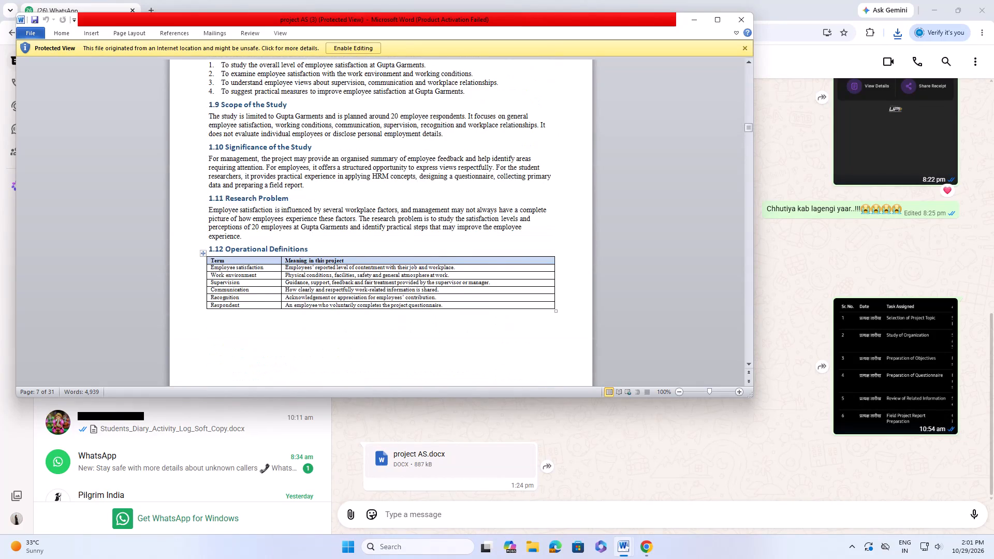
{"action": "scroll", "coordinate": [433, 202], "scroll_direction": "up", "scroll_amount": 2}
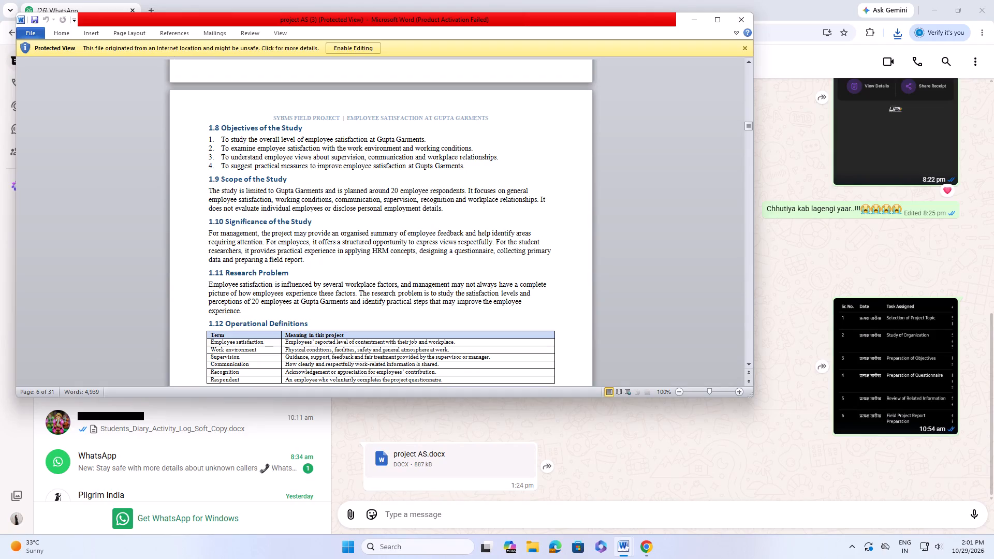
Select the text of the first objective under the heading "1.8 Objectives of the Study" in the protected-view copy of the report.
{"action": "left_click_drag", "start_coordinate": [207, 135], "coordinate": [401, 141]}
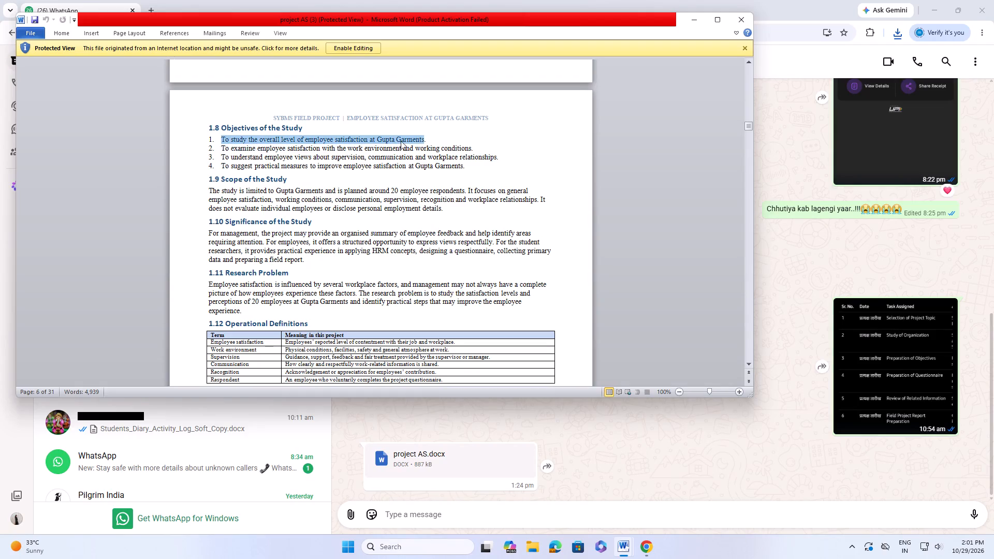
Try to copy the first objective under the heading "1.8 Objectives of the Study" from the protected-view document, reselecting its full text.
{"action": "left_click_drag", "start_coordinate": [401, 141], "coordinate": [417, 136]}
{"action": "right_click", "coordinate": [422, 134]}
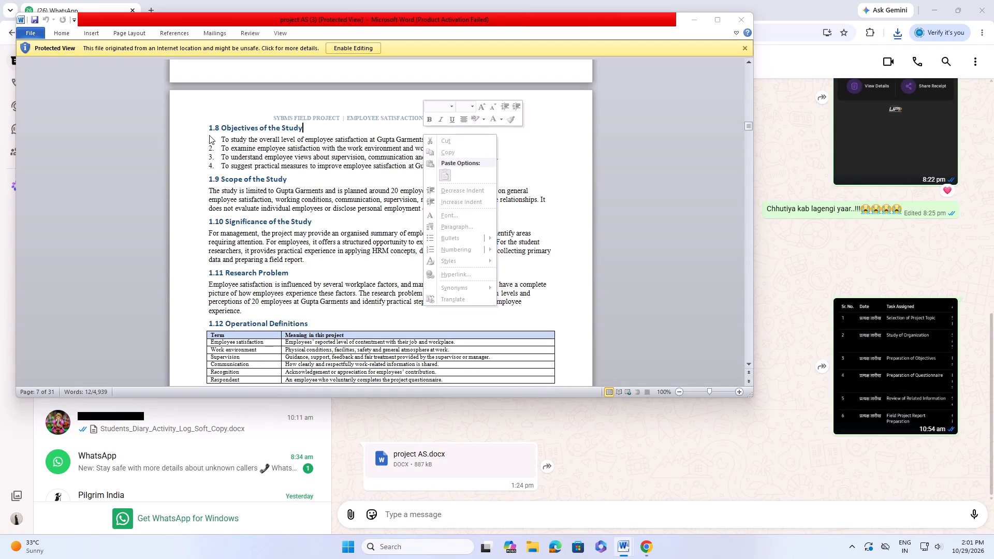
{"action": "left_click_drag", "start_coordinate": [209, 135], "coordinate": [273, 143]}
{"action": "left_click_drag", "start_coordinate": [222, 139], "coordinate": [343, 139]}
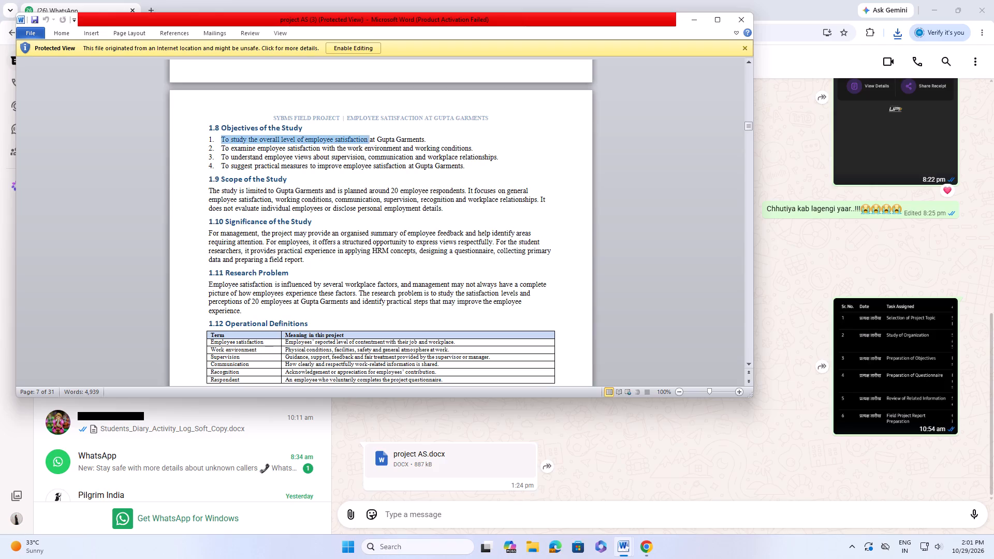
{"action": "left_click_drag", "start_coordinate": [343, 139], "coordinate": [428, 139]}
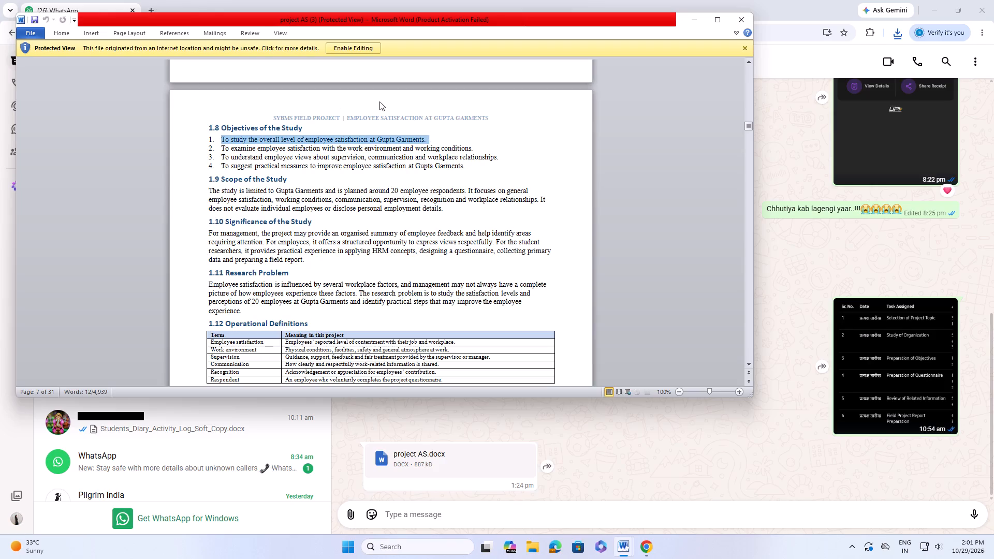
Enable editing of the protected-view document project AS (3).
{"action": "left_click", "coordinate": [348, 49]}
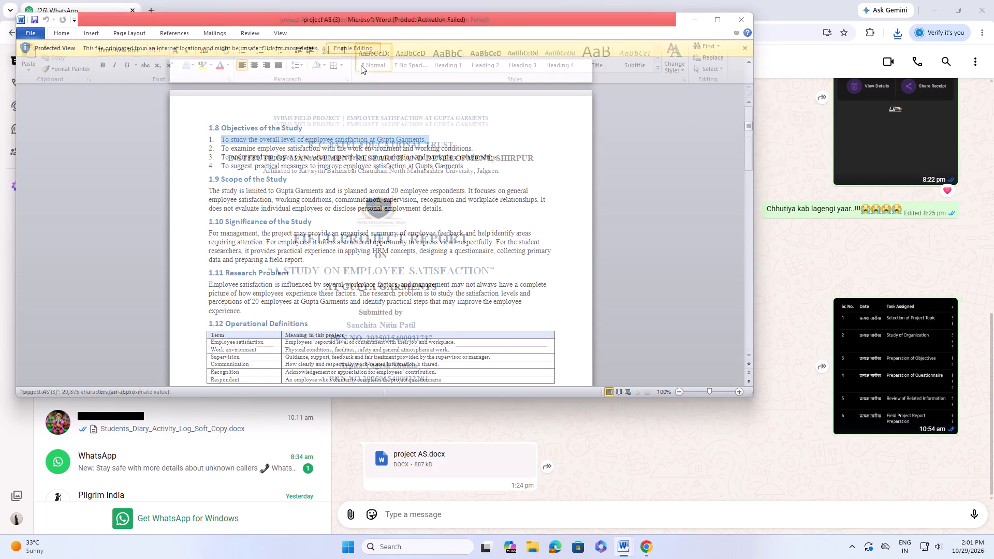
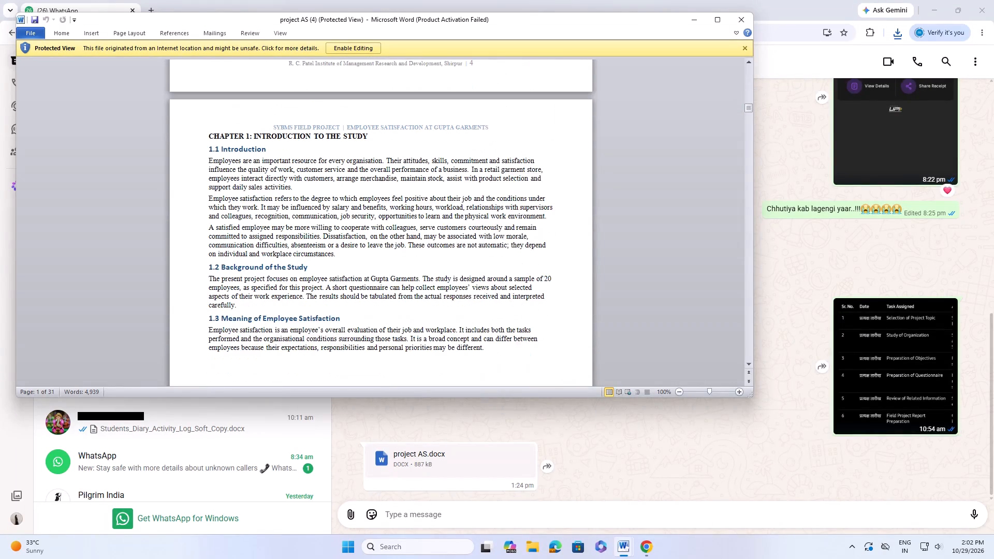
Look through Chapter 1 of the protected-view project AS copy, from section 1.1 to sections 1.8 to 1.12, to find the objectives text.
{"action": "scroll", "coordinate": [572, 237], "scroll_direction": "down", "scroll_amount": 20}
{"action": "scroll", "coordinate": [572, 237], "scroll_direction": "down", "scroll_amount": 2}
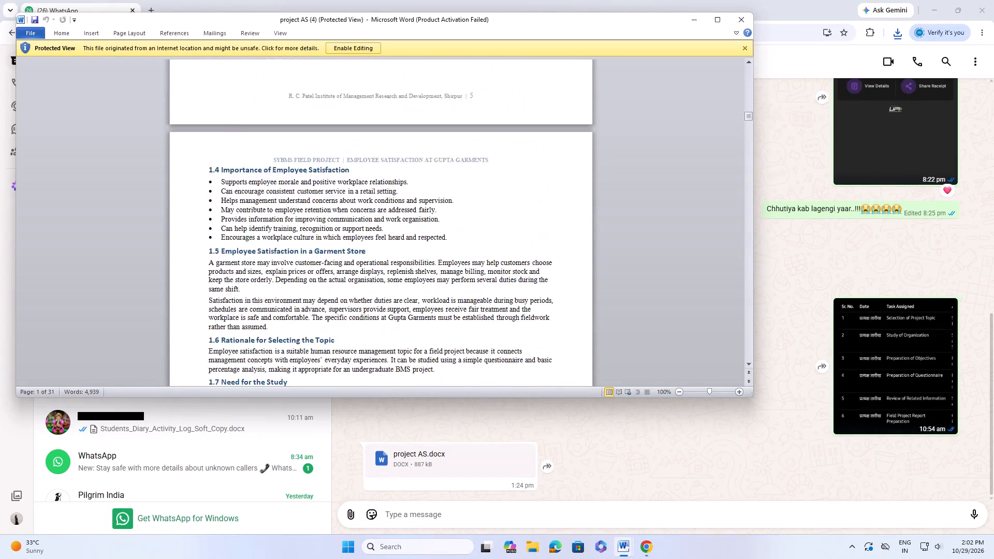
{"action": "scroll", "coordinate": [572, 237], "scroll_direction": "down", "scroll_amount": 7}
{"action": "scroll", "coordinate": [572, 237], "scroll_direction": "down", "scroll_amount": 17}
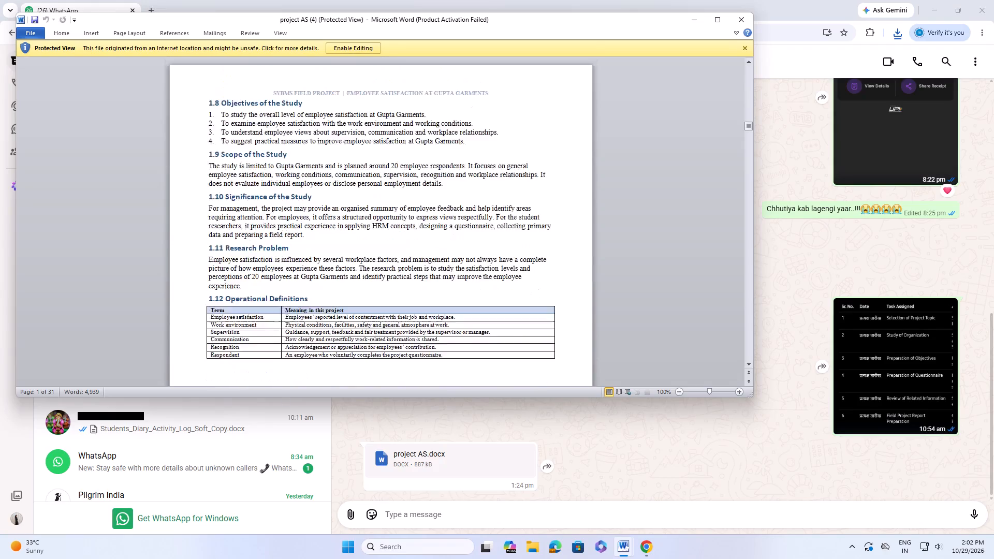
{"action": "scroll", "coordinate": [572, 237], "scroll_direction": "down", "scroll_amount": 6}
{"action": "scroll", "coordinate": [572, 237], "scroll_direction": "up", "scroll_amount": 6}
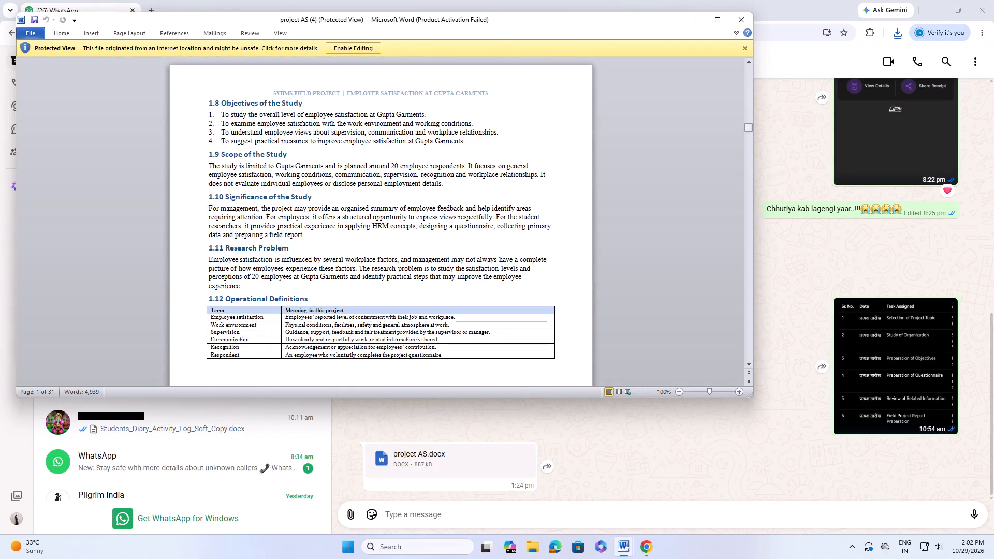
Copy the first objective, "To study the overall level of employee satisfaction at Gupta Garments.", from section 1.8 of the protected-view report.
{"action": "left_click_drag", "start_coordinate": [222, 113], "coordinate": [406, 119]}
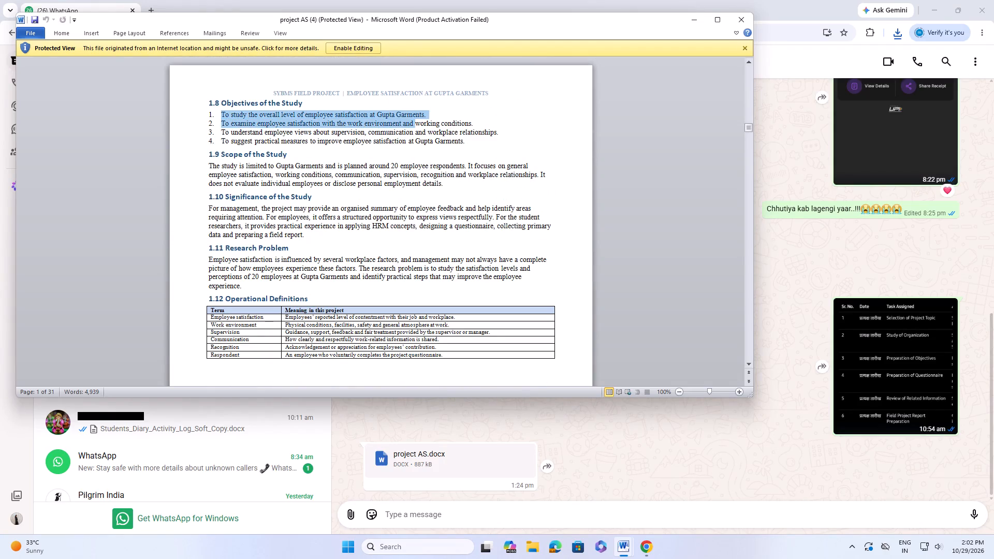
{"action": "left_click_drag", "start_coordinate": [406, 119], "coordinate": [435, 115]}
{"action": "left_click", "coordinate": [435, 115]}
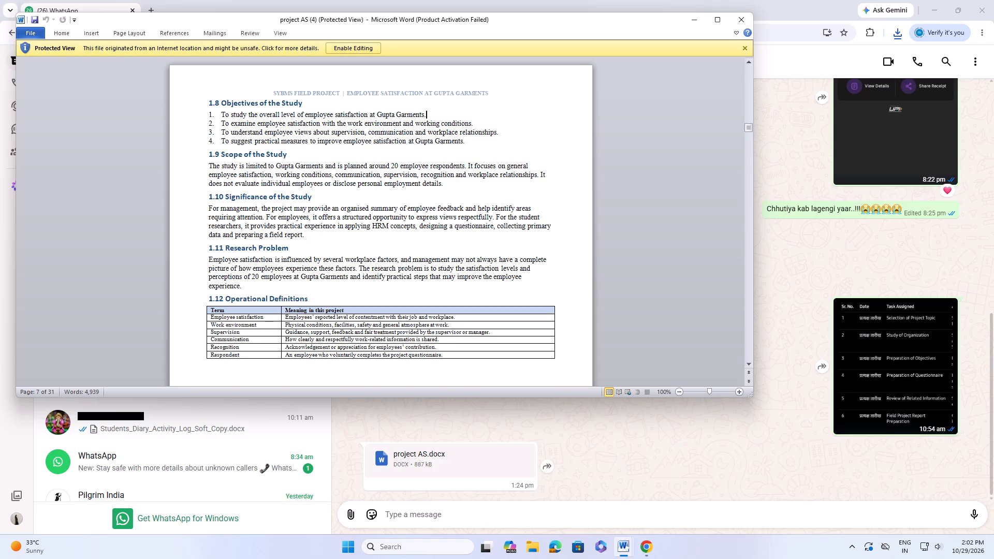
{"action": "left_click_drag", "start_coordinate": [220, 115], "coordinate": [256, 111]}
{"action": "left_click_drag", "start_coordinate": [243, 110], "coordinate": [290, 115]}
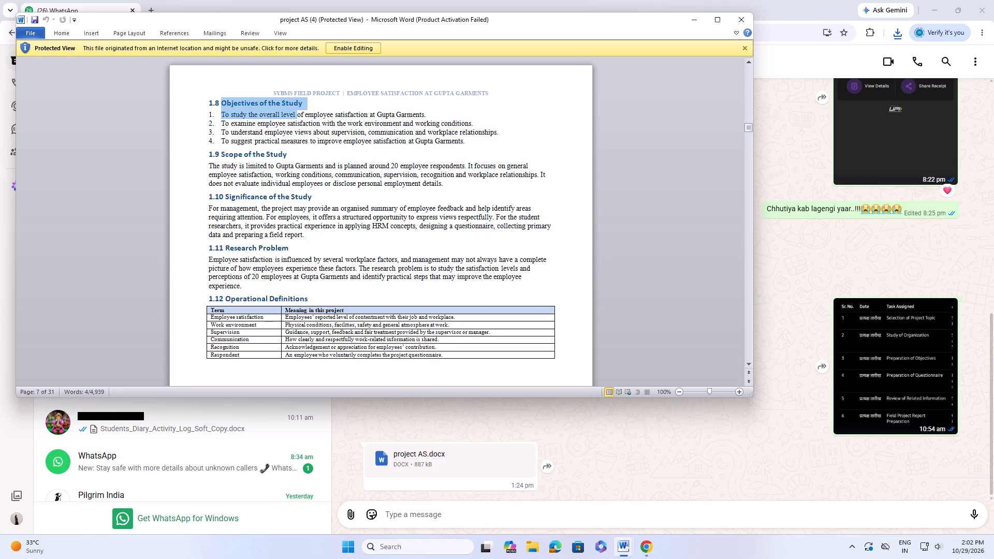
{"action": "left_click_drag", "start_coordinate": [290, 115], "coordinate": [423, 108]}
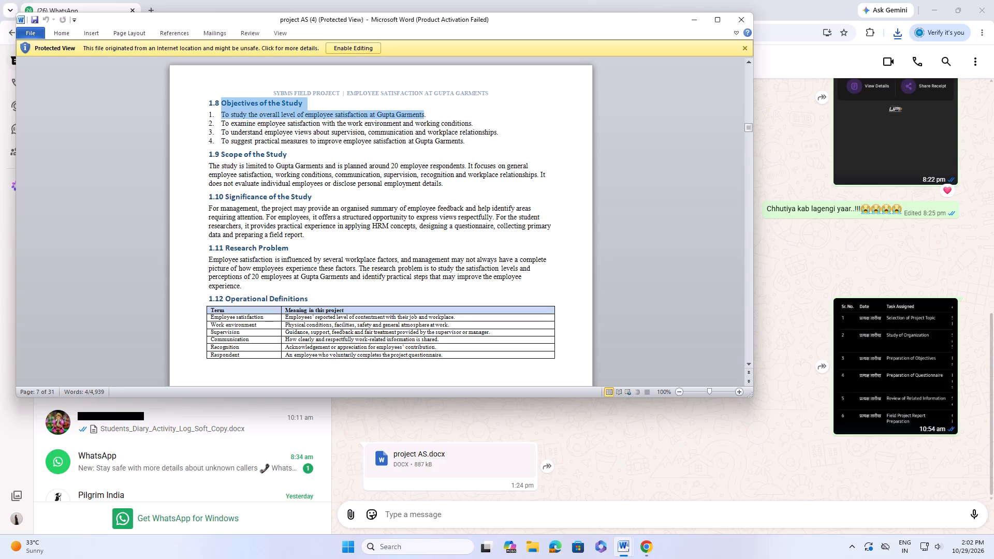
{"action": "left_click_drag", "start_coordinate": [423, 108], "coordinate": [419, 96]}
{"action": "left_click", "coordinate": [504, 94]}
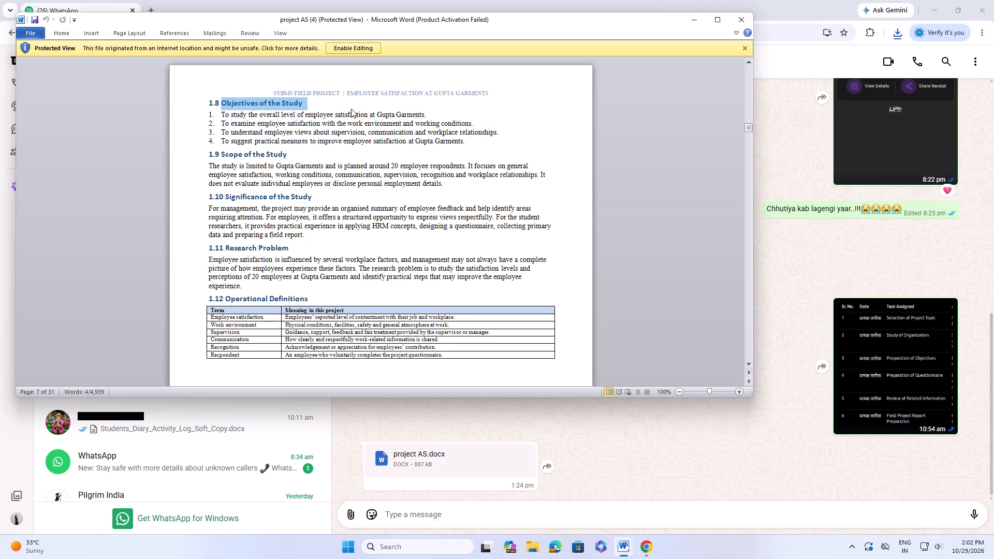
{"action": "left_click", "coordinate": [156, 116]}
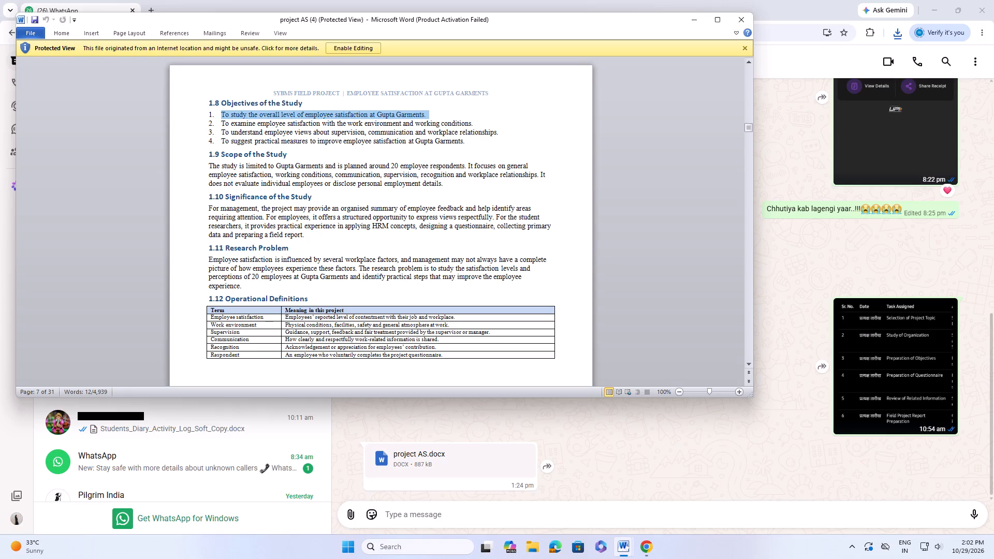
{"action": "right_click", "coordinate": [359, 112]}
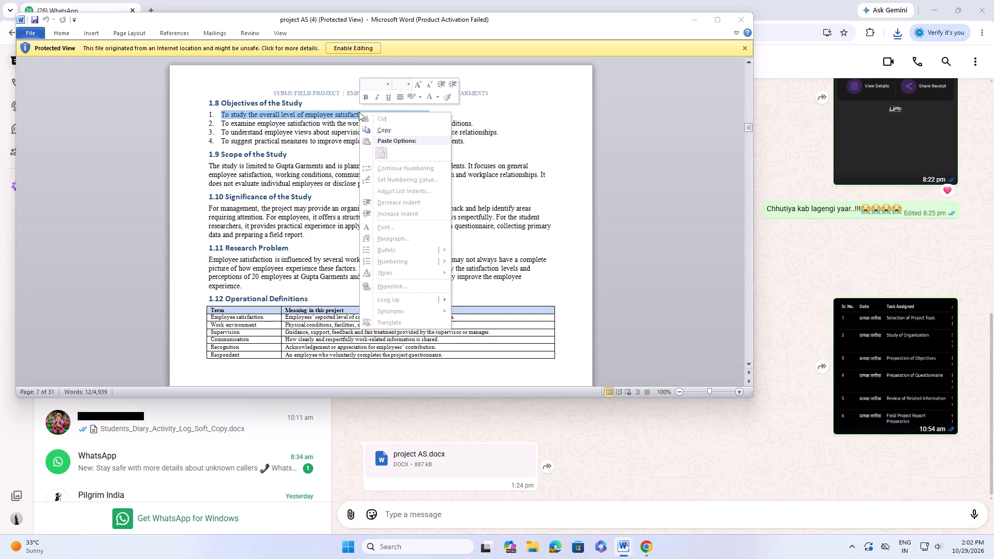
{"action": "left_click", "coordinate": [376, 126]}
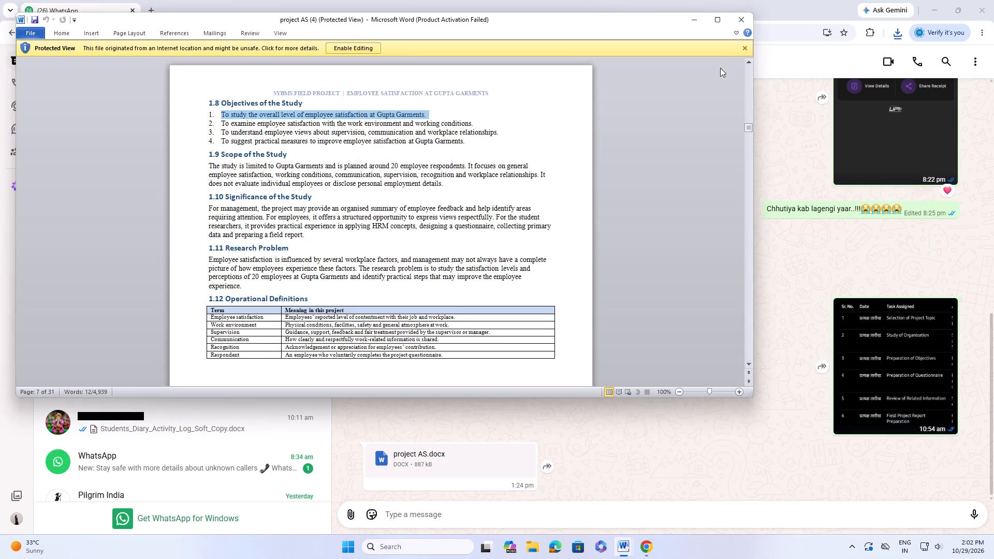
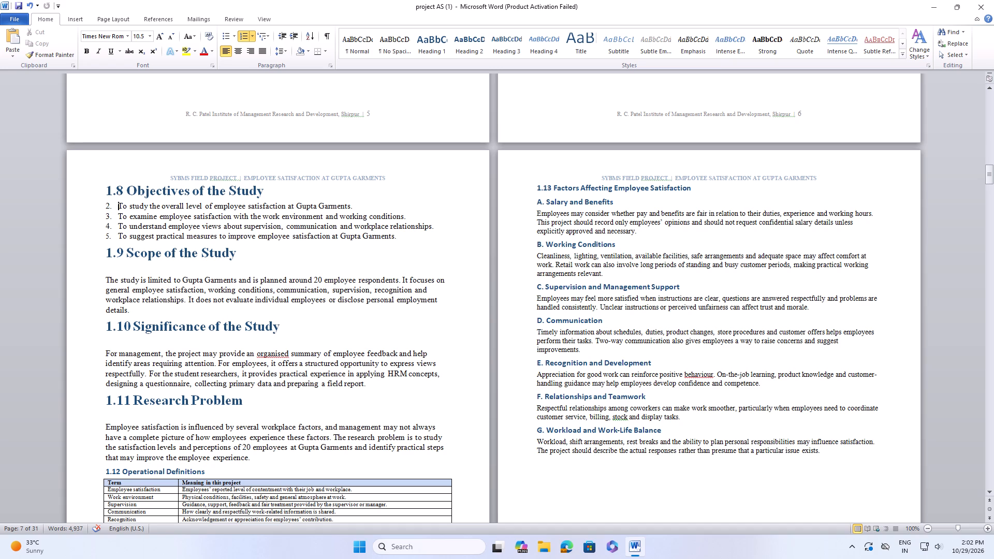
Remove the list number from the first objective in section 1.8, keeping it unnumbered at the left margin below the heading.
{"action": "left_click", "coordinate": [110, 206]}
{"action": "key", "text": "BackSpace"}
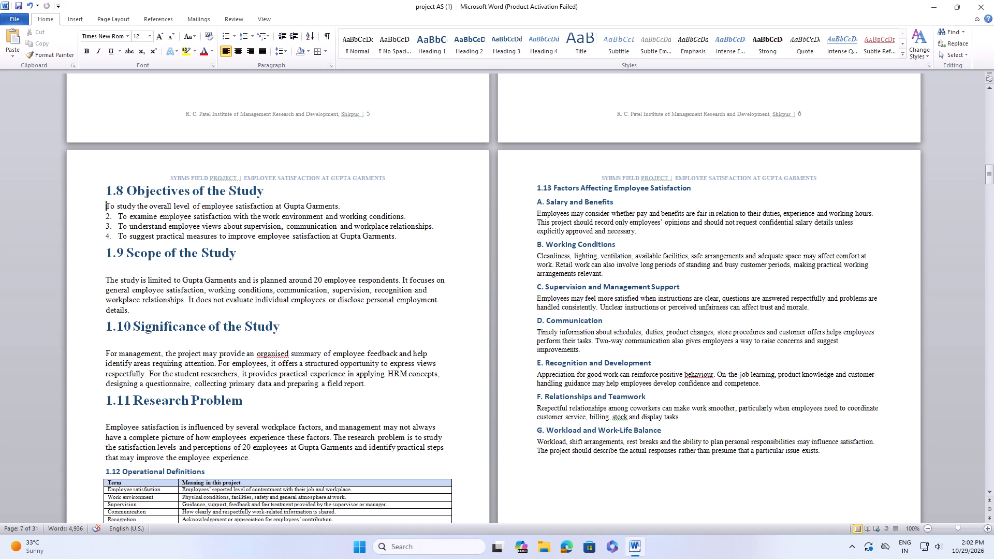
{"action": "key", "text": "Delete"}
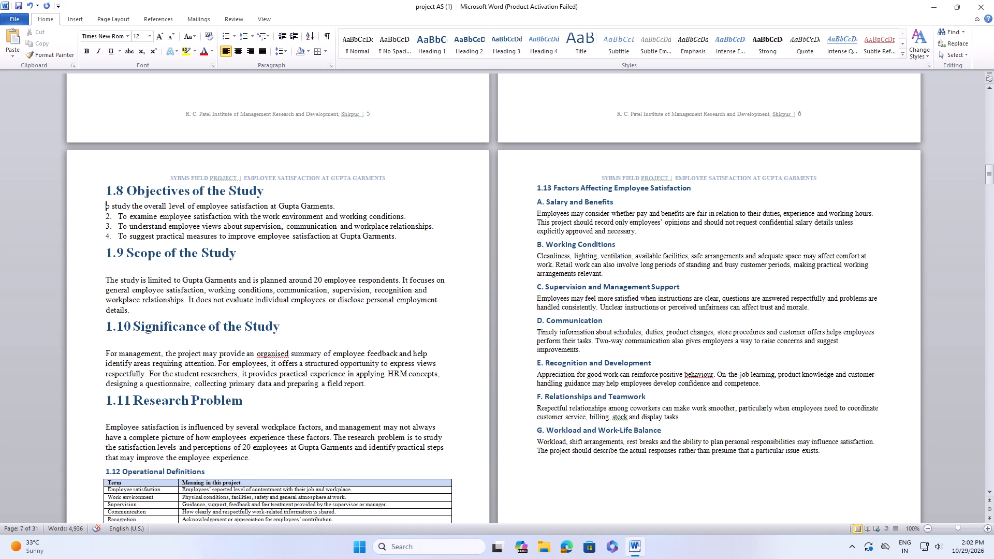
{"action": "key", "text": "BackSpace"}
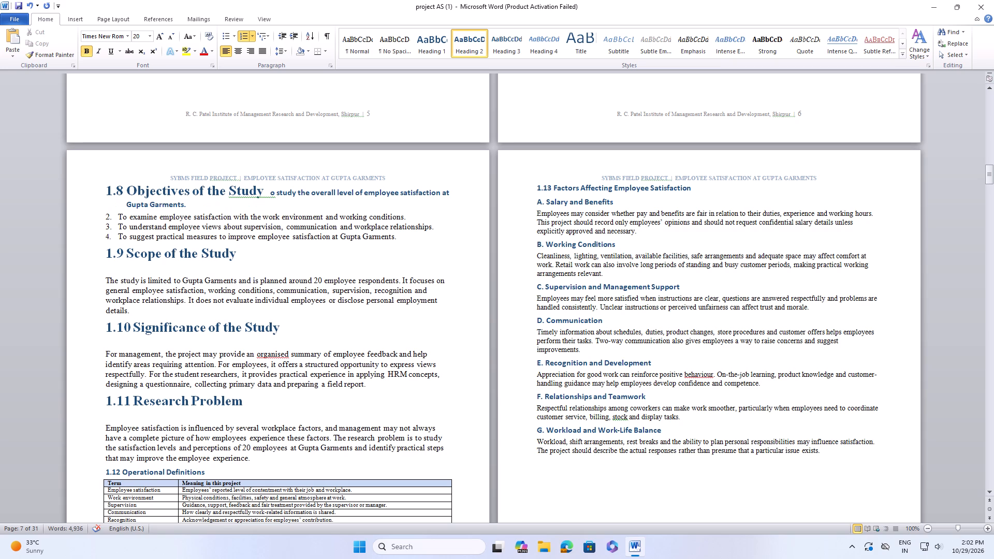
{"action": "key", "text": "Return"}
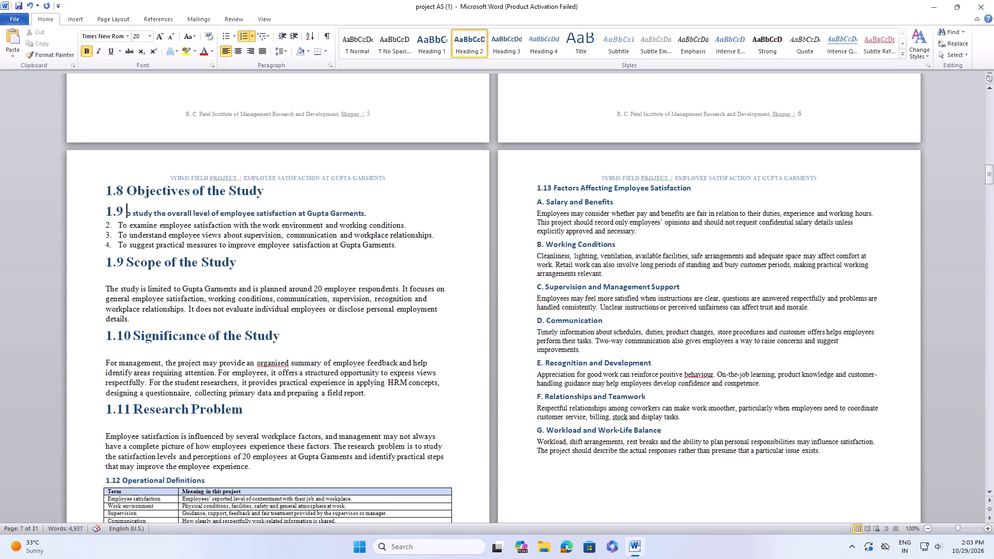
{"action": "key", "text": "BackSpace"}
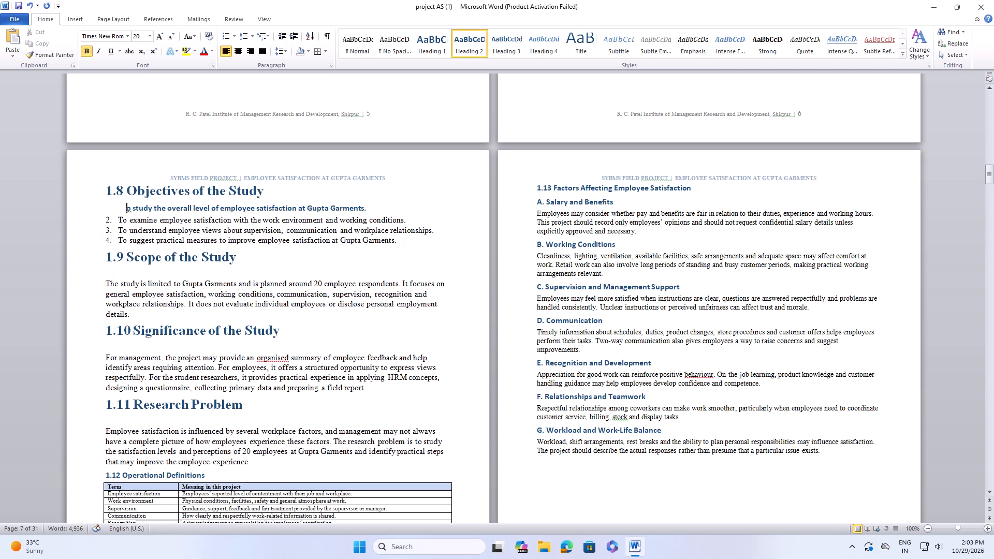
{"action": "key", "text": "BackSpace"}
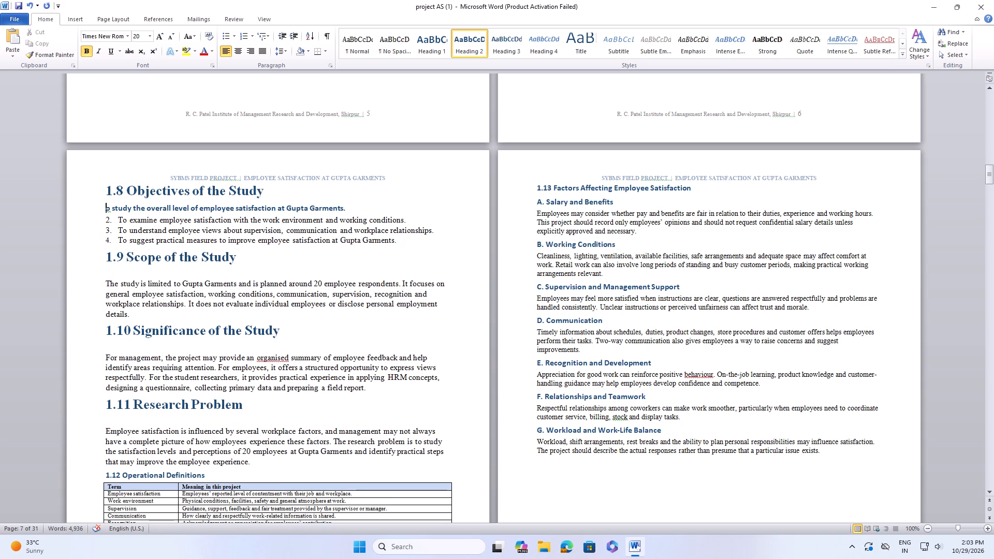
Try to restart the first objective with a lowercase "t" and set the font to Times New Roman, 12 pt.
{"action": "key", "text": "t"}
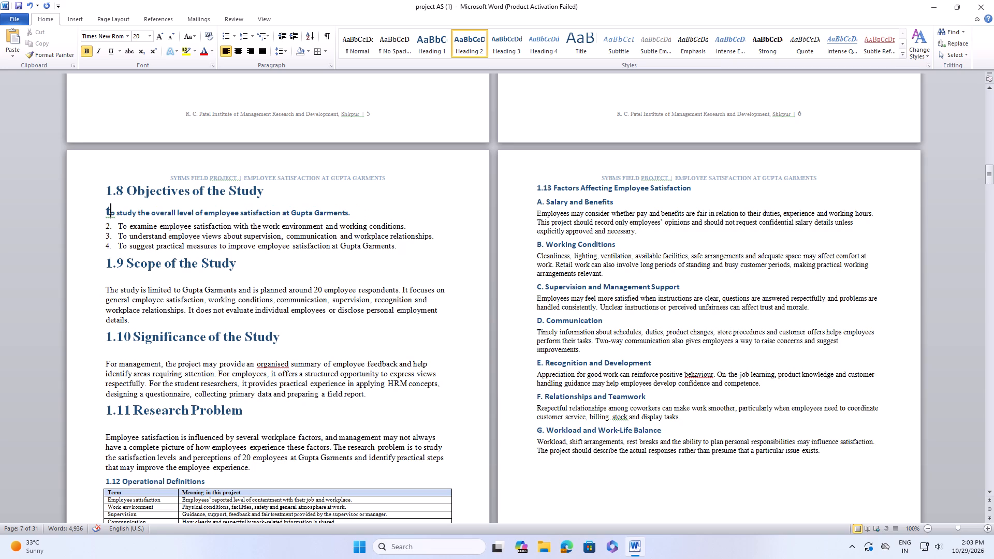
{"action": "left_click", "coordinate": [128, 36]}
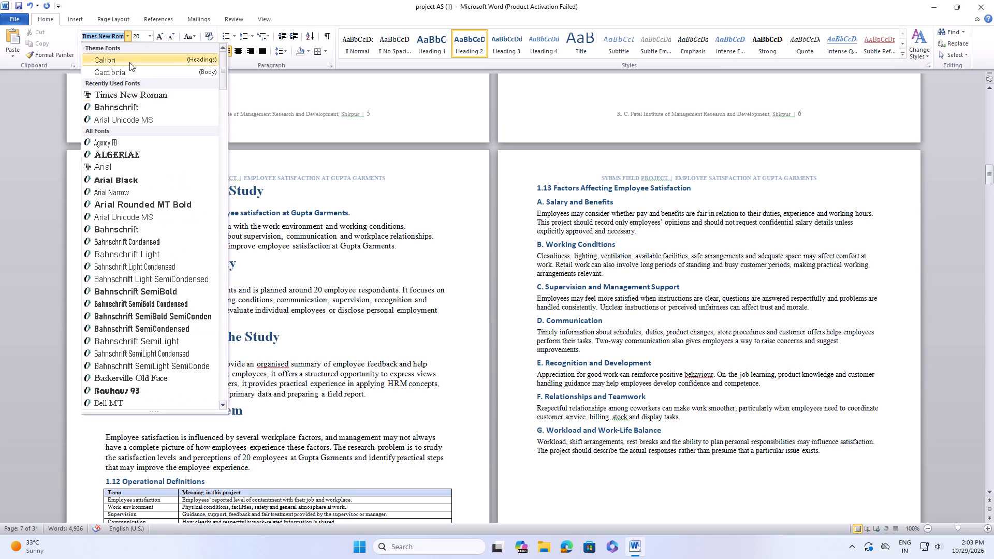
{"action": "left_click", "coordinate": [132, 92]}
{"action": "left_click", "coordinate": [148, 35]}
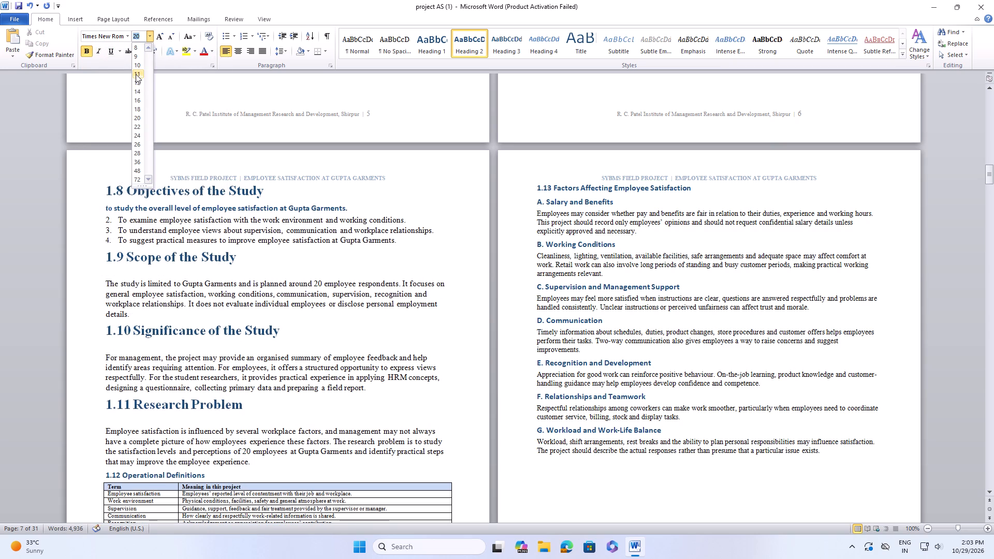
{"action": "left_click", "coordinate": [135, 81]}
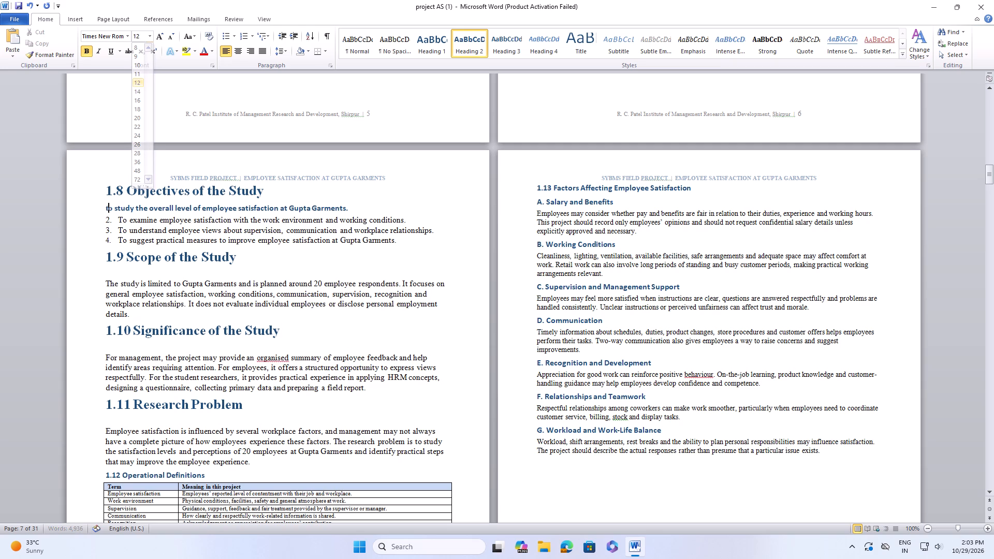
Apply the Normal style to the first objective in section 1.8.
{"action": "left_click", "coordinate": [358, 46]}
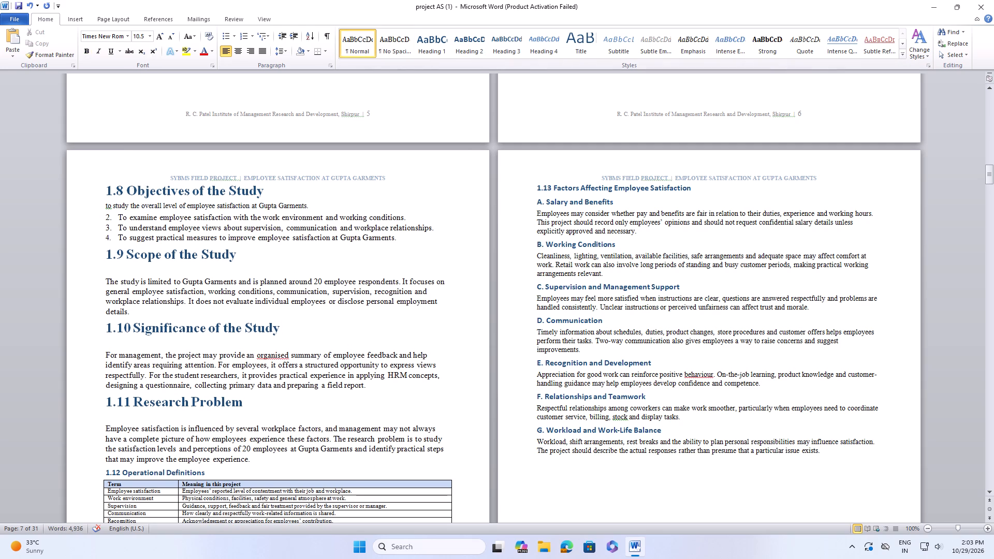
Correct the start of the first objective so that it reads "To study" with a capital T.
{"action": "key", "text": "BackSpace"}
{"action": "key", "text": "t"}
{"action": "key", "text": "BackSpace"}
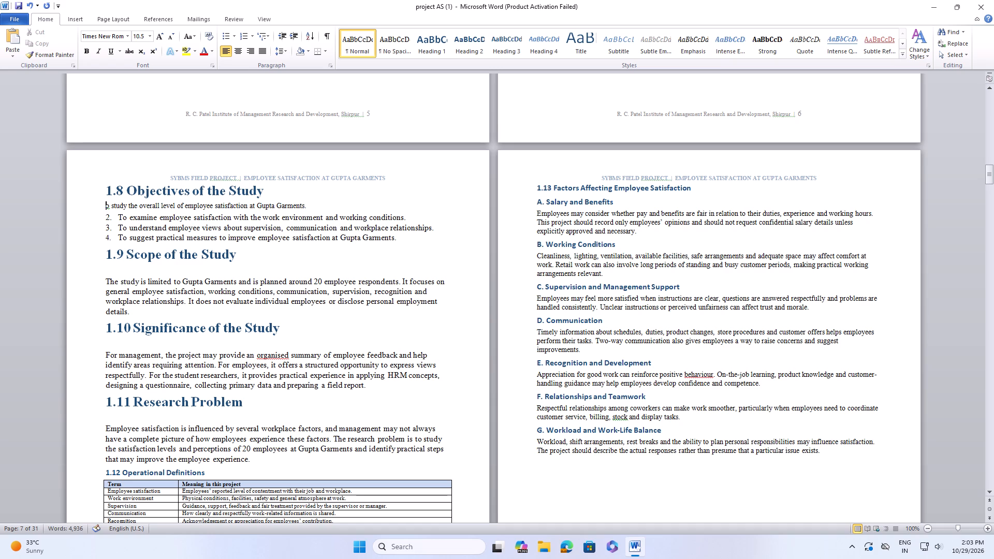
{"action": "key", "text": "shift+r"}
{"action": "key", "text": "BackSpace"}
{"action": "key", "text": "t"}
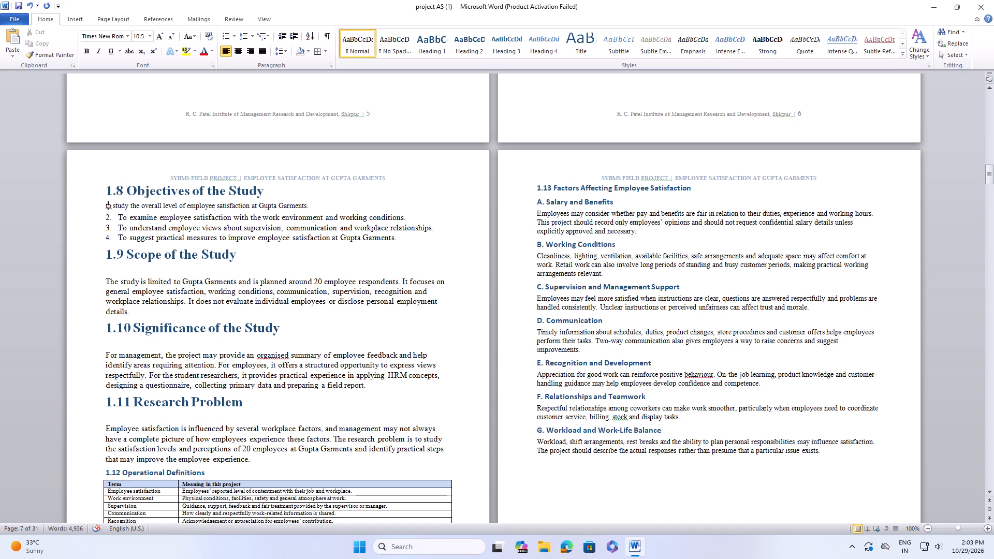
{"action": "key", "text": "shift+t"}
{"action": "key", "text": "BackSpace"}
{"action": "key", "text": "BackSpace"}
{"action": "key", "text": "shift+t"}
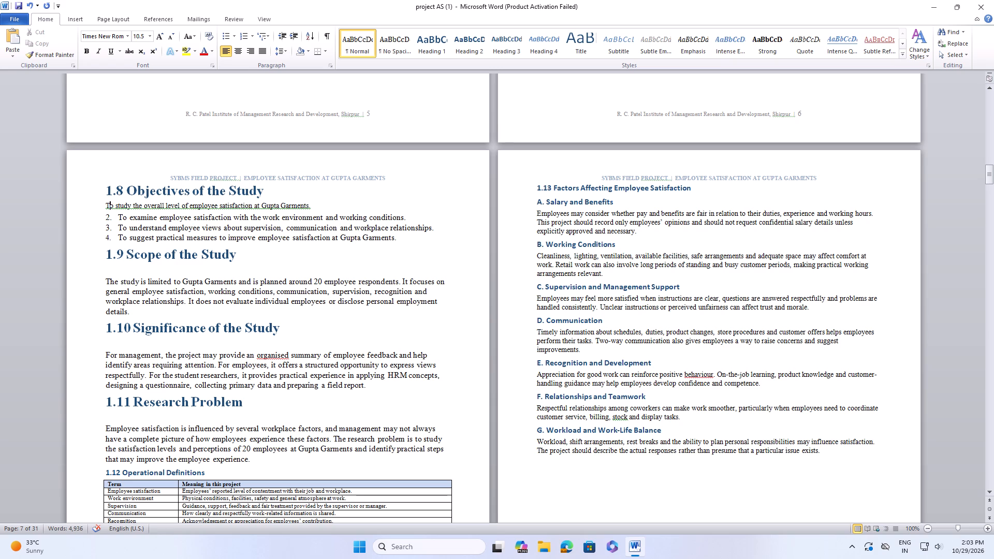
{"action": "key", "text": "space"}
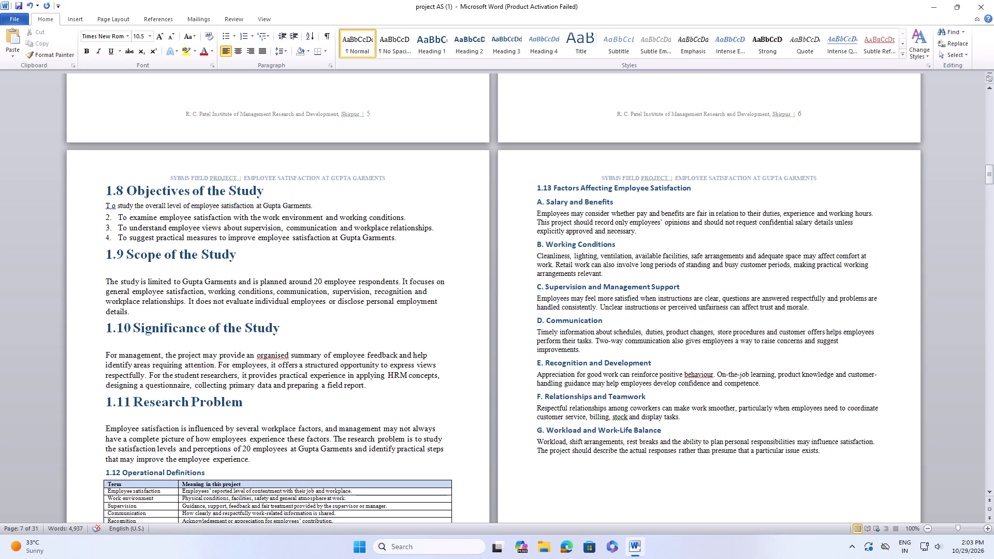
{"action": "key", "text": "BackSpace"}
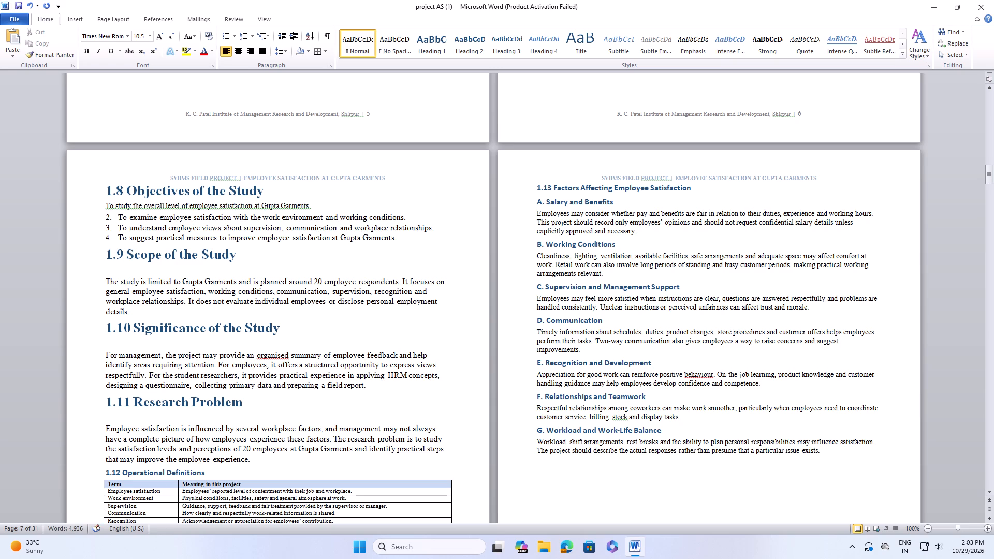
Indent the first objective in section 1.8 with seven leading spaces.
{"action": "left_click", "coordinate": [105, 202]}
{"action": "key", "text": "space"}
{"action": "key", "text": "space"}
{"action": "key", "text": "space"}
{"action": "key", "text": "space"}
{"action": "key", "text": "space"}
{"action": "key", "text": "space"}
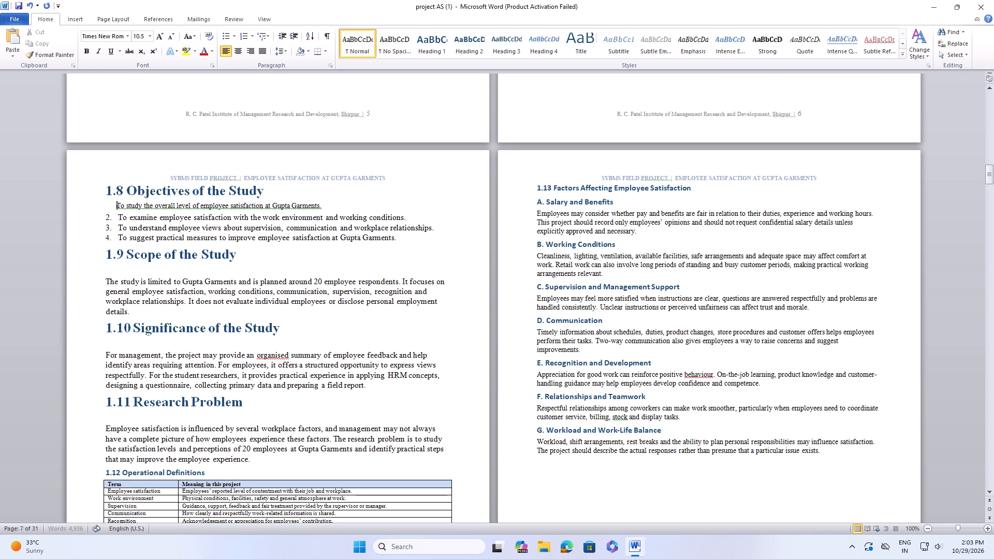
{"action": "key", "text": "space"}
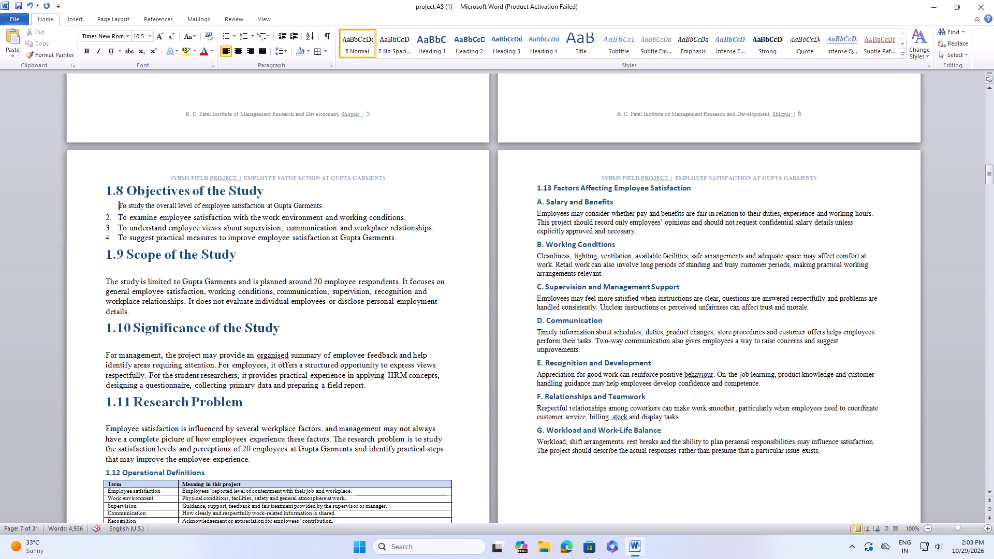
Remove the list numbers from the "To examine", "To understand" and "To suggest" objectives in section 1.8.
{"action": "left_click", "coordinate": [112, 221]}
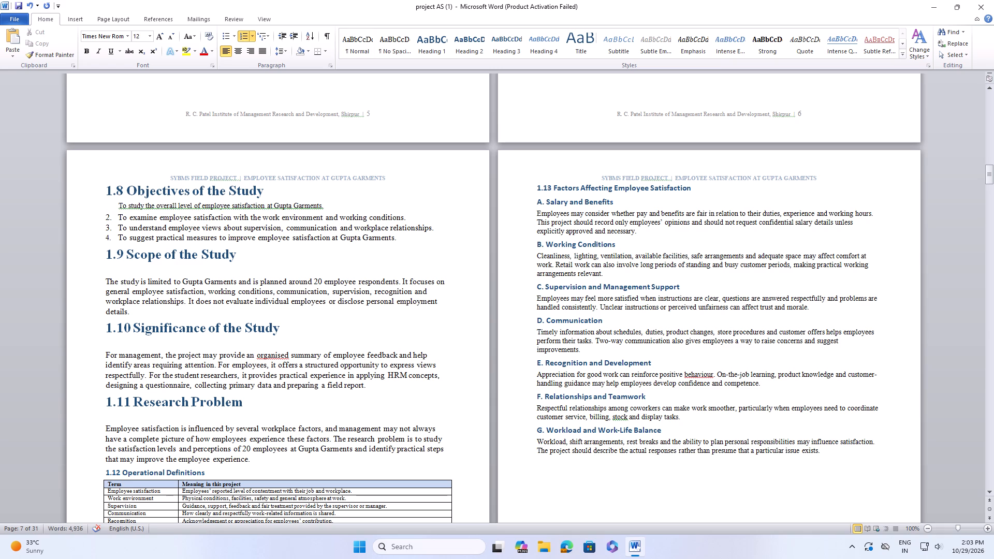
{"action": "left_click", "coordinate": [106, 218]}
{"action": "key", "text": "BackSpace"}
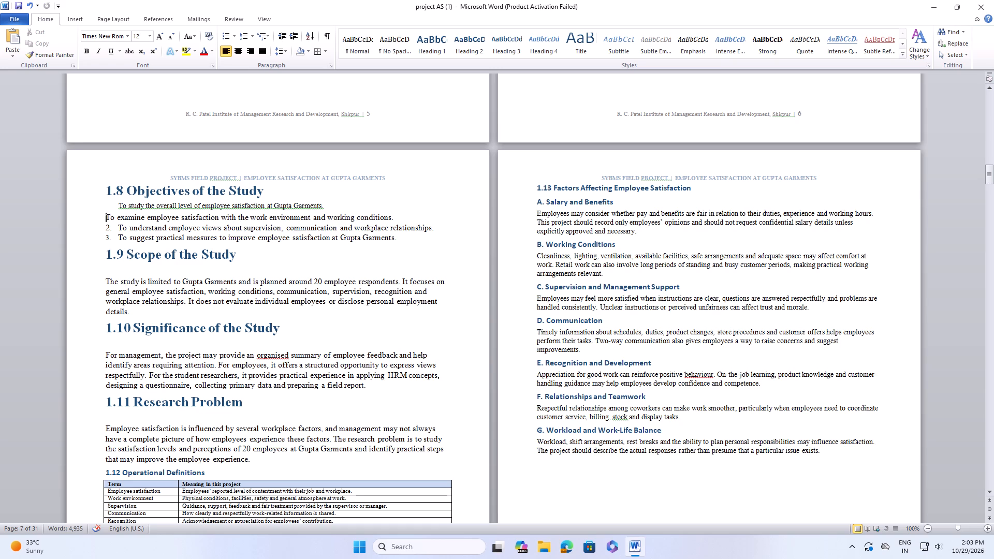
{"action": "left_click", "coordinate": [108, 227]}
{"action": "key", "text": "BackSpace"}
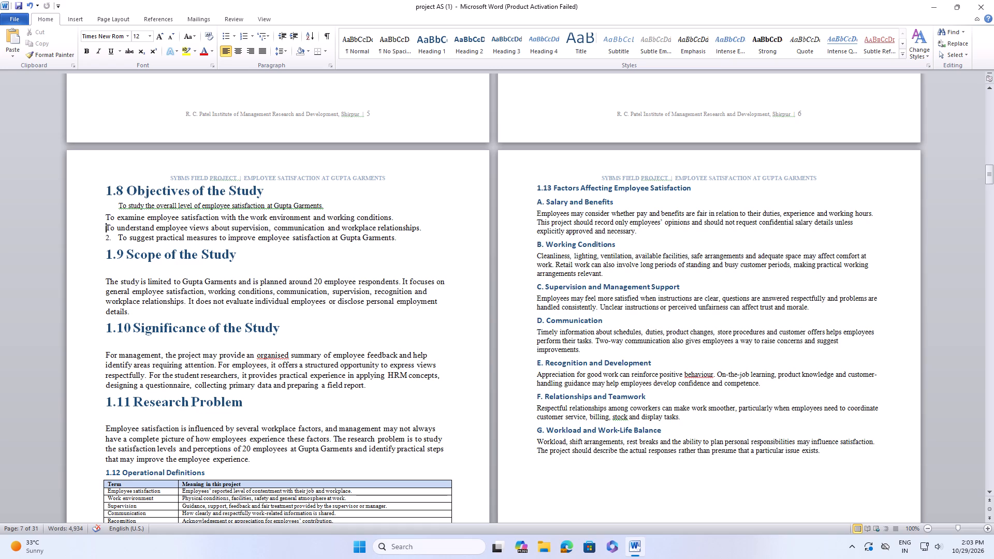
{"action": "left_click", "coordinate": [116, 239]}
{"action": "key", "text": "BackSpace"}
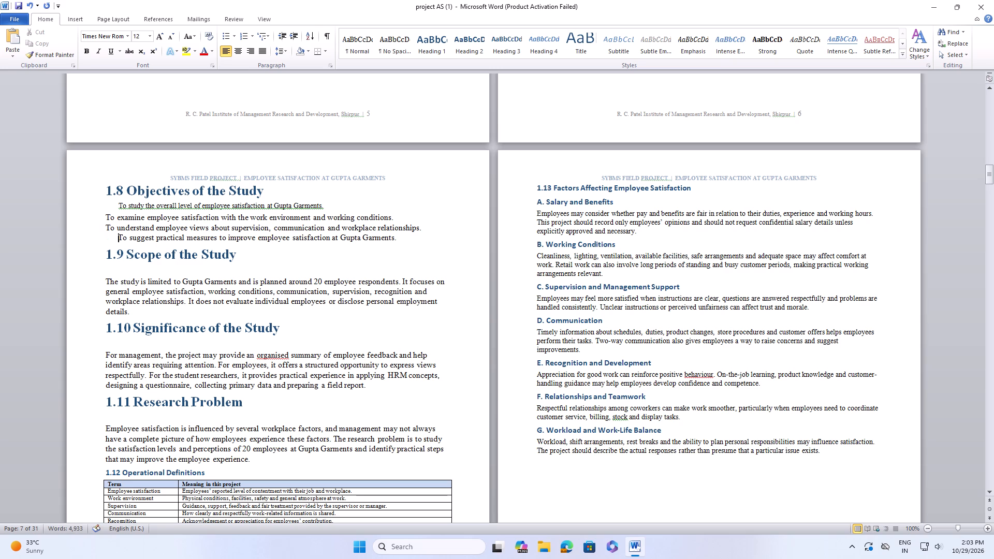
Remove the indent before the "To suggest practical measures" objective so it aligns with the left margin directly below the preceding objective.
{"action": "left_click", "coordinate": [110, 237]}
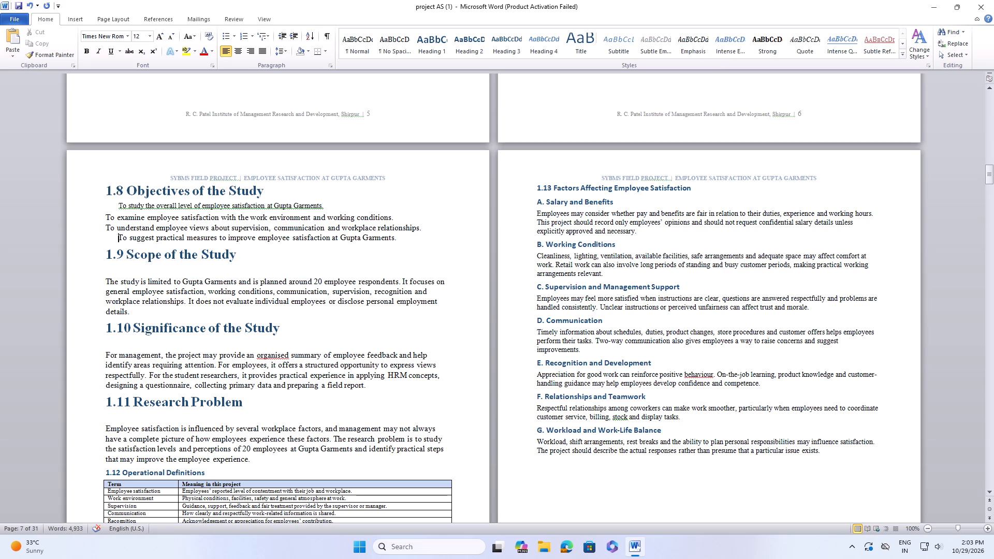
{"action": "left_click", "coordinate": [105, 236]}
{"action": "key", "text": "space"}
{"action": "key", "text": "space"}
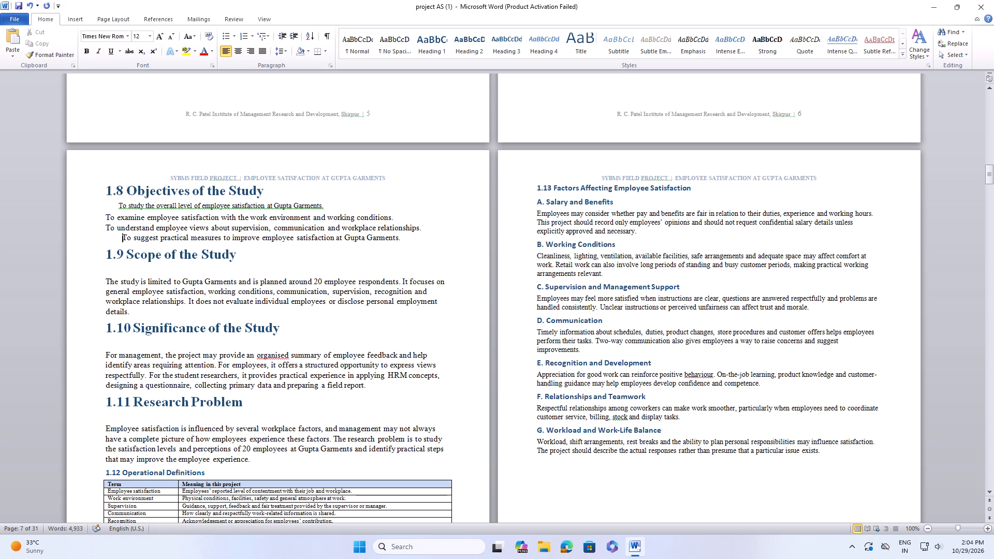
{"action": "key", "text": "Return"}
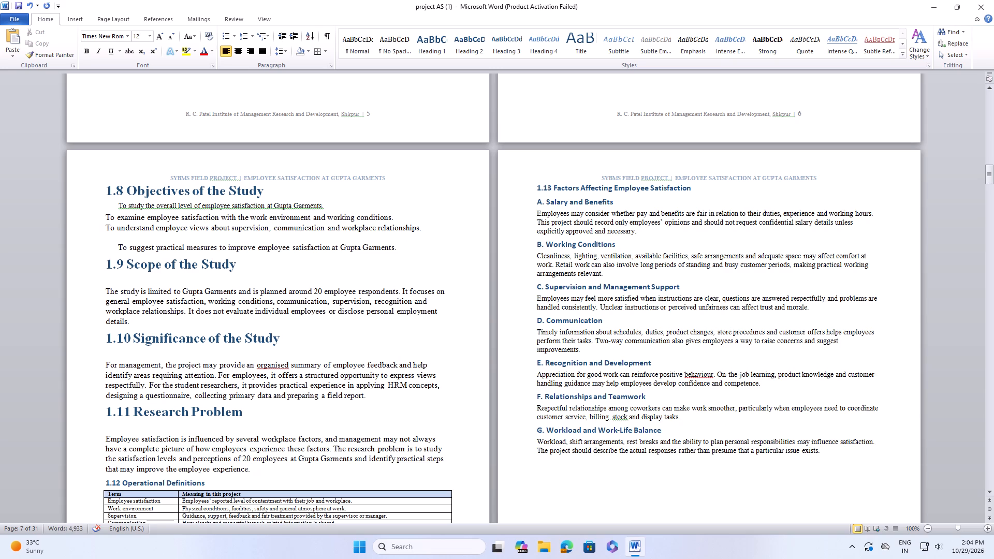
{"action": "key", "text": "BackSpace"}
{"action": "key", "text": "BackSpace"}
{"action": "key", "text": "BackSpace"}
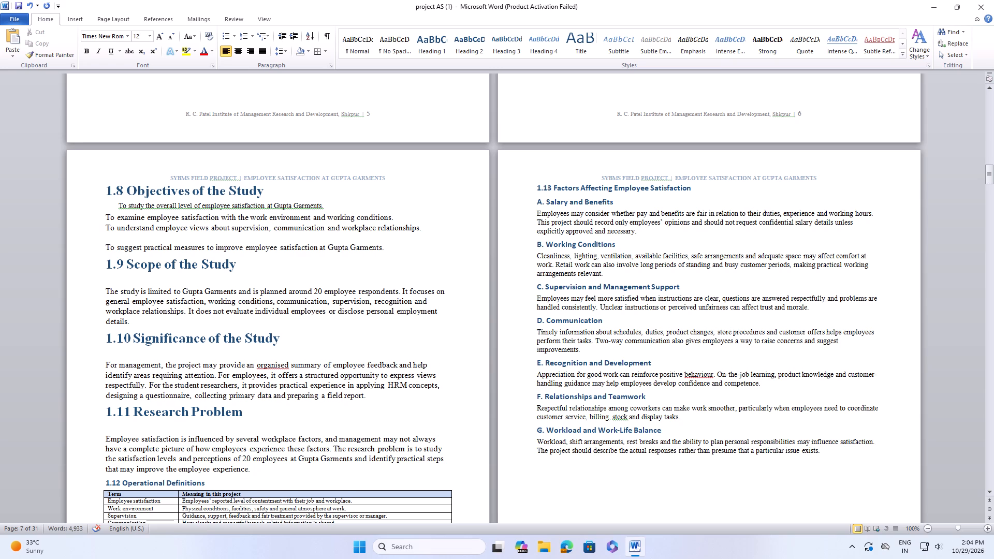
{"action": "key", "text": "BackSpace"}
{"action": "key", "text": "BackSpace"}
{"action": "key", "text": "BackSpace"}
{"action": "key", "text": "BackSpace"}
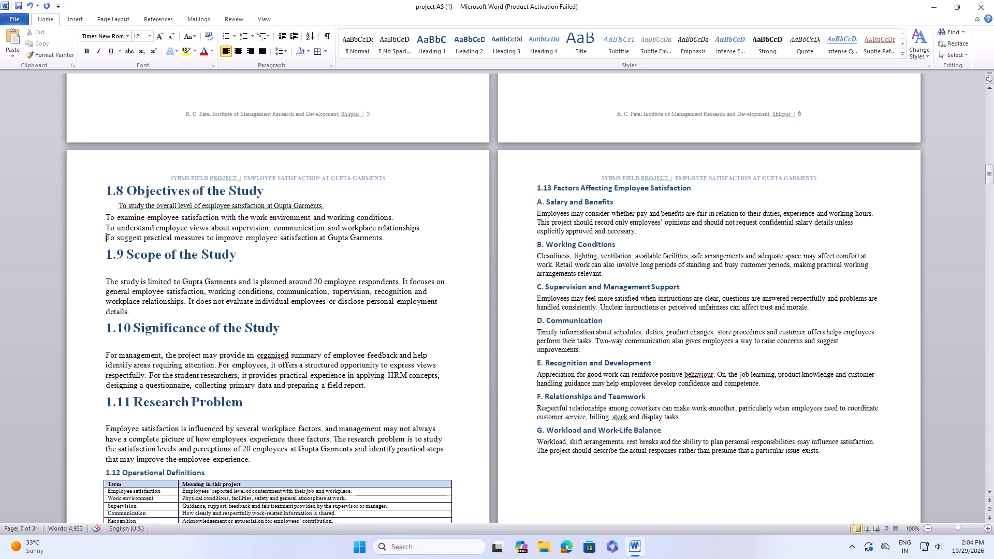
Remove leading spaces before the "To study" objective in section 1.8 and restore it to its own Normal-style line below the heading.
{"action": "left_click", "coordinate": [114, 203]}
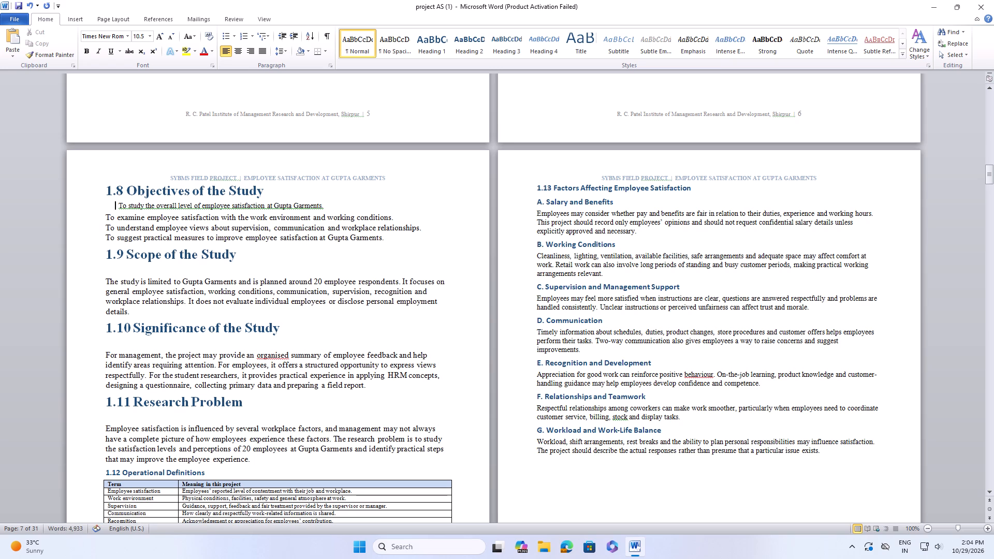
{"action": "key", "text": "BackSpace"}
{"action": "key", "text": "BackSpace"}
{"action": "key", "text": "BackSpace"}
{"action": "key", "text": "BackSpace"}
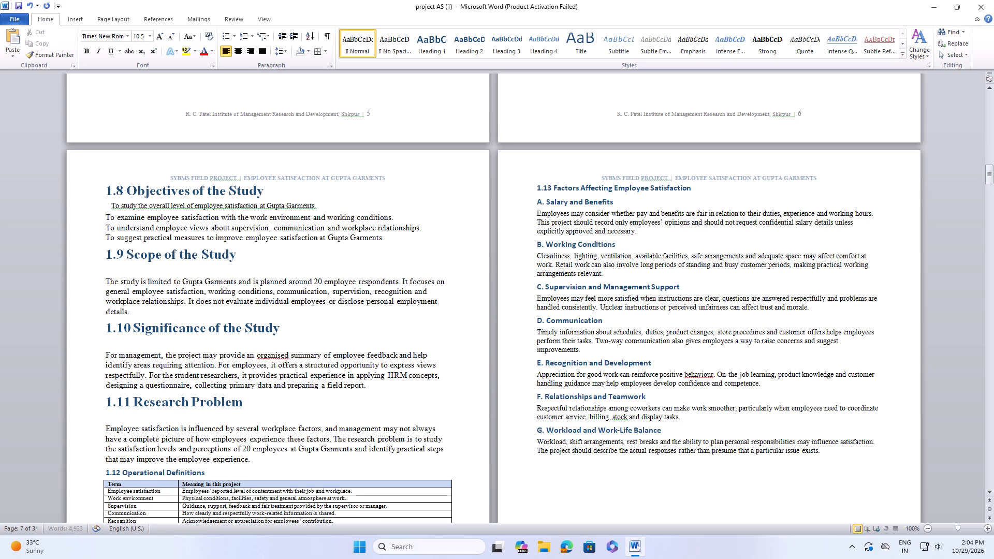
{"action": "key", "text": "BackSpace"}
{"action": "key", "text": "BackSpace"}
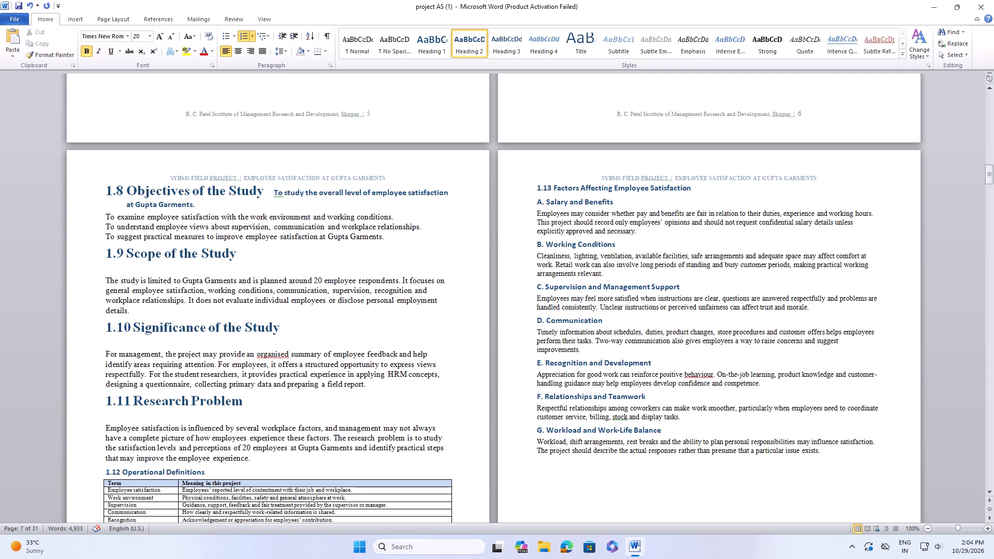
{"action": "key", "text": "Return"}
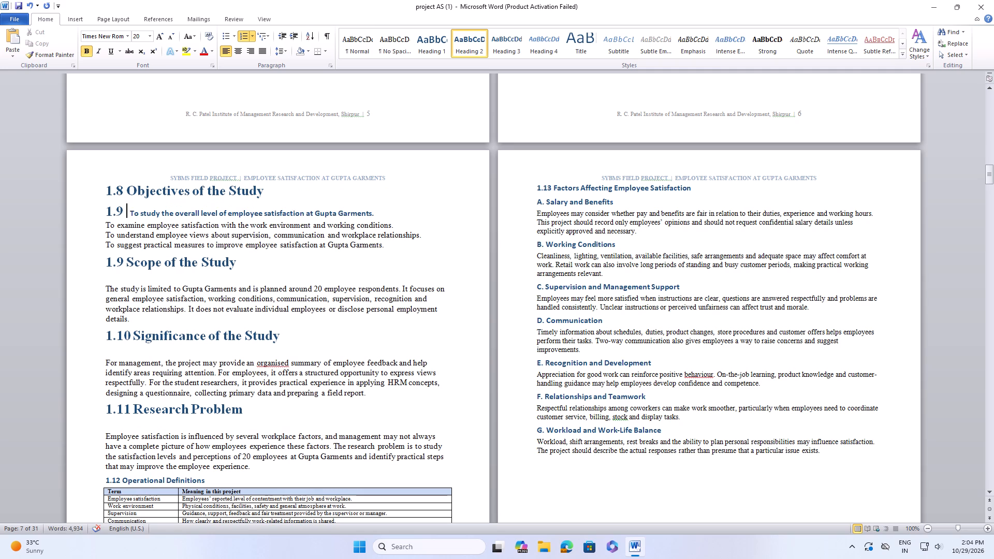
{"action": "key", "text": "BackSpace"}
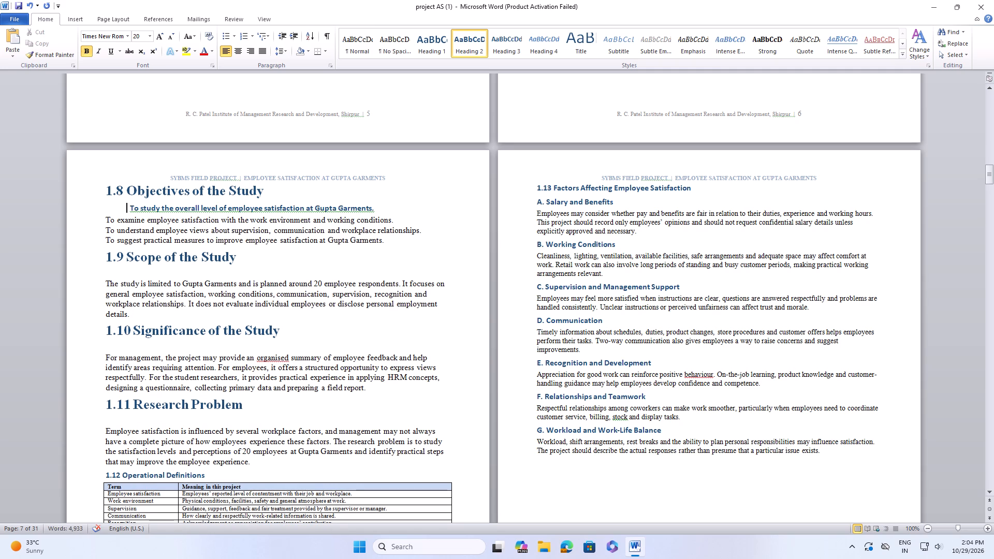
{"action": "left_click", "coordinate": [363, 49]}
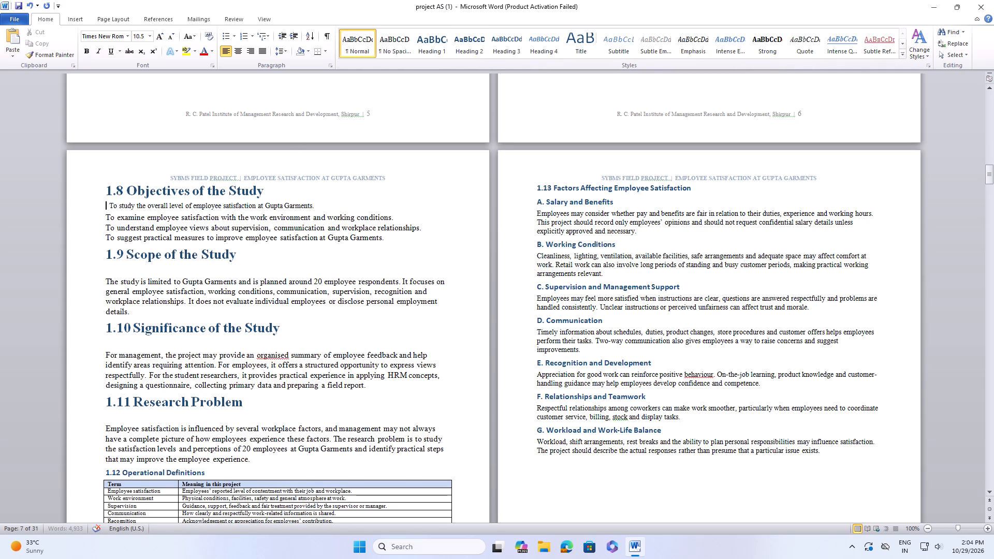
Remove one more leading space before the "To study" objective, keeping it on its own line in Normal style.
{"action": "left_click", "coordinate": [108, 205]}
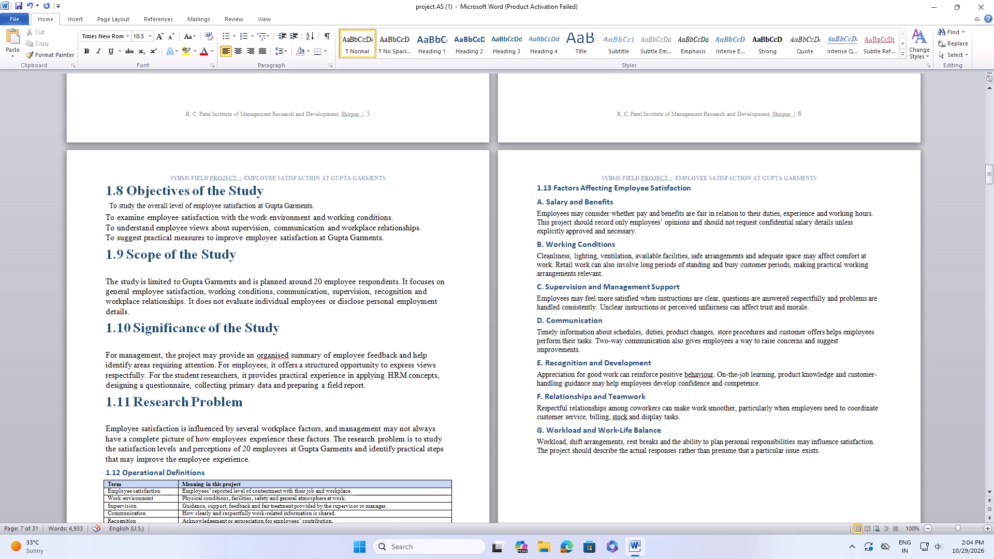
{"action": "key", "text": "BackSpace"}
{"action": "key", "text": "BackSpace"}
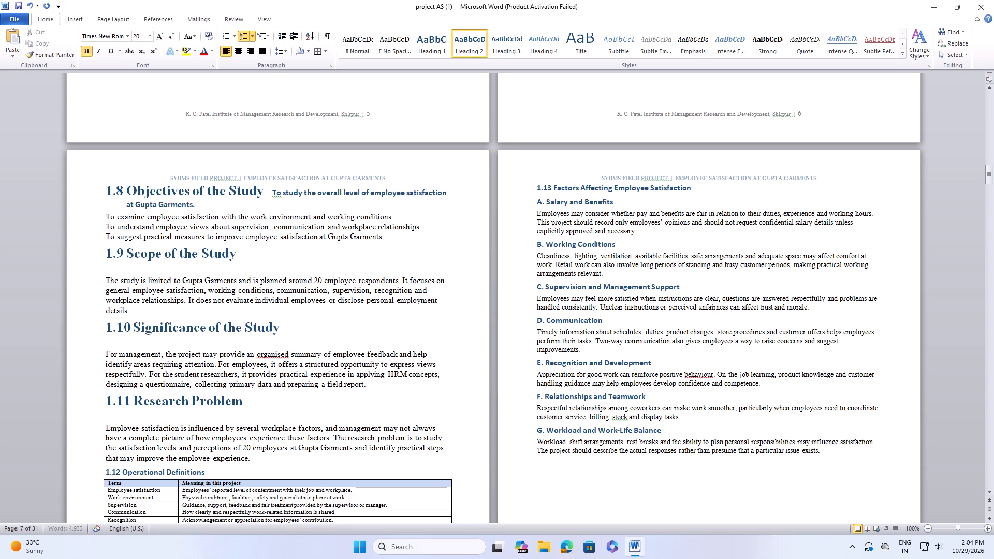
{"action": "key", "text": "Return"}
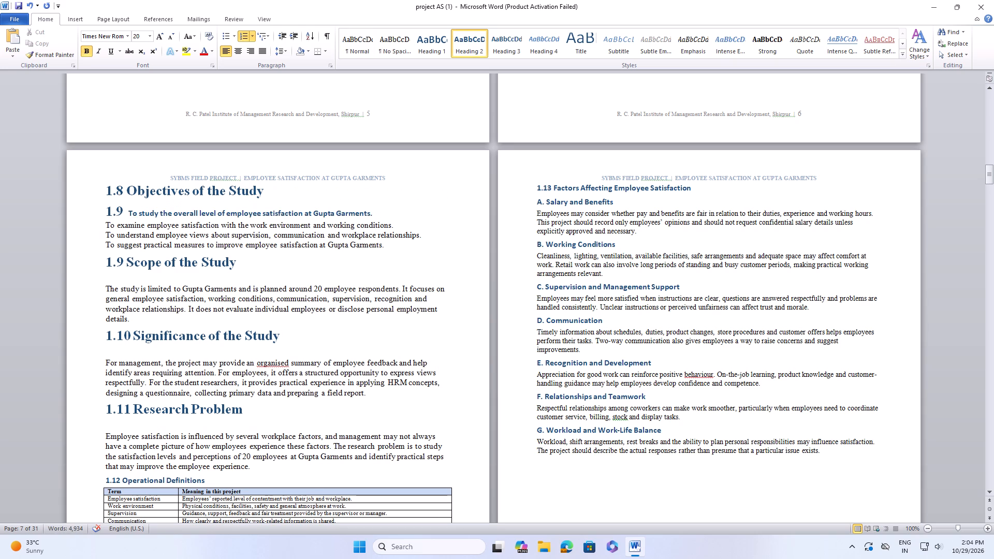
{"action": "key", "text": "BackSpace"}
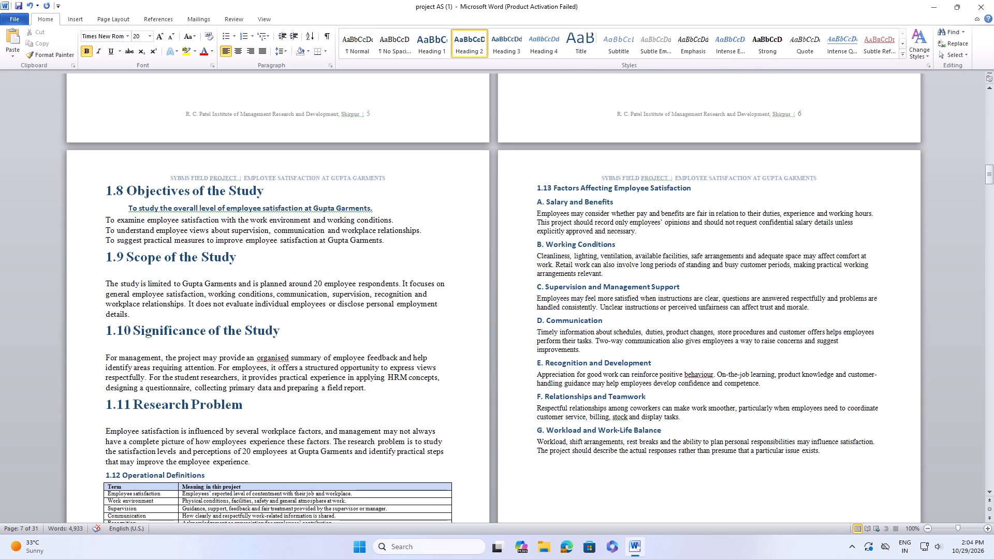
{"action": "scroll", "coordinate": [108, 205], "scroll_direction": "up", "scroll_amount": 2}
{"action": "left_click", "coordinate": [354, 47]}
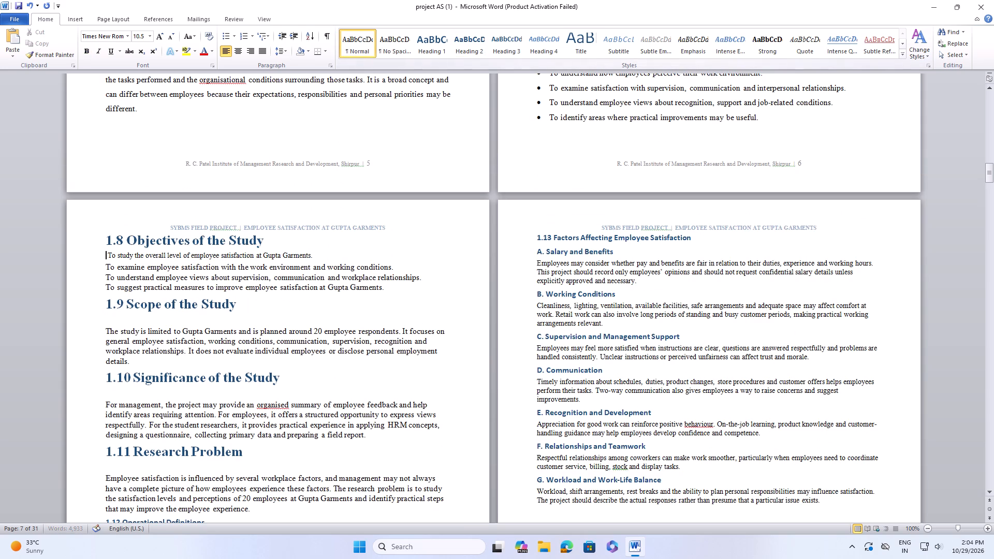
Set the line spacing of all four objectives in section 1.8 to 1.5.
{"action": "left_click_drag", "start_coordinate": [107, 257], "coordinate": [271, 287]}
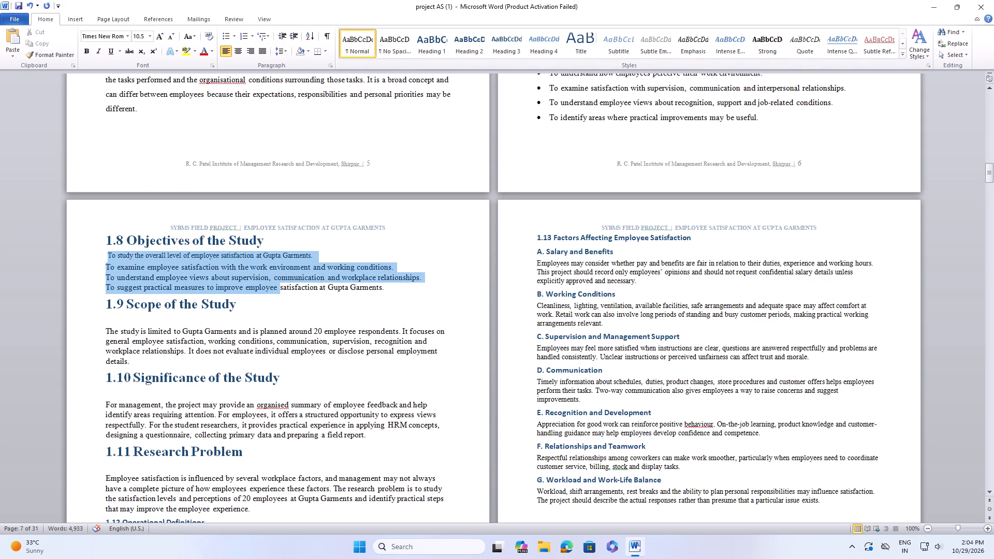
{"action": "left_click_drag", "start_coordinate": [271, 287], "coordinate": [392, 290]}
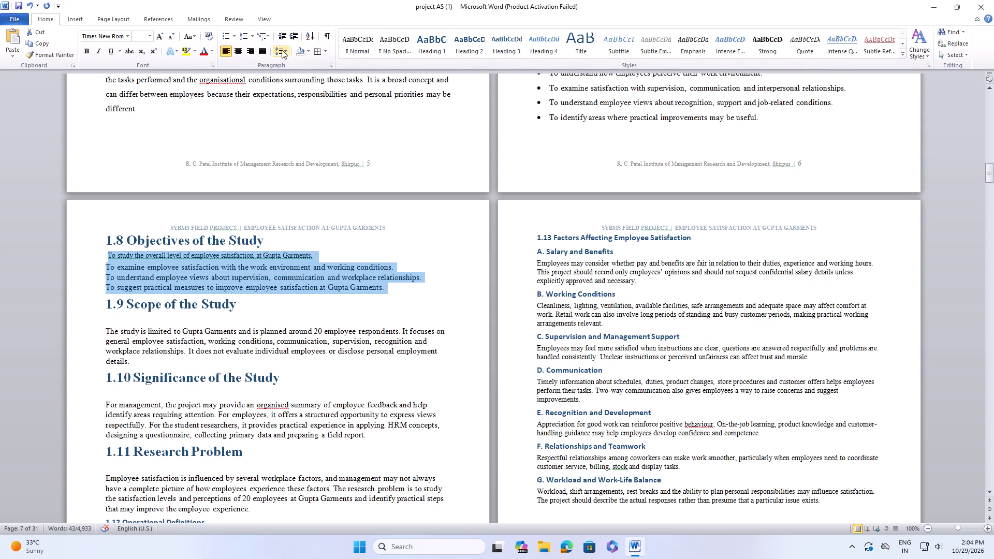
{"action": "left_click", "coordinate": [285, 54]}
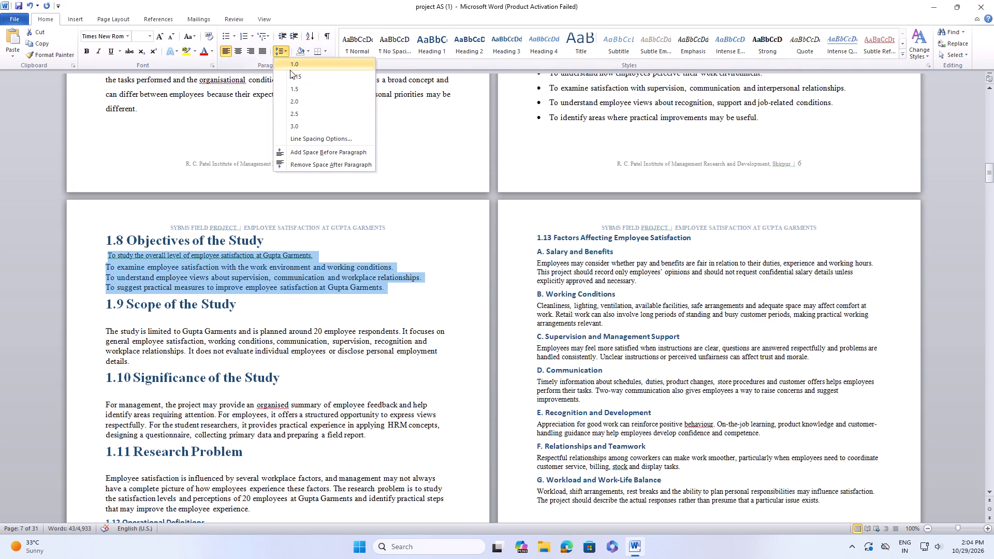
{"action": "left_click", "coordinate": [296, 87]}
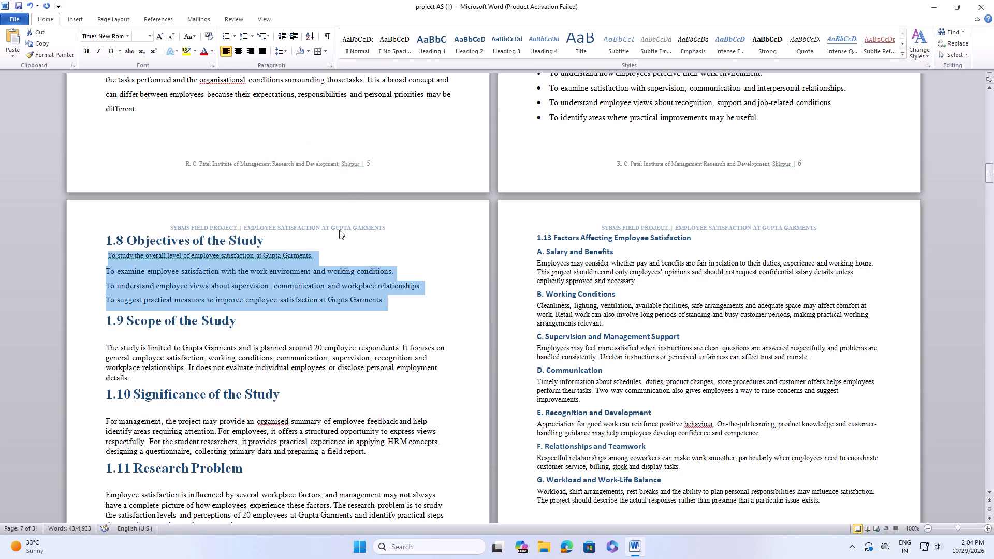
{"action": "left_click", "coordinate": [344, 232]}
Delete the full stop at the end of the "To study" objective, leaving no empty lines after it.
{"action": "left_click", "coordinate": [325, 255]}
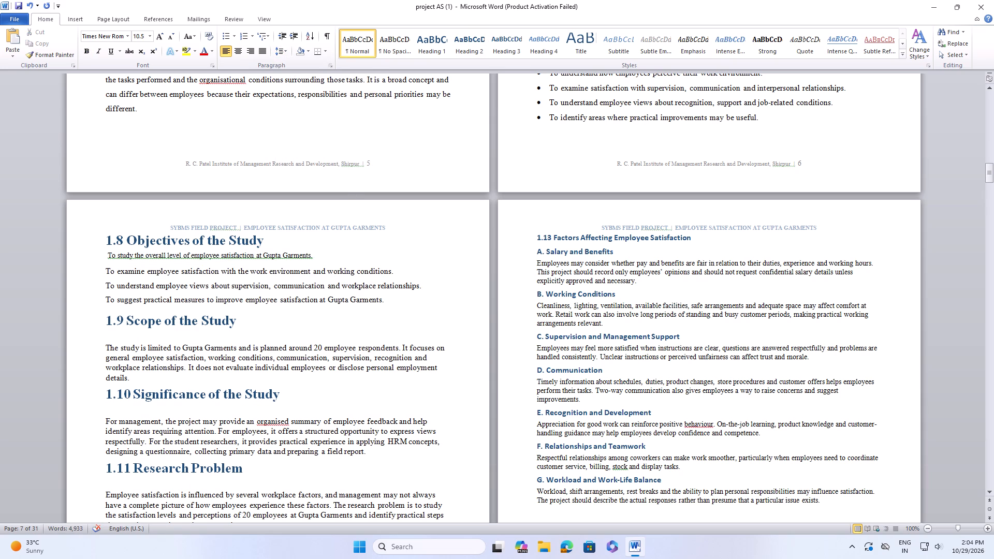
{"action": "key", "text": "Return"}
{"action": "key", "text": "Return"}
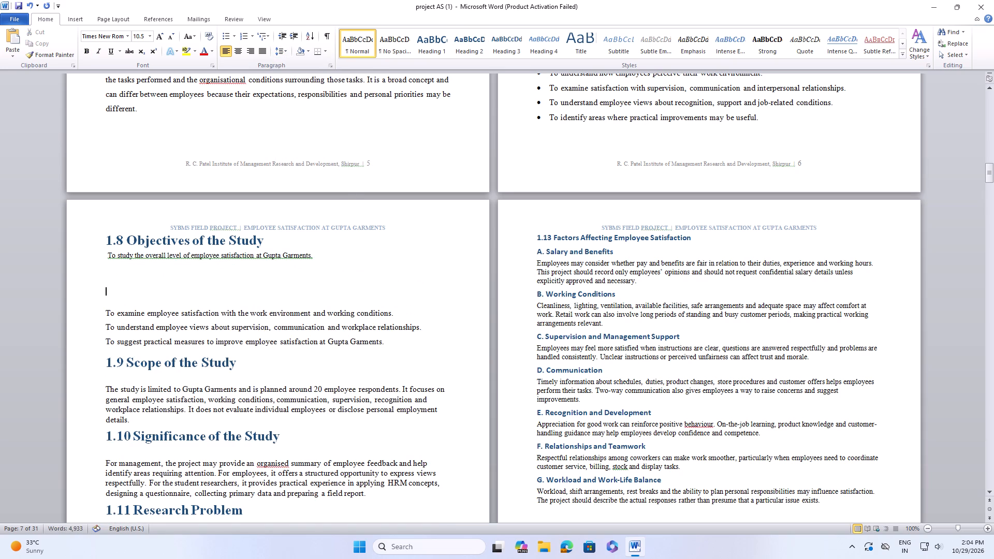
{"action": "key", "text": "BackSpace"}
{"action": "key", "text": "BackSpace"}
{"action": "key", "text": "BackSpace"}
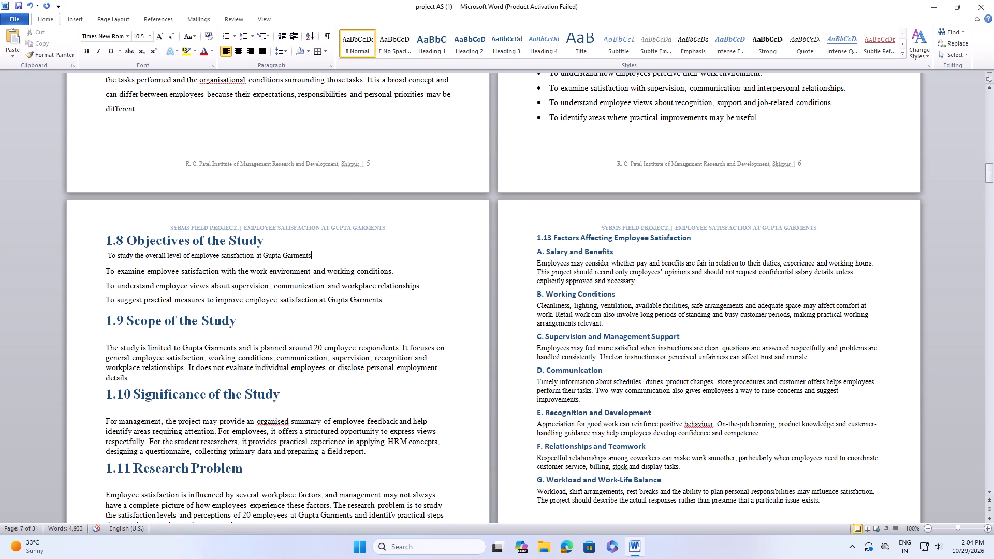
Insert a blank line between the "1.8 Objectives of the Study" heading and the first objective.
{"action": "left_click", "coordinate": [277, 232]}
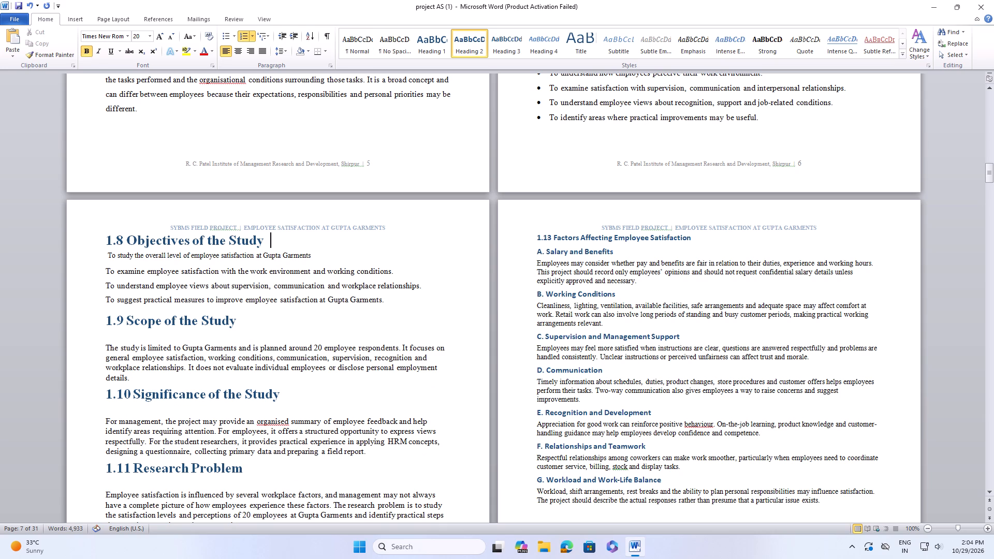
{"action": "key", "text": "space"}
{"action": "key", "text": "Return"}
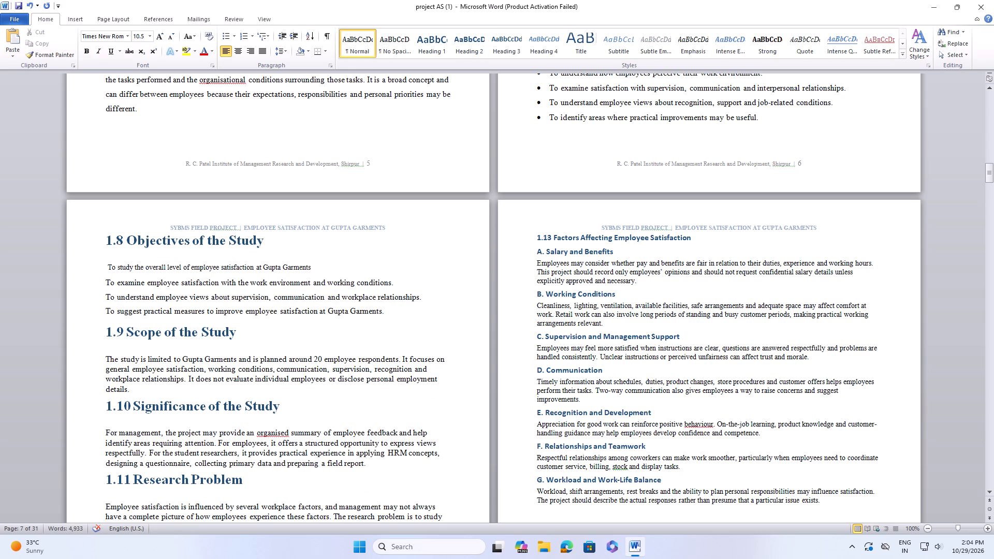
Set the line spacing of the body text under "1.9 Scope of the Study" to 1.5.
{"action": "left_click_drag", "start_coordinate": [94, 354], "coordinate": [170, 388]}
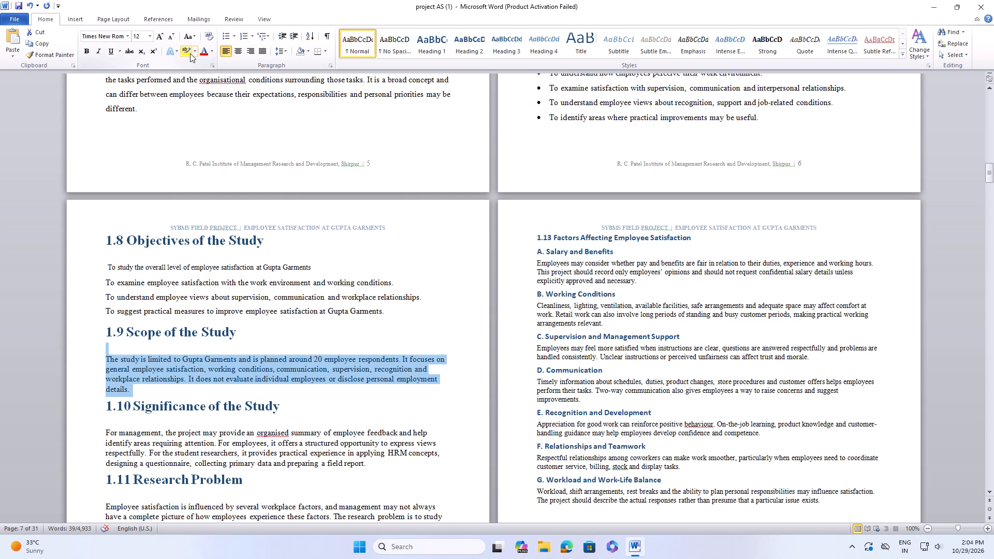
{"action": "left_click", "coordinate": [287, 49]}
{"action": "left_click", "coordinate": [290, 85]}
Format the paragraph under "1.10 Significance of the Study" with 1.5 line spacing and 12 pt text.
{"action": "scroll", "coordinate": [211, 160], "scroll_direction": "down", "scroll_amount": 4}
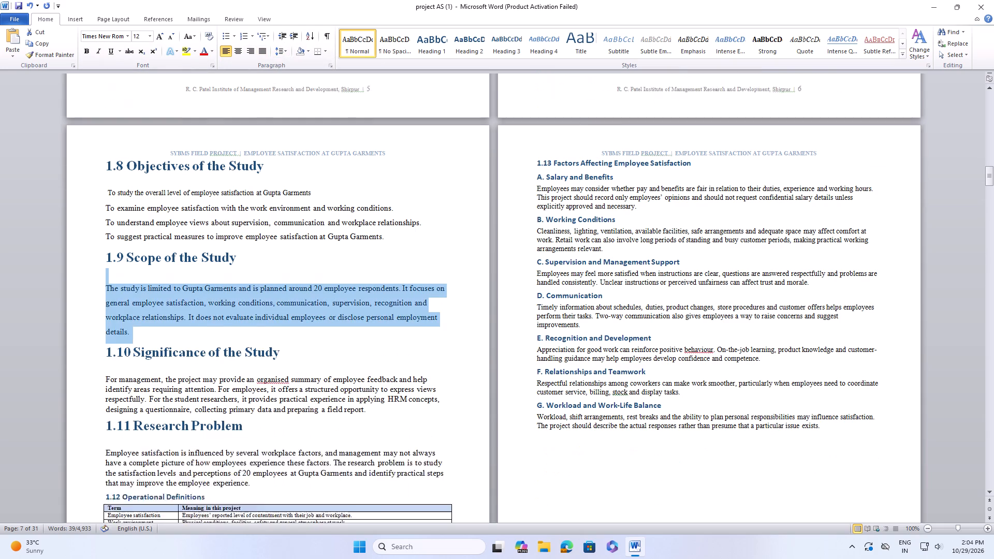
{"action": "left_click_drag", "start_coordinate": [99, 352], "coordinate": [247, 384]}
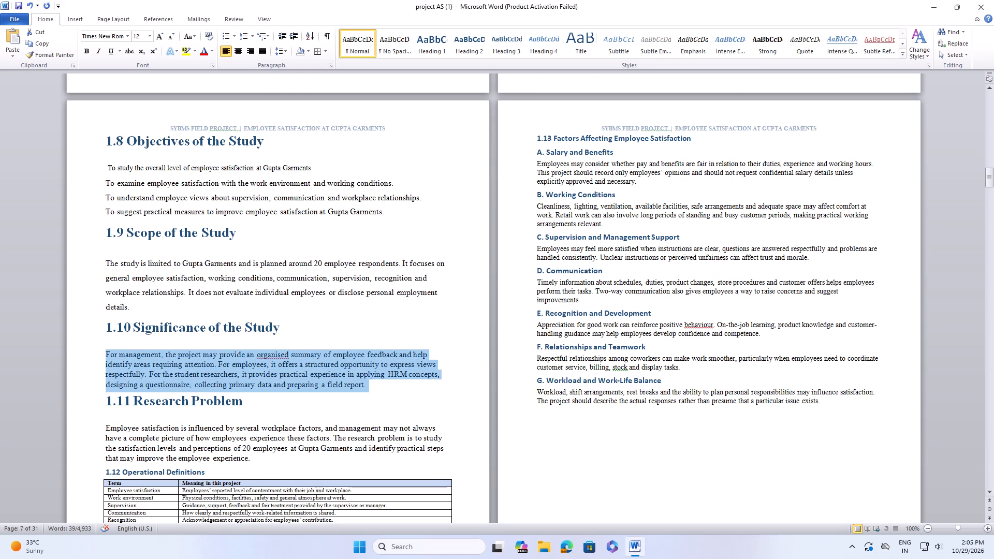
{"action": "left_click_drag", "start_coordinate": [247, 384], "coordinate": [253, 385]}
{"action": "left_click", "coordinate": [278, 54]}
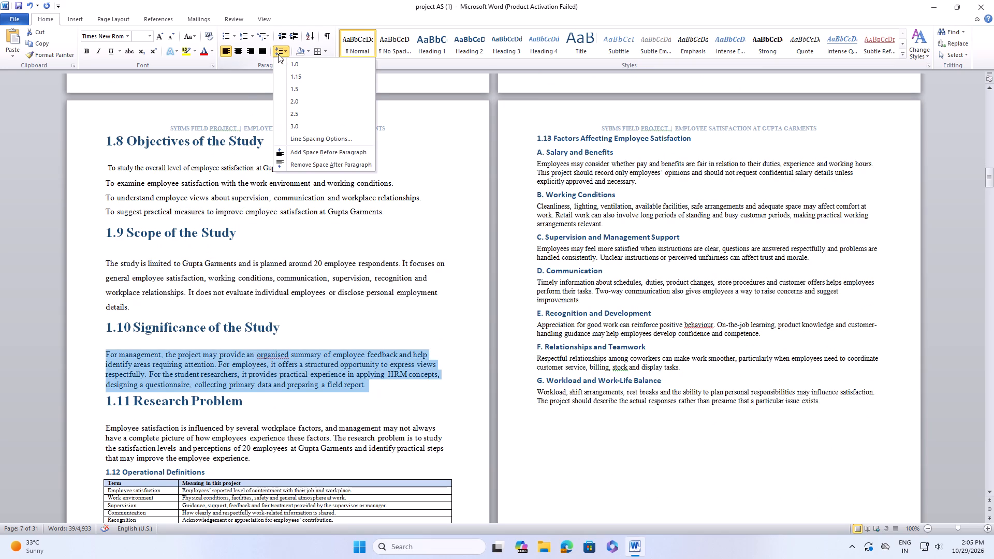
{"action": "left_click", "coordinate": [286, 86]}
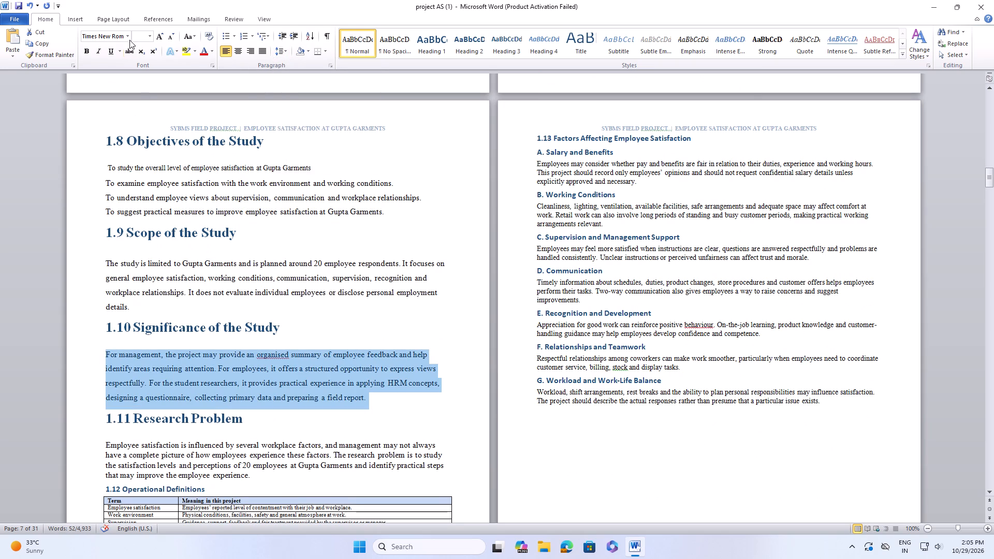
{"action": "left_click", "coordinate": [149, 41]}
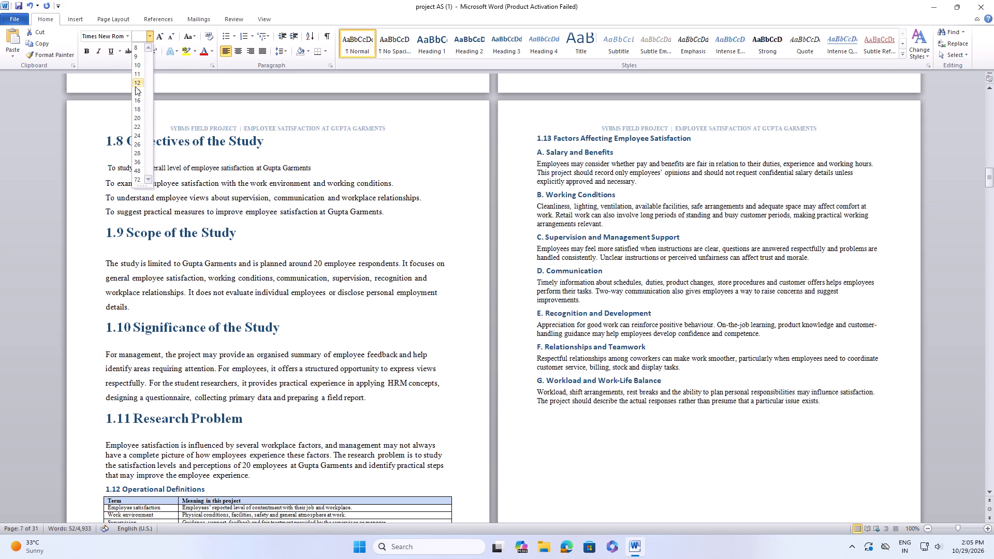
{"action": "left_click", "coordinate": [135, 86]}
Set the line spacing of the paragraph under "1.11 Research Problem" to 1.5.
{"action": "scroll", "coordinate": [224, 282], "scroll_direction": "down", "scroll_amount": 3}
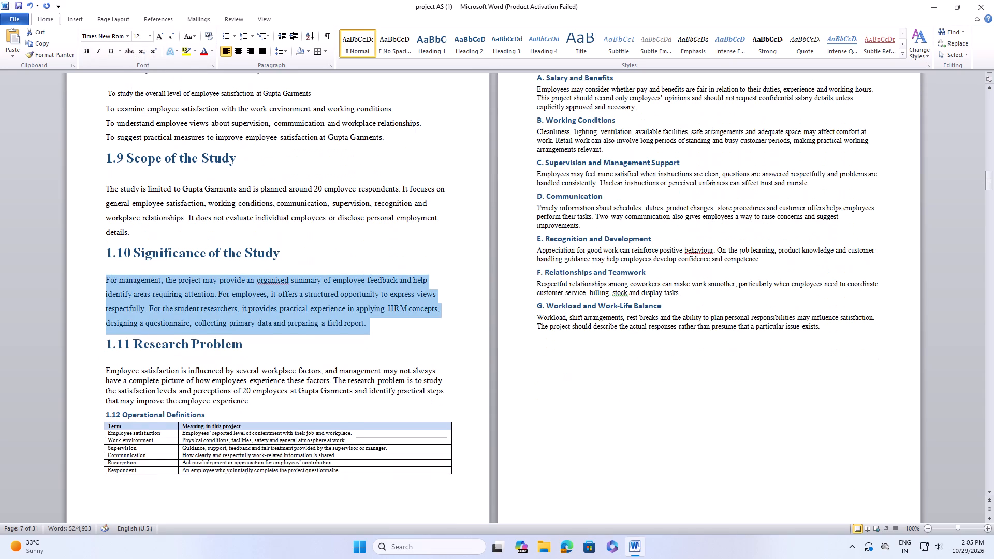
{"action": "left_click_drag", "start_coordinate": [106, 370], "coordinate": [228, 403]}
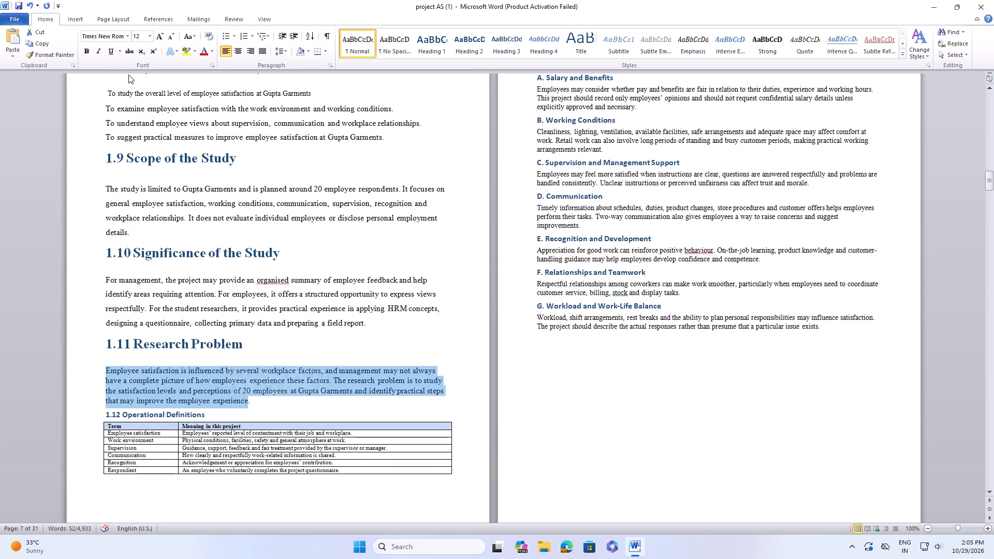
{"action": "left_click", "coordinate": [281, 52]}
{"action": "left_click", "coordinate": [288, 92]}
Format the "1.12 Operational Definitions" heading in Times New Roman at 20 pt.
{"action": "scroll", "coordinate": [174, 319], "scroll_direction": "down", "scroll_amount": 2}
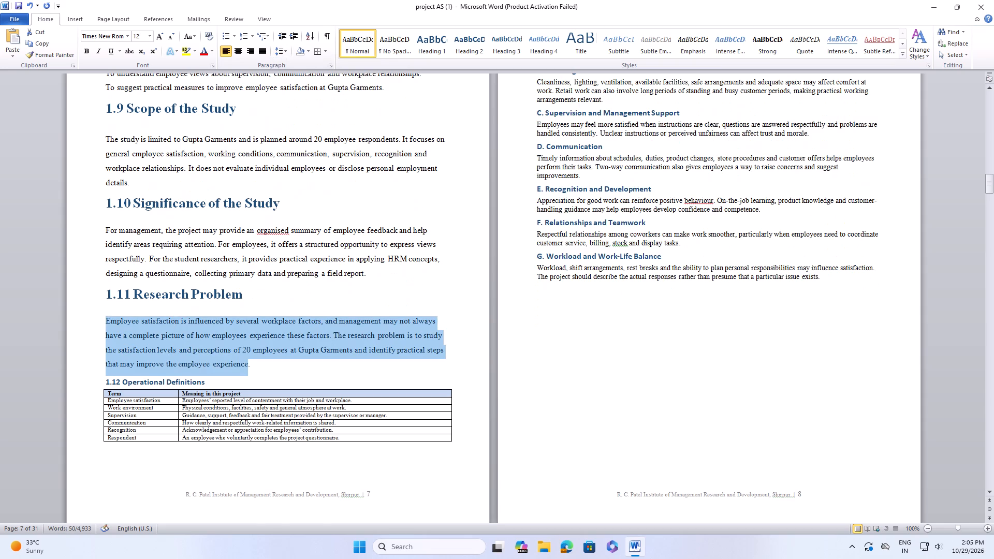
{"action": "scroll", "coordinate": [164, 364], "scroll_direction": "down", "scroll_amount": 1}
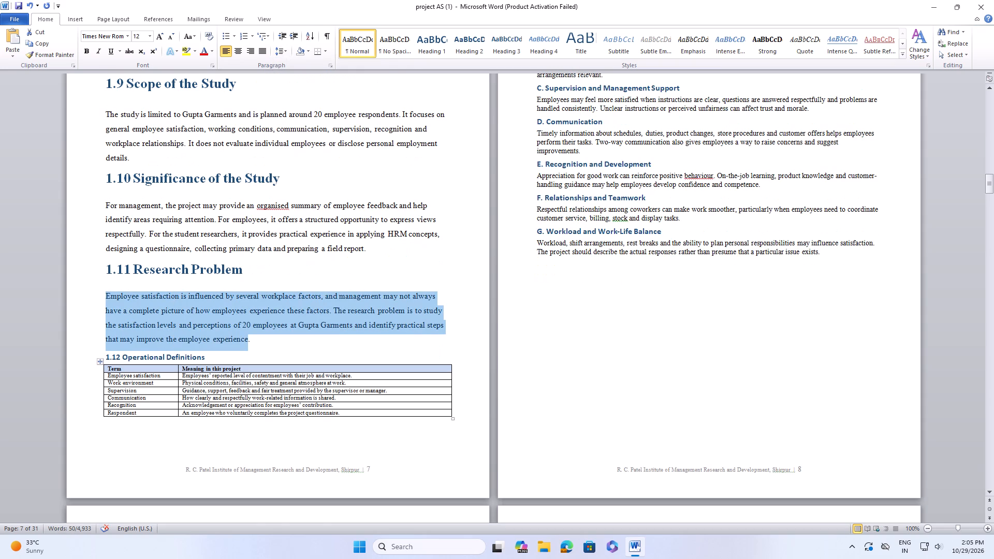
{"action": "left_click_drag", "start_coordinate": [105, 355], "coordinate": [191, 359]}
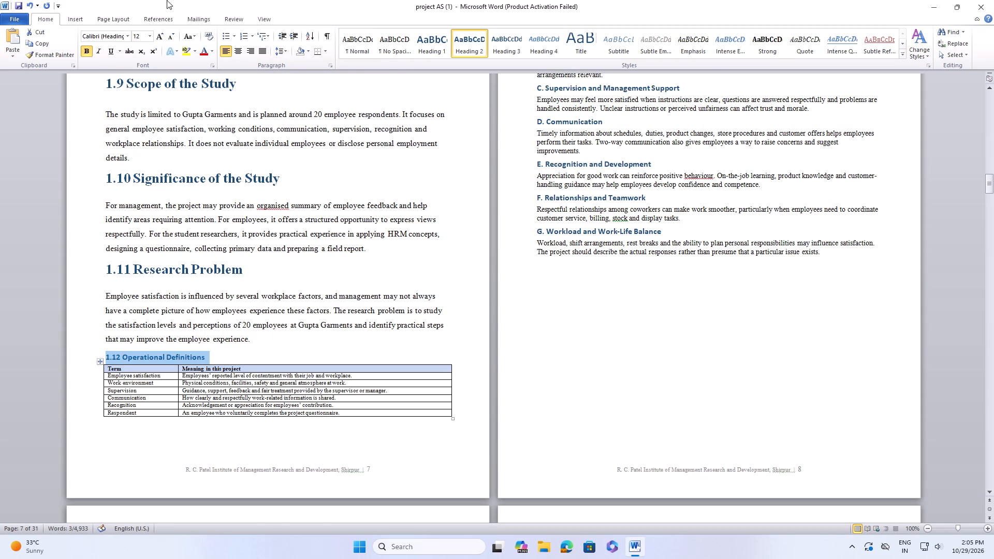
{"action": "left_click", "coordinate": [129, 37]}
{"action": "left_click", "coordinate": [124, 93]}
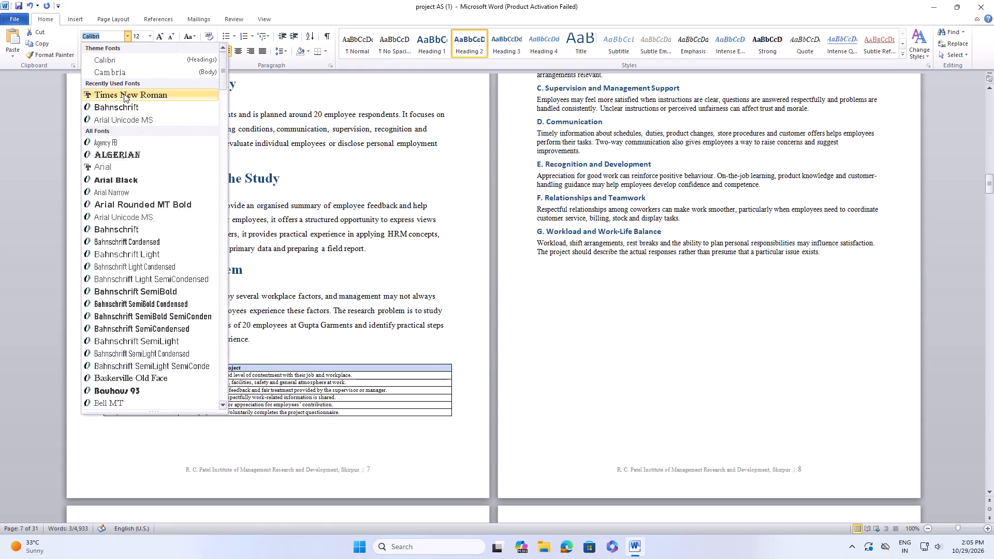
{"action": "left_click", "coordinate": [145, 38]}
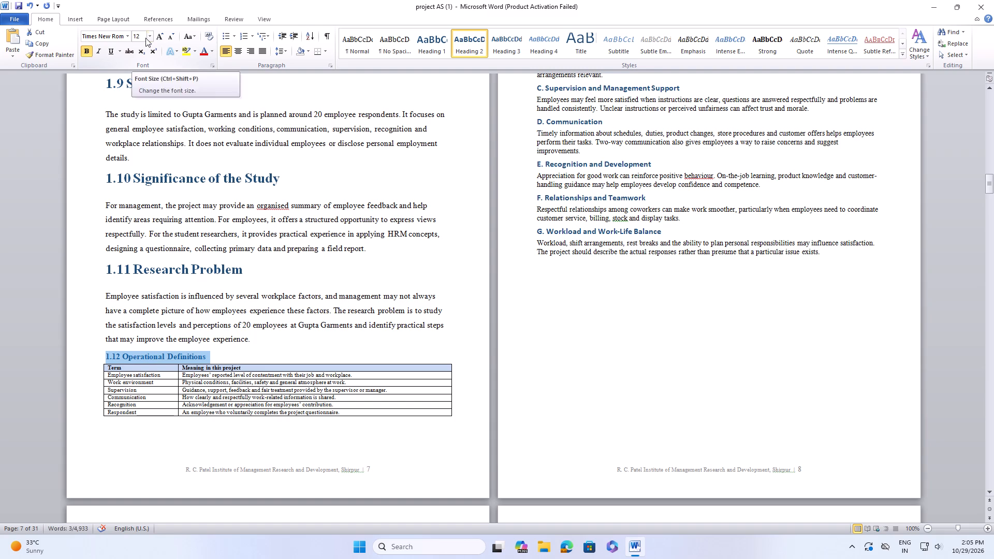
{"action": "left_click", "coordinate": [150, 34]}
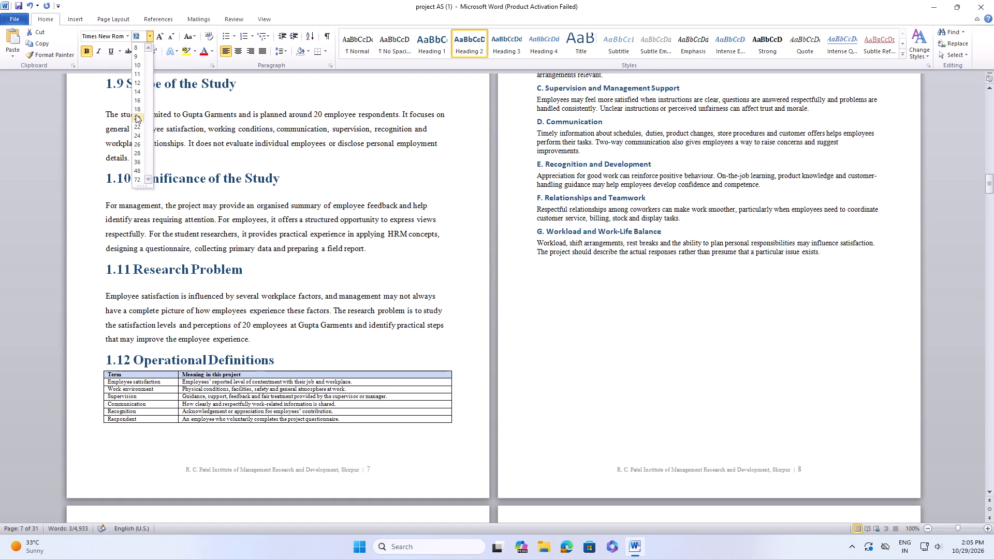
{"action": "left_click", "coordinate": [136, 114]}
{"action": "left_click", "coordinate": [293, 357]}
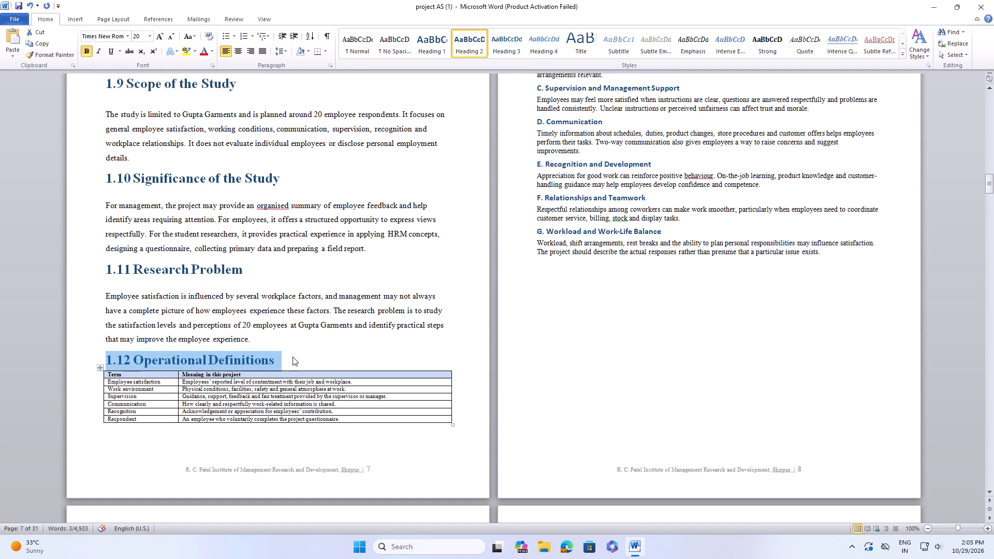
Insert a blank line between the "1.12 Operational Definitions" heading and the table below it.
{"action": "key", "text": "space"}
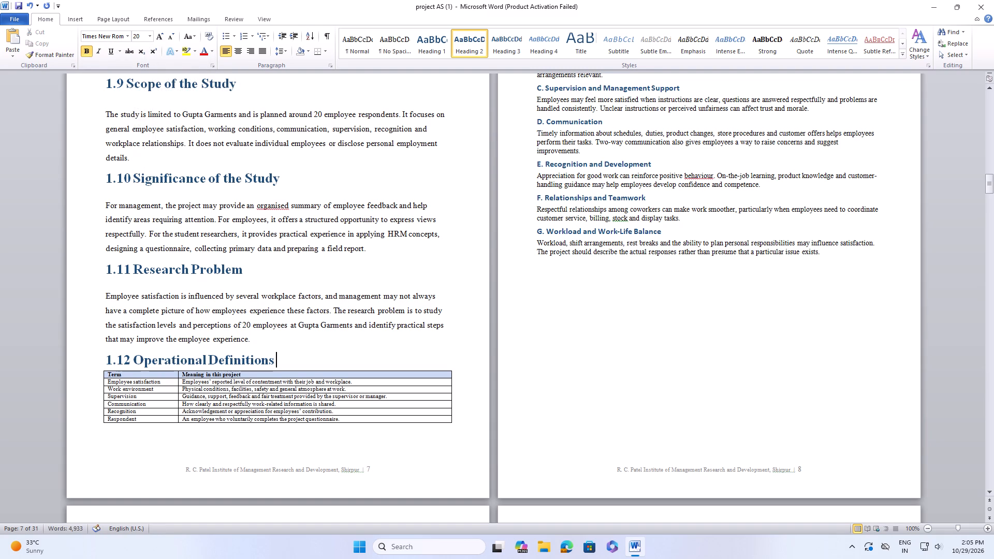
{"action": "key", "text": "Return"}
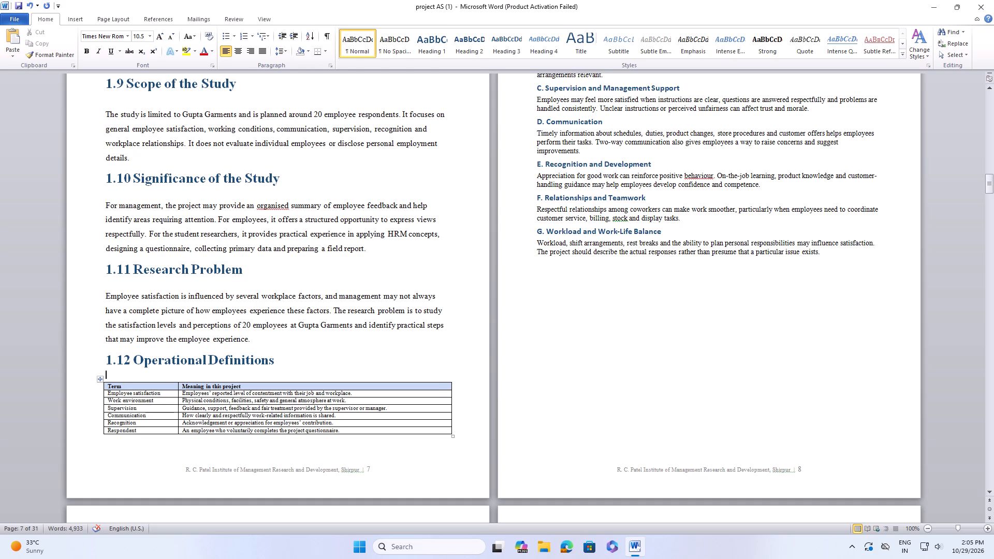
Nudge the outer border beside the Term column of the Operational Definitions table, leaving it slightly further inward.
{"action": "left_click_drag", "start_coordinate": [104, 386], "coordinate": [98, 390]}
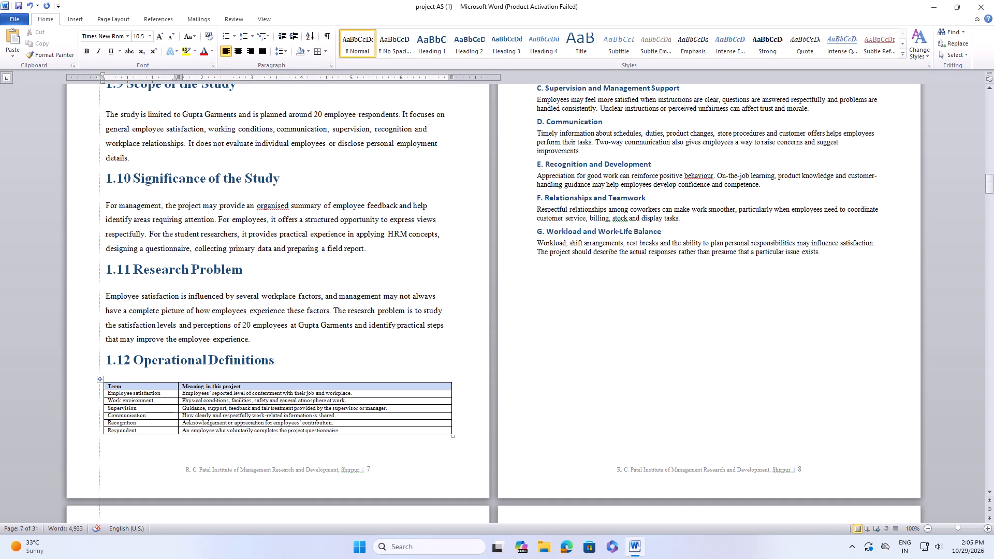
{"action": "left_click_drag", "start_coordinate": [98, 390], "coordinate": [97, 390]}
{"action": "left_click_drag", "start_coordinate": [100, 391], "coordinate": [108, 390]}
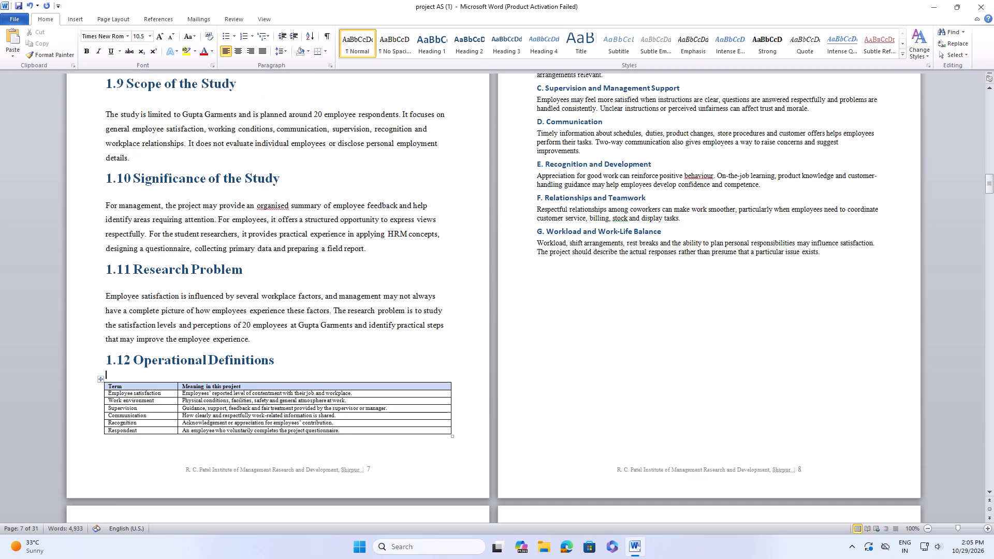
Increase the height of the "Respondent" row in the Operational Definitions table to roughly three times its single-line height.
{"action": "left_click_drag", "start_coordinate": [179, 435], "coordinate": [179, 449]}
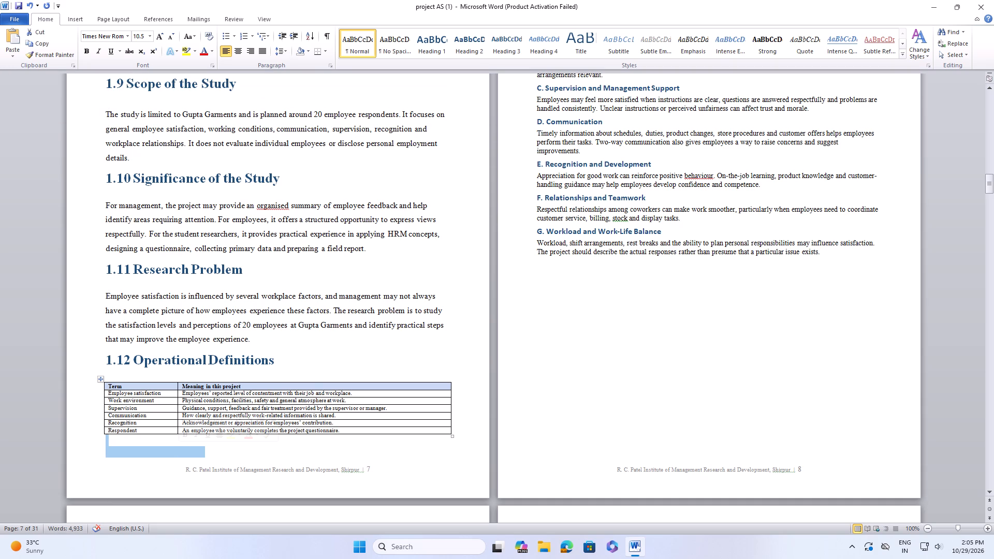
{"action": "left_click_drag", "start_coordinate": [178, 434], "coordinate": [181, 452]}
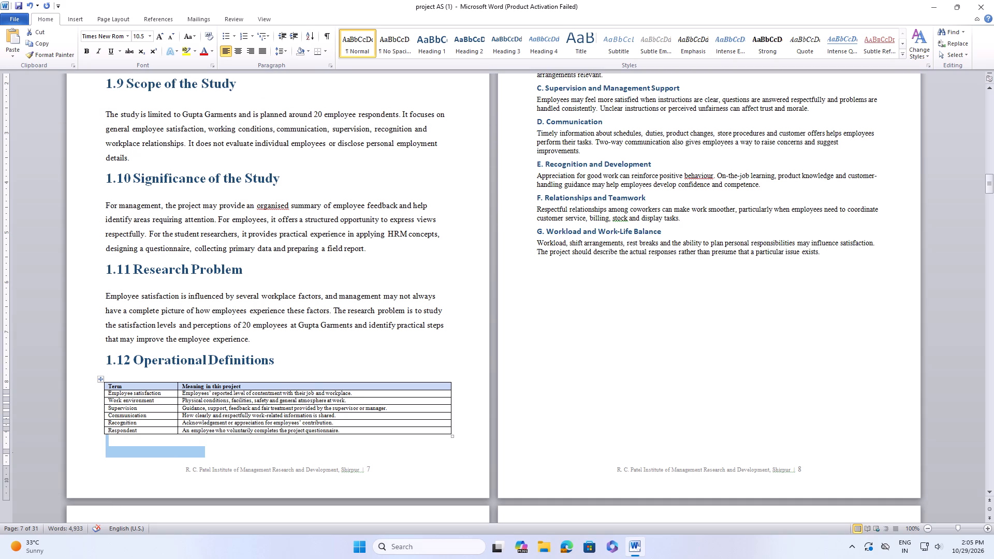
{"action": "left_click_drag", "start_coordinate": [181, 452], "coordinate": [181, 452]}
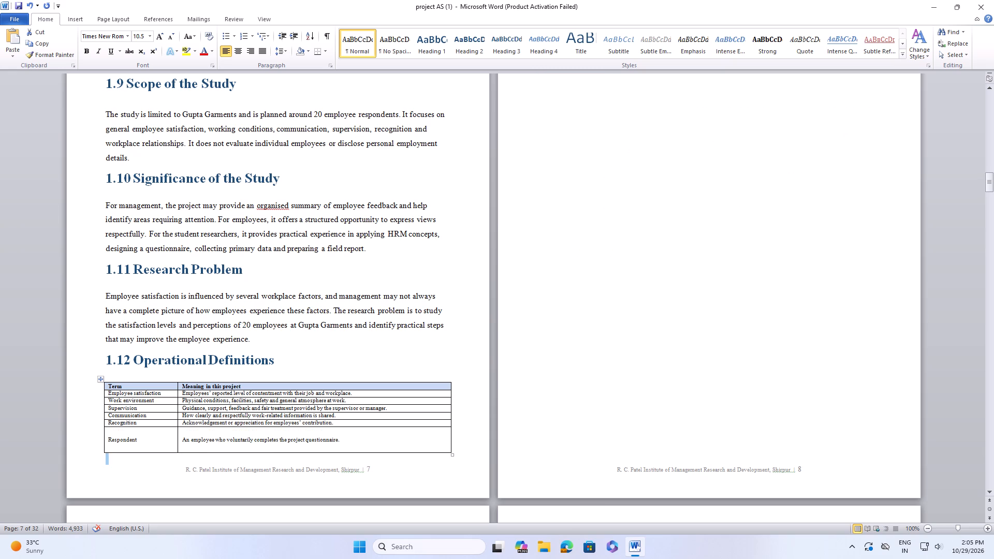
{"action": "left_click_drag", "start_coordinate": [178, 425], "coordinate": [179, 435]}
{"action": "left_click", "coordinate": [161, 465]}
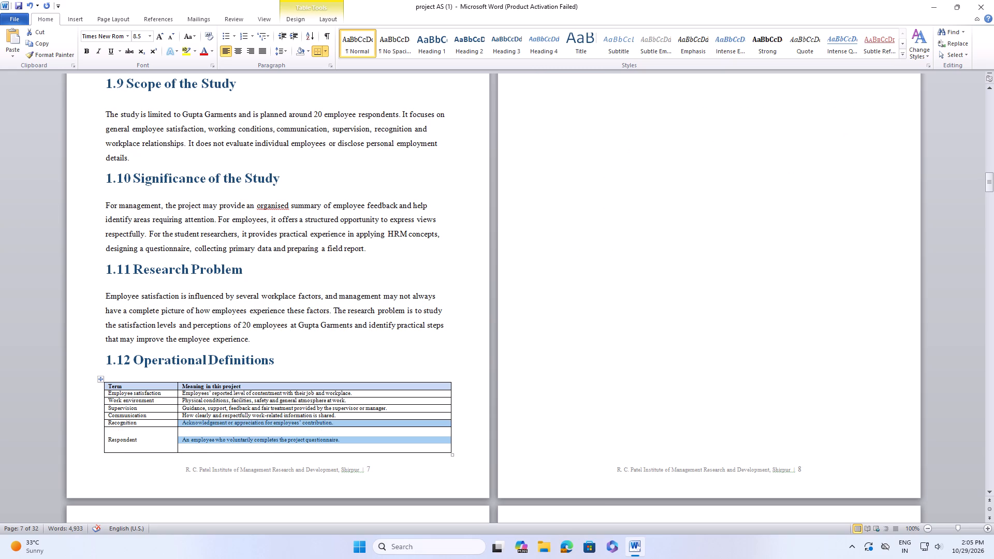
{"action": "left_click", "coordinate": [151, 465]}
{"action": "right_click", "coordinate": [179, 463]}
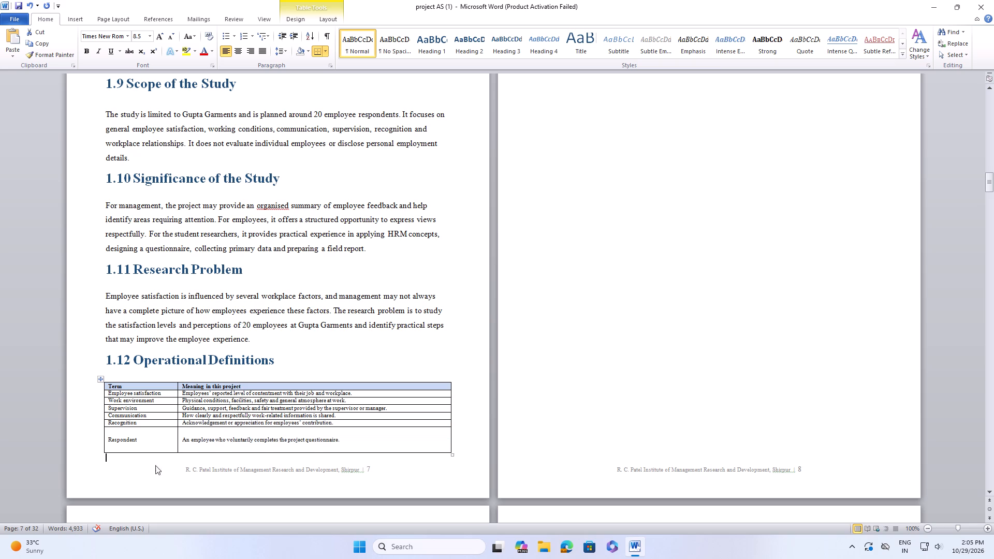
{"action": "left_click", "coordinate": [143, 464]}
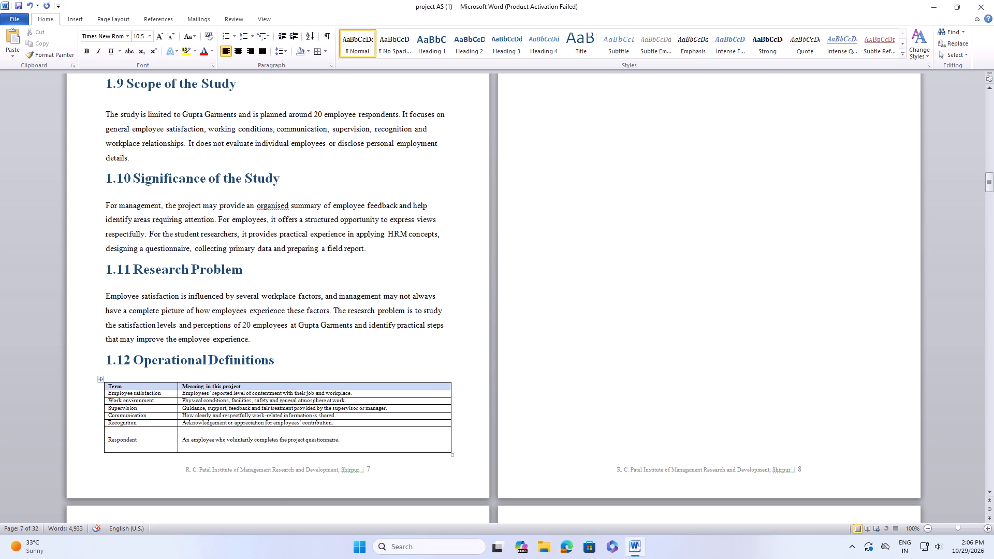
Increase the height of the "Recognition" row in the Operational Definitions table and slightly narrow the Term column.
{"action": "left_click_drag", "start_coordinate": [178, 428], "coordinate": [178, 434]}
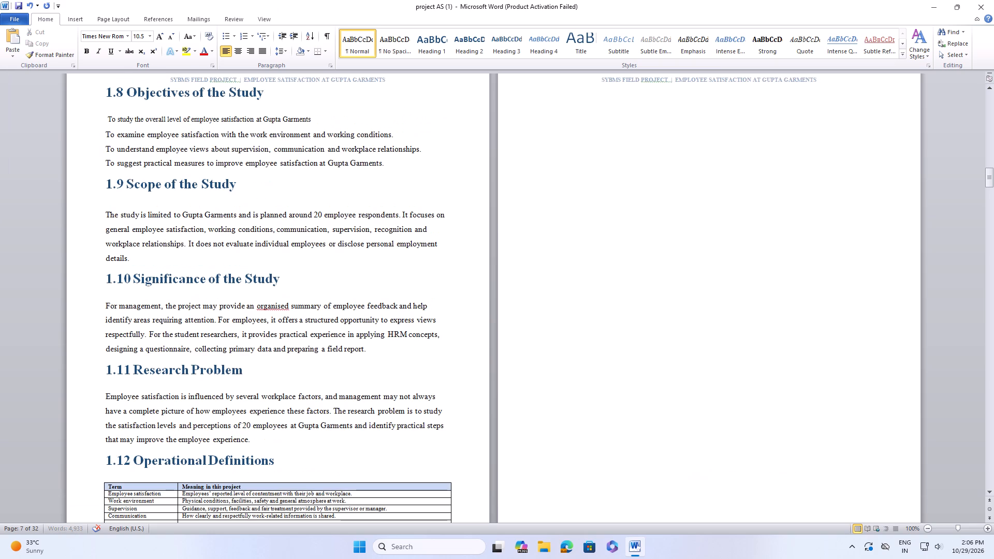
{"action": "scroll", "coordinate": [178, 431], "scroll_direction": "down", "scroll_amount": 4}
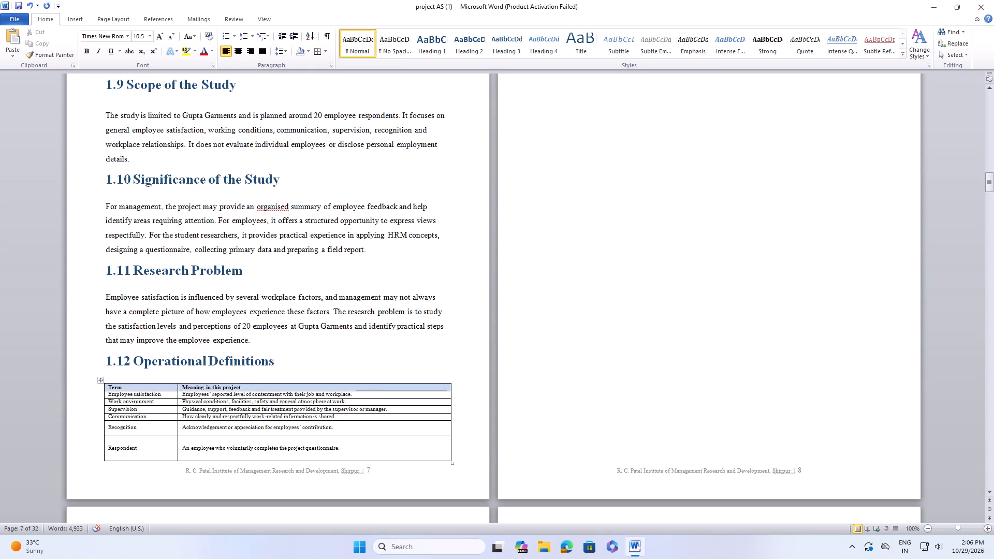
{"action": "left_click_drag", "start_coordinate": [177, 434], "coordinate": [178, 440]}
{"action": "left_click", "coordinate": [170, 469]}
{"action": "left_click_drag", "start_coordinate": [176, 434], "coordinate": [177, 440]}
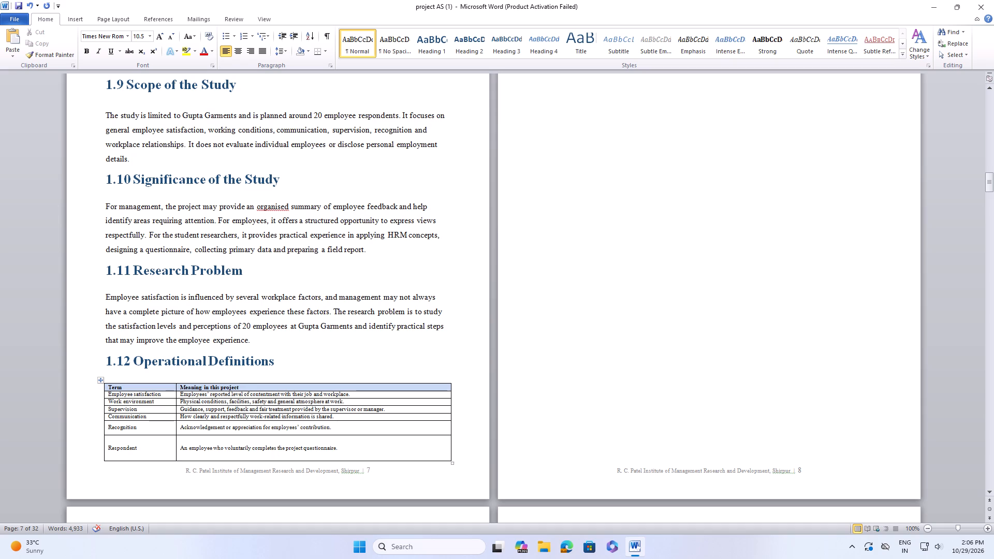
{"action": "left_click_drag", "start_coordinate": [177, 435], "coordinate": [177, 438]}
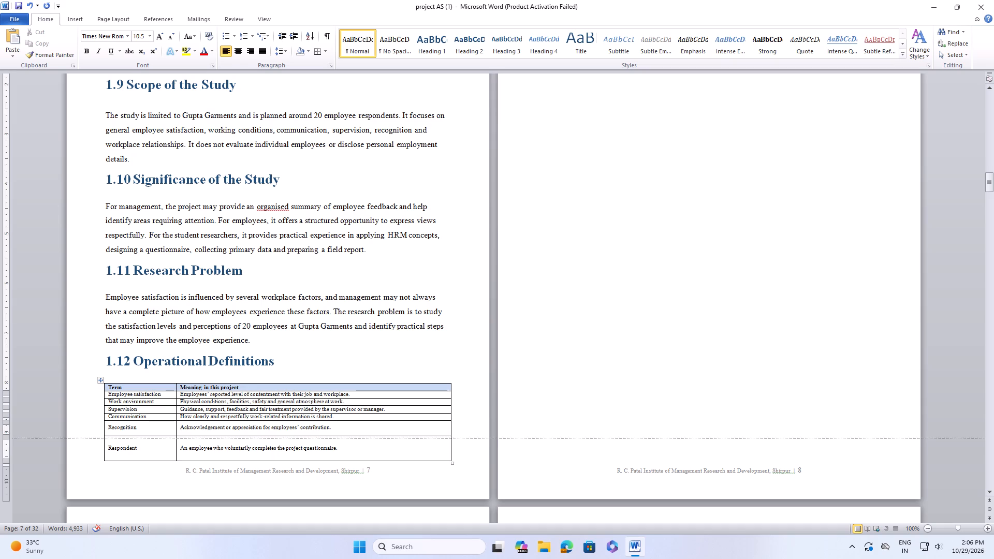
{"action": "left_click_drag", "start_coordinate": [177, 438], "coordinate": [180, 444]}
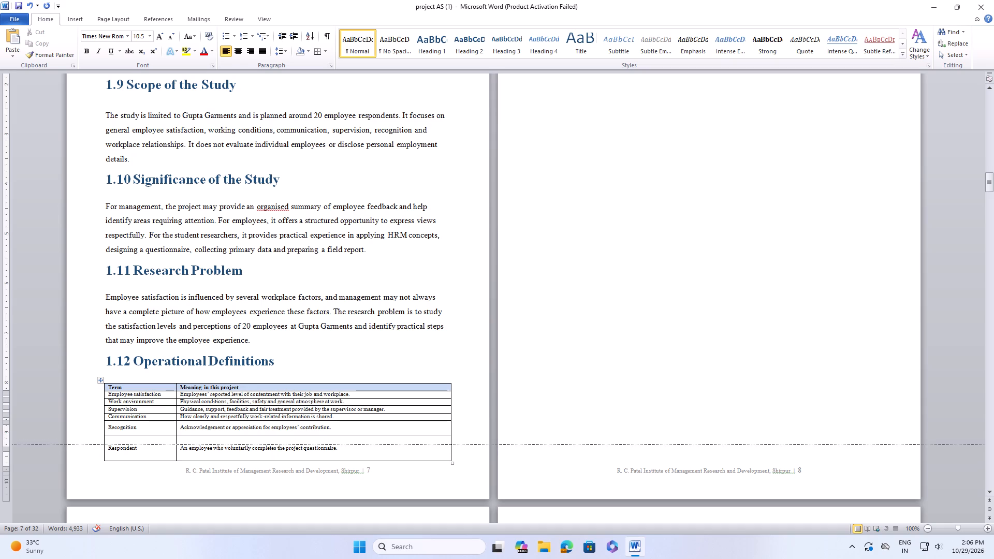
{"action": "left_click_drag", "start_coordinate": [180, 444], "coordinate": [182, 442]}
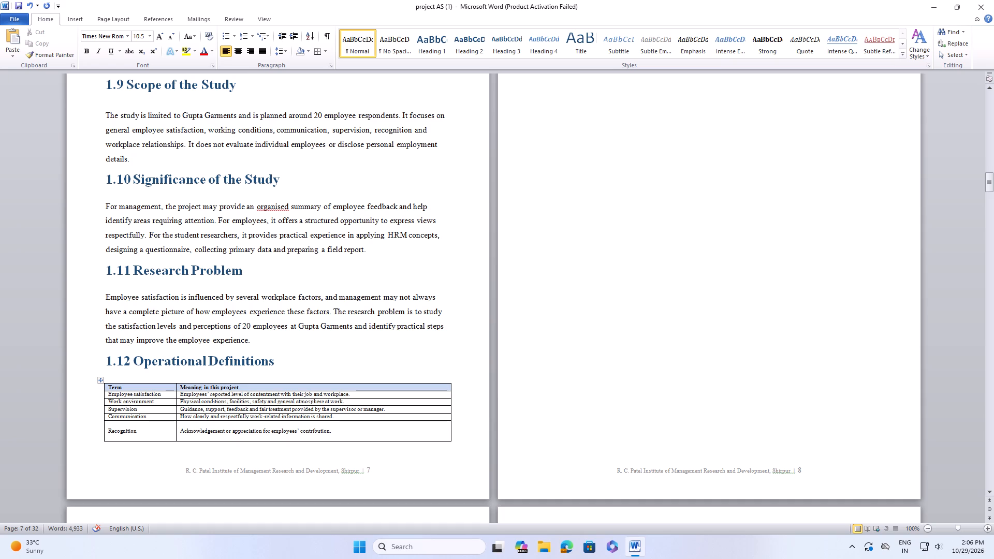
Increase the height of the "Communication" row in the Operational Definitions table to about two text lines.
{"action": "left_click_drag", "start_coordinate": [176, 420], "coordinate": [176, 427]}
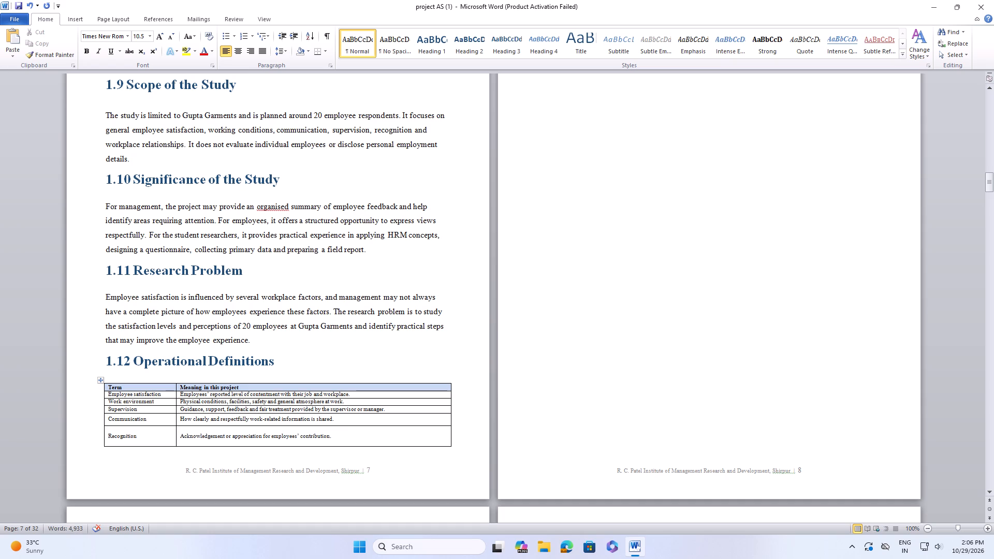
{"action": "left_click_drag", "start_coordinate": [178, 423], "coordinate": [178, 429]}
{"action": "left_click", "coordinate": [167, 447]}
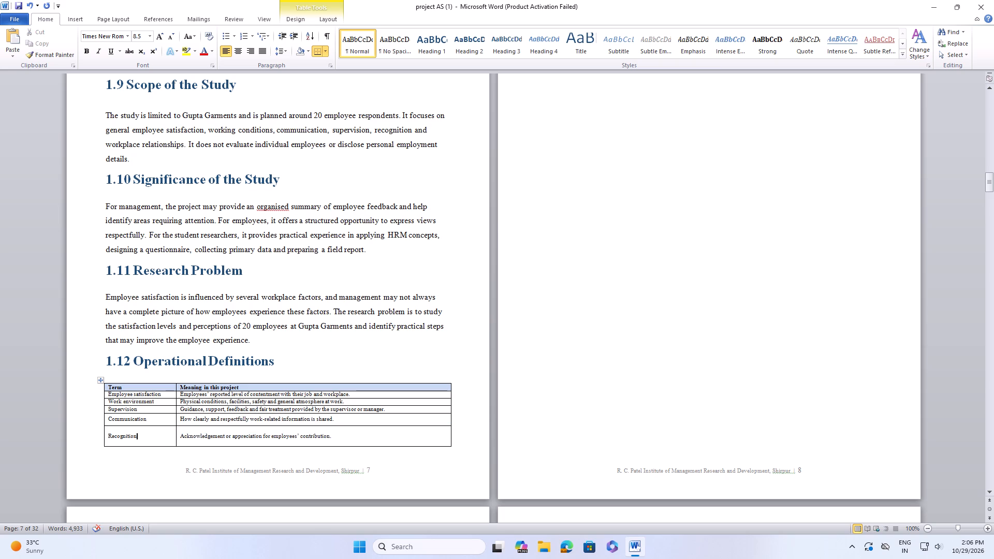
{"action": "left_click", "coordinate": [177, 426]}
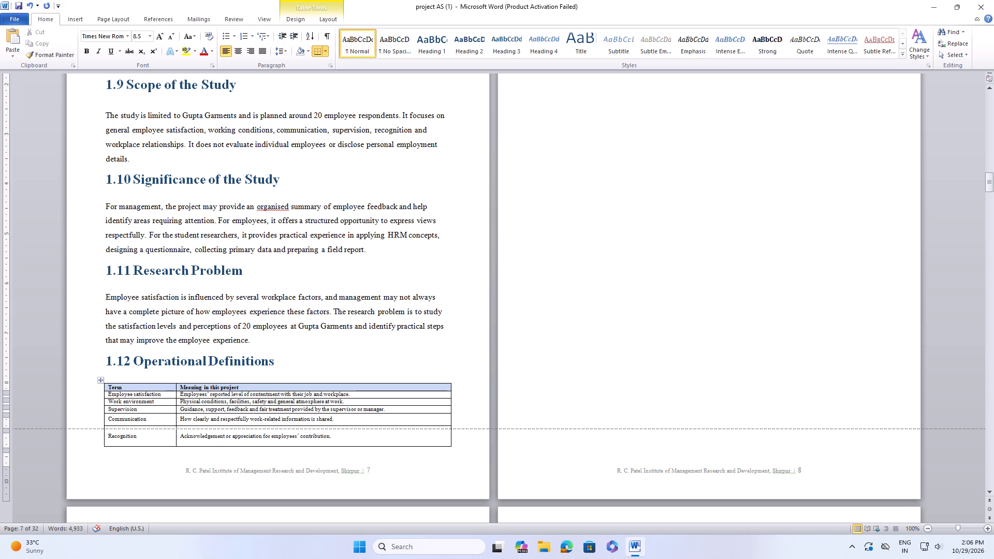
Add a single blank line below "Employee satisfaction" in its Term cell to make the row taller.
{"action": "left_click", "coordinate": [167, 395]}
{"action": "key", "text": "Return"}
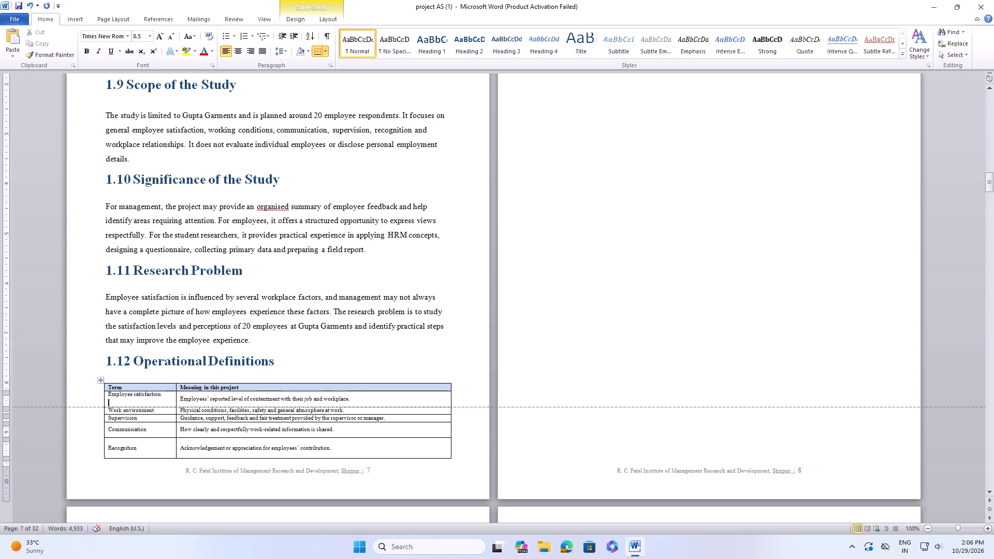
{"action": "left_click", "coordinate": [159, 408]}
{"action": "key", "text": "Return"}
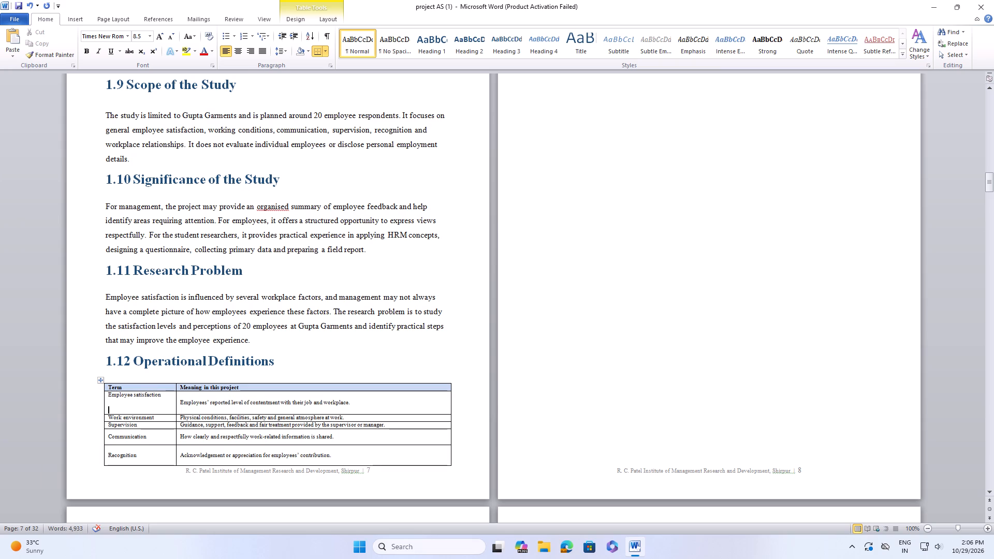
{"action": "left_click", "coordinate": [161, 416]}
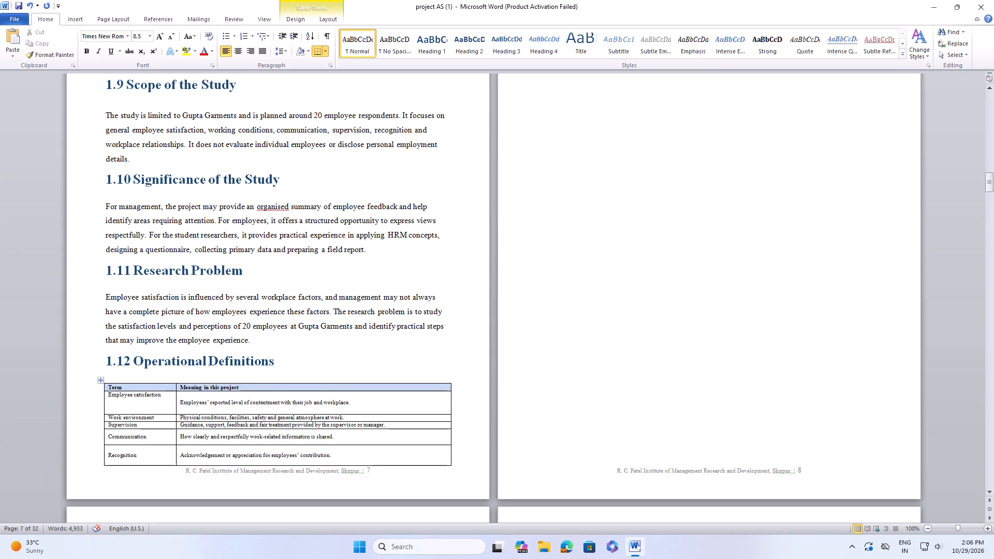
{"action": "left_click", "coordinate": [155, 406]}
{"action": "key", "text": "BackSpace"}
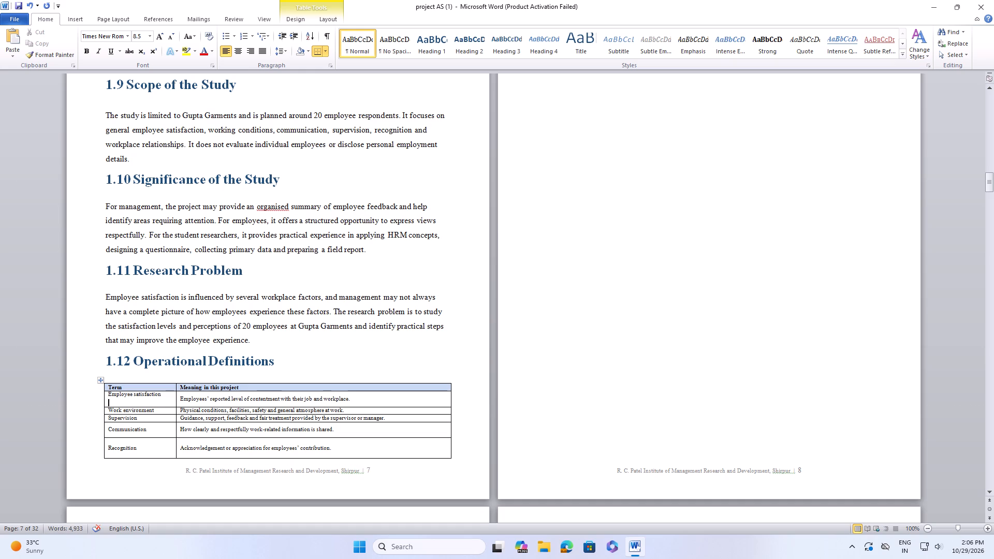
Add one blank line below "Work environment" and one below "Supervision" in their Term cells to heighten both rows.
{"action": "left_click", "coordinate": [164, 408]}
{"action": "left_click", "coordinate": [165, 413]}
{"action": "key", "text": "Return"}
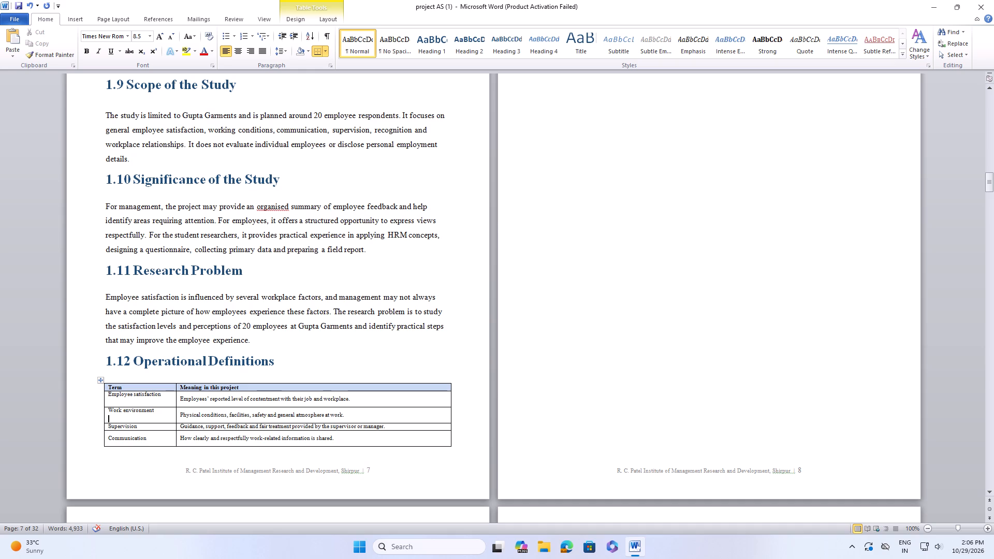
{"action": "left_click", "coordinate": [150, 424]}
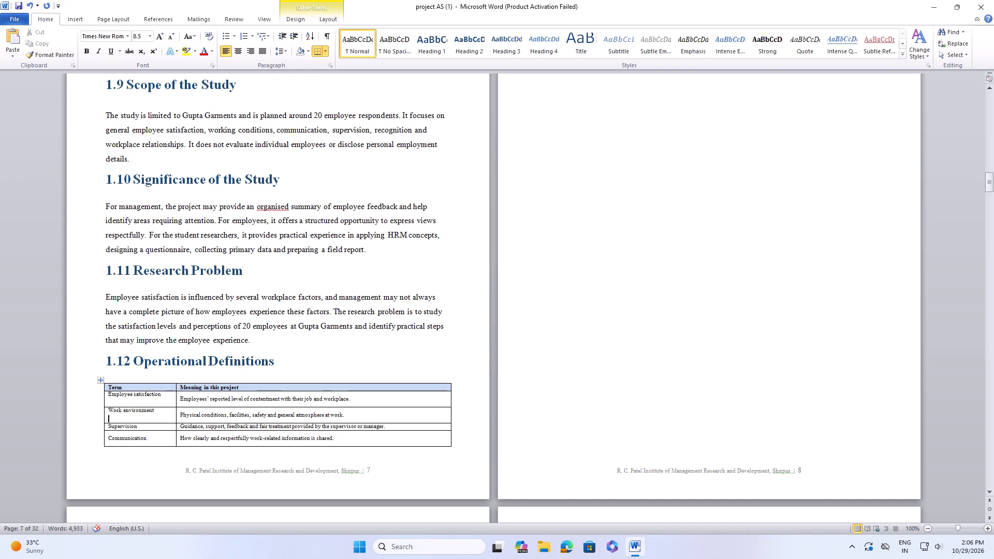
{"action": "left_click", "coordinate": [151, 425]}
{"action": "key", "text": "Return"}
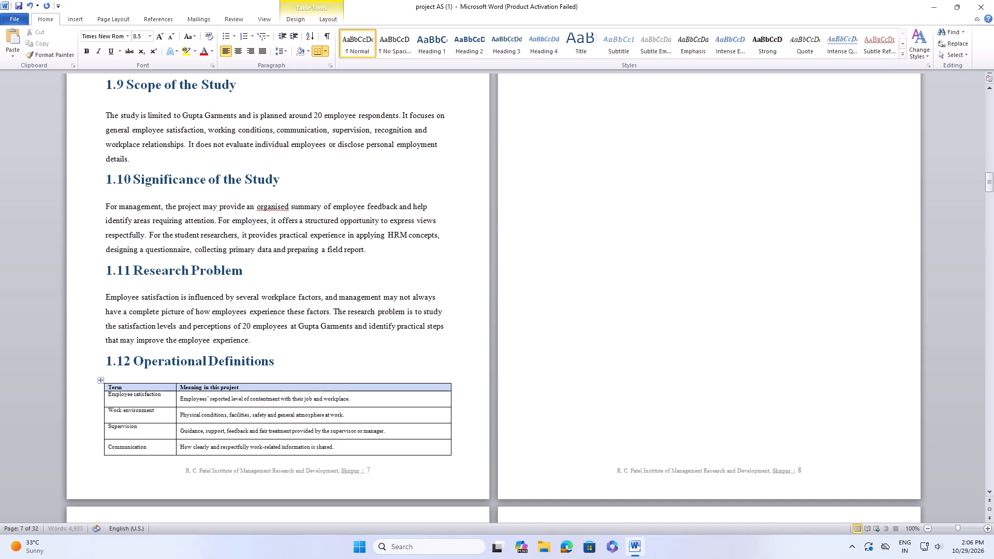
Add two more blank lines below "Supervision" in its Term cell.
{"action": "scroll", "coordinate": [262, 473], "scroll_direction": "up", "scroll_amount": 5}
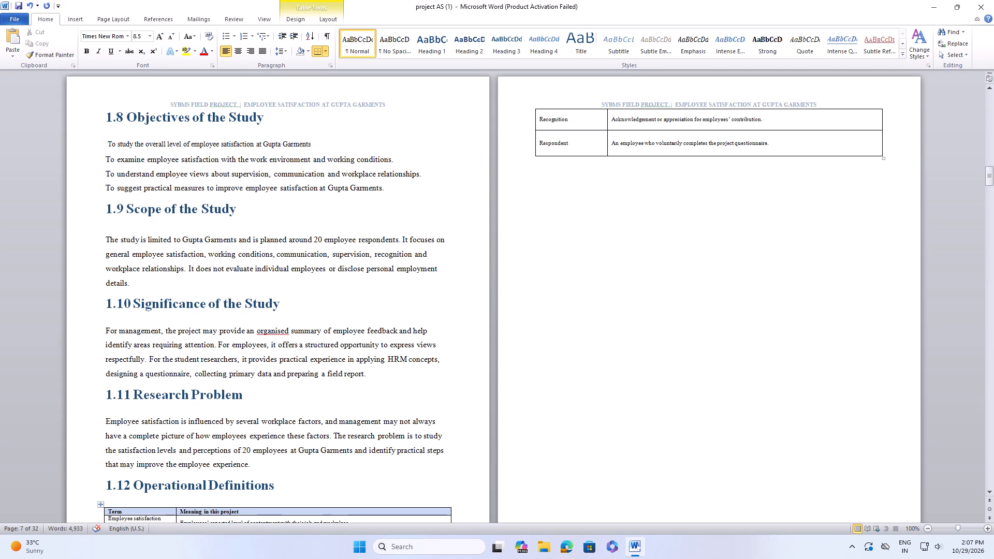
{"action": "scroll", "coordinate": [591, 261], "scroll_direction": "down", "scroll_amount": 2}
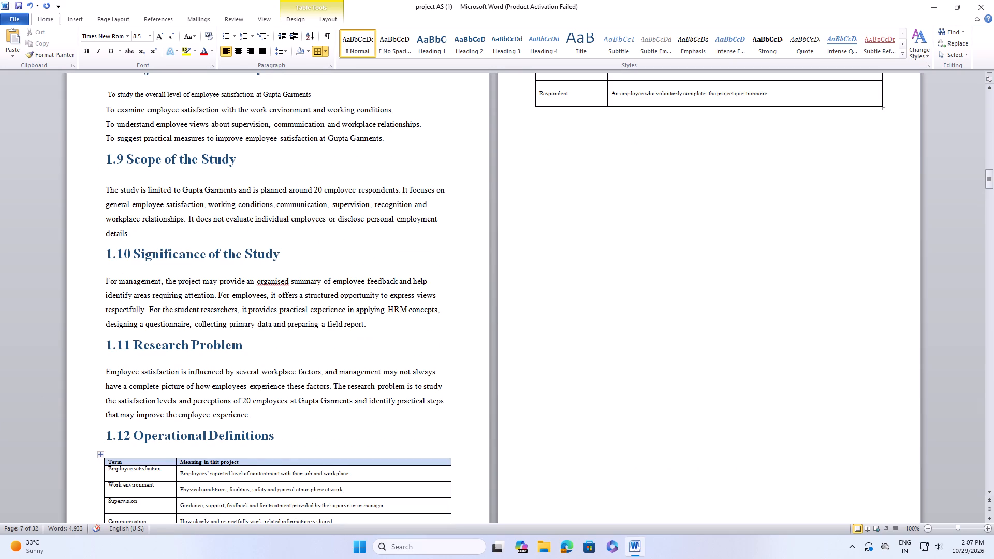
{"action": "scroll", "coordinate": [152, 510], "scroll_direction": "up", "scroll_amount": 1}
{"action": "scroll", "coordinate": [152, 510], "scroll_direction": "down", "scroll_amount": 3}
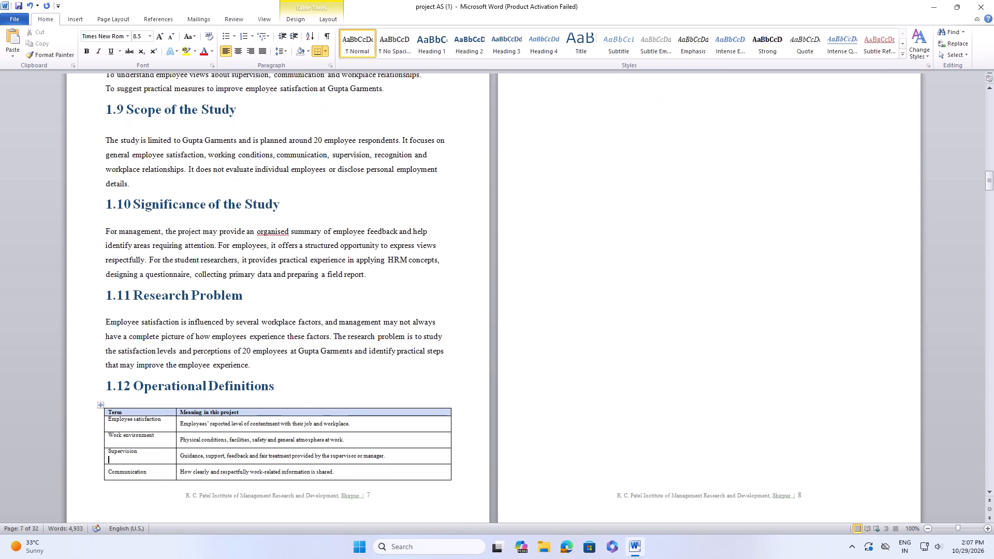
{"action": "key", "text": "Return"}
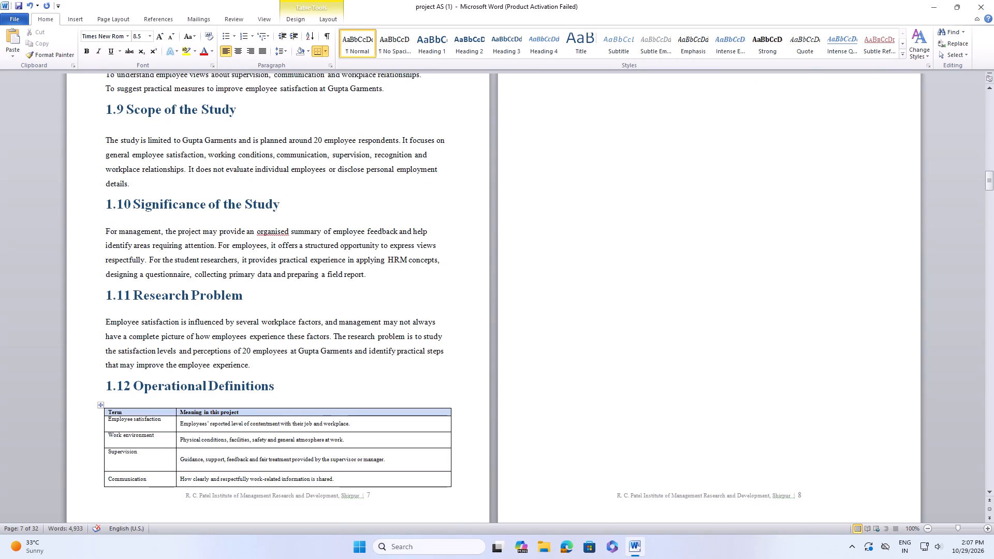
{"action": "left_click", "coordinate": [154, 486]}
{"action": "key", "text": "Return"}
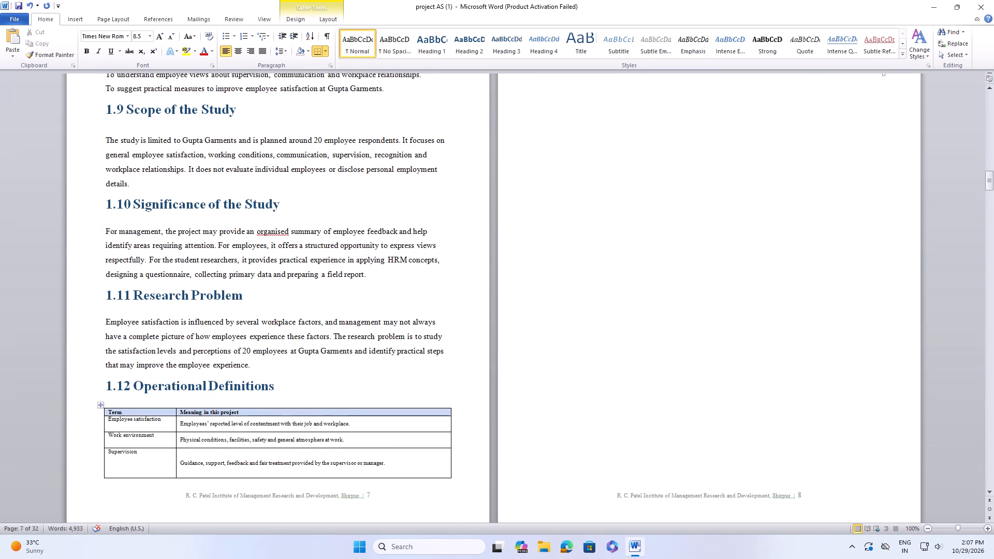
Add one more blank line below "Work environment" and one below "Employee satisfaction" in their Term cells.
{"action": "left_click", "coordinate": [164, 441]}
{"action": "key", "text": "Return"}
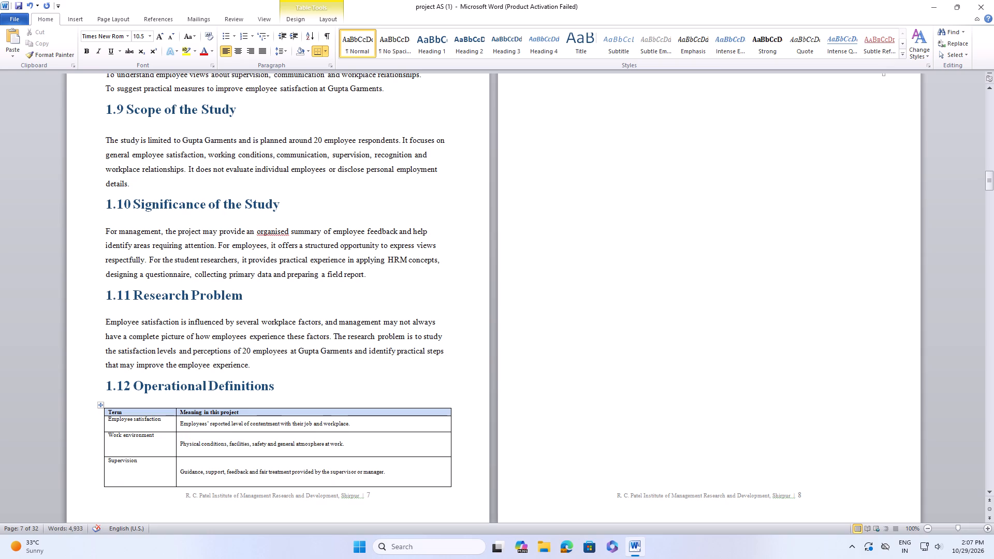
{"action": "left_click", "coordinate": [161, 425]}
{"action": "key", "text": "Return"}
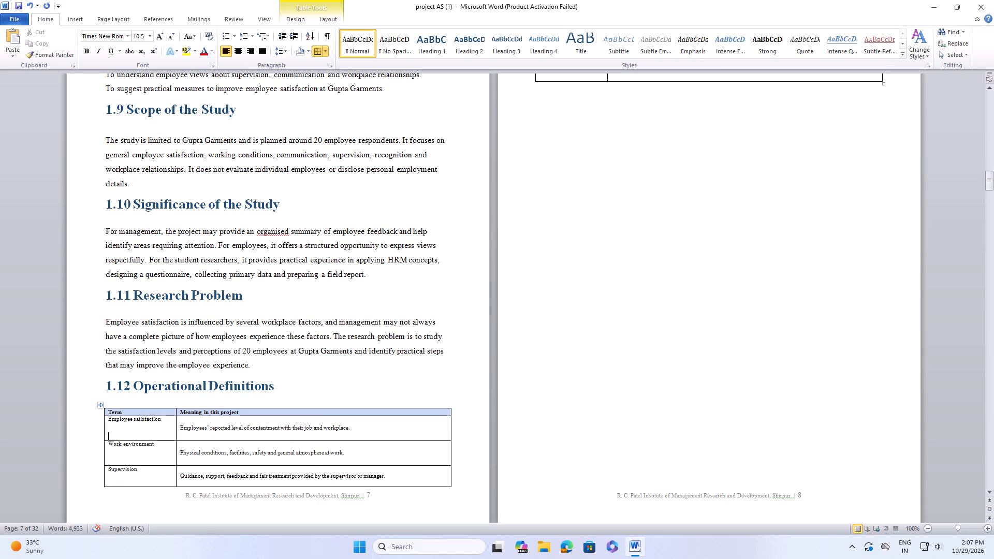
Add three blank lines below "Meaning in this project" in the Operational Definitions table's header row.
{"action": "left_click", "coordinate": [266, 414]}
{"action": "key", "text": "Return"}
{"action": "key", "text": "Return"}
{"action": "key", "text": "Return"}
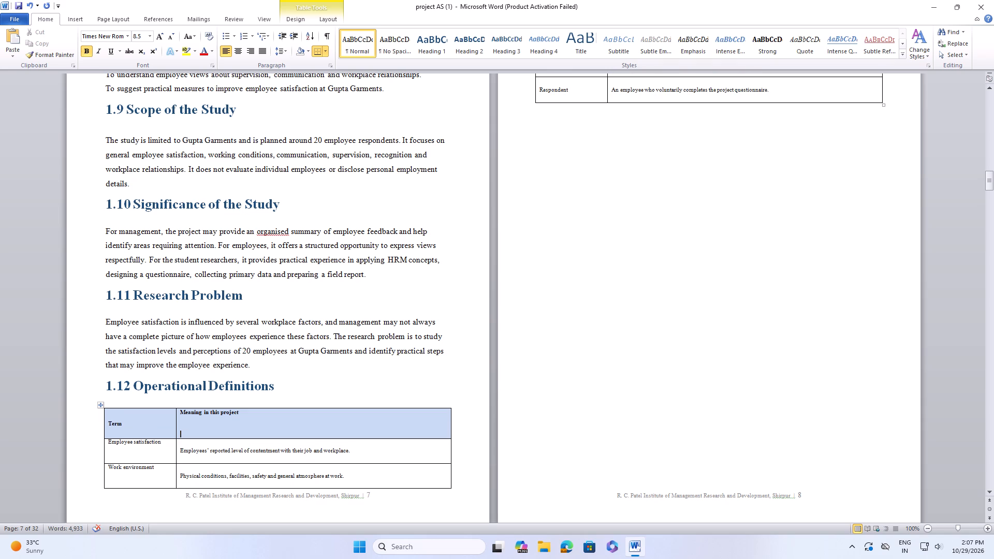
Cut the 1.12 Operational Definitions heading together with the table's header, "Employee satisfaction" and "Work environment" rows.
{"action": "left_click_drag", "start_coordinate": [104, 380], "coordinate": [311, 487]}
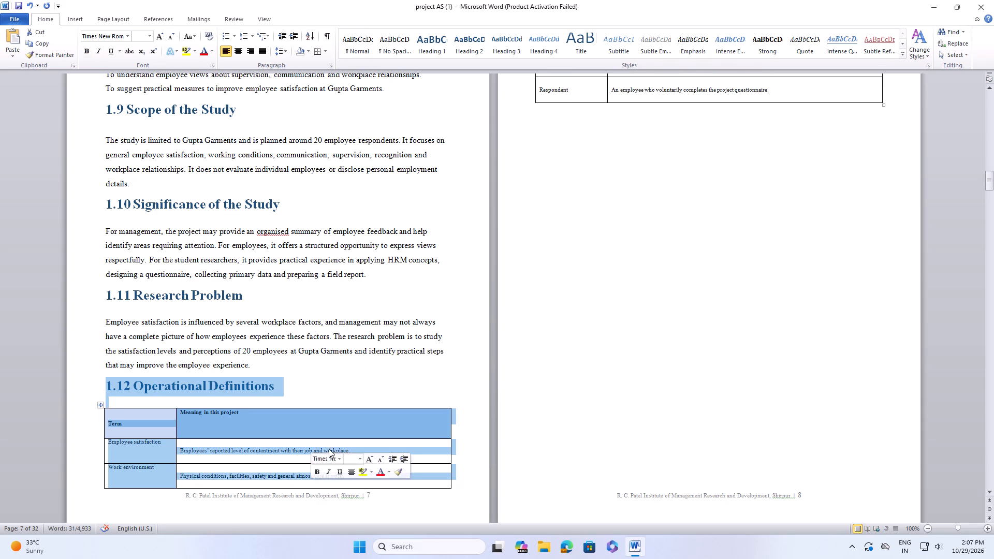
{"action": "left_click", "coordinate": [35, 37]}
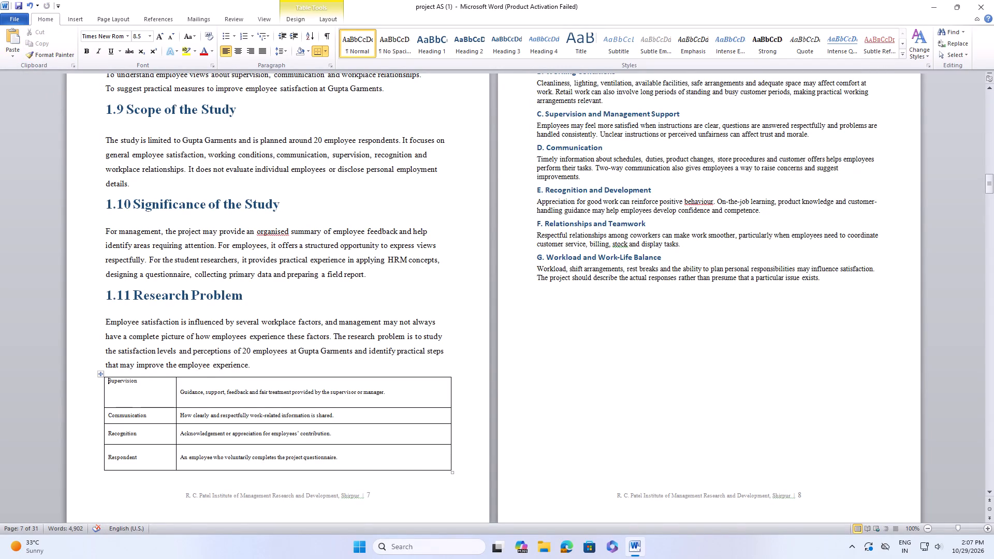
Look through Chapters 1 to 4 of the report to check the layout and formatting of their sections.
{"action": "scroll", "coordinate": [194, 411], "scroll_direction": "up", "scroll_amount": 3}
{"action": "scroll", "coordinate": [257, 394], "scroll_direction": "up", "scroll_amount": 2}
{"action": "scroll", "coordinate": [247, 395], "scroll_direction": "down", "scroll_amount": 3}
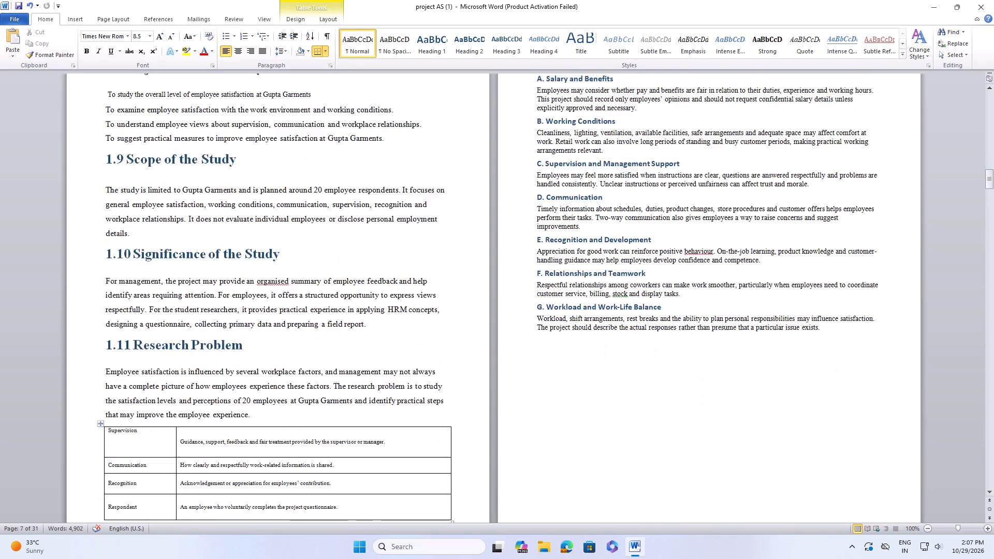
{"action": "scroll", "coordinate": [238, 398], "scroll_direction": "down", "scroll_amount": 2}
{"action": "scroll", "coordinate": [154, 407], "scroll_direction": "down", "scroll_amount": 1}
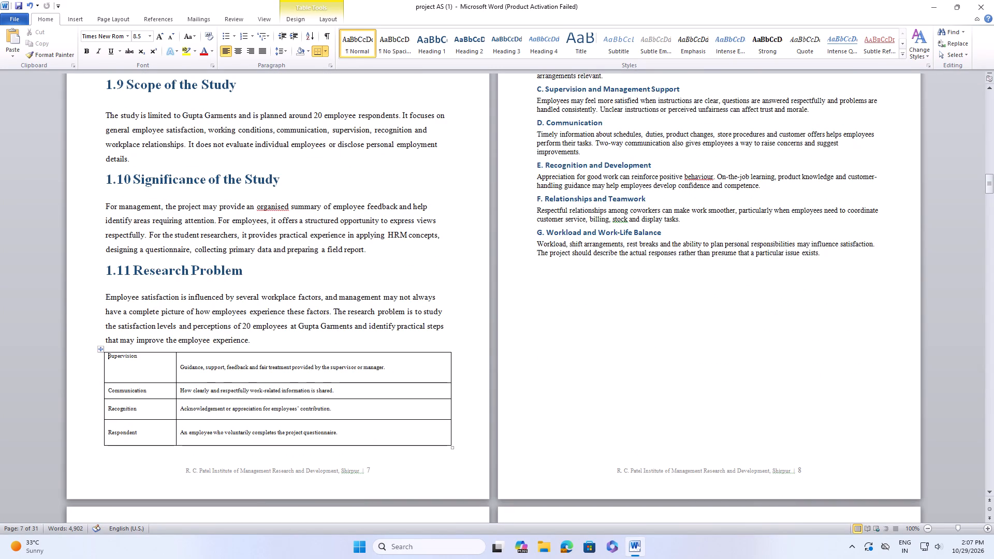
{"action": "scroll", "coordinate": [193, 380], "scroll_direction": "down", "scroll_amount": 9}
{"action": "scroll", "coordinate": [193, 386], "scroll_direction": "up", "scroll_amount": 8}
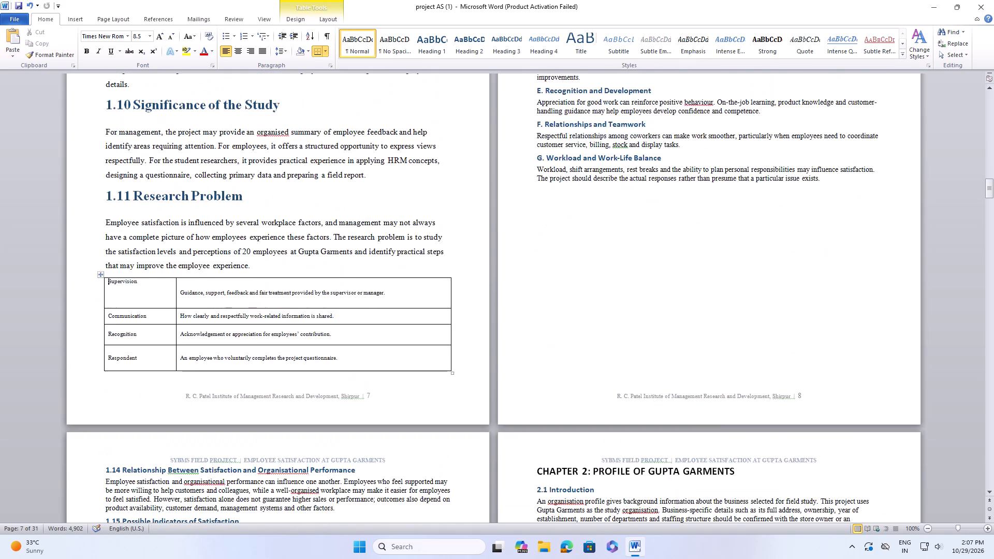
{"action": "scroll", "coordinate": [193, 386], "scroll_direction": "up", "scroll_amount": 10}
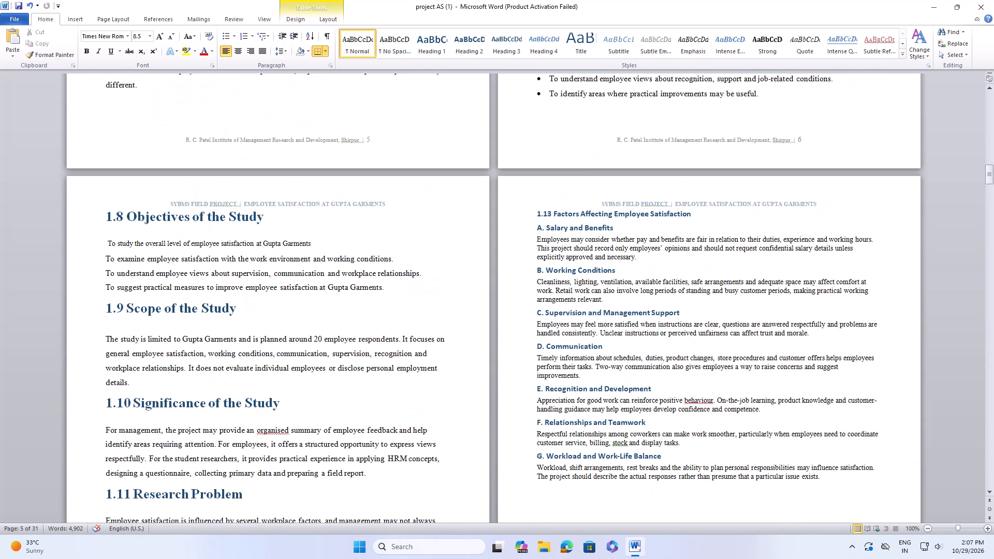
{"action": "scroll", "coordinate": [193, 386], "scroll_direction": "down", "scroll_amount": 20}
{"action": "scroll", "coordinate": [193, 386], "scroll_direction": "down", "scroll_amount": 10}
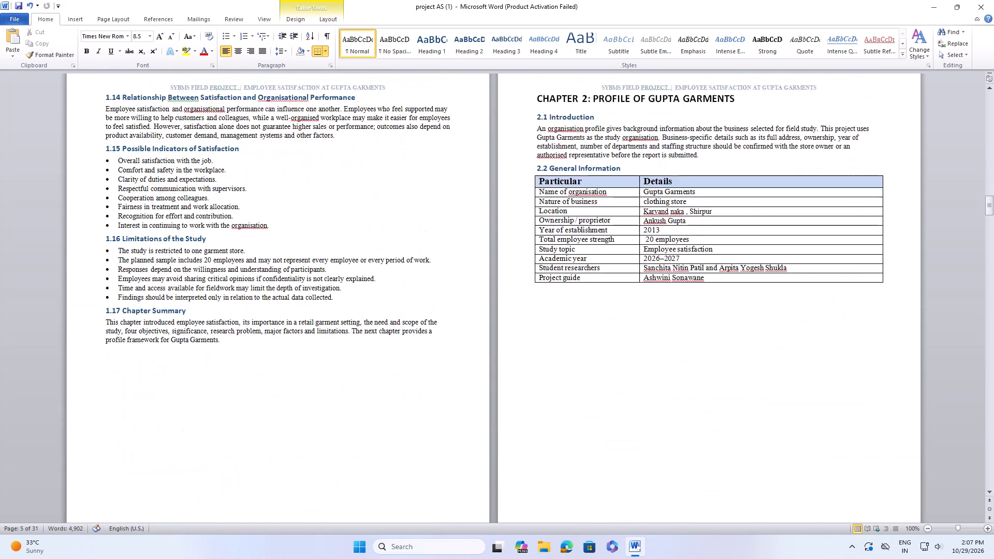
{"action": "scroll", "coordinate": [193, 386], "scroll_direction": "down", "scroll_amount": 8}
{"action": "scroll", "coordinate": [193, 386], "scroll_direction": "down", "scroll_amount": 20}
{"action": "scroll", "coordinate": [193, 386], "scroll_direction": "down", "scroll_amount": 2}
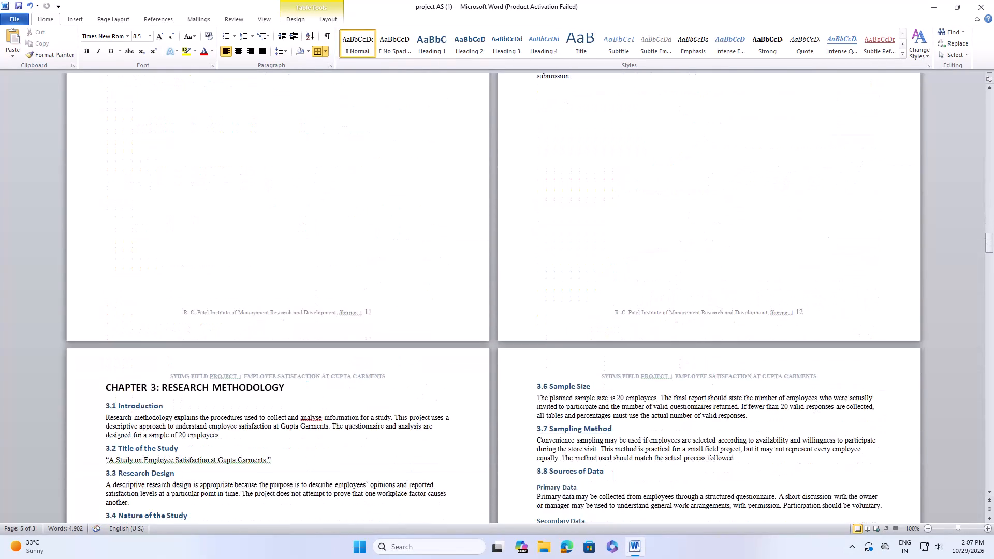
{"action": "scroll", "coordinate": [193, 386], "scroll_direction": "down", "scroll_amount": 20}
{"action": "scroll", "coordinate": [193, 386], "scroll_direction": "down", "scroll_amount": 9}
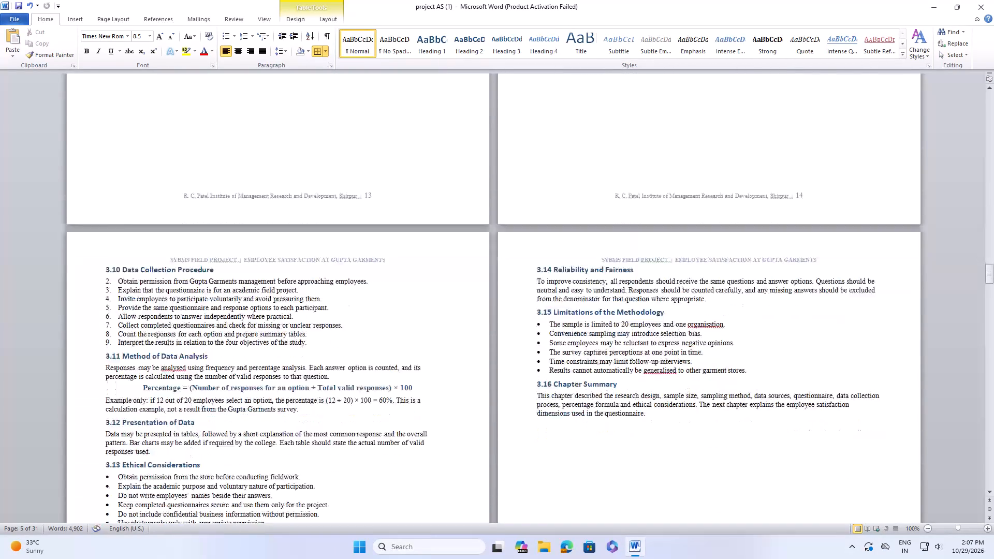
{"action": "scroll", "coordinate": [193, 386], "scroll_direction": "down", "scroll_amount": 15}
{"action": "scroll", "coordinate": [193, 386], "scroll_direction": "down", "scroll_amount": 11}
{"action": "scroll", "coordinate": [193, 386], "scroll_direction": "up", "scroll_amount": 4}
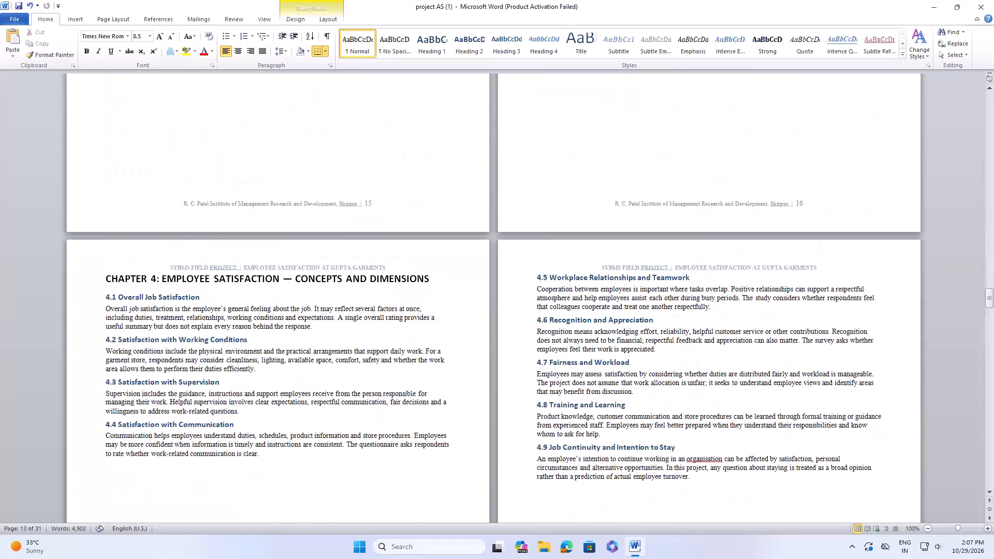
{"action": "scroll", "coordinate": [193, 386], "scroll_direction": "up", "scroll_amount": 20}
{"action": "scroll", "coordinate": [193, 386], "scroll_direction": "up", "scroll_amount": 11}
{"action": "scroll", "coordinate": [193, 386], "scroll_direction": "up", "scroll_amount": 14}
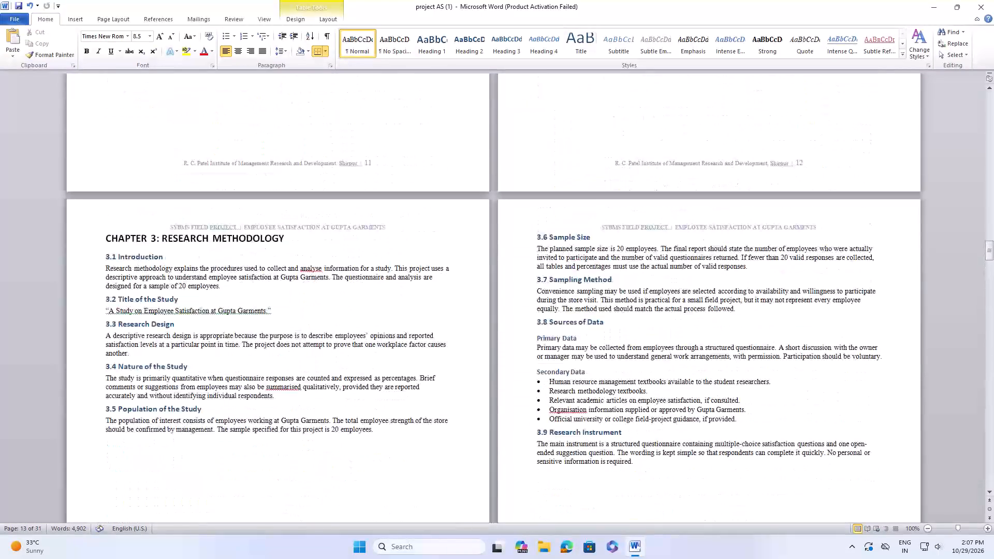
{"action": "scroll", "coordinate": [193, 386], "scroll_direction": "up", "scroll_amount": 20}
{"action": "scroll", "coordinate": [193, 386], "scroll_direction": "up", "scroll_amount": 1}
{"action": "scroll", "coordinate": [142, 223], "scroll_direction": "up", "scroll_amount": 12}
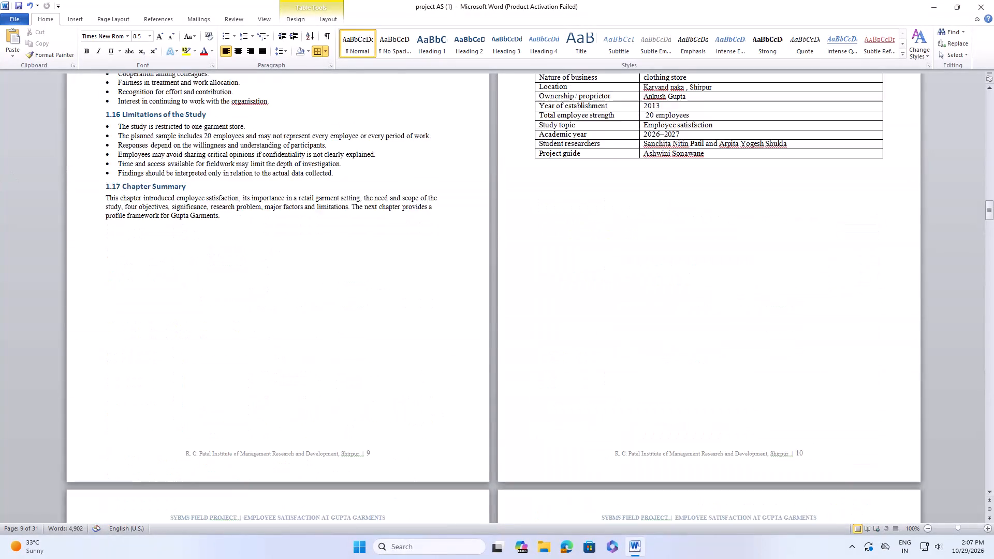
{"action": "scroll", "coordinate": [142, 223], "scroll_direction": "up", "scroll_amount": 19}
{"action": "scroll", "coordinate": [142, 223], "scroll_direction": "up", "scroll_amount": 6}
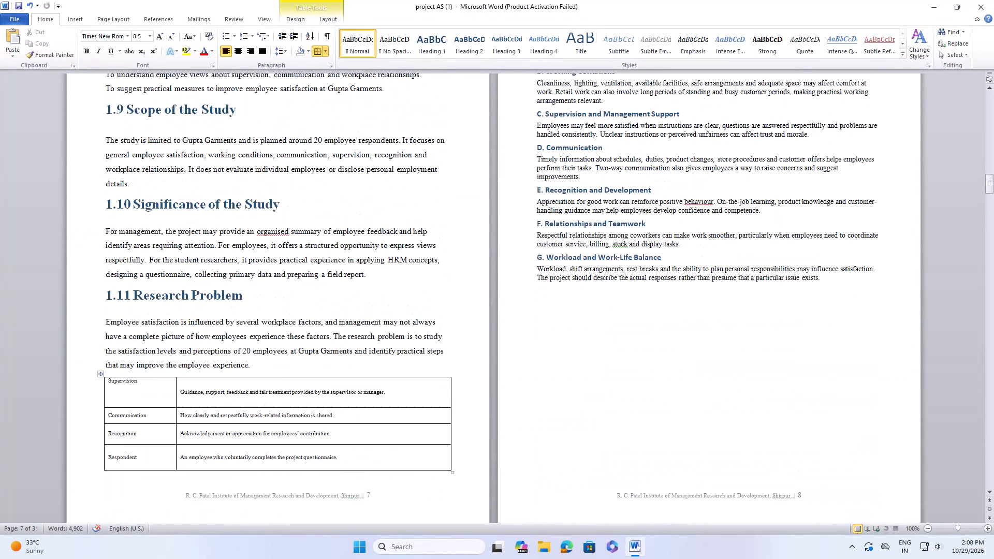
{"action": "scroll", "coordinate": [142, 223], "scroll_direction": "up", "scroll_amount": 4}
{"action": "scroll", "coordinate": [216, 225], "scroll_direction": "up", "scroll_amount": 11}
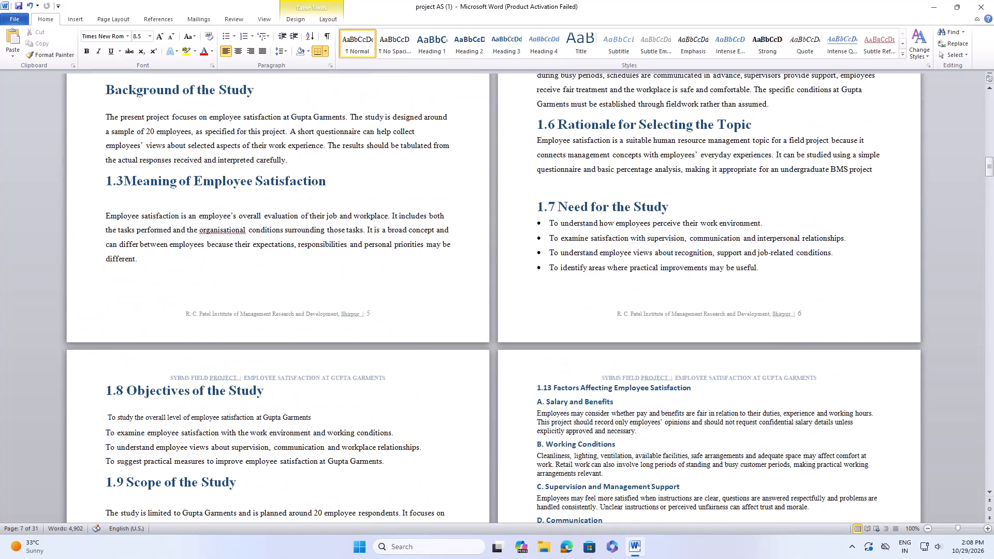
{"action": "scroll", "coordinate": [216, 225], "scroll_direction": "up", "scroll_amount": 16}
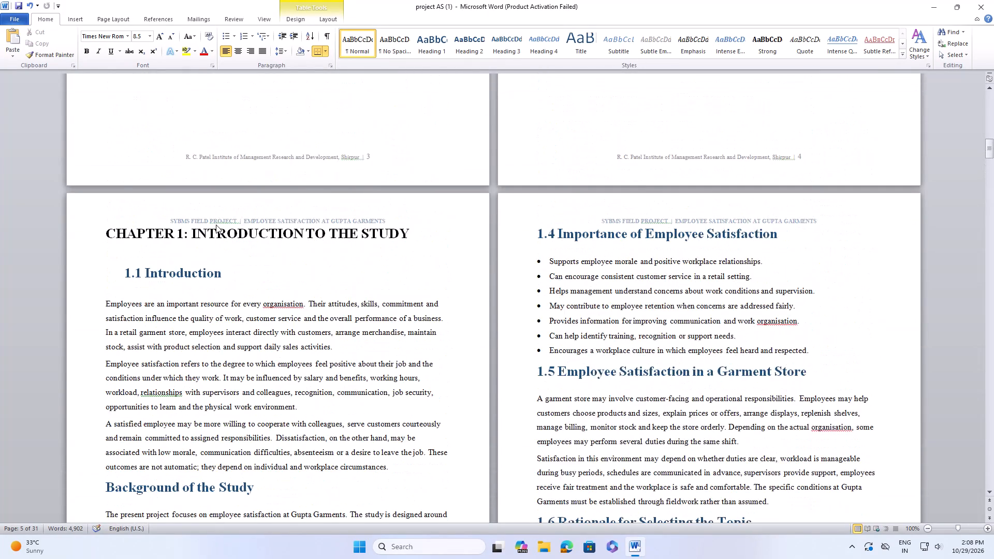
Set the four objectives under 1.8 Objectives of the Study to 12 pt.
{"action": "scroll", "coordinate": [216, 225], "scroll_direction": "down", "scroll_amount": 18}
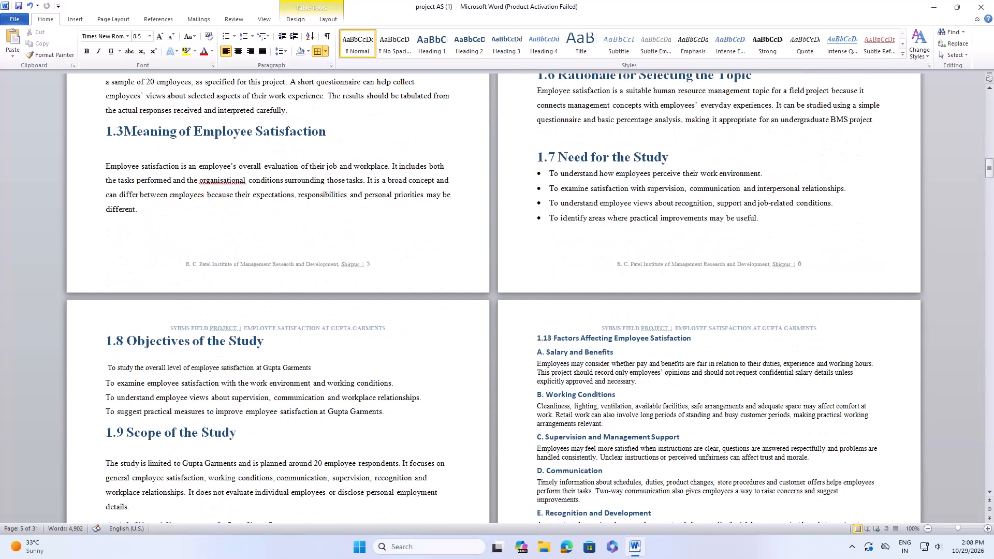
{"action": "scroll", "coordinate": [216, 225], "scroll_direction": "down", "scroll_amount": 5}
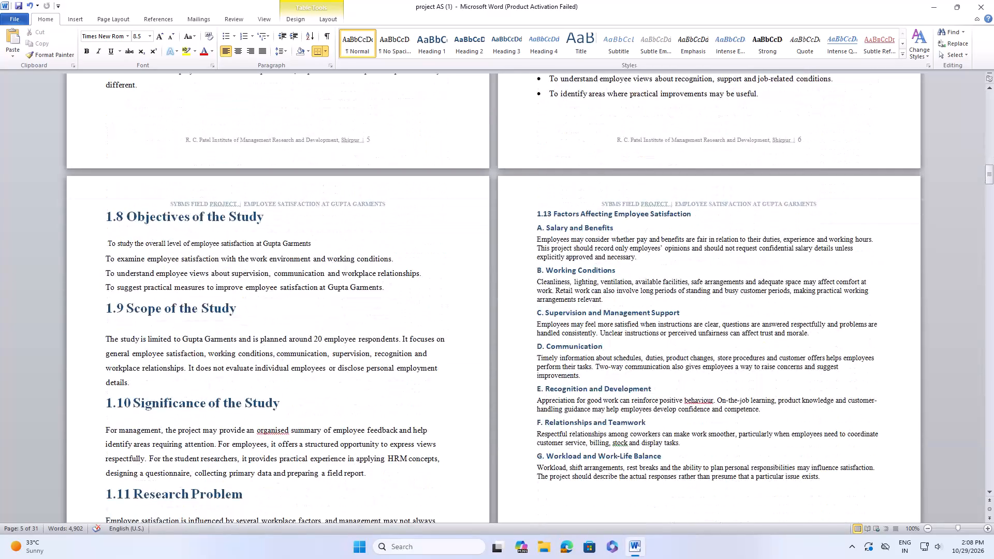
{"action": "left_click_drag", "start_coordinate": [109, 243], "coordinate": [301, 292]}
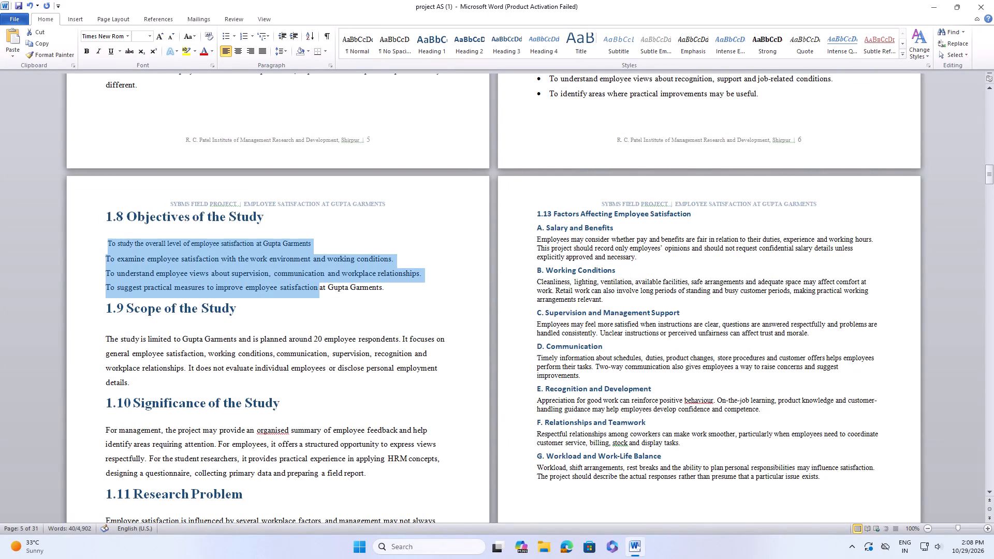
{"action": "left_click", "coordinate": [148, 32]}
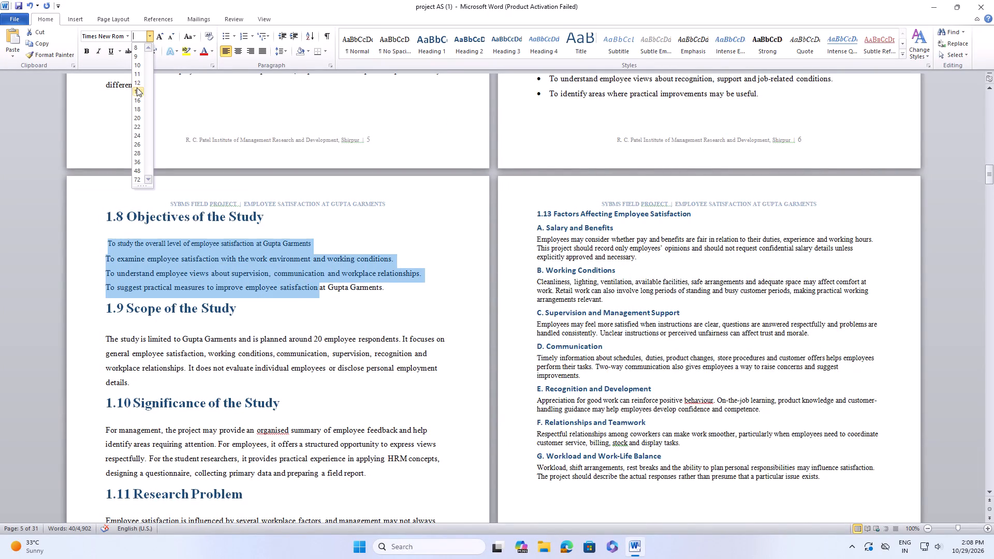
{"action": "left_click", "coordinate": [137, 86]}
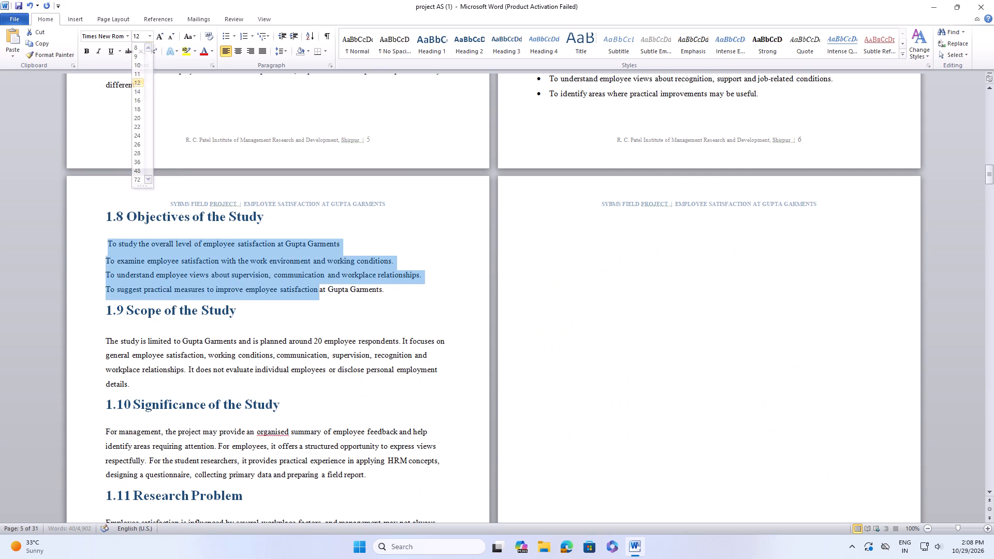
Delete the text from the remaining Supervision, Communication, Recognition and Respondent rows of the table below 1.11 Research Problem.
{"action": "scroll", "coordinate": [184, 198], "scroll_direction": "down", "scroll_amount": 9}
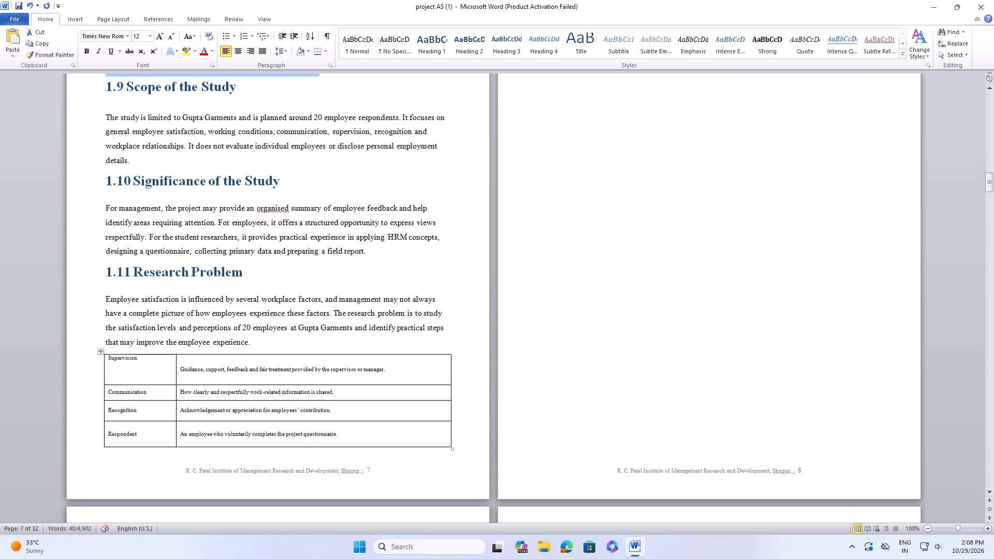
{"action": "scroll", "coordinate": [169, 362], "scroll_direction": "up", "scroll_amount": 2}
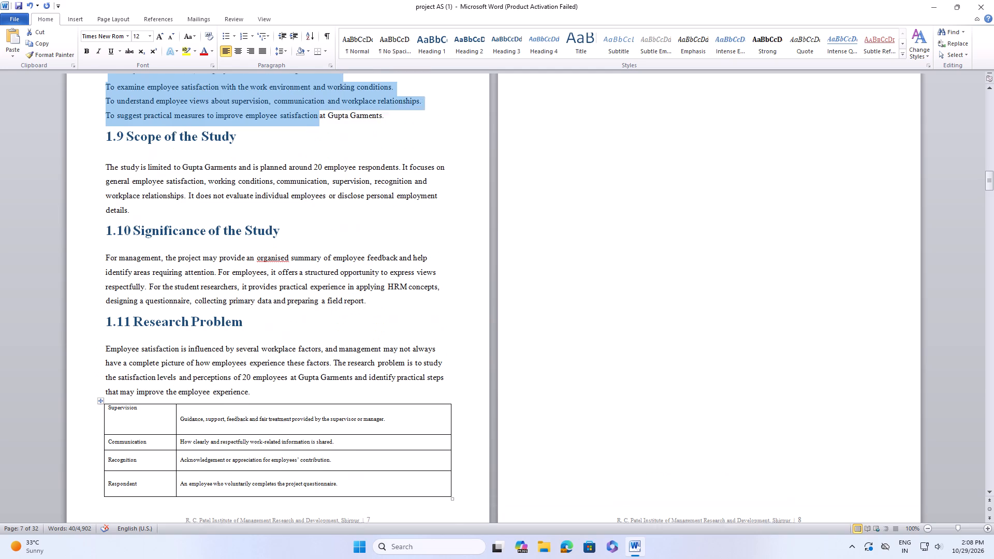
{"action": "scroll", "coordinate": [252, 342], "scroll_direction": "up", "scroll_amount": 1}
{"action": "scroll", "coordinate": [579, 10], "scroll_direction": "up", "scroll_amount": 1}
{"action": "left_click", "coordinate": [552, 201]}
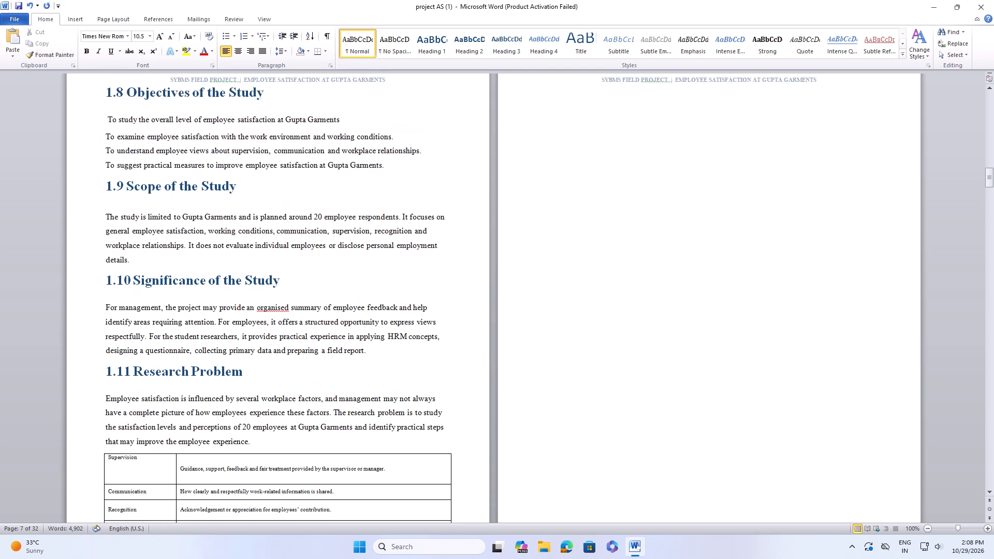
{"action": "scroll", "coordinate": [598, 184], "scroll_direction": "up", "scroll_amount": 3}
{"action": "scroll", "coordinate": [586, 187], "scroll_direction": "down", "scroll_amount": 7}
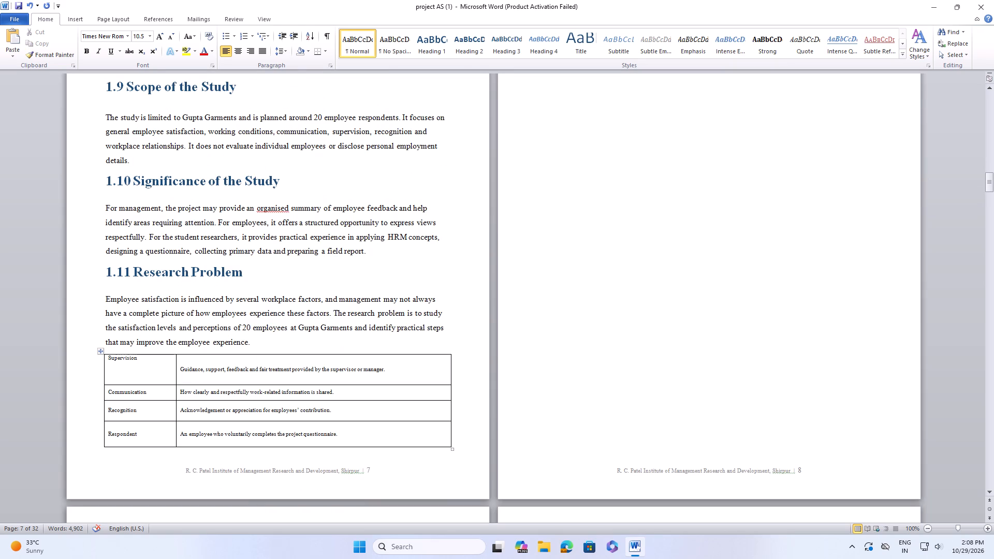
{"action": "left_click_drag", "start_coordinate": [110, 355], "coordinate": [269, 389]}
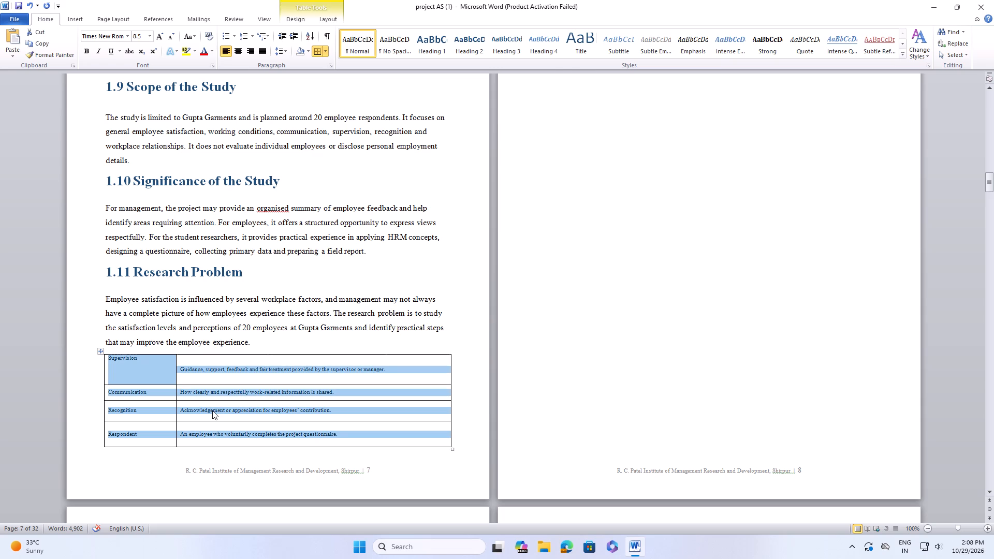
{"action": "key", "text": "Delete"}
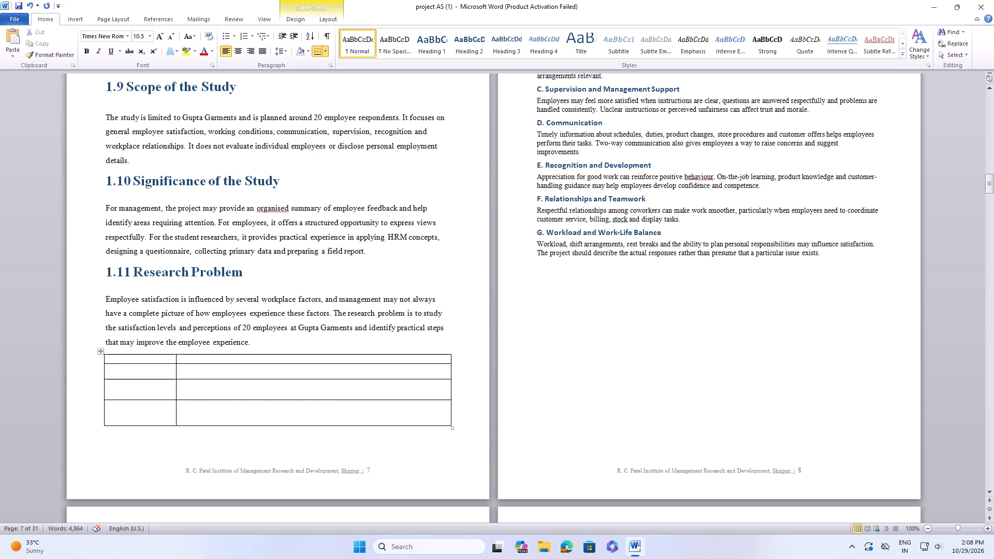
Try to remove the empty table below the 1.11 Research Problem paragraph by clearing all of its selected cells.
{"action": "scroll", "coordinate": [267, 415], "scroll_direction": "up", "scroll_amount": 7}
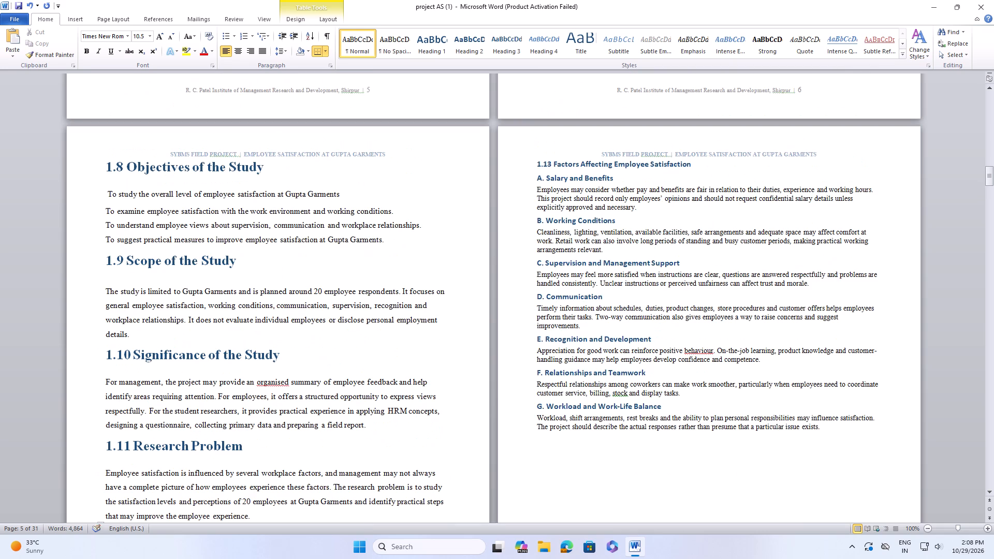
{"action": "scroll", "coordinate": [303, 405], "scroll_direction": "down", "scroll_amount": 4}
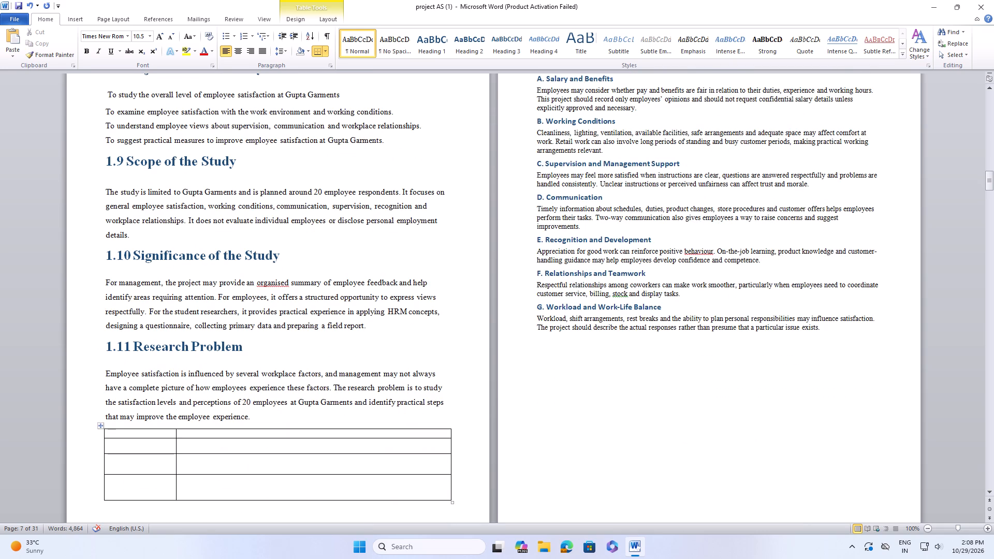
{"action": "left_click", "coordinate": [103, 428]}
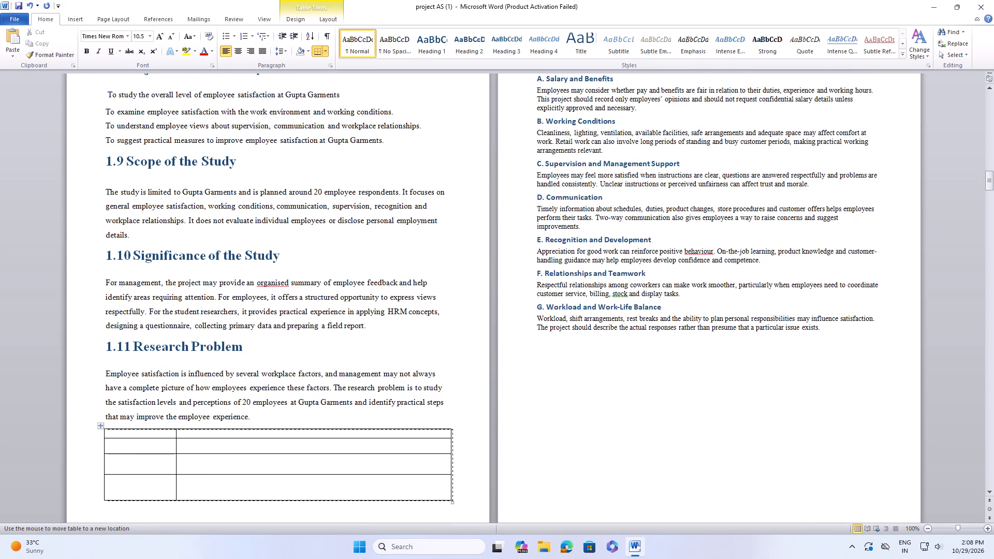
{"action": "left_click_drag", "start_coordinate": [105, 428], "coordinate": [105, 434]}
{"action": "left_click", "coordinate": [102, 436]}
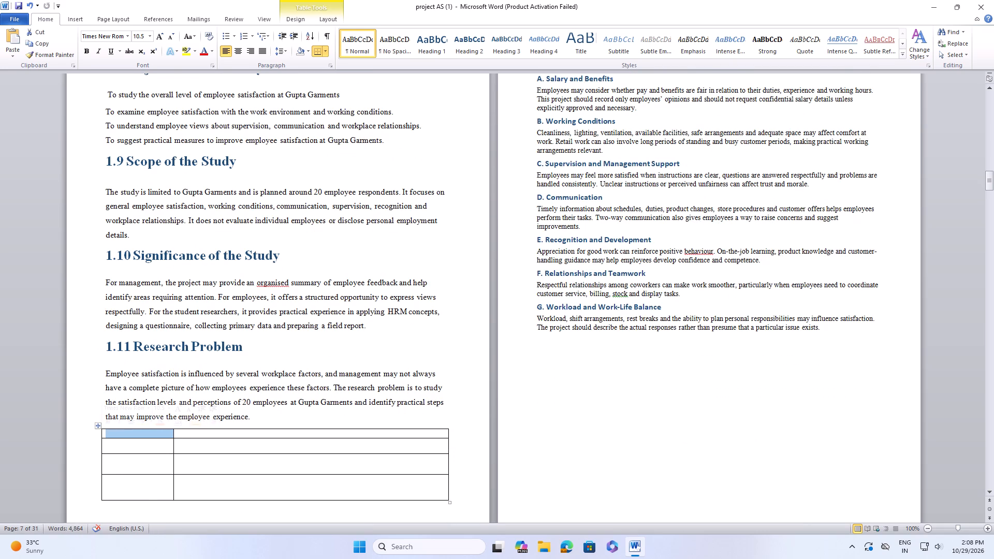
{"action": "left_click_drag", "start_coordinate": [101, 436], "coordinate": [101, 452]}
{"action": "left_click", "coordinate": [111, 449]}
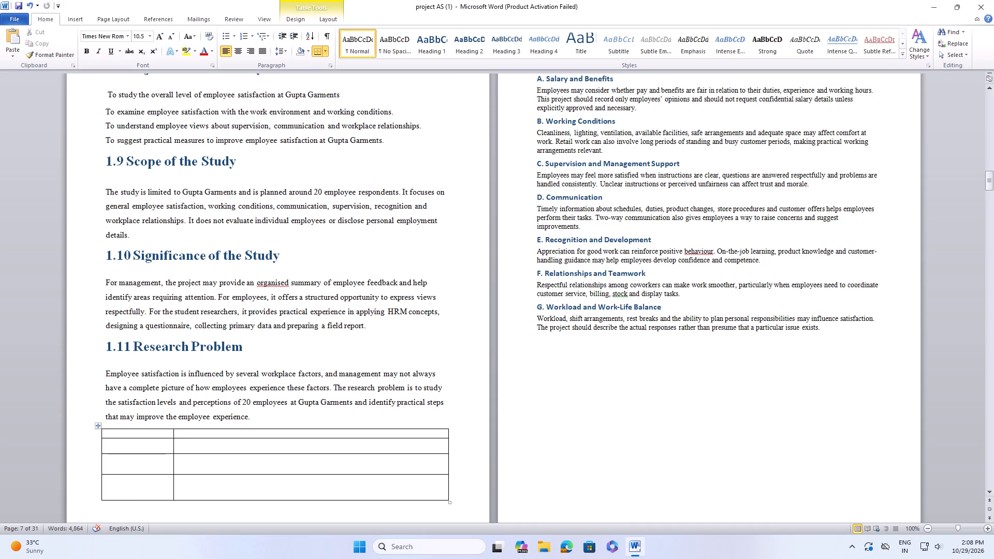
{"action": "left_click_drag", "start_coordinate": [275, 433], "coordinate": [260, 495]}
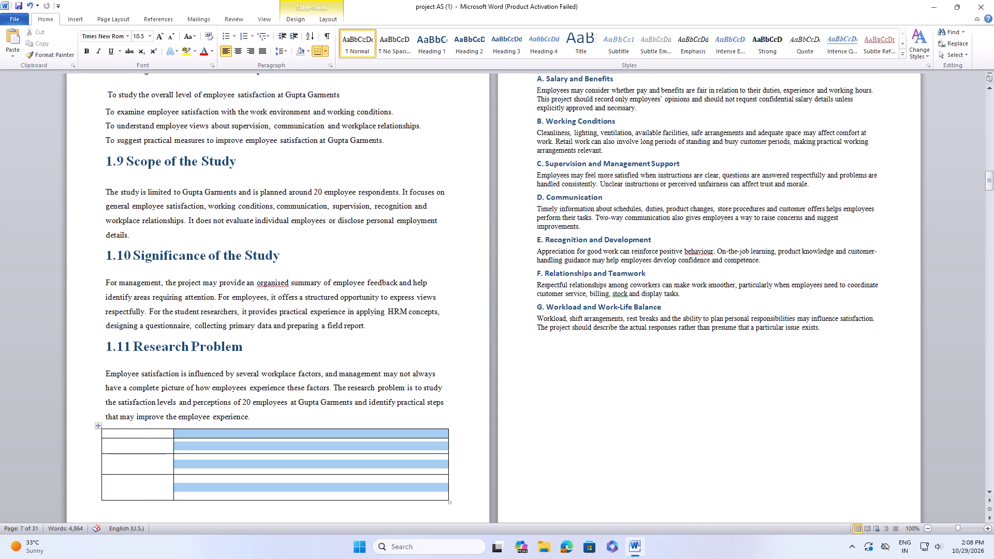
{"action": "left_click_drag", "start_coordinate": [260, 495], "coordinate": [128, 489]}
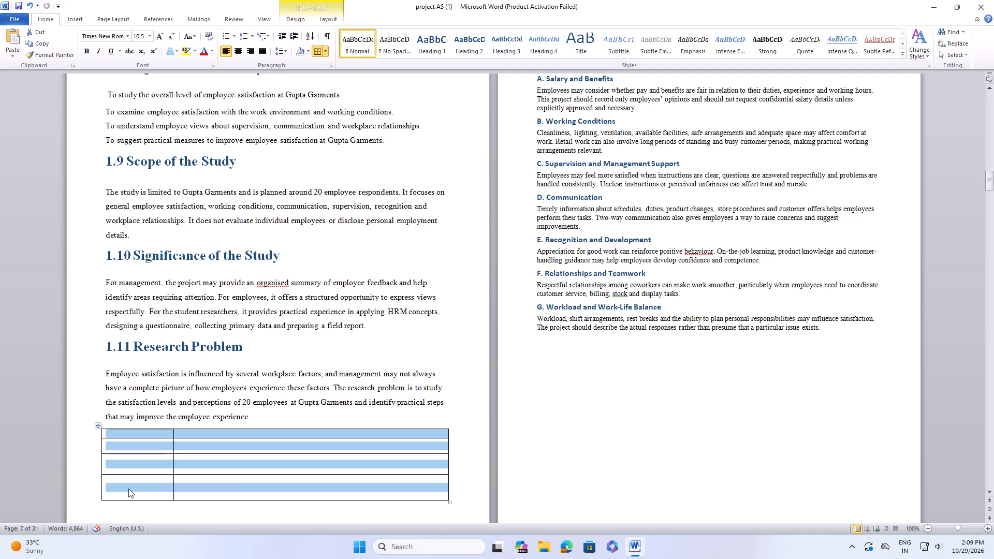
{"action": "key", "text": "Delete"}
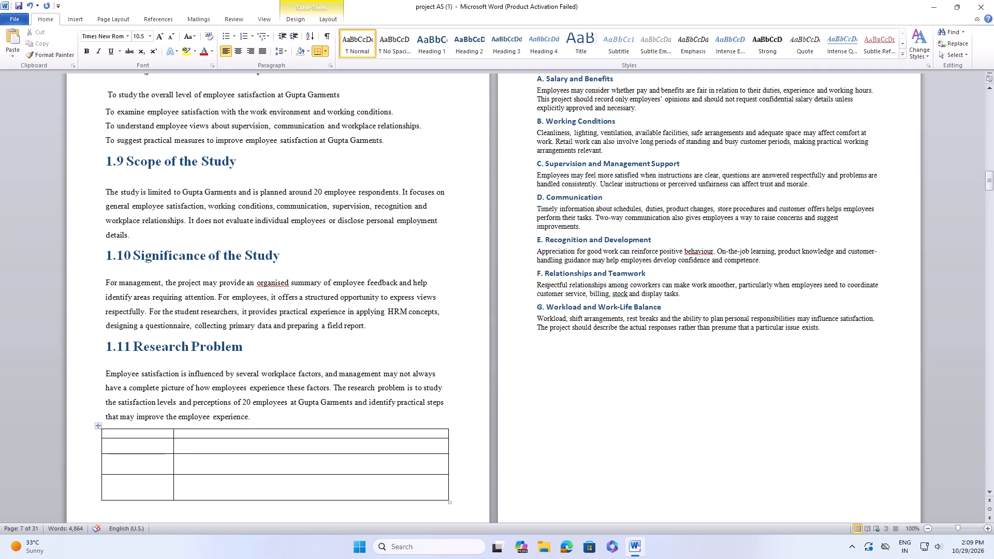
Select the empty table's cells below the 1.11 Research Problem paragraph and open the Delete Cells options for them.
{"action": "left_click_drag", "start_coordinate": [124, 457], "coordinate": [110, 434]}
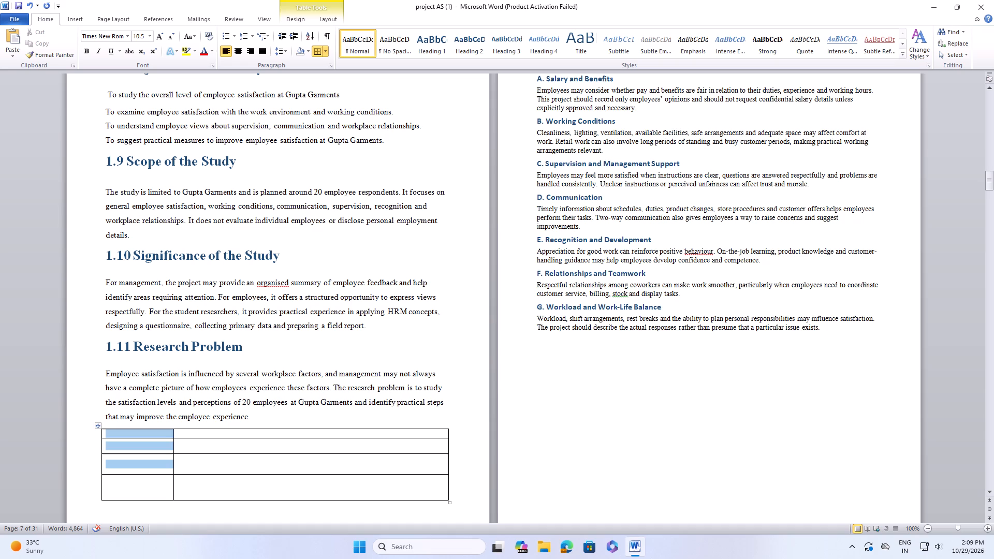
{"action": "left_click_drag", "start_coordinate": [110, 434], "coordinate": [286, 433]}
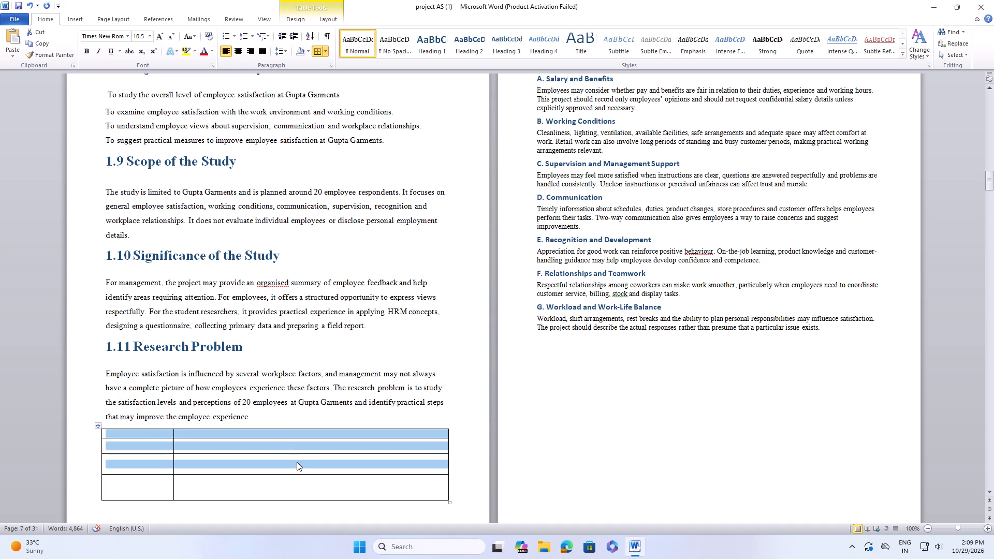
{"action": "left_click_drag", "start_coordinate": [298, 464], "coordinate": [307, 496]}
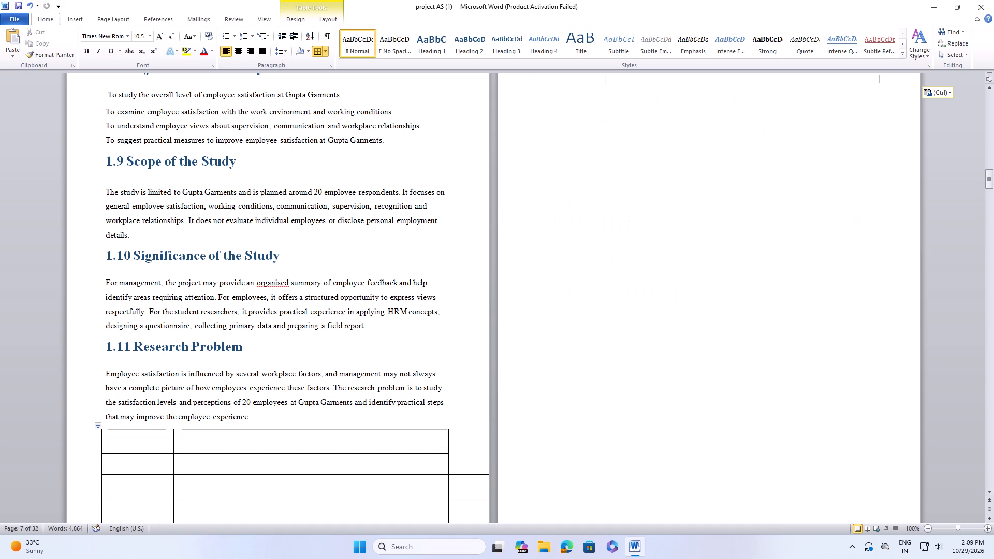
{"action": "left_click_drag", "start_coordinate": [306, 431], "coordinate": [312, 472]}
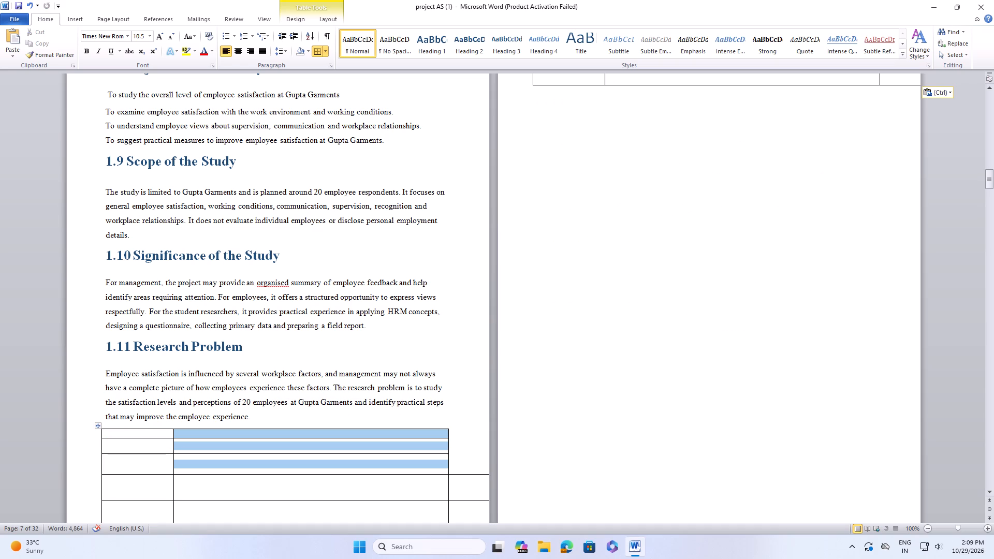
{"action": "left_click_drag", "start_coordinate": [312, 472], "coordinate": [141, 518]}
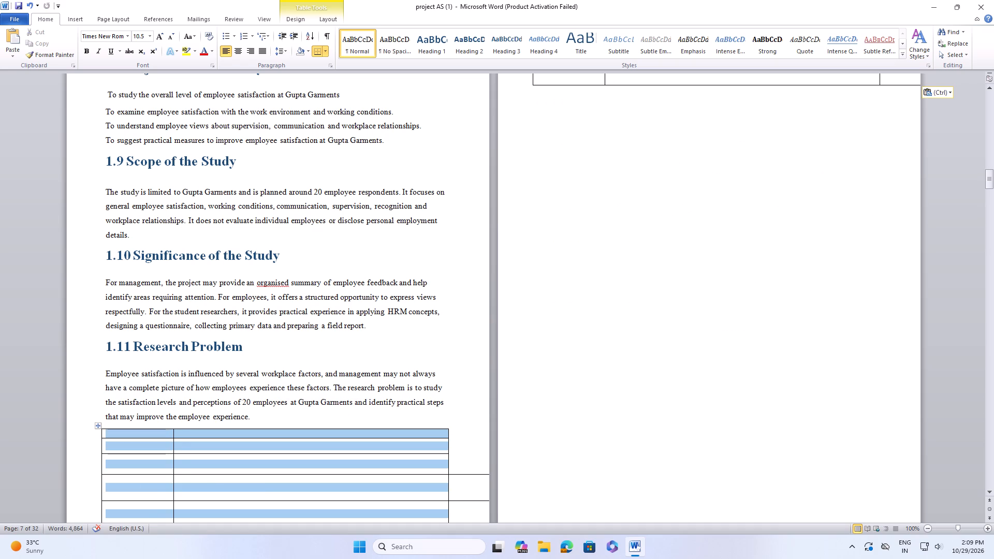
{"action": "right_click", "coordinate": [148, 518]}
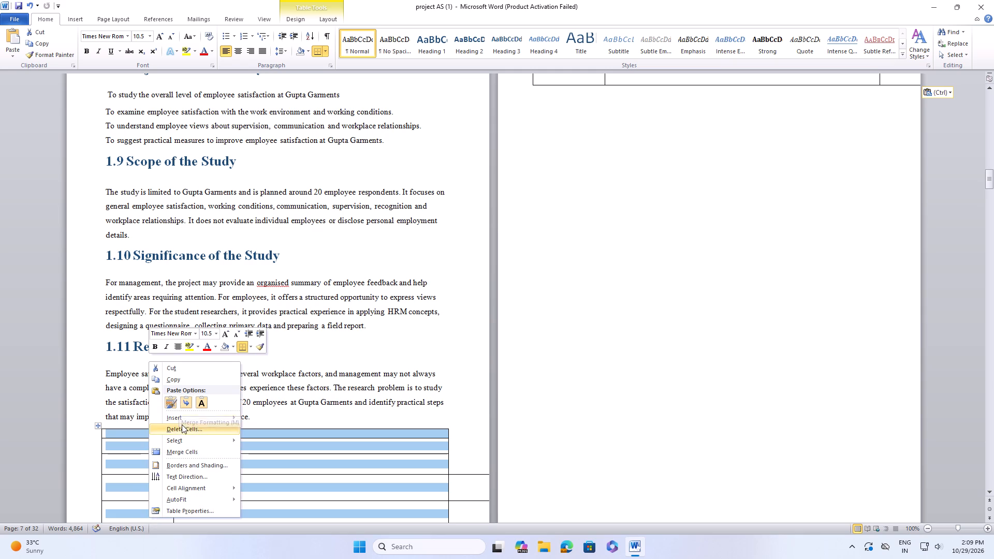
{"action": "left_click", "coordinate": [182, 430]}
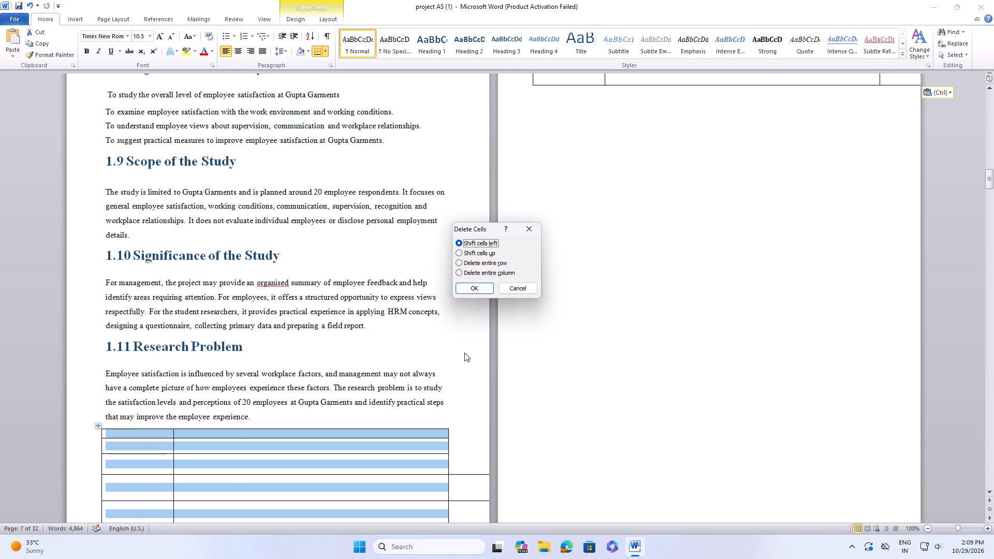
Delete the selected empty cells with Shift cells left and remove the table's remaining rows below the 1.11 Research Problem paragraph.
{"action": "left_click", "coordinate": [464, 287]}
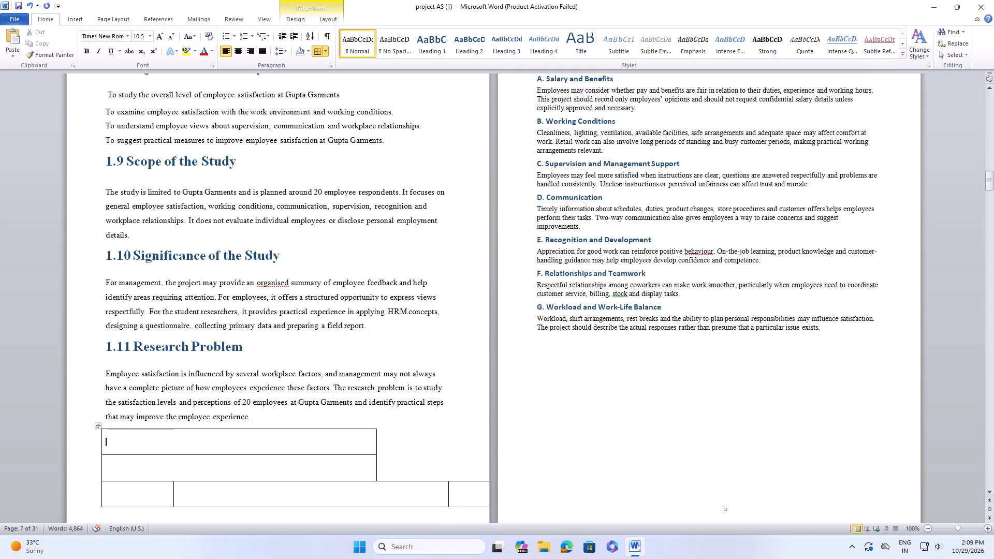
{"action": "left_click_drag", "start_coordinate": [165, 434], "coordinate": [325, 511]}
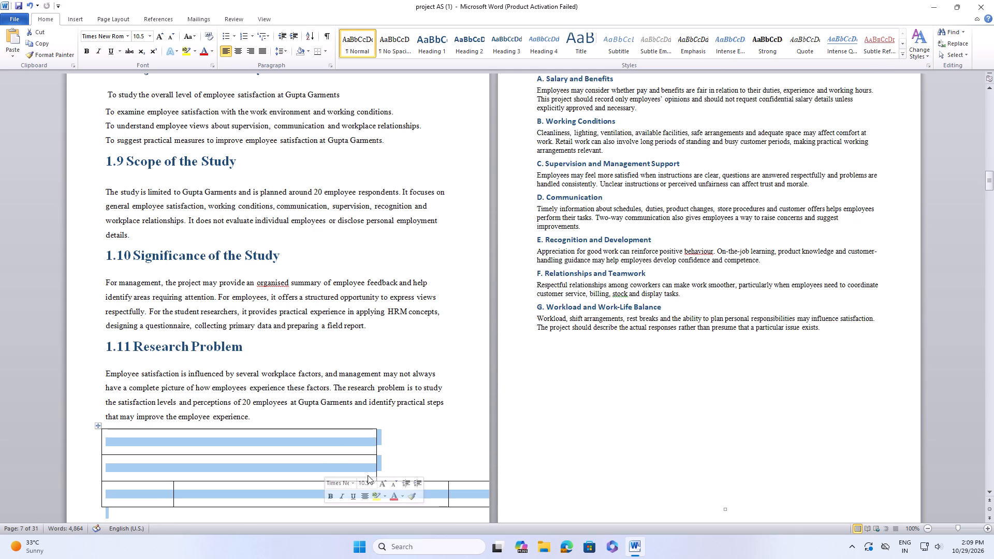
{"action": "key", "text": "Delete"}
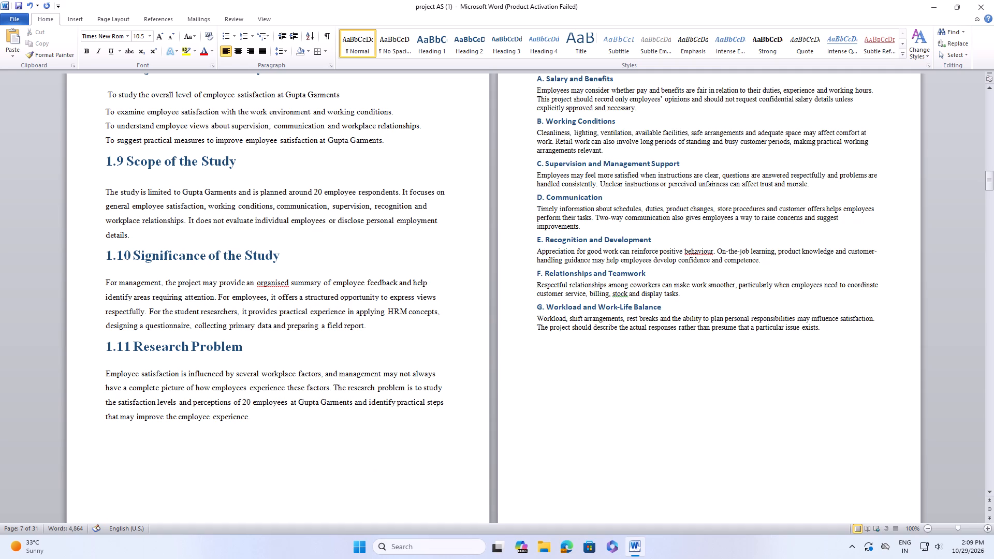
Insert twelve blank lines below the 1.11 Research Problem paragraph to push the following content down.
{"action": "scroll", "coordinate": [362, 479], "scroll_direction": "down", "scroll_amount": 7}
{"action": "scroll", "coordinate": [362, 479], "scroll_direction": "up", "scroll_amount": 6}
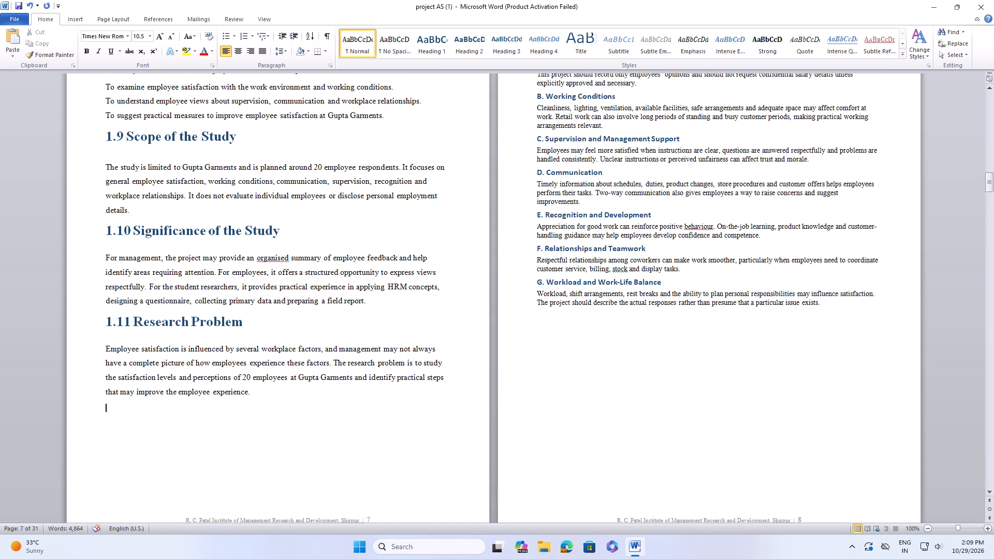
{"action": "key", "text": "Return"}
{"action": "key", "text": "Return"}
{"action": "key", "text": "Return"}
{"action": "key", "text": "Return"}
{"action": "key", "text": "Return"}
{"action": "key", "text": "Return"}
{"action": "key", "text": "Return"}
{"action": "key", "text": "Return"}
{"action": "key", "text": "Return"}
{"action": "key", "text": "Return"}
{"action": "key", "text": "Return"}
{"action": "key", "text": "Return"}
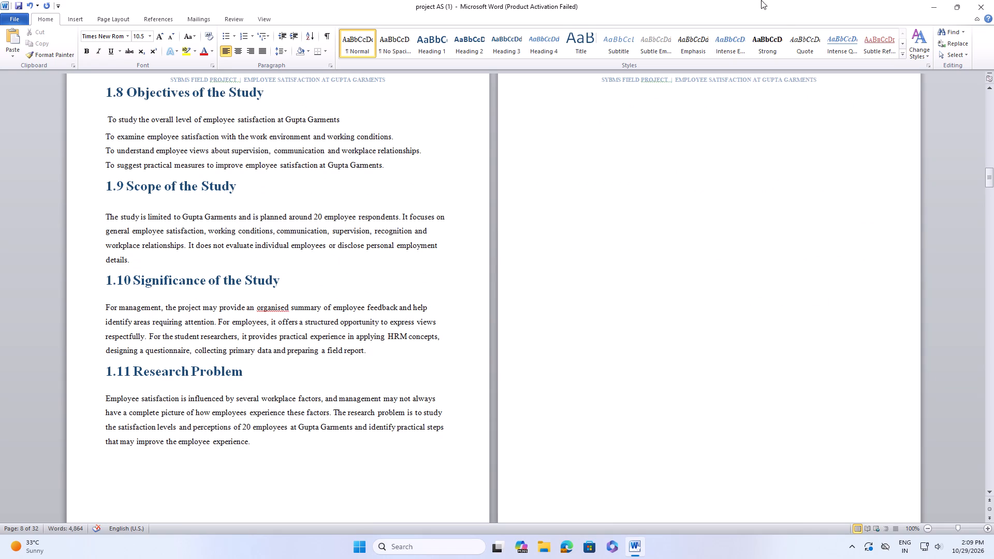
Restore the document window to a smaller size and launch Google Chrome through Windows search.
{"action": "left_click", "coordinate": [953, 4]}
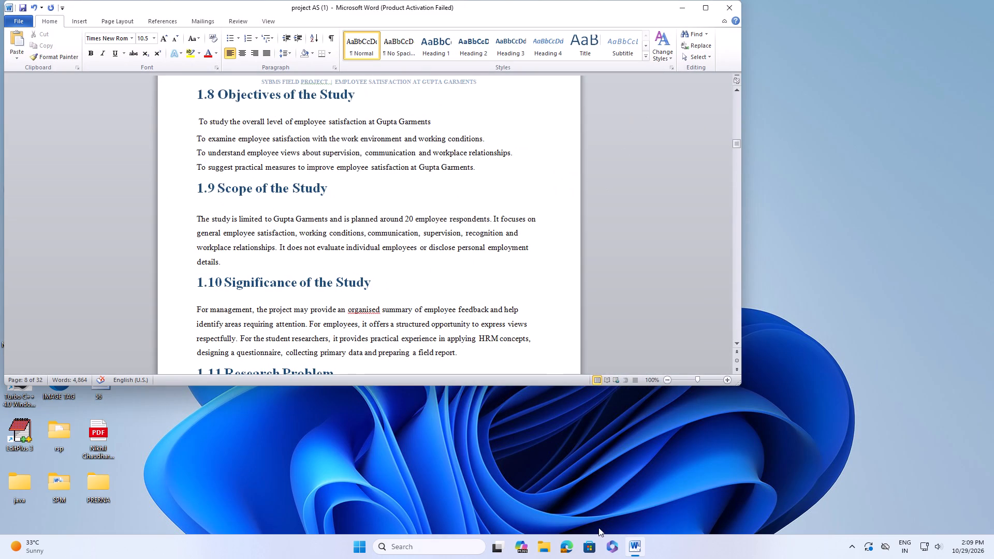
{"action": "left_click", "coordinate": [419, 546]}
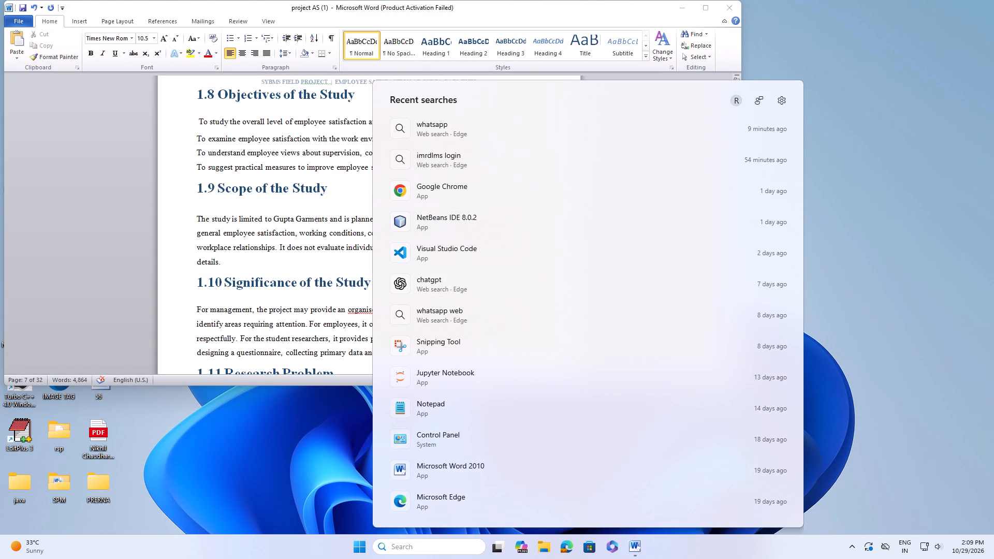
{"action": "left_click", "coordinate": [468, 198]}
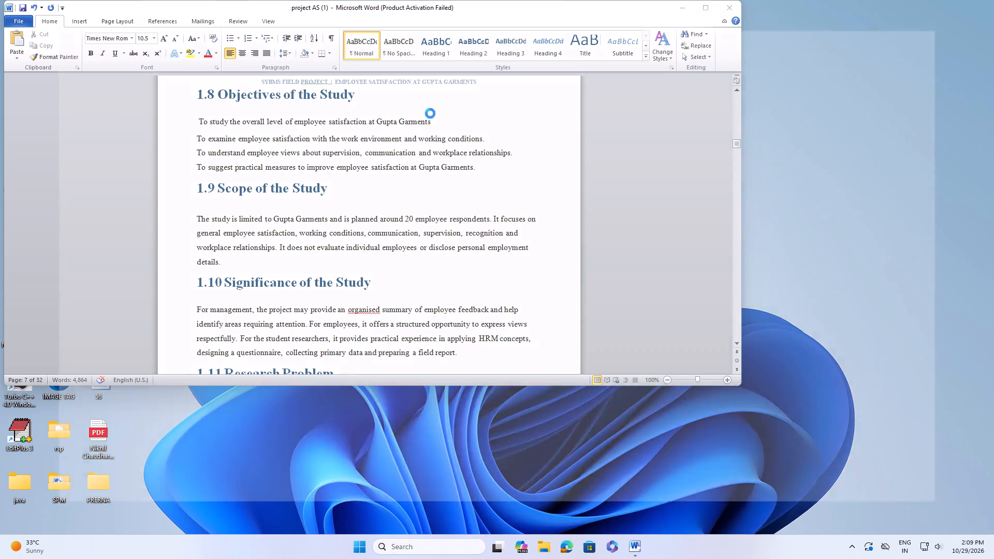
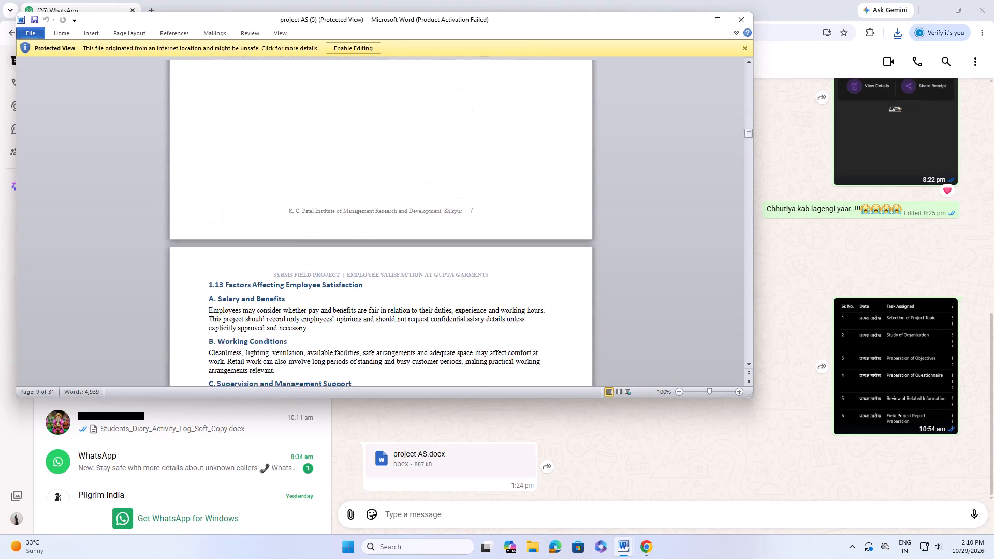
Select the 1.12 Operational Definitions heading with its whole table in the received project AS (5) document and try to copy them.
{"action": "scroll", "coordinate": [411, 170], "scroll_direction": "up", "scroll_amount": 10}
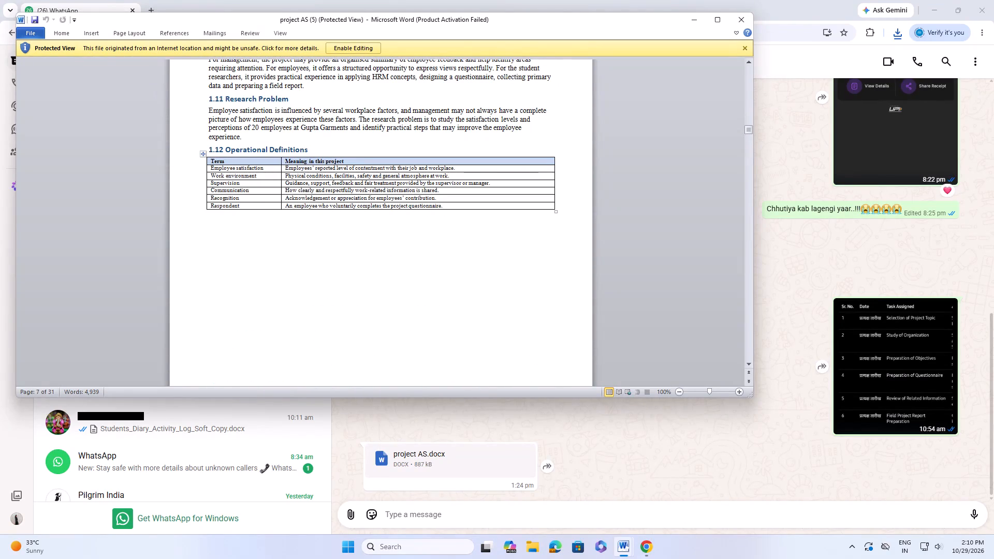
{"action": "left_click_drag", "start_coordinate": [208, 150], "coordinate": [399, 209]}
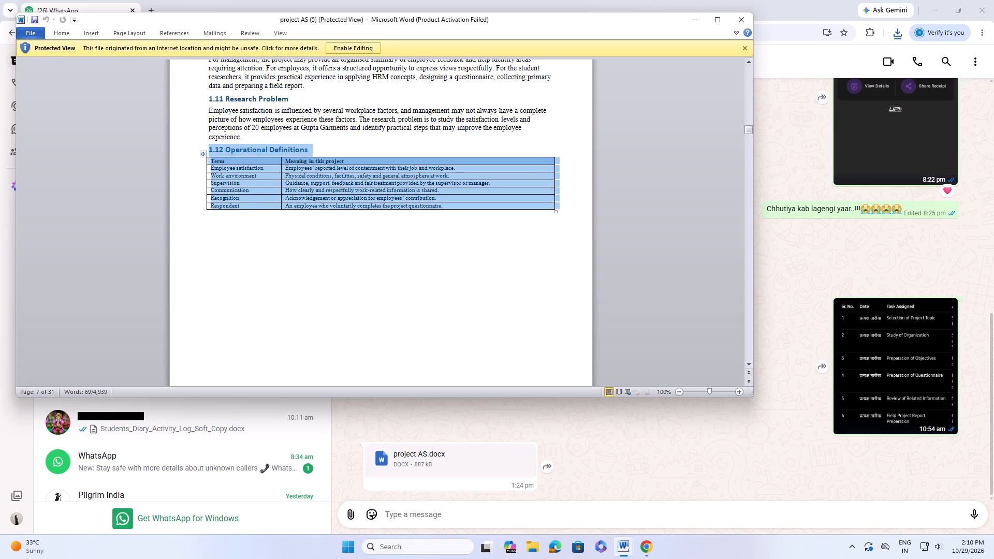
{"action": "right_click", "coordinate": [329, 266]}
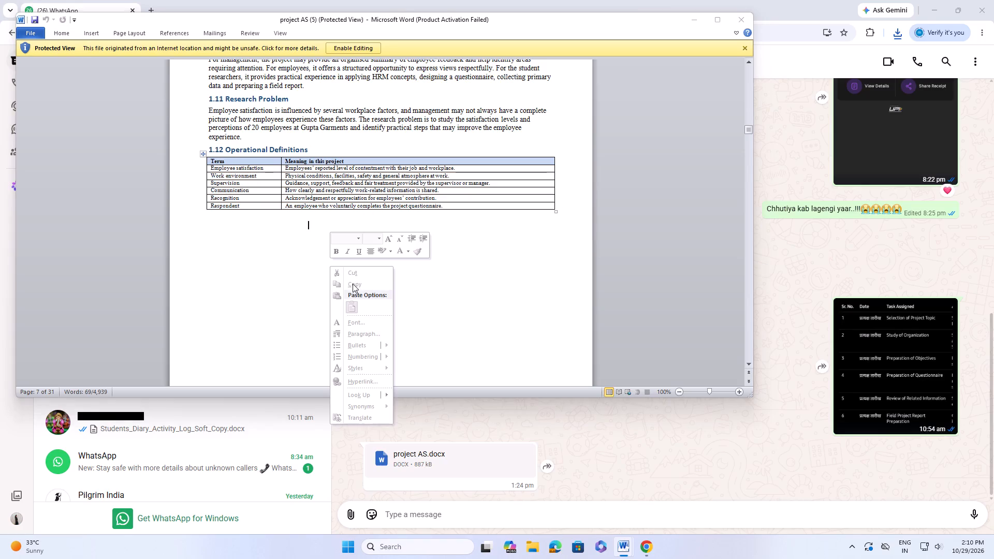
Enable editing for the protected copy of the report, project AS (5).
{"action": "left_click", "coordinate": [353, 284]}
{"action": "left_click_drag", "start_coordinate": [202, 146], "coordinate": [211, 143]}
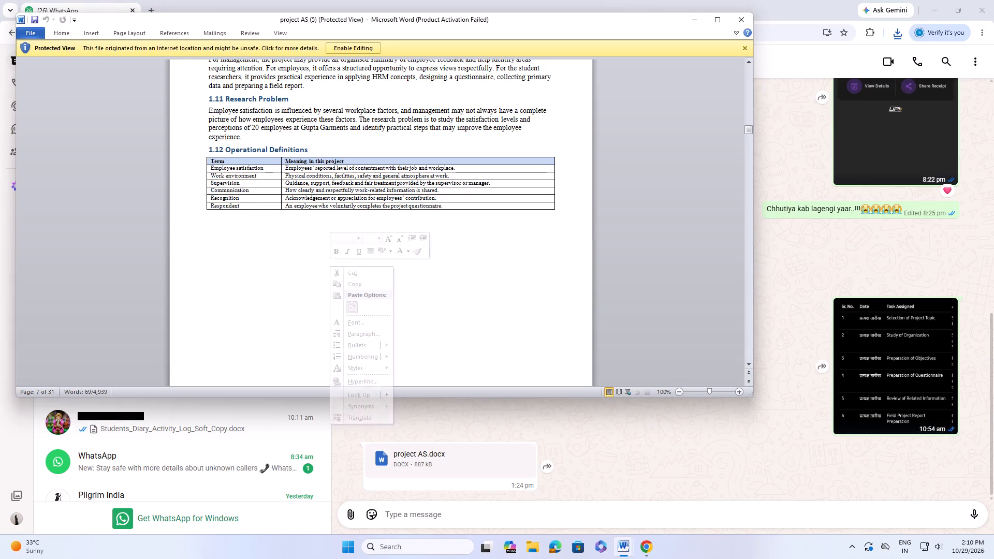
{"action": "left_click_drag", "start_coordinate": [211, 143], "coordinate": [212, 143]}
{"action": "left_click", "coordinate": [349, 45]}
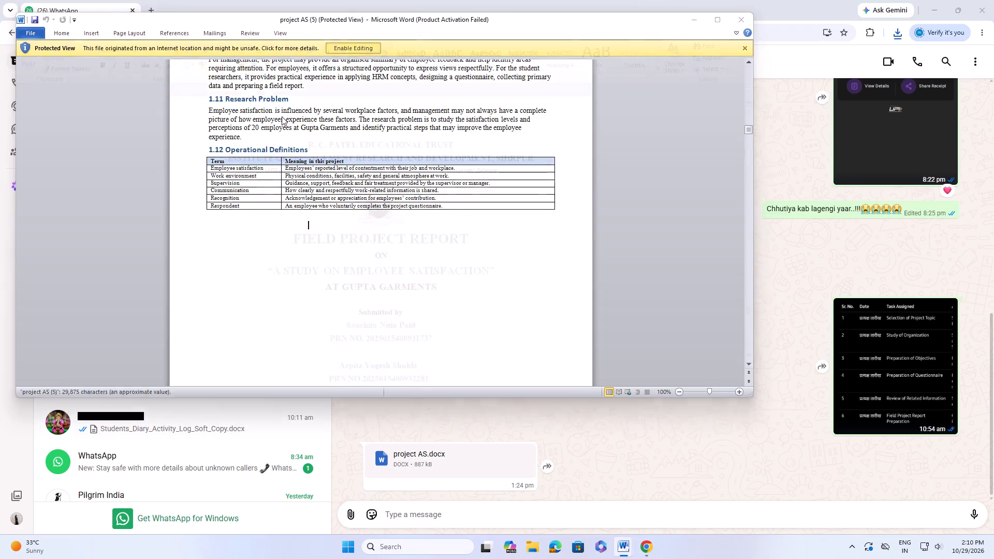
Copy the 1.12 Operational Definitions heading together with its entire Term and Meaning table.
{"action": "scroll", "coordinate": [281, 186], "scroll_direction": "down", "scroll_amount": 20}
{"action": "scroll", "coordinate": [281, 186], "scroll_direction": "down", "scroll_amount": 6}
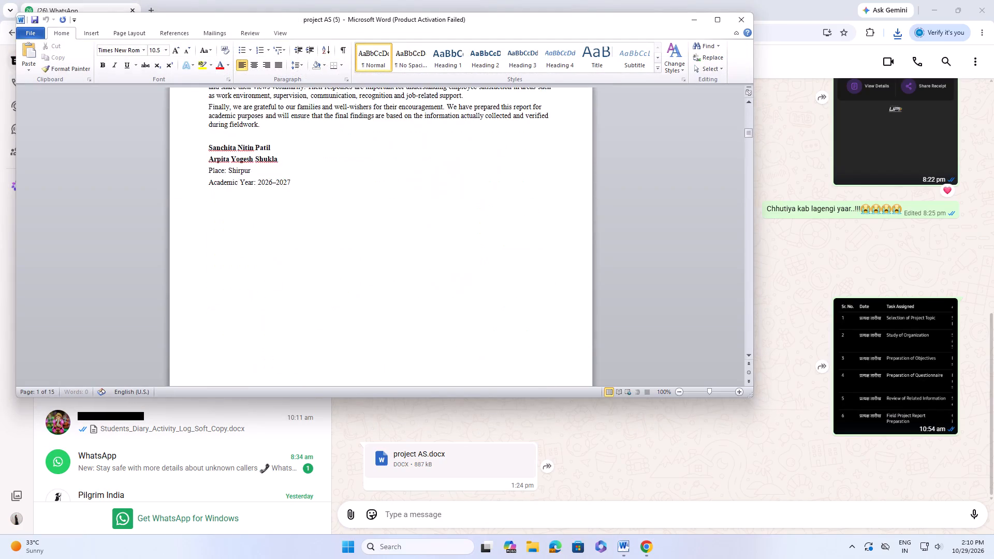
{"action": "scroll", "coordinate": [310, 170], "scroll_direction": "down", "scroll_amount": 20}
{"action": "scroll", "coordinate": [310, 170], "scroll_direction": "down", "scroll_amount": 20}
{"action": "scroll", "coordinate": [310, 170], "scroll_direction": "down", "scroll_amount": 1}
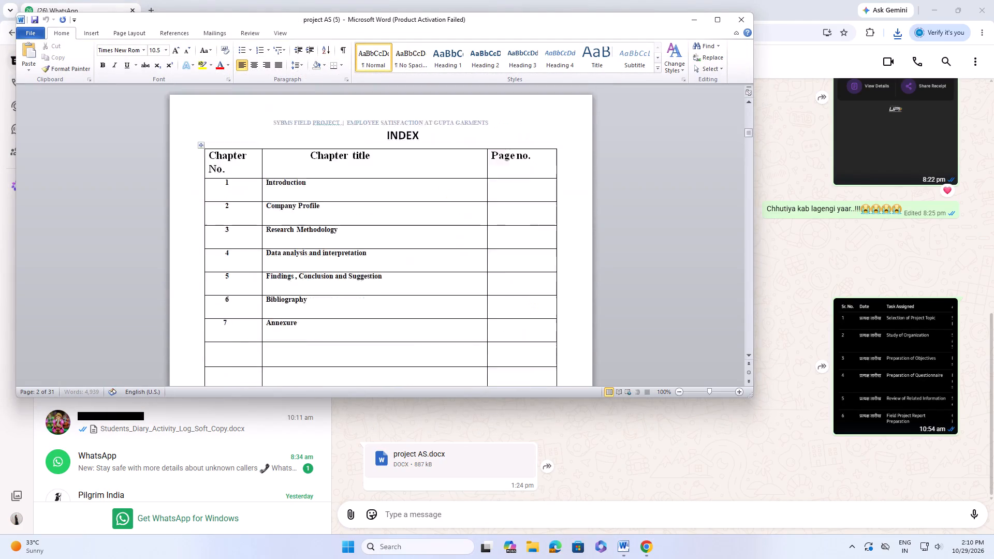
{"action": "scroll", "coordinate": [281, 176], "scroll_direction": "down", "scroll_amount": 20}
{"action": "scroll", "coordinate": [281, 176], "scroll_direction": "down", "scroll_amount": 20}
{"action": "scroll", "coordinate": [281, 176], "scroll_direction": "down", "scroll_amount": 1}
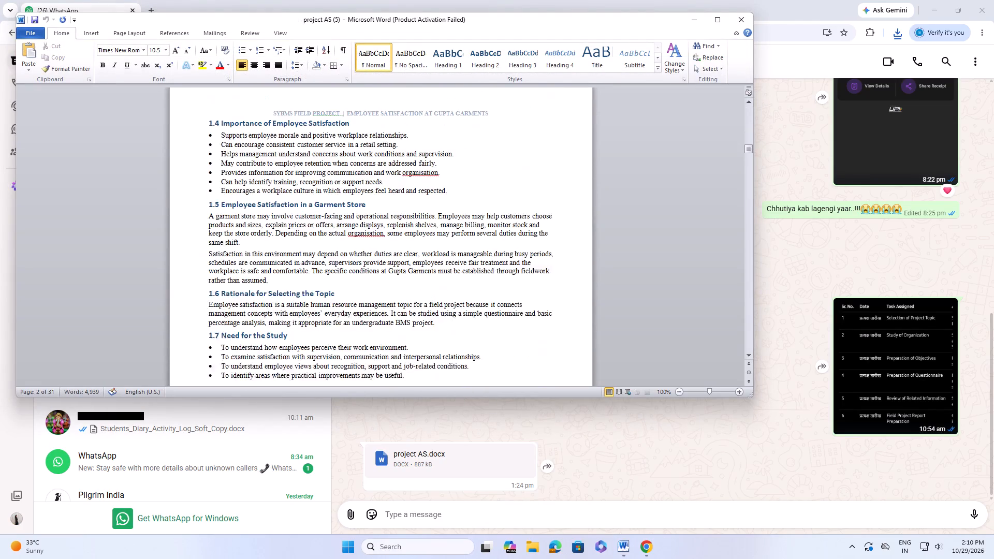
{"action": "scroll", "coordinate": [281, 176], "scroll_direction": "down", "scroll_amount": 20}
{"action": "scroll", "coordinate": [281, 176], "scroll_direction": "down", "scroll_amount": 12}
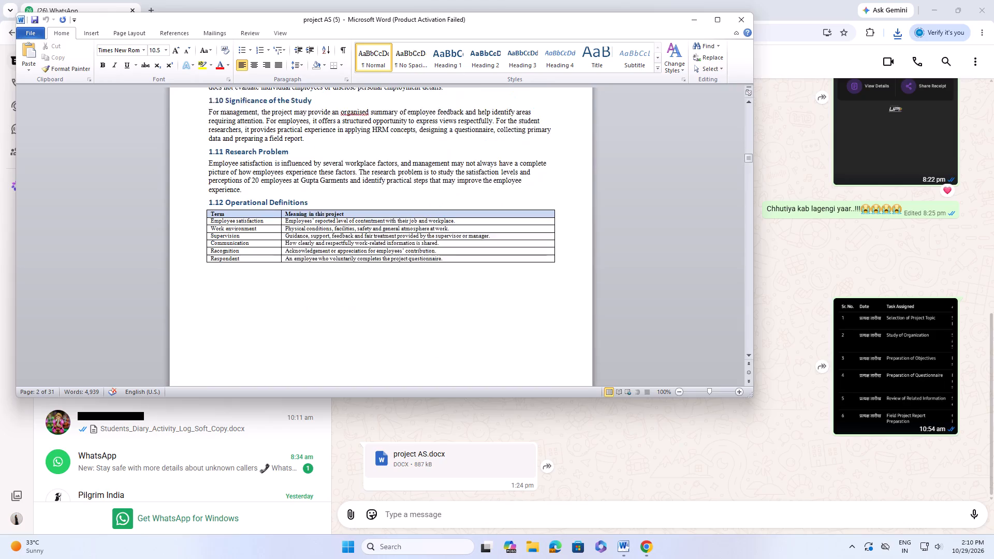
{"action": "left_click_drag", "start_coordinate": [210, 176], "coordinate": [286, 193]}
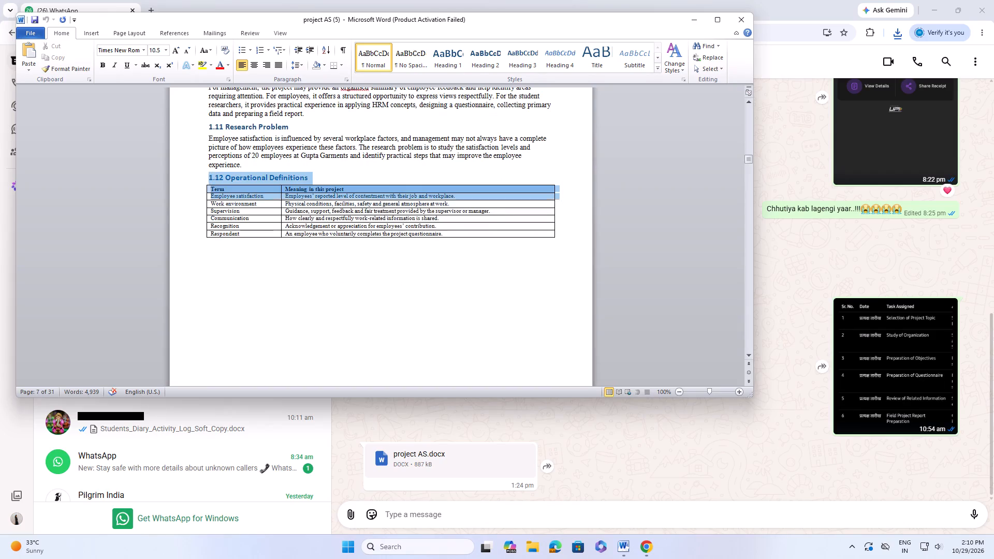
{"action": "left_click_drag", "start_coordinate": [286, 193], "coordinate": [402, 239]}
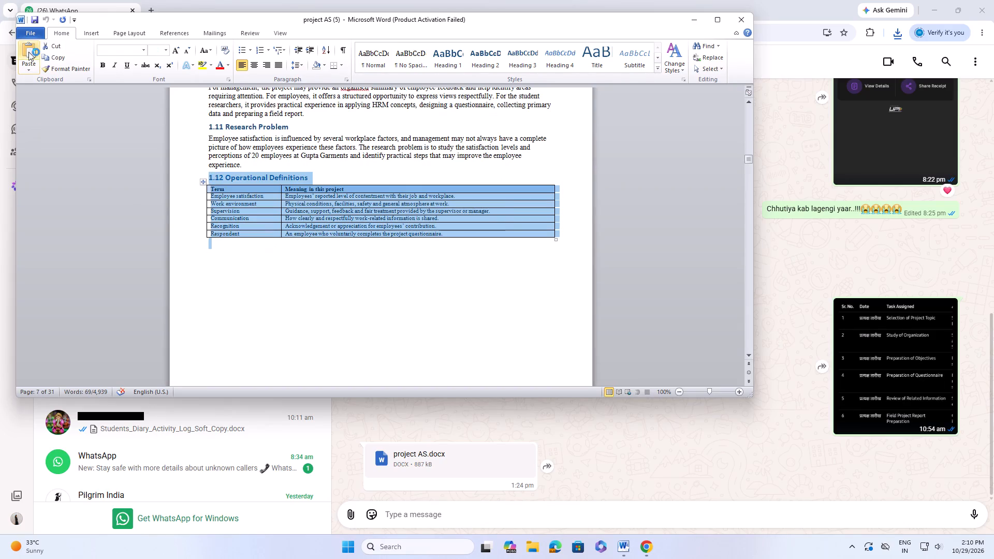
{"action": "left_click", "coordinate": [48, 55]}
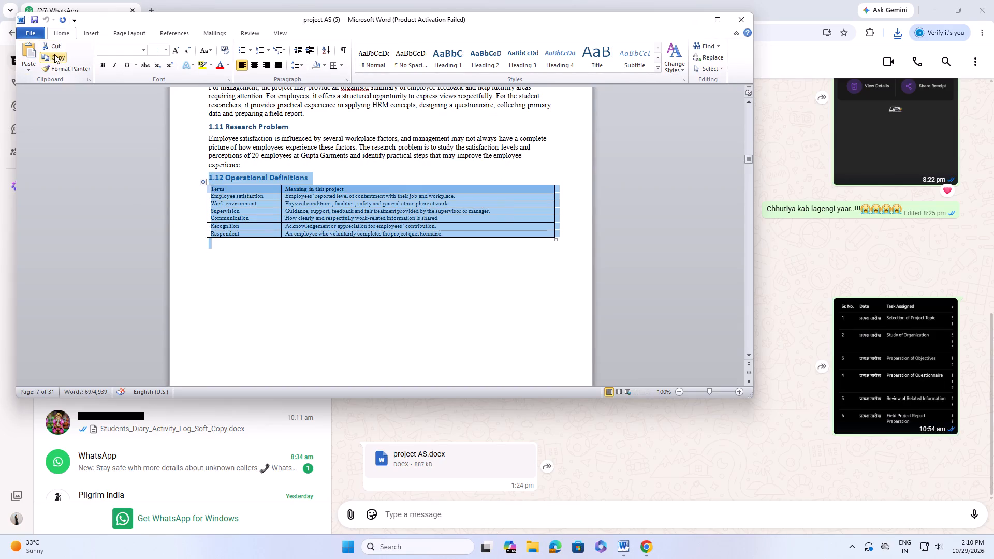
{"action": "left_click", "coordinate": [55, 54]}
{"action": "left_click", "coordinate": [55, 54]}
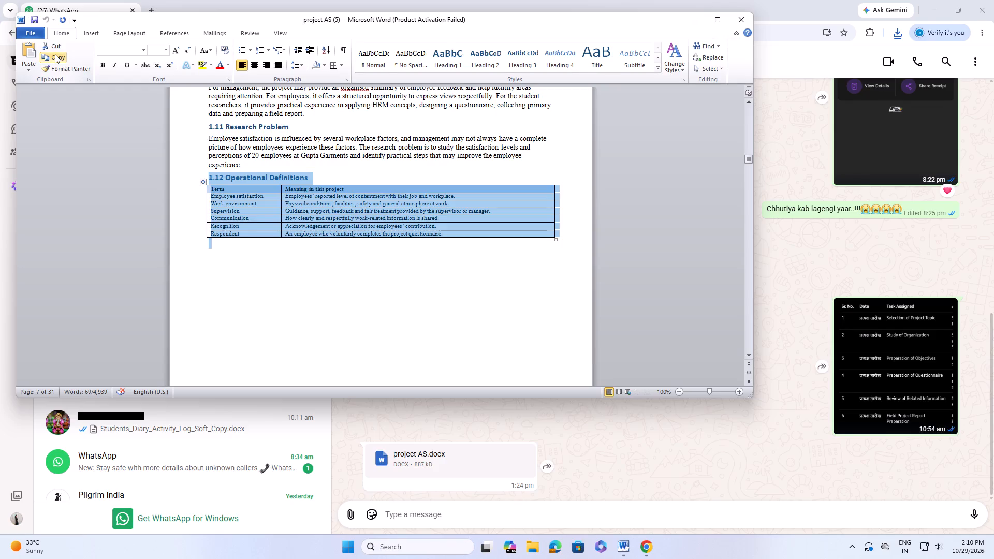
Reselect the 1.12 Operational Definitions heading and its table through the Respondent row.
{"action": "left_click", "coordinate": [302, 272]}
{"action": "left_click_drag", "start_coordinate": [201, 173], "coordinate": [312, 230]}
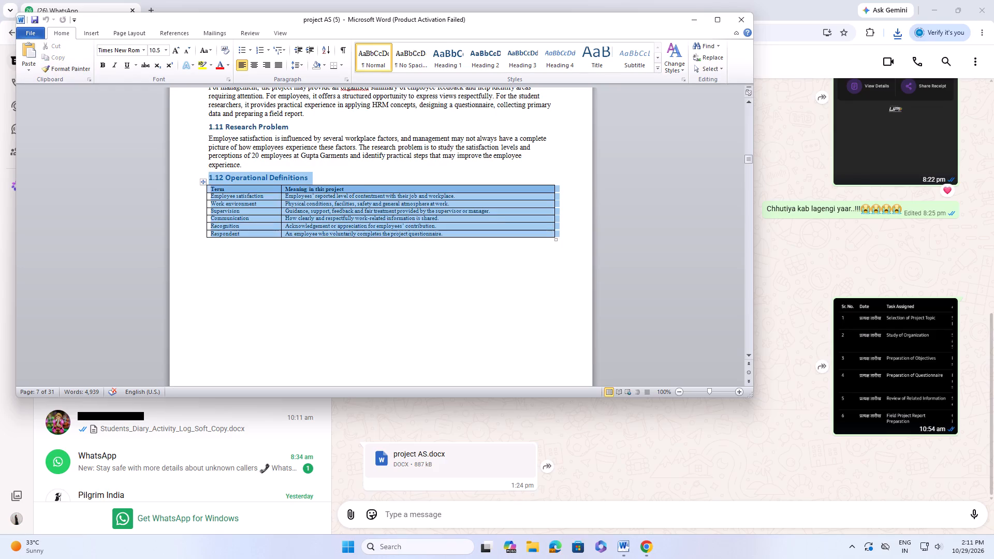
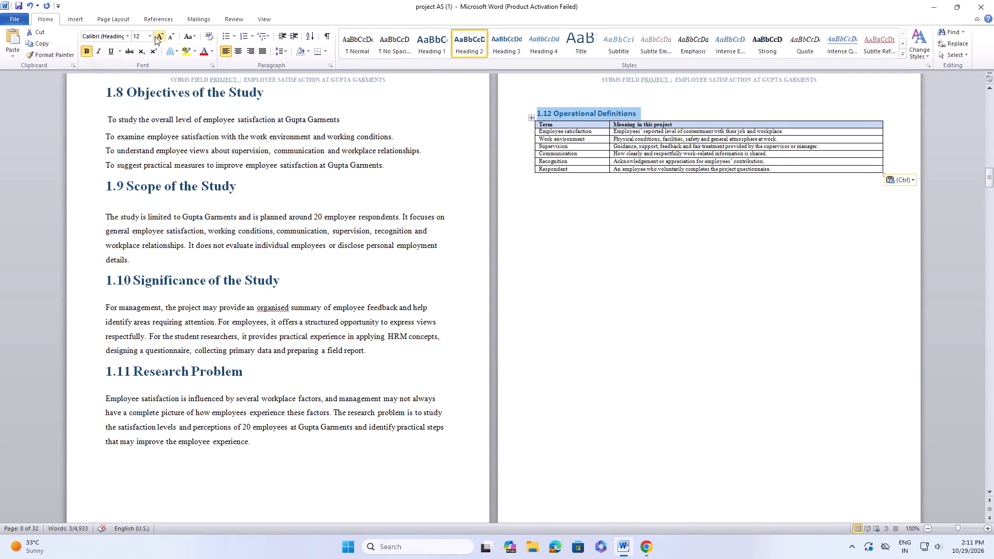
Format the "1.12 Operational Definitions" heading in Times New Roman at size 20.
{"action": "left_click", "coordinate": [130, 40]}
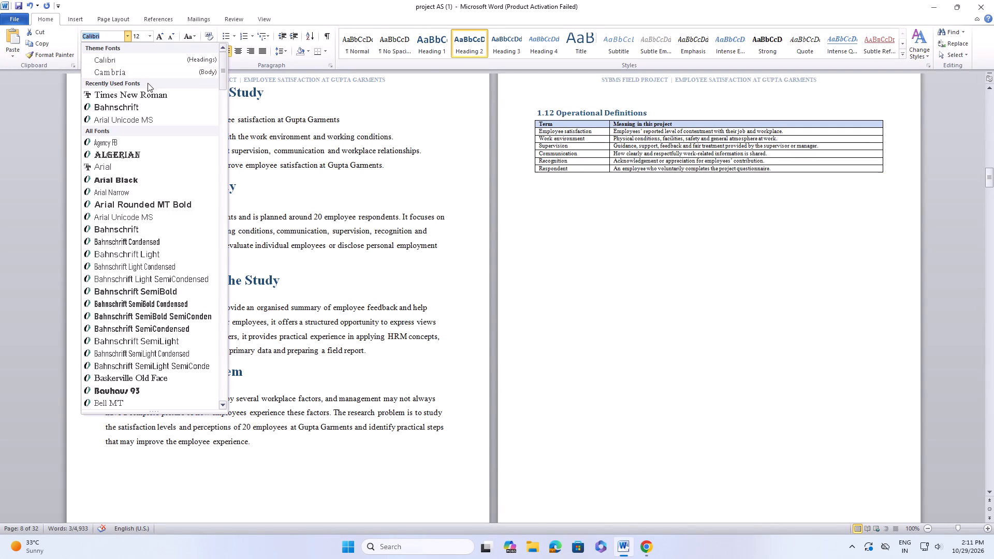
{"action": "left_click", "coordinate": [149, 93]}
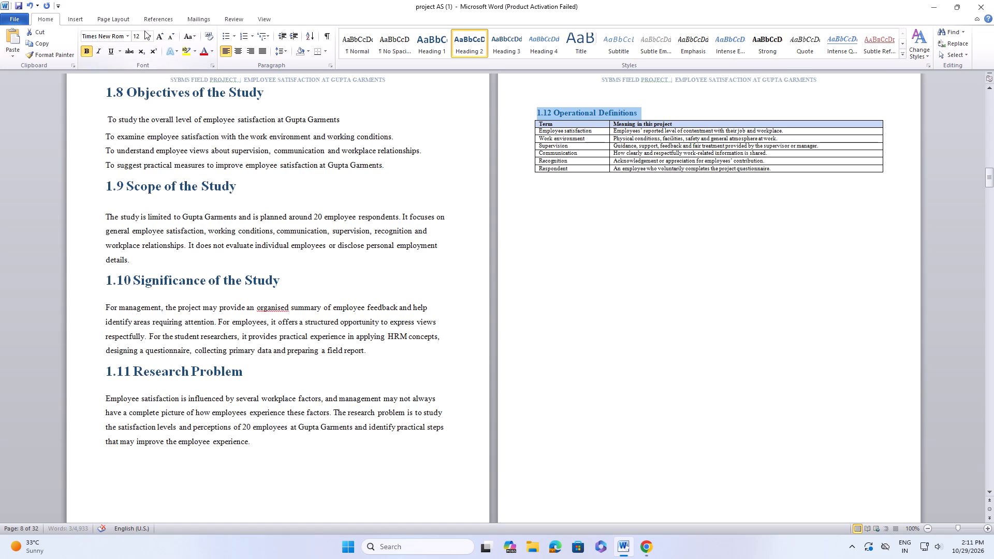
{"action": "left_click", "coordinate": [152, 33]}
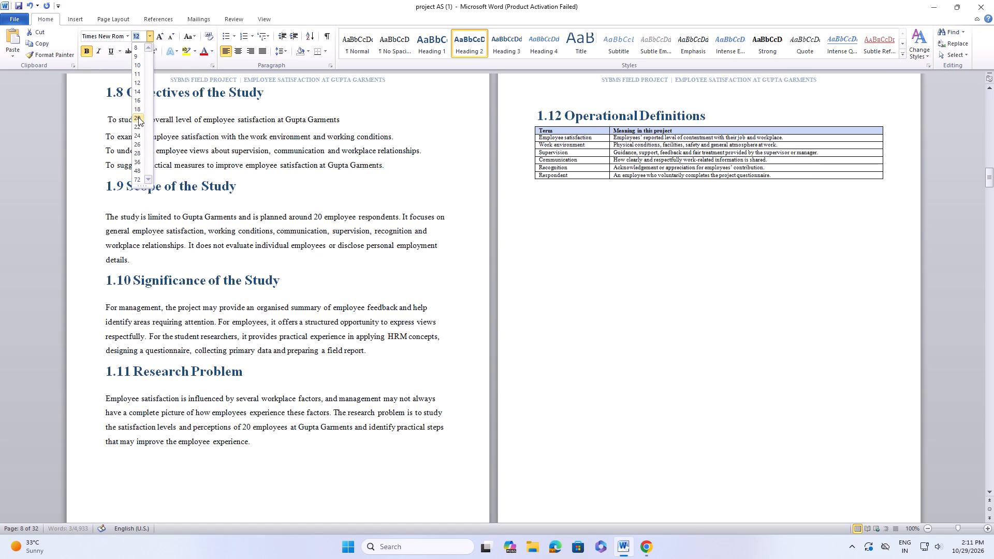
{"action": "left_click", "coordinate": [138, 117]}
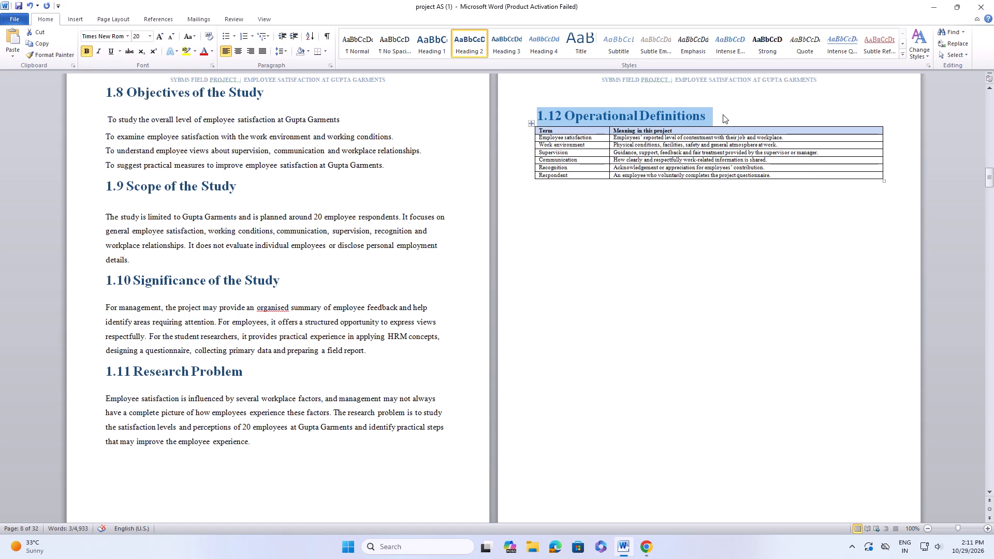
Insert a blank line between the "1.12 Operational Definitions" heading and the table below it.
{"action": "left_click", "coordinate": [726, 113]}
{"action": "key", "text": "space"}
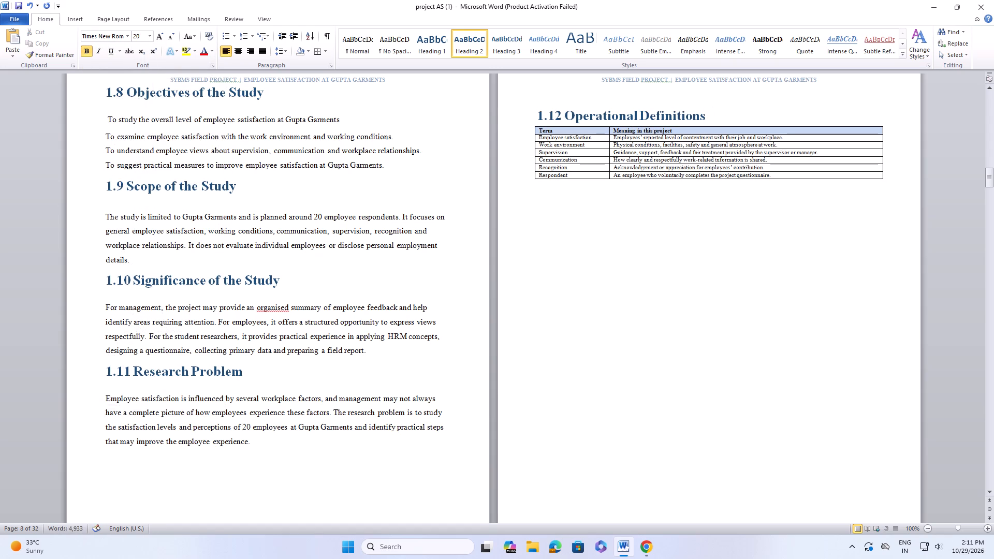
{"action": "key", "text": "Return"}
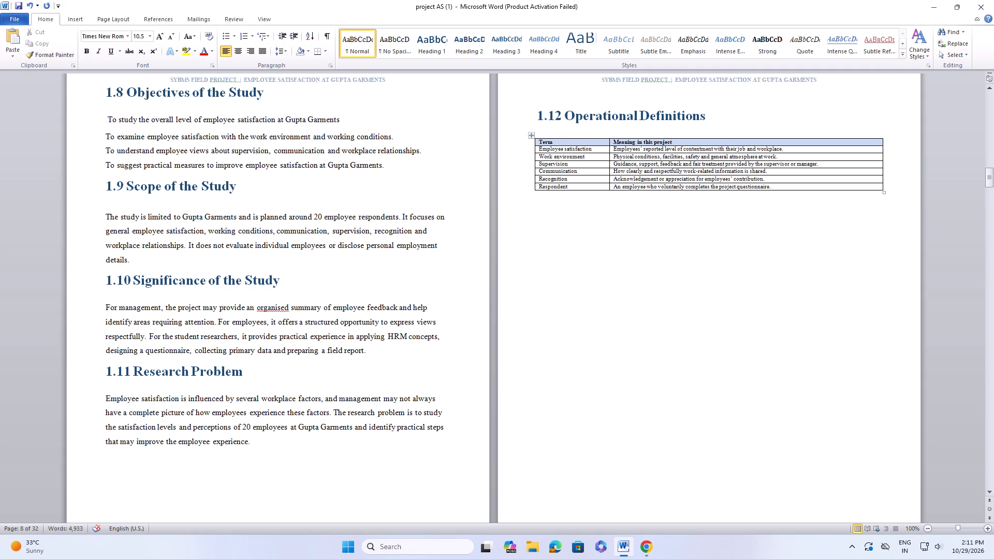
Set the font size of the whole Operational Definitions table to 14.
{"action": "left_click", "coordinate": [534, 137]}
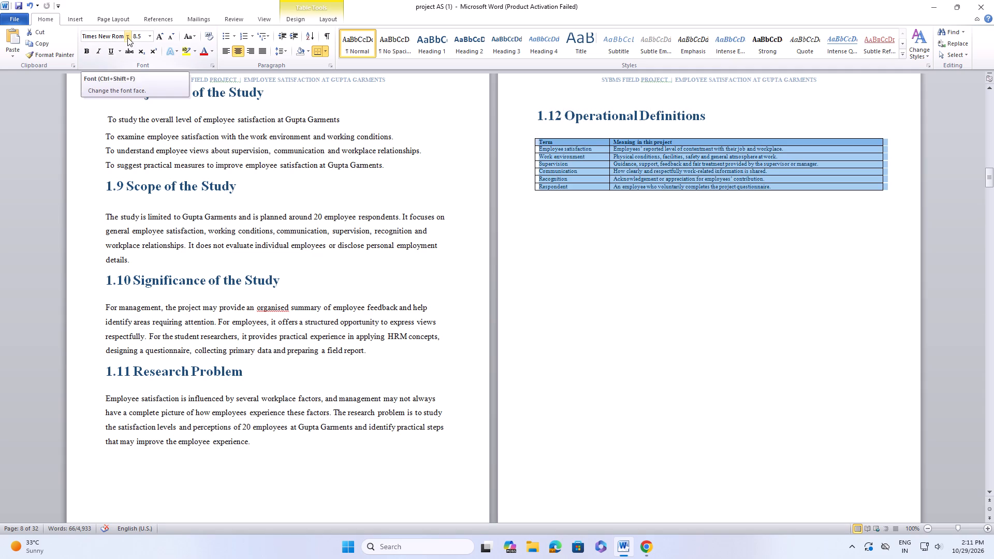
{"action": "left_click", "coordinate": [150, 36]}
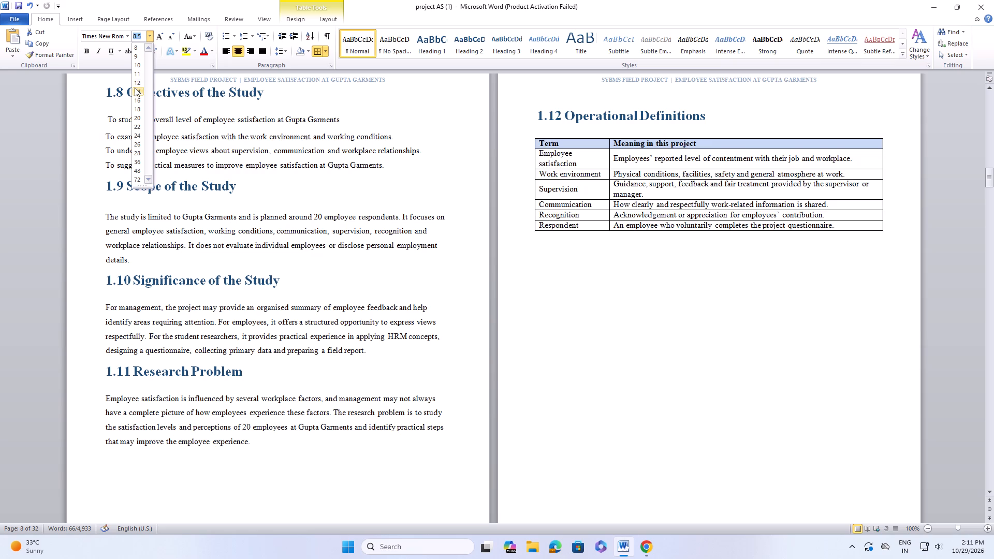
{"action": "left_click", "coordinate": [135, 88]}
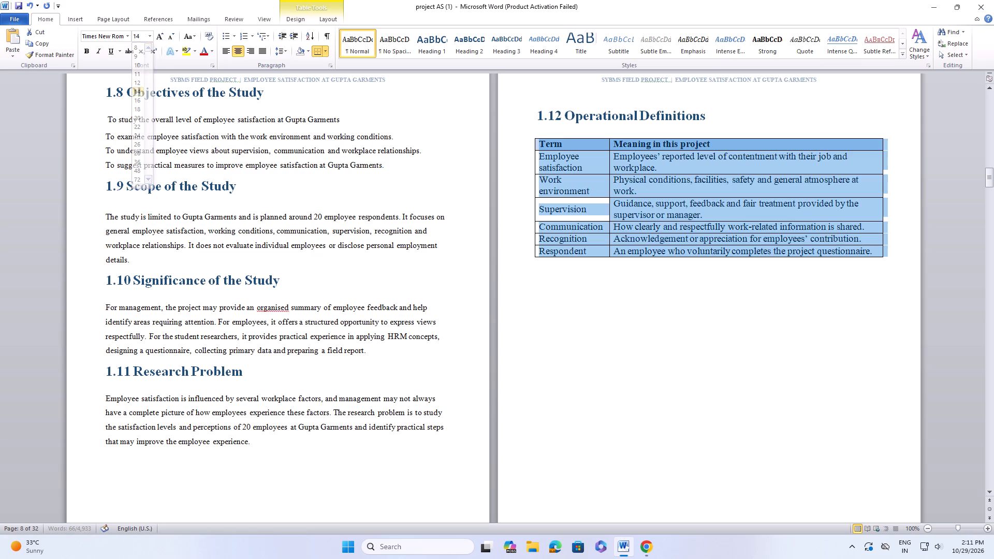
{"action": "left_click", "coordinate": [803, 417]}
Format the "1.13 Factors Affecting Employee Satisfaction" heading in Times New Roman at size 18.
{"action": "scroll", "coordinate": [801, 418], "scroll_direction": "down", "scroll_amount": 5}
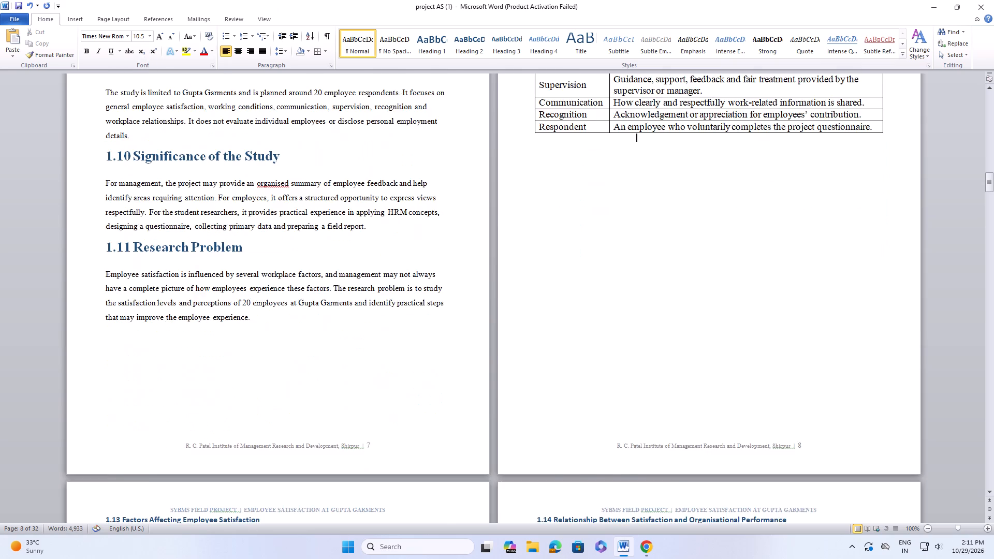
{"action": "scroll", "coordinate": [794, 428], "scroll_direction": "down", "scroll_amount": 11}
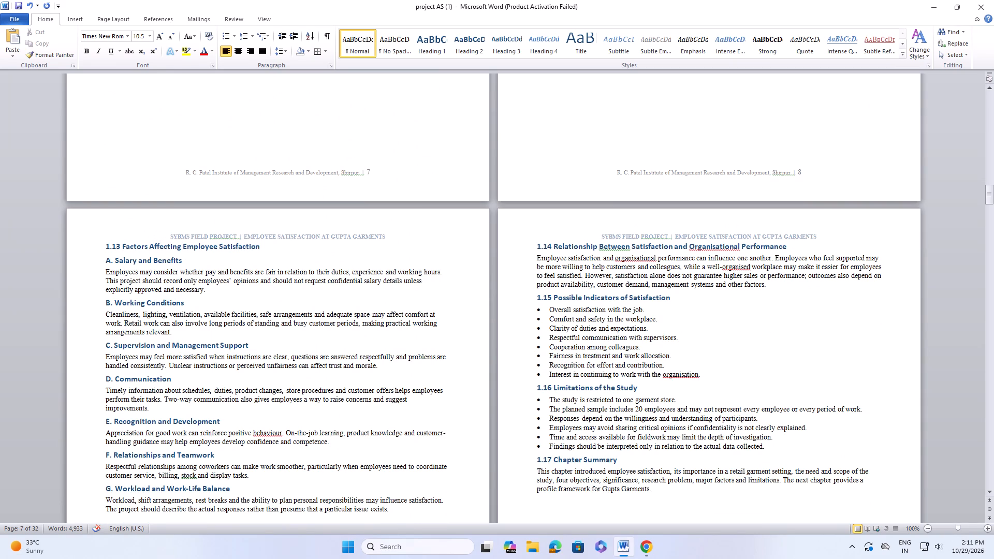
{"action": "left_click_drag", "start_coordinate": [100, 242], "coordinate": [297, 243]}
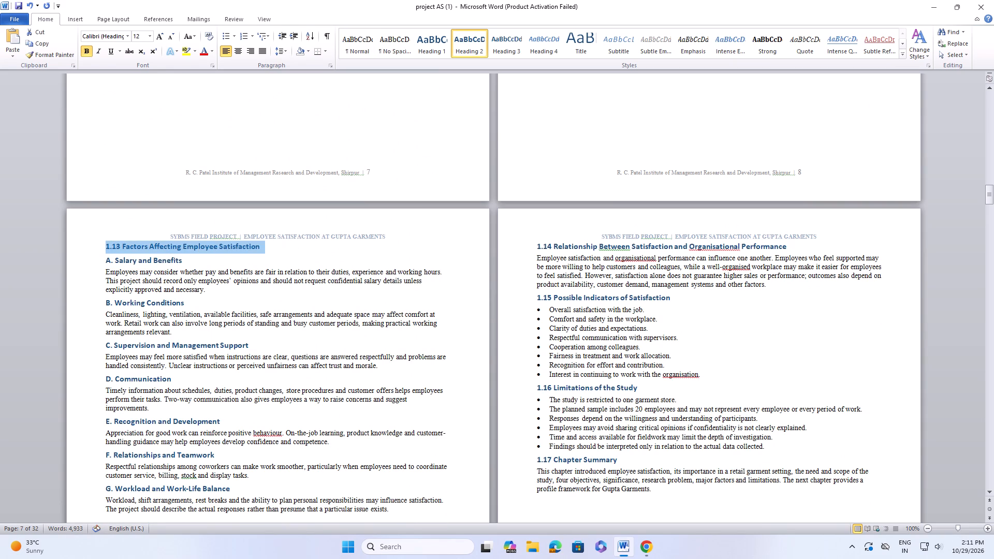
{"action": "left_click", "coordinate": [123, 38]}
{"action": "left_click", "coordinate": [128, 37]}
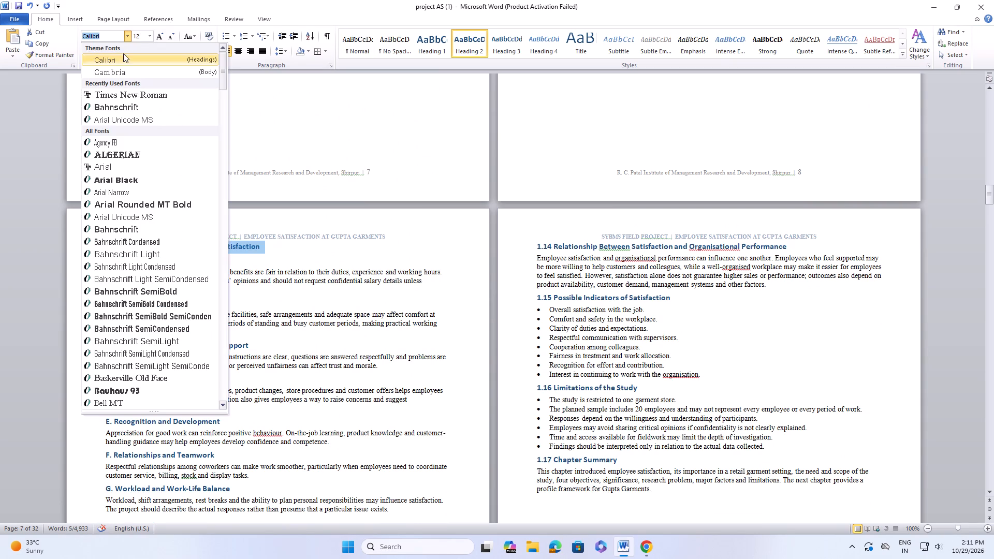
{"action": "left_click", "coordinate": [123, 95]}
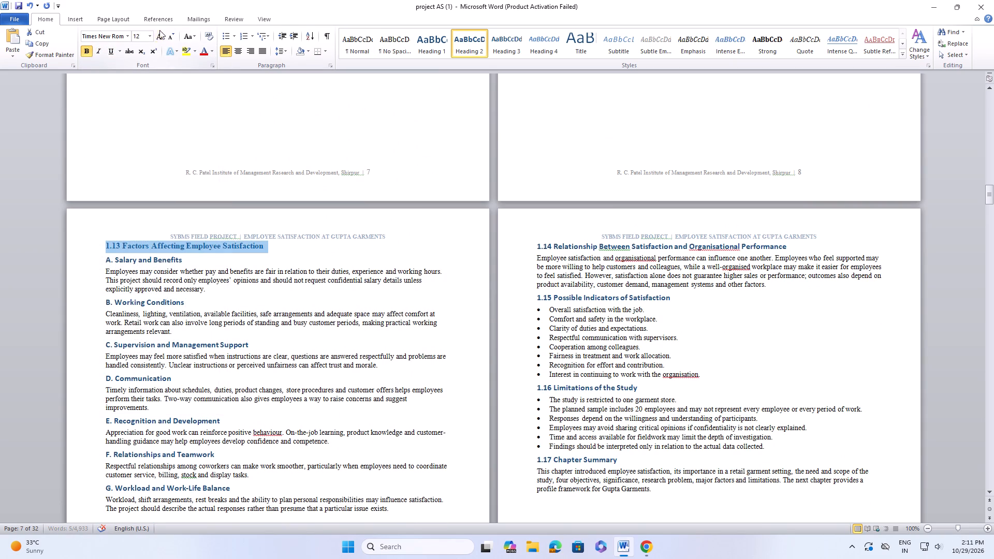
{"action": "left_click", "coordinate": [151, 35]}
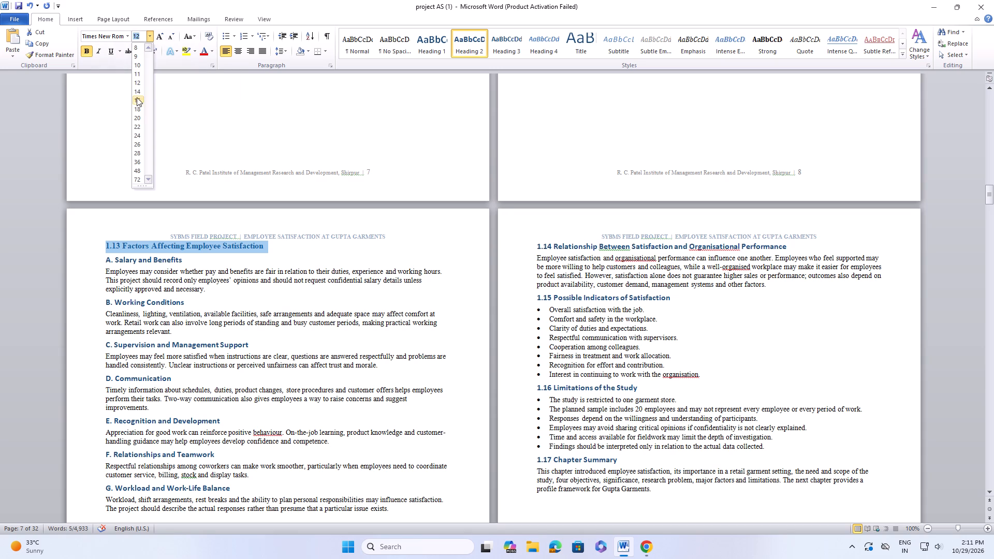
{"action": "left_click", "coordinate": [137, 112]}
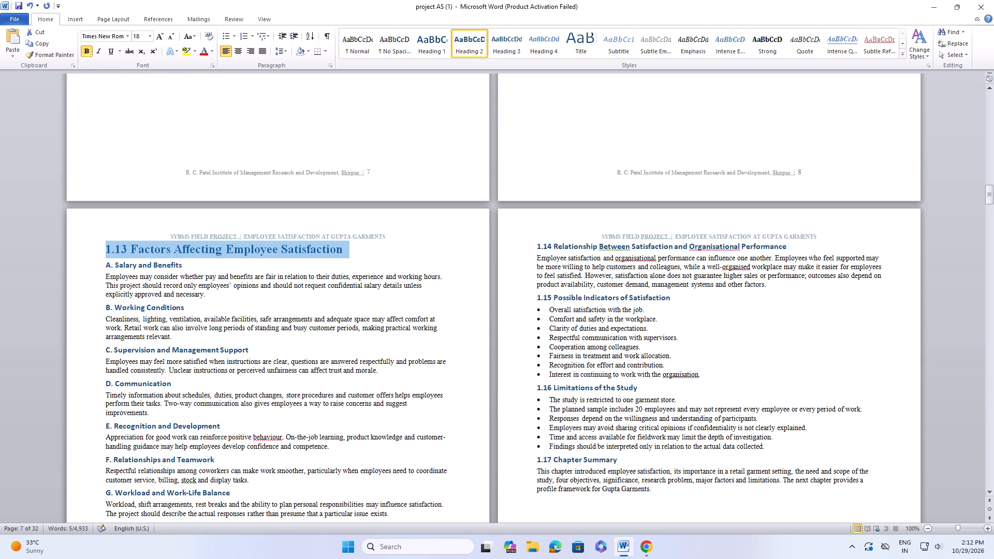
Format the "A. Salary and Benefits" subheading in section 1.13 in Times New Roman at size 14.
{"action": "scroll", "coordinate": [116, 234], "scroll_direction": "down", "scroll_amount": 1}
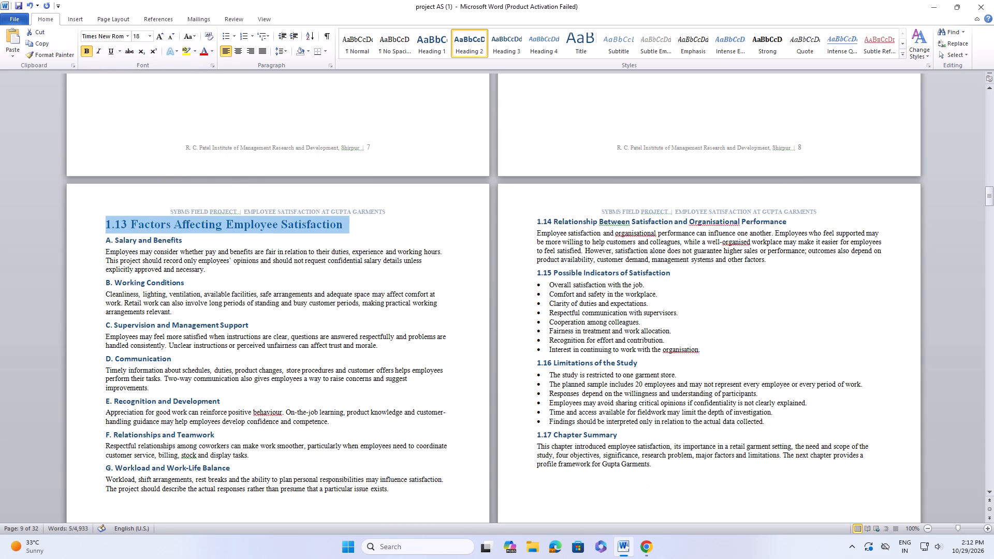
{"action": "left_click_drag", "start_coordinate": [106, 239], "coordinate": [166, 244]}
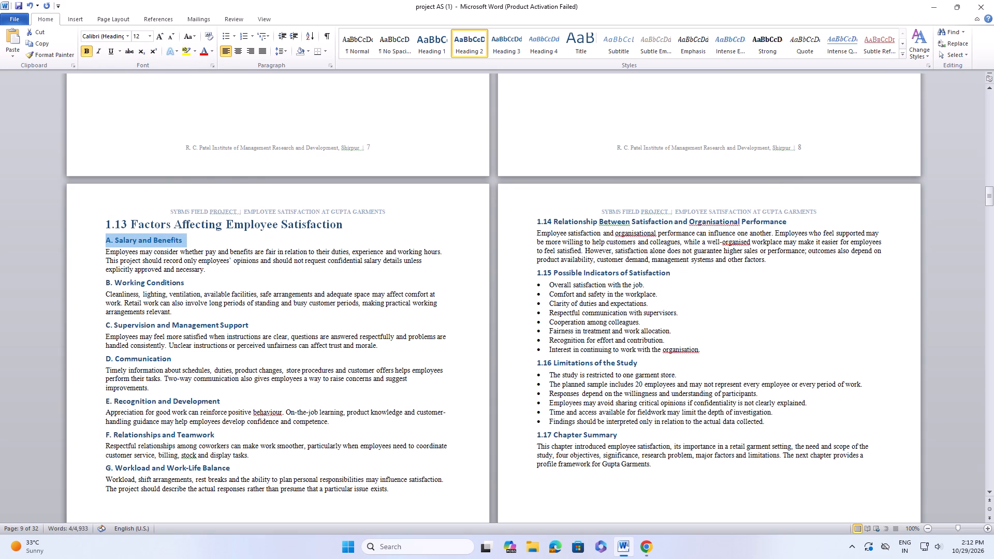
{"action": "left_click", "coordinate": [127, 38]}
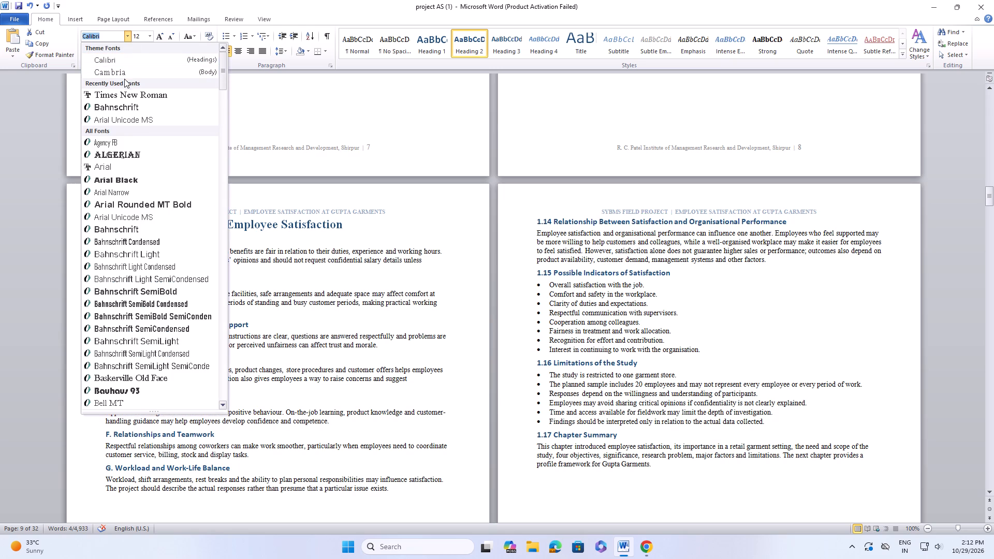
{"action": "left_click", "coordinate": [127, 96]}
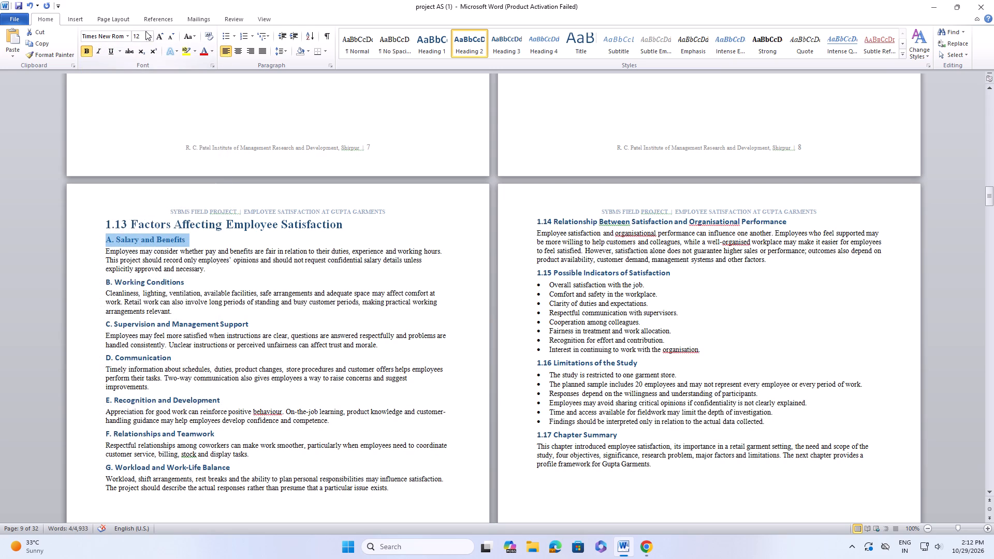
{"action": "left_click", "coordinate": [147, 34]}
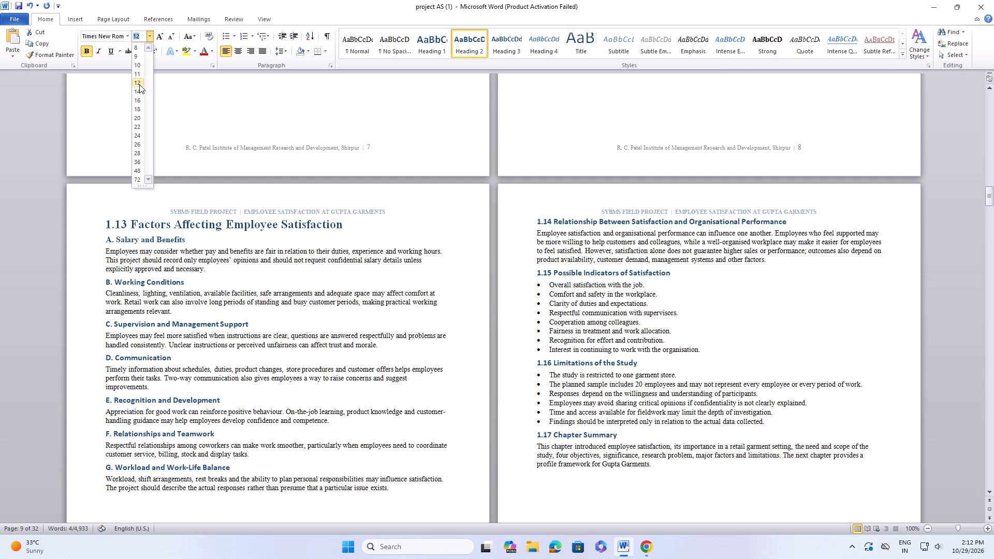
{"action": "left_click", "coordinate": [139, 84]}
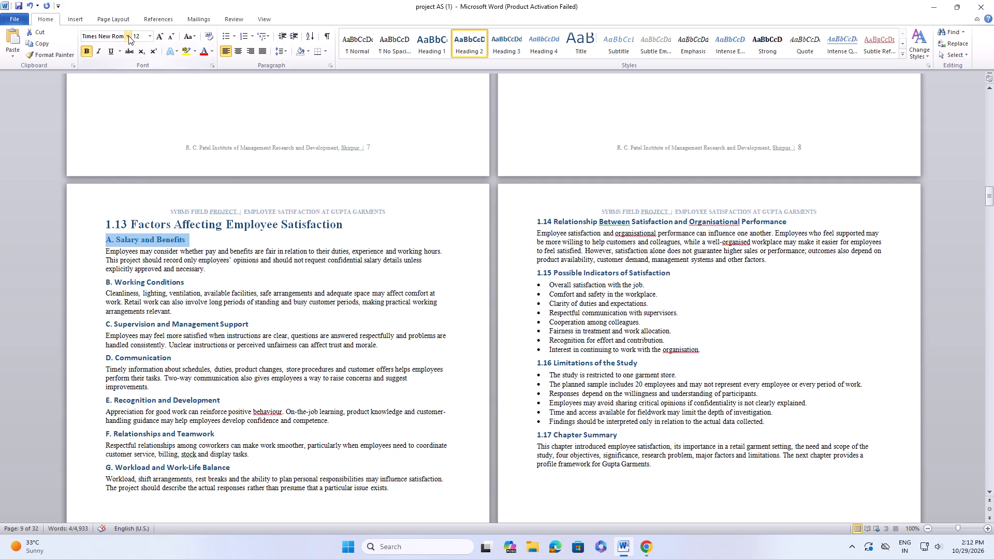
{"action": "left_click", "coordinate": [128, 36]}
{"action": "left_click", "coordinate": [147, 33]}
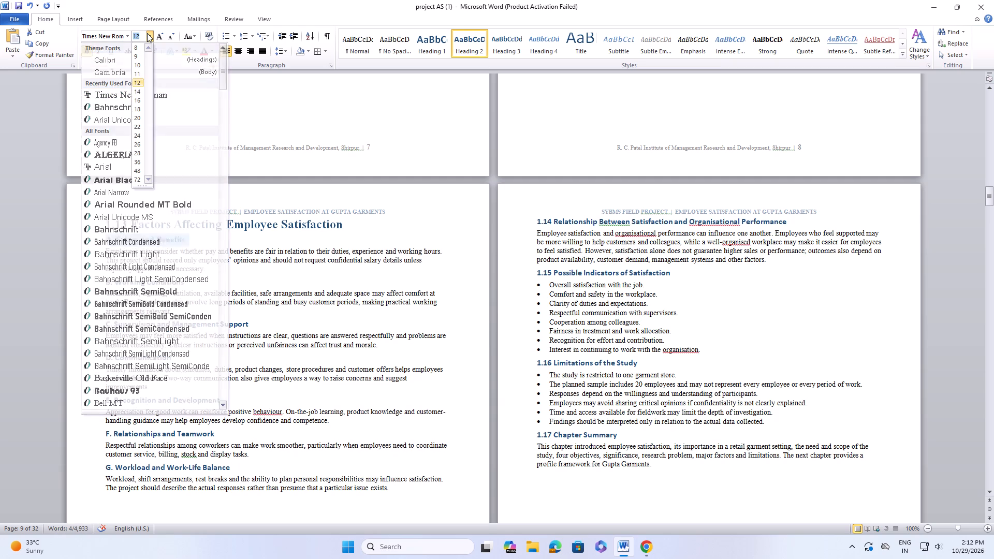
{"action": "left_click", "coordinate": [140, 93]}
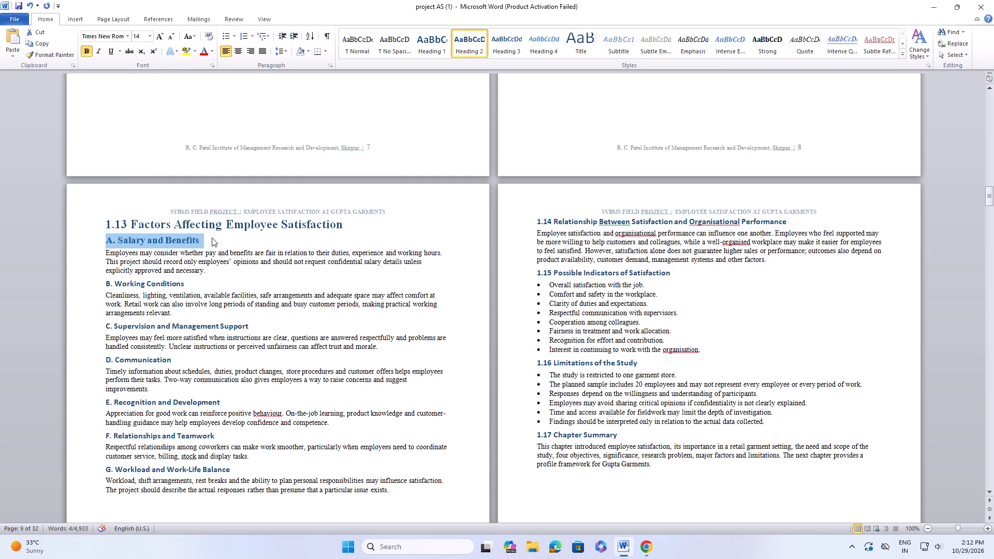
Add a blank line after each term in the Operational Definitions table's Term column, from Employee satisfaction through Respondent.
{"action": "scroll", "coordinate": [515, 290], "scroll_direction": "up", "scroll_amount": 14}
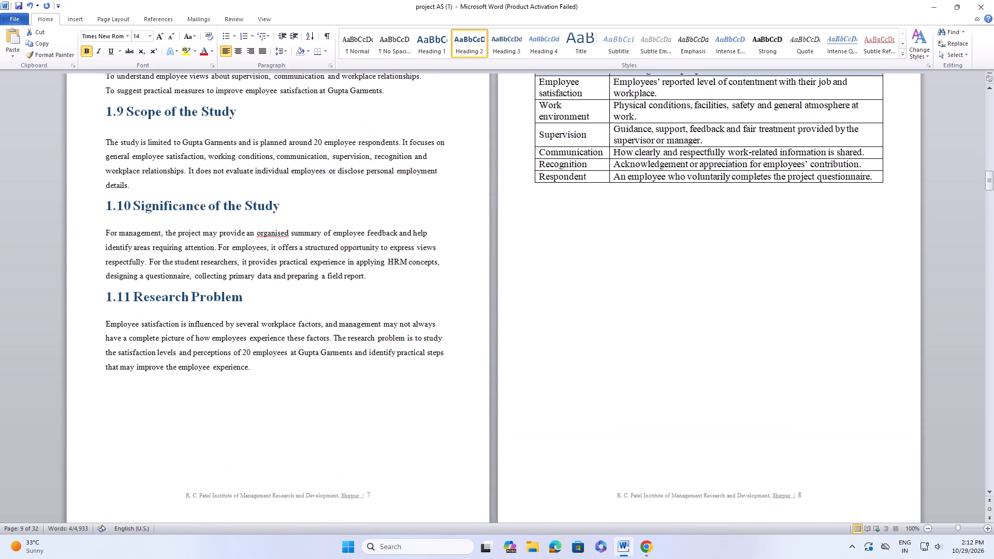
{"action": "scroll", "coordinate": [574, 209], "scroll_direction": "up", "scroll_amount": 3}
{"action": "left_click", "coordinate": [592, 157]}
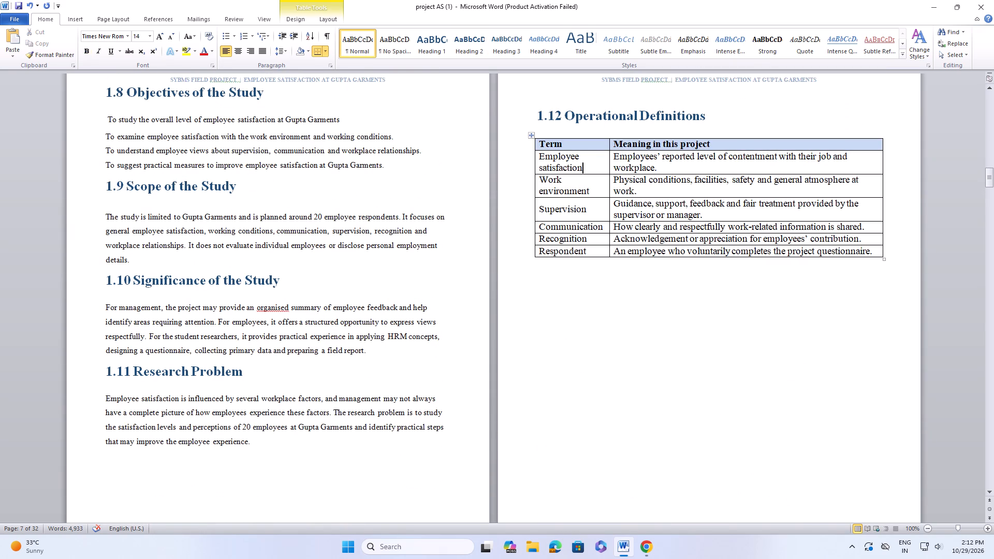
{"action": "left_click", "coordinate": [593, 164]}
{"action": "key", "text": "Return"}
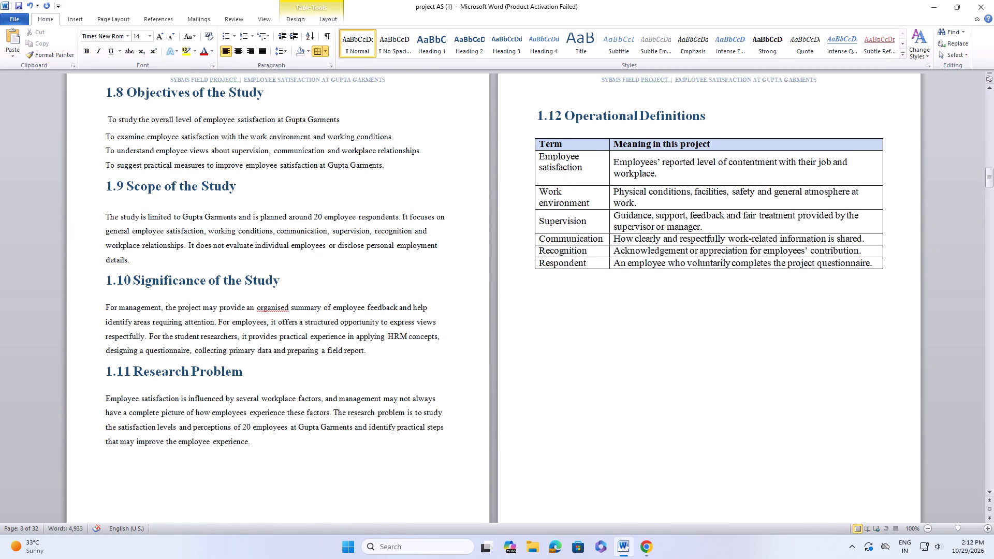
{"action": "left_click", "coordinate": [593, 200]}
{"action": "key", "text": "Return"}
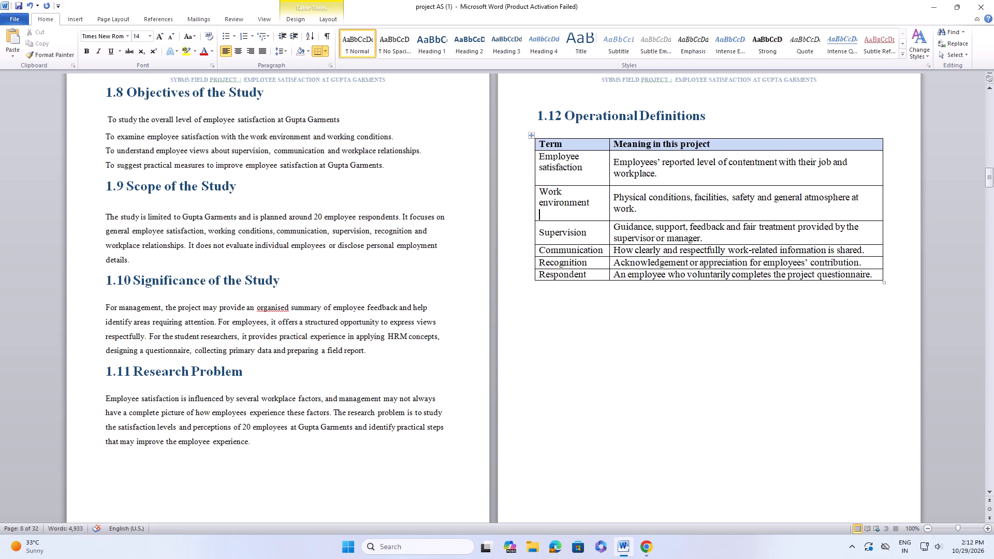
{"action": "left_click", "coordinate": [595, 236]}
{"action": "key", "text": "Return"}
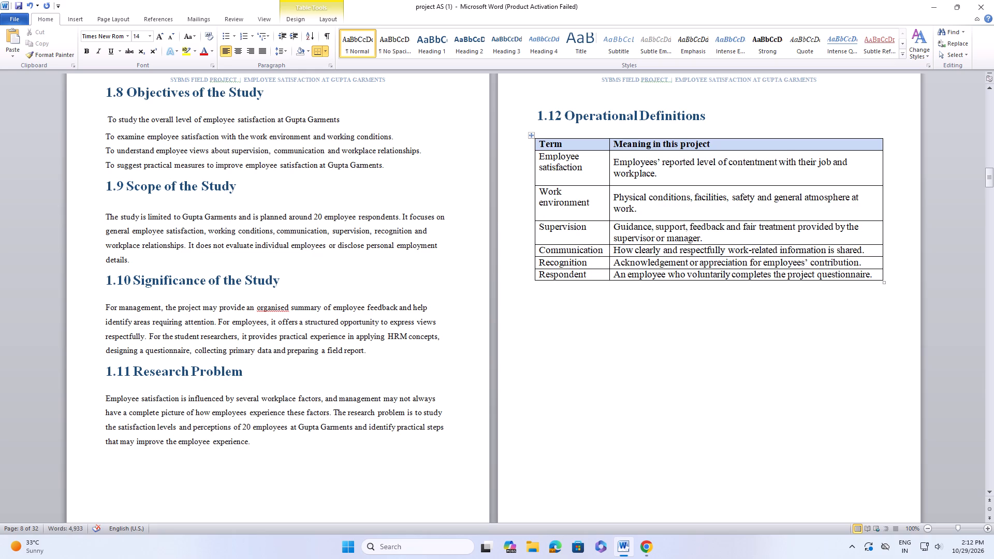
{"action": "left_click", "coordinate": [607, 247]}
{"action": "key", "text": "Return"}
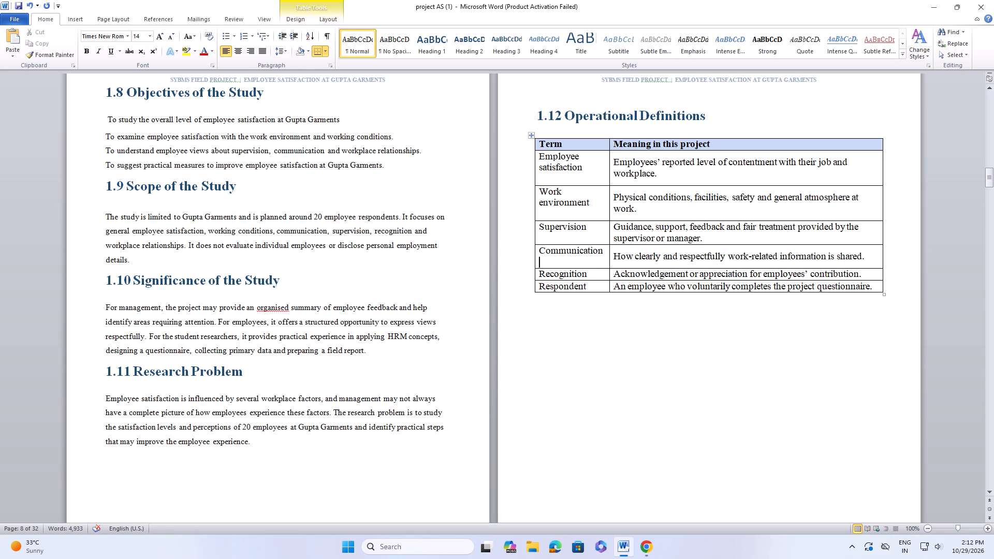
{"action": "left_click", "coordinate": [591, 275]}
{"action": "key", "text": "Return"}
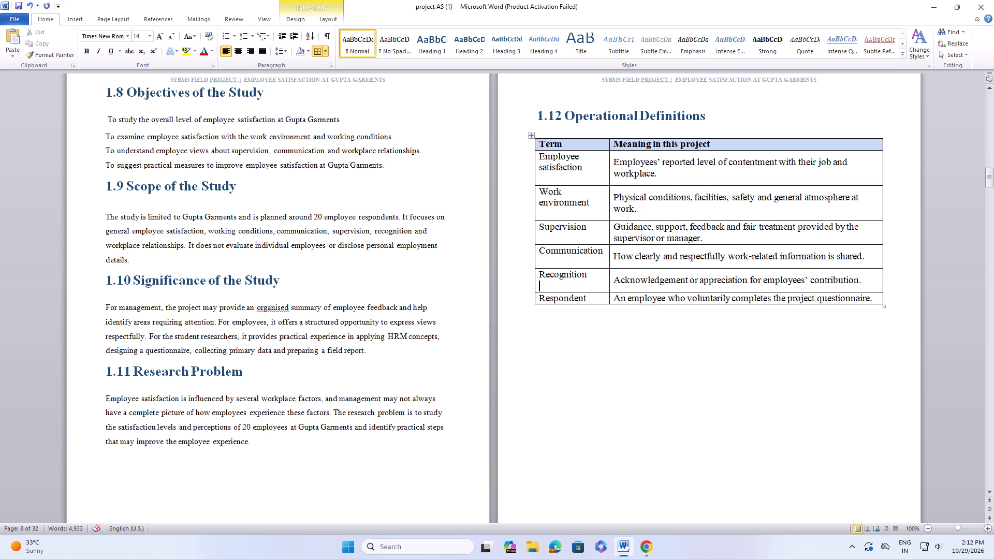
{"action": "left_click", "coordinate": [599, 299]}
{"action": "key", "text": "Return"}
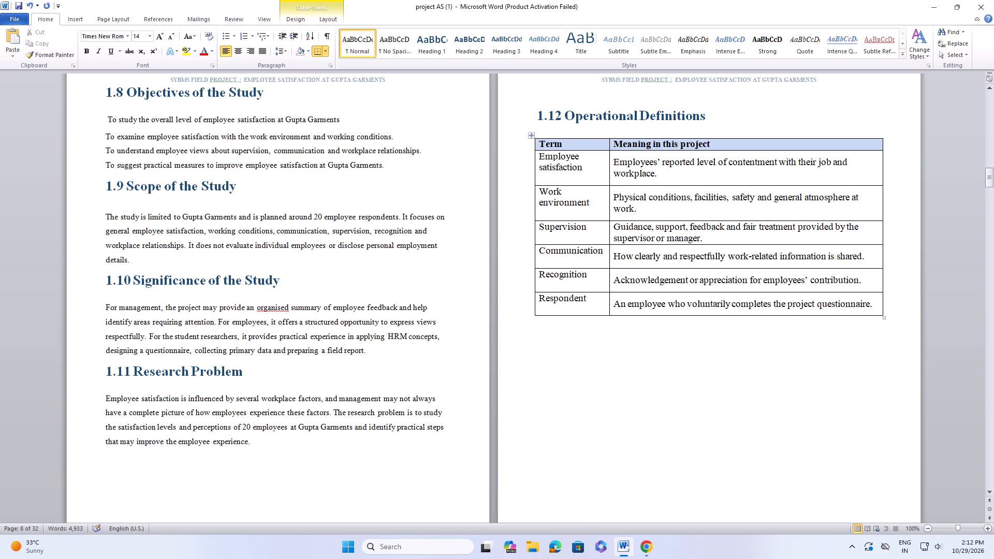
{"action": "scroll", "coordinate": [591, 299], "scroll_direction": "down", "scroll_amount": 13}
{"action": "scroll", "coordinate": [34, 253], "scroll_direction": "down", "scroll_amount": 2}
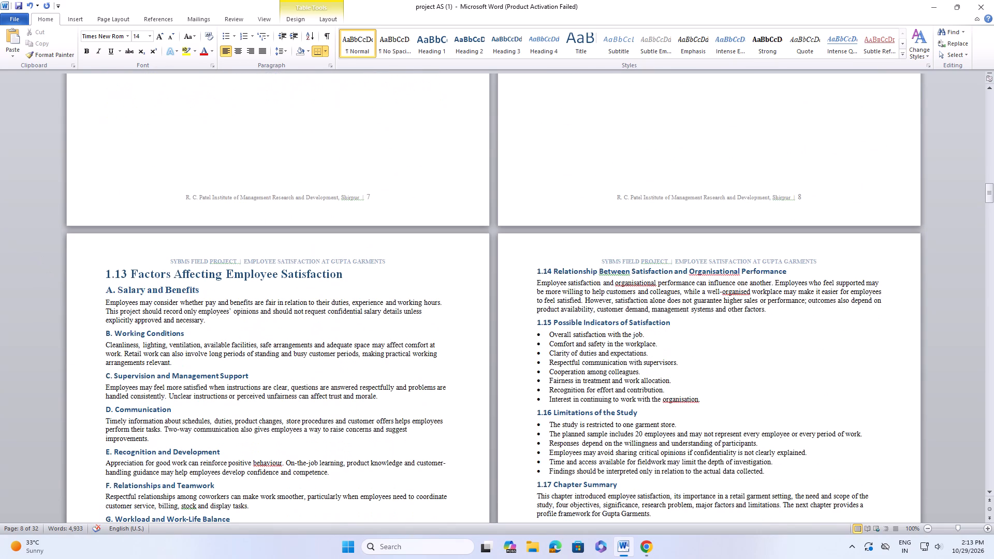
Set the paragraph under "A. Salary and Benefits" to font size 12 with 1.5 line spacing.
{"action": "left_click_drag", "start_coordinate": [107, 304], "coordinate": [219, 323]}
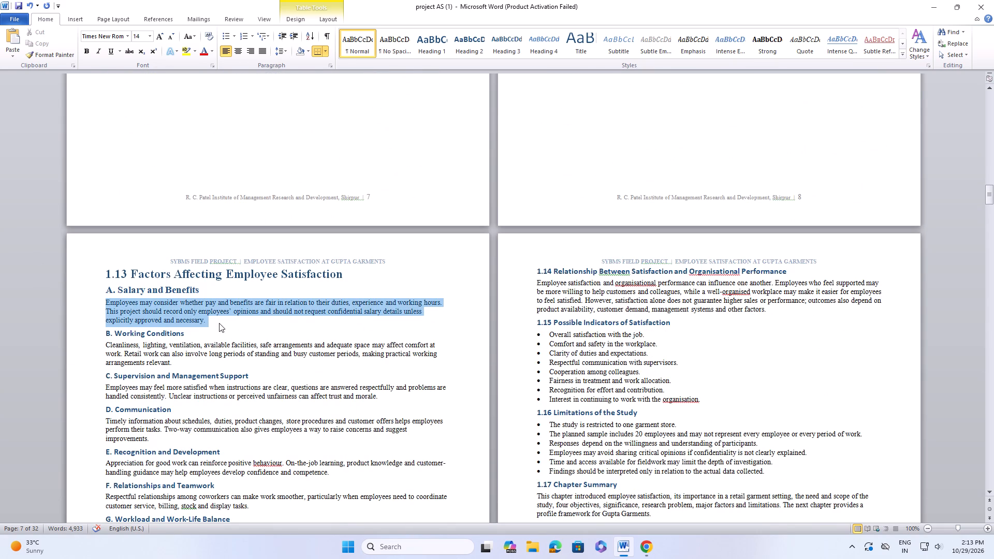
{"action": "left_click", "coordinate": [149, 38]}
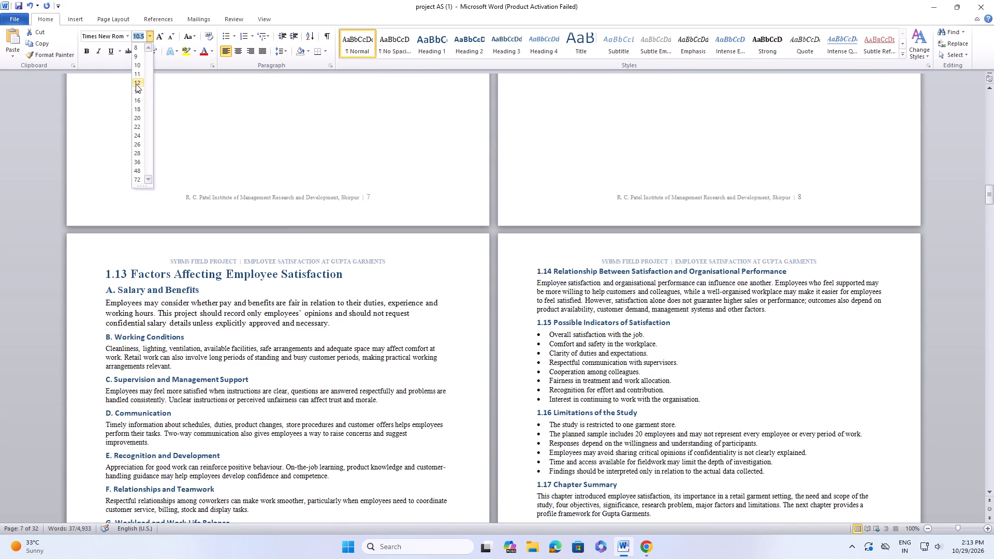
{"action": "left_click", "coordinate": [136, 84]}
{"action": "left_click", "coordinate": [281, 51]}
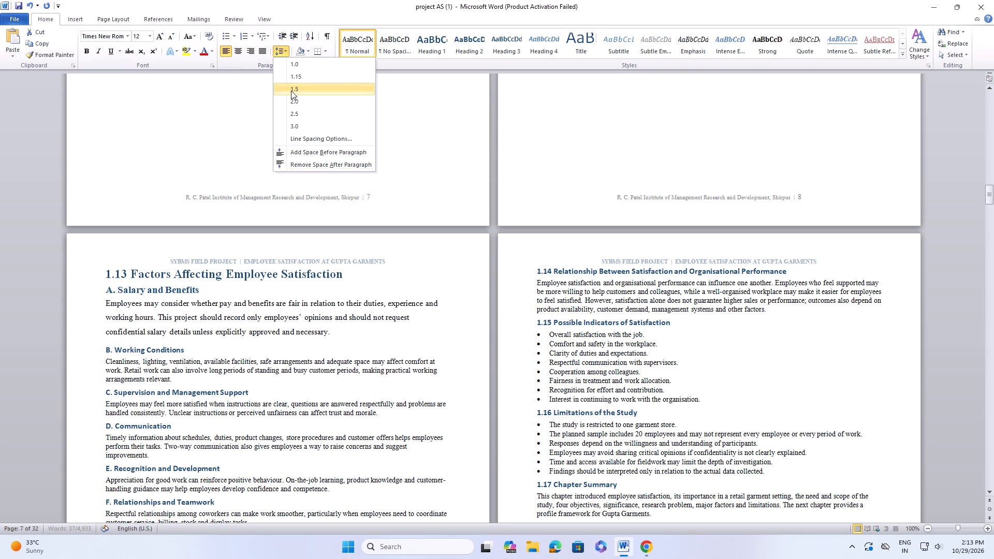
{"action": "left_click", "coordinate": [291, 91]}
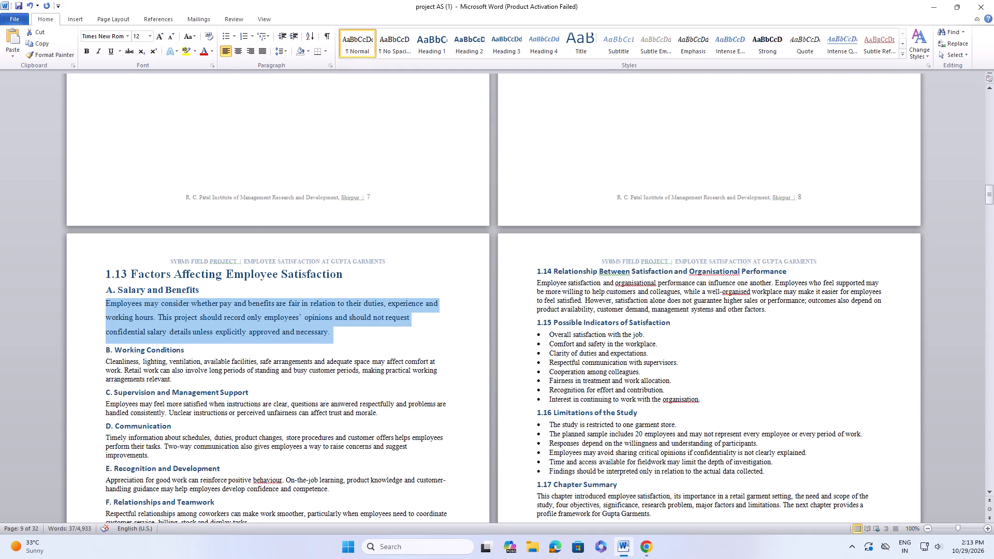
Add a blank line after the "1.13 Factors Affecting Employee Satisfaction" heading and another after the "A. Salary and Benefits" subheading.
{"action": "left_click", "coordinate": [359, 273]}
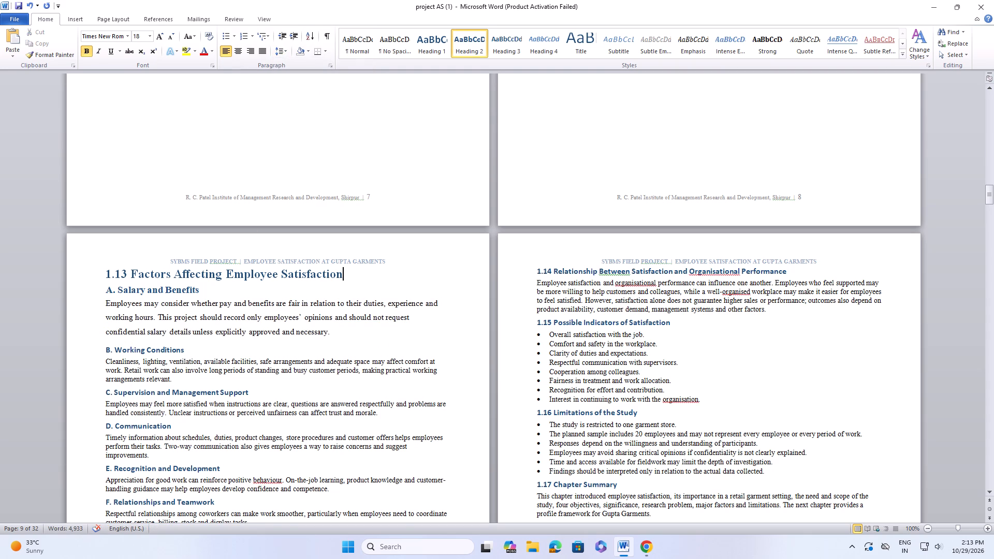
{"action": "key", "text": "Return"}
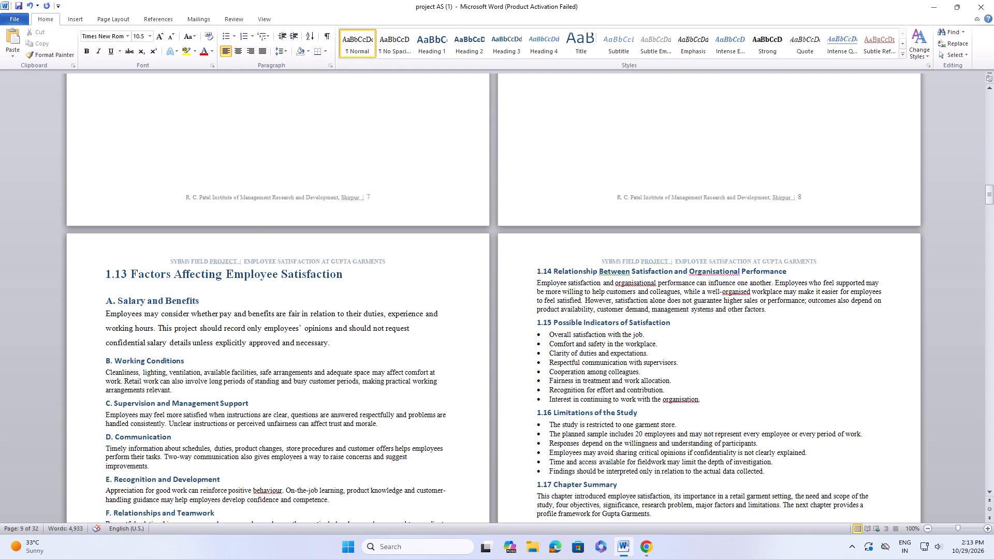
{"action": "left_click", "coordinate": [227, 300]}
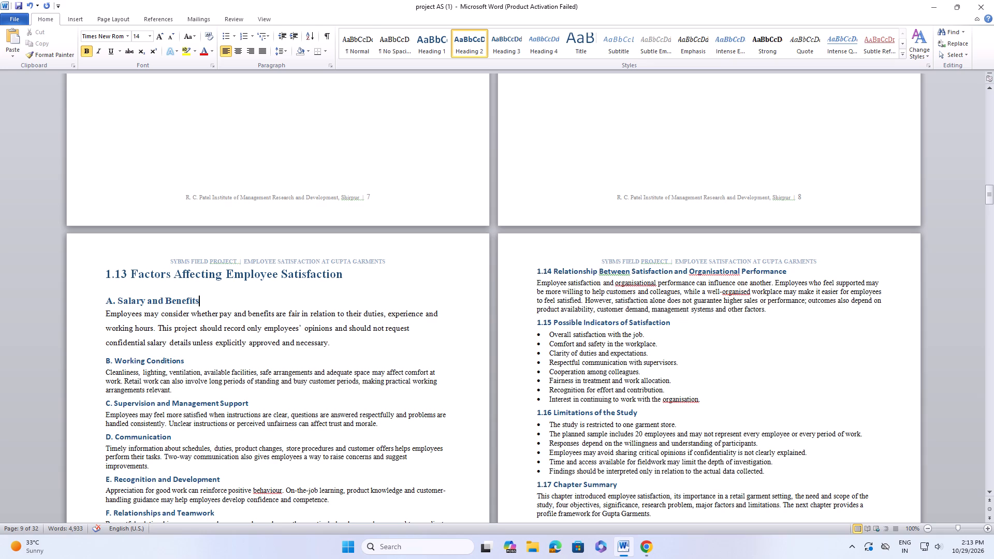
{"action": "key", "text": "Return"}
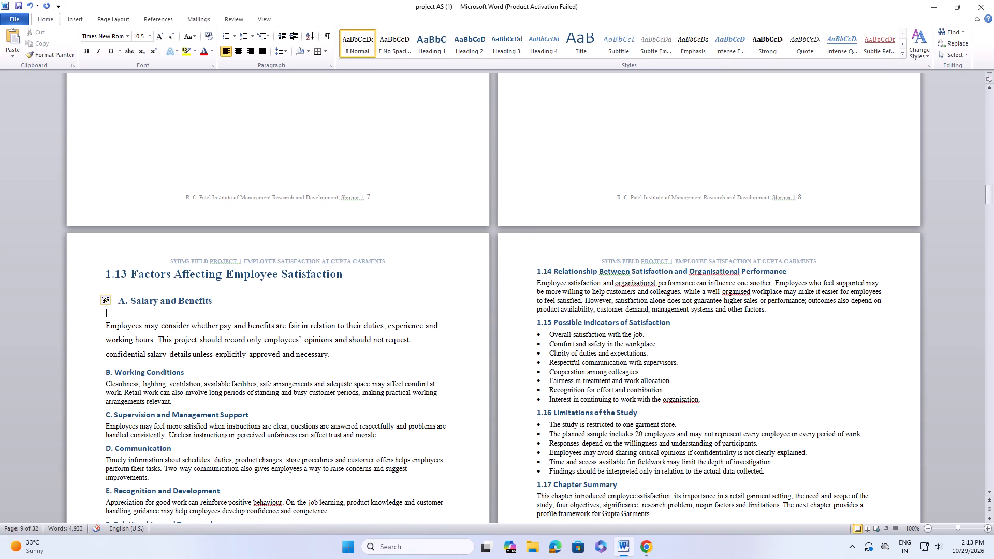
Change the "B. Working Conditions" subheading's font to Times New Roman.
{"action": "scroll", "coordinate": [210, 341], "scroll_direction": "down", "scroll_amount": 2}
{"action": "left_click_drag", "start_coordinate": [104, 320], "coordinate": [141, 319]}
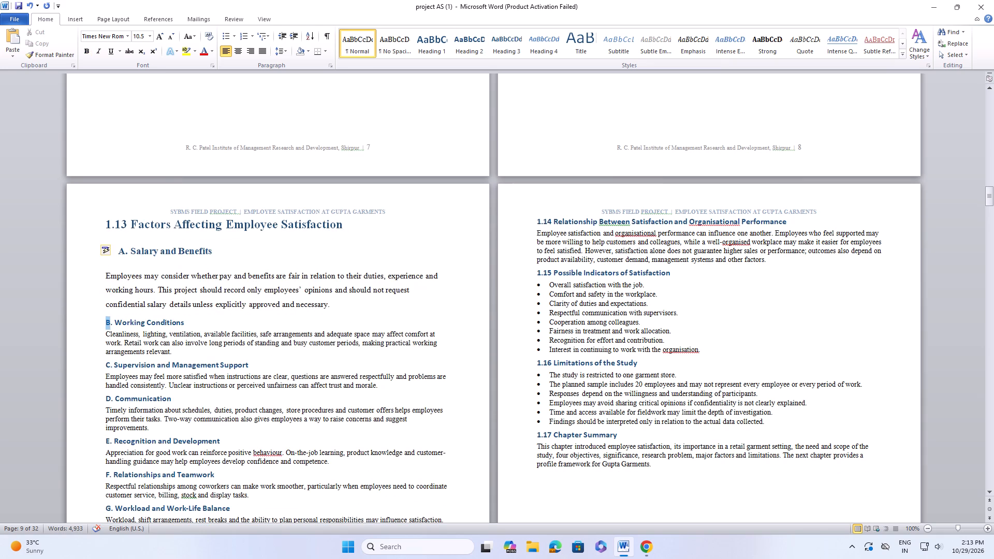
{"action": "left_click_drag", "start_coordinate": [141, 319], "coordinate": [178, 322]}
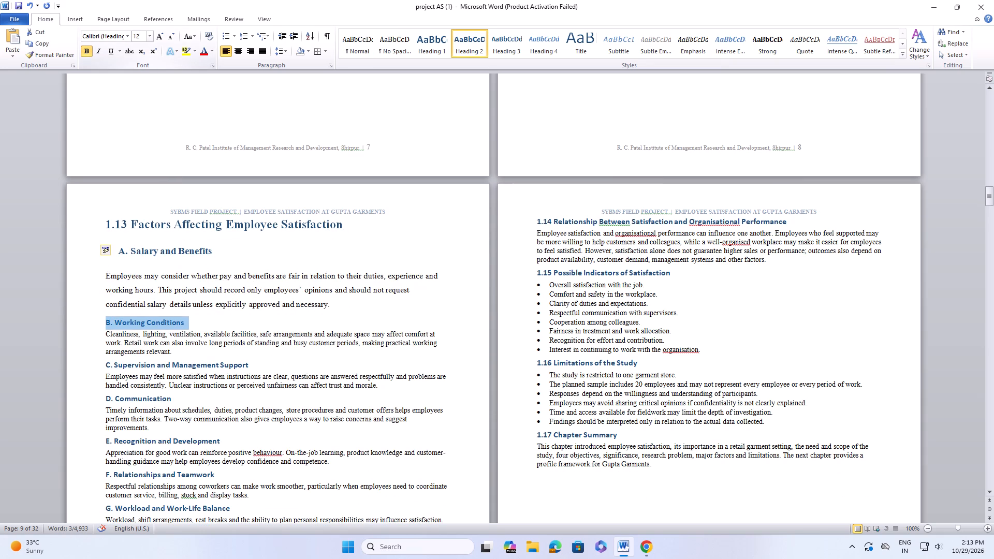
{"action": "left_click", "coordinate": [133, 38]}
{"action": "left_click", "coordinate": [126, 37]}
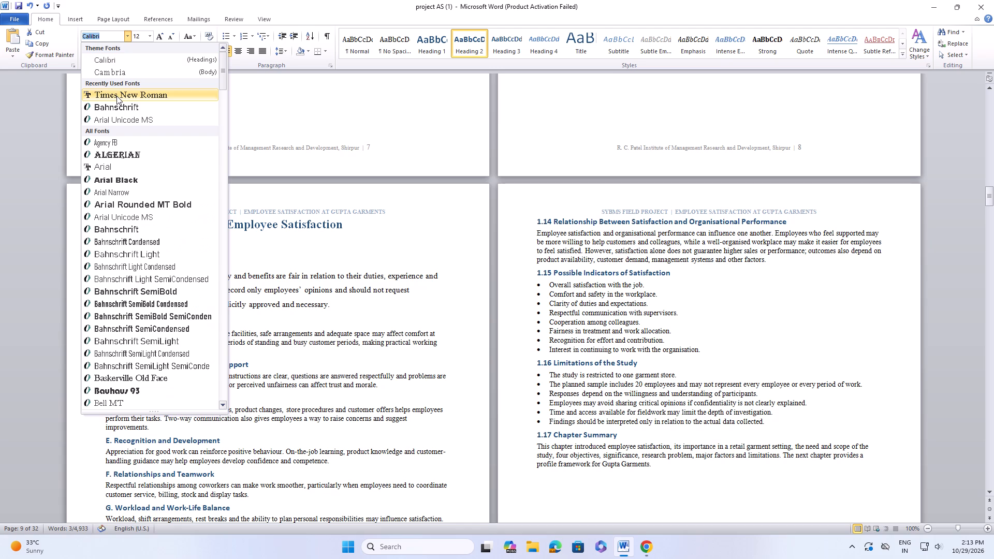
{"action": "left_click", "coordinate": [116, 96]}
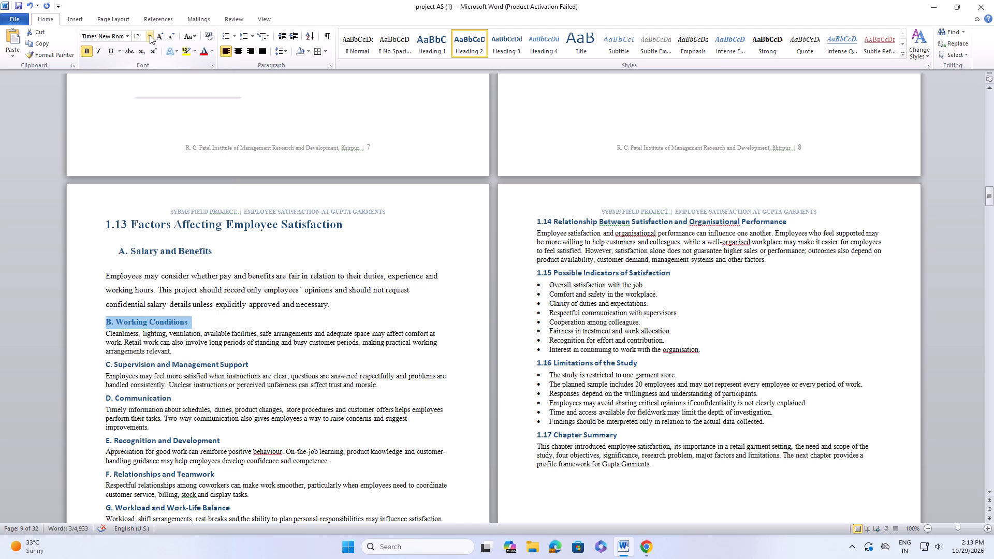
Remove the list indent from the "A. Salary and Benefits" subheading so it aligns with the body text margin.
{"action": "left_click_drag", "start_coordinate": [125, 247], "coordinate": [143, 251]}
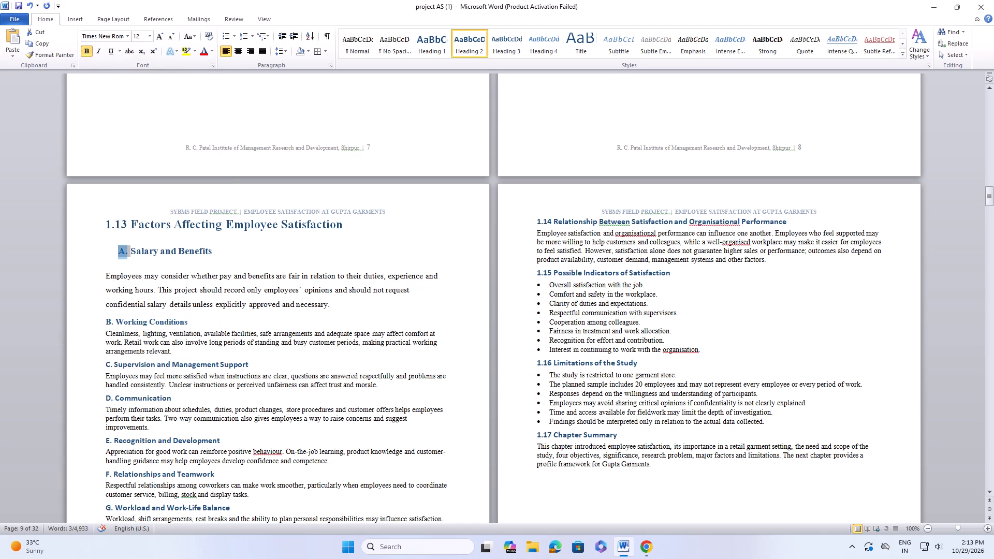
{"action": "left_click_drag", "start_coordinate": [143, 251], "coordinate": [91, 240]}
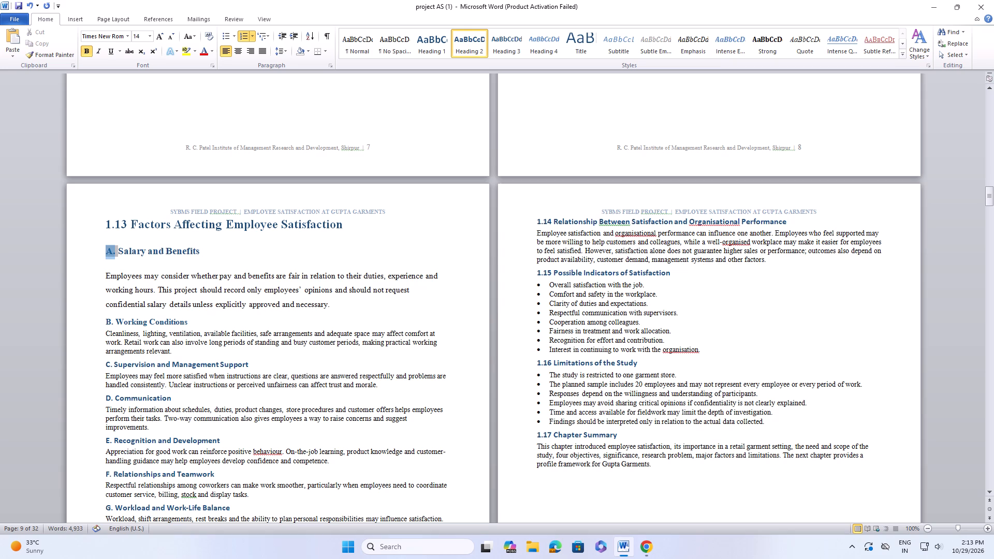
{"action": "left_click_drag", "start_coordinate": [109, 250], "coordinate": [103, 244]}
{"action": "left_click_drag", "start_coordinate": [103, 244], "coordinate": [91, 244]}
{"action": "left_click", "coordinate": [207, 250]}
{"action": "left_click_drag", "start_coordinate": [203, 252], "coordinate": [178, 246]}
{"action": "left_click_drag", "start_coordinate": [178, 246], "coordinate": [132, 241]}
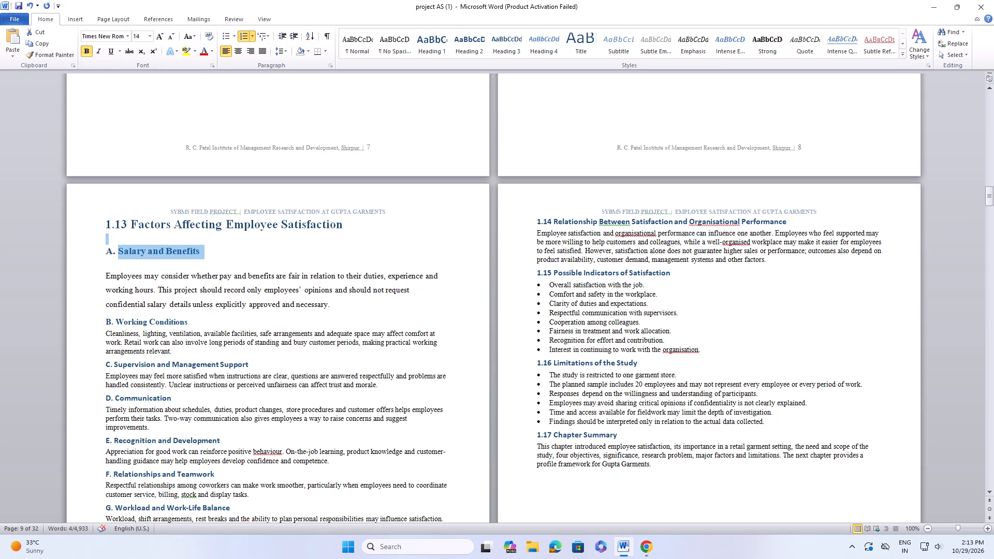
Set the "B. Working Conditions" subheading to font size 14.
{"action": "left_click_drag", "start_coordinate": [108, 319], "coordinate": [205, 317]}
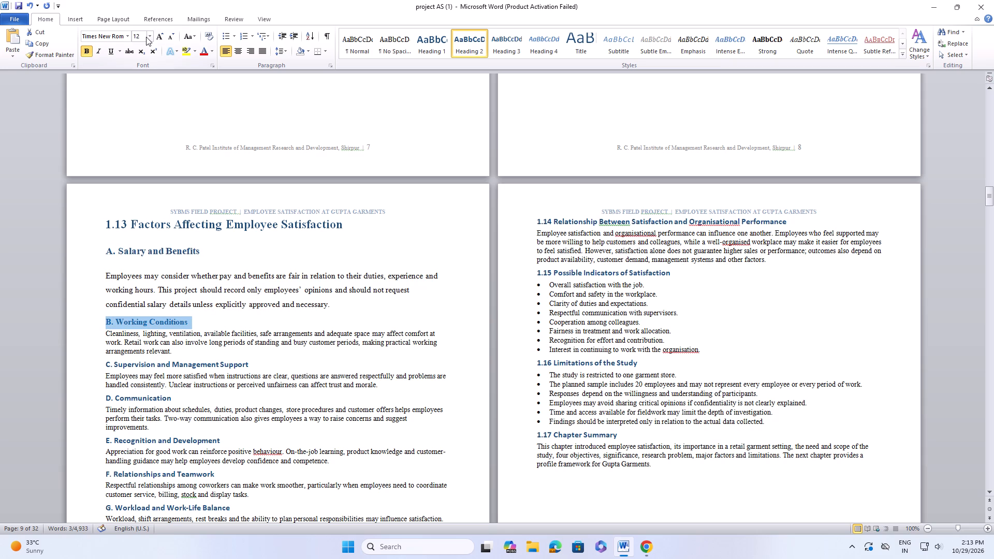
{"action": "left_click", "coordinate": [151, 36]}
{"action": "left_click", "coordinate": [138, 93]}
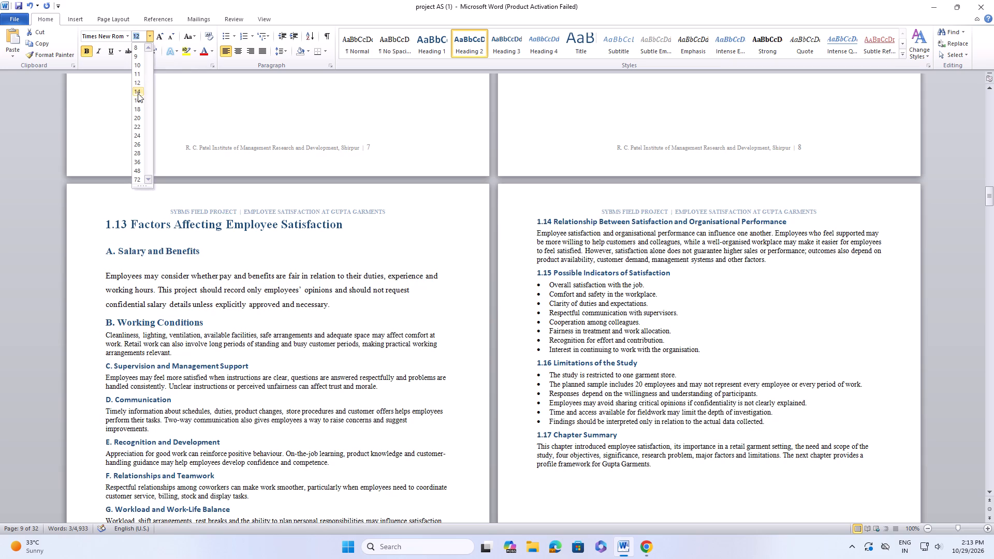
Set the paragraph under "B. Working Conditions" to font size 12 with 1.5 line spacing.
{"action": "left_click_drag", "start_coordinate": [105, 332], "coordinate": [169, 349]}
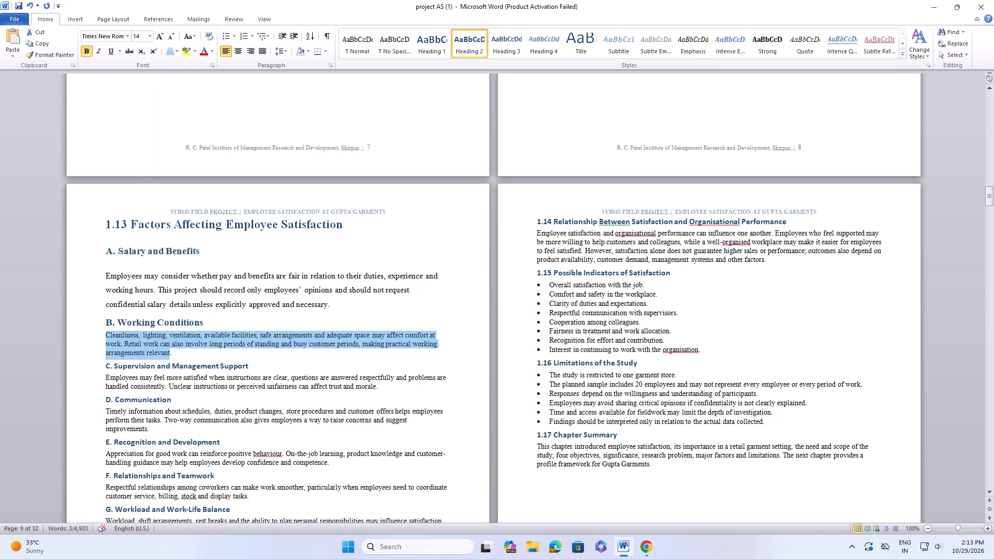
{"action": "left_click_drag", "start_coordinate": [169, 349], "coordinate": [175, 351]}
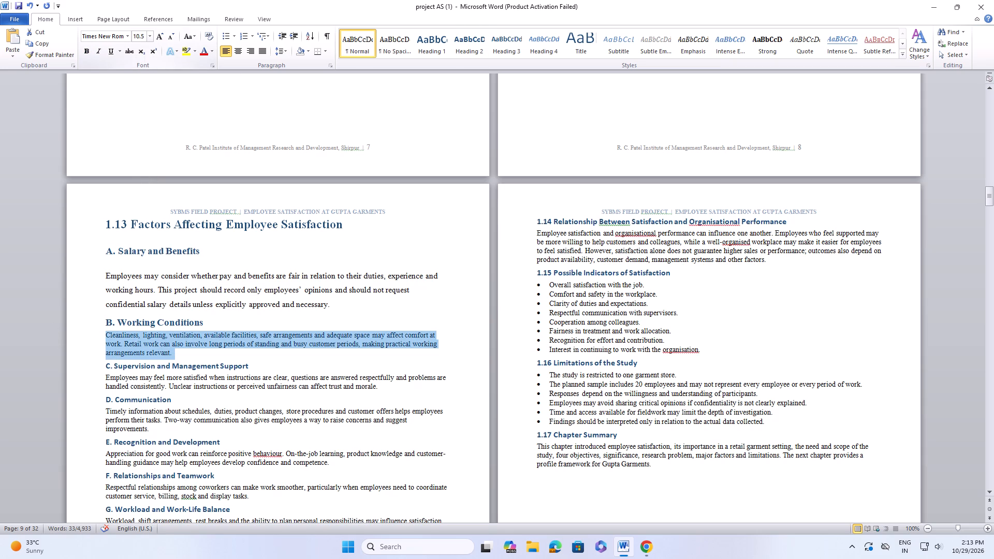
{"action": "left_click", "coordinate": [150, 36]}
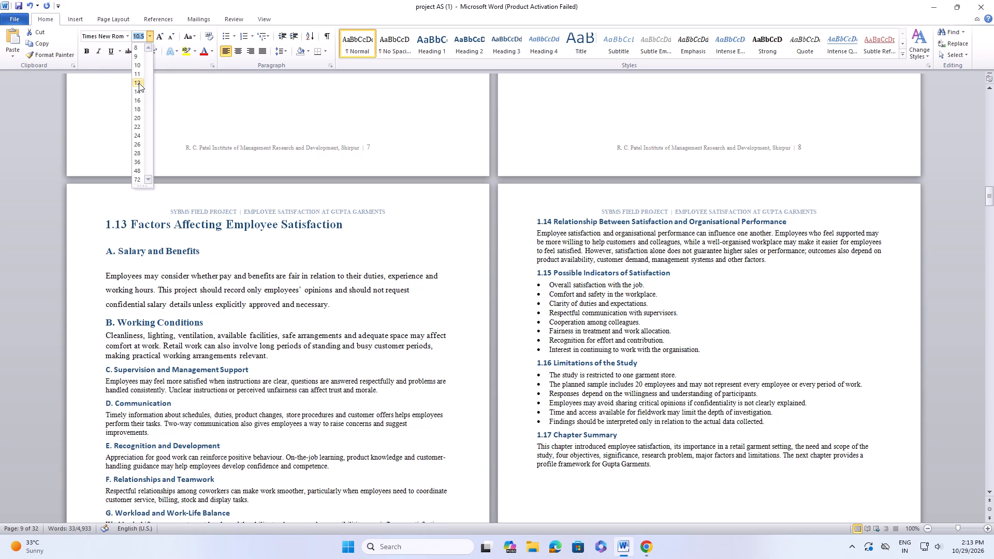
{"action": "left_click", "coordinate": [139, 83]}
{"action": "left_click", "coordinate": [285, 56]}
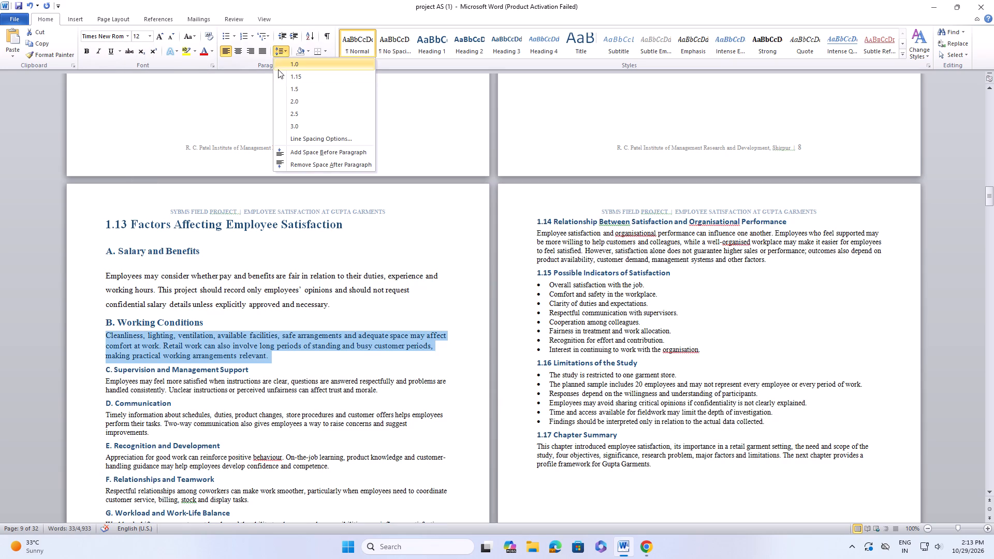
{"action": "left_click", "coordinate": [287, 91]}
Format the "C. Supervision and Management Support" subheading in Times New Roman at size 14.
{"action": "scroll", "coordinate": [182, 349], "scroll_direction": "down", "scroll_amount": 3}
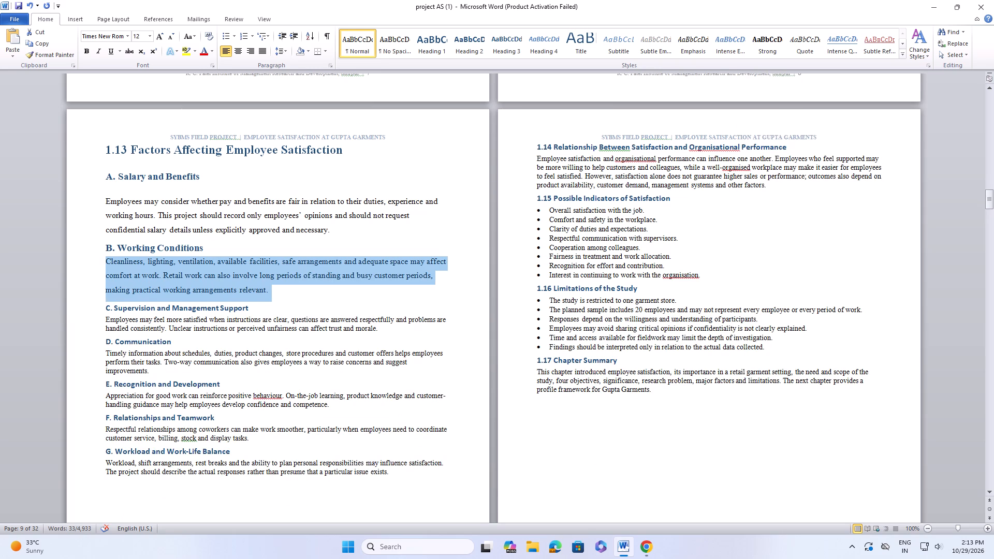
{"action": "left_click_drag", "start_coordinate": [100, 304], "coordinate": [238, 301]}
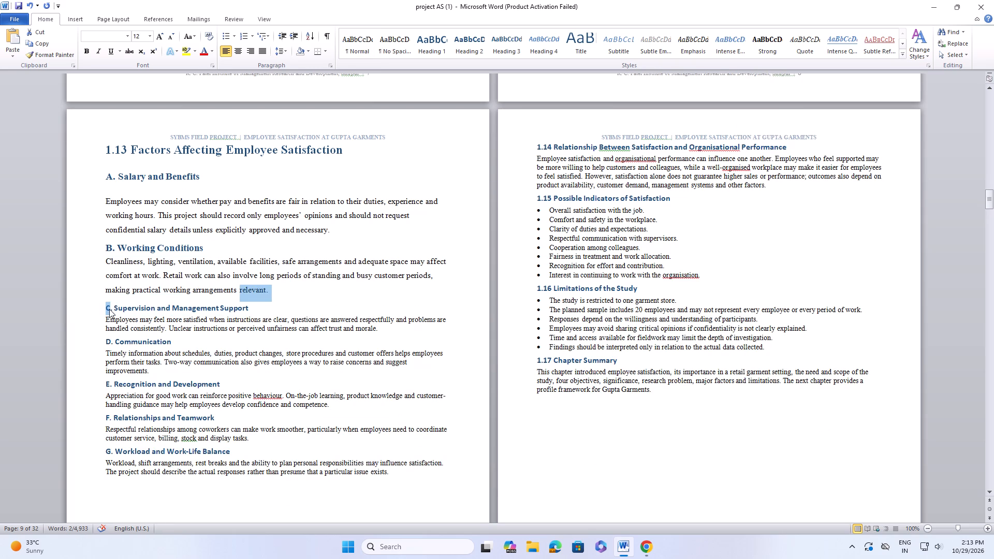
{"action": "left_click_drag", "start_coordinate": [105, 310], "coordinate": [101, 303]}
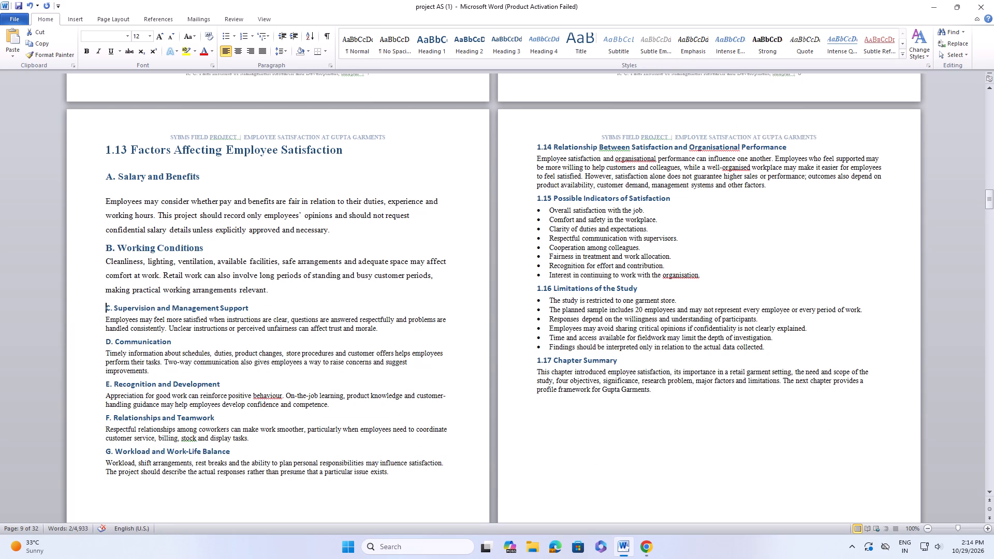
{"action": "left_click", "coordinate": [50, 300]}
{"action": "left_click_drag", "start_coordinate": [104, 308], "coordinate": [241, 301]}
{"action": "left_click", "coordinate": [0, 289]}
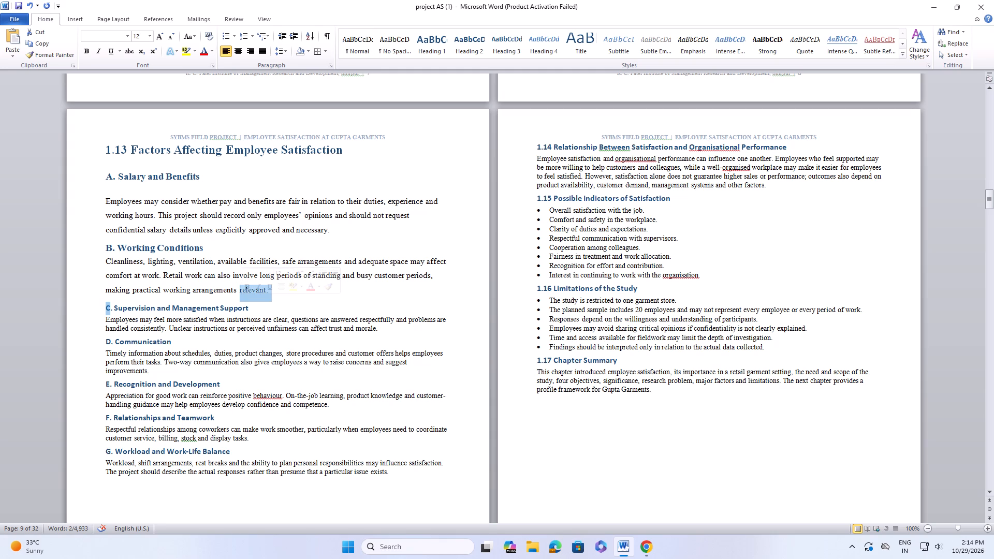
{"action": "left_click", "coordinate": [77, 349]}
{"action": "left_click", "coordinate": [92, 293]}
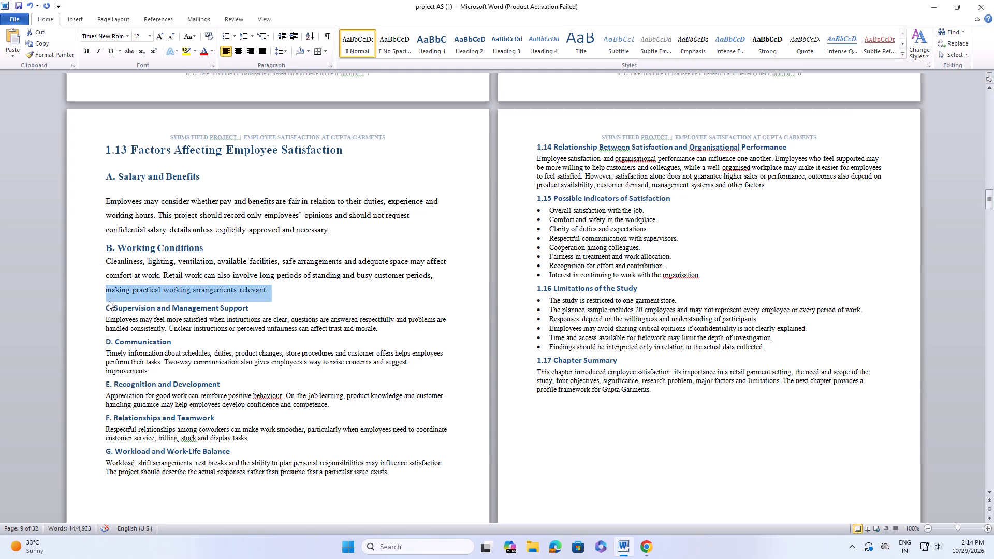
{"action": "left_click_drag", "start_coordinate": [105, 305], "coordinate": [227, 301]}
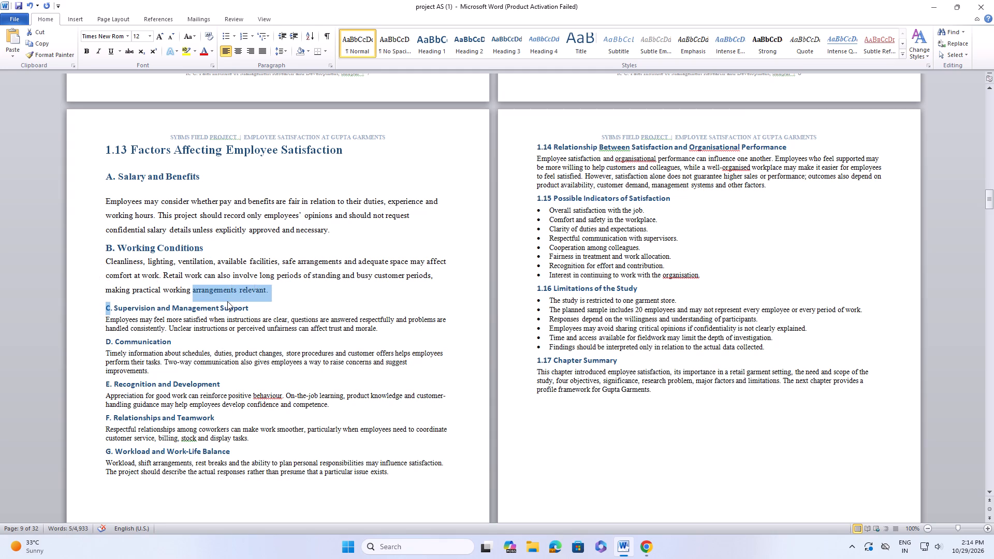
{"action": "left_click", "coordinate": [50, 320]}
{"action": "left_click_drag", "start_coordinate": [70, 313], "coordinate": [61, 315]}
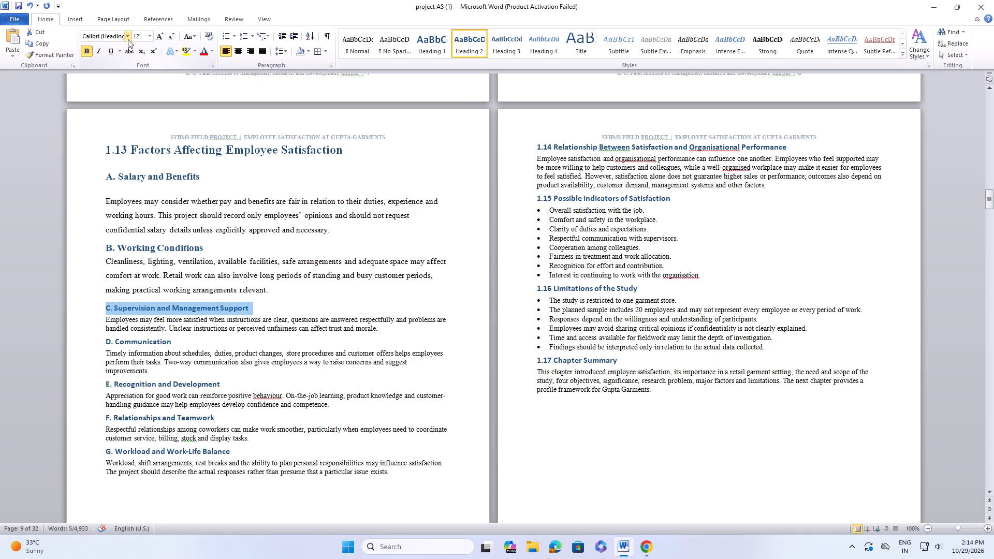
{"action": "left_click", "coordinate": [128, 39]}
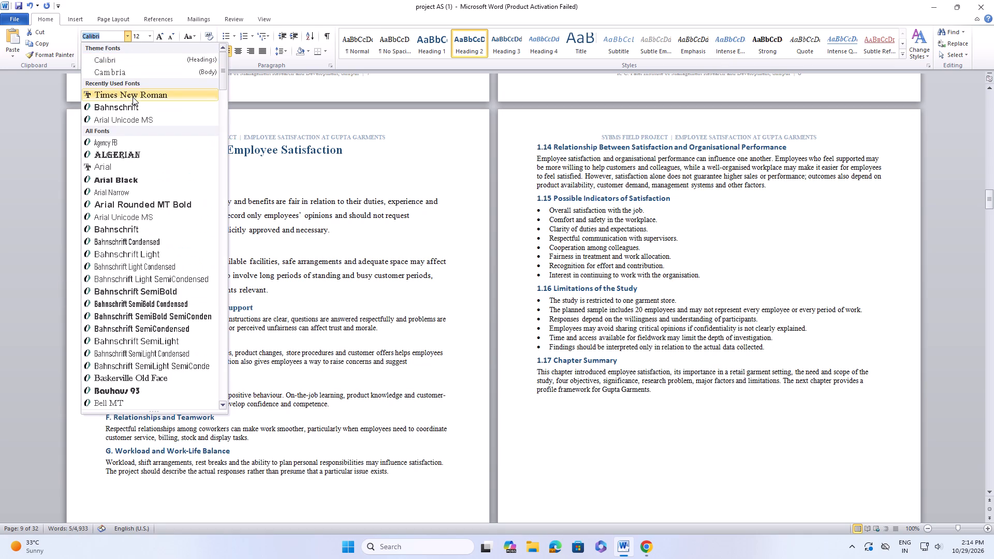
{"action": "left_click", "coordinate": [133, 97]}
{"action": "left_click", "coordinate": [150, 39]}
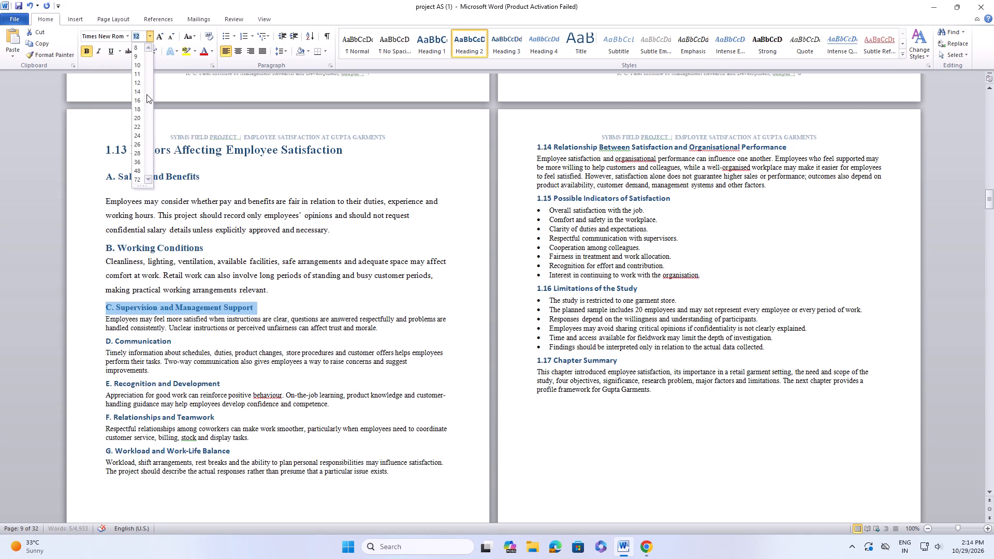
{"action": "left_click", "coordinate": [140, 95]}
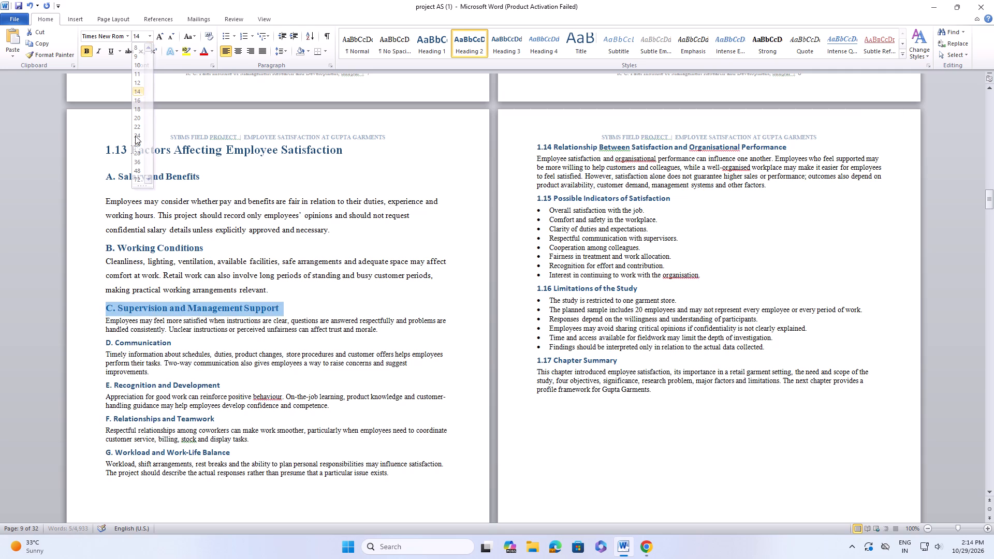
Set the paragraph under "C. Supervision and Management Support" to font size 12 with 1.5 line spacing.
{"action": "left_click", "coordinate": [179, 343]}
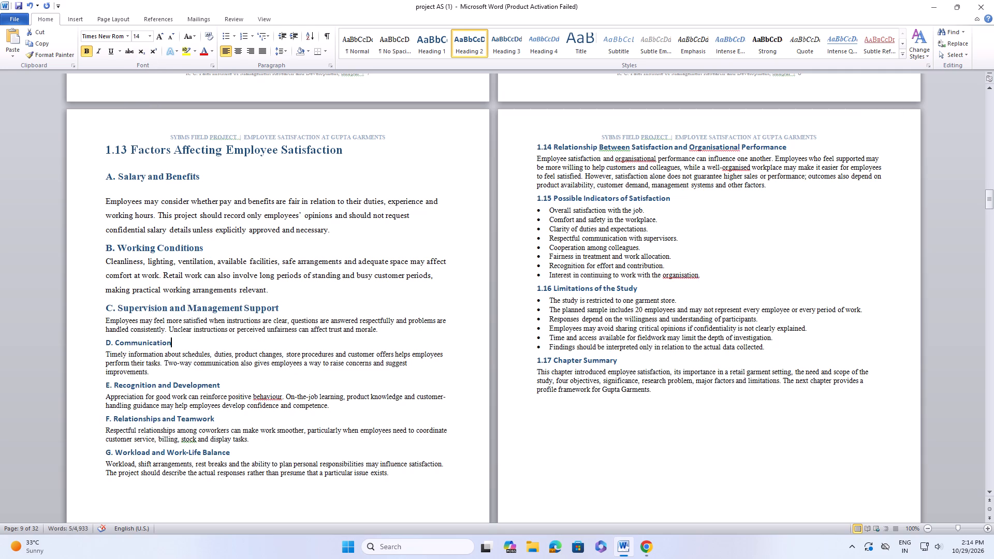
{"action": "left_click_drag", "start_coordinate": [101, 321], "coordinate": [229, 332]}
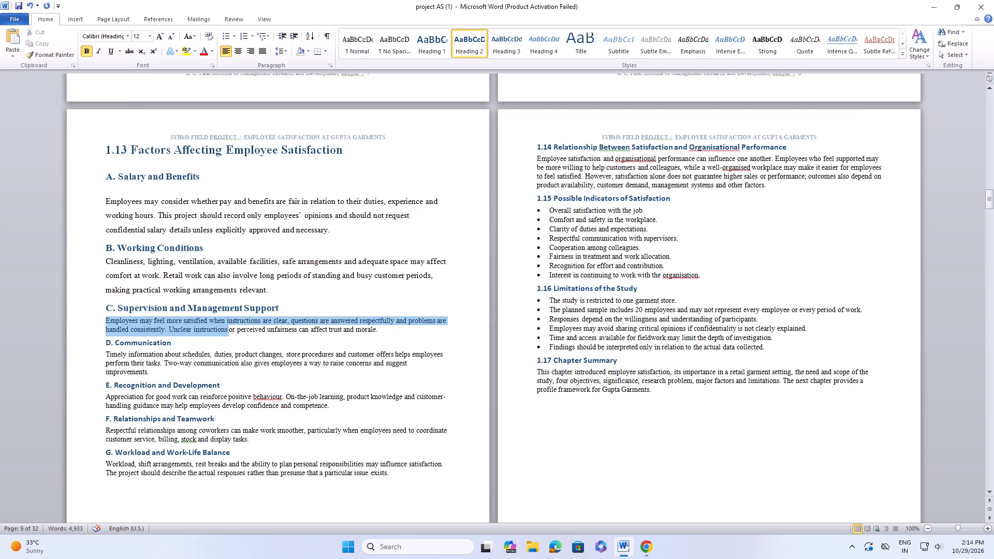
{"action": "left_click_drag", "start_coordinate": [229, 332], "coordinate": [448, 377]}
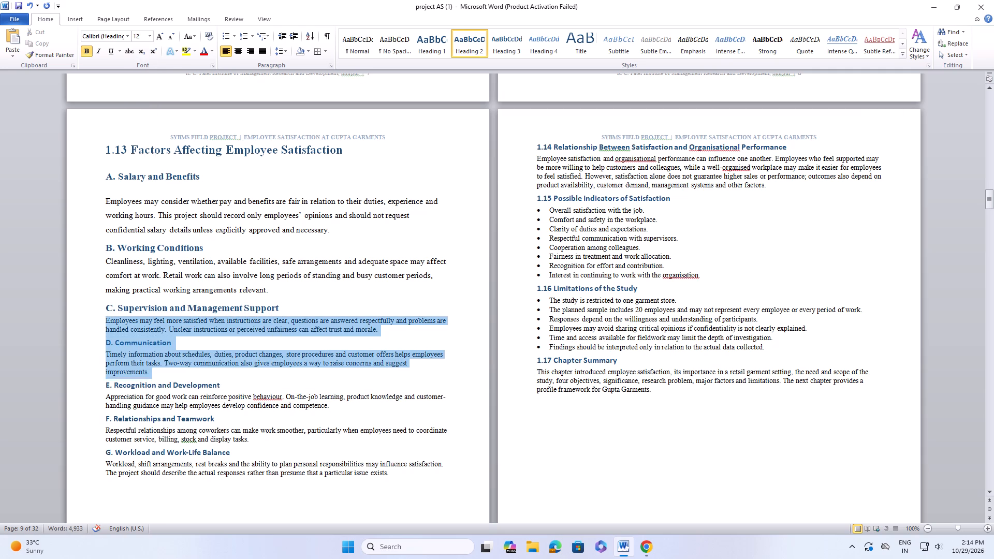
{"action": "left_click_drag", "start_coordinate": [448, 377], "coordinate": [456, 336]}
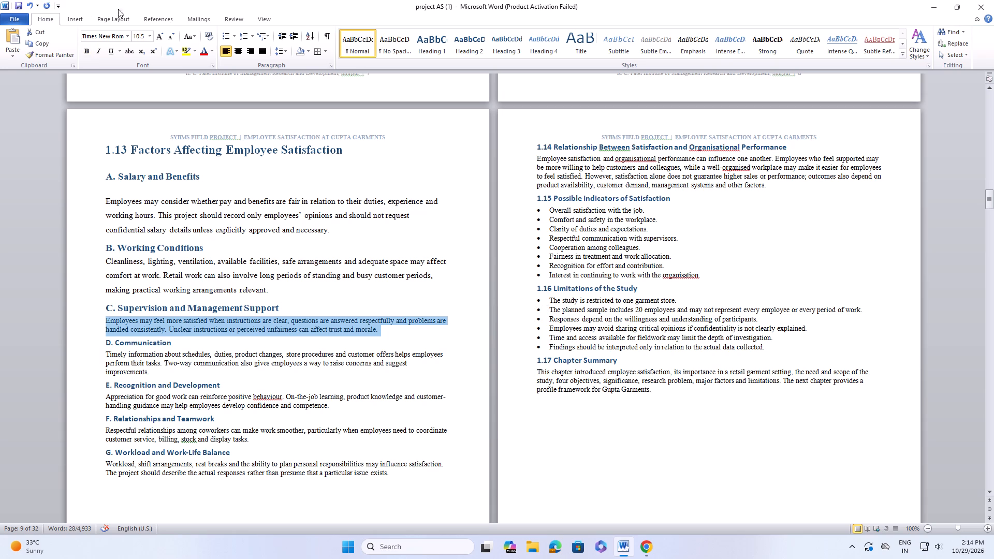
{"action": "left_click", "coordinate": [147, 33]}
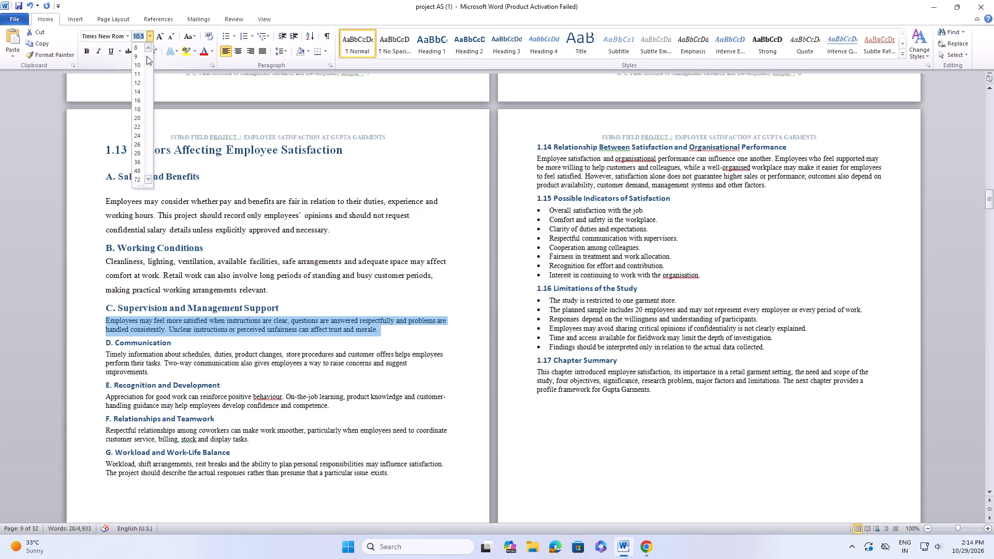
{"action": "left_click", "coordinate": [141, 81]}
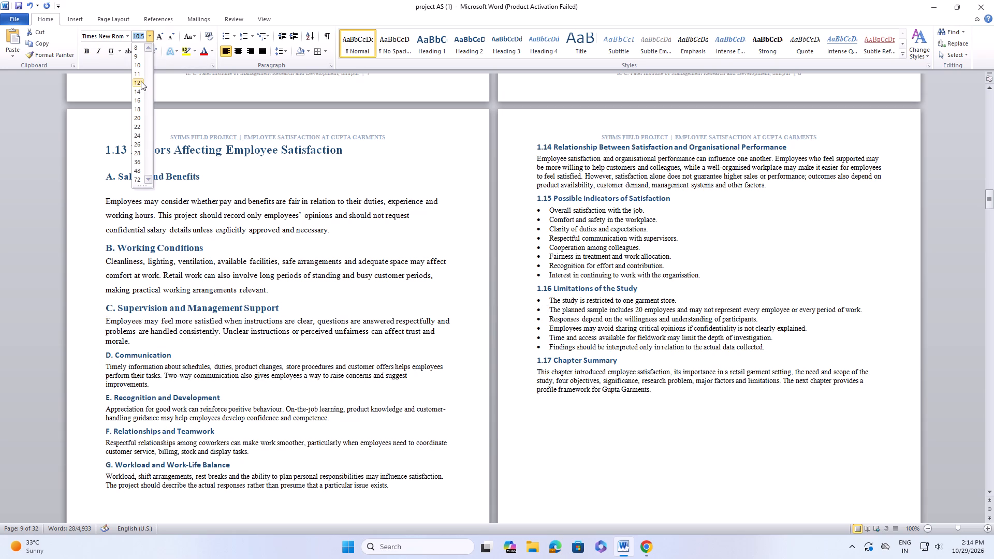
{"action": "left_click", "coordinate": [312, 304]}
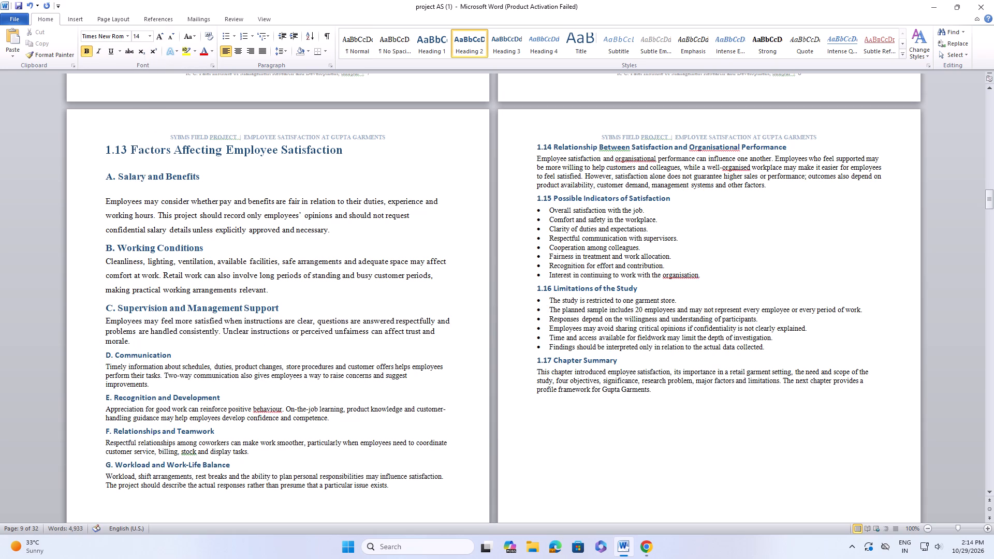
{"action": "left_click", "coordinate": [456, 319]}
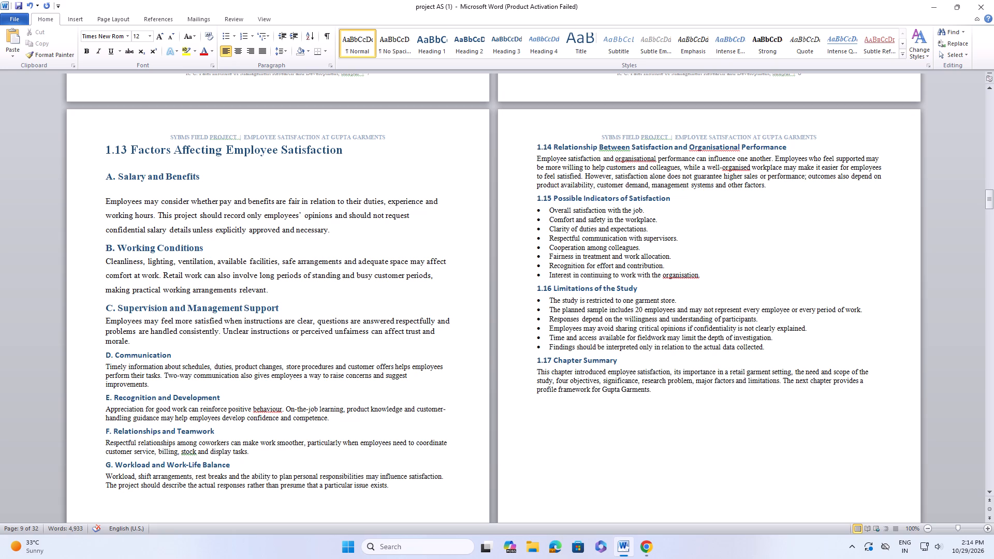
{"action": "left_click", "coordinate": [282, 54]}
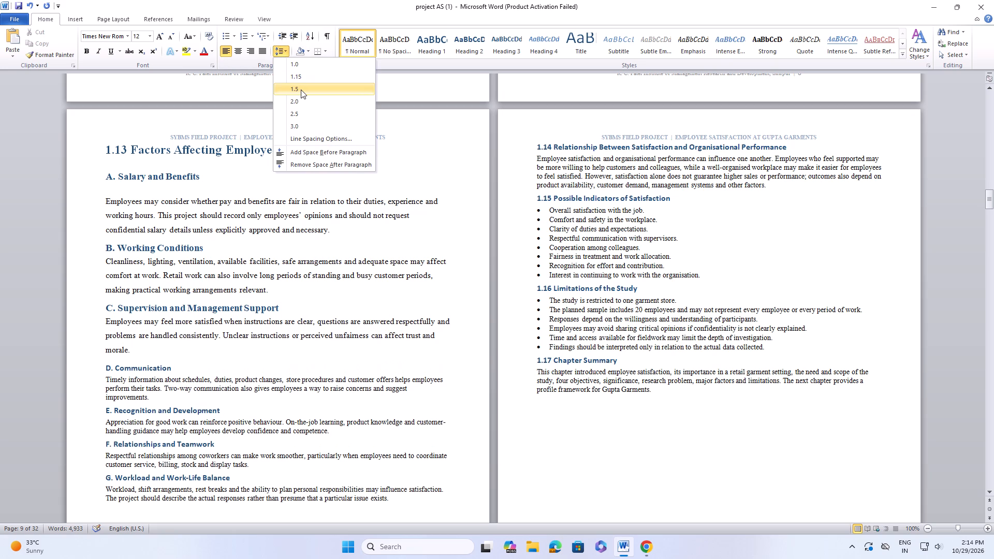
{"action": "left_click", "coordinate": [301, 90]}
Insert a blank line without a list letter below the "C. Supervision and Management Support" and "B. Working Conditions" subheadings.
{"action": "left_click", "coordinate": [304, 313]}
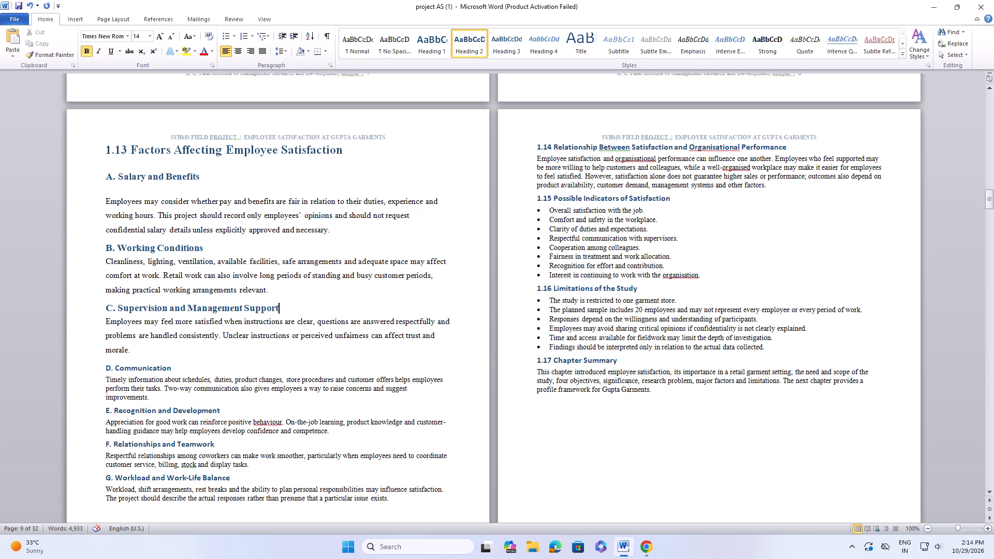
{"action": "key", "text": "Return"}
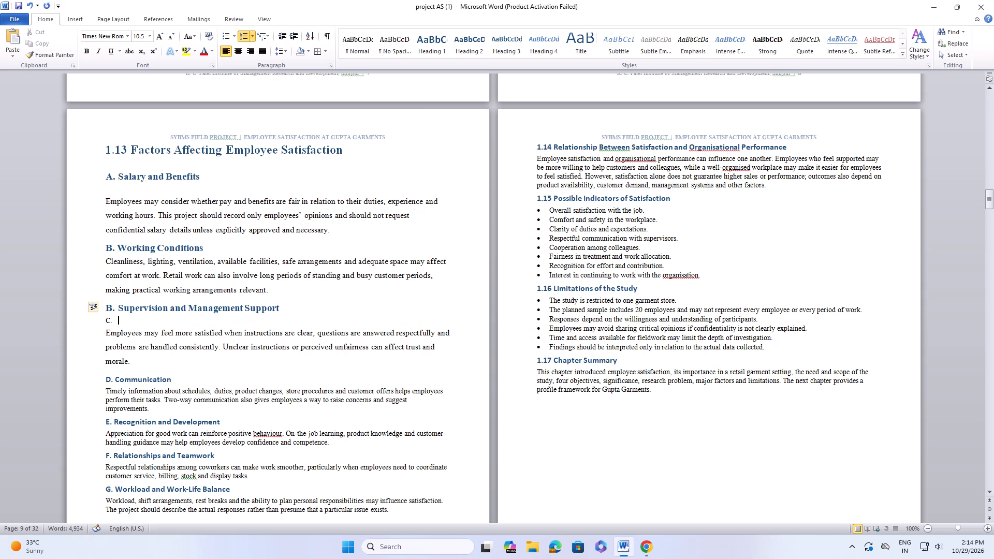
{"action": "left_click", "coordinate": [221, 244]}
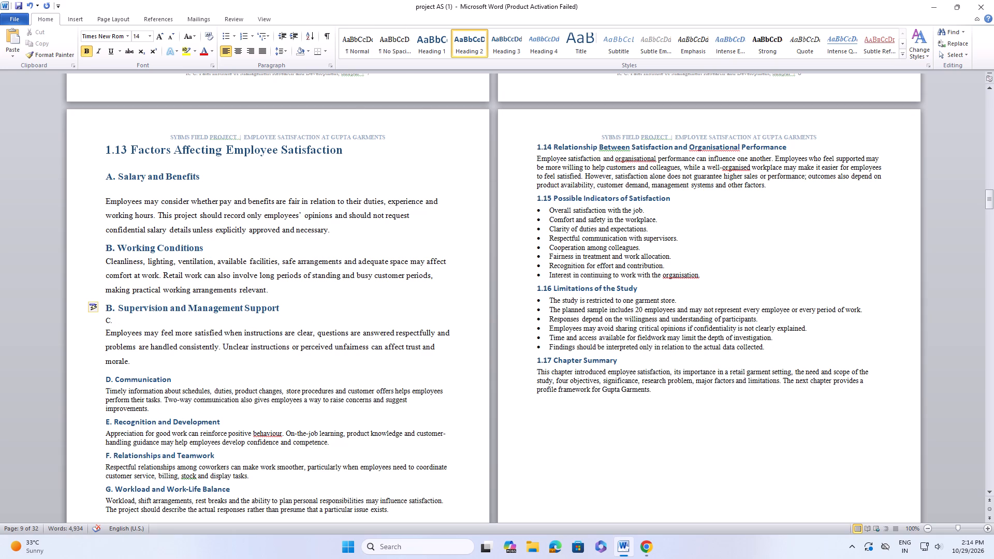
{"action": "key", "text": "Return"}
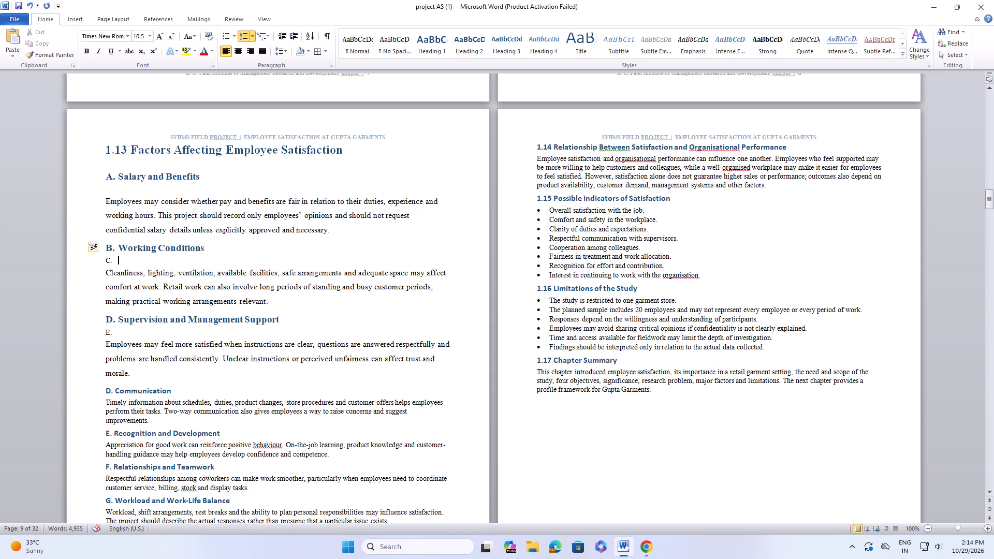
{"action": "key", "text": "BackSpace"}
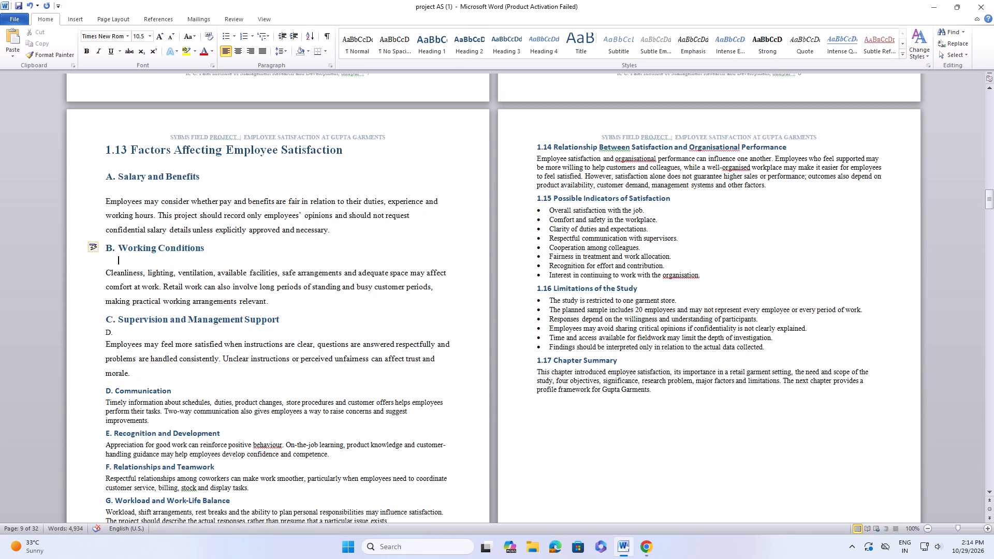
{"action": "left_click", "coordinate": [112, 332]}
{"action": "left_click", "coordinate": [133, 335]}
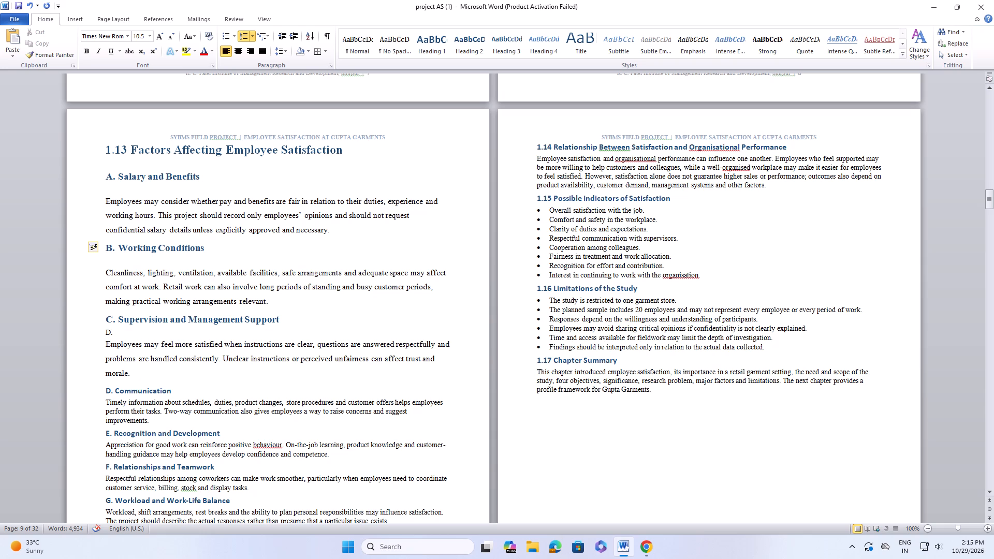
{"action": "left_click_drag", "start_coordinate": [110, 332], "coordinate": [115, 330]}
{"action": "key", "text": "BackSpace"}
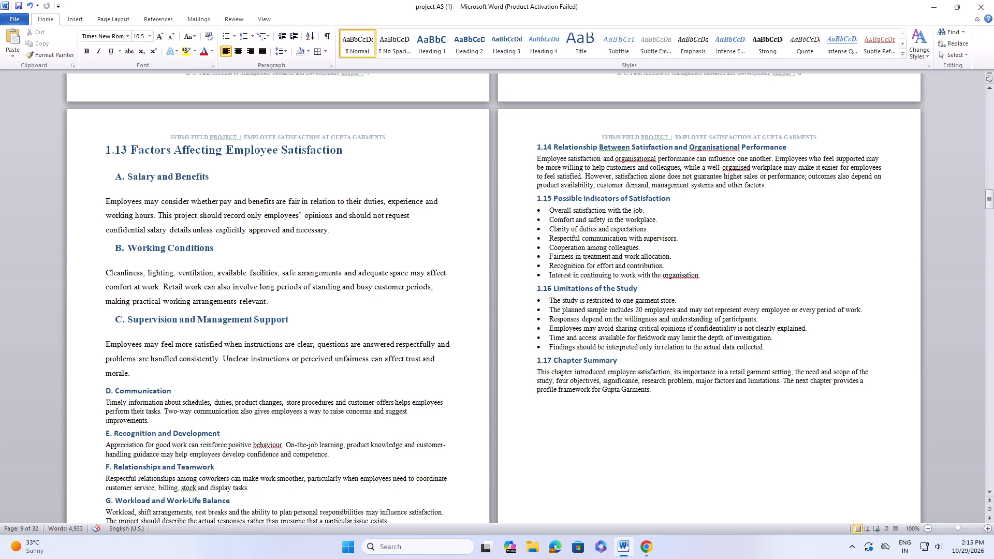
Move the lettered subheadings A to C back in line with the body text margin.
{"action": "left_click_drag", "start_coordinate": [116, 319], "coordinate": [105, 322]}
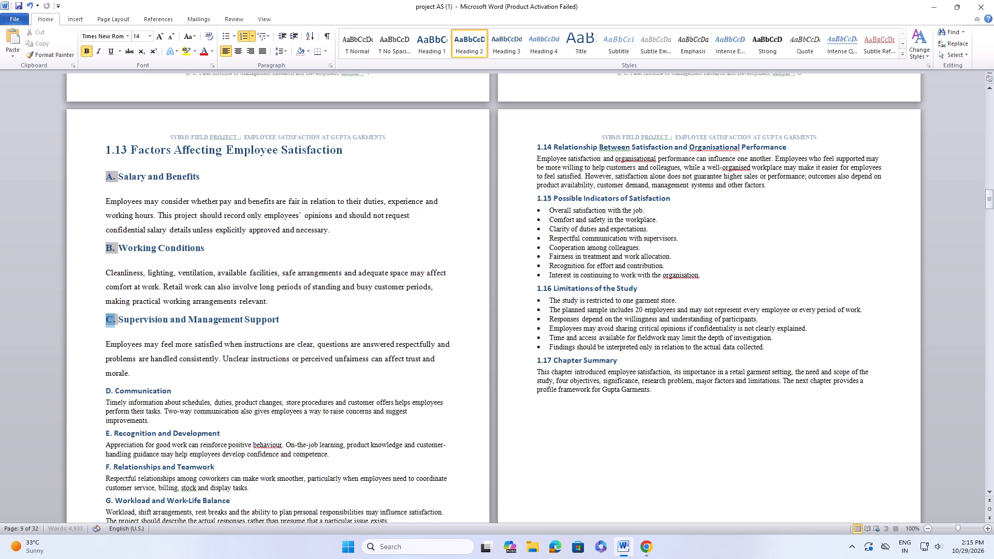
{"action": "left_click", "coordinate": [324, 339]}
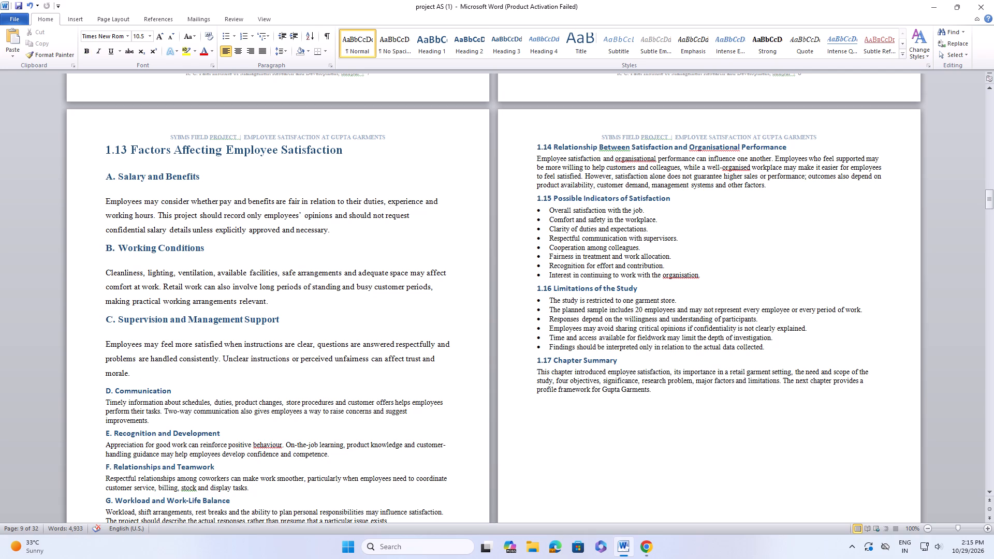
Format the "D. Communication" subheading in Times New Roman at size 14.
{"action": "scroll", "coordinate": [232, 468], "scroll_direction": "down", "scroll_amount": 3}
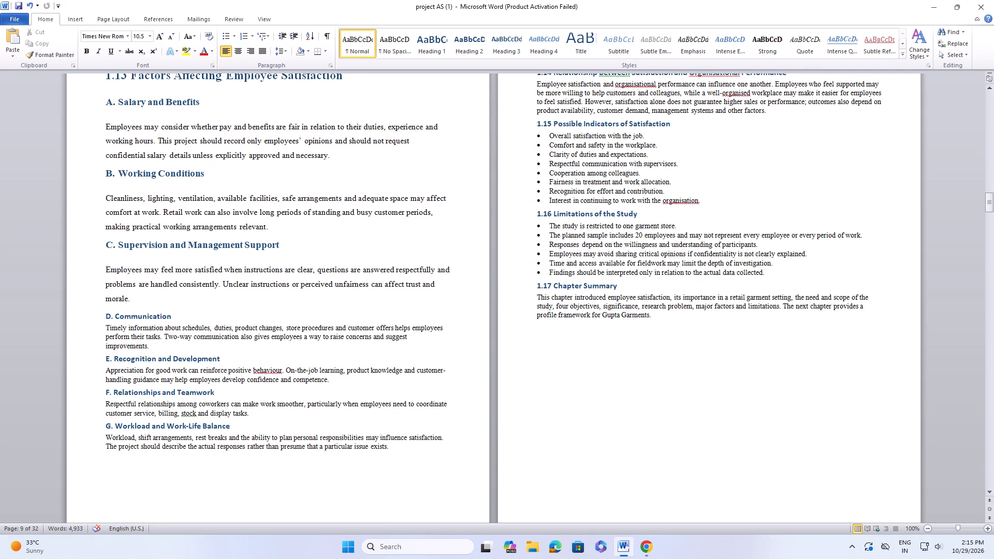
{"action": "left_click_drag", "start_coordinate": [104, 315], "coordinate": [190, 316]}
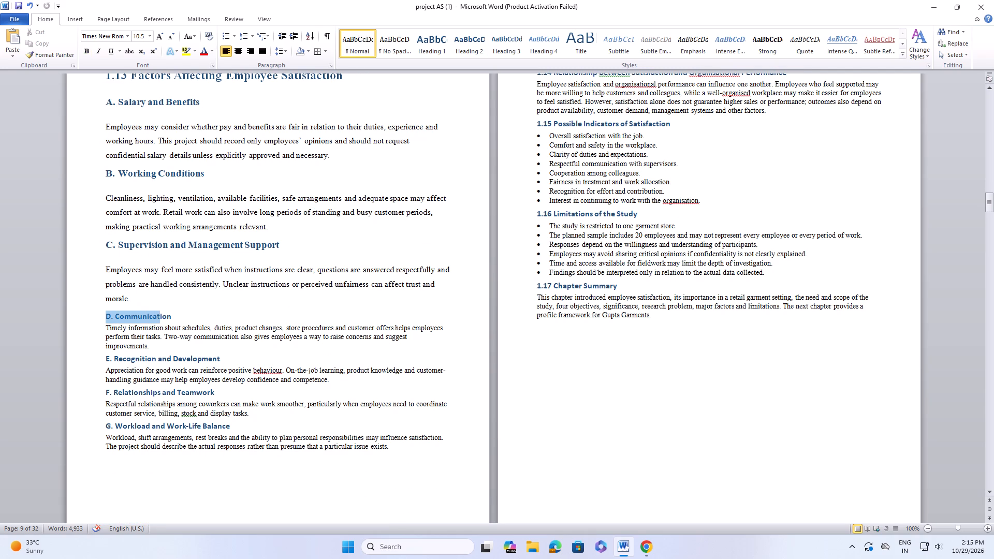
{"action": "left_click_drag", "start_coordinate": [190, 316], "coordinate": [191, 316]}
{"action": "left_click", "coordinate": [126, 37]}
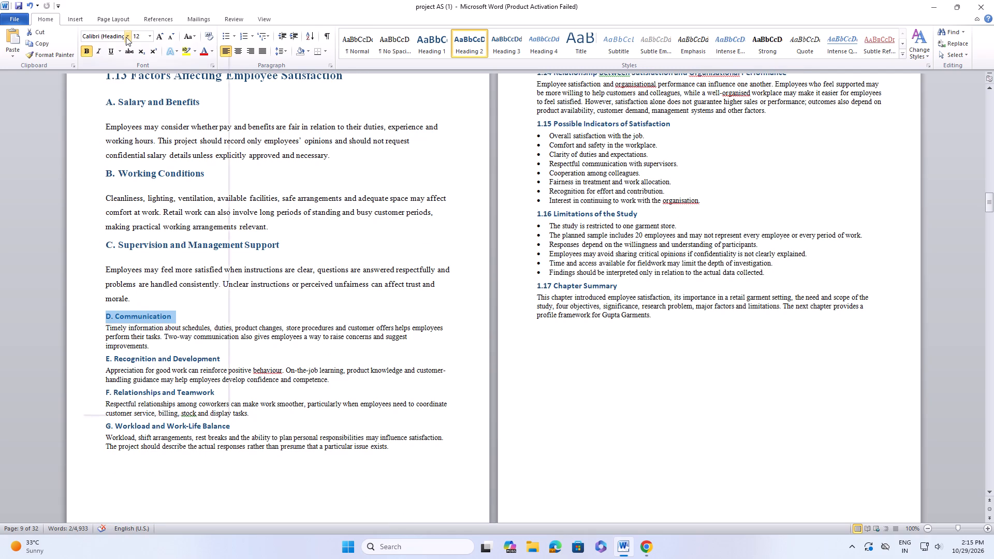
{"action": "left_click", "coordinate": [118, 91]}
{"action": "left_click", "coordinate": [152, 36]}
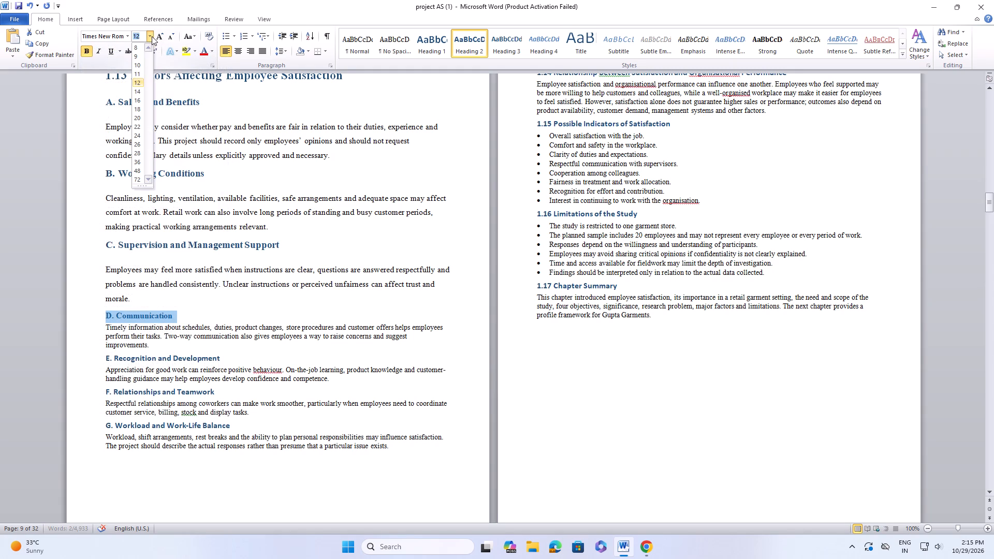
{"action": "left_click", "coordinate": [138, 93]}
Set the paragraph under "D. Communication" to font size 12 with 1.5 line spacing.
{"action": "left_click_drag", "start_coordinate": [105, 328], "coordinate": [105, 328]}
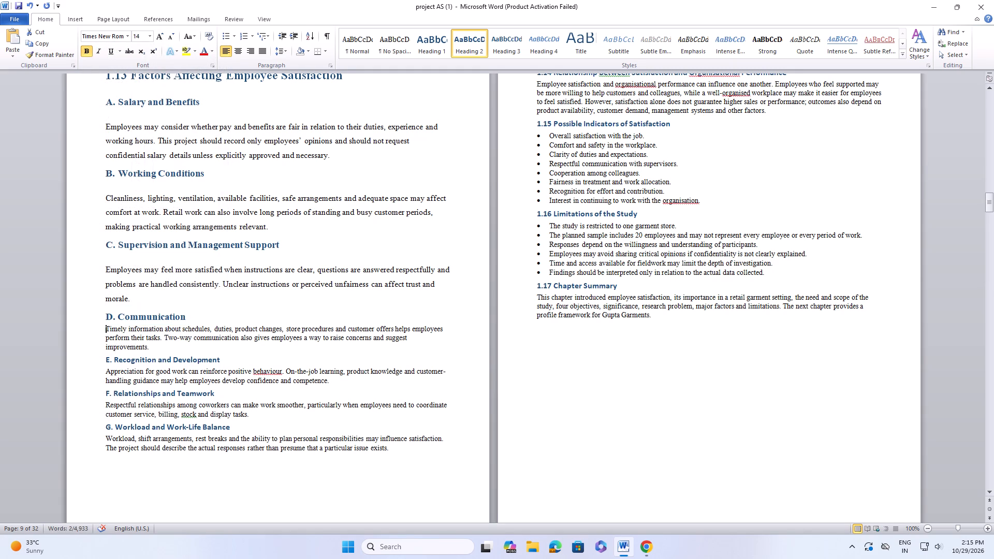
{"action": "left_click_drag", "start_coordinate": [105, 328], "coordinate": [160, 345]}
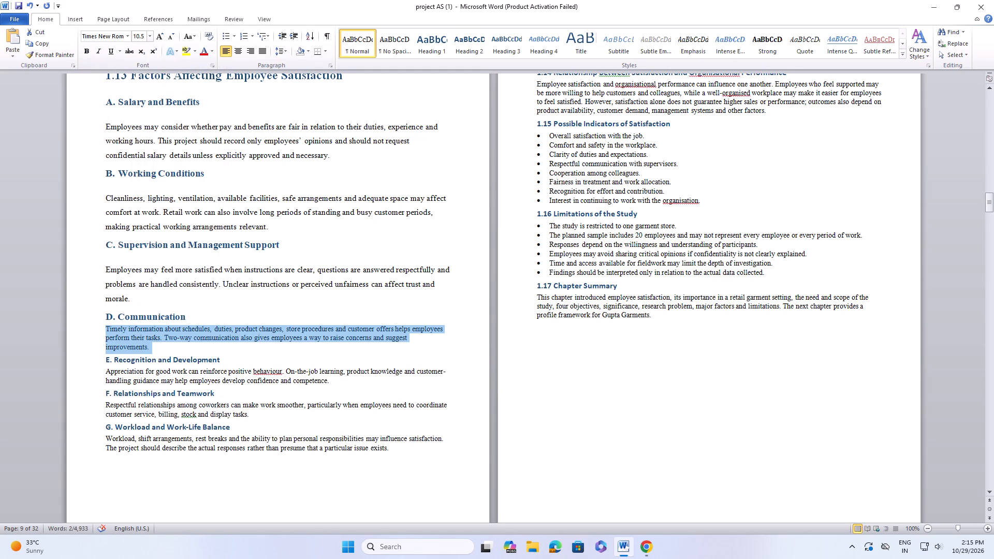
{"action": "left_click", "coordinate": [151, 37]}
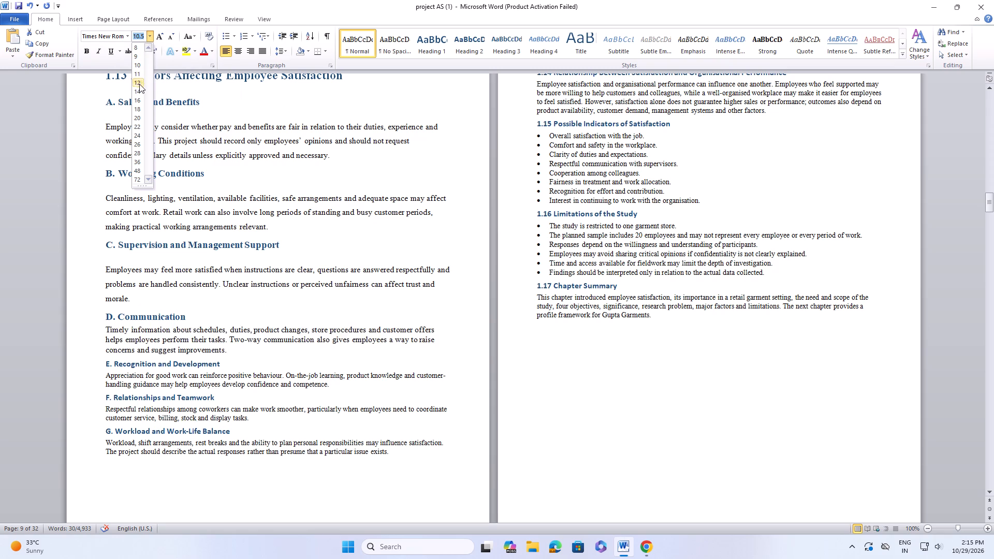
{"action": "left_click", "coordinate": [135, 81]}
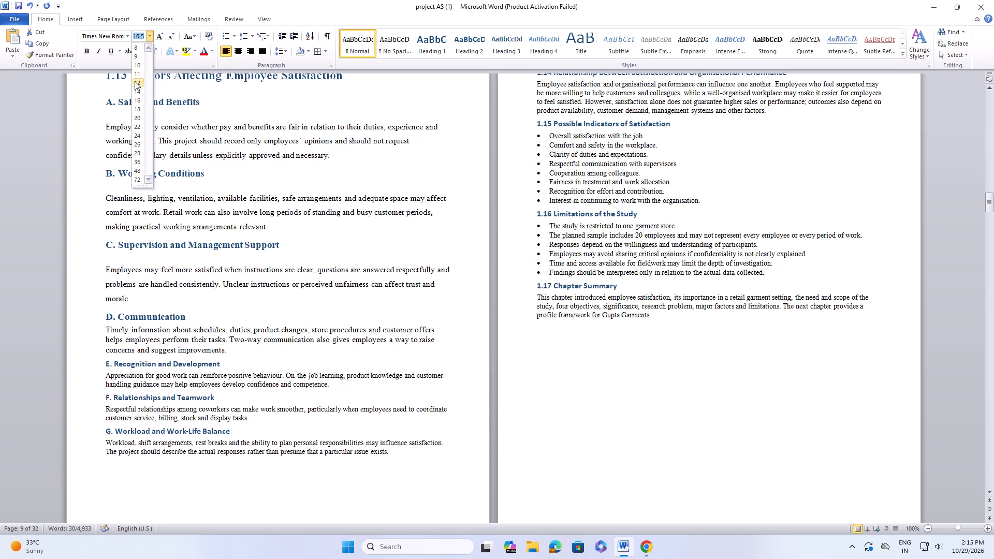
{"action": "left_click", "coordinate": [281, 52]}
{"action": "left_click", "coordinate": [294, 87]}
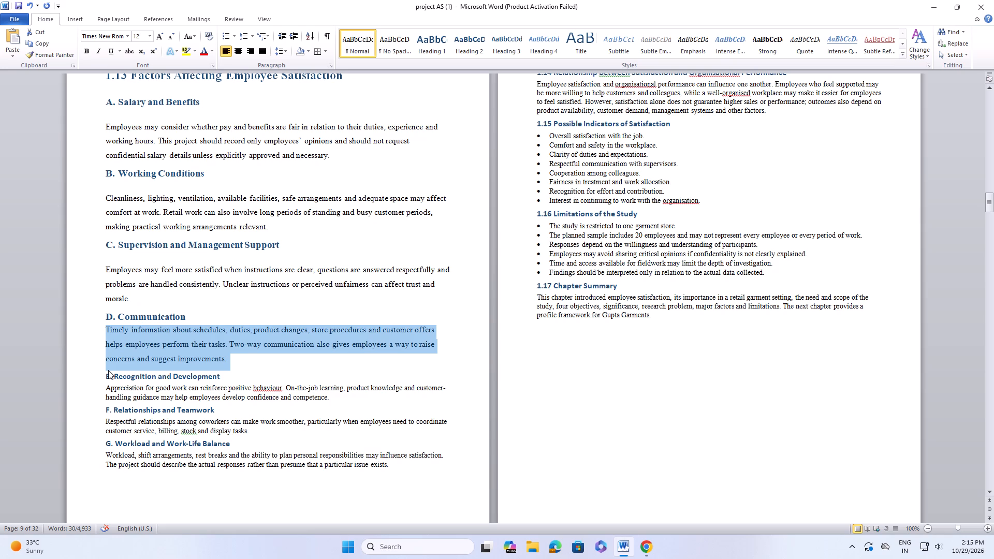
Format the "E. Recognition and Development" subheading in Times New Roman at size 14.
{"action": "left_click_drag", "start_coordinate": [107, 375], "coordinate": [153, 370]}
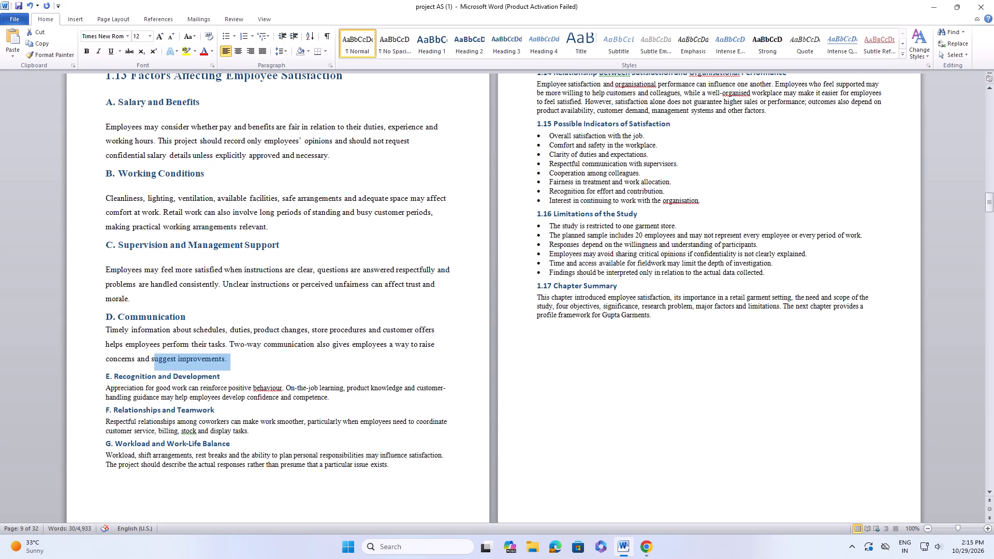
{"action": "left_click_drag", "start_coordinate": [153, 370], "coordinate": [223, 373]}
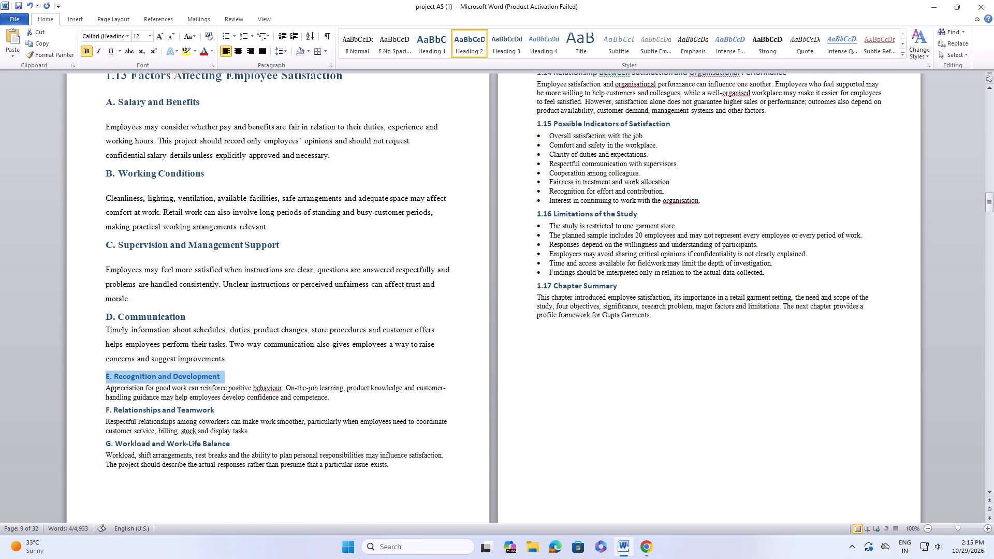
{"action": "left_click", "coordinate": [127, 34]}
{"action": "left_click", "coordinate": [129, 95]}
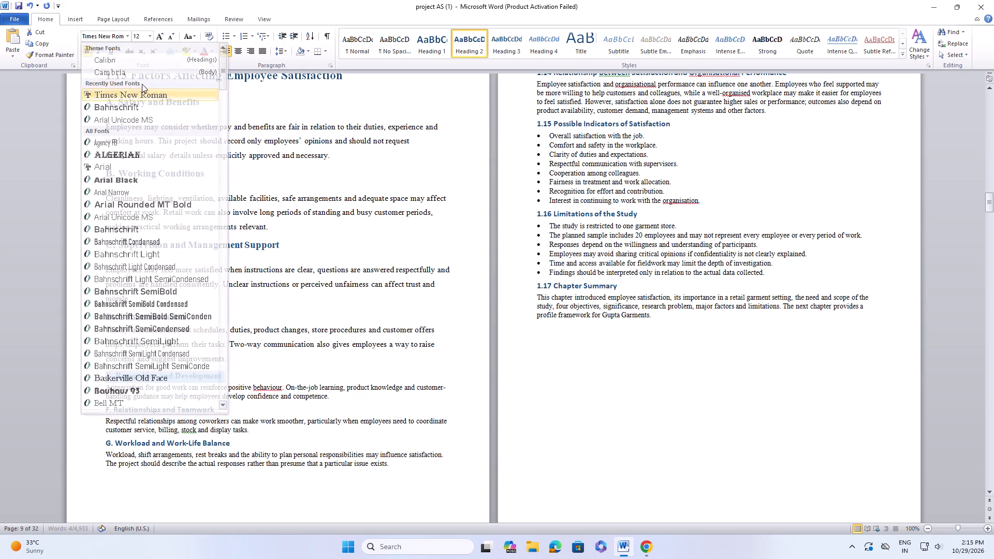
{"action": "left_click", "coordinate": [150, 35]}
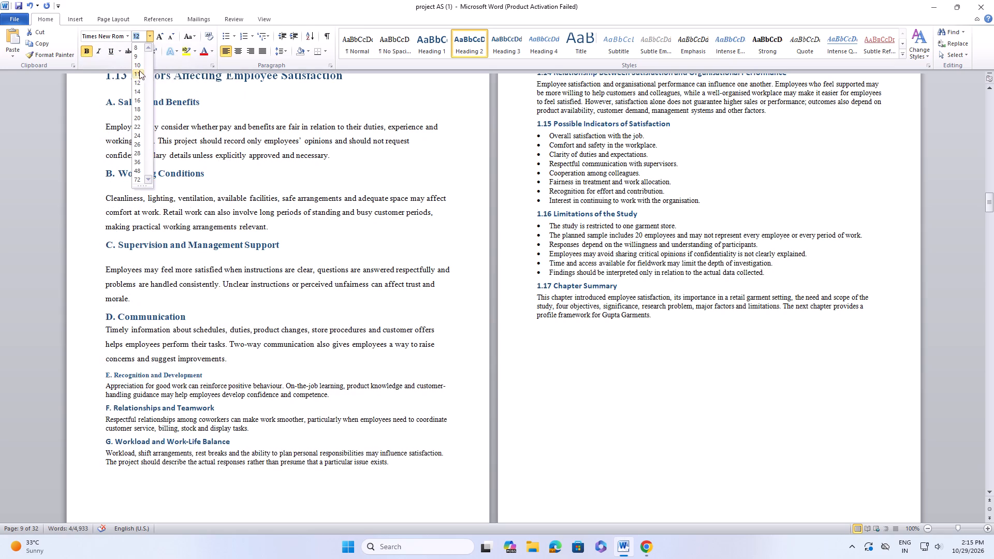
{"action": "left_click", "coordinate": [138, 92]}
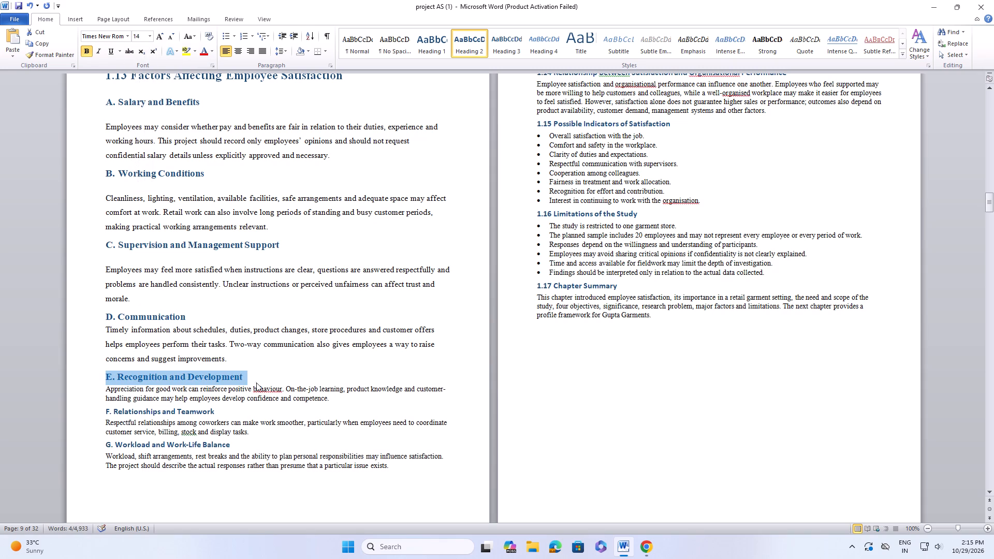
Insert blank lines between the "E. Recognition and Development" subheading and its paragraph, clearing the automatic letter from the new line.
{"action": "left_click", "coordinate": [262, 365]}
{"action": "left_click", "coordinate": [266, 366]}
{"action": "left_click", "coordinate": [250, 372]}
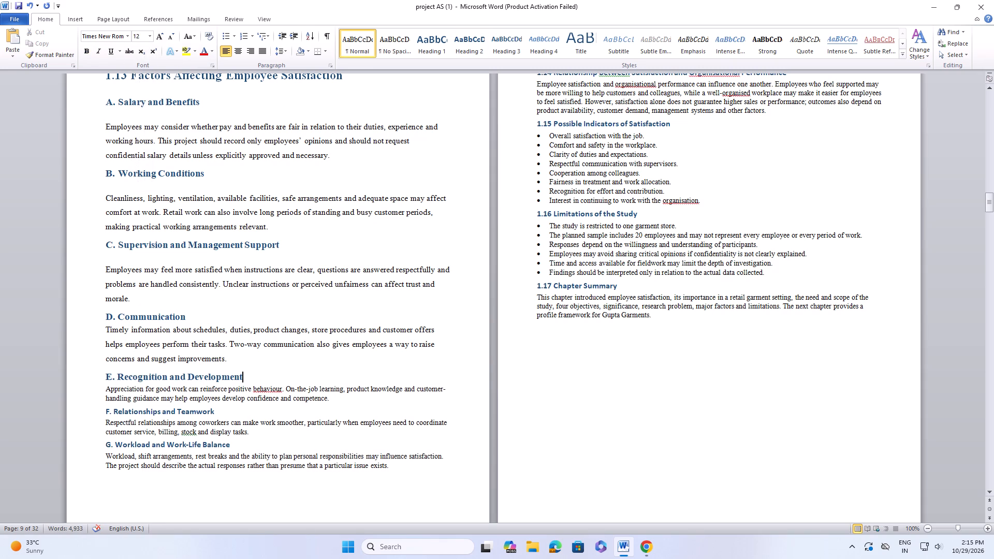
{"action": "key", "text": "Return"}
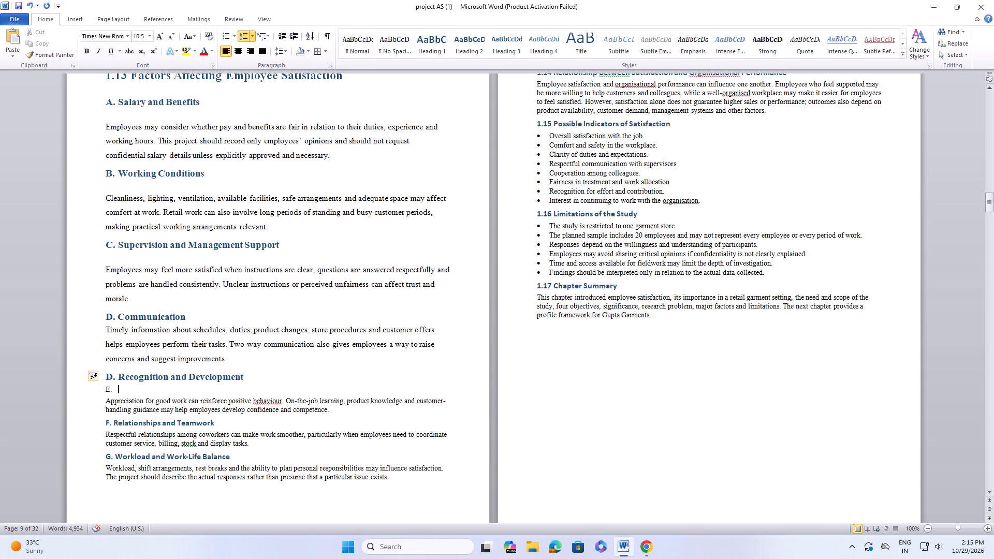
{"action": "left_click", "coordinate": [106, 392]}
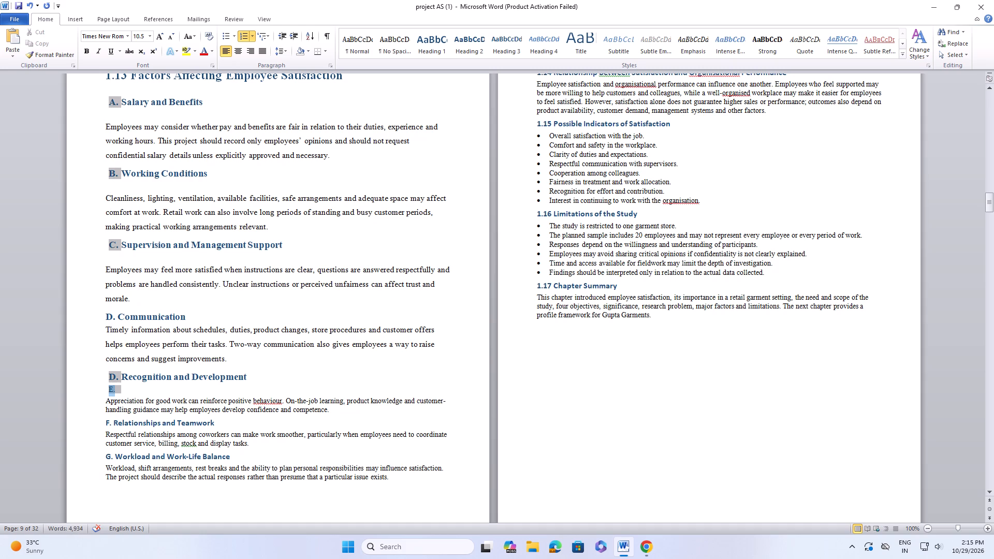
{"action": "key", "text": "Return"}
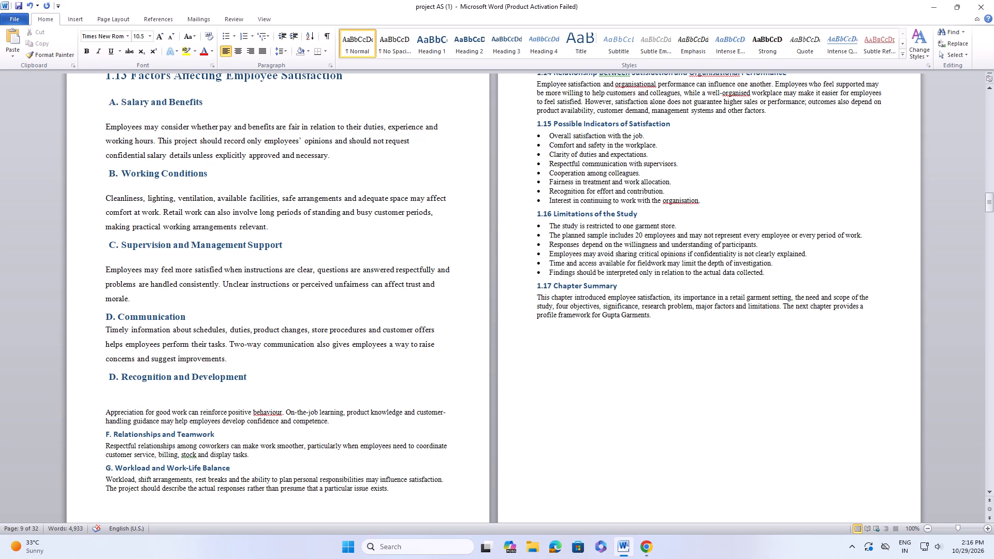
Replace the automatic letter of the "Recognition and Development" subheading with a typed "F.".
{"action": "left_click", "coordinate": [116, 377]}
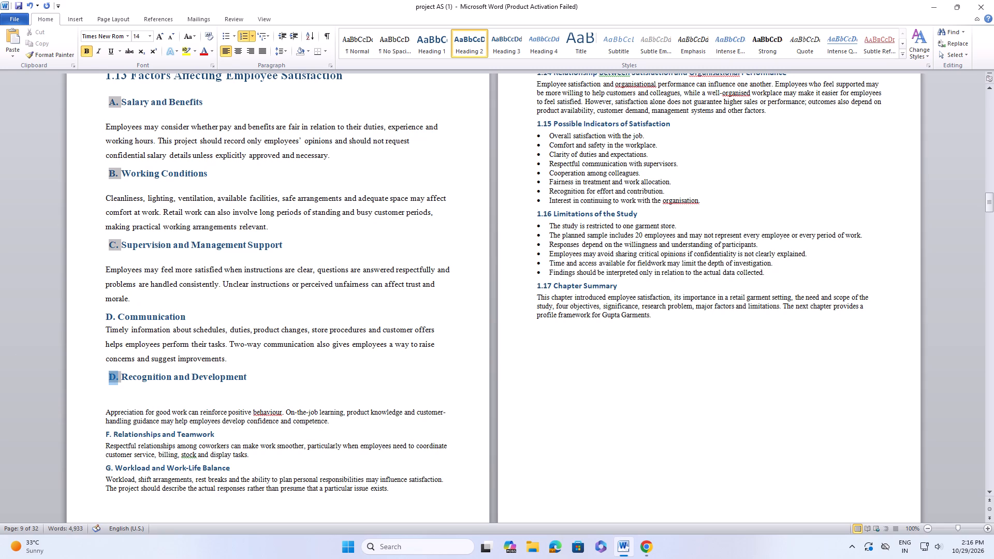
{"action": "double_click", "coordinate": [114, 377]}
{"action": "left_click_drag", "start_coordinate": [113, 377], "coordinate": [100, 385]}
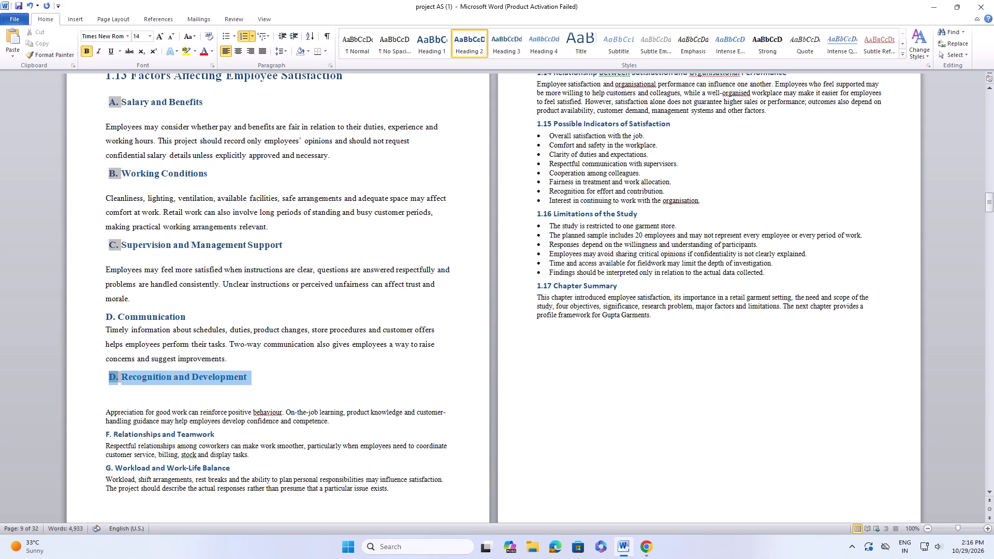
{"action": "left_click_drag", "start_coordinate": [100, 385], "coordinate": [102, 384]}
{"action": "left_click", "coordinate": [119, 375]}
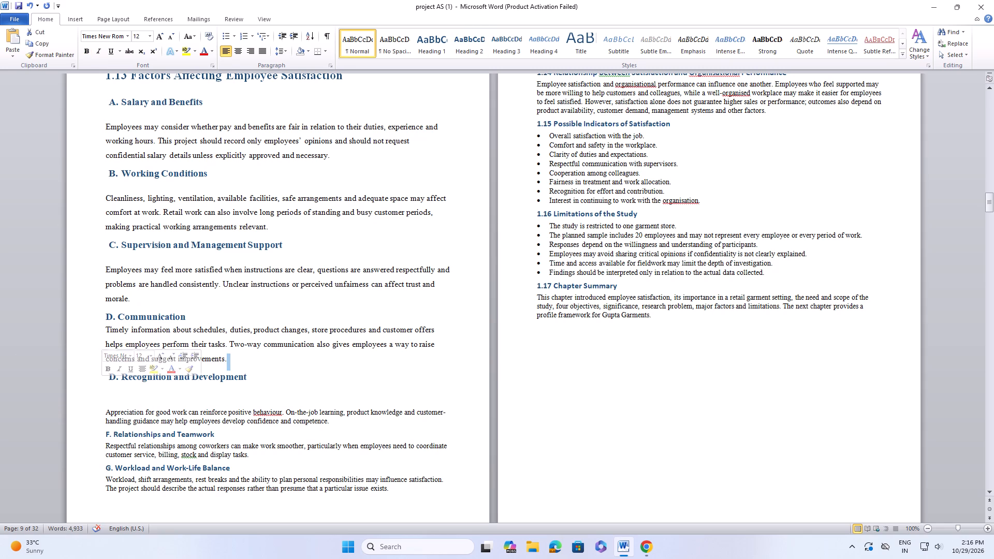
{"action": "left_click", "coordinate": [157, 402]}
{"action": "left_click", "coordinate": [114, 376]}
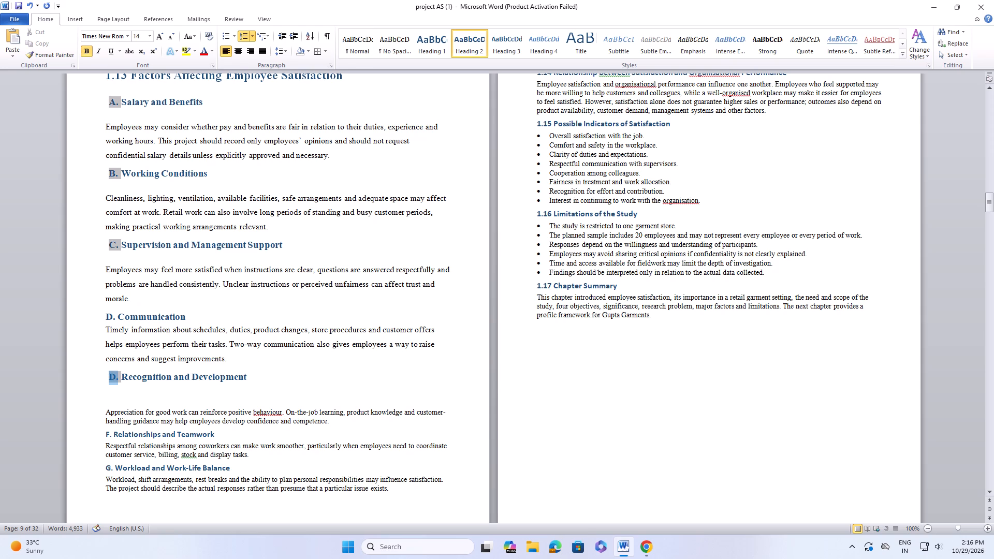
{"action": "key", "text": "f"}
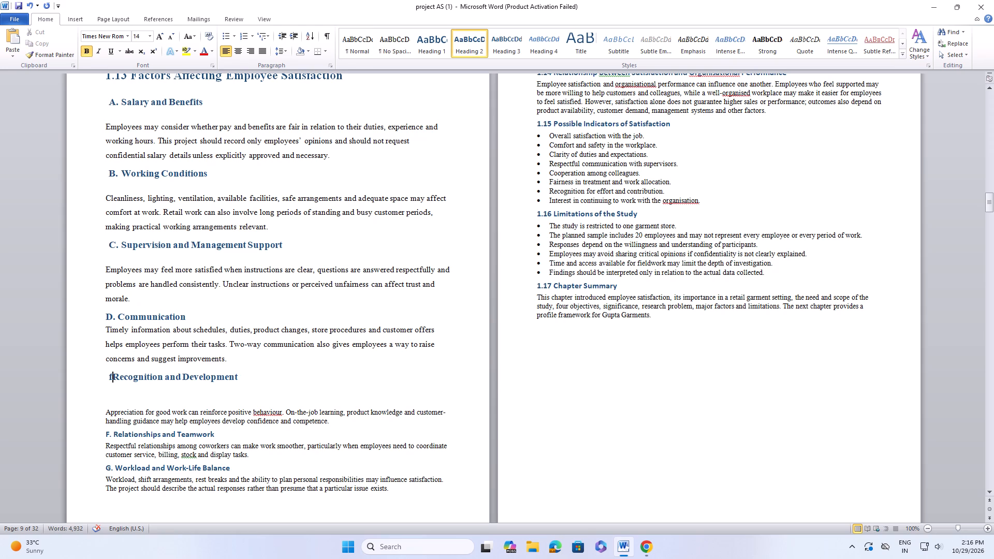
{"action": "key", "text": "BackSpace"}
{"action": "key", "text": "shift+f"}
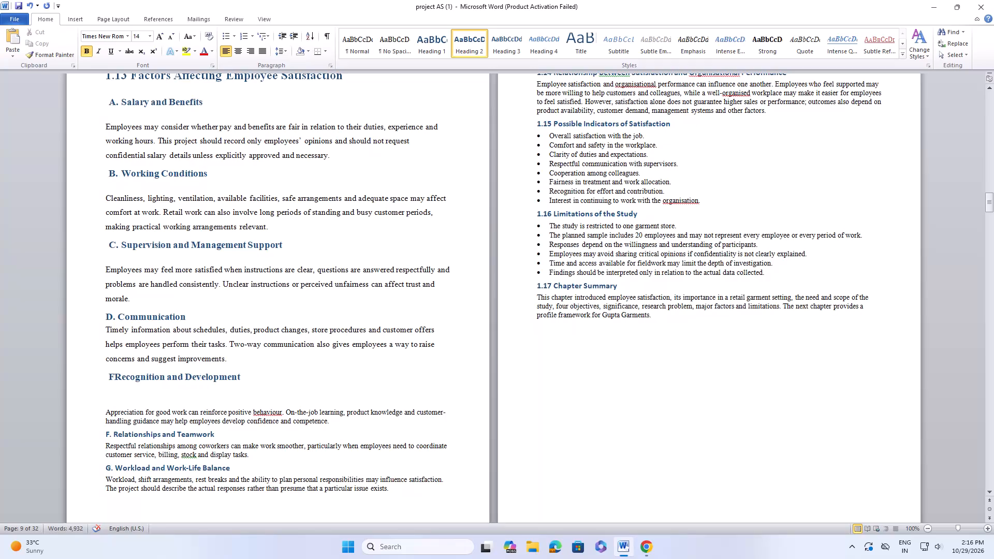
{"action": "key", "text": "period"}
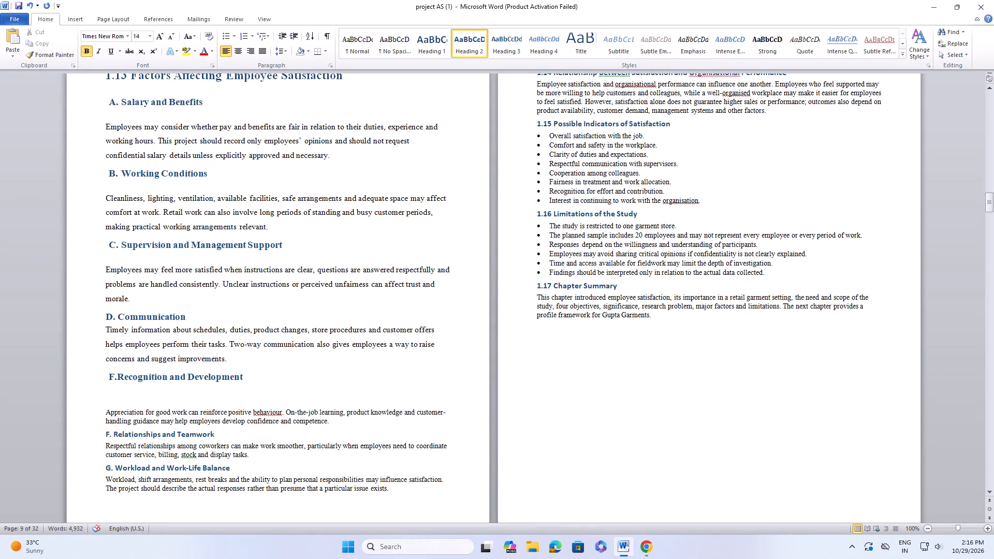
Add a leading space before the "F.Recognition and Development" subheading and remove its left indent.
{"action": "left_click_drag", "start_coordinate": [106, 318], "coordinate": [117, 290]}
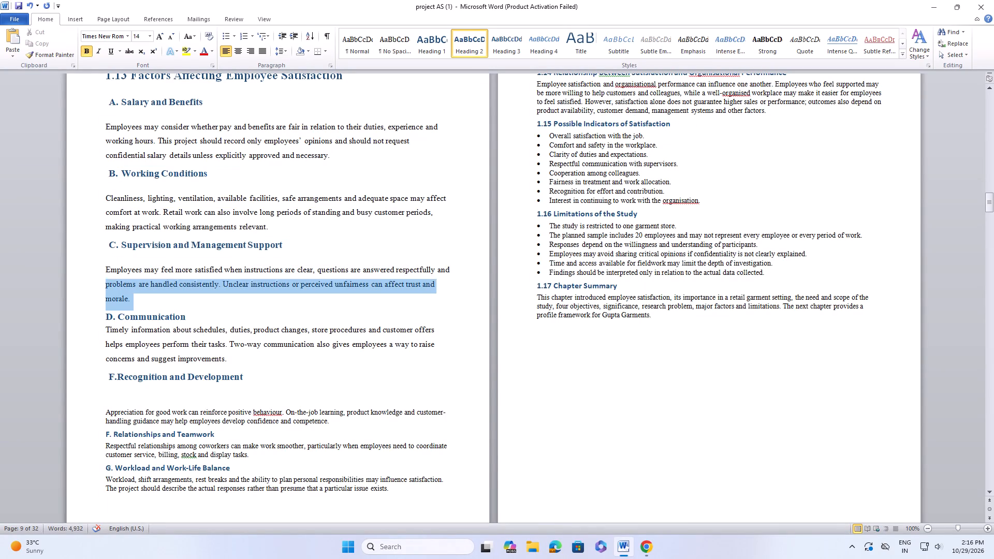
{"action": "left_click_drag", "start_coordinate": [117, 290], "coordinate": [119, 400]}
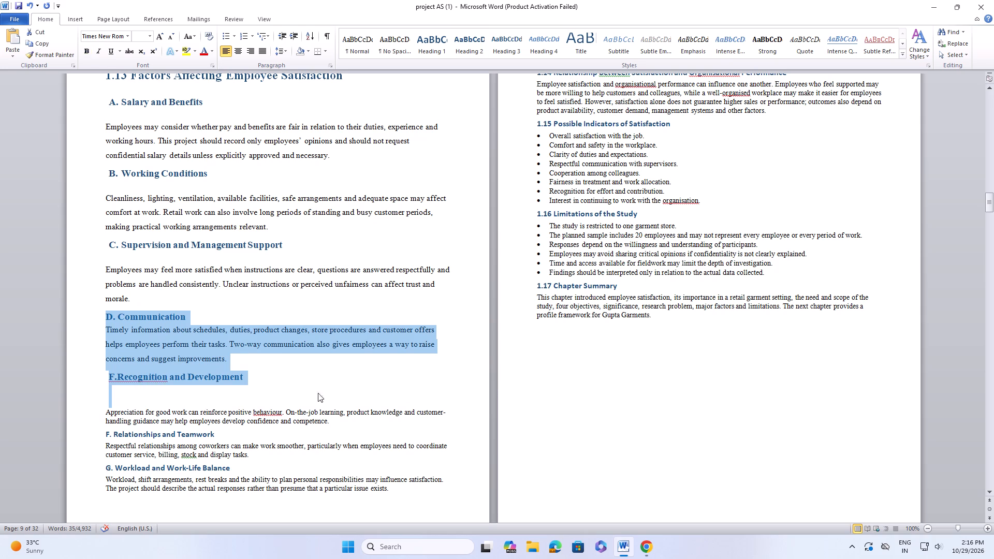
{"action": "left_click", "coordinate": [422, 393]}
{"action": "left_click", "coordinate": [104, 380]}
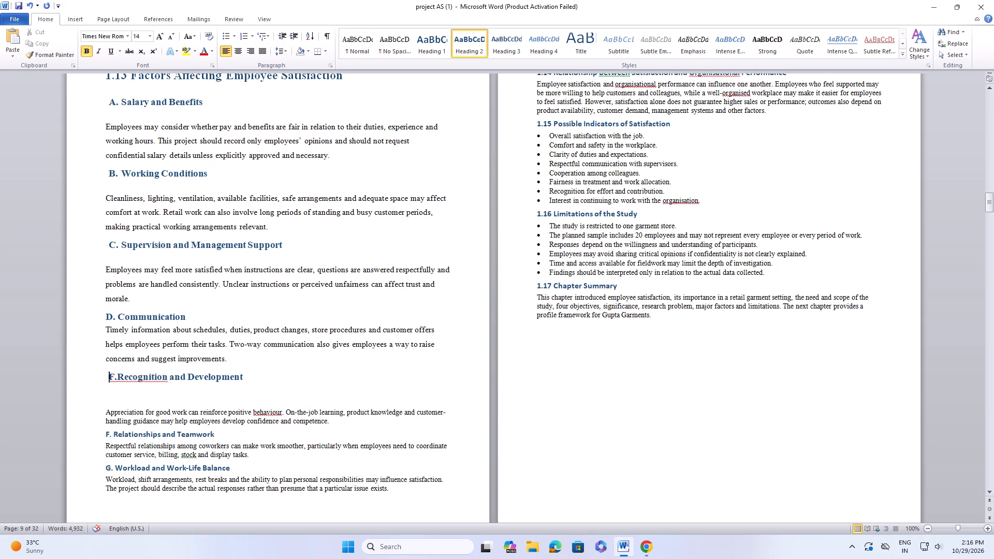
{"action": "key", "text": "space"}
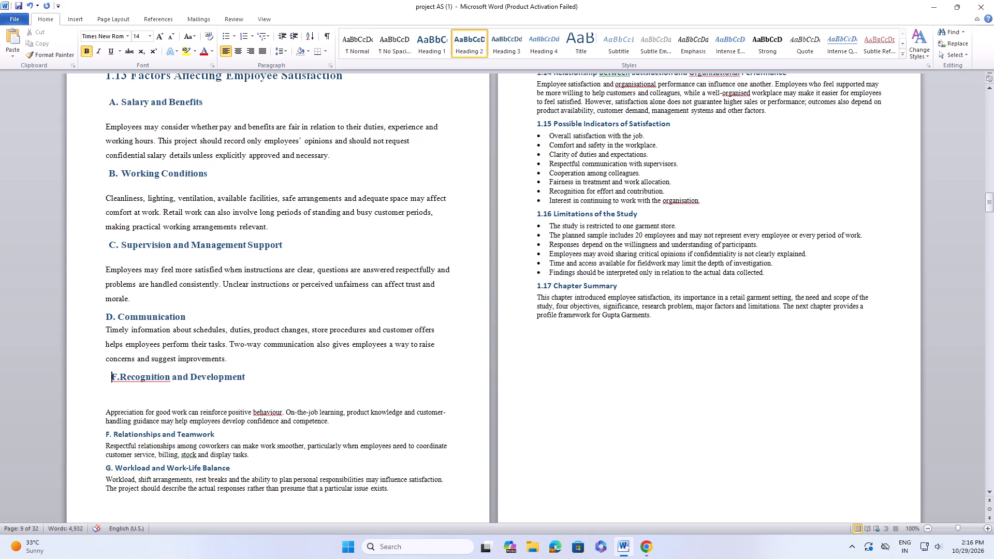
{"action": "key", "text": "Return"}
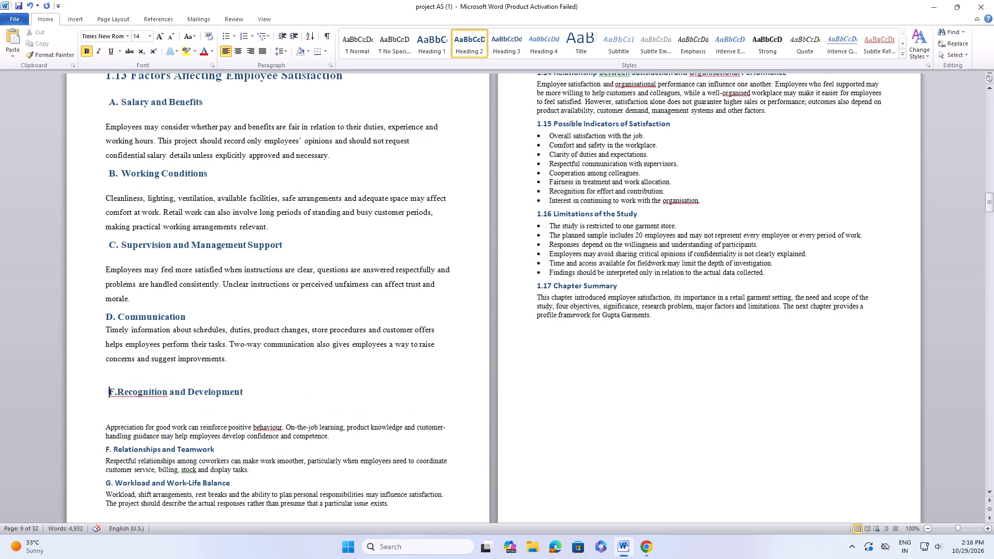
{"action": "key", "text": "BackSpace"}
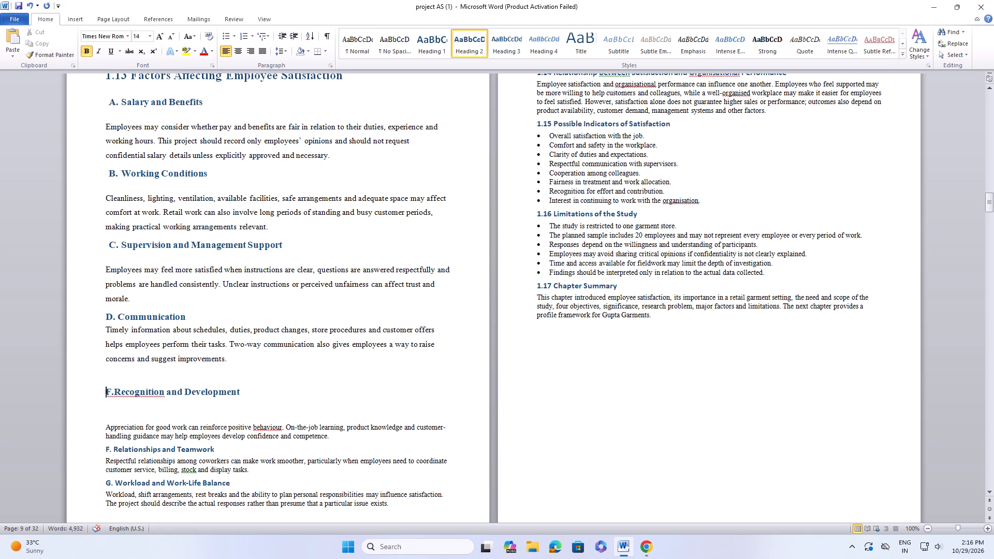
{"action": "key", "text": "Return"}
{"action": "key", "text": "BackSpace"}
{"action": "key", "text": "BackSpace"}
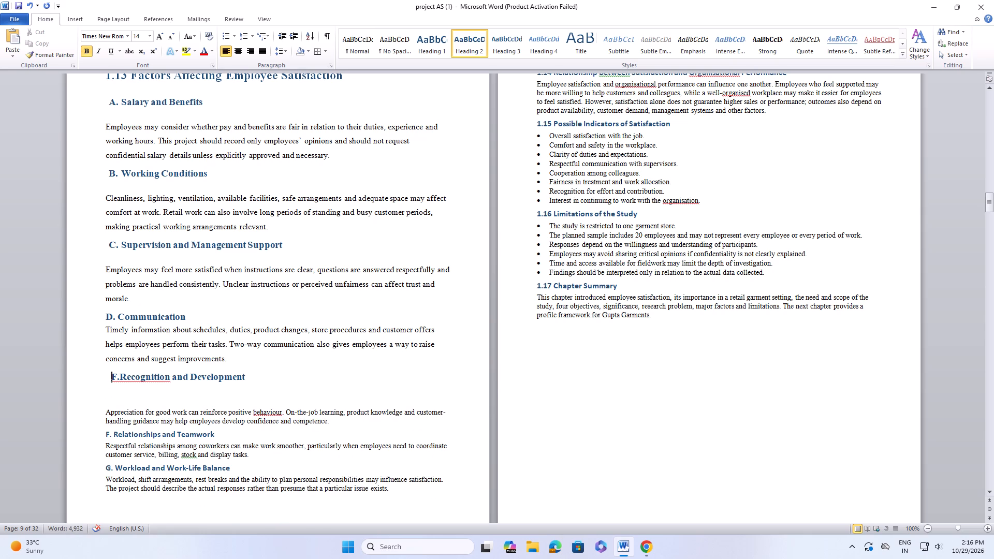
{"action": "left_click", "coordinate": [104, 379]}
{"action": "left_click", "coordinate": [97, 378]}
{"action": "left_click", "coordinate": [97, 378]}
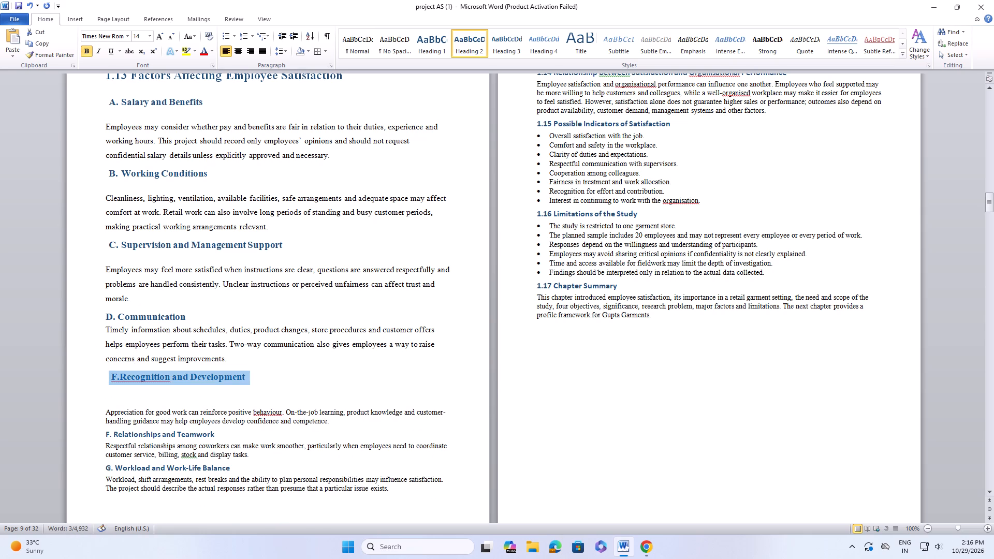
{"action": "left_click", "coordinate": [107, 397]}
{"action": "left_click", "coordinate": [104, 375]}
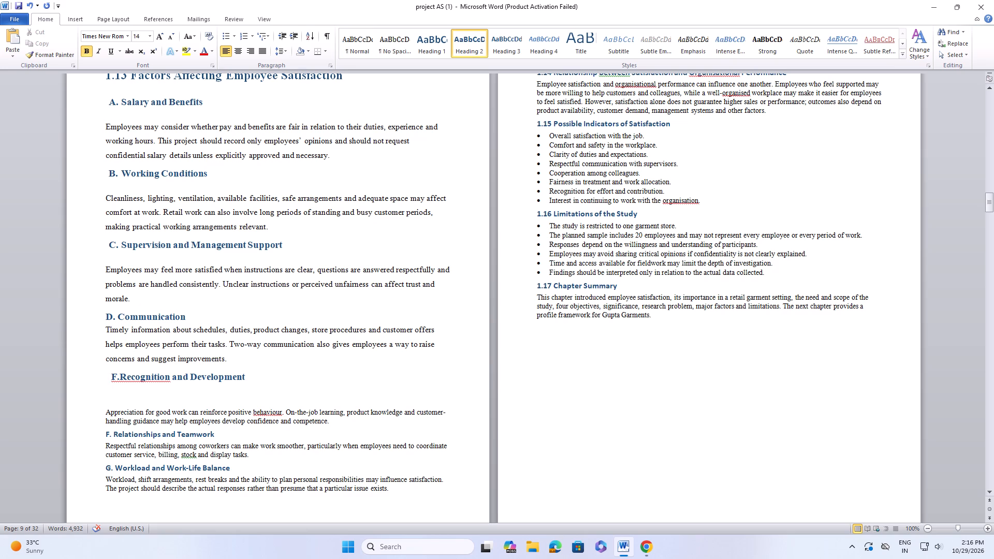
{"action": "key", "text": "BackSpace"}
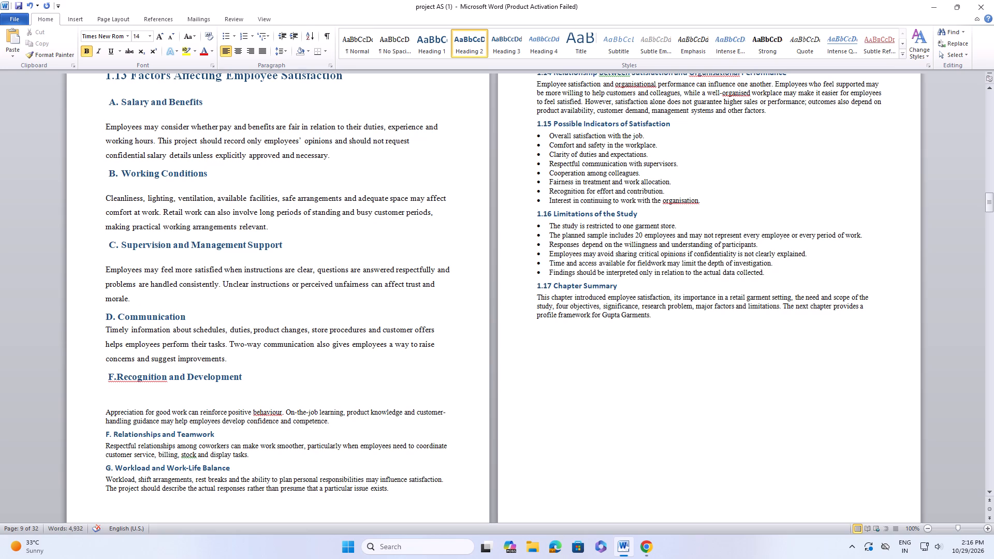
Set the paragraph under "F.Recognition and Development" to Times New Roman, size 12, with 1.5 line spacing.
{"action": "left_click_drag", "start_coordinate": [104, 416], "coordinate": [283, 430]}
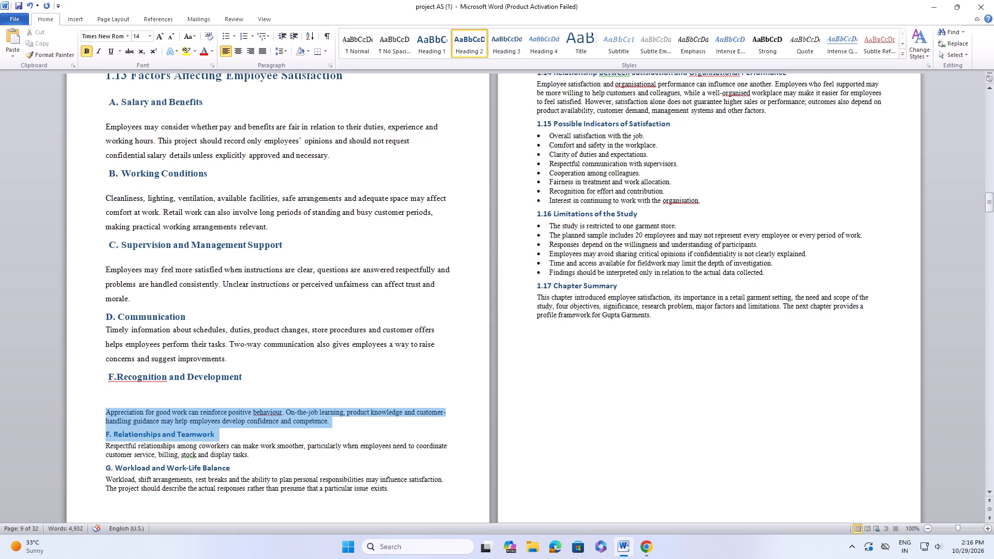
{"action": "left_click_drag", "start_coordinate": [283, 430], "coordinate": [315, 421]}
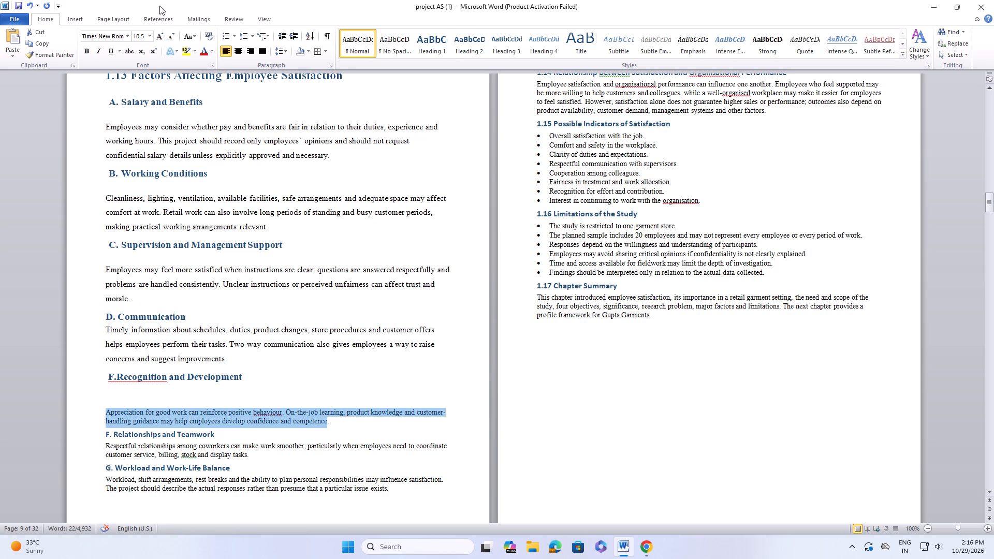
{"action": "left_click", "coordinate": [123, 35]}
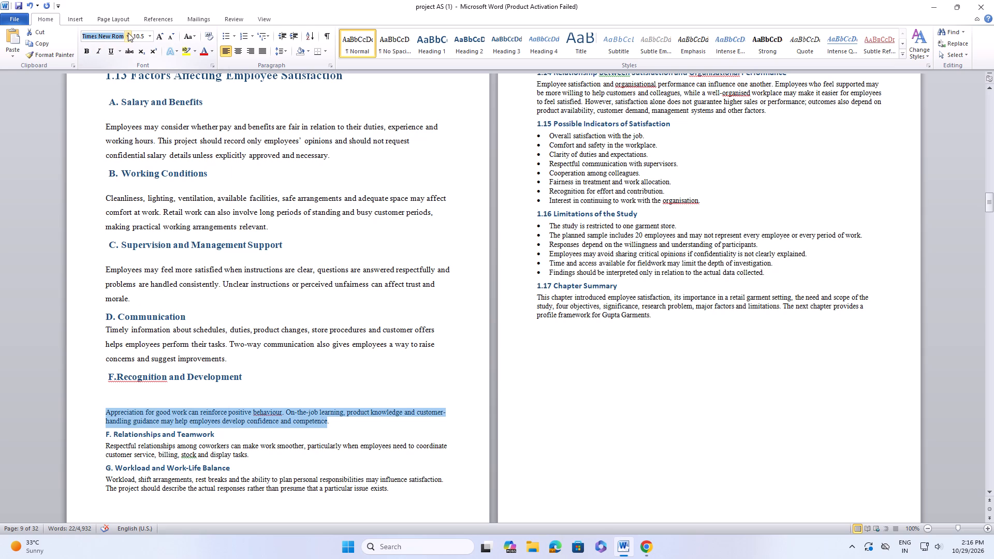
{"action": "left_click", "coordinate": [128, 33]}
{"action": "left_click", "coordinate": [136, 97]}
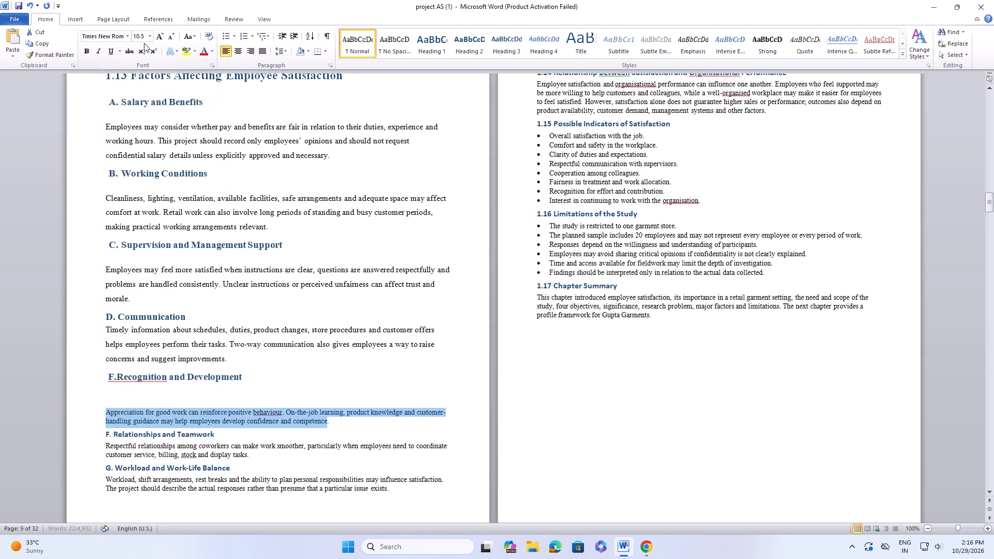
{"action": "left_click", "coordinate": [148, 36]}
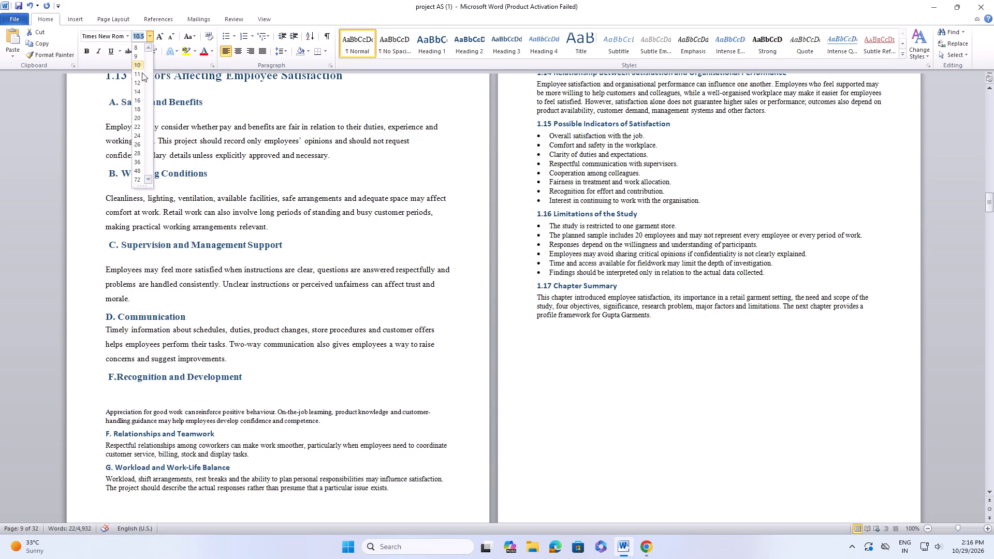
{"action": "left_click", "coordinate": [141, 80]}
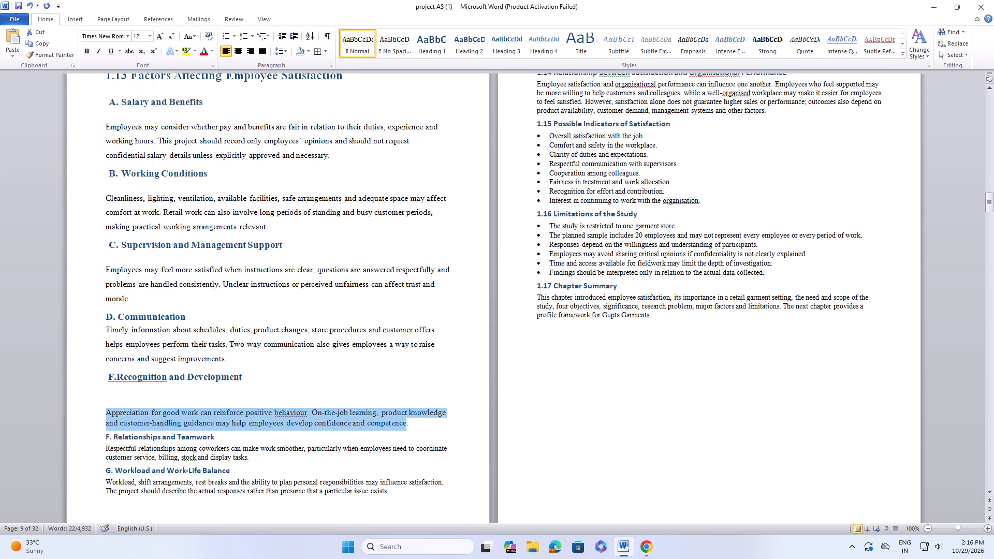
{"action": "left_click", "coordinate": [284, 53]}
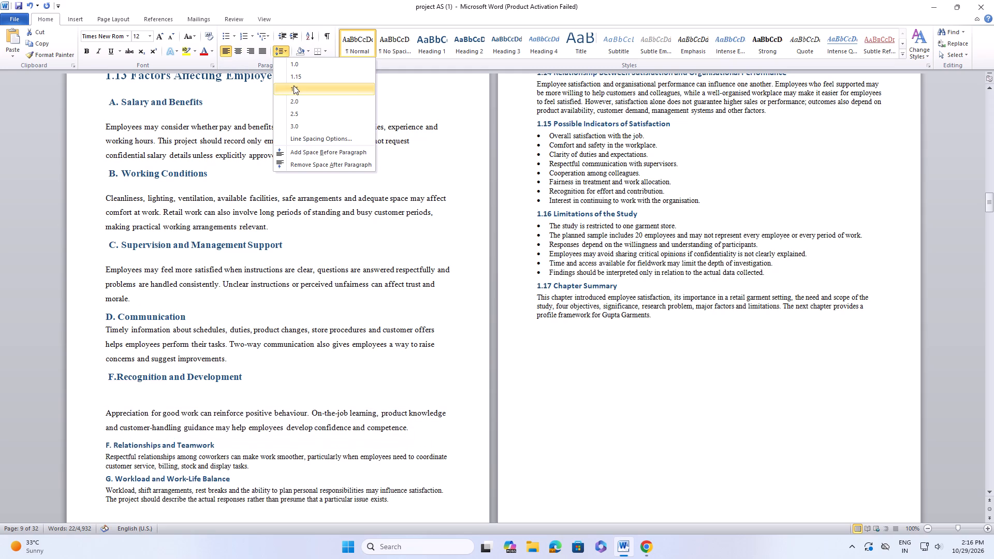
{"action": "left_click", "coordinate": [294, 85]}
Remove the extra blank line between the "F.Recognition and Development" subheading and its paragraph.
{"action": "left_click", "coordinate": [257, 375]}
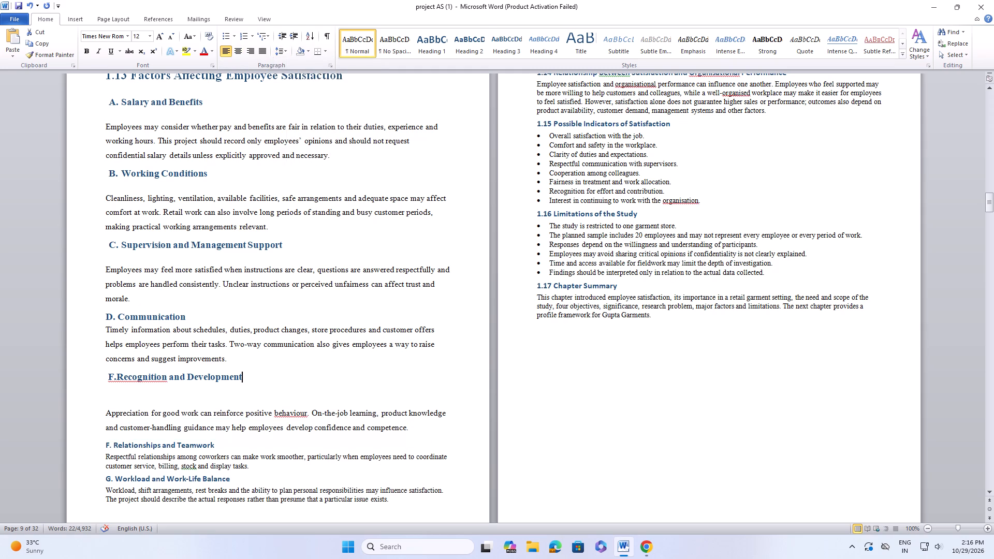
{"action": "left_click", "coordinate": [94, 413]}
{"action": "left_click", "coordinate": [87, 415]}
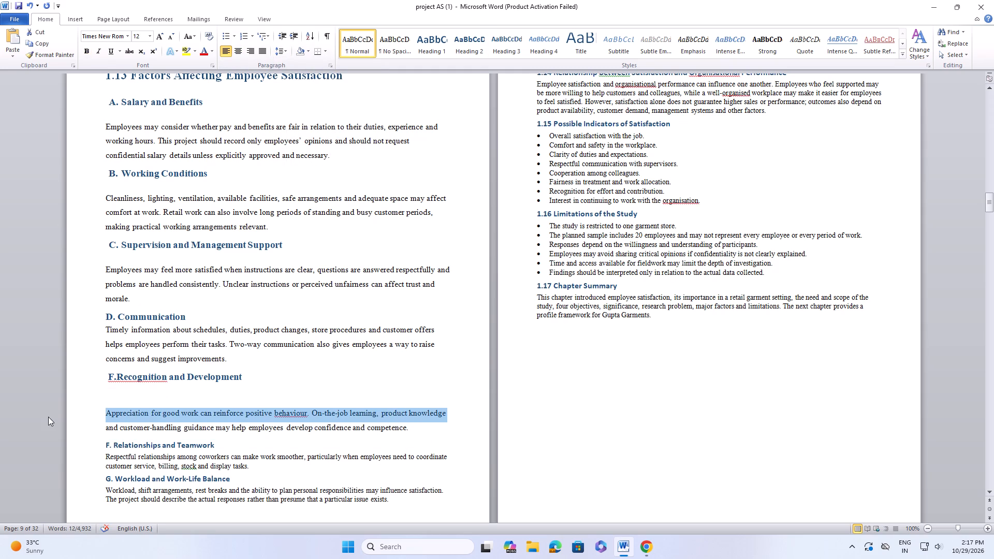
{"action": "left_click", "coordinate": [48, 417]}
{"action": "left_click", "coordinate": [13, 318]}
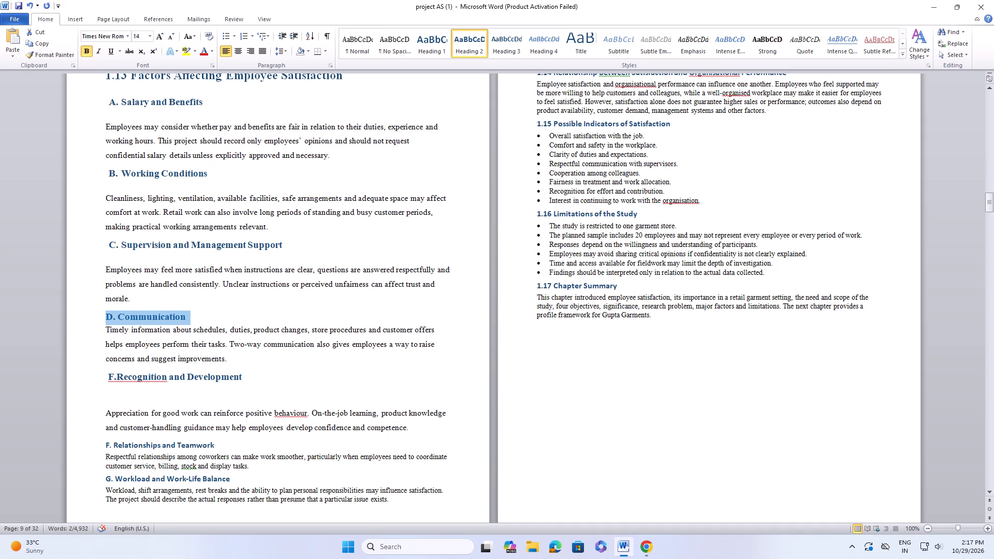
{"action": "left_click", "coordinate": [99, 407]}
{"action": "left_click", "coordinate": [103, 409]}
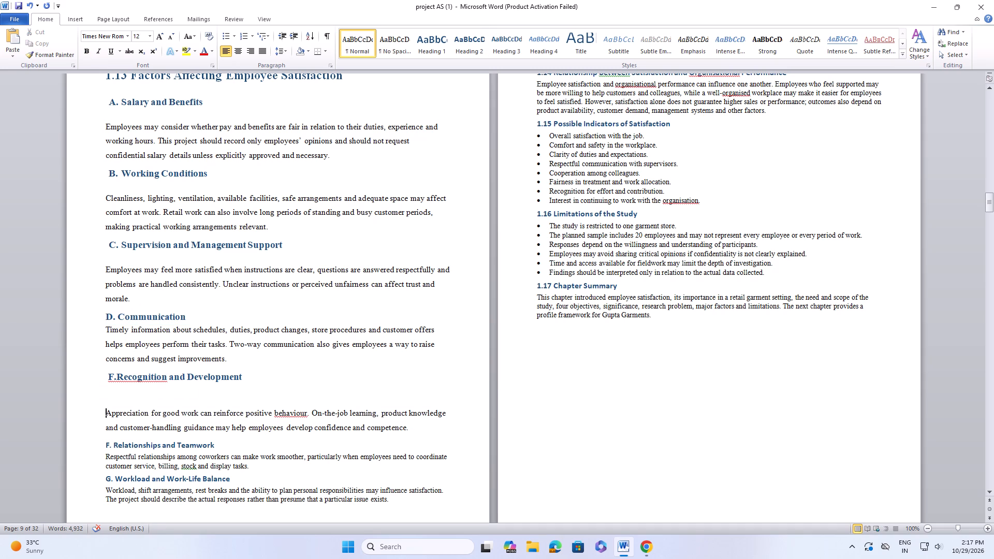
{"action": "key", "text": "Return"}
{"action": "key", "text": "BackSpace"}
{"action": "key", "text": "BackSpace"}
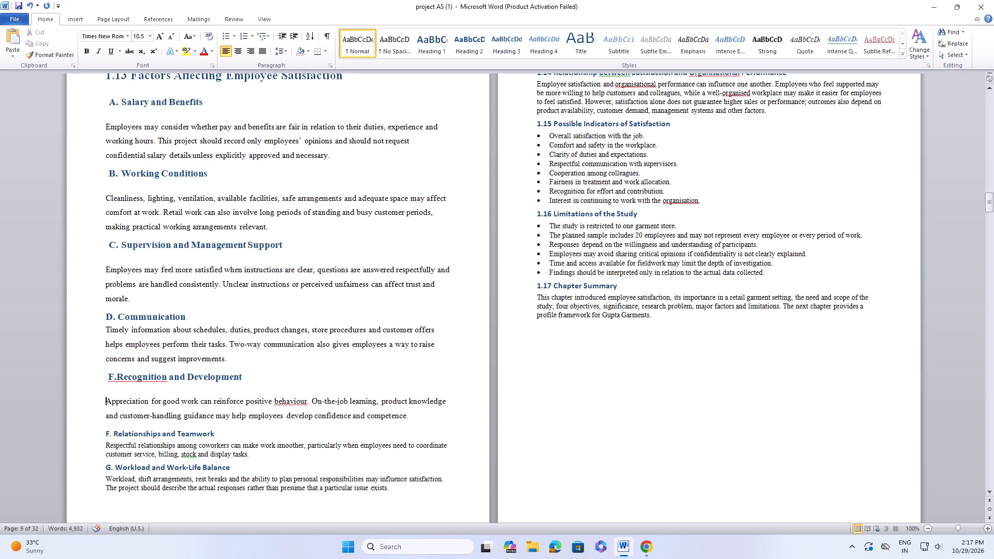
Replace the "D. Communication" subheading with a retyped "D.Communication" on its own line above the paragraph about timely information.
{"action": "left_click_drag", "start_coordinate": [101, 316], "coordinate": [189, 316]}
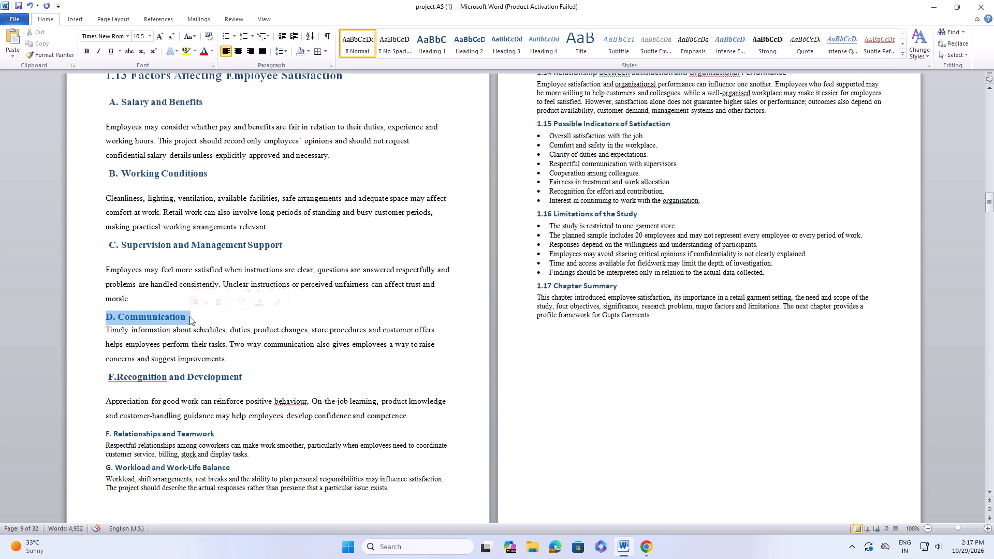
{"action": "key", "text": "Return"}
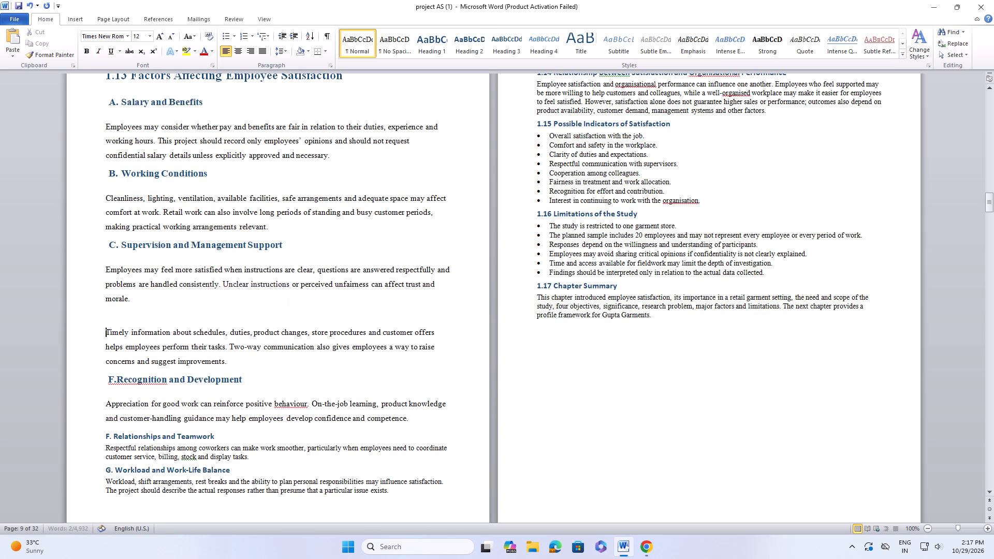
{"action": "key", "text": "BackSpace"}
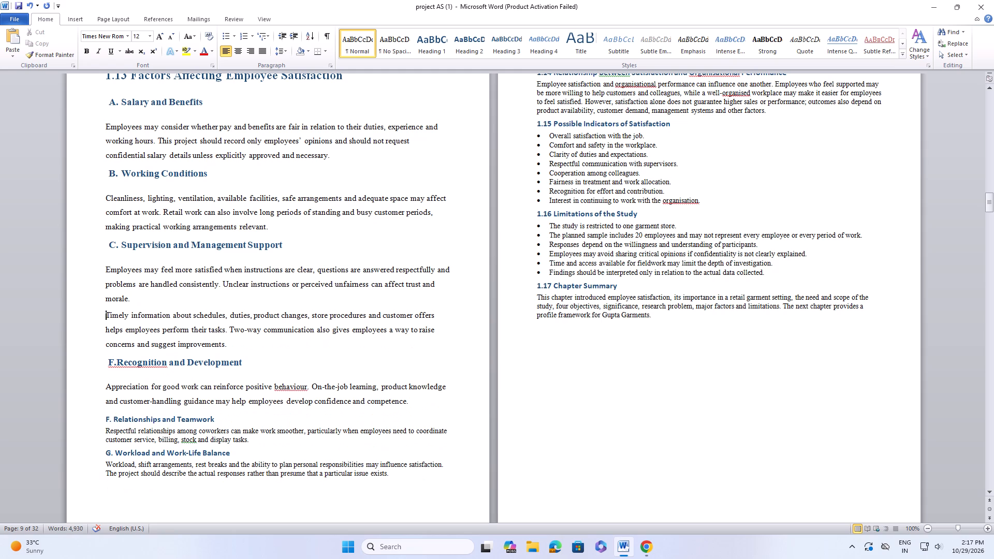
{"action": "key", "text": "shift+d"}
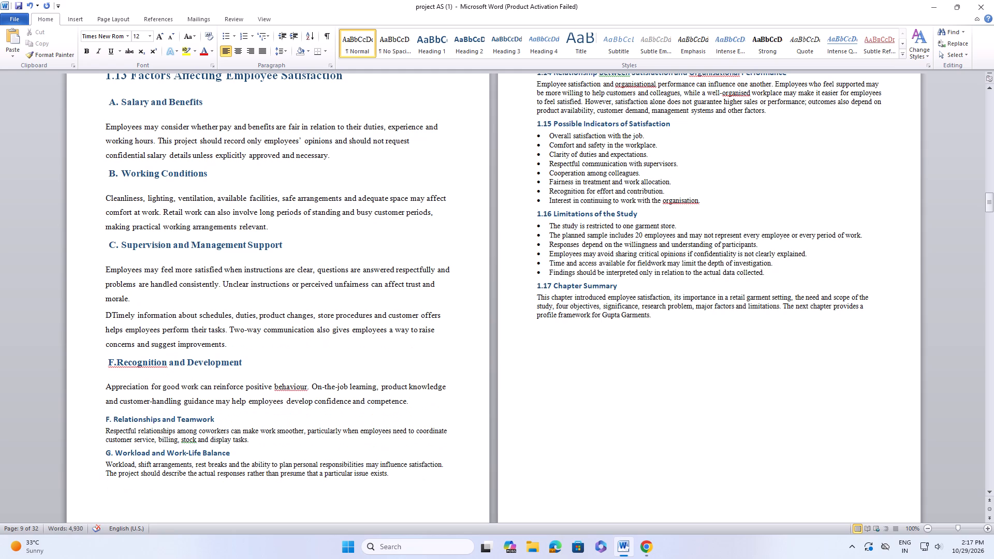
{"action": "key", "text": "space"}
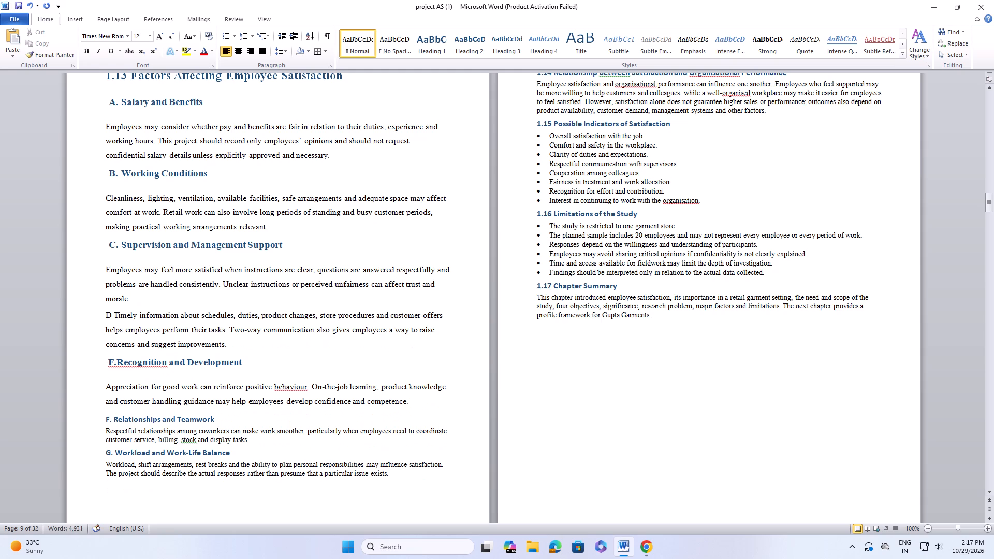
{"action": "key", "text": "BackSpace"}
{"action": "key", "text": "period"}
{"action": "key", "text": "shift+c"}
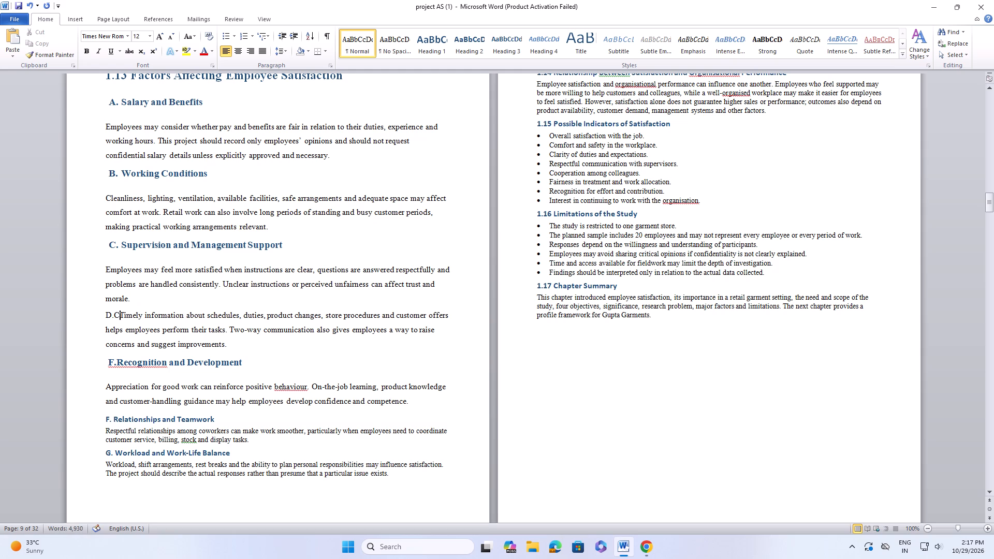
{"action": "type", "text": "om"}
{"action": "key", "text": "m"}
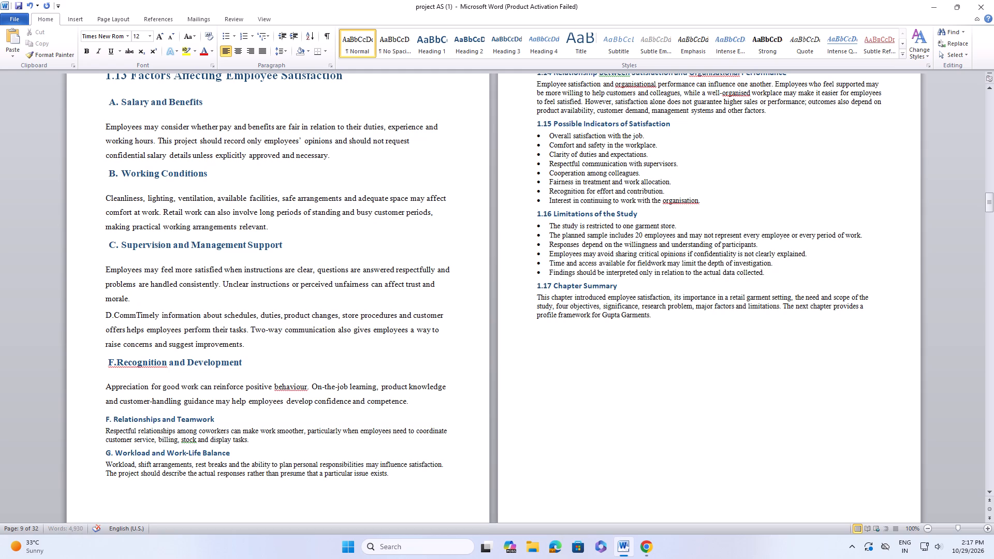
{"action": "type", "text": "unicatiom"}
{"action": "key", "text": "BackSpace"}
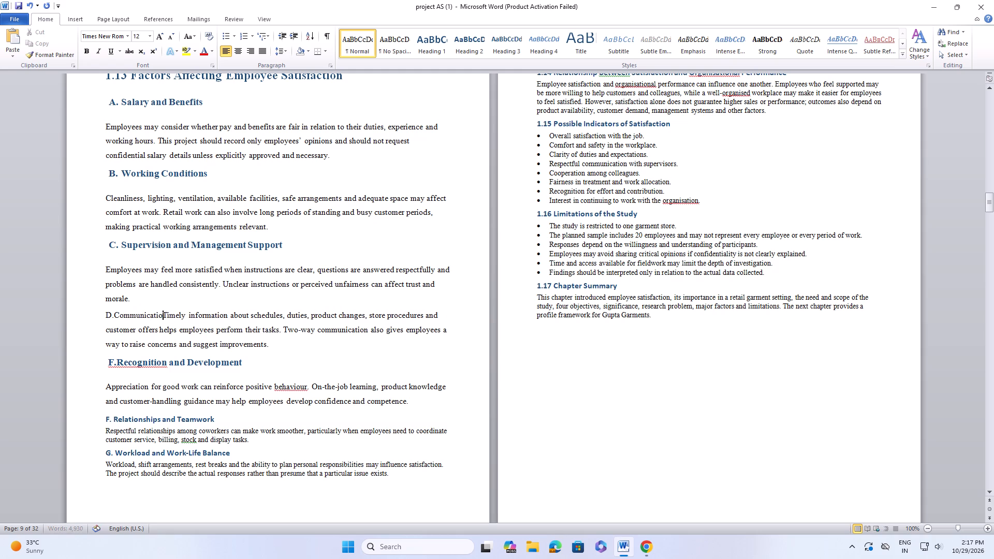
{"action": "key", "text": "n"}
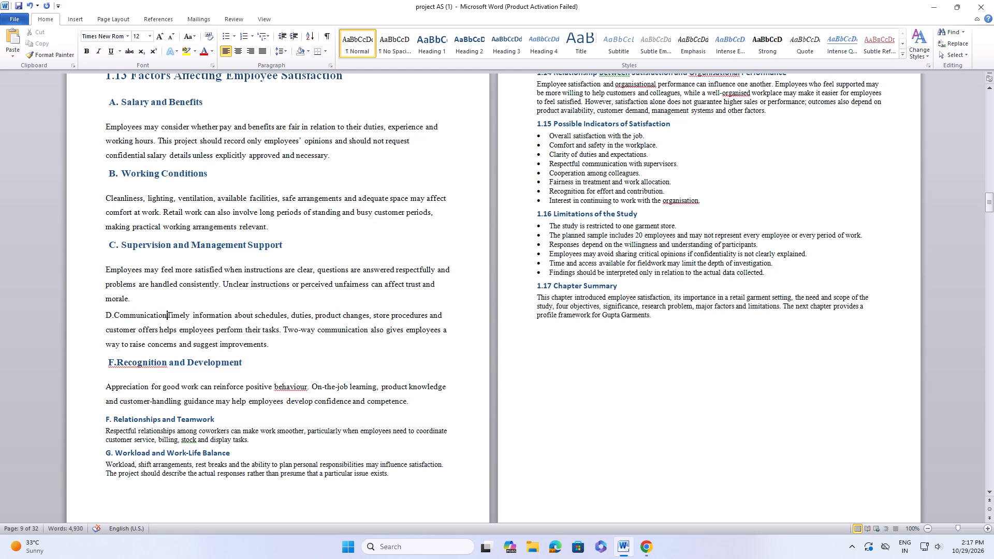
{"action": "key", "text": "Return"}
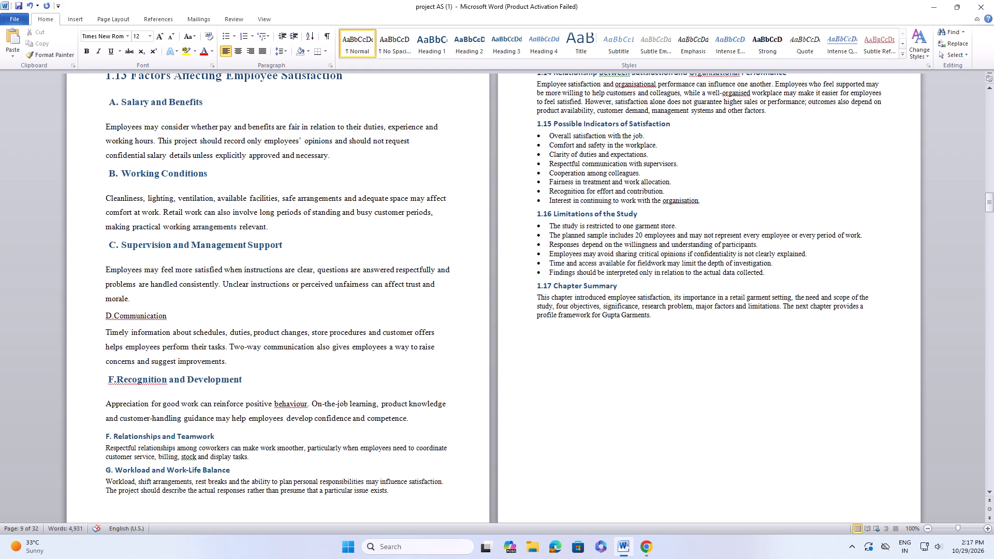
Apply the Heading 1 style to the "D.Communication" subheading and set its font to Times New Roman.
{"action": "left_click_drag", "start_coordinate": [108, 315], "coordinate": [169, 315]}
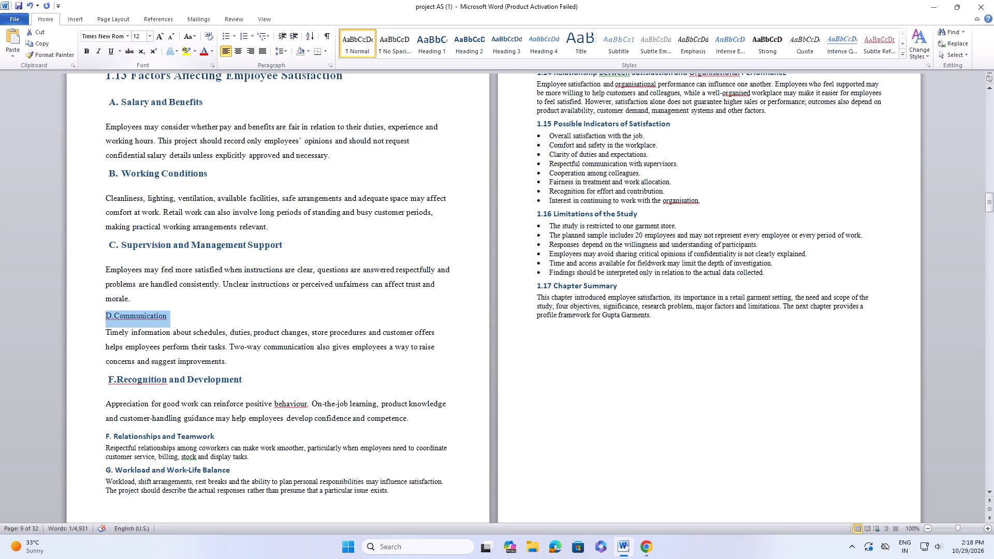
{"action": "left_click", "coordinate": [426, 36]}
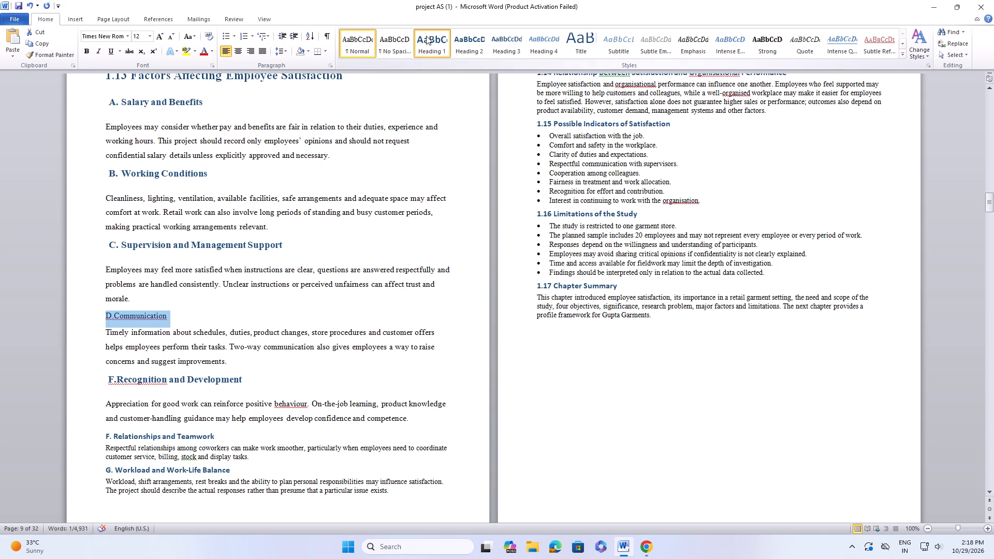
{"action": "left_click", "coordinate": [130, 40]}
{"action": "left_click", "coordinate": [133, 94]}
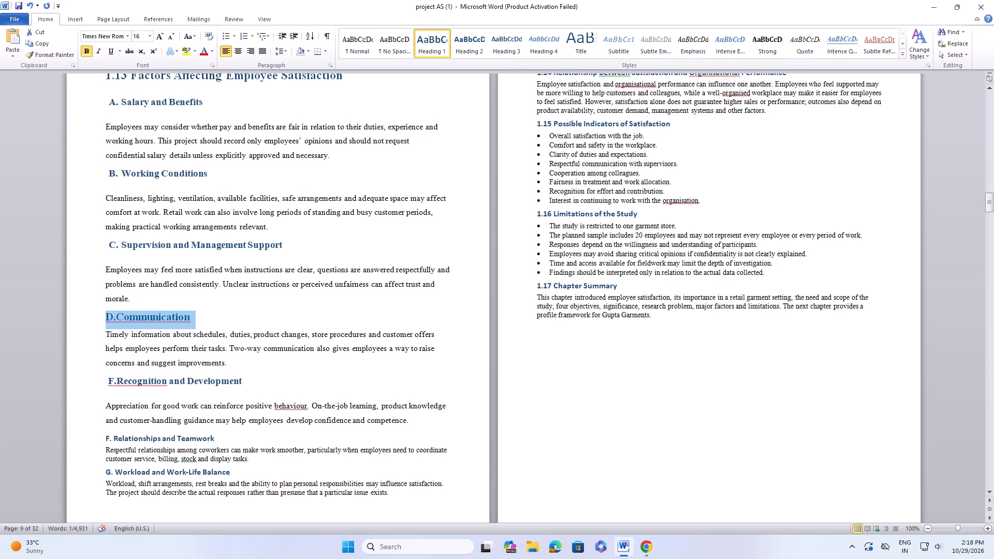
{"action": "left_click", "coordinate": [244, 376]}
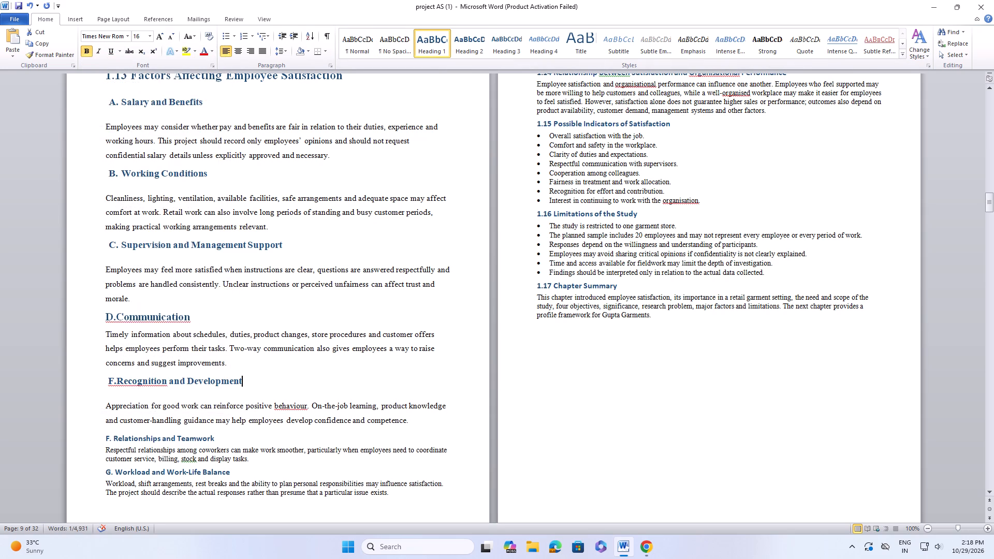
Add a blank line between the "D.Communication" subheading and its paragraph.
{"action": "left_click", "coordinate": [218, 309]}
{"action": "left_click", "coordinate": [213, 311]}
{"action": "key", "text": "Return"}
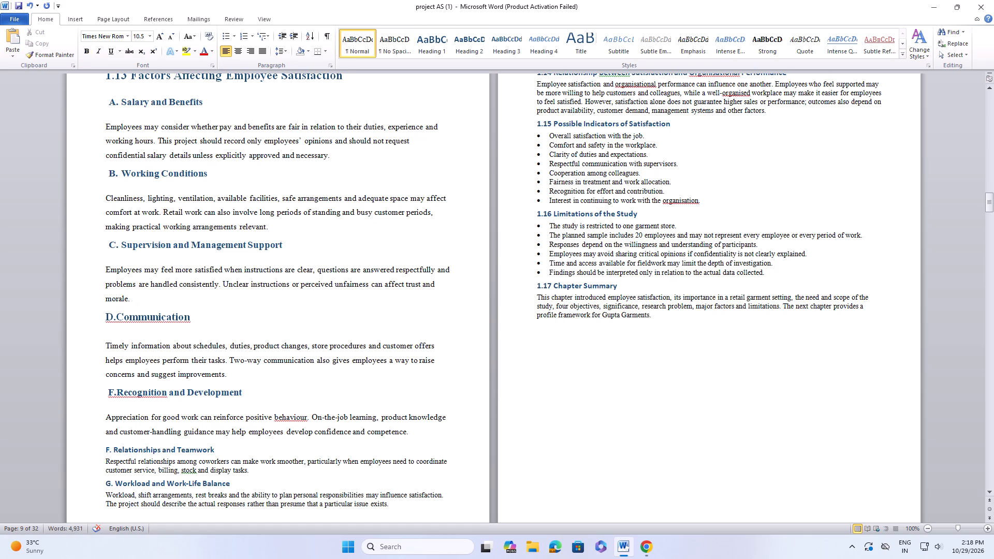
Set the "F. Relationships and Teamwork" subheading to Times New Roman, size 14.
{"action": "scroll", "coordinate": [212, 313], "scroll_direction": "down", "scroll_amount": 1}
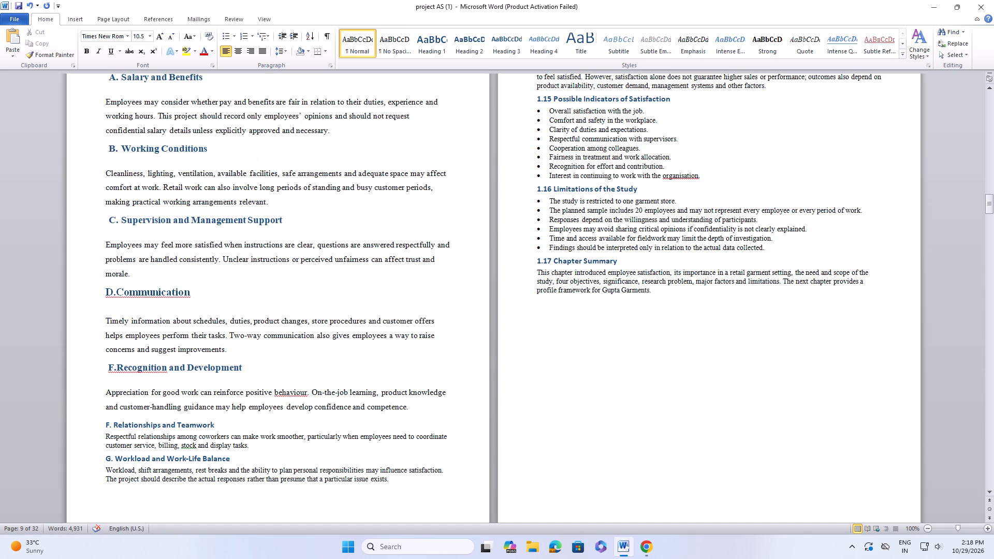
{"action": "left_click_drag", "start_coordinate": [100, 423], "coordinate": [164, 415]}
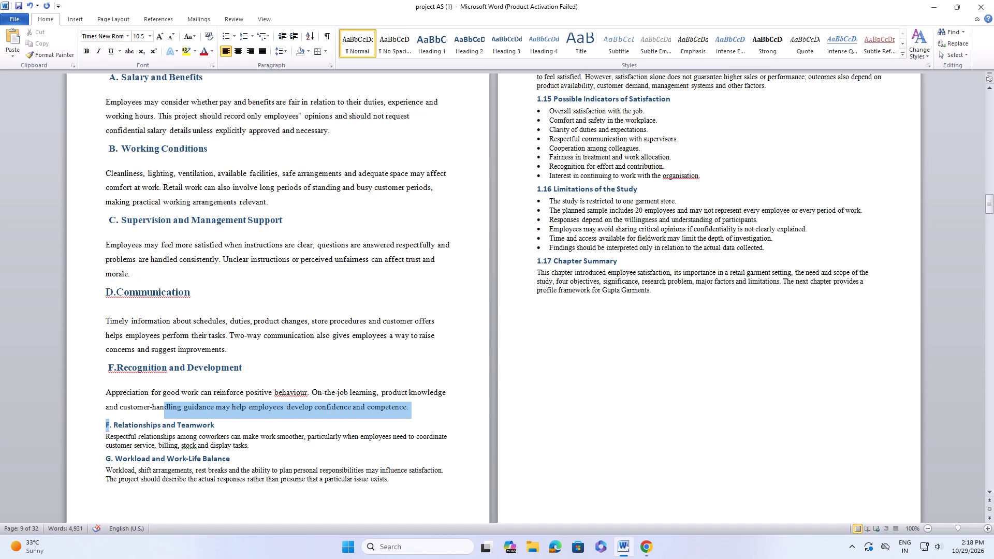
{"action": "left_click_drag", "start_coordinate": [164, 415], "coordinate": [185, 422]}
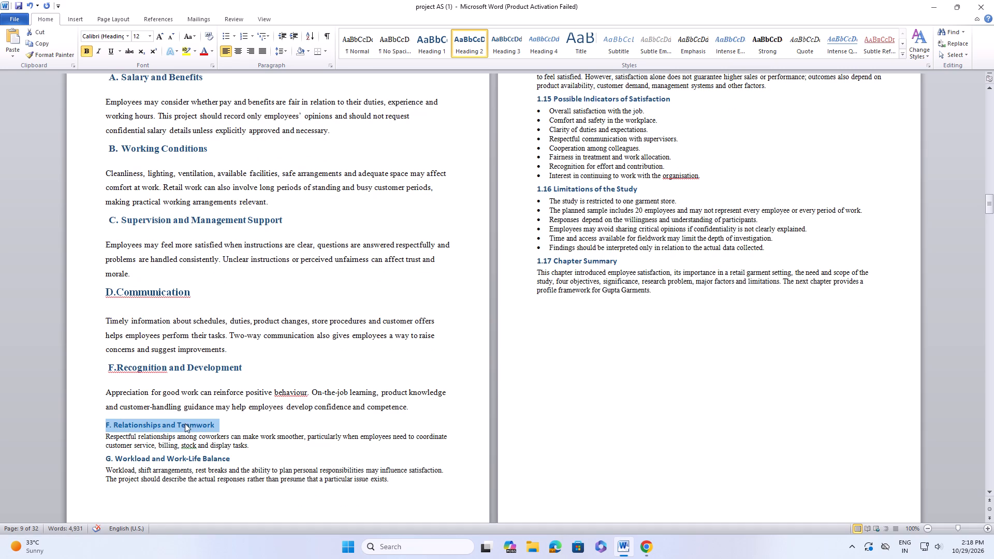
{"action": "left_click", "coordinate": [126, 31]}
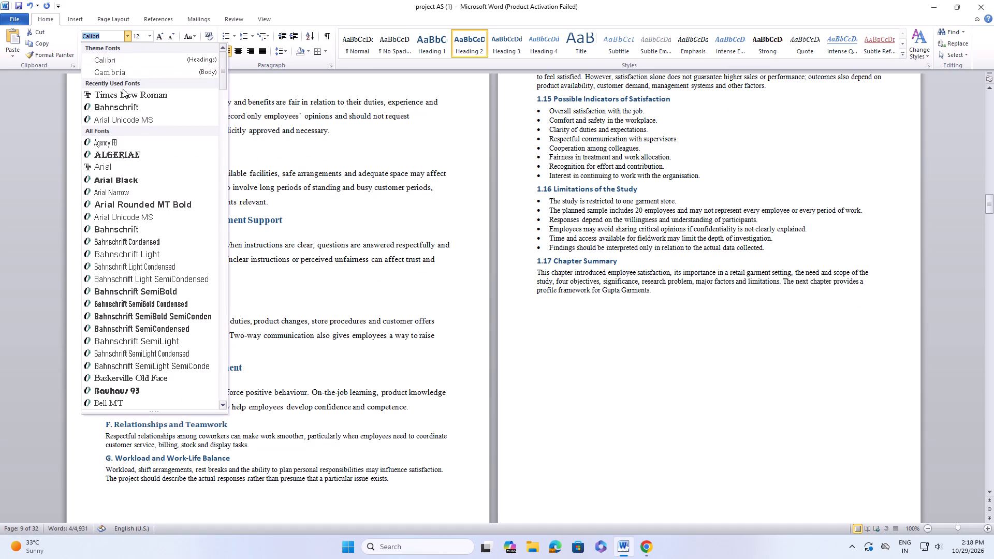
{"action": "left_click", "coordinate": [121, 93]}
{"action": "left_click", "coordinate": [149, 36]}
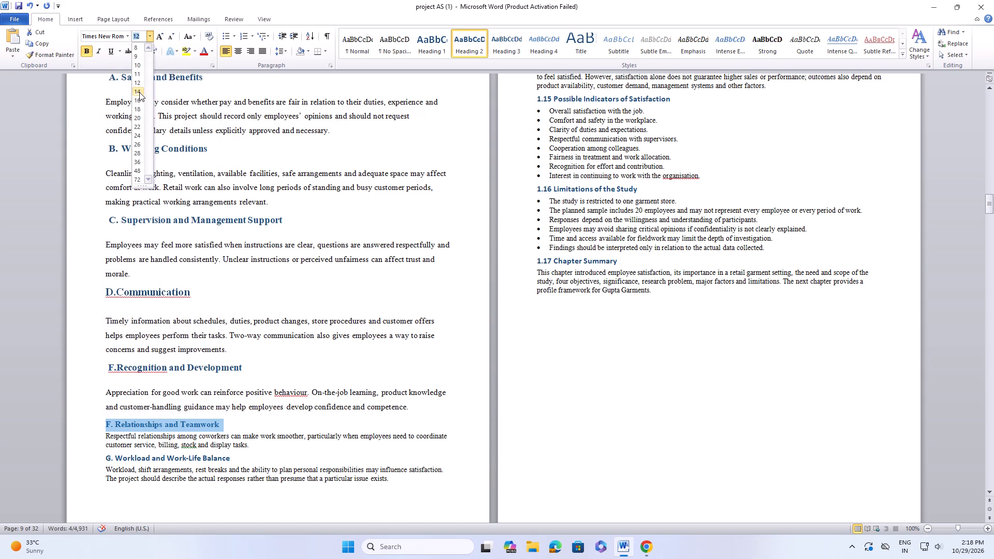
{"action": "left_click", "coordinate": [139, 92]}
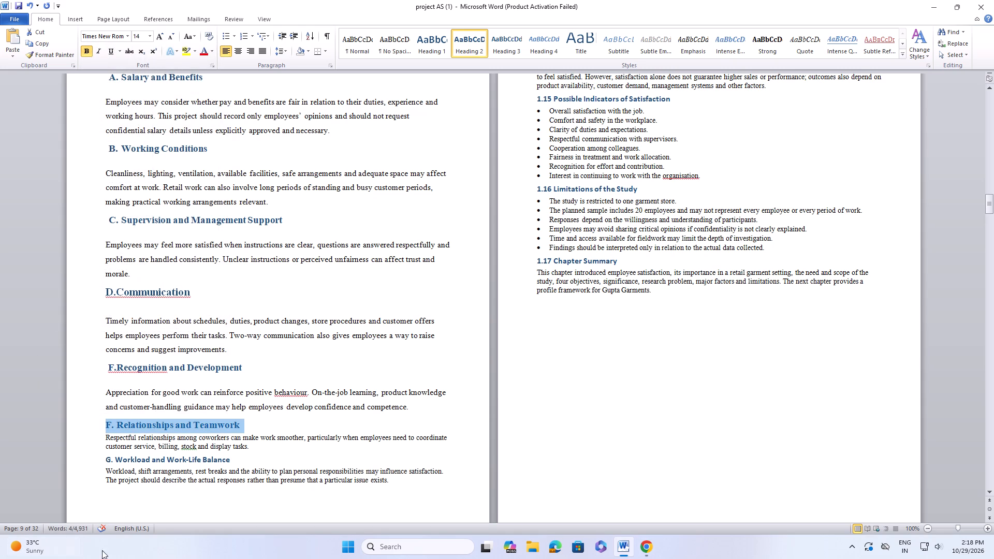
Set the "G. Workload and Work-Life Balance" subheading to Times New Roman, size 14.
{"action": "left_click_drag", "start_coordinate": [105, 455], "coordinate": [216, 460]}
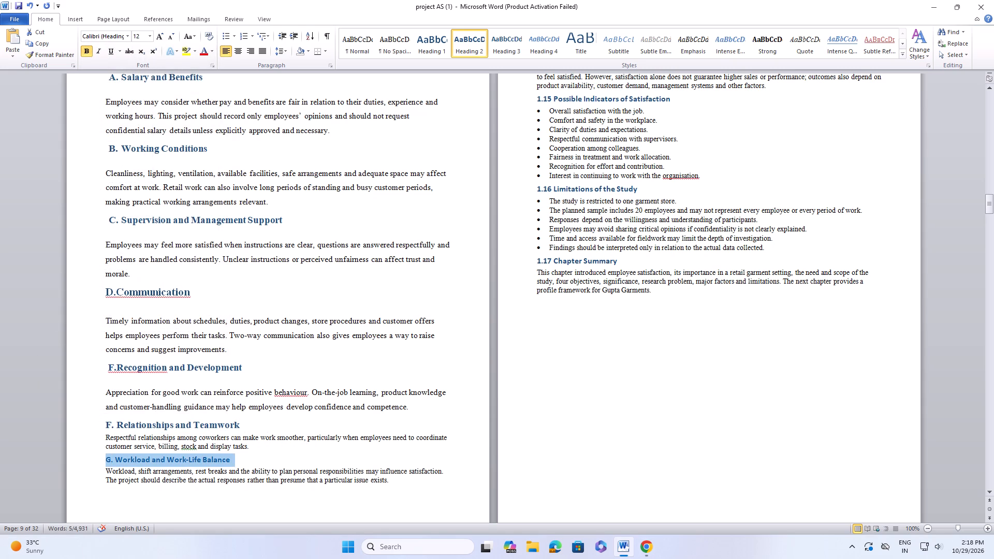
{"action": "left_click", "coordinate": [151, 34]}
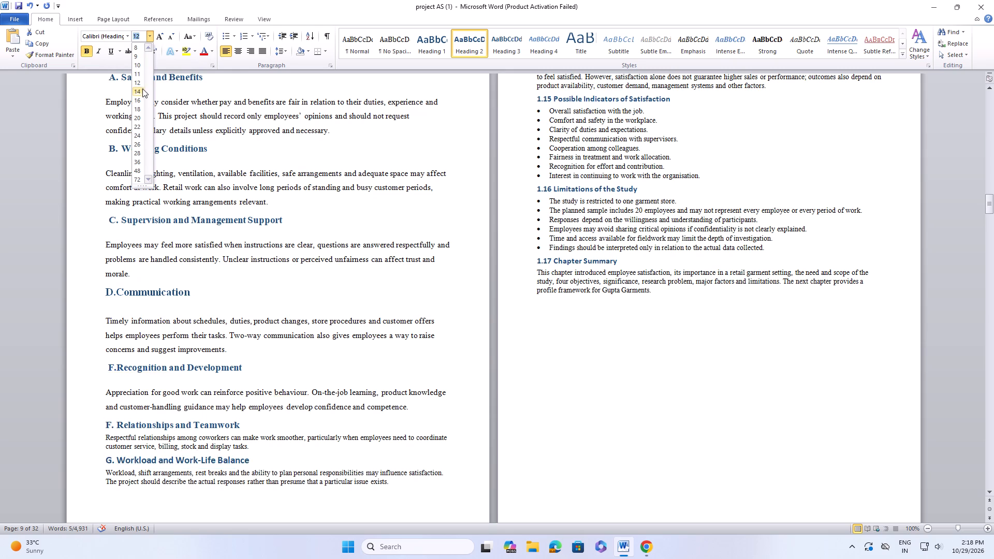
{"action": "left_click", "coordinate": [141, 89]}
{"action": "left_click", "coordinate": [126, 36]}
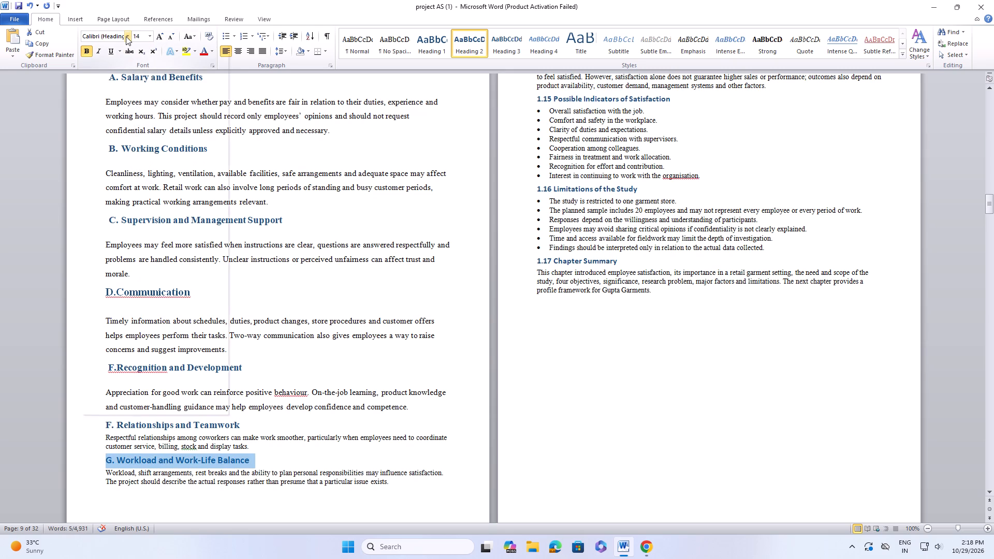
{"action": "left_click", "coordinate": [114, 94]}
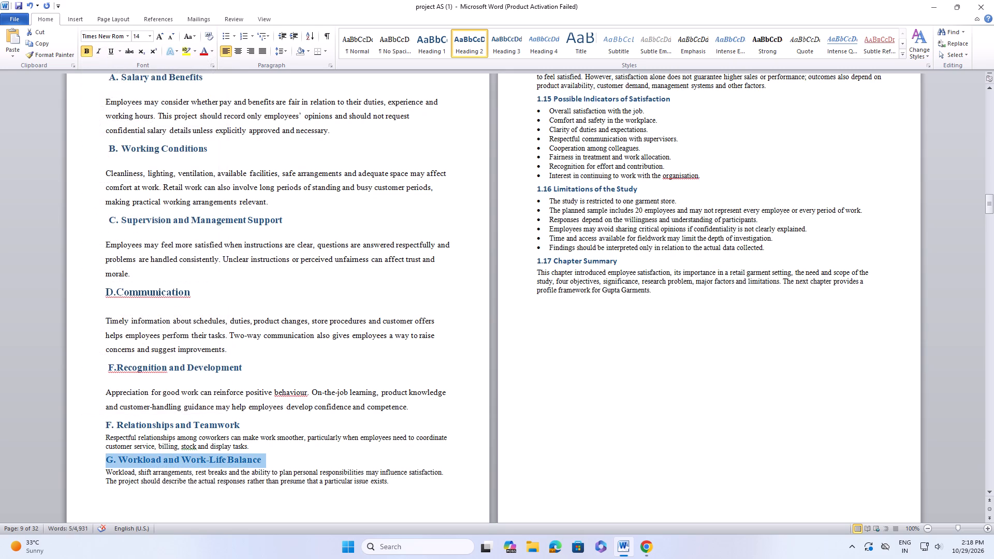
Set the paragraph under "F. Relationships and Teamwork" to font size 12.
{"action": "left_click_drag", "start_coordinate": [102, 440], "coordinate": [233, 471]}
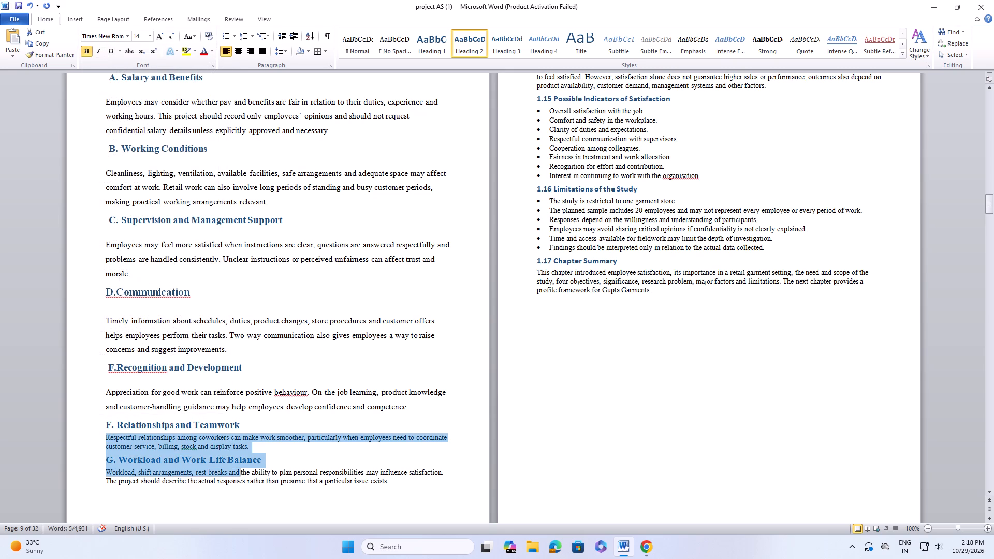
{"action": "left_click_drag", "start_coordinate": [233, 471], "coordinate": [255, 448]}
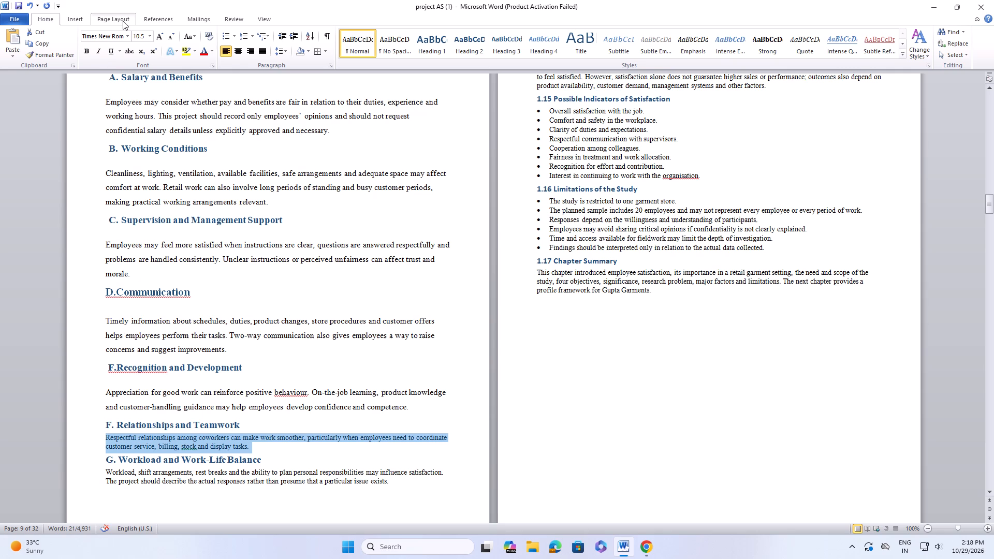
{"action": "left_click", "coordinate": [153, 39]}
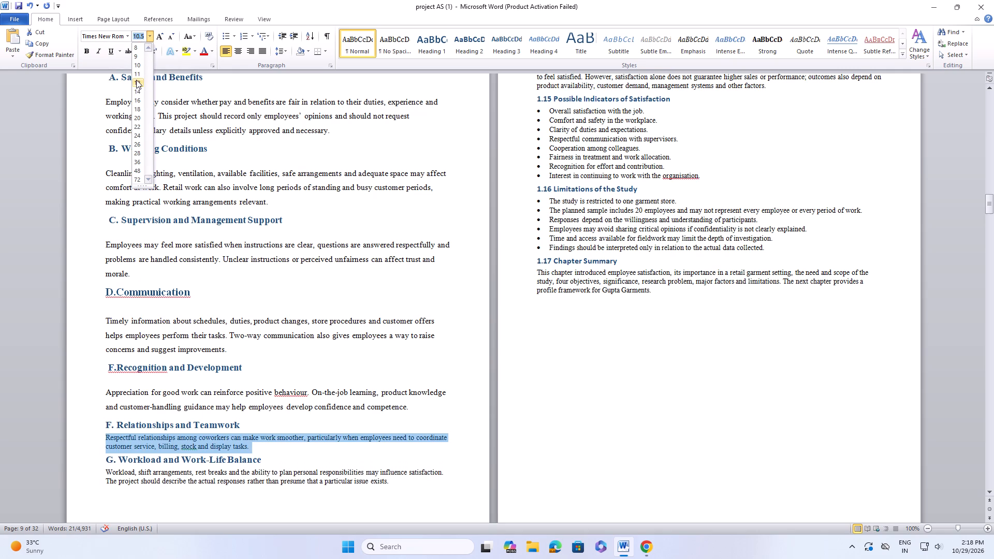
{"action": "left_click", "coordinate": [136, 80]}
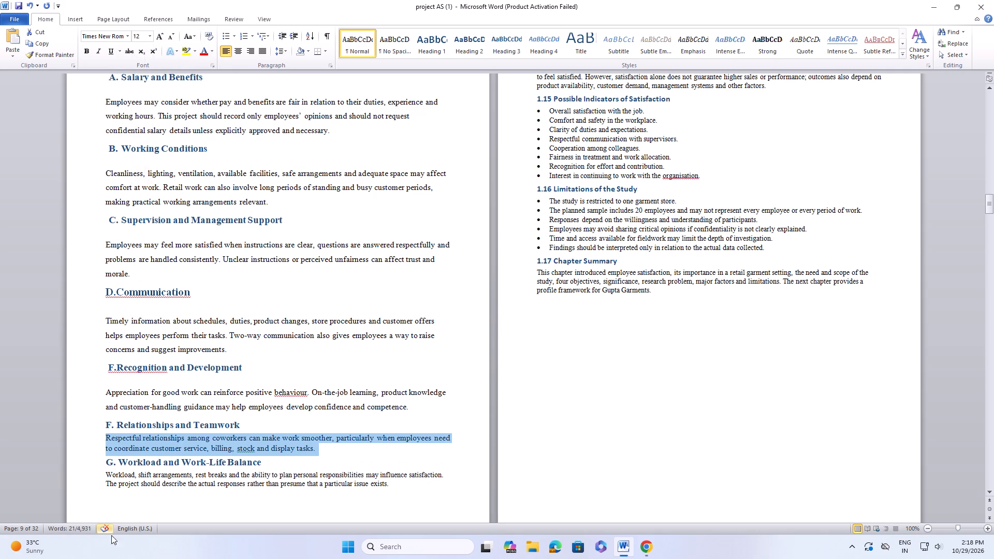
Set the paragraph under "G. Workload and Work-Life Balance" to font size 12.
{"action": "left_click_drag", "start_coordinate": [109, 479], "coordinate": [247, 495]}
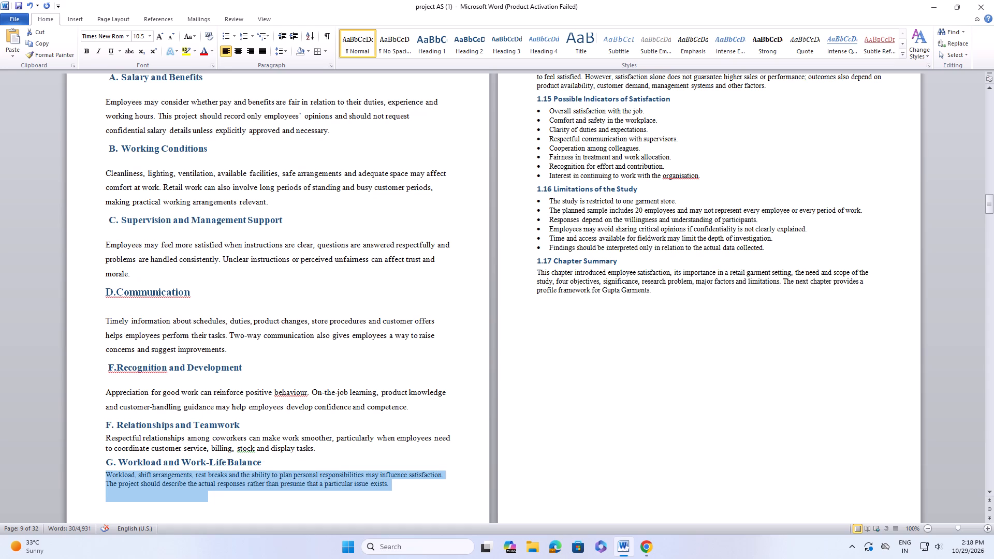
{"action": "left_click", "coordinate": [150, 35]}
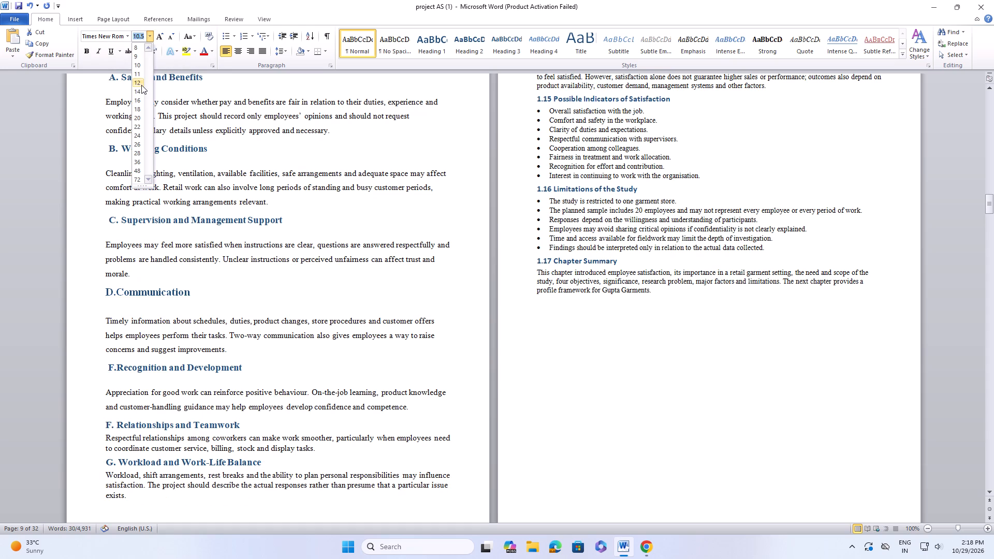
{"action": "left_click", "coordinate": [141, 85]}
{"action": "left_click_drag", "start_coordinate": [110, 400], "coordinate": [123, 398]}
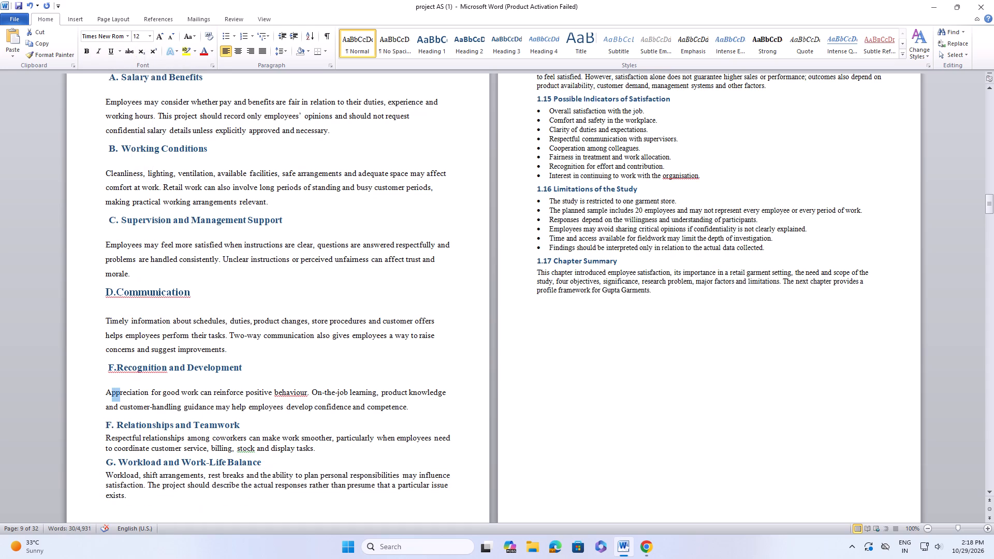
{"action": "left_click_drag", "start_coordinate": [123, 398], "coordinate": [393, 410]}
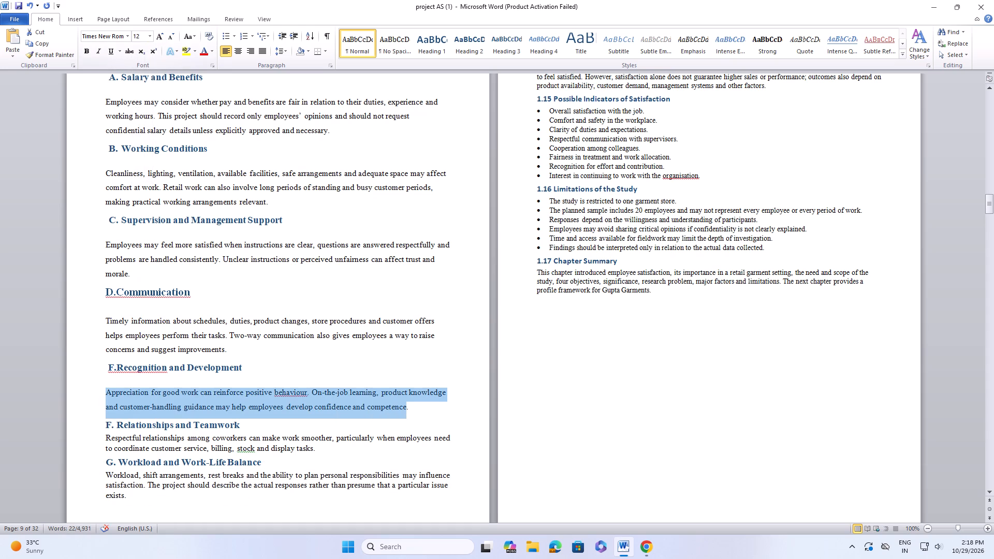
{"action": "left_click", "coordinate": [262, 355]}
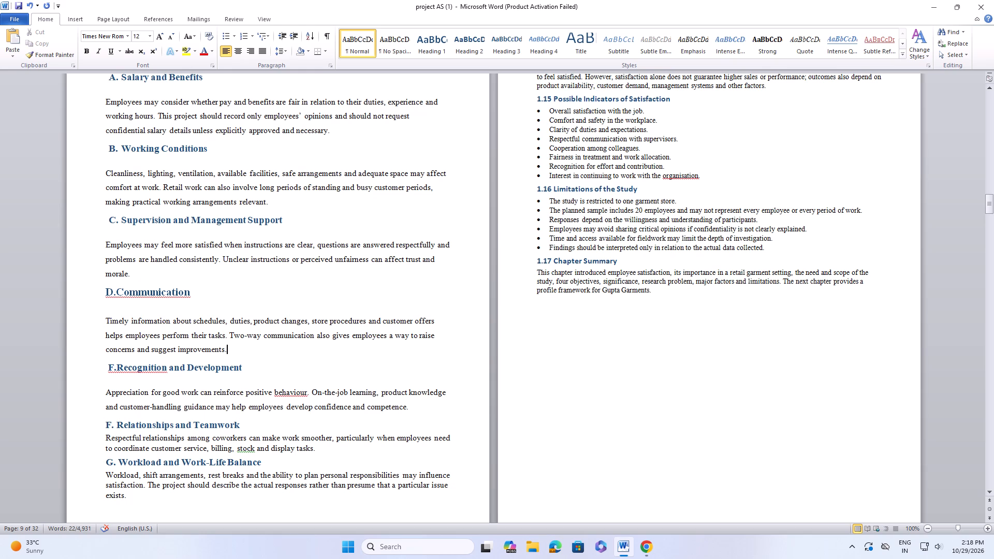
Insert a blank line below the "F. Relationships and Teamwork" and "G. Workload and Work-Life Balance" subheadings.
{"action": "left_click", "coordinate": [245, 425]}
{"action": "key", "text": "Return"}
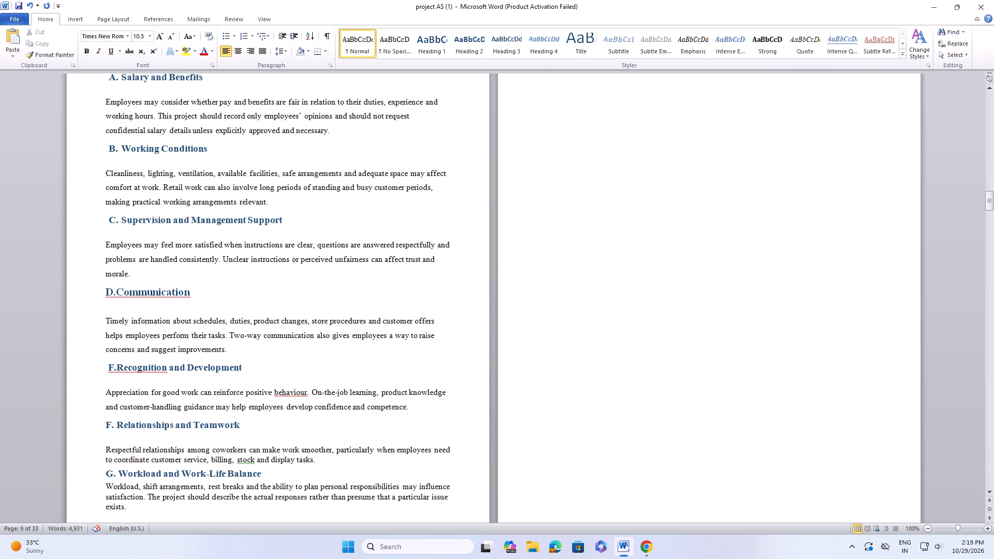
{"action": "left_click", "coordinate": [270, 470]}
{"action": "key", "text": "Return"}
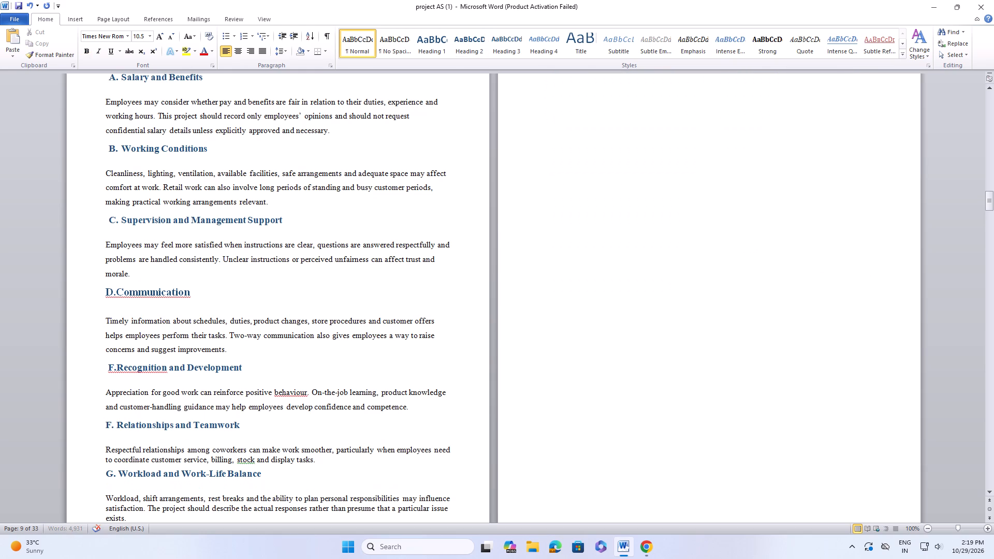
Review the layout from section 1.13 through the end of Chapter 1 and the first page of Chapter 2.
{"action": "scroll", "coordinate": [561, 389], "scroll_direction": "up", "scroll_amount": 5}
{"action": "scroll", "coordinate": [735, 242], "scroll_direction": "up", "scroll_amount": 2}
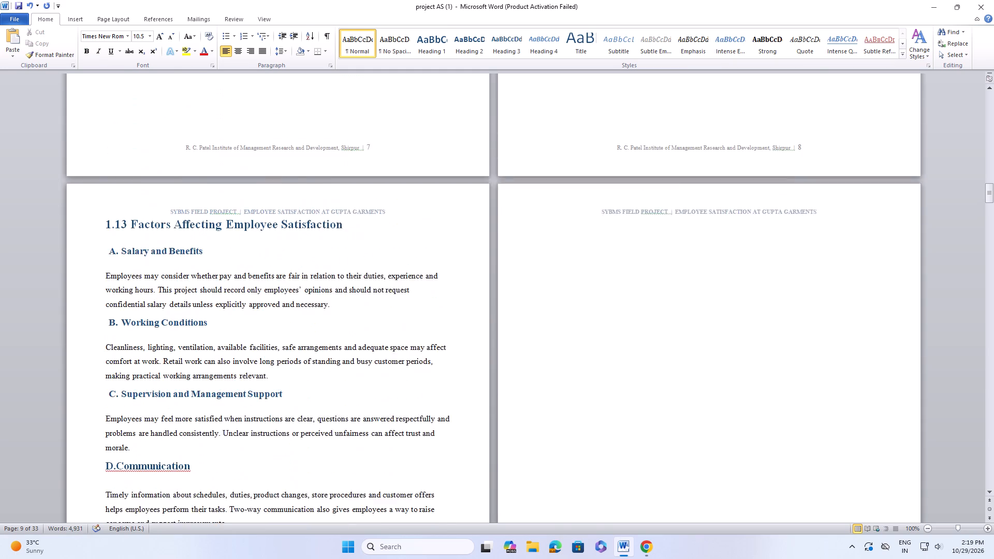
{"action": "scroll", "coordinate": [721, 244], "scroll_direction": "down", "scroll_amount": 16}
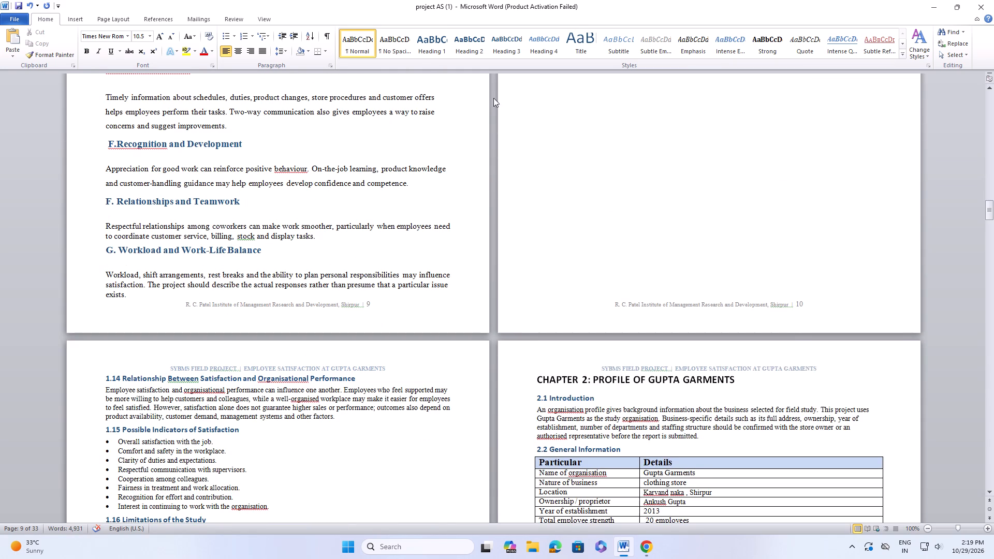
{"action": "scroll", "coordinate": [358, 77], "scroll_direction": "up", "scroll_amount": 13}
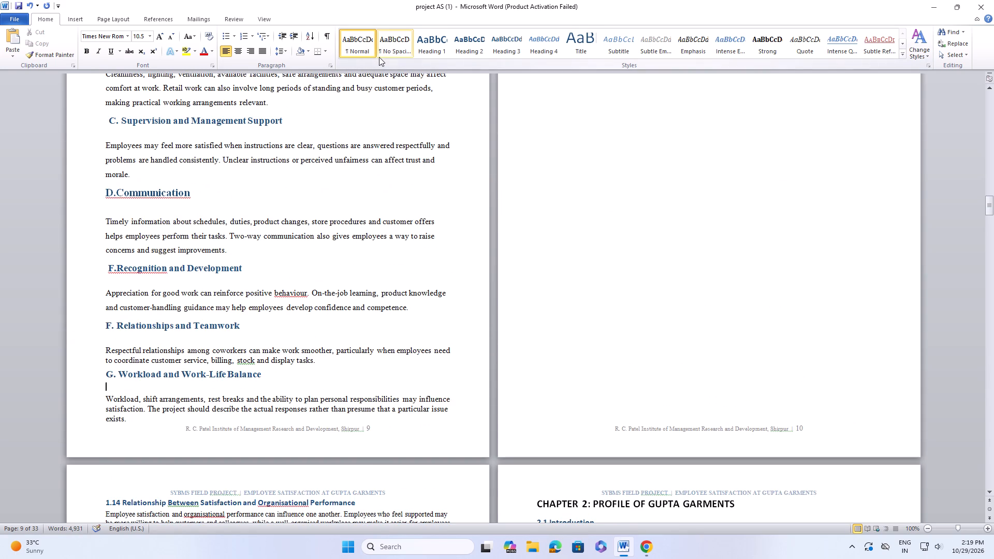
{"action": "scroll", "coordinate": [379, 57], "scroll_direction": "up", "scroll_amount": 4}
{"action": "scroll", "coordinate": [484, 512], "scroll_direction": "up", "scroll_amount": 9}
{"action": "scroll", "coordinate": [494, 508], "scroll_direction": "down", "scroll_amount": 5}
{"action": "left_click", "coordinate": [859, 316]}
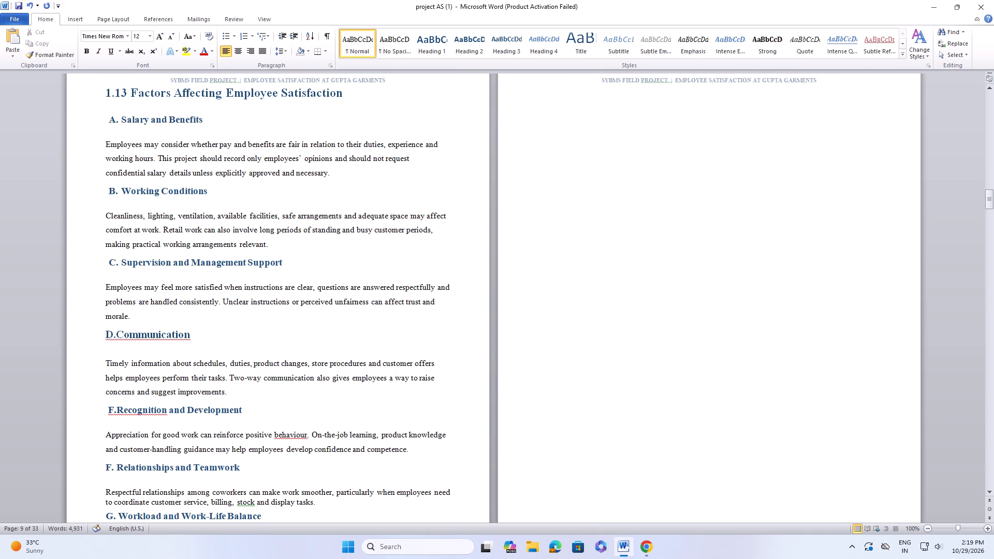
{"action": "scroll", "coordinate": [829, 333], "scroll_direction": "down", "scroll_amount": 10}
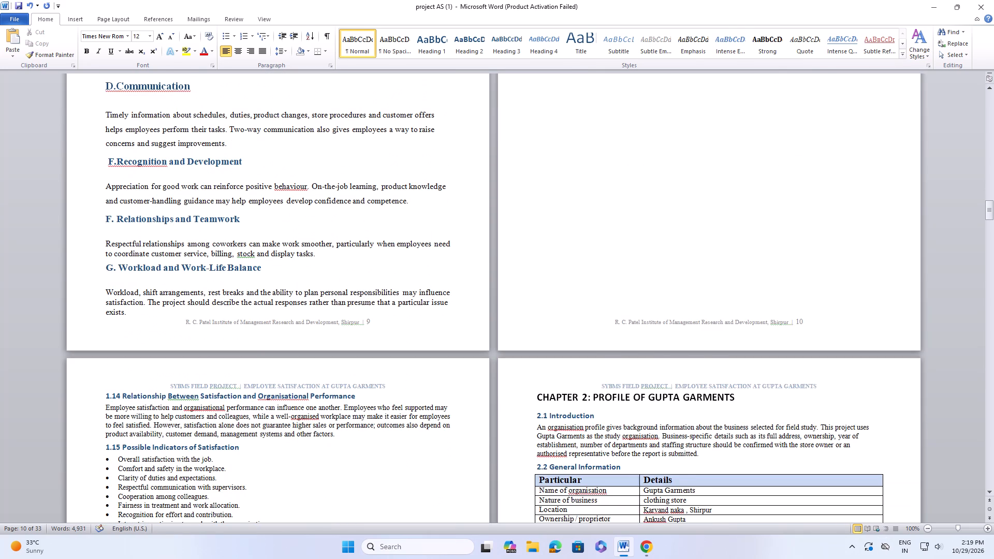
{"action": "scroll", "coordinate": [640, 136], "scroll_direction": "down", "scroll_amount": 9}
{"action": "scroll", "coordinate": [499, 158], "scroll_direction": "down", "scroll_amount": 9}
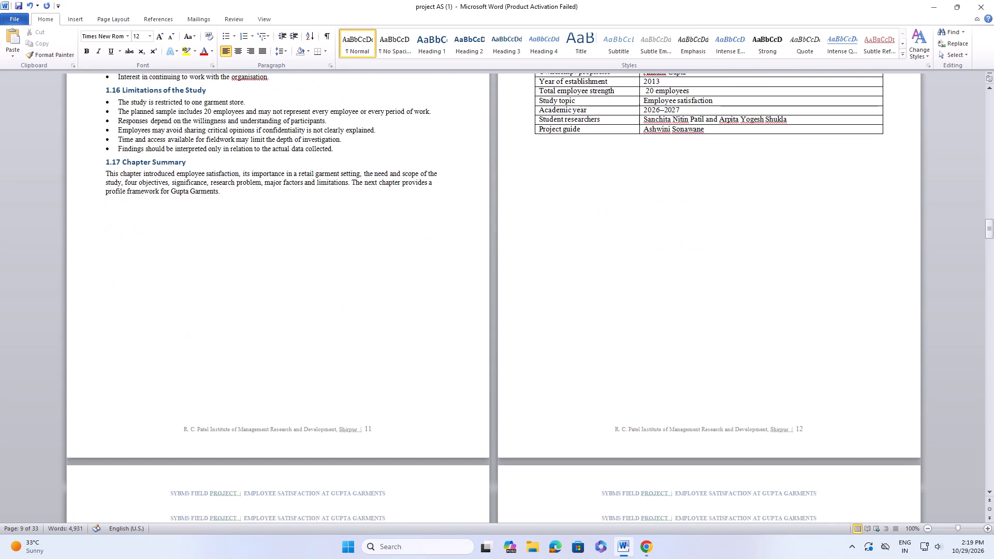
Set the heading "1.14 Relationship Between Satisfaction and Organisational Performance" to Times New Roman, size 20, and insert a blank line below it.
{"action": "scroll", "coordinate": [500, 158], "scroll_direction": "up", "scroll_amount": 11}
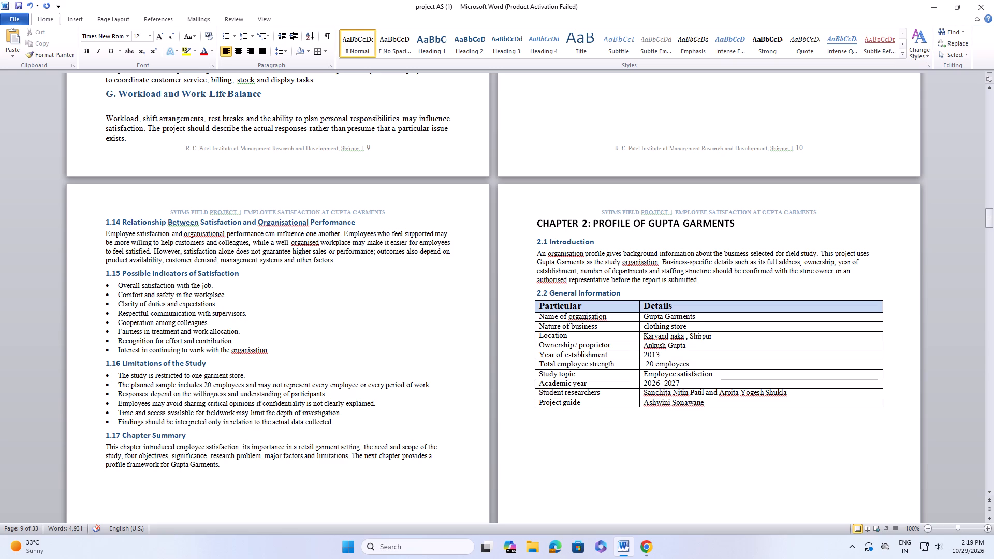
{"action": "left_click_drag", "start_coordinate": [106, 220], "coordinate": [194, 219]}
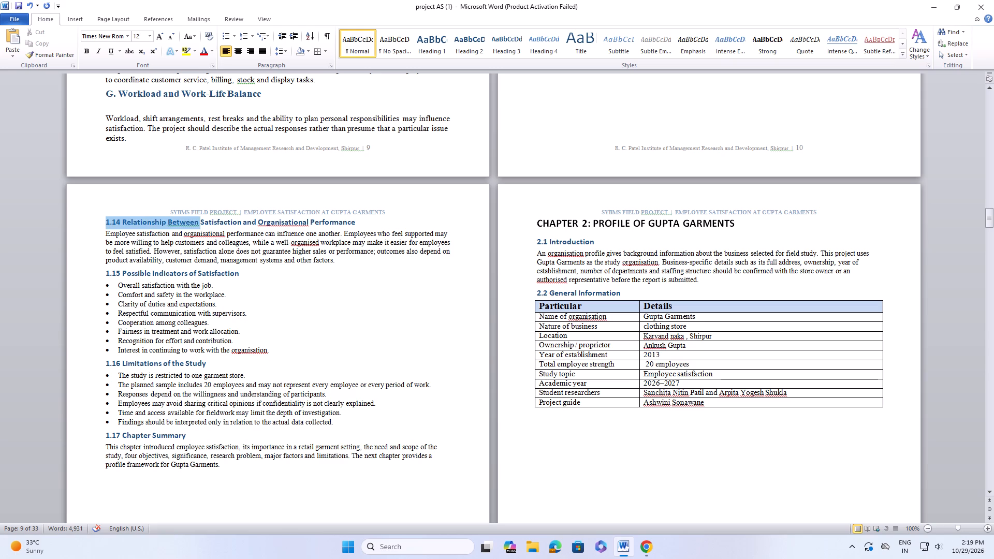
{"action": "left_click_drag", "start_coordinate": [194, 219], "coordinate": [342, 205]}
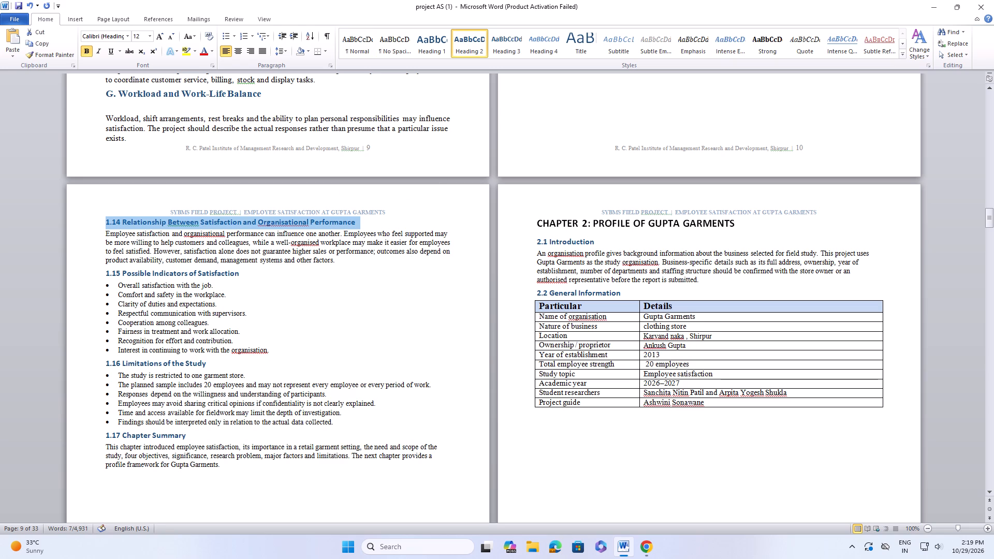
{"action": "left_click", "coordinate": [125, 39]}
{"action": "left_click", "coordinate": [114, 96]}
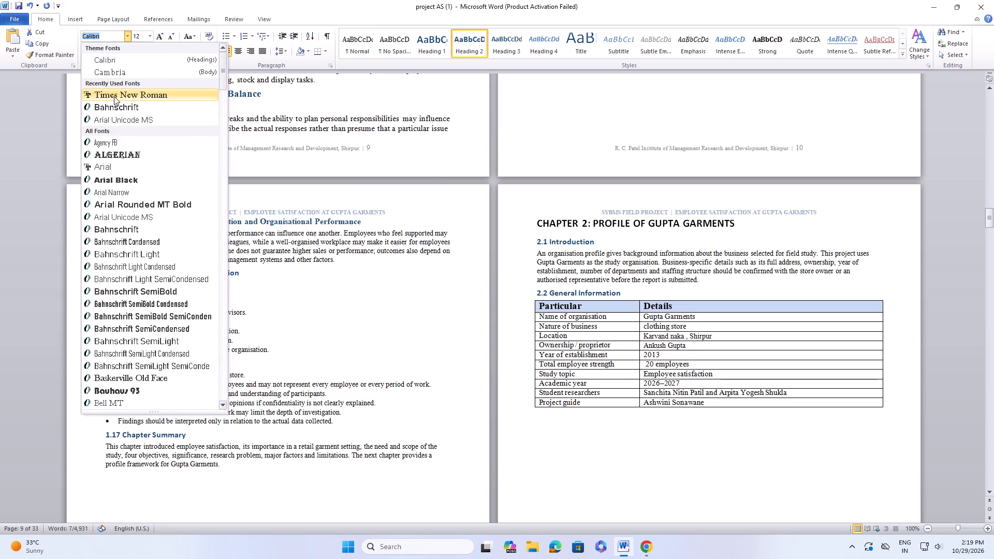
{"action": "left_click", "coordinate": [147, 36]}
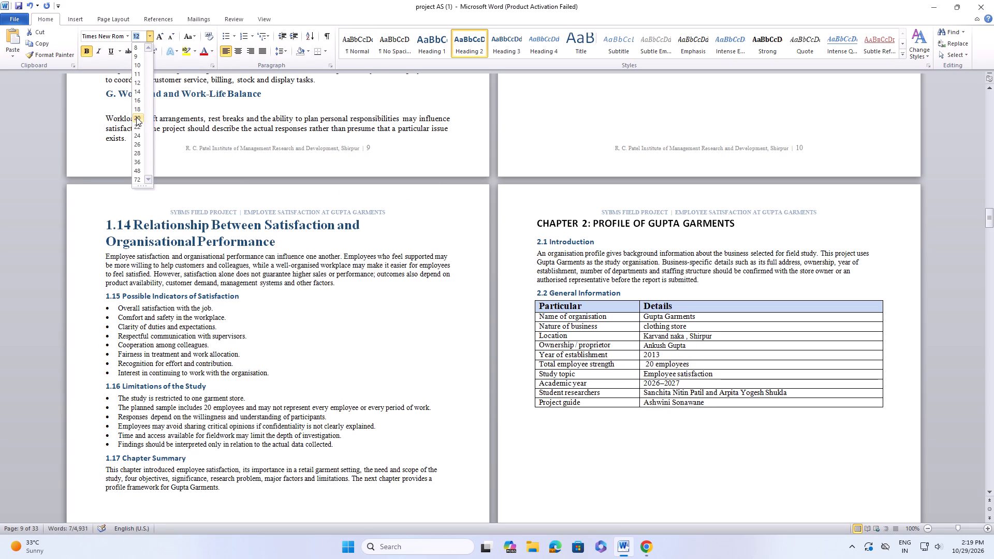
{"action": "left_click", "coordinate": [136, 117]}
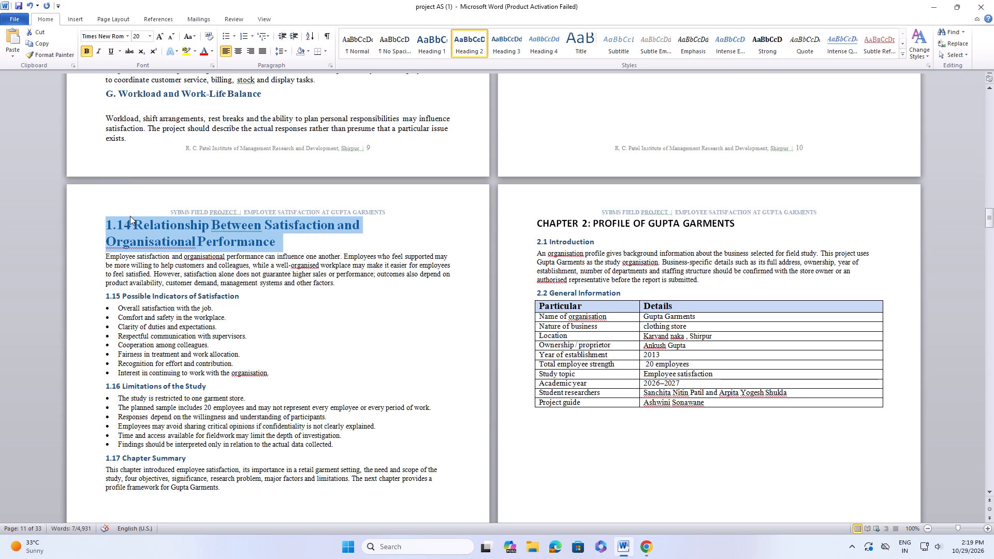
{"action": "left_click_drag", "start_coordinate": [299, 230], "coordinate": [296, 237]}
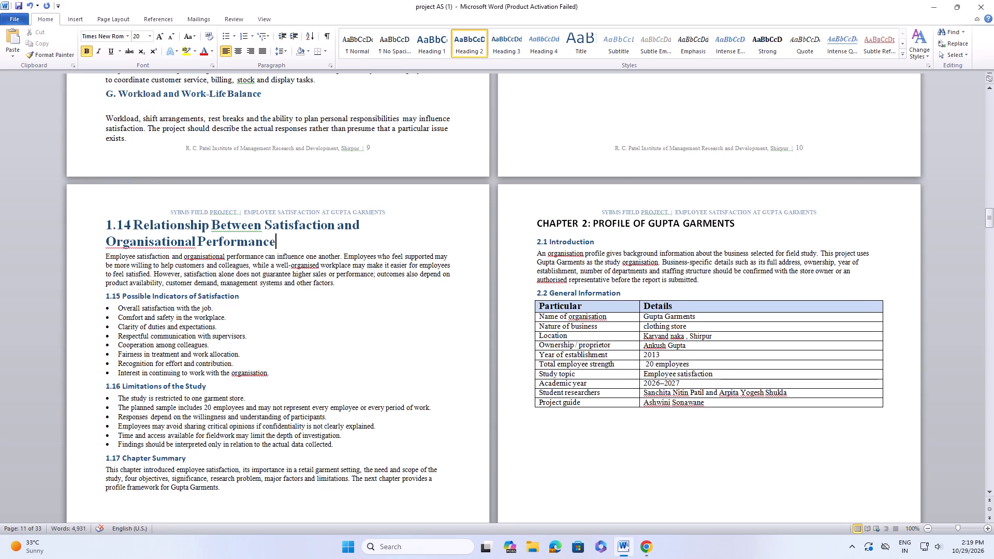
{"action": "key", "text": "Return"}
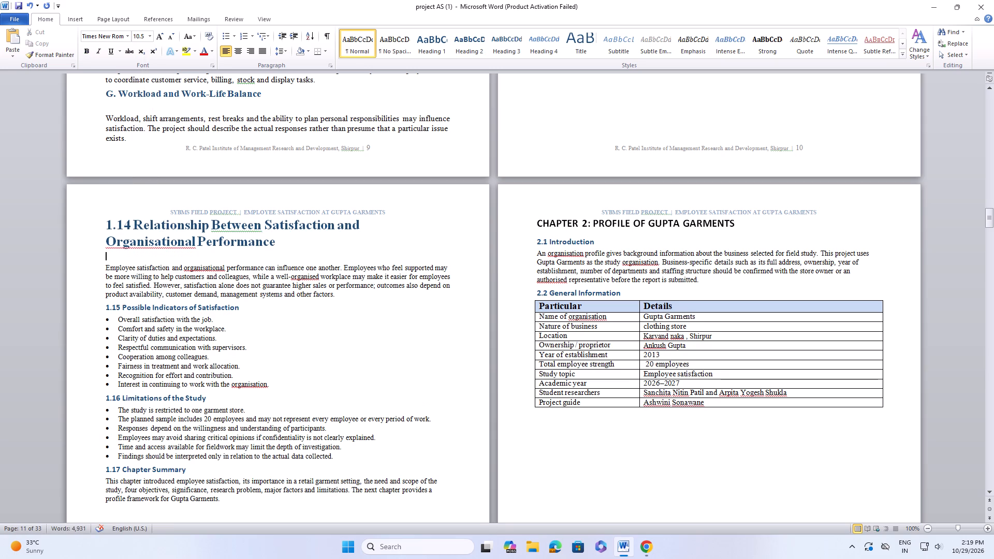
Set the paragraph under heading 1.14 to font size 12 with 1.5 line spacing.
{"action": "left_click_drag", "start_coordinate": [107, 269], "coordinate": [269, 306]}
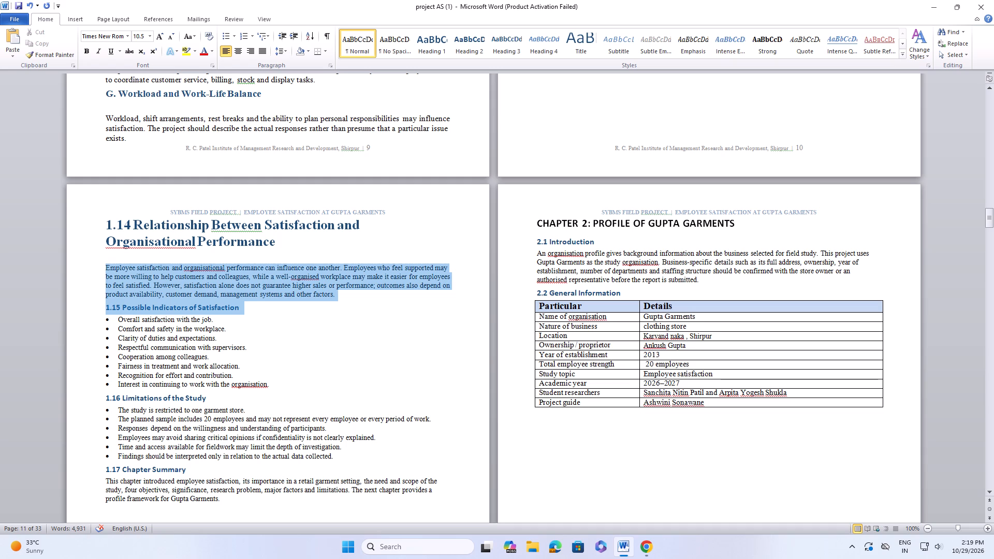
{"action": "left_click_drag", "start_coordinate": [269, 306], "coordinate": [291, 298]}
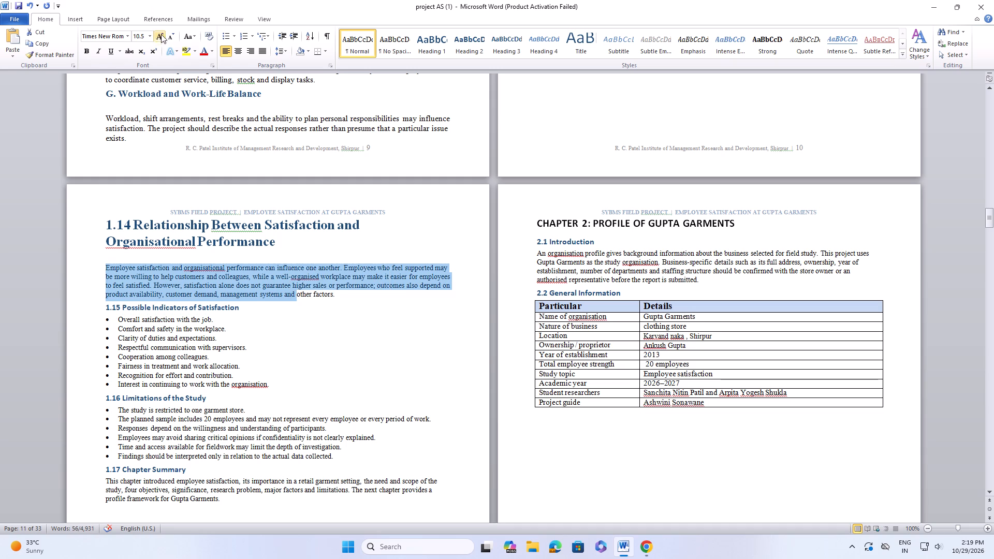
{"action": "left_click", "coordinate": [153, 38]}
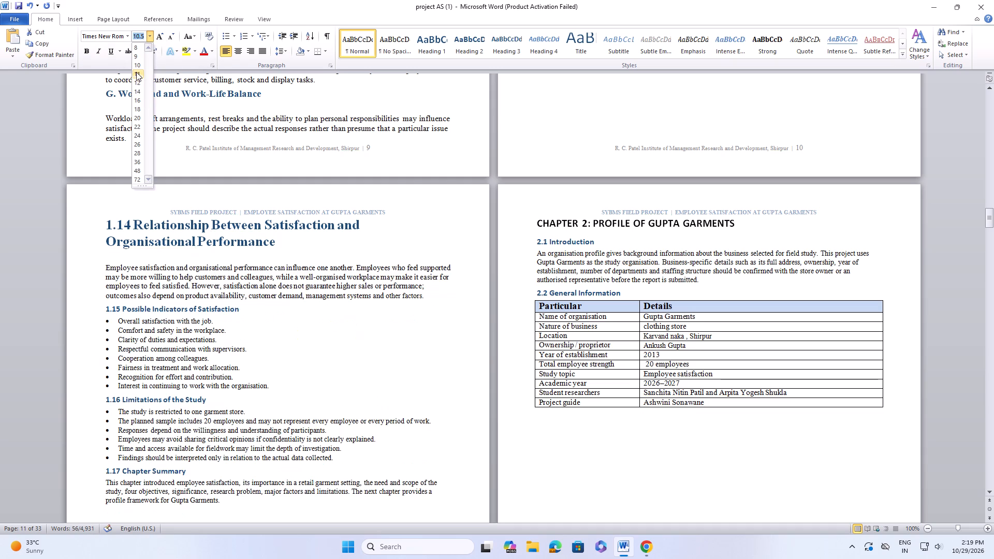
{"action": "left_click", "coordinate": [136, 80]}
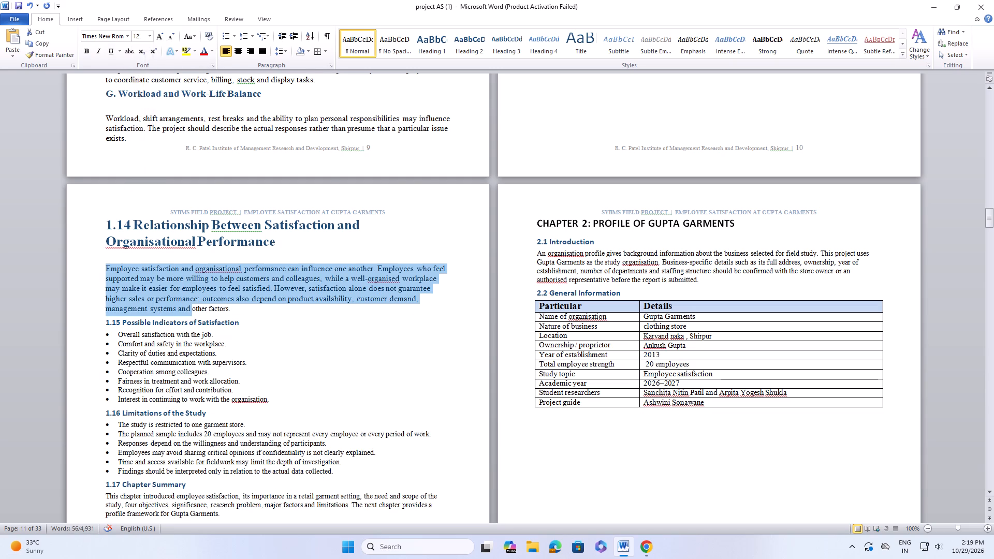
{"action": "left_click", "coordinate": [284, 48]}
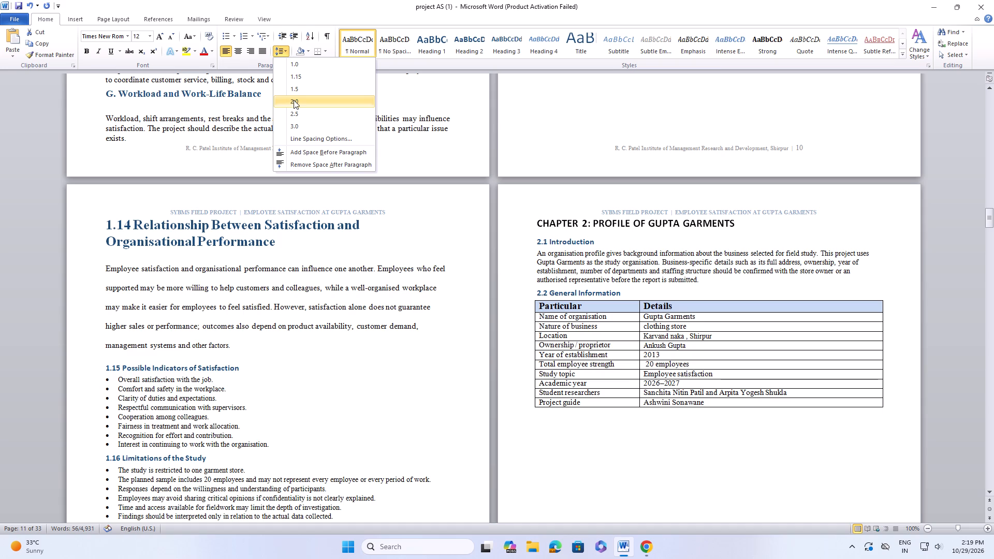
{"action": "left_click", "coordinate": [298, 87]}
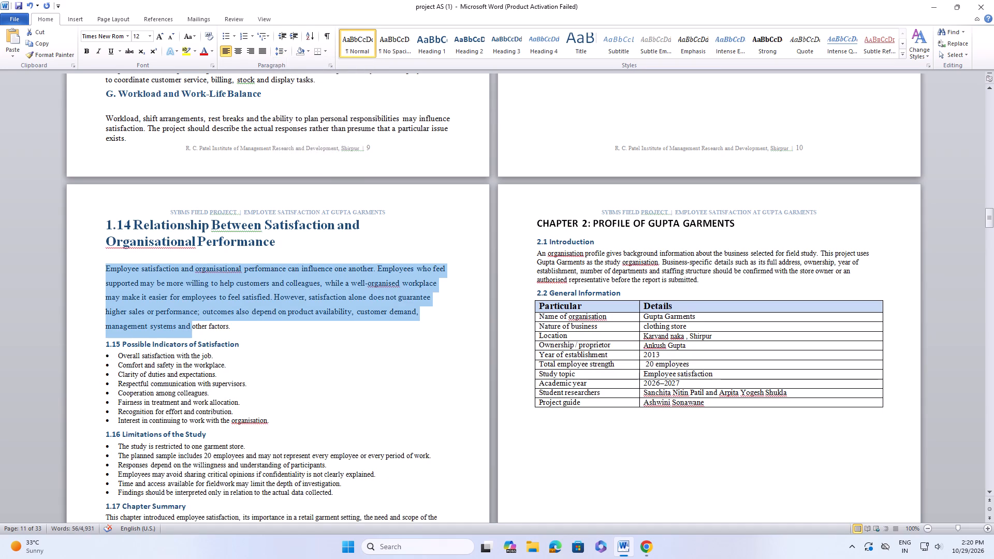
Set the line spacing of the paragraph under "G. Workload and Work-Life Balance" to 1.5.
{"action": "left_click_drag", "start_coordinate": [115, 121], "coordinate": [273, 144]}
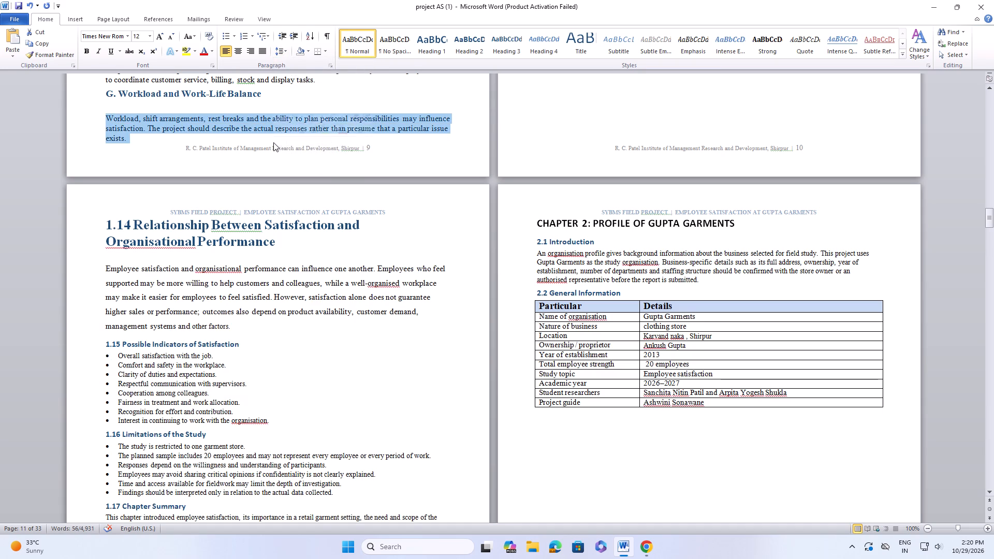
{"action": "left_click", "coordinate": [289, 46]}
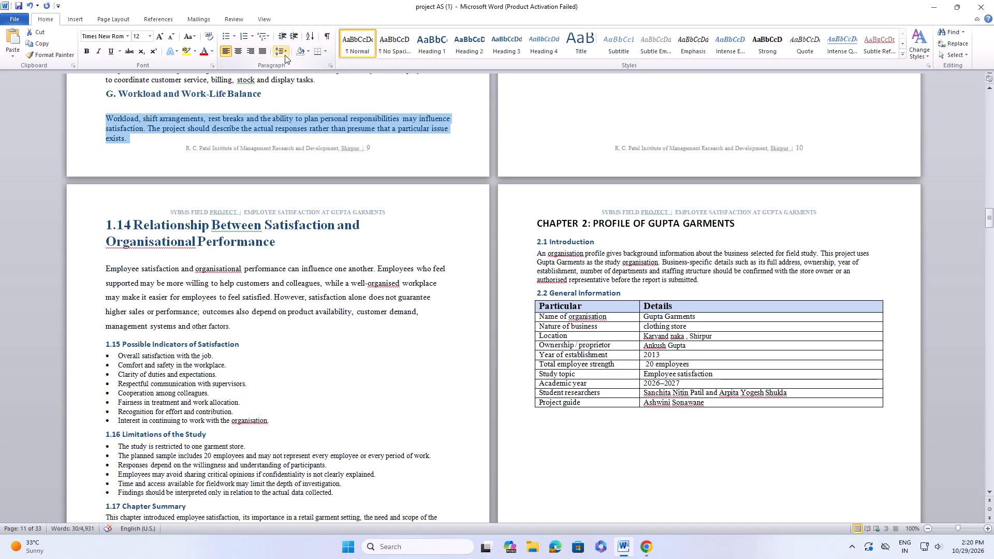
{"action": "left_click", "coordinate": [285, 55]}
{"action": "left_click", "coordinate": [287, 87]}
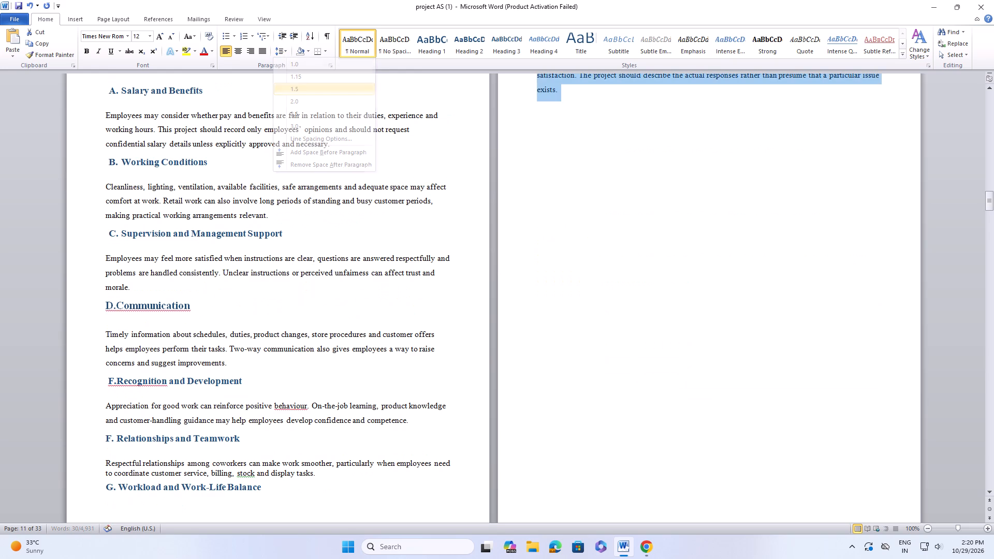
Examine the spacing and page breaks of the subheadings and paragraphs in section 1.13.
{"action": "scroll", "coordinate": [287, 87], "scroll_direction": "down", "scroll_amount": 4}
{"action": "scroll", "coordinate": [287, 87], "scroll_direction": "up", "scroll_amount": 11}
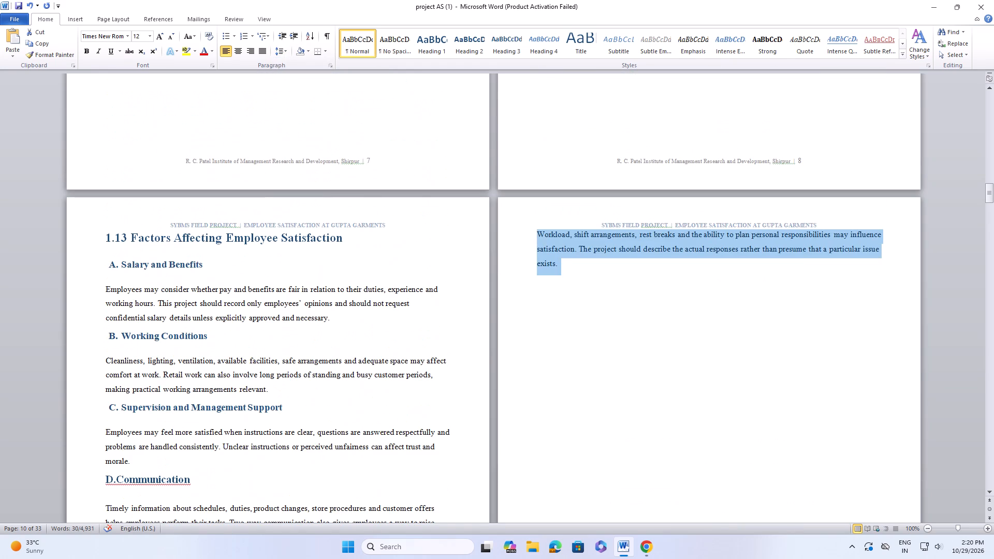
{"action": "left_click", "coordinate": [212, 268]}
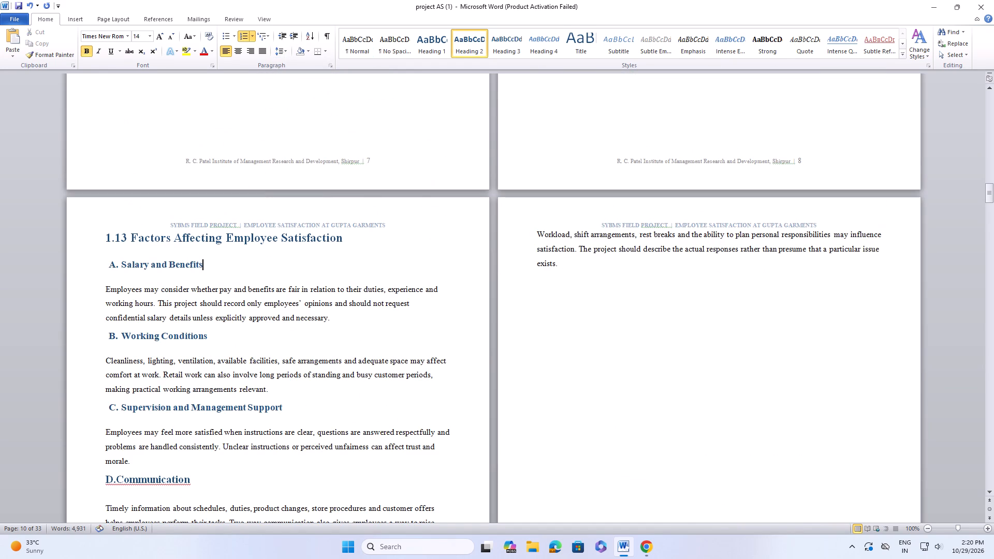
{"action": "scroll", "coordinate": [239, 334], "scroll_direction": "down", "scroll_amount": 8}
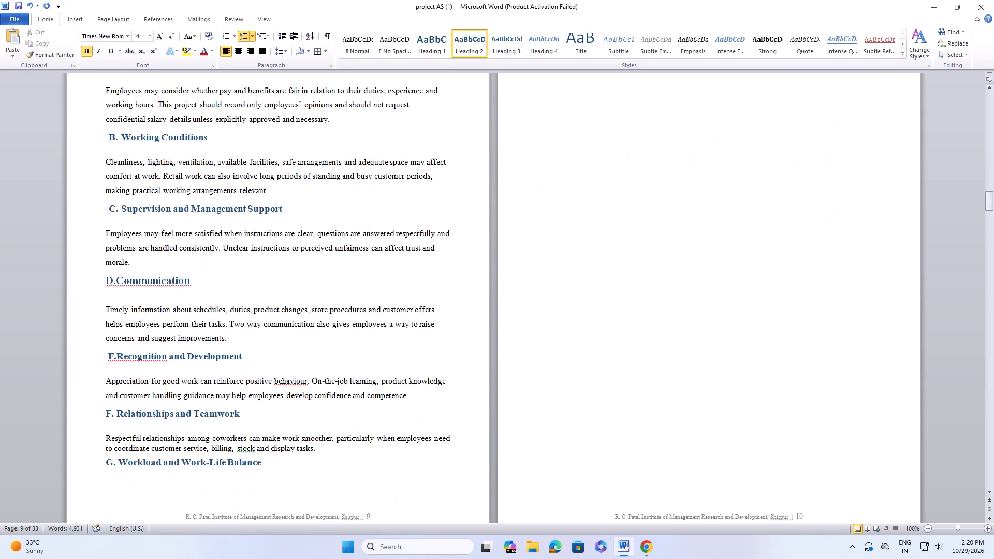
{"action": "scroll", "coordinate": [231, 347], "scroll_direction": "down", "scroll_amount": 1}
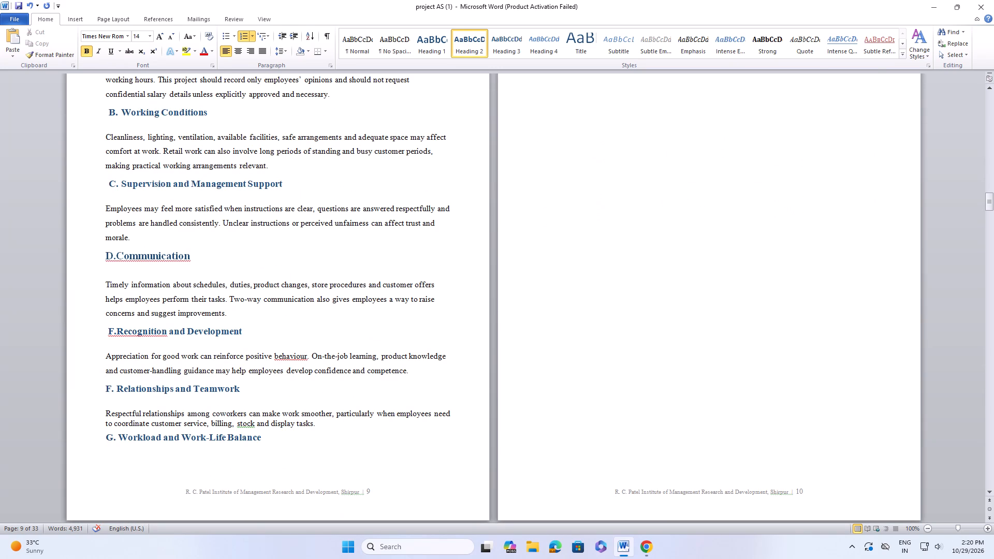
{"action": "left_click", "coordinate": [253, 394]}
{"action": "left_click", "coordinate": [98, 412]}
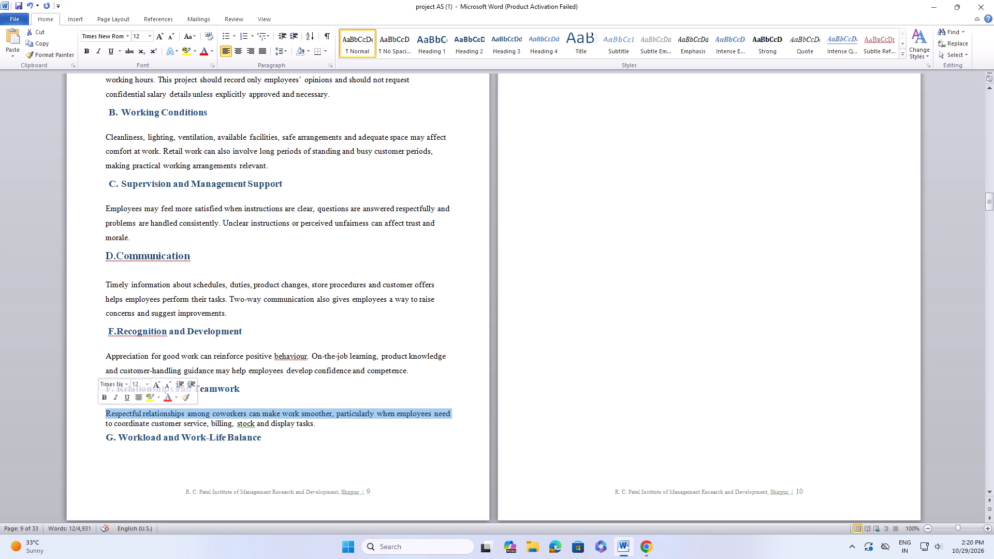
{"action": "left_click", "coordinate": [98, 284]}
{"action": "left_click", "coordinate": [96, 284]}
{"action": "left_click", "coordinate": [92, 333]}
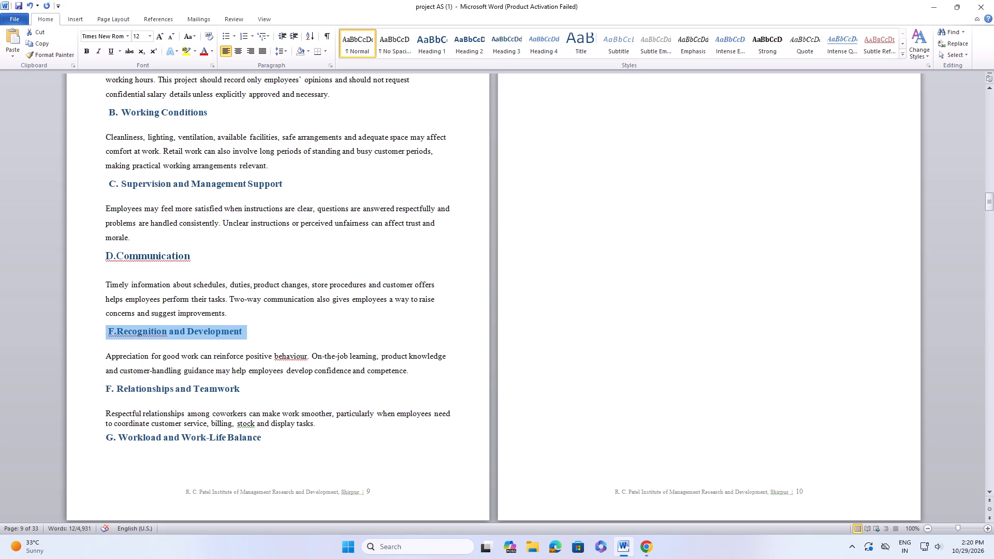
{"action": "left_click", "coordinate": [573, 198]}
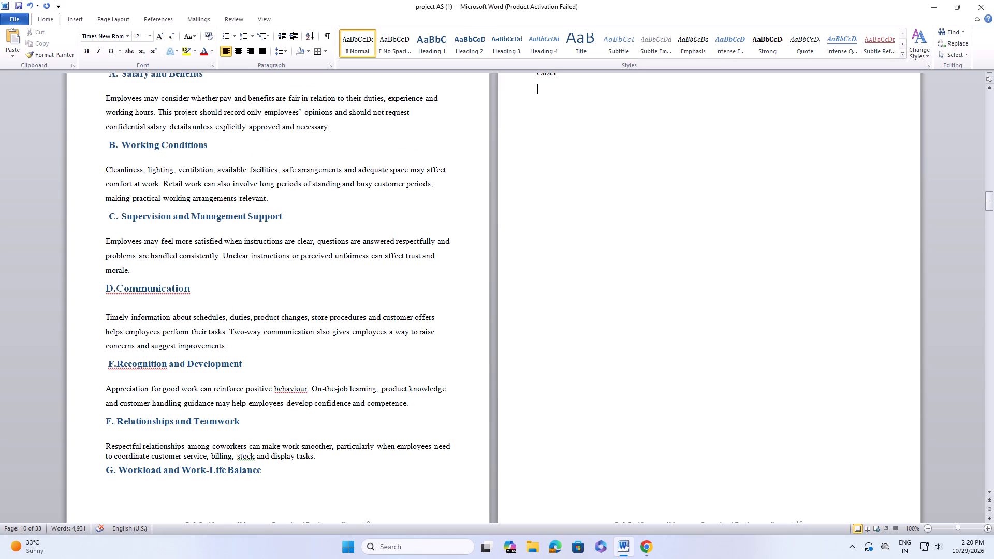
Remove the blank line between the "D.Communication" subheading and its paragraph.
{"action": "left_click", "coordinate": [99, 317]}
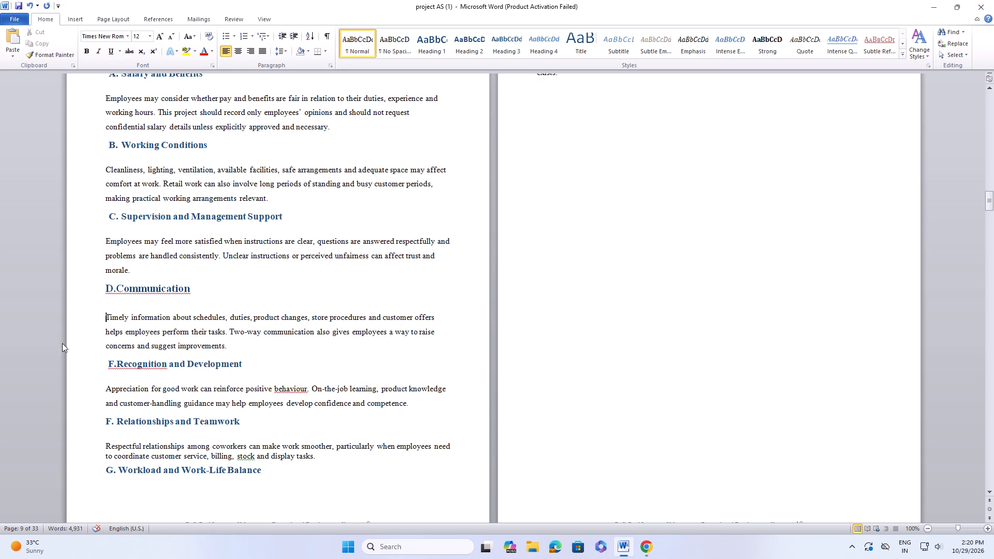
{"action": "key", "text": "BackSpace"}
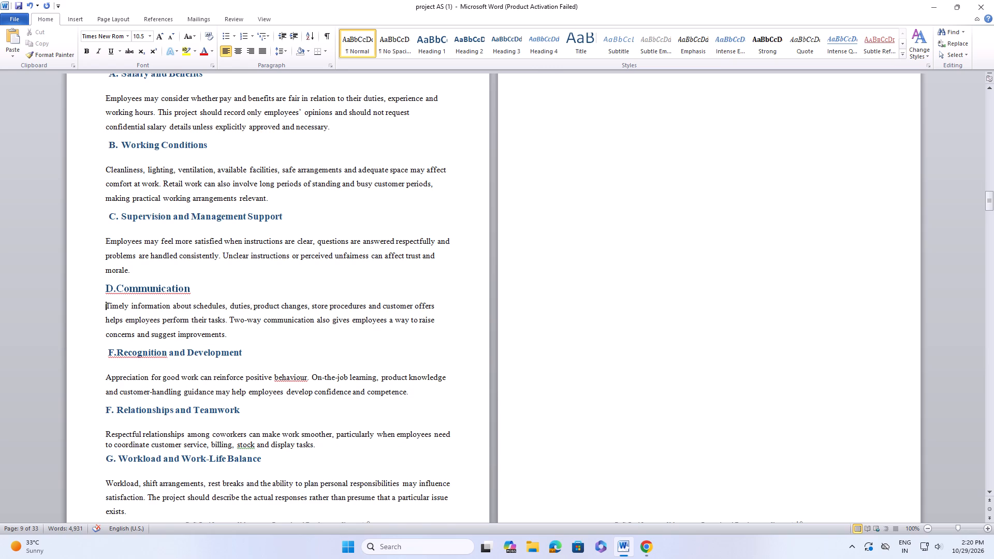
Format the heading "1.15 Possible Indicators of Satisfaction" in Times New Roman at font size 14.
{"action": "scroll", "coordinate": [459, 413], "scroll_direction": "up", "scroll_amount": 7}
{"action": "scroll", "coordinate": [416, 394], "scroll_direction": "down", "scroll_amount": 11}
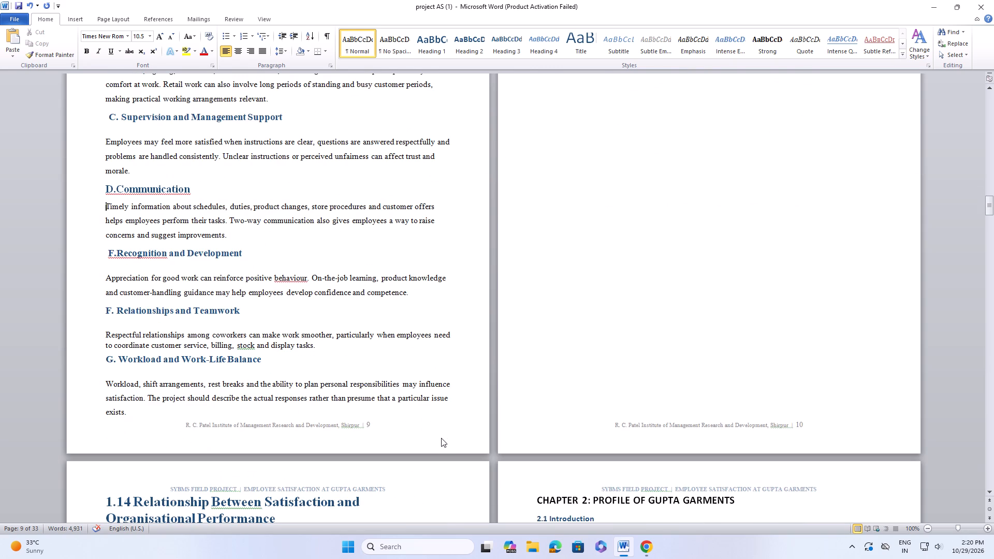
{"action": "scroll", "coordinate": [462, 340], "scroll_direction": "down", "scroll_amount": 12}
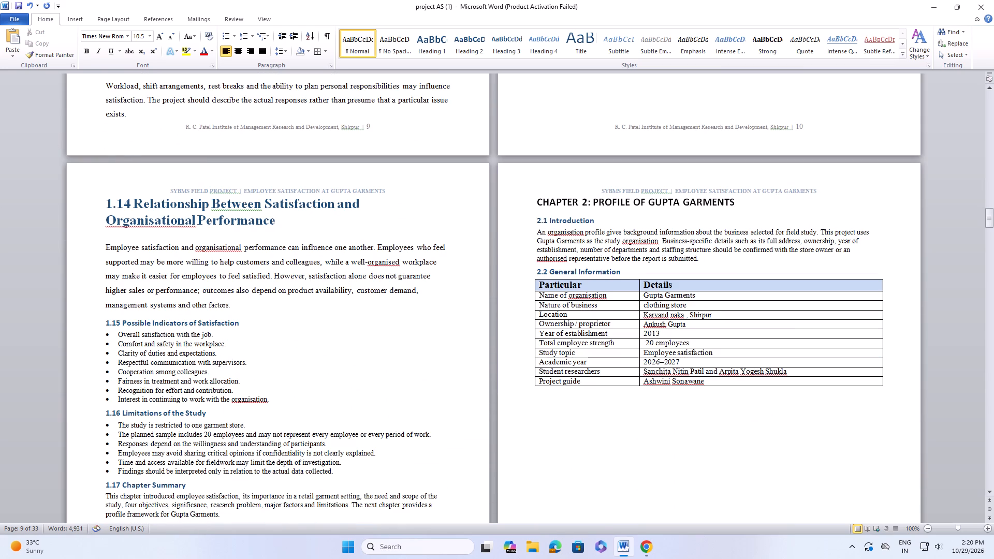
{"action": "left_click_drag", "start_coordinate": [106, 319], "coordinate": [272, 314]}
{"action": "left_click_drag", "start_coordinate": [272, 314], "coordinate": [245, 320]}
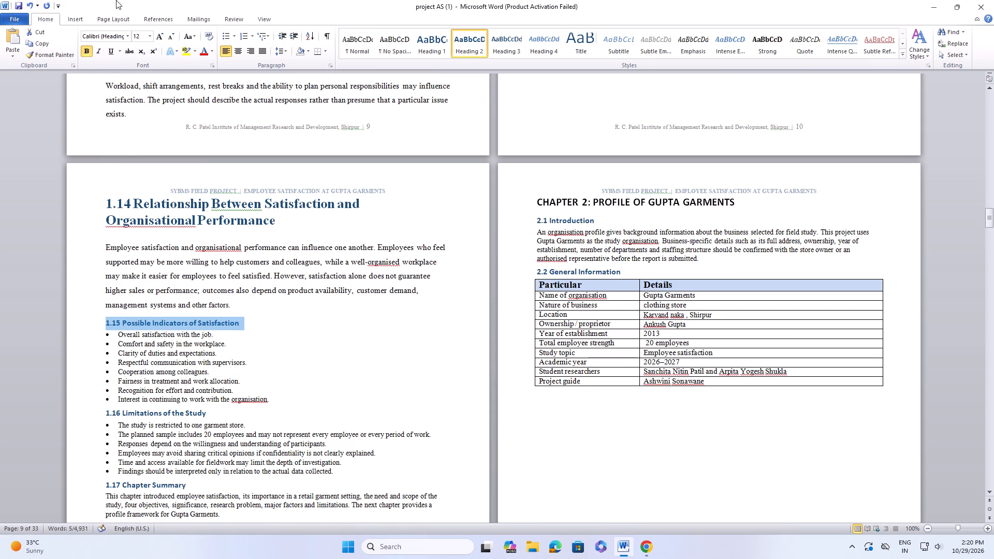
{"action": "left_click", "coordinate": [150, 36]}
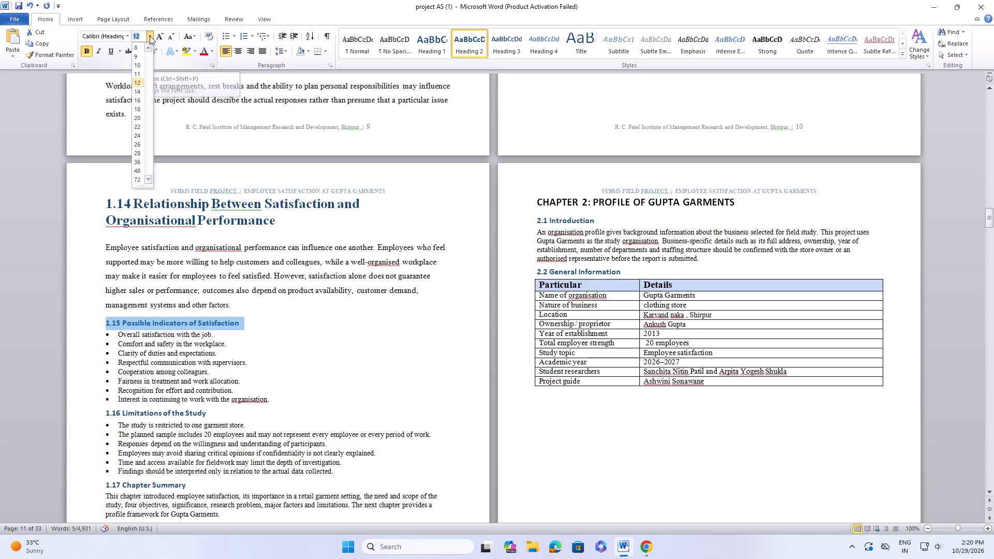
{"action": "left_click", "coordinate": [138, 91]}
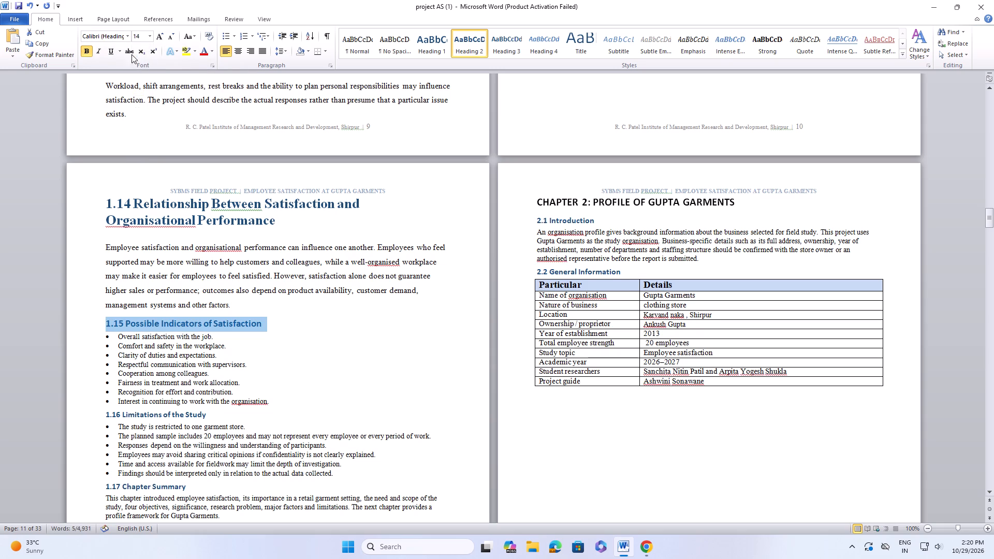
{"action": "left_click", "coordinate": [128, 34]}
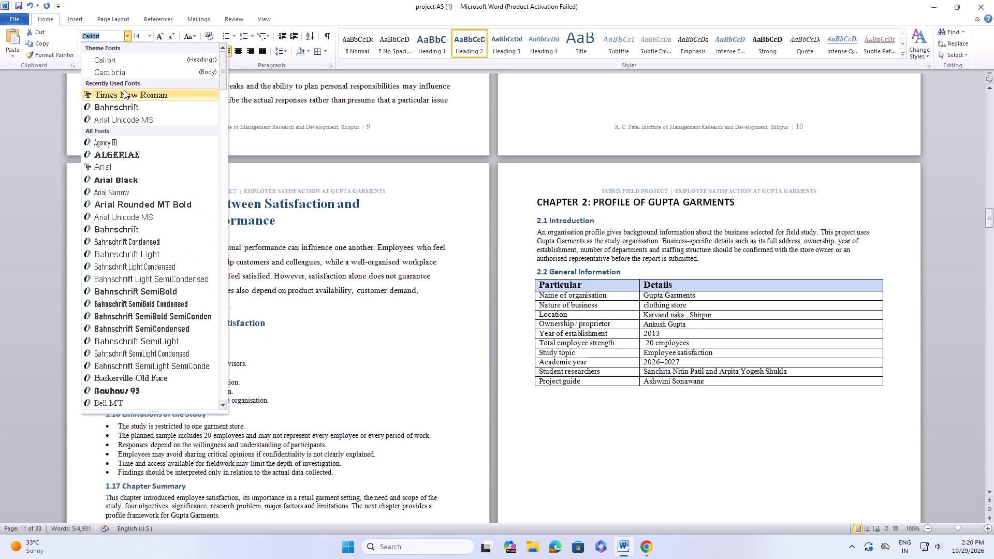
{"action": "left_click", "coordinate": [124, 90]}
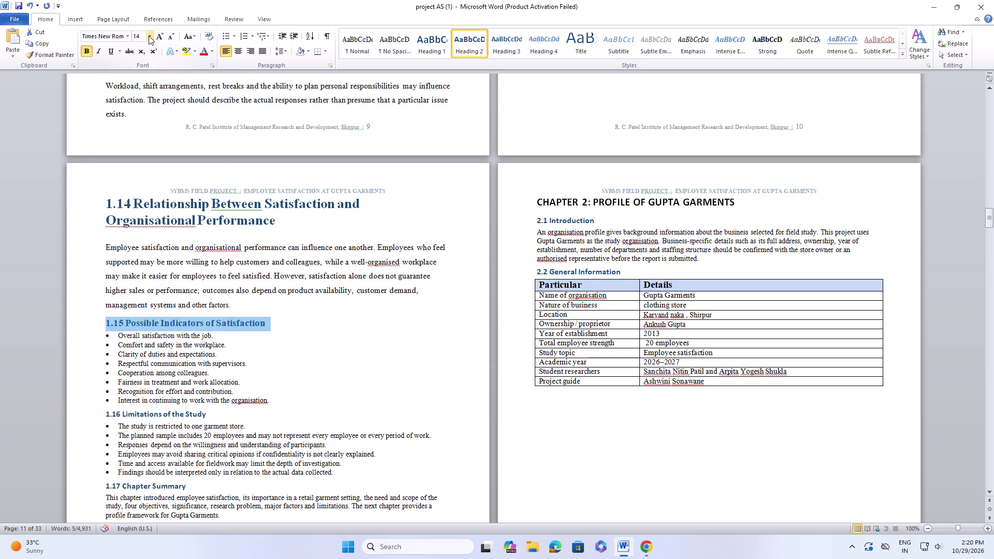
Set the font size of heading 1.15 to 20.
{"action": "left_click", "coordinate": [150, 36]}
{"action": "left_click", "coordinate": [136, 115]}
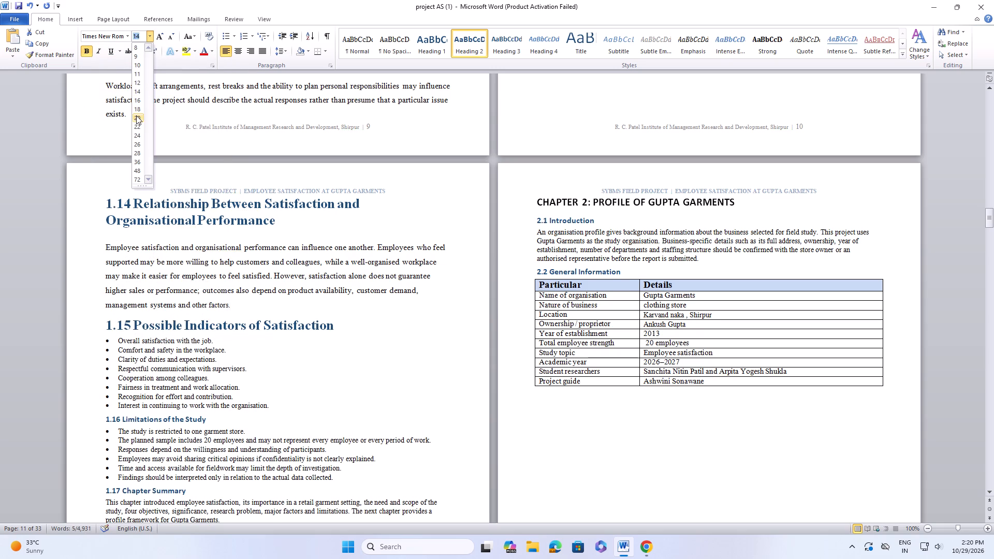
Set the font size of the heading "1.14 Relationship Between Satisfaction and Organisational Performance" to 14.
{"action": "scroll", "coordinate": [164, 77], "scroll_direction": "up", "scroll_amount": 3}
{"action": "scroll", "coordinate": [155, 126], "scroll_direction": "up", "scroll_amount": 1}
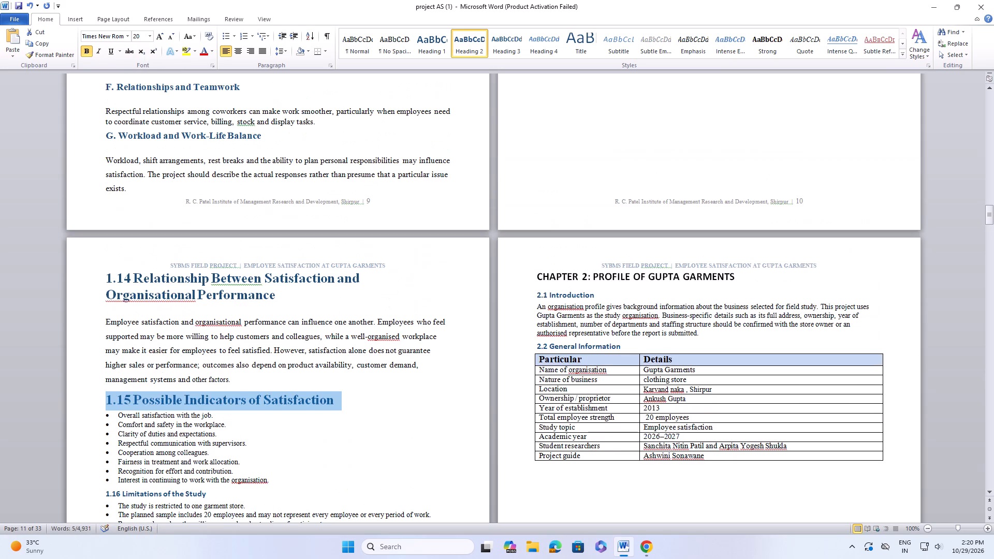
{"action": "left_click", "coordinate": [157, 136]}
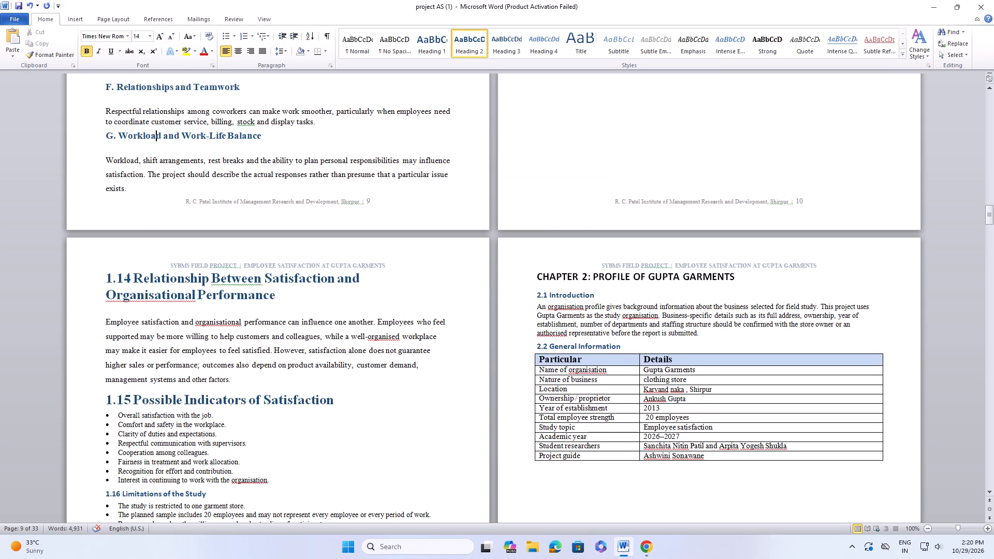
{"action": "left_click_drag", "start_coordinate": [104, 278], "coordinate": [254, 306]}
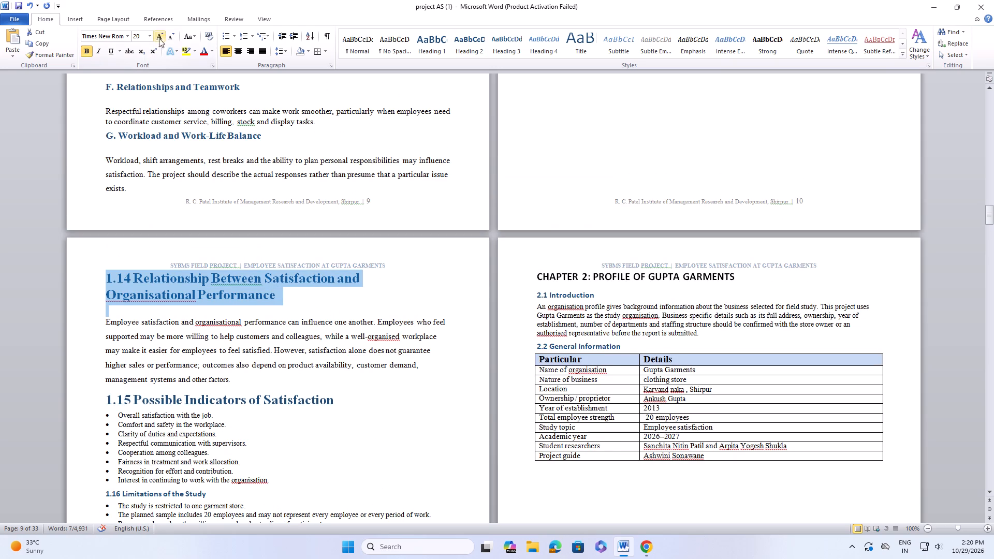
{"action": "left_click", "coordinate": [151, 40]}
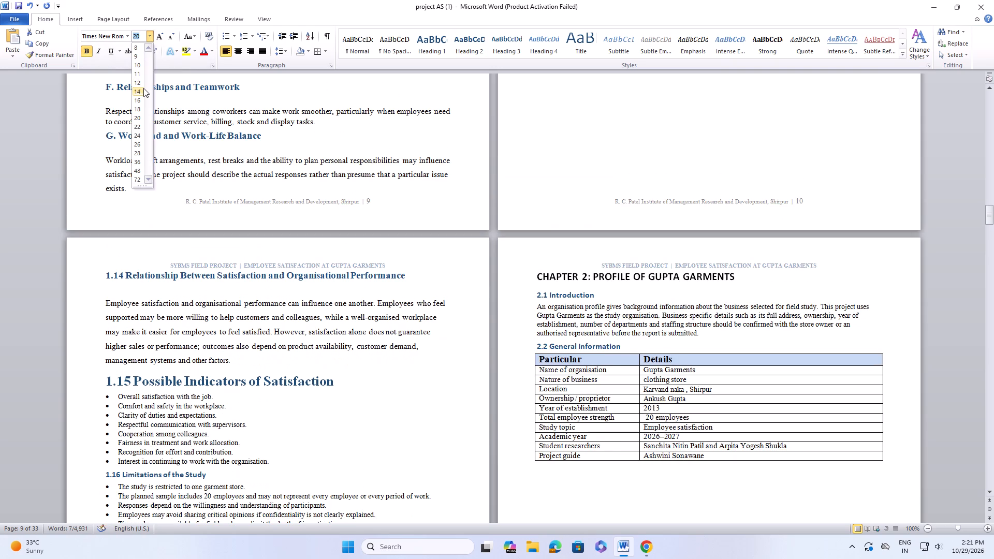
{"action": "left_click", "coordinate": [143, 88]}
Set the font size of the heading "1.15 Possible Indicators of Satisfaction" to 14.
{"action": "scroll", "coordinate": [132, 96], "scroll_direction": "down", "scroll_amount": 2}
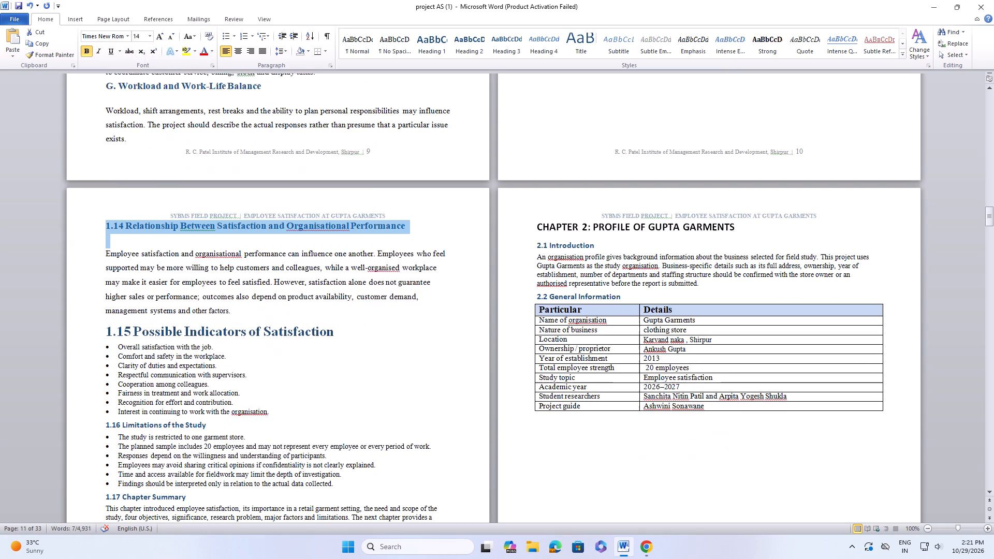
{"action": "scroll", "coordinate": [132, 96], "scroll_direction": "down", "scroll_amount": 1}
{"action": "left_click_drag", "start_coordinate": [105, 301], "coordinate": [110, 308]}
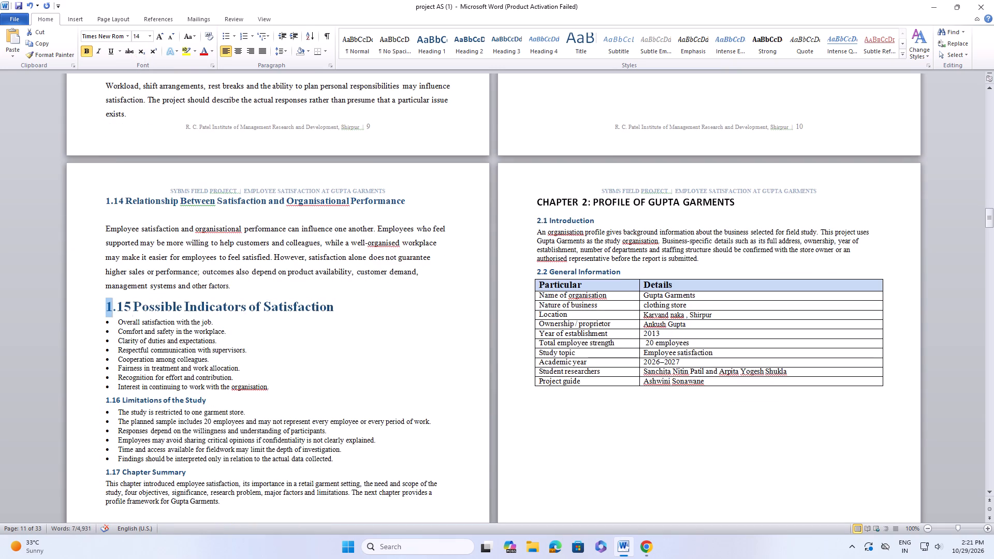
{"action": "left_click_drag", "start_coordinate": [110, 308], "coordinate": [321, 315]}
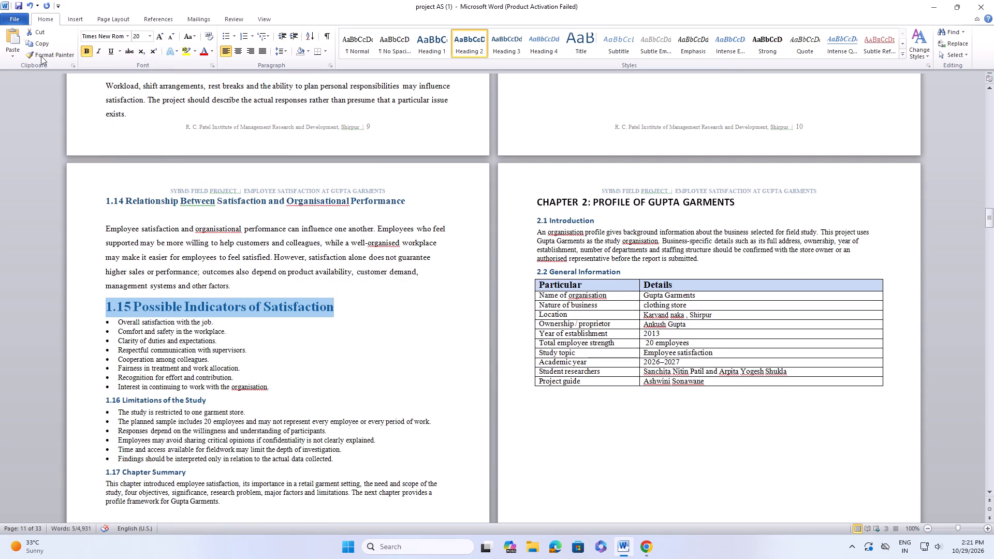
{"action": "left_click", "coordinate": [148, 36]}
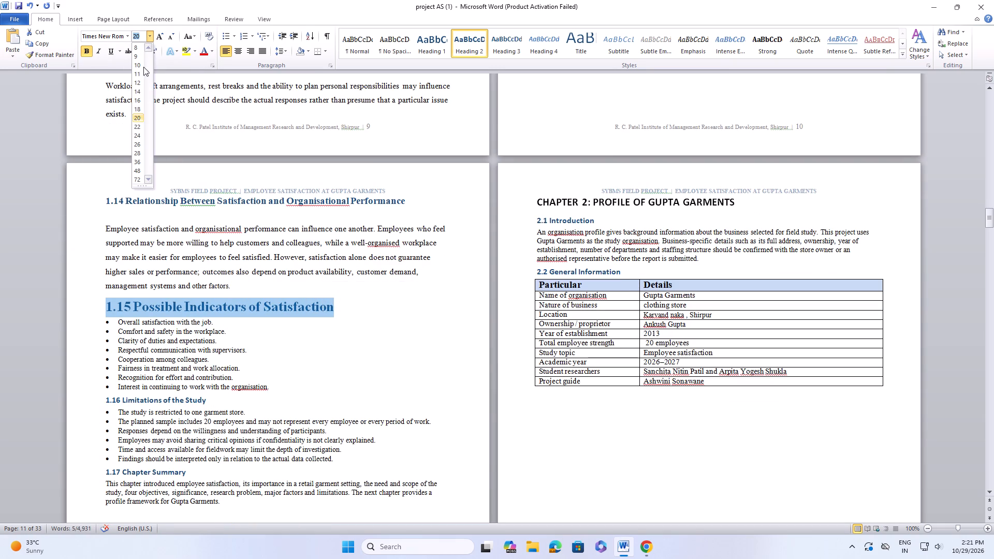
{"action": "left_click", "coordinate": [143, 88]}
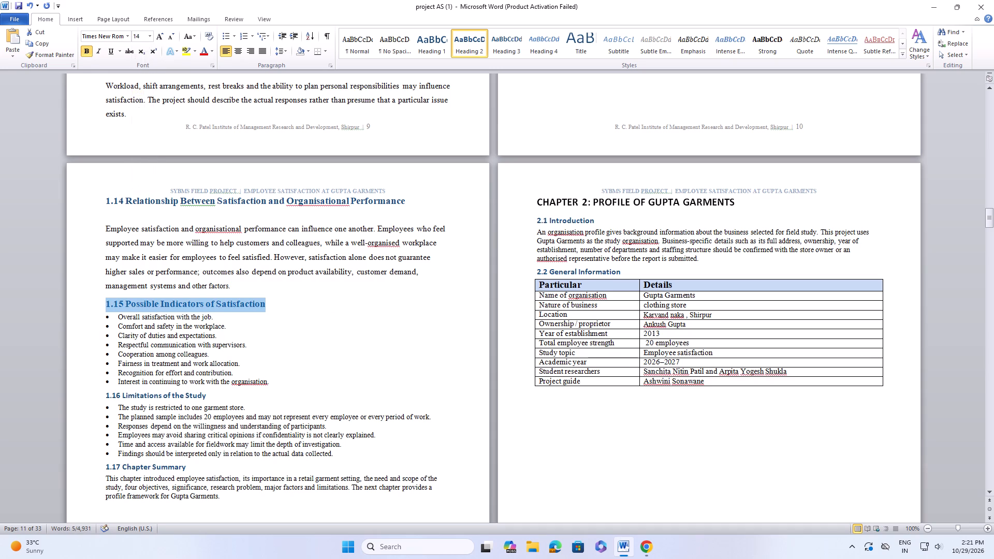
Try font size 12 on the bulleted list under heading 1.15 and set its line spacing to 1.5.
{"action": "left_click_drag", "start_coordinate": [107, 315], "coordinate": [171, 328]}
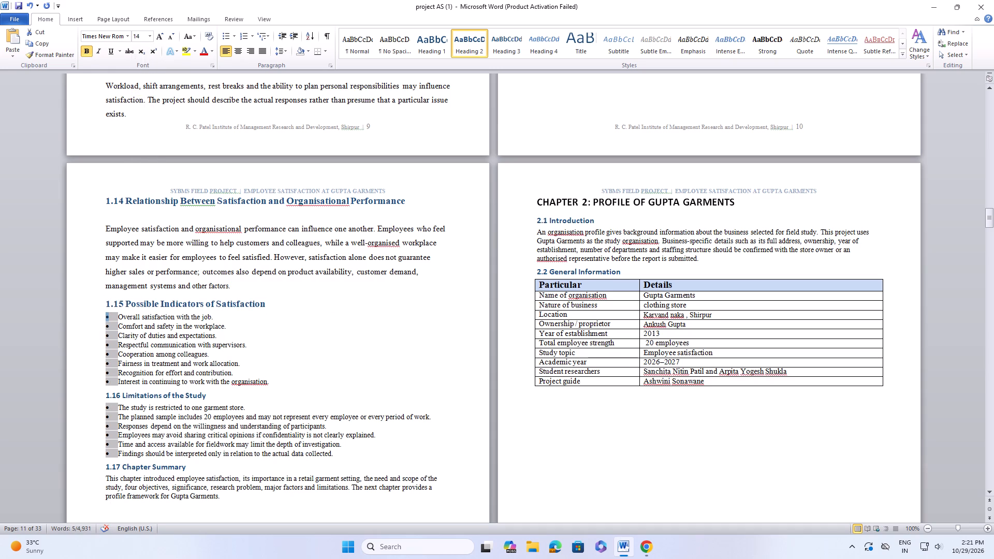
{"action": "left_click_drag", "start_coordinate": [171, 328], "coordinate": [95, 351]}
{"action": "left_click_drag", "start_coordinate": [308, 338], "coordinate": [316, 326]}
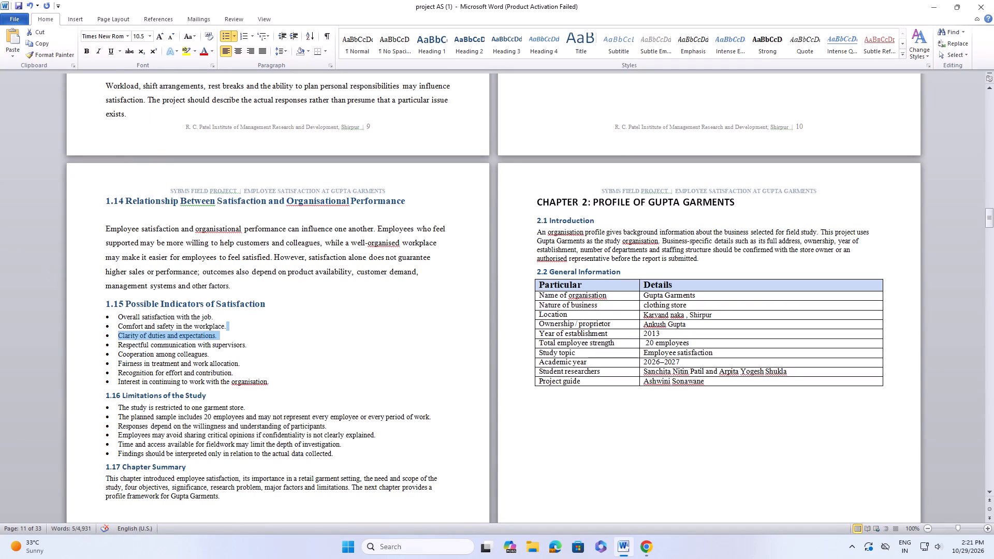
{"action": "left_click_drag", "start_coordinate": [118, 317], "coordinate": [235, 398]}
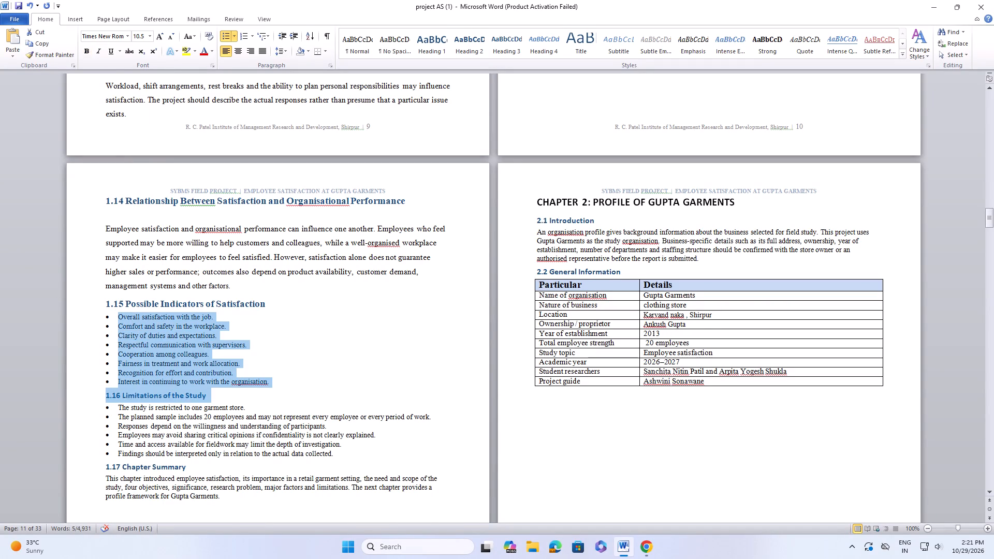
{"action": "left_click_drag", "start_coordinate": [235, 398], "coordinate": [266, 381]}
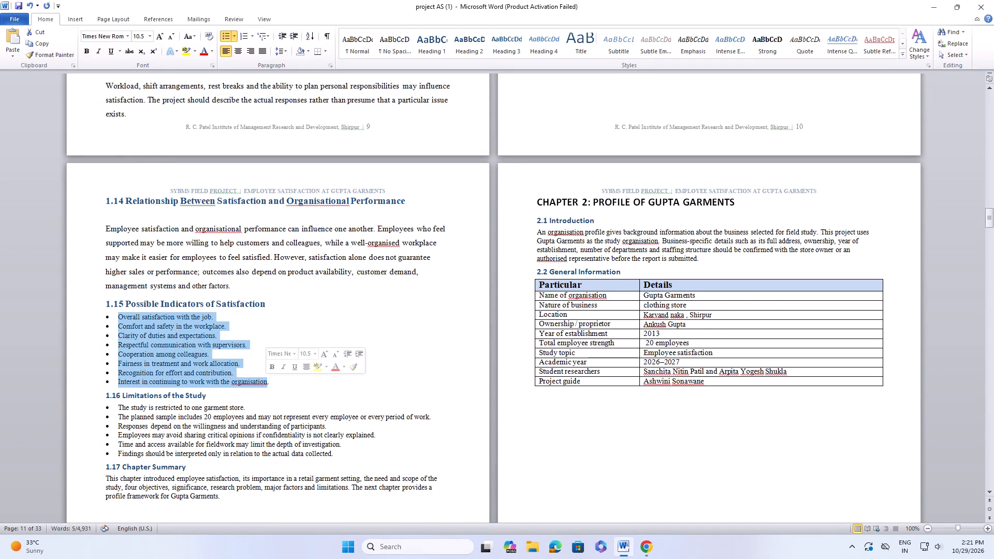
{"action": "left_click", "coordinate": [148, 36]}
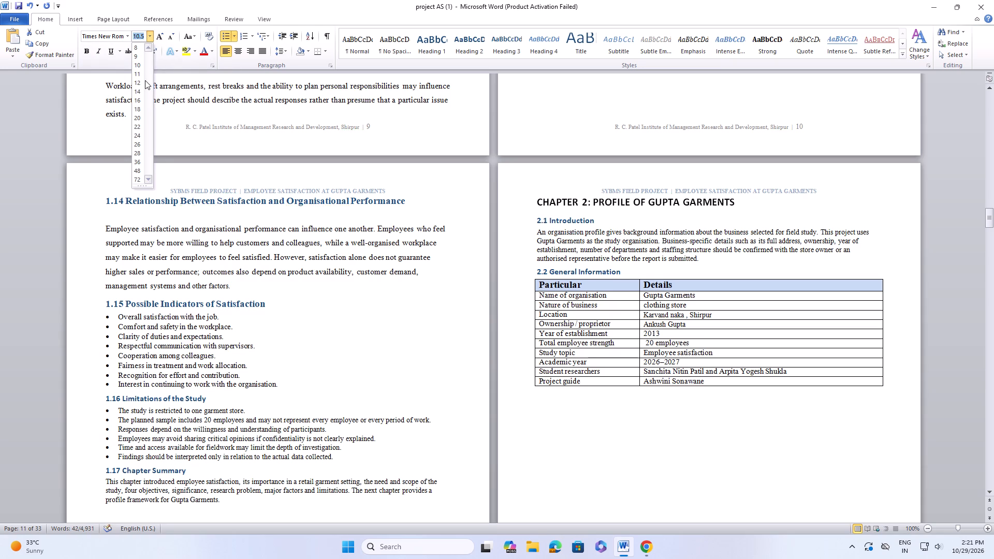
{"action": "left_click", "coordinate": [145, 80]}
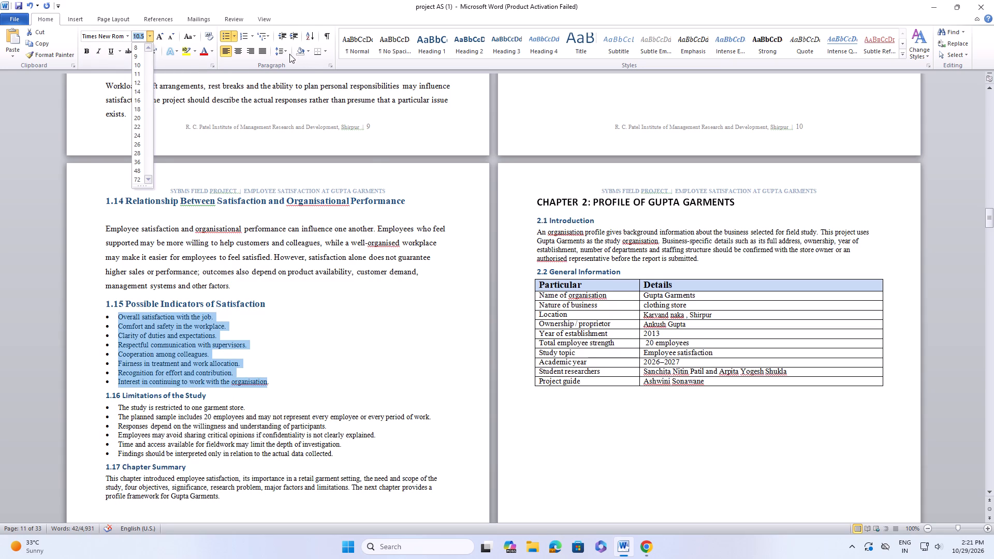
{"action": "left_click", "coordinate": [286, 54]}
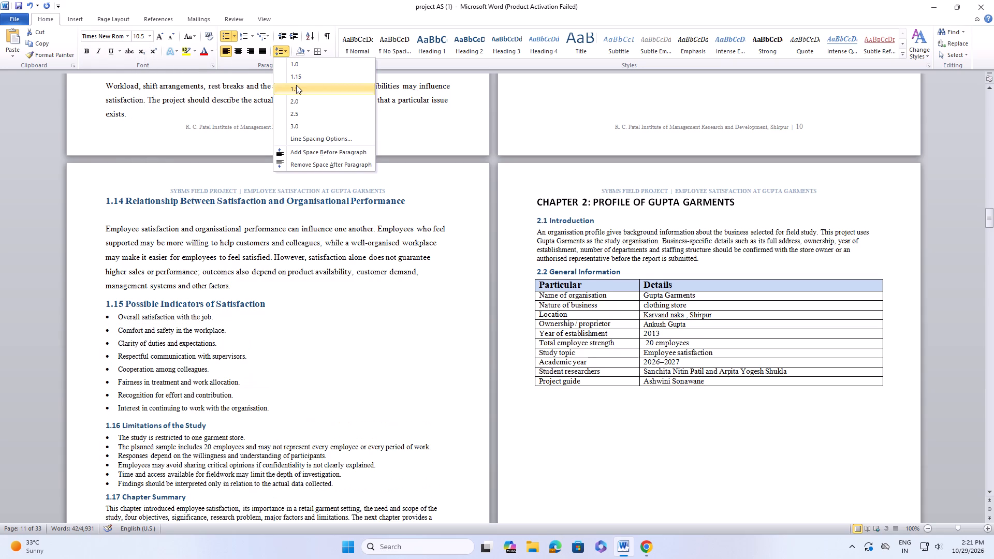
{"action": "left_click", "coordinate": [296, 85]}
Format the heading "1.16 Limitations of the Study" in Times New Roman at font size 14.
{"action": "scroll", "coordinate": [292, 93], "scroll_direction": "down", "scroll_amount": 5}
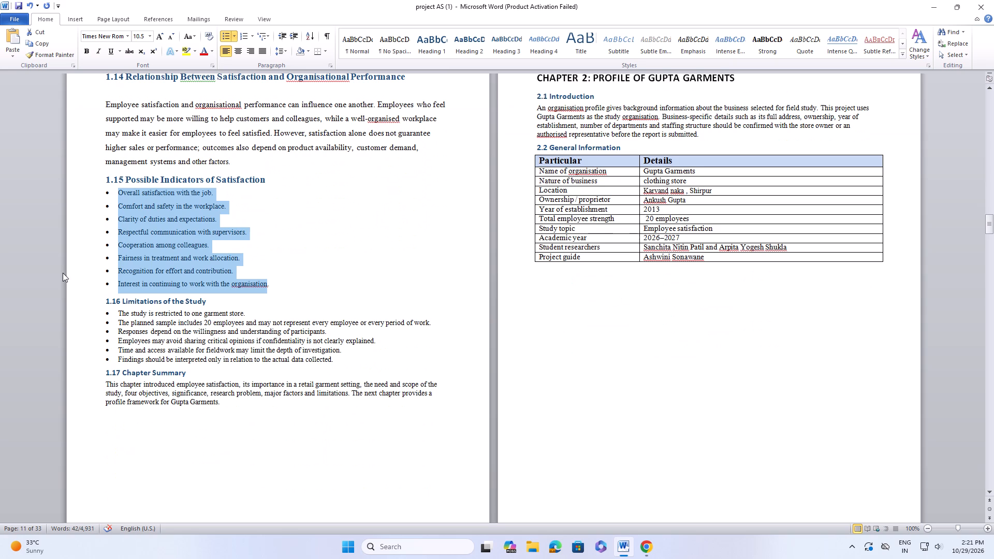
{"action": "left_click_drag", "start_coordinate": [99, 301], "coordinate": [147, 301]}
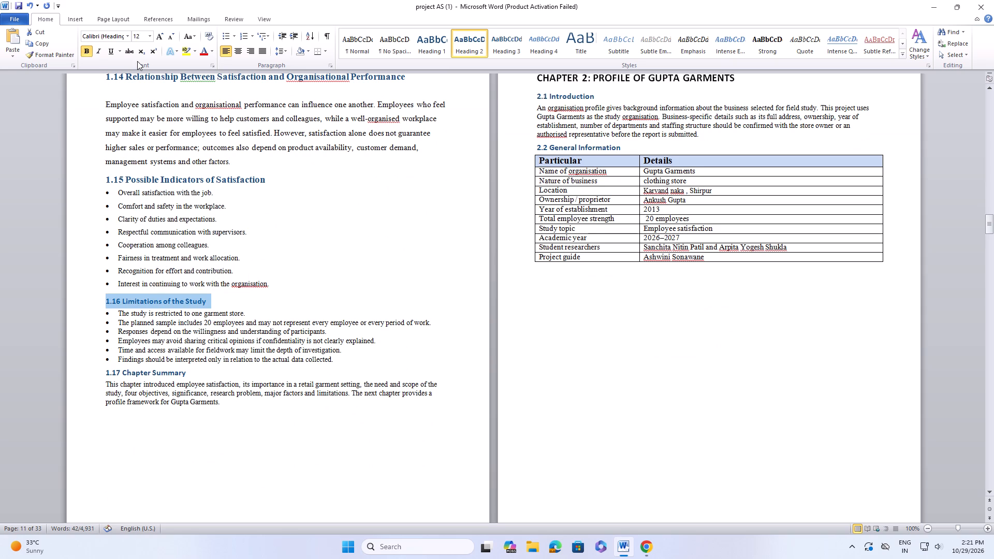
{"action": "left_click", "coordinate": [130, 37]}
{"action": "left_click", "coordinate": [133, 96]}
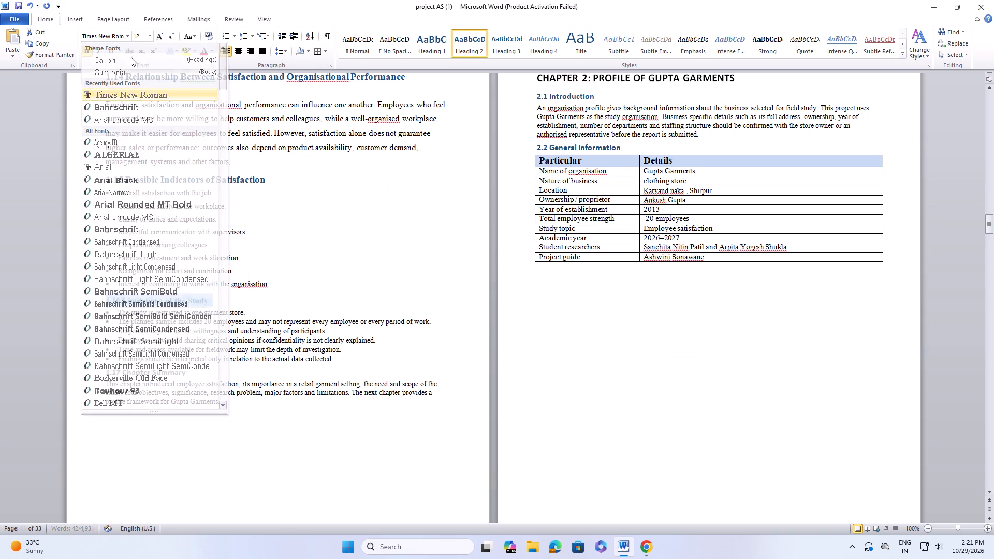
{"action": "left_click", "coordinate": [152, 35]}
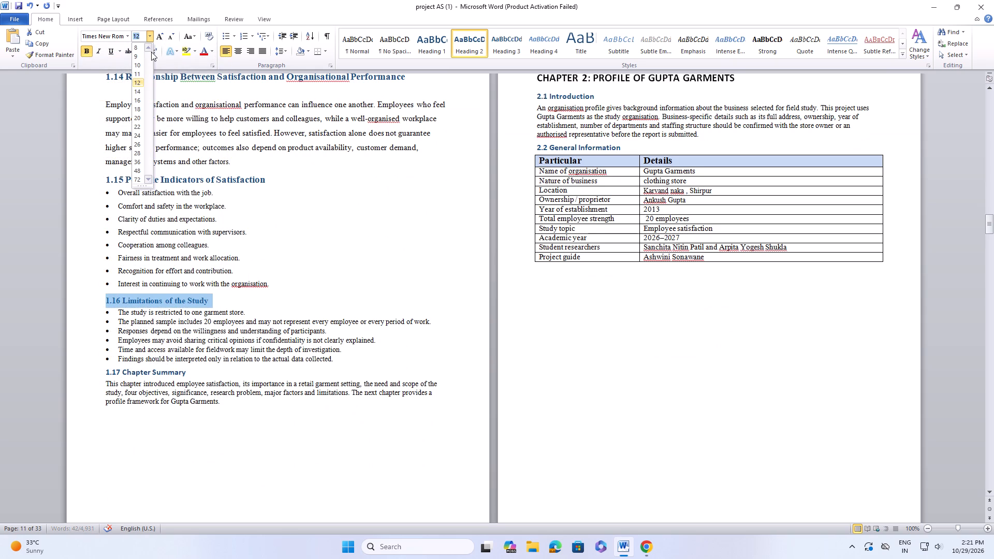
{"action": "left_click", "coordinate": [141, 88]}
Set the bulleted list under heading 1.16 to font size 12 with 1.5 line spacing.
{"action": "scroll", "coordinate": [139, 93], "scroll_direction": "down", "scroll_amount": 2}
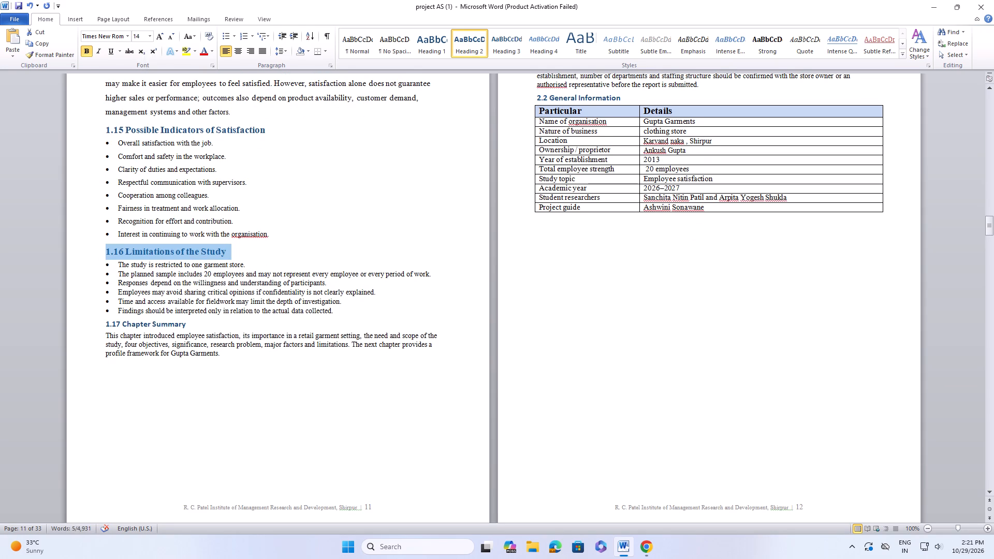
{"action": "left_click_drag", "start_coordinate": [120, 264], "coordinate": [251, 311]}
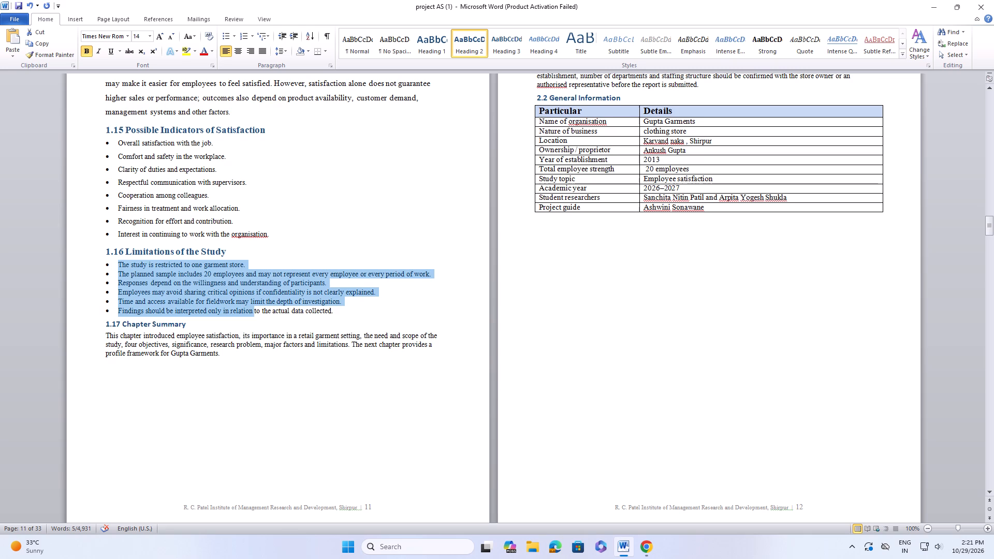
{"action": "left_click_drag", "start_coordinate": [251, 311], "coordinate": [314, 308]}
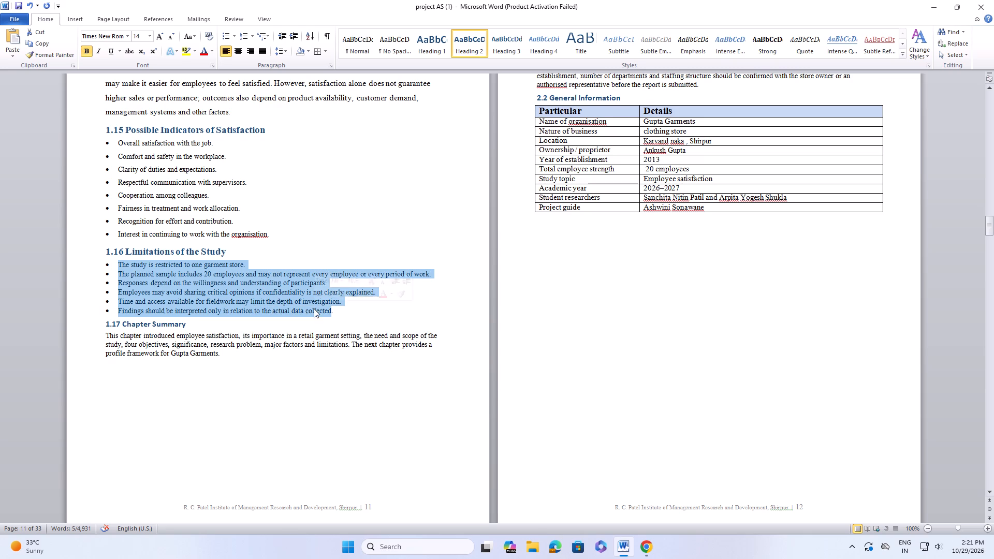
{"action": "left_click", "coordinate": [151, 35]}
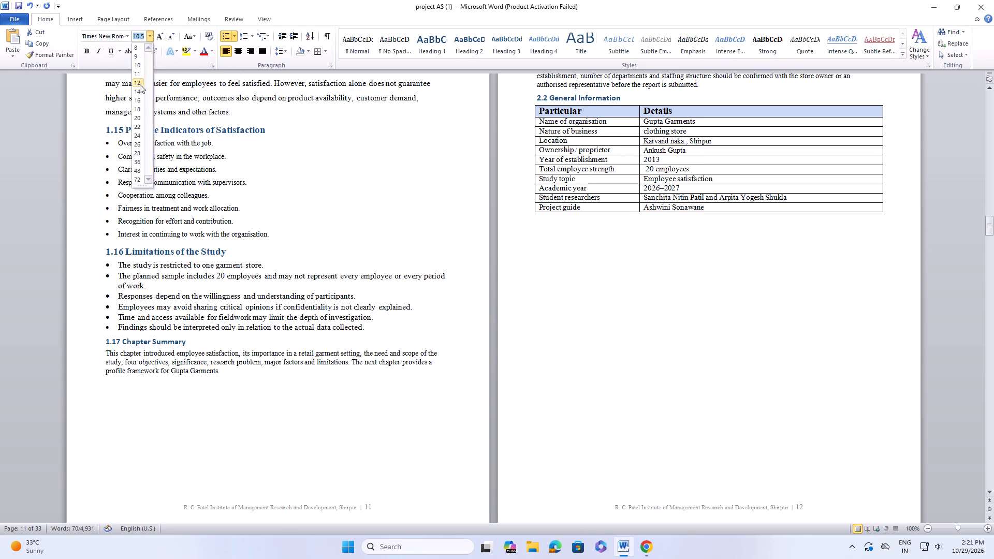
{"action": "left_click", "coordinate": [140, 84]}
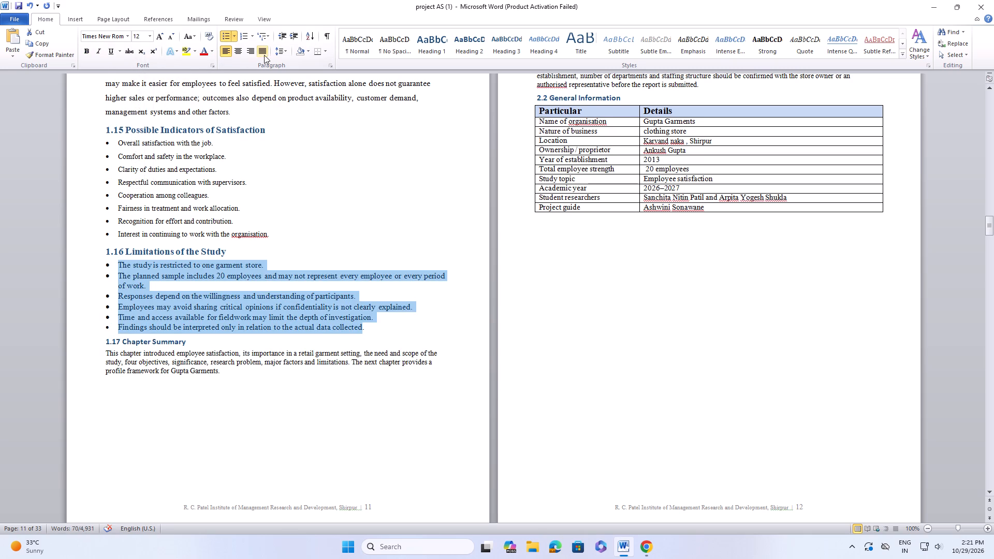
{"action": "left_click", "coordinate": [287, 56]}
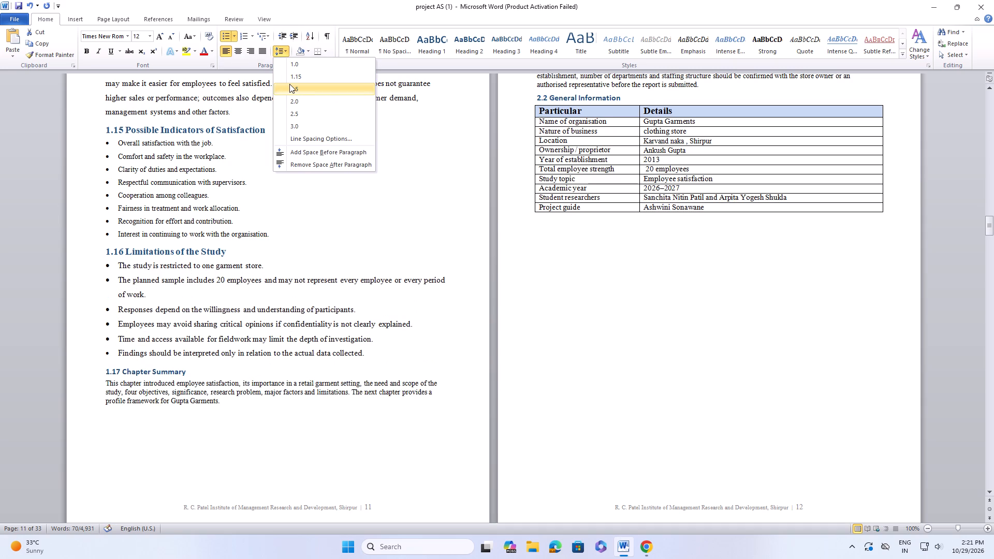
{"action": "left_click", "coordinate": [289, 84]}
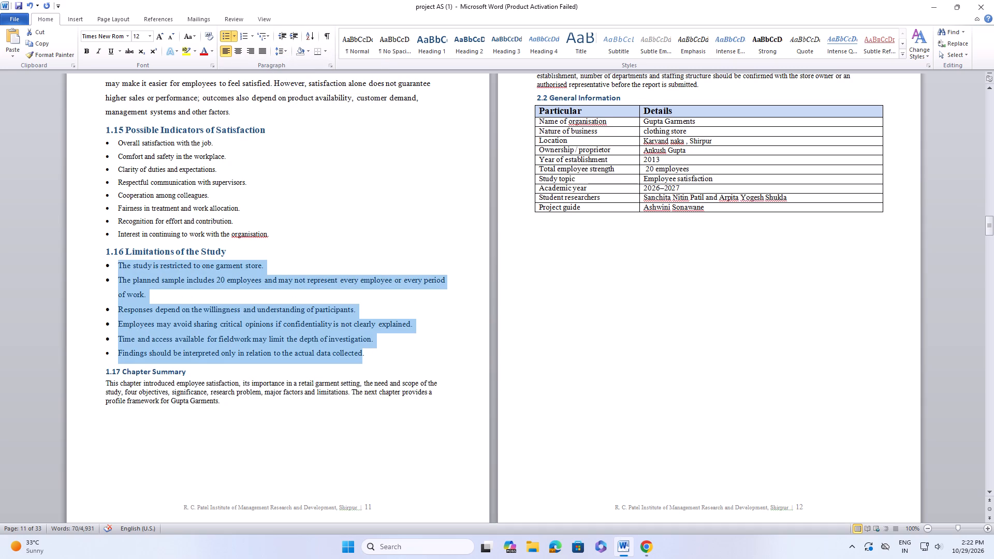
Apply 1.5 line spacing to the bulleted list under heading 1.15.
{"action": "left_click_drag", "start_coordinate": [118, 143], "coordinate": [241, 246]}
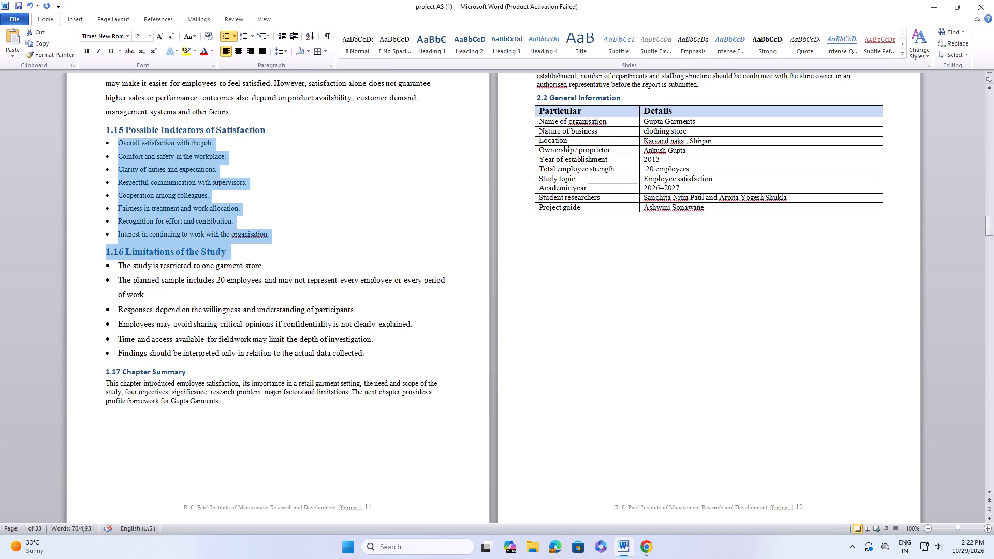
{"action": "left_click_drag", "start_coordinate": [241, 246], "coordinate": [251, 235]}
{"action": "left_click", "coordinate": [281, 50]}
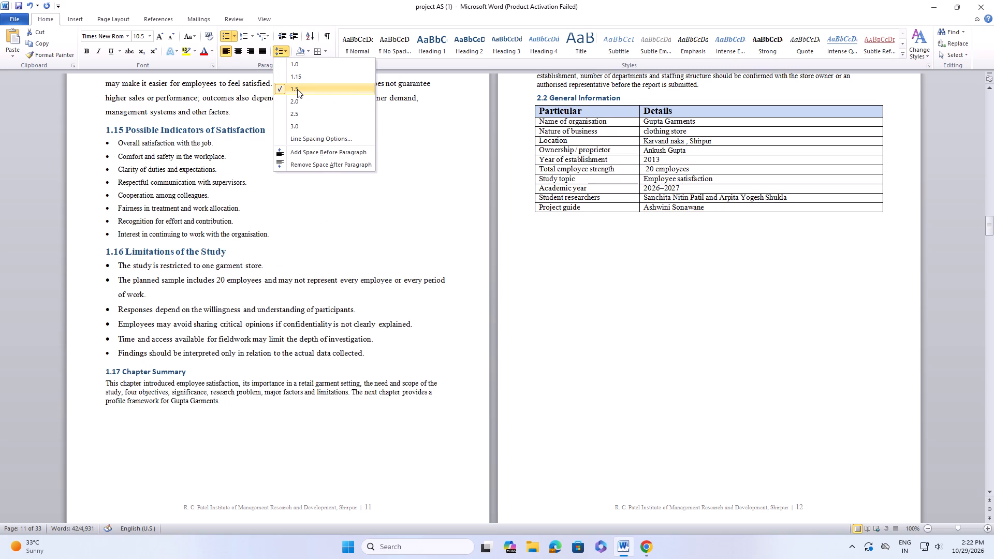
{"action": "left_click", "coordinate": [297, 89]}
Format the heading "1.17 Chapter Summary" in Times New Roman at font size 14.
{"action": "left_click_drag", "start_coordinate": [107, 368], "coordinate": [127, 368]}
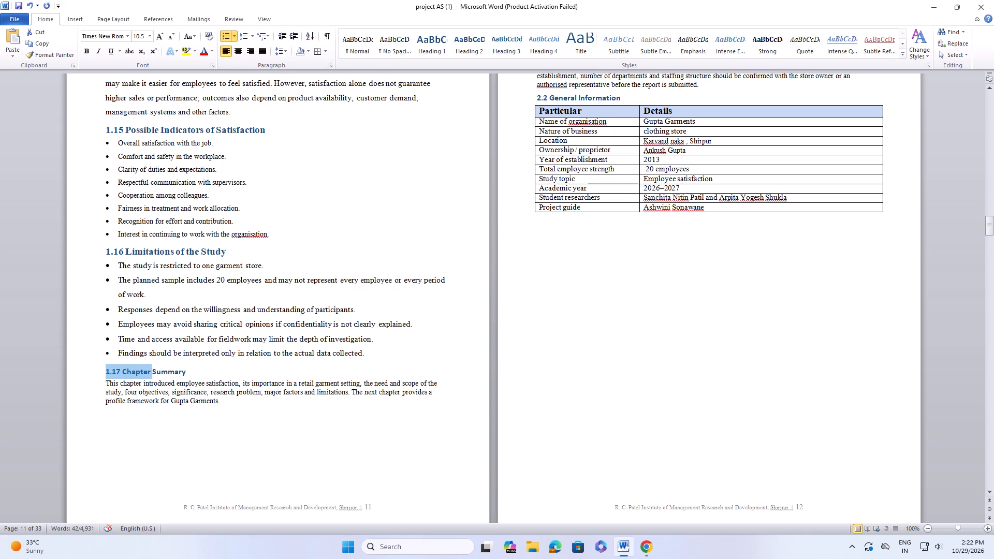
{"action": "left_click_drag", "start_coordinate": [127, 368], "coordinate": [185, 371]}
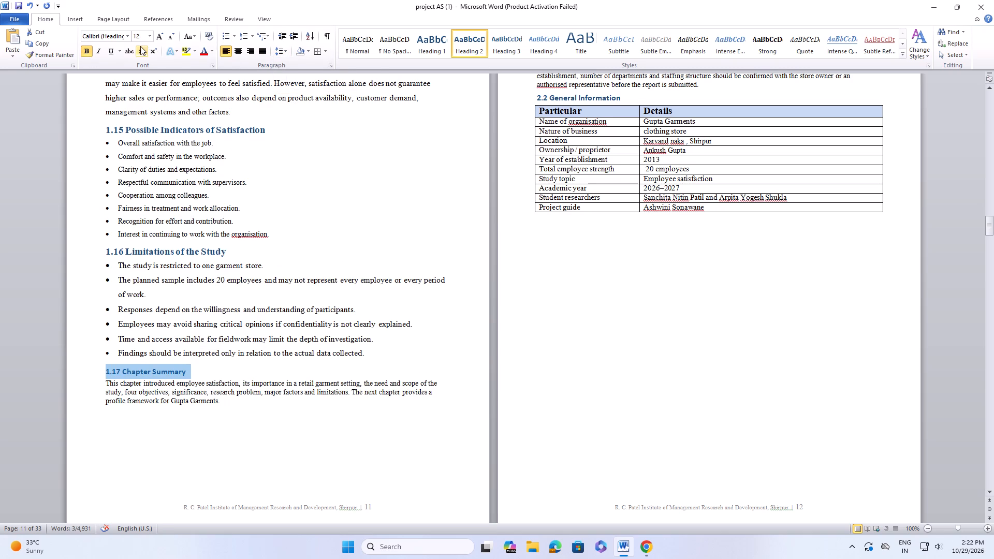
{"action": "left_click", "coordinate": [149, 35]}
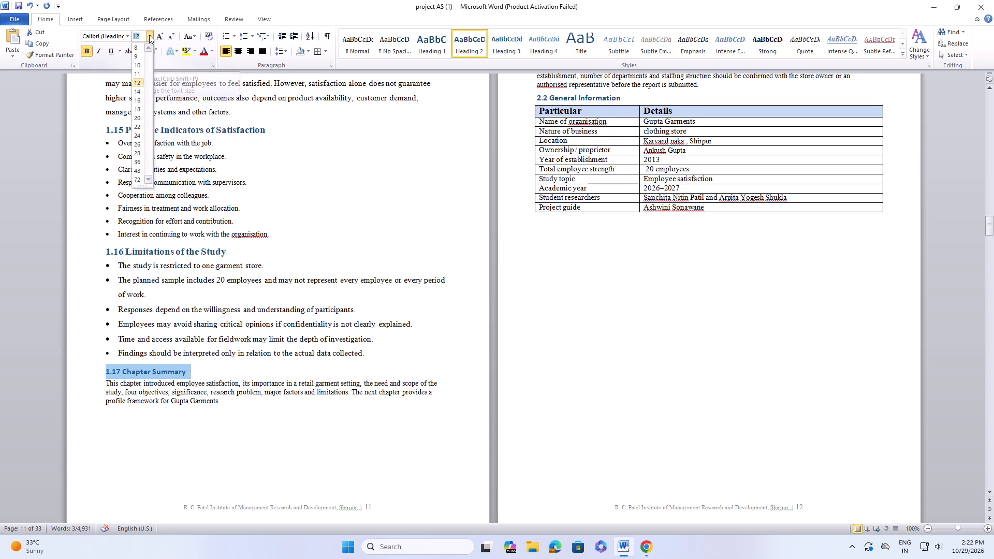
{"action": "left_click", "coordinate": [140, 91]}
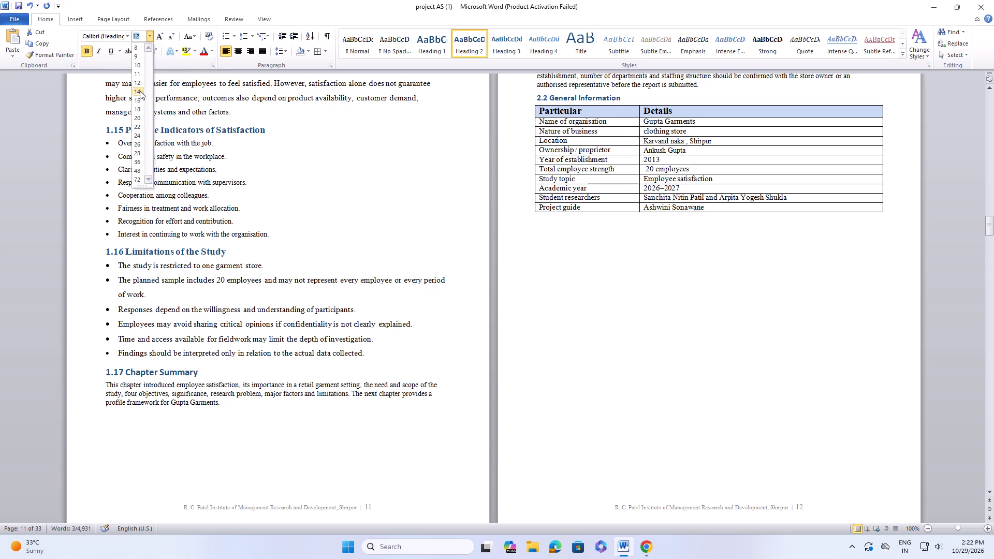
{"action": "left_click", "coordinate": [129, 37]}
{"action": "left_click", "coordinate": [134, 92]}
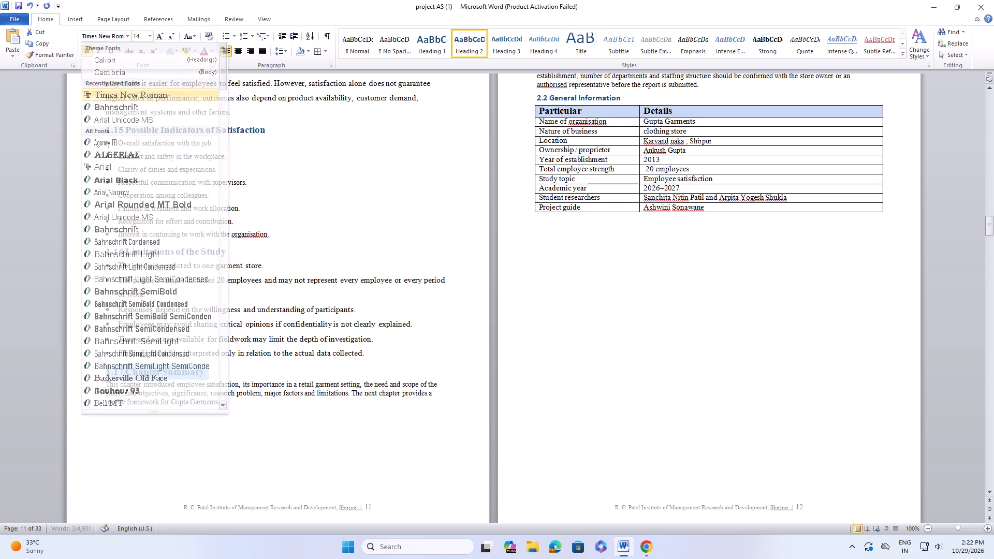
Set the line spacing of the paragraph under "1.17 Chapter Summary" to 1.5.
{"action": "left_click_drag", "start_coordinate": [96, 380], "coordinate": [153, 403]}
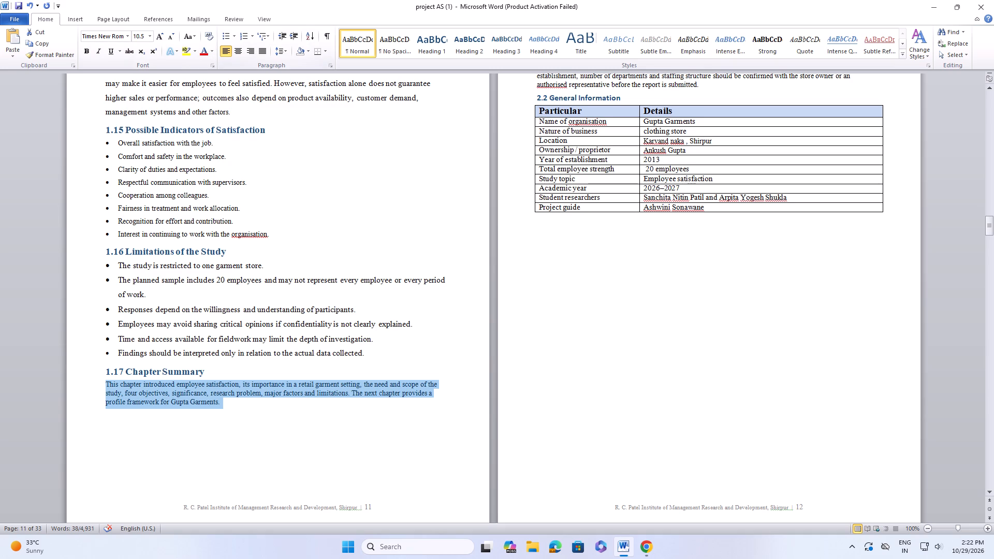
{"action": "left_click", "coordinate": [280, 47]}
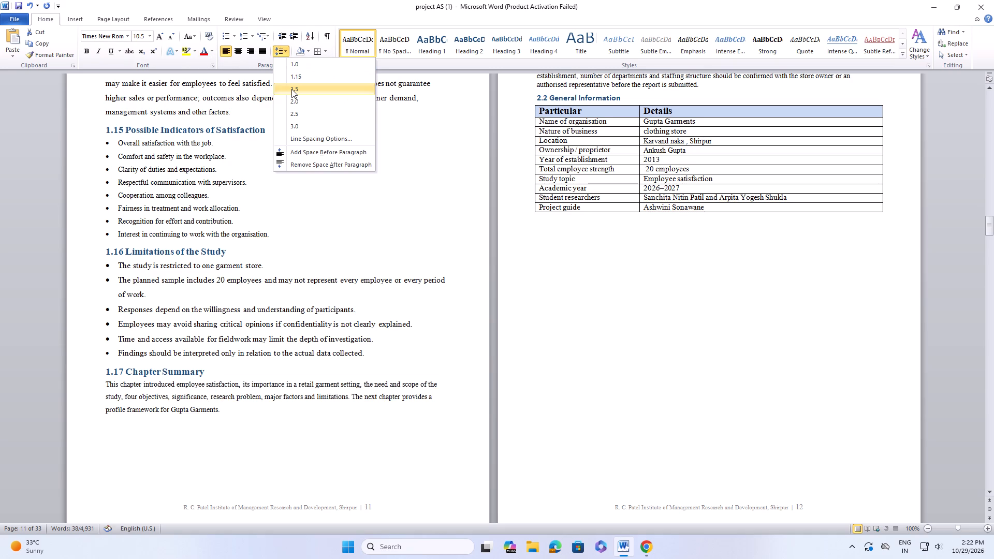
{"action": "left_click", "coordinate": [291, 89]}
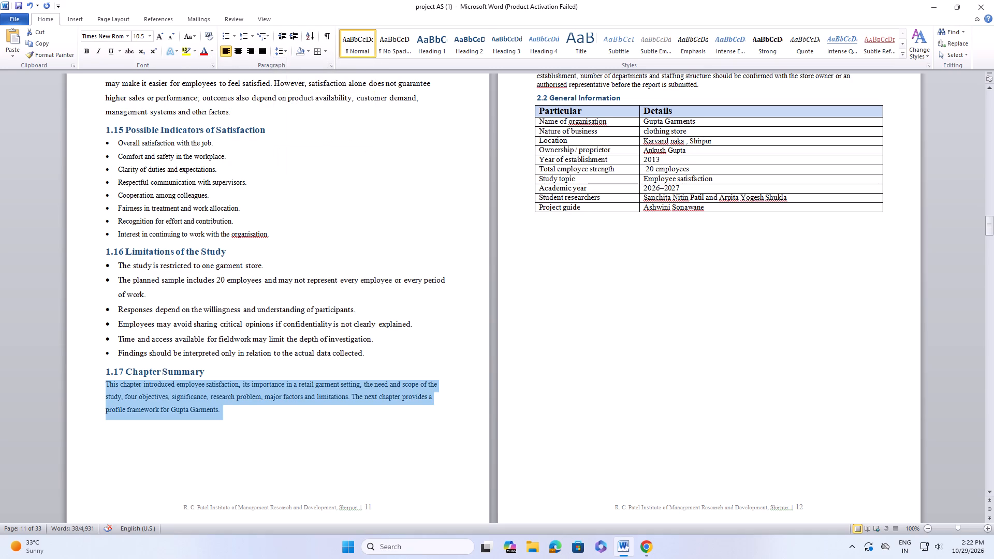
Insert a blank line below each of the headings 1.17, 1.16 and 1.15.
{"action": "left_click", "coordinate": [226, 376]}
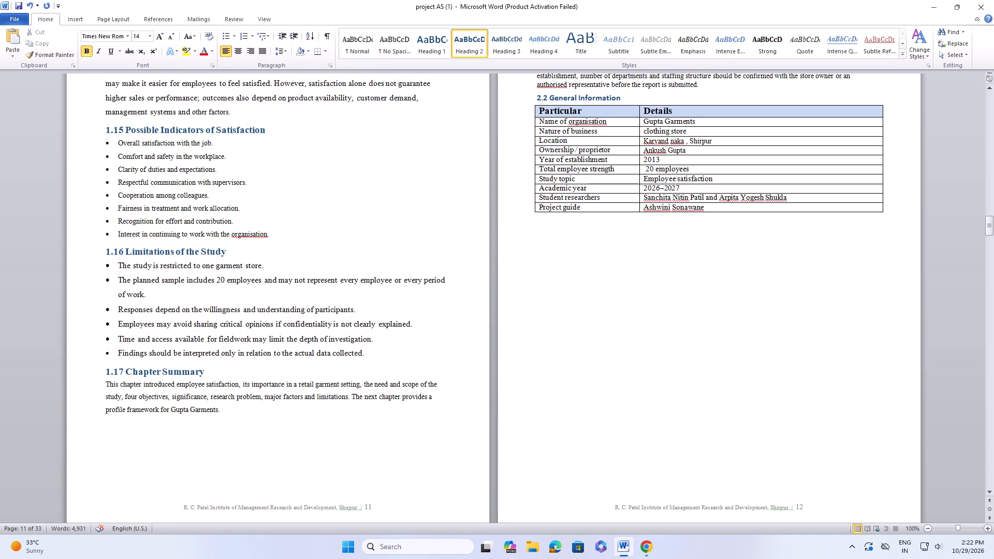
{"action": "key", "text": "Return"}
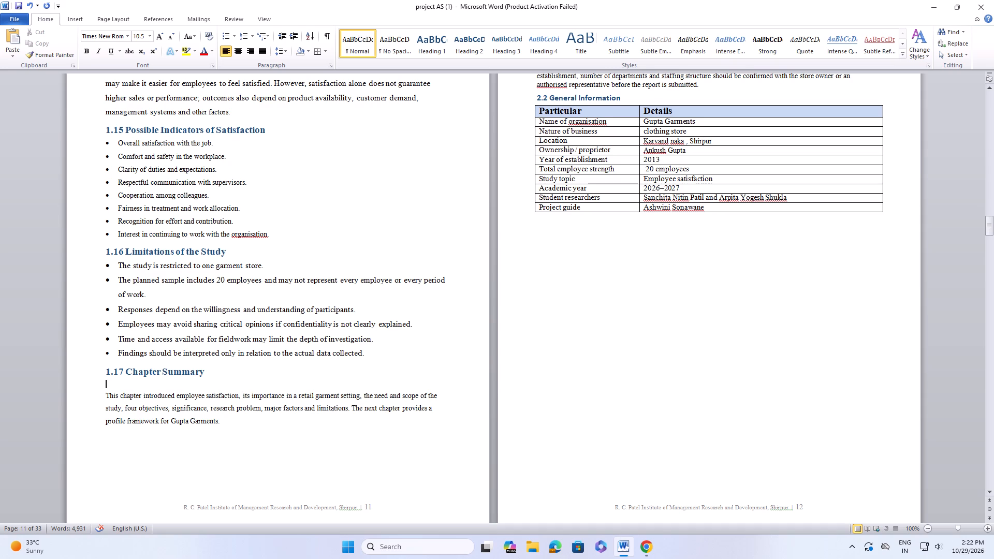
{"action": "left_click", "coordinate": [244, 249]}
{"action": "key", "text": "Return"}
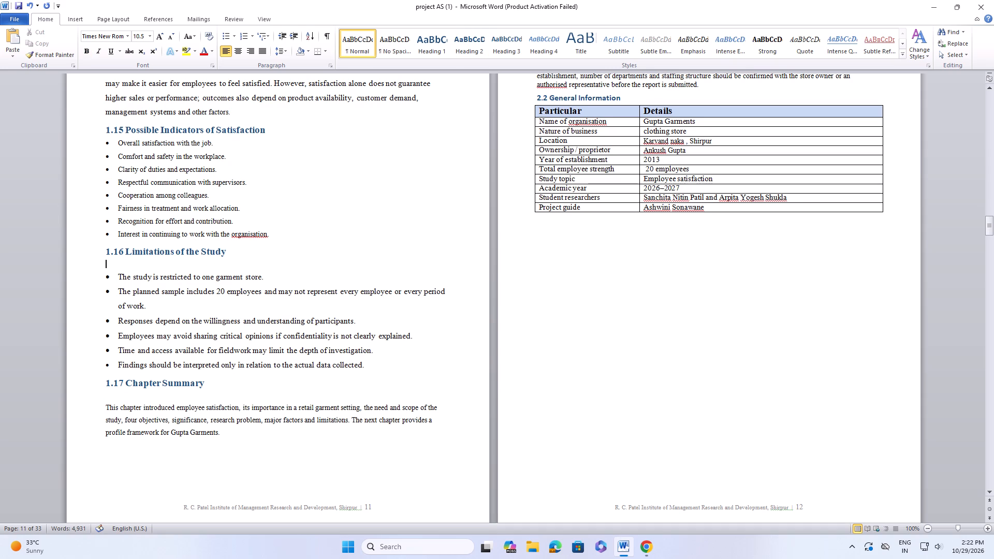
{"action": "left_click", "coordinate": [271, 121]}
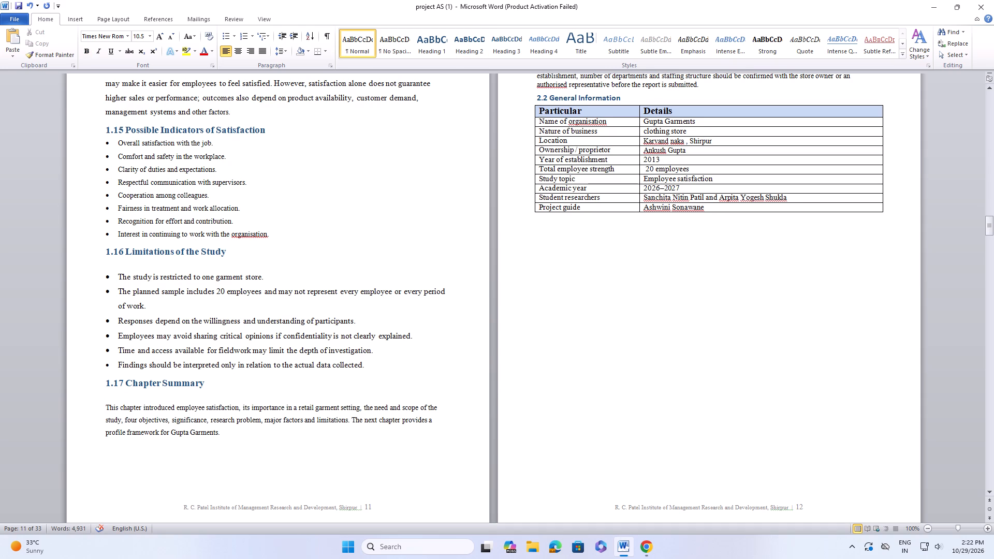
{"action": "left_click", "coordinate": [293, 133]}
{"action": "key", "text": "Return"}
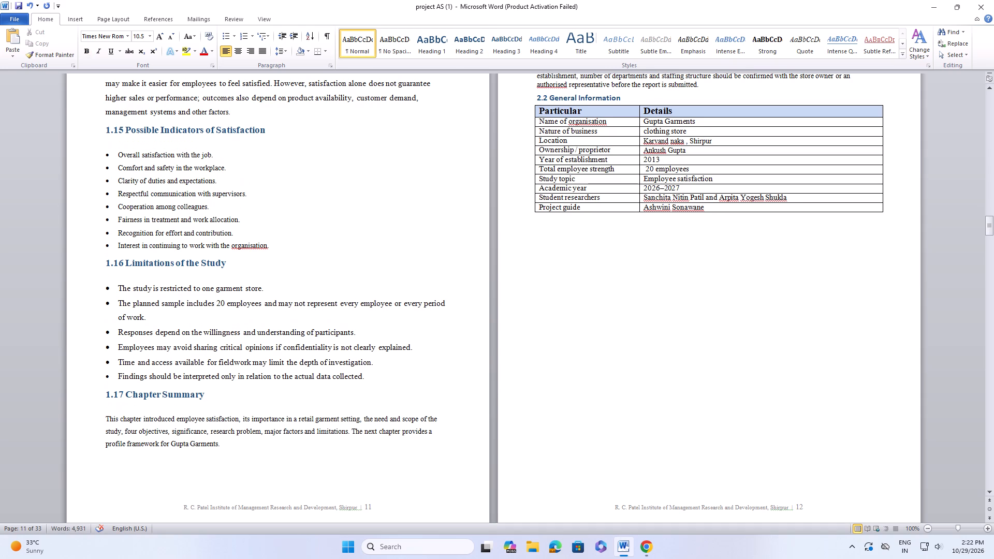
Format the title "CHAPTER 2: PROFILE OF GUPTA GARMENTS" in Times New Roman at font size 18.
{"action": "scroll", "coordinate": [293, 132], "scroll_direction": "up", "scroll_amount": 4}
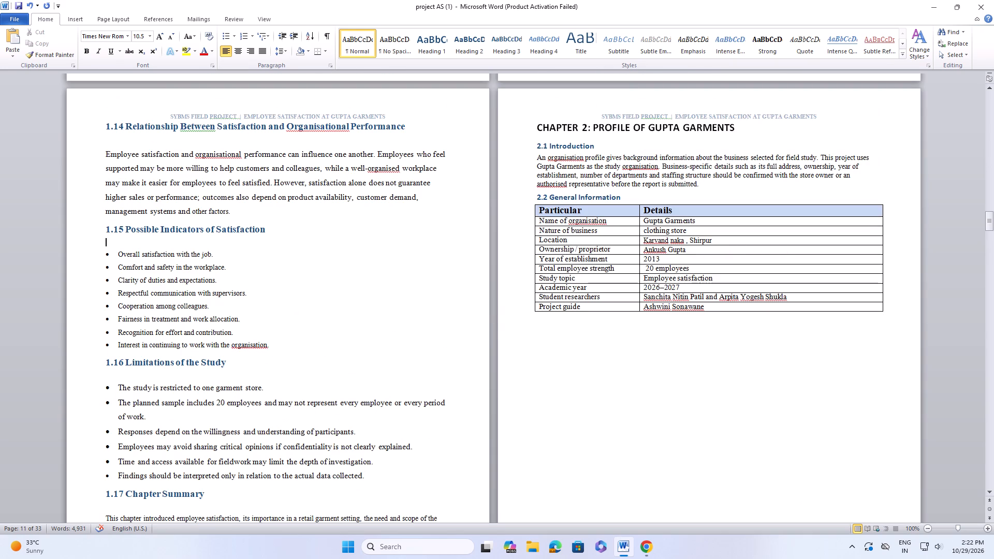
{"action": "left_click_drag", "start_coordinate": [542, 148], "coordinate": [577, 144]}
{"action": "left_click_drag", "start_coordinate": [577, 144], "coordinate": [579, 143]}
{"action": "left_click_drag", "start_coordinate": [540, 124], "coordinate": [690, 109]}
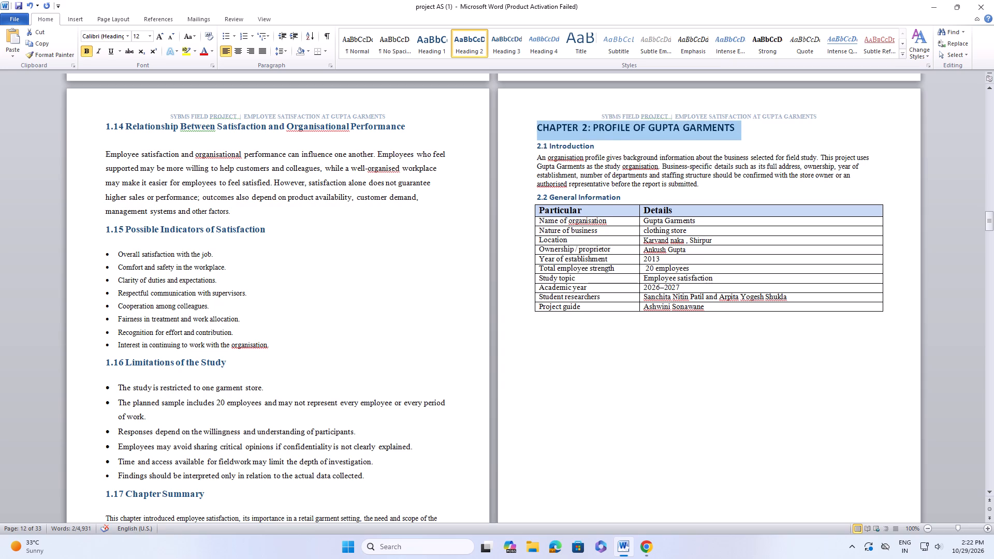
{"action": "left_click_drag", "start_coordinate": [690, 109], "coordinate": [693, 107]}
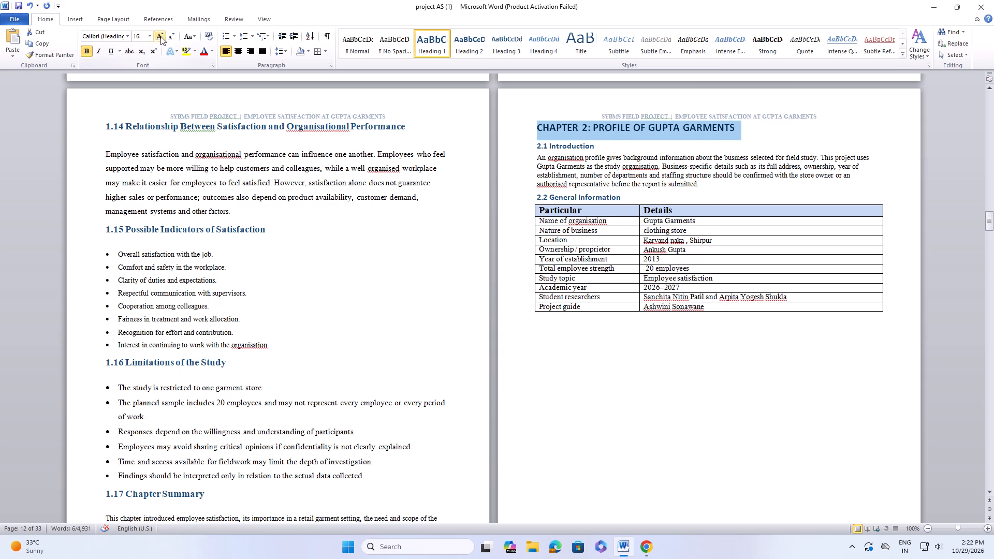
{"action": "left_click", "coordinate": [151, 36]}
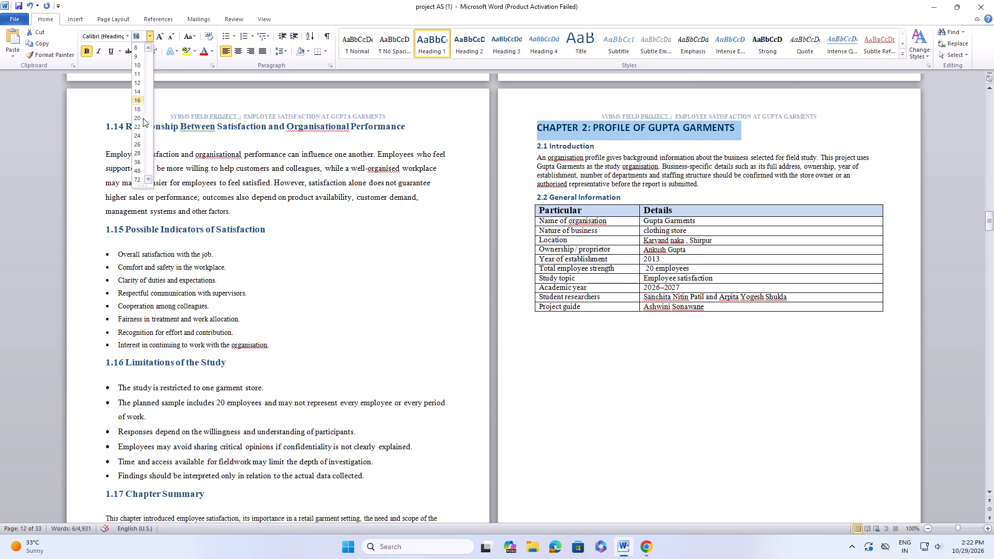
{"action": "left_click_drag", "start_coordinate": [141, 118], "coordinate": [134, 111]}
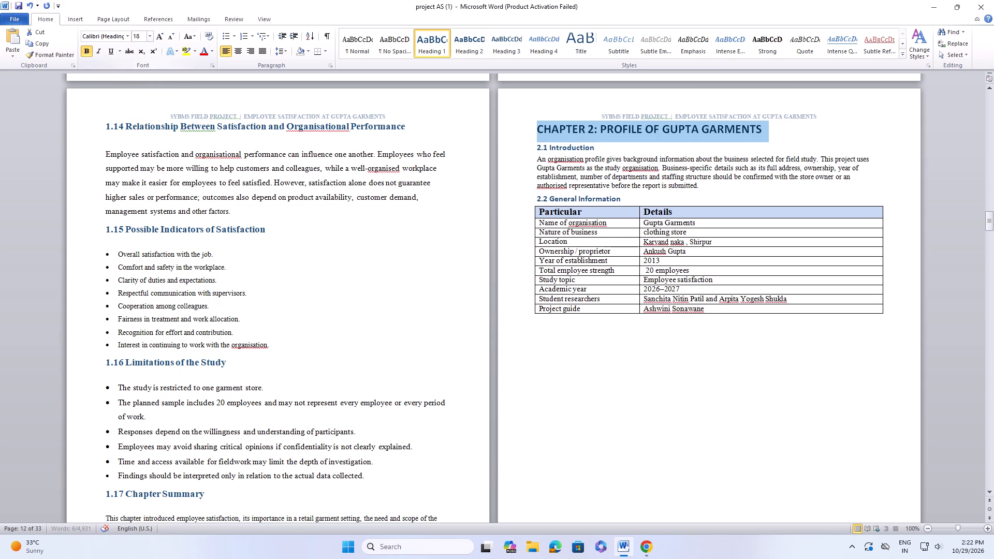
{"action": "left_click", "coordinate": [127, 36]}
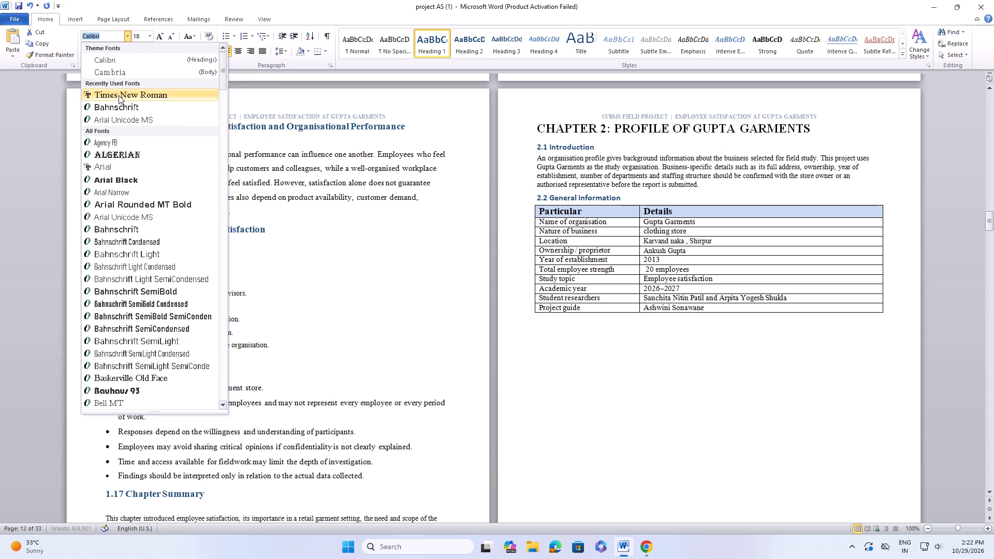
{"action": "left_click", "coordinate": [119, 95]}
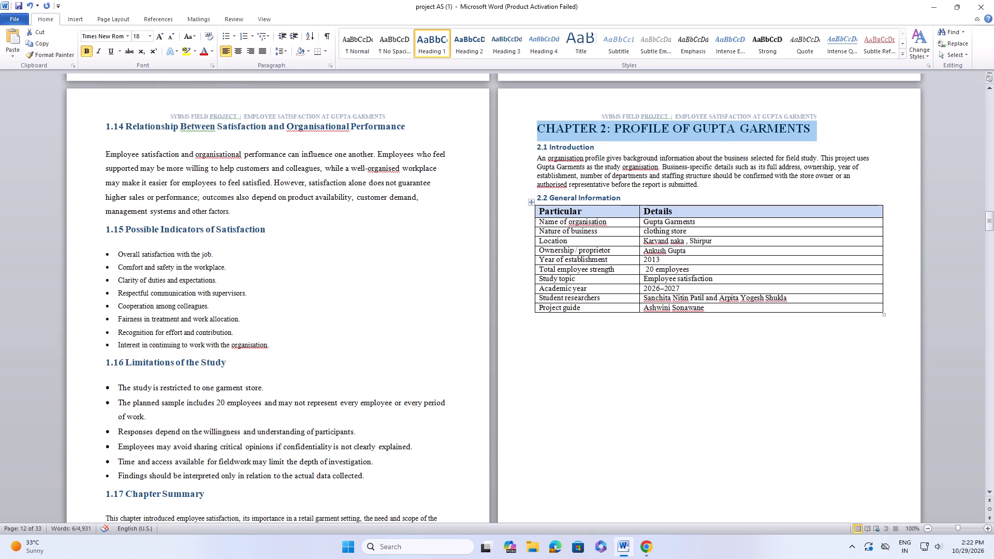
Format the heading "2.1 Introduction" in Times New Roman at font size 14.
{"action": "left_click_drag", "start_coordinate": [528, 146], "coordinate": [559, 145]}
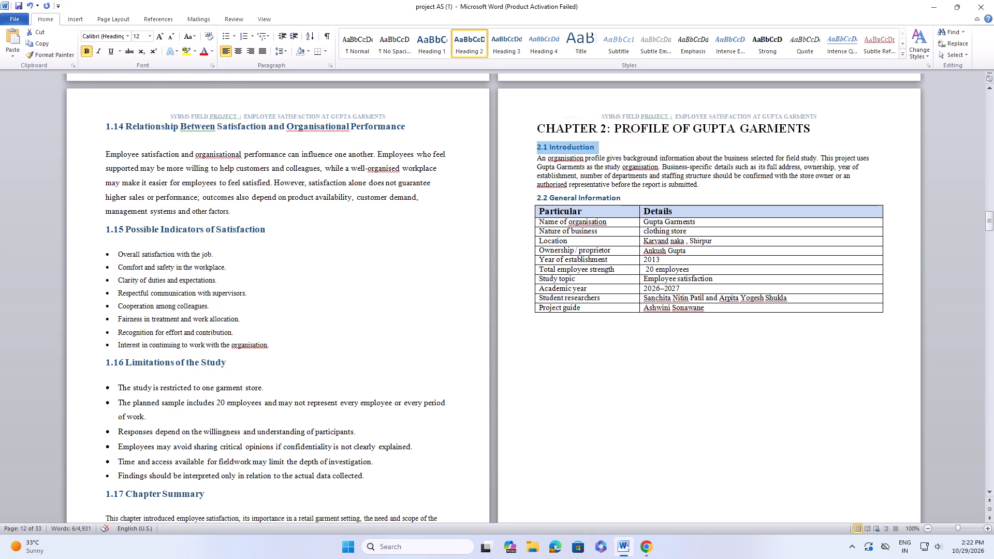
{"action": "left_click", "coordinate": [147, 36]}
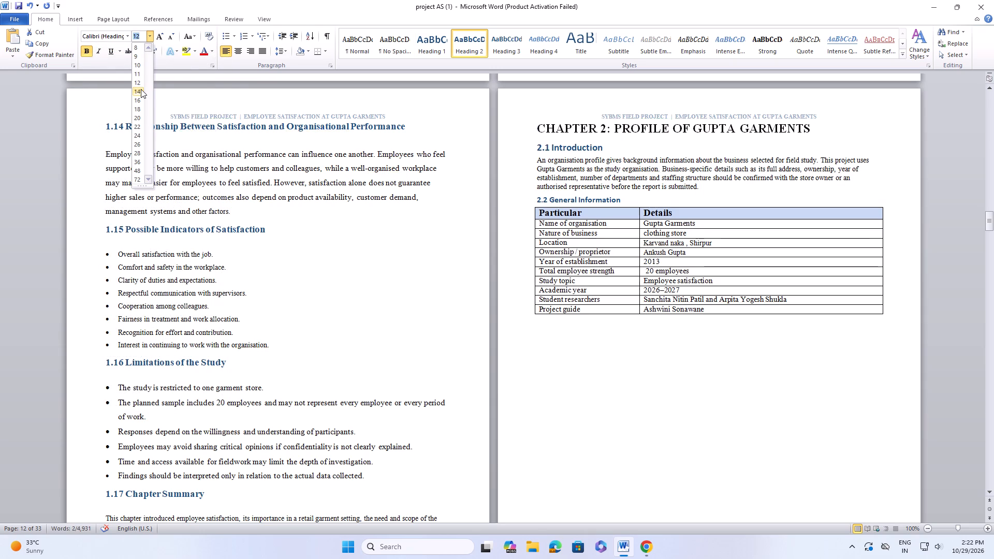
{"action": "left_click", "coordinate": [141, 89]}
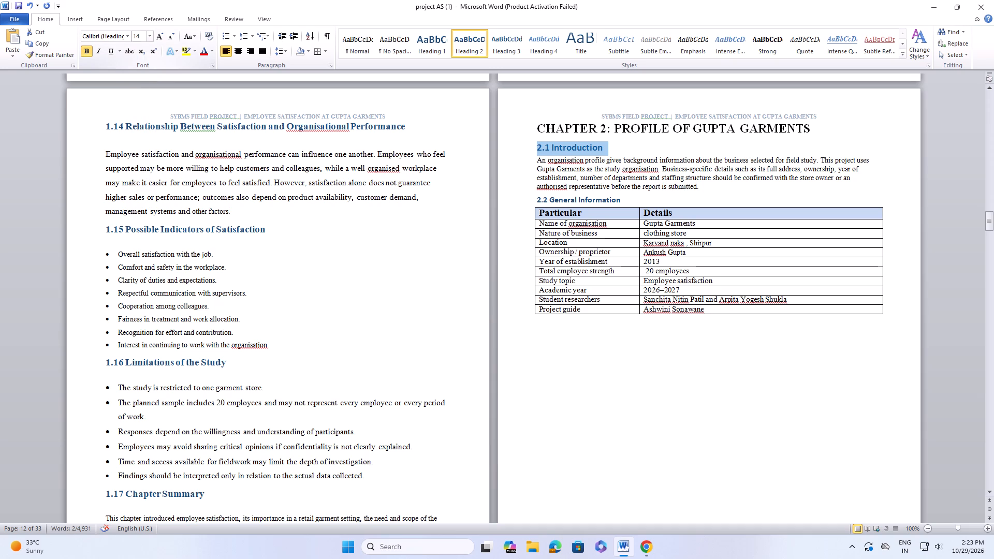
{"action": "left_click", "coordinate": [130, 33]}
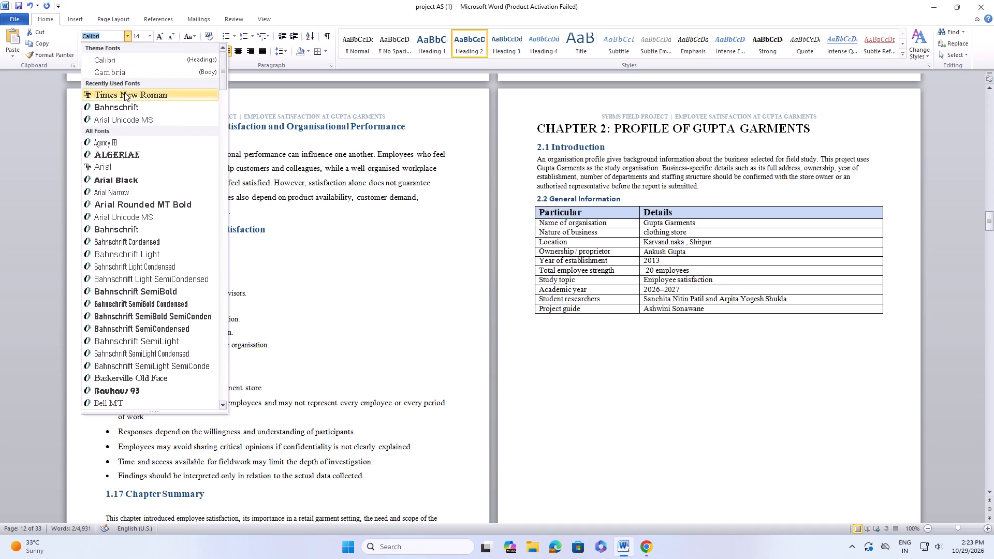
{"action": "left_click", "coordinate": [124, 92]}
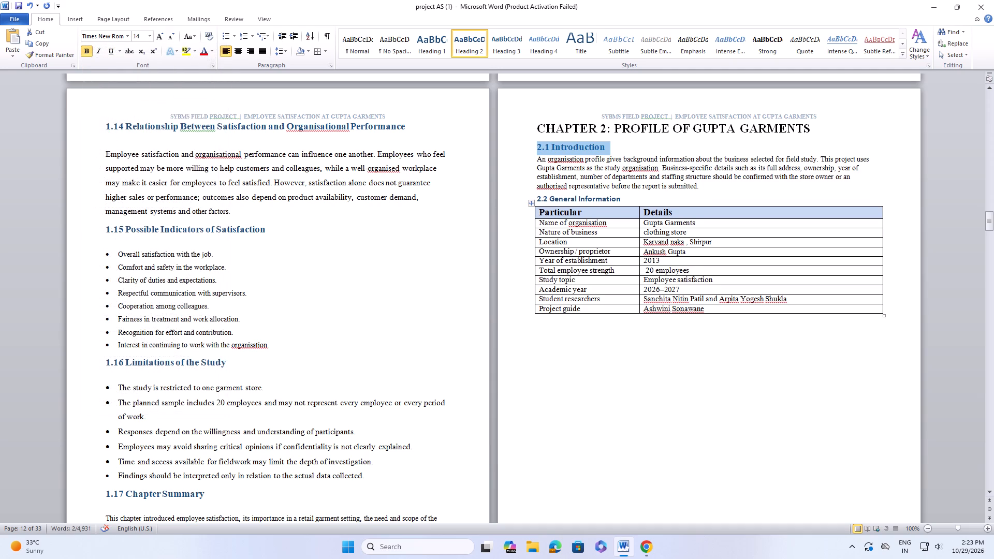
Set the paragraph under "2.1 Introduction" to 1.5 line spacing and font size 12.
{"action": "left_click_drag", "start_coordinate": [534, 154], "coordinate": [507, 163]}
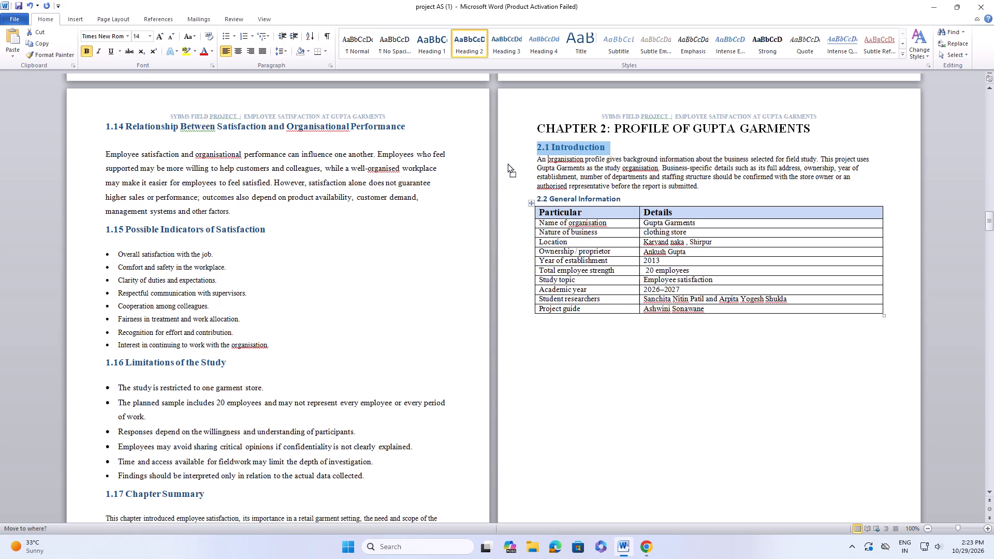
{"action": "left_click_drag", "start_coordinate": [507, 163], "coordinate": [504, 163]}
{"action": "left_click_drag", "start_coordinate": [542, 158], "coordinate": [546, 156]}
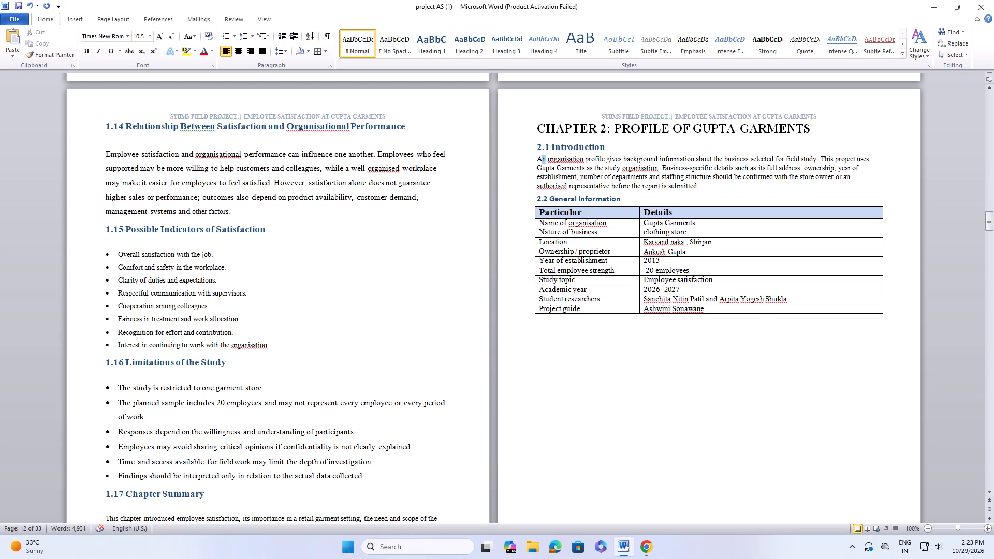
{"action": "left_click_drag", "start_coordinate": [546, 156], "coordinate": [709, 192]}
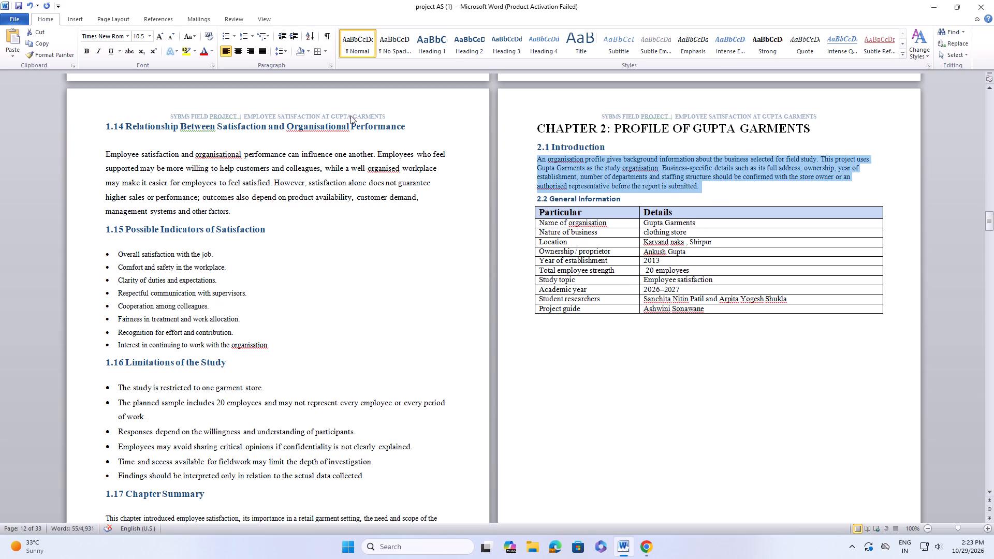
{"action": "left_click", "coordinate": [280, 50]}
{"action": "left_click", "coordinate": [286, 94]}
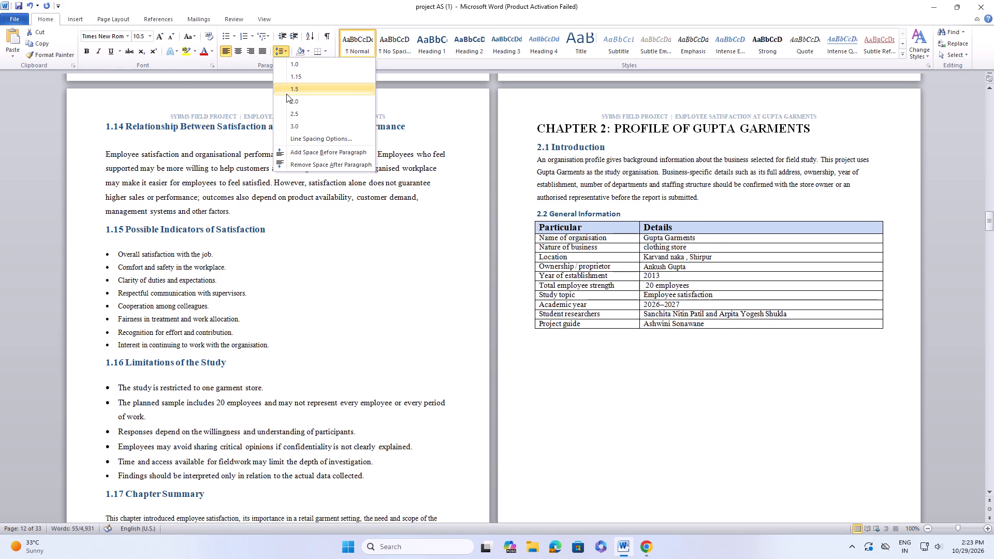
{"action": "left_click", "coordinate": [149, 35]}
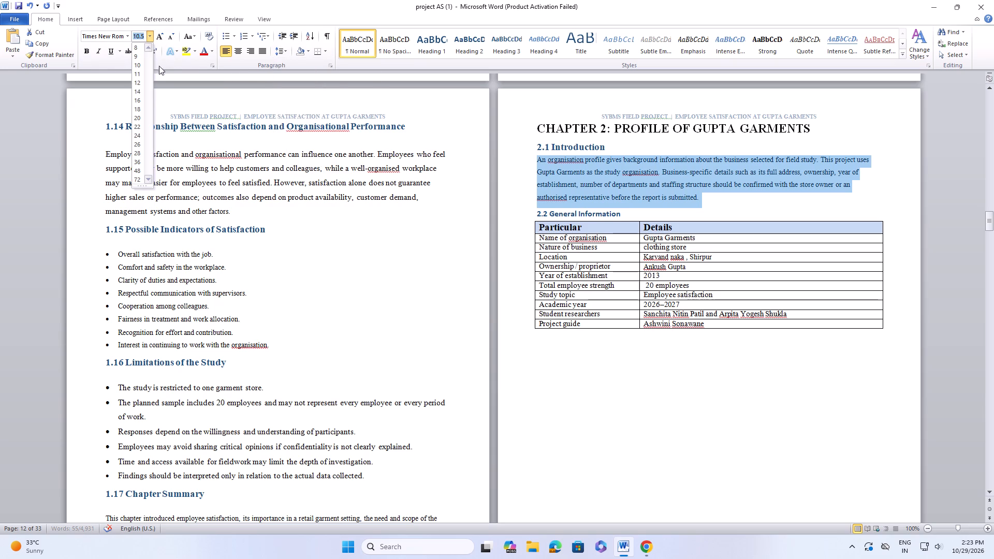
{"action": "left_click", "coordinate": [135, 84]}
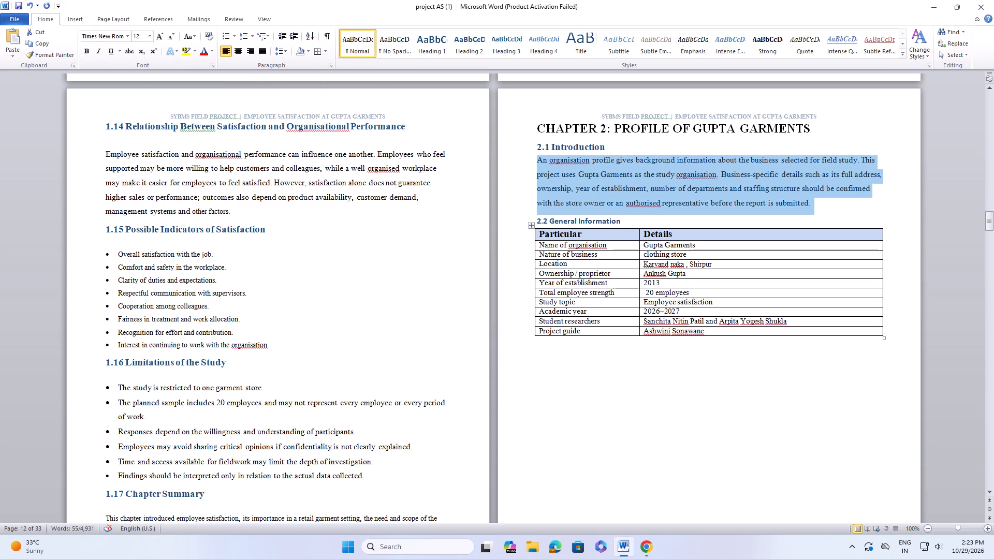
Insert a blank line below the heading "2.1 Introduction" and another below the Chapter 2 title.
{"action": "left_click", "coordinate": [610, 143]}
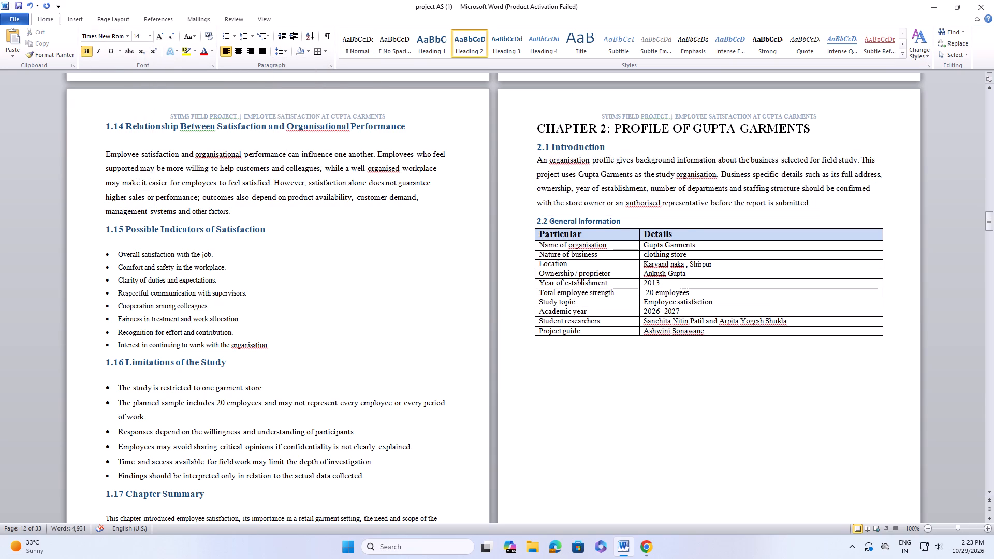
{"action": "key", "text": "Return"}
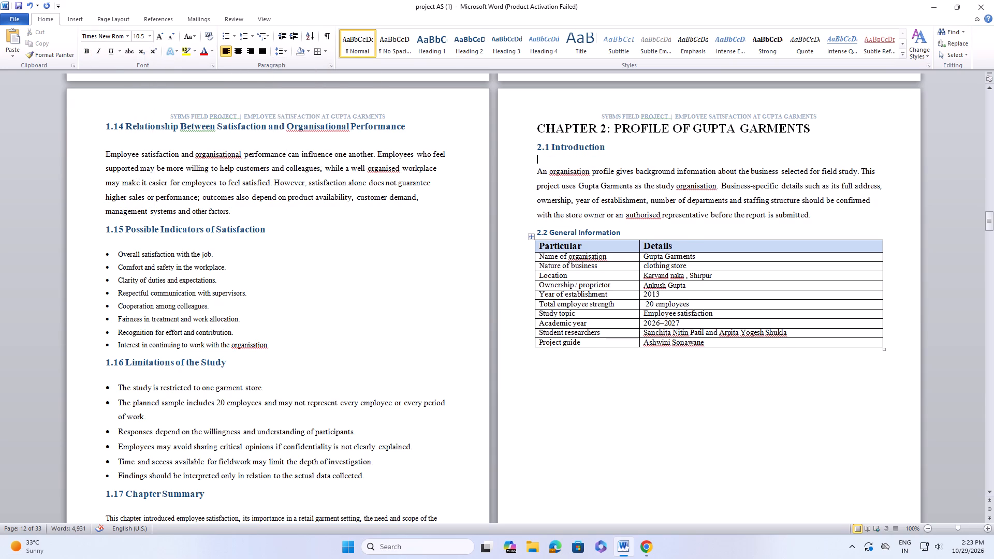
{"action": "left_click", "coordinate": [822, 125]}
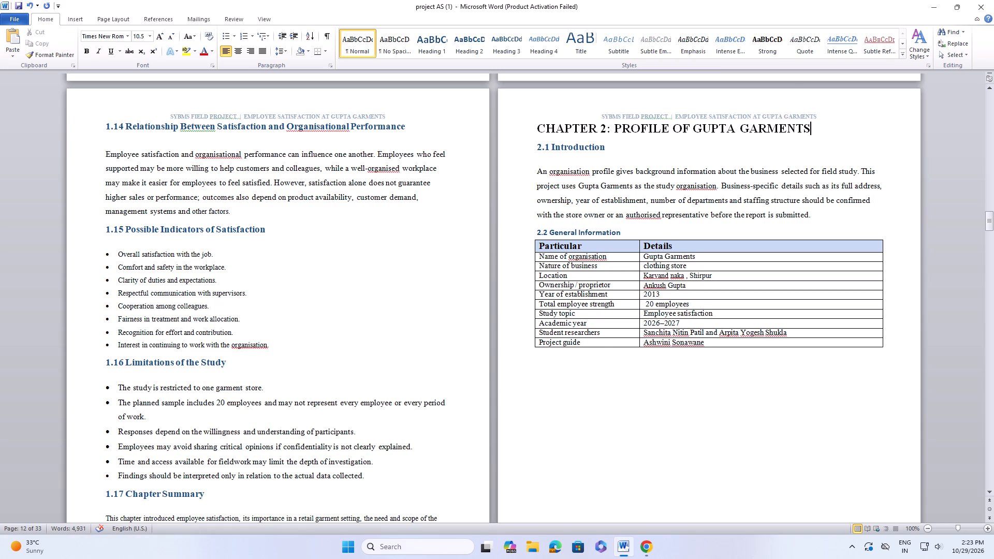
{"action": "key", "text": "Return"}
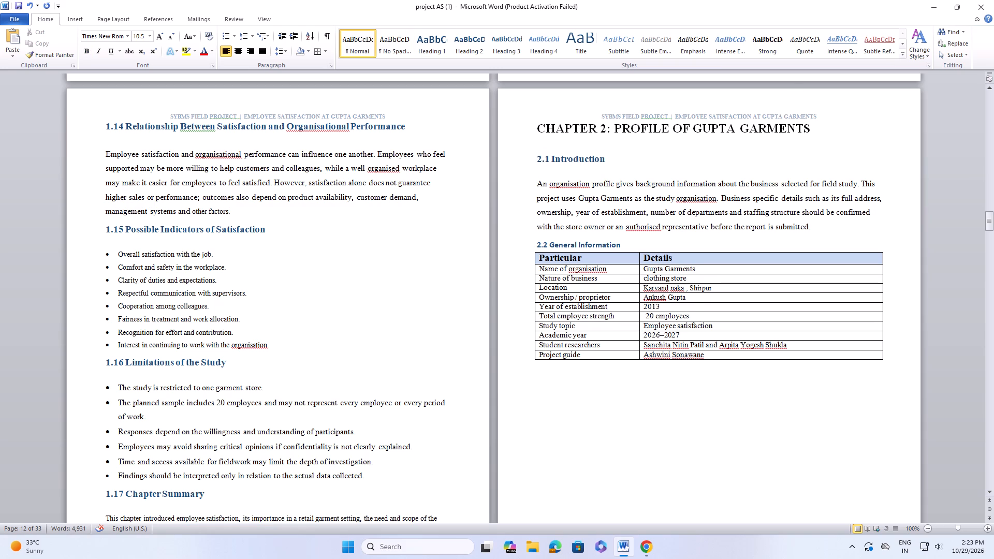
Format the heading "2.2 General Information" in Times New Roman at font size 14.
{"action": "left_click_drag", "start_coordinate": [539, 242], "coordinate": [542, 242]}
{"action": "left_click_drag", "start_coordinate": [542, 242], "coordinate": [624, 249]}
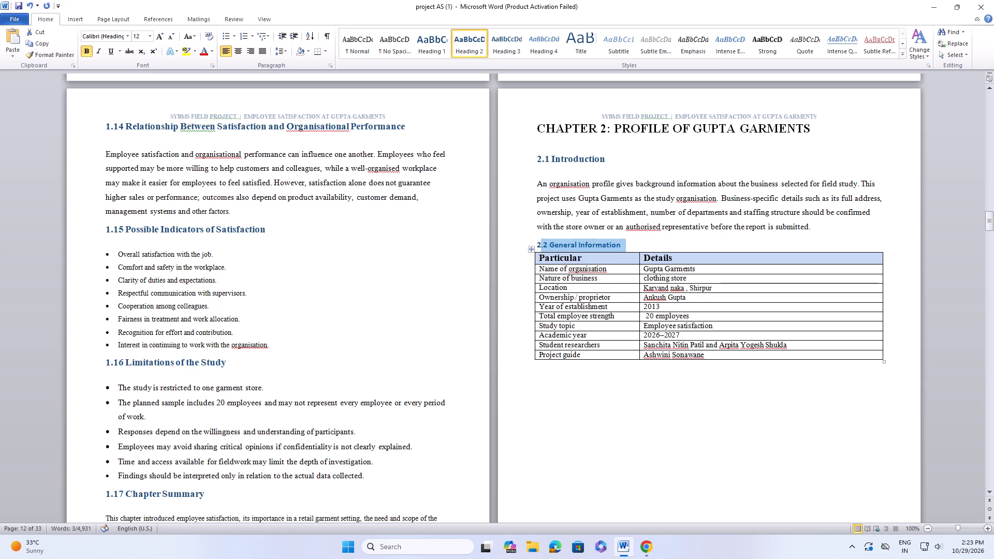
{"action": "left_click_drag", "start_coordinate": [535, 236], "coordinate": [535, 243]}
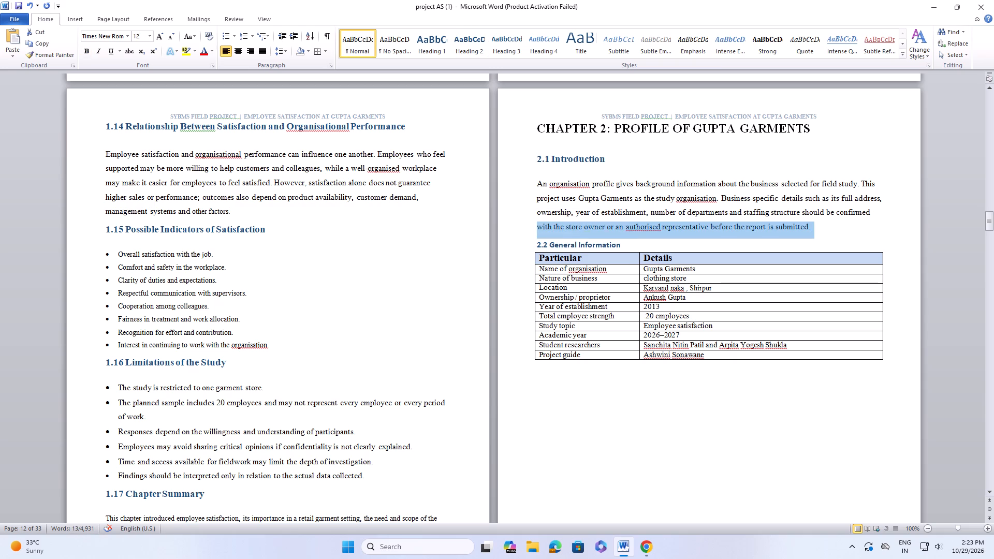
{"action": "left_click", "coordinate": [515, 258]}
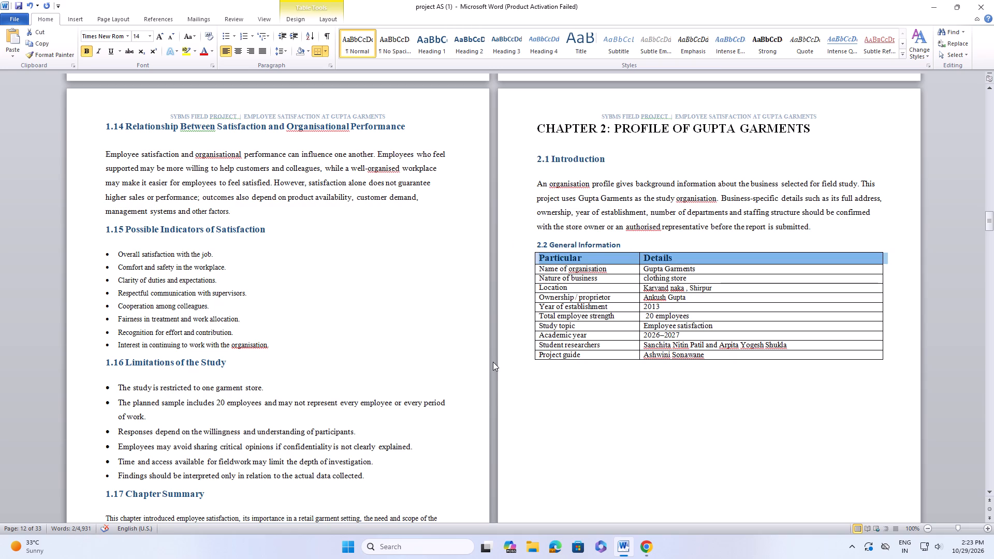
{"action": "left_click", "coordinate": [493, 362]}
{"action": "left_click_drag", "start_coordinate": [532, 245], "coordinate": [612, 242]}
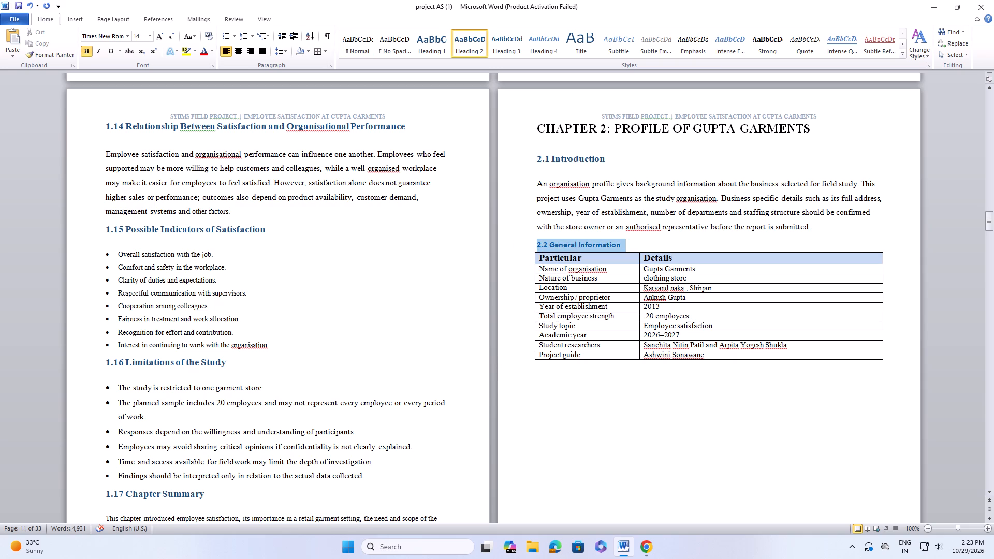
{"action": "left_click_drag", "start_coordinate": [612, 242], "coordinate": [618, 241]}
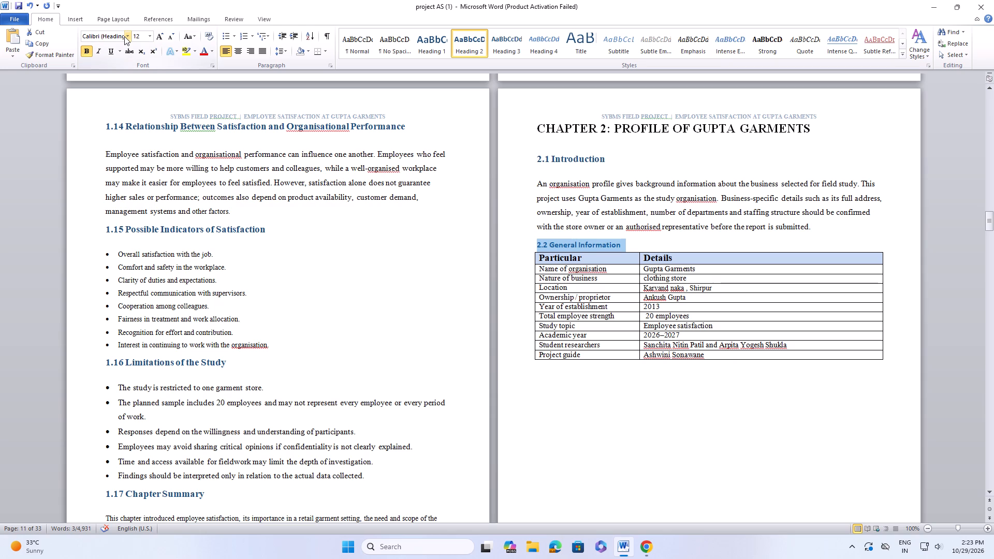
{"action": "left_click", "coordinate": [131, 35]}
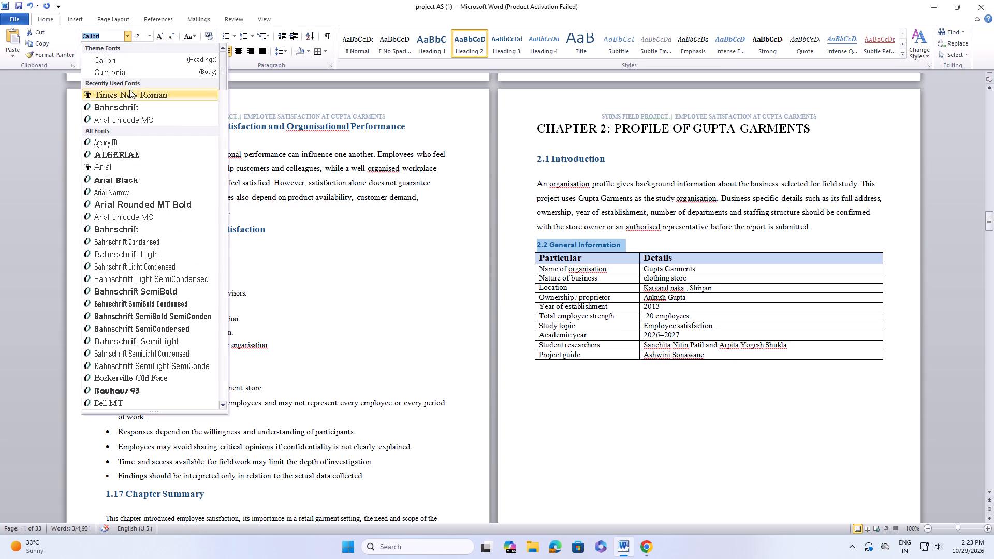
{"action": "left_click", "coordinate": [129, 92]}
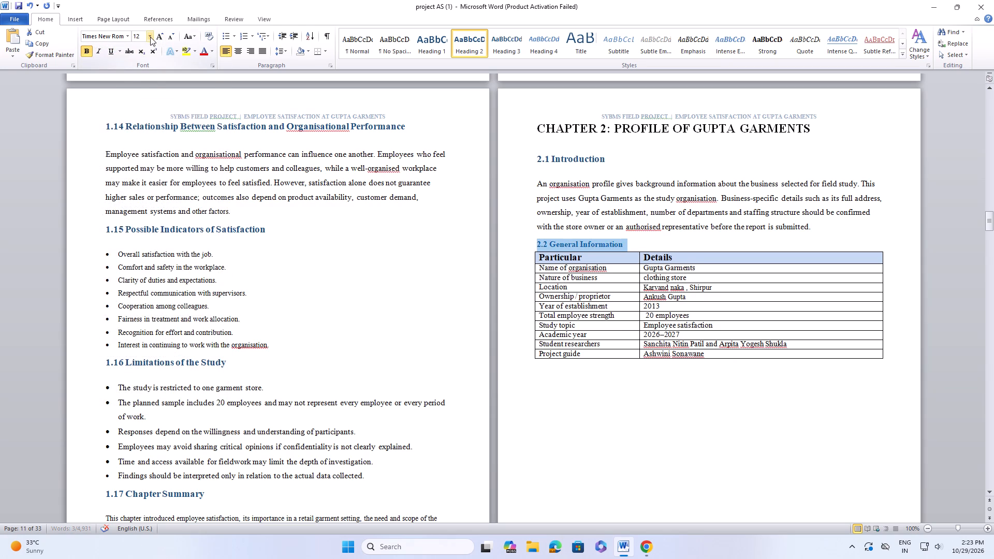
{"action": "left_click", "coordinate": [150, 37]}
{"action": "left_click", "coordinate": [140, 91]}
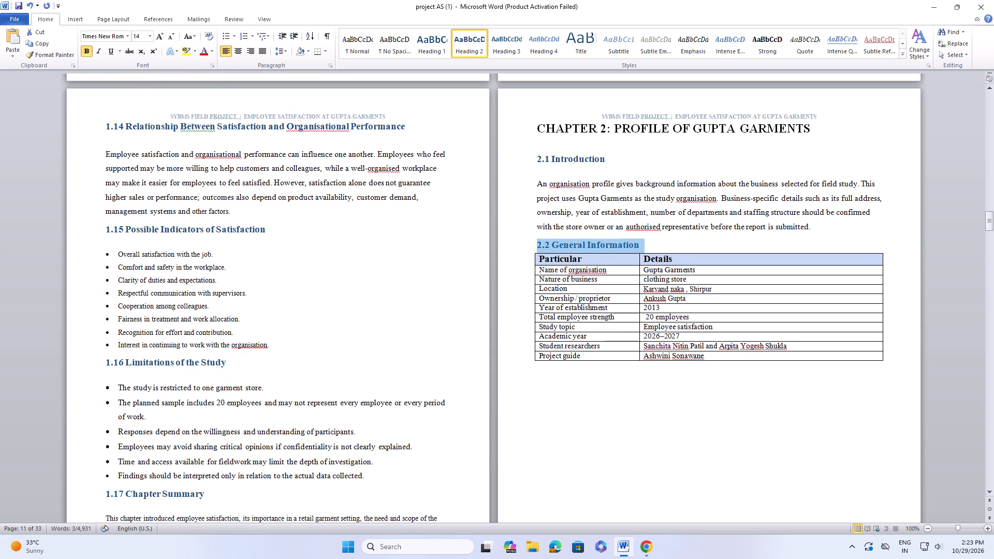
Insert a blank line between the heading "2.2 General Information" and its table.
{"action": "left_click", "coordinate": [653, 242]}
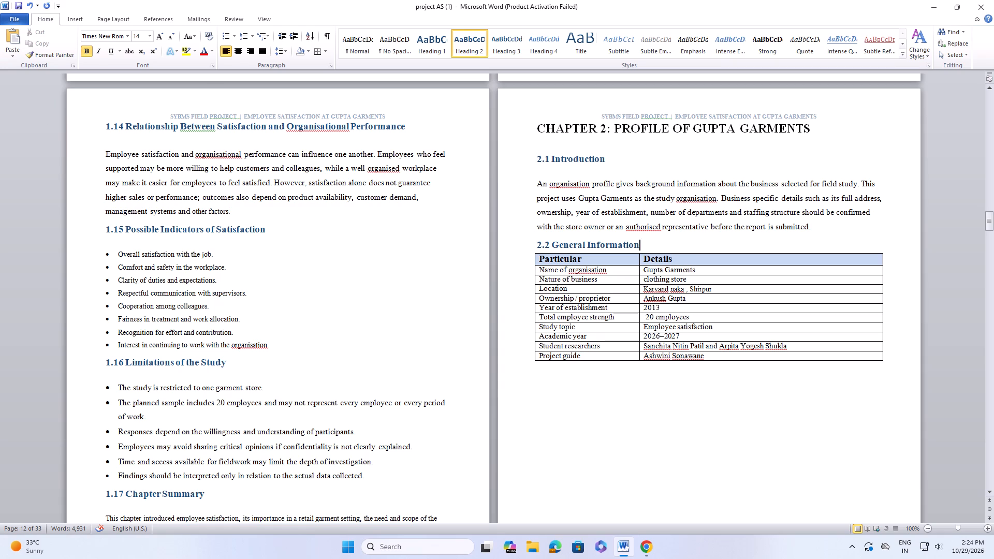
{"action": "key", "text": "Return"}
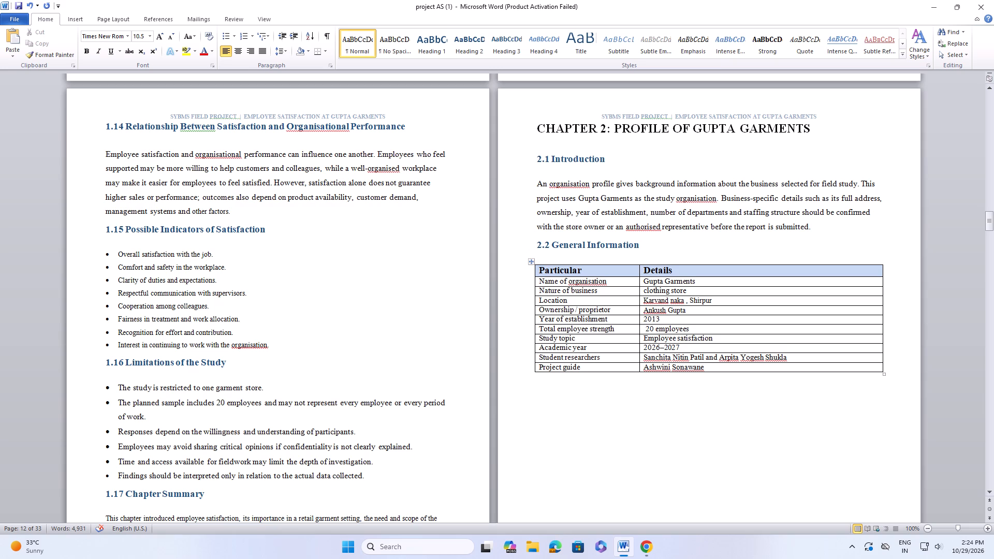
Add a blank line below the text in both cells of the table's header row and its "Name of organisation" row.
{"action": "left_click", "coordinate": [597, 274]}
{"action": "key", "text": "Return"}
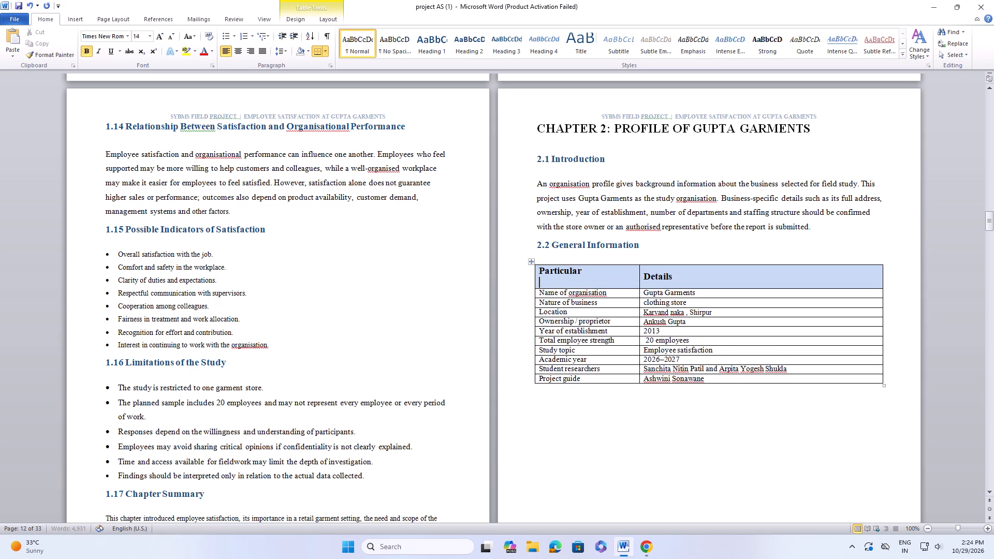
{"action": "left_click", "coordinate": [685, 278]}
{"action": "key", "text": "Return"}
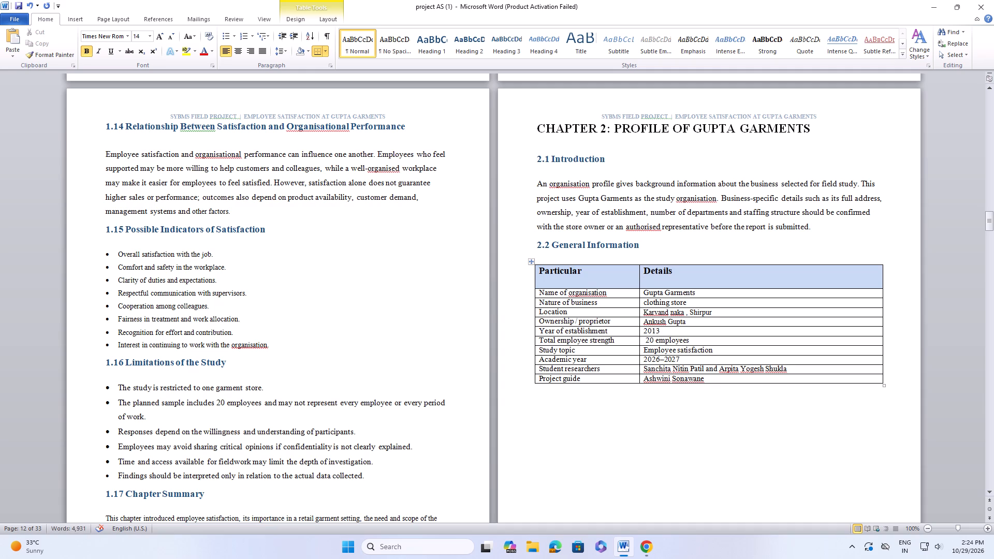
{"action": "left_click", "coordinate": [625, 291]}
{"action": "key", "text": "Return"}
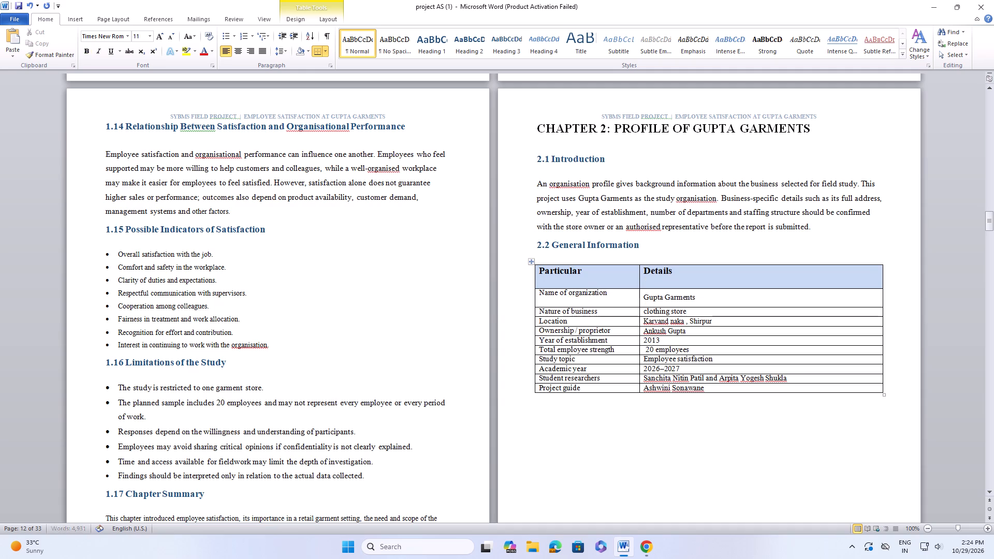
{"action": "left_click", "coordinate": [699, 297]}
{"action": "key", "text": "Return"}
Add a blank line below the text in both cells of the "Nature of business", "Location" and "Ownership / proprietor" rows.
{"action": "left_click", "coordinate": [623, 312]}
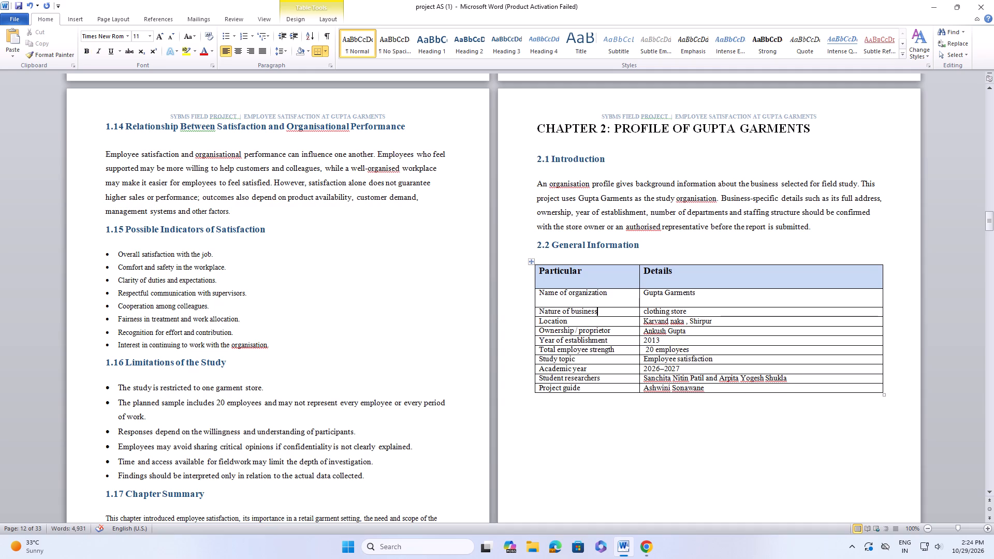
{"action": "key", "text": "Return"}
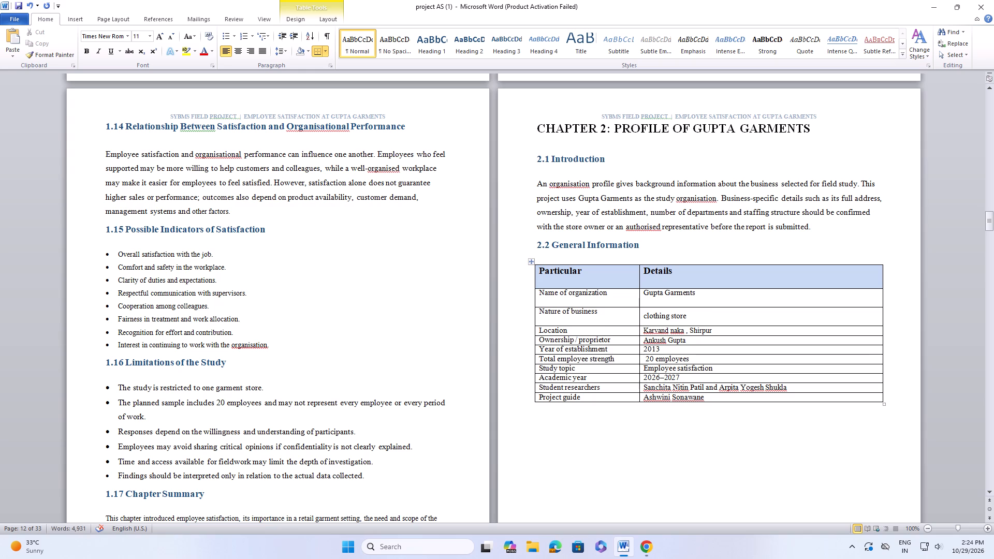
{"action": "left_click", "coordinate": [705, 315]}
{"action": "key", "text": "Return"}
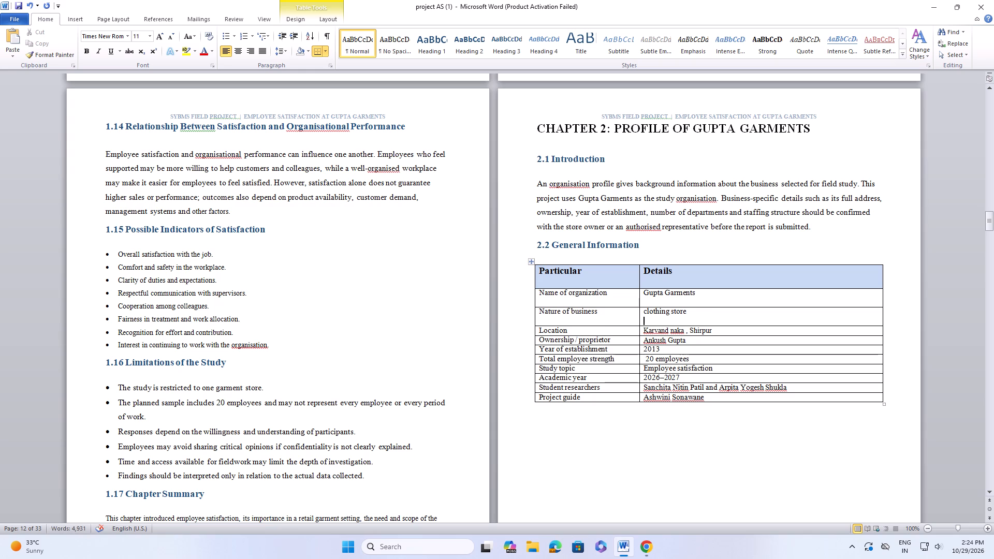
{"action": "left_click", "coordinate": [610, 332]}
{"action": "key", "text": "Return"}
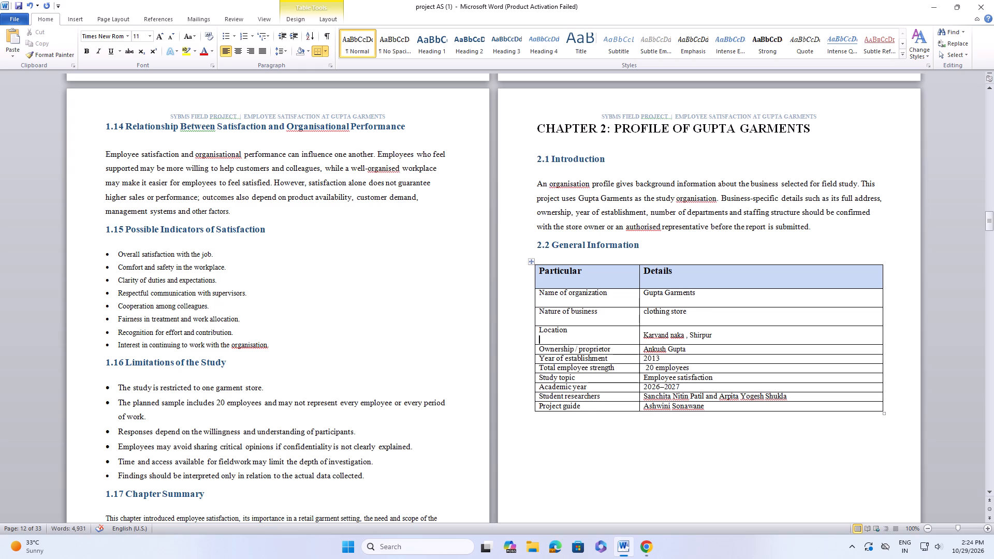
{"action": "left_click", "coordinate": [723, 339]}
{"action": "key", "text": "Return"}
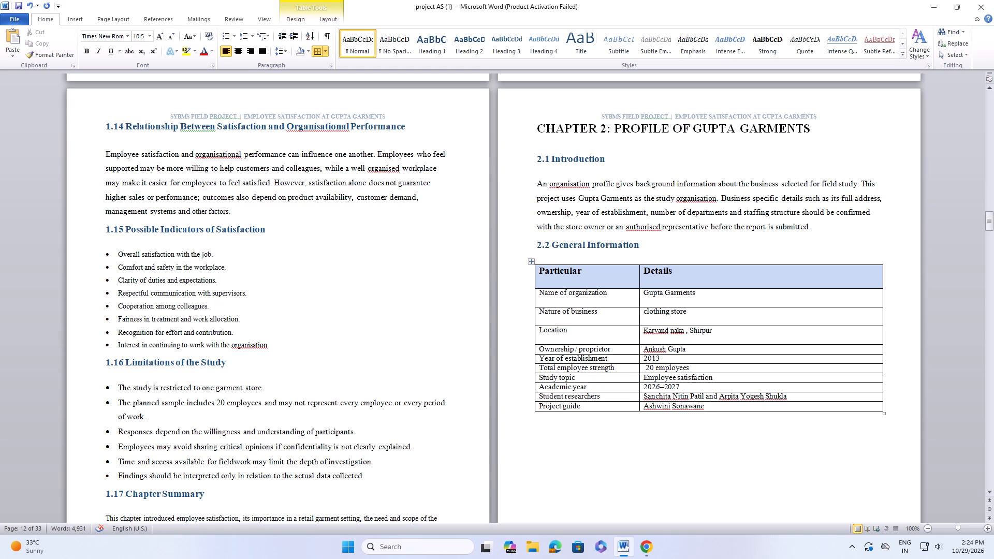
{"action": "left_click", "coordinate": [626, 346]}
{"action": "key", "text": "Return"}
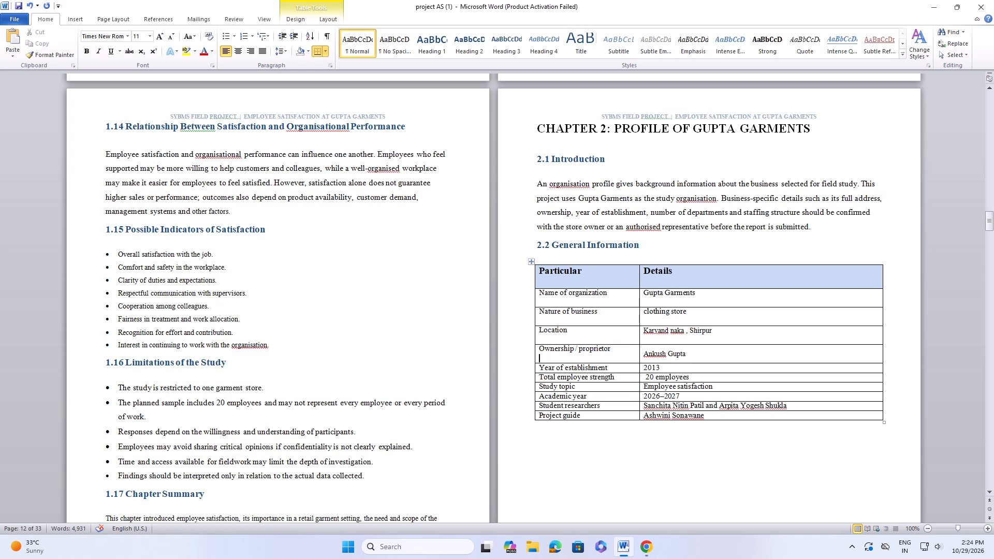
{"action": "left_click", "coordinate": [735, 355]}
{"action": "key", "text": "Return"}
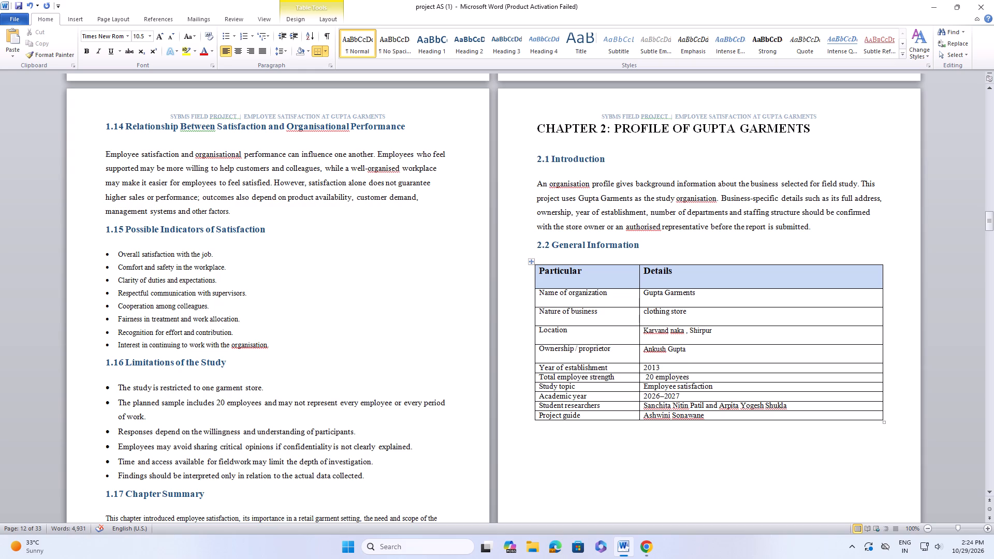
Add a blank line below the text in both cells of the "Year of establishment" and "Total employee strength" rows.
{"action": "left_click", "coordinate": [632, 370]}
{"action": "key", "text": "Return"}
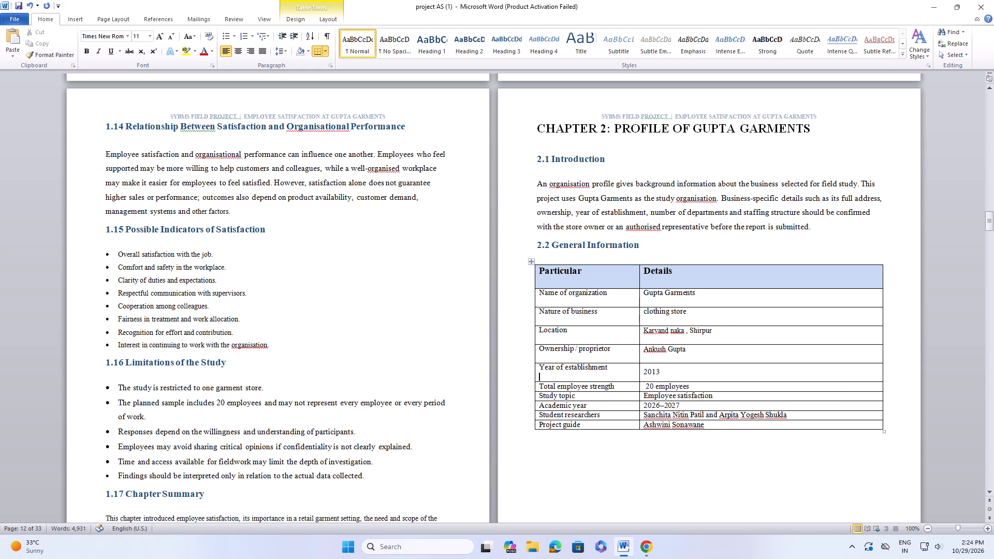
{"action": "key", "text": "Down"}
{"action": "key", "text": "BackSpace"}
{"action": "key", "text": "Return"}
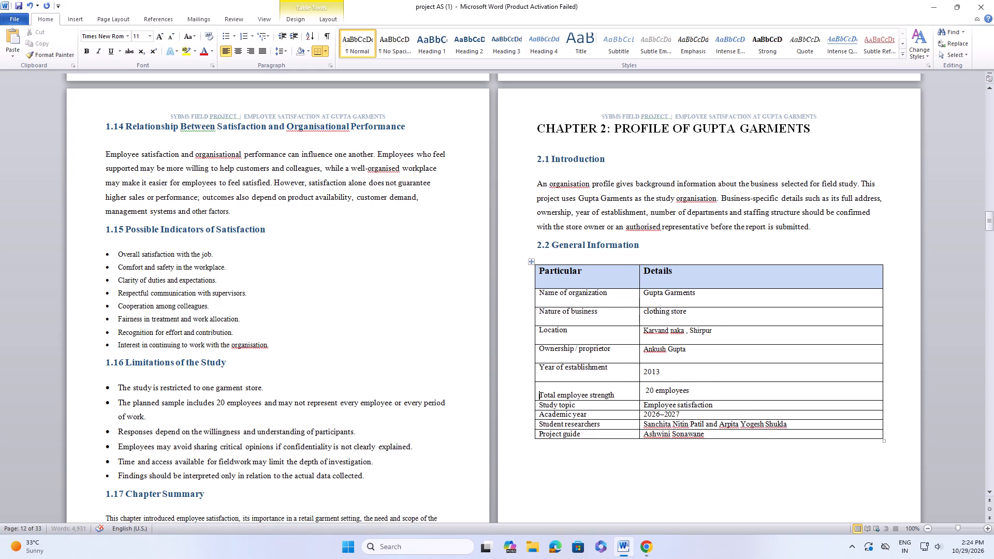
{"action": "key", "text": "BackSpace"}
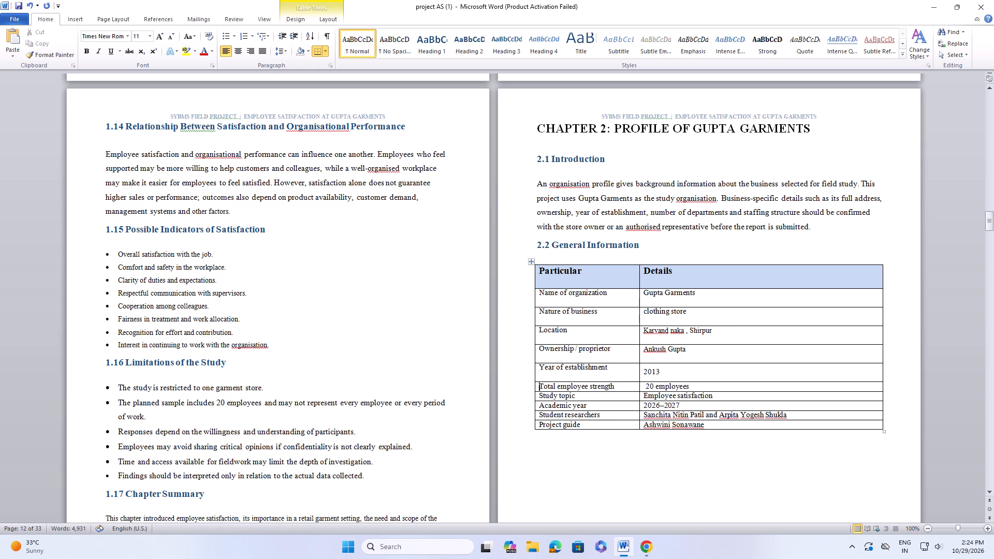
{"action": "left_click", "coordinate": [632, 387]}
{"action": "key", "text": "Return"}
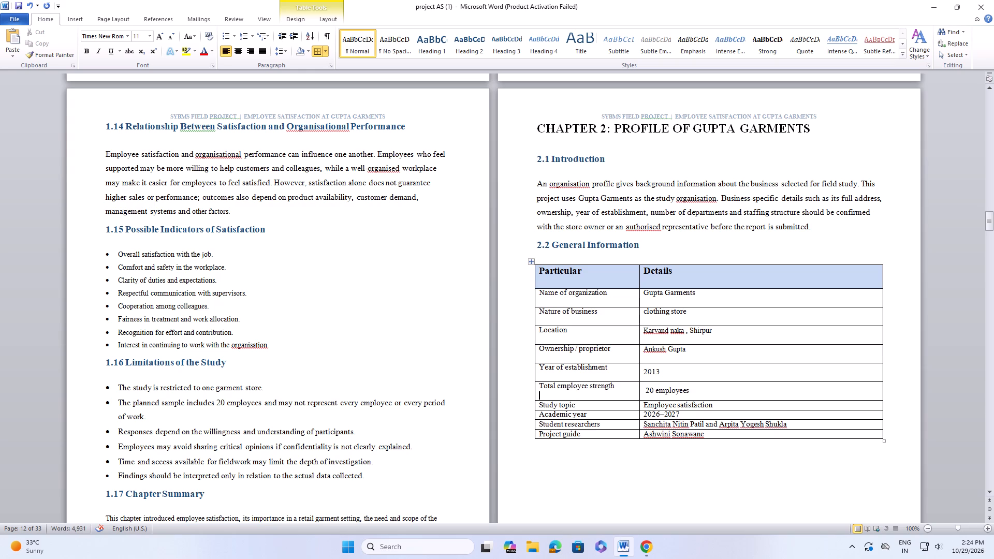
{"action": "left_click", "coordinate": [717, 398]}
{"action": "key", "text": "Return"}
{"action": "left_click", "coordinate": [683, 371]}
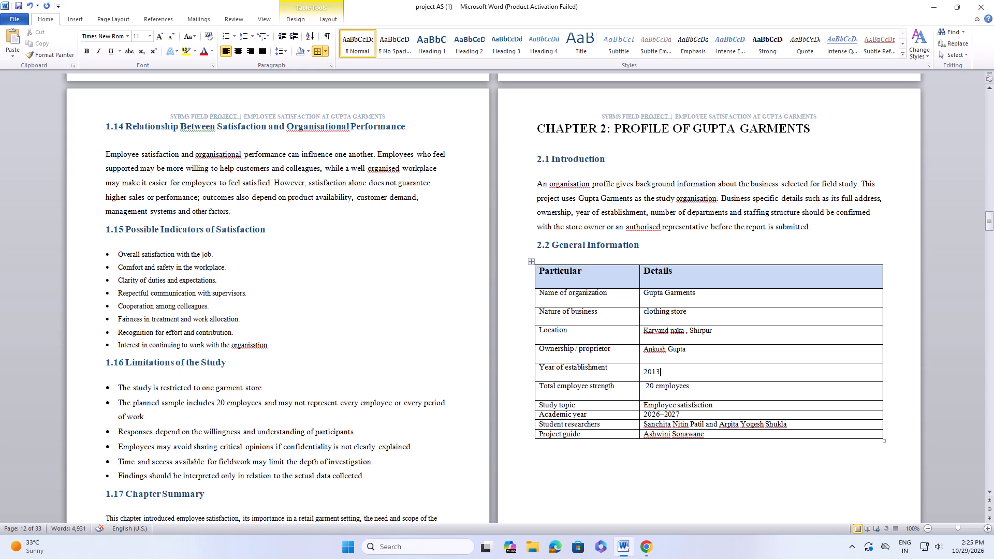
{"action": "key", "text": "Return"}
Add a blank line below the text in both cells of the "Study topic" and "Academic year" rows.
{"action": "left_click", "coordinate": [588, 403]}
{"action": "key", "text": "Return"}
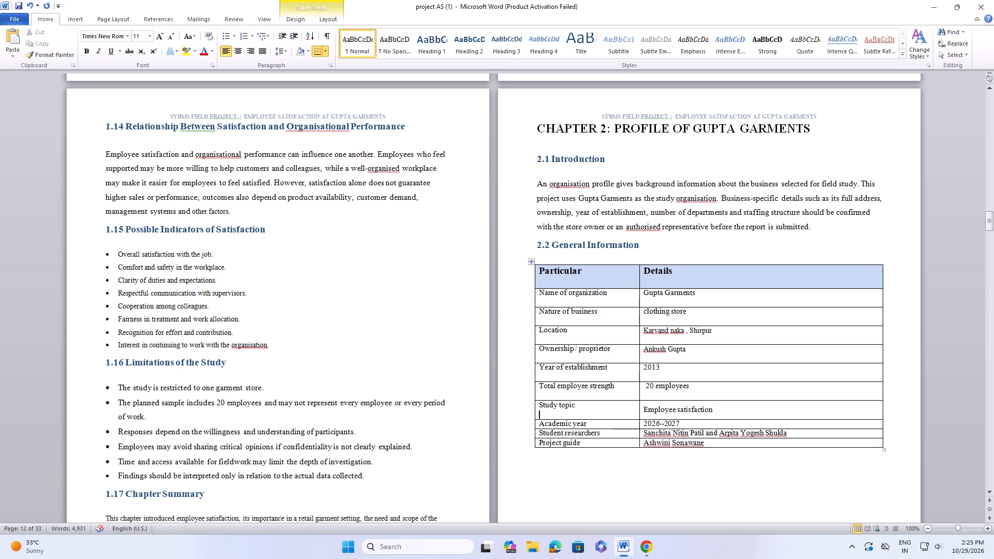
{"action": "left_click", "coordinate": [767, 409]}
{"action": "key", "text": "Return"}
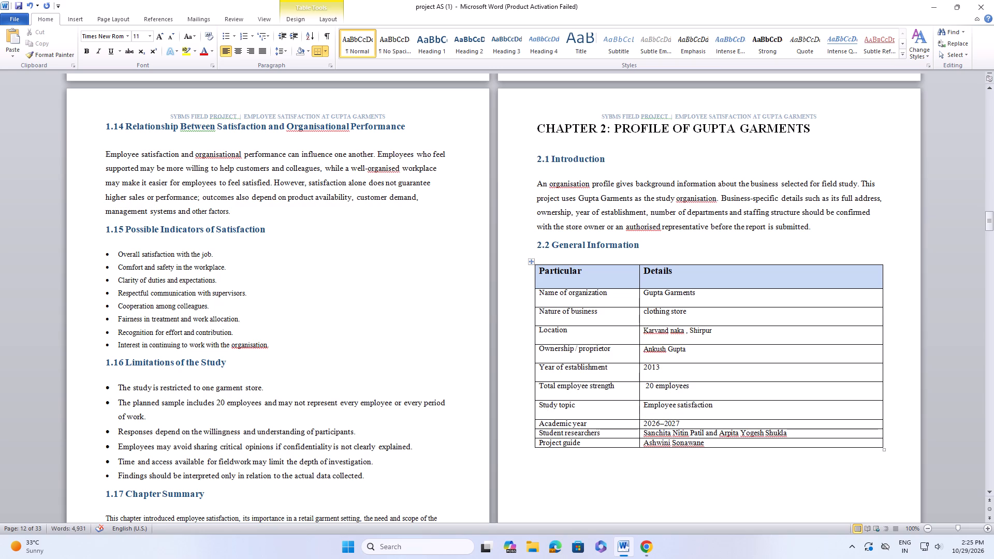
{"action": "left_click", "coordinate": [608, 420]}
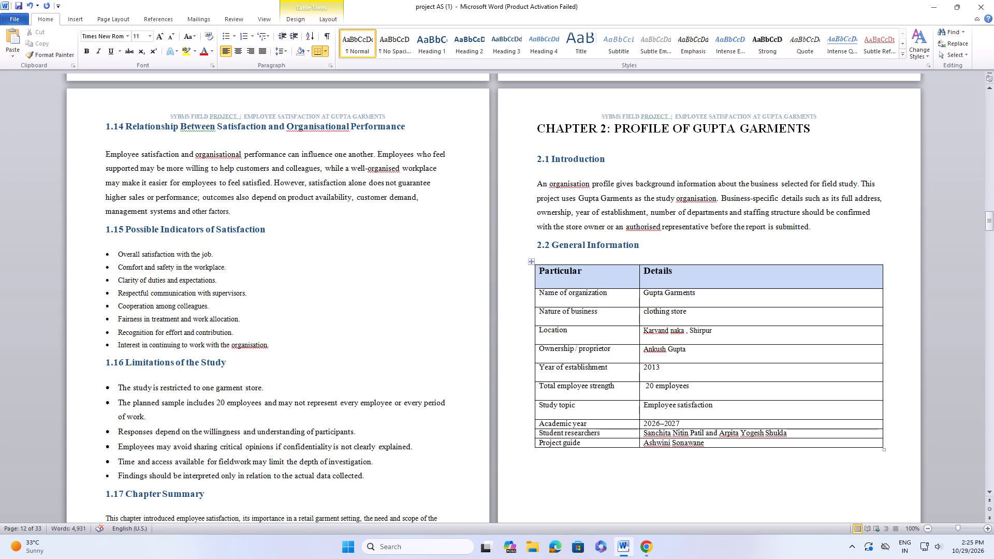
{"action": "left_click", "coordinate": [610, 422]}
{"action": "key", "text": "Return"}
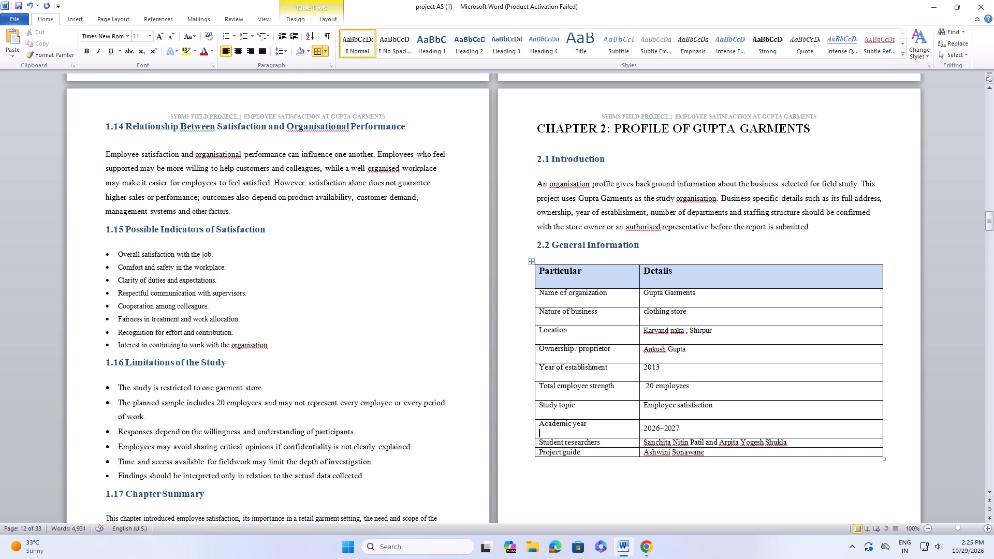
{"action": "left_click", "coordinate": [713, 430]}
{"action": "key", "text": "Return"}
Add a blank line below the text in both cells of the "Student researchers" and "Project guide" rows.
{"action": "left_click", "coordinate": [622, 438]}
{"action": "left_click", "coordinate": [620, 444]}
{"action": "key", "text": "Return"}
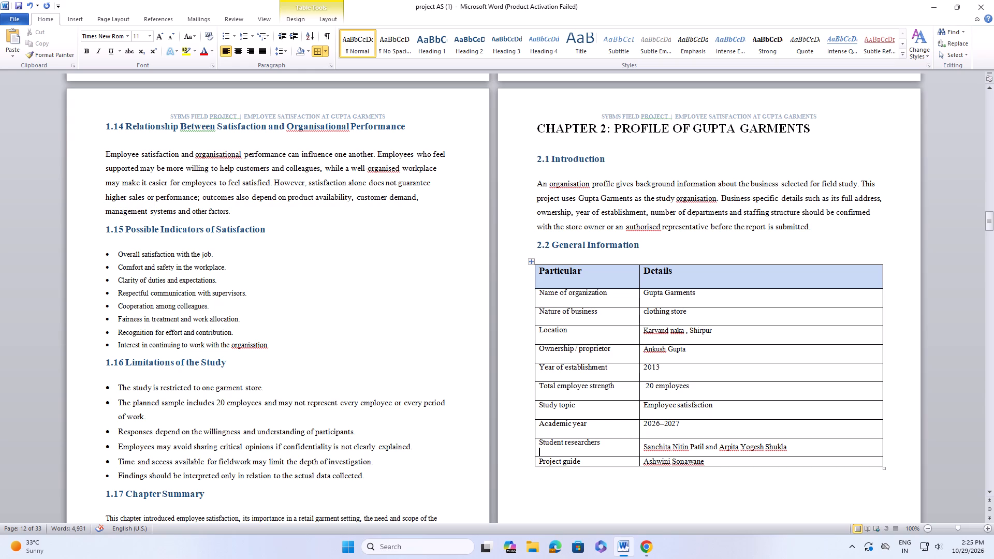
{"action": "left_click", "coordinate": [801, 453]}
{"action": "key", "text": "Return"}
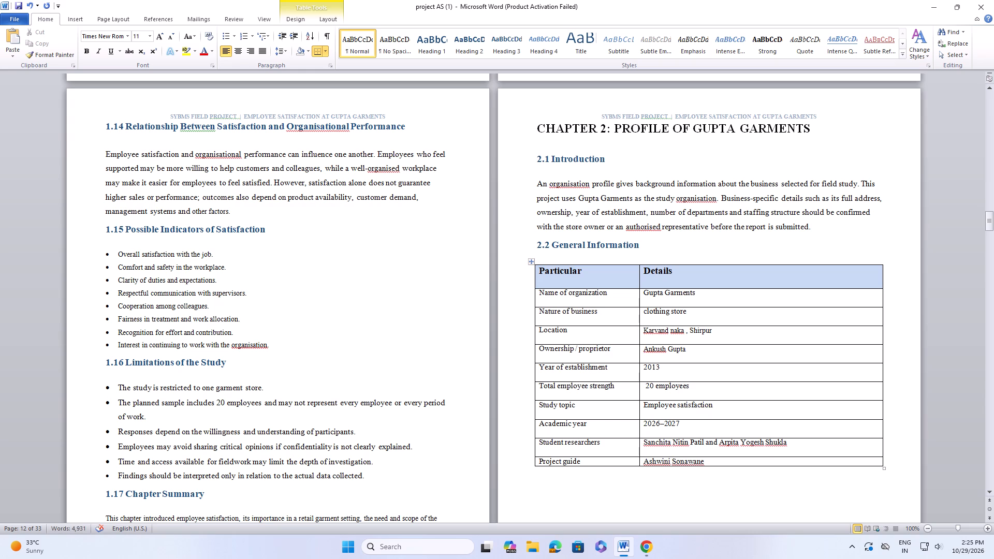
{"action": "left_click", "coordinate": [601, 462]}
{"action": "key", "text": "Return"}
{"action": "left_click", "coordinate": [747, 467]}
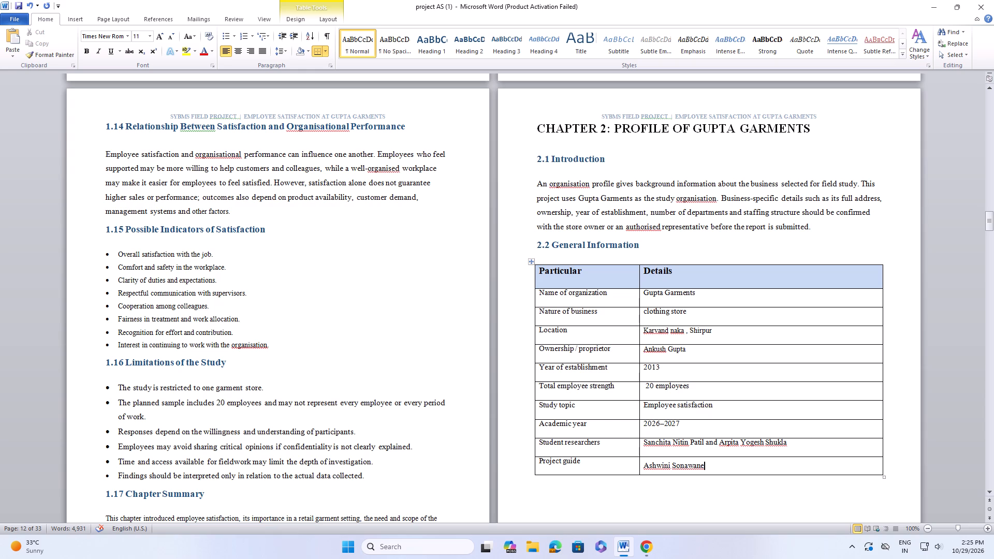
{"action": "key", "text": "Return"}
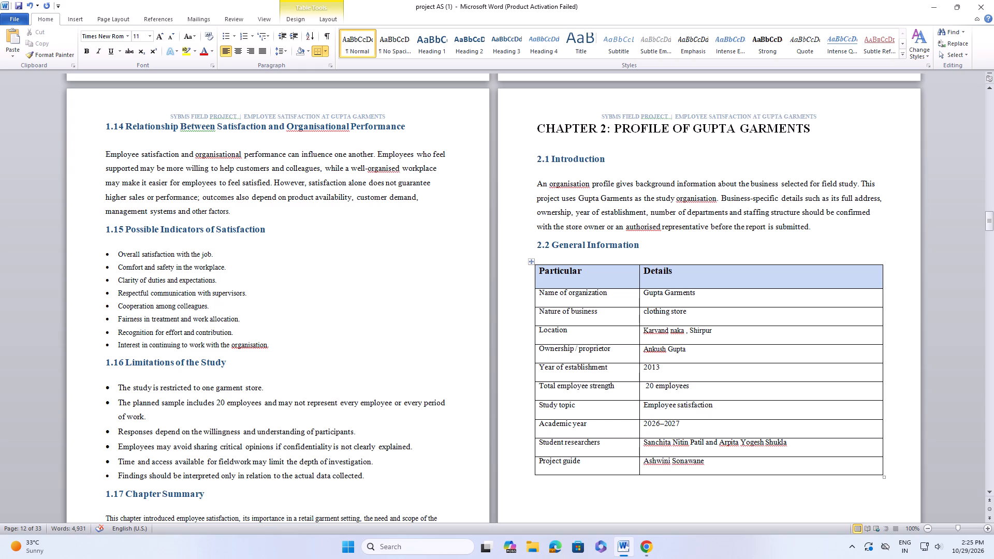
Format all General Information table rows below the header in Times New Roman with 1.5 line spacing, and try font size 12.
{"action": "left_click_drag", "start_coordinate": [539, 293], "coordinate": [669, 307]}
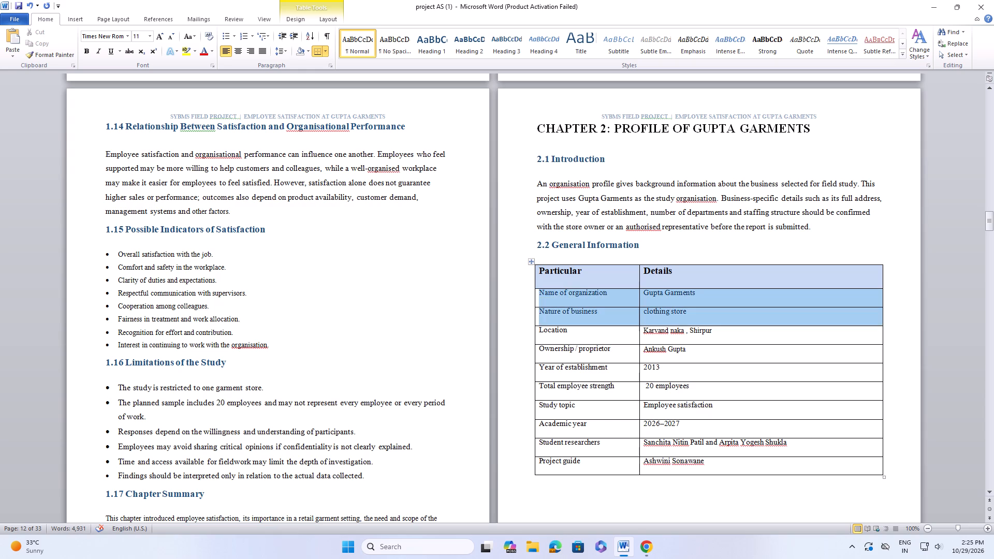
{"action": "left_click_drag", "start_coordinate": [669, 307], "coordinate": [752, 463]}
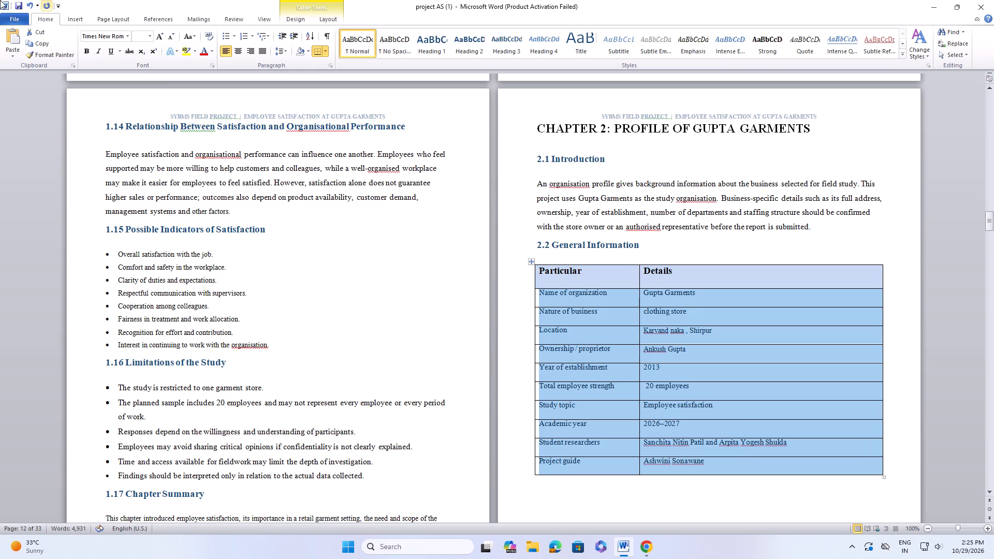
{"action": "left_click", "coordinate": [128, 35]}
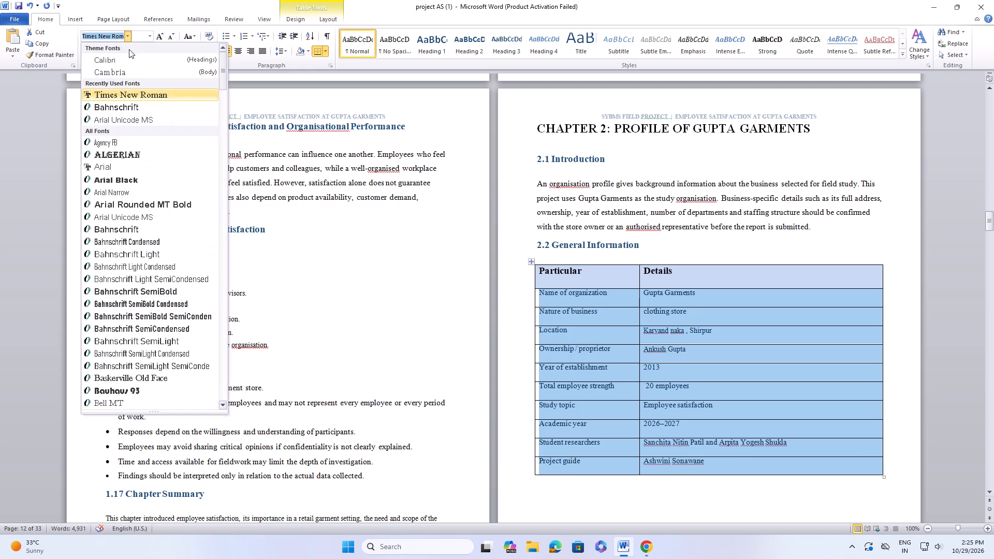
{"action": "left_click", "coordinate": [120, 95]}
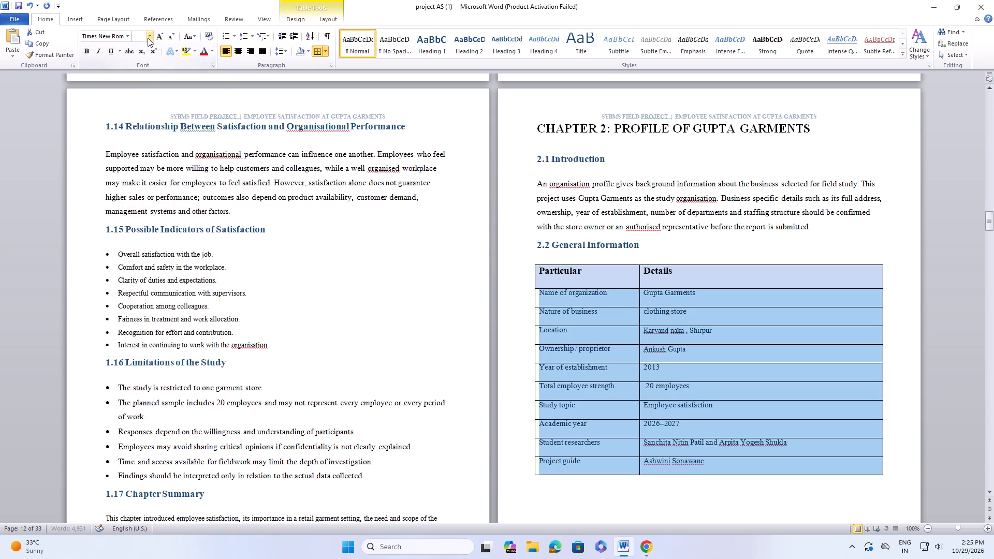
{"action": "left_click", "coordinate": [148, 38]}
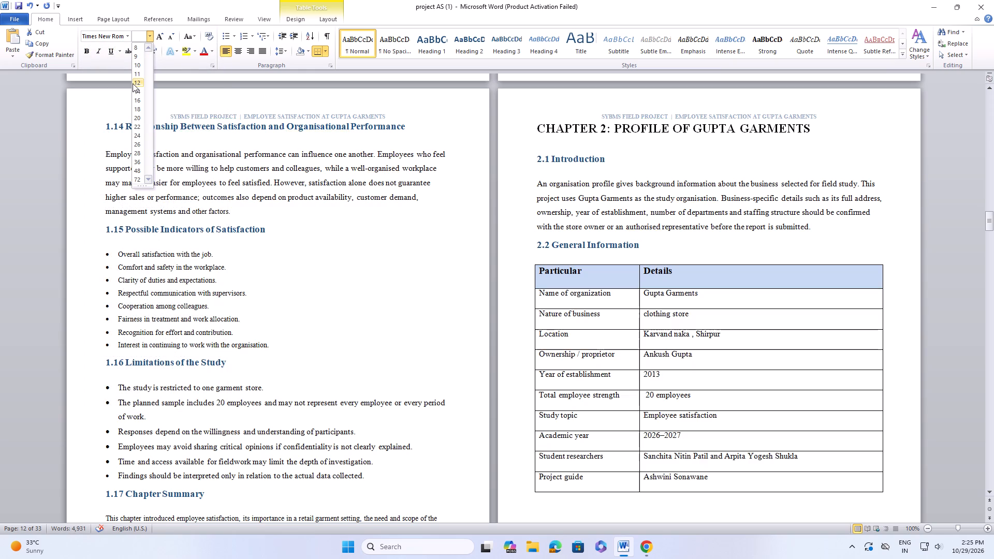
{"action": "left_click", "coordinate": [131, 85]}
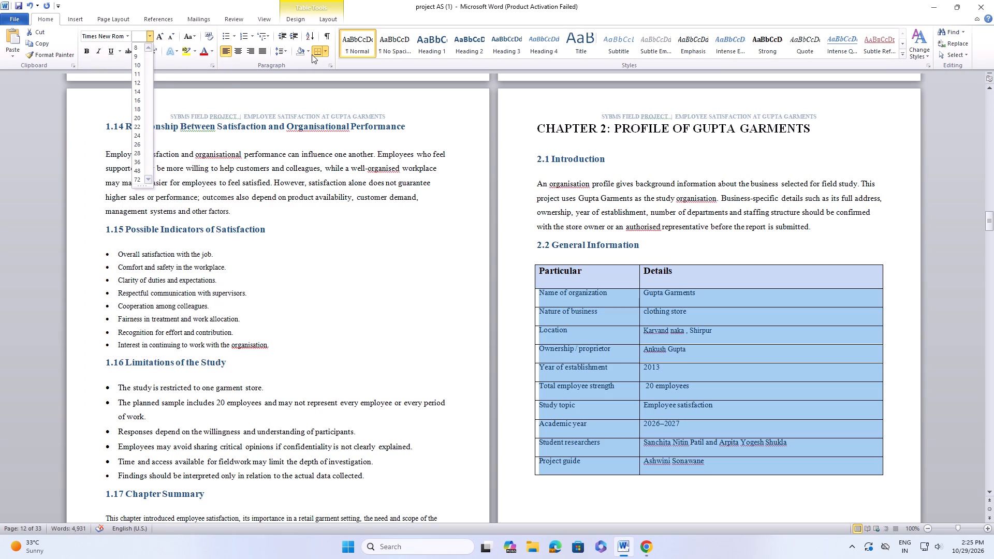
{"action": "left_click", "coordinate": [283, 52]}
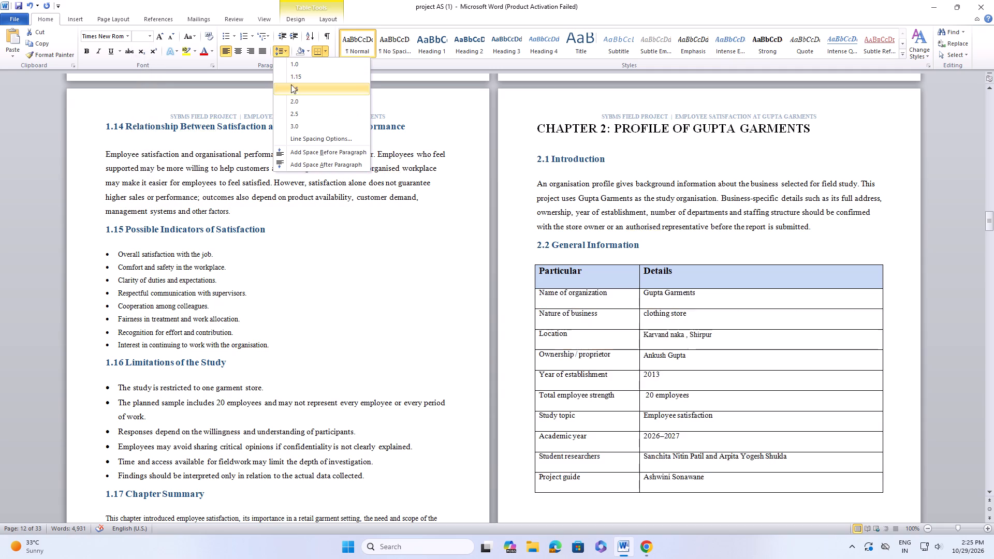
{"action": "scroll", "coordinate": [293, 89], "scroll_direction": "down", "scroll_amount": 1}
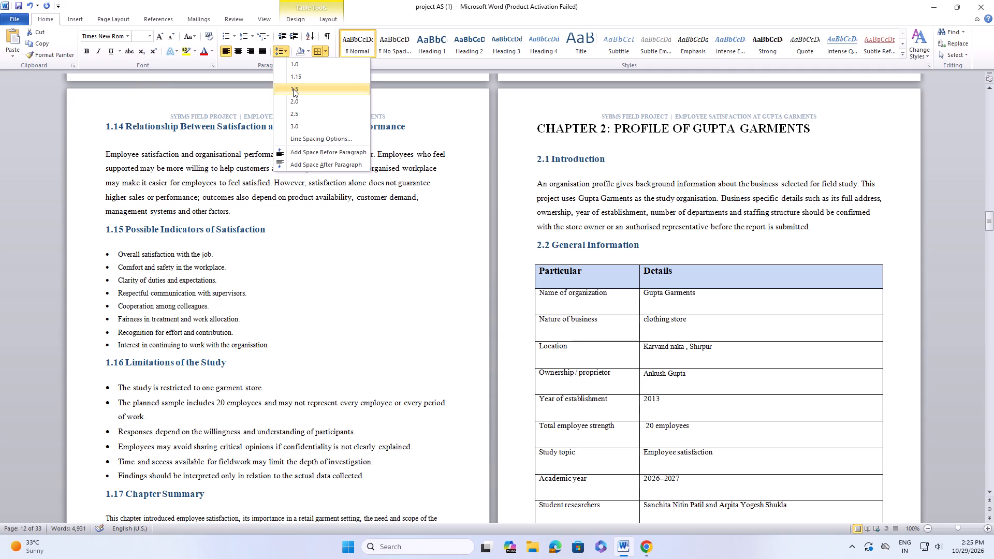
{"action": "left_click", "coordinate": [293, 89]}
Look through the remaining chapters, bibliography and annexure to check which pages still need formatting.
{"action": "scroll", "coordinate": [321, 106], "scroll_direction": "down", "scroll_amount": 5}
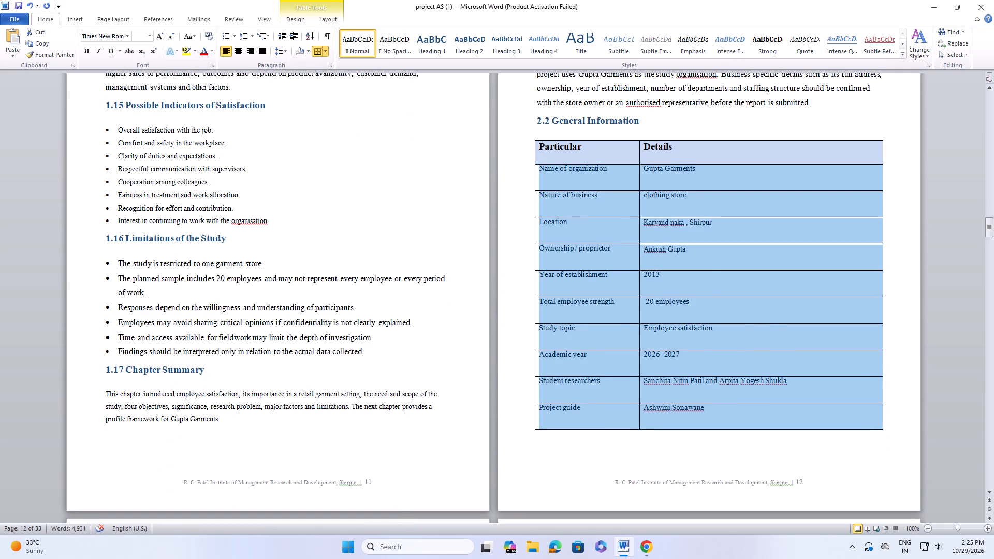
{"action": "scroll", "coordinate": [494, 177], "scroll_direction": "up", "scroll_amount": 3}
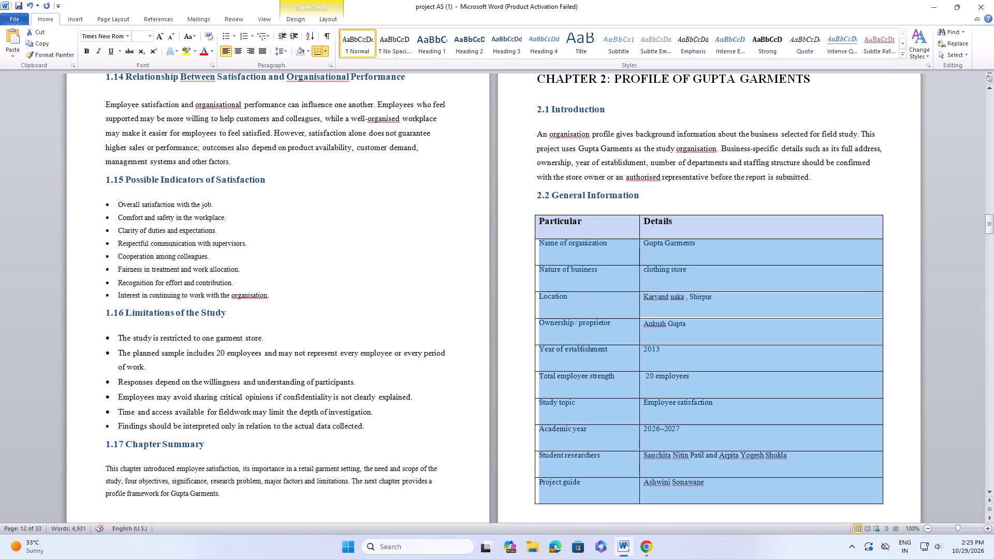
{"action": "scroll", "coordinate": [426, 233], "scroll_direction": "down", "scroll_amount": 17}
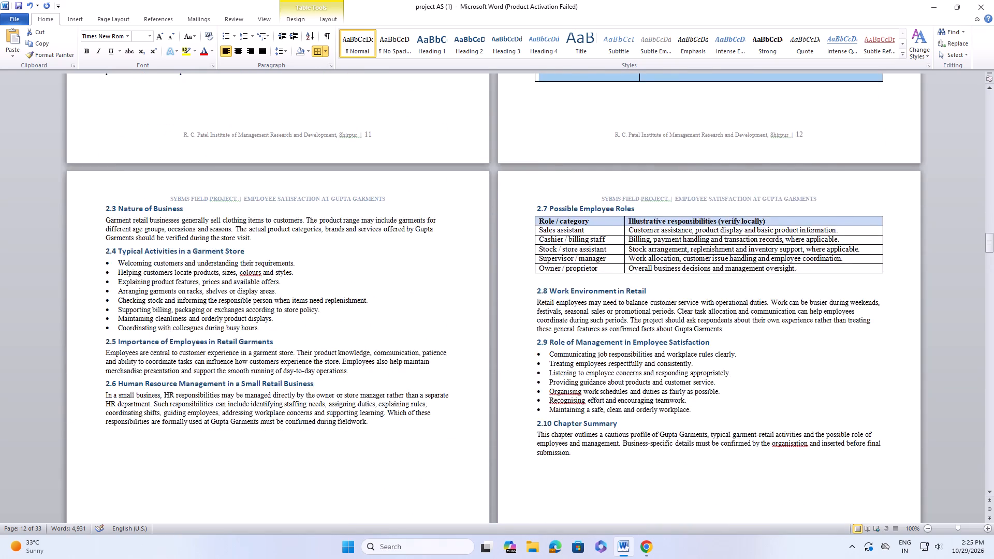
{"action": "scroll", "coordinate": [431, 231], "scroll_direction": "down", "scroll_amount": 20}
{"action": "scroll", "coordinate": [431, 231], "scroll_direction": "down", "scroll_amount": 17}
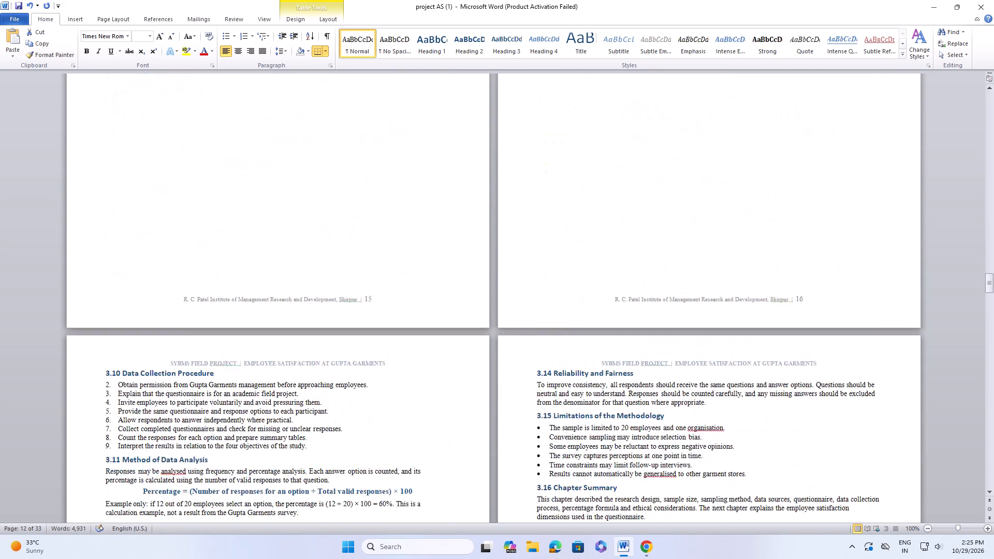
{"action": "scroll", "coordinate": [435, 208], "scroll_direction": "down", "scroll_amount": 20}
{"action": "scroll", "coordinate": [435, 208], "scroll_direction": "down", "scroll_amount": 19}
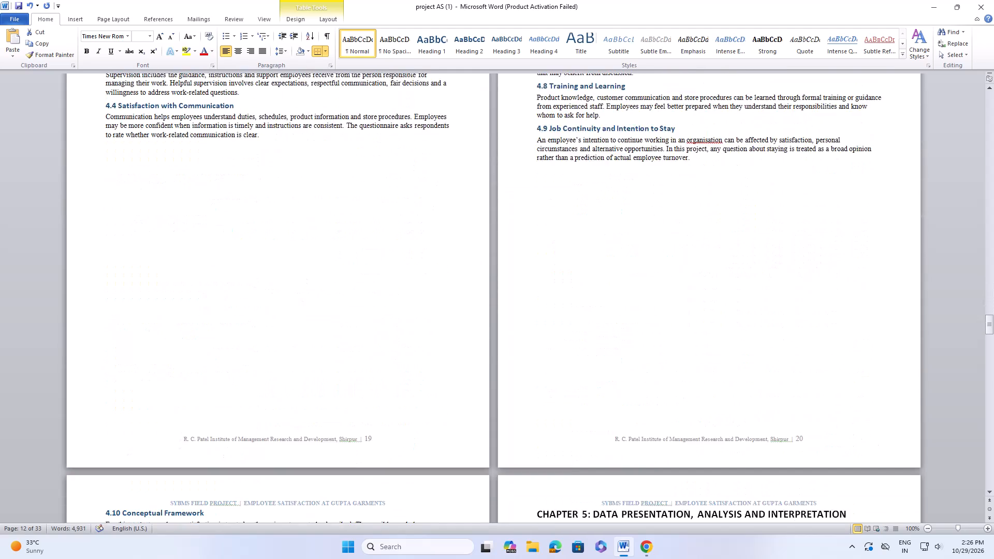
{"action": "scroll", "coordinate": [435, 204], "scroll_direction": "down", "scroll_amount": 20}
{"action": "scroll", "coordinate": [435, 204], "scroll_direction": "down", "scroll_amount": 18}
{"action": "scroll", "coordinate": [435, 204], "scroll_direction": "down", "scroll_amount": 18}
{"action": "scroll", "coordinate": [435, 204], "scroll_direction": "down", "scroll_amount": 6}
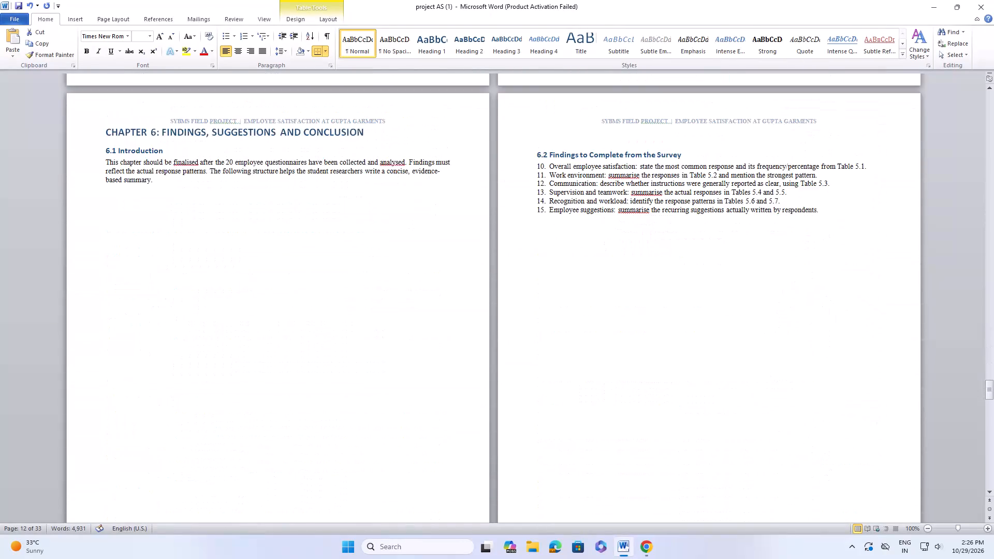
{"action": "scroll", "coordinate": [435, 204], "scroll_direction": "down", "scroll_amount": 20}
{"action": "scroll", "coordinate": [435, 204], "scroll_direction": "down", "scroll_amount": 15}
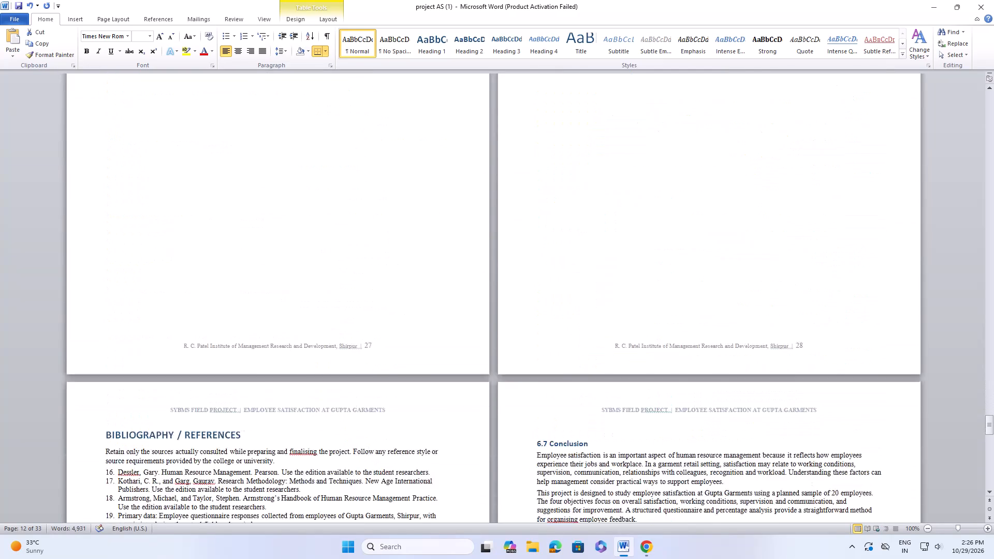
{"action": "scroll", "coordinate": [435, 203], "scroll_direction": "down", "scroll_amount": 20}
{"action": "scroll", "coordinate": [435, 203], "scroll_direction": "down", "scroll_amount": 9}
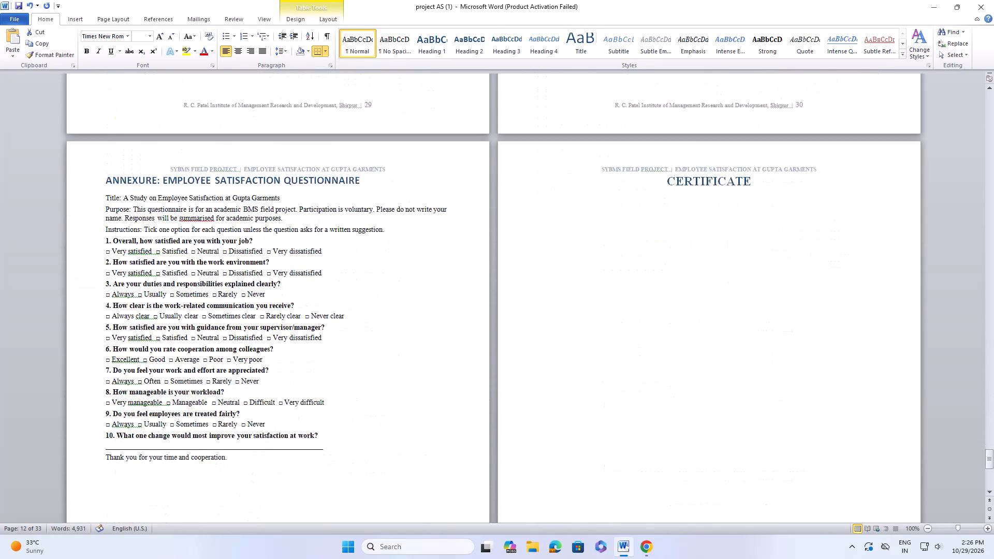
{"action": "scroll", "coordinate": [435, 202], "scroll_direction": "down", "scroll_amount": 16}
{"action": "scroll", "coordinate": [441, 180], "scroll_direction": "up", "scroll_amount": 12}
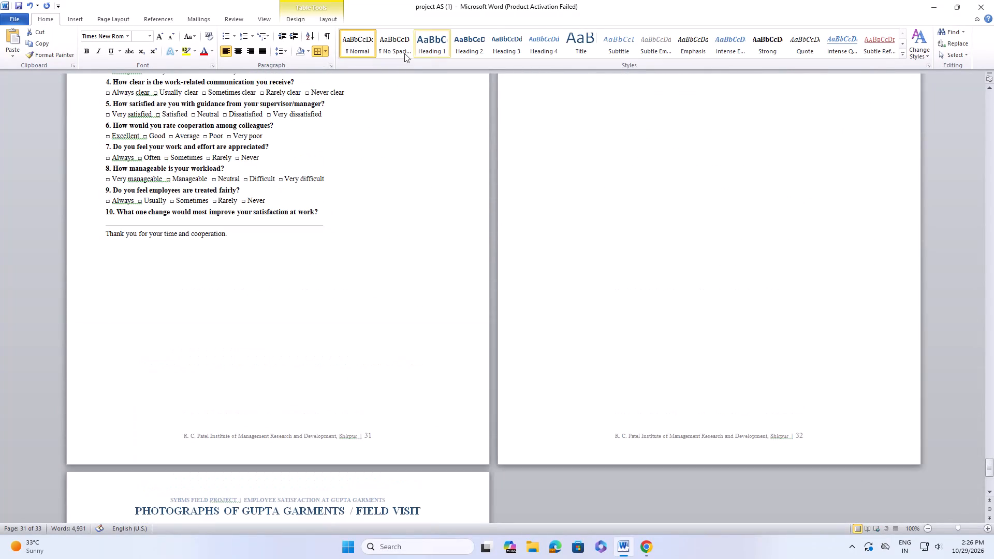
{"action": "scroll", "coordinate": [340, 58], "scroll_direction": "up", "scroll_amount": 17}
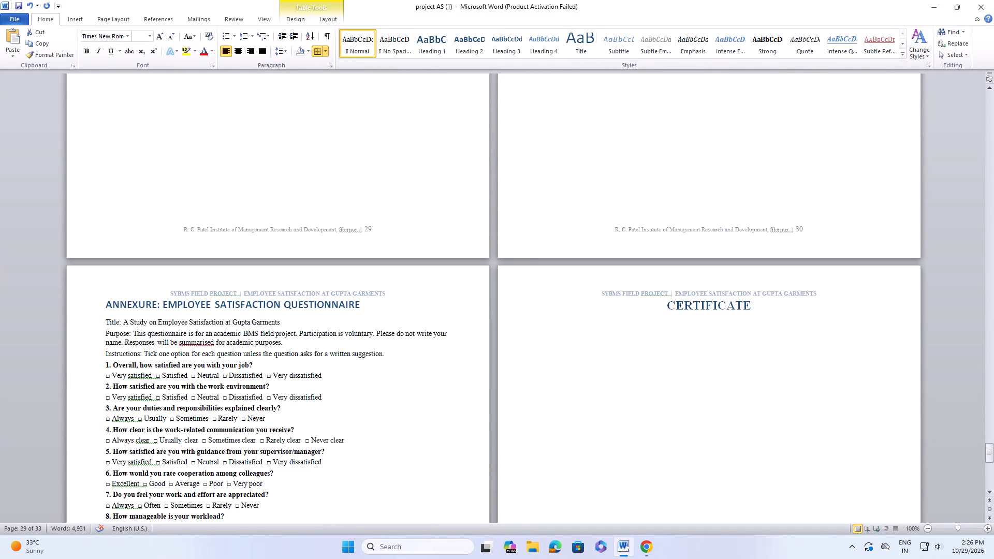
{"action": "left_click", "coordinate": [548, 331]}
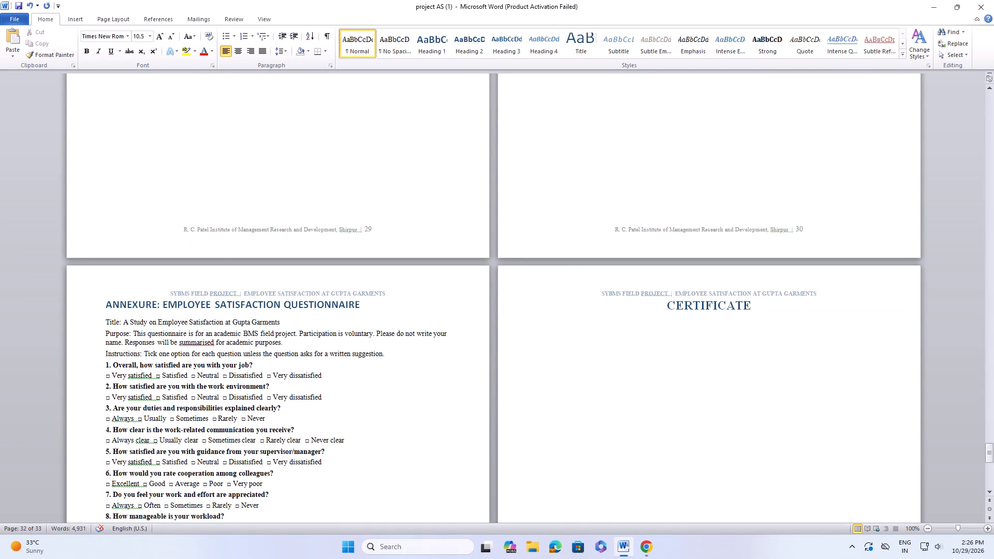
{"action": "scroll", "coordinate": [417, 144], "scroll_direction": "up", "scroll_amount": 12}
{"action": "scroll", "coordinate": [375, 219], "scroll_direction": "up", "scroll_amount": 11}
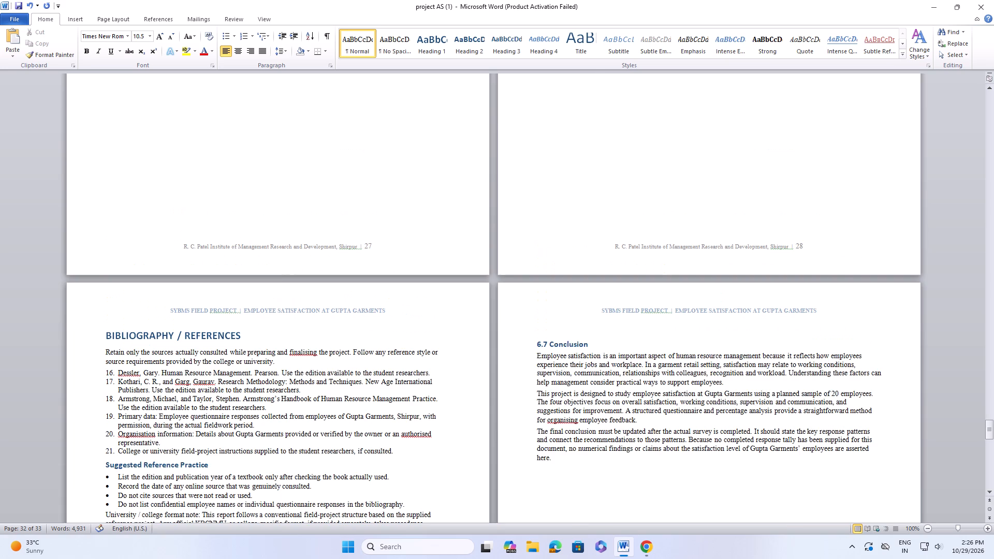
{"action": "scroll", "coordinate": [373, 218], "scroll_direction": "up", "scroll_amount": 20}
{"action": "scroll", "coordinate": [373, 218], "scroll_direction": "up", "scroll_amount": 16}
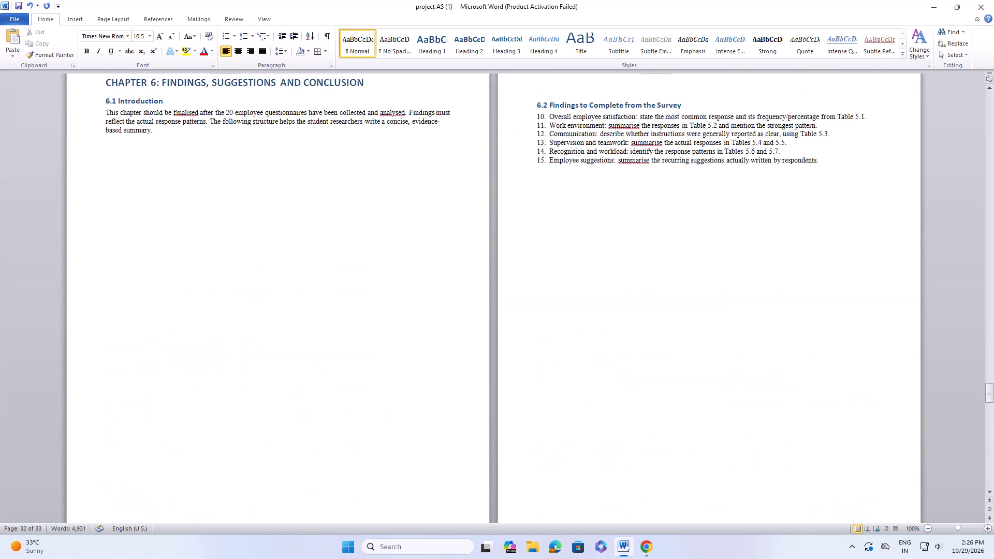
{"action": "scroll", "coordinate": [408, 164], "scroll_direction": "up", "scroll_amount": 20}
{"action": "scroll", "coordinate": [408, 164], "scroll_direction": "up", "scroll_amount": 15}
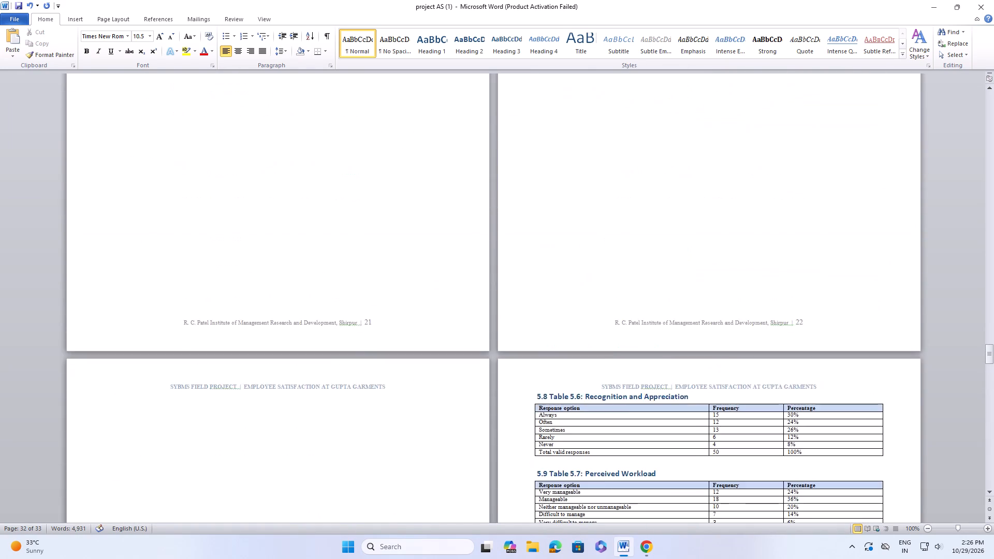
{"action": "scroll", "coordinate": [462, 131], "scroll_direction": "up", "scroll_amount": 20}
{"action": "scroll", "coordinate": [462, 131], "scroll_direction": "up", "scroll_amount": 15}
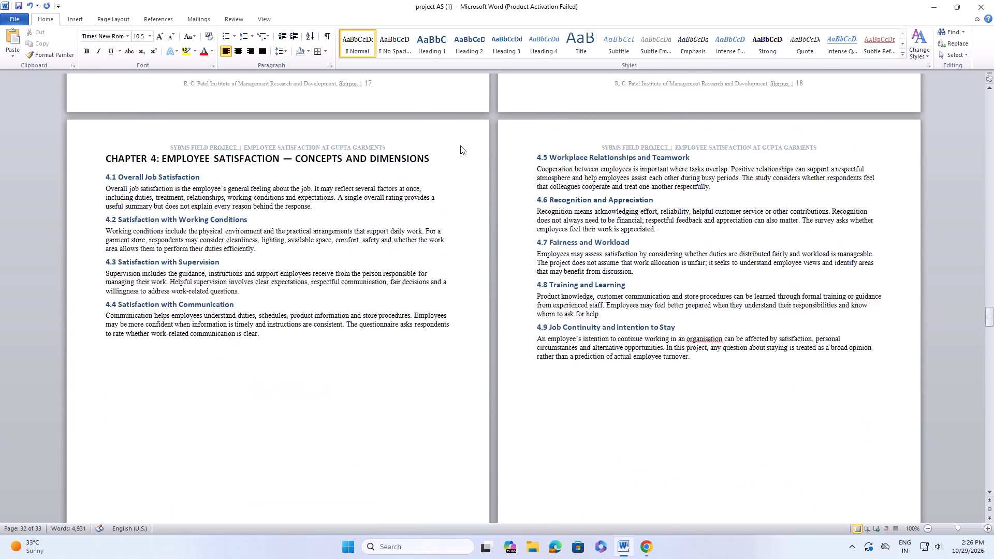
{"action": "scroll", "coordinate": [460, 145], "scroll_direction": "up", "scroll_amount": 4}
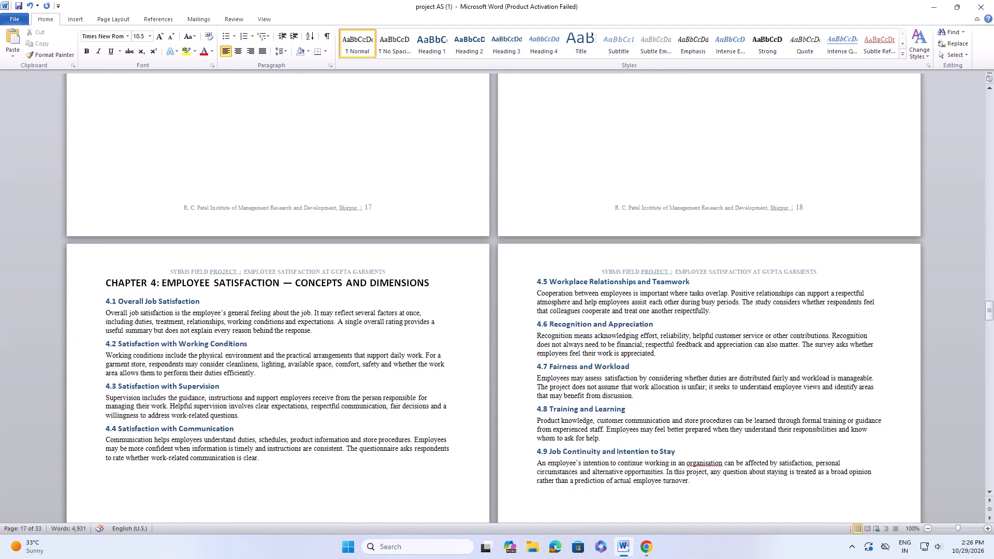
{"action": "scroll", "coordinate": [199, 263], "scroll_direction": "up", "scroll_amount": 12}
{"action": "scroll", "coordinate": [292, 221], "scroll_direction": "up", "scroll_amount": 20}
{"action": "scroll", "coordinate": [292, 221], "scroll_direction": "up", "scroll_amount": 2}
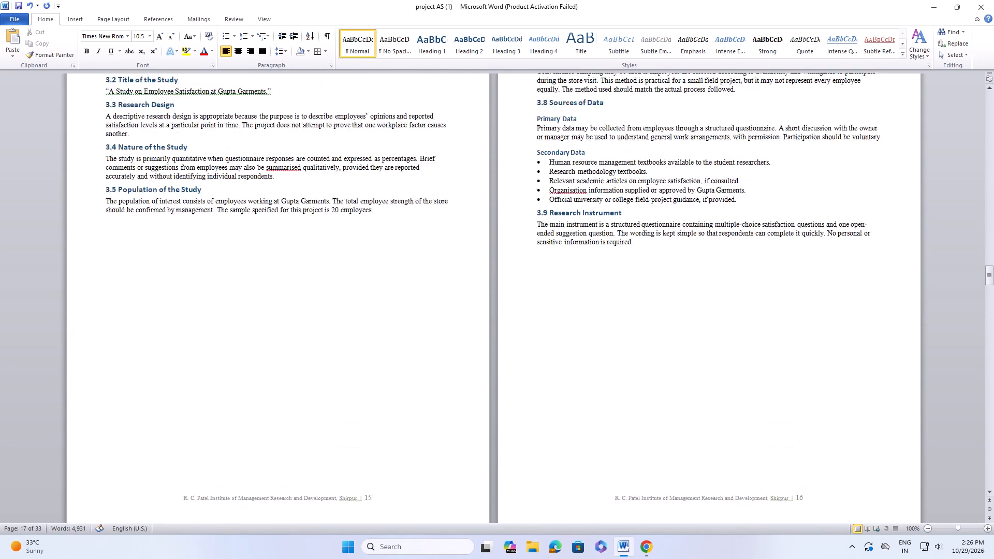
{"action": "scroll", "coordinate": [319, 218], "scroll_direction": "up", "scroll_amount": 20}
{"action": "scroll", "coordinate": [319, 218], "scroll_direction": "up", "scroll_amount": 19}
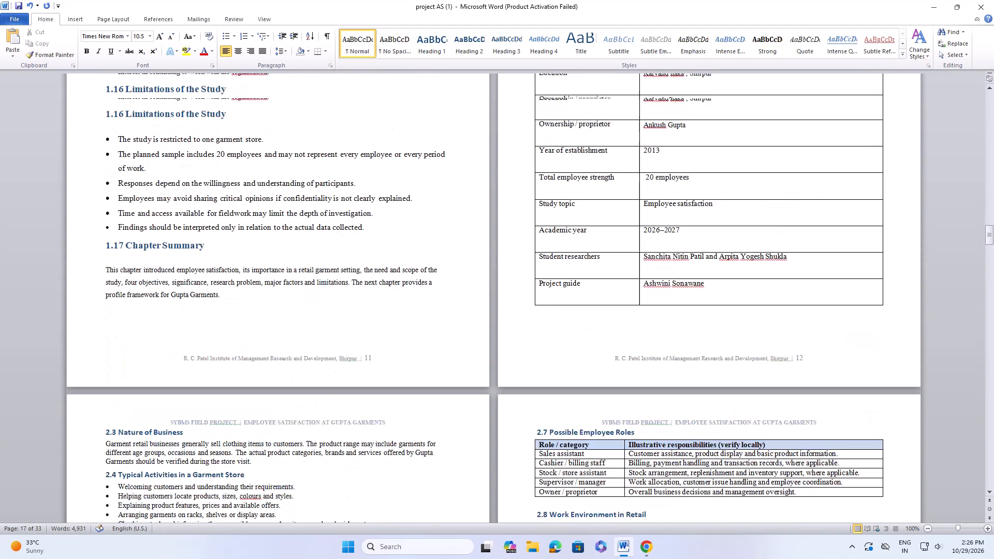
Format the "2.3 Nature of Business" heading in Times New Roman, size 14.
{"action": "scroll", "coordinate": [328, 212], "scroll_direction": "up", "scroll_amount": 6}
{"action": "scroll", "coordinate": [329, 215], "scroll_direction": "down", "scroll_amount": 11}
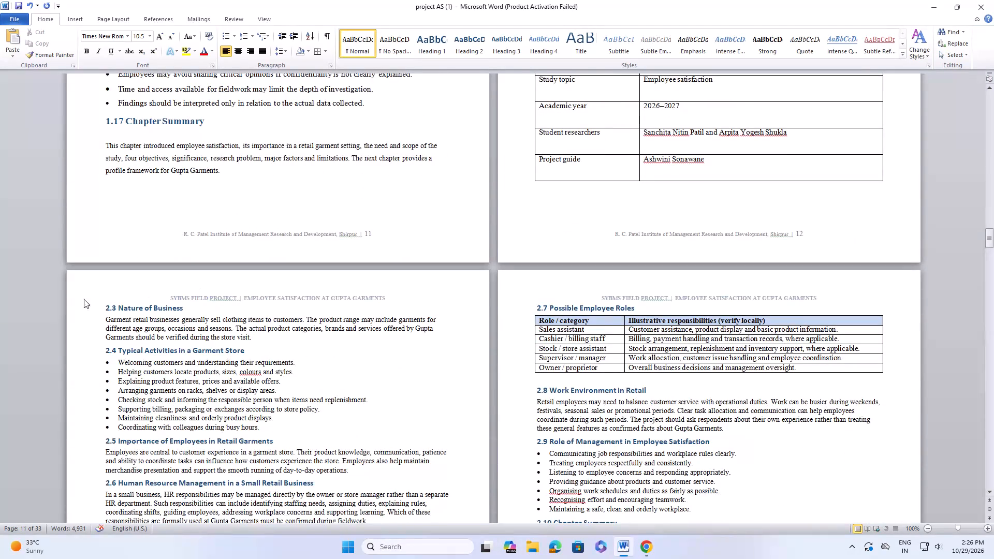
{"action": "left_click_drag", "start_coordinate": [103, 307], "coordinate": [185, 302]}
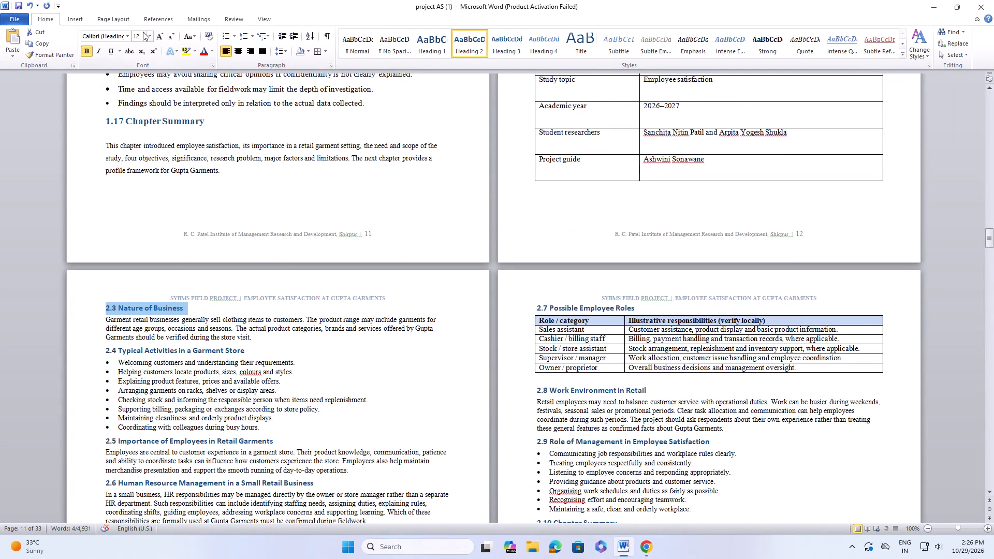
{"action": "left_click", "coordinate": [145, 34]}
{"action": "left_click", "coordinate": [149, 35]}
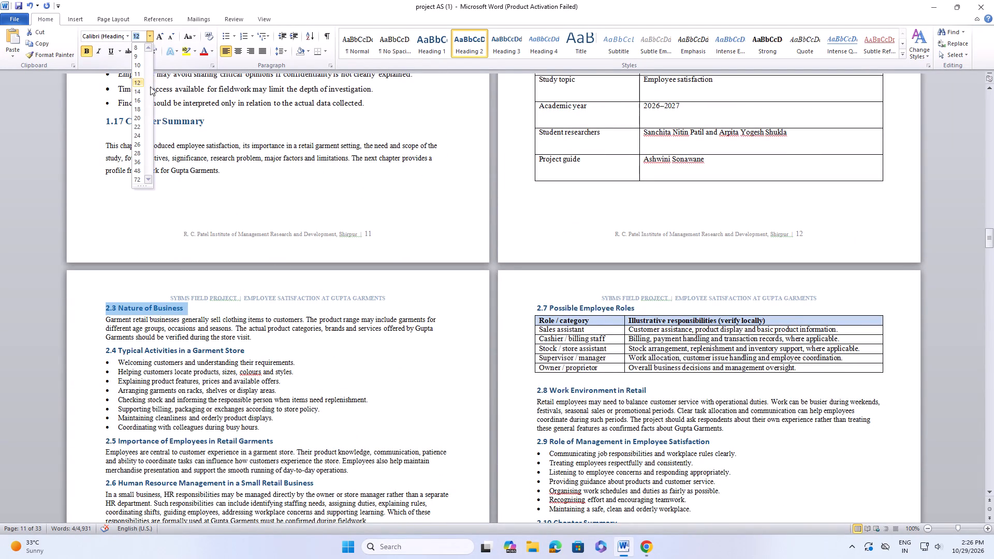
{"action": "left_click", "coordinate": [142, 91]}
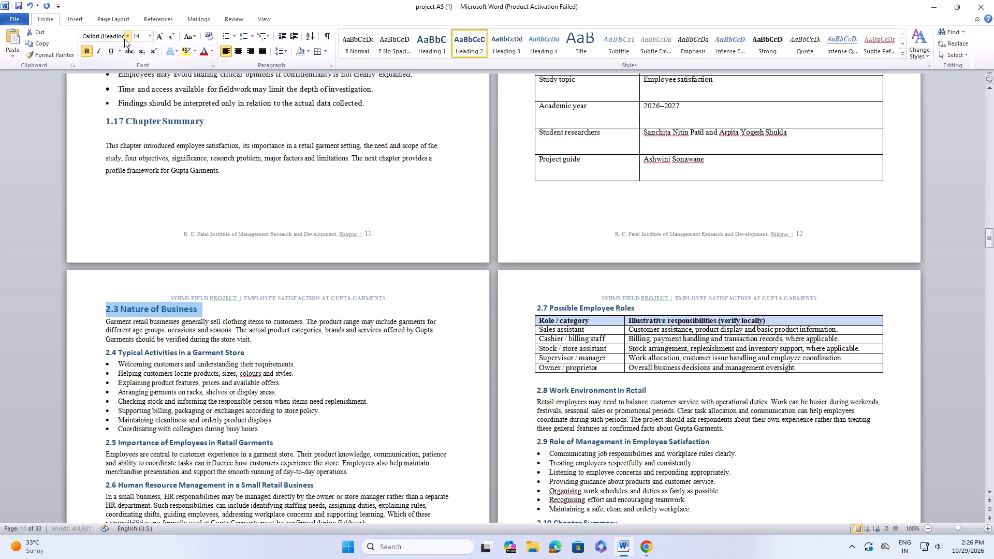
{"action": "left_click", "coordinate": [126, 34]}
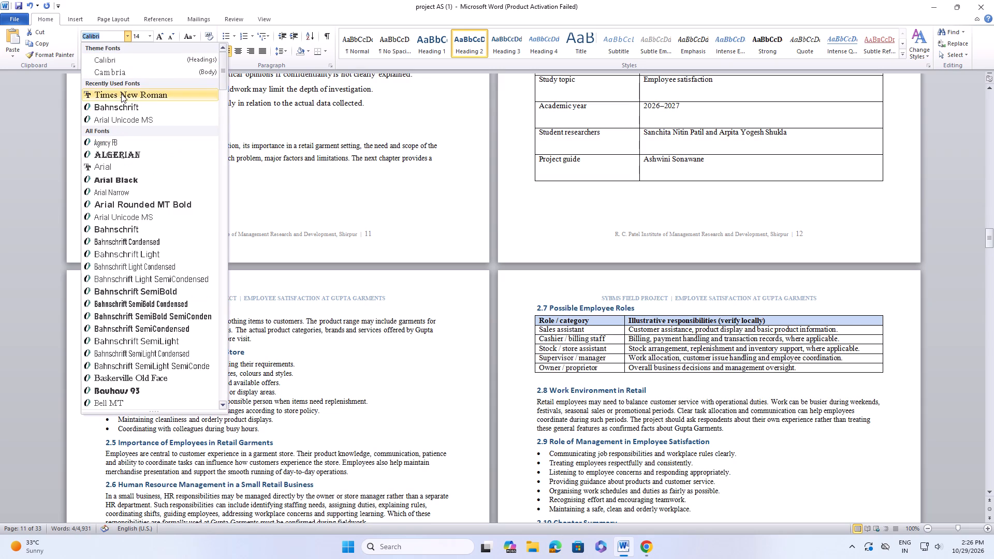
{"action": "left_click", "coordinate": [121, 94]}
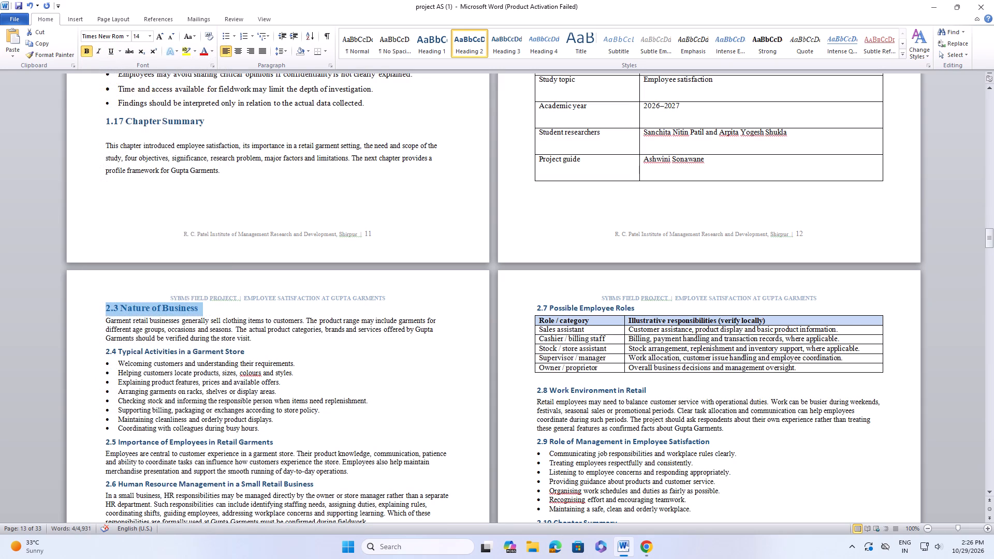
Format everything from the section 2.3 body text through the 2.10 Chapter Summary in Times New Roman, size 12, with 1.5 line spacing.
{"action": "left_click", "coordinate": [100, 312]}
{"action": "left_click_drag", "start_coordinate": [105, 319], "coordinate": [189, 334]}
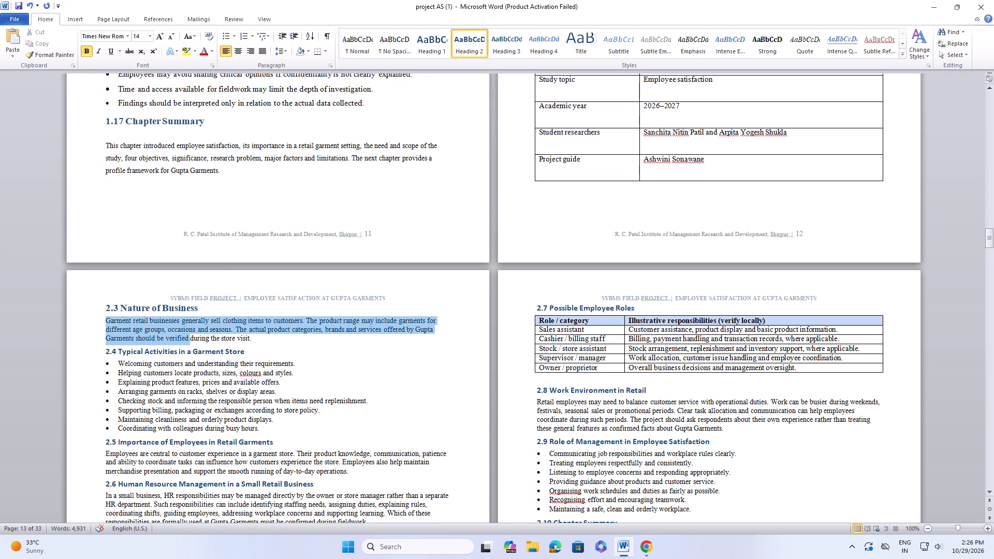
{"action": "left_click_drag", "start_coordinate": [189, 334], "coordinate": [239, 456]}
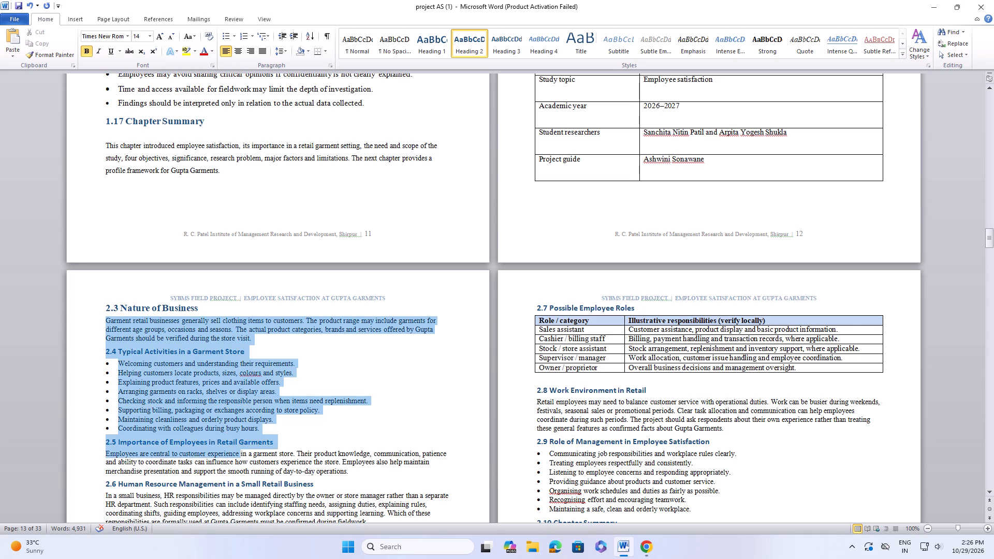
{"action": "left_click_drag", "start_coordinate": [239, 456], "coordinate": [252, 389]}
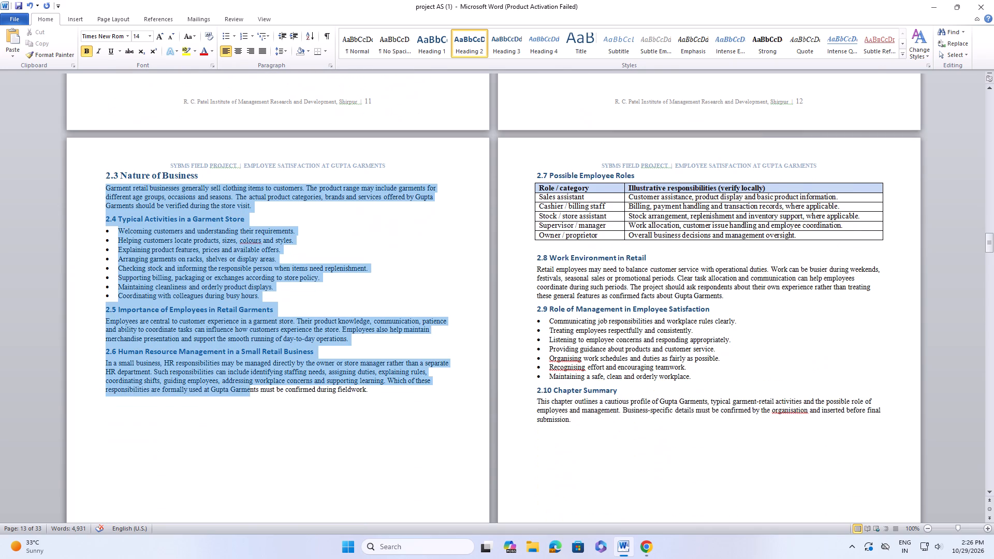
{"action": "left_click_drag", "start_coordinate": [252, 389], "coordinate": [249, 370]}
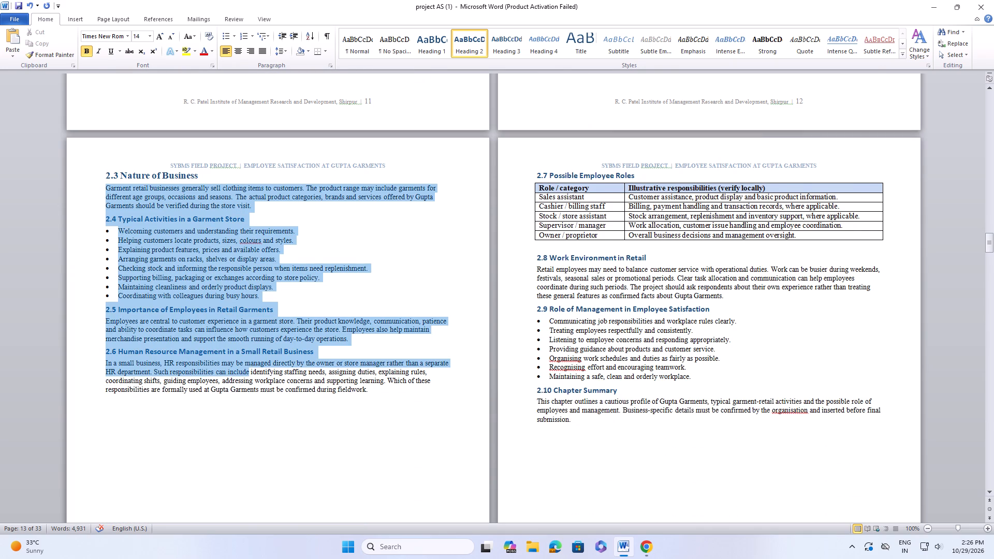
{"action": "left_click_drag", "start_coordinate": [249, 370], "coordinate": [869, 383]}
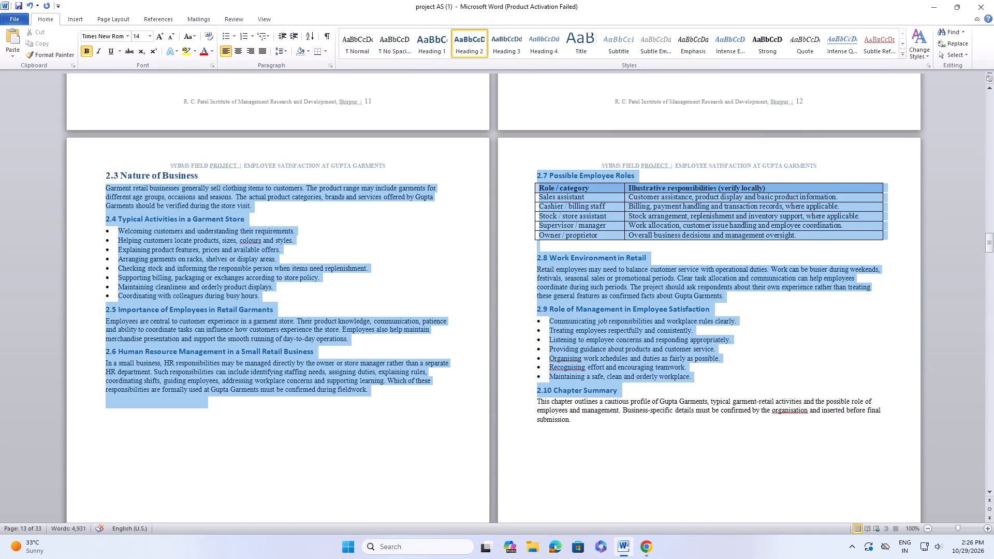
{"action": "left_click_drag", "start_coordinate": [869, 383], "coordinate": [879, 434]}
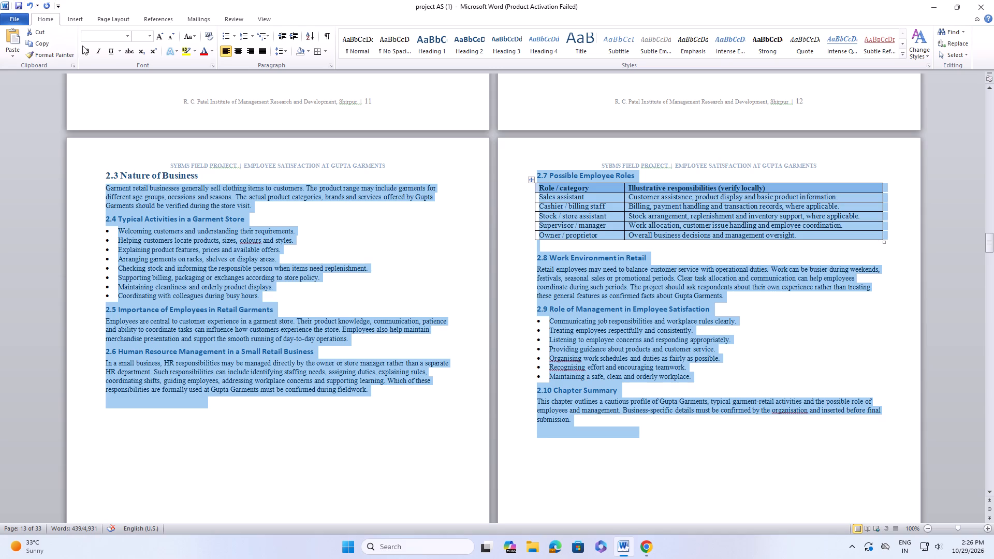
{"action": "left_click", "coordinate": [127, 35]}
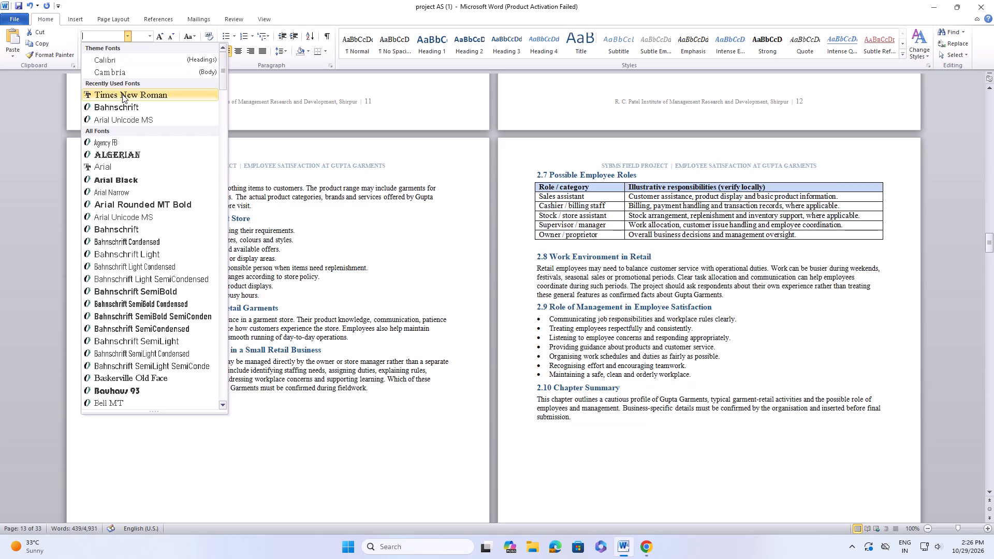
{"action": "left_click", "coordinate": [122, 94]}
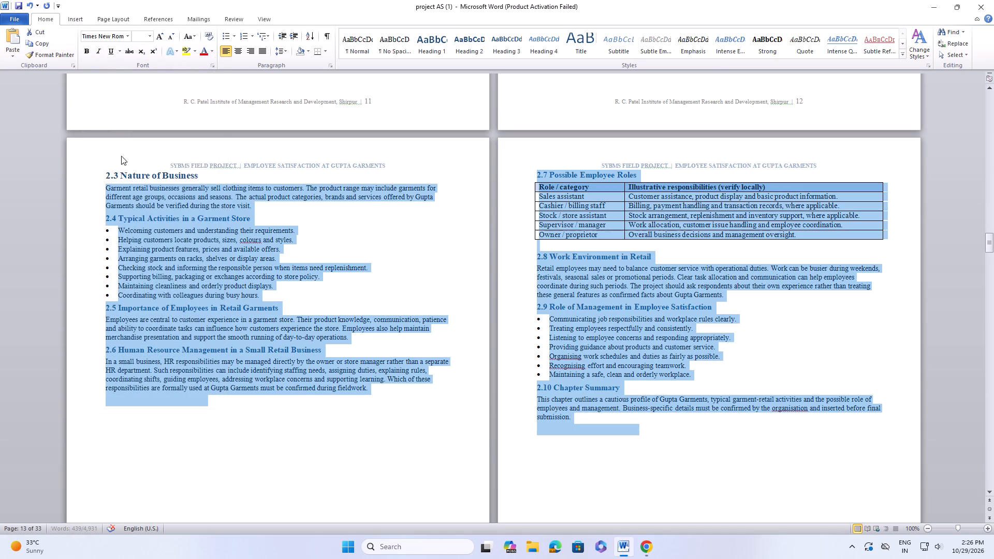
{"action": "left_click", "coordinate": [149, 40]}
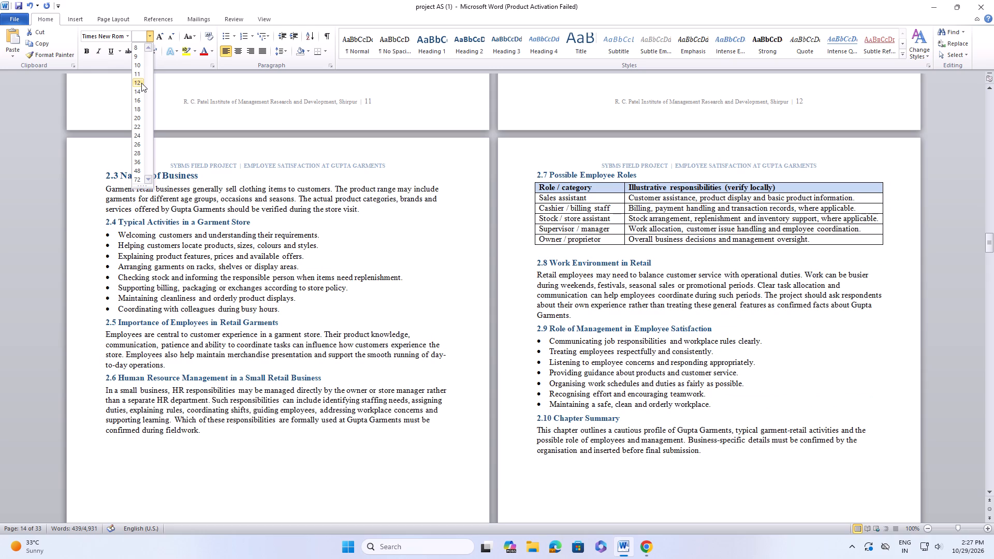
{"action": "left_click", "coordinate": [141, 83]}
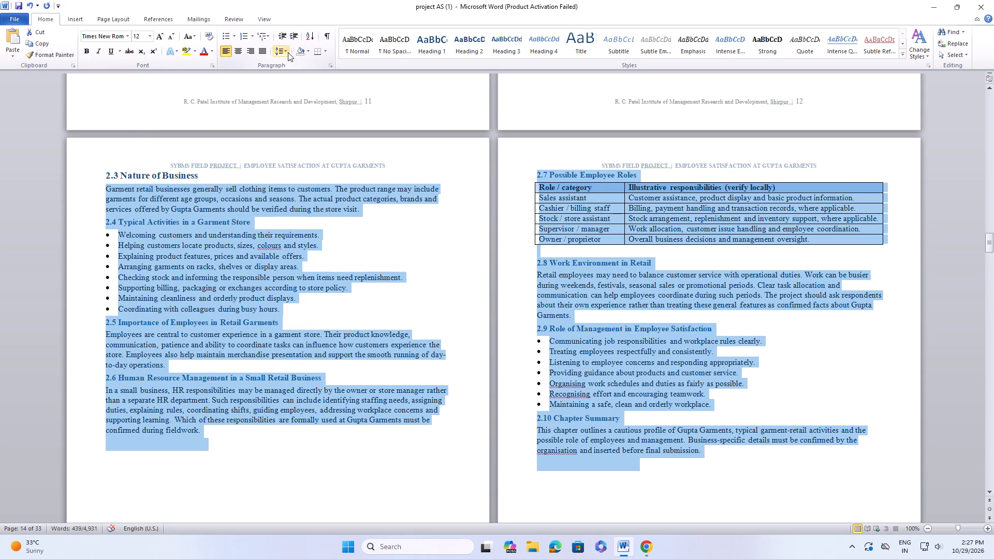
{"action": "left_click", "coordinate": [286, 51]}
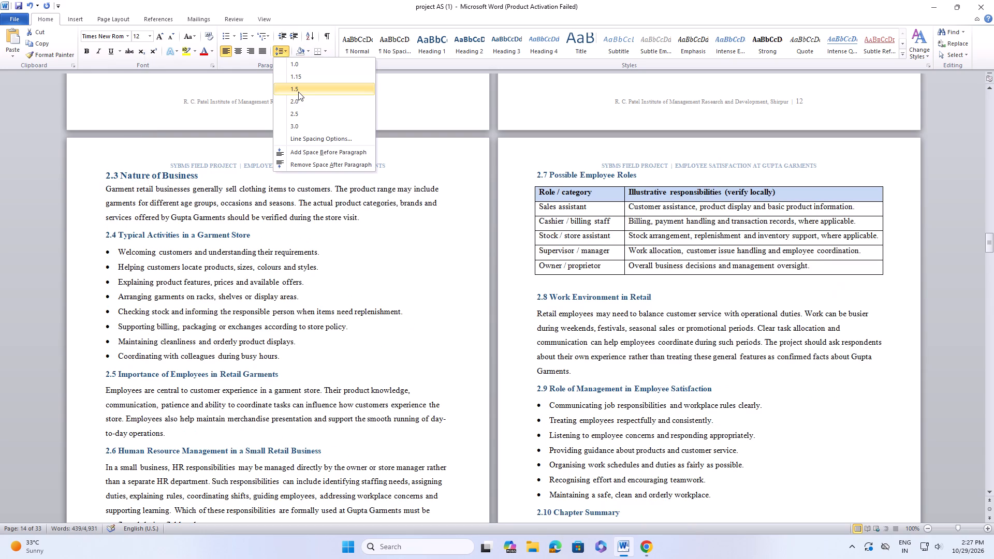
{"action": "left_click", "coordinate": [298, 92]}
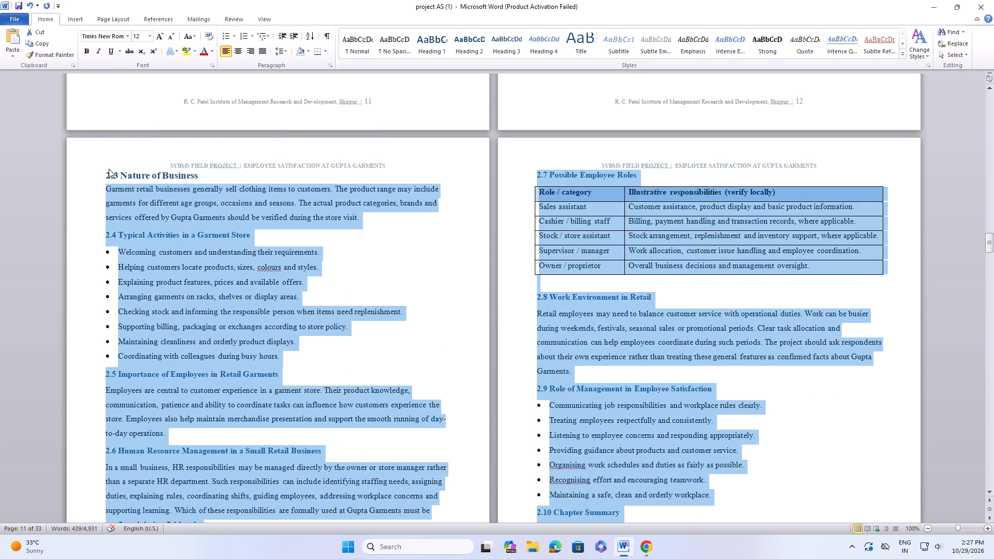
Set the "2.4 Typical Activities in a Garment Store" heading to font size 14.
{"action": "left_click_drag", "start_coordinate": [106, 171], "coordinate": [216, 170]}
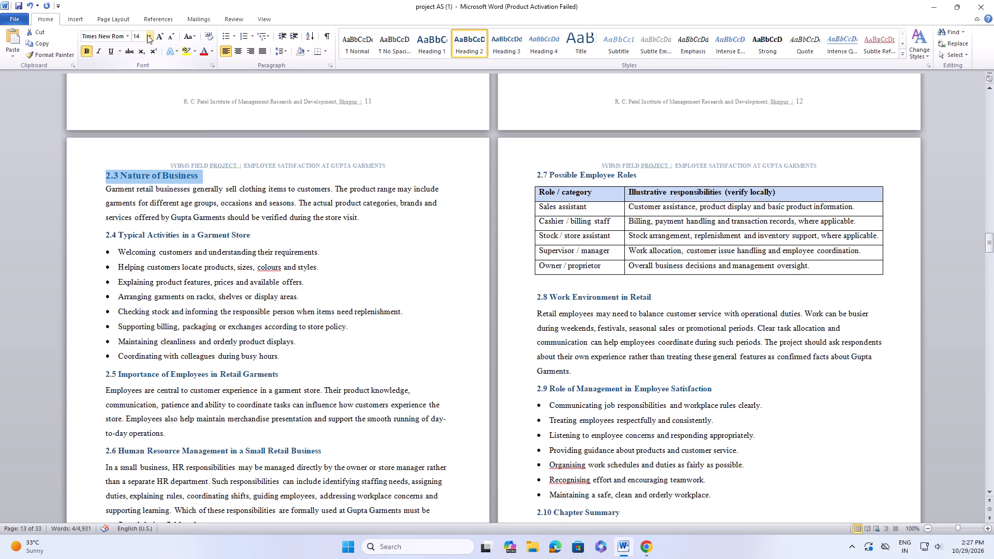
{"action": "left_click_drag", "start_coordinate": [98, 232], "coordinate": [100, 232]}
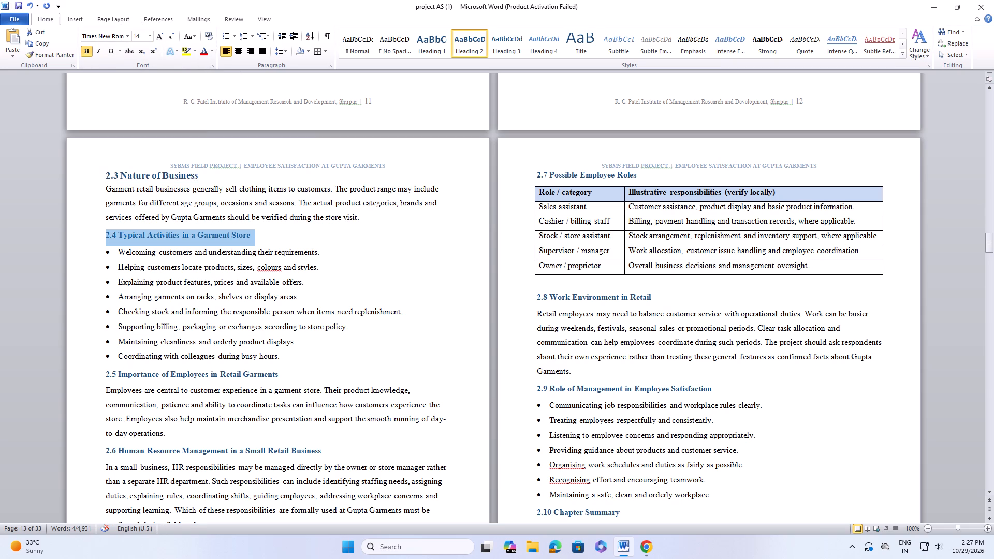
{"action": "left_click_drag", "start_coordinate": [100, 232], "coordinate": [131, 231]}
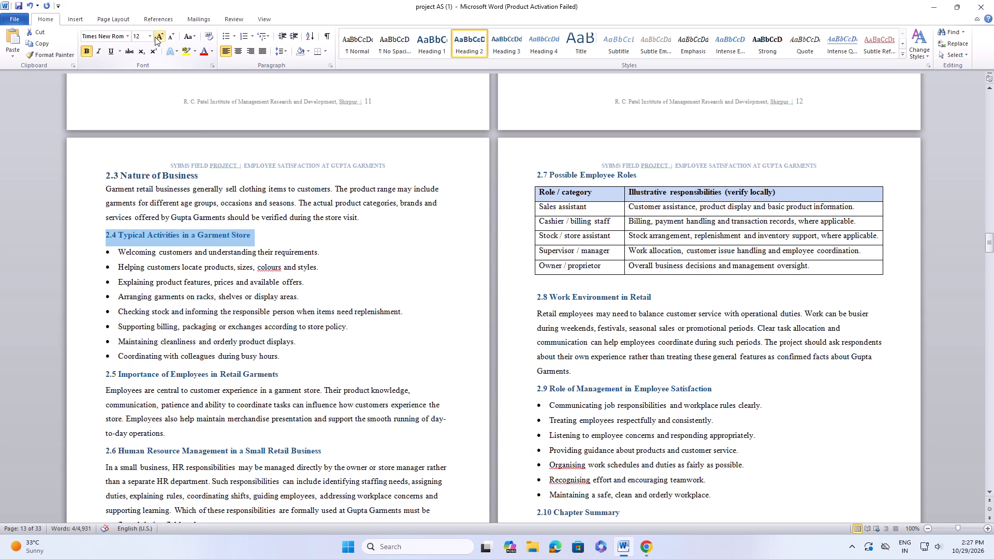
{"action": "left_click", "coordinate": [151, 39]}
{"action": "left_click", "coordinate": [139, 90]}
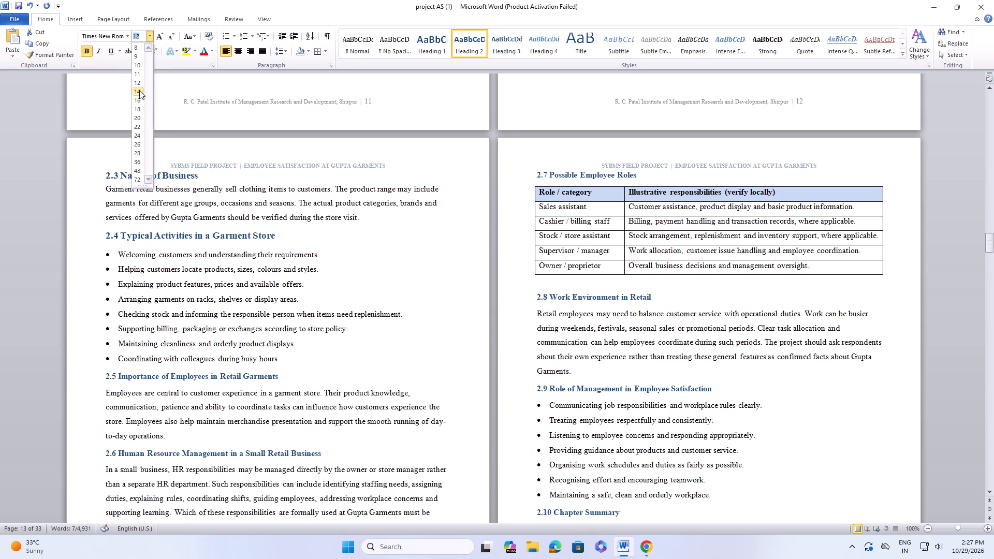
Set the "2.5 Importance of Employees in Retail Garments" heading to font size 14.
{"action": "scroll", "coordinate": [135, 215], "scroll_direction": "down", "scroll_amount": 7}
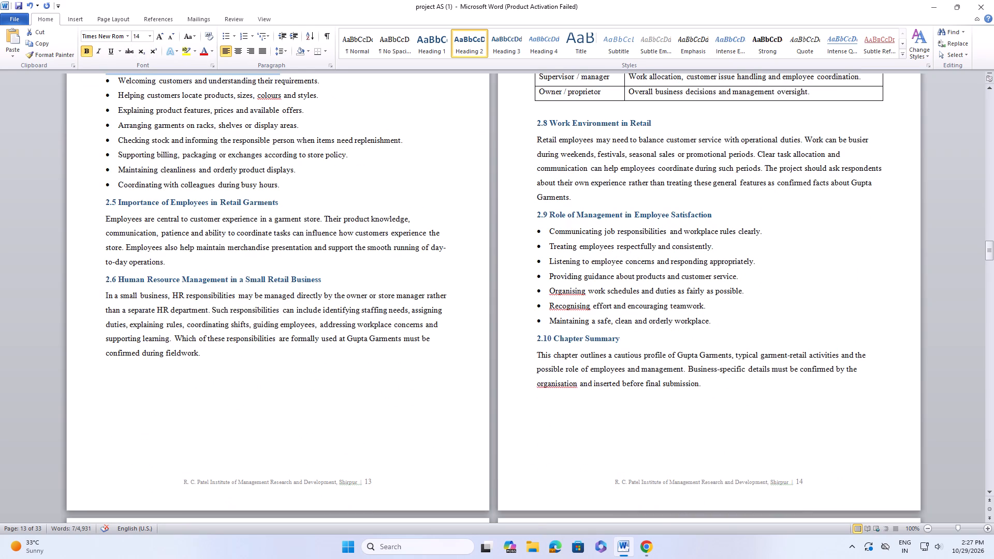
{"action": "left_click_drag", "start_coordinate": [100, 199], "coordinate": [256, 203]}
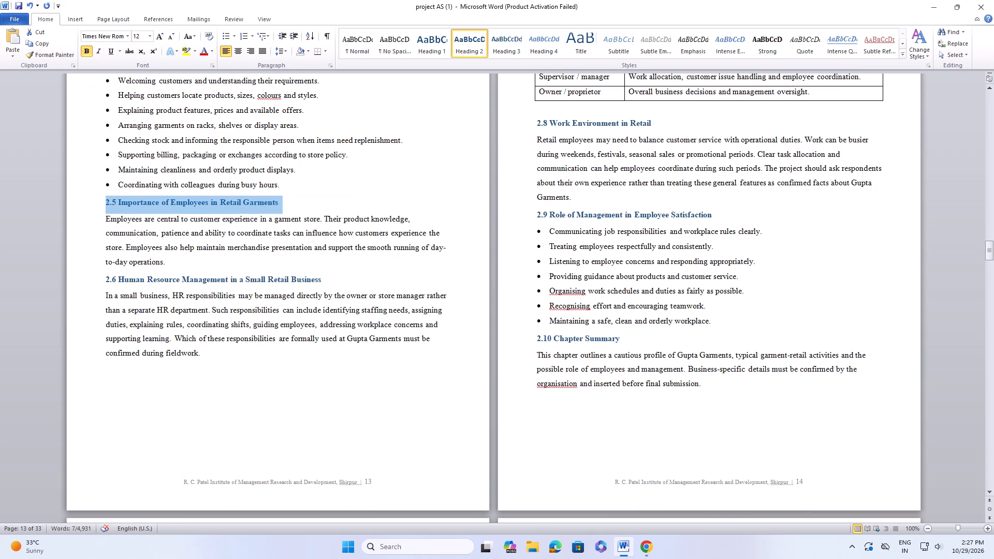
{"action": "left_click", "coordinate": [146, 34]}
{"action": "left_click", "coordinate": [151, 33]}
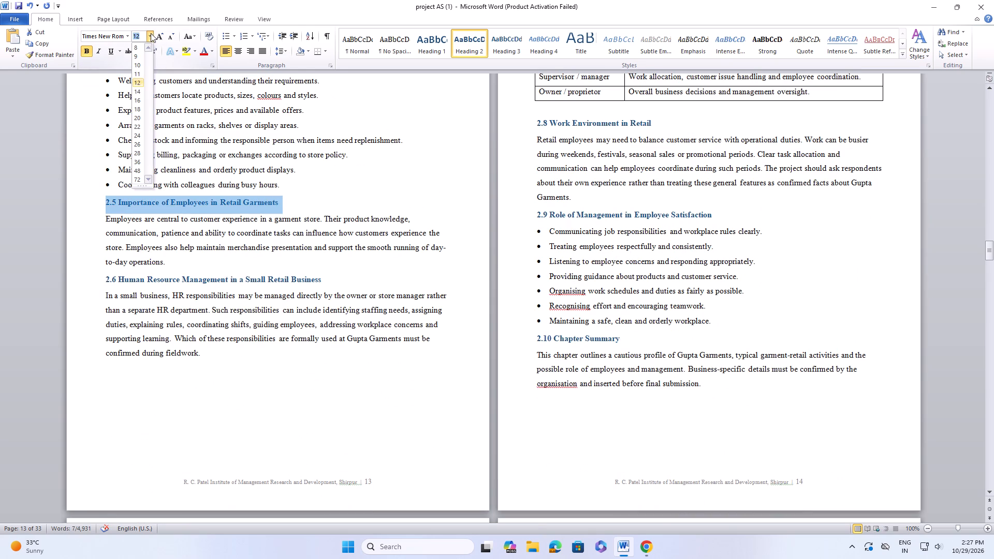
{"action": "left_click", "coordinate": [136, 93]}
Set the "2.6 Human Resource Management in a Small Retail Business" heading to font size 14.
{"action": "scroll", "coordinate": [115, 234], "scroll_direction": "down", "scroll_amount": 2}
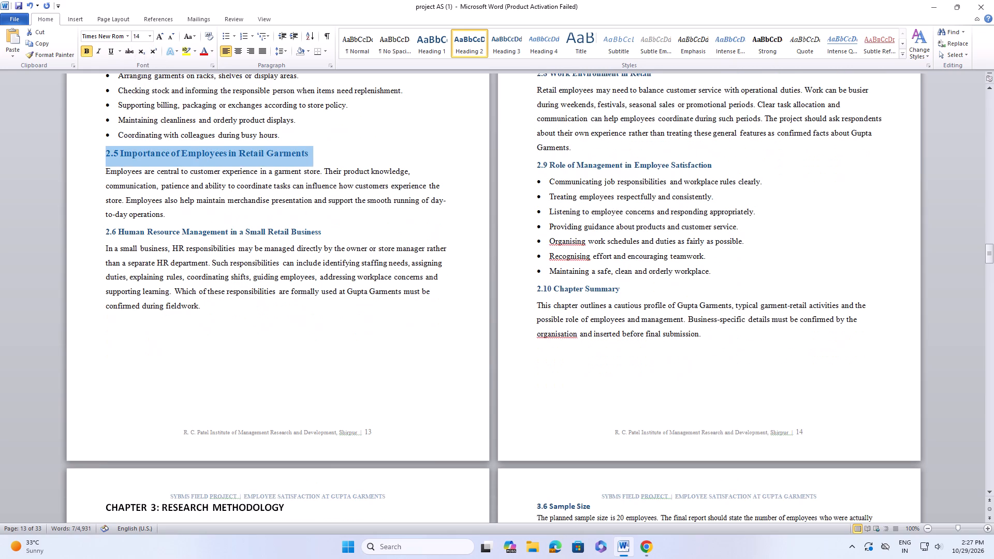
{"action": "left_click_drag", "start_coordinate": [102, 228], "coordinate": [311, 229]}
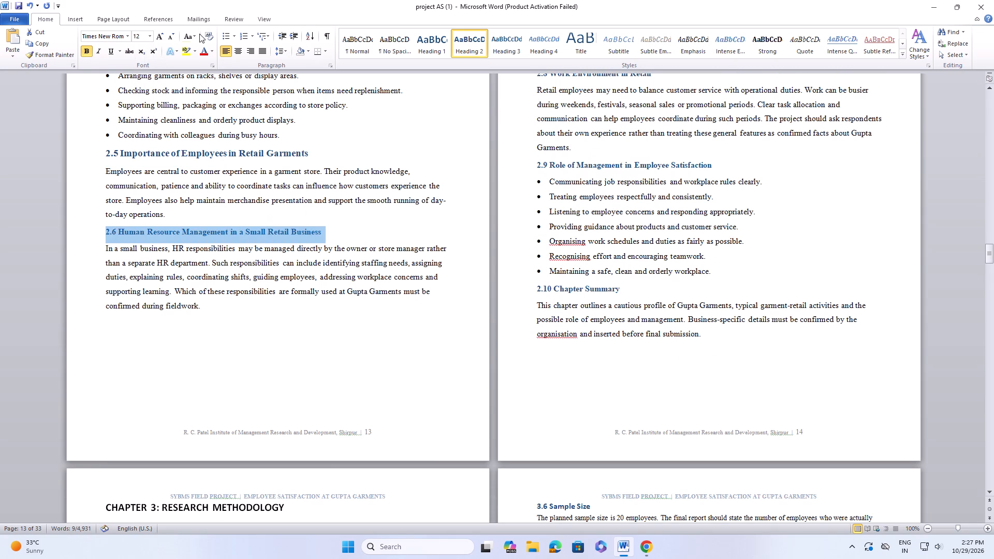
{"action": "left_click", "coordinate": [153, 37]}
{"action": "left_click", "coordinate": [143, 89]}
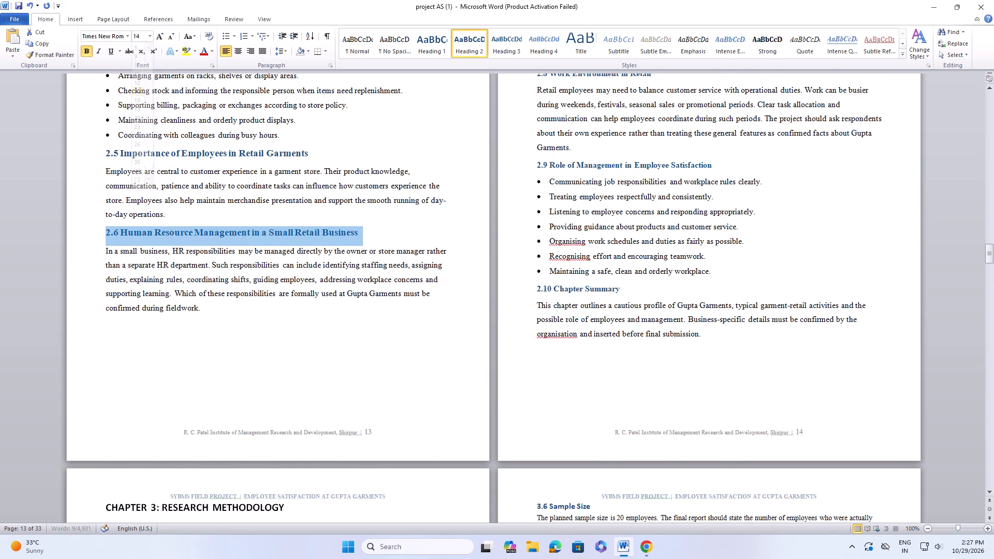
Insert a blank line between the "2.3 Nature of Business" heading and its paragraph.
{"action": "scroll", "coordinate": [142, 89], "scroll_direction": "down", "scroll_amount": 6}
{"action": "scroll", "coordinate": [155, 114], "scroll_direction": "up", "scroll_amount": 13}
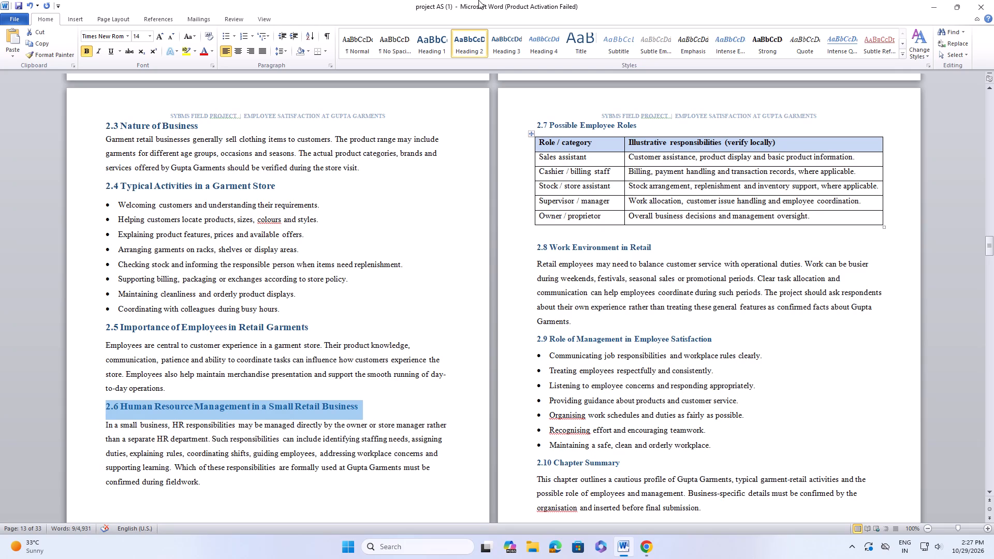
{"action": "left_click", "coordinate": [190, 121]}
{"action": "left_click", "coordinate": [209, 118]}
{"action": "left_click", "coordinate": [200, 122]}
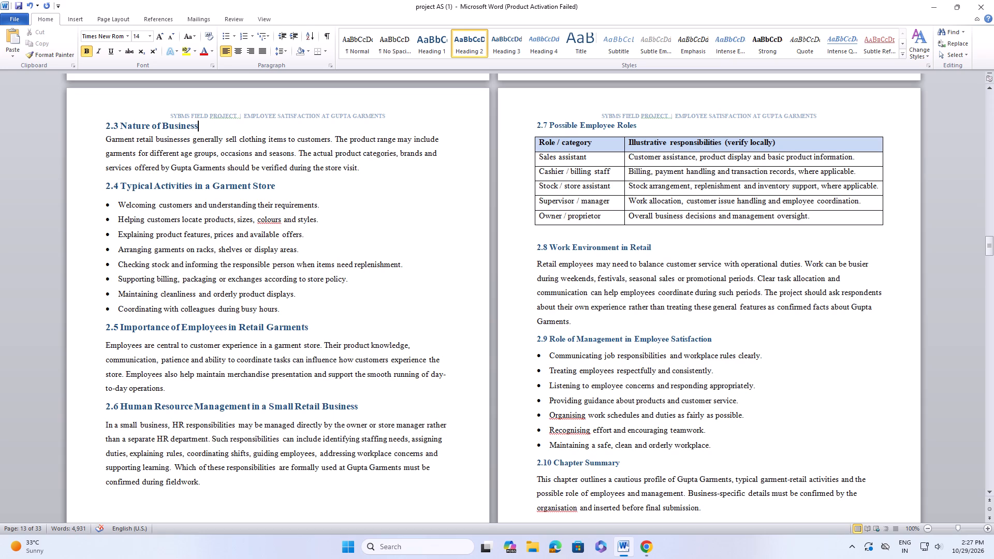
{"action": "key", "text": "Return"}
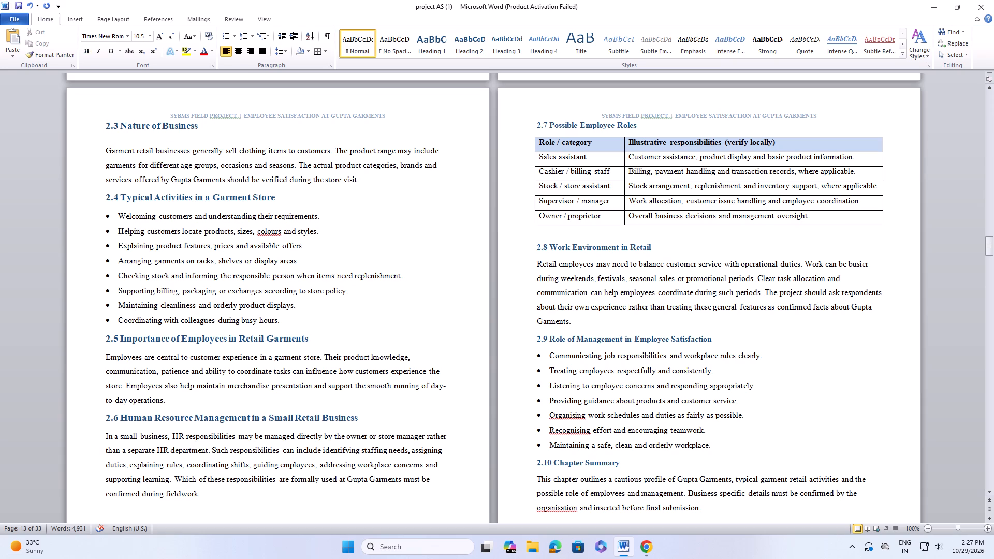
Set the "2.7 Possible Employee Roles" heading to font size 14.
{"action": "left_click_drag", "start_coordinate": [538, 128], "coordinate": [649, 127]}
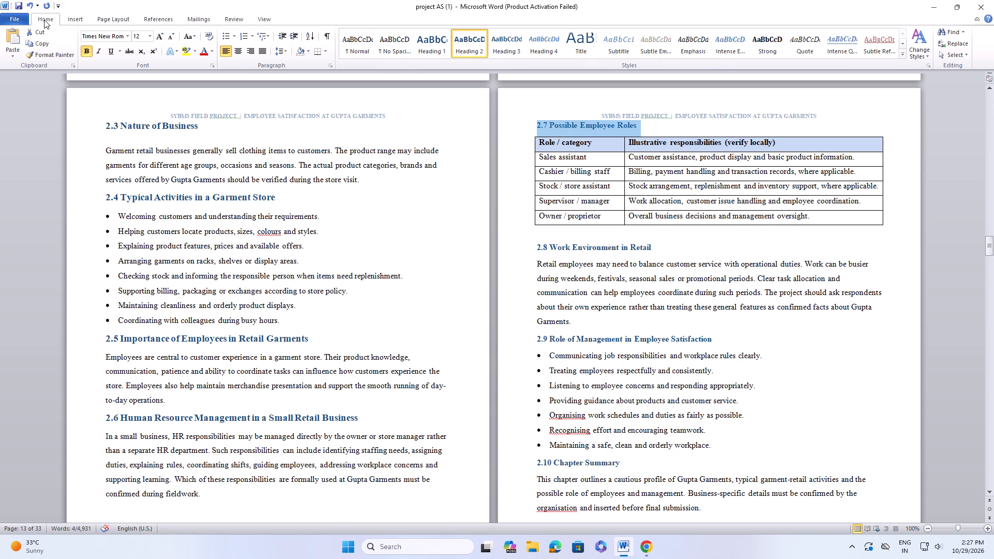
{"action": "left_click", "coordinate": [153, 35]}
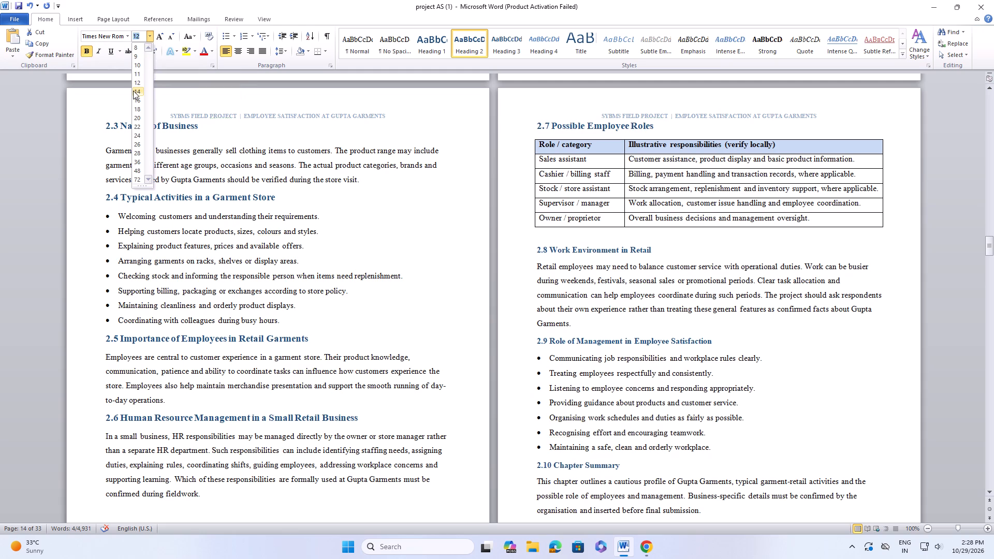
{"action": "left_click", "coordinate": [133, 91]}
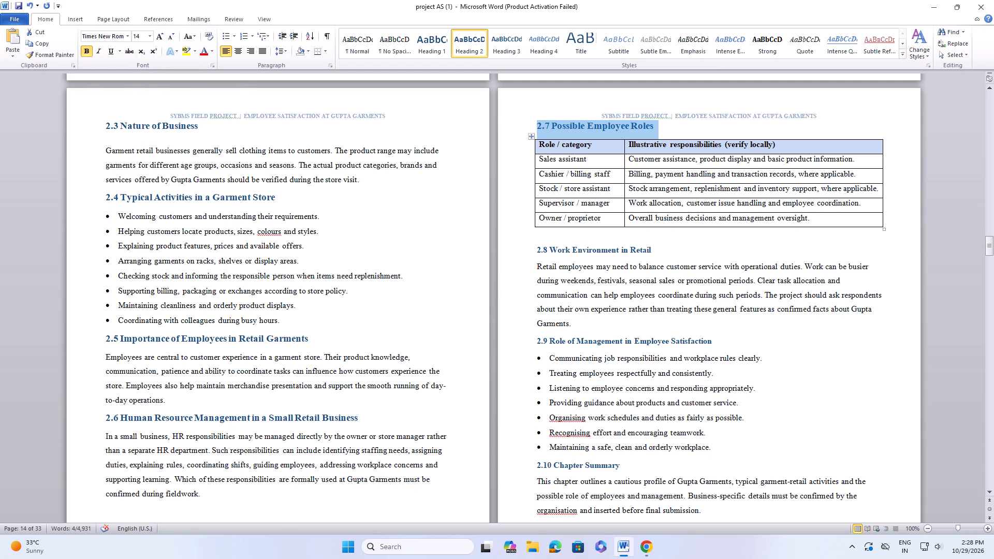
Format the "2.8 Work Environment in Retail" heading in Times New Roman, size 14.
{"action": "left_click_drag", "start_coordinate": [539, 248], "coordinate": [670, 238]}
{"action": "left_click_drag", "start_coordinate": [659, 248], "coordinate": [630, 251]}
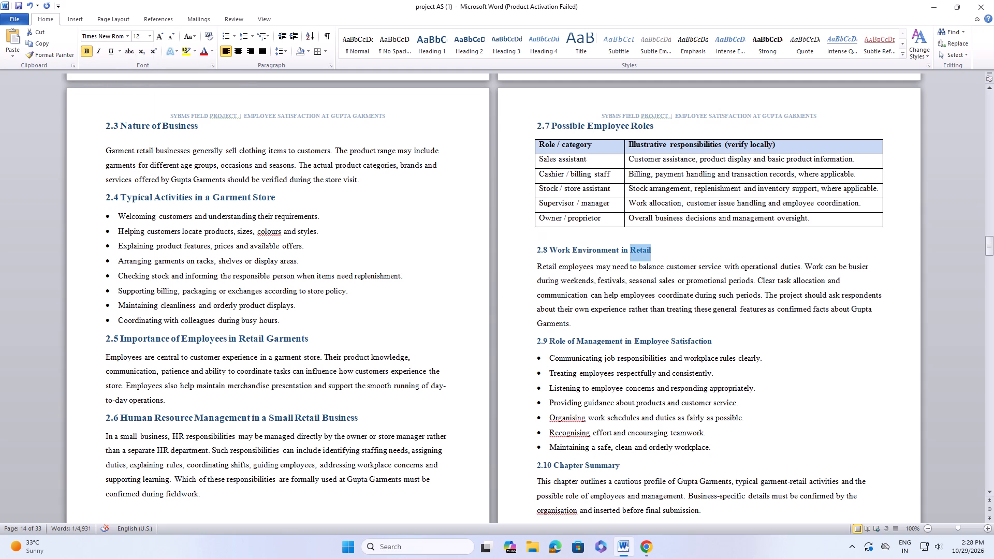
{"action": "left_click_drag", "start_coordinate": [630, 251], "coordinate": [529, 258]}
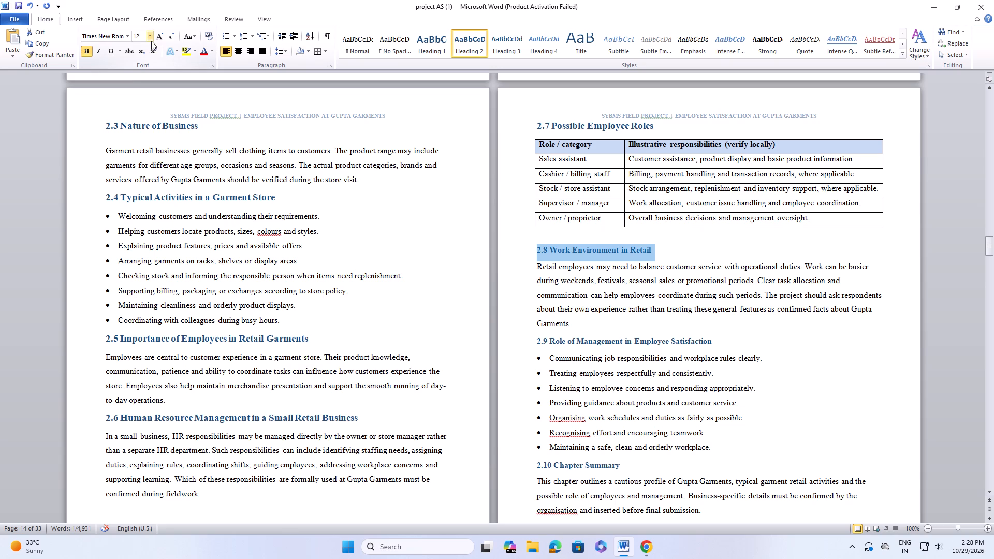
{"action": "left_click", "coordinate": [151, 41]}
{"action": "left_click", "coordinate": [137, 89]}
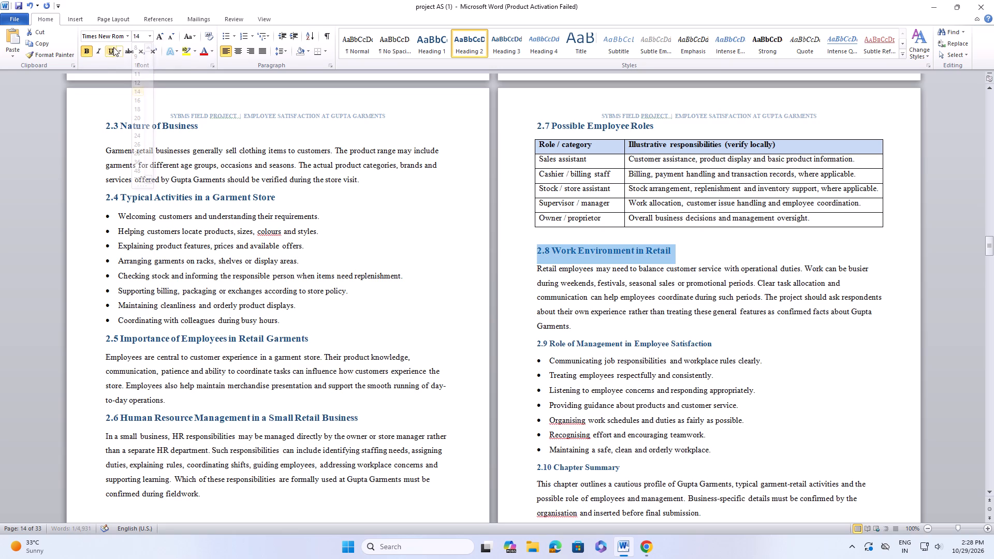
{"action": "left_click", "coordinate": [129, 33]}
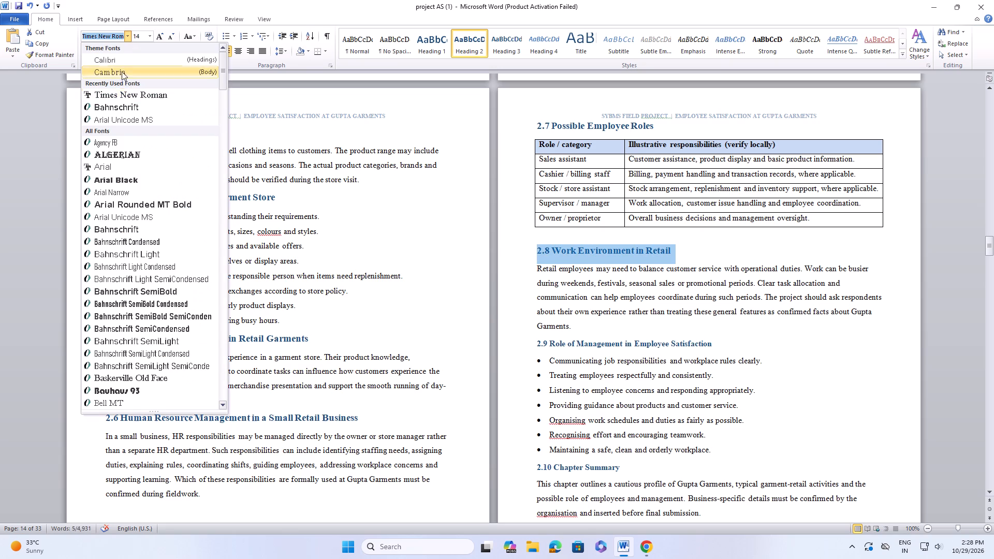
{"action": "left_click", "coordinate": [120, 92]}
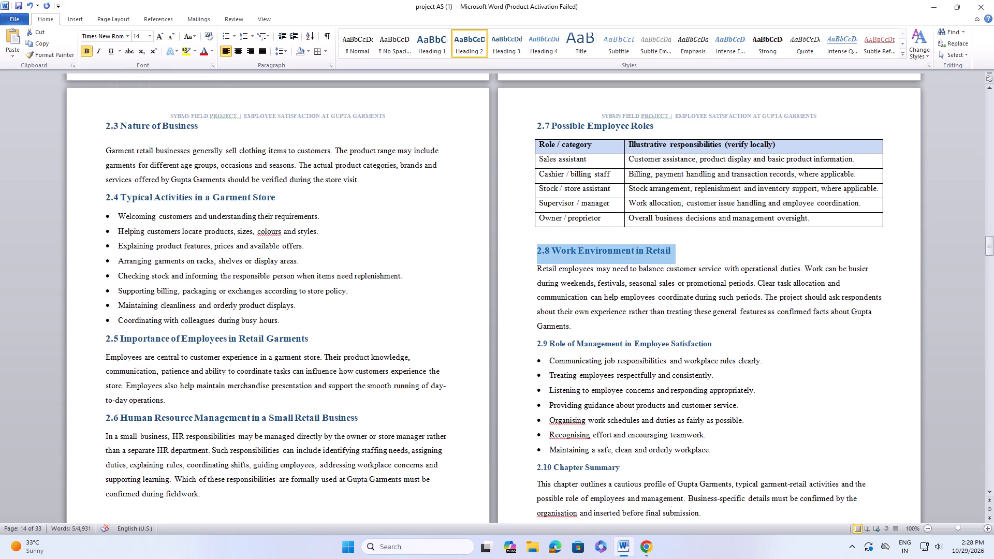
Add a blank line below the first-column text in the roles table, from the "Role / category" header through "Supervisor / manager".
{"action": "left_click_drag", "start_coordinate": [535, 272], "coordinate": [642, 259]}
{"action": "left_click_drag", "start_coordinate": [598, 146], "coordinate": [600, 142]}
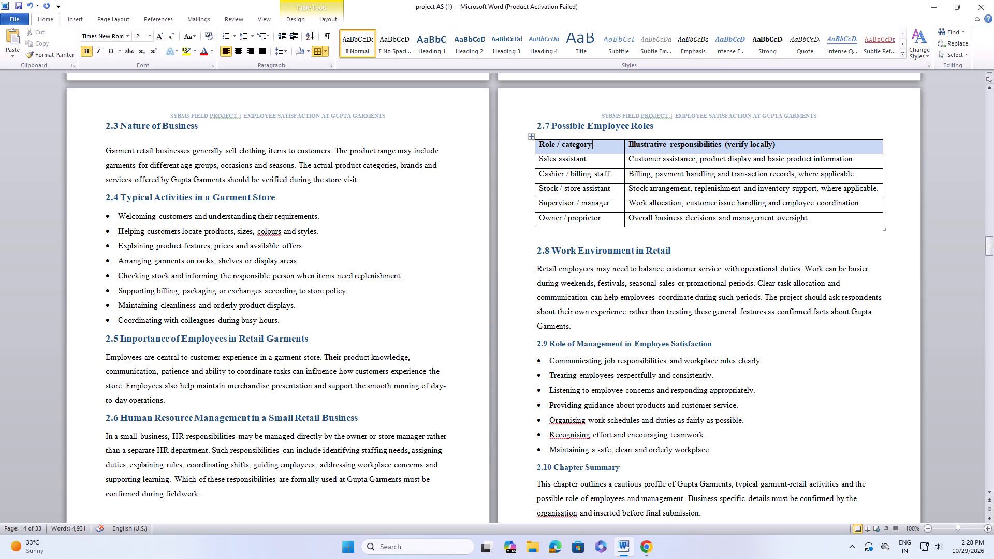
{"action": "key", "text": "Return"}
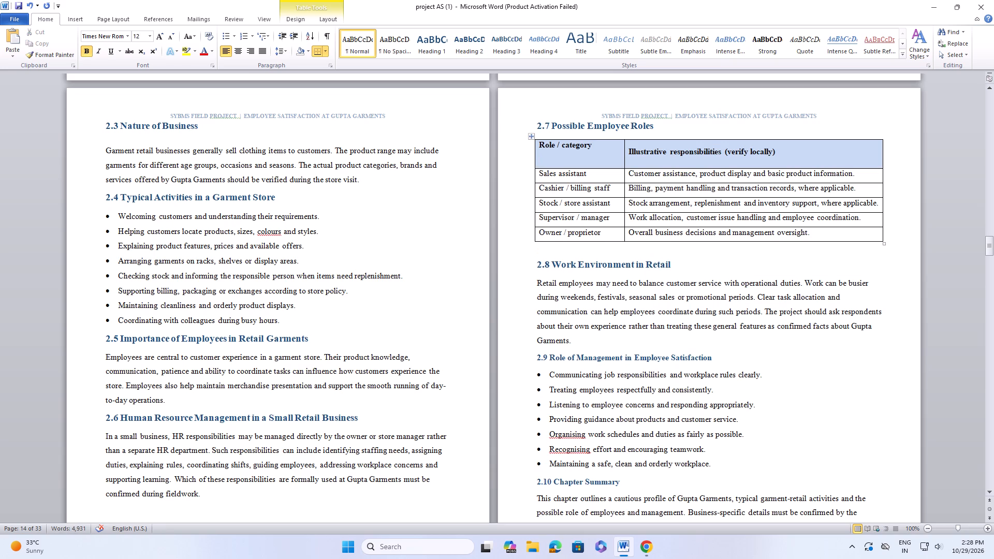
{"action": "left_click", "coordinate": [622, 172]}
{"action": "key", "text": "Return"}
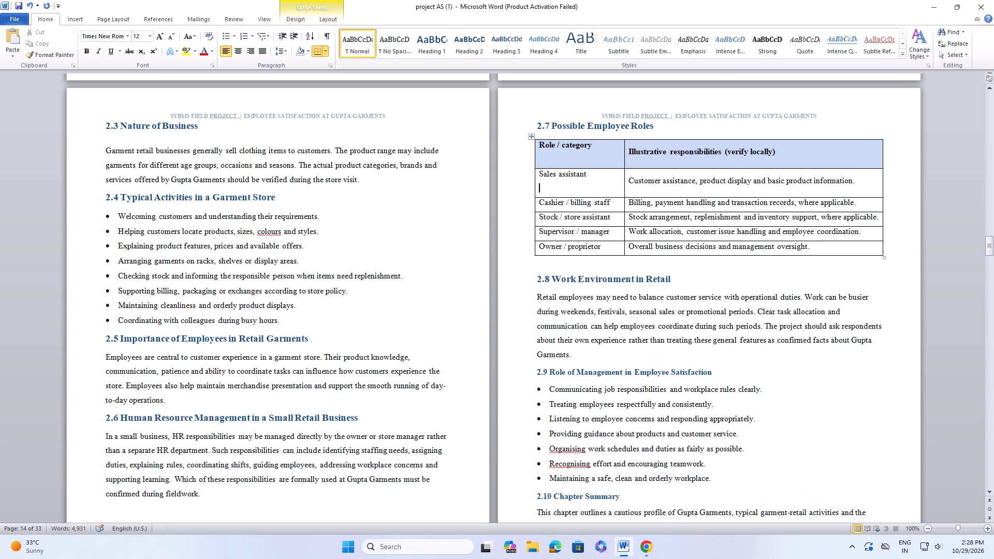
{"action": "left_click", "coordinate": [607, 203]}
{"action": "key", "text": "Return"}
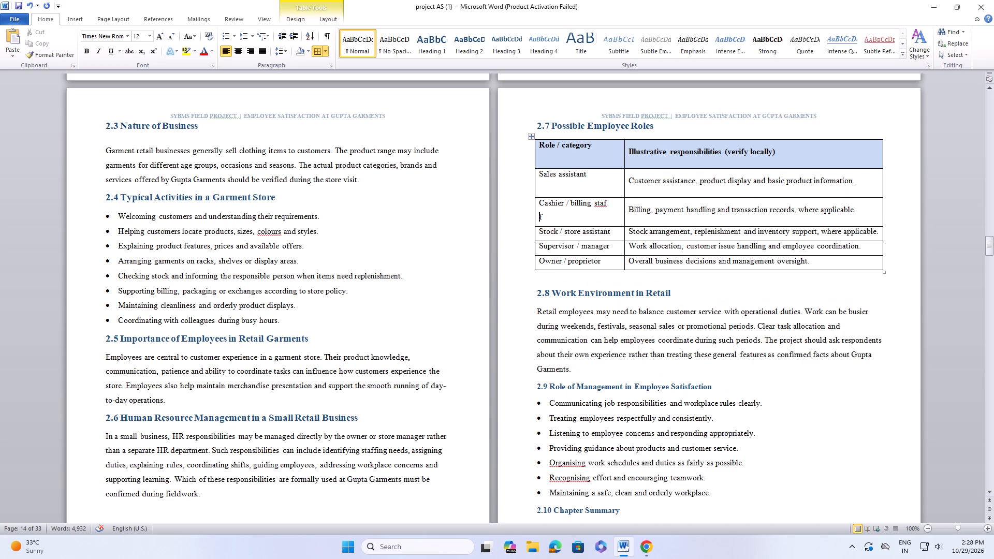
{"action": "left_click", "coordinate": [611, 232]}
{"action": "key", "text": "Return"}
{"action": "left_click", "coordinate": [617, 261]}
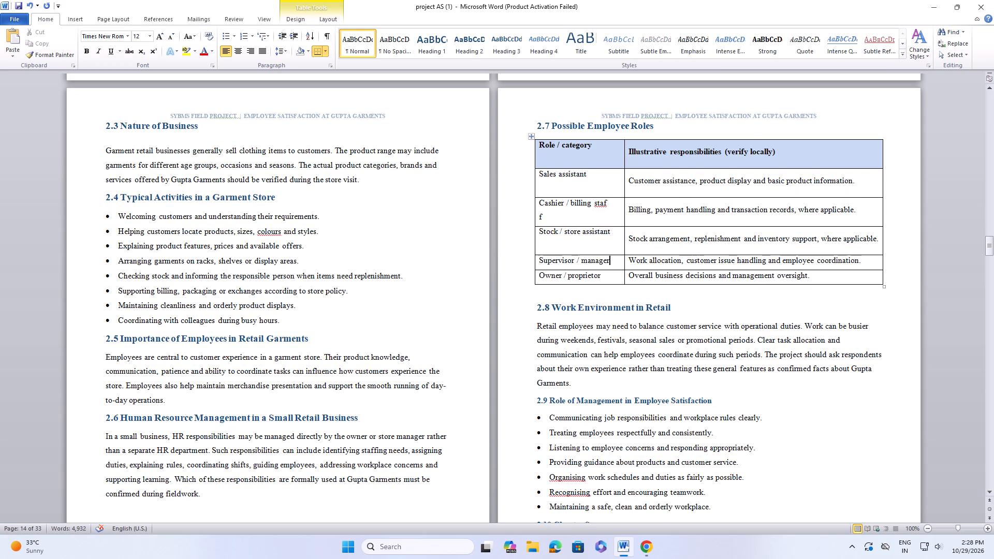
{"action": "key", "text": "Return"}
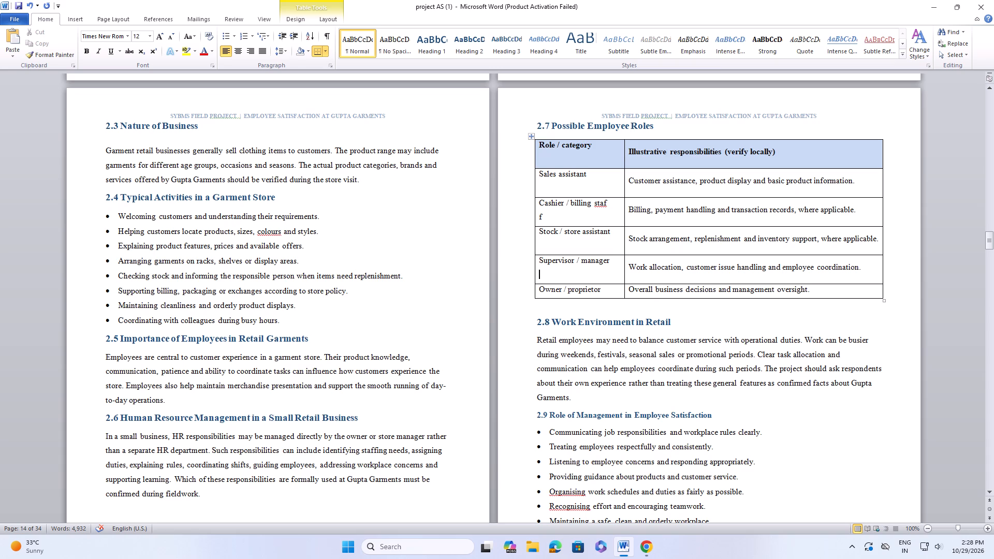
Rejoin the split word in the third table row so it reads "Cashier / billing staff", keeping the blank line below.
{"action": "left_click", "coordinate": [611, 207]}
{"action": "key", "text": "f"}
{"action": "left_click", "coordinate": [561, 219]}
{"action": "key", "text": "BackSpace"}
Add a blank line below each responsibility from the Sales assistant row through the Owner row, and below "Owner / proprietor".
{"action": "scroll", "coordinate": [561, 219], "scroll_direction": "up", "scroll_amount": 2}
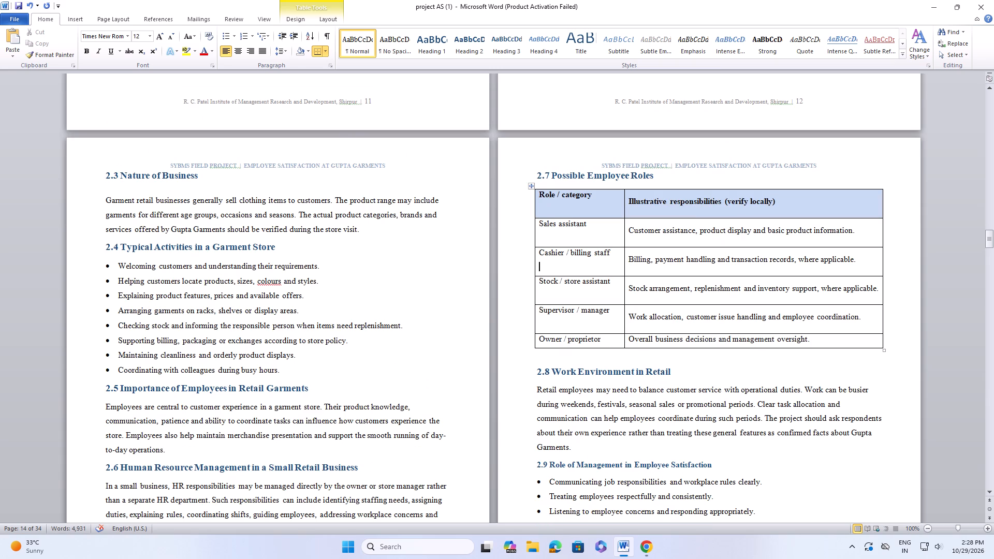
{"action": "left_click", "coordinate": [854, 230]}
{"action": "key", "text": "Return"}
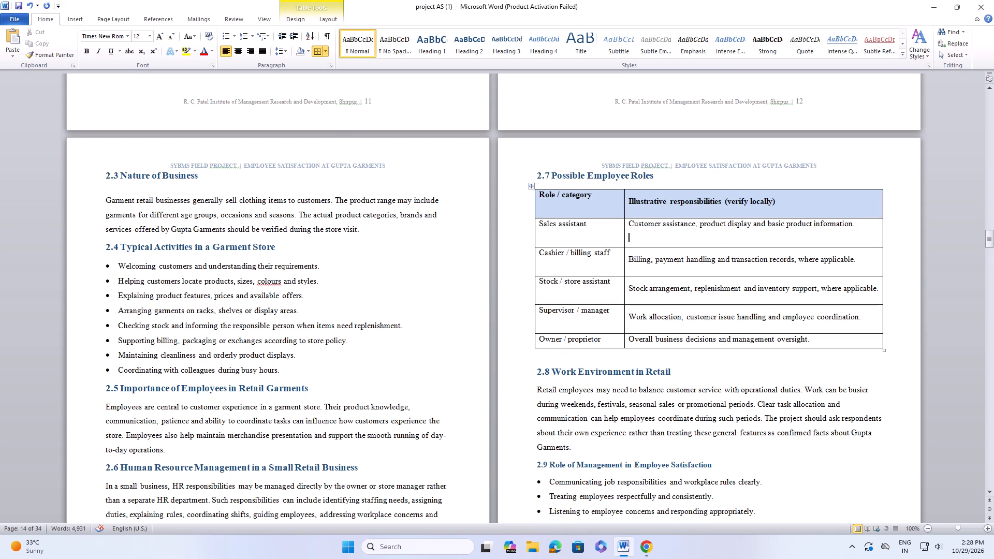
{"action": "left_click", "coordinate": [873, 259]}
{"action": "key", "text": "Return"}
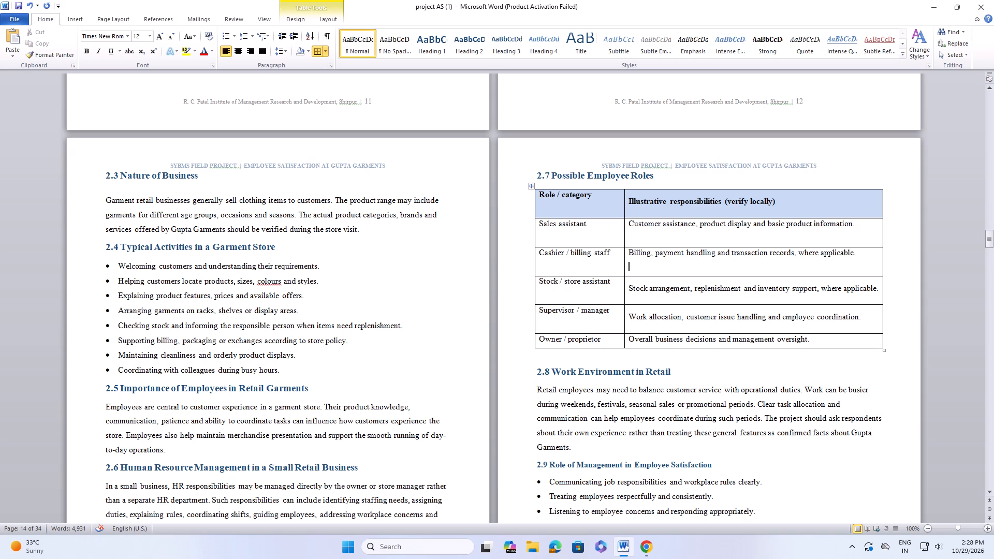
{"action": "left_click", "coordinate": [880, 297]}
{"action": "key", "text": "Return"}
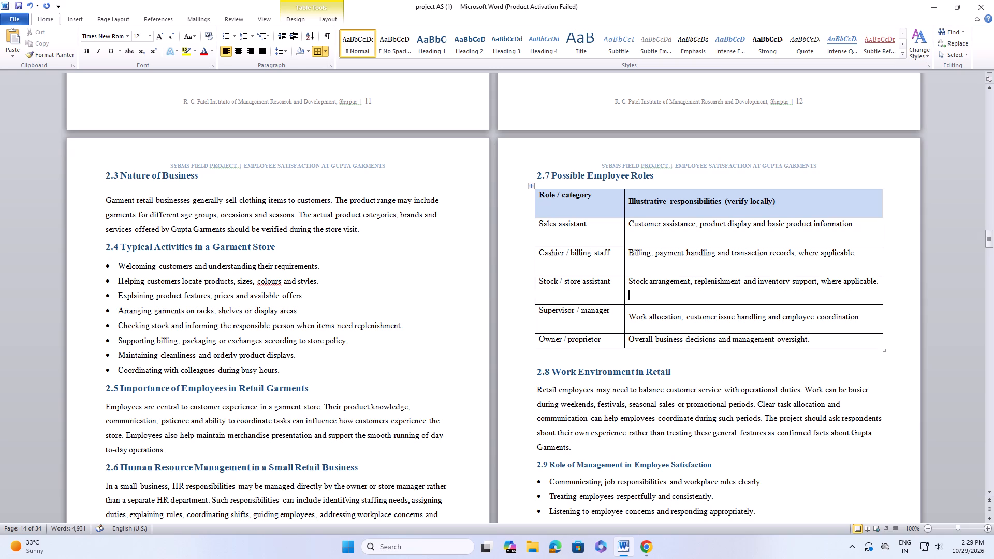
{"action": "left_click", "coordinate": [870, 324]}
{"action": "key", "text": "Return"}
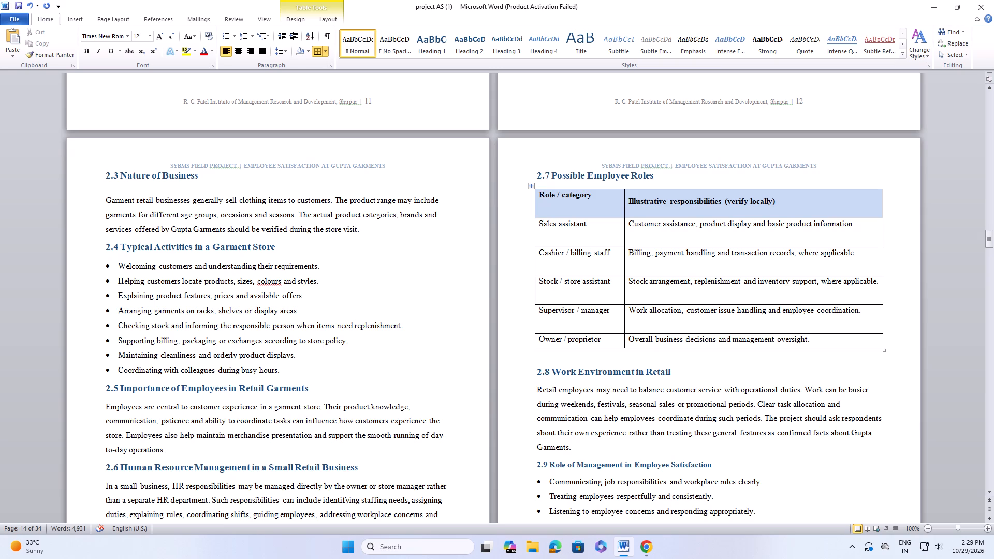
{"action": "left_click", "coordinate": [823, 336]}
{"action": "key", "text": "Return"}
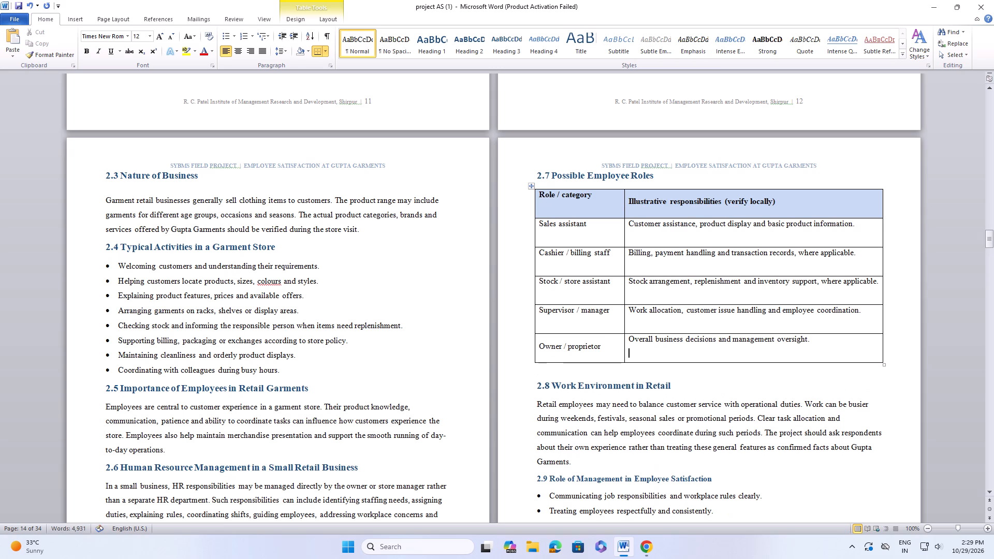
{"action": "left_click", "coordinate": [609, 349]}
{"action": "key", "text": "Return"}
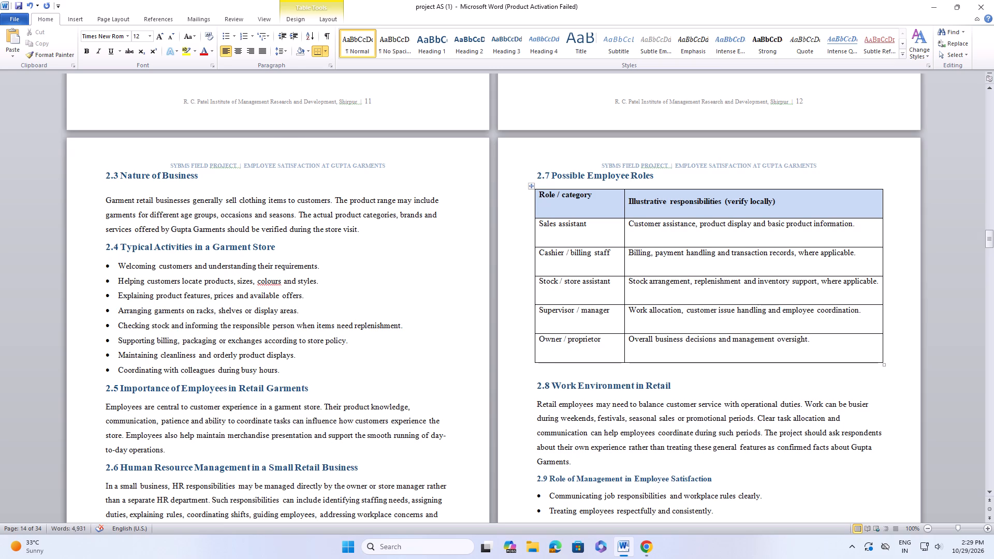
Apply Times New Roman to the "2.8 Work Environment in Retail" heading.
{"action": "scroll", "coordinate": [608, 348], "scroll_direction": "down", "scroll_amount": 1}
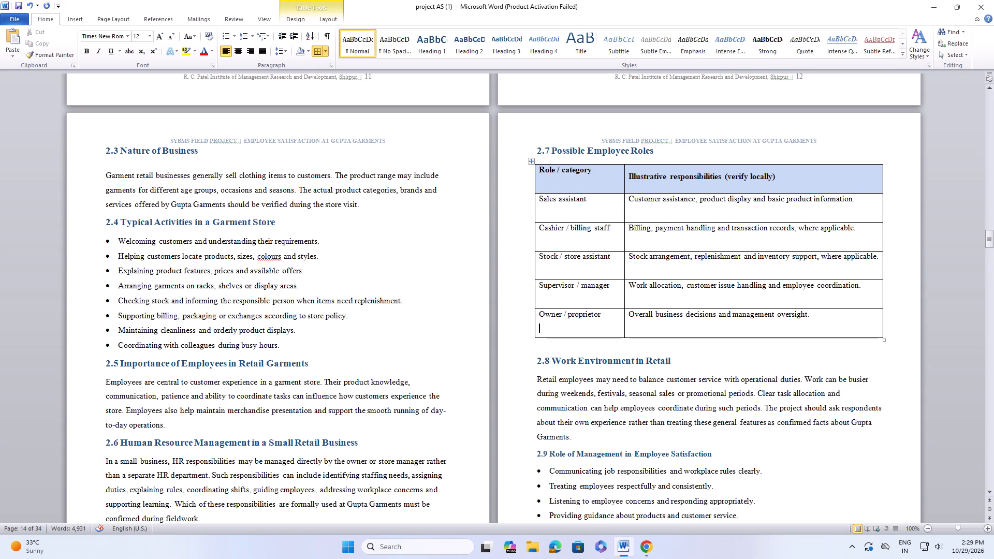
{"action": "left_click_drag", "start_coordinate": [537, 362], "coordinate": [706, 363]}
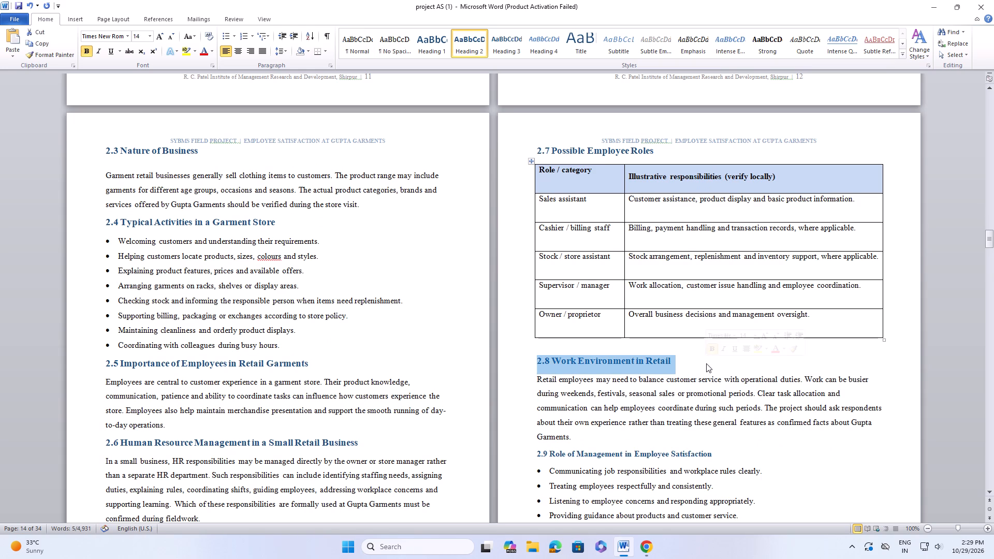
{"action": "left_click", "coordinate": [735, 336]}
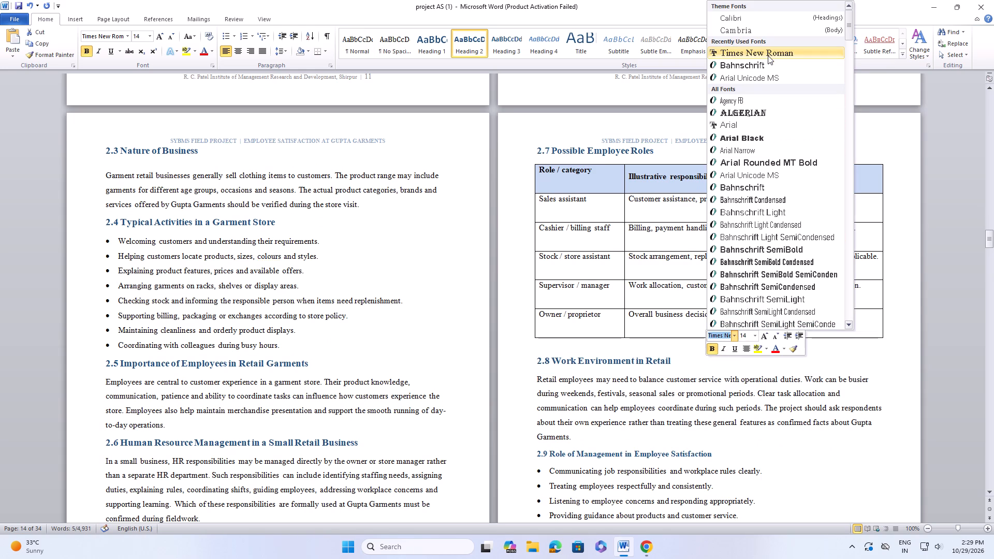
{"action": "left_click", "coordinate": [768, 55]}
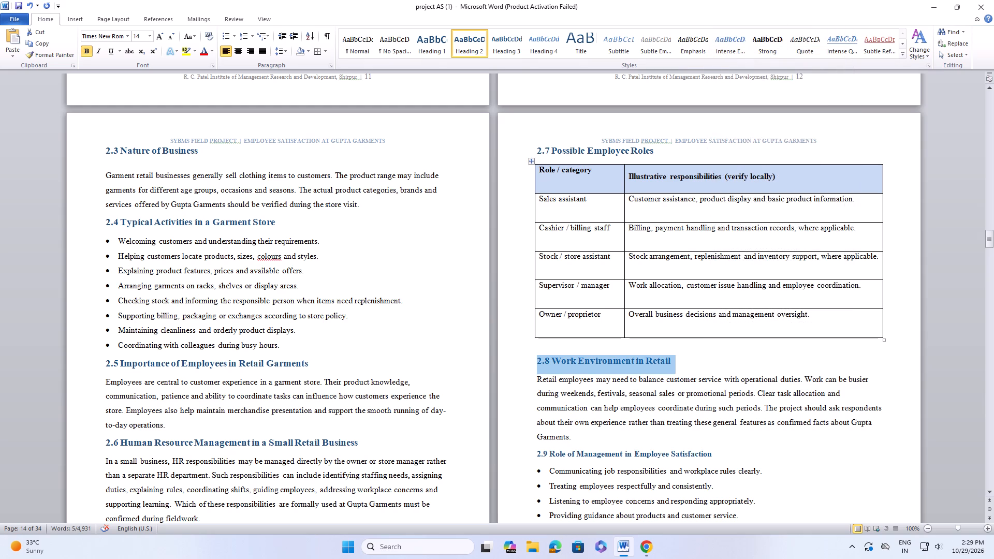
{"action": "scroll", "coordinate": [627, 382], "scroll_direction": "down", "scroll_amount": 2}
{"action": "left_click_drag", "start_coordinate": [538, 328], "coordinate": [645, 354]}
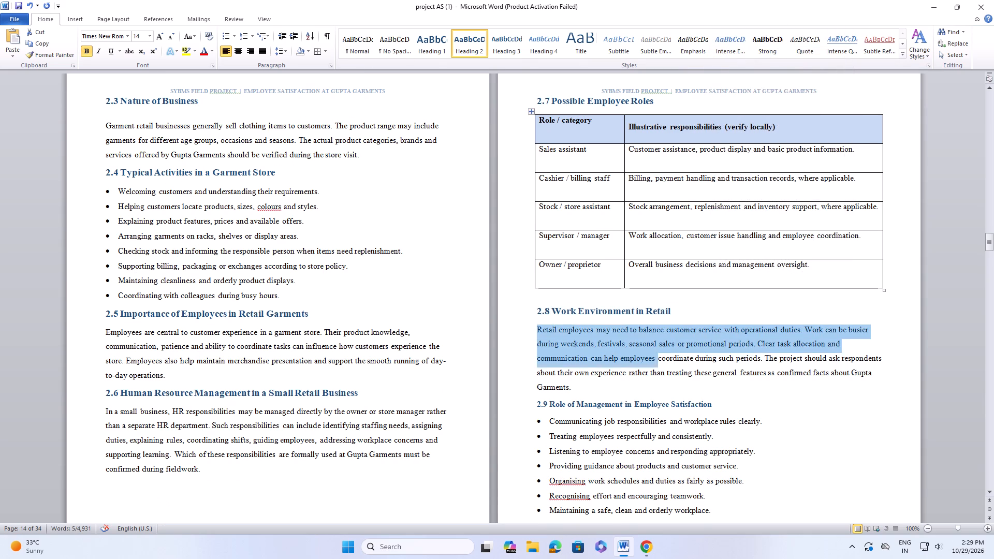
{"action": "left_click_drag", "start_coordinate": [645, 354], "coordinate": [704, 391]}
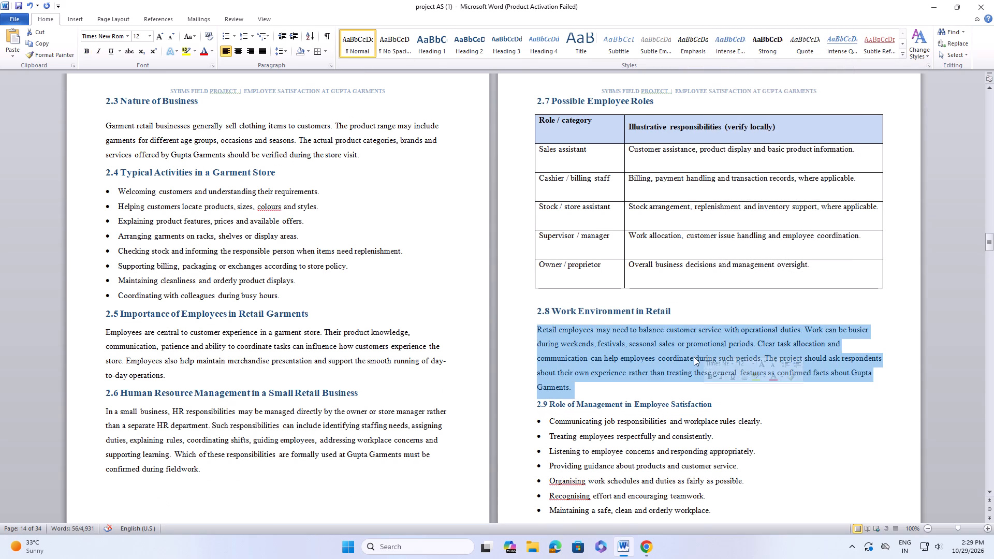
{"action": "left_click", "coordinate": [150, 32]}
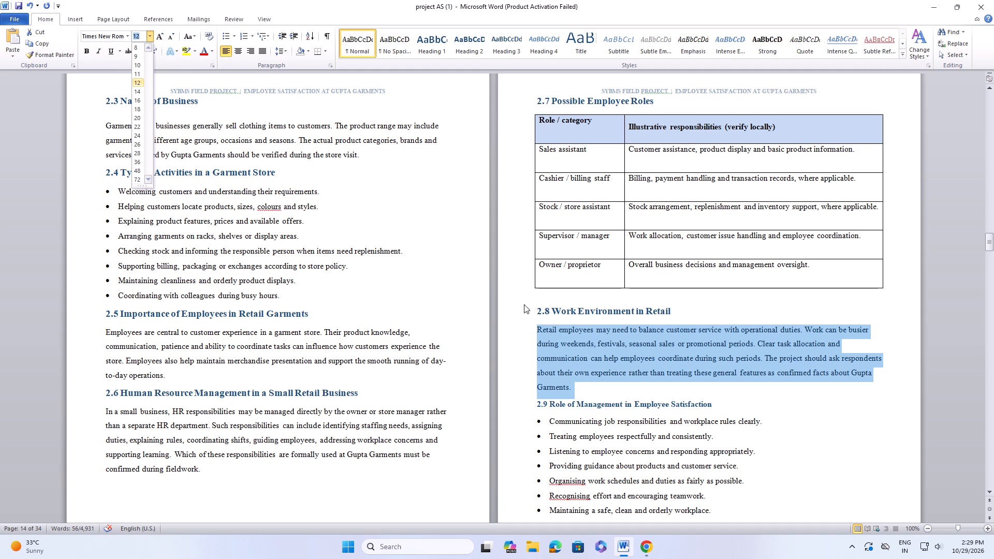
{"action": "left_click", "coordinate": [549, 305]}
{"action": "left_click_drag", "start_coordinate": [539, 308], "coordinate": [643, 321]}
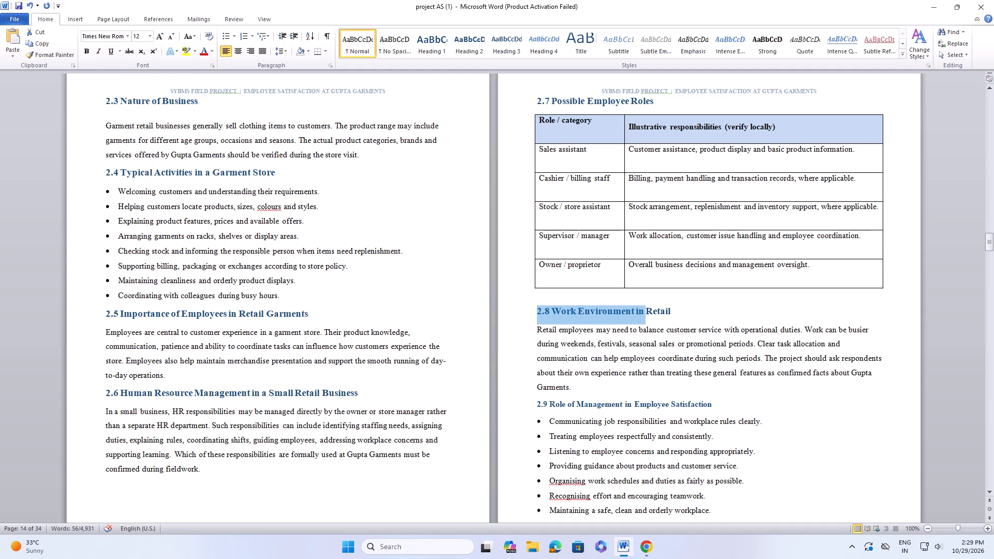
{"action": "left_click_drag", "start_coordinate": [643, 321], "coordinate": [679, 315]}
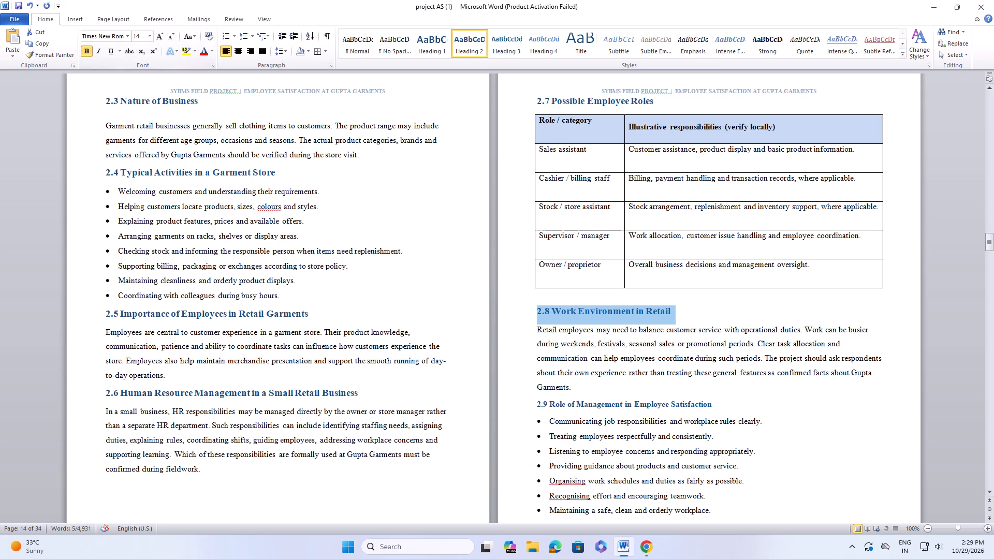
Set the "2.9 Role of Management in Employee Satisfaction" heading to font size 14.
{"action": "scroll", "coordinate": [581, 421], "scroll_direction": "down", "scroll_amount": 2}
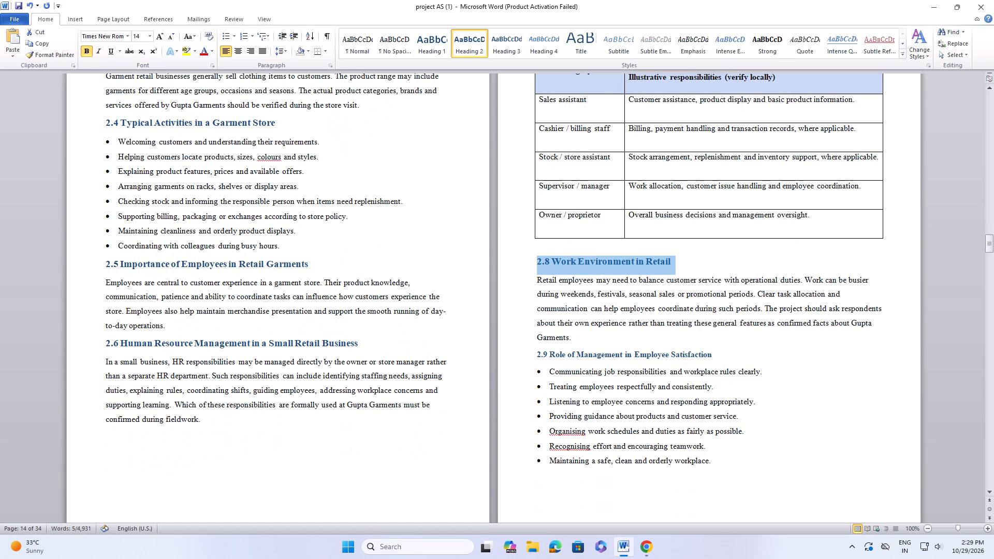
{"action": "left_click_drag", "start_coordinate": [540, 356], "coordinate": [717, 358]}
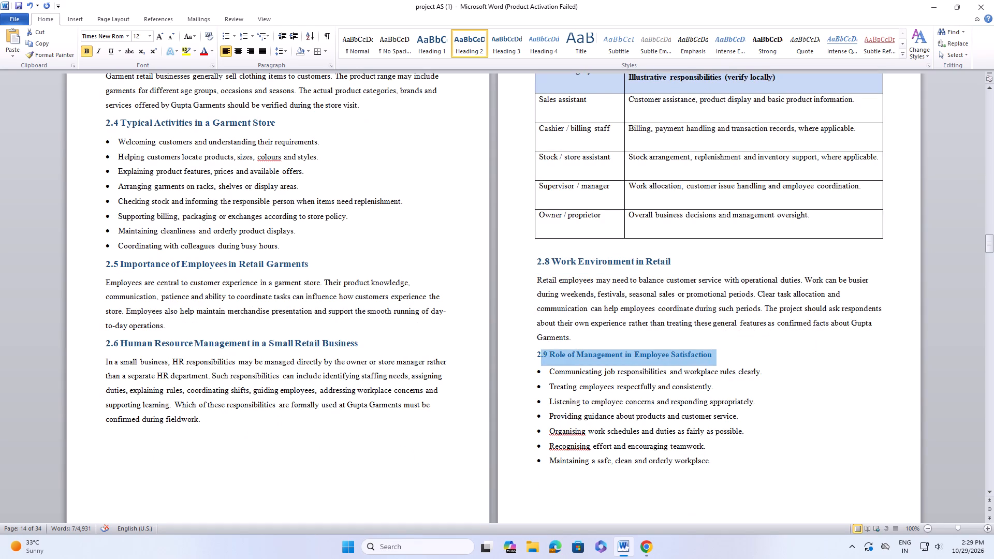
{"action": "left_click_drag", "start_coordinate": [529, 350], "coordinate": [611, 351]}
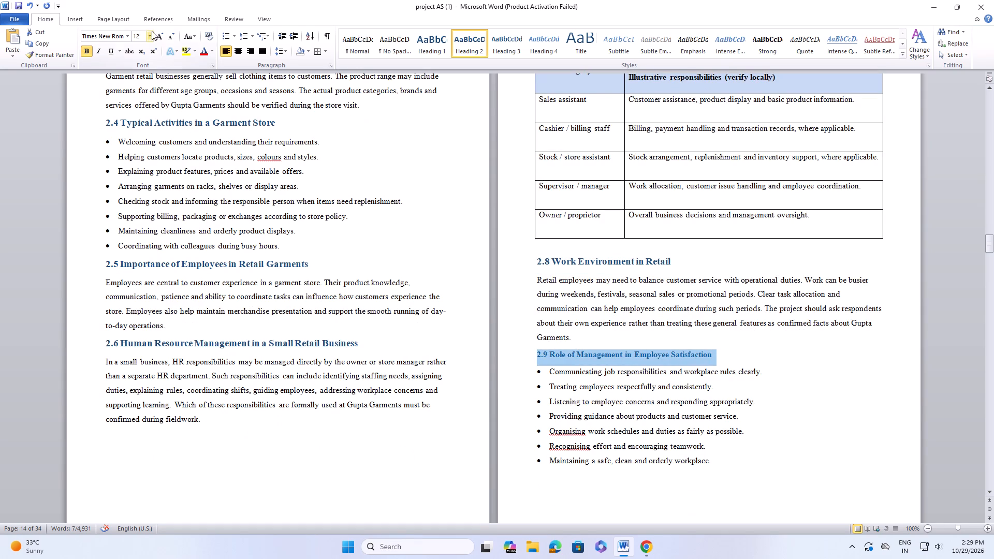
{"action": "left_click", "coordinate": [151, 35]}
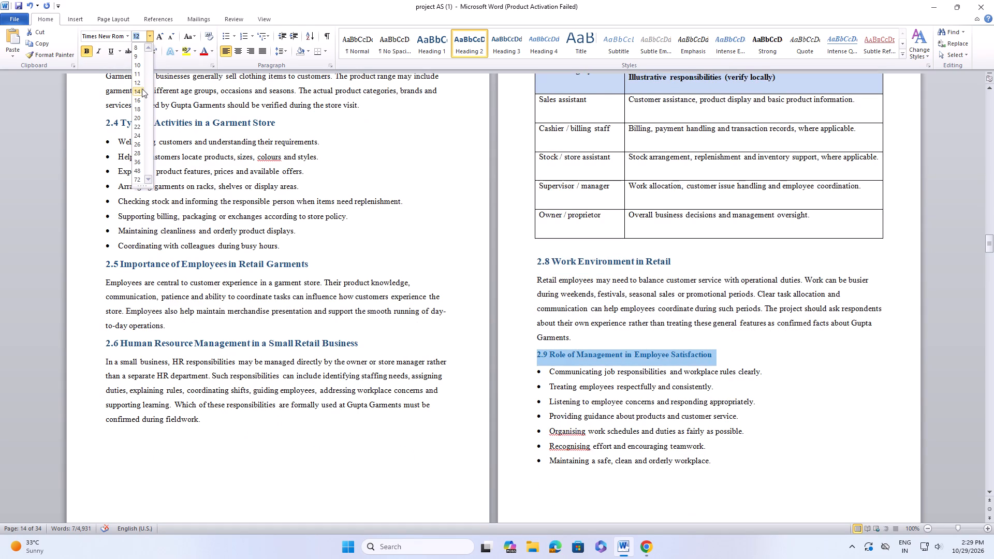
{"action": "left_click", "coordinate": [142, 89]}
Set the "2.10 Chapter Summary" heading to font size 14.
{"action": "scroll", "coordinate": [250, 176], "scroll_direction": "down", "scroll_amount": 18}
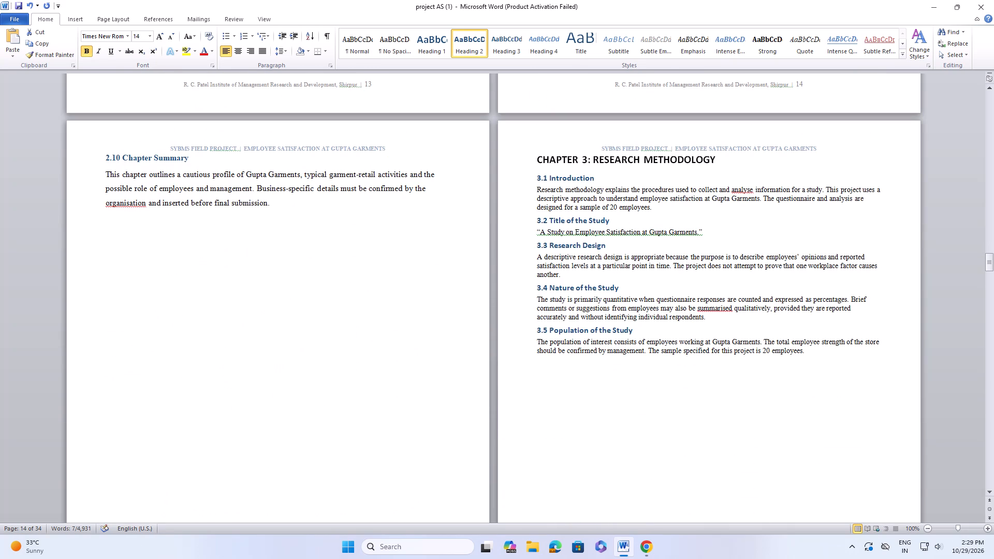
{"action": "left_click_drag", "start_coordinate": [102, 156], "coordinate": [189, 168]}
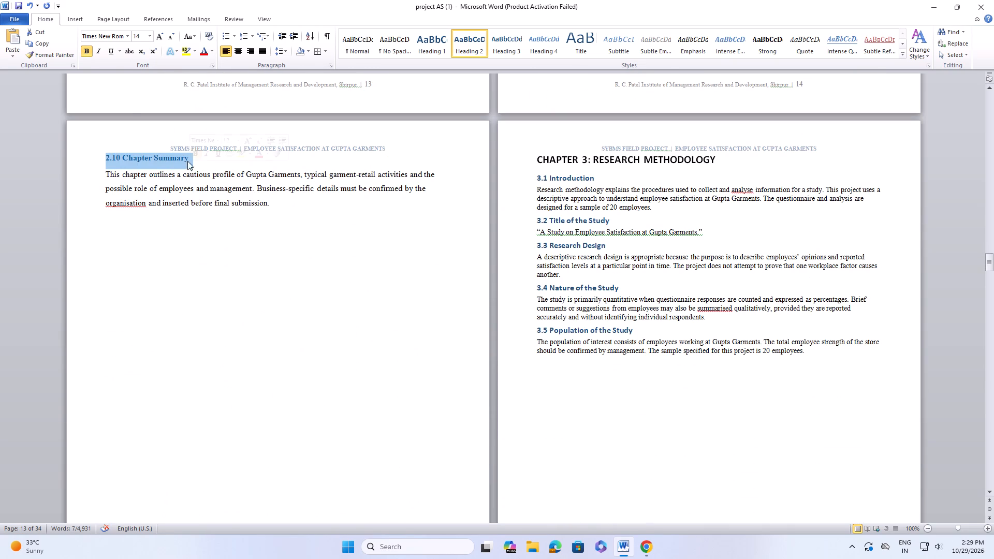
{"action": "left_click", "coordinate": [150, 38]}
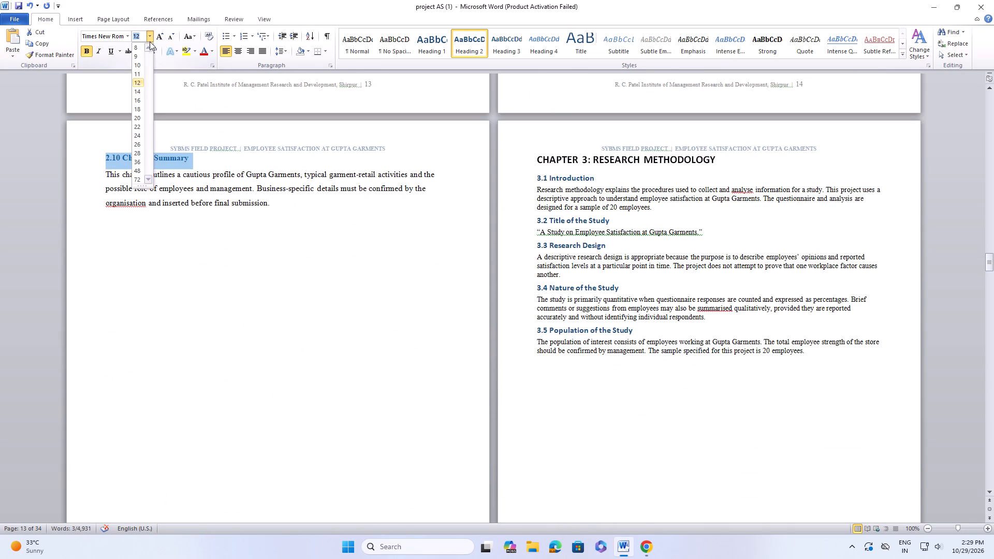
{"action": "left_click", "coordinate": [137, 89]}
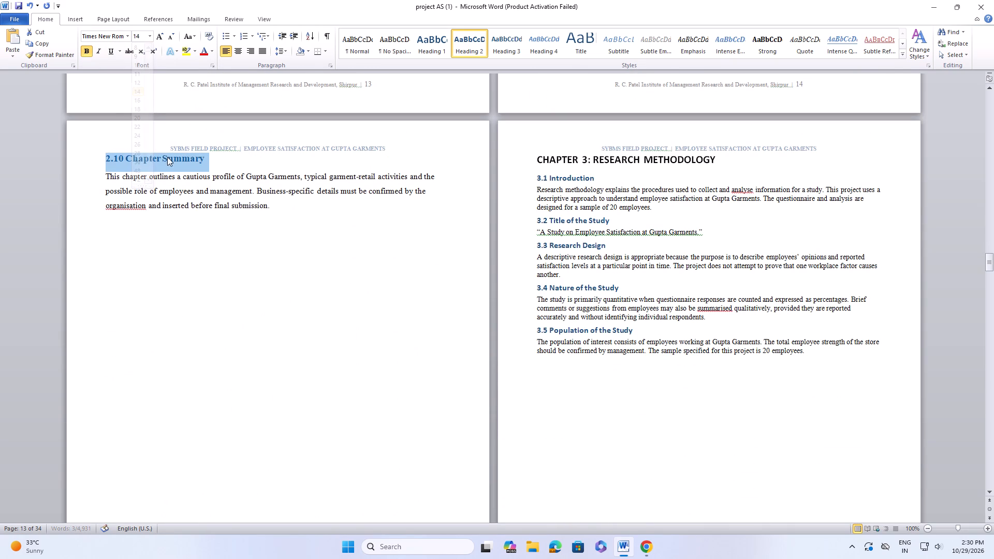
Format the paragraph under "2.10 Chapter Summary" with font size 12 and 1.5 line spacing.
{"action": "left_click_drag", "start_coordinate": [110, 178], "coordinate": [303, 212]}
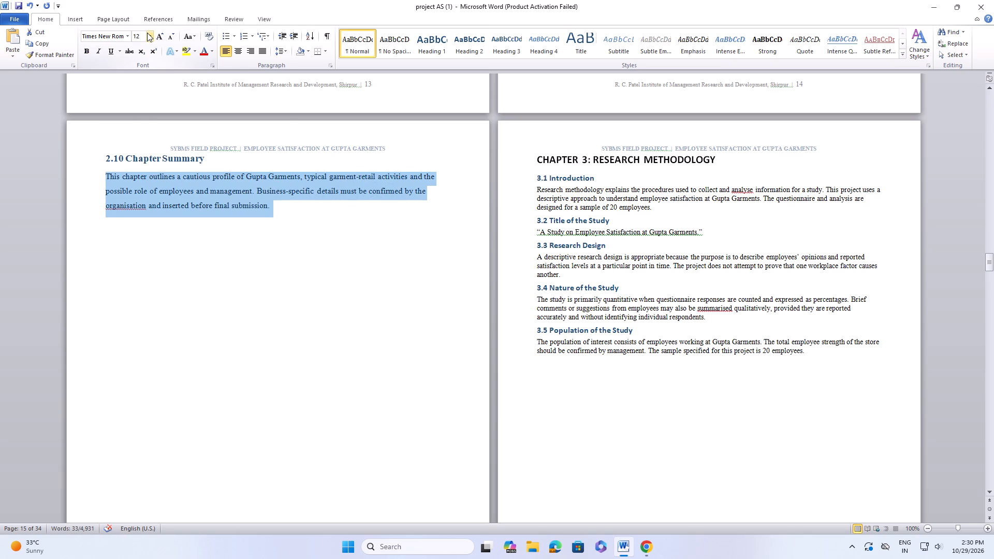
{"action": "left_click", "coordinate": [147, 33]}
{"action": "left_click", "coordinate": [139, 83]}
{"action": "left_click", "coordinate": [284, 54]}
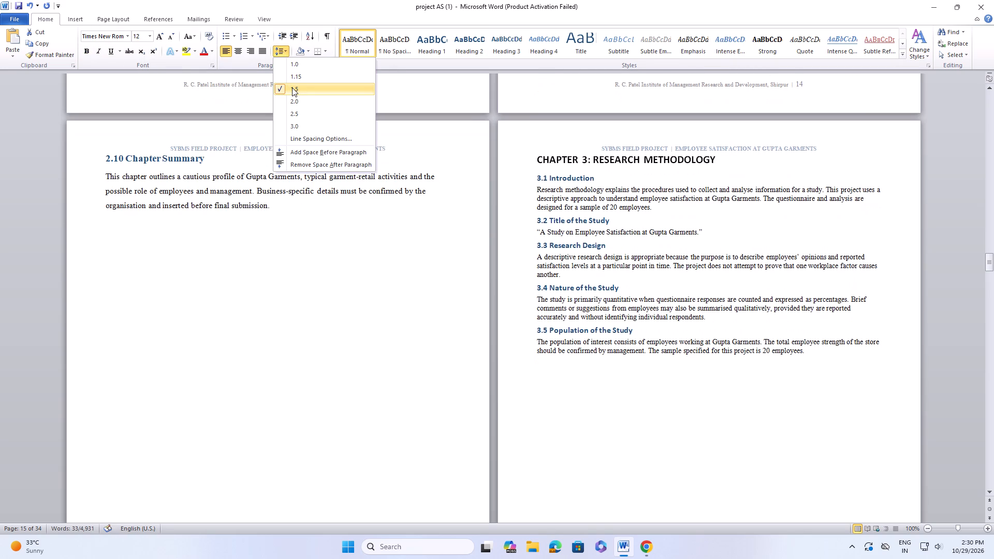
{"action": "left_click", "coordinate": [292, 87]}
Set the "CHAPTER 3: RESEARCH METHODOLOGY" title to font size 20.
{"action": "left_click_drag", "start_coordinate": [536, 156], "coordinate": [689, 167]}
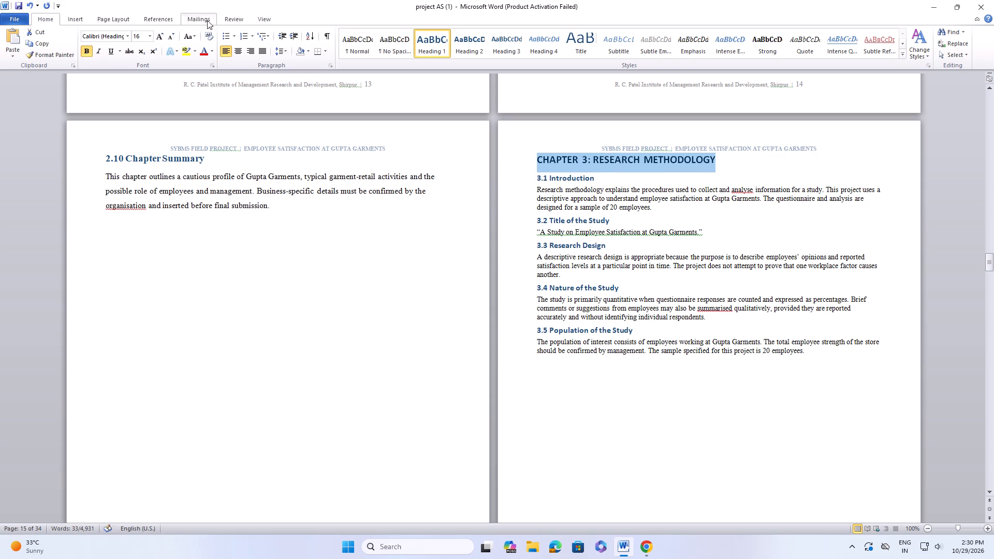
{"action": "left_click", "coordinate": [152, 36]}
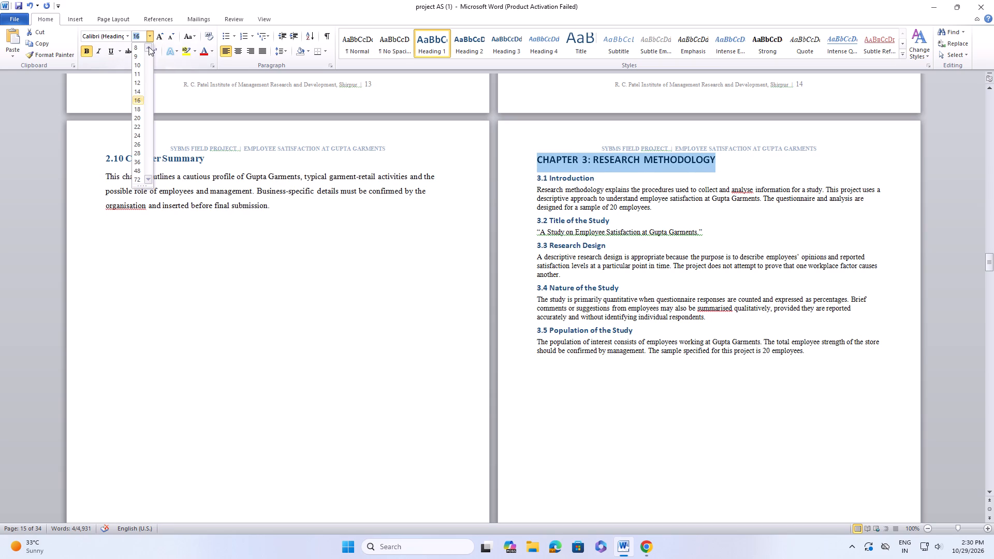
{"action": "left_click", "coordinate": [134, 115]}
Format all text from "3.1 Introduction" through the end of section 3.5 in Times New Roman, size 12, with 1.5 line spacing.
{"action": "left_click_drag", "start_coordinate": [530, 174], "coordinate": [622, 219]}
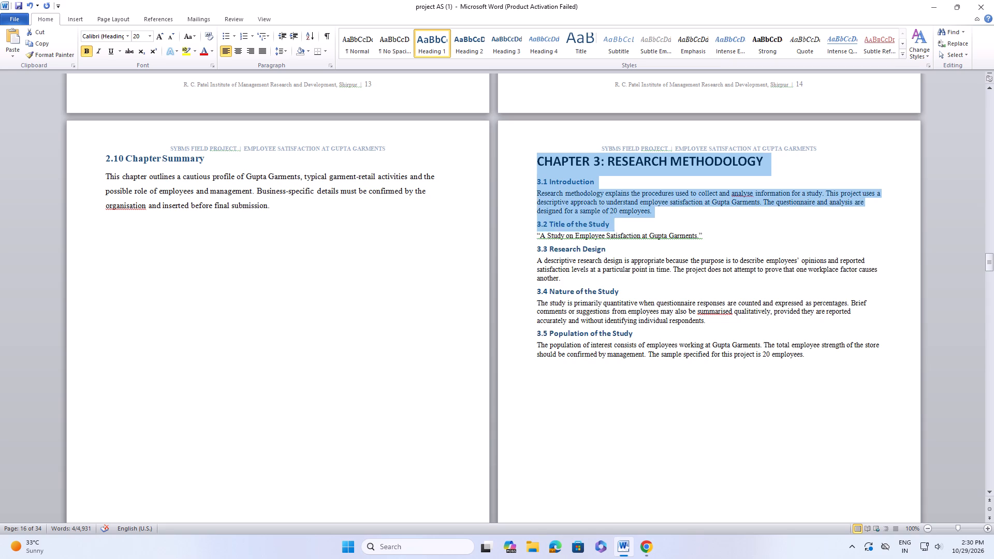
{"action": "left_click_drag", "start_coordinate": [622, 219], "coordinate": [624, 361]}
{"action": "left_click_drag", "start_coordinate": [556, 393], "coordinate": [552, 387]}
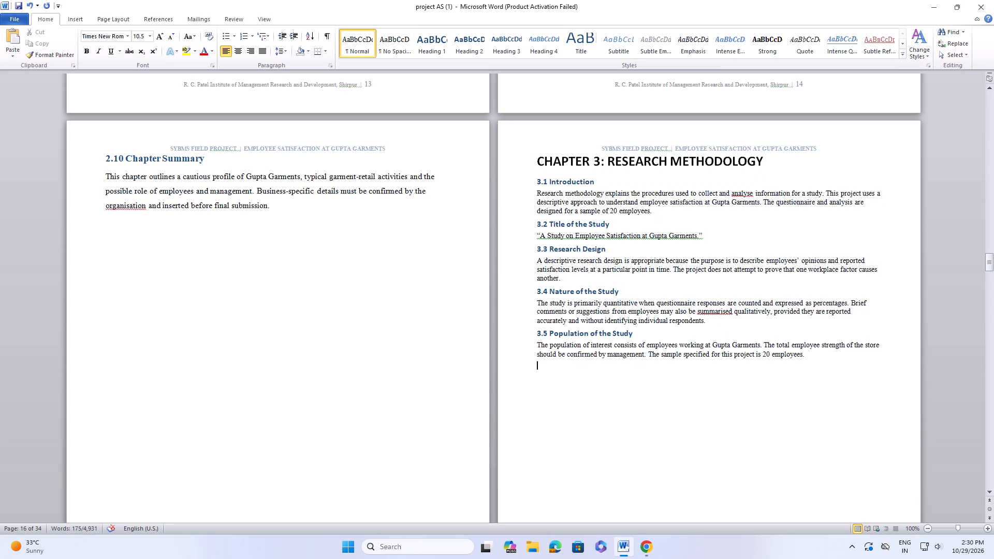
{"action": "left_click_drag", "start_coordinate": [536, 184], "coordinate": [646, 360]}
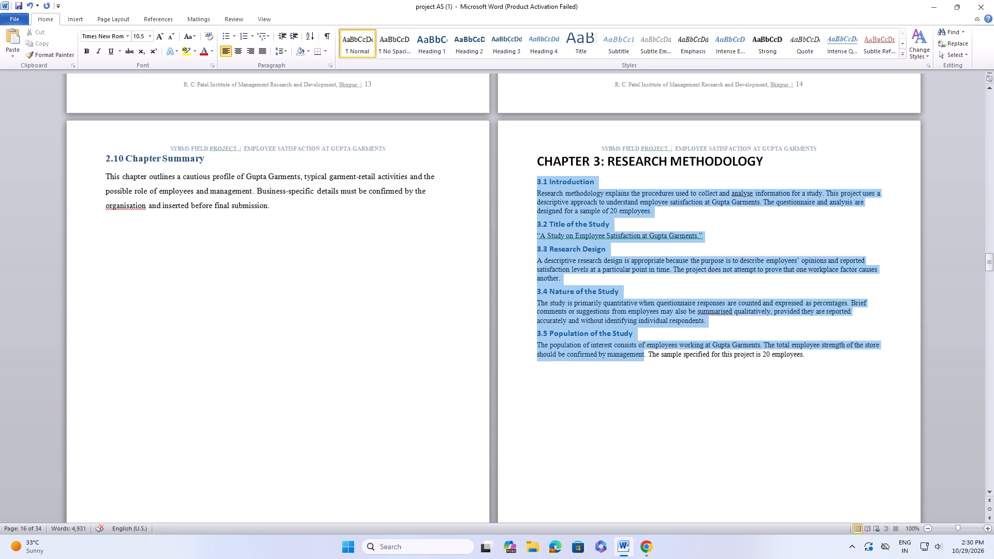
{"action": "left_click_drag", "start_coordinate": [646, 360], "coordinate": [648, 365]}
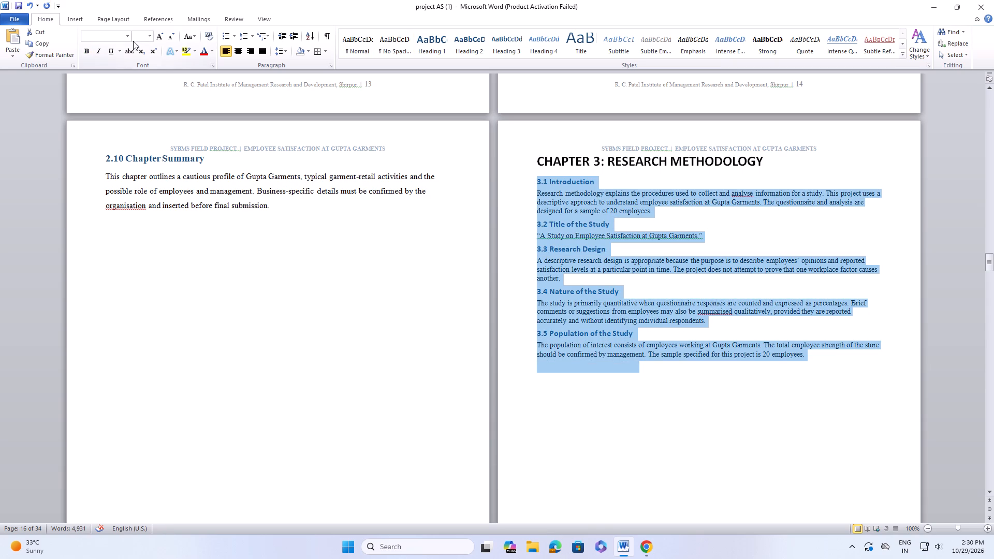
{"action": "left_click", "coordinate": [127, 33]}
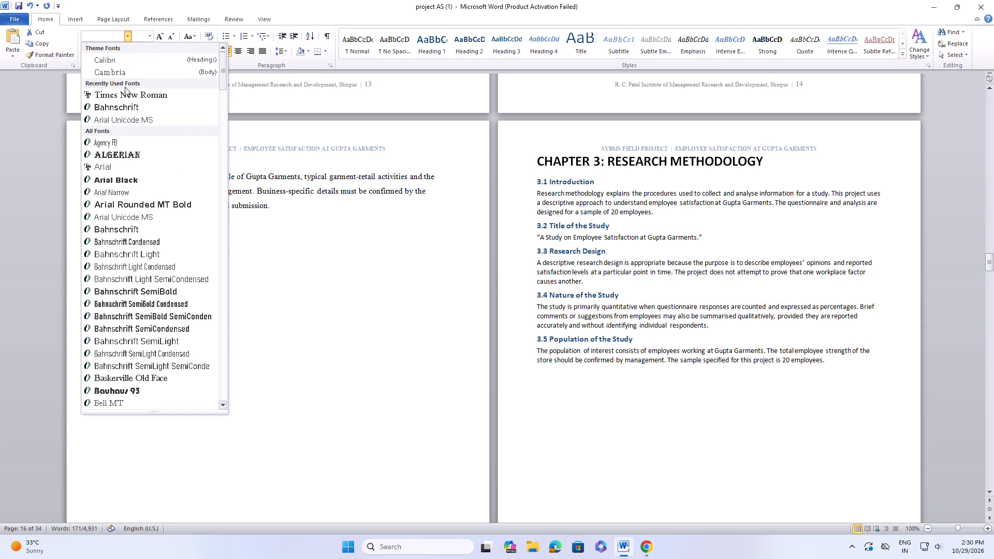
{"action": "left_click", "coordinate": [130, 95]}
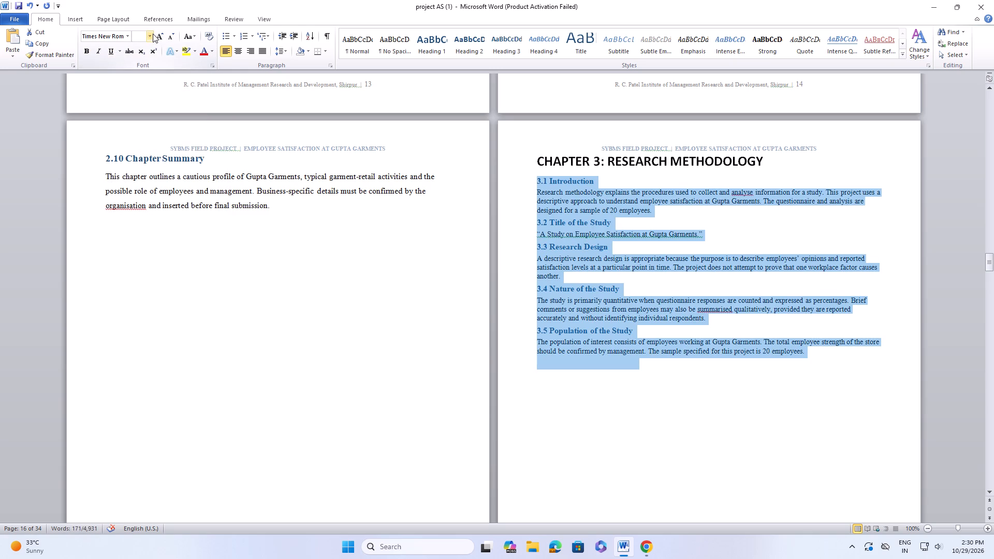
{"action": "left_click", "coordinate": [153, 34]}
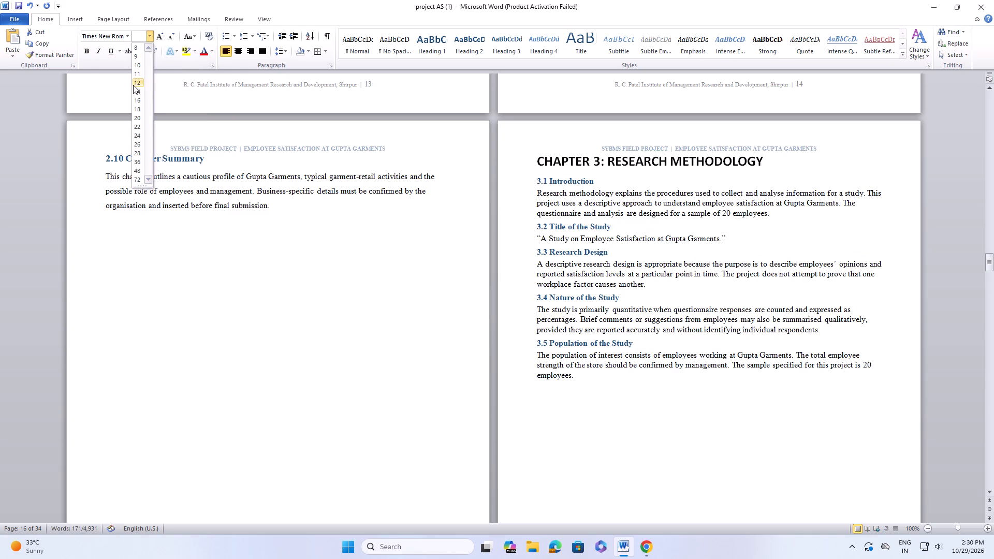
{"action": "left_click", "coordinate": [133, 85]}
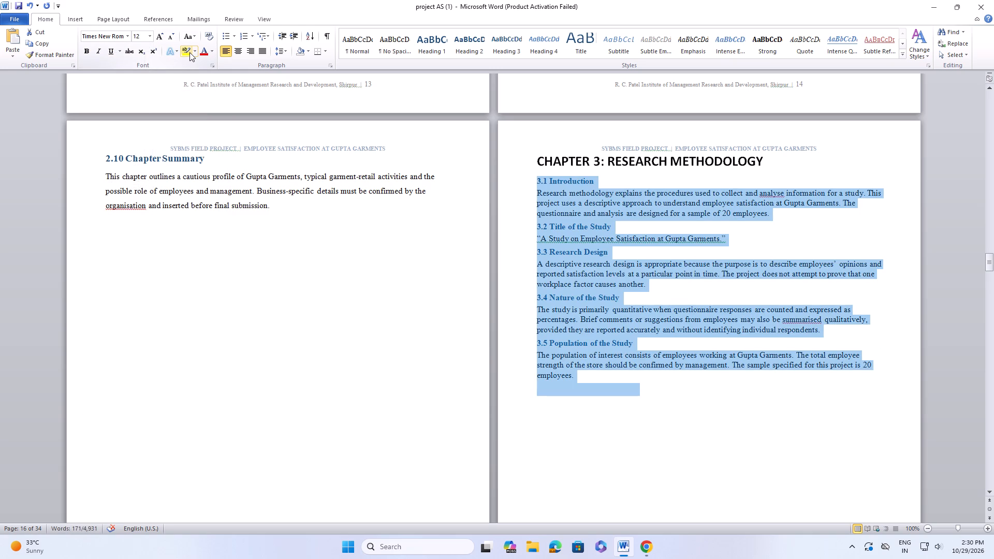
{"action": "left_click", "coordinate": [283, 56]}
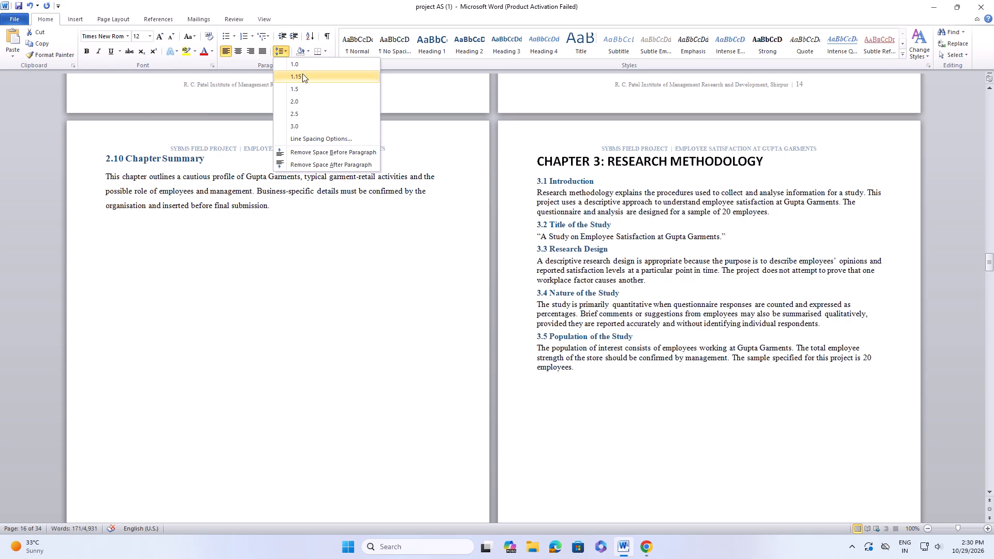
{"action": "left_click", "coordinate": [313, 86]}
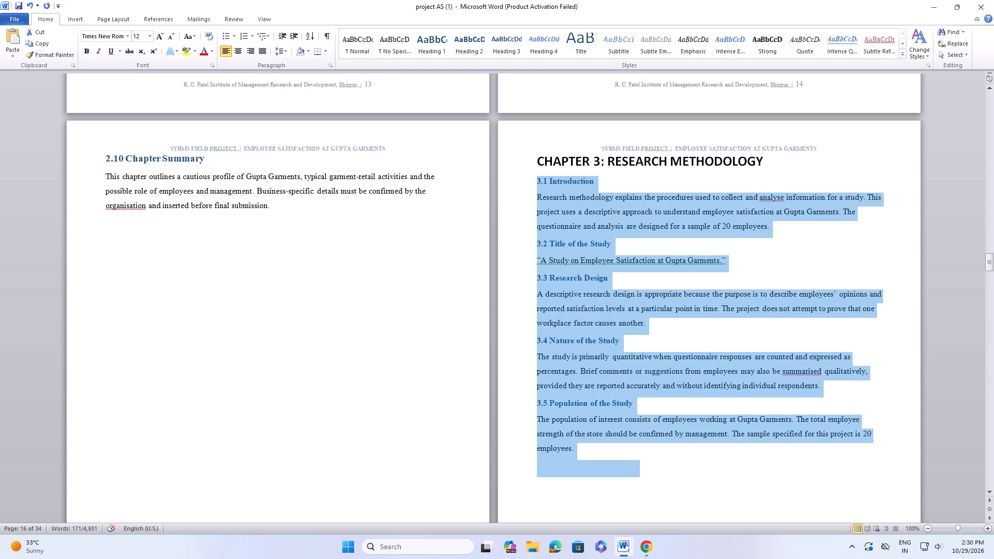
{"action": "left_click", "coordinate": [167, 300]}
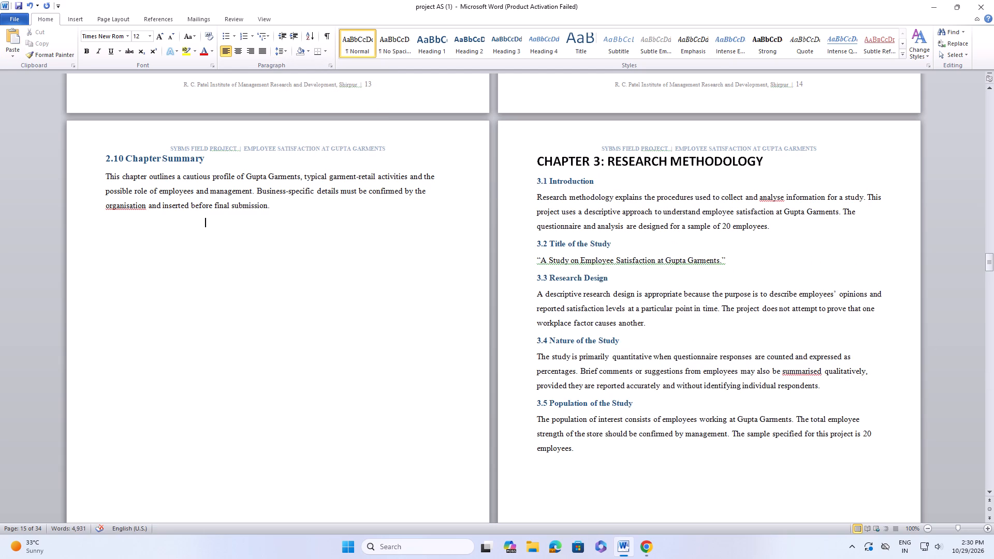
Set the "3.1 Introduction" heading to font size 14.
{"action": "left_click_drag", "start_coordinate": [538, 179], "coordinate": [581, 177]}
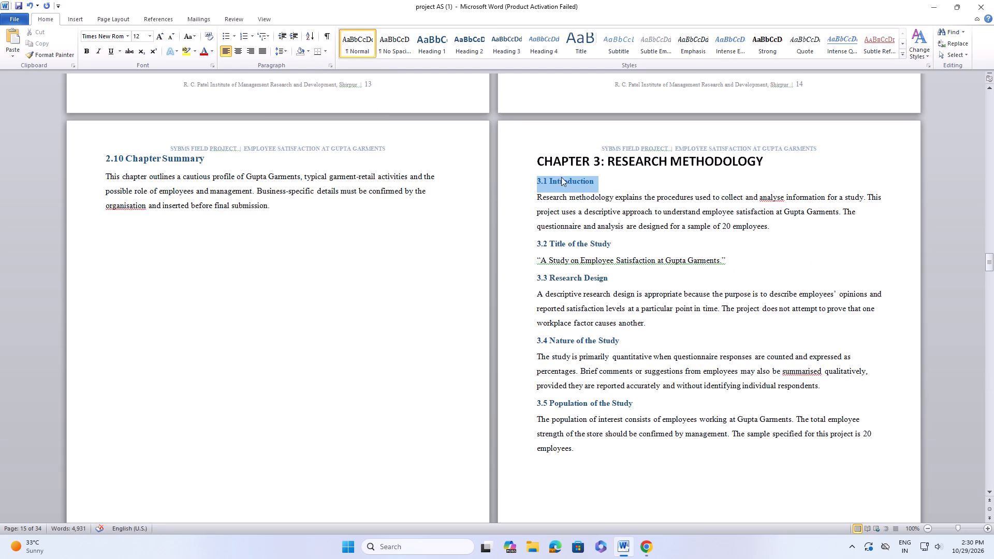
{"action": "left_click", "coordinate": [130, 38]}
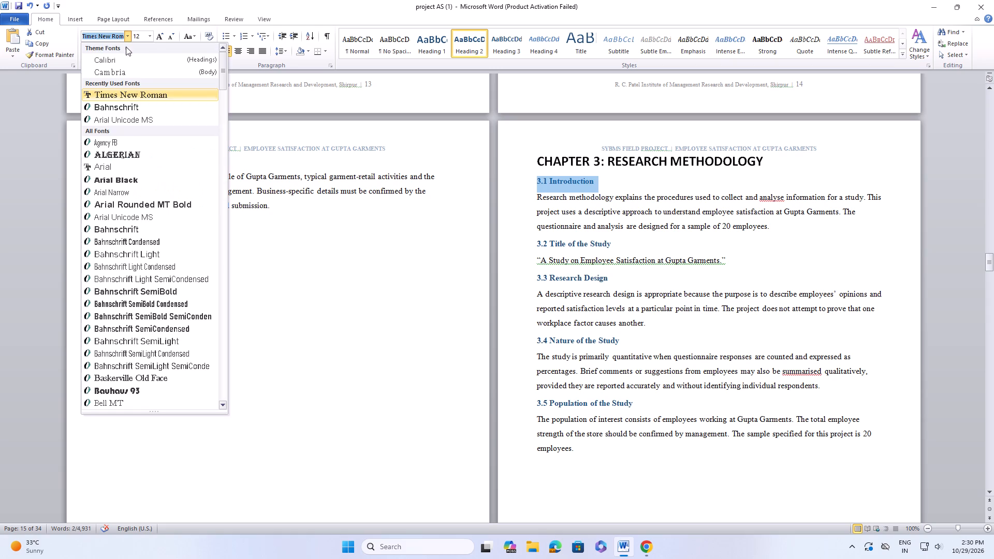
{"action": "left_click", "coordinate": [153, 36]}
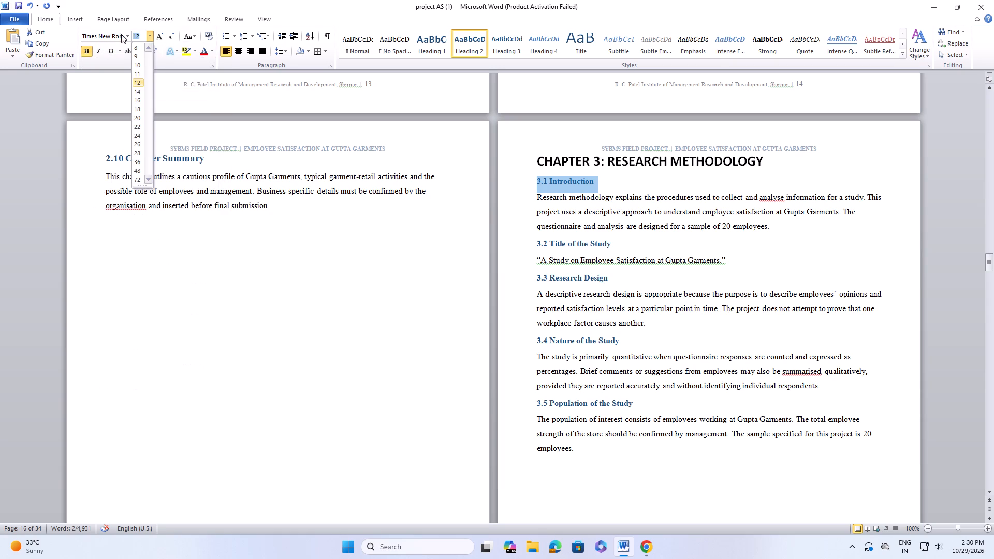
{"action": "left_click", "coordinate": [137, 92]}
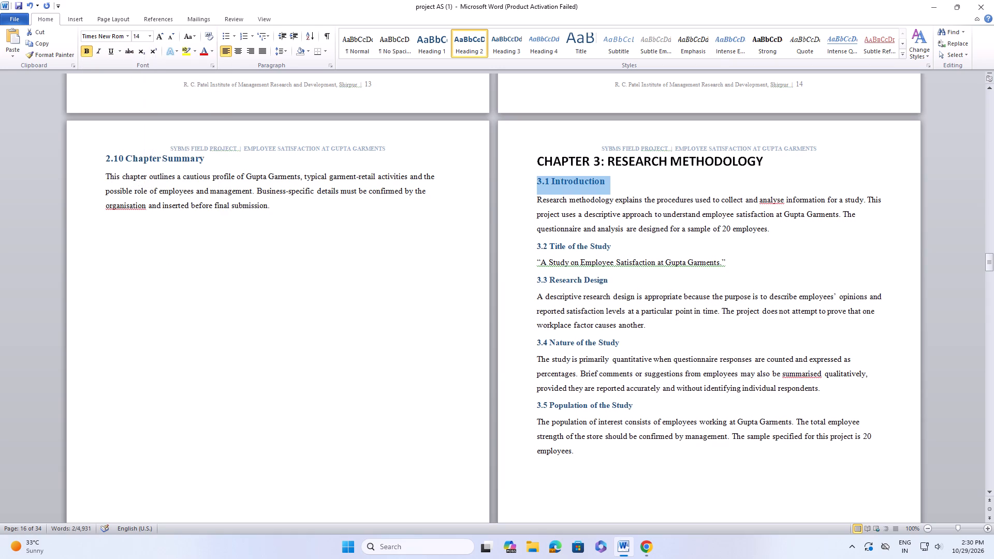
Set the "3.2 Title of the Study" heading to font size 14.
{"action": "left_click_drag", "start_coordinate": [535, 244], "coordinate": [663, 236]}
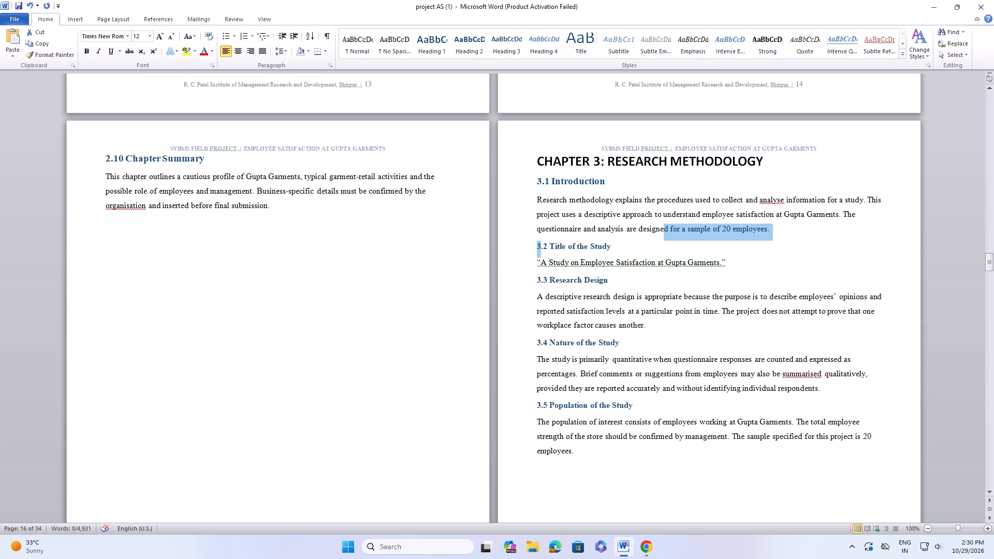
{"action": "left_click", "coordinate": [537, 246]}
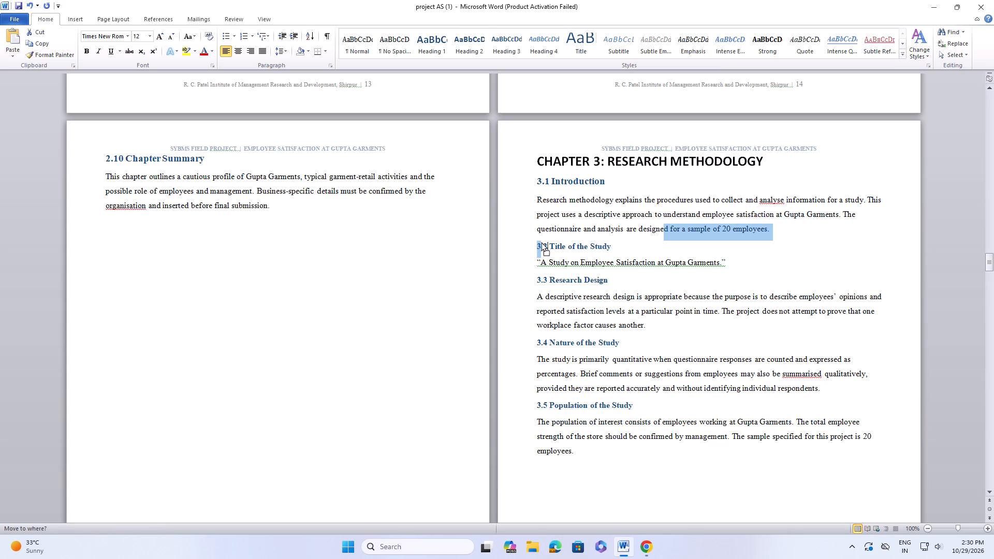
{"action": "left_click_drag", "start_coordinate": [620, 244], "coordinate": [538, 244]}
{"action": "left_click", "coordinate": [150, 34]}
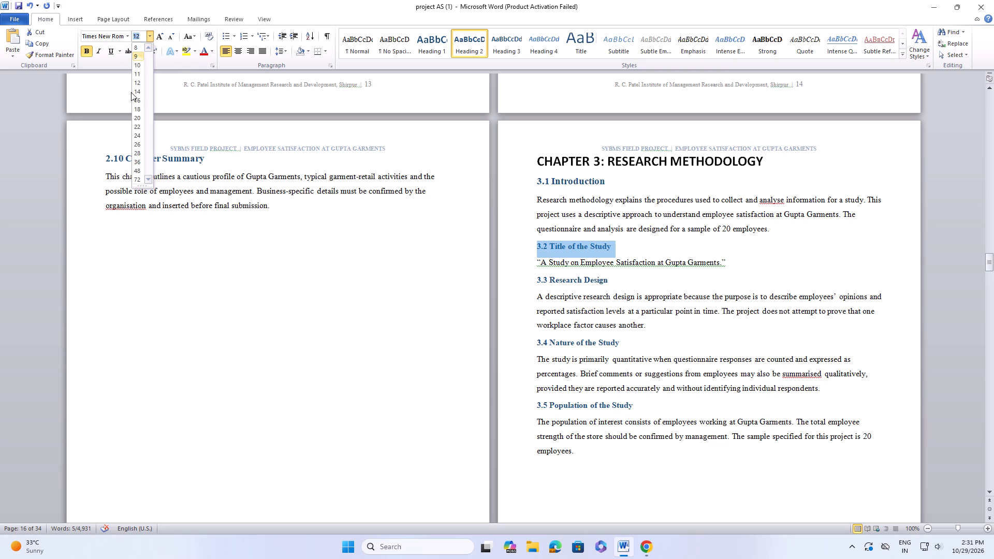
{"action": "left_click", "coordinate": [136, 92]}
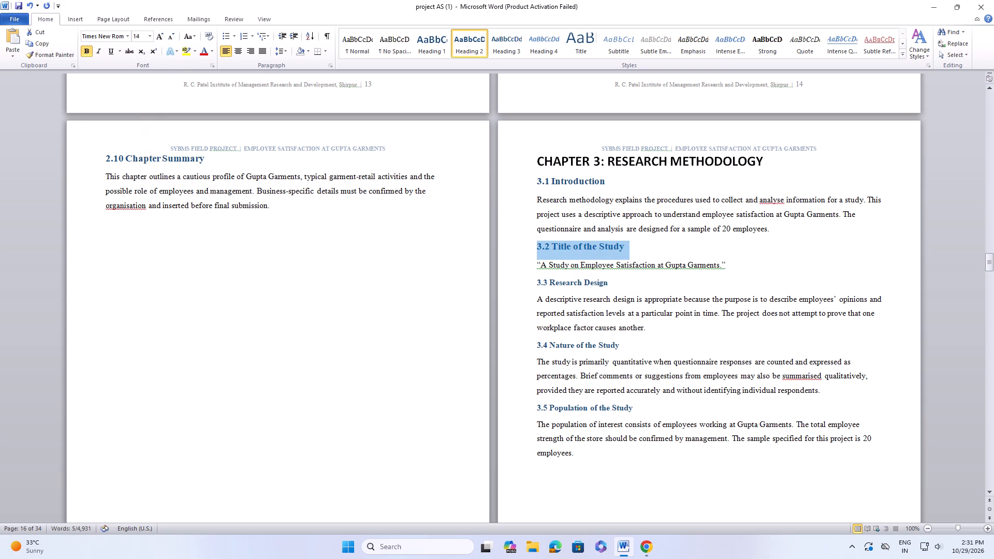
Format the "3.3 Research Design" heading in Times New Roman, font size 14.
{"action": "left_click_drag", "start_coordinate": [533, 285], "coordinate": [623, 282]}
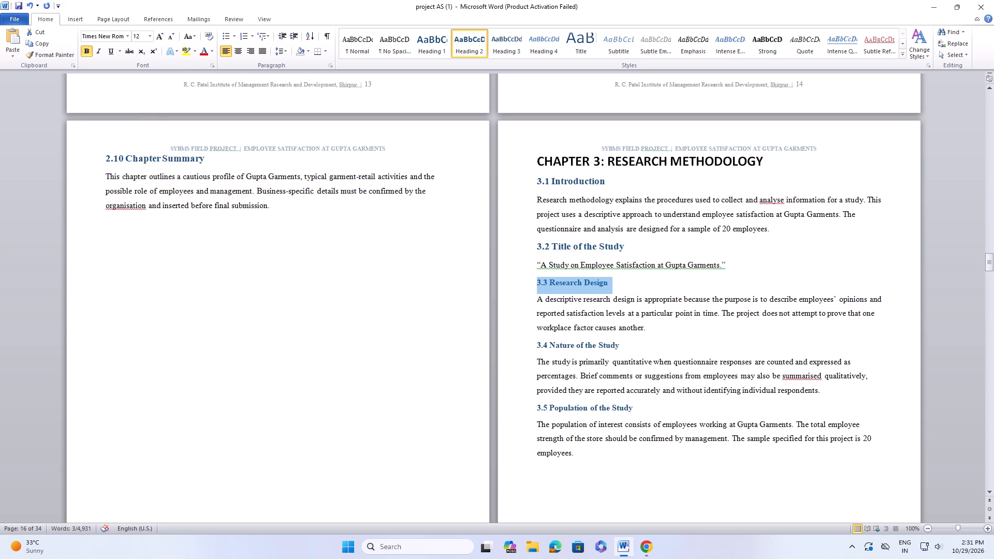
{"action": "left_click", "coordinate": [126, 36]}
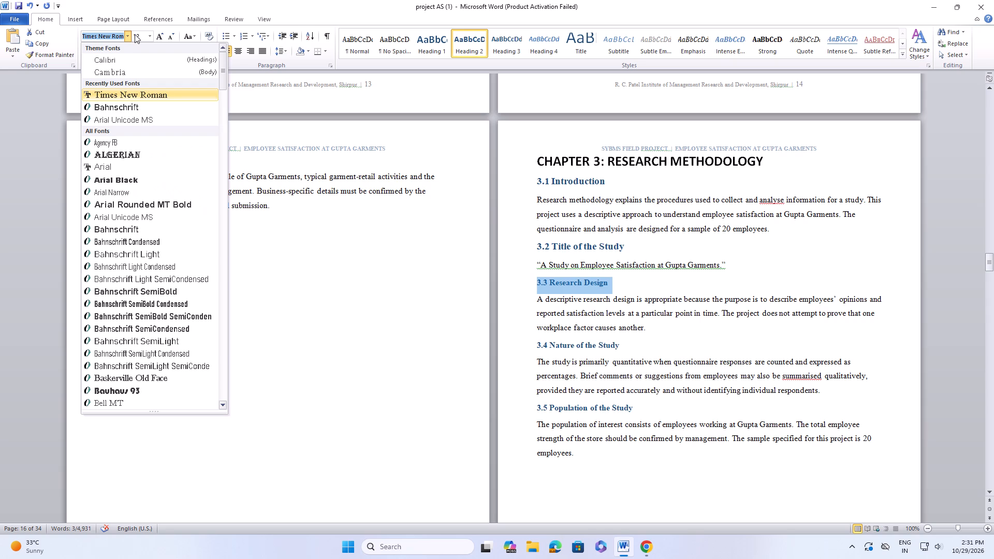
{"action": "left_click", "coordinate": [131, 94]}
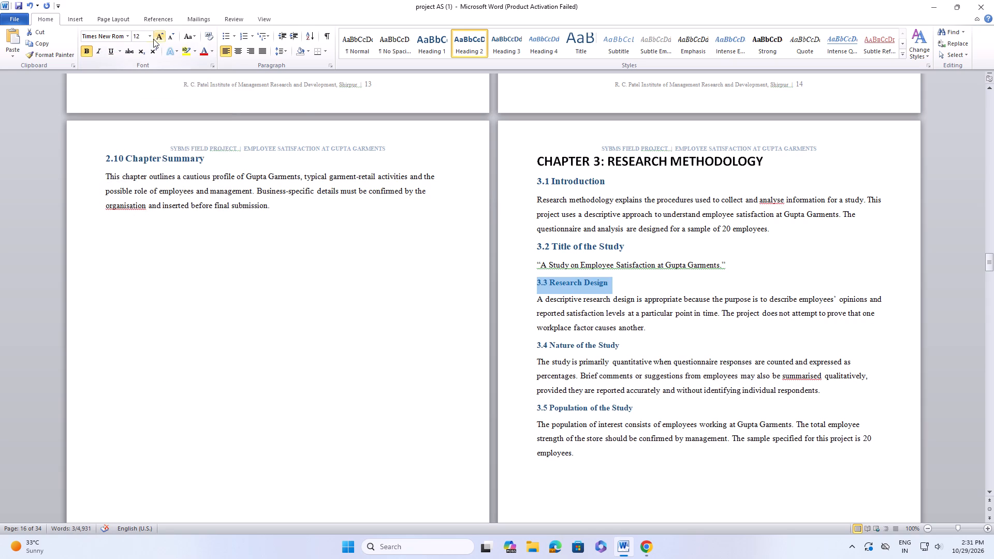
{"action": "left_click", "coordinate": [153, 39]}
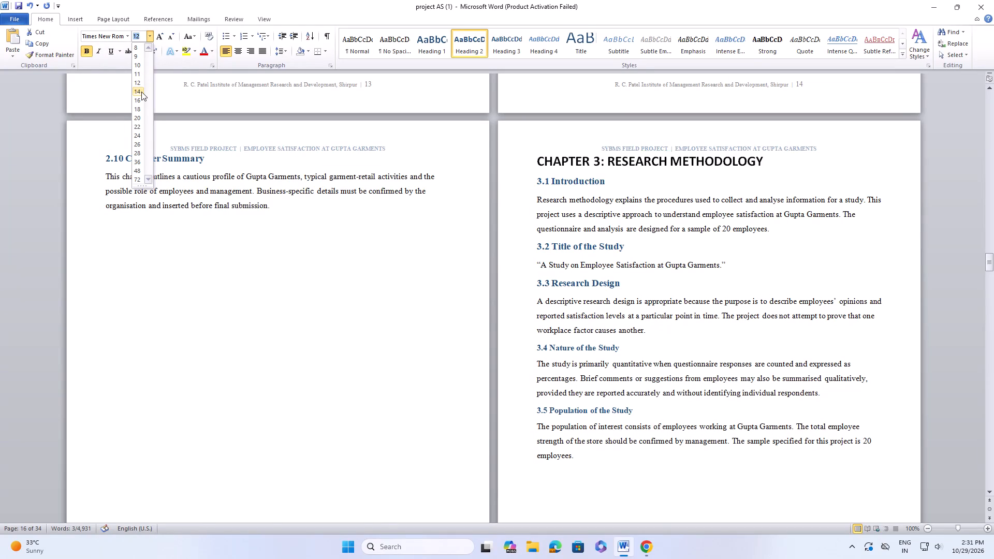
{"action": "left_click", "coordinate": [141, 92]}
Set the "3.4 Nature of the Study" heading to font size 14.
{"action": "left_click_drag", "start_coordinate": [537, 348], "coordinate": [581, 344]}
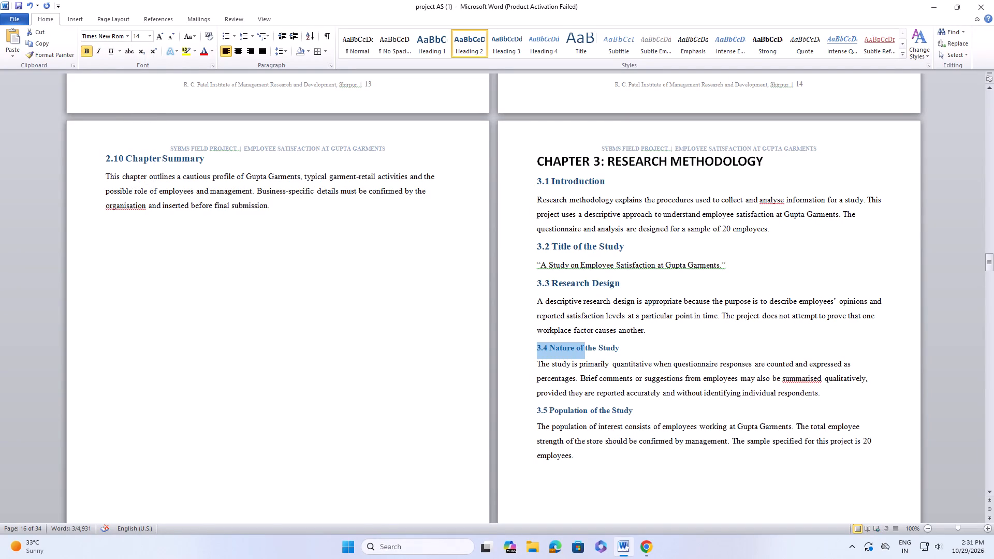
{"action": "left_click_drag", "start_coordinate": [581, 344], "coordinate": [631, 345]}
{"action": "left_click", "coordinate": [147, 36]}
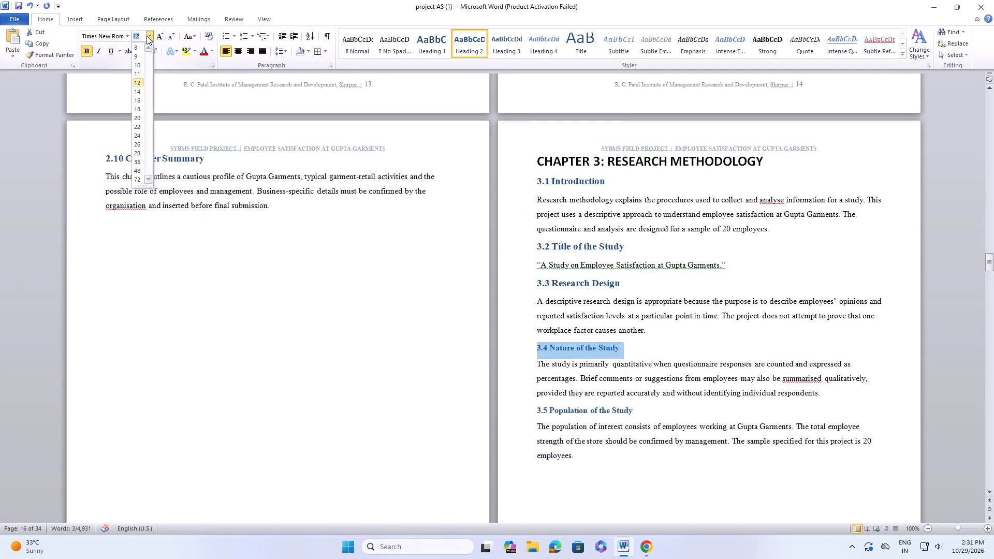
{"action": "left_click", "coordinate": [141, 92]}
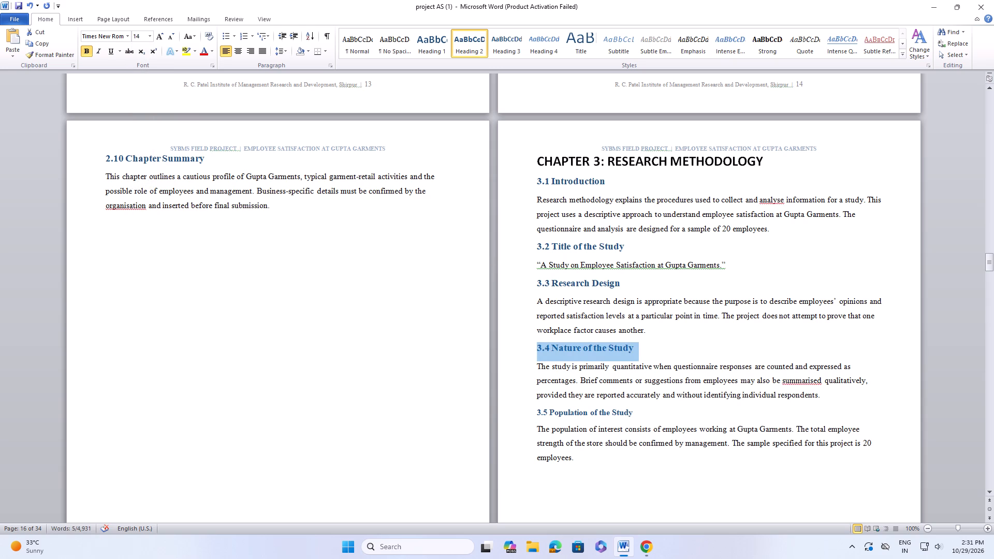
Set the "3.5 Population of the Study" heading to font size 14.
{"action": "left_click_drag", "start_coordinate": [552, 414], "coordinate": [654, 418]}
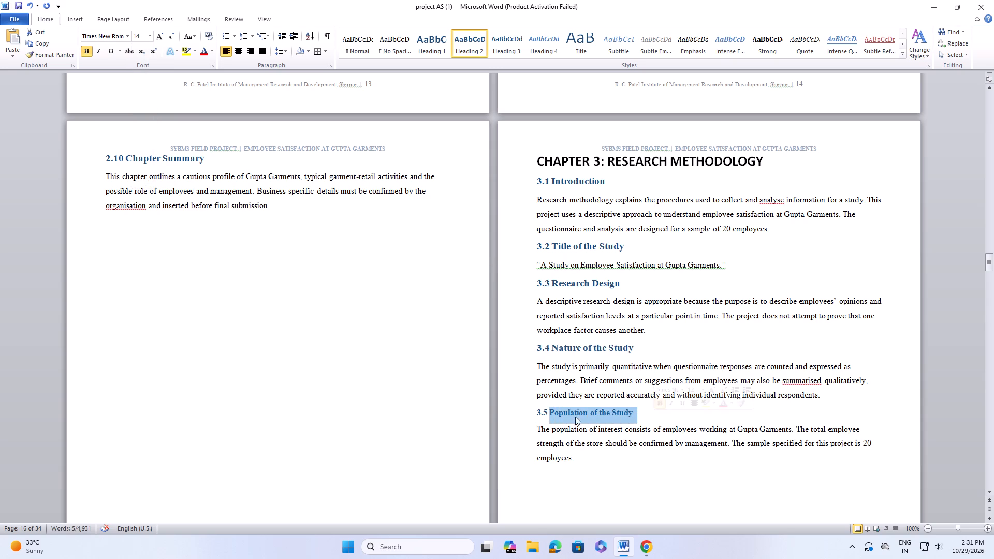
{"action": "left_click_drag", "start_coordinate": [536, 414], "coordinate": [668, 416]}
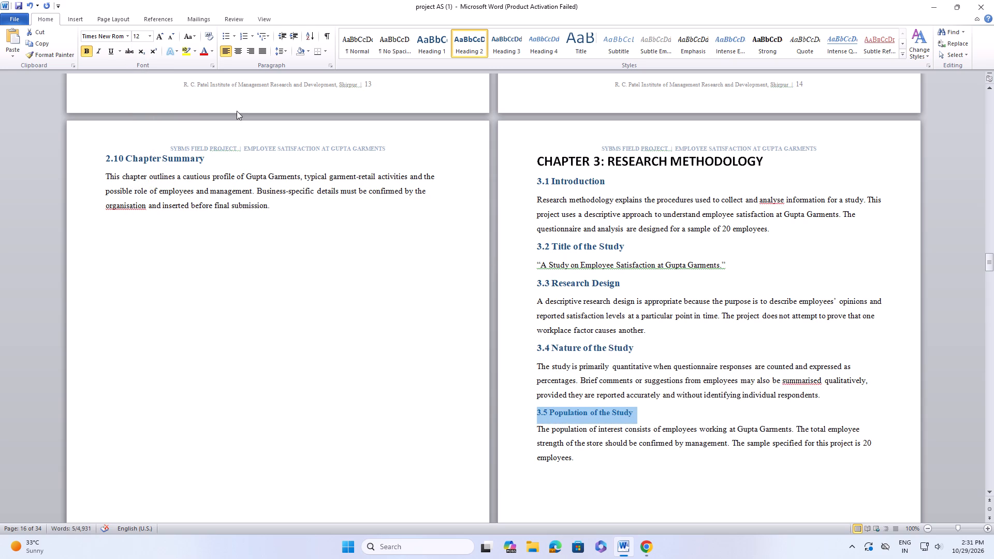
{"action": "left_click", "coordinate": [151, 32]}
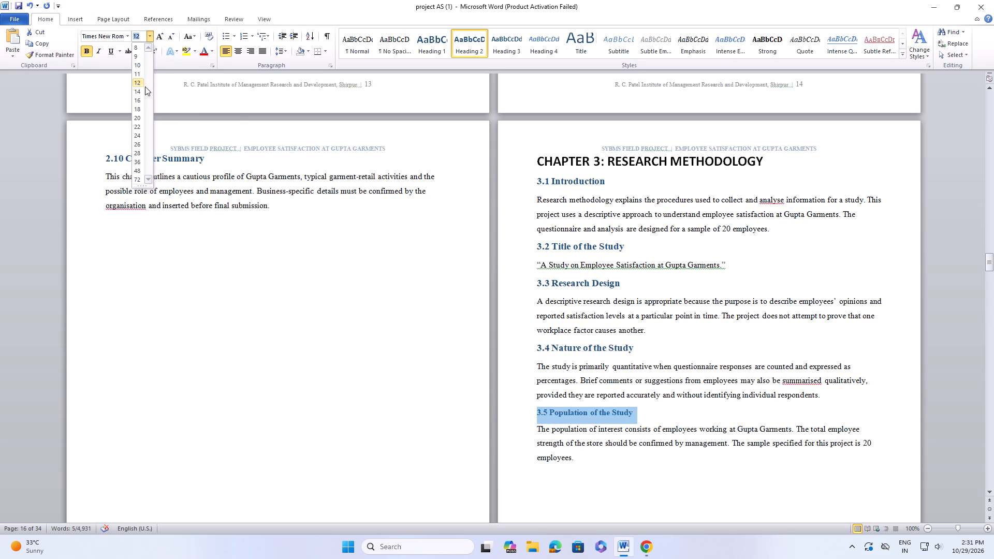
{"action": "left_click", "coordinate": [142, 88]}
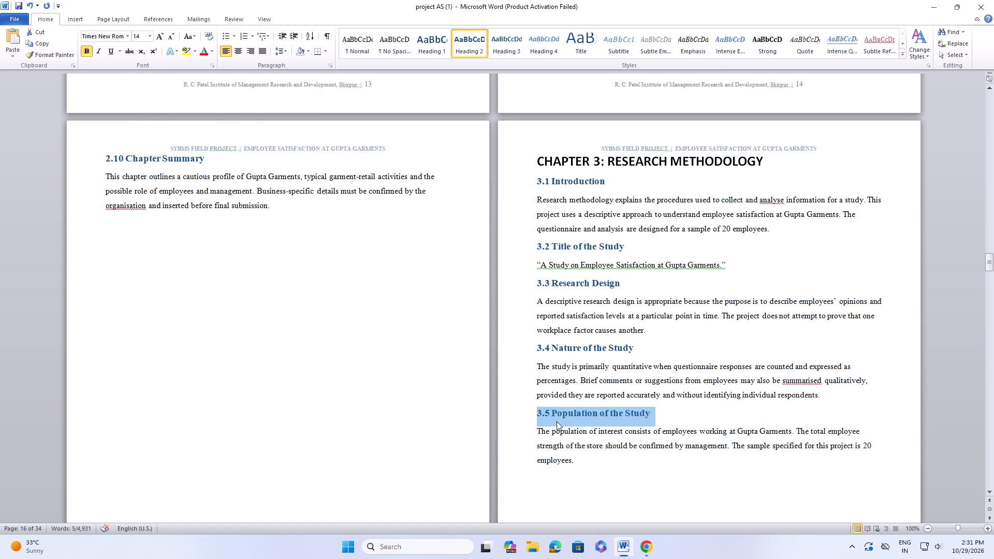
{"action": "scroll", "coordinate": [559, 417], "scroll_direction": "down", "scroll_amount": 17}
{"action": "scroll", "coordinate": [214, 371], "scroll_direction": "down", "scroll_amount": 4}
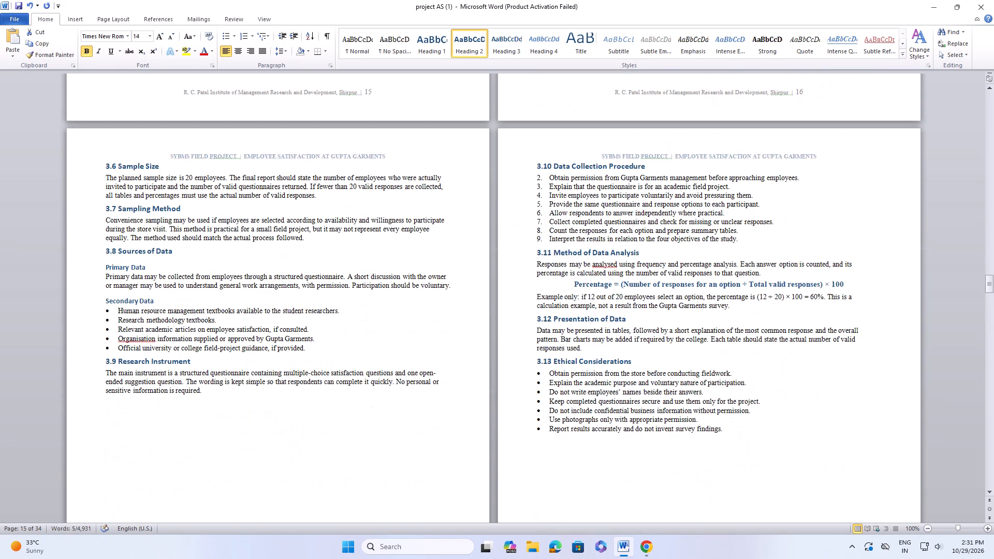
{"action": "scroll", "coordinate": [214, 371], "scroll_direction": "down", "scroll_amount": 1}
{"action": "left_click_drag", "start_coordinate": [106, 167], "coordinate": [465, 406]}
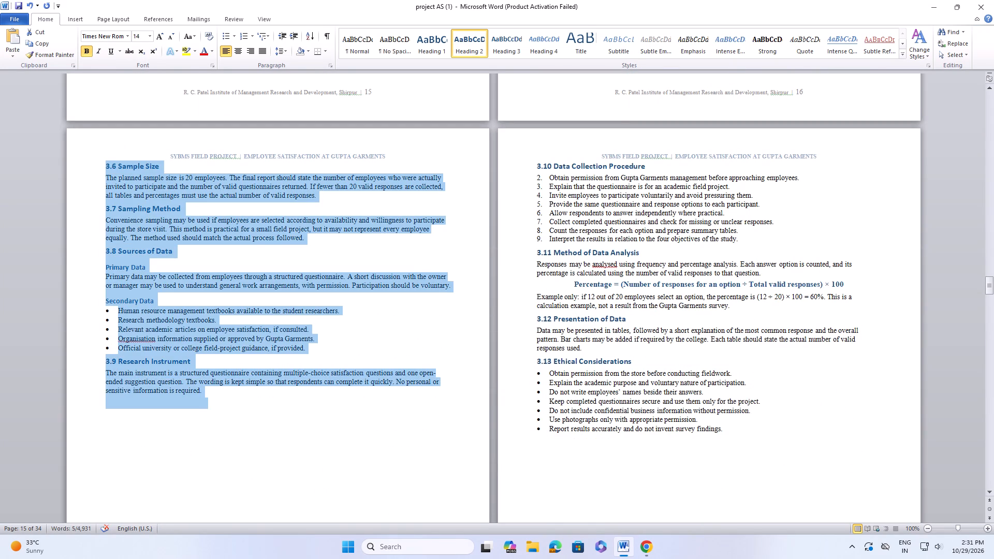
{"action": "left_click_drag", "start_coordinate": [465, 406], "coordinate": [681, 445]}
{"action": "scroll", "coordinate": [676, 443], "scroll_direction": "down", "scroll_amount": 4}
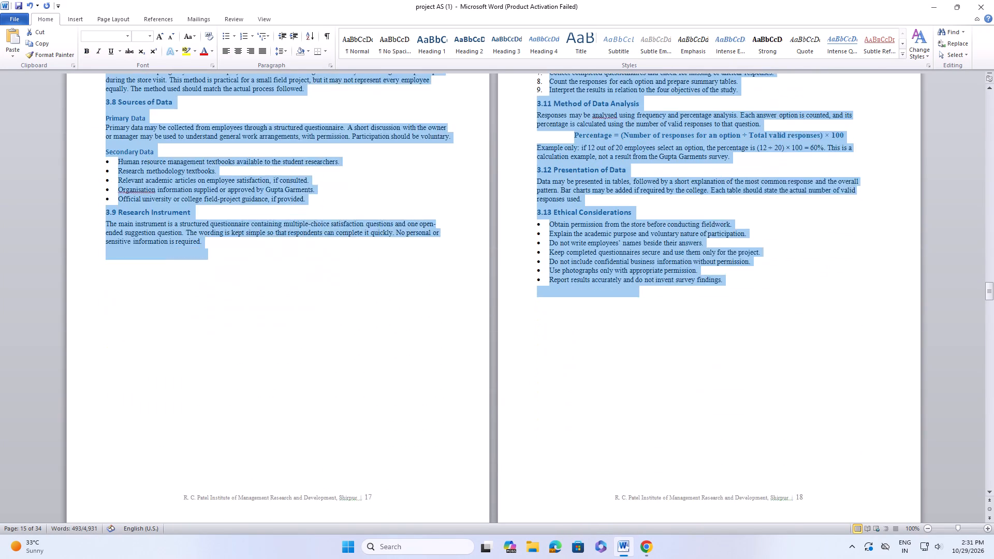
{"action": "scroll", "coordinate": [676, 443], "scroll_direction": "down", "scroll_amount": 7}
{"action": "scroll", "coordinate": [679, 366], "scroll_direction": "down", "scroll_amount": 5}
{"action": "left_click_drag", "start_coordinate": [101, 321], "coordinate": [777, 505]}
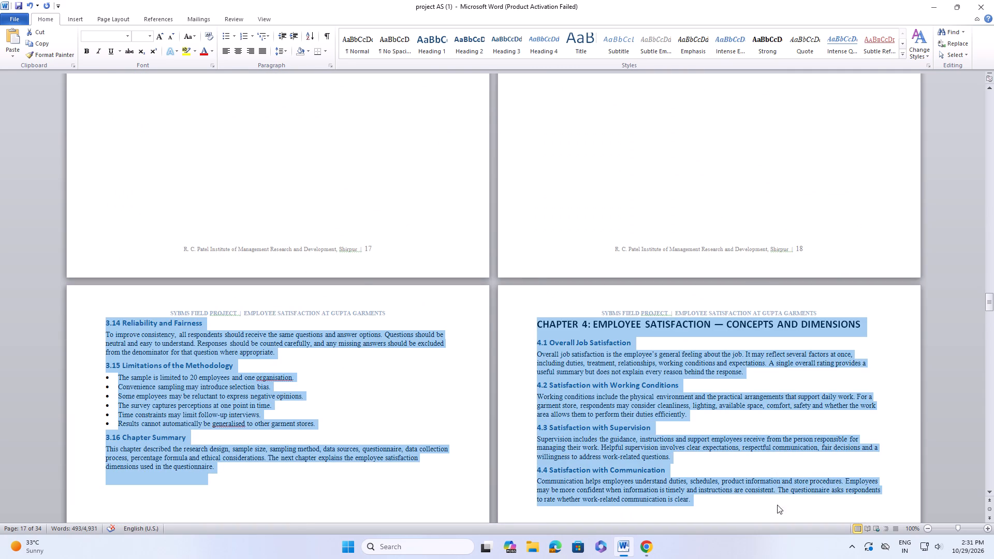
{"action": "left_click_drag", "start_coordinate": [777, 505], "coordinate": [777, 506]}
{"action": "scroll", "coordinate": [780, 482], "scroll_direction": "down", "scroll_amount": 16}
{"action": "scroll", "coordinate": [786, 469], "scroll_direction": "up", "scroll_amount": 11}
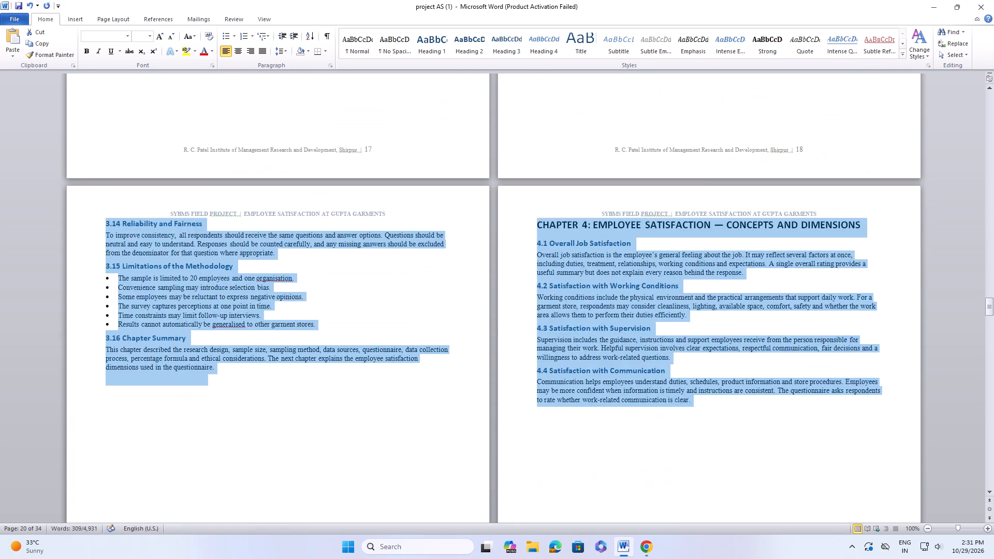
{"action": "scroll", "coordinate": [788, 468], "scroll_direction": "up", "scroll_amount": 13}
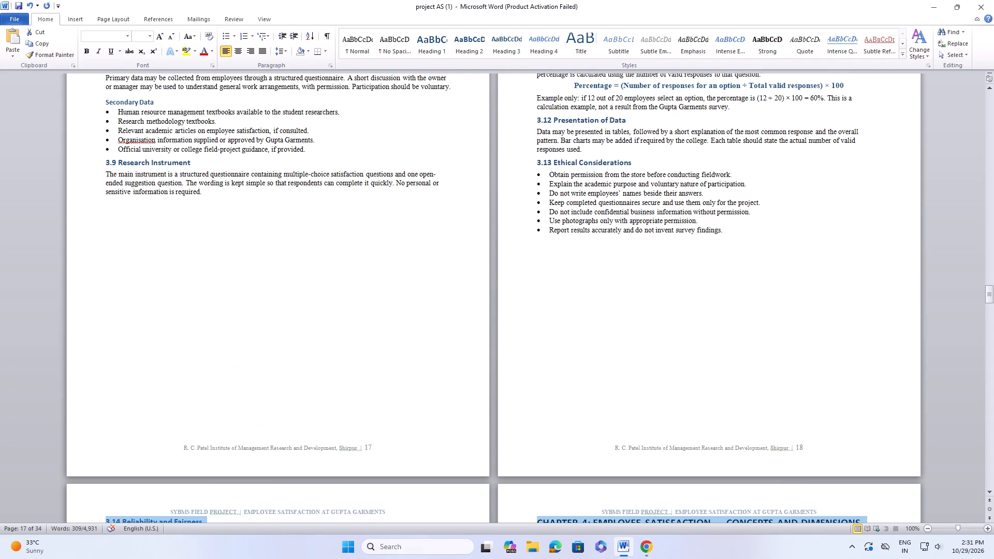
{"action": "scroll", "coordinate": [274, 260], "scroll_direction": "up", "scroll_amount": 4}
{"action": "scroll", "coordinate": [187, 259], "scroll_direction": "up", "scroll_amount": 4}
Format sections 3.6 Sample Size through 3.13 Ethical Considerations in Times New Roman, font size 12, with 1.5 line spacing.
{"action": "left_click_drag", "start_coordinate": [97, 163], "coordinate": [705, 433]}
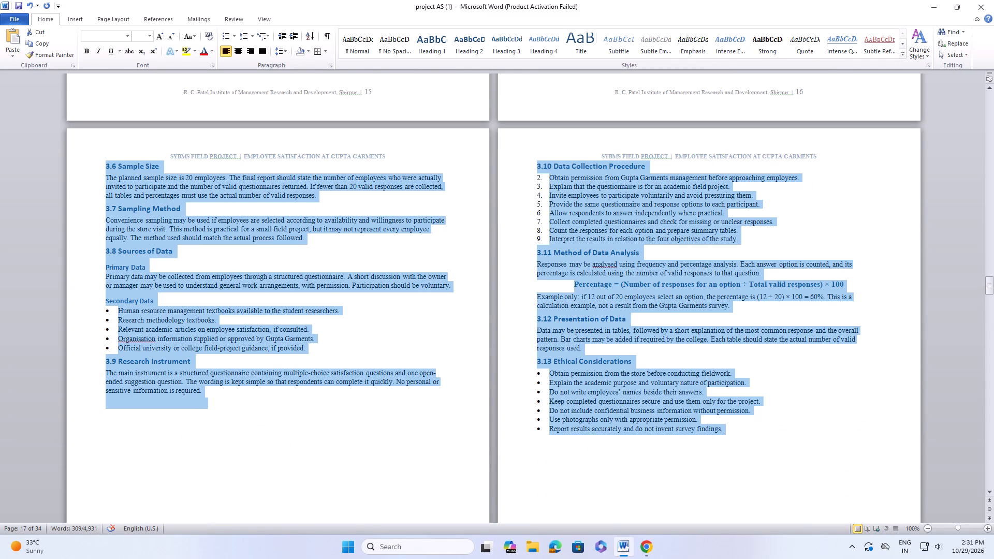
{"action": "left_click_drag", "start_coordinate": [705, 433], "coordinate": [708, 439]}
{"action": "left_click_drag", "start_coordinate": [72, 152], "coordinate": [81, 157]}
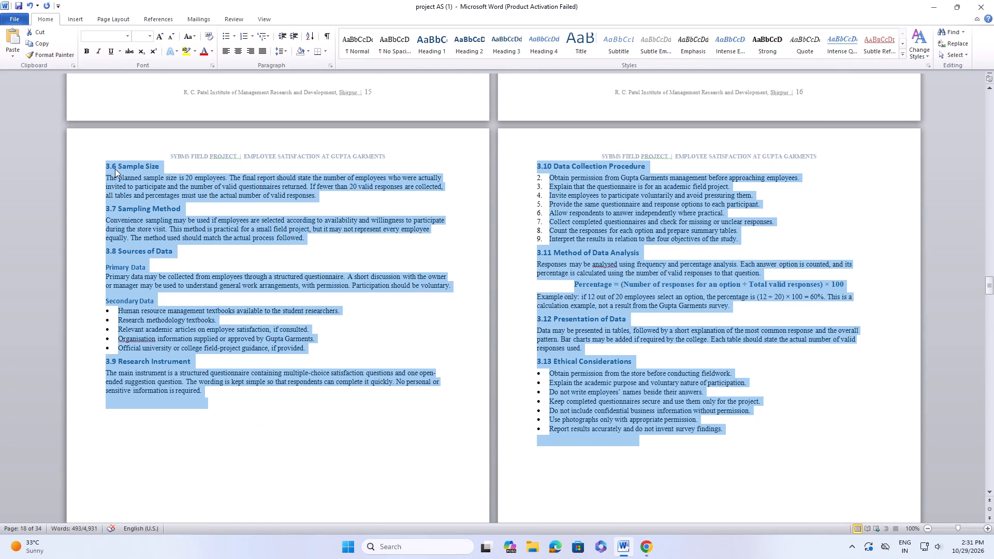
{"action": "left_click", "coordinate": [85, 164]}
{"action": "left_click_drag", "start_coordinate": [27, 167], "coordinate": [40, 173]}
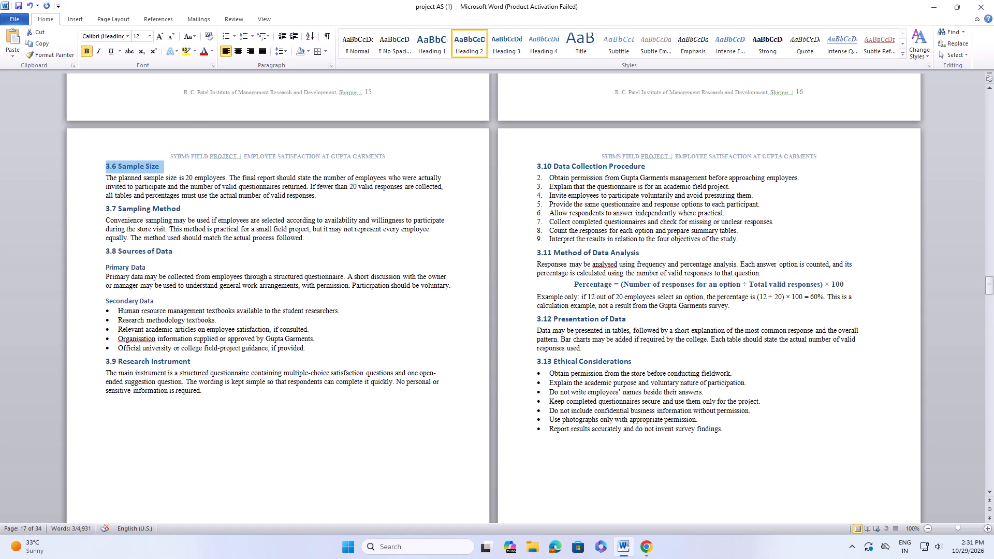
{"action": "left_click", "coordinate": [103, 164]}
{"action": "left_click_drag", "start_coordinate": [105, 166], "coordinate": [148, 172]}
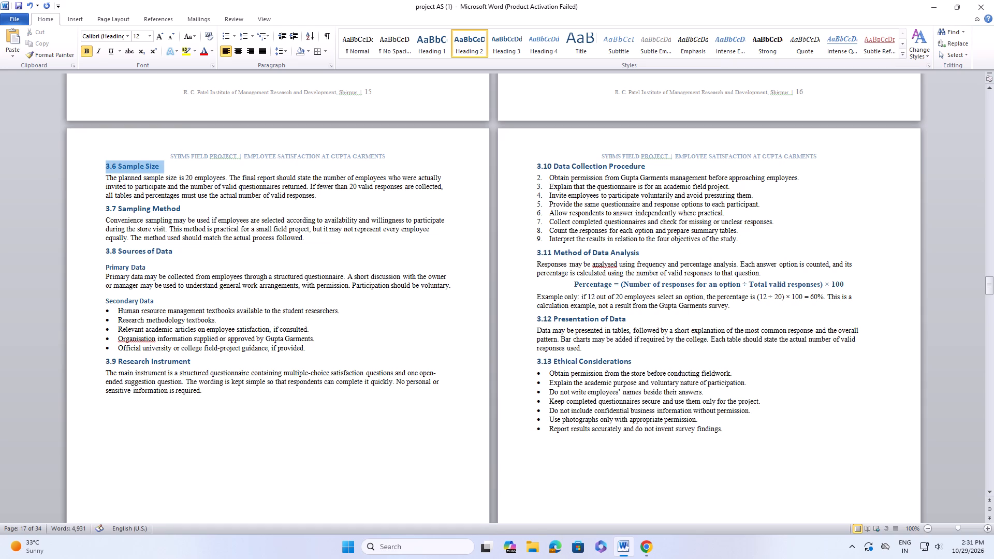
{"action": "left_click_drag", "start_coordinate": [148, 172], "coordinate": [754, 282]}
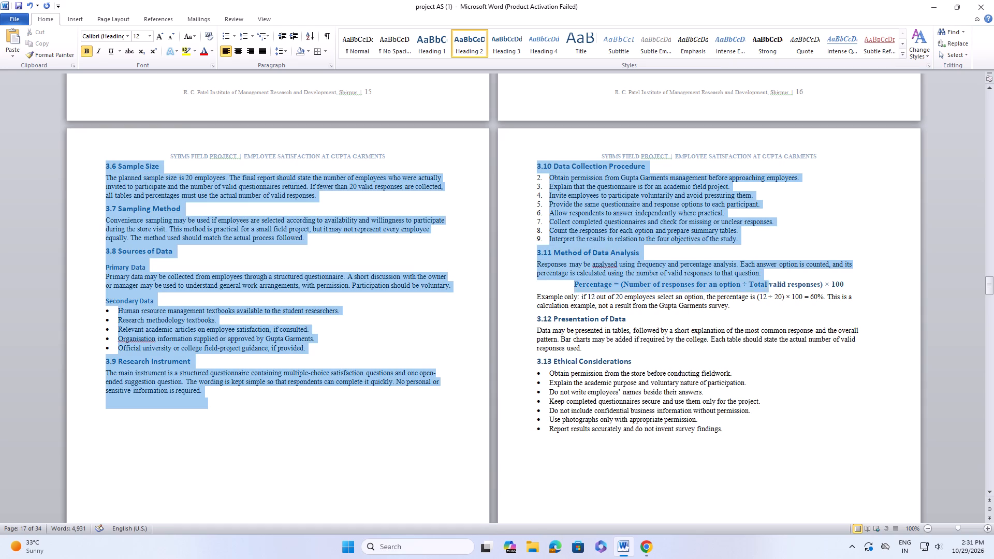
{"action": "left_click_drag", "start_coordinate": [754, 282], "coordinate": [800, 434]}
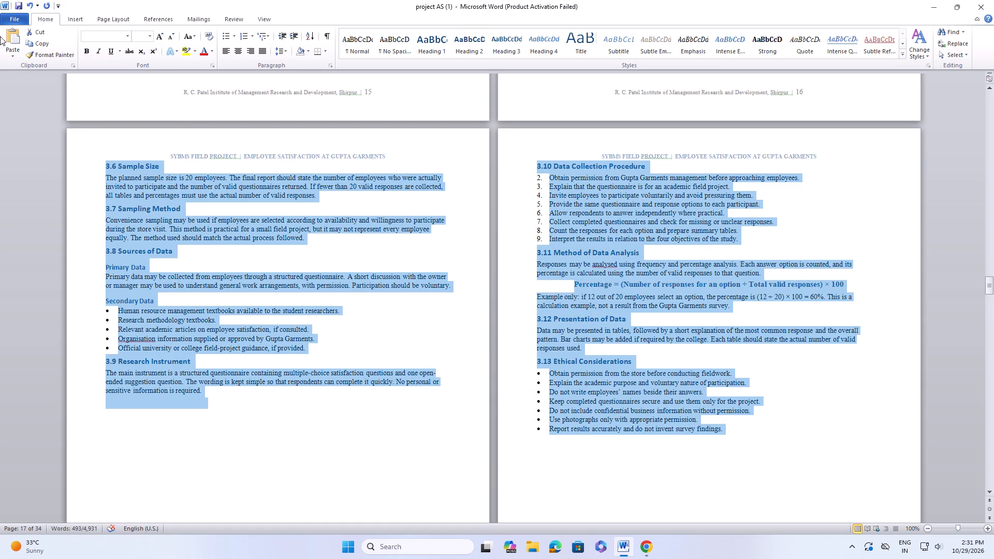
{"action": "left_click", "coordinate": [127, 35]}
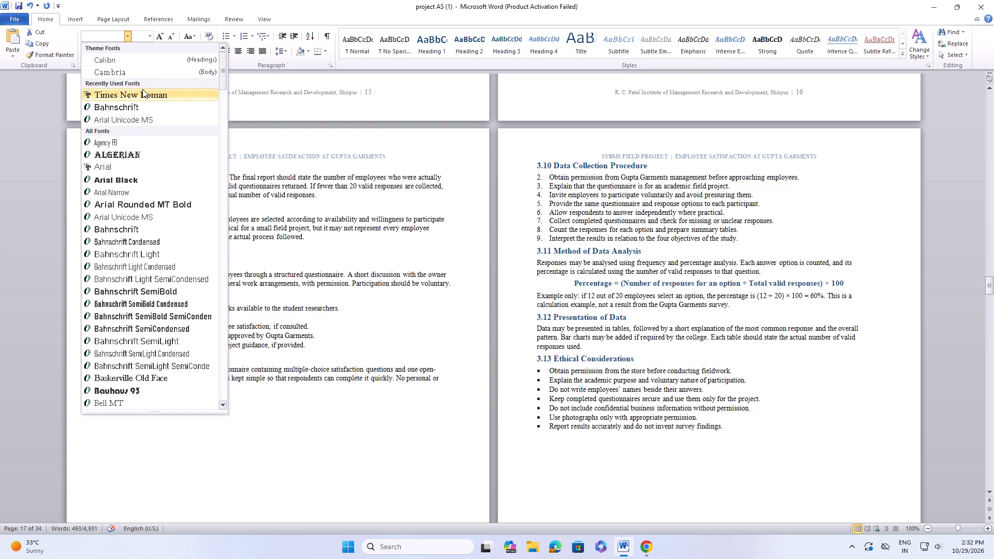
{"action": "left_click", "coordinate": [143, 90]}
{"action": "left_click", "coordinate": [150, 39]}
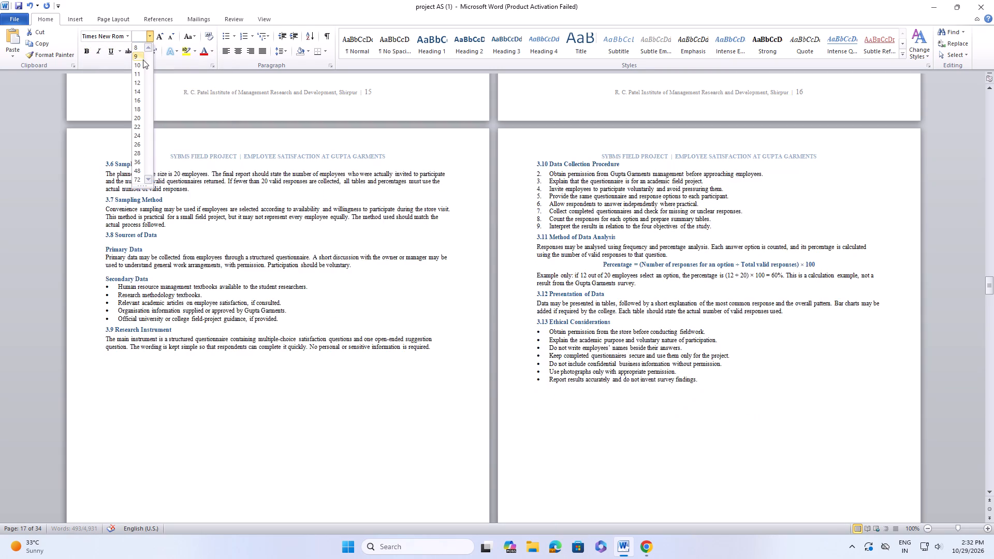
{"action": "left_click", "coordinate": [140, 80]}
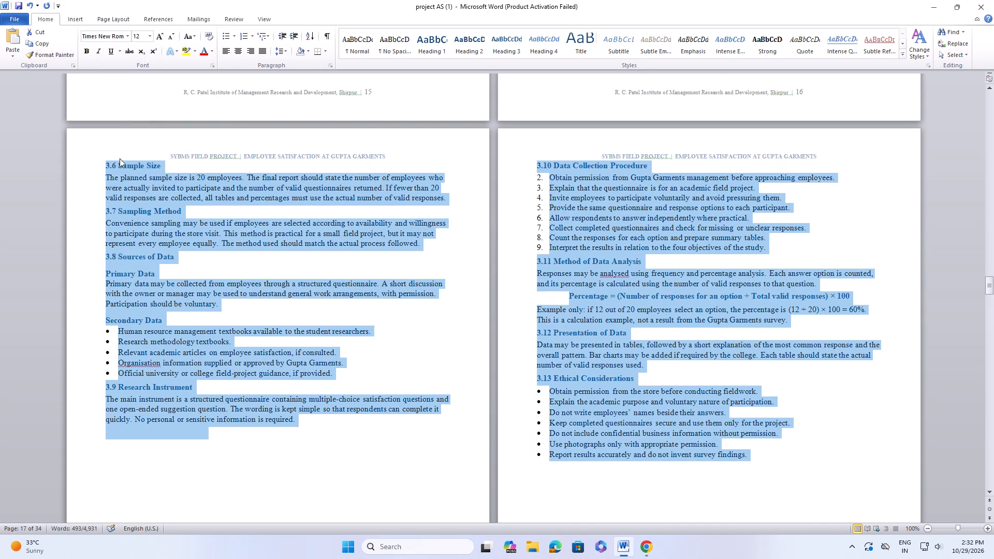
{"action": "left_click", "coordinate": [281, 49]}
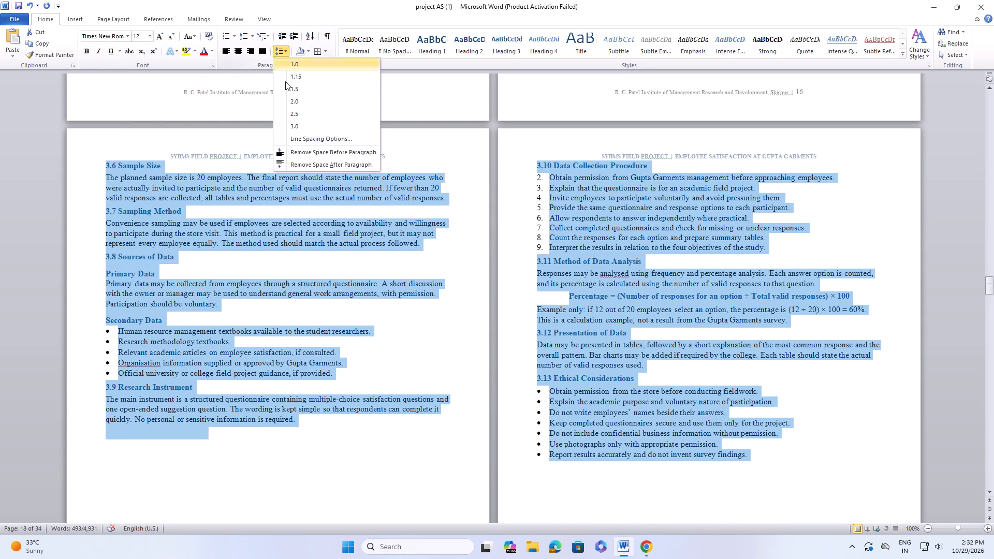
{"action": "left_click", "coordinate": [289, 94]}
Select the "3.6 Sample Size" heading and open its font size choices.
{"action": "scroll", "coordinate": [276, 98], "scroll_direction": "down", "scroll_amount": 5}
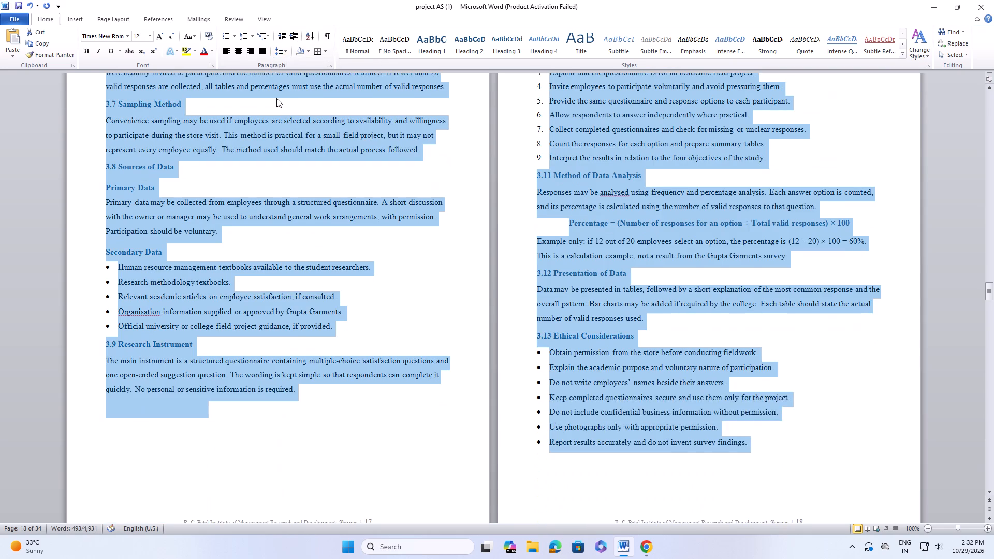
{"action": "scroll", "coordinate": [276, 98], "scroll_direction": "up", "scroll_amount": 5}
{"action": "left_click", "coordinate": [31, 165]}
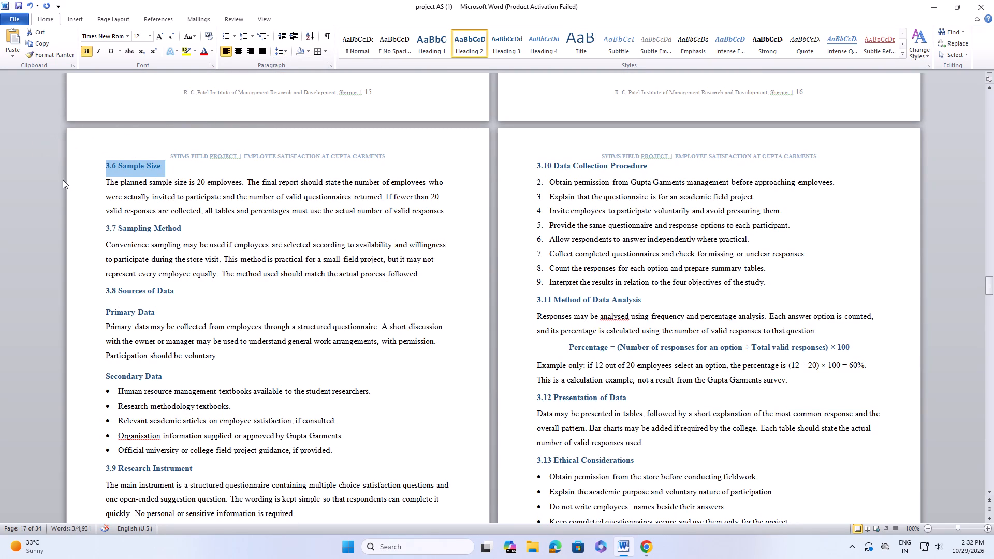
{"action": "left_click", "coordinate": [150, 40]}
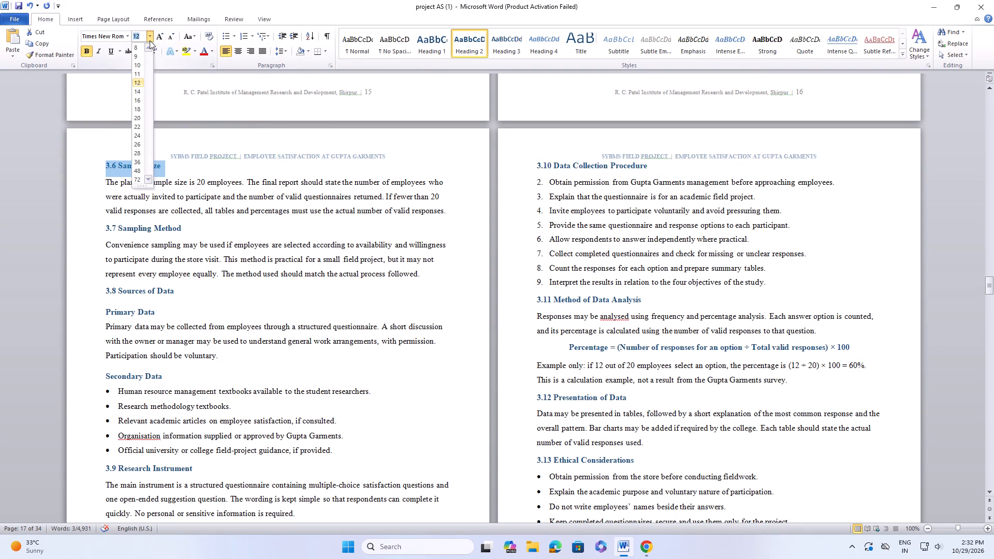
Set the selected "3.6 Sample Size" heading to font size 14.
{"action": "left_click", "coordinate": [138, 92]}
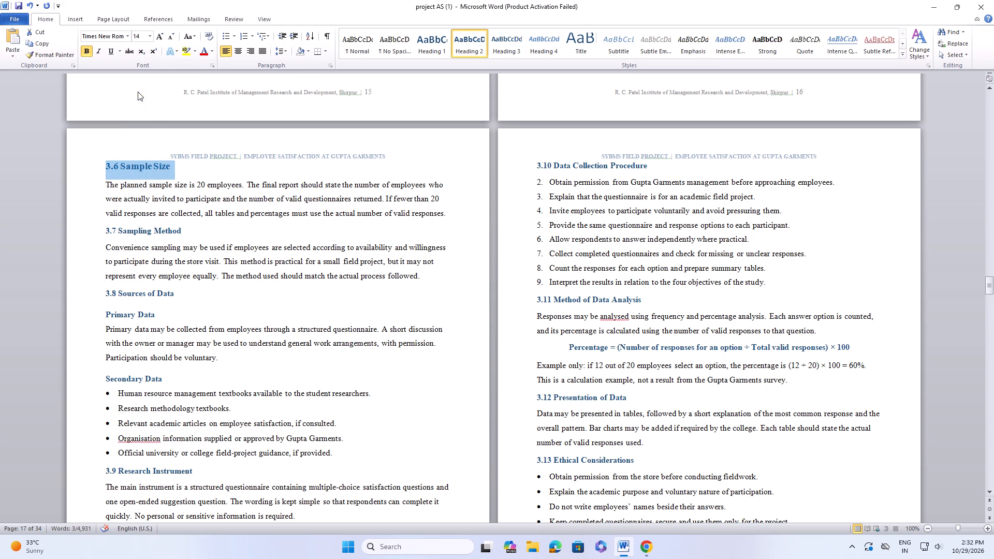
Set the "3.7 Sampling Method" heading to font size 14.
{"action": "left_click_drag", "start_coordinate": [104, 232], "coordinate": [193, 221]}
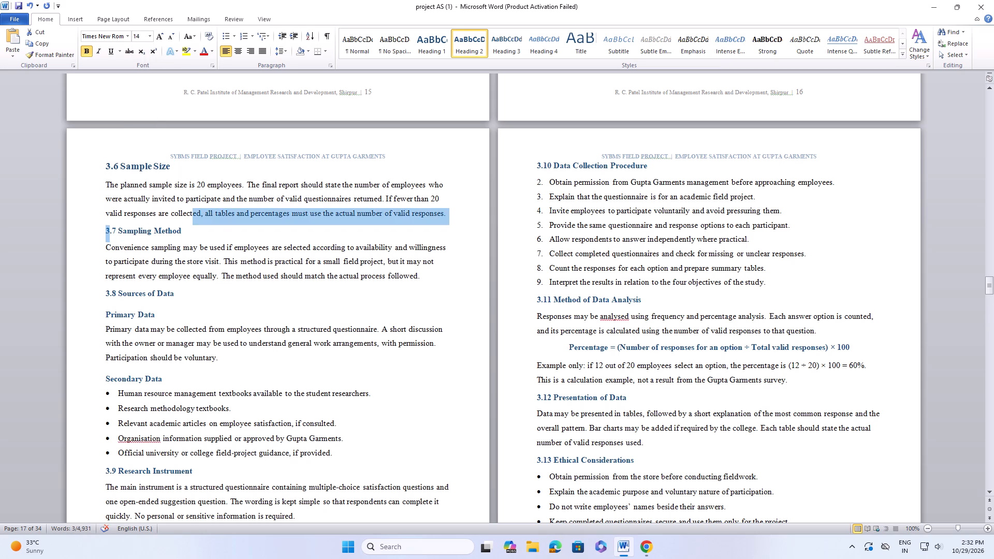
{"action": "left_click_drag", "start_coordinate": [193, 221], "coordinate": [195, 221]}
{"action": "left_click", "coordinate": [22, 229]}
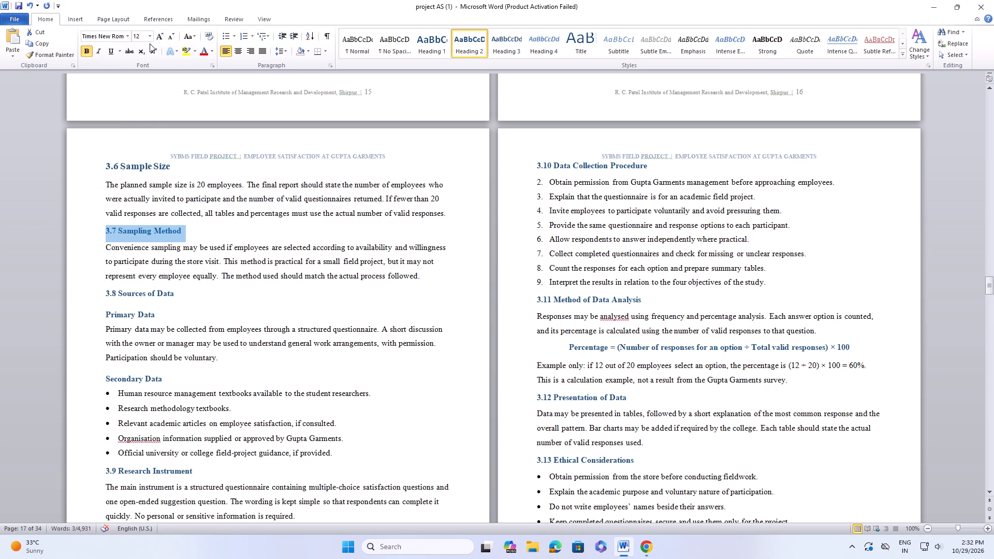
{"action": "left_click", "coordinate": [152, 33]}
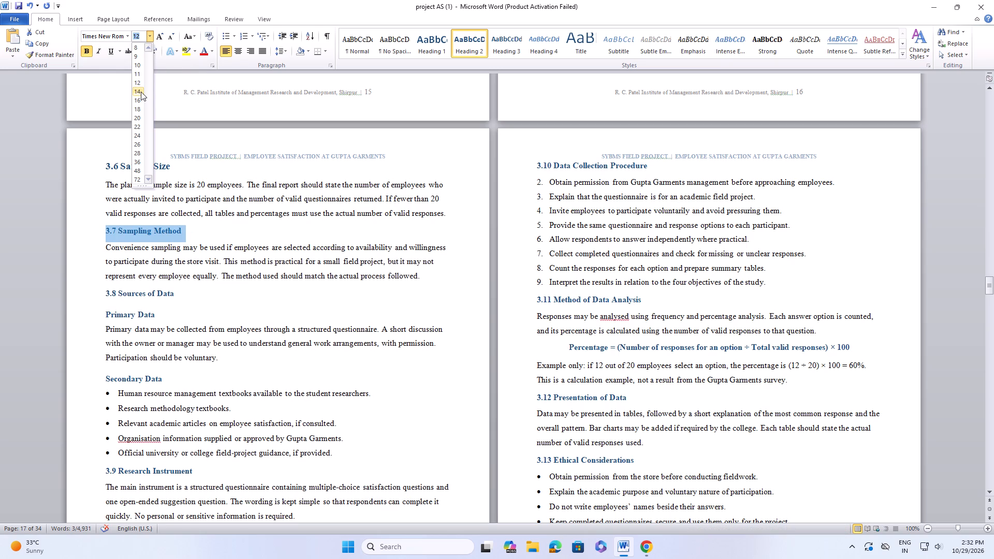
{"action": "left_click", "coordinate": [141, 92]}
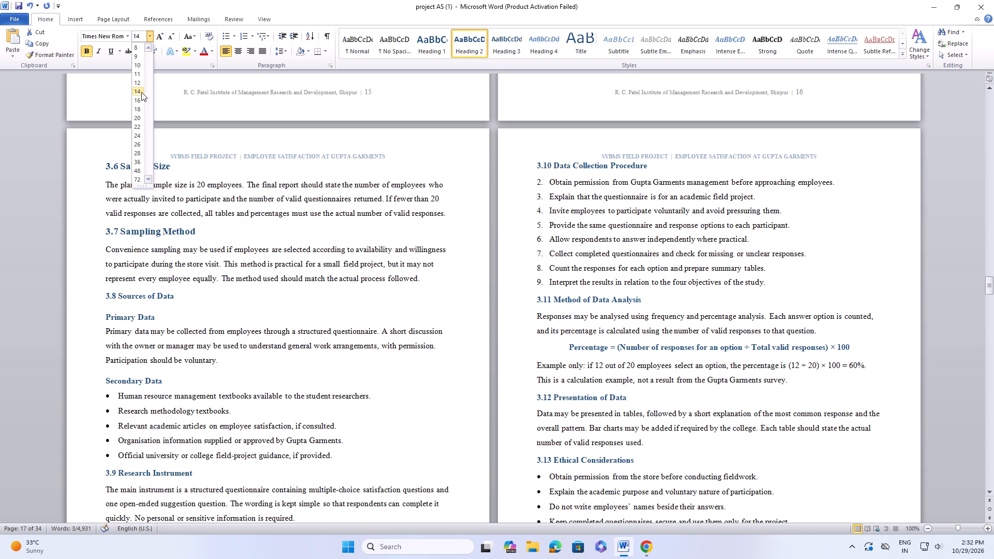
Set the "3.8 Sources of Data" heading to font size 14.
{"action": "left_click_drag", "start_coordinate": [100, 300], "coordinate": [174, 293]}
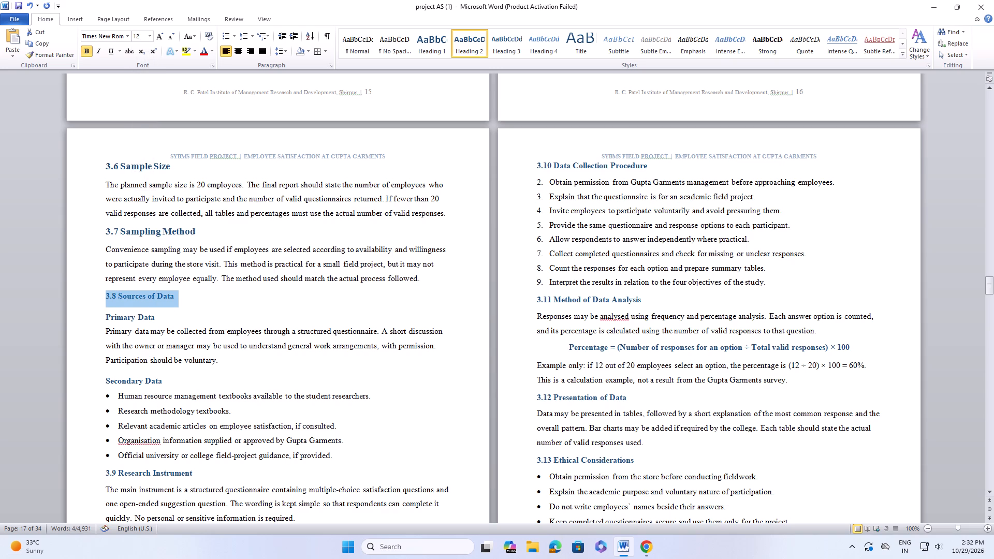
{"action": "left_click", "coordinate": [148, 33]}
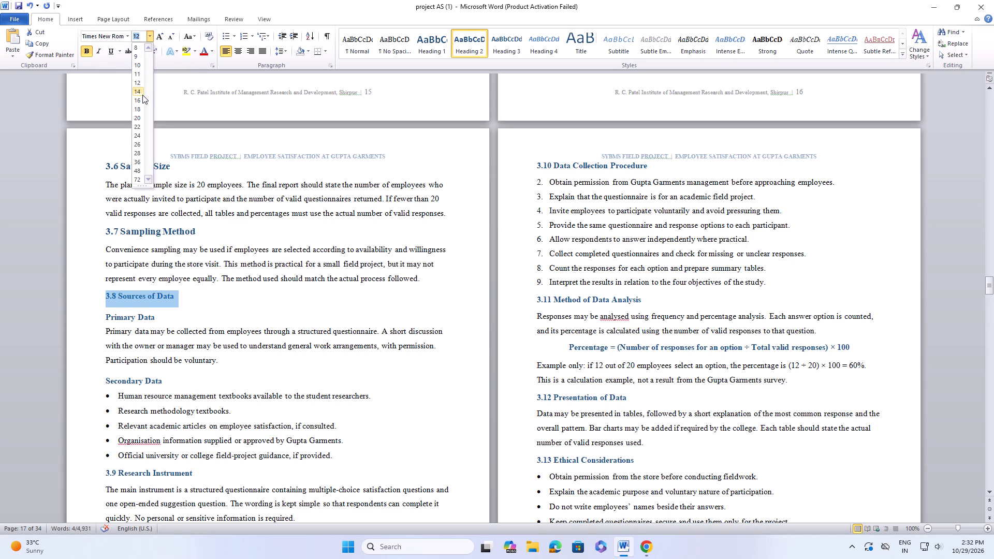
{"action": "left_click", "coordinate": [142, 95]}
Set the "3.9 Research Instrument" heading to font size 14.
{"action": "scroll", "coordinate": [153, 218], "scroll_direction": "down", "scroll_amount": 2}
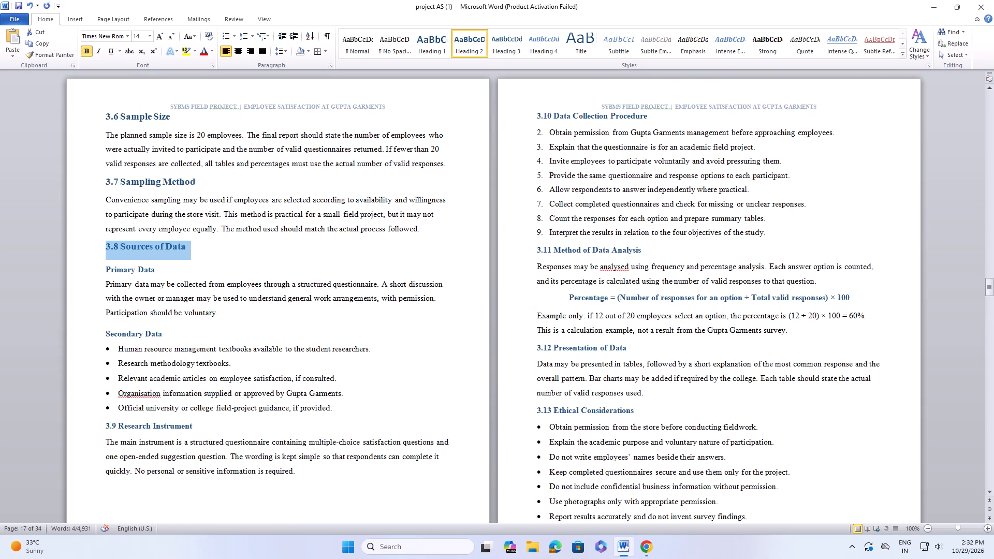
{"action": "scroll", "coordinate": [147, 283], "scroll_direction": "down", "scroll_amount": 2}
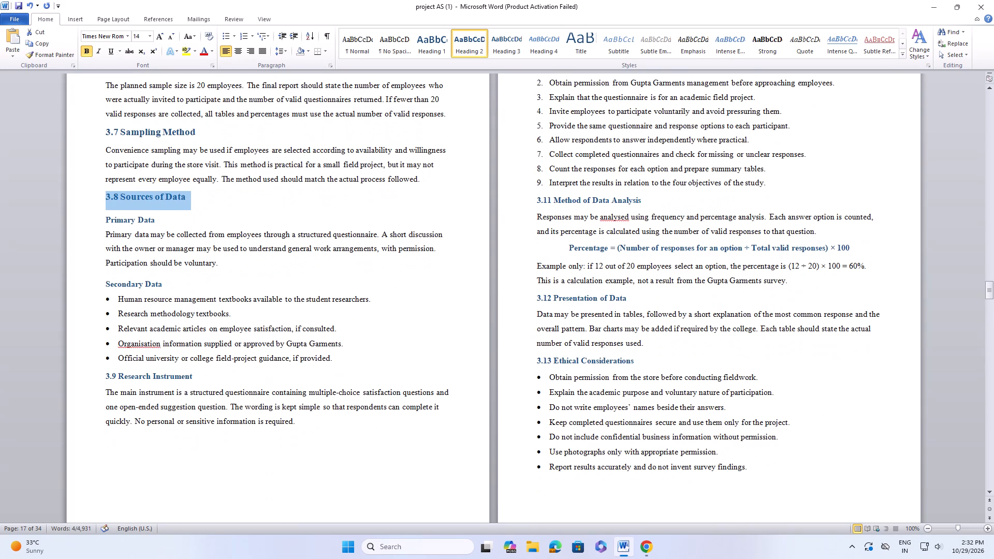
{"action": "left_click_drag", "start_coordinate": [102, 377], "coordinate": [181, 370]}
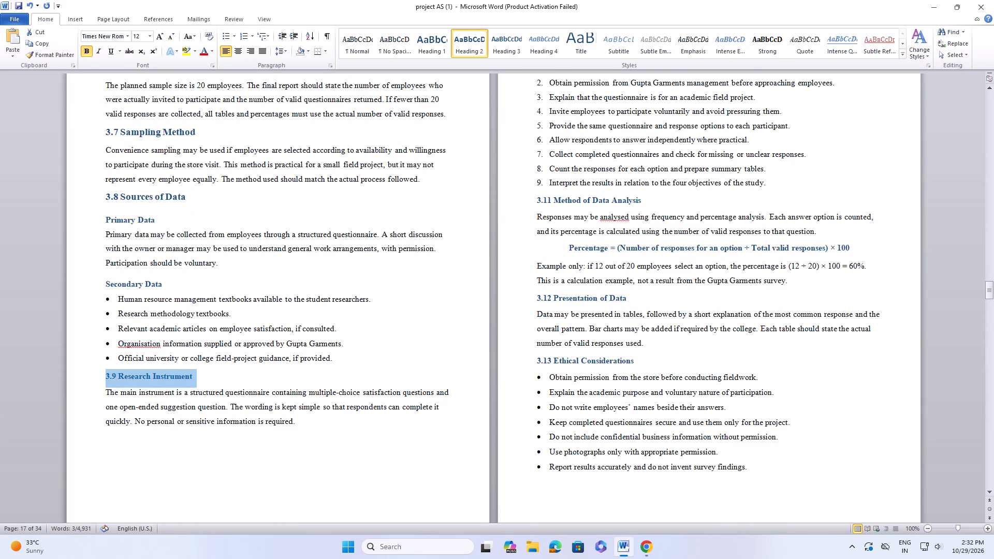
{"action": "left_click", "coordinate": [148, 35]}
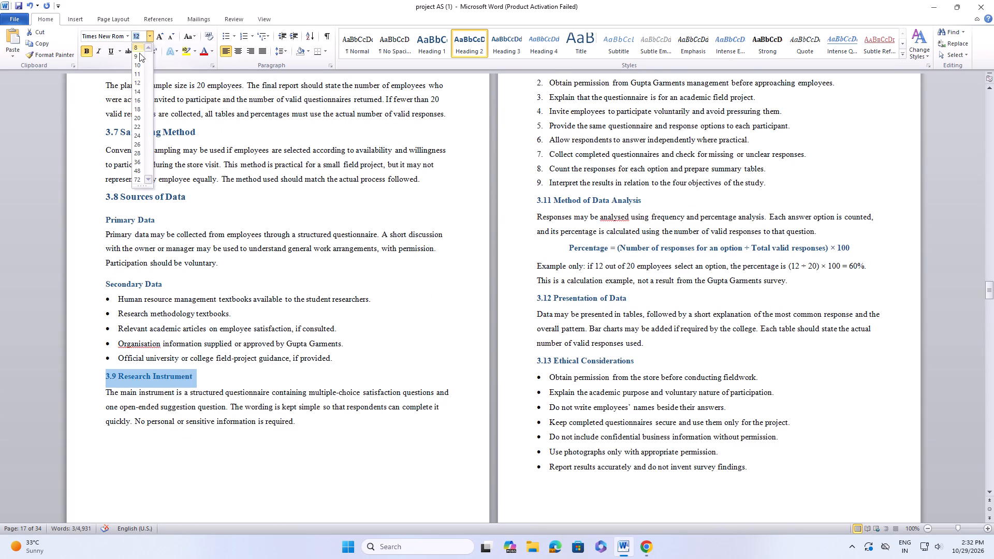
{"action": "left_click", "coordinate": [136, 91]}
Set the "3.10 Data Collection Procedure" heading to font size 14.
{"action": "scroll", "coordinate": [254, 56], "scroll_direction": "down", "scroll_amount": 7}
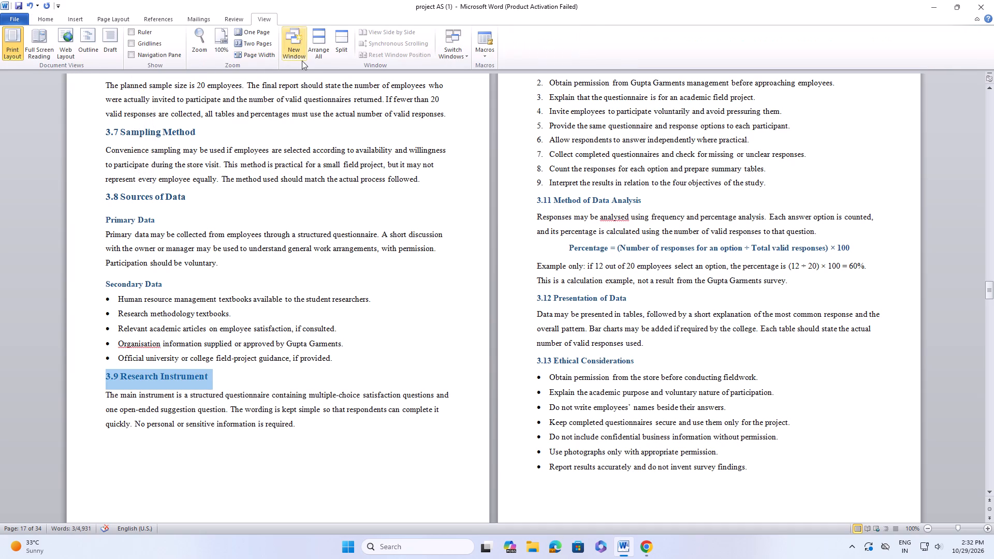
{"action": "scroll", "coordinate": [528, 115], "scroll_direction": "up", "scroll_amount": 6}
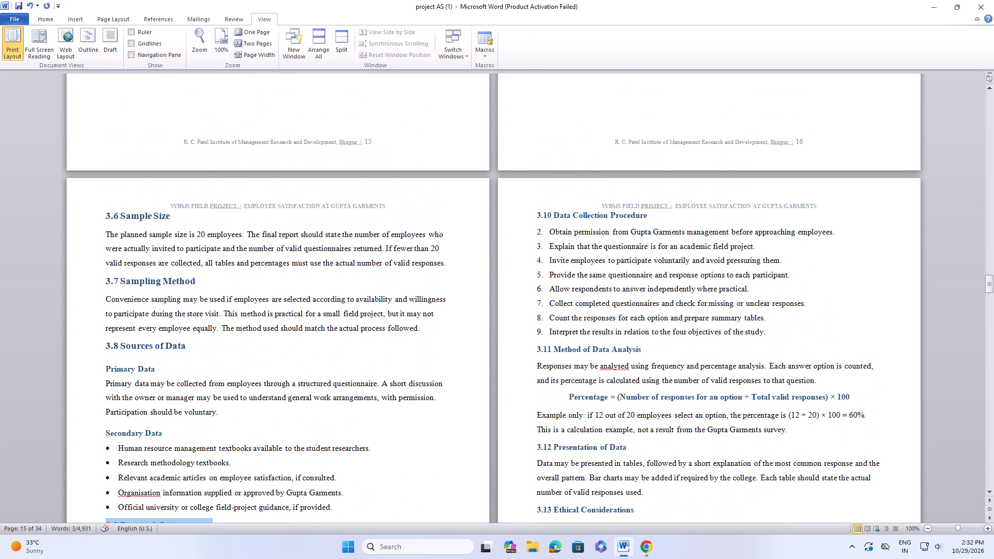
{"action": "left_click_drag", "start_coordinate": [534, 215], "coordinate": [650, 197]}
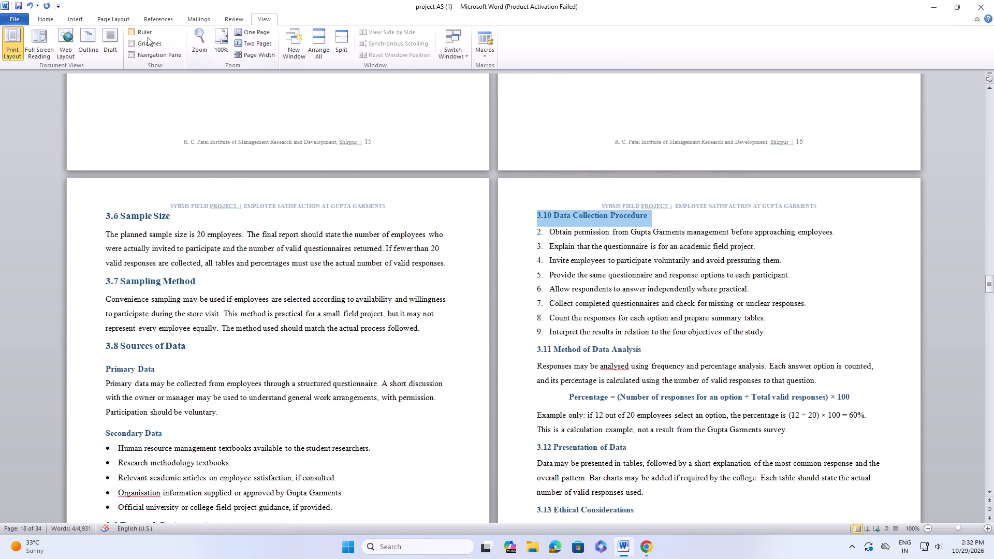
{"action": "left_click", "coordinate": [43, 17]}
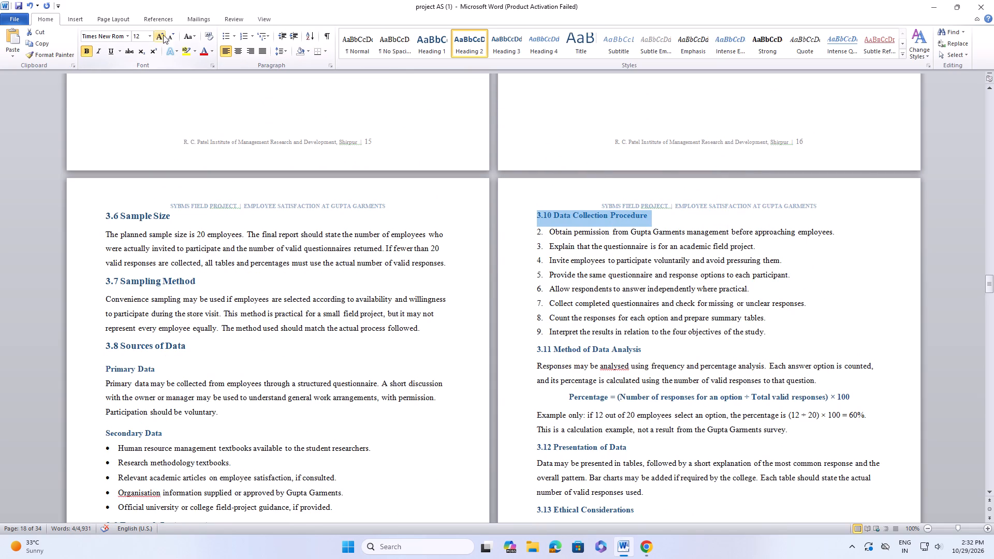
{"action": "left_click", "coordinate": [152, 35]}
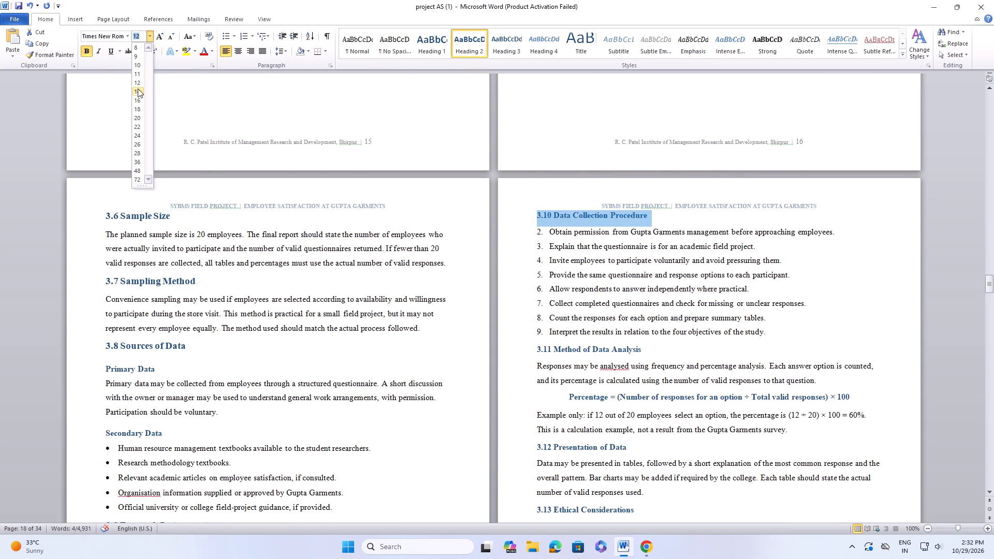
{"action": "left_click", "coordinate": [138, 89]}
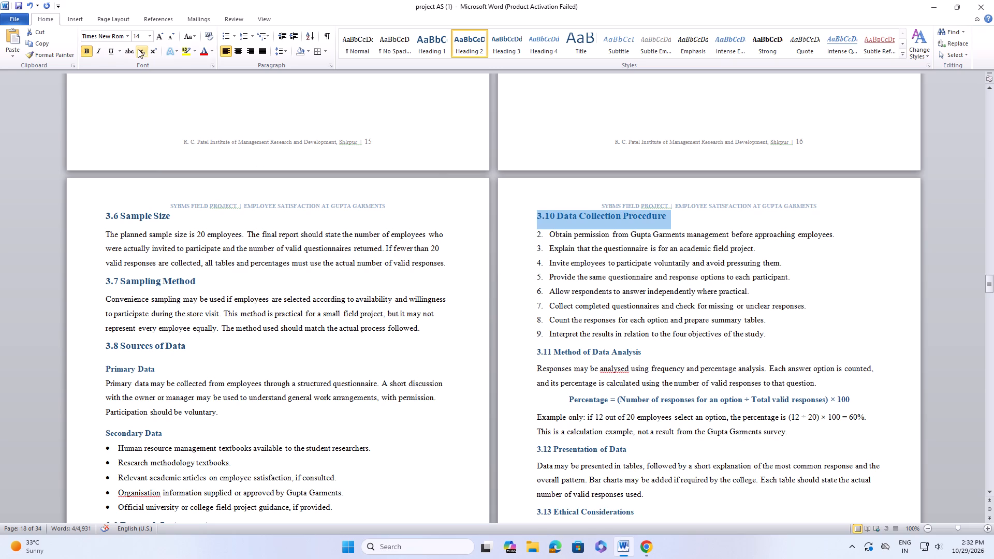
Set the "3.11 Method of Data Analysis" heading to font size 14.
{"action": "left_click_drag", "start_coordinate": [535, 354], "coordinate": [680, 344]}
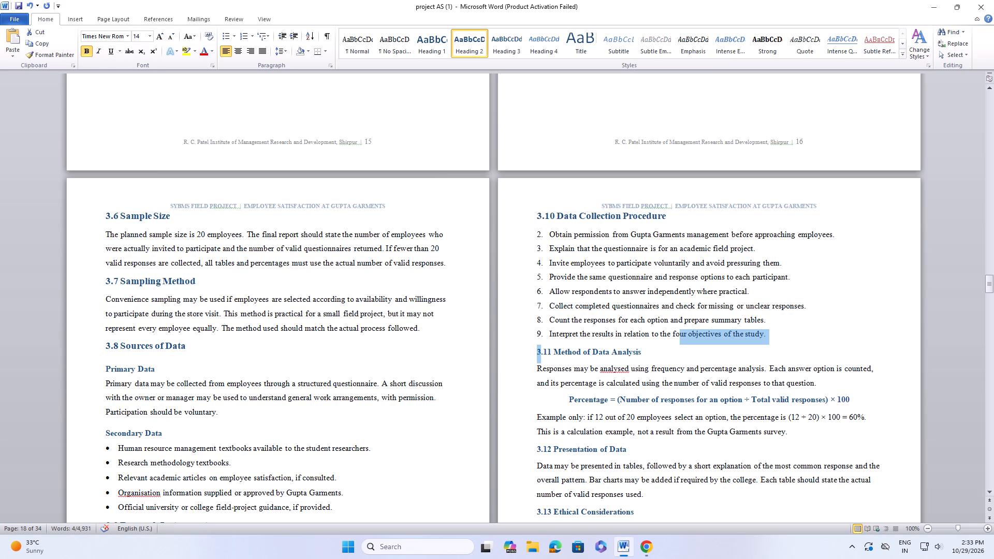
{"action": "left_click", "coordinate": [518, 348]}
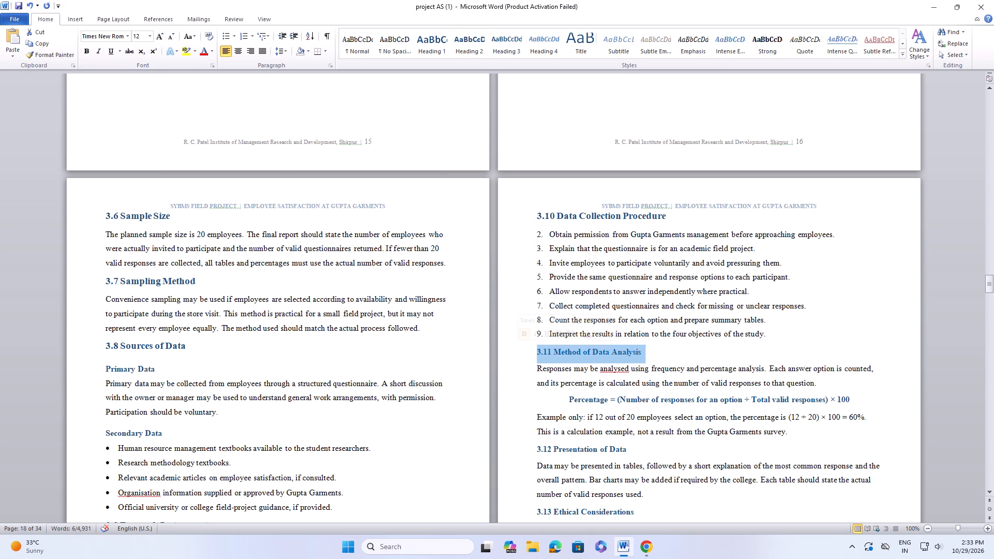
{"action": "left_click", "coordinate": [149, 35]}
{"action": "left_click", "coordinate": [137, 92]}
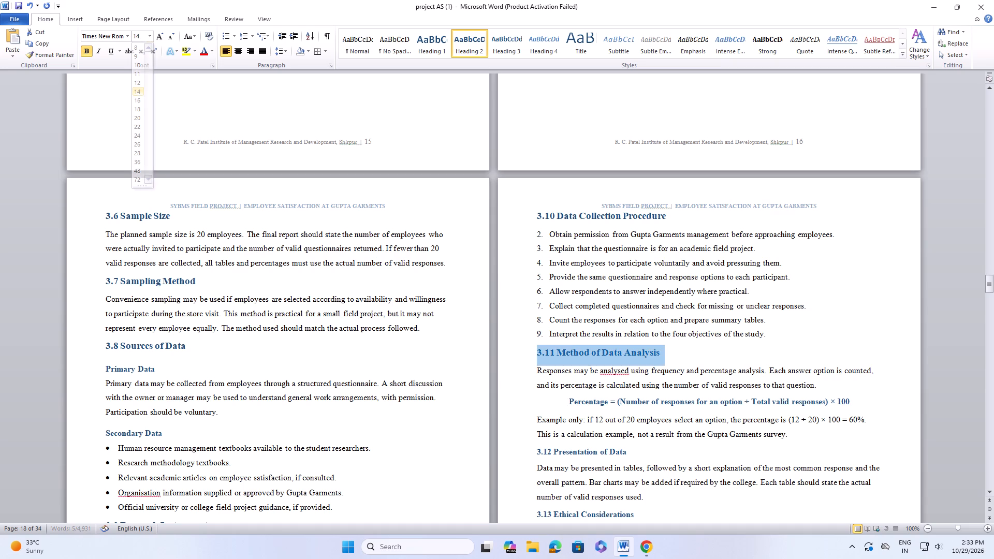
Set the "3.12 Presentation of Data" heading to font size 14.
{"action": "scroll", "coordinate": [636, 172], "scroll_direction": "down", "scroll_amount": 3}
{"action": "scroll", "coordinate": [587, 299], "scroll_direction": "down", "scroll_amount": 3}
{"action": "left_click_drag", "start_coordinate": [536, 304], "coordinate": [630, 302]}
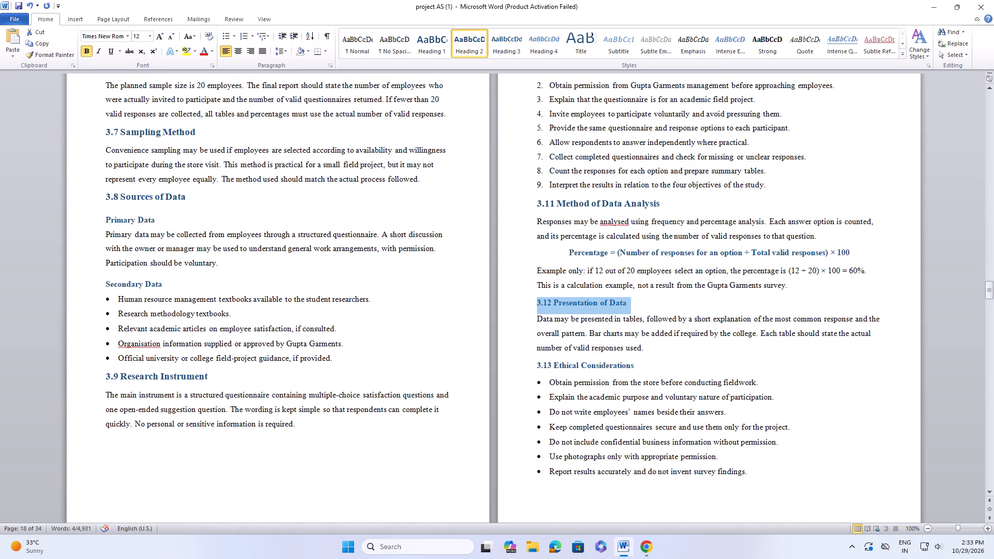
{"action": "left_click", "coordinate": [148, 38]}
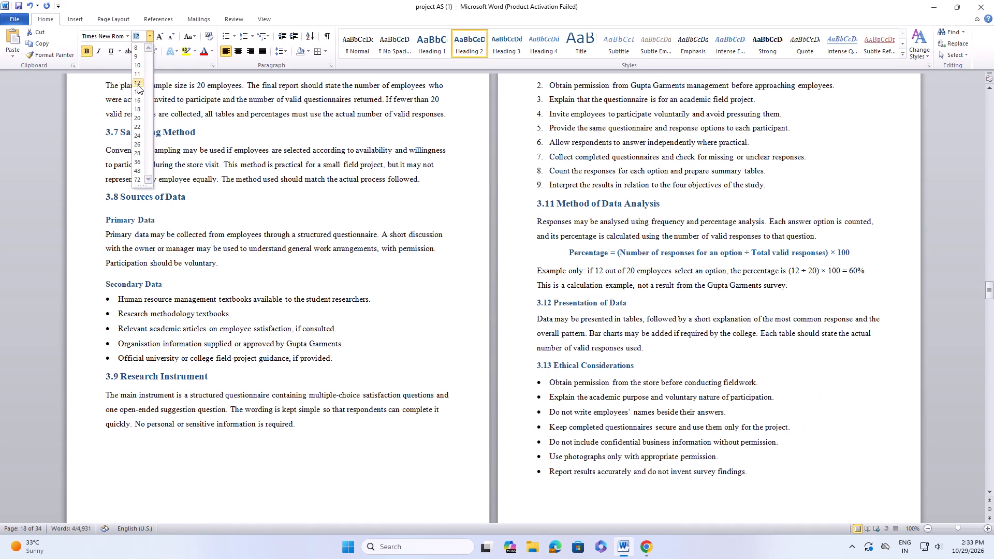
{"action": "left_click", "coordinate": [138, 90]}
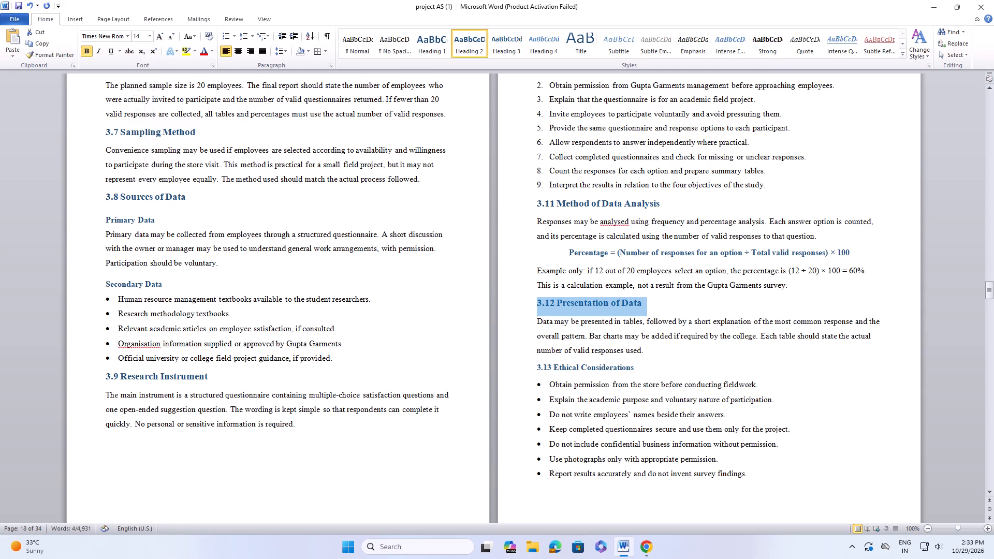
Set the "3.13 Ethical Considerations" heading to font size 14.
{"action": "scroll", "coordinate": [236, 278], "scroll_direction": "down", "scroll_amount": 4}
{"action": "scroll", "coordinate": [412, 301], "scroll_direction": "down", "scroll_amount": 2}
{"action": "left_click_drag", "start_coordinate": [535, 216], "coordinate": [638, 214]}
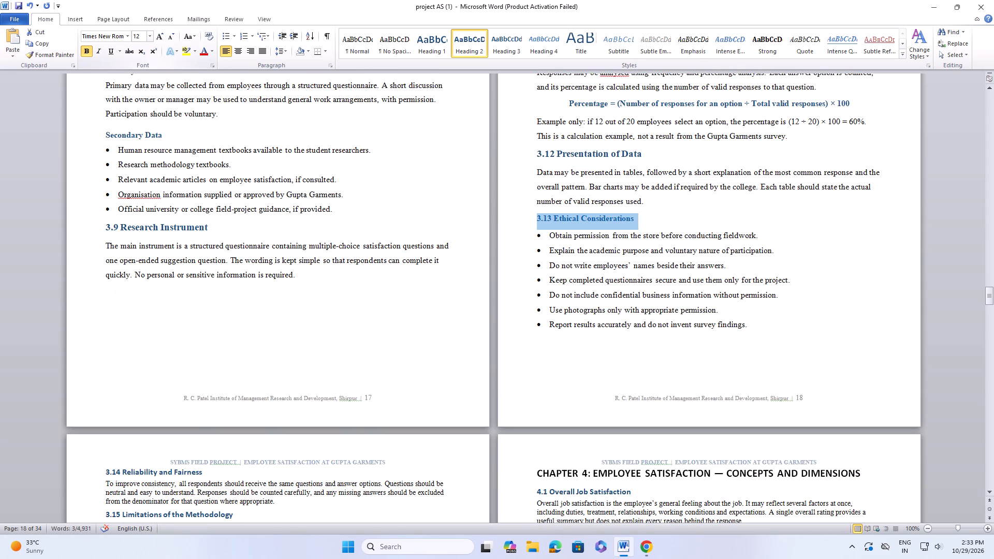
{"action": "left_click", "coordinate": [150, 36]}
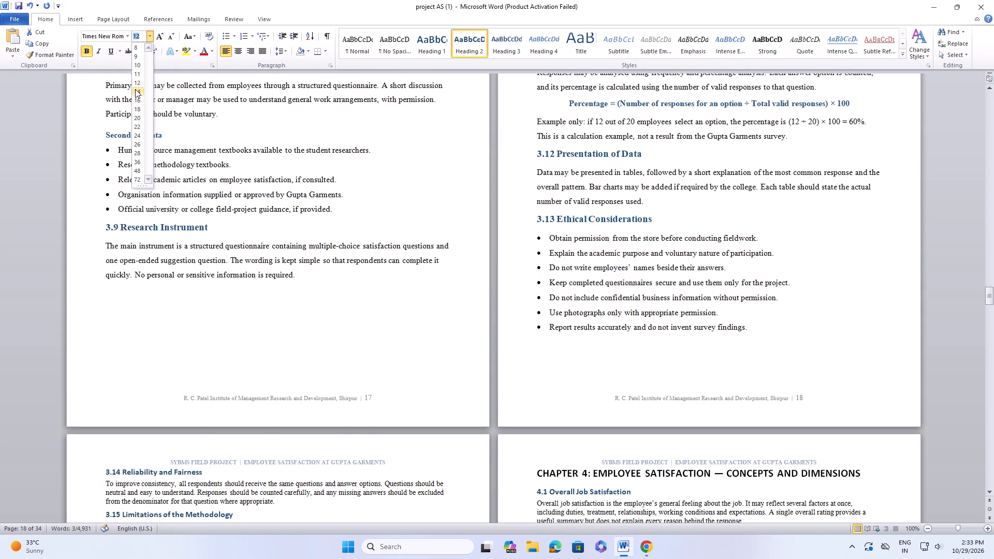
{"action": "left_click", "coordinate": [135, 89]}
Set the "3.14 Reliability and Fairness" heading to font size 14.
{"action": "scroll", "coordinate": [559, 216], "scroll_direction": "down", "scroll_amount": 12}
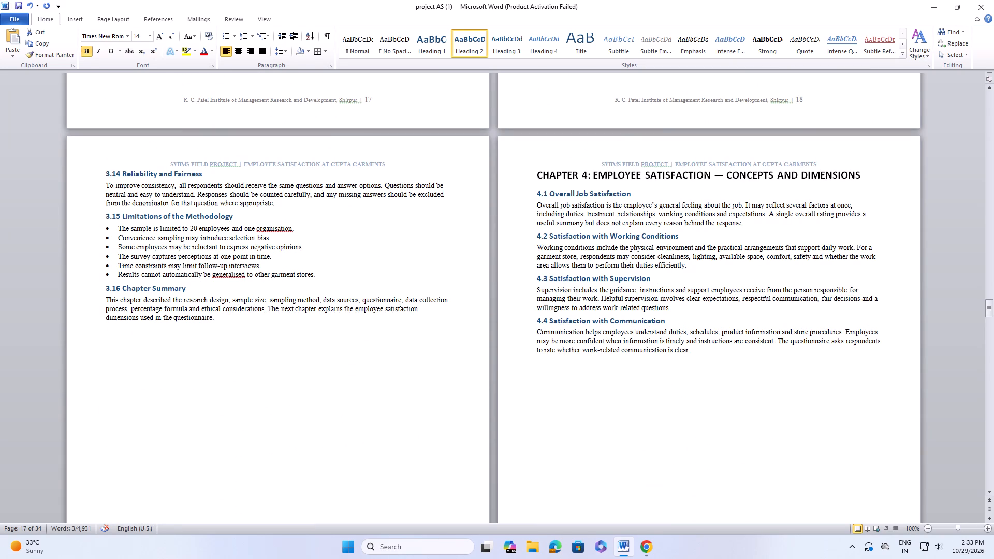
{"action": "left_click_drag", "start_coordinate": [107, 177], "coordinate": [223, 167]}
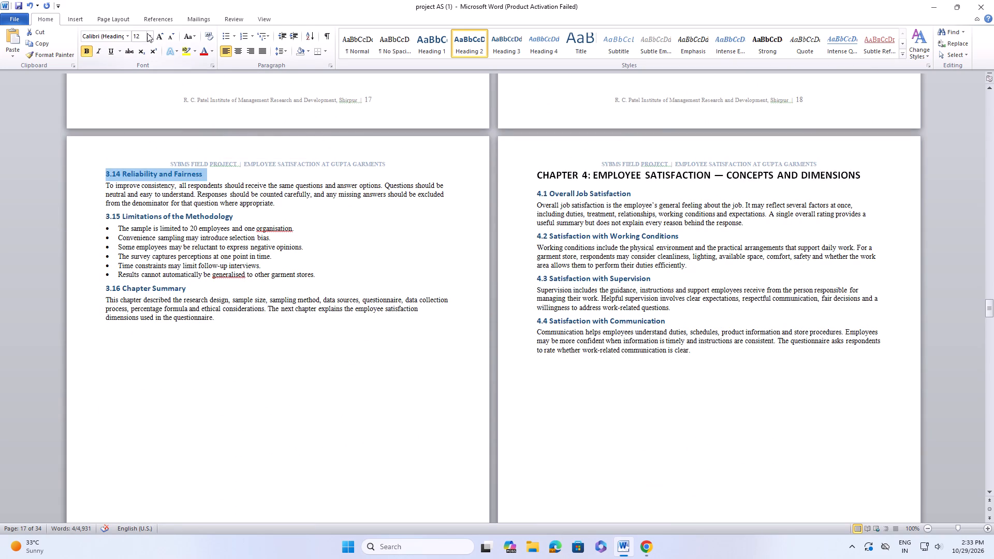
{"action": "left_click", "coordinate": [153, 35]}
{"action": "left_click", "coordinate": [140, 95]}
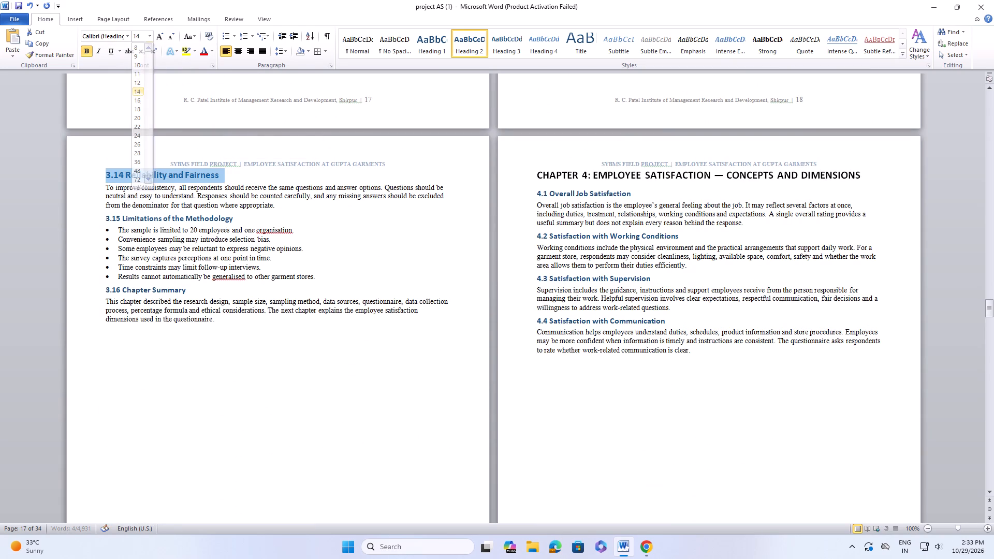
{"action": "left_click", "coordinate": [151, 37]}
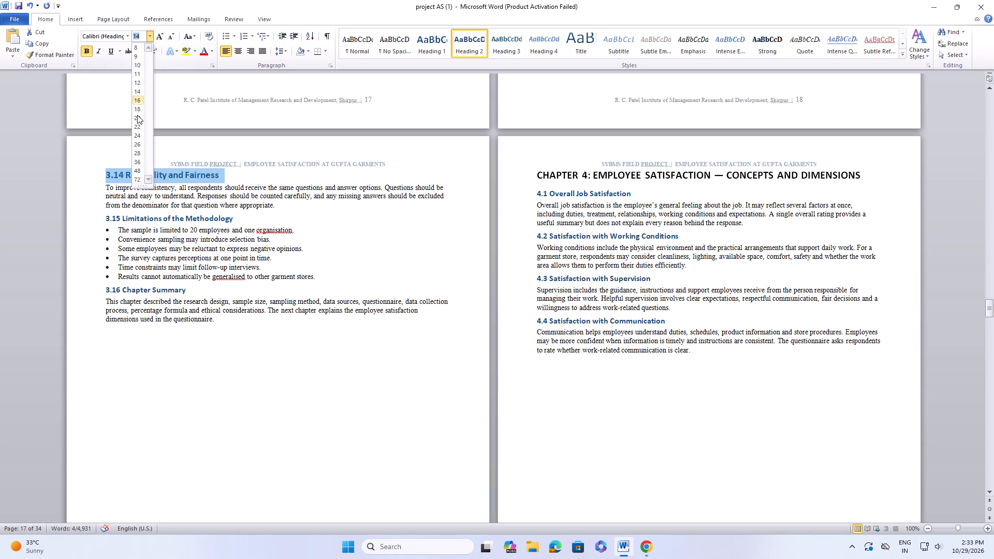
{"action": "left_click", "coordinate": [141, 94]}
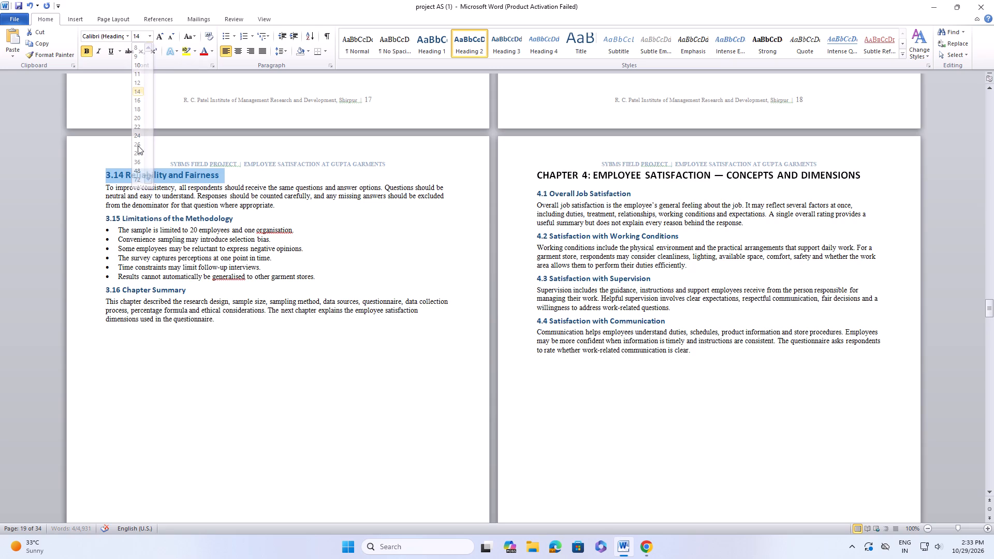
Format the "3.15 Limitations of the Methodology" heading in Times New Roman at font size 14.
{"action": "left_click_drag", "start_coordinate": [106, 216], "coordinate": [214, 215]}
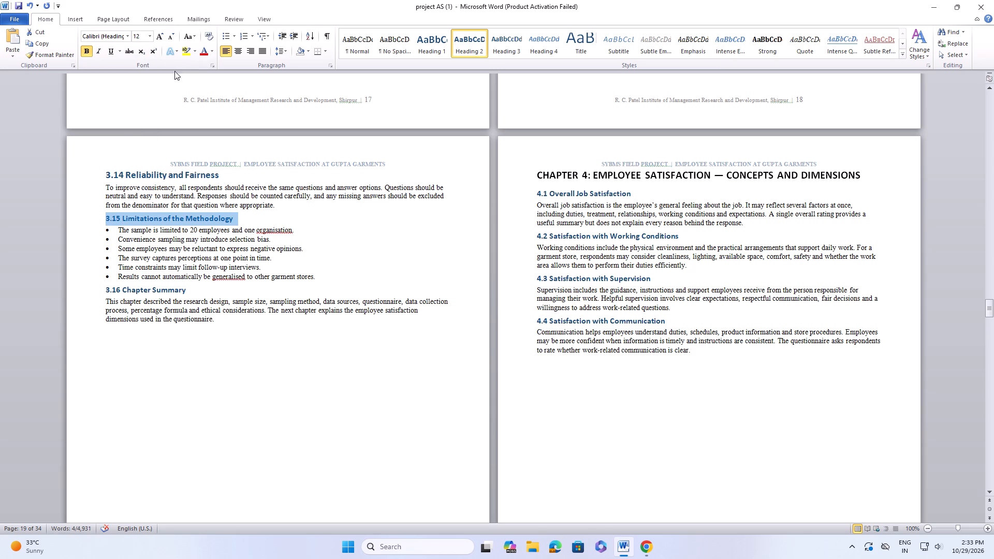
{"action": "left_click", "coordinate": [150, 37]}
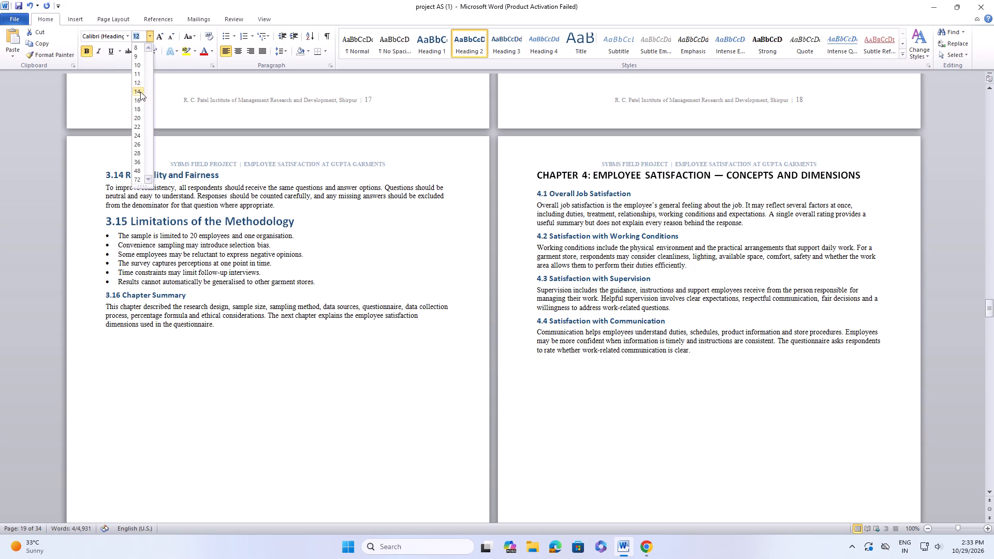
{"action": "left_click", "coordinate": [140, 92]}
{"action": "left_click", "coordinate": [129, 34]}
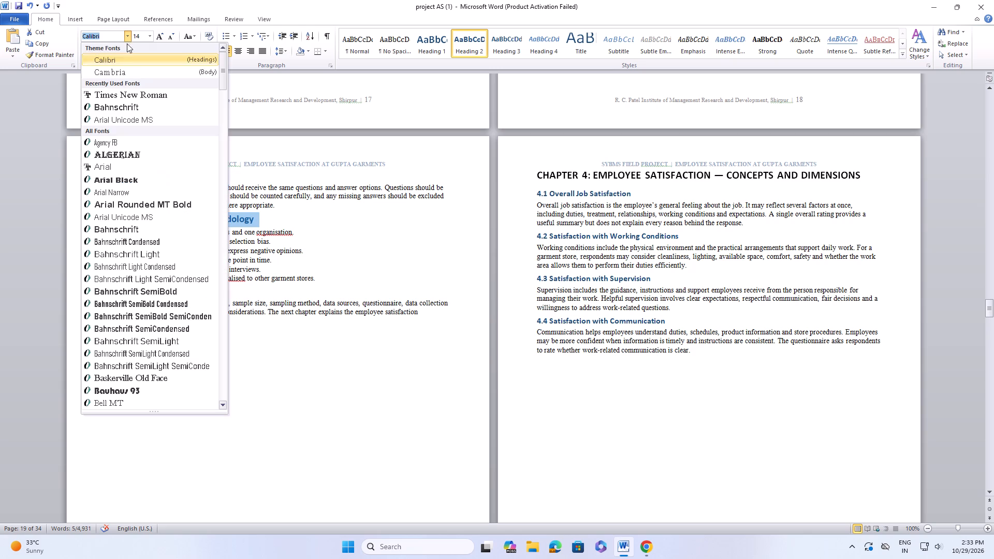
{"action": "left_click", "coordinate": [122, 95]}
Change the font of the "3.14 Reliability and Fairness" heading text to Times New Roman.
{"action": "left_click_drag", "start_coordinate": [109, 175], "coordinate": [214, 167]}
{"action": "left_click", "coordinate": [130, 39]}
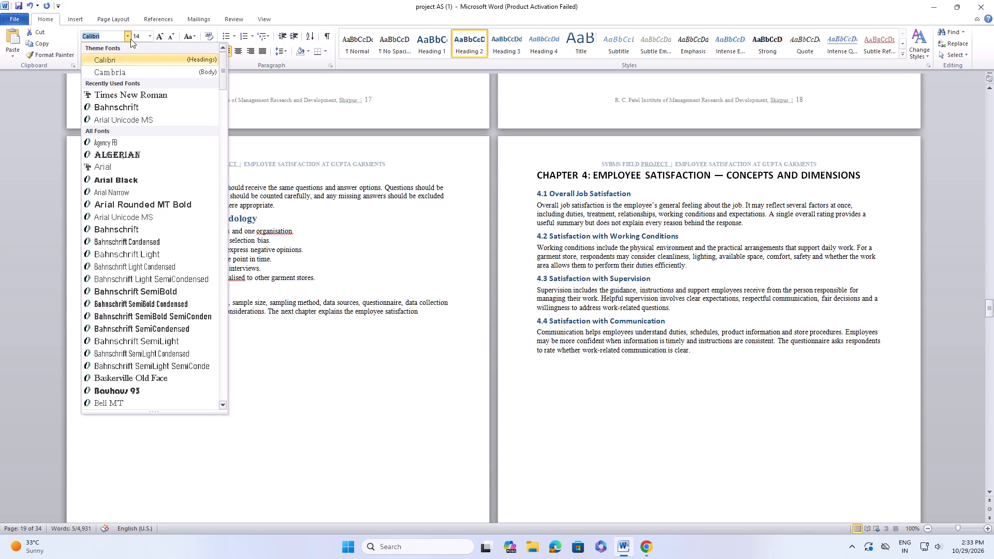
{"action": "left_click", "coordinate": [134, 96]}
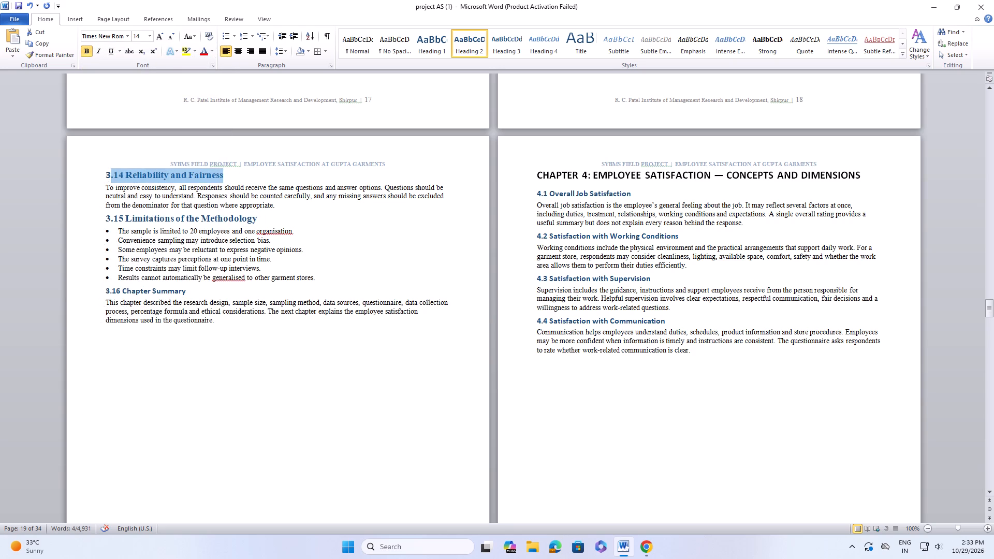
Format the "3.16 Chapter Summary" heading in Times New Roman at font size 14.
{"action": "scroll", "coordinate": [169, 176], "scroll_direction": "down", "scroll_amount": 2}
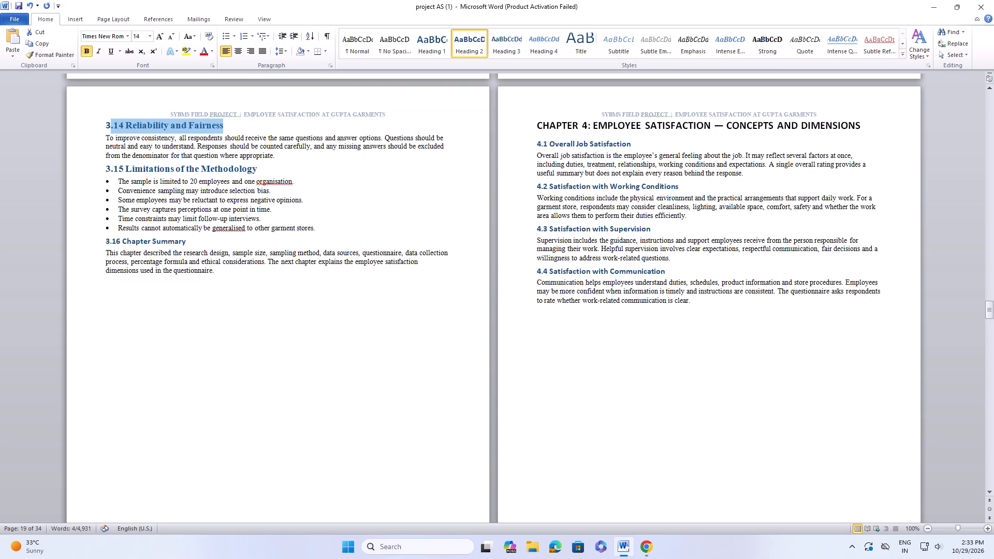
{"action": "left_click_drag", "start_coordinate": [107, 239], "coordinate": [205, 245]}
{"action": "left_click", "coordinate": [152, 40]}
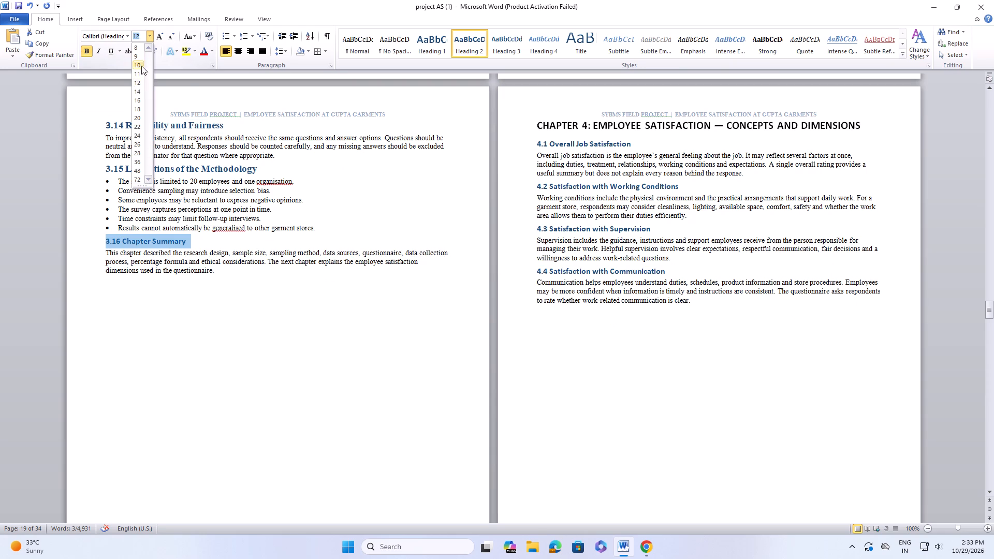
{"action": "left_click", "coordinate": [141, 89]}
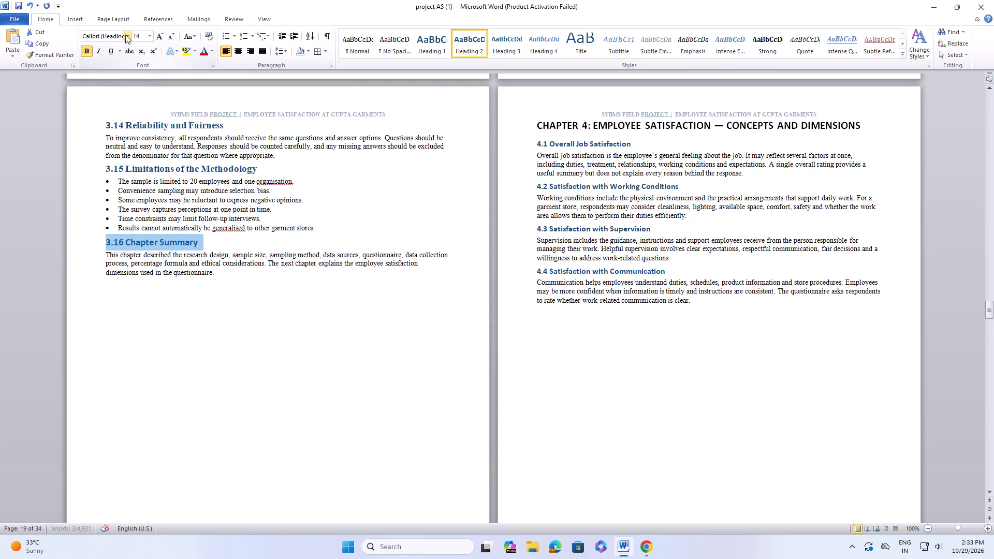
{"action": "left_click", "coordinate": [126, 35]}
{"action": "left_click", "coordinate": [115, 98]}
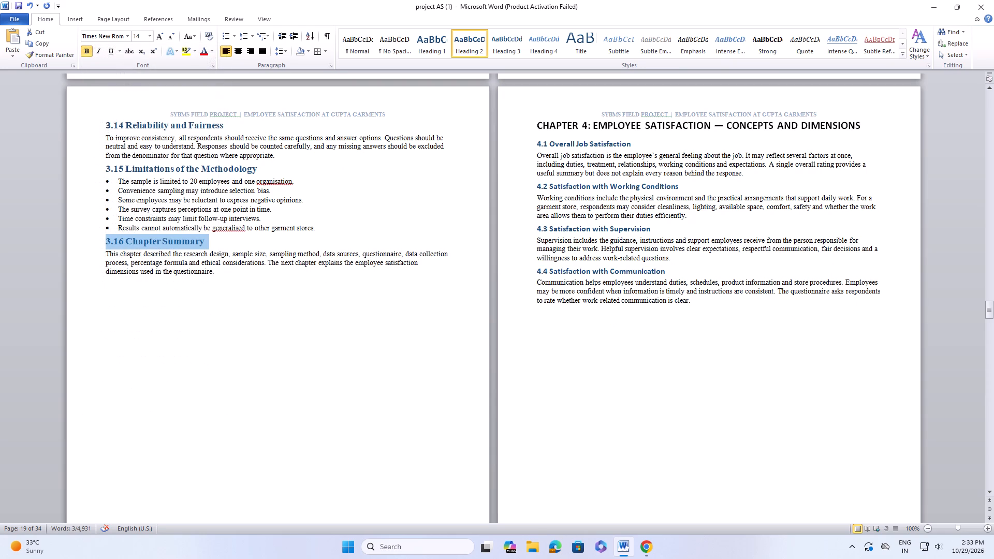
Set the body paragraph under "3.14 Reliability and Fairness" to font size 12 with 1.5 line spacing.
{"action": "left_click_drag", "start_coordinate": [109, 140], "coordinate": [287, 157]}
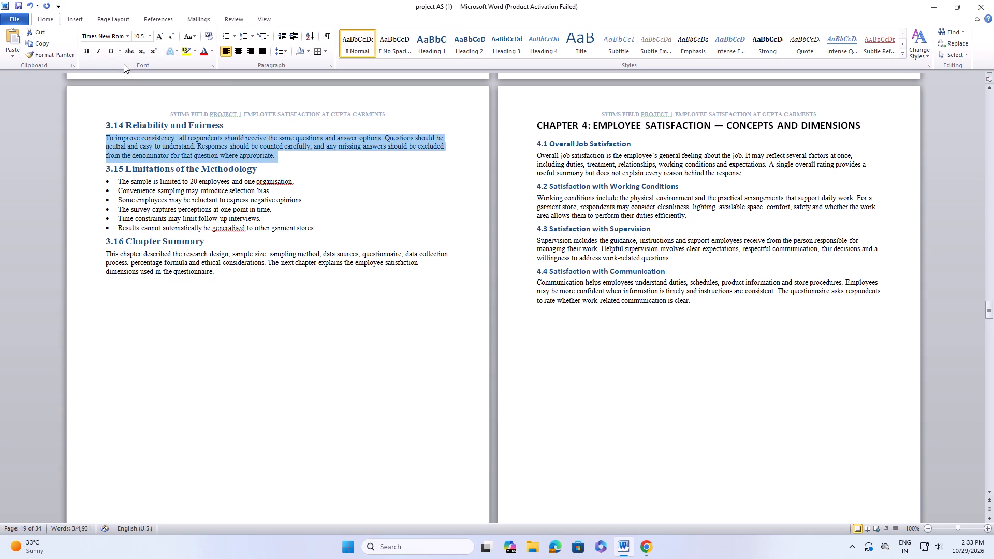
{"action": "left_click", "coordinate": [126, 38]}
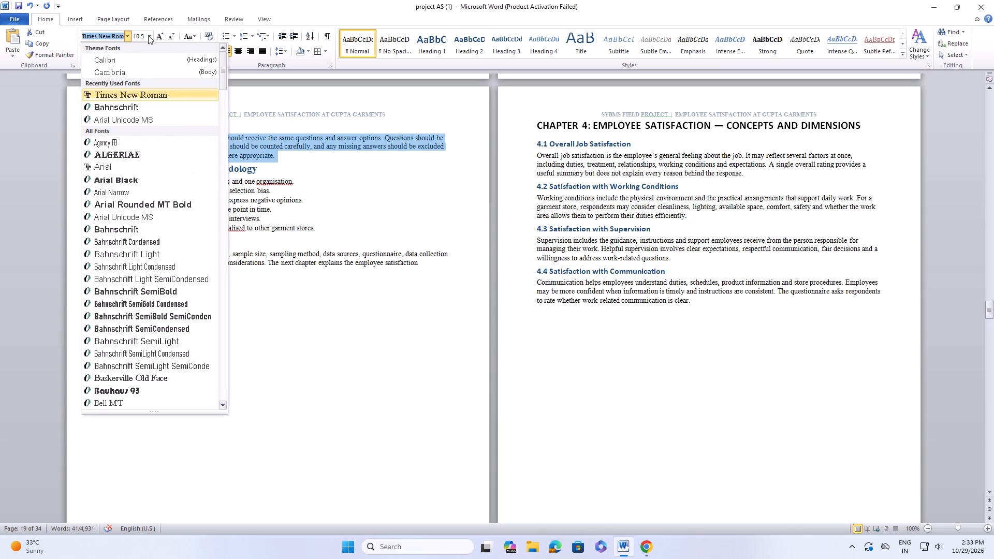
{"action": "left_click", "coordinate": [148, 35]}
{"action": "left_click", "coordinate": [137, 83]}
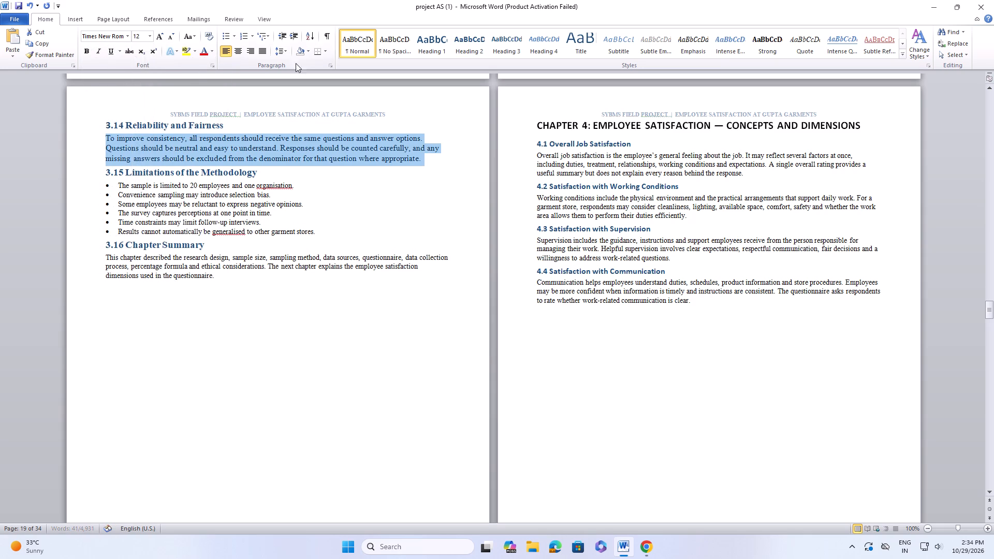
{"action": "left_click", "coordinate": [289, 53]}
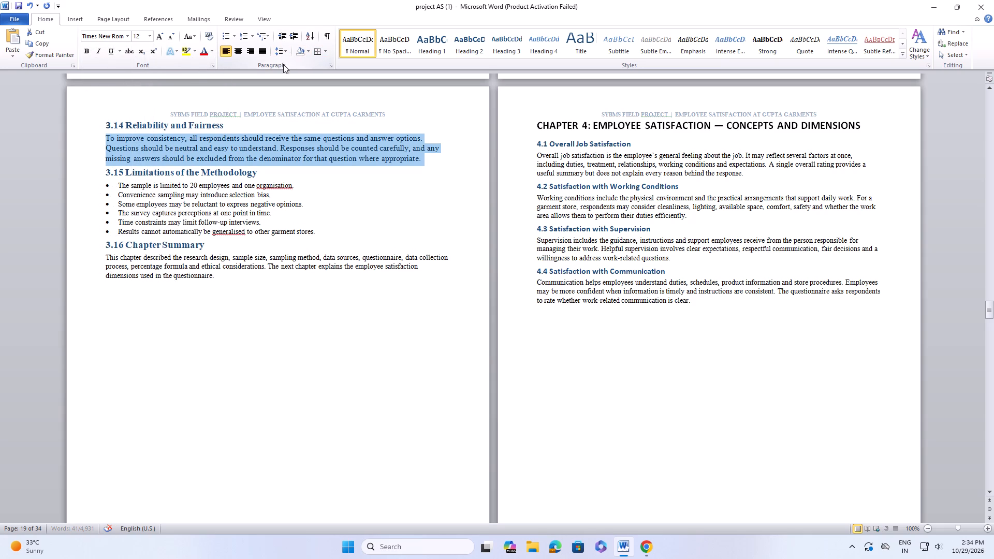
{"action": "left_click", "coordinate": [284, 54]}
{"action": "left_click_drag", "start_coordinate": [280, 83], "coordinate": [276, 94]}
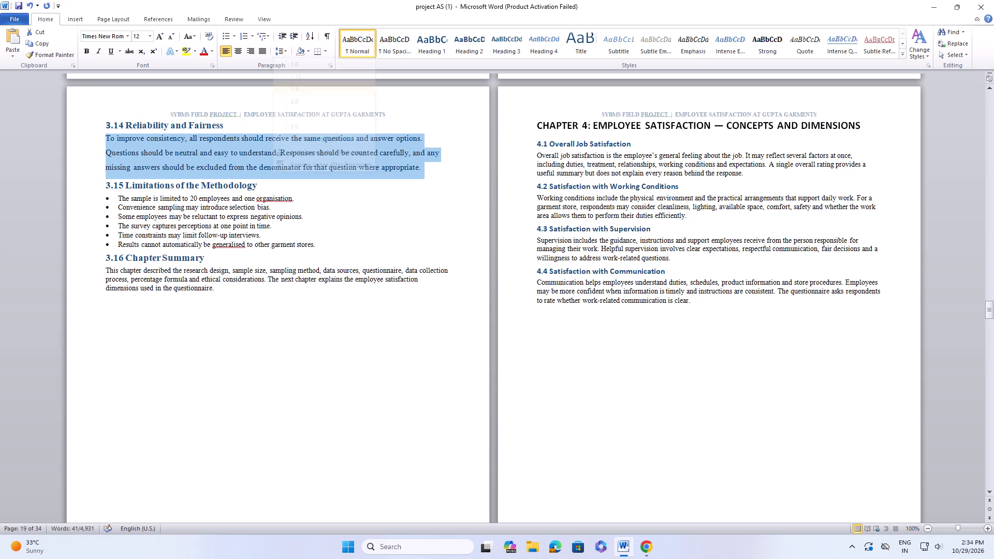
Set the bulleted list under "3.15 Limitations of the Methodology" to font size 12 with 1.5 line spacing.
{"action": "left_click_drag", "start_coordinate": [104, 202], "coordinate": [279, 257]}
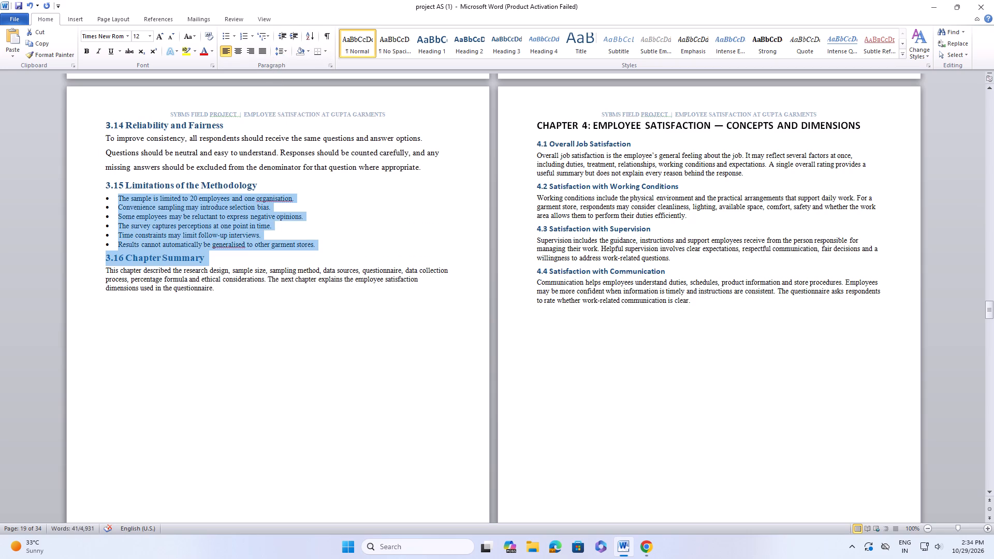
{"action": "left_click_drag", "start_coordinate": [279, 257], "coordinate": [304, 247]}
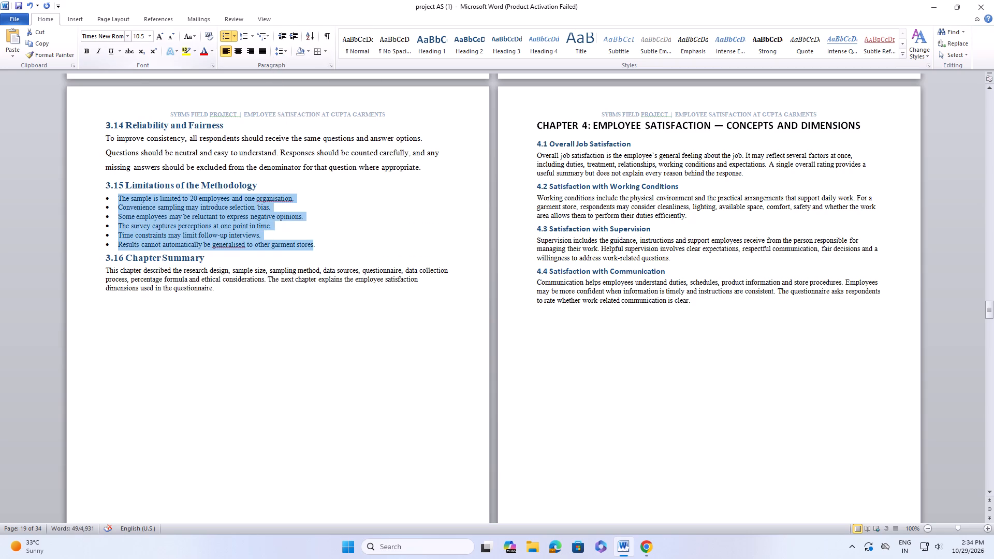
{"action": "left_click", "coordinate": [152, 37]}
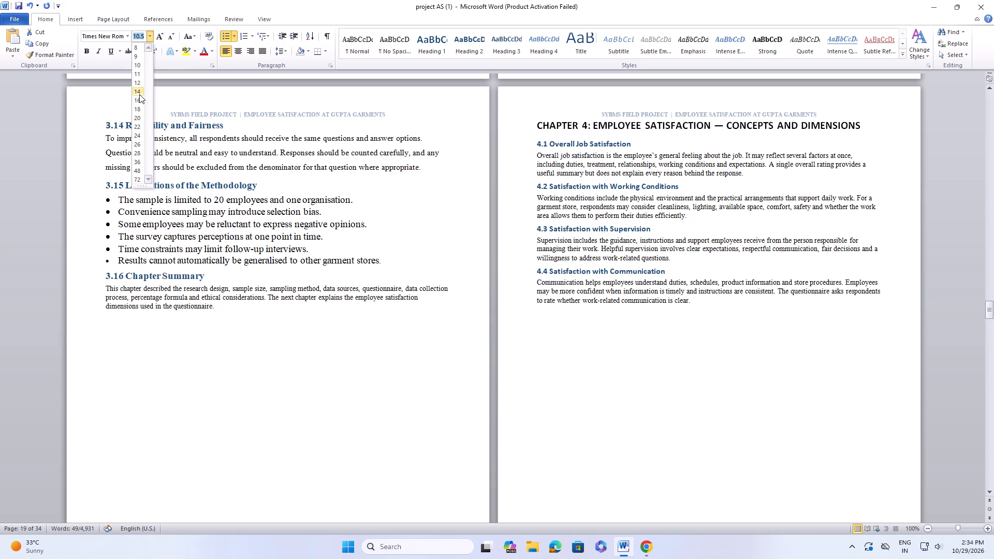
{"action": "left_click", "coordinate": [140, 85]}
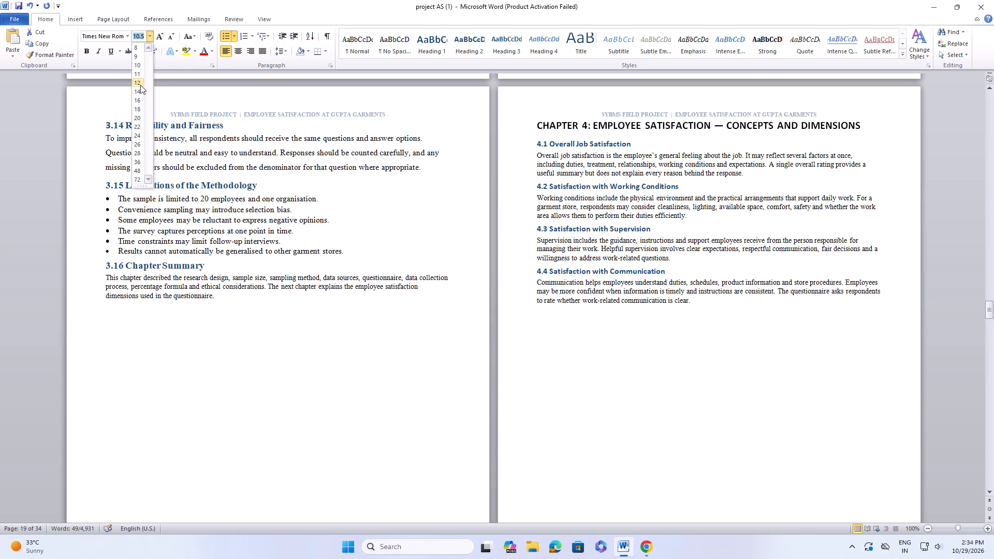
{"action": "left_click", "coordinate": [281, 54]}
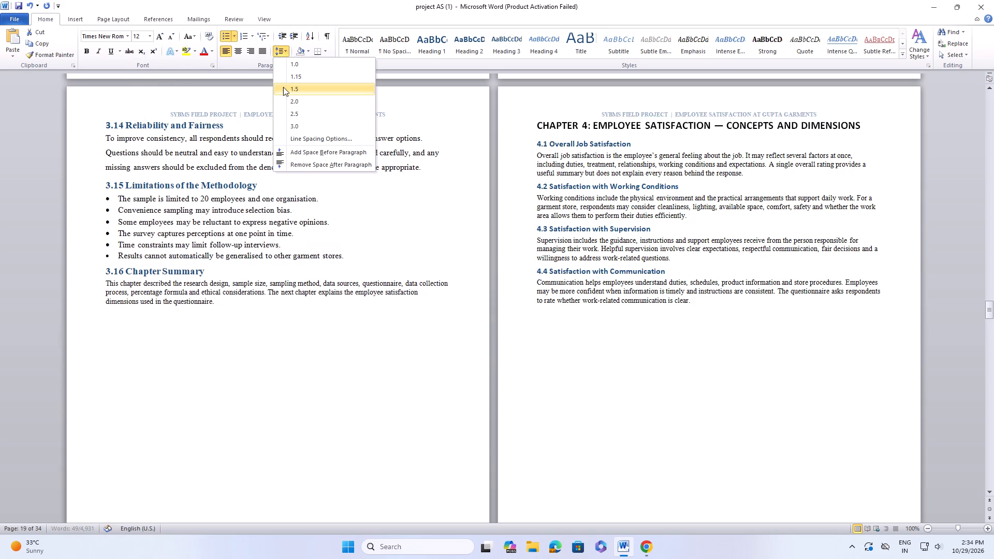
{"action": "left_click", "coordinate": [283, 87]}
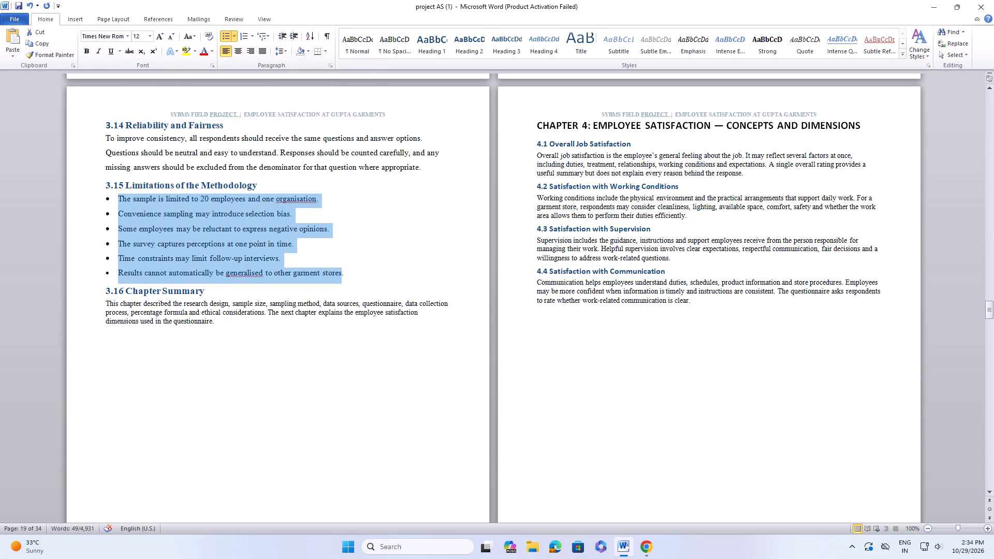
Insert a blank line after each of the 3.14, 3.15 and 3.16 section headings.
{"action": "left_click", "coordinate": [256, 131]}
{"action": "key", "text": "Return"}
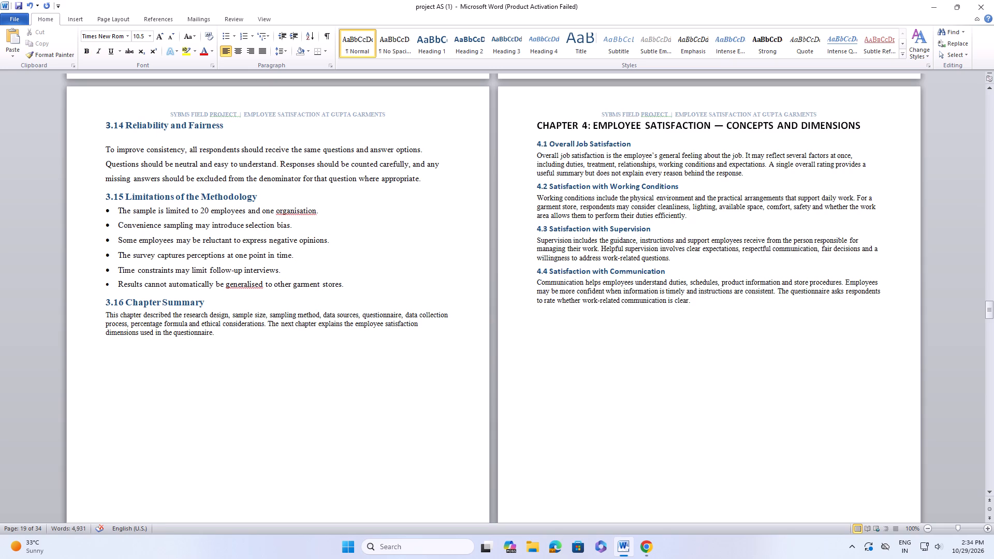
{"action": "left_click", "coordinate": [263, 199]}
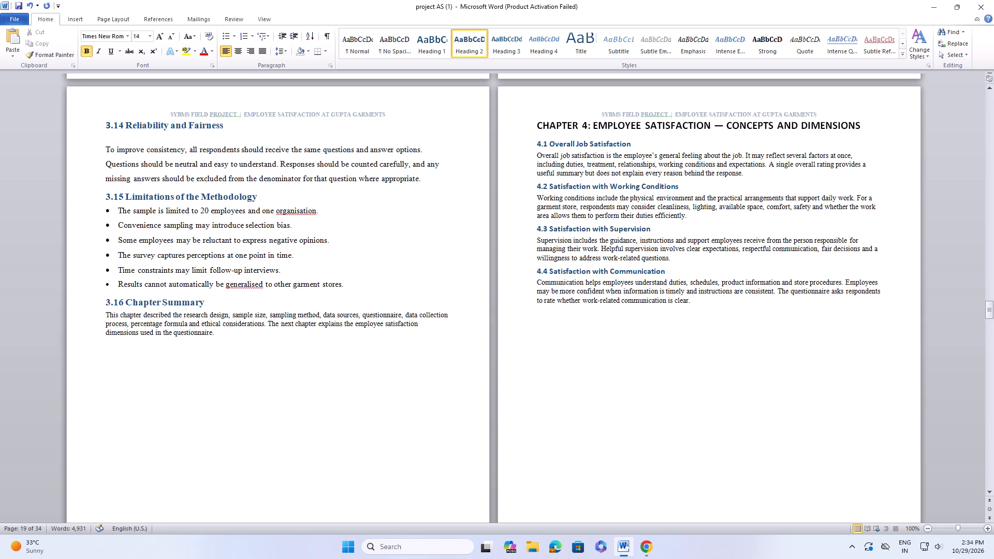
{"action": "key", "text": "Return"}
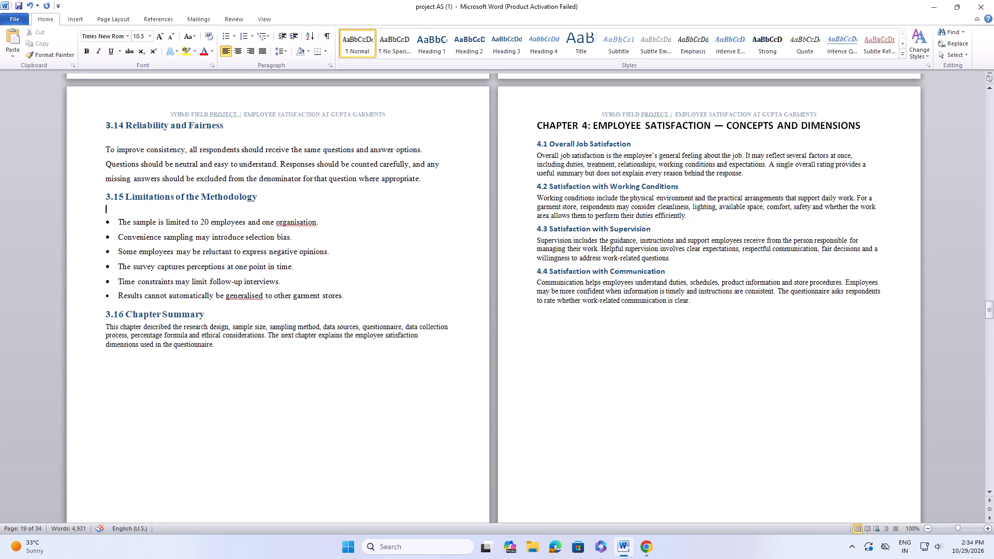
{"action": "left_click", "coordinate": [206, 315]}
{"action": "key", "text": "Return"}
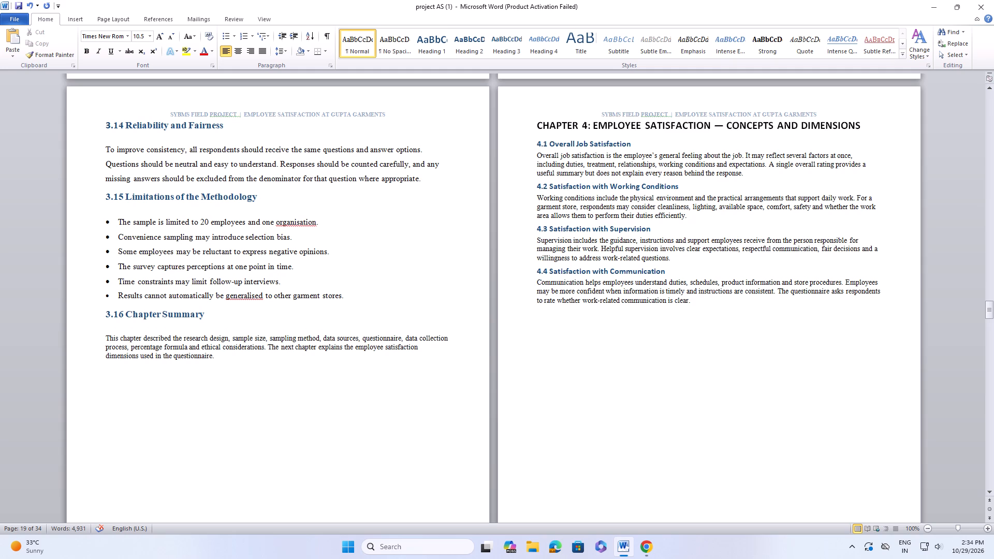
Set the body paragraph under "3.16 Chapter Summary" to font size 12 with 1.5 line spacing.
{"action": "left_click_drag", "start_coordinate": [106, 335], "coordinate": [286, 369]}
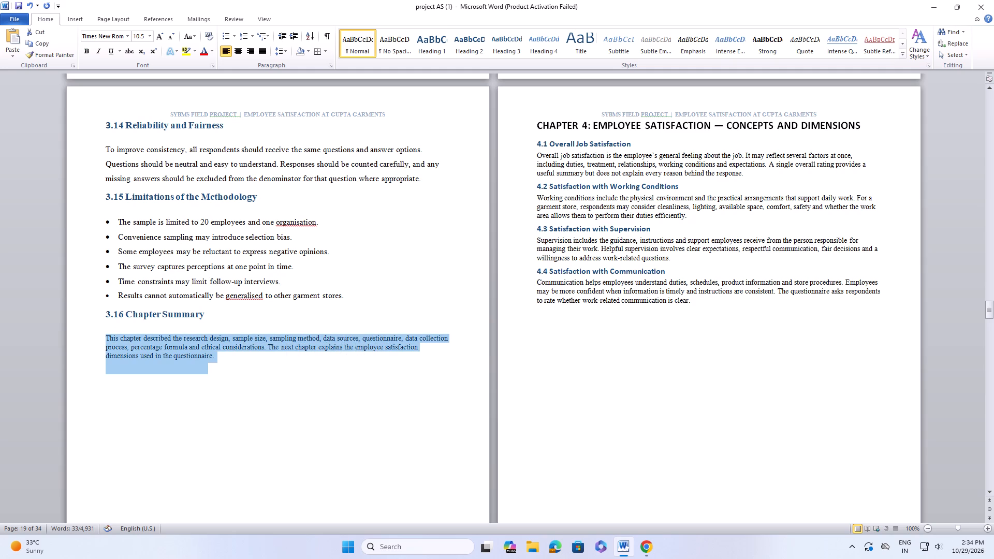
{"action": "left_click", "coordinate": [150, 36]}
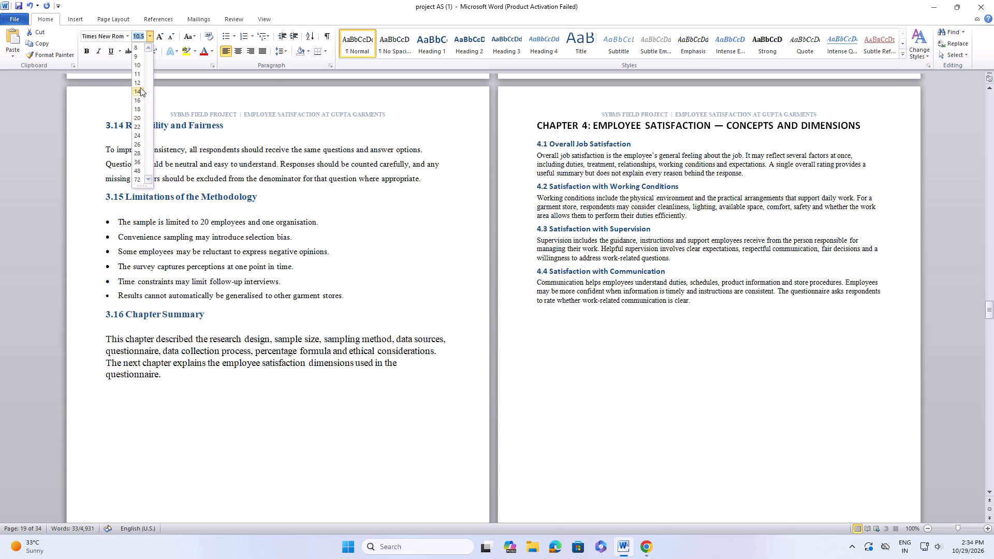
{"action": "left_click", "coordinate": [136, 78]}
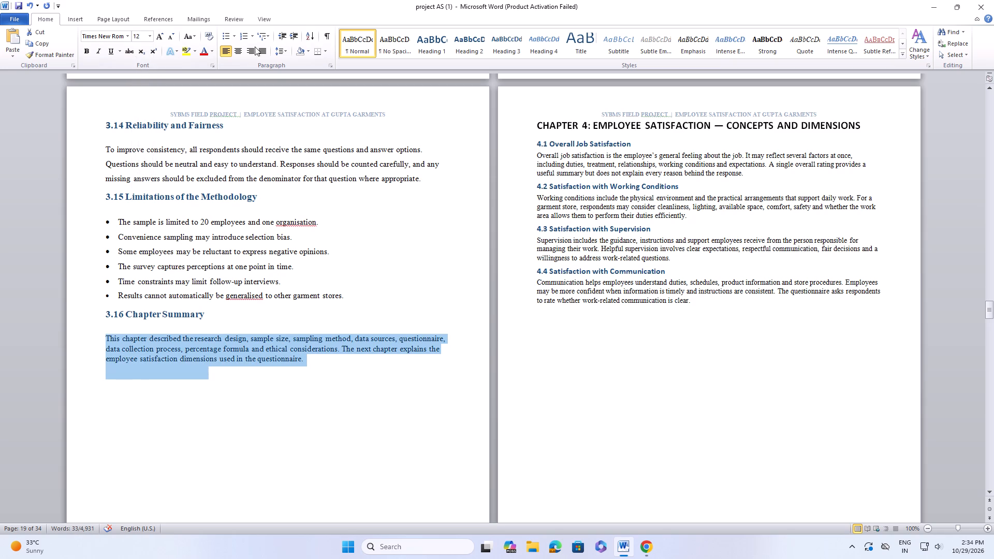
{"action": "left_click", "coordinate": [279, 50]}
{"action": "left_click", "coordinate": [301, 87]}
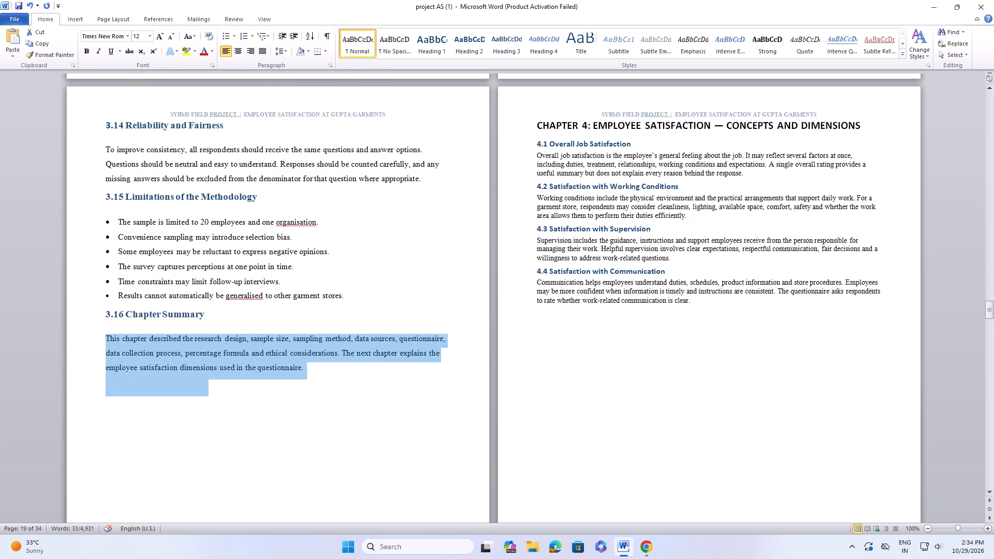
Set the Chapter 4 title, "Employee Satisfaction — Concepts and Dimensions", to font size 20.
{"action": "left_click_drag", "start_coordinate": [538, 124], "coordinate": [851, 120]}
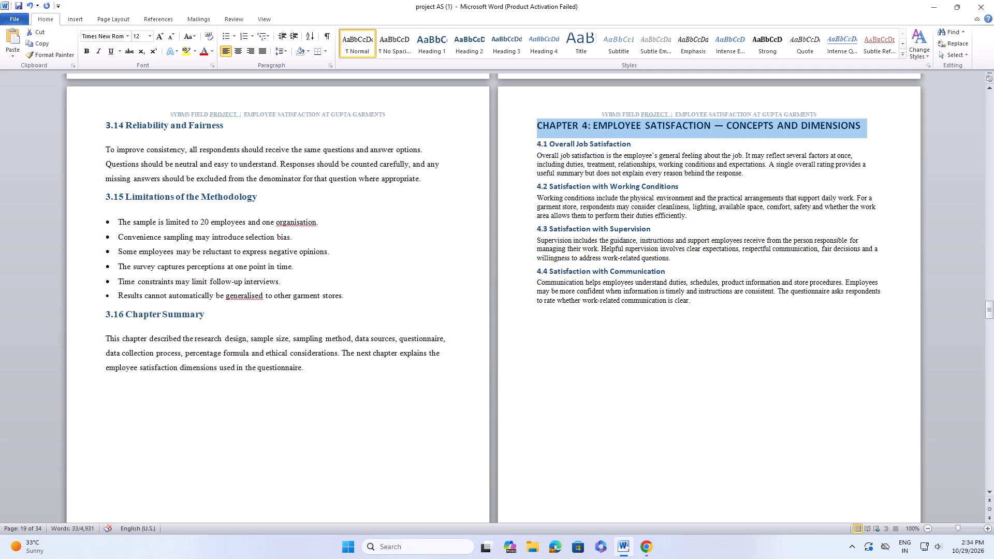
{"action": "left_click_drag", "start_coordinate": [851, 120], "coordinate": [896, 120]}
{"action": "left_click", "coordinate": [152, 39]}
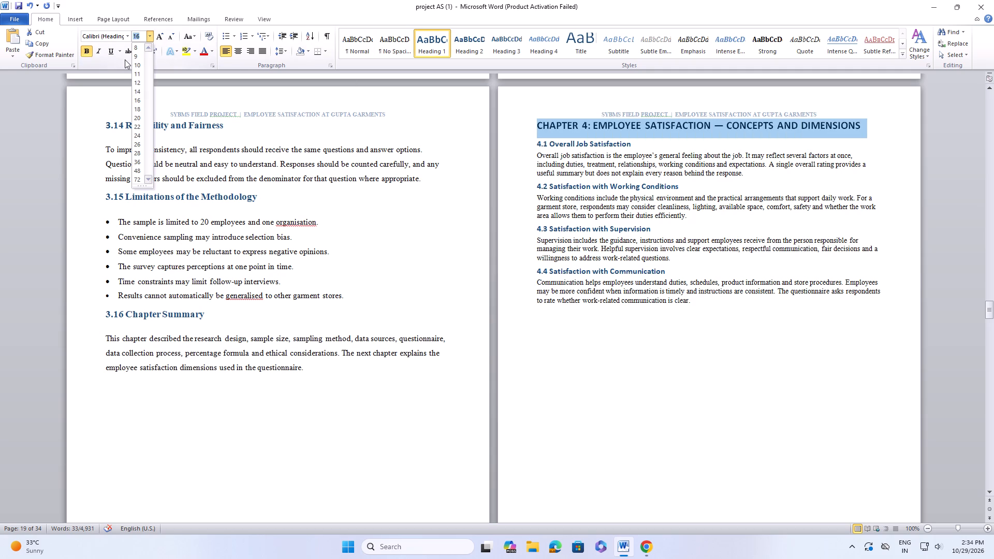
{"action": "left_click", "coordinate": [138, 113]}
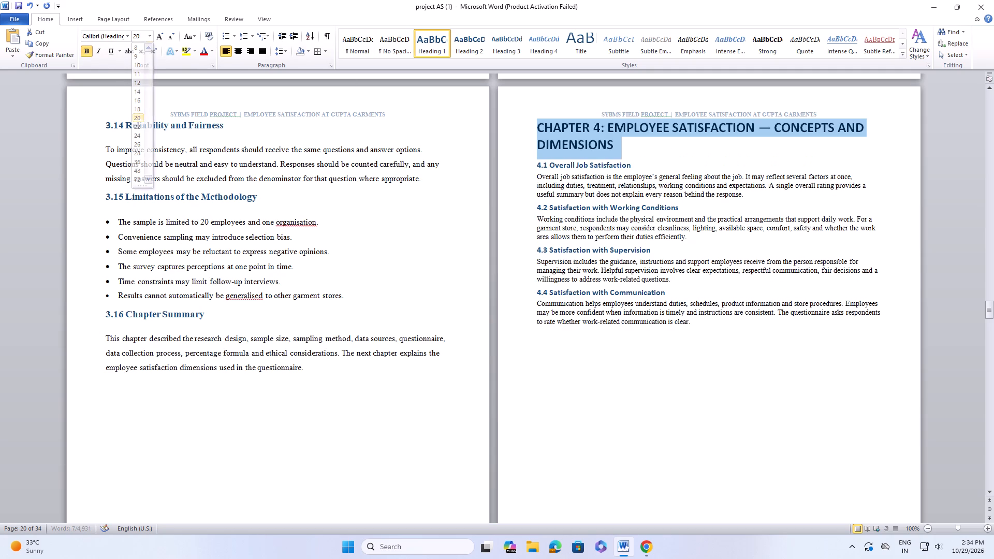
Format all headings and paragraphs of sections 4.1 to 4.4 in Times New Roman at font size 12.
{"action": "left_click", "coordinate": [532, 187]}
{"action": "left_click_drag", "start_coordinate": [534, 162], "coordinate": [695, 370]}
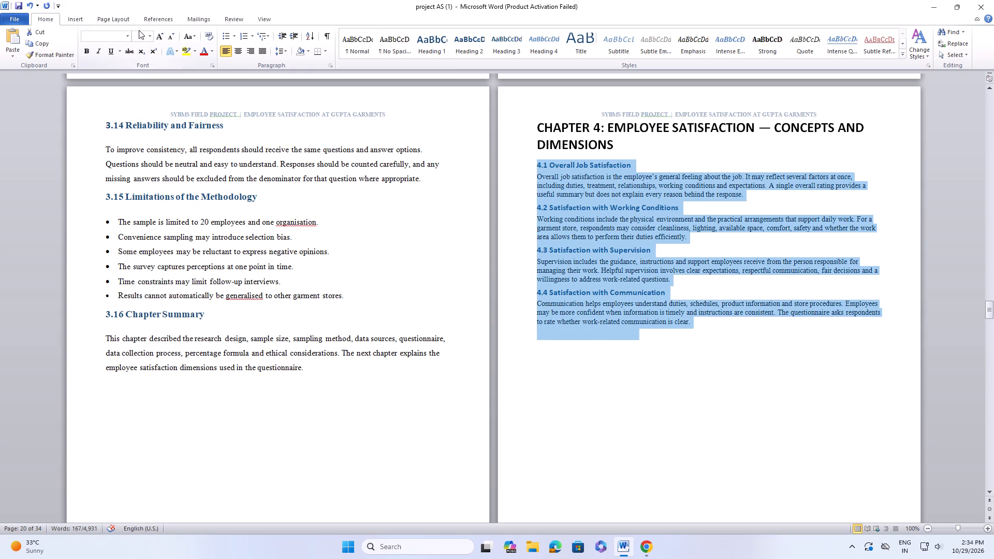
{"action": "left_click", "coordinate": [125, 33]}
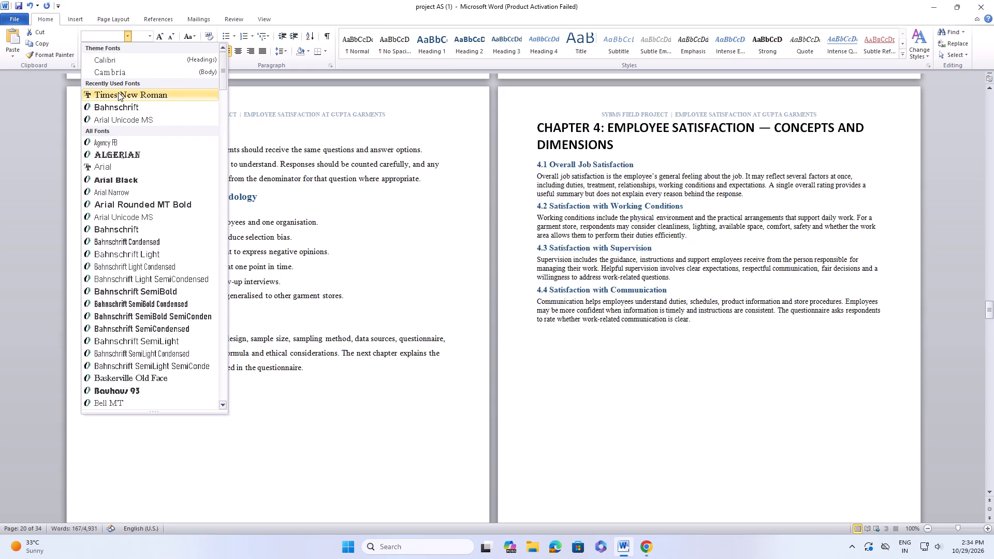
{"action": "left_click", "coordinate": [118, 92]}
{"action": "left_click", "coordinate": [148, 34]}
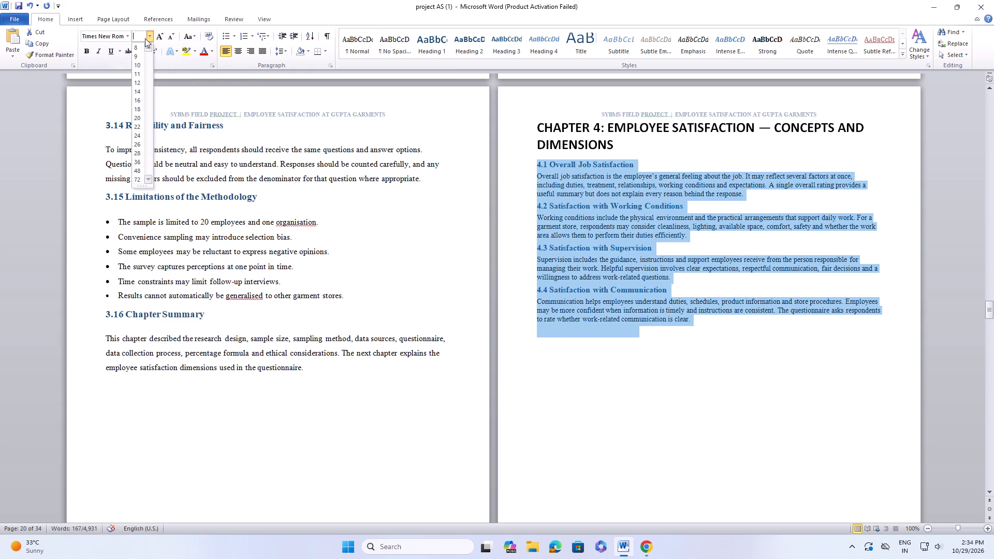
{"action": "left_click", "coordinate": [139, 80]}
Insert a blank line between the Chapter 4 title and the "4.1 Overall Job Satisfaction" heading.
{"action": "left_click", "coordinate": [683, 152]}
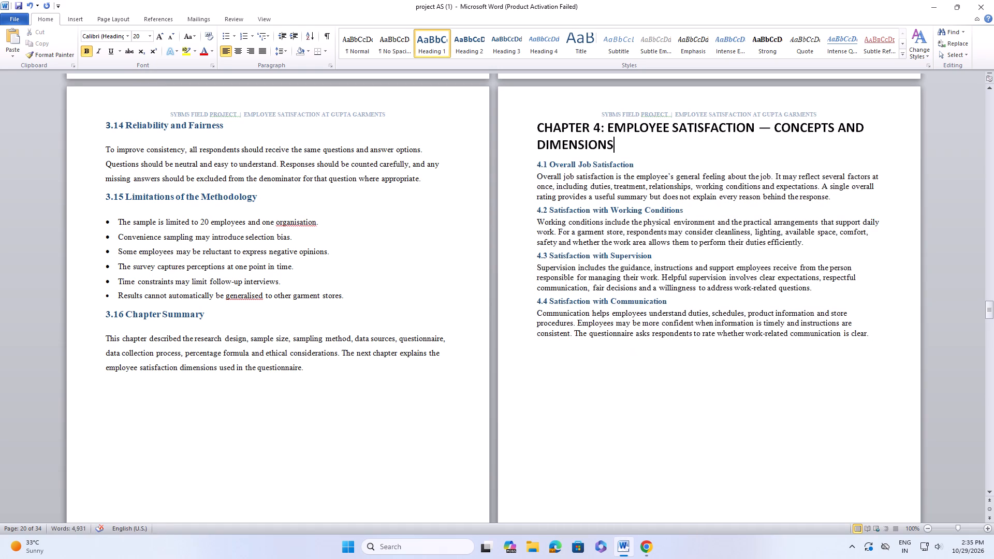
{"action": "key", "text": "Return"}
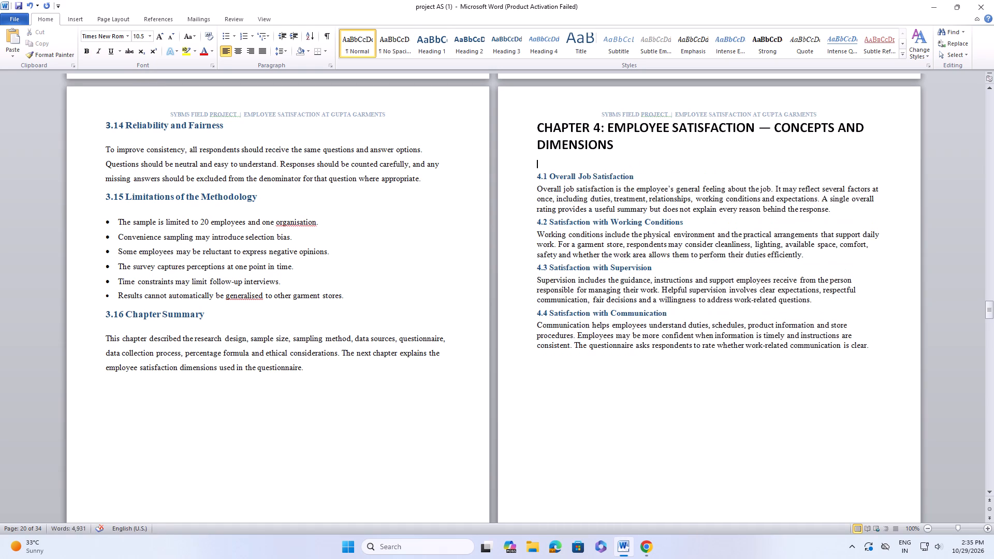
Set the "4.1 Overall Job Satisfaction" heading to font size 14.
{"action": "left_click_drag", "start_coordinate": [537, 175], "coordinate": [668, 175]}
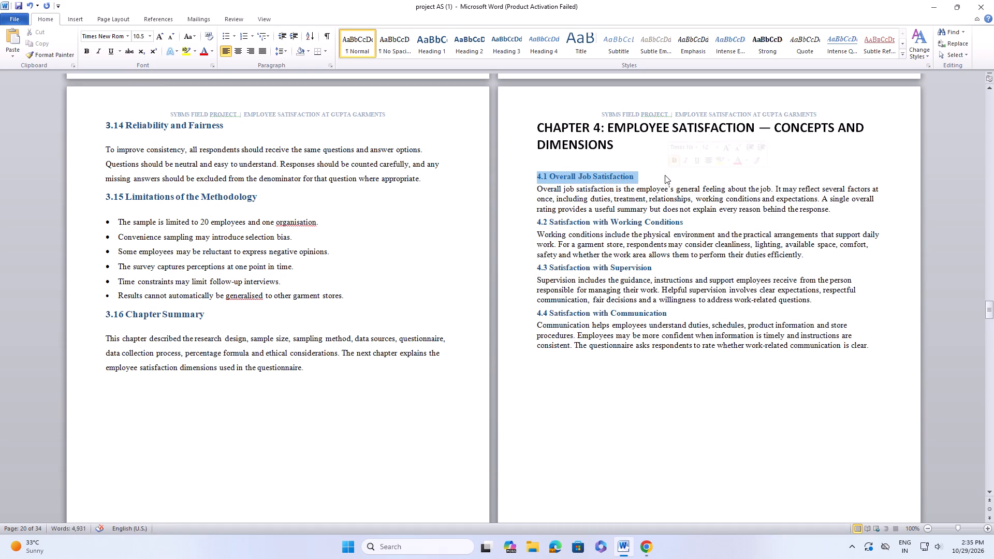
{"action": "left_click", "coordinate": [127, 38]}
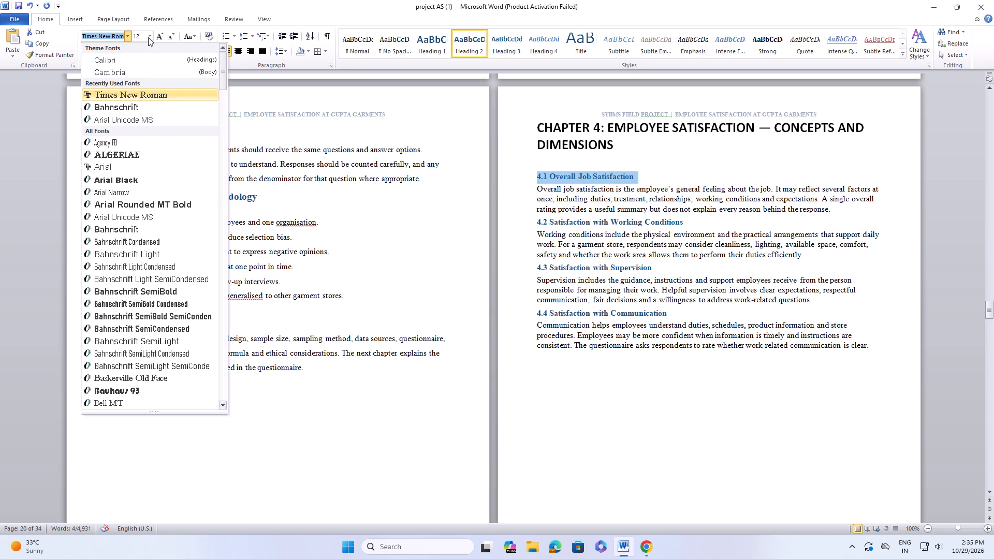
{"action": "left_click", "coordinate": [152, 36]}
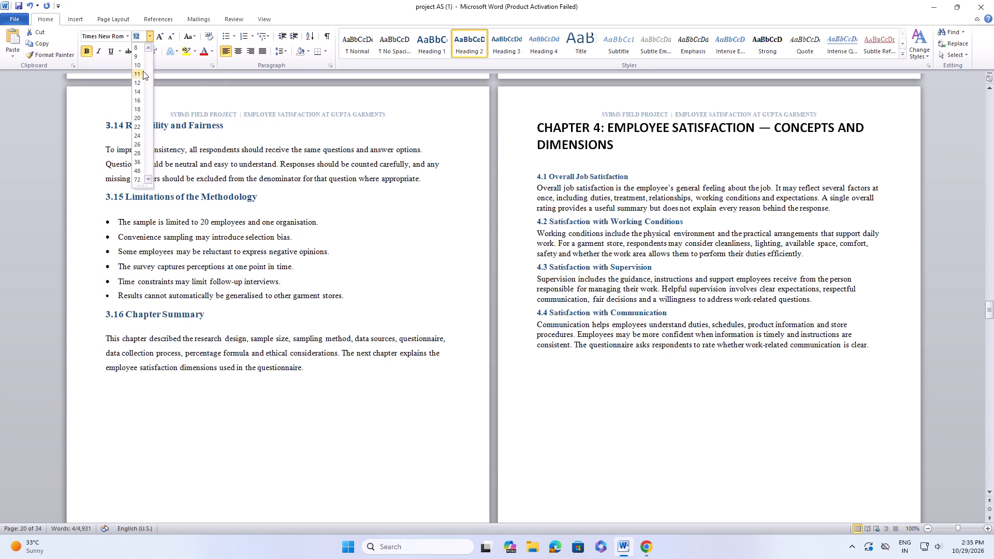
{"action": "left_click", "coordinate": [139, 92]}
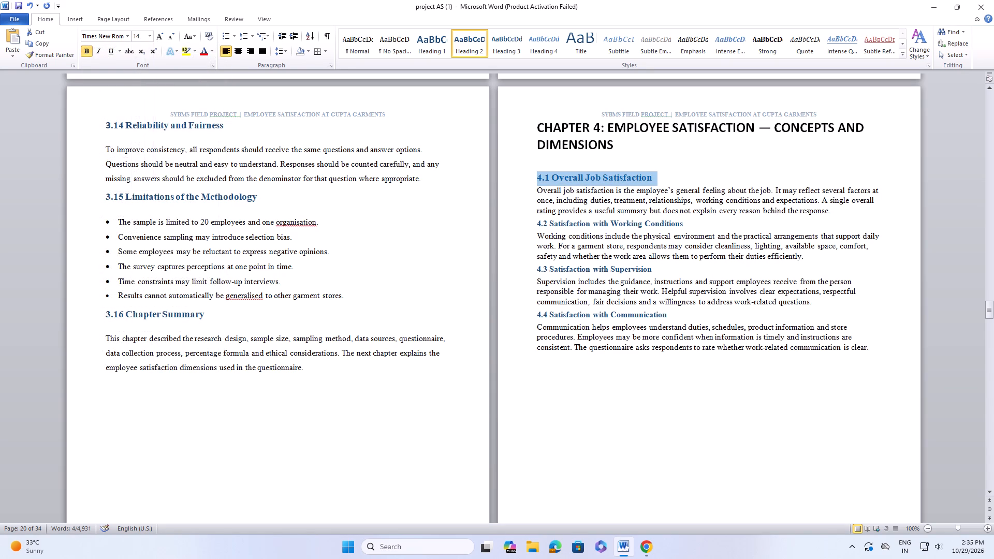
Set the "4.2 Satisfaction with Working Conditions", "4.3 Satisfaction with Supervision" and "4.4 Satisfaction with Communication" headings to font size 14.
{"action": "left_click_drag", "start_coordinate": [529, 216], "coordinate": [579, 215]}
{"action": "left_click_drag", "start_coordinate": [538, 225], "coordinate": [738, 249]}
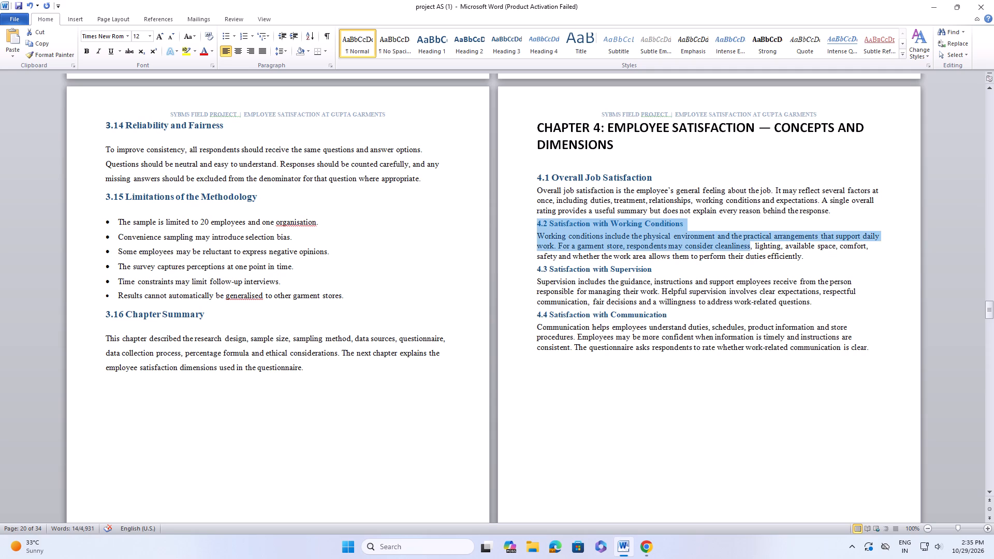
{"action": "left_click_drag", "start_coordinate": [738, 249], "coordinate": [740, 226]}
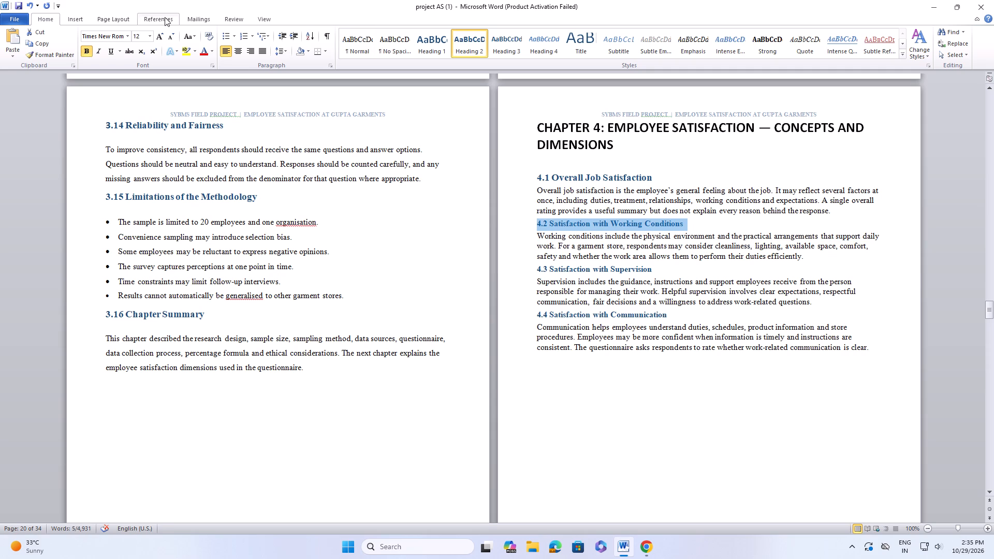
{"action": "left_click", "coordinate": [149, 32]}
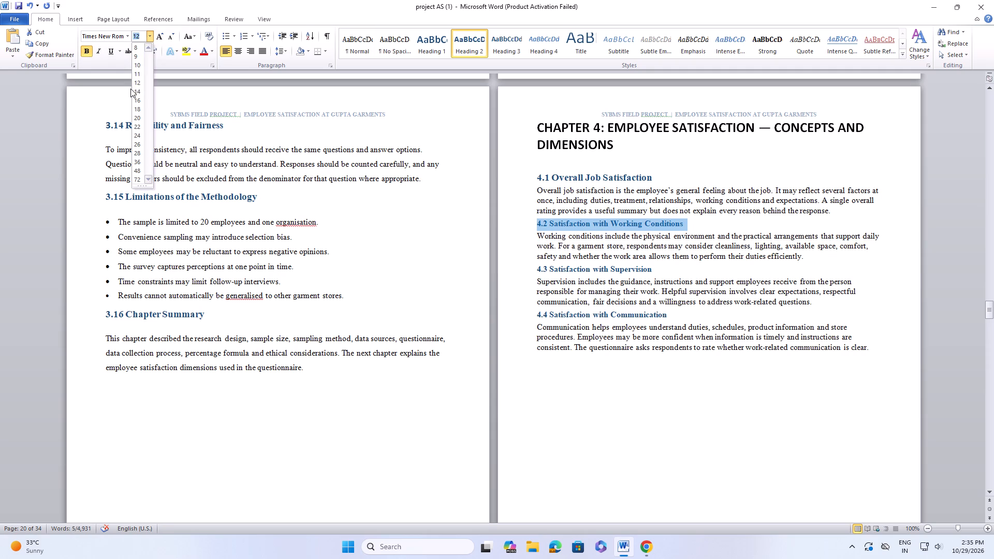
{"action": "left_click", "coordinate": [138, 90]}
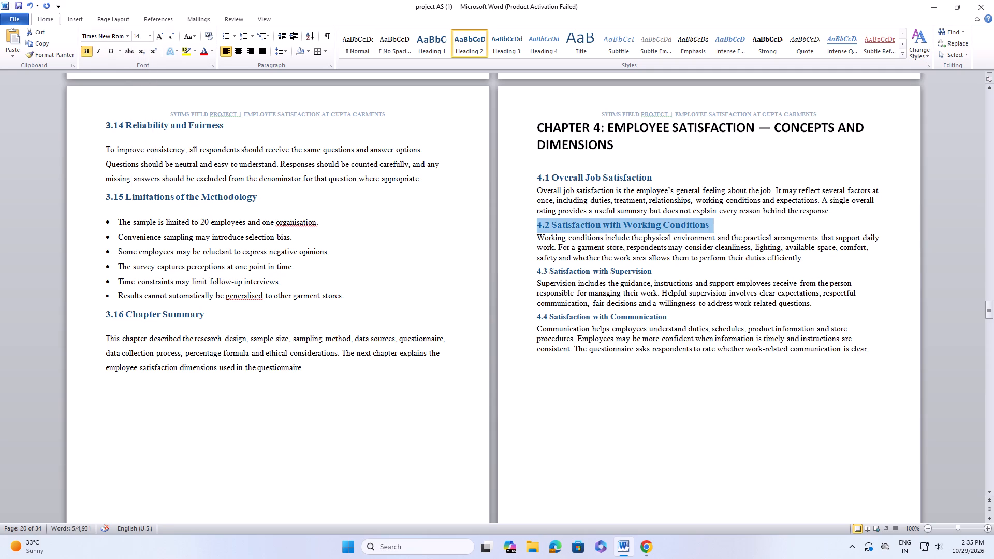
{"action": "left_click_drag", "start_coordinate": [534, 271], "coordinate": [645, 276]}
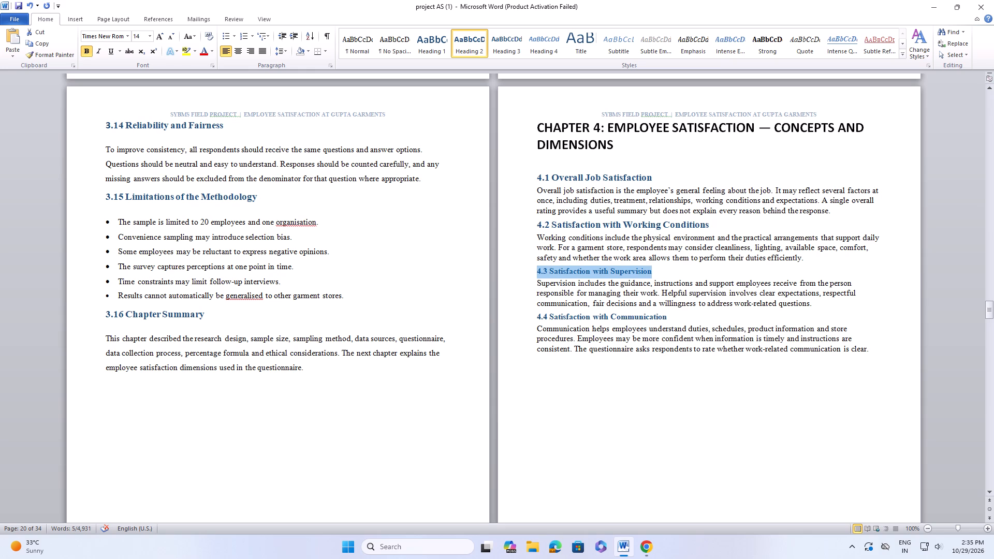
{"action": "left_click_drag", "start_coordinate": [645, 276], "coordinate": [646, 276]}
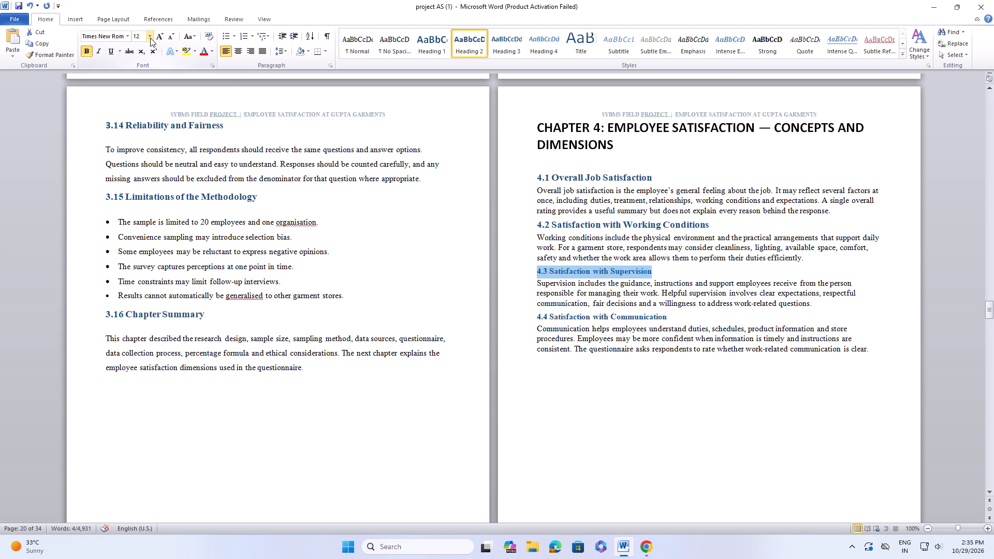
{"action": "left_click", "coordinate": [150, 38]}
{"action": "left_click", "coordinate": [138, 87]}
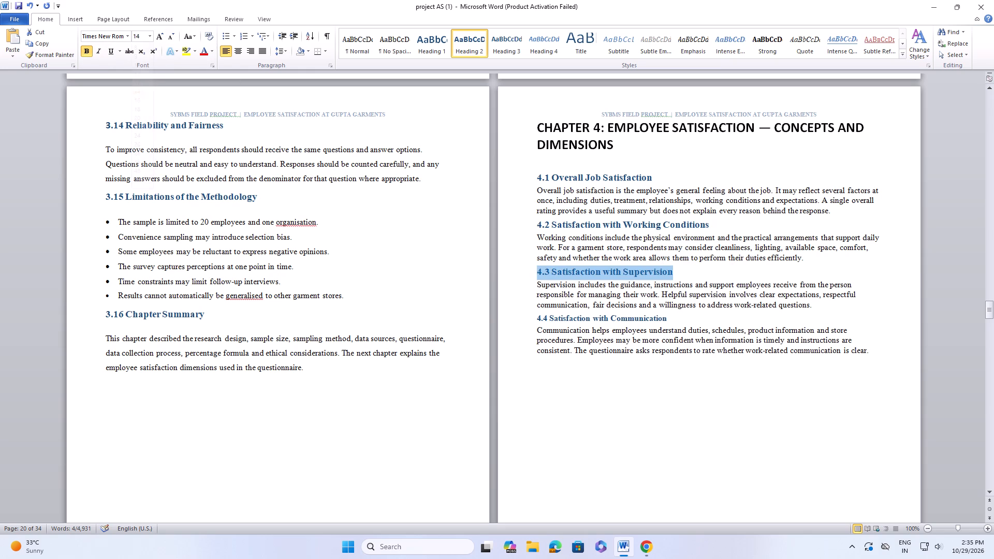
{"action": "left_click_drag", "start_coordinate": [537, 316], "coordinate": [640, 334]}
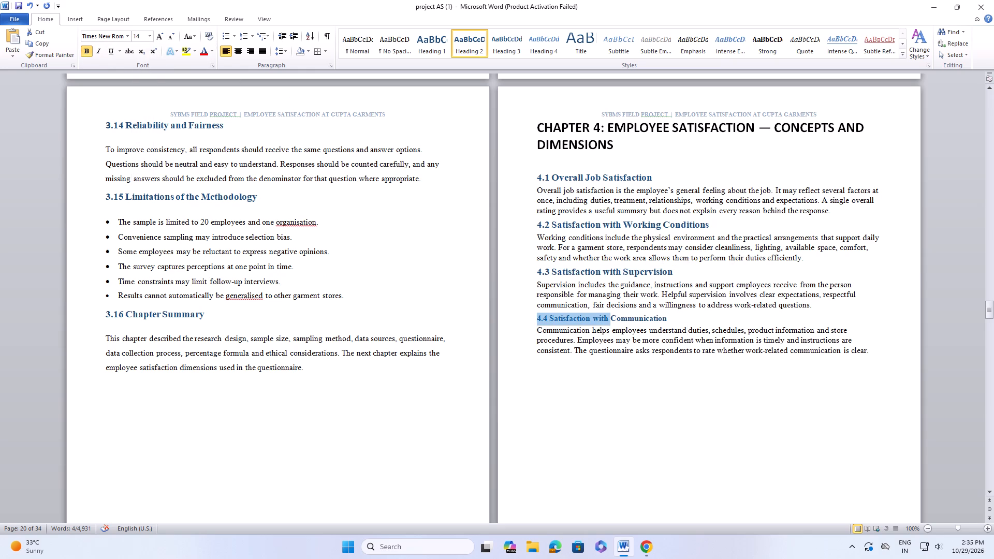
{"action": "left_click_drag", "start_coordinate": [640, 334], "coordinate": [662, 319]}
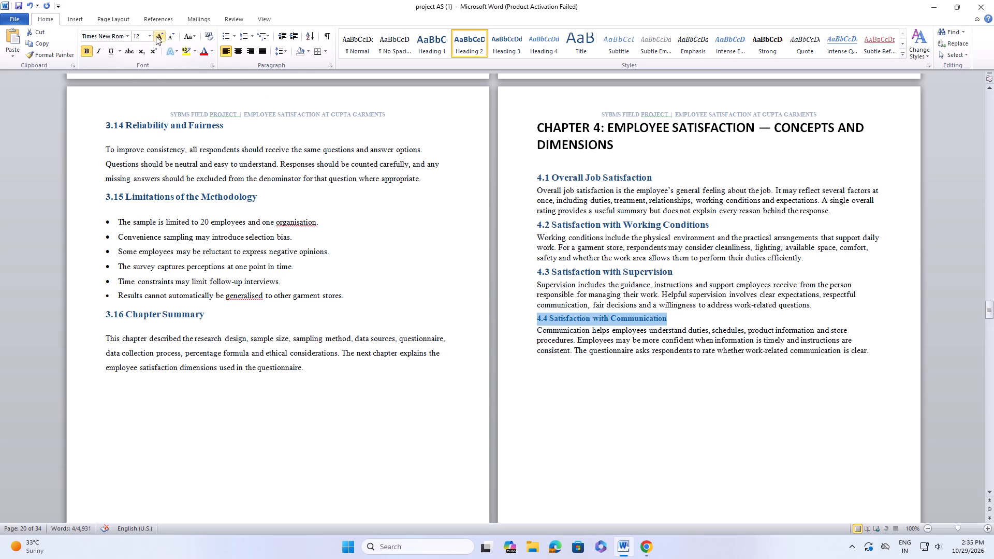
{"action": "left_click", "coordinate": [151, 37]}
{"action": "left_click", "coordinate": [139, 89]}
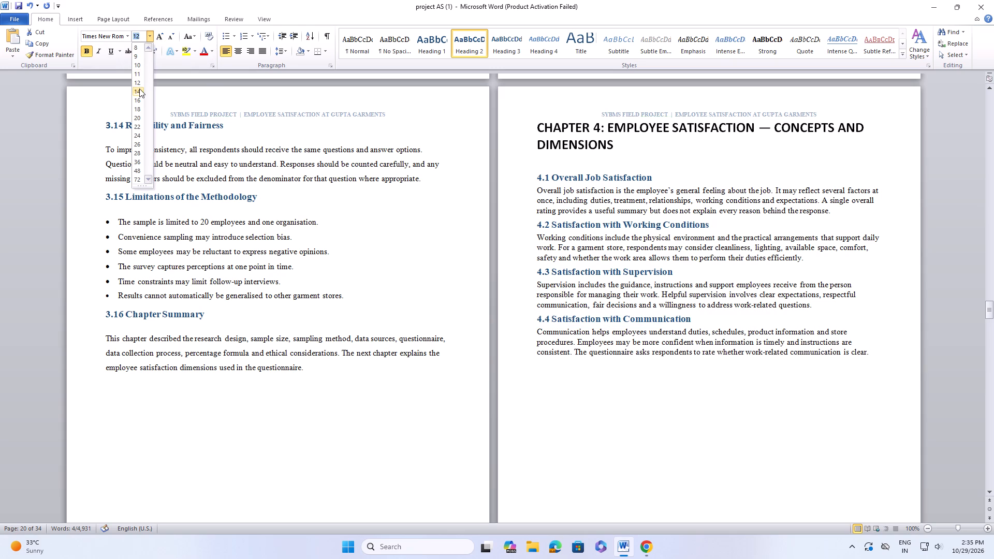
Apply 1.5 line spacing to the body paragraphs under headings 4.1 and 4.2.
{"action": "left_click", "coordinate": [673, 179]}
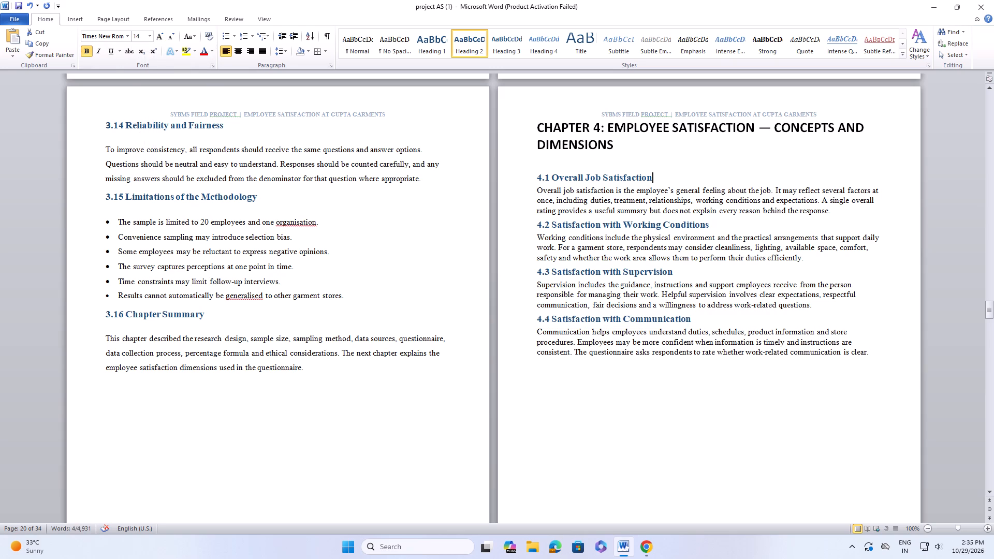
{"action": "left_click_drag", "start_coordinate": [534, 188], "coordinate": [596, 203]}
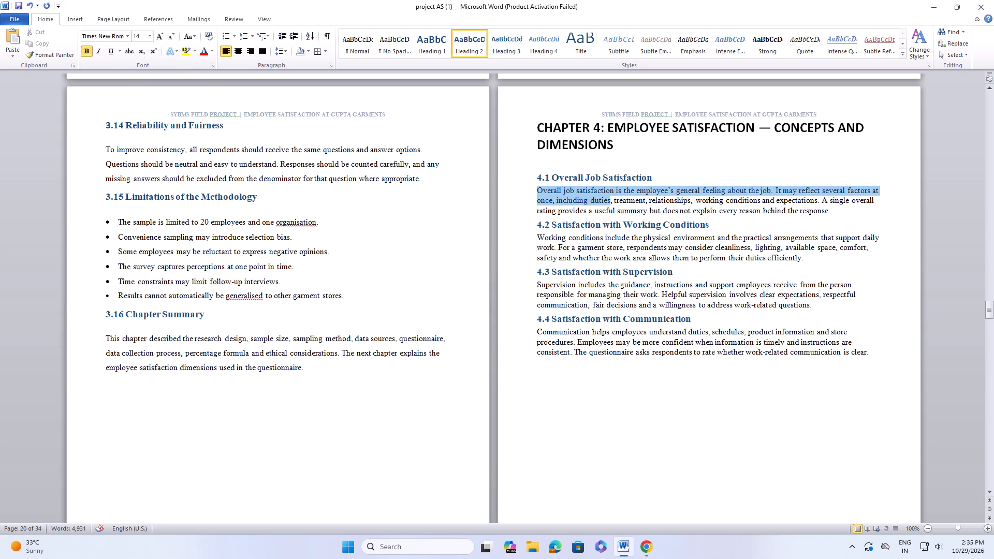
{"action": "left_click_drag", "start_coordinate": [596, 203], "coordinate": [828, 208]}
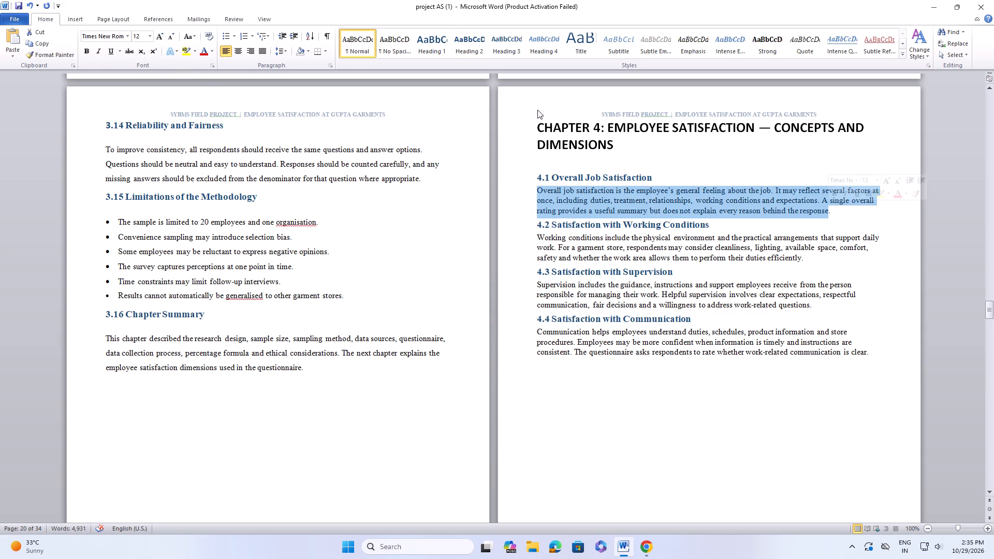
{"action": "left_click", "coordinate": [285, 52]}
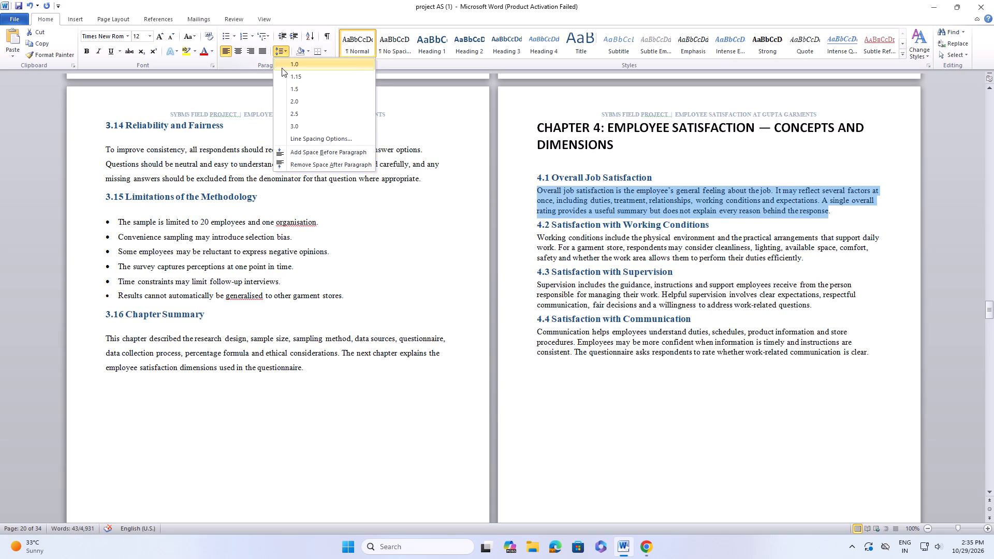
{"action": "left_click", "coordinate": [292, 83]}
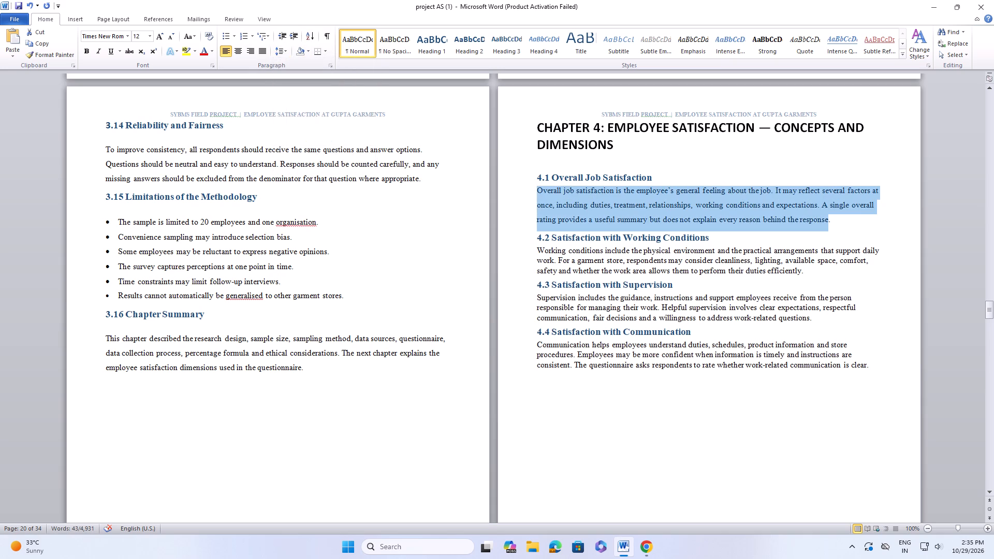
{"action": "left_click_drag", "start_coordinate": [537, 251], "coordinate": [782, 276]}
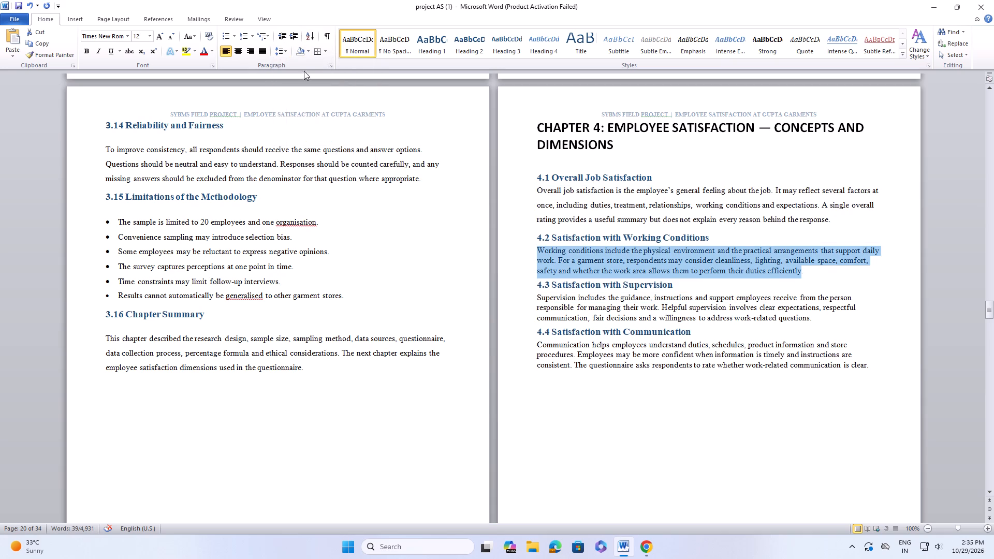
{"action": "left_click", "coordinate": [283, 58]}
{"action": "left_click", "coordinate": [283, 54]}
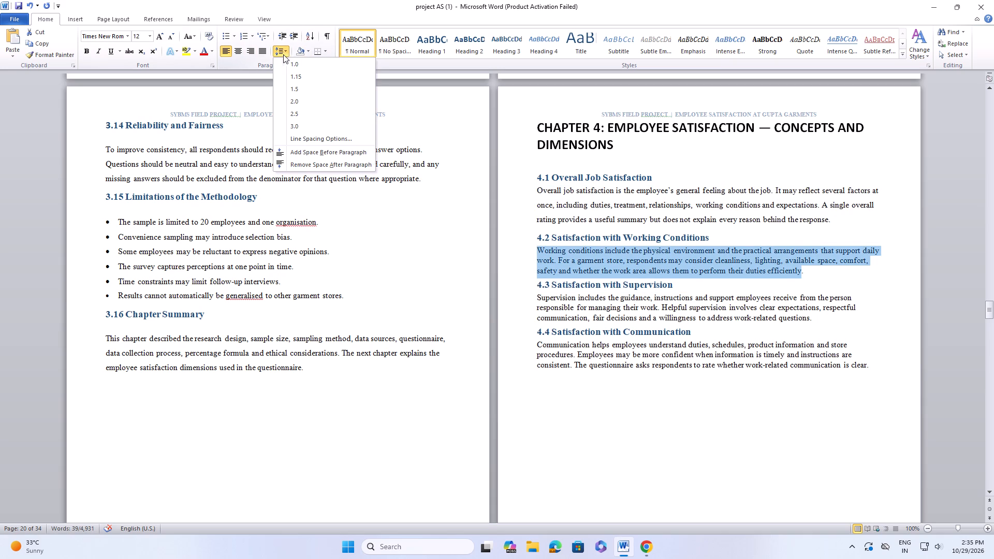
{"action": "left_click", "coordinate": [302, 89]}
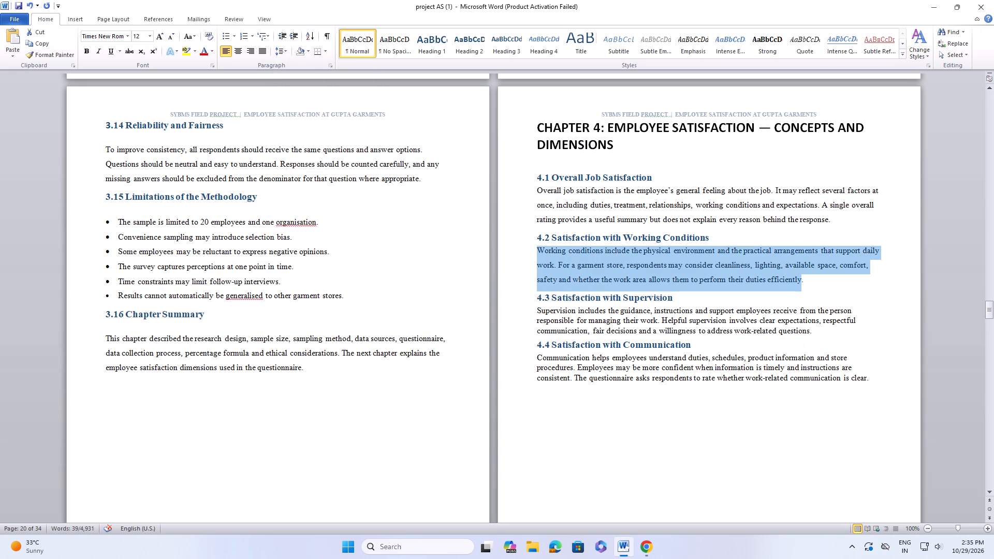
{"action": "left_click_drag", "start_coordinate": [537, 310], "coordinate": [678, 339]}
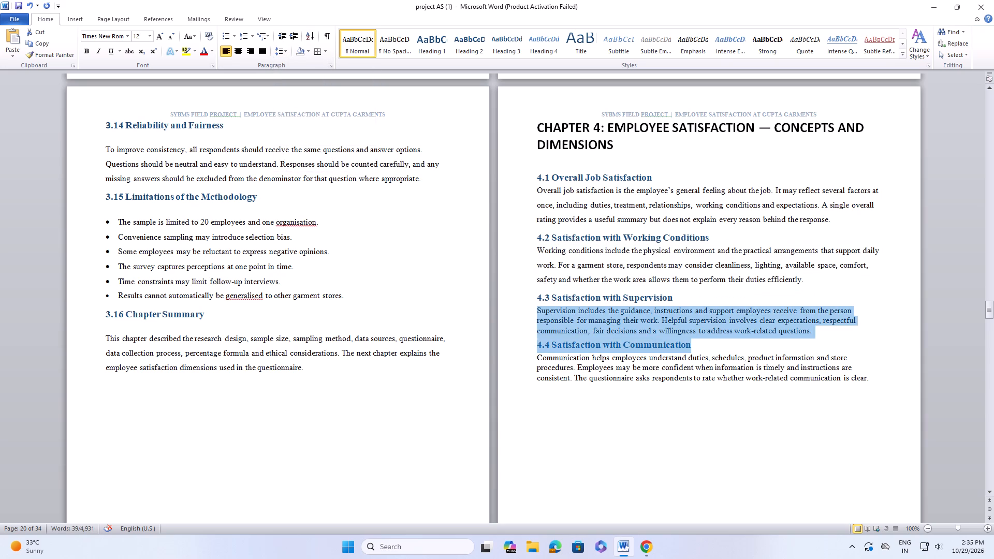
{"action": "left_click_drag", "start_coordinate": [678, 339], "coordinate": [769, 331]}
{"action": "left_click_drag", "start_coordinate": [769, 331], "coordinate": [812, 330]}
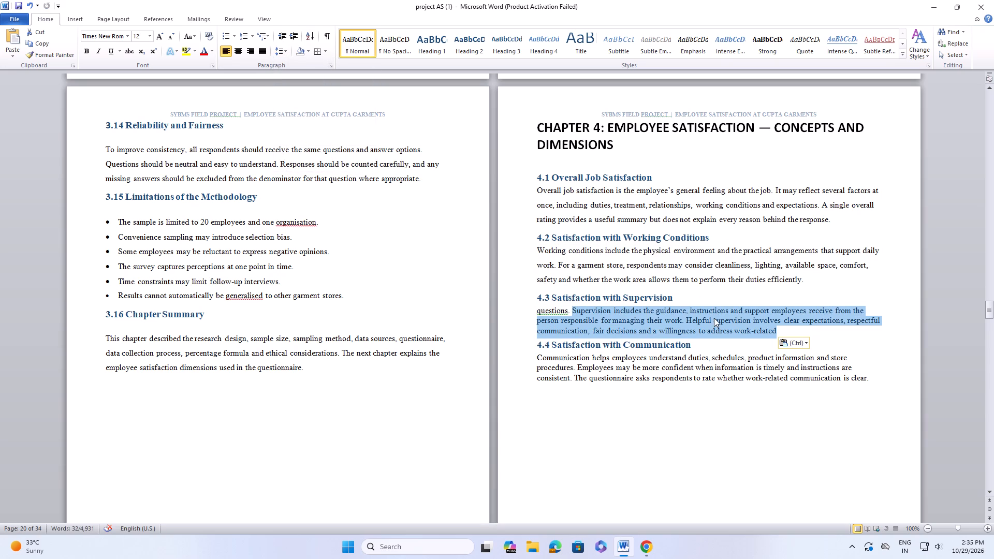
Copy the misplaced word "questions." from the start of the section 4.3 paragraph to its end, after "work-related".
{"action": "left_click", "coordinate": [567, 307]}
{"action": "left_click_drag", "start_coordinate": [567, 307], "coordinate": [557, 310]}
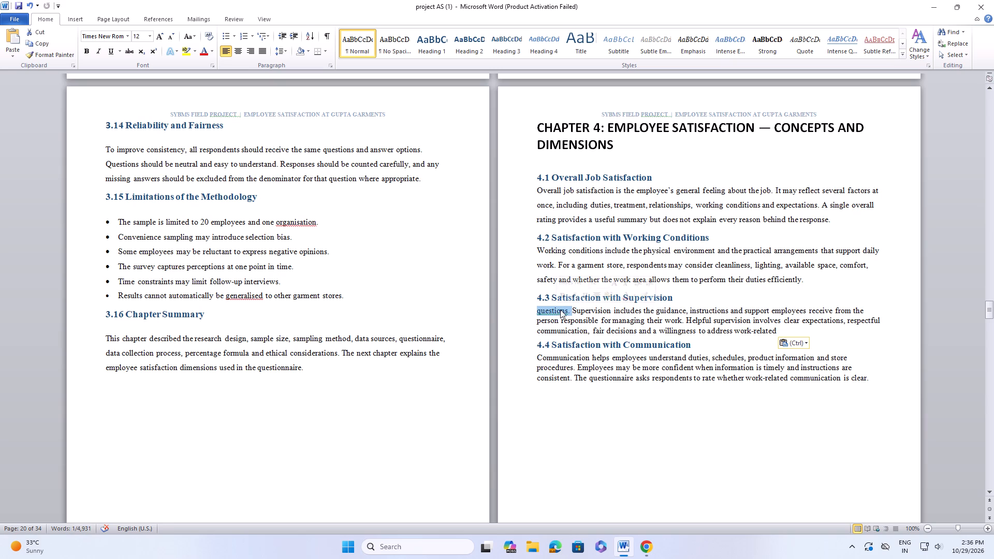
{"action": "left_click", "coordinate": [46, 45]}
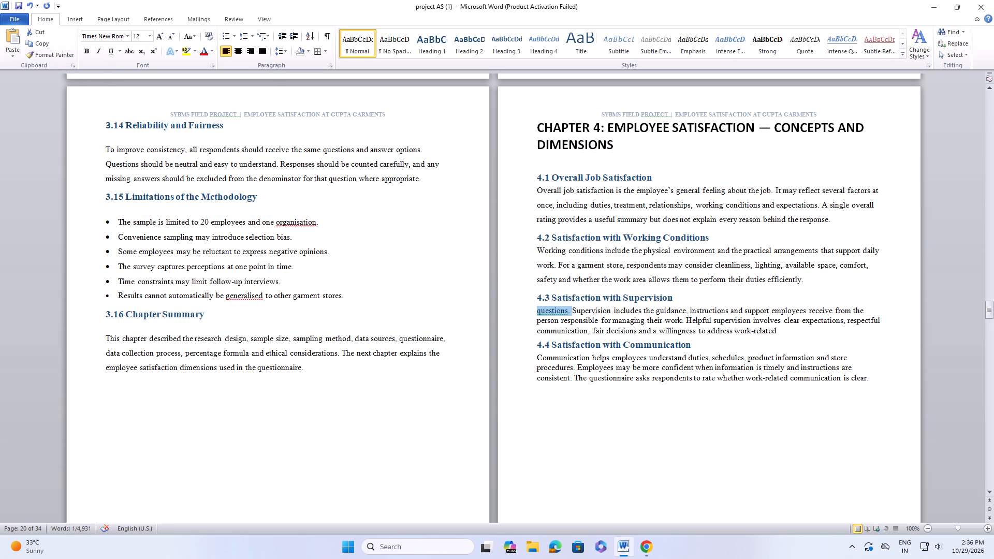
{"action": "left_click", "coordinate": [781, 331]}
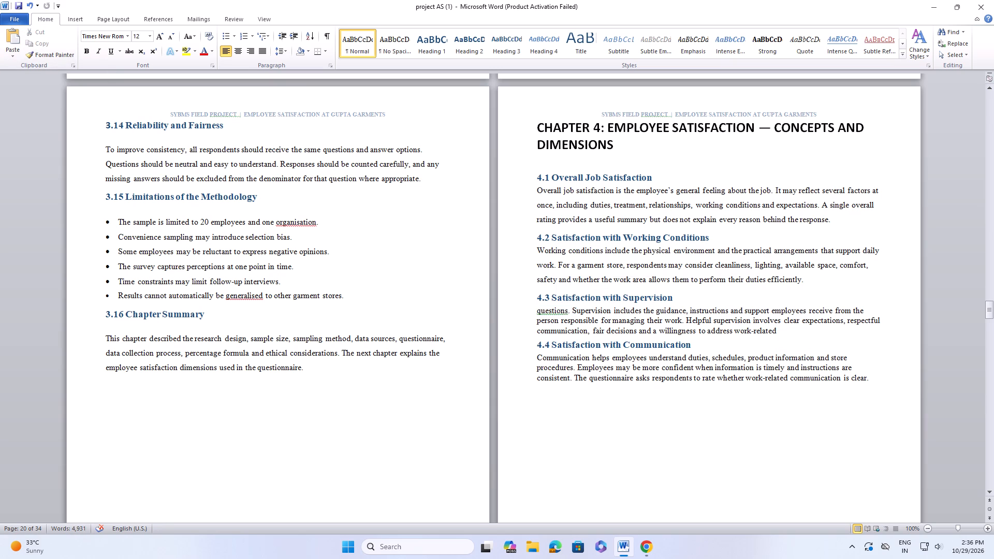
{"action": "key", "text": "space"}
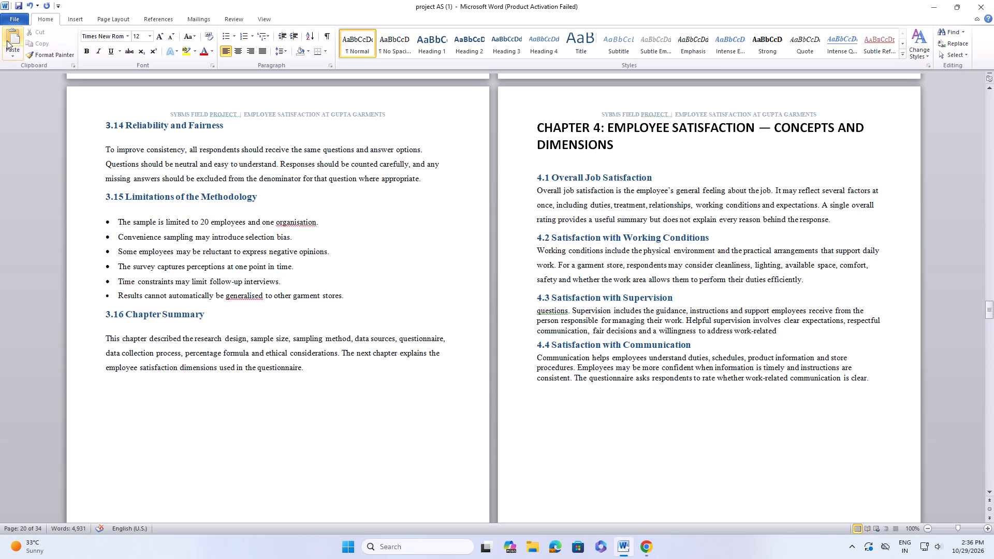
{"action": "left_click", "coordinate": [7, 40]}
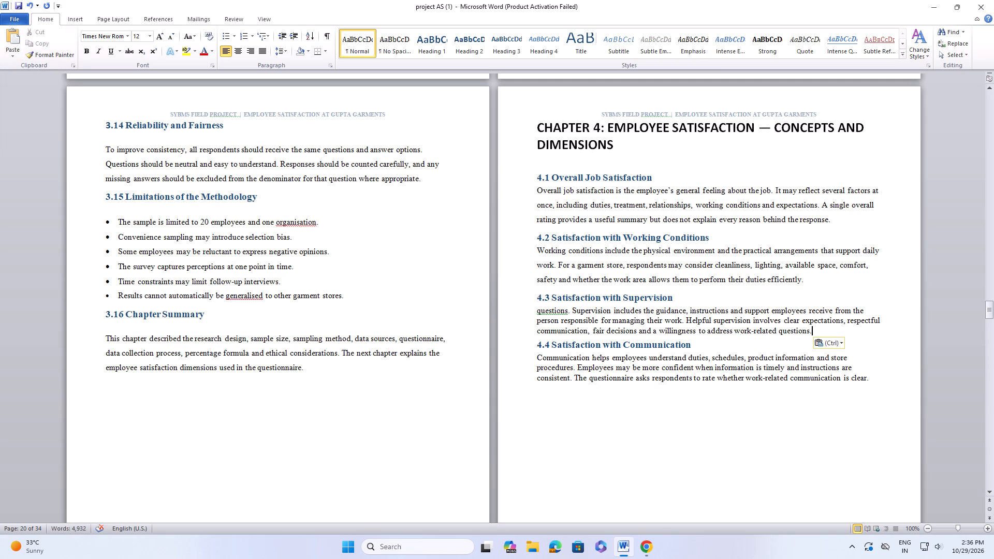
Delete the stray "questions." and its full stop from the start of the section 4.3 paragraph.
{"action": "left_click", "coordinate": [567, 308]}
{"action": "key", "text": "BackSpace"}
{"action": "key", "text": "BackSpace"}
{"action": "key", "text": "BackSpace"}
{"action": "key", "text": "BackSpace"}
{"action": "key", "text": "BackSpace"}
{"action": "key", "text": "BackSpace"}
{"action": "key", "text": "BackSpace"}
{"action": "key", "text": "BackSpace"}
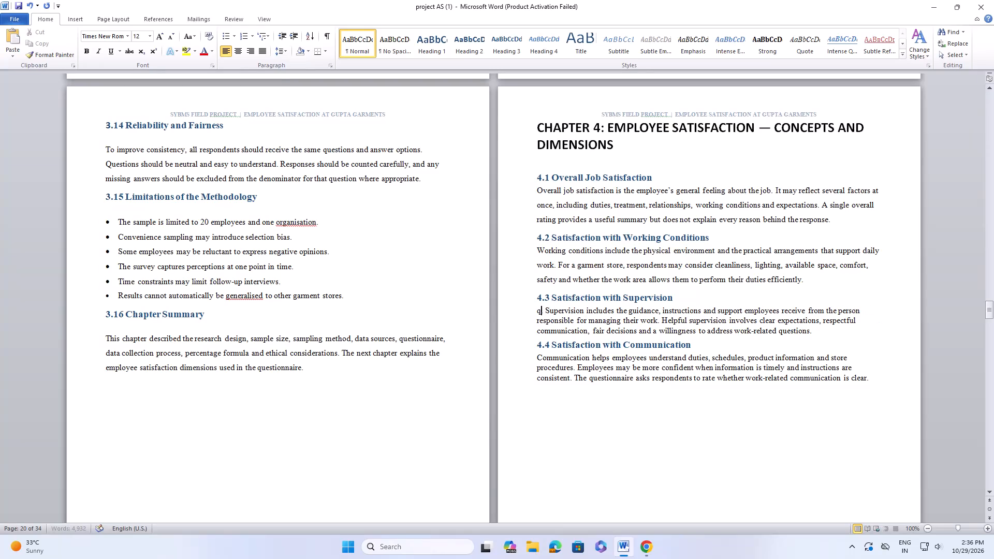
{"action": "key", "text": "BackSpace"}
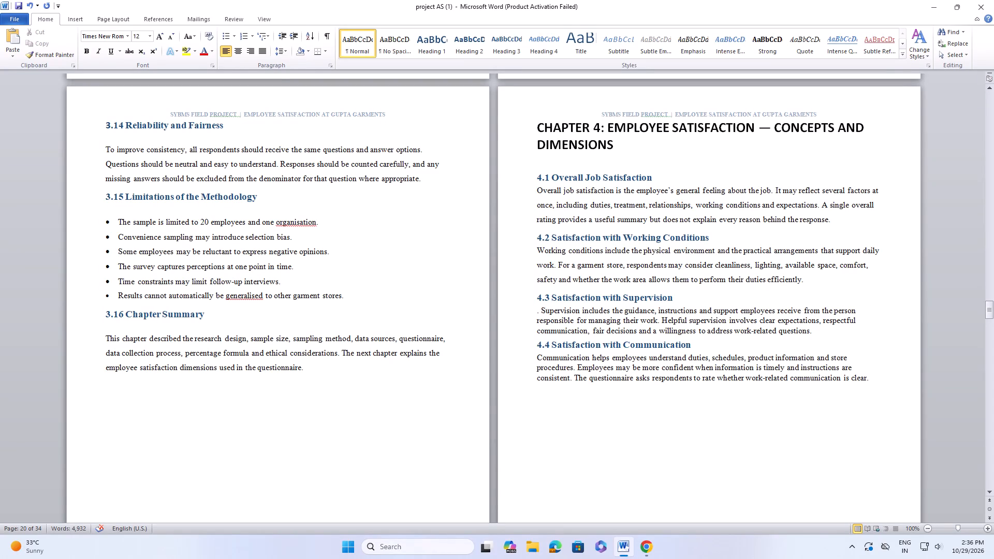
{"action": "left_click", "coordinate": [538, 311]}
{"action": "key", "text": "BackSpace"}
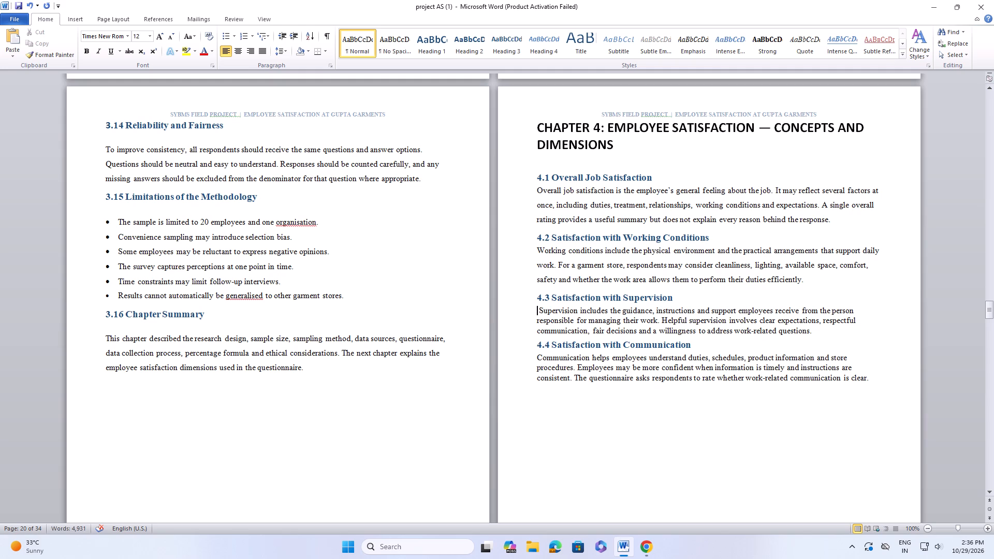
Set the section 4.3 body paragraph to font size 12 and apply 1.5 line spacing to the 4.3 and 4.4 body paragraphs.
{"action": "left_click_drag", "start_coordinate": [535, 310], "coordinate": [747, 352]}
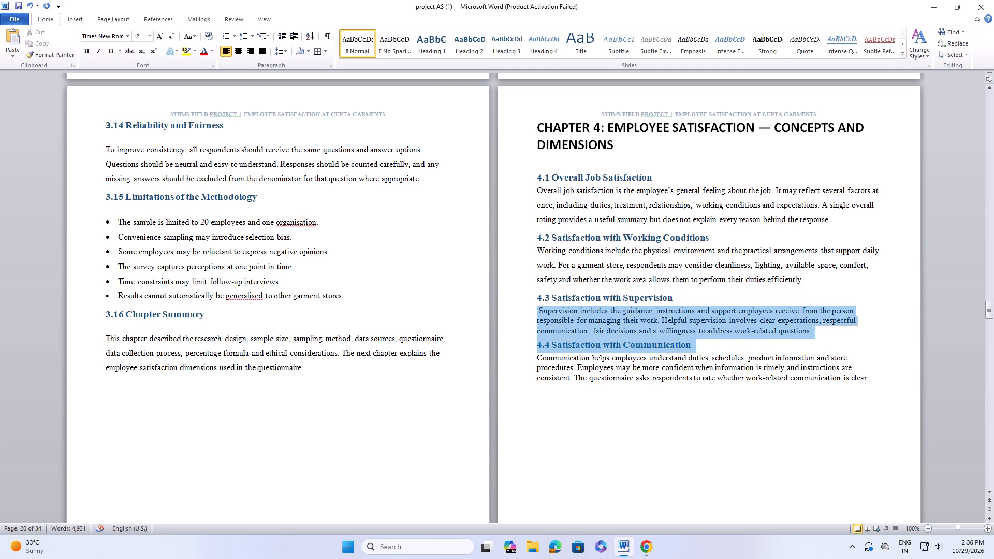
{"action": "left_click_drag", "start_coordinate": [747, 352], "coordinate": [826, 346]}
{"action": "left_click_drag", "start_coordinate": [744, 423], "coordinate": [745, 418]}
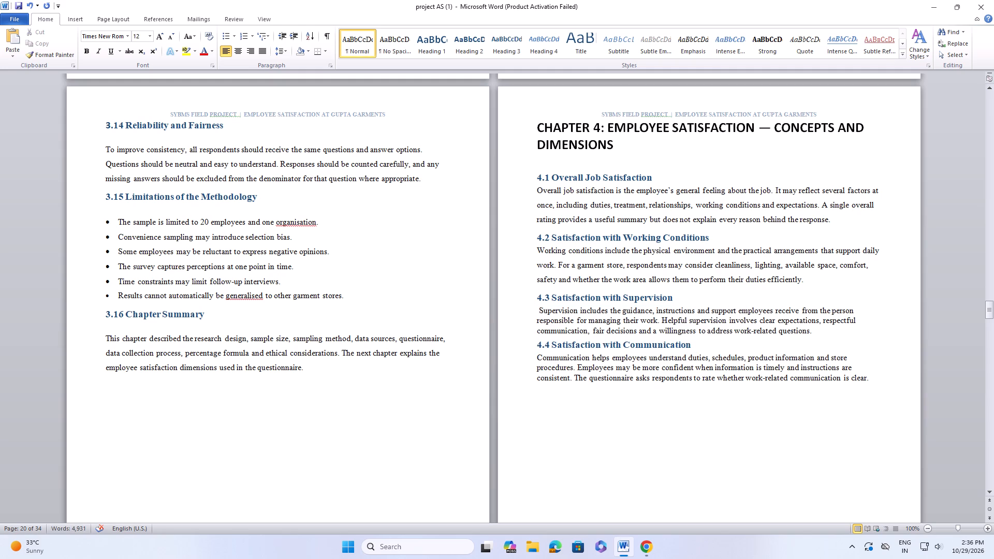
{"action": "left_click_drag", "start_coordinate": [539, 310], "coordinate": [801, 332]}
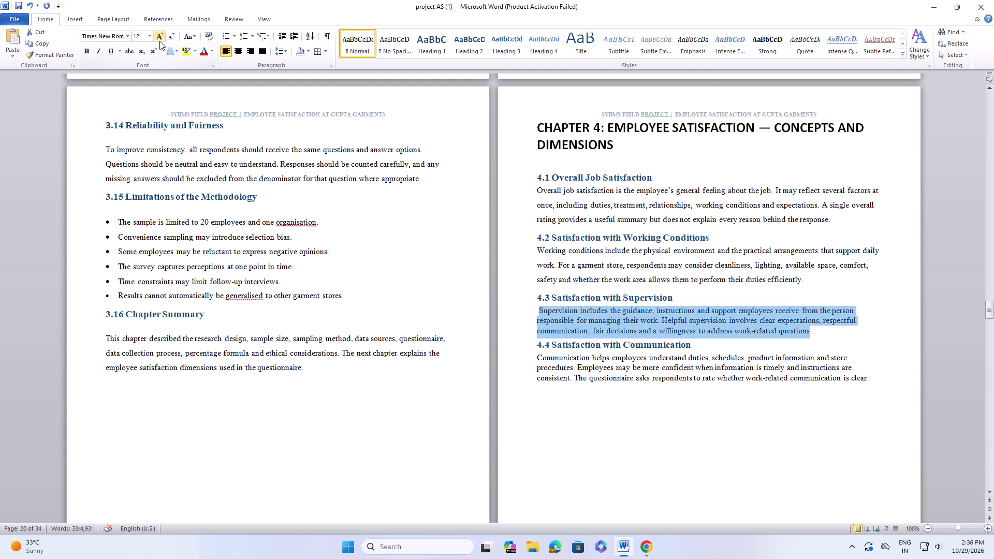
{"action": "left_click", "coordinate": [149, 35]}
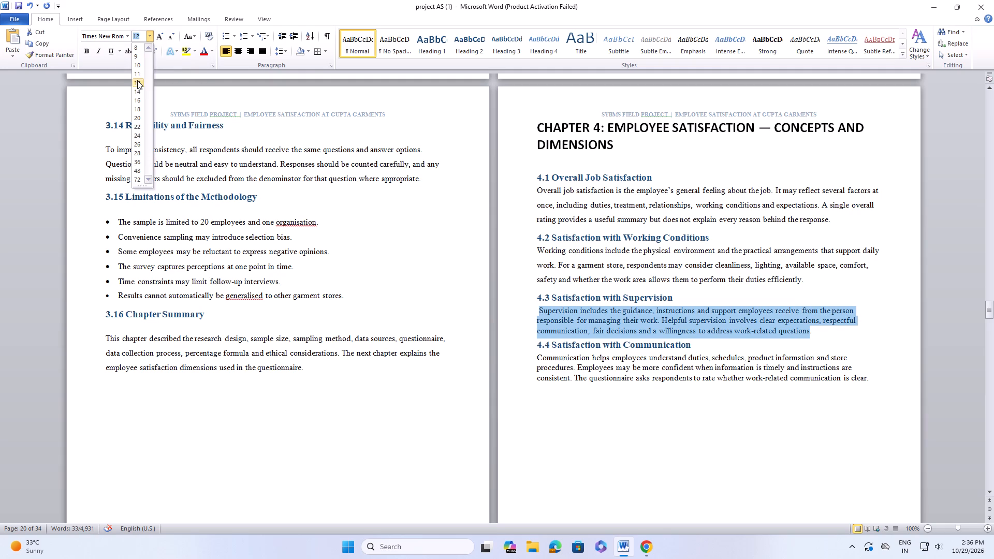
{"action": "left_click", "coordinate": [137, 80]}
{"action": "left_click", "coordinate": [282, 50]}
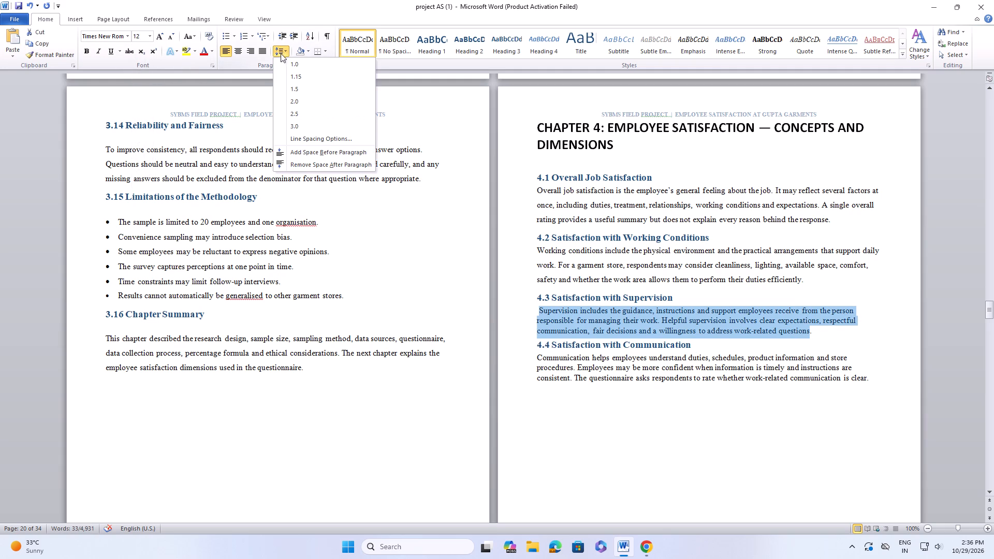
{"action": "left_click", "coordinate": [295, 91]}
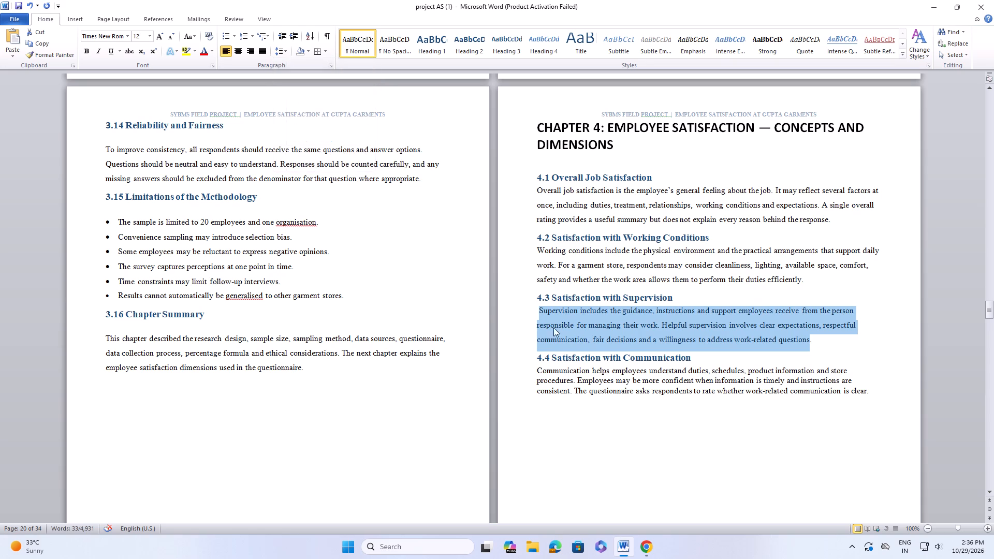
{"action": "left_click_drag", "start_coordinate": [535, 366], "coordinate": [575, 384]}
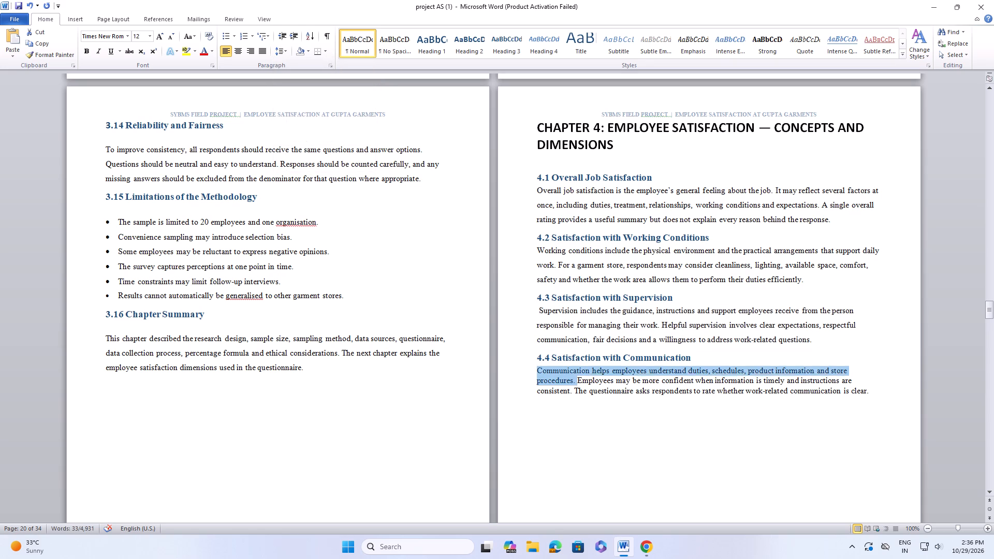
{"action": "left_click_drag", "start_coordinate": [575, 384], "coordinate": [687, 417]}
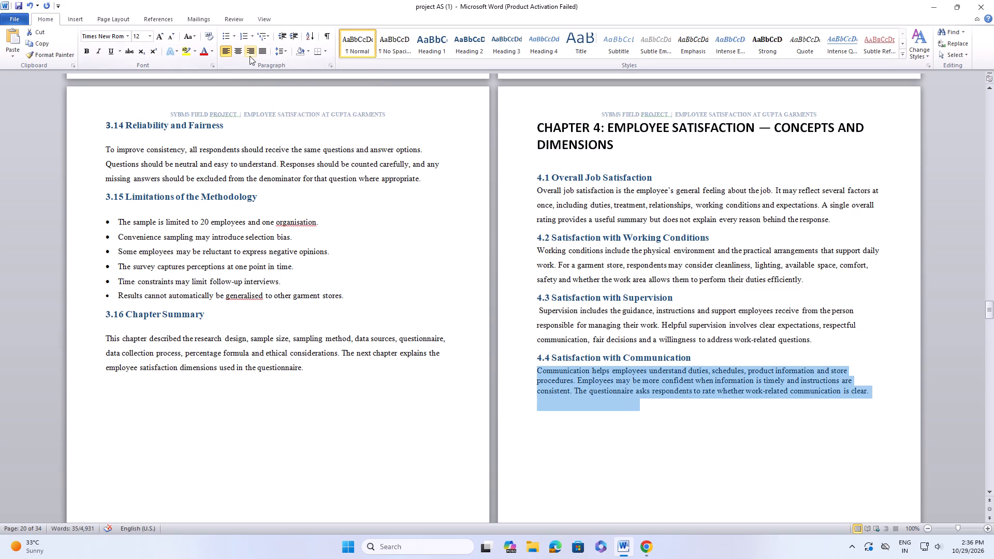
{"action": "left_click", "coordinate": [286, 55]}
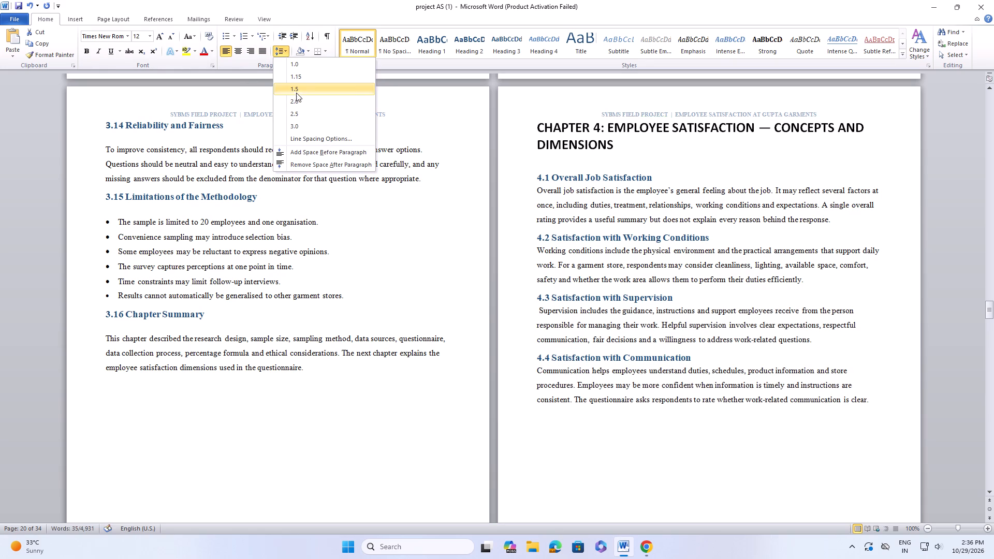
{"action": "left_click", "coordinate": [297, 88]}
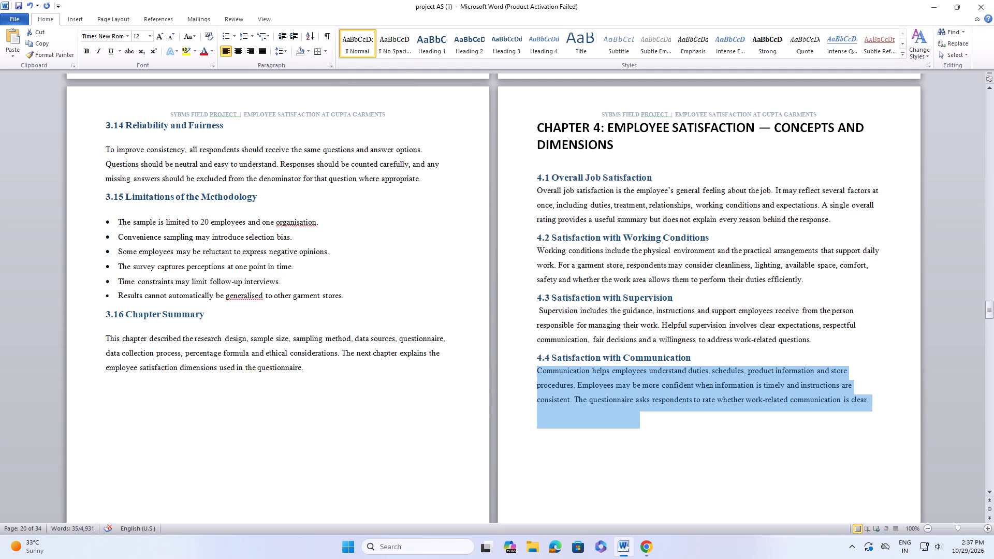
Insert a blank line between each of the headings 4.1, 4.2, 4.3 and 4.4 and its body paragraph.
{"action": "left_click", "coordinate": [664, 163]}
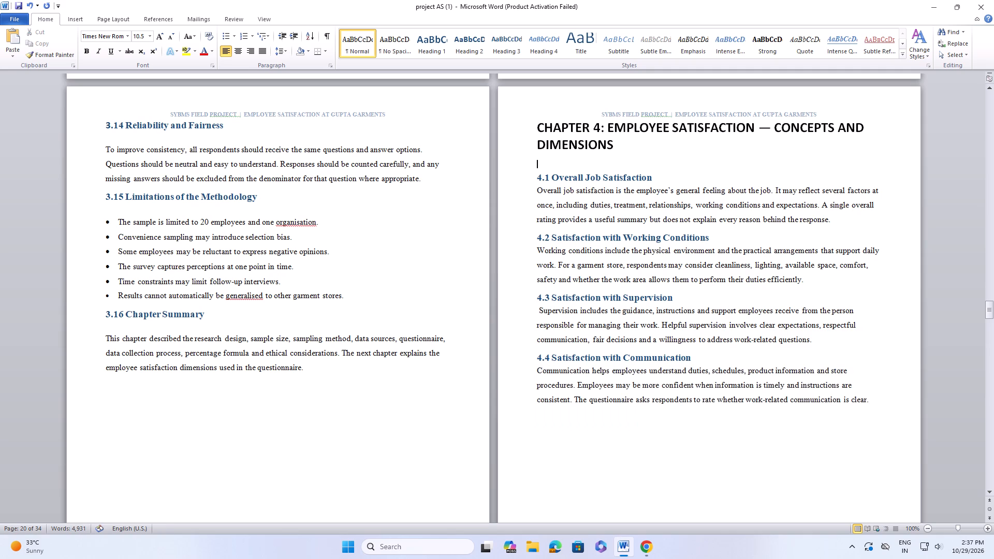
{"action": "left_click_drag", "start_coordinate": [663, 181], "coordinate": [668, 173]}
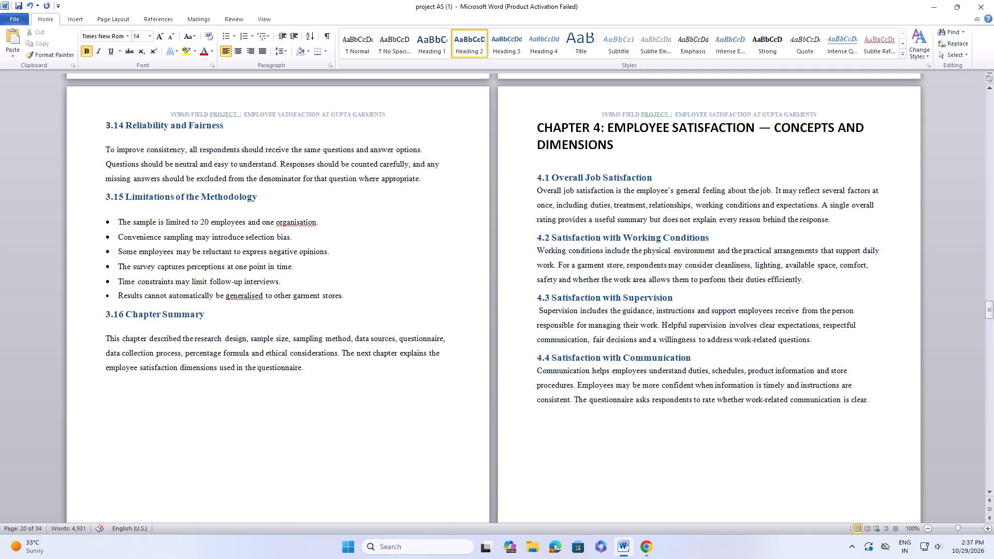
{"action": "key", "text": "Return"}
{"action": "left_click", "coordinate": [731, 247]}
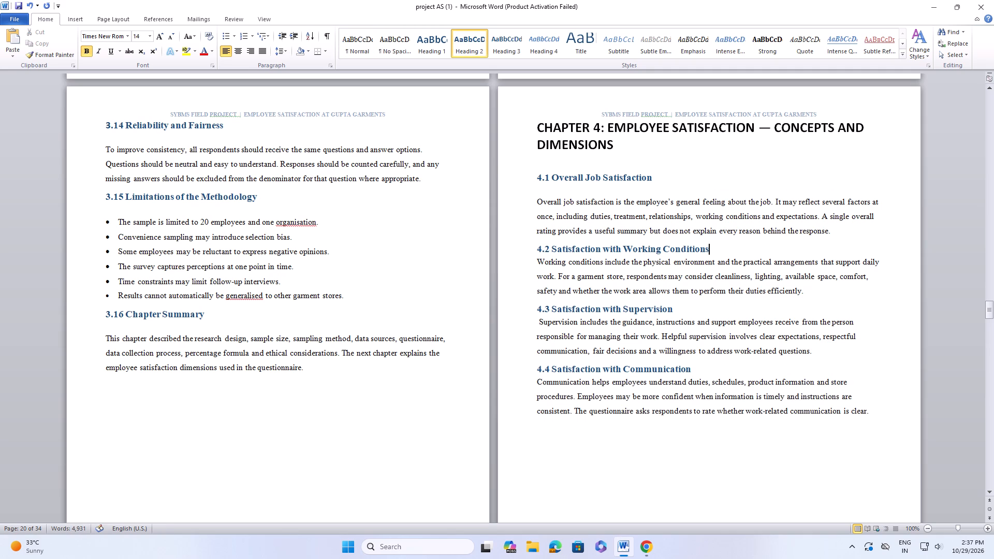
{"action": "key", "text": "Return"}
{"action": "left_click", "coordinate": [684, 322]}
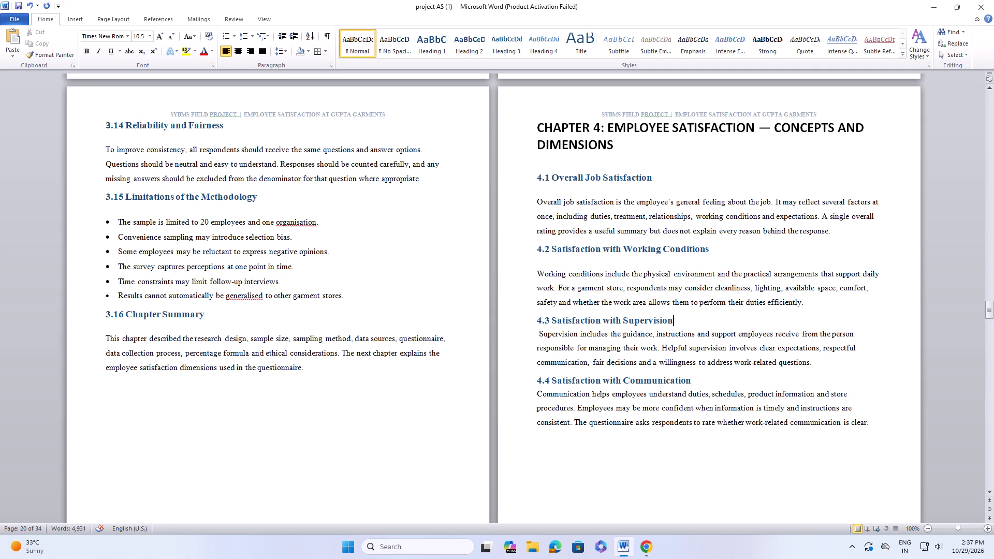
{"action": "key", "text": "Return"}
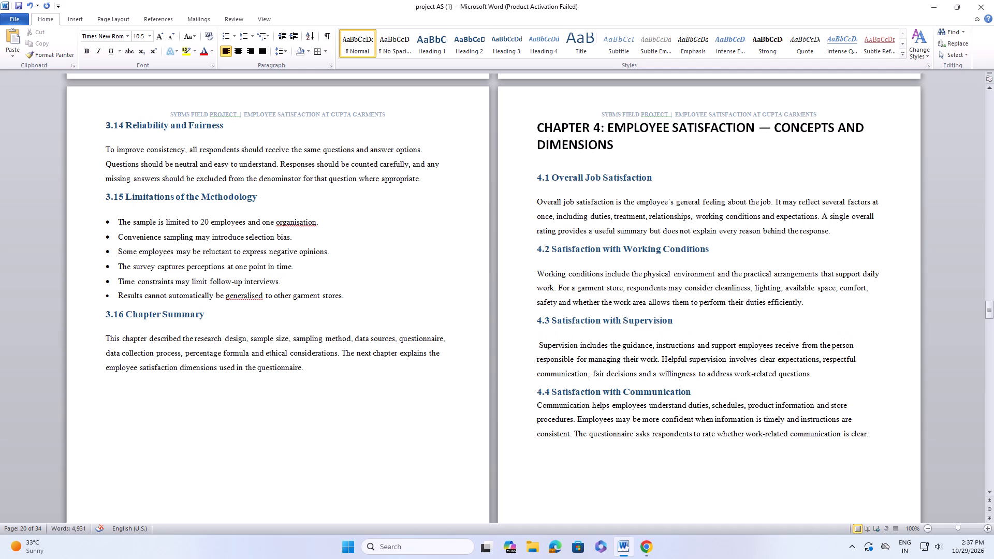
{"action": "left_click", "coordinate": [718, 395]}
{"action": "key", "text": "Return"}
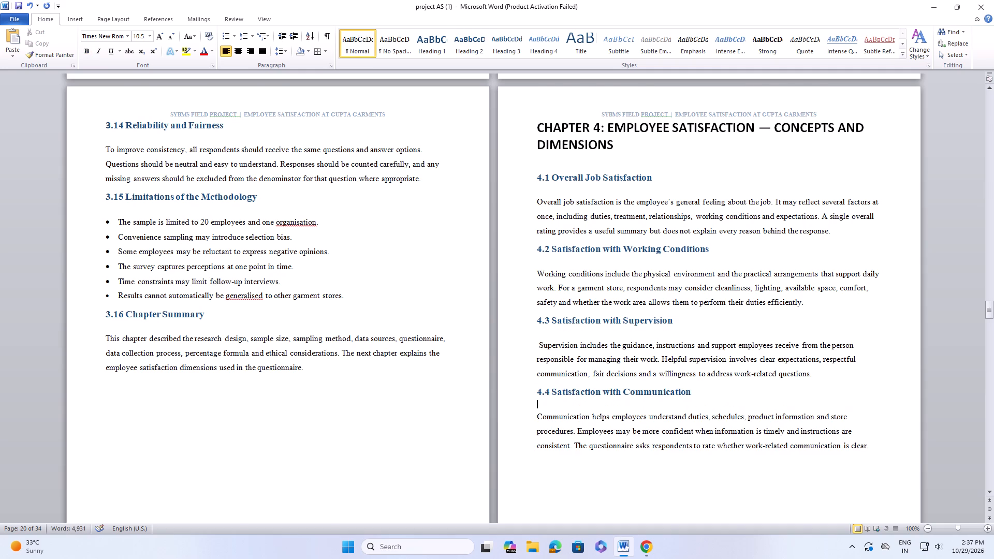
Format all text of sections 4.5 to 4.9 in Times New Roman, size 12, with 1.5 line spacing.
{"action": "scroll", "coordinate": [718, 395], "scroll_direction": "down", "scroll_amount": 12}
{"action": "scroll", "coordinate": [452, 359], "scroll_direction": "down", "scroll_amount": 2}
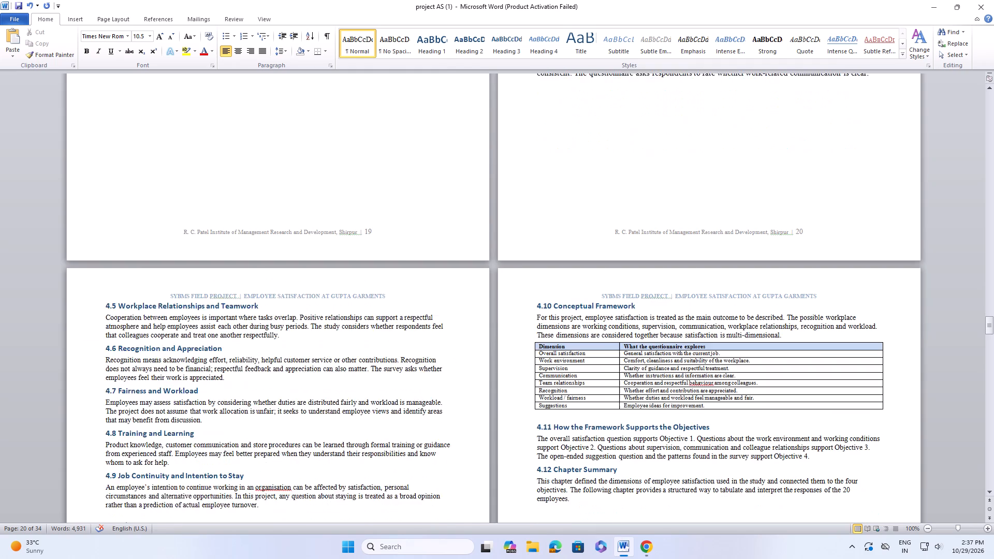
{"action": "scroll", "coordinate": [452, 359], "scroll_direction": "down", "scroll_amount": 2}
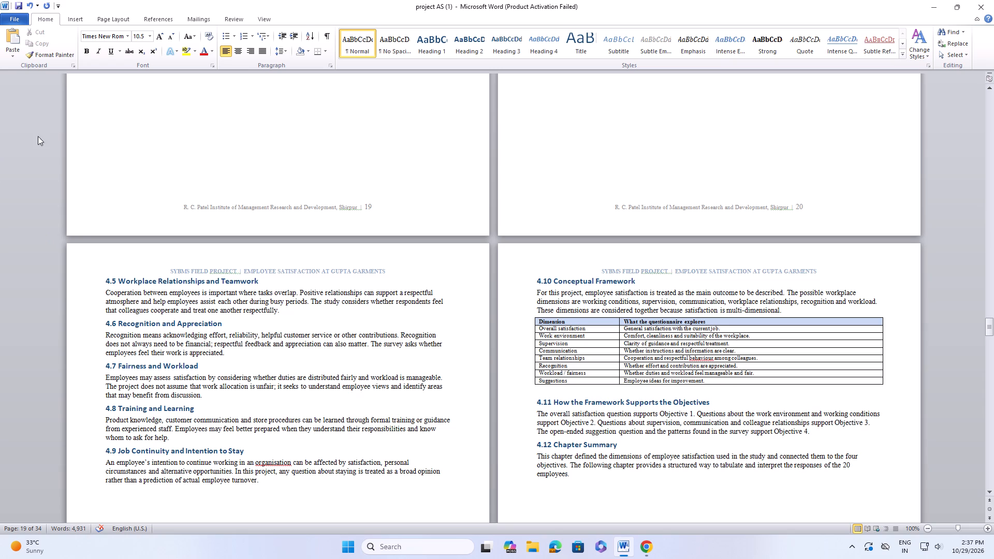
{"action": "left_click_drag", "start_coordinate": [109, 285], "coordinate": [113, 284]}
{"action": "left_click_drag", "start_coordinate": [113, 284], "coordinate": [366, 494]}
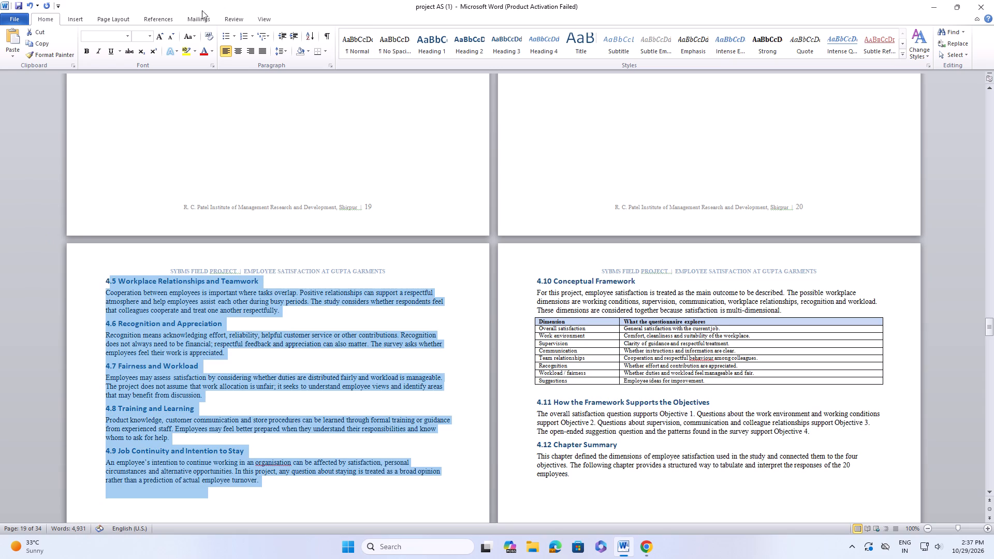
{"action": "left_click", "coordinate": [146, 36]}
{"action": "left_click", "coordinate": [150, 34]}
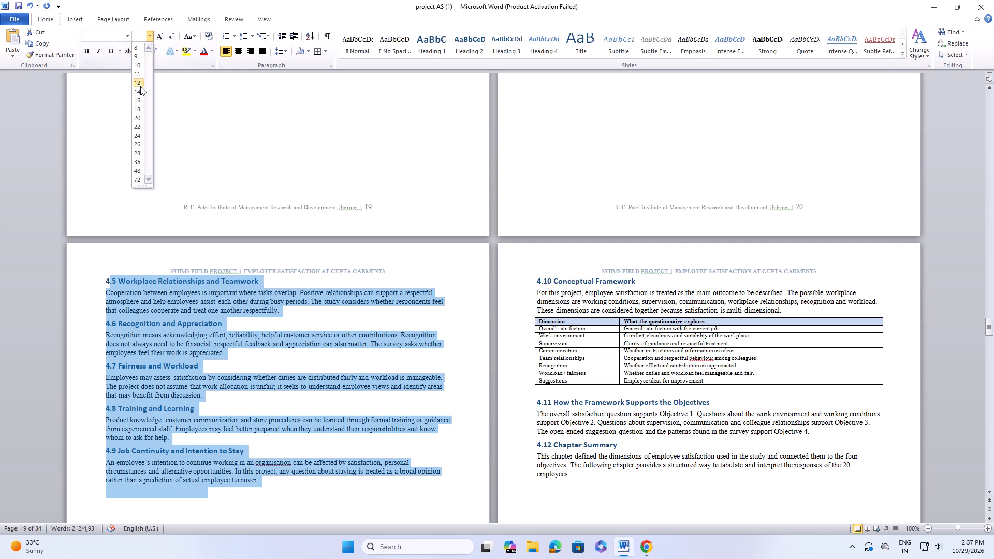
{"action": "left_click", "coordinate": [142, 81]}
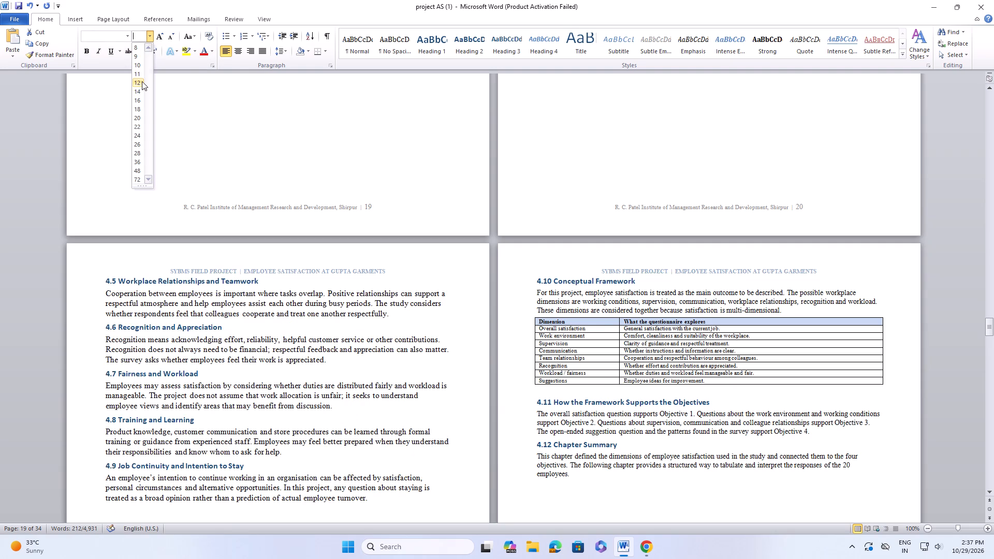
{"action": "left_click", "coordinate": [127, 34]}
{"action": "left_click", "coordinate": [124, 90]}
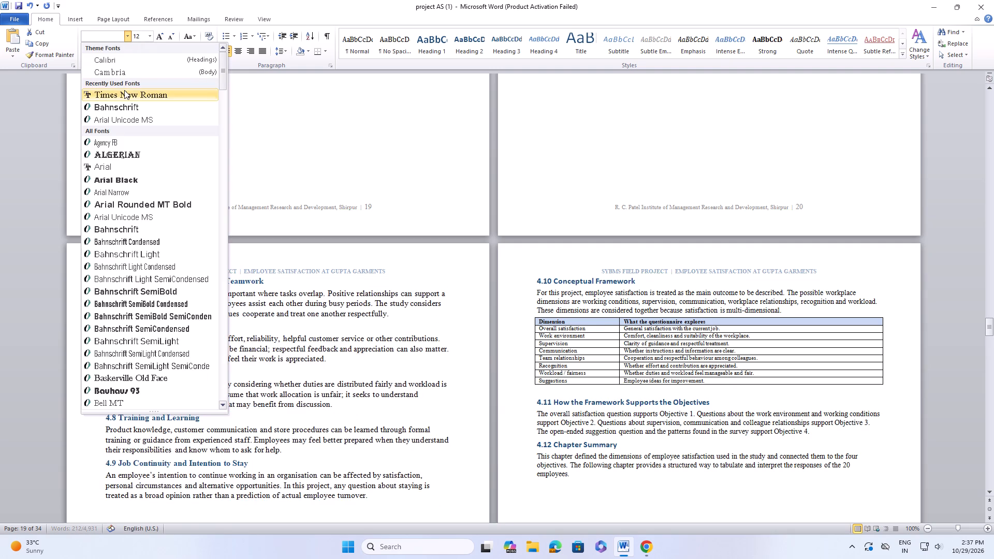
{"action": "left_click", "coordinate": [284, 53]}
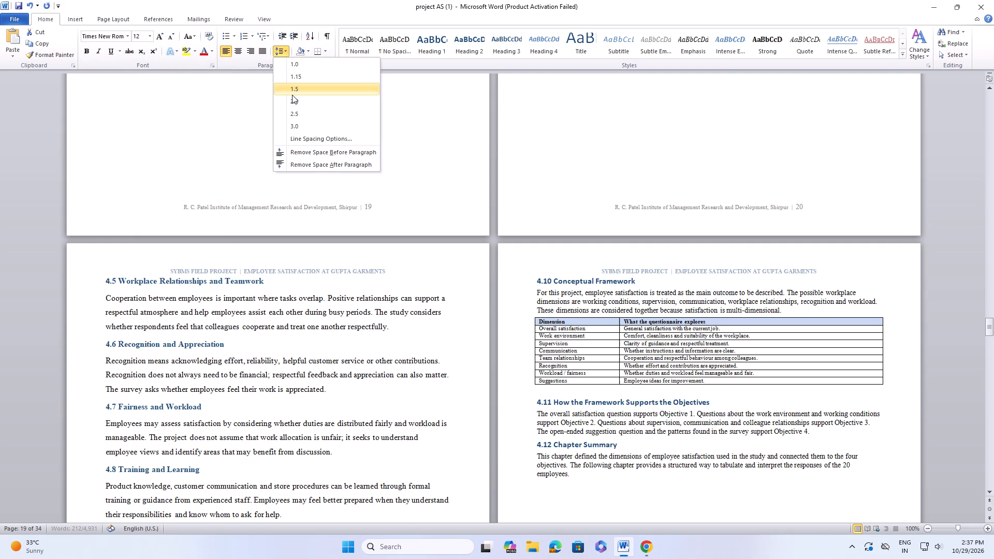
{"action": "left_click", "coordinate": [292, 95]}
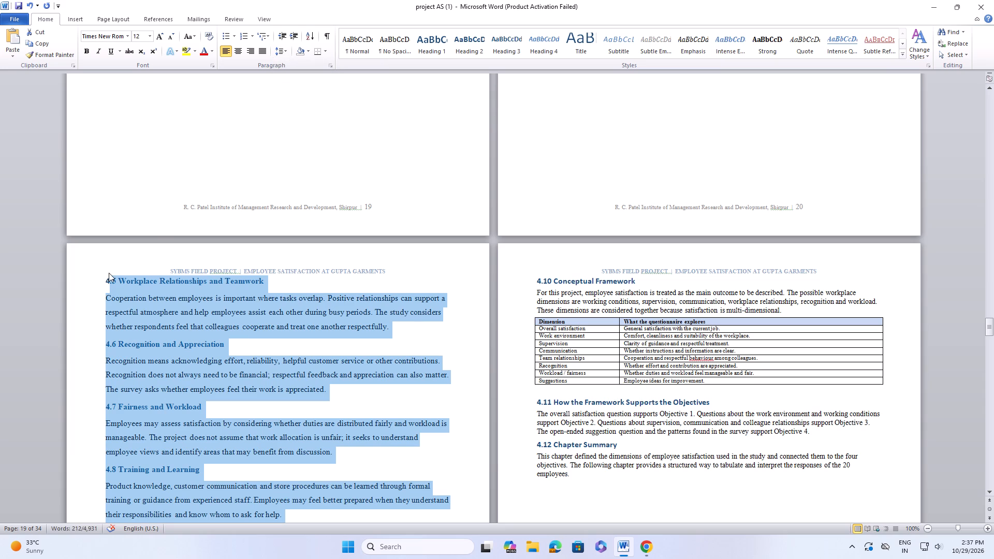
Set the "4.5 Workplace Relationships and Teamwork" and "4.6 Recognition and Appreciation" headings to font size 14.
{"action": "left_click_drag", "start_coordinate": [103, 275], "coordinate": [148, 283]}
{"action": "left_click", "coordinate": [59, 276]}
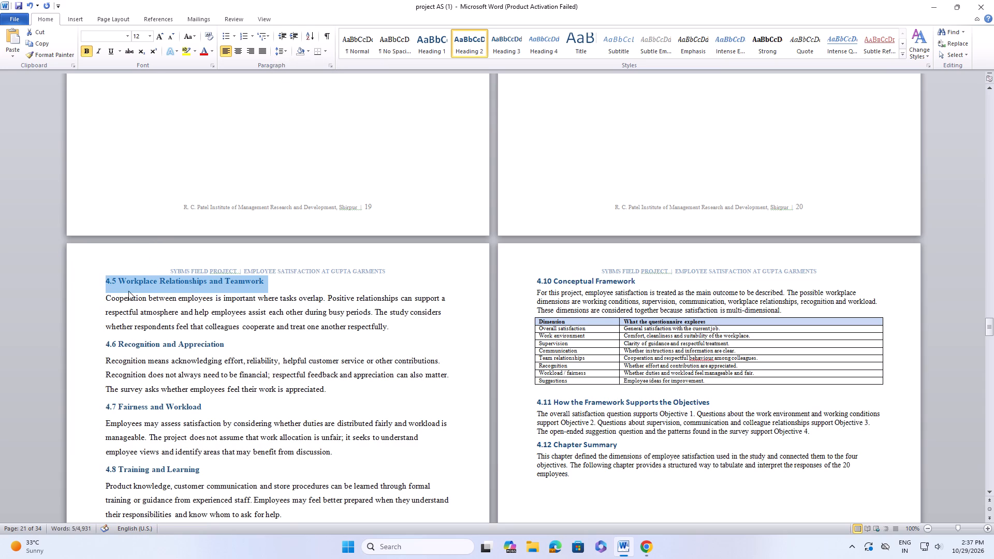
{"action": "left_click", "coordinate": [151, 35]}
{"action": "left_click", "coordinate": [138, 90]}
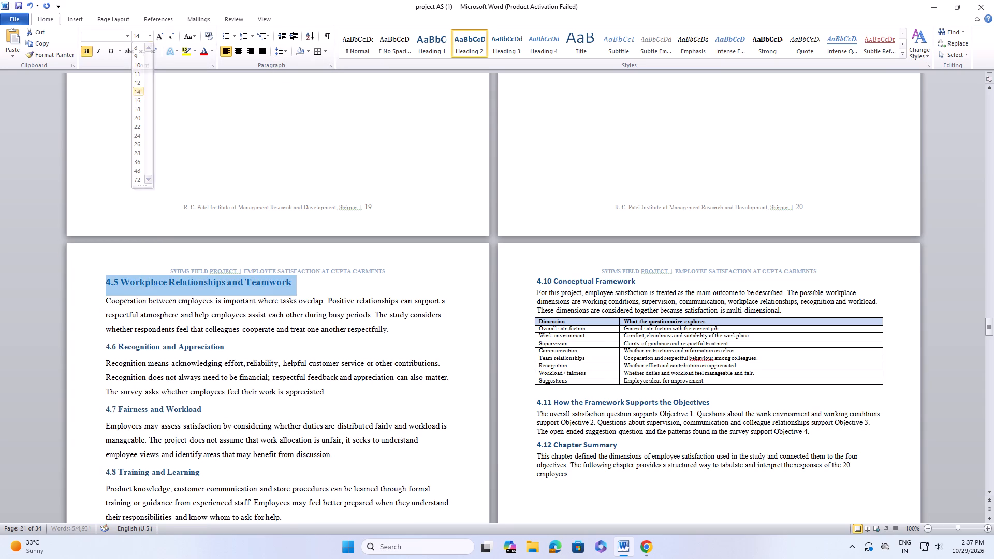
{"action": "left_click_drag", "start_coordinate": [107, 348], "coordinate": [110, 347]}
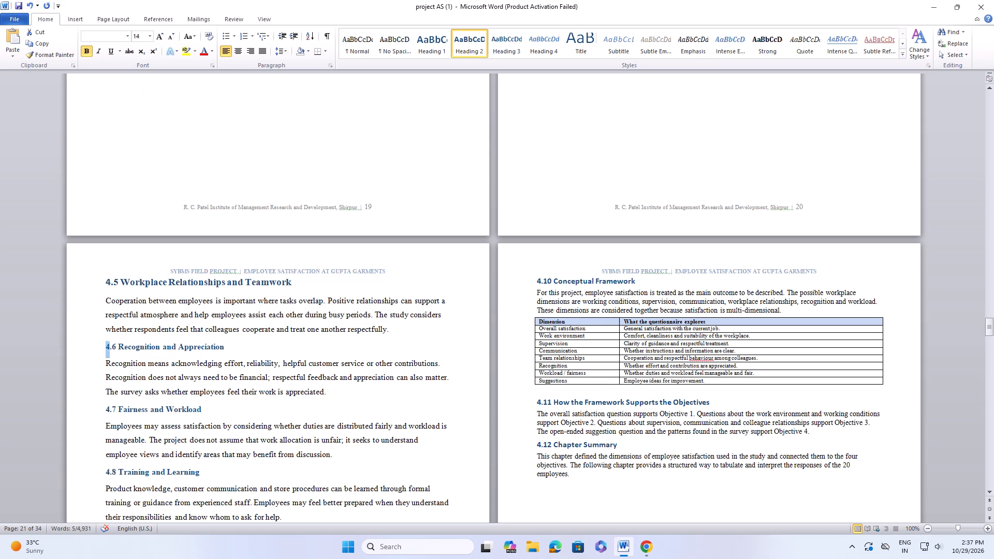
{"action": "left_click_drag", "start_coordinate": [110, 347], "coordinate": [212, 354]}
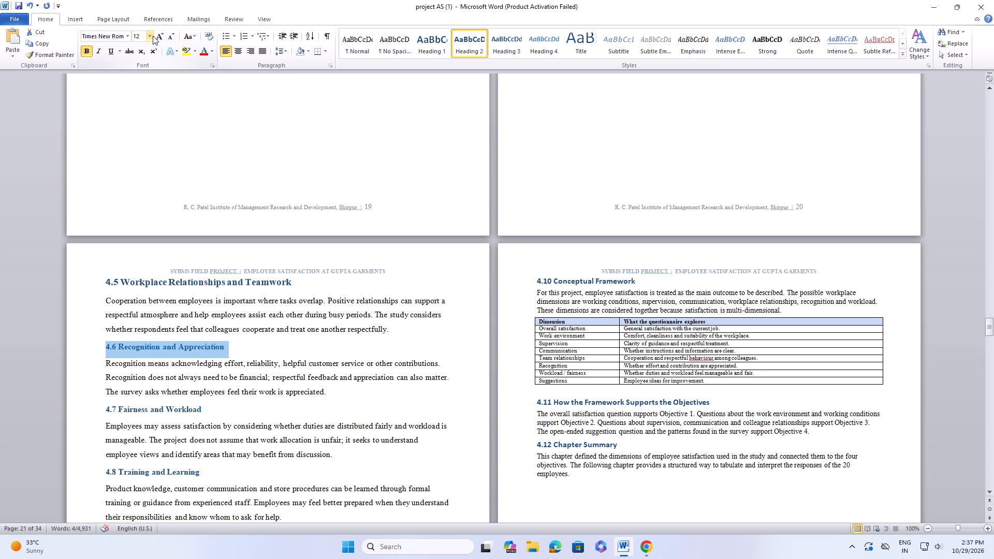
{"action": "left_click", "coordinate": [153, 36]}
{"action": "left_click", "coordinate": [140, 92]}
Set the "4.7 Fairness and Workload" and "4.8 Training and Learning" headings to font size 14.
{"action": "scroll", "coordinate": [139, 93], "scroll_direction": "down", "scroll_amount": 3}
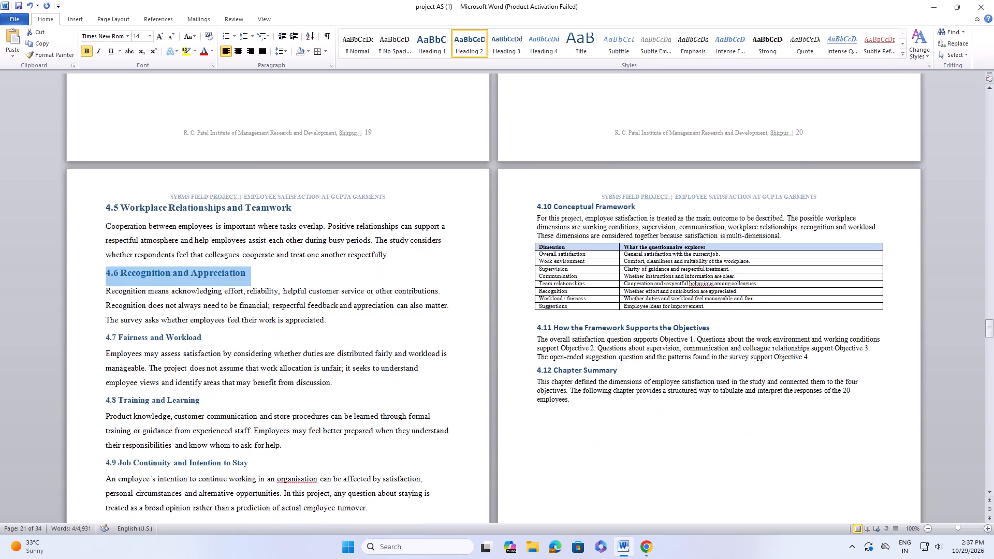
{"action": "scroll", "coordinate": [139, 93], "scroll_direction": "down", "scroll_amount": 3}
{"action": "left_click_drag", "start_coordinate": [103, 259], "coordinate": [216, 263]}
{"action": "left_click", "coordinate": [153, 39]}
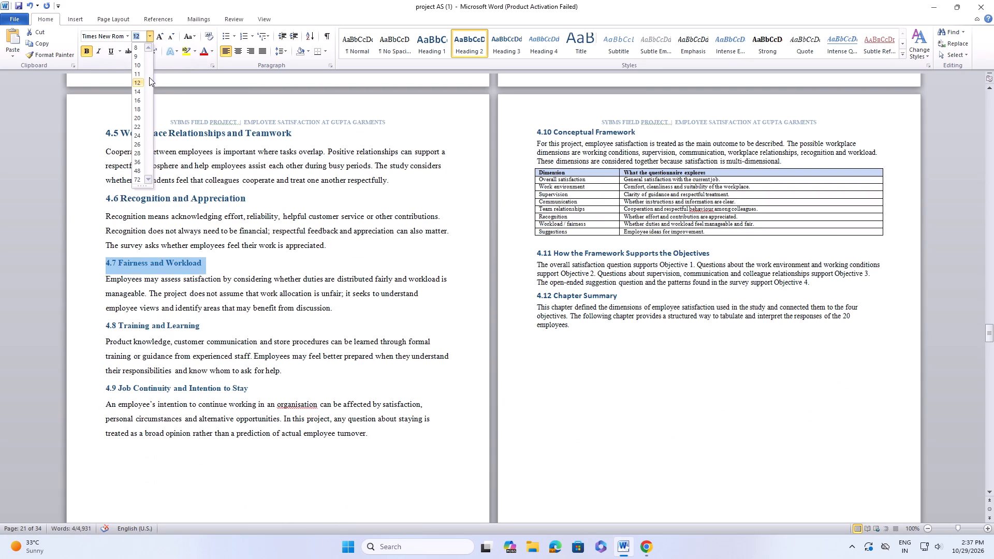
{"action": "left_click", "coordinate": [138, 91]}
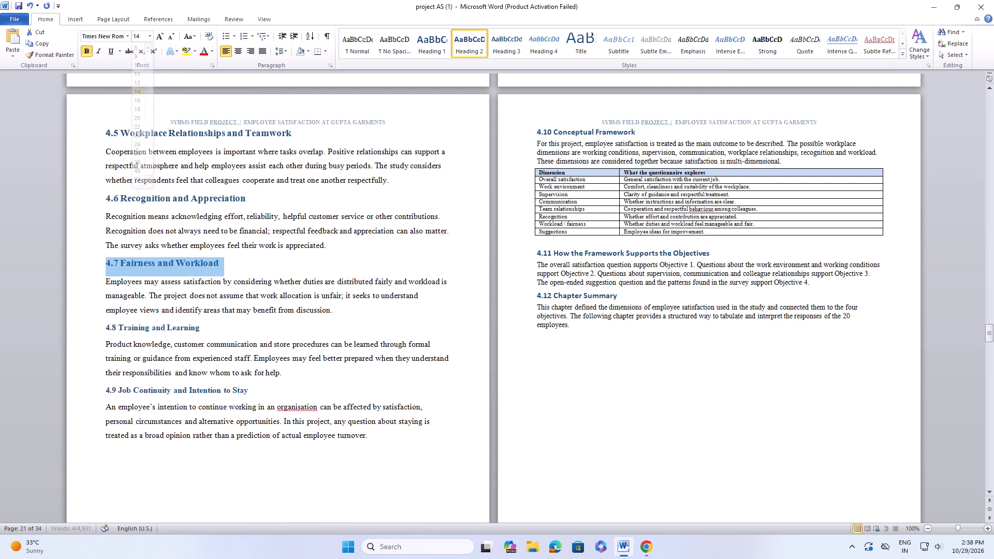
{"action": "scroll", "coordinate": [138, 91], "scroll_direction": "down", "scroll_amount": 5}
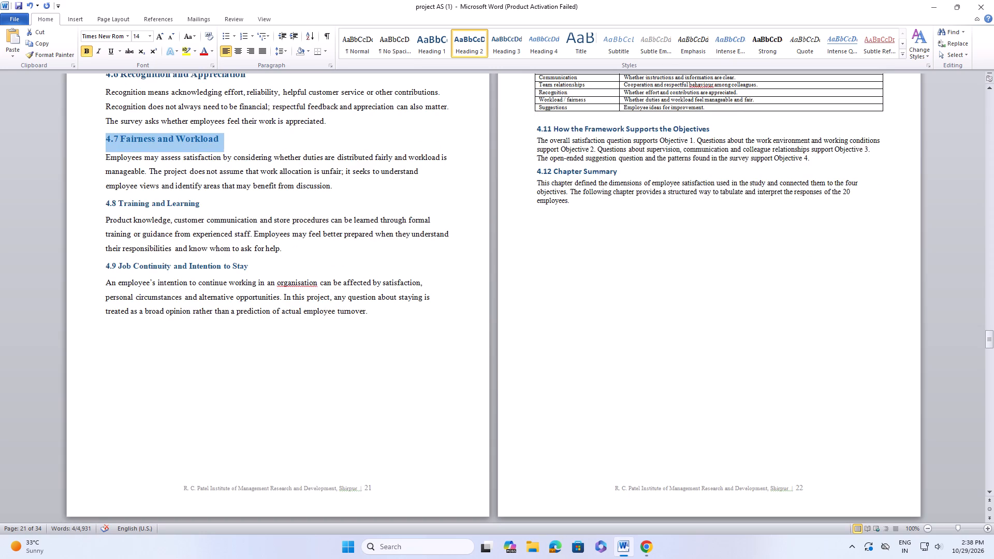
{"action": "left_click_drag", "start_coordinate": [103, 198], "coordinate": [208, 212]}
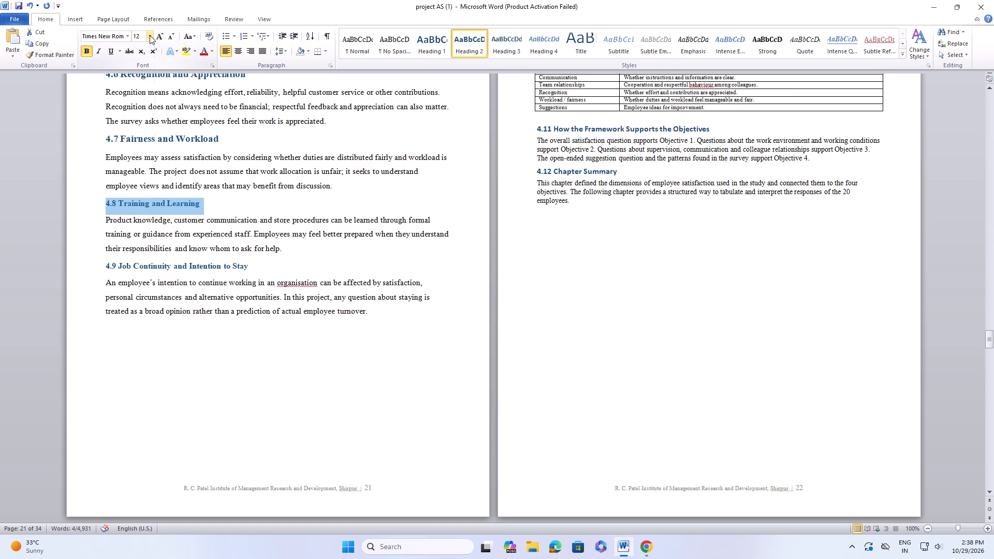
{"action": "left_click", "coordinate": [150, 35]}
{"action": "left_click", "coordinate": [137, 92]}
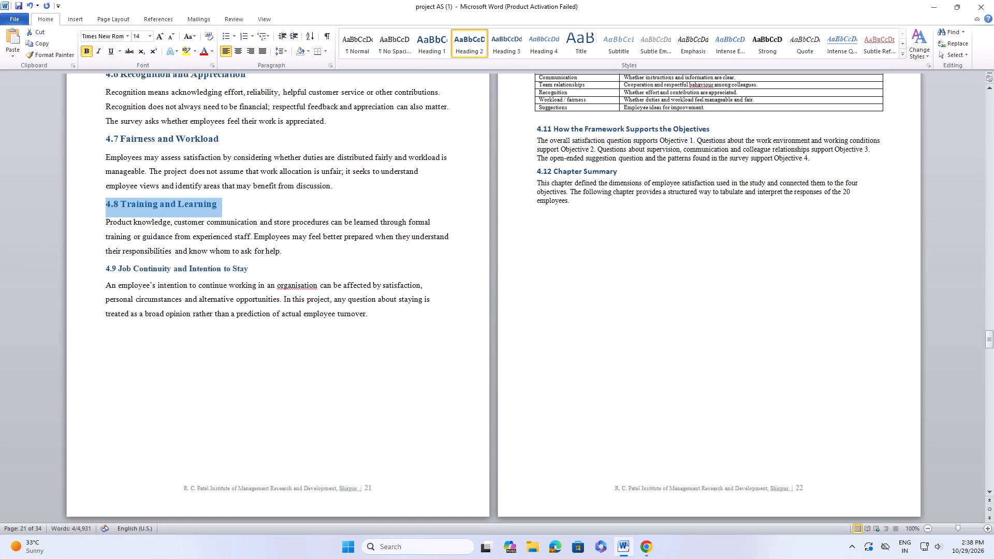
Set the "4.9 Job Continuity and Intention to Stay" heading to font size 14.
{"action": "left_click_drag", "start_coordinate": [100, 262], "coordinate": [280, 268]}
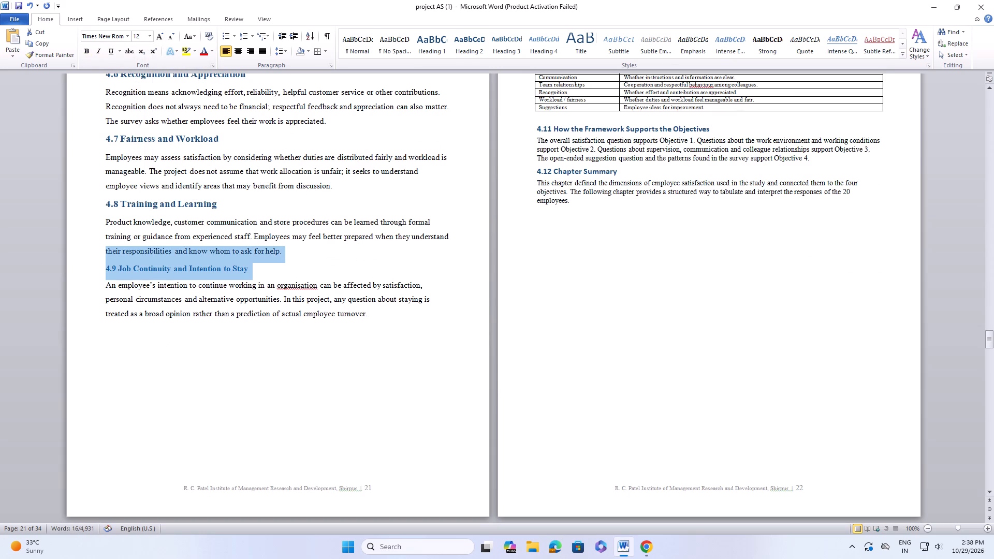
{"action": "left_click", "coordinate": [141, 345]}
{"action": "left_click_drag", "start_coordinate": [106, 271], "coordinate": [273, 275]}
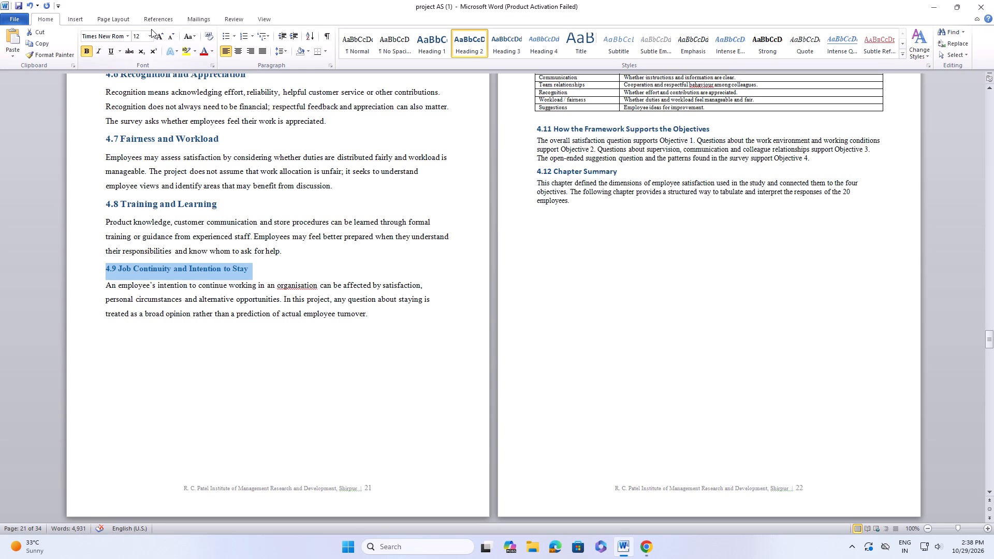
{"action": "left_click", "coordinate": [159, 45]}
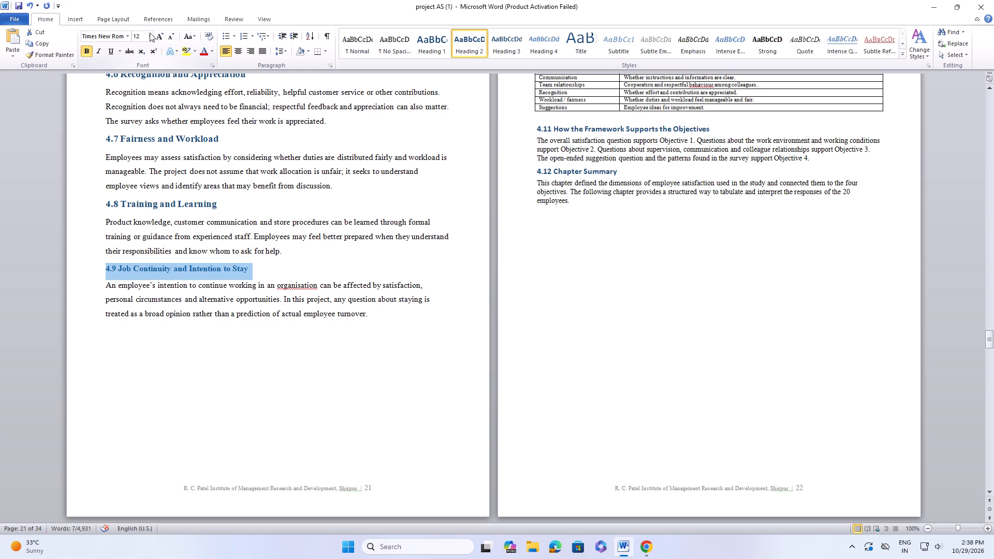
{"action": "left_click", "coordinate": [150, 33]}
{"action": "left_click", "coordinate": [135, 95]}
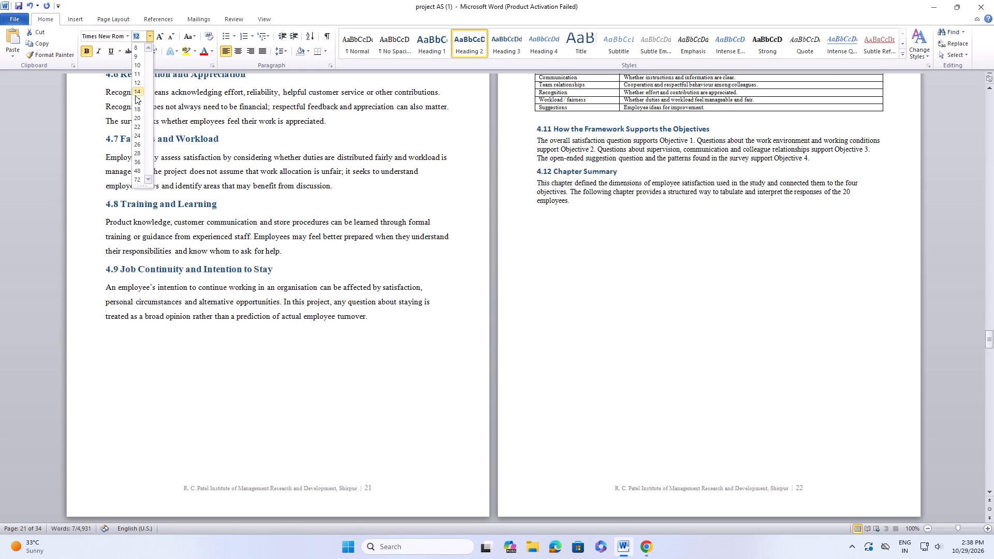
Format the "4.10 Conceptual Framework" heading in Times New Roman, size 14.
{"action": "scroll", "coordinate": [324, 232], "scroll_direction": "up", "scroll_amount": 8}
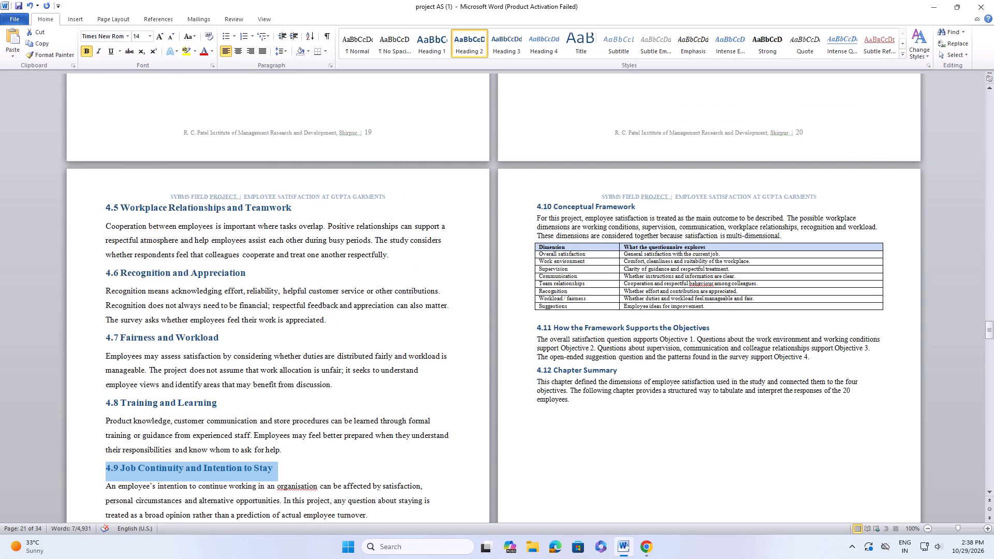
{"action": "left_click_drag", "start_coordinate": [536, 205], "coordinate": [630, 193]}
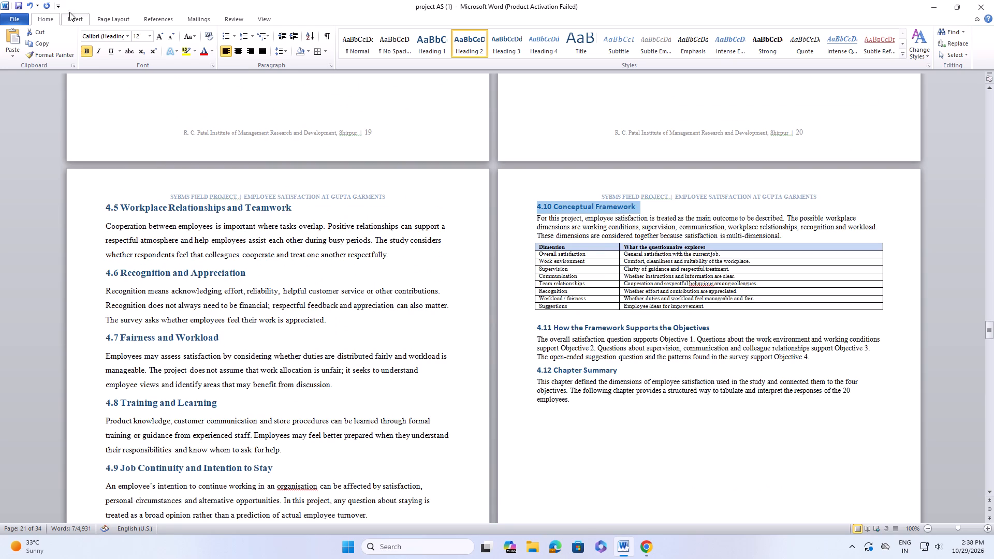
{"action": "left_click", "coordinate": [127, 35]}
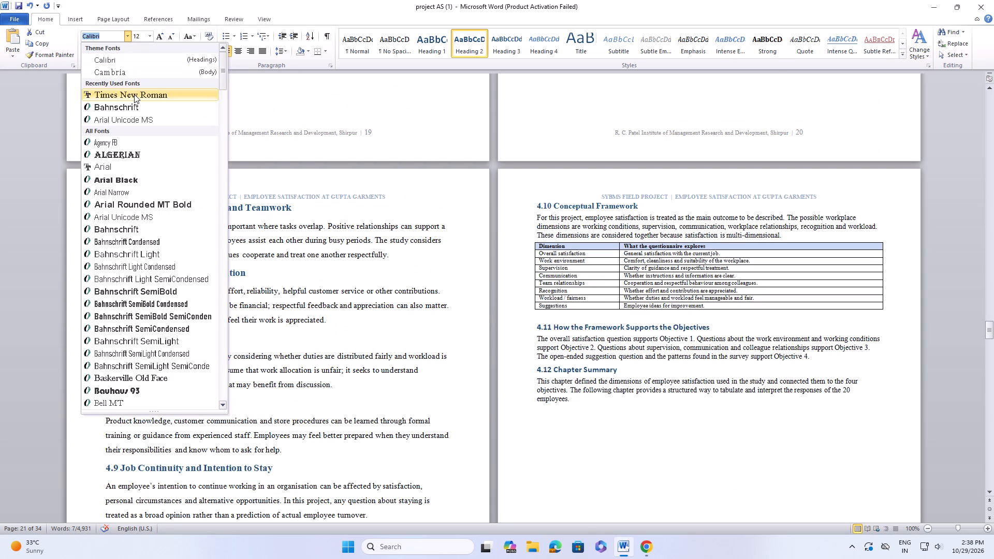
{"action": "left_click", "coordinate": [134, 94]}
{"action": "left_click", "coordinate": [149, 37]}
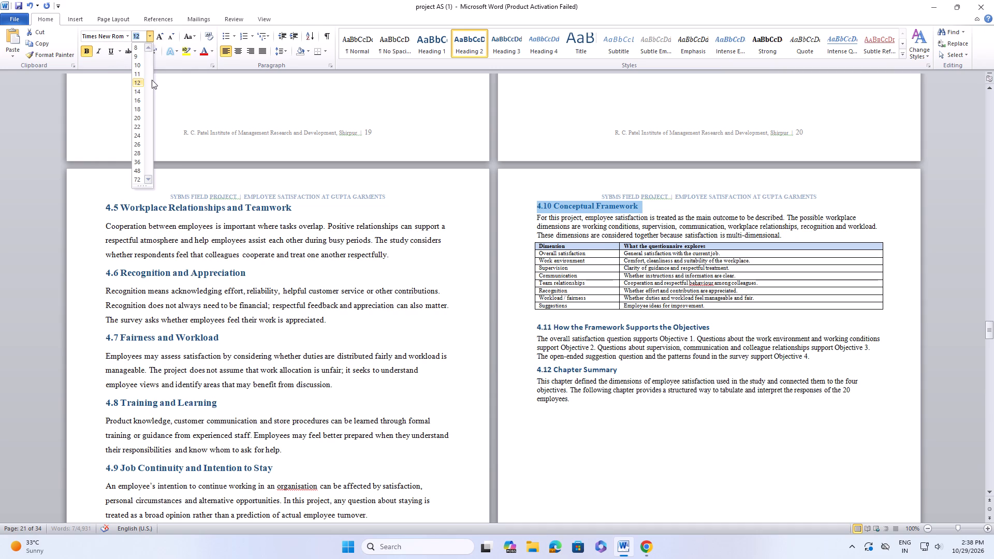
{"action": "left_click", "coordinate": [141, 89]}
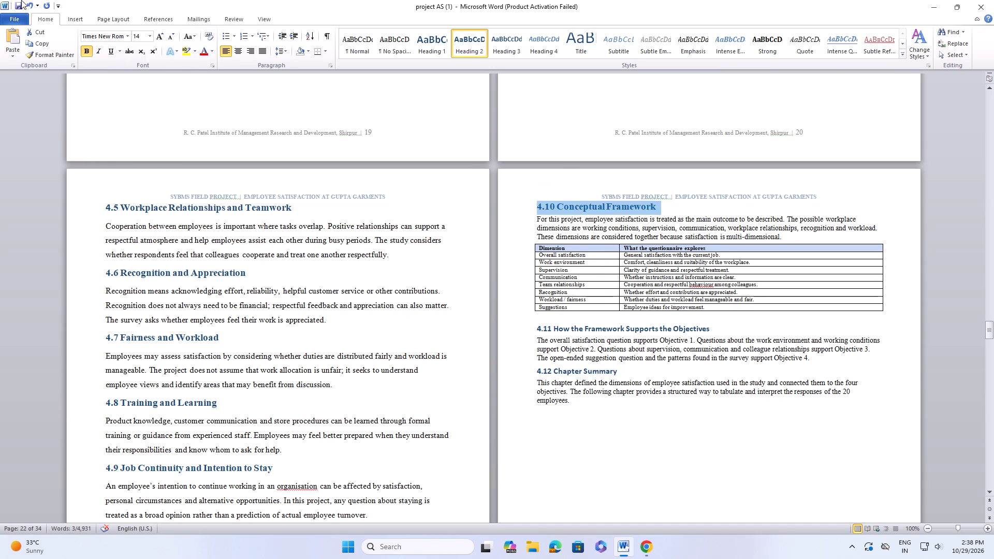
Insert a blank line between the "4.10 Conceptual Framework" heading and its body paragraph.
{"action": "left_click", "coordinate": [667, 208]}
{"action": "key", "text": "Return"}
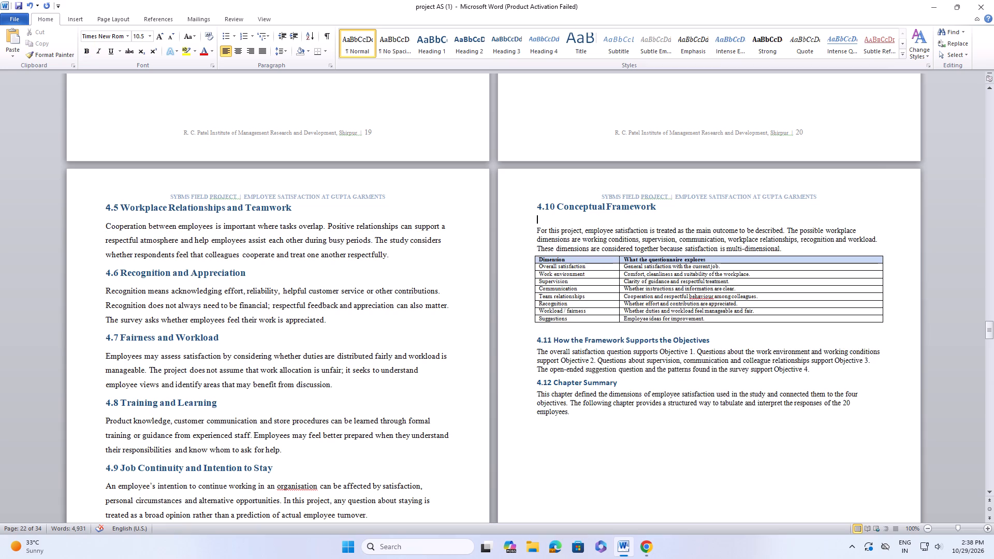
Set everything from the 4.10 body paragraph and table through the end of section 4.12 to size 12 with 1.5 line spacing.
{"action": "left_click_drag", "start_coordinate": [543, 227], "coordinate": [628, 254]}
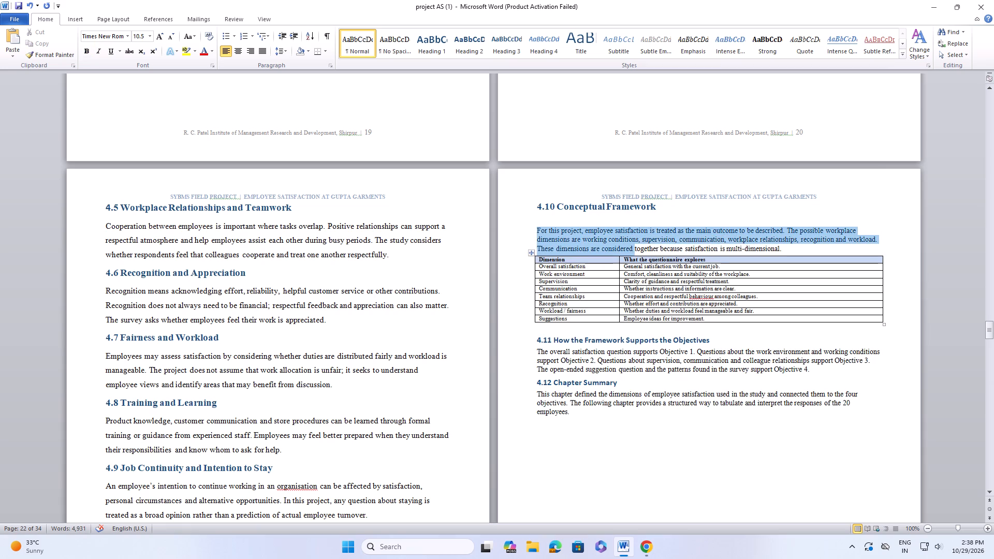
{"action": "left_click_drag", "start_coordinate": [628, 254], "coordinate": [814, 444]}
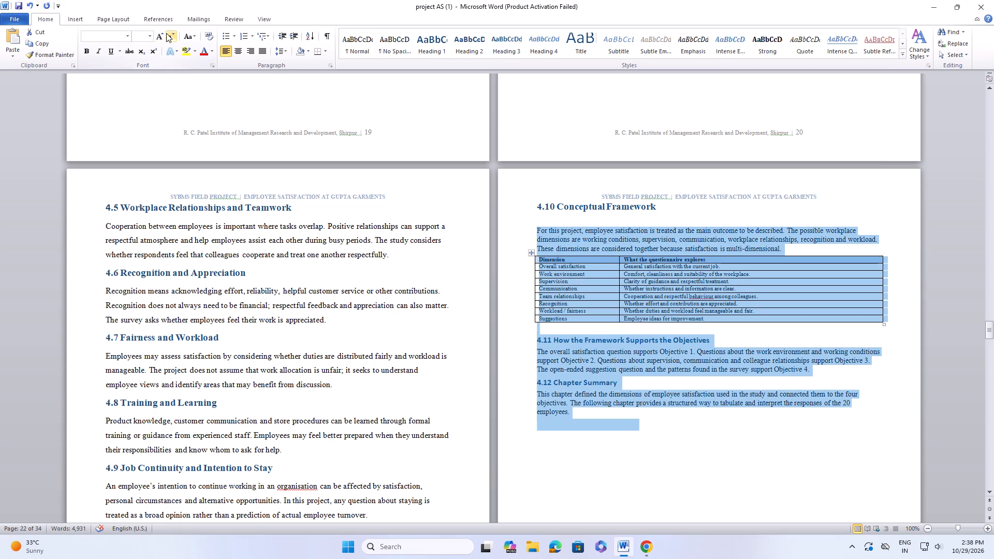
{"action": "left_click", "coordinate": [151, 39]}
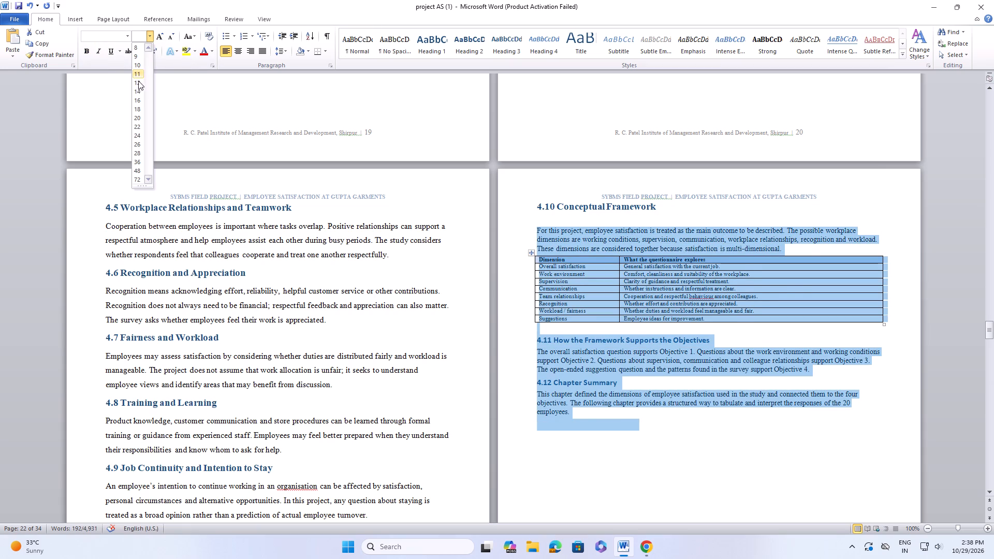
{"action": "left_click", "coordinate": [137, 83]}
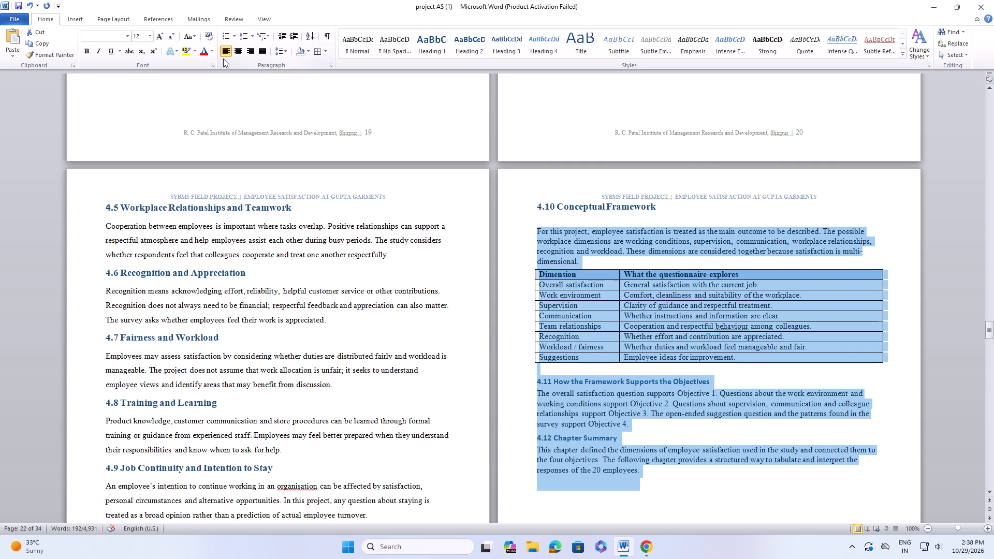
{"action": "left_click", "coordinate": [281, 52]}
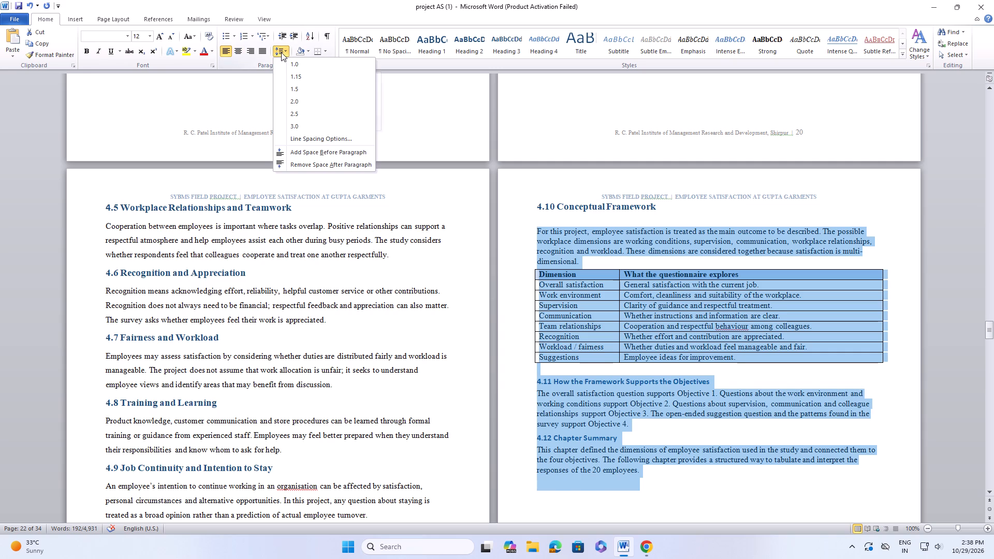
{"action": "left_click", "coordinate": [296, 86]}
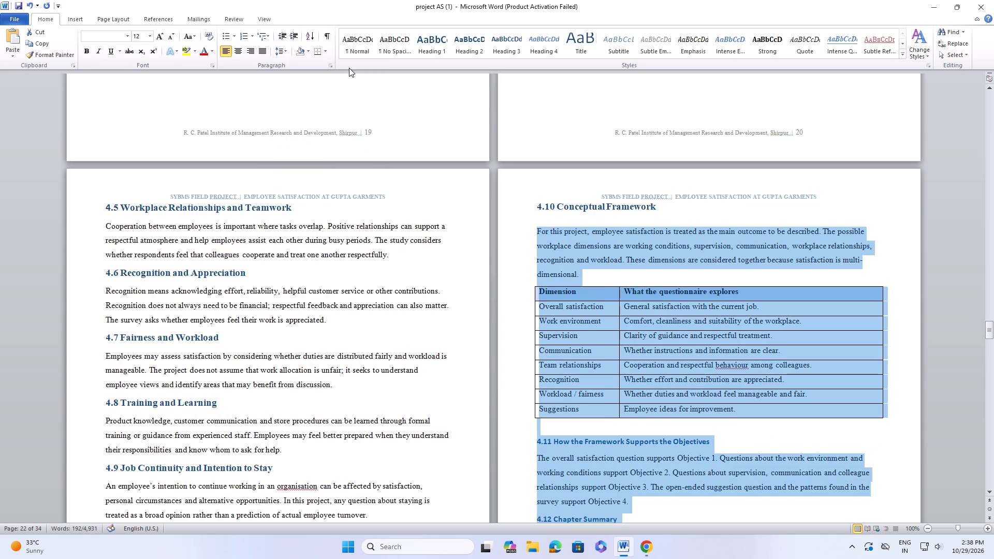
{"action": "left_click", "coordinate": [522, 226]}
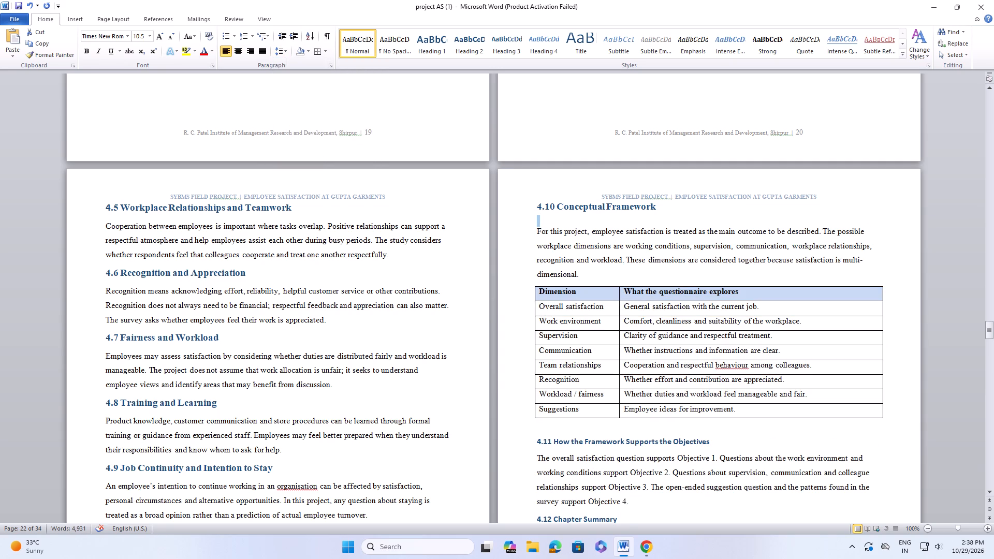
{"action": "left_click", "coordinate": [592, 273]}
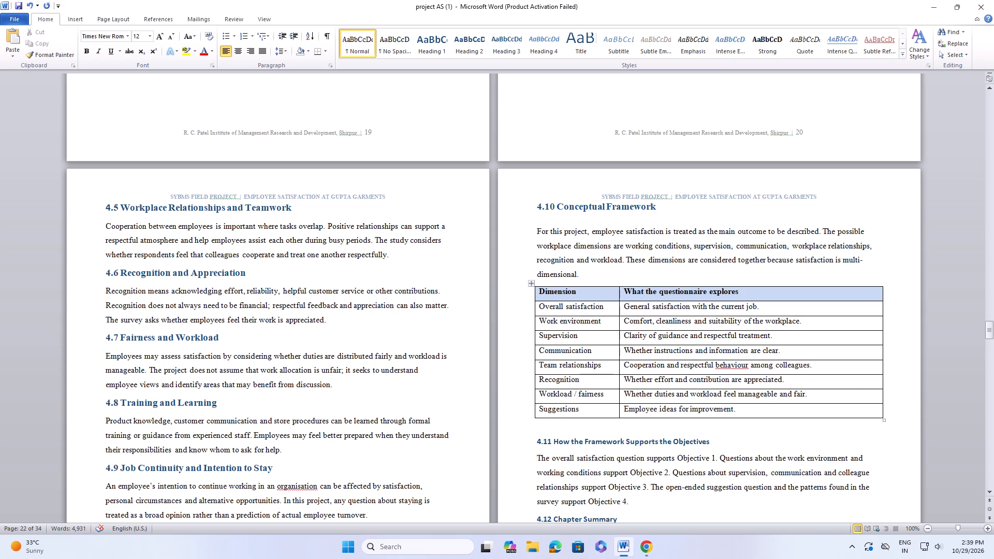
Format the "4.11 How the Framework Supports the Objectives" heading in Times New Roman, size 14.
{"action": "scroll", "coordinate": [671, 312], "scroll_direction": "down", "scroll_amount": 5}
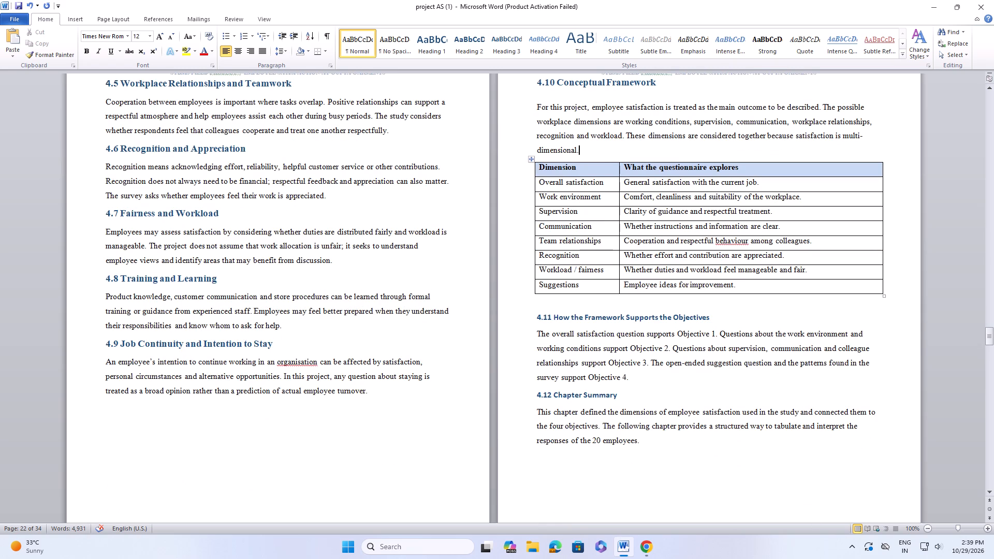
{"action": "left_click_drag", "start_coordinate": [536, 313], "coordinate": [715, 320]}
{"action": "left_click", "coordinate": [149, 35]}
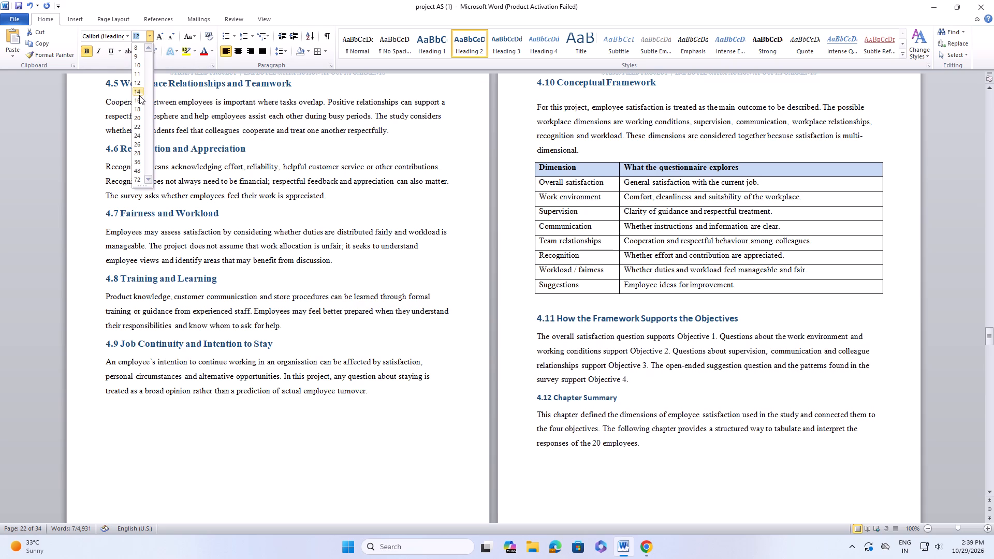
{"action": "left_click", "coordinate": [141, 94]}
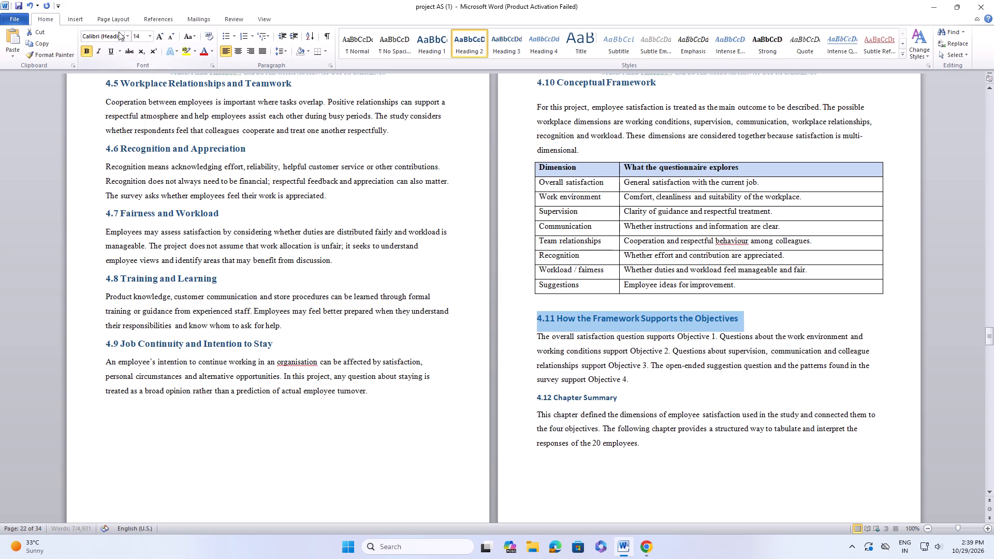
{"action": "left_click", "coordinate": [124, 31]}
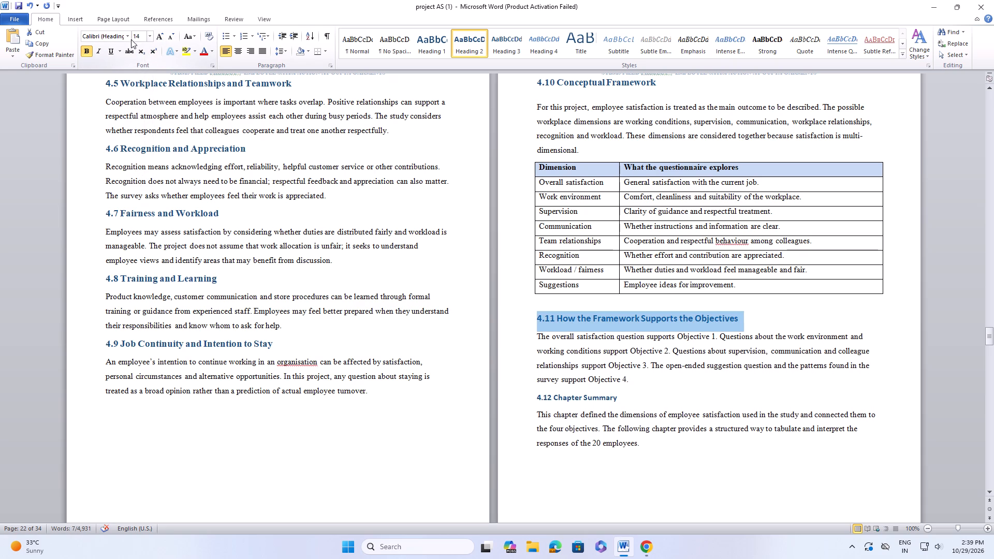
{"action": "left_click", "coordinate": [129, 37]}
{"action": "left_click", "coordinate": [135, 94]}
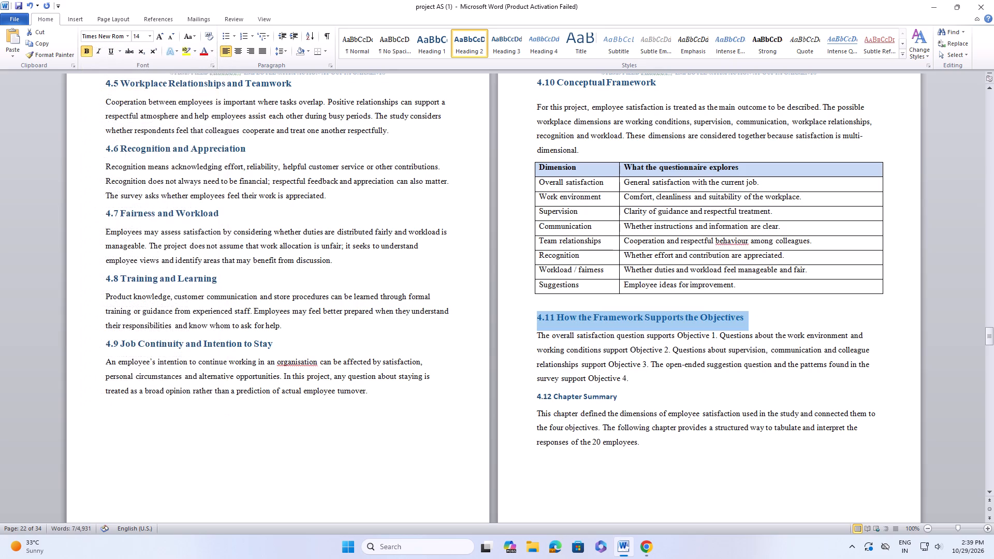
Delete the closing "4." after "survey support Objective" in the section 4.11 paragraph.
{"action": "left_click_drag", "start_coordinate": [536, 395], "coordinate": [625, 389]}
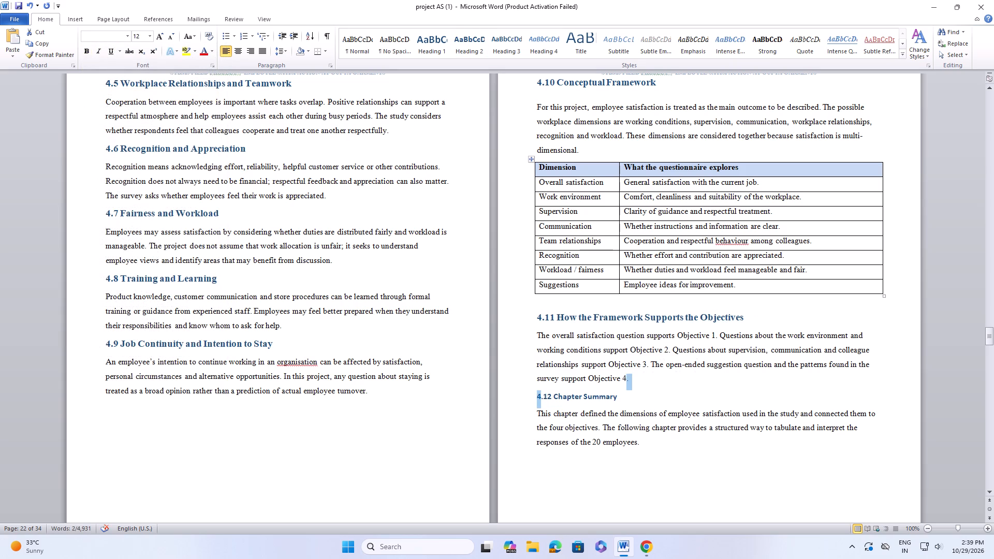
{"action": "left_click", "coordinate": [696, 532]}
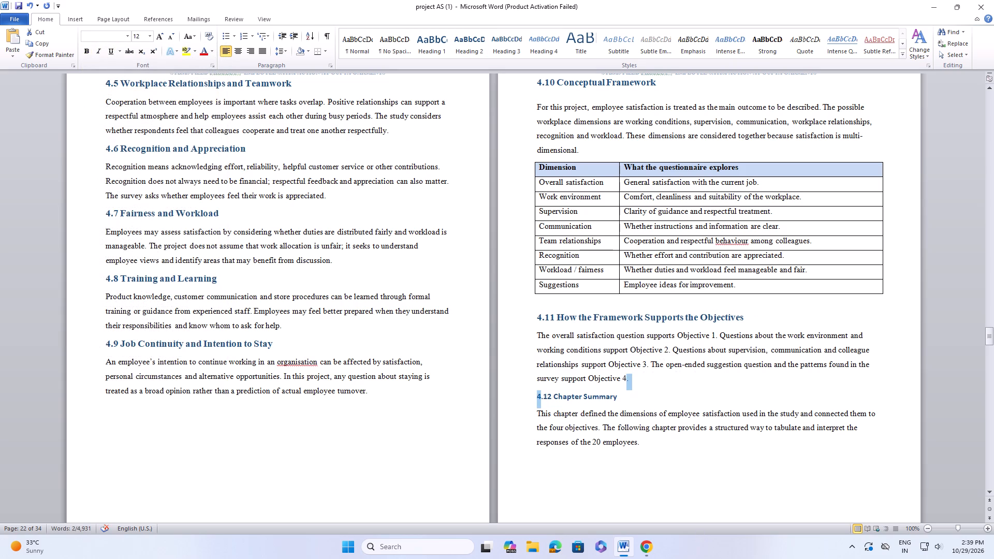
{"action": "left_click", "coordinate": [623, 374]}
{"action": "left_click", "coordinate": [631, 383]}
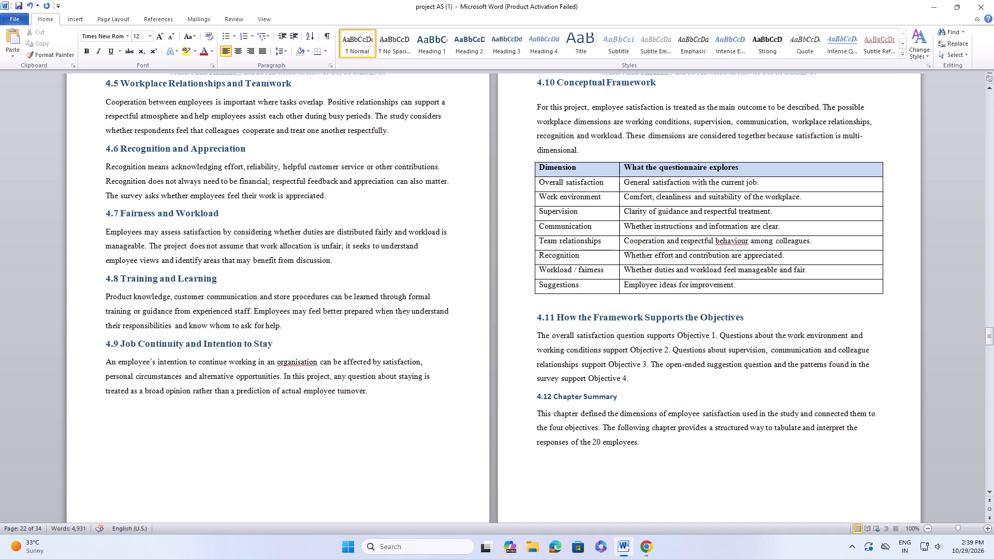
{"action": "left_click", "coordinate": [633, 381]}
{"action": "key", "text": "BackSpace"}
{"action": "key", "text": "BackSpace"}
Format the "4.12 Chapter Summary" heading in Times New Roman, size 14.
{"action": "left_click_drag", "start_coordinate": [536, 392], "coordinate": [673, 408]}
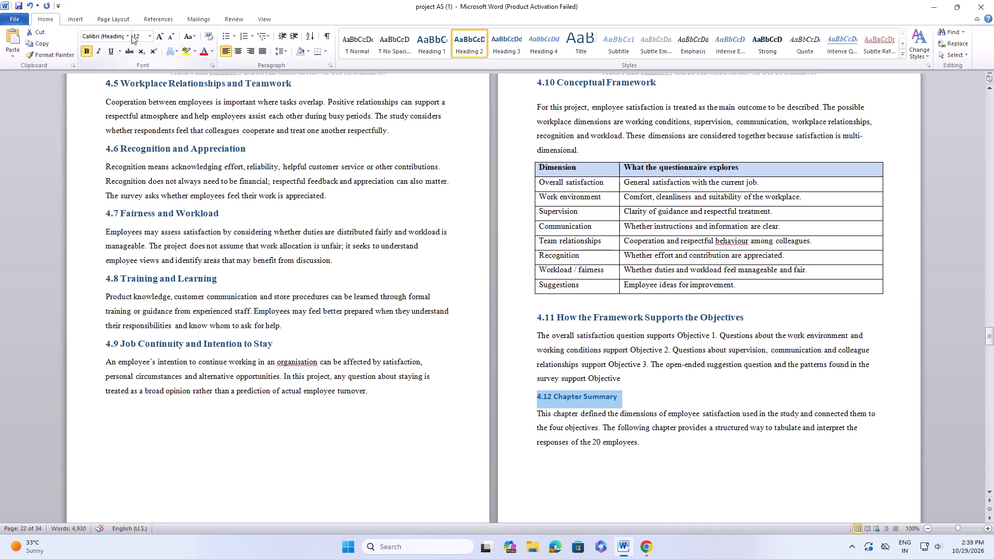
{"action": "left_click", "coordinate": [132, 35]}
{"action": "left_click", "coordinate": [130, 36]}
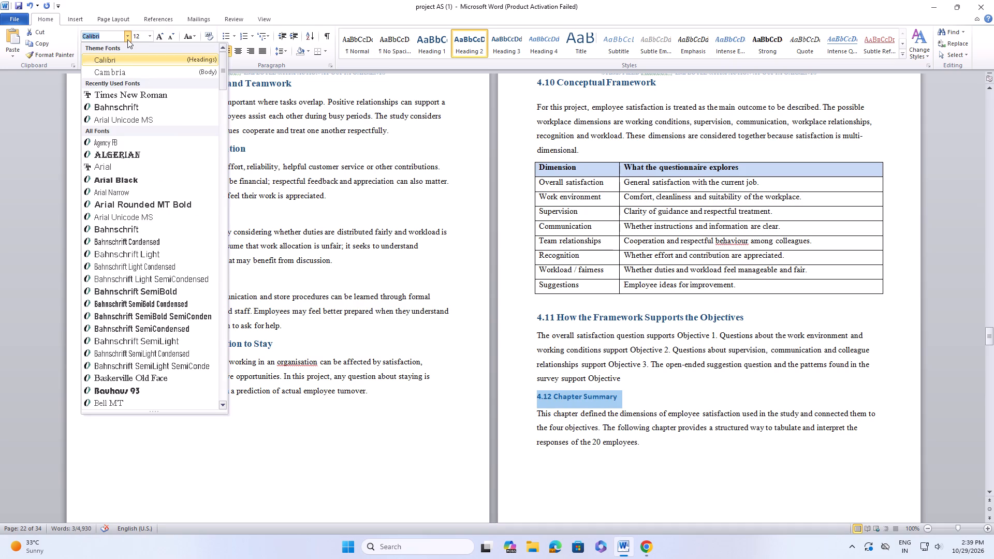
{"action": "left_click", "coordinate": [136, 98]}
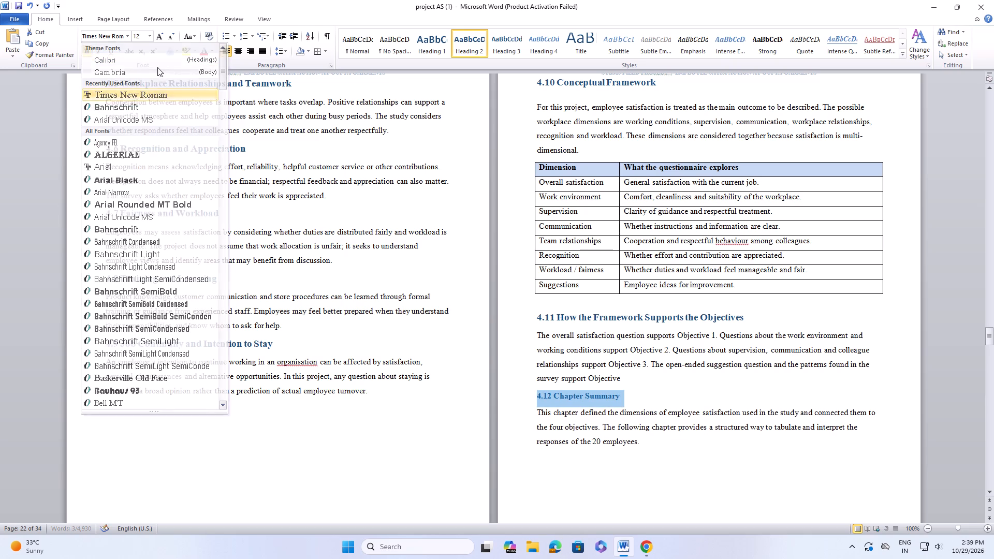
{"action": "left_click", "coordinate": [145, 40]}
{"action": "left_click", "coordinate": [152, 35]}
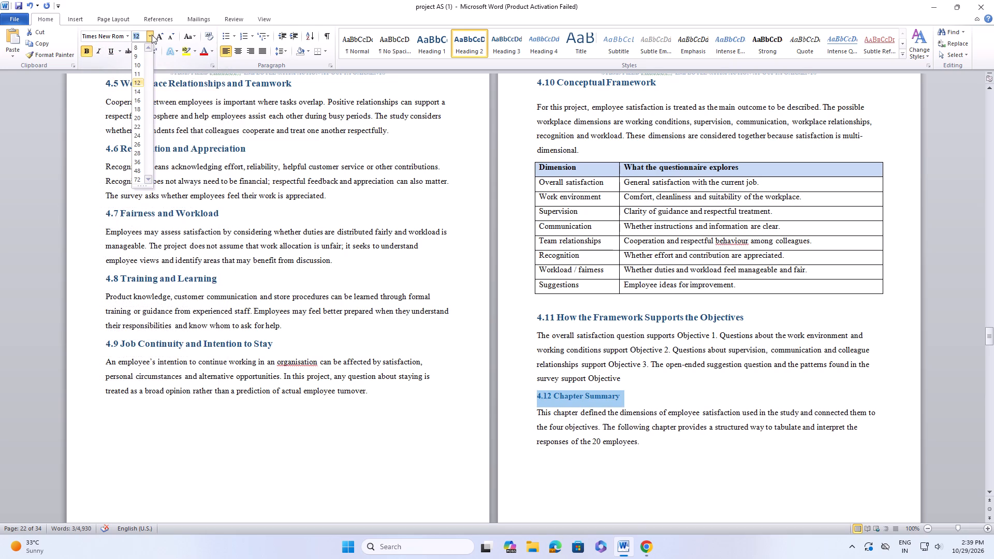
{"action": "left_click", "coordinate": [140, 90]}
{"action": "scroll", "coordinate": [414, 171], "scroll_direction": "down", "scroll_amount": 7}
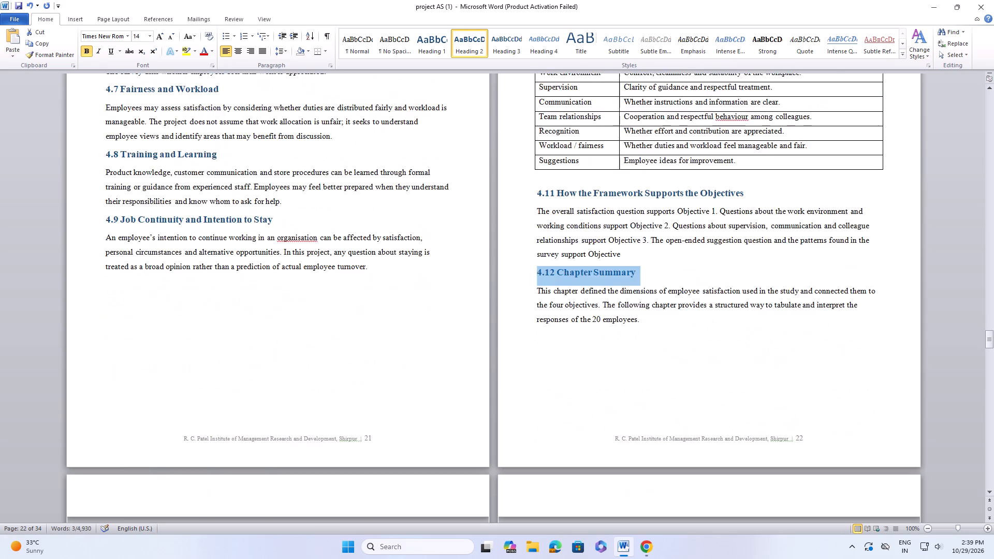
{"action": "scroll", "coordinate": [443, 178], "scroll_direction": "down", "scroll_amount": 9}
{"action": "scroll", "coordinate": [353, 224], "scroll_direction": "down", "scroll_amount": 3}
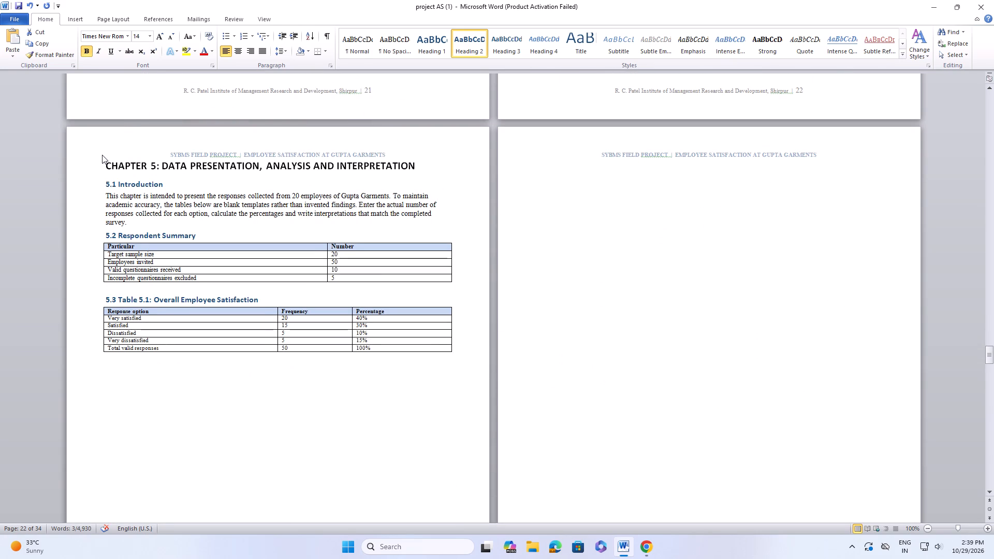
Format the "CHAPTER 5: DATA PRESENTATION, ANALYSIS AND INTERPRETATION" title in Times New Roman, size 20.
{"action": "left_click_drag", "start_coordinate": [99, 157], "coordinate": [104, 164]}
{"action": "left_click_drag", "start_coordinate": [104, 164], "coordinate": [165, 164]}
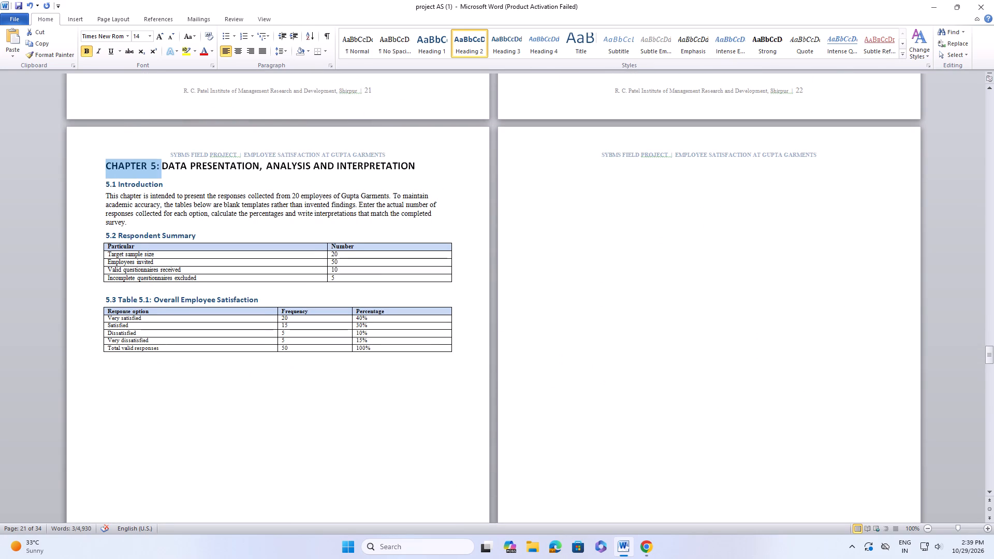
{"action": "left_click_drag", "start_coordinate": [165, 164], "coordinate": [491, 153]}
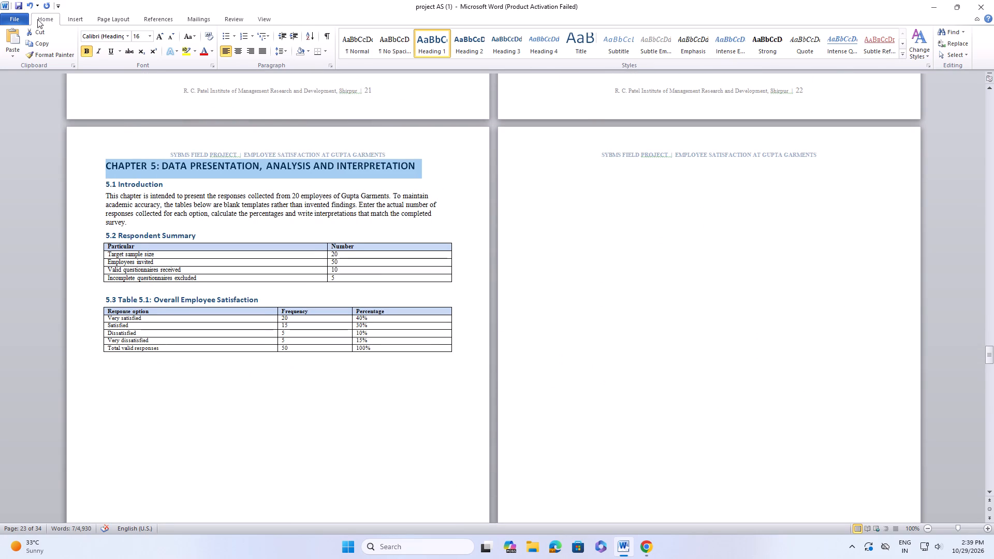
{"action": "left_click", "coordinate": [129, 40]}
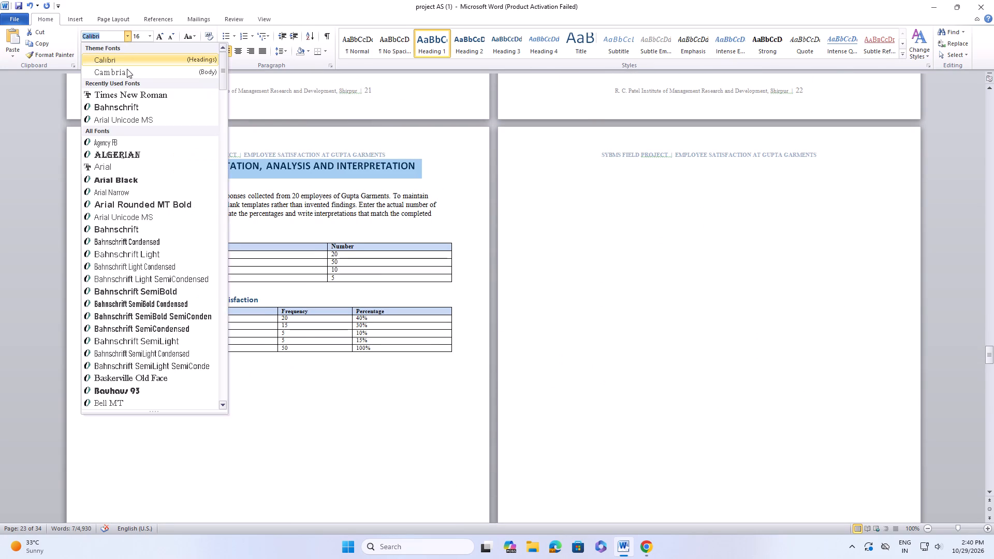
{"action": "left_click", "coordinate": [129, 92]}
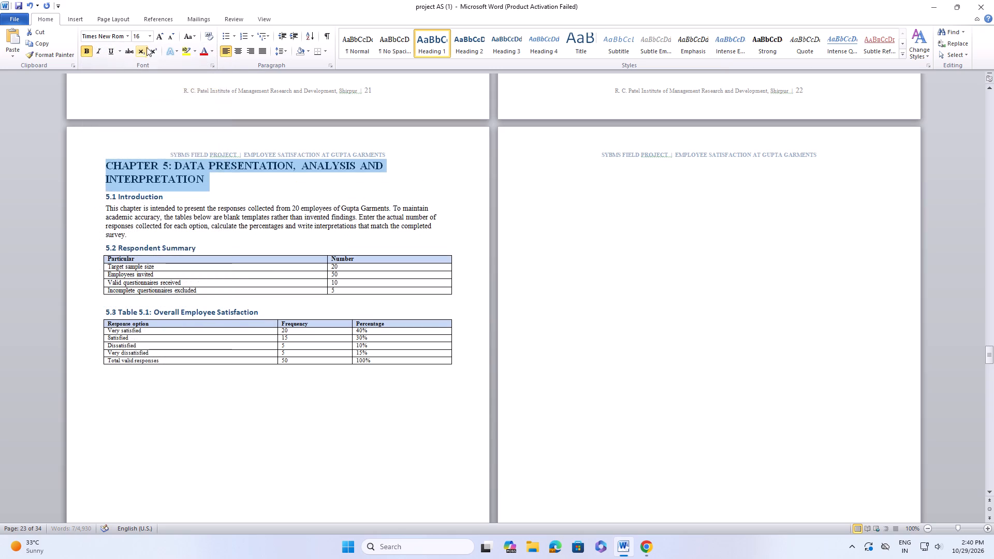
{"action": "left_click", "coordinate": [146, 31]}
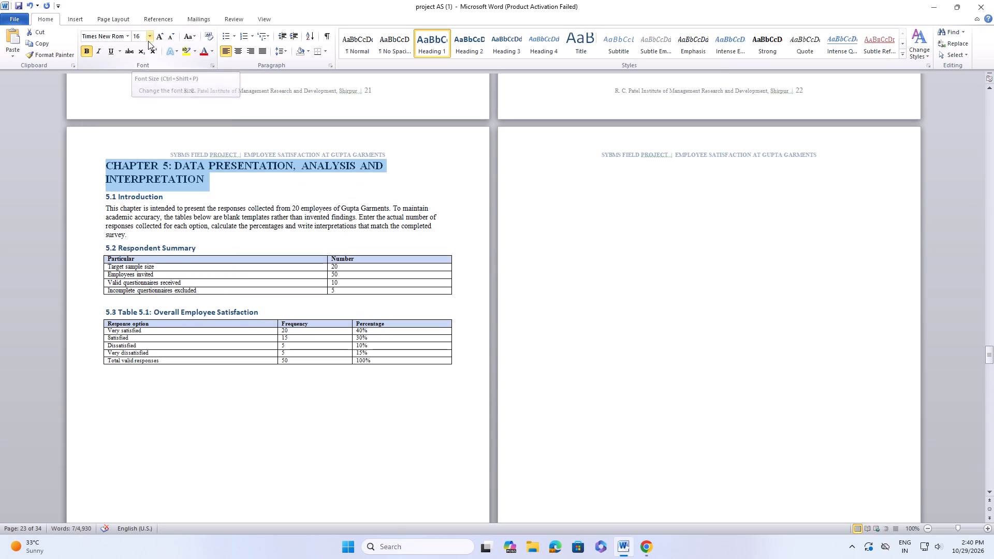
{"action": "left_click", "coordinate": [148, 34]}
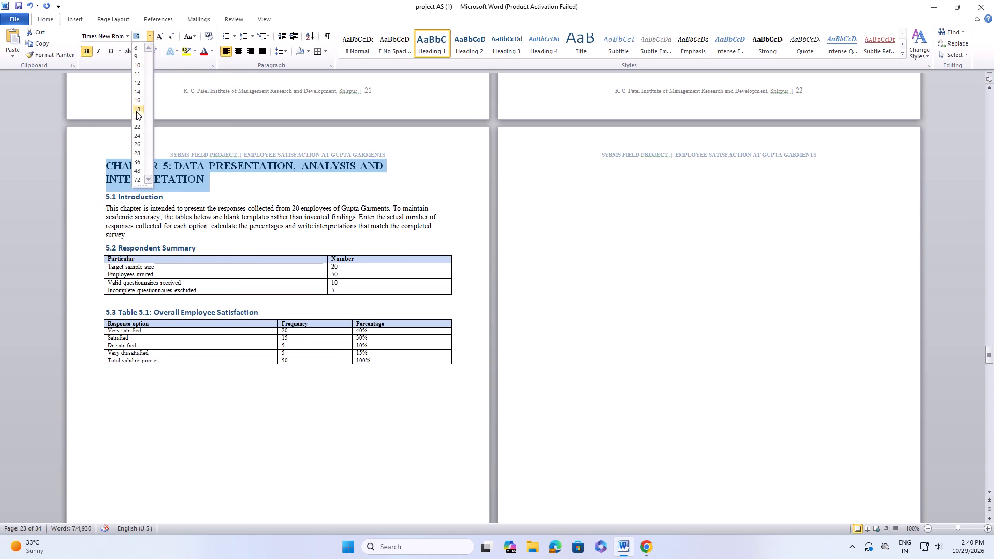
{"action": "left_click", "coordinate": [137, 113]}
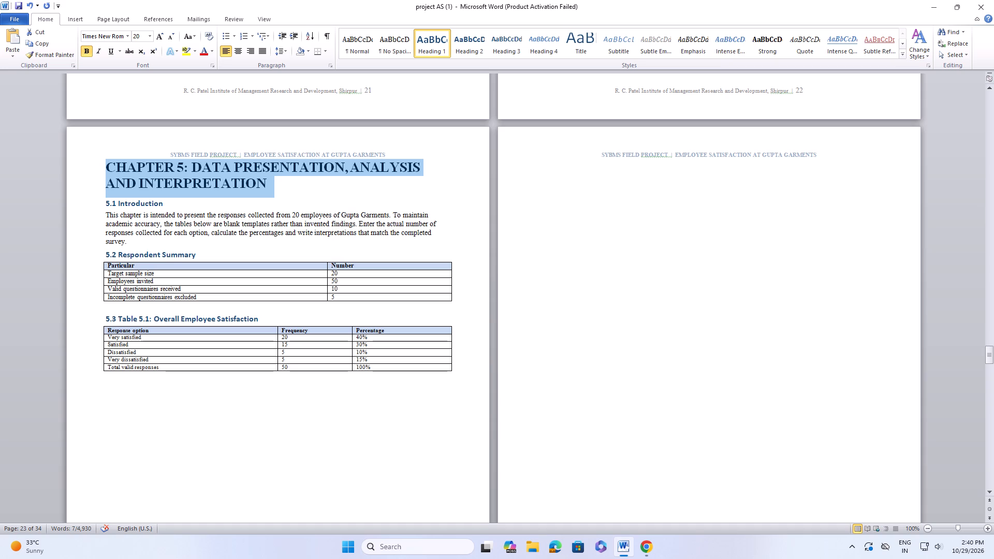
Set everything from the 5.1 heading through the Table 5.1 table to Times New Roman, size 12, with 1.5 line spacing.
{"action": "left_click_drag", "start_coordinate": [99, 198], "coordinate": [396, 433]}
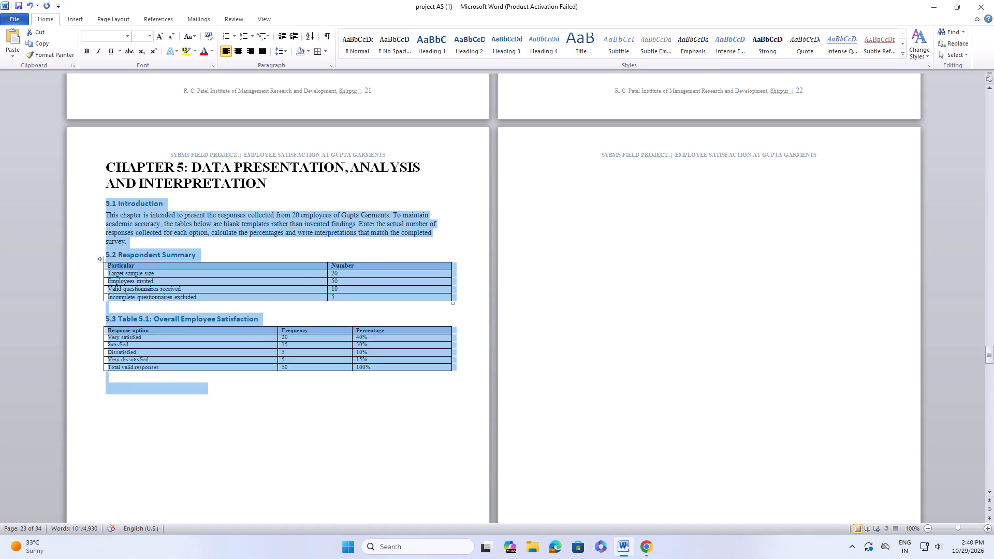
{"action": "left_click", "coordinate": [128, 34]}
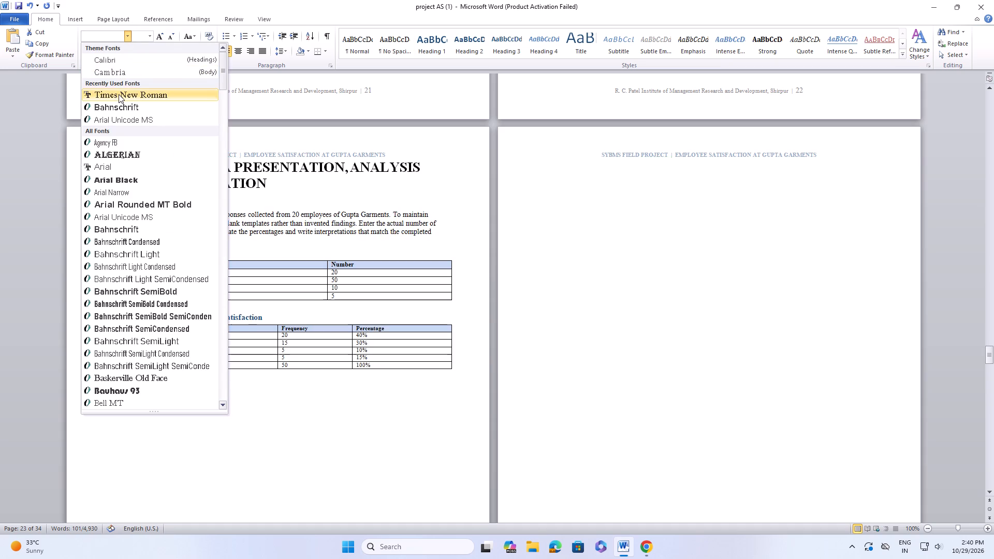
{"action": "left_click", "coordinate": [119, 94]}
{"action": "left_click", "coordinate": [152, 34]}
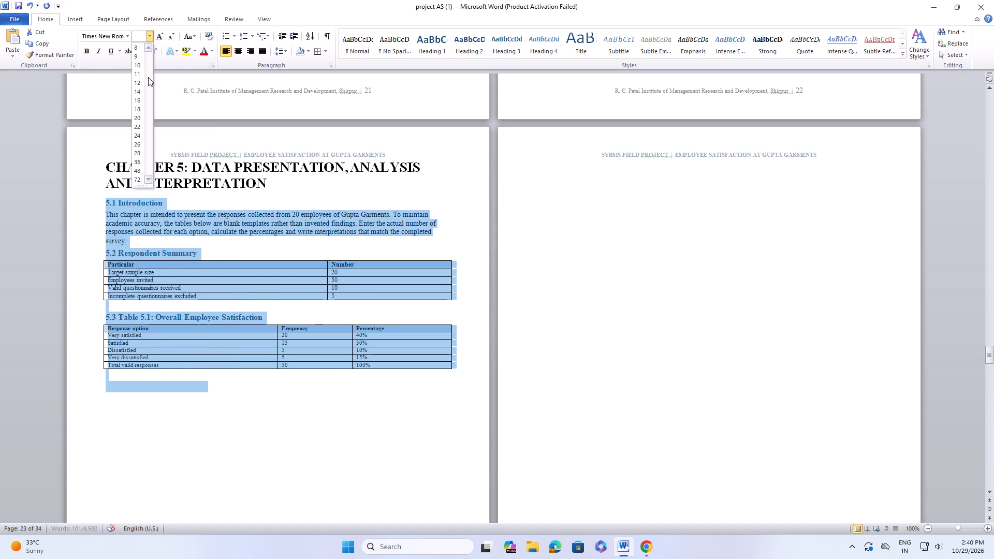
{"action": "left_click", "coordinate": [135, 80]}
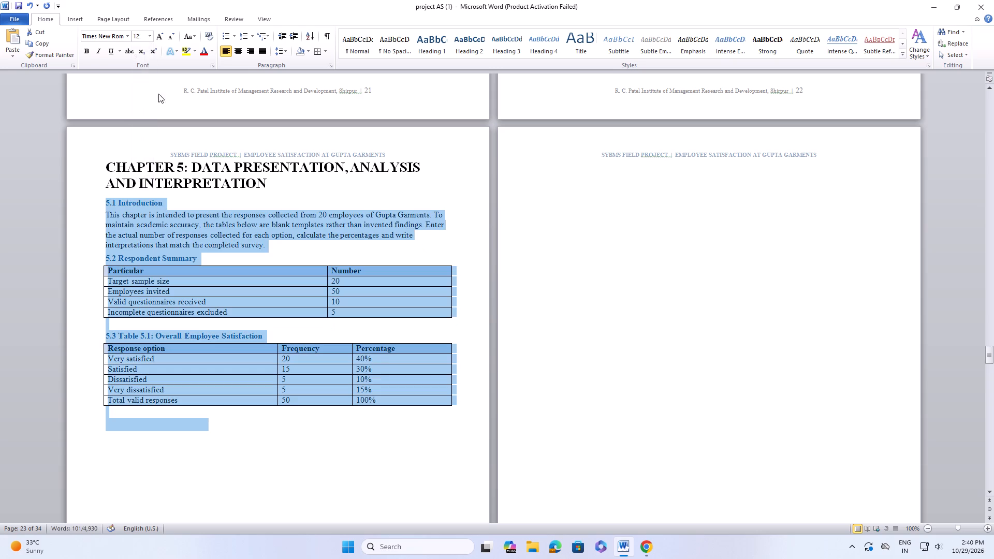
{"action": "left_click", "coordinate": [283, 56]}
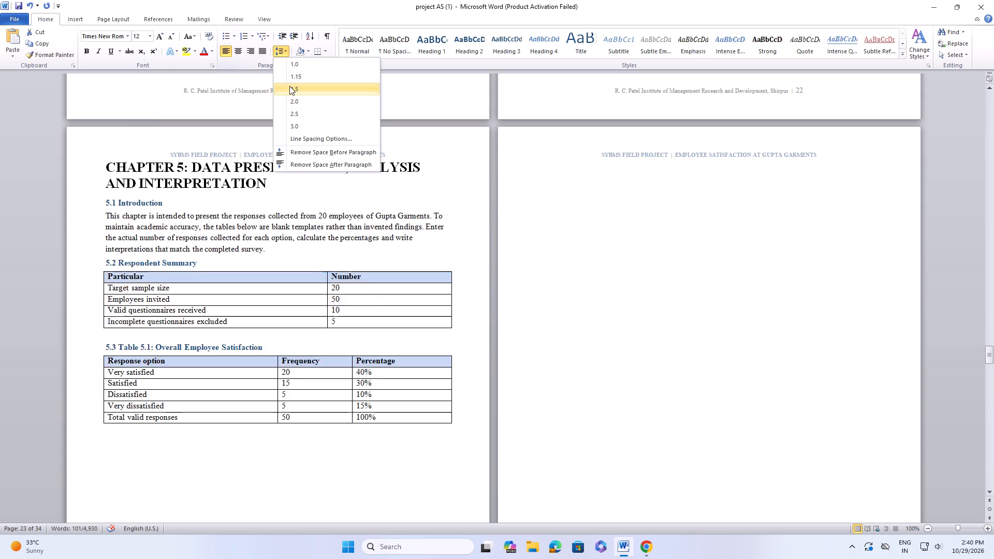
{"action": "left_click", "coordinate": [294, 90]}
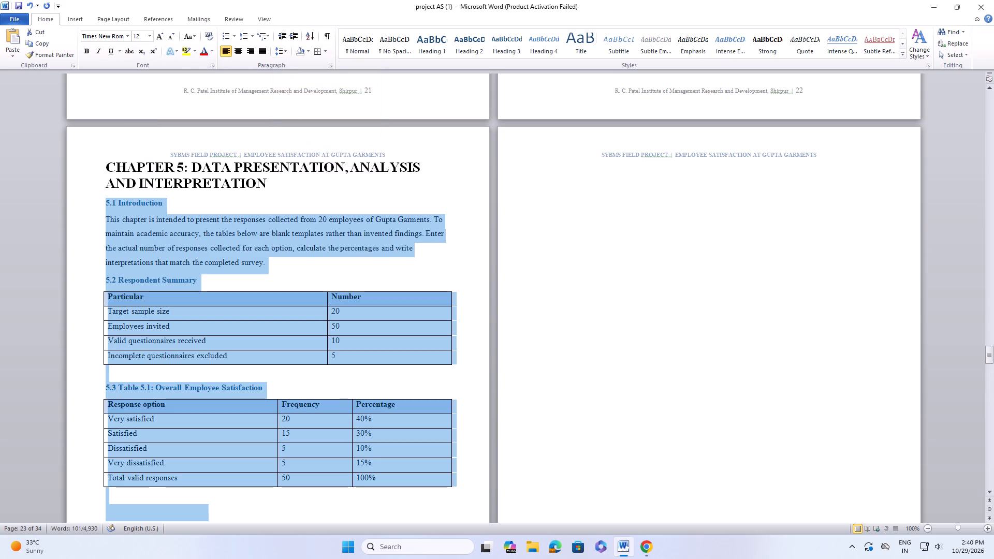
Insert a blank line between the Chapter 5 title and the "5.1 Introduction" heading.
{"action": "left_click", "coordinate": [303, 179]}
{"action": "key", "text": "Return"}
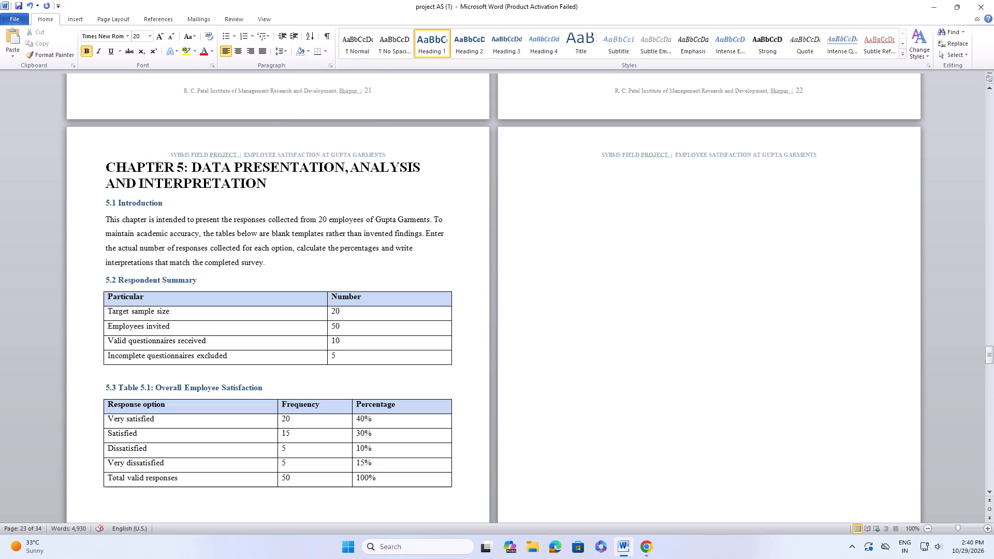
Set the "5.1 Introduction" heading to size 14.
{"action": "scroll", "coordinate": [298, 180], "scroll_direction": "up", "scroll_amount": 1}
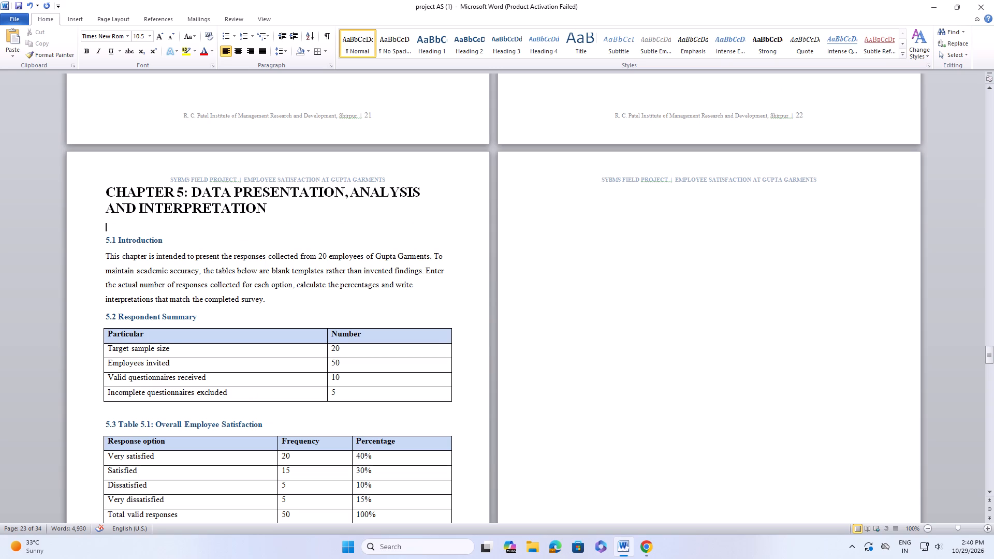
{"action": "left_click_drag", "start_coordinate": [106, 242], "coordinate": [146, 239]}
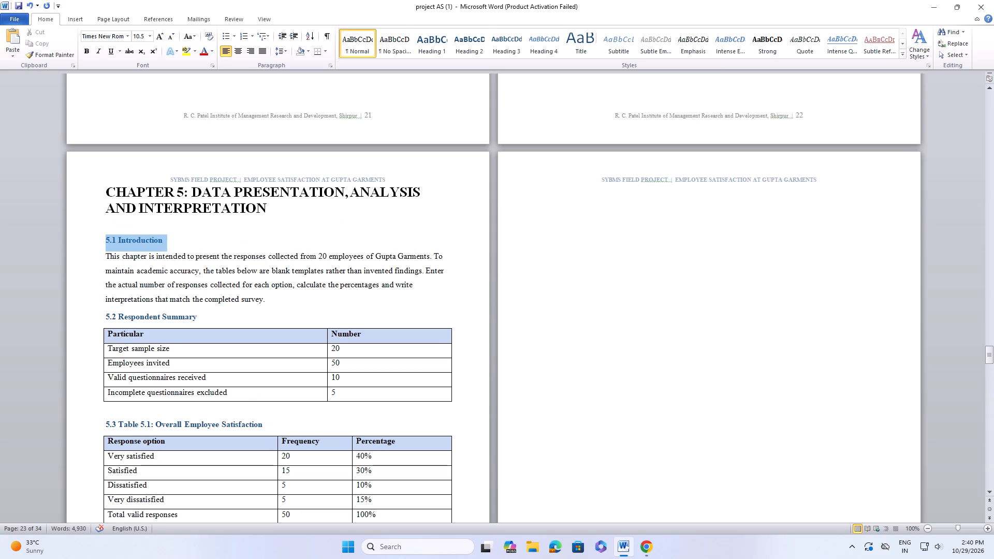
{"action": "left_click_drag", "start_coordinate": [146, 239], "coordinate": [147, 239]}
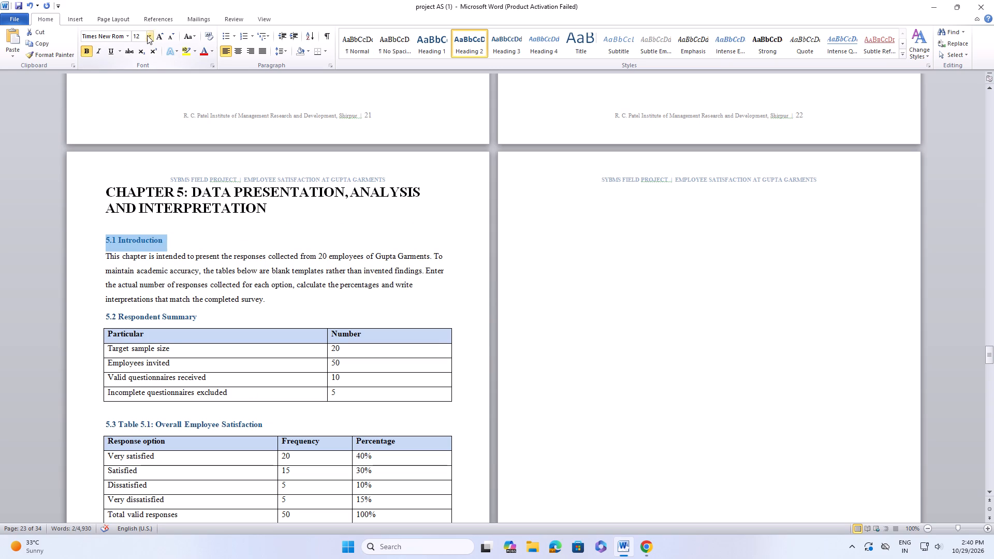
{"action": "left_click", "coordinate": [146, 38]}
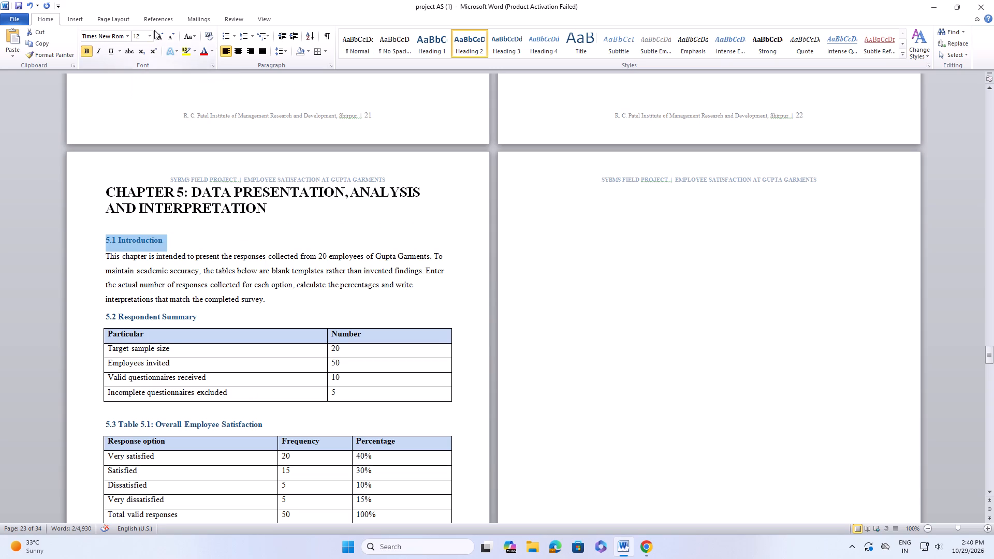
{"action": "left_click", "coordinate": [150, 32]}
{"action": "left_click", "coordinate": [139, 95]}
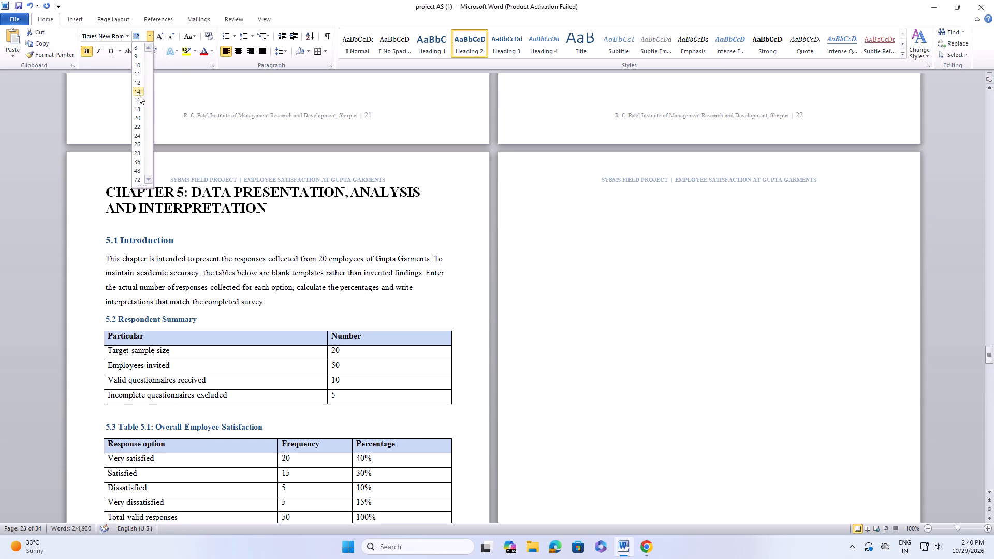
Set the "5.2 Respondent Summary" heading to size 14.
{"action": "left_click_drag", "start_coordinate": [105, 316], "coordinate": [154, 314]}
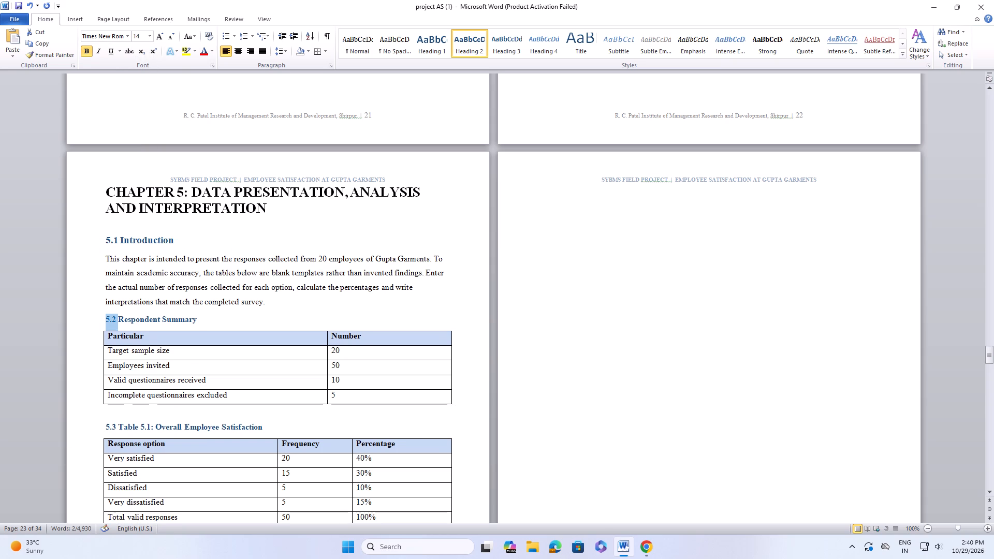
{"action": "left_click_drag", "start_coordinate": [154, 314], "coordinate": [209, 314]}
{"action": "left_click", "coordinate": [152, 34]}
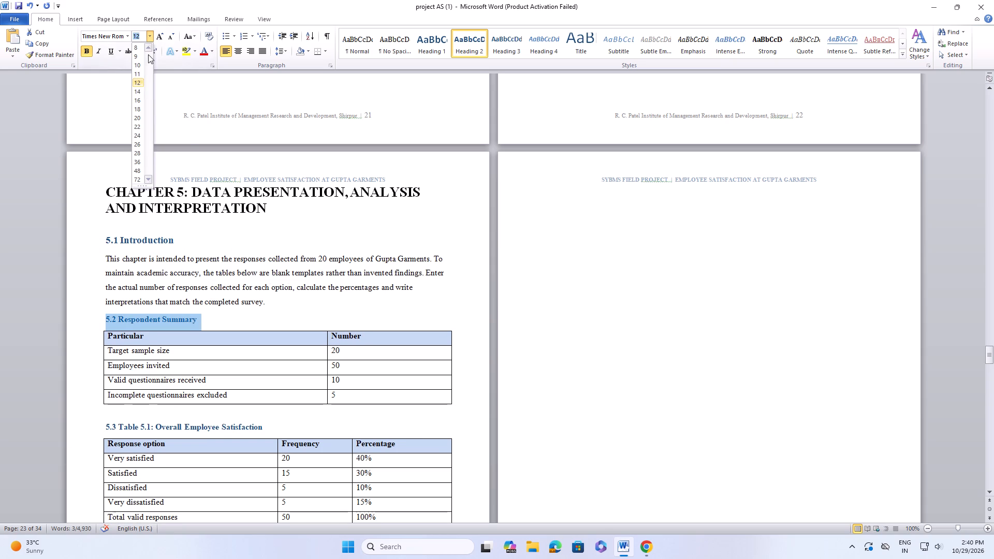
{"action": "left_click", "coordinate": [140, 87]}
Set the "5.3 Table 5.1: Overall Employee Satisfaction" heading to size 14.
{"action": "scroll", "coordinate": [129, 90], "scroll_direction": "down", "scroll_amount": 6}
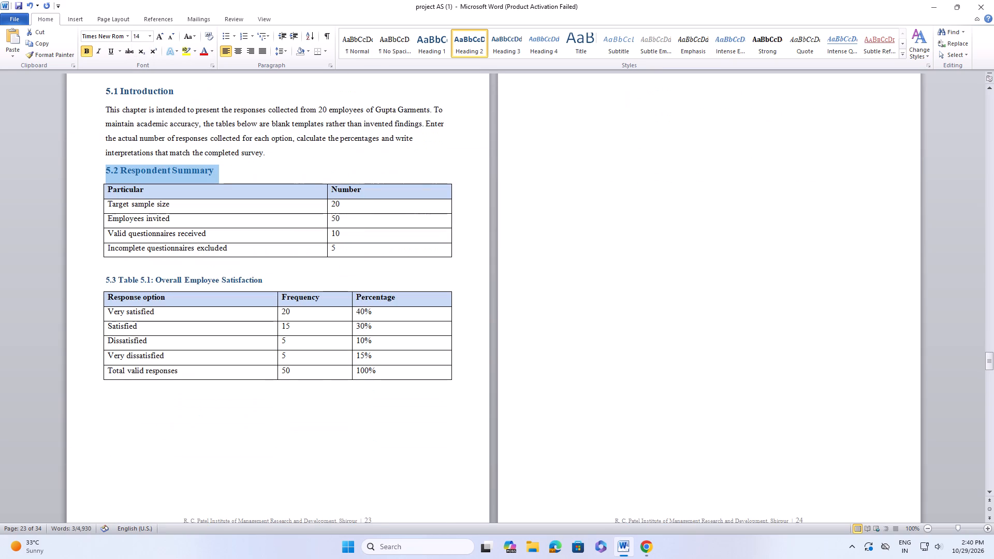
{"action": "left_click_drag", "start_coordinate": [108, 279], "coordinate": [189, 284]}
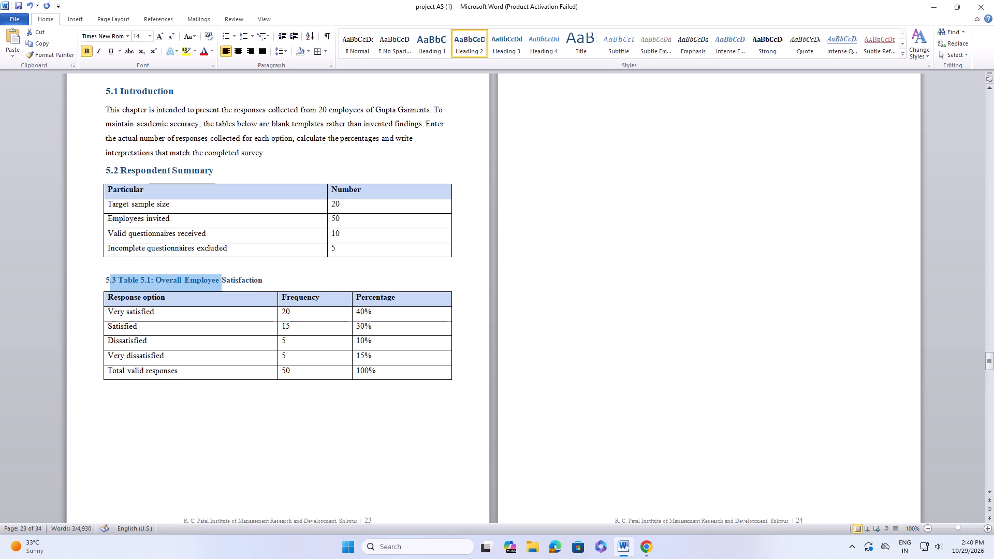
{"action": "left_click_drag", "start_coordinate": [189, 284], "coordinate": [267, 282]}
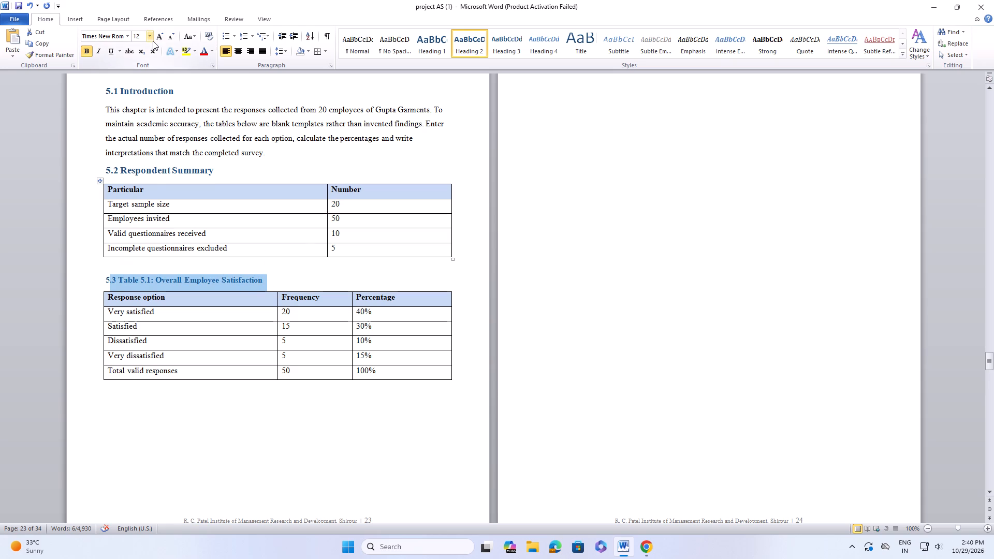
{"action": "left_click", "coordinate": [153, 41]}
{"action": "left_click", "coordinate": [133, 94]}
Try Times New Roman on the "5.8 Table 5.6: Recognition and Appreciation" heading and set it to size 14.
{"action": "scroll", "coordinate": [798, 373], "scroll_direction": "down", "scroll_amount": 5}
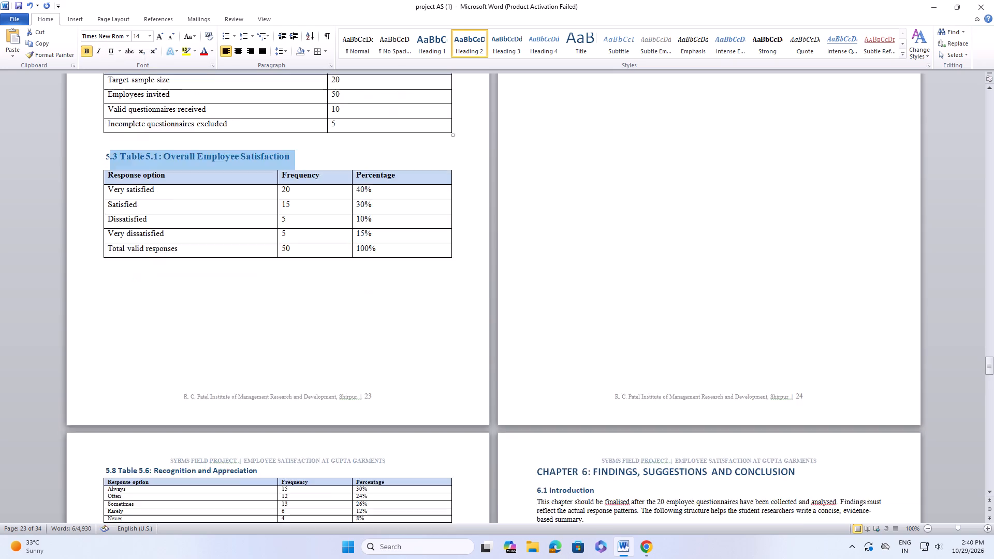
{"action": "scroll", "coordinate": [882, 375], "scroll_direction": "up", "scroll_amount": 12}
{"action": "scroll", "coordinate": [854, 381], "scroll_direction": "down", "scroll_amount": 10}
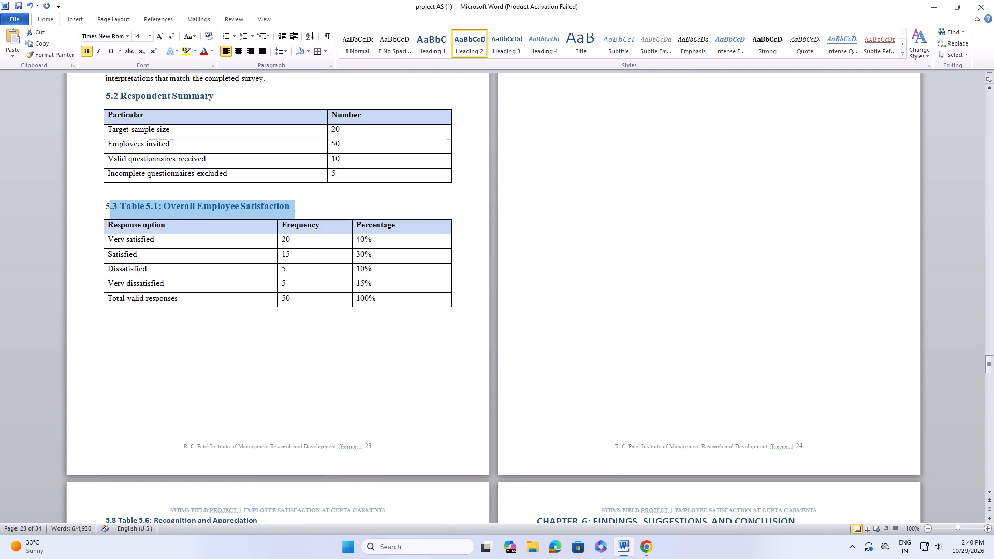
{"action": "left_click", "coordinate": [395, 338]}
{"action": "scroll", "coordinate": [945, 412], "scroll_direction": "down", "scroll_amount": 6}
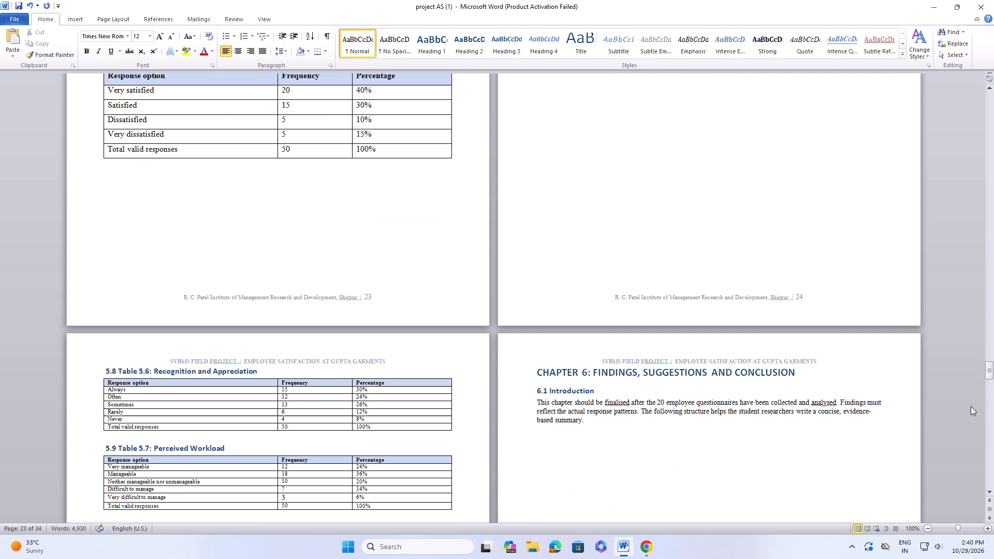
{"action": "scroll", "coordinate": [971, 406], "scroll_direction": "down", "scroll_amount": 6}
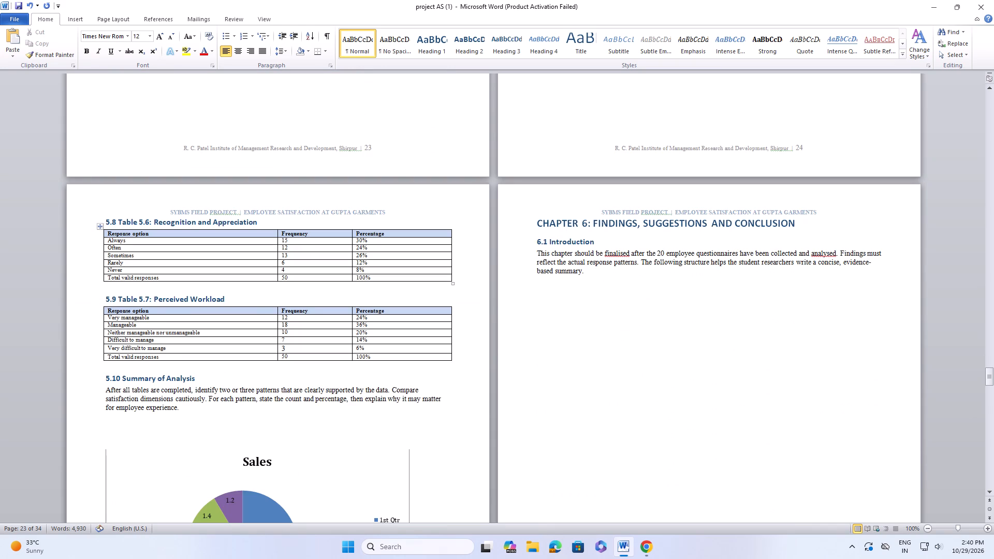
{"action": "left_click_drag", "start_coordinate": [104, 216], "coordinate": [263, 226]}
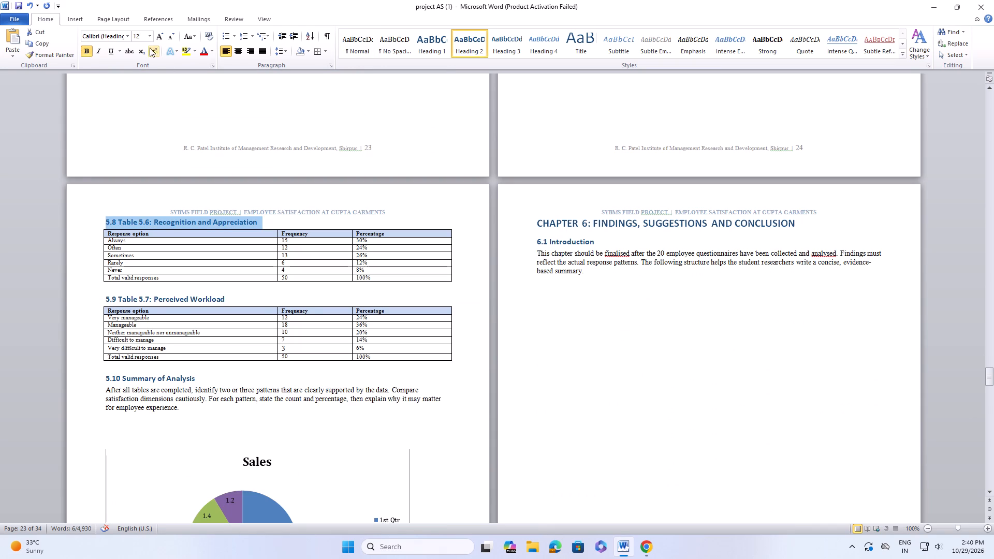
{"action": "left_click", "coordinate": [128, 34]}
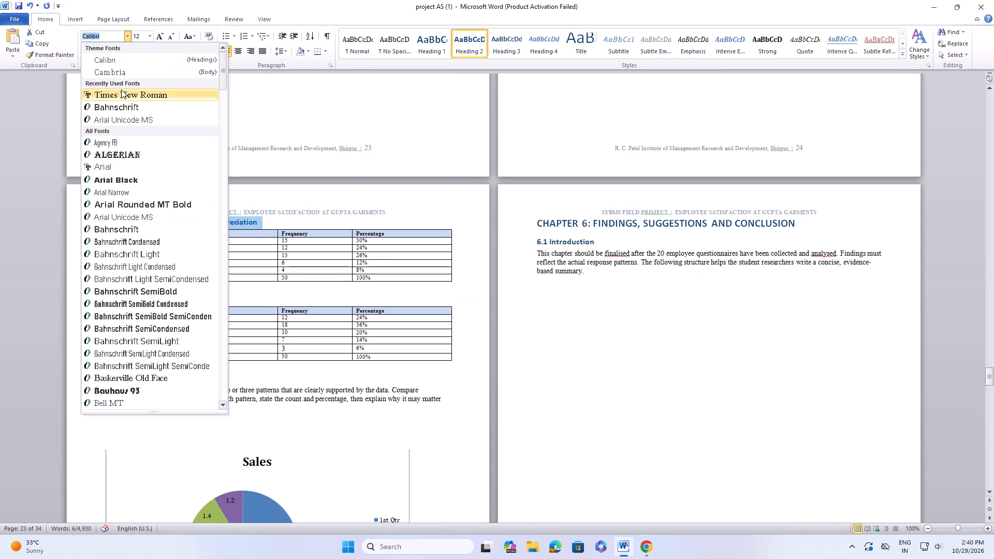
{"action": "left_click_drag", "start_coordinate": [121, 91], "coordinate": [130, 86]}
{"action": "left_click", "coordinate": [151, 35]}
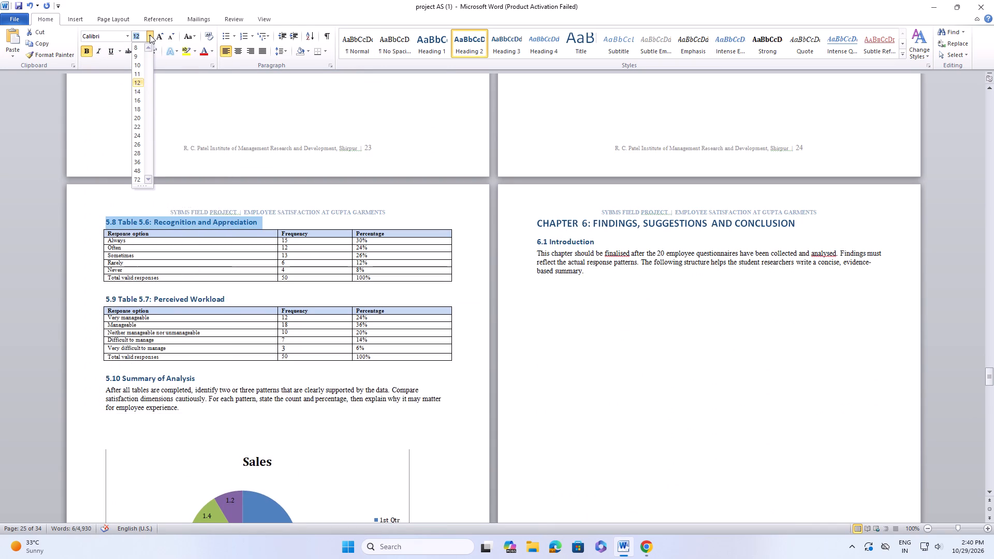
{"action": "left_click", "coordinate": [140, 93]}
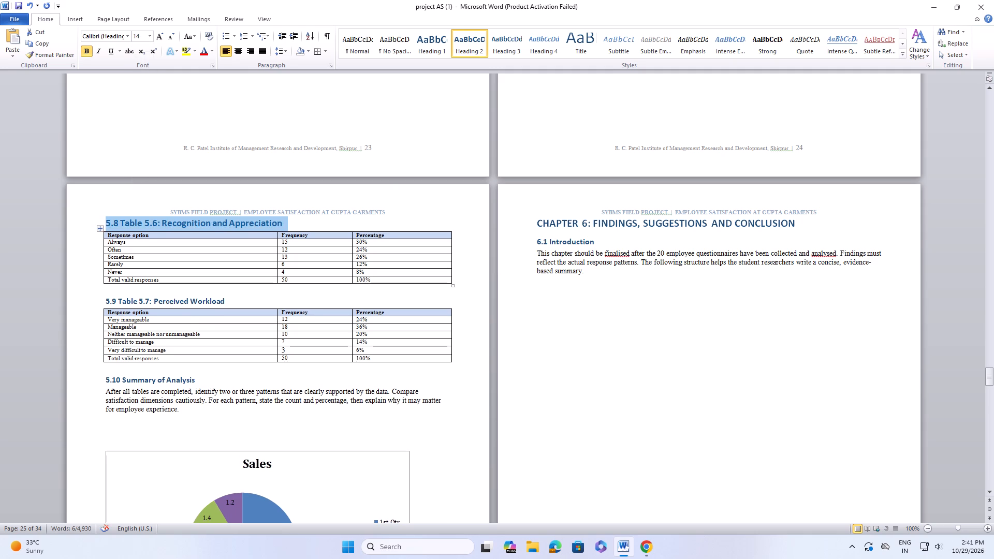
Shift the Recognition and Appreciation table slightly to the right of the page's left margin.
{"action": "left_click_drag", "start_coordinate": [103, 230], "coordinate": [185, 290]}
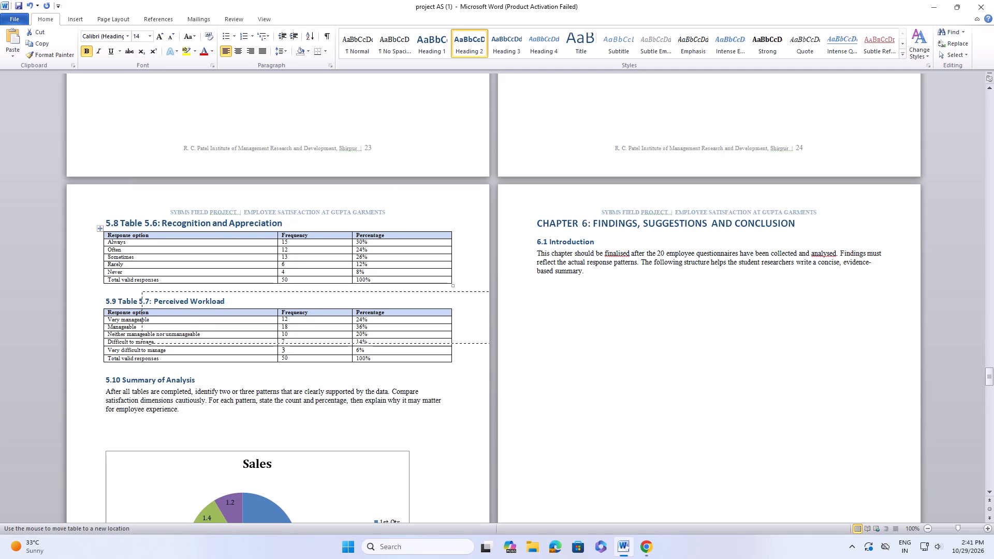
{"action": "left_click_drag", "start_coordinate": [185, 290], "coordinate": [184, 249]}
Move the Recognition and Appreciation table back to the page's left margin, under its 5.8 heading.
{"action": "left_click_drag", "start_coordinate": [160, 255], "coordinate": [134, 257]}
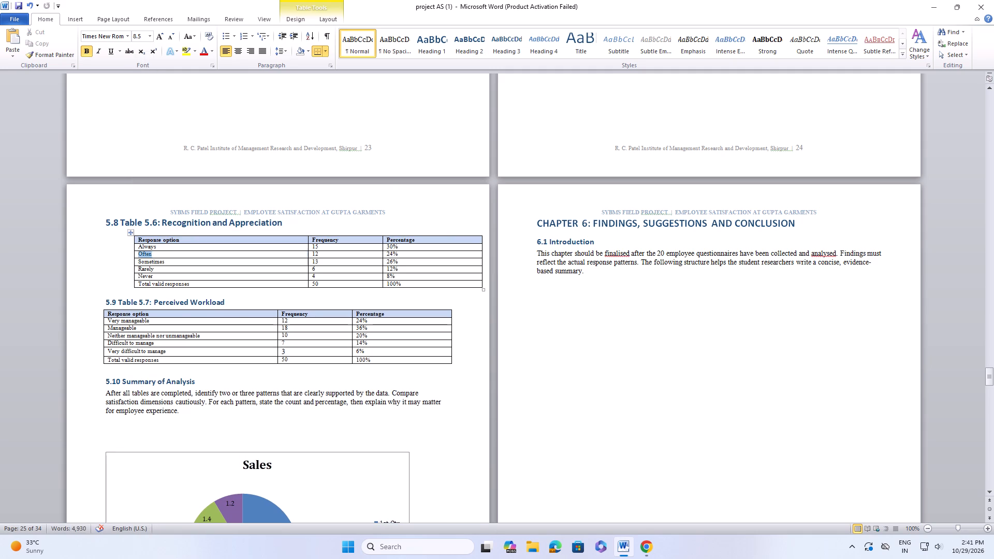
{"action": "left_click_drag", "start_coordinate": [134, 257], "coordinate": [132, 263]}
{"action": "left_click_drag", "start_coordinate": [284, 239], "coordinate": [138, 242]}
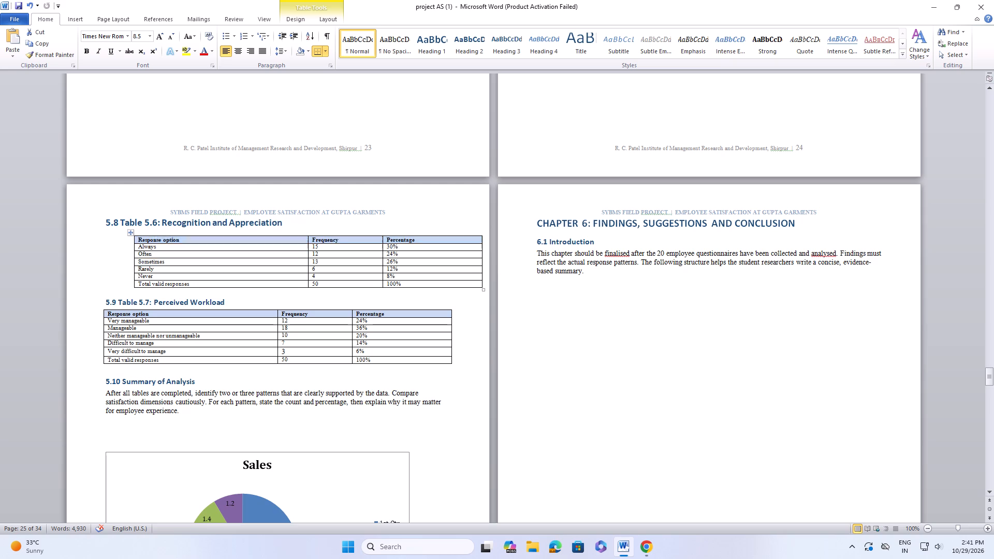
{"action": "left_click_drag", "start_coordinate": [138, 242], "coordinate": [137, 237]}
{"action": "left_click_drag", "start_coordinate": [130, 236], "coordinate": [111, 234]}
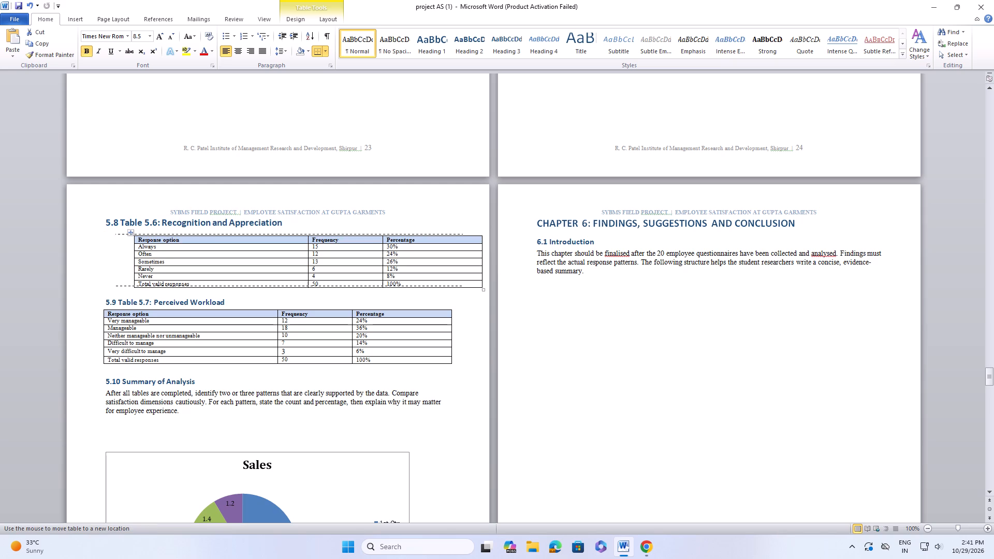
{"action": "left_click_drag", "start_coordinate": [111, 234], "coordinate": [104, 238]}
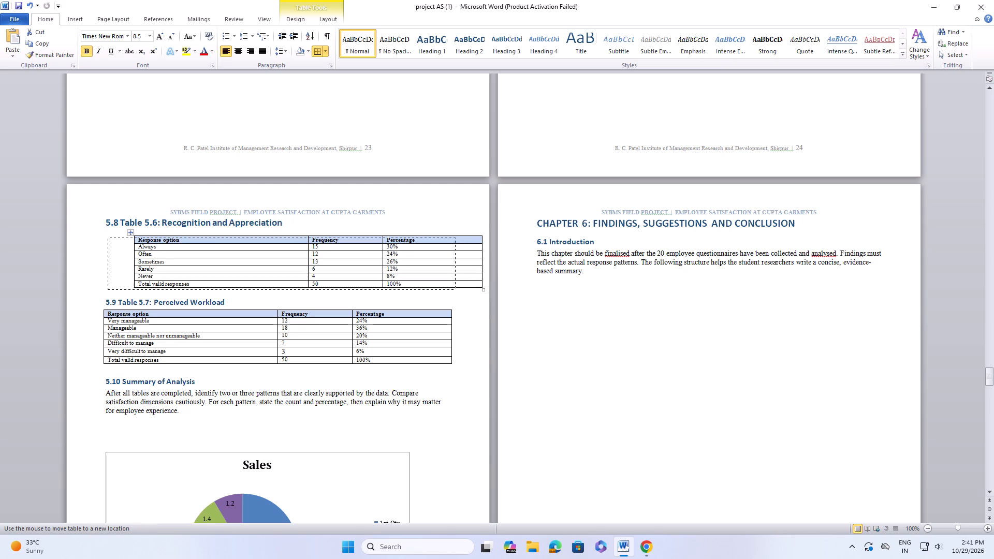
{"action": "left_click_drag", "start_coordinate": [104, 238], "coordinate": [101, 237]}
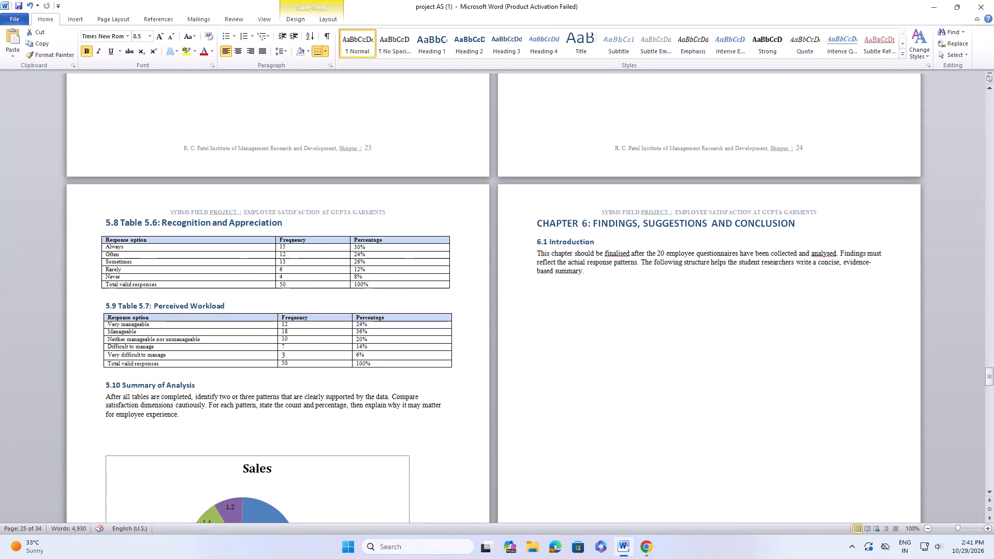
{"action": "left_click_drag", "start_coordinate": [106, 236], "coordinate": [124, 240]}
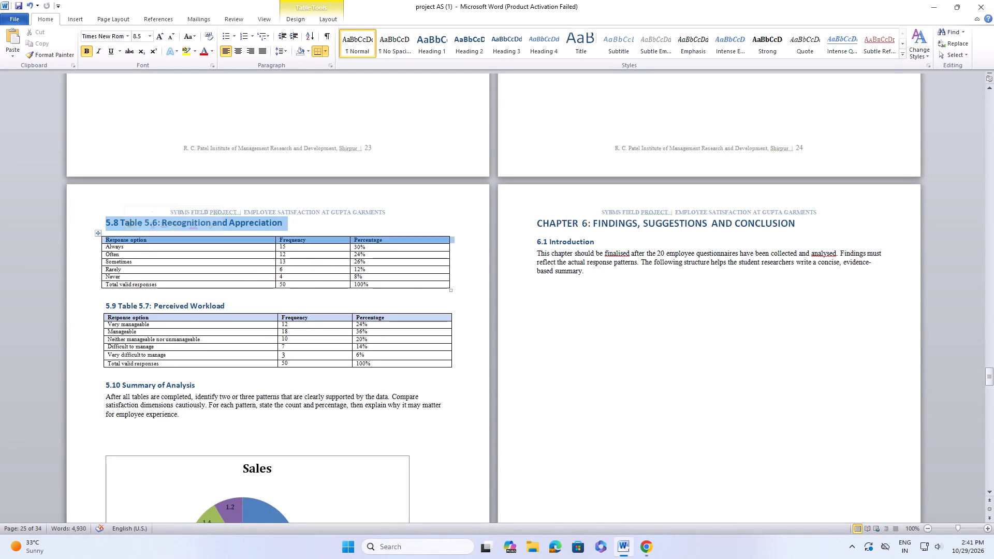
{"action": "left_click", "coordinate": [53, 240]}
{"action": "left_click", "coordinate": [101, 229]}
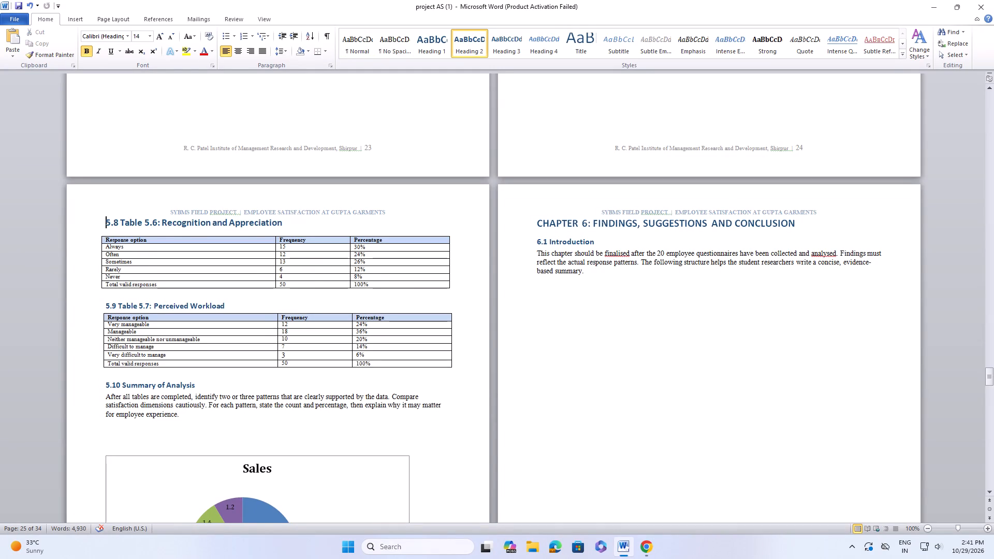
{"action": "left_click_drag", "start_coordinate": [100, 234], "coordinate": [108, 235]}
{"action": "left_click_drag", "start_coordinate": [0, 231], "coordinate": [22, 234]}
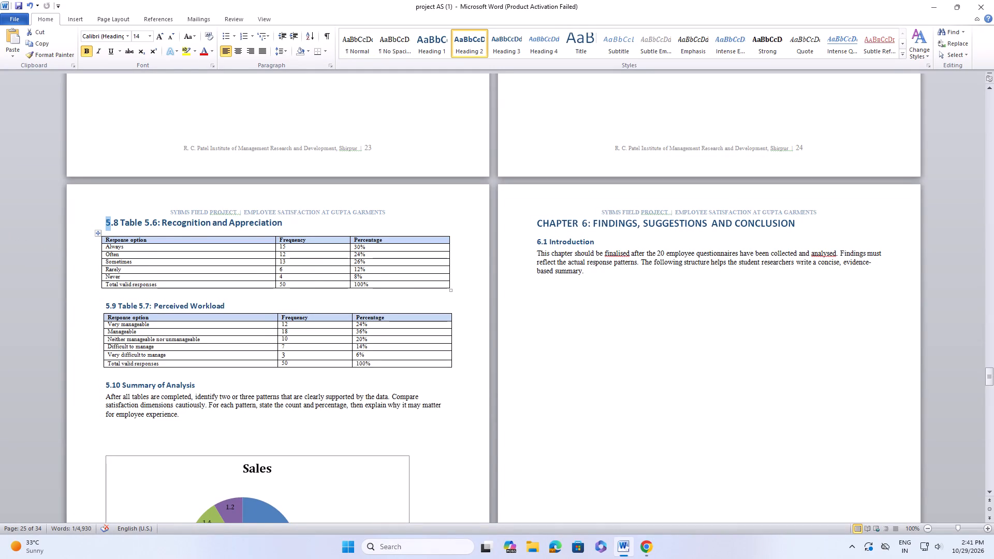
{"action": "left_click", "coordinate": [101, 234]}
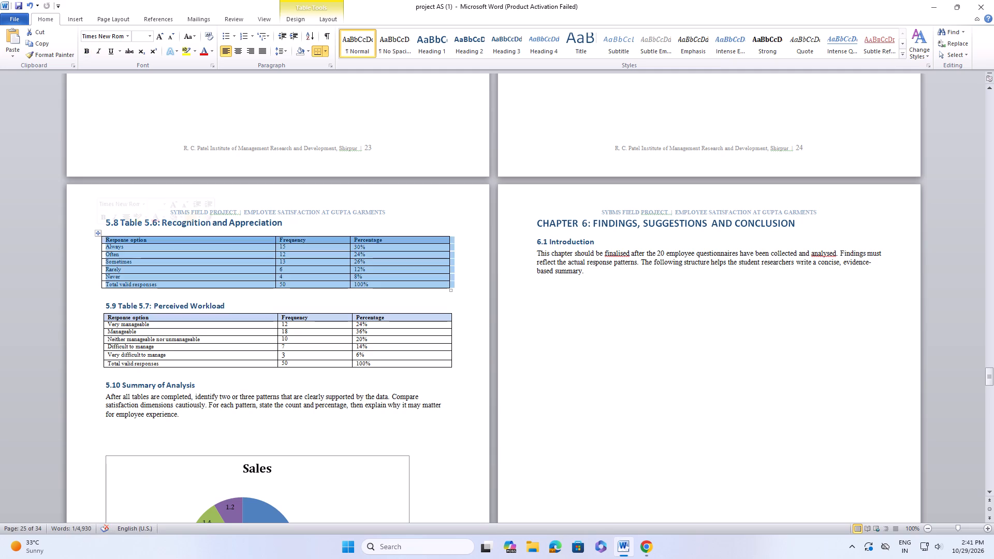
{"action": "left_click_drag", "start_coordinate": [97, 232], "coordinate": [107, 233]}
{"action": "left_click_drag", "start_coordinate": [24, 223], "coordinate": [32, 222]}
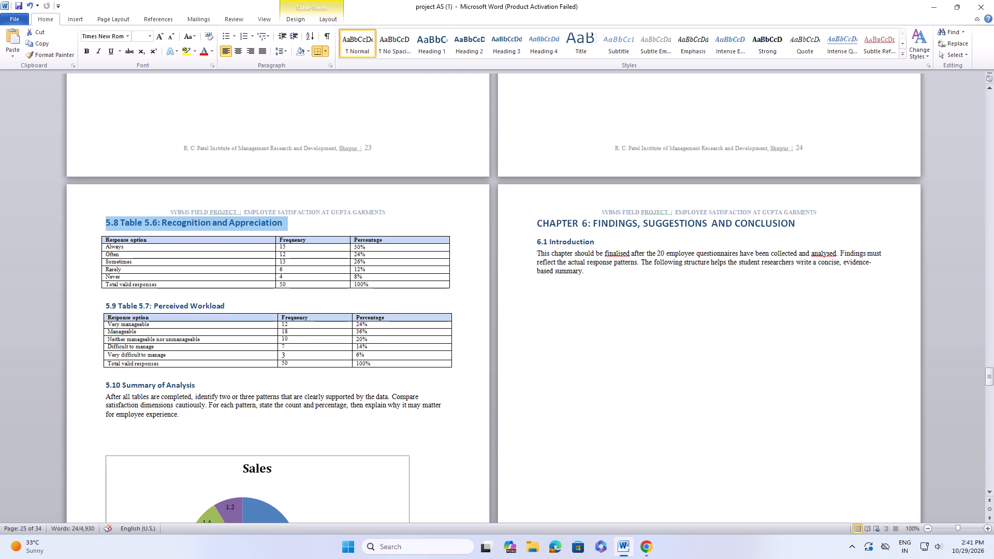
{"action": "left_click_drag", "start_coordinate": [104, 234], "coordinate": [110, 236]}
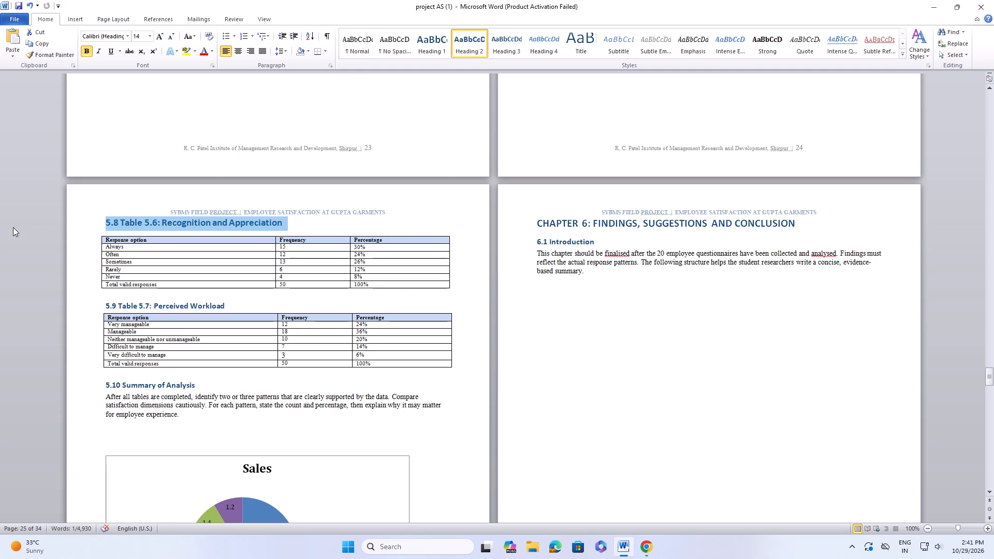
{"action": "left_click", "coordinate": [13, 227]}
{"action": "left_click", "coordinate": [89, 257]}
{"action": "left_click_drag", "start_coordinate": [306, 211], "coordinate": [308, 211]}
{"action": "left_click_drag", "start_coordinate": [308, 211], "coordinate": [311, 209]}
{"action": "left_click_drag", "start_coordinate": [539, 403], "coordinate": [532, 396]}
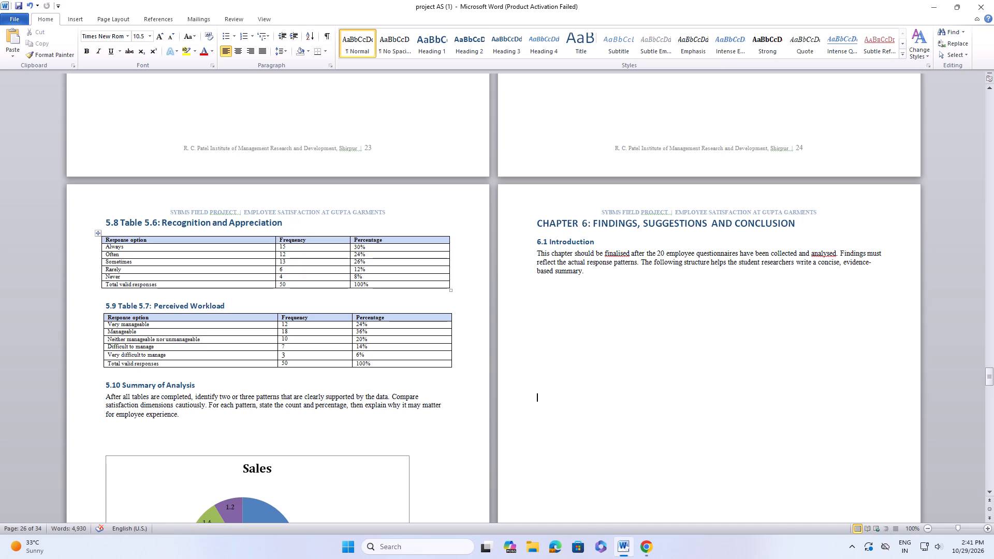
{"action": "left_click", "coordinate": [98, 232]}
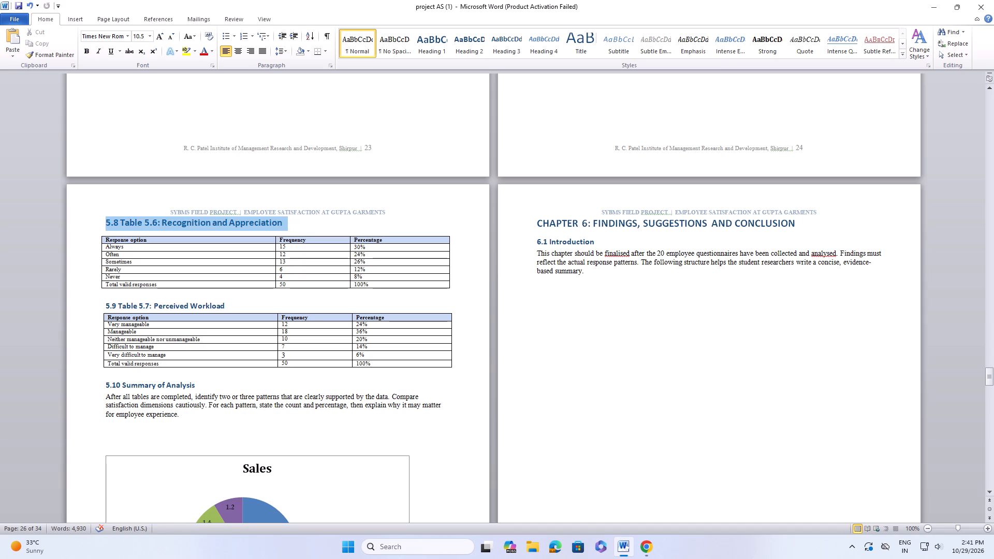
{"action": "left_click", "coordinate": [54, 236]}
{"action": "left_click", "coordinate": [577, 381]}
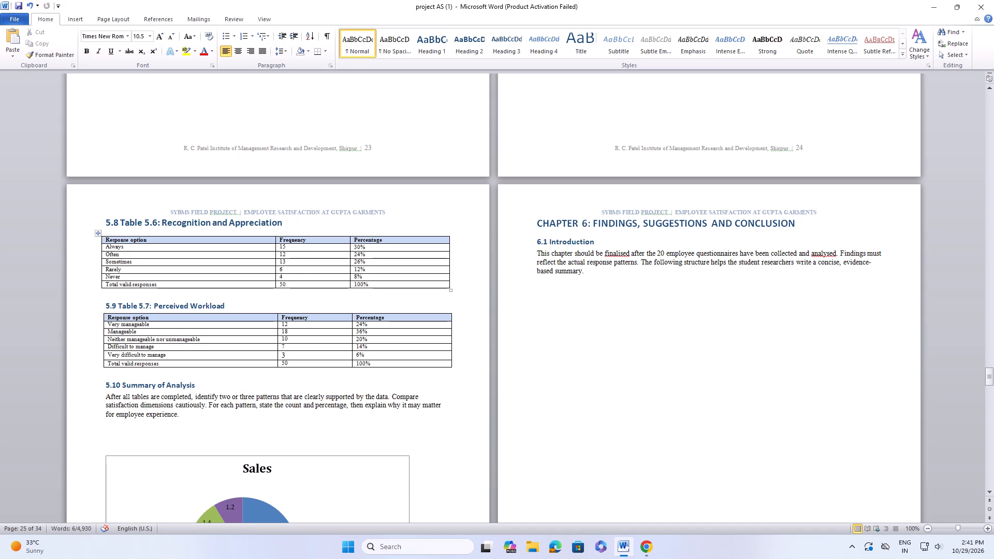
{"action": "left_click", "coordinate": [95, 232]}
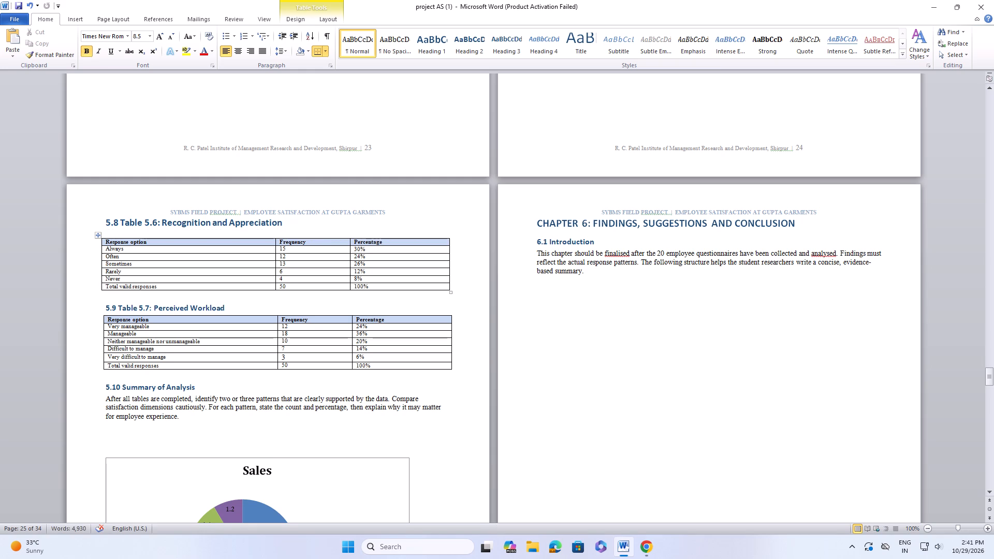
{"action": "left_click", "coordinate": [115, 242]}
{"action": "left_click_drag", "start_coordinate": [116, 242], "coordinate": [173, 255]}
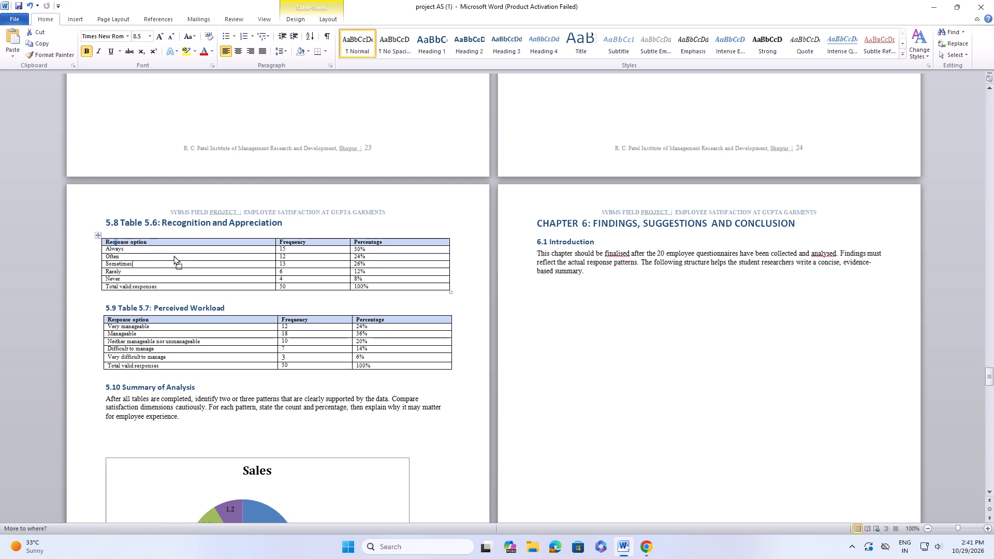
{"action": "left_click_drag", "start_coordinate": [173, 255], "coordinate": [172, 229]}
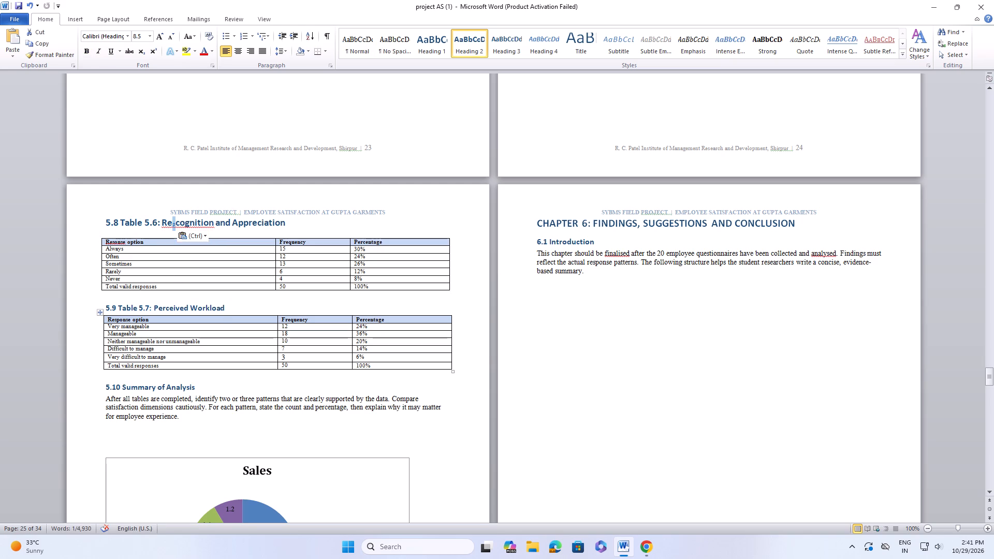
Format the Recognition and Appreciation table, the 5.9 heading and the Perceived Workload table in Times New Roman, size 12, with 1.5 line spacing.
{"action": "left_click_drag", "start_coordinate": [108, 387], "coordinate": [166, 410]}
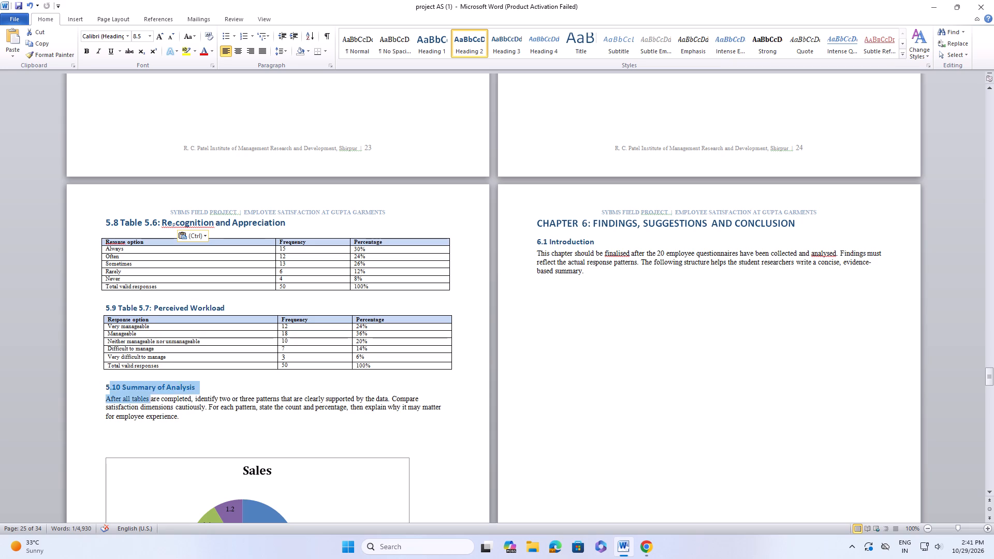
{"action": "left_click_drag", "start_coordinate": [166, 410], "coordinate": [357, 222]}
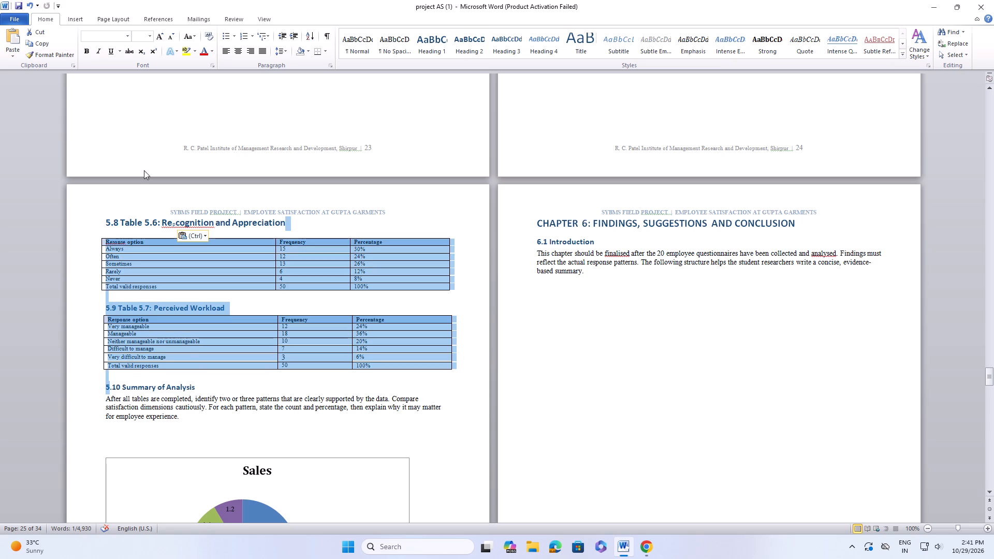
{"action": "left_click", "coordinate": [130, 40]}
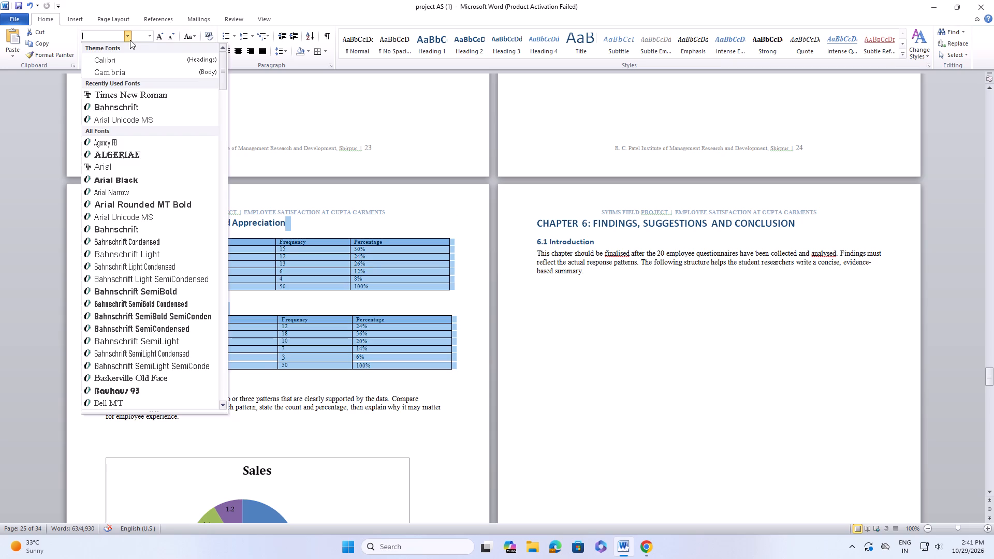
{"action": "left_click", "coordinate": [127, 92]}
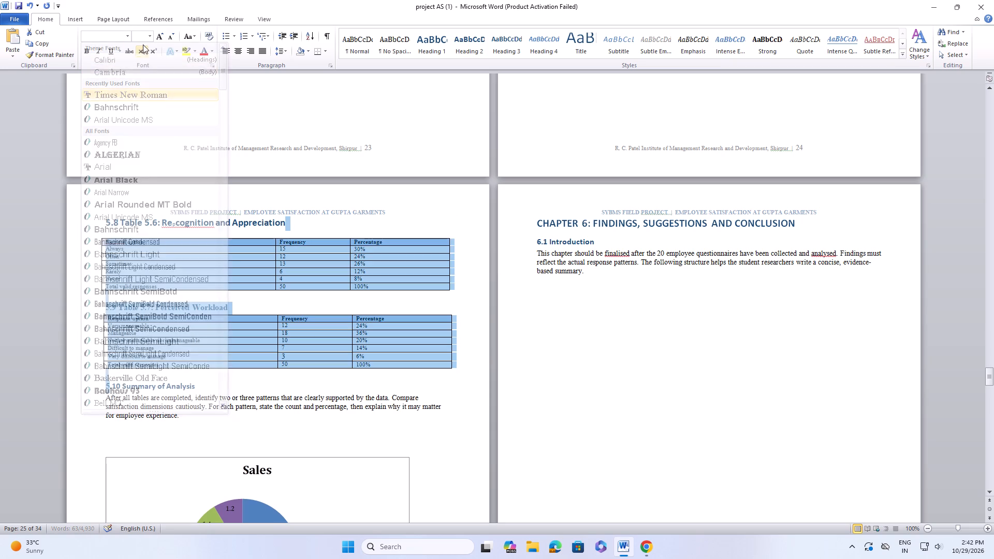
{"action": "left_click", "coordinate": [151, 34]}
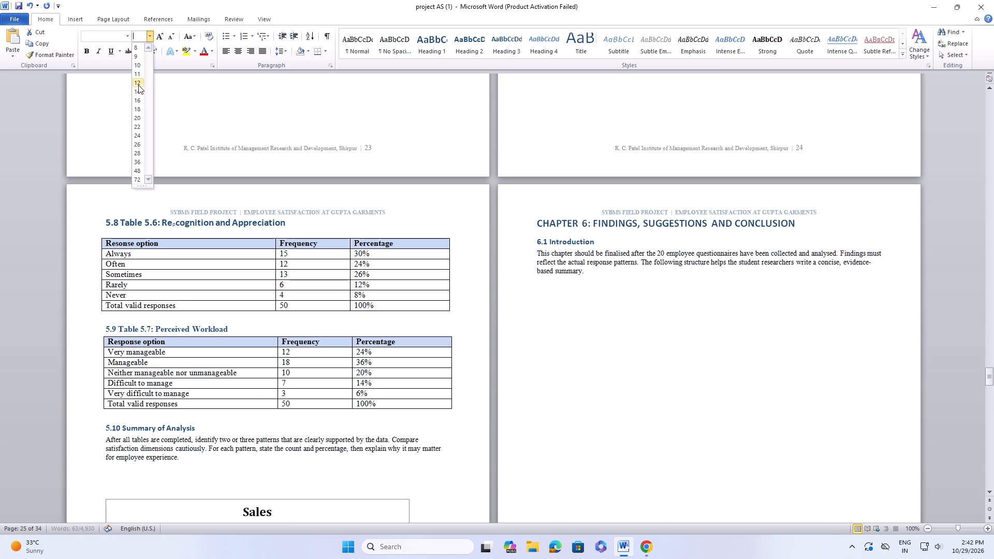
{"action": "left_click", "coordinate": [138, 85]}
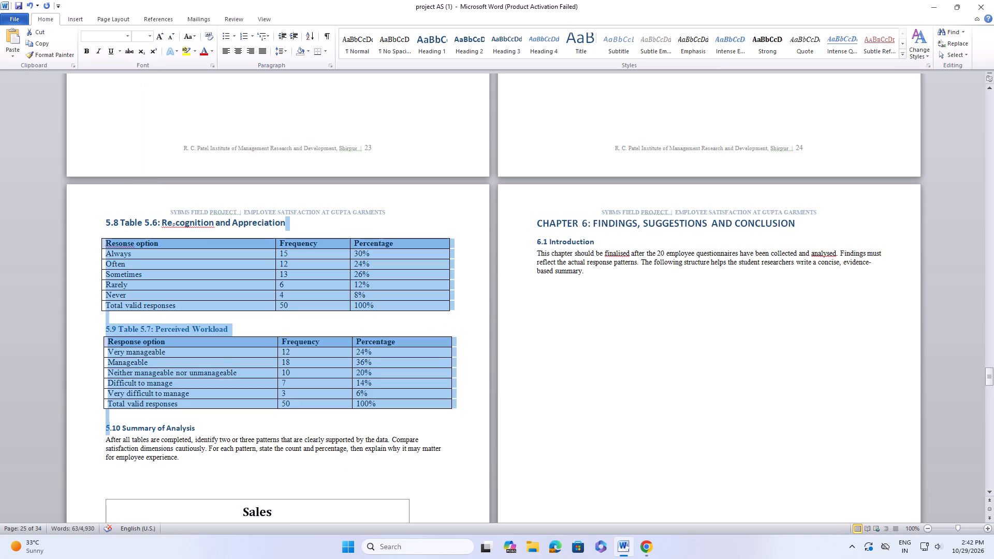
{"action": "left_click", "coordinate": [286, 51]}
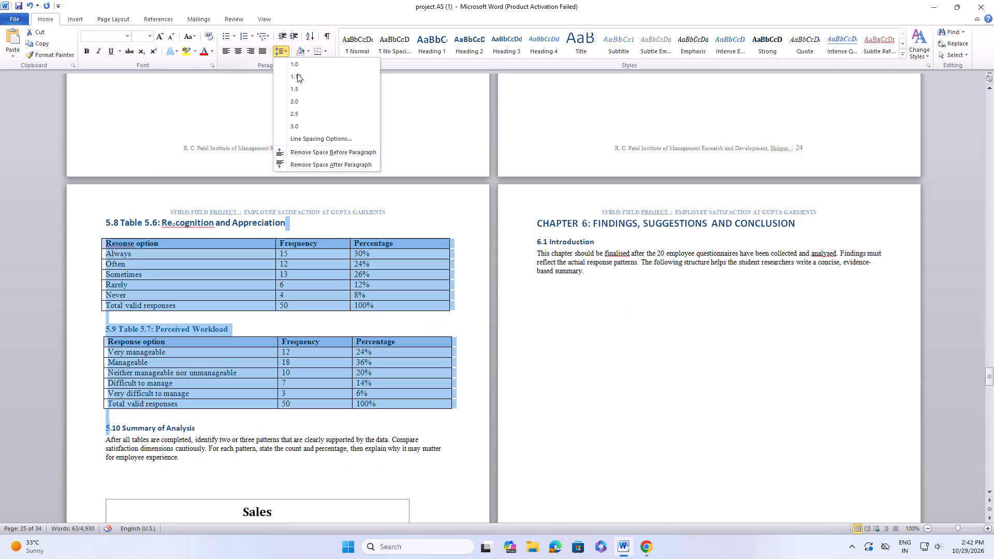
{"action": "left_click", "coordinate": [313, 92]}
Set the paragraph under "5.10 Summary of Analysis" to size 12 with 1.5 line spacing.
{"action": "scroll", "coordinate": [324, 133], "scroll_direction": "down", "scroll_amount": 2}
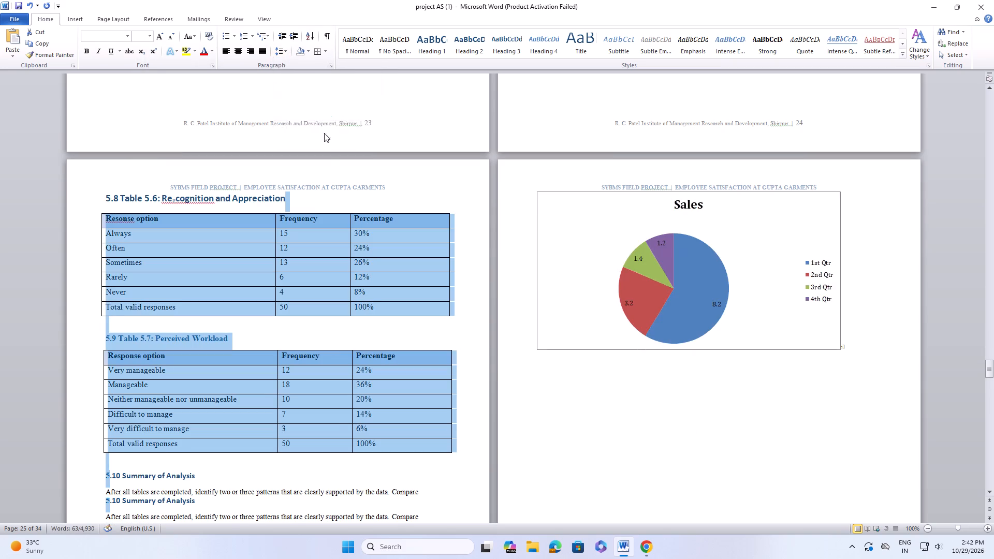
{"action": "scroll", "coordinate": [324, 133], "scroll_direction": "down", "scroll_amount": 8}
{"action": "left_click_drag", "start_coordinate": [95, 271], "coordinate": [163, 270]}
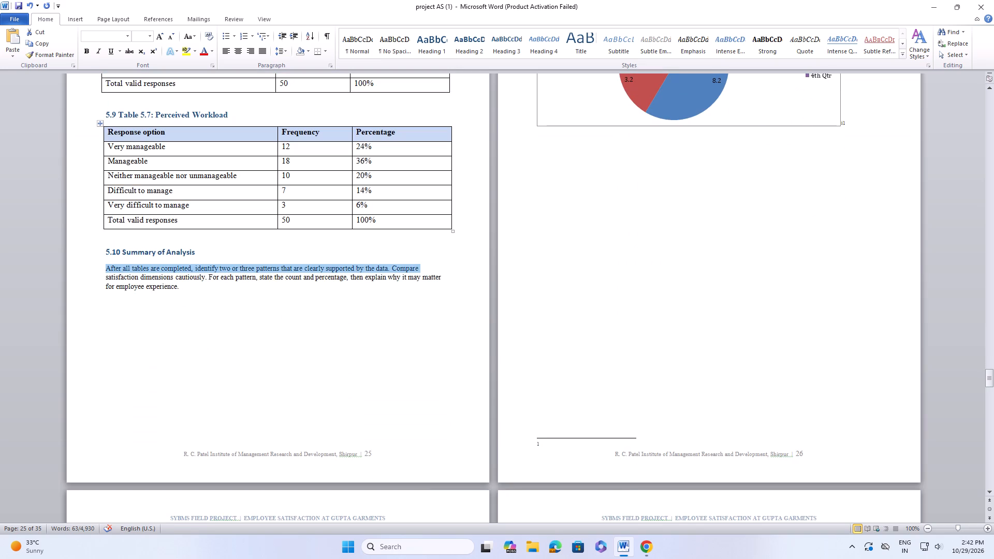
{"action": "left_click_drag", "start_coordinate": [163, 270], "coordinate": [174, 292]}
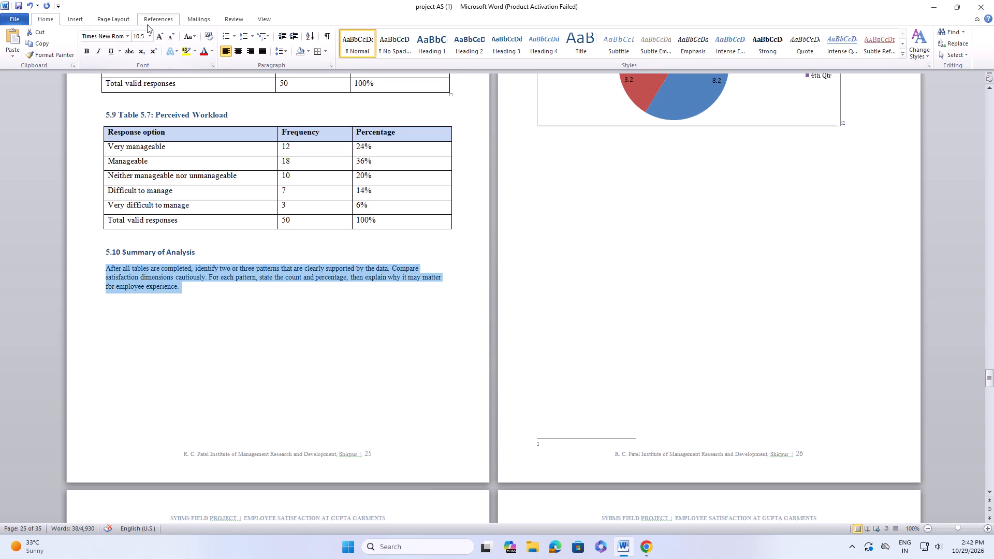
{"action": "left_click", "coordinate": [147, 34]}
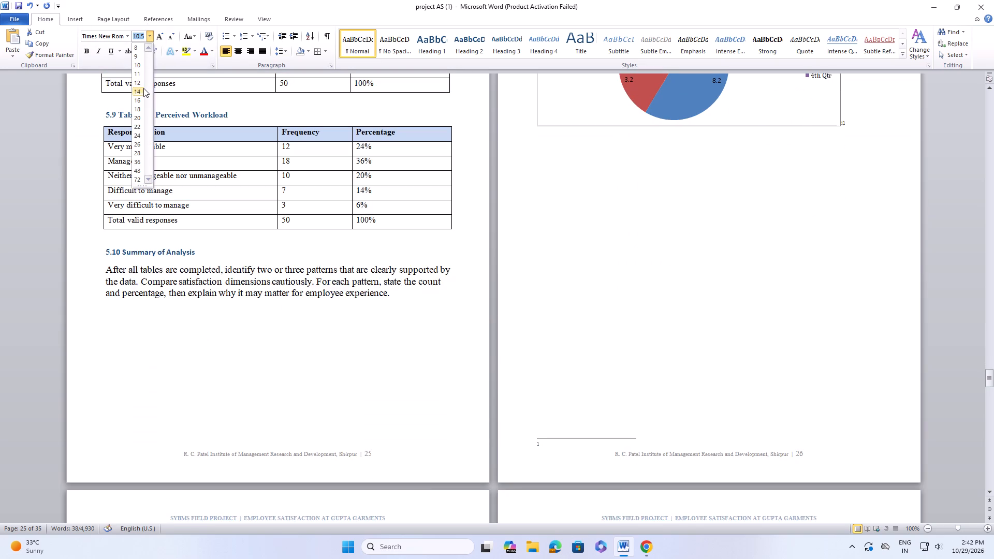
{"action": "left_click", "coordinate": [141, 84]}
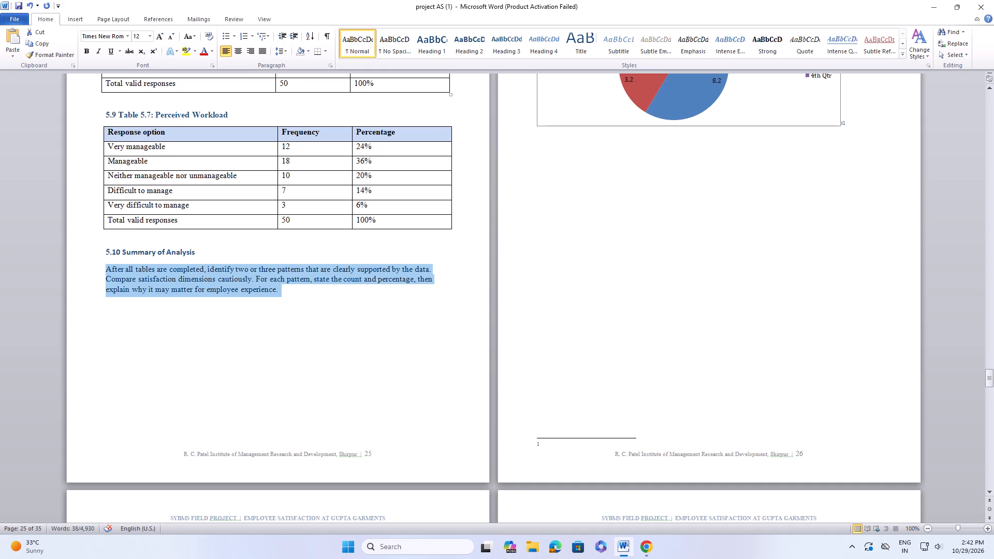
{"action": "left_click", "coordinate": [287, 51]}
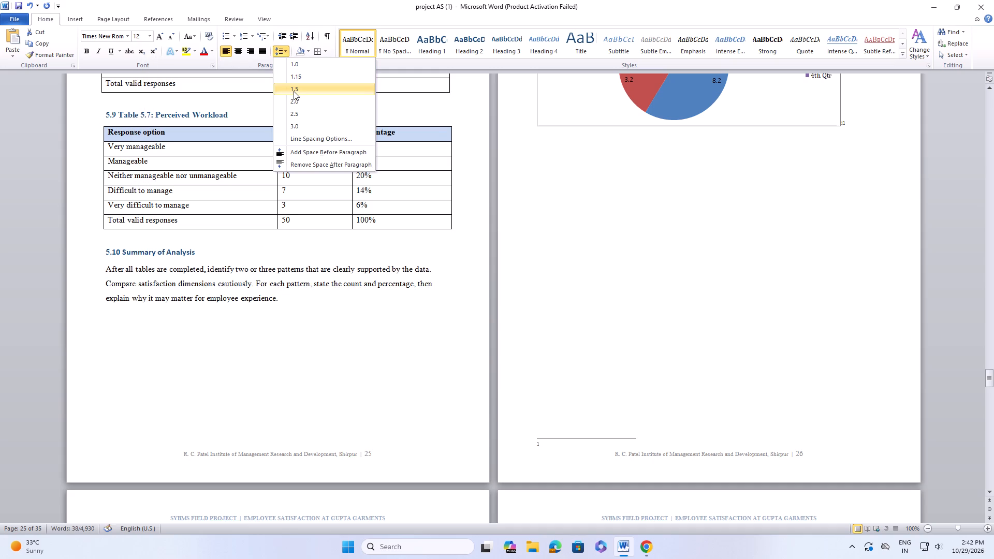
{"action": "left_click", "coordinate": [294, 91]}
Set the "5.10 Summary of Analysis" heading to size 14.
{"action": "left_click_drag", "start_coordinate": [100, 254], "coordinate": [128, 253]}
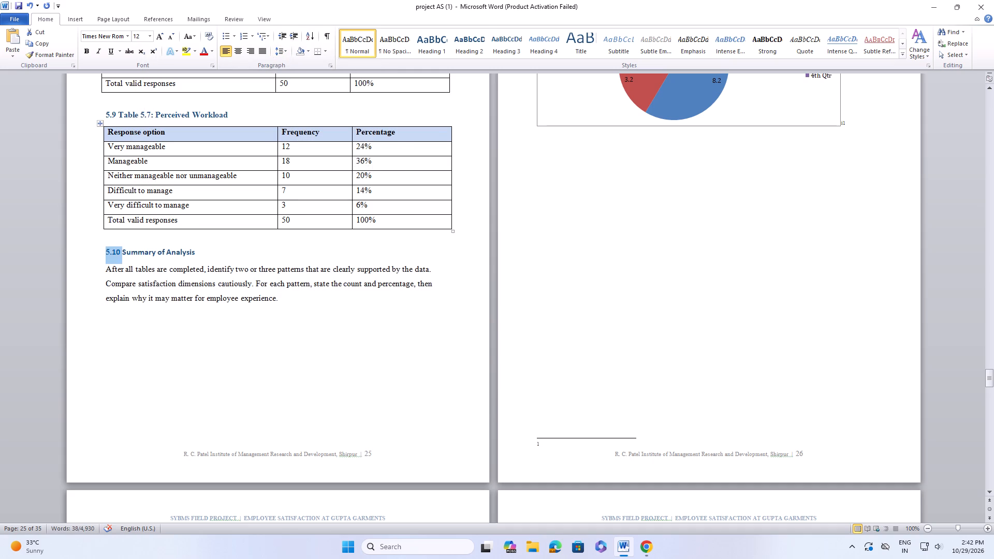
{"action": "left_click_drag", "start_coordinate": [128, 253], "coordinate": [209, 249]}
{"action": "left_click", "coordinate": [154, 37]}
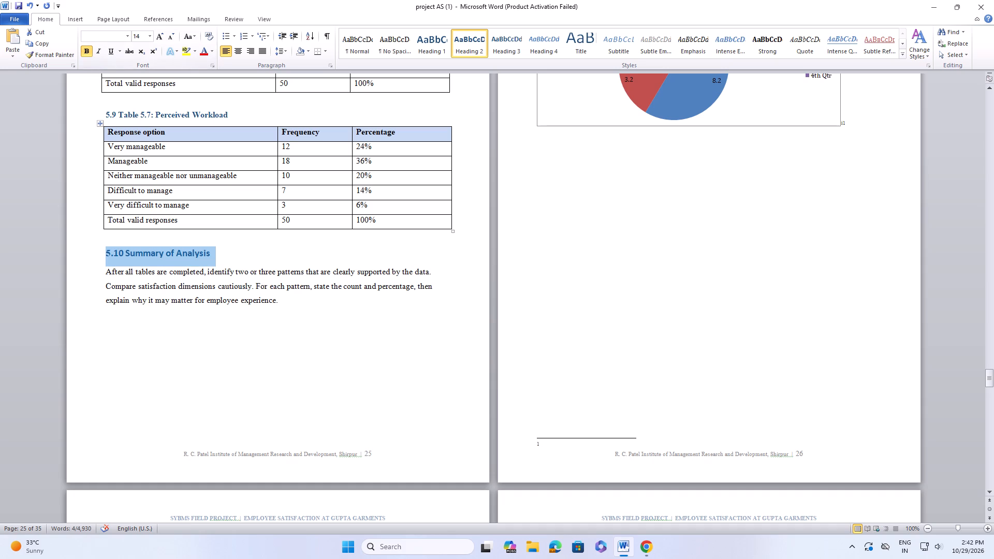
Delete the legend from the Sales pie chart on the page after the 5.10 summary.
{"action": "scroll", "coordinate": [993, 558], "scroll_direction": "up", "scroll_amount": 13}
{"action": "left_click", "coordinate": [798, 341]}
{"action": "scroll", "coordinate": [805, 339], "scroll_direction": "up", "scroll_amount": 2}
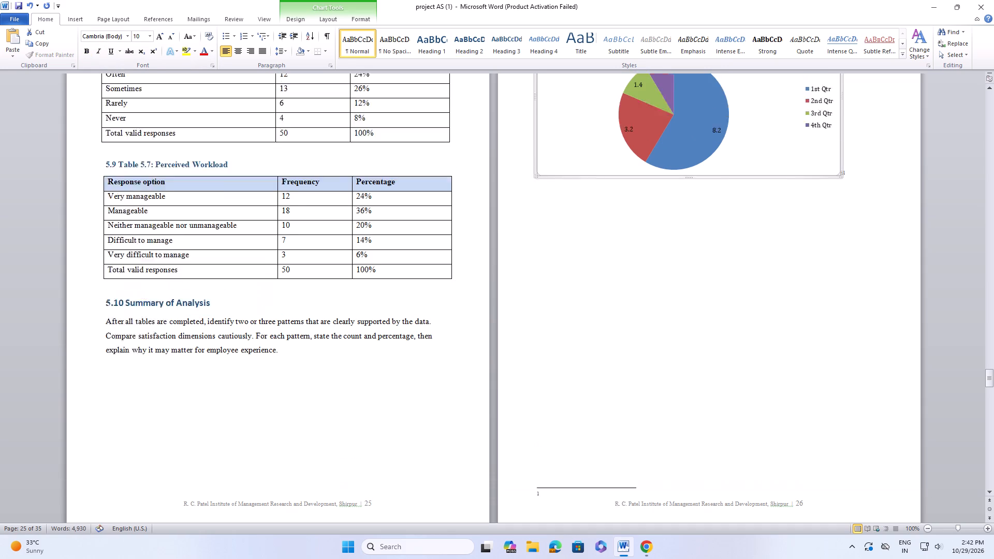
{"action": "scroll", "coordinate": [805, 339], "scroll_direction": "up", "scroll_amount": 3}
{"action": "left_click_drag", "start_coordinate": [818, 160], "coordinate": [825, 159]}
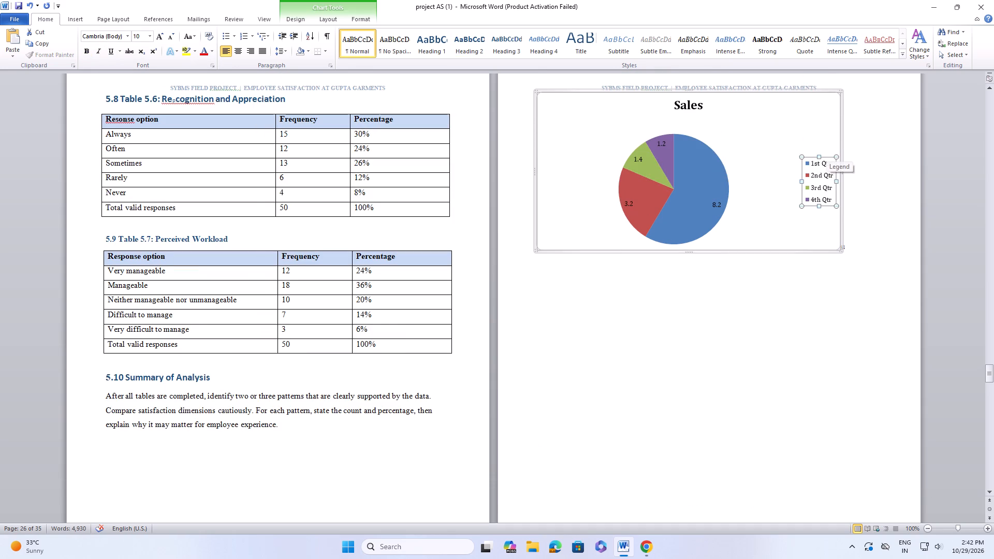
{"action": "key", "text": "BackSpace"}
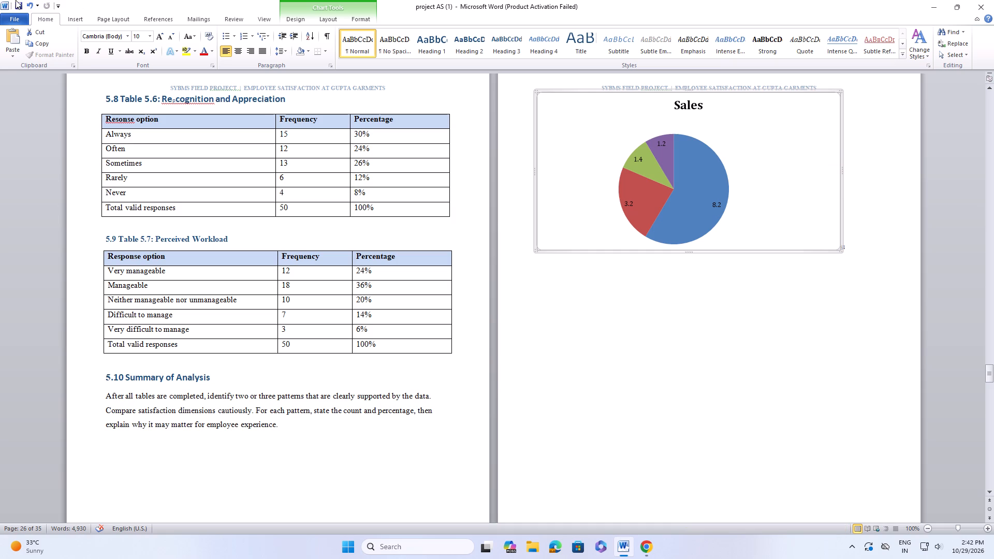
Reposition the Sales pie chart within the page that follows the 5.10 Summary of Analysis.
{"action": "scroll", "coordinate": [343, 558], "scroll_direction": "down", "scroll_amount": 5}
{"action": "scroll", "coordinate": [411, 555], "scroll_direction": "down", "scroll_amount": 4}
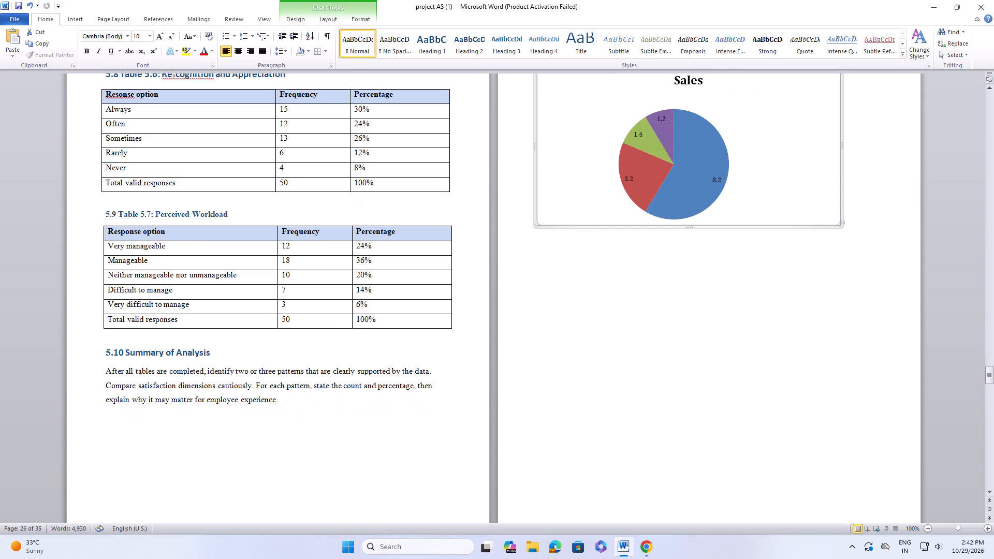
{"action": "scroll", "coordinate": [571, 225], "scroll_direction": "down", "scroll_amount": 4}
{"action": "left_click_drag", "start_coordinate": [534, 439], "coordinate": [558, 439]}
{"action": "left_click", "coordinate": [558, 439]}
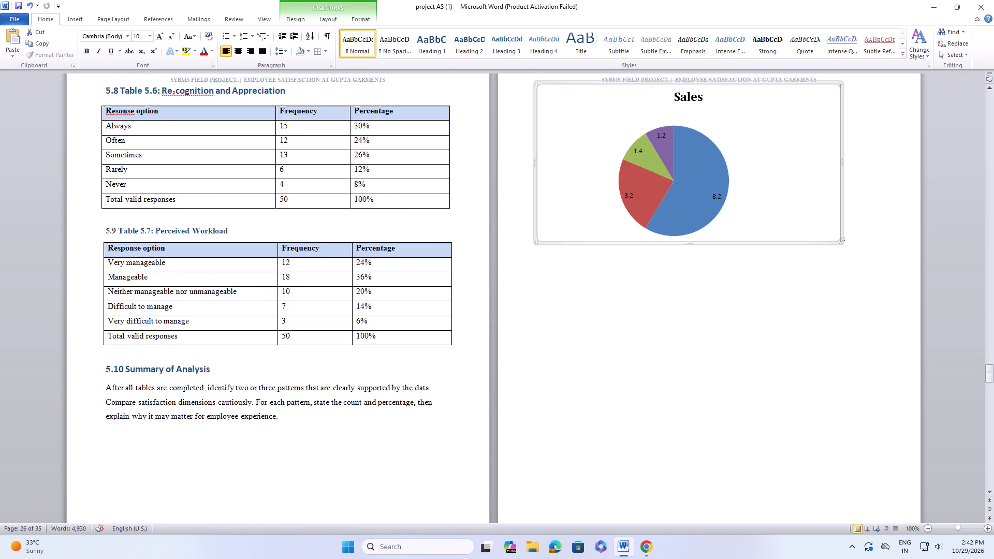
{"action": "scroll", "coordinate": [587, 481], "scroll_direction": "down", "scroll_amount": 8}
{"action": "left_click", "coordinate": [579, 356]}
{"action": "left_click_drag", "start_coordinate": [604, 348], "coordinate": [604, 348]}
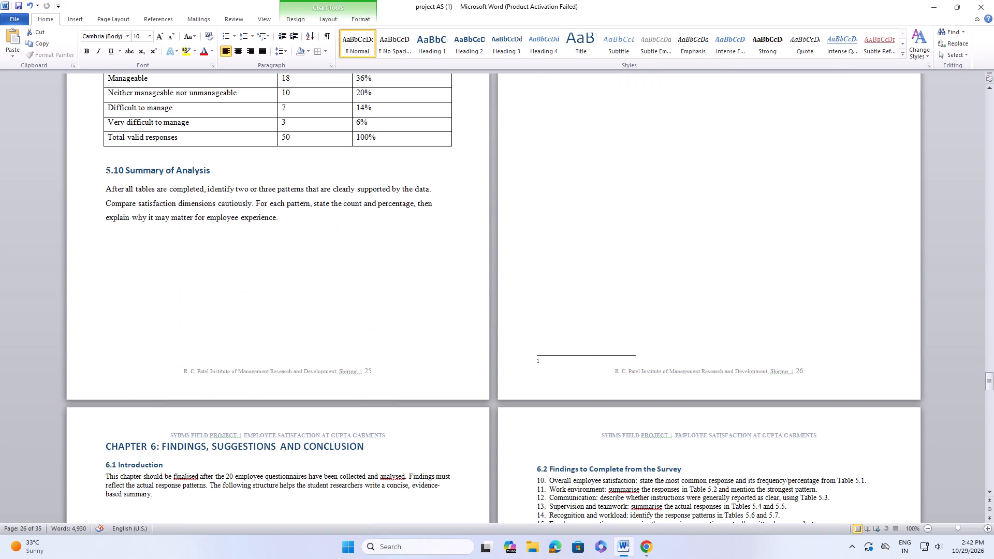
{"action": "left_click_drag", "start_coordinate": [604, 348], "coordinate": [604, 361]}
{"action": "left_click_drag", "start_coordinate": [605, 306], "coordinate": [601, 244]}
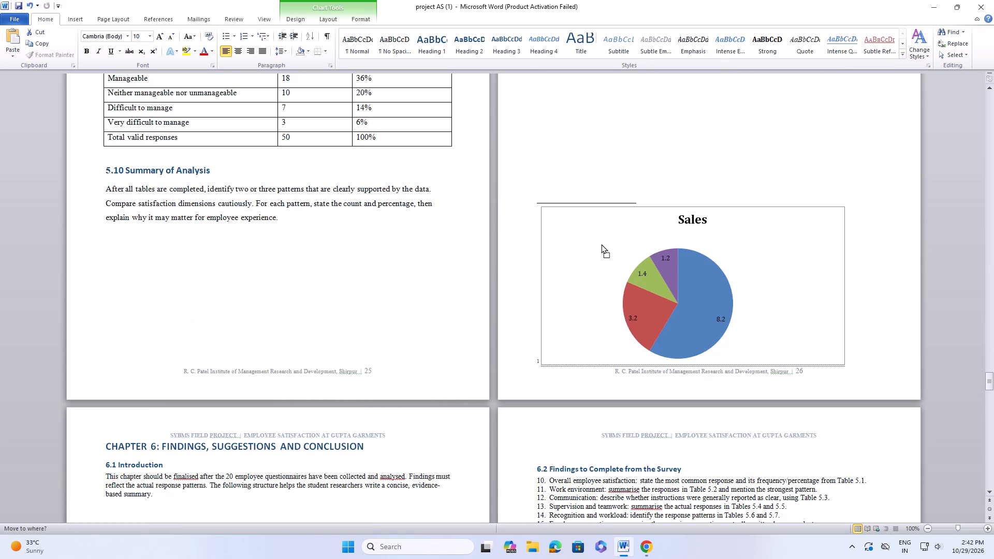
{"action": "left_click_drag", "start_coordinate": [601, 244], "coordinate": [600, 138]}
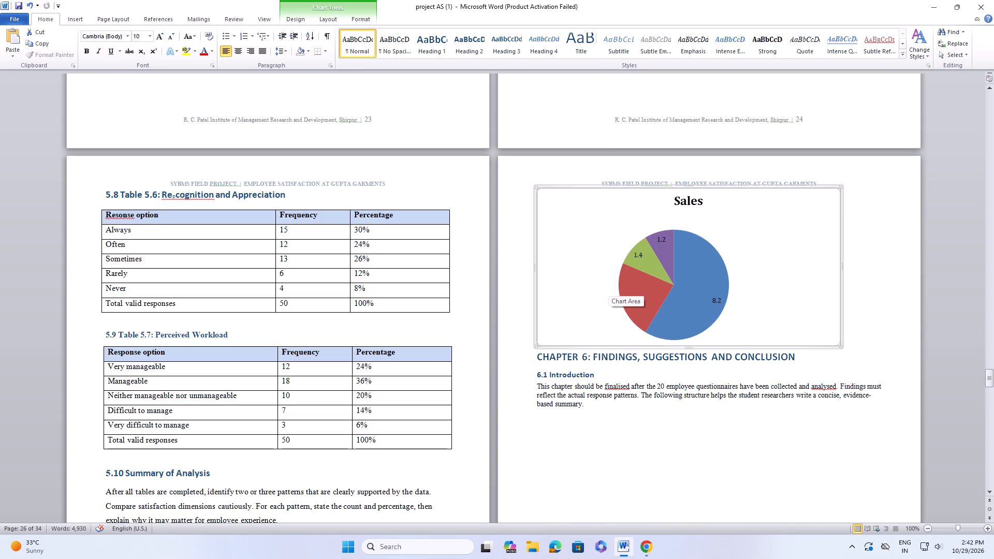
{"action": "left_click_drag", "start_coordinate": [607, 272], "coordinate": [617, 325]}
{"action": "left_click_drag", "start_coordinate": [687, 347], "coordinate": [696, 378]}
Insert blank lines before the Chapter 6: Findings, Suggestions and Conclusion title to push it onto the page after the pie chart.
{"action": "scroll", "coordinate": [698, 349], "scroll_direction": "down", "scroll_amount": 4}
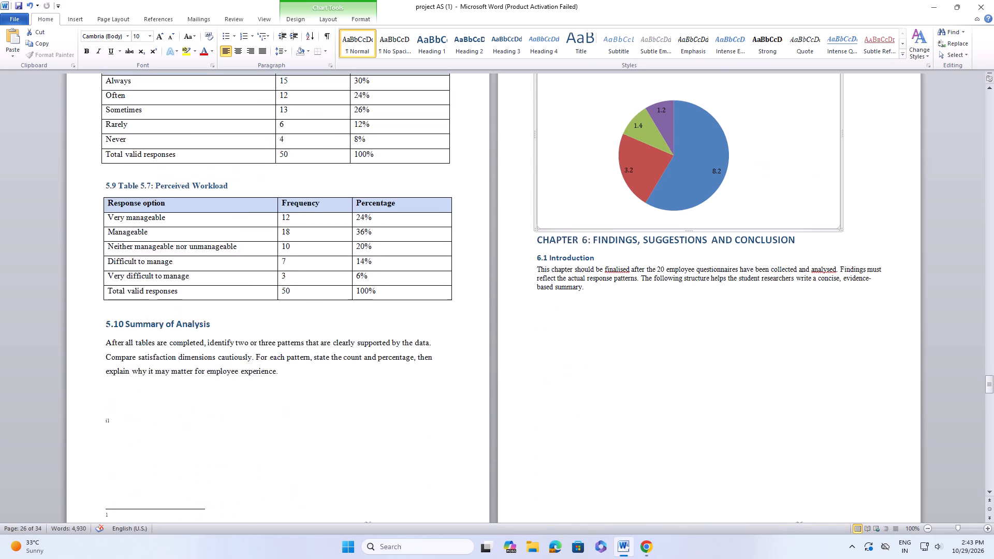
{"action": "scroll", "coordinate": [698, 349], "scroll_direction": "down", "scroll_amount": 17}
{"action": "scroll", "coordinate": [698, 349], "scroll_direction": "down", "scroll_amount": 5}
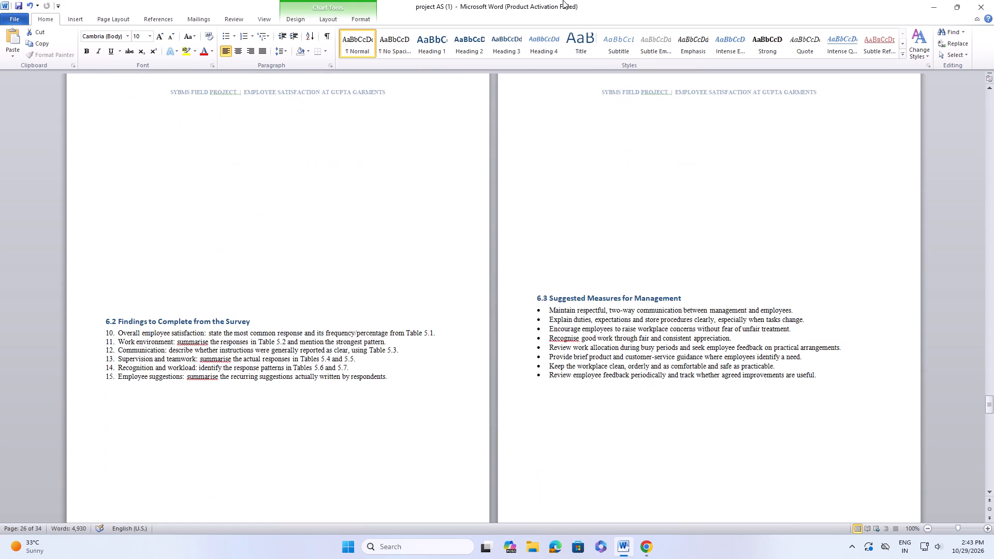
{"action": "scroll", "coordinate": [520, 395], "scroll_direction": "up", "scroll_amount": 19}
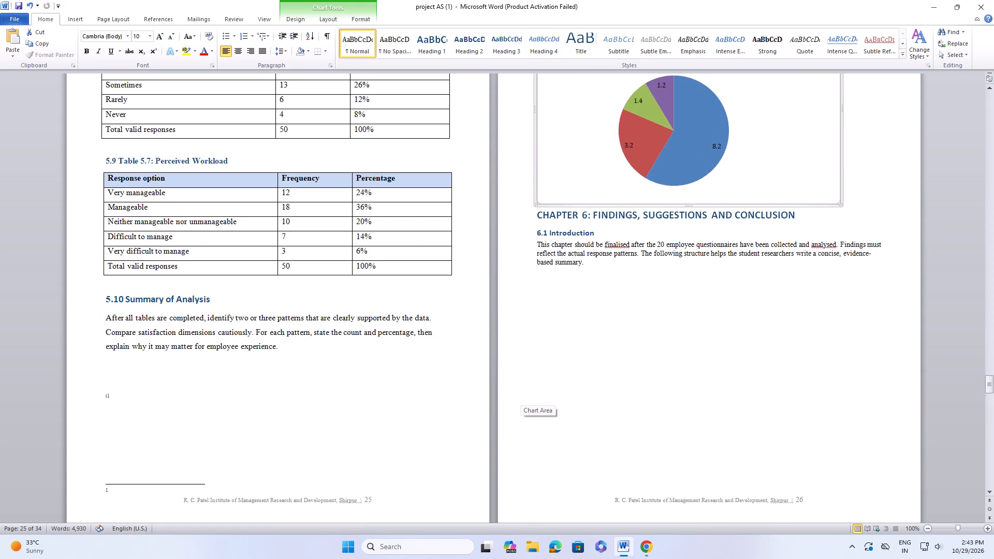
{"action": "left_click", "coordinate": [529, 224]}
{"action": "left_click", "coordinate": [529, 224]}
{"action": "left_click", "coordinate": [513, 215]}
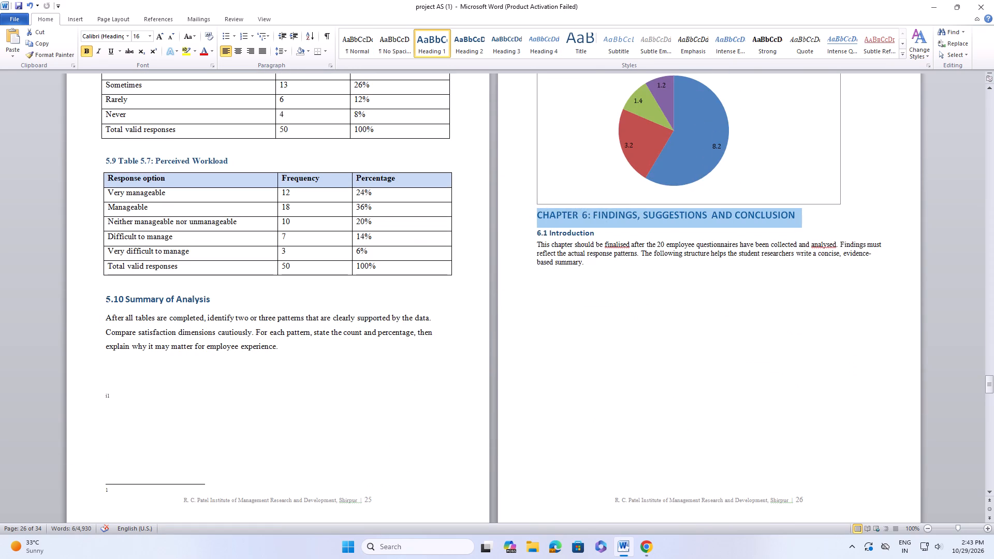
{"action": "left_click", "coordinate": [566, 309]}
{"action": "left_click", "coordinate": [520, 212]}
{"action": "left_click", "coordinate": [591, 273]}
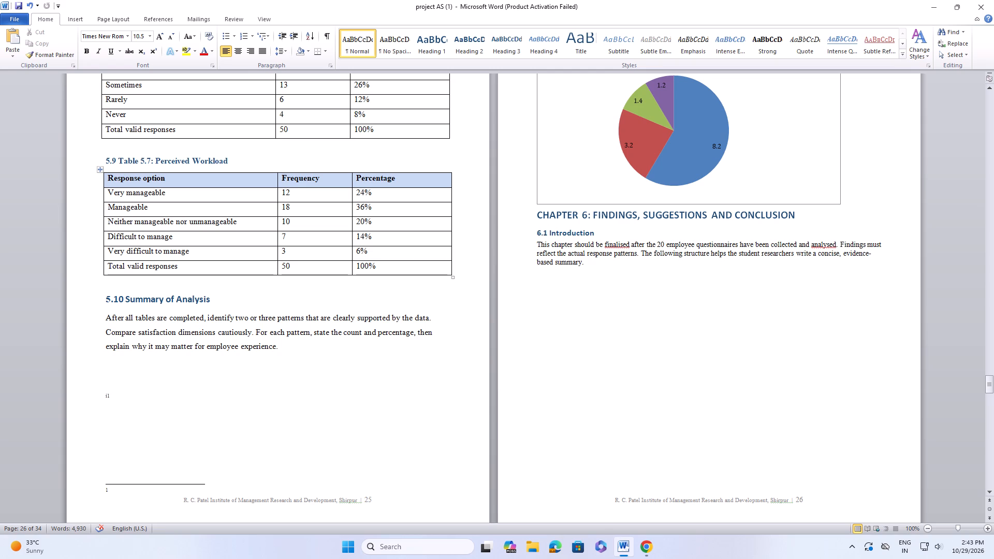
{"action": "left_click", "coordinate": [537, 215]}
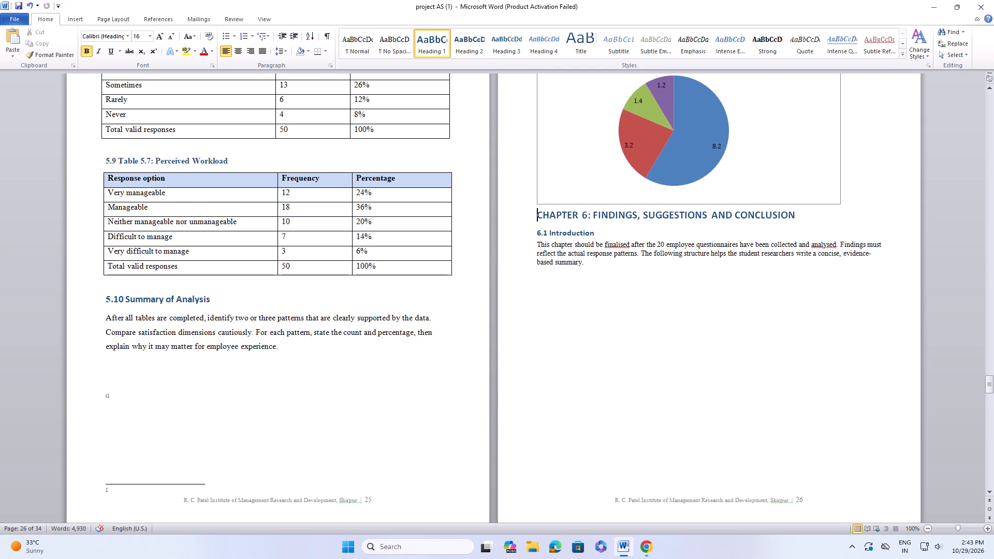
{"action": "key", "text": "Return"}
{"action": "key", "text": "Return"}
{"action": "key", "text": "Return"}
{"action": "key", "text": "Return"}
{"action": "key", "text": "Return"}
{"action": "key", "text": "Return"}
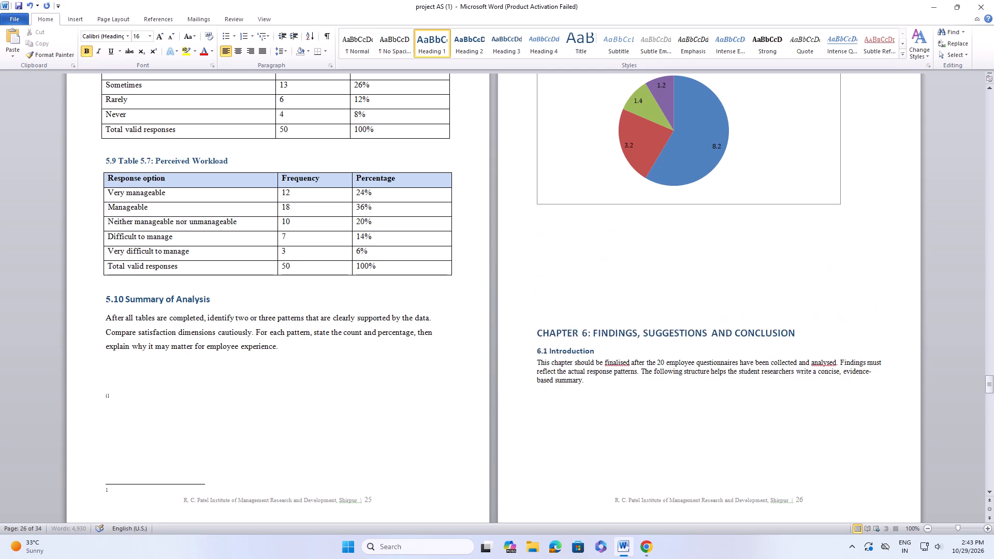
{"action": "key", "text": "Return"}
{"action": "key", "text": "Return"}
{"action": "key", "text": "Return"}
{"action": "key", "text": "Return"}
{"action": "key", "text": "Return"}
{"action": "key", "text": "Return"}
{"action": "key", "text": "Return"}
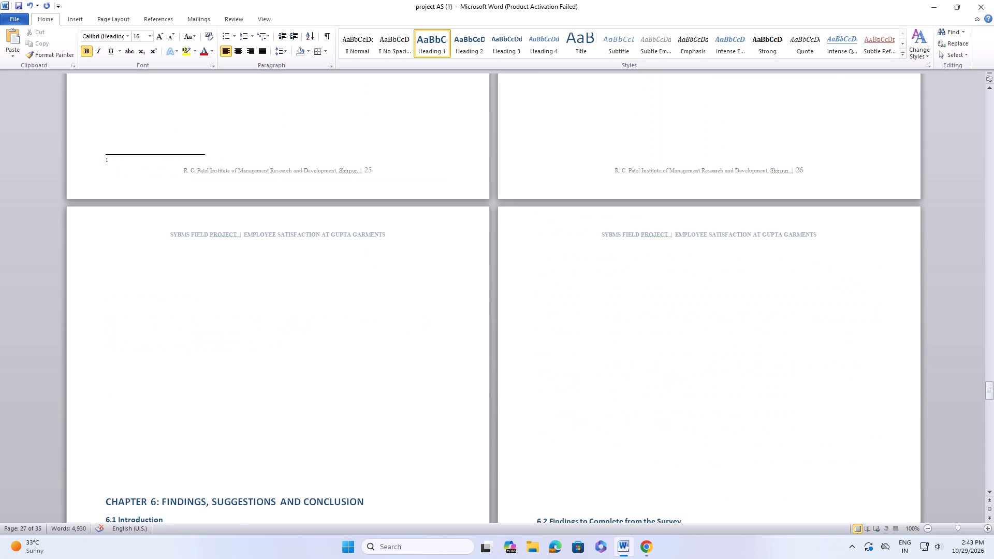
{"action": "key", "text": "Return"}
{"action": "key", "text": "Return"}
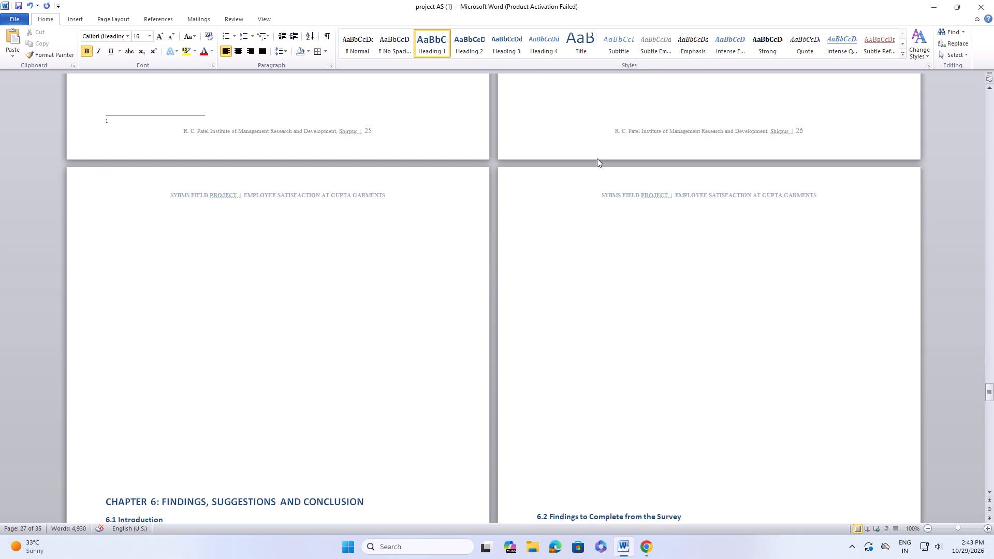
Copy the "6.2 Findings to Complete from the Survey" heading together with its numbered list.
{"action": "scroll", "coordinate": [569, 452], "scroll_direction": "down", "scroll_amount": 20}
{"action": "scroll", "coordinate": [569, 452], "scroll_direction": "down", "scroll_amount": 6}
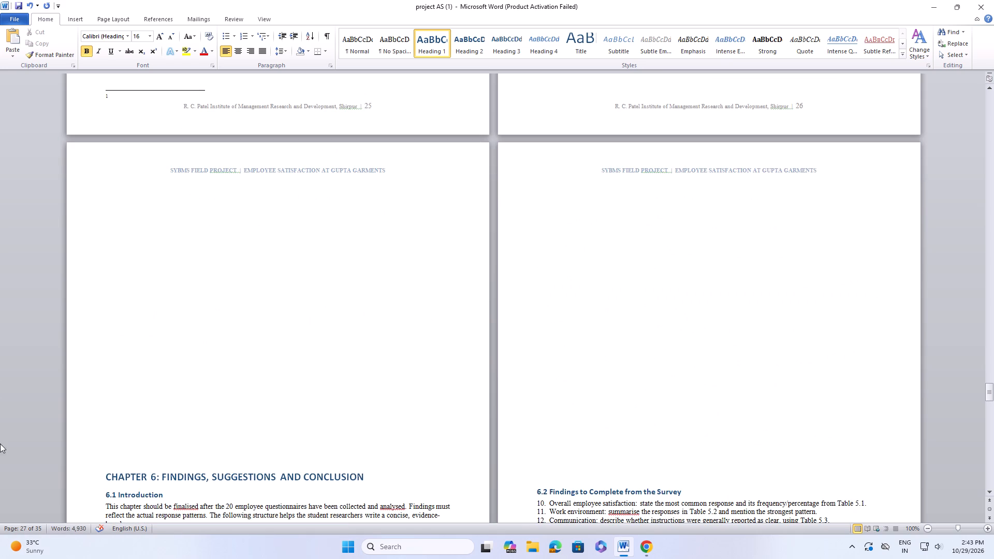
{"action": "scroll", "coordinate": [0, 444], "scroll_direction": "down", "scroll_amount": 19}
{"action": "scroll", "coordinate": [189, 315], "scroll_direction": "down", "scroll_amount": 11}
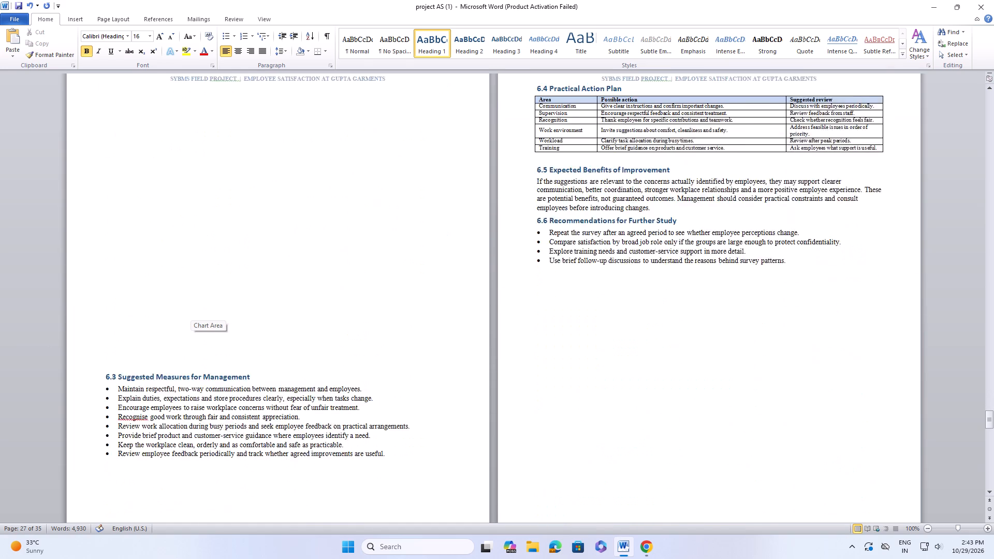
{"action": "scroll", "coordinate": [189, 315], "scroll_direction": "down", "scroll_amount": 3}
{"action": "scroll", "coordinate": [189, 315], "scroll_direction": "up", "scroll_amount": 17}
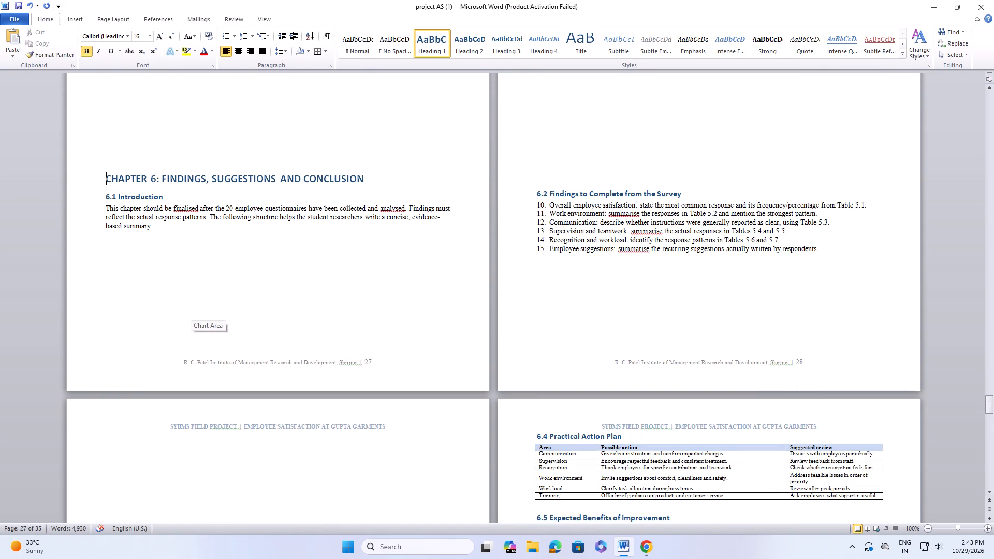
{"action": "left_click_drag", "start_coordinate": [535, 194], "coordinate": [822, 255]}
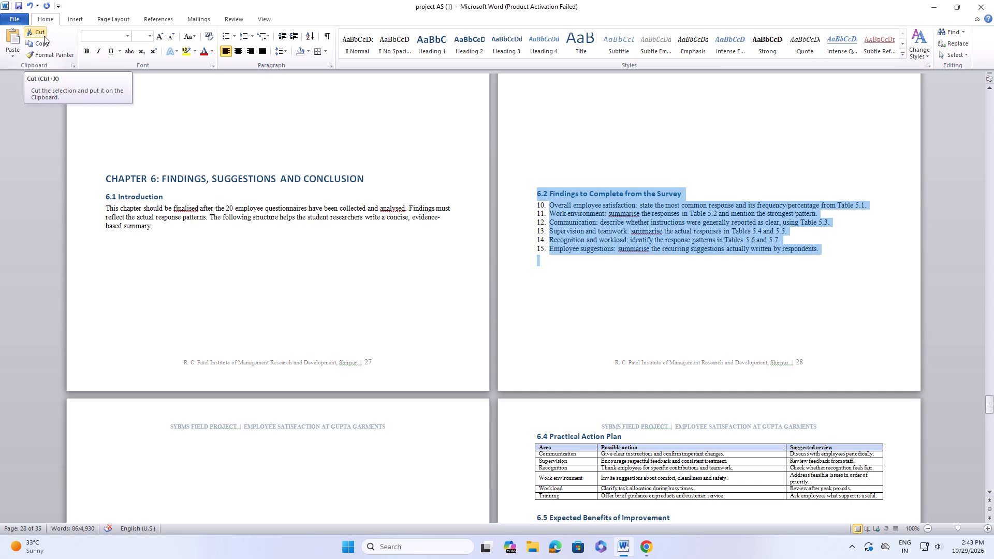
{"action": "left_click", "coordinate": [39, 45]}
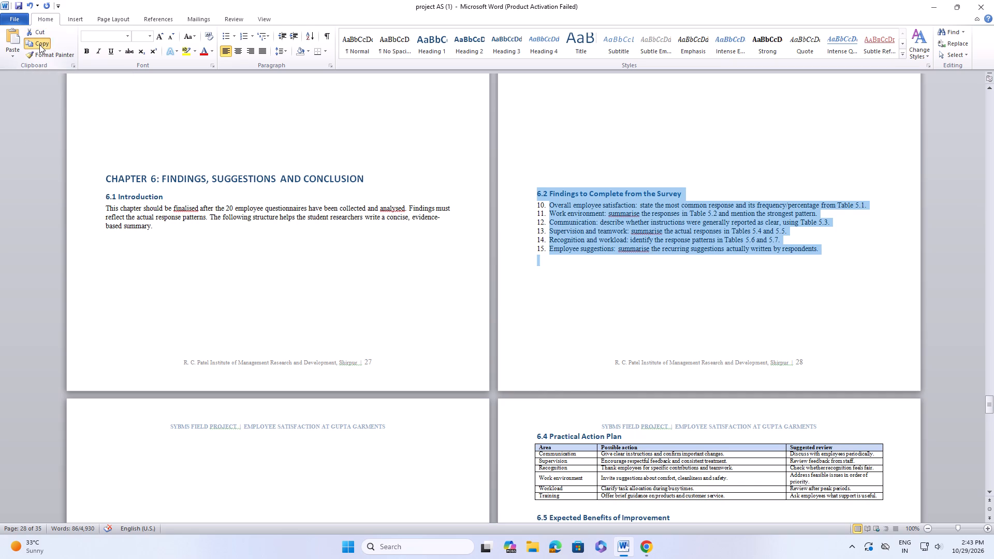
Copy the "6.3 Suggested Measures for Management" heading and bullets, and paste them as text only below the 6.1 Introduction paragraph.
{"action": "scroll", "coordinate": [391, 288], "scroll_direction": "down", "scroll_amount": 13}
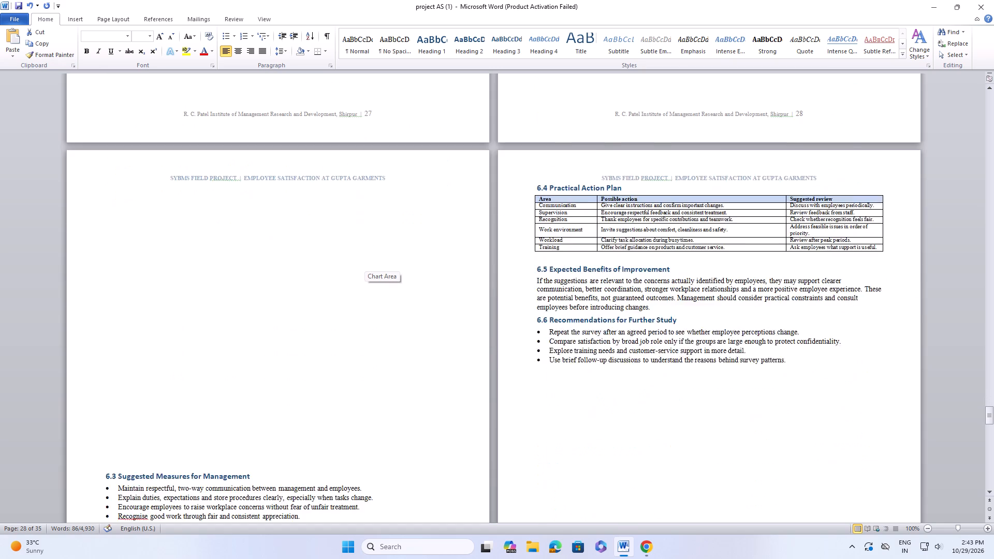
{"action": "scroll", "coordinate": [391, 288], "scroll_direction": "down", "scroll_amount": 2}
{"action": "scroll", "coordinate": [156, 360], "scroll_direction": "up", "scroll_amount": 10}
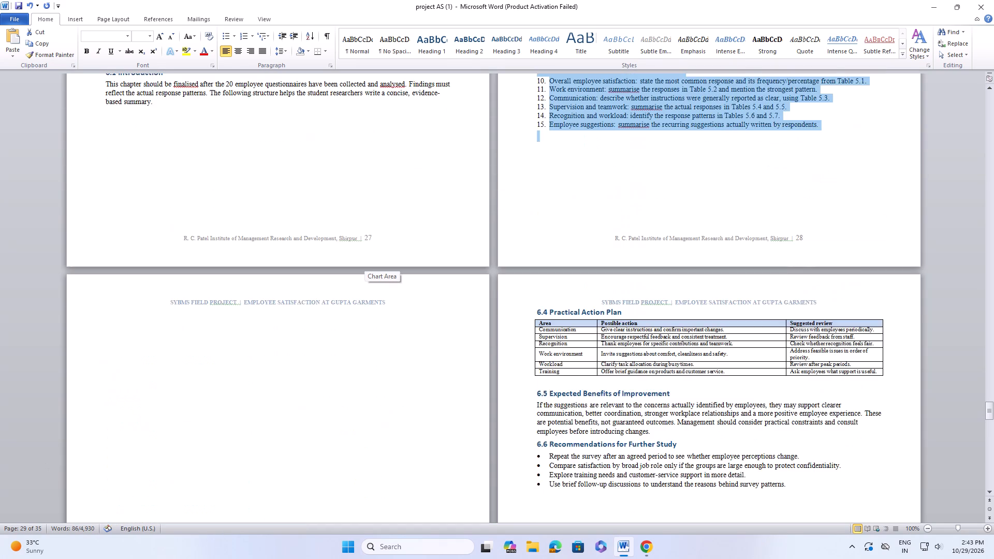
{"action": "scroll", "coordinate": [156, 360], "scroll_direction": "up", "scroll_amount": 1}
{"action": "scroll", "coordinate": [156, 360], "scroll_direction": "down", "scroll_amount": 16}
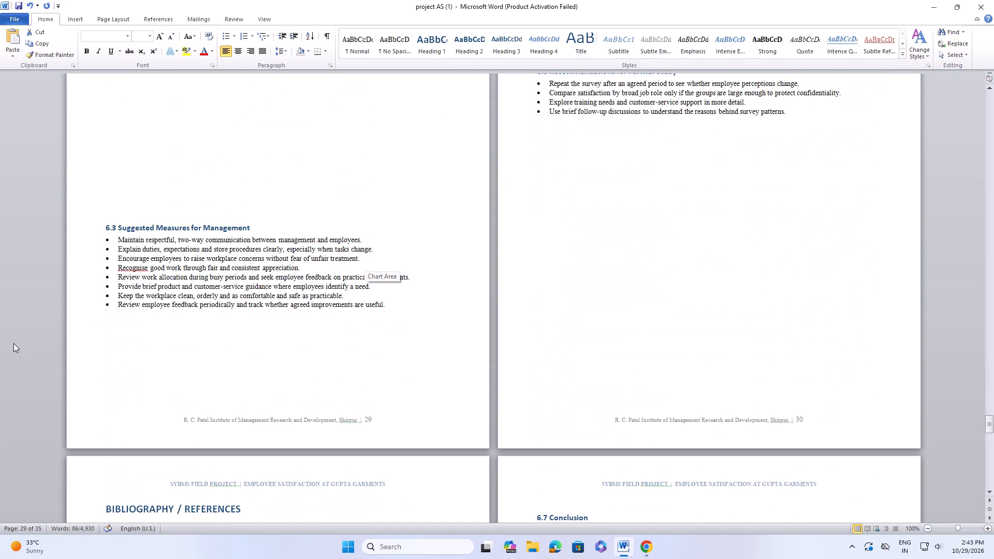
{"action": "left_click_drag", "start_coordinate": [104, 224], "coordinate": [358, 318]}
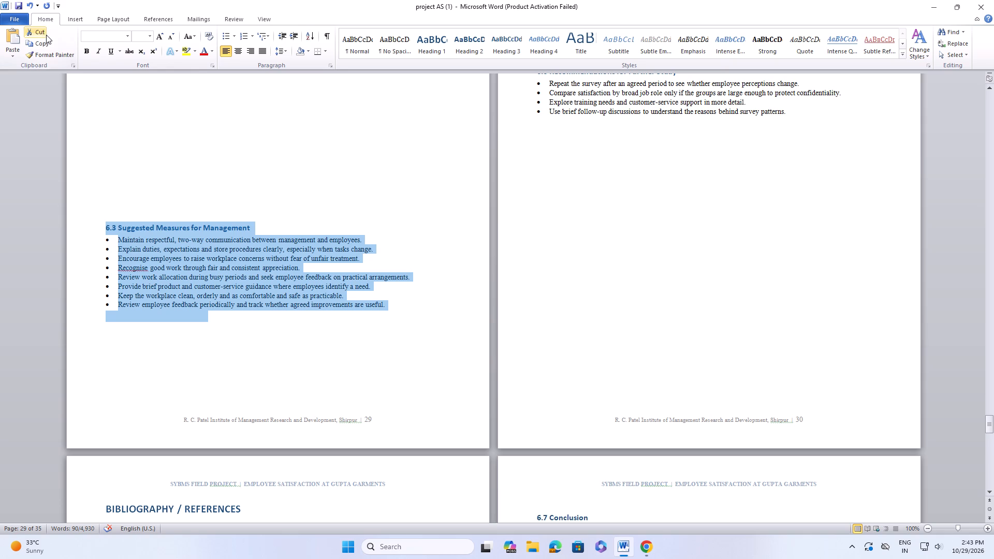
{"action": "left_click", "coordinate": [40, 43]}
{"action": "scroll", "coordinate": [316, 285], "scroll_direction": "up", "scroll_amount": 14}
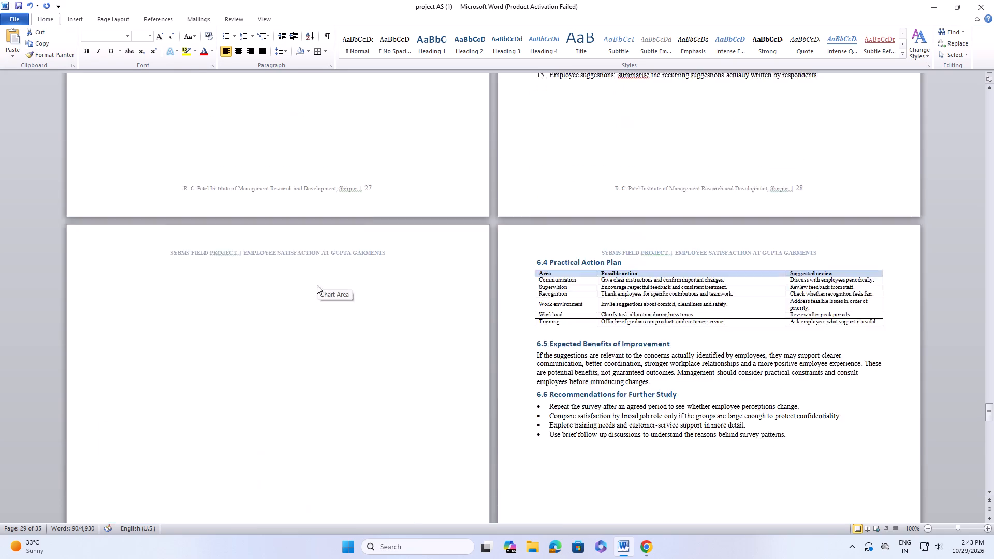
{"action": "scroll", "coordinate": [317, 285], "scroll_direction": "up", "scroll_amount": 8}
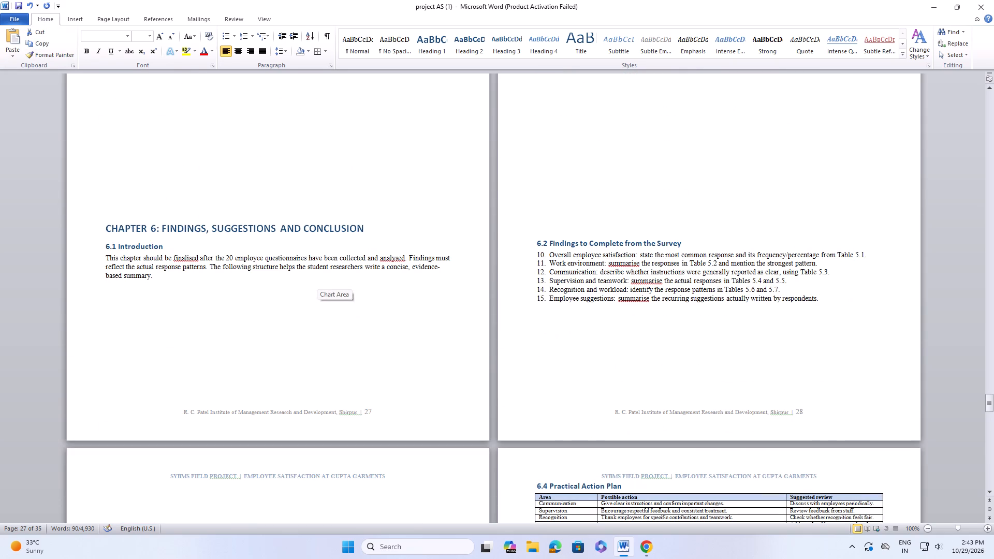
{"action": "left_click", "coordinate": [91, 313]}
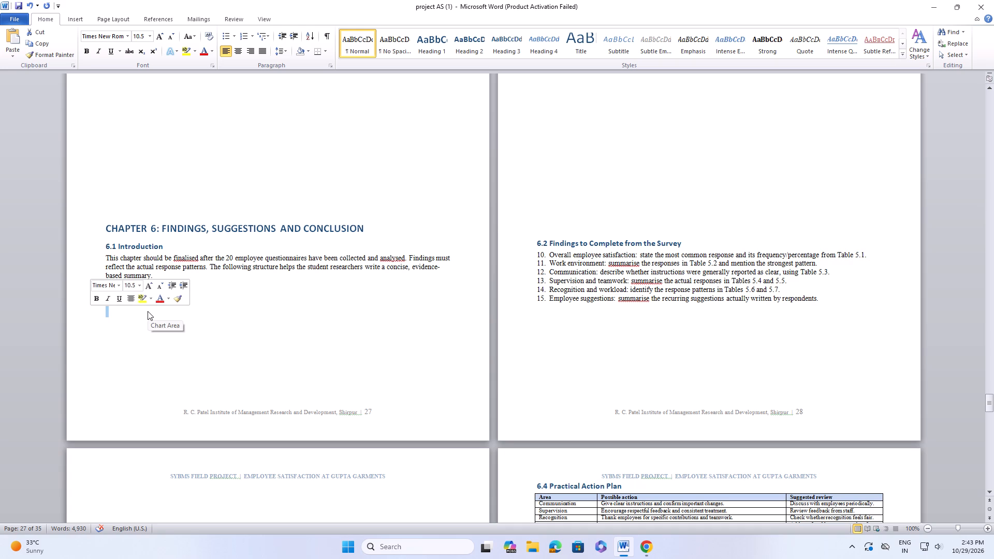
{"action": "left_click", "coordinate": [12, 46]}
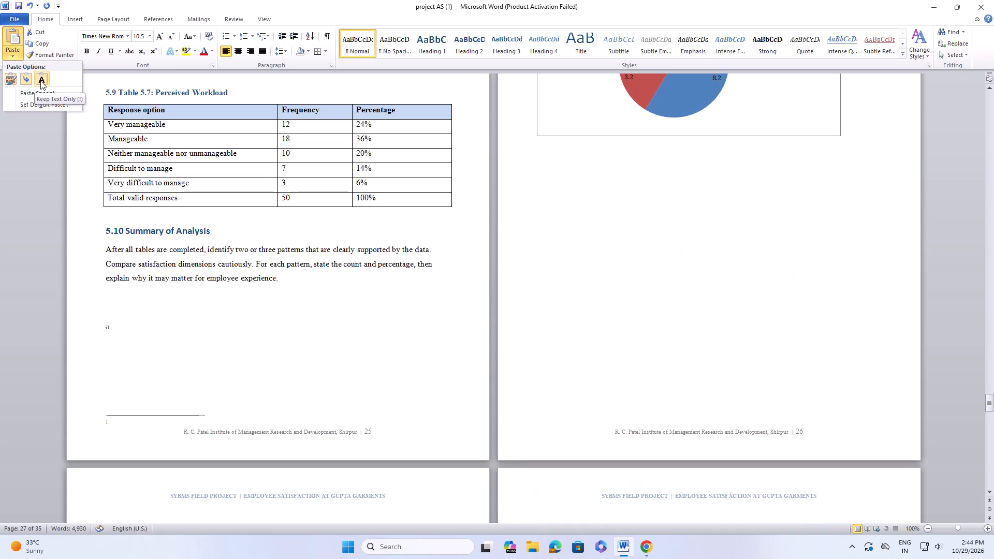
{"action": "left_click", "coordinate": [40, 81]}
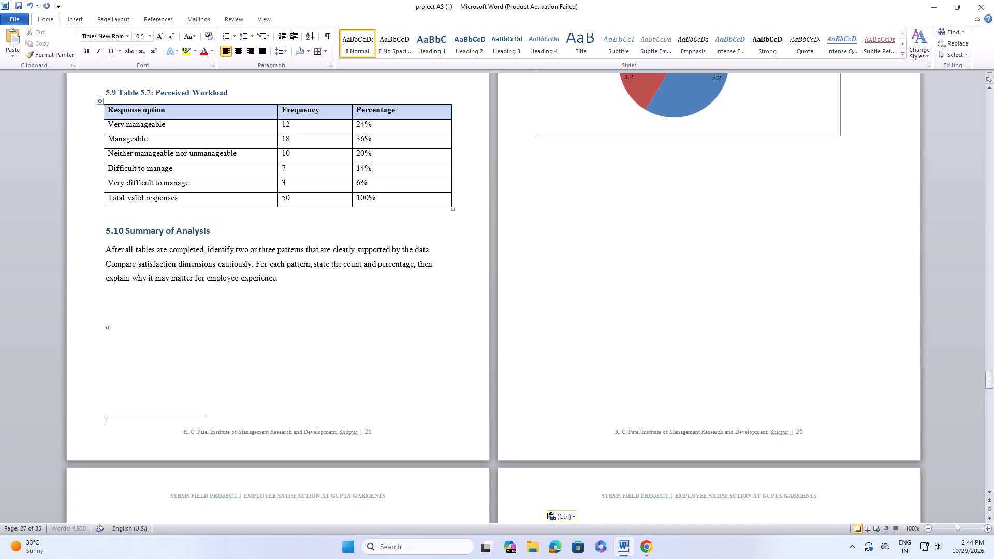
{"action": "scroll", "coordinate": [367, 288], "scroll_direction": "up", "scroll_amount": 10}
{"action": "scroll", "coordinate": [371, 308], "scroll_direction": "down", "scroll_amount": 9}
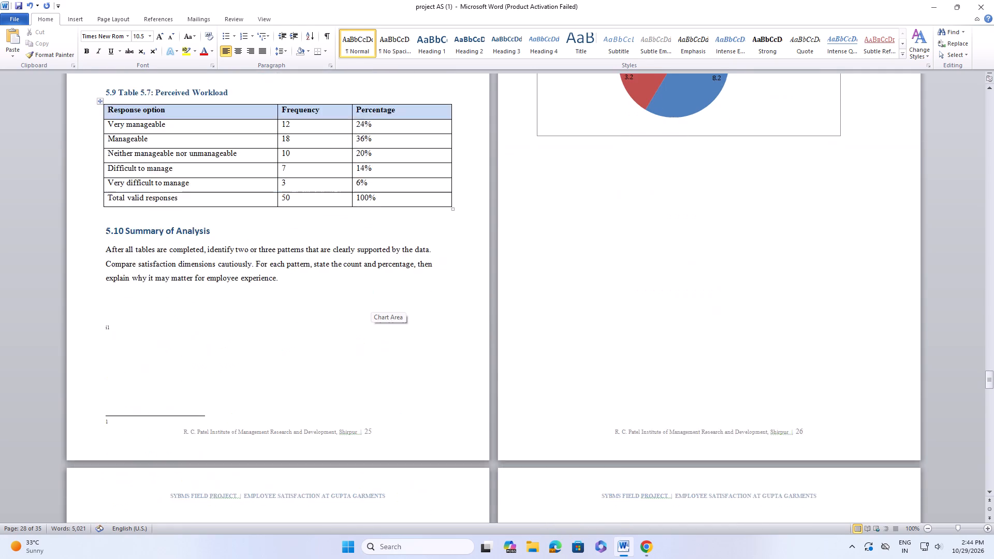
Copy the "6.2 Findings to Complete from the Survey" heading with its numbered list and paste it between the 6.1 Introduction and 6.3.
{"action": "scroll", "coordinate": [371, 308], "scroll_direction": "down", "scroll_amount": 19}
{"action": "scroll", "coordinate": [371, 308], "scroll_direction": "down", "scroll_amount": 5}
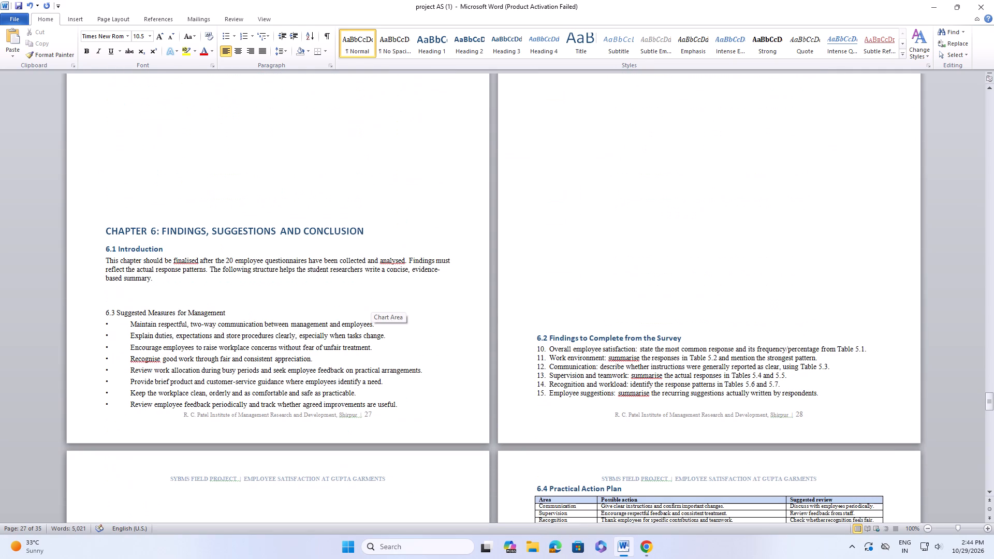
{"action": "scroll", "coordinate": [371, 308], "scroll_direction": "down", "scroll_amount": 3}
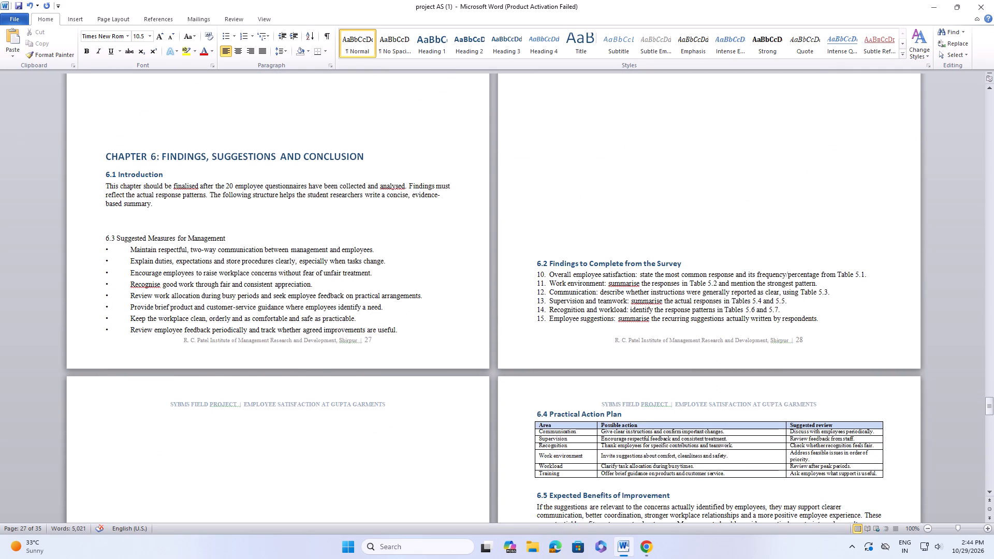
{"action": "left_click_drag", "start_coordinate": [533, 264], "coordinate": [694, 289]}
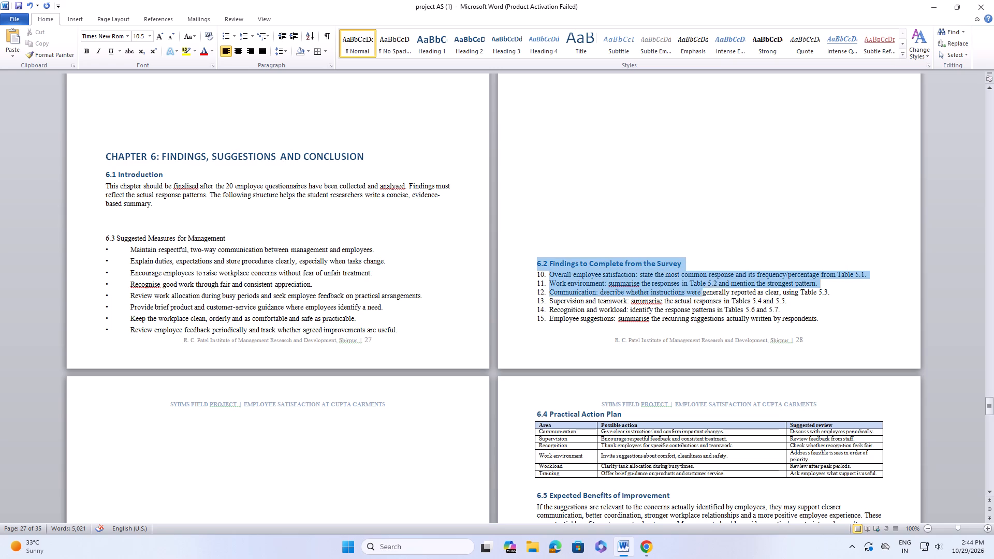
{"action": "left_click_drag", "start_coordinate": [694, 289], "coordinate": [790, 318]}
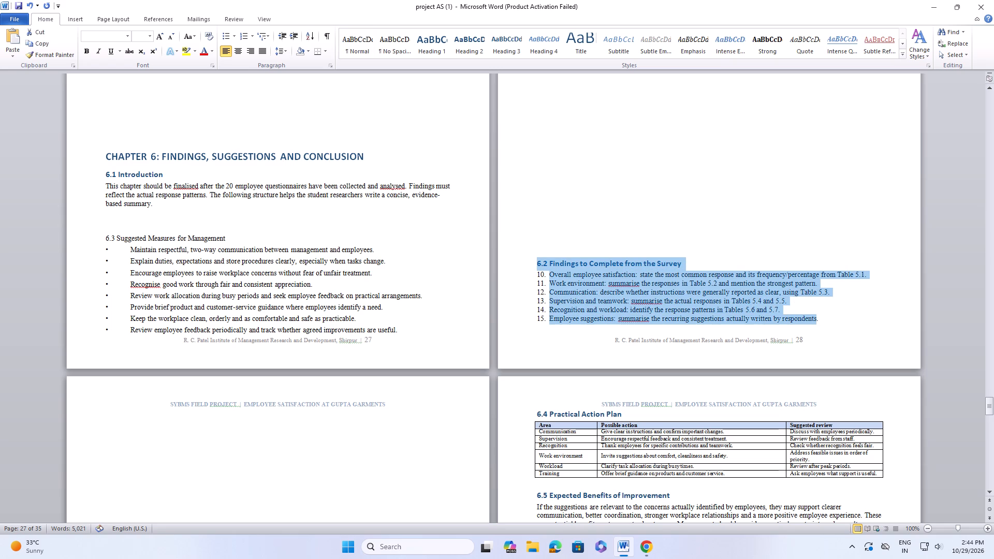
{"action": "left_click", "coordinate": [37, 40]}
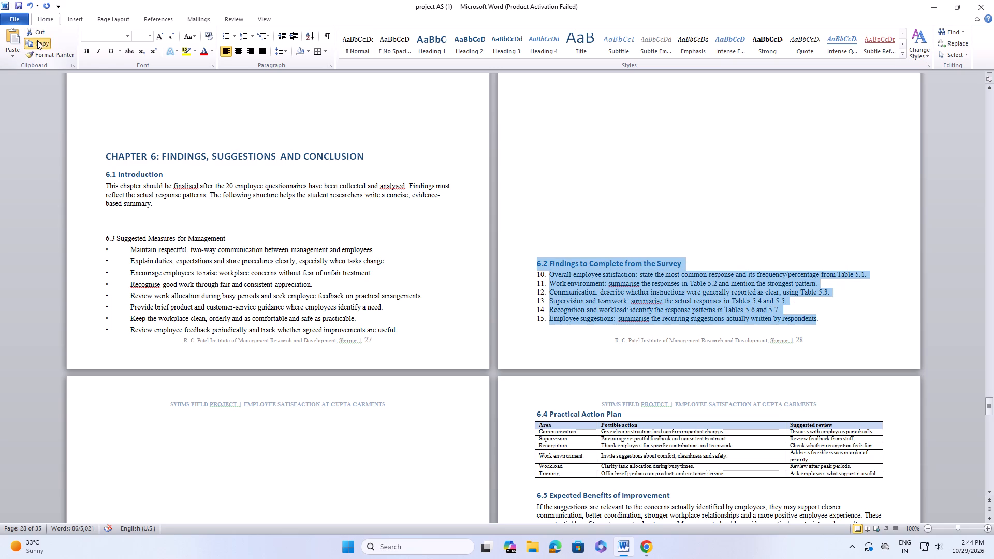
{"action": "left_click", "coordinate": [104, 212]}
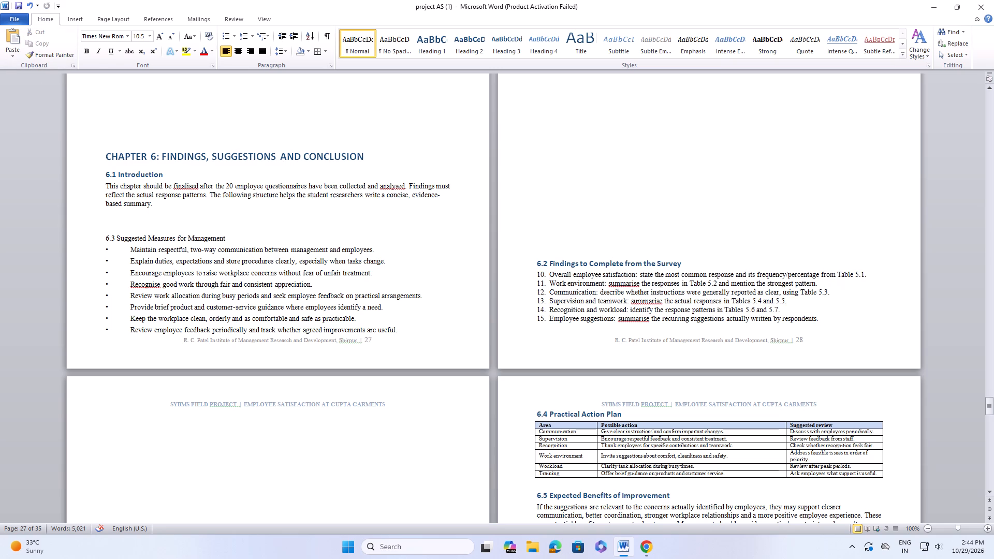
{"action": "left_click", "coordinate": [0, 32]}
{"action": "left_click", "coordinate": [4, 41]}
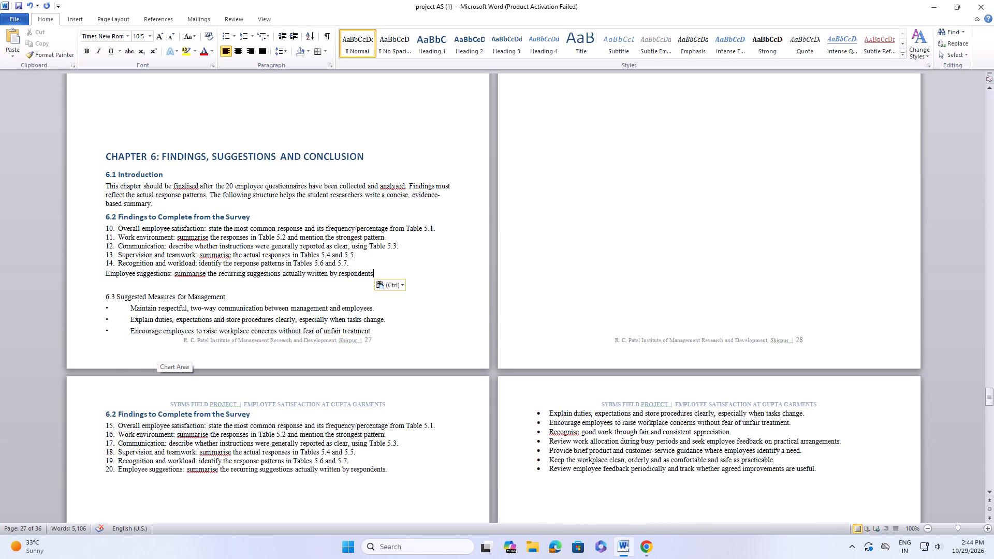
Delete the original "6.2 Findings to Complete from the Survey" section that remains after the relocated 6.3 bullets.
{"action": "left_click_drag", "start_coordinate": [102, 415], "coordinate": [298, 485]}
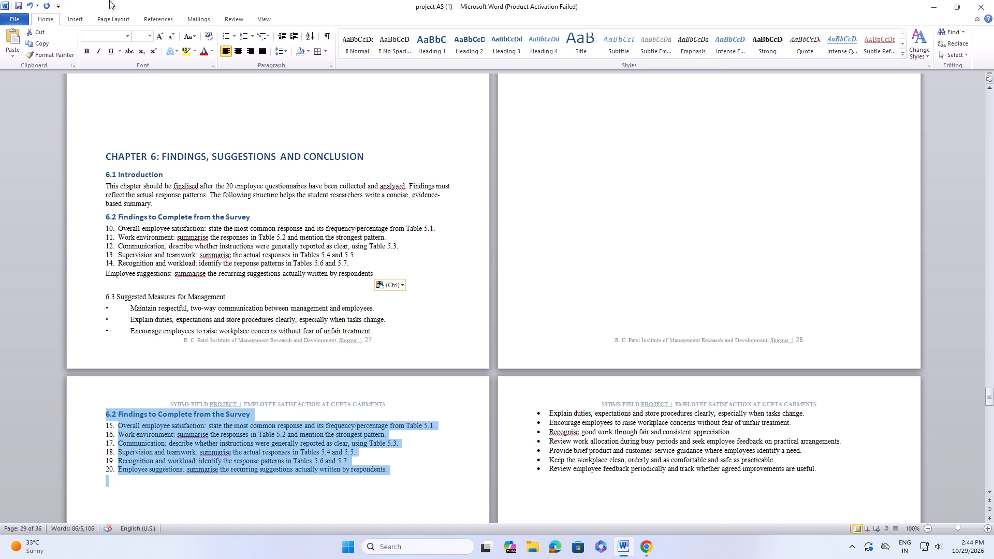
{"action": "key", "text": "Delete"}
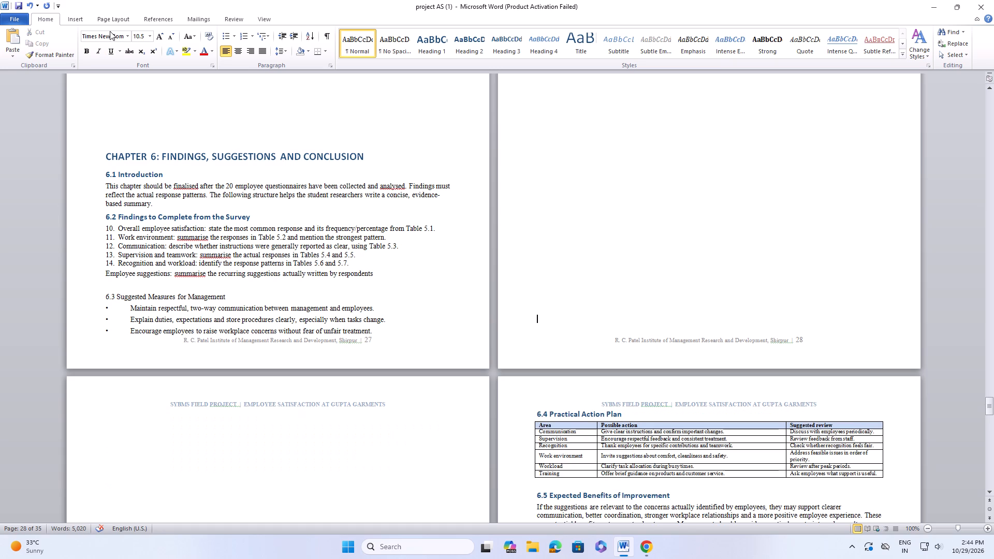
Copy the Chapter 6 content from its title through the third 6.3 bullet and paste it twice in the blank space above it.
{"action": "left_click", "coordinate": [132, 107]}
{"action": "scroll", "coordinate": [132, 107], "scroll_direction": "up", "scroll_amount": 3}
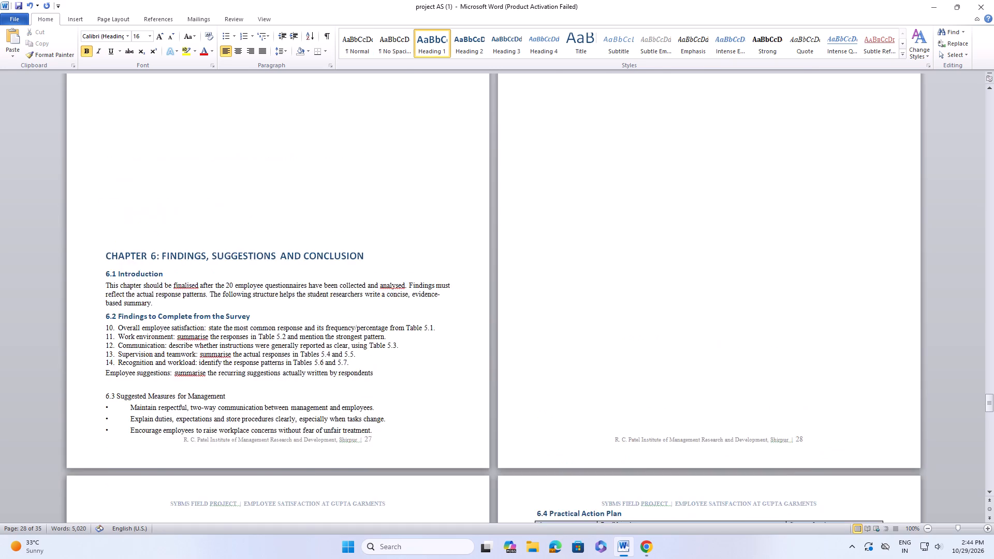
{"action": "scroll", "coordinate": [132, 107], "scroll_direction": "up", "scroll_amount": 9}
{"action": "left_click", "coordinate": [105, 168]}
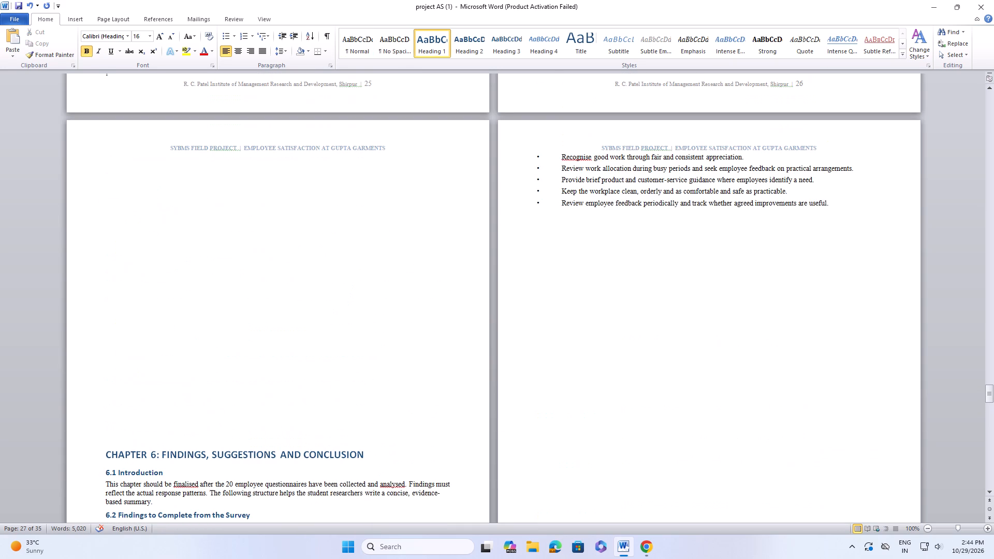
{"action": "scroll", "coordinate": [130, 316], "scroll_direction": "down", "scroll_amount": 11}
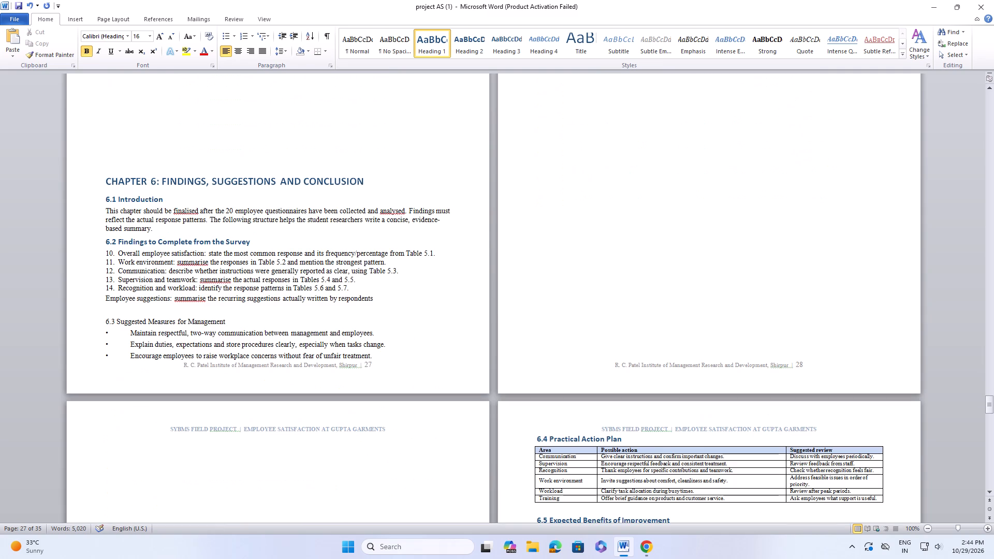
{"action": "left_click_drag", "start_coordinate": [107, 184], "coordinate": [397, 363]}
{"action": "left_click", "coordinate": [29, 38]}
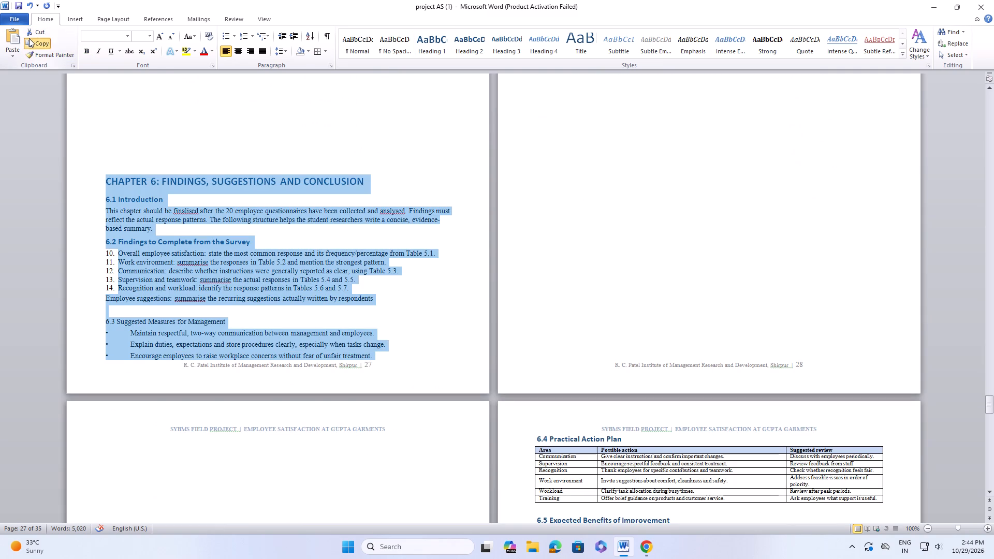
{"action": "scroll", "coordinate": [110, 165], "scroll_direction": "up", "scroll_amount": 11}
{"action": "left_click", "coordinate": [127, 181]}
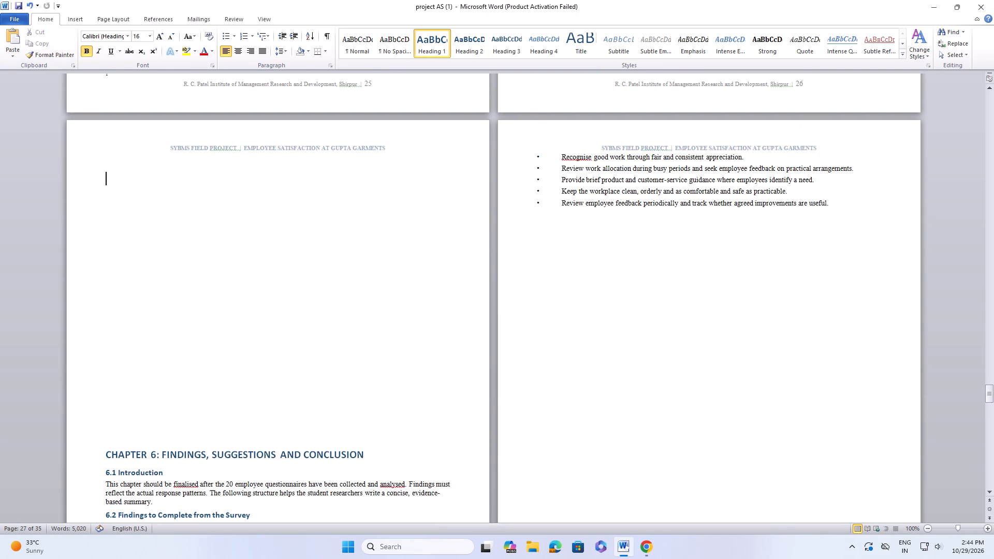
{"action": "left_click", "coordinate": [4, 41]}
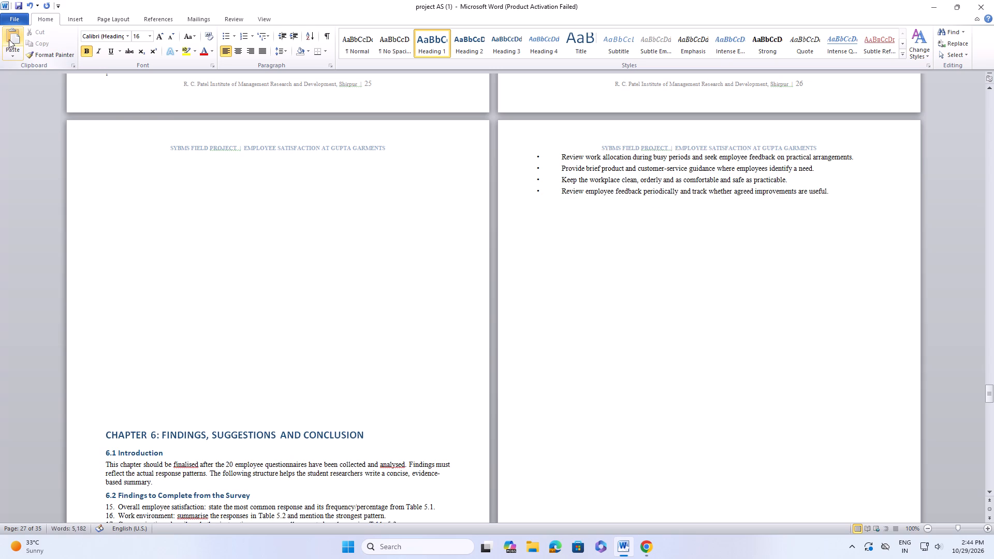
{"action": "left_click", "coordinate": [14, 45]}
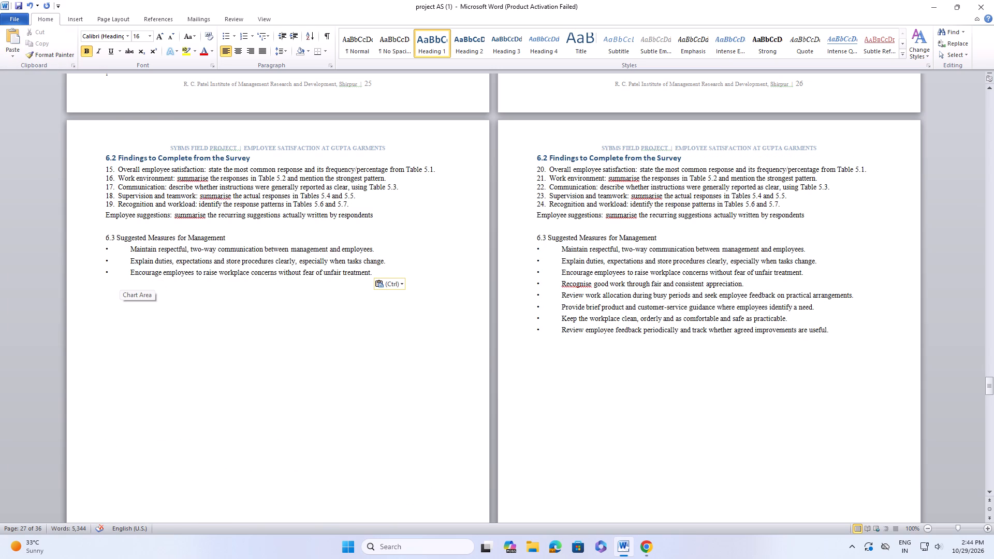
Copy the repeated Chapter 6 title at the foot of the page together with its 6.1 Introduction heading and paragraph.
{"action": "scroll", "coordinate": [120, 286], "scroll_direction": "down", "scroll_amount": 10}
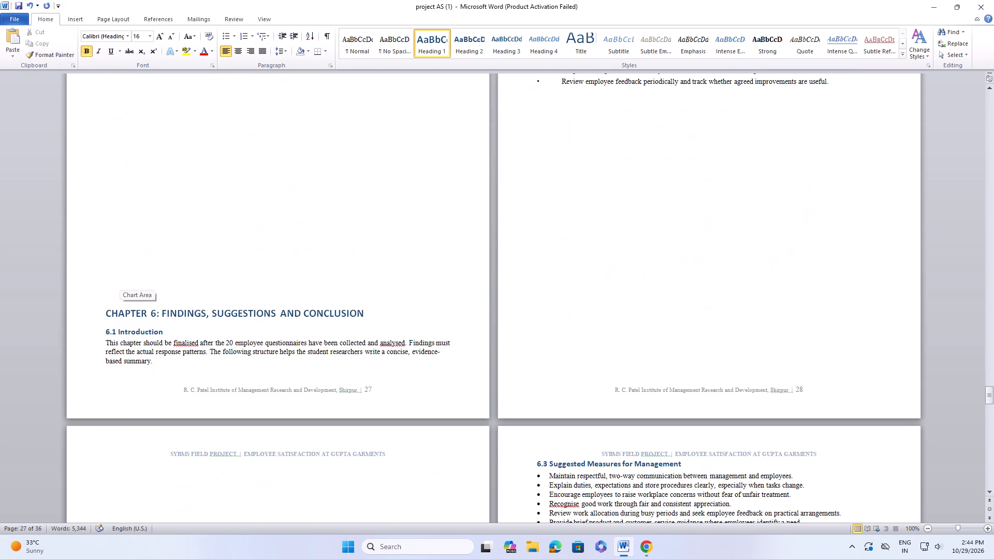
{"action": "scroll", "coordinate": [133, 312], "scroll_direction": "up", "scroll_amount": 11}
{"action": "scroll", "coordinate": [133, 312], "scroll_direction": "down", "scroll_amount": 5}
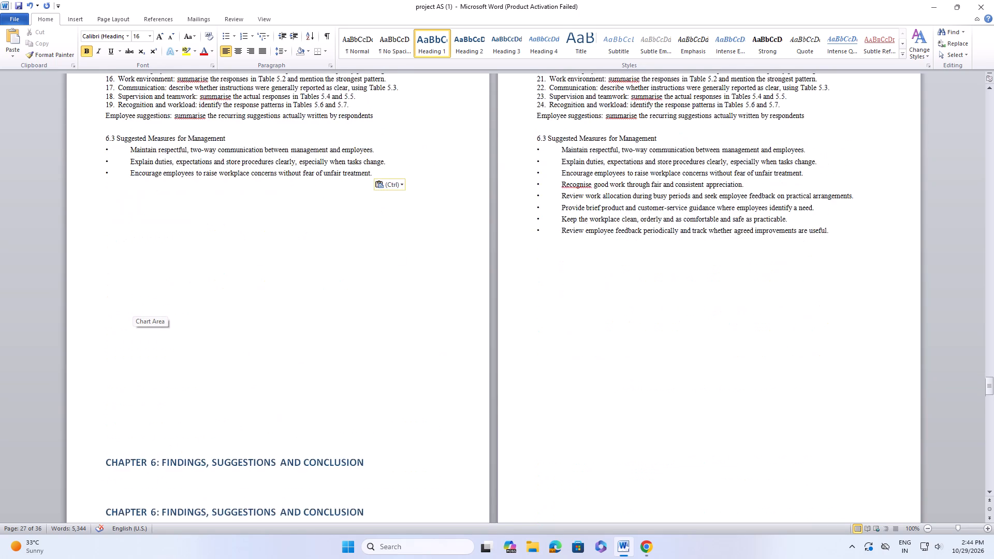
{"action": "scroll", "coordinate": [133, 312], "scroll_direction": "down", "scroll_amount": 5}
{"action": "left_click_drag", "start_coordinate": [108, 337], "coordinate": [313, 365]}
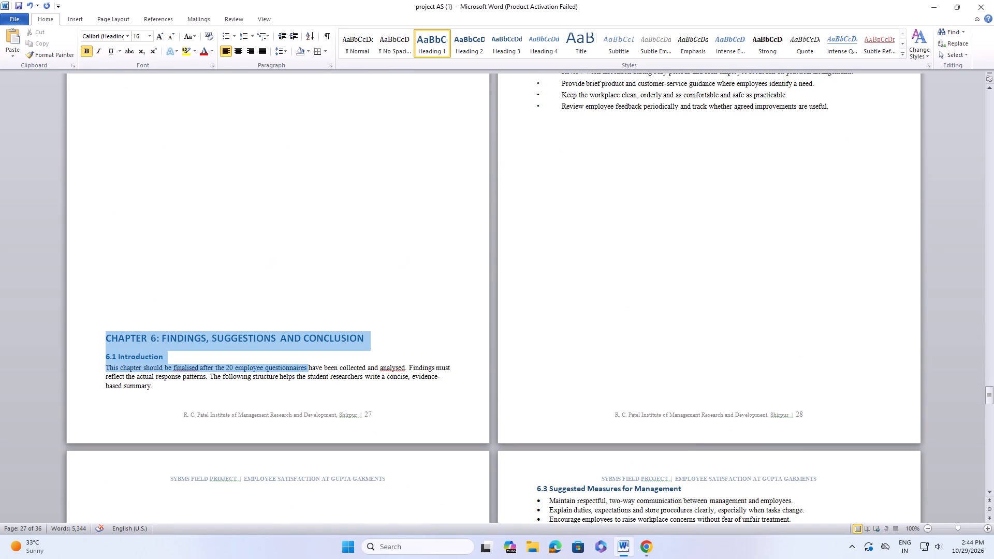
{"action": "left_click_drag", "start_coordinate": [313, 365], "coordinate": [420, 387]}
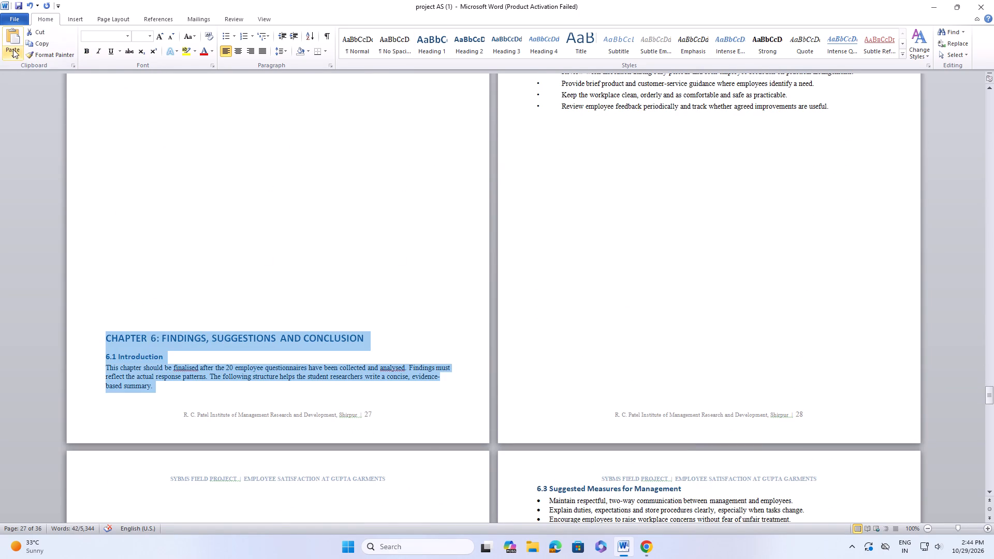
{"action": "left_click", "coordinate": [13, 49]}
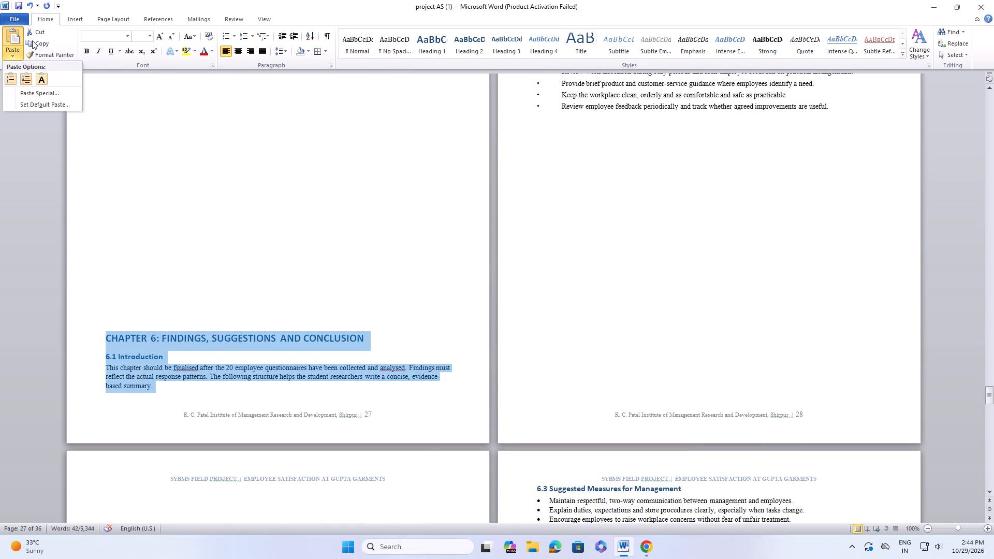
{"action": "left_click", "coordinate": [36, 40]}
Replace the selected repeated Chapter 6 title and 6.1 Introduction with blank lines ahead of the following 6.2 heading.
{"action": "scroll", "coordinate": [79, 121], "scroll_direction": "up", "scroll_amount": 8}
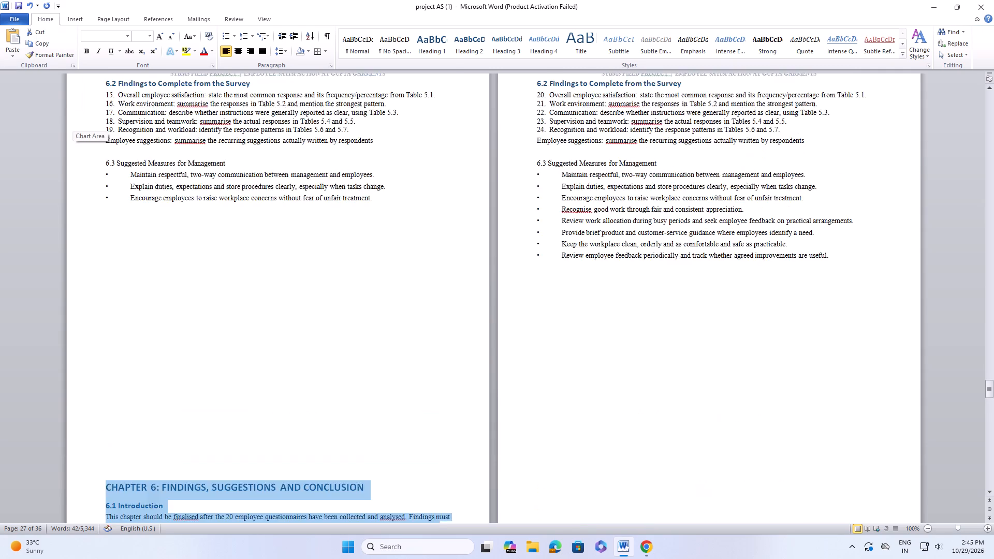
{"action": "scroll", "coordinate": [79, 121], "scroll_direction": "up", "scroll_amount": 3}
{"action": "left_click", "coordinate": [115, 187]}
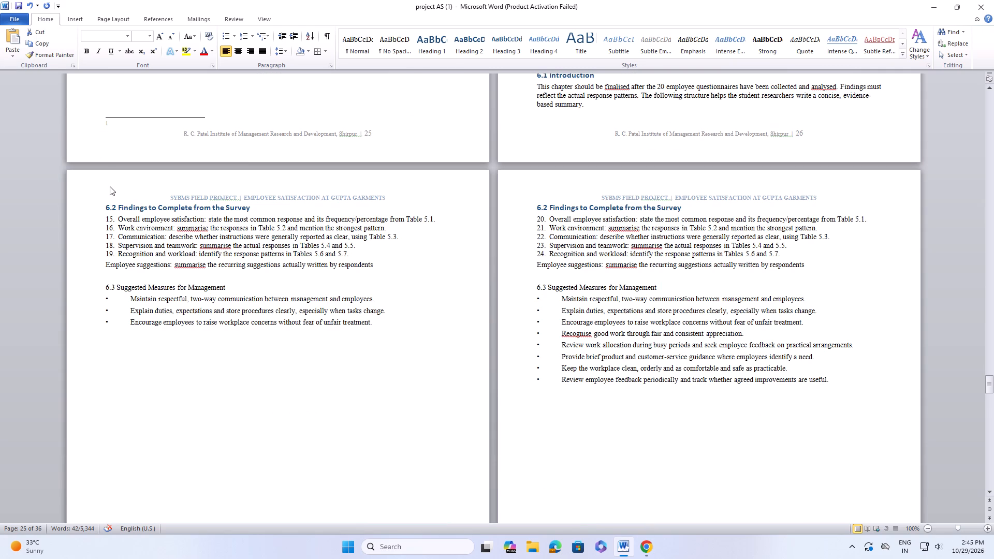
{"action": "left_click", "coordinate": [110, 186]}
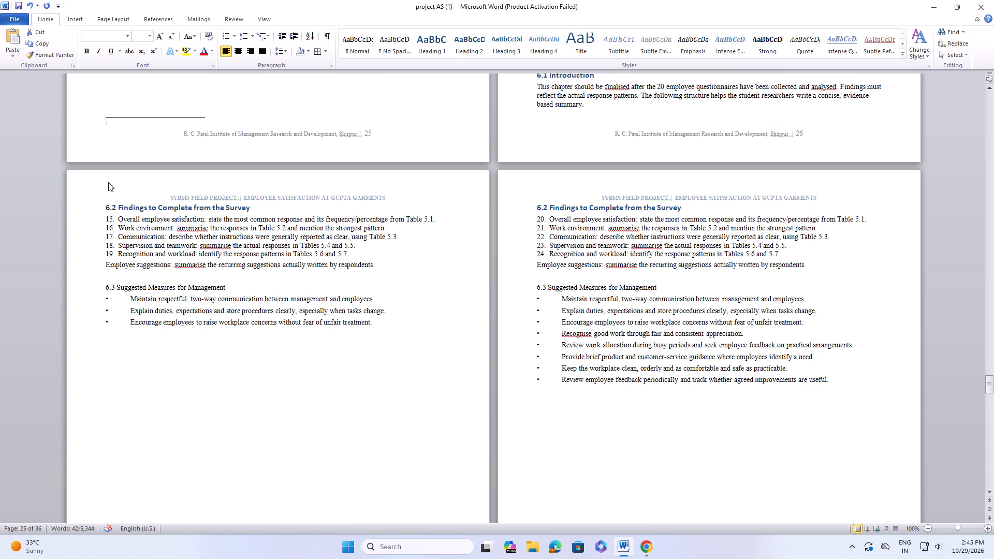
{"action": "left_click", "coordinate": [108, 182]}
{"action": "left_click", "coordinate": [103, 193]}
{"action": "key", "text": "Return"}
{"action": "key", "text": "Return"}
{"action": "key", "text": "Return"}
{"action": "key", "text": "Return"}
{"action": "key", "text": "Return"}
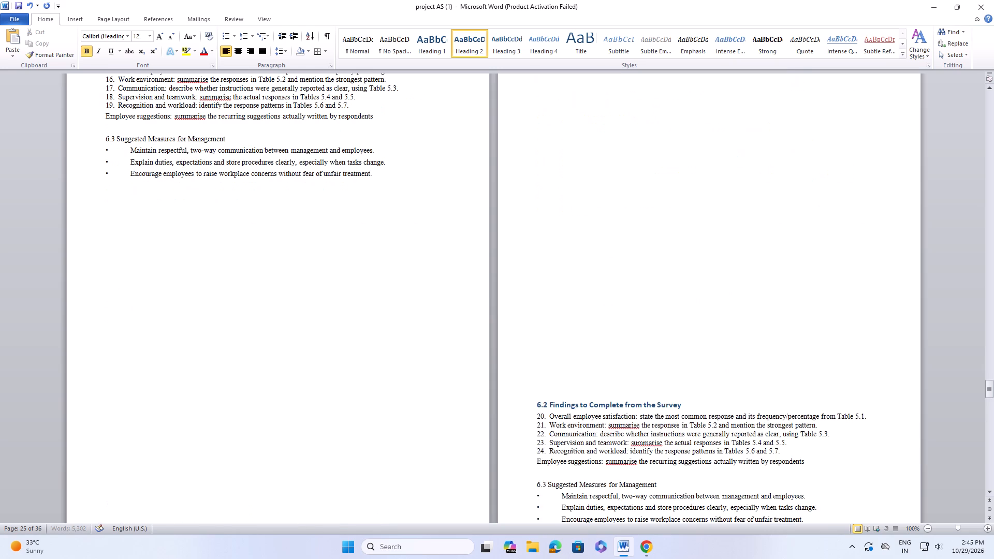
{"action": "key", "text": "Return"}
{"action": "key", "text": "Return"}
{"action": "key", "text": "Return"}
{"action": "key", "text": "Return"}
{"action": "key", "text": "Return"}
{"action": "key", "text": "Return"}
{"action": "key", "text": "Return"}
{"action": "key", "text": "Return"}
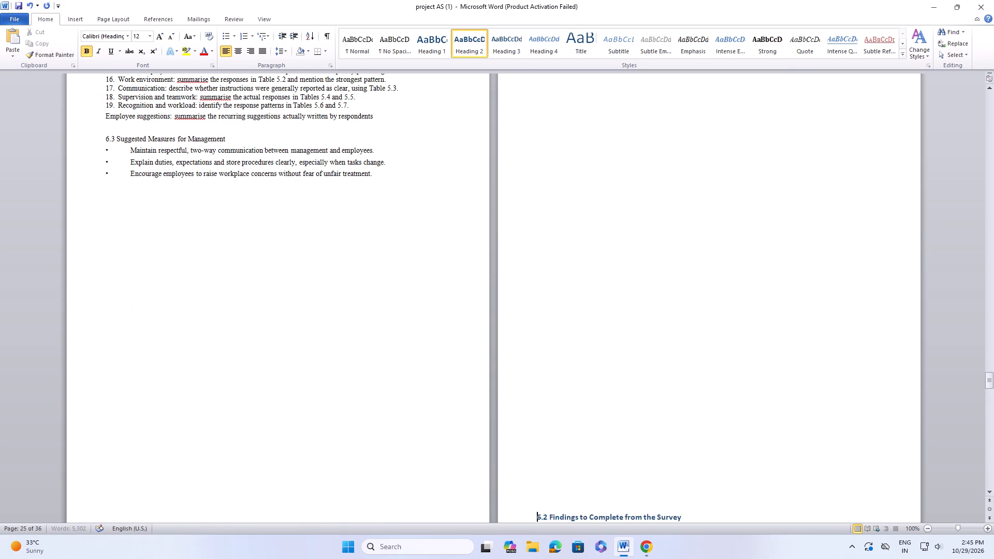
{"action": "key", "text": "Return"}
{"action": "key", "text": "Return"}
Delete the blank lines above the repeated 6.2 heading to bring it directly below the three 6.3 bullets.
{"action": "key", "text": "BackSpace"}
{"action": "key", "text": "BackSpace"}
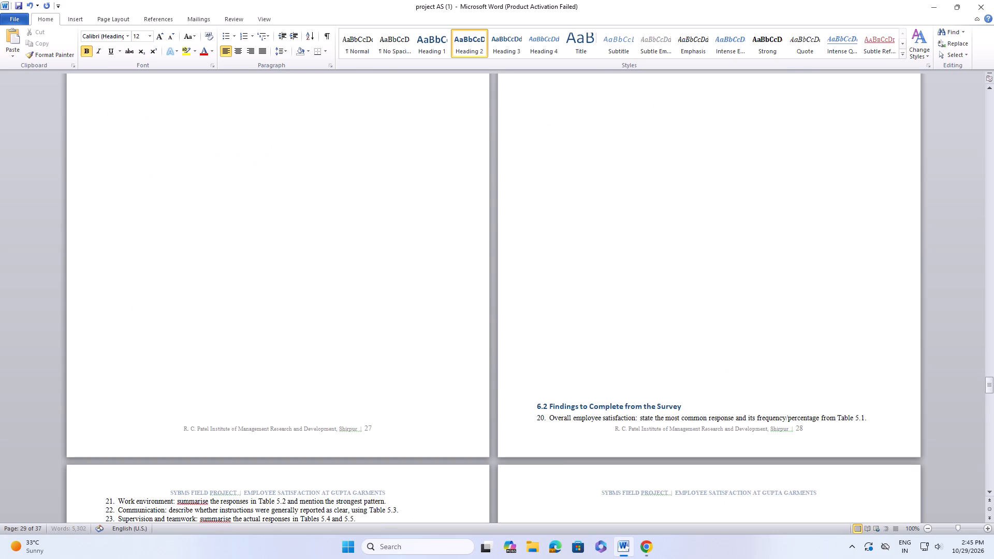
{"action": "key", "text": "BackSpace"}
{"action": "key", "text": "BackSpace"}
{"action": "key", "text": "BackSpace"}
{"action": "key", "text": "BackSpace"}
{"action": "key", "text": "BackSpace"}
{"action": "key", "text": "BackSpace"}
{"action": "key", "text": "BackSpace"}
{"action": "key", "text": "BackSpace"}
{"action": "key", "text": "BackSpace"}
{"action": "key", "text": "BackSpace"}
{"action": "key", "text": "BackSpace"}
{"action": "key", "text": "BackSpace"}
{"action": "key", "text": "BackSpace"}
{"action": "key", "text": "BackSpace"}
{"action": "key", "text": "BackSpace"}
{"action": "key", "text": "BackSpace"}
{"action": "key", "text": "BackSpace"}
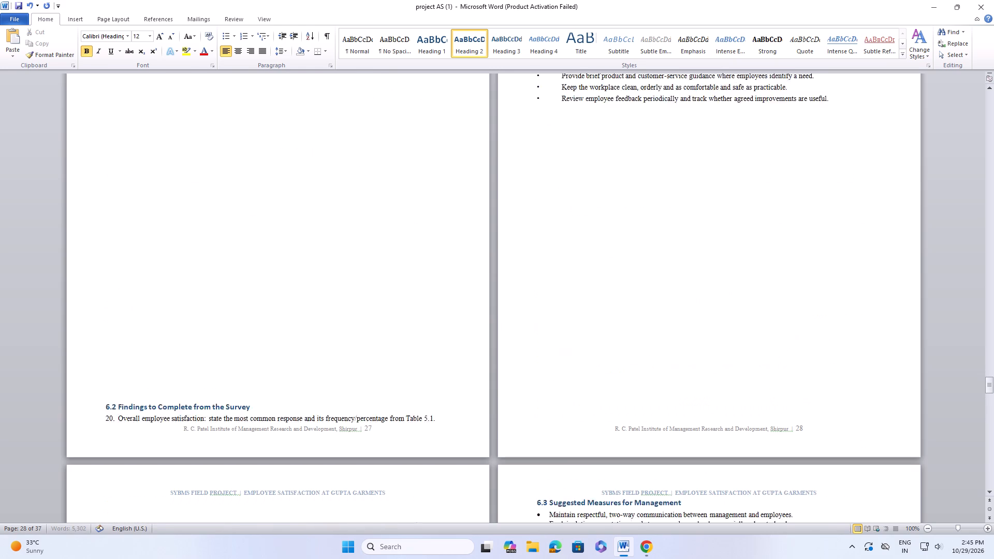
{"action": "key", "text": "BackSpace"}
{"action": "key", "text": "BackSpace"}
{"action": "key", "text": "BackSpace"}
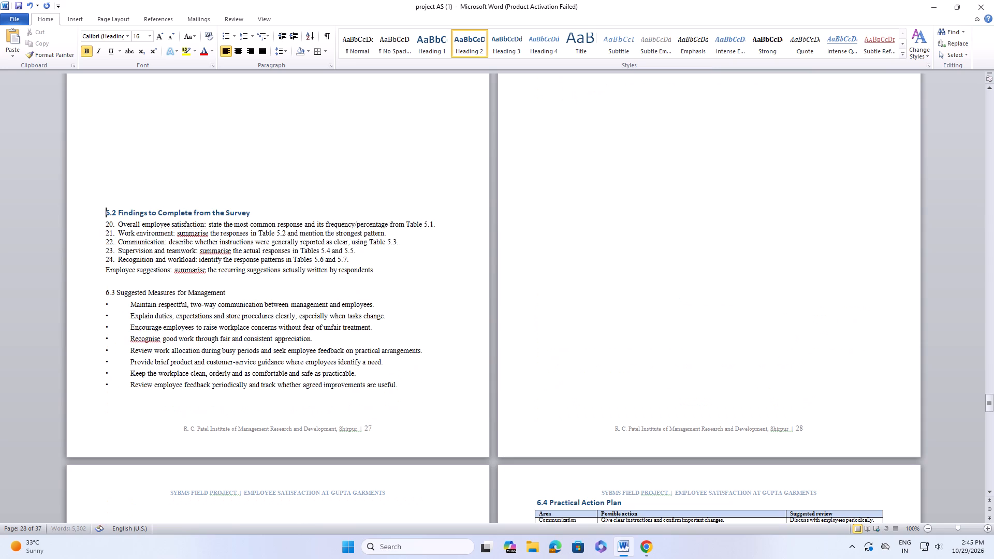
{"action": "key", "text": "BackSpace"}
{"action": "key", "text": "BackSpace"}
{"action": "key", "text": "BackSpace"}
{"action": "scroll", "coordinate": [107, 193], "scroll_direction": "up", "scroll_amount": 7}
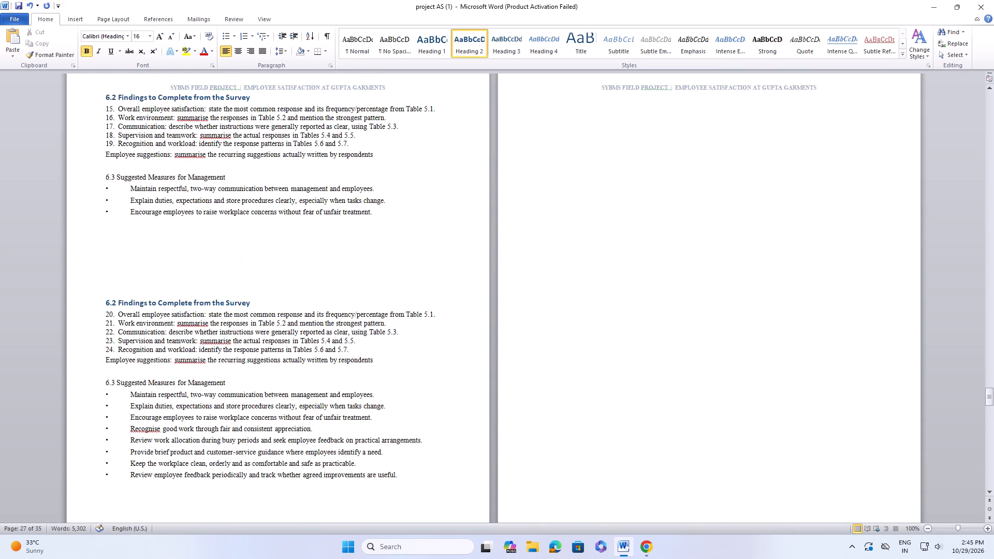
{"action": "scroll", "coordinate": [107, 193], "scroll_direction": "up", "scroll_amount": 2}
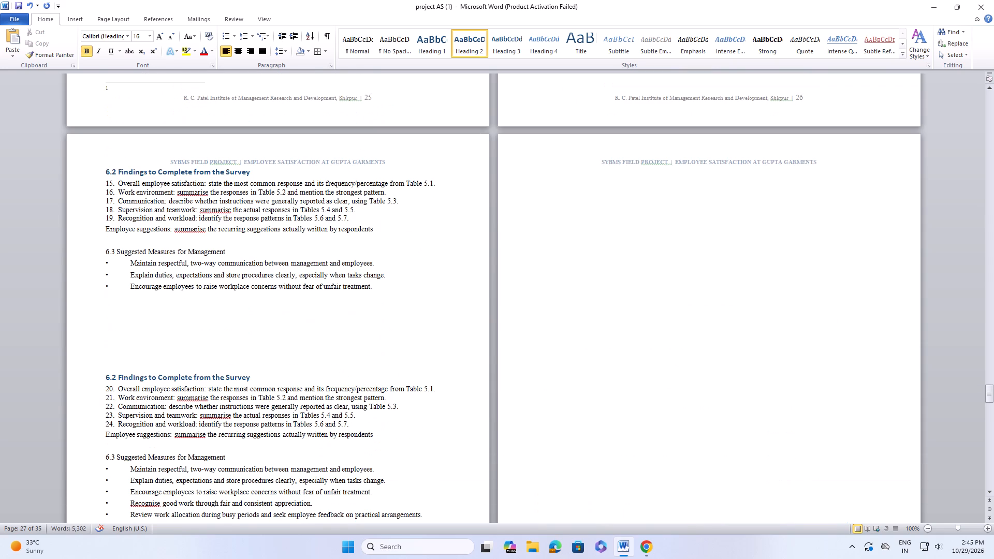
{"action": "key", "text": "BackSpace"}
{"action": "key", "text": "BackSpace"}
{"action": "key", "text": "BackSpace"}
{"action": "key", "text": "BackSpace"}
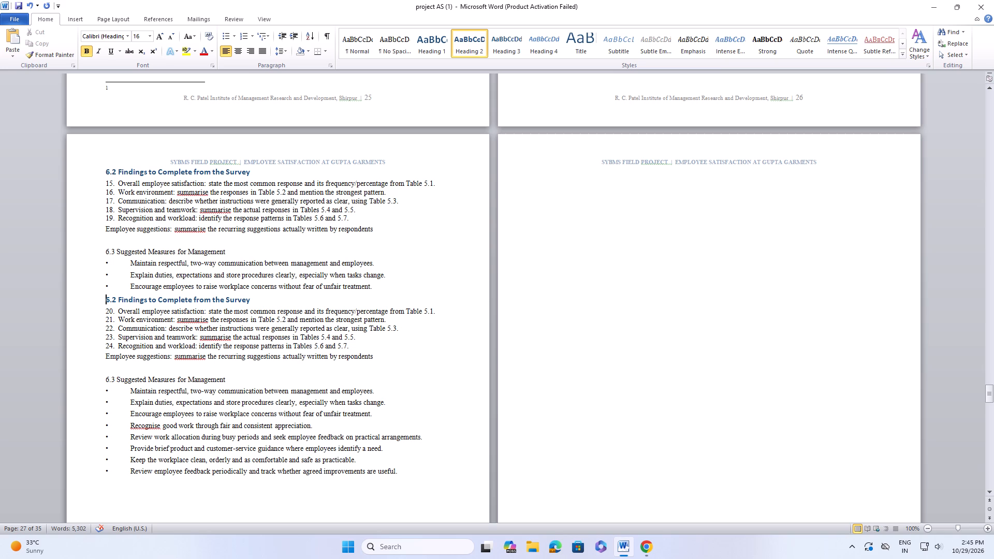
Delete the three-bullet 6.3 Suggested Measures section between the two 6.2 sections, along with a leftover blank line.
{"action": "left_click_drag", "start_coordinate": [101, 251], "coordinate": [316, 305]}
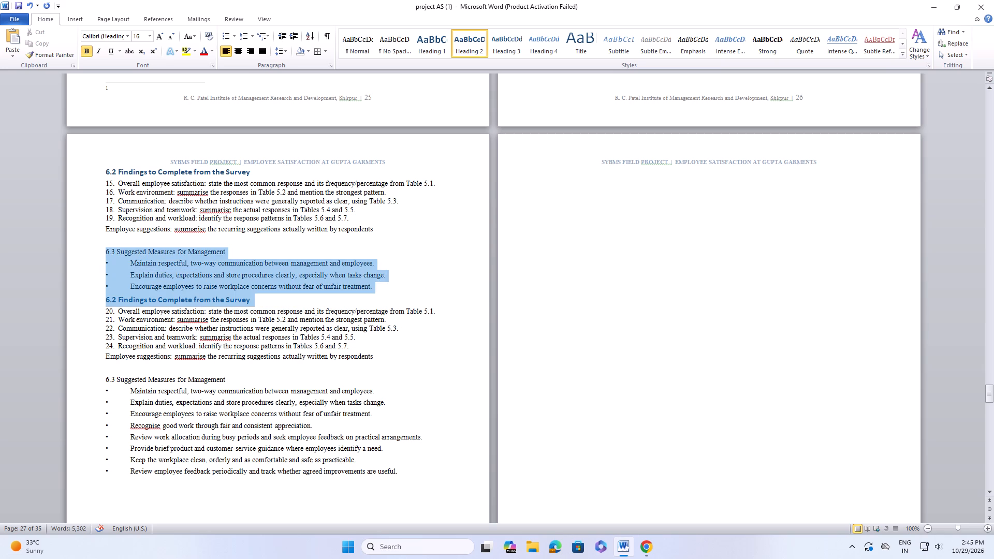
{"action": "left_click_drag", "start_coordinate": [316, 305], "coordinate": [353, 290]}
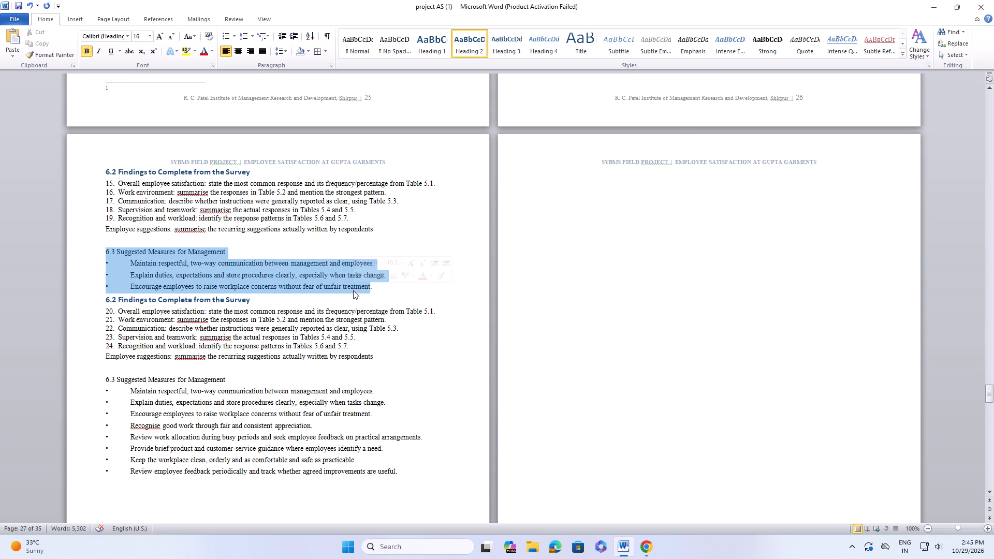
{"action": "key", "text": "BackSpace"}
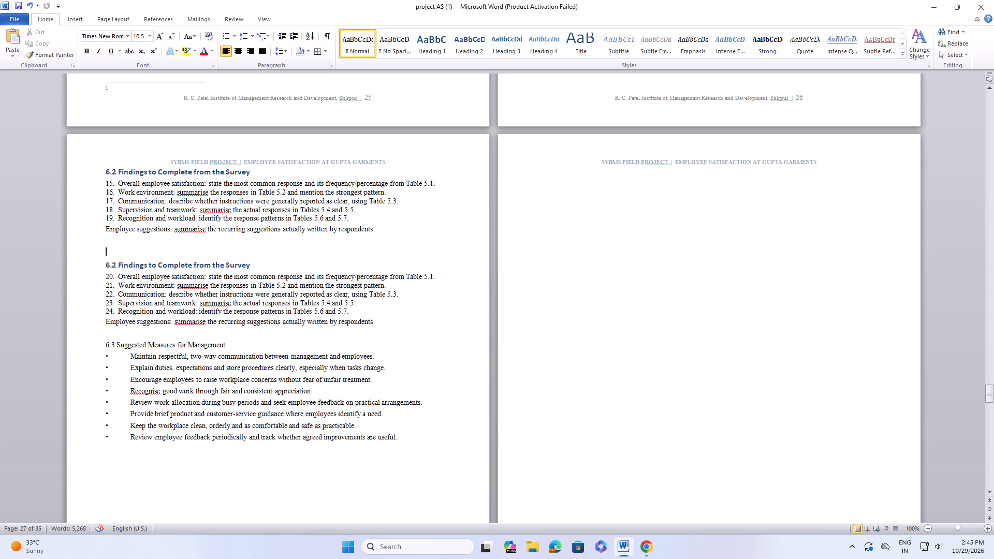
{"action": "key", "text": "BackSpace"}
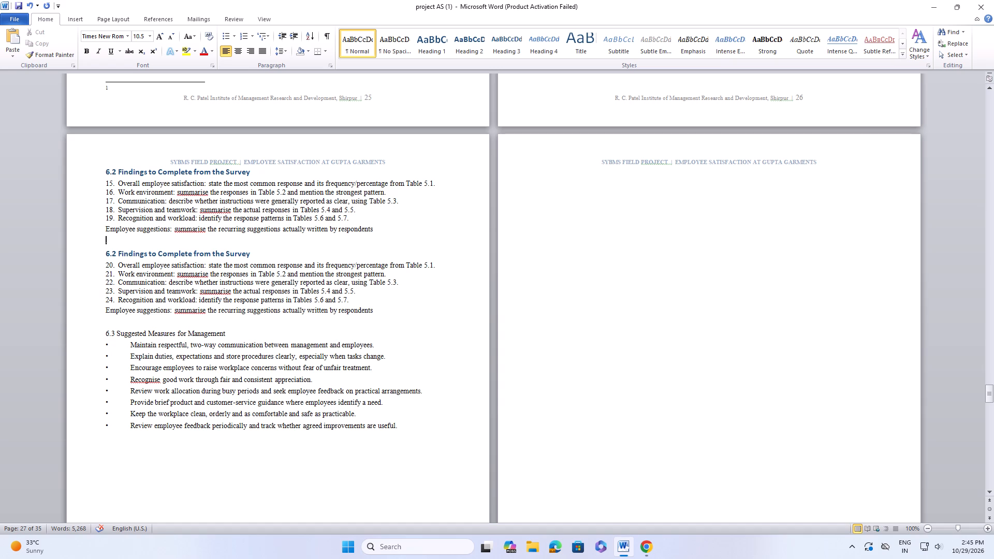
Format the 6.3 Suggested Measures for Management heading as Heading 1 in Times New Roman, size 14.
{"action": "left_click_drag", "start_coordinate": [103, 333], "coordinate": [245, 331]}
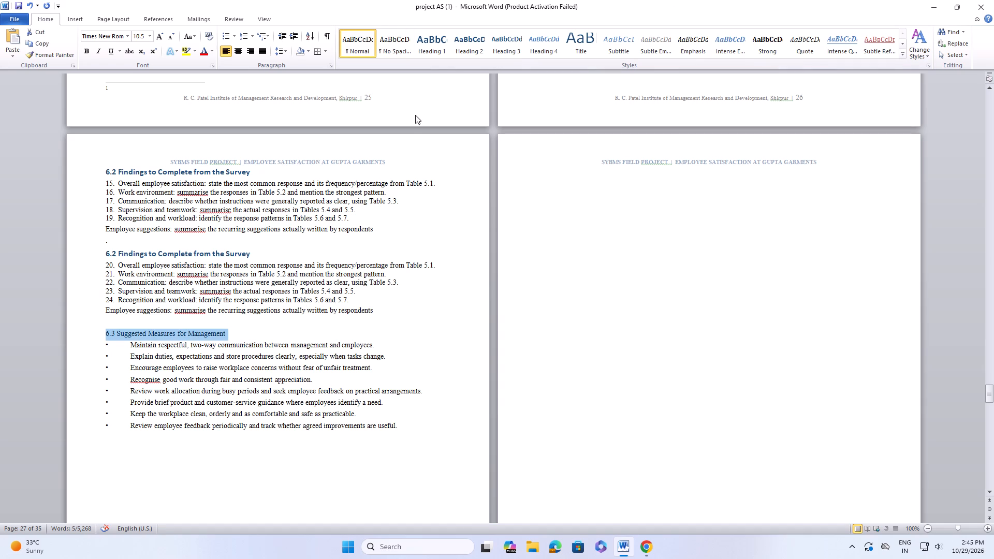
{"action": "left_click", "coordinate": [421, 29]}
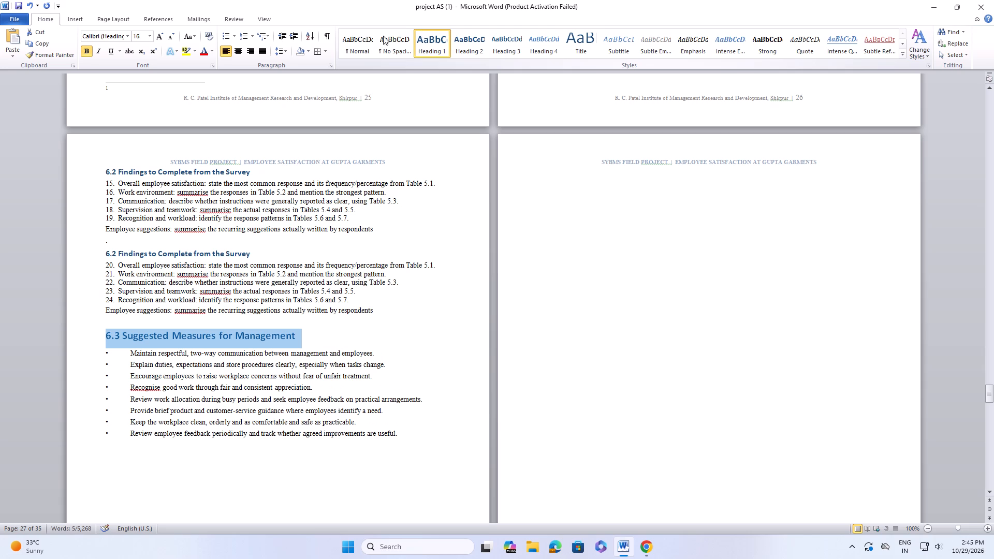
{"action": "left_click", "coordinate": [152, 36]}
{"action": "left_click", "coordinate": [141, 93]}
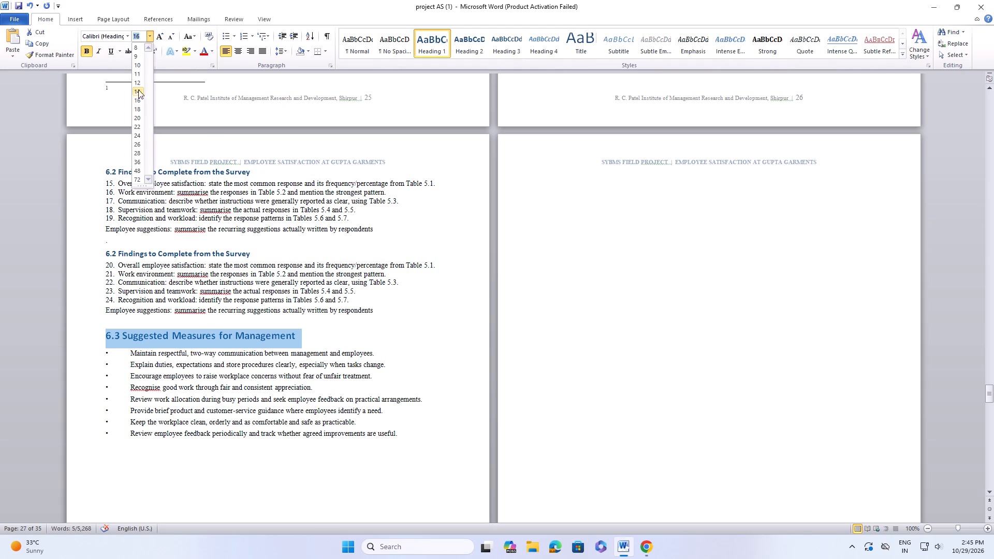
{"action": "left_click", "coordinate": [128, 39]}
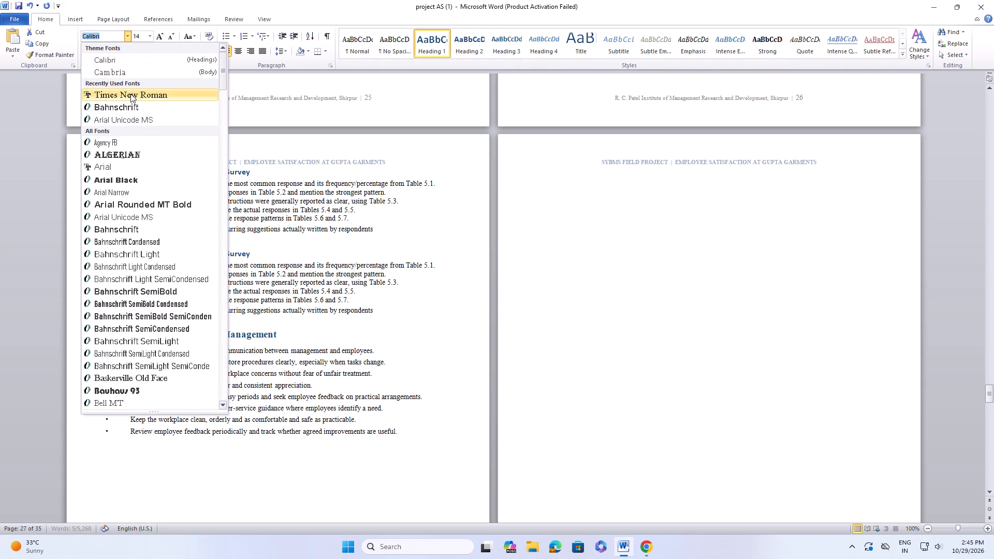
{"action": "left_click", "coordinate": [130, 94]}
Set the second 6.2 Findings to Complete from the Survey heading to Times New Roman, size 14.
{"action": "left_click_drag", "start_coordinate": [105, 250], "coordinate": [241, 232]}
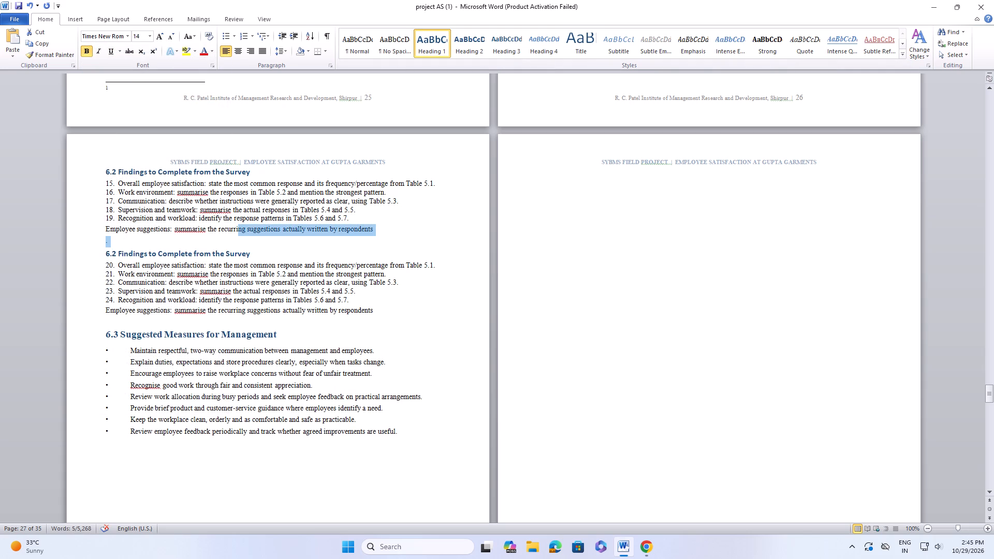
{"action": "left_click_drag", "start_coordinate": [241, 232], "coordinate": [245, 259]}
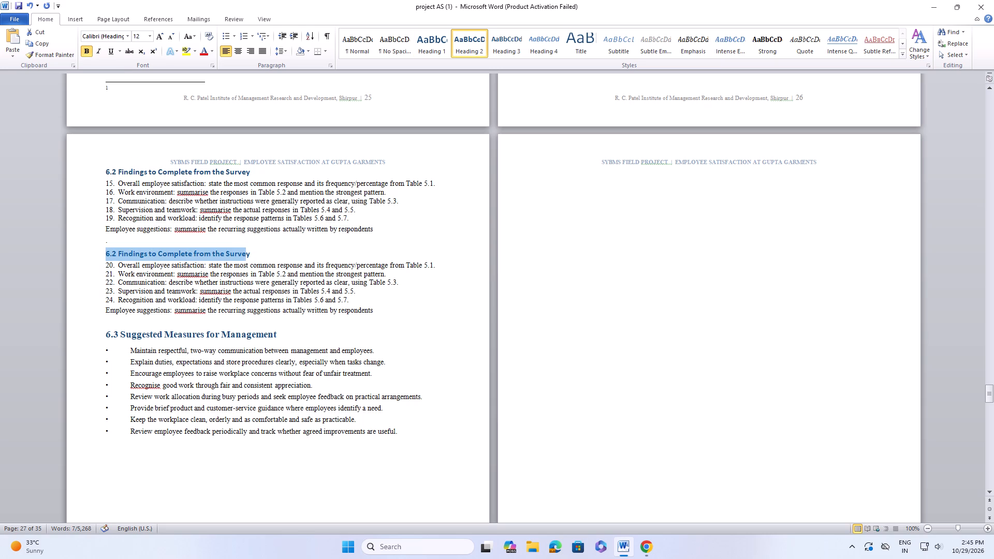
{"action": "left_click_drag", "start_coordinate": [252, 253], "coordinate": [232, 253]}
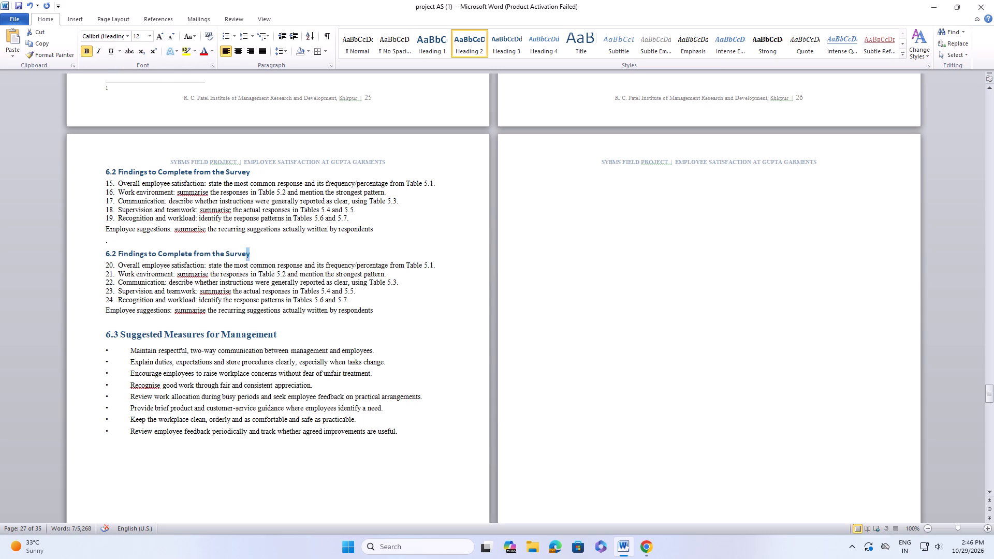
{"action": "left_click_drag", "start_coordinate": [232, 253], "coordinate": [87, 256]}
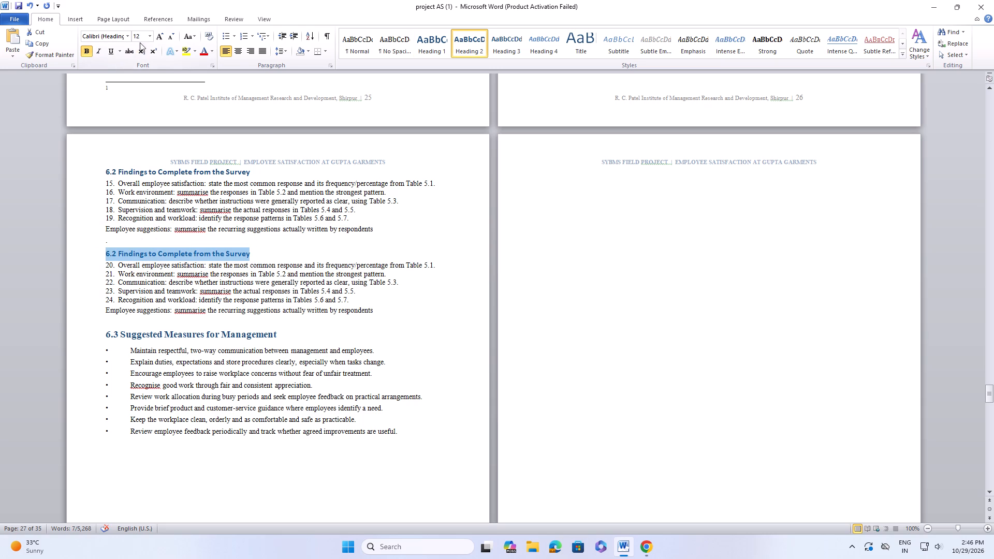
{"action": "left_click", "coordinate": [130, 37]}
{"action": "left_click", "coordinate": [134, 95]}
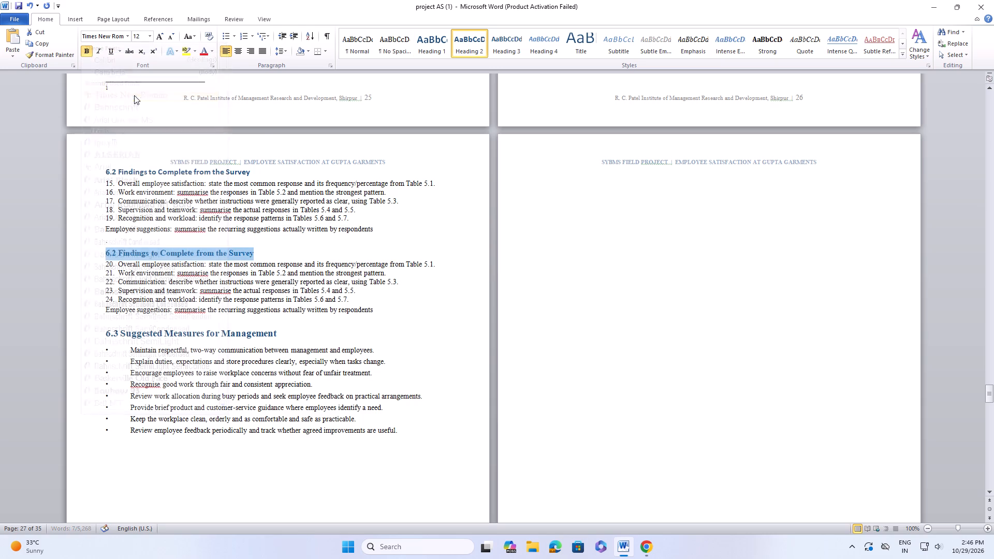
{"action": "left_click", "coordinate": [151, 35]}
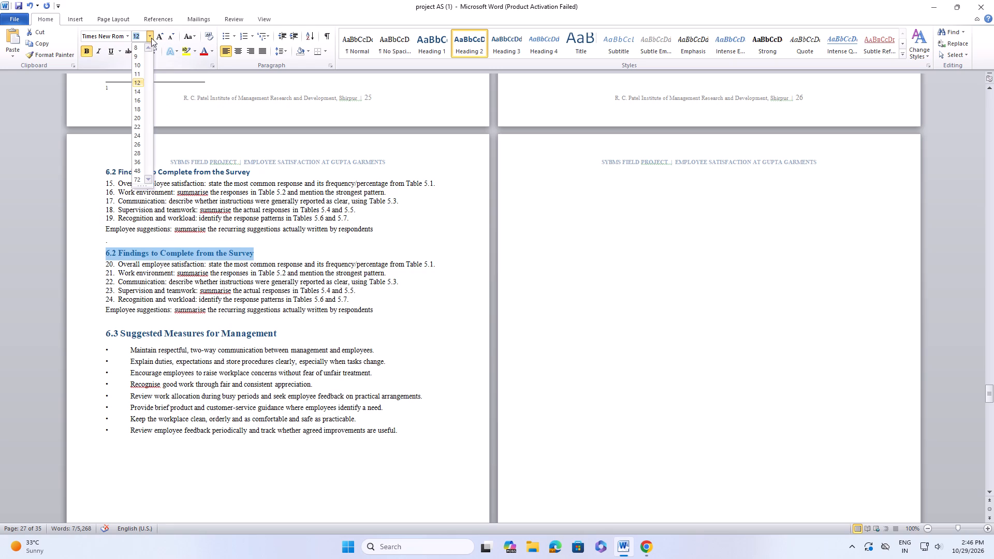
{"action": "left_click", "coordinate": [136, 90]}
Set the first 6.2 Findings to Complete from the Survey heading to Times New Roman, size 14, with 1.5 line spacing.
{"action": "left_click_drag", "start_coordinate": [98, 168], "coordinate": [139, 161]}
{"action": "left_click", "coordinate": [127, 33]}
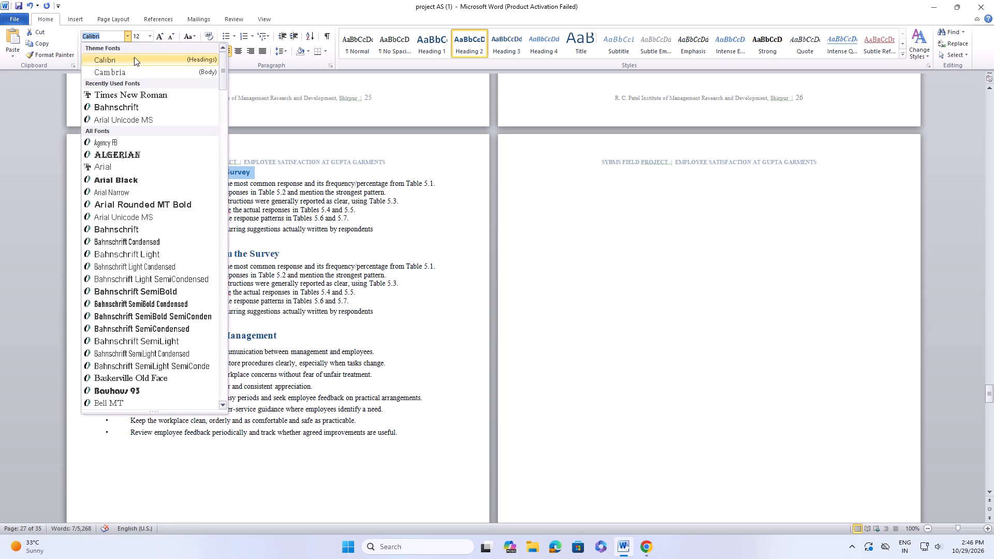
{"action": "left_click", "coordinate": [133, 93]}
{"action": "left_click", "coordinate": [151, 35]}
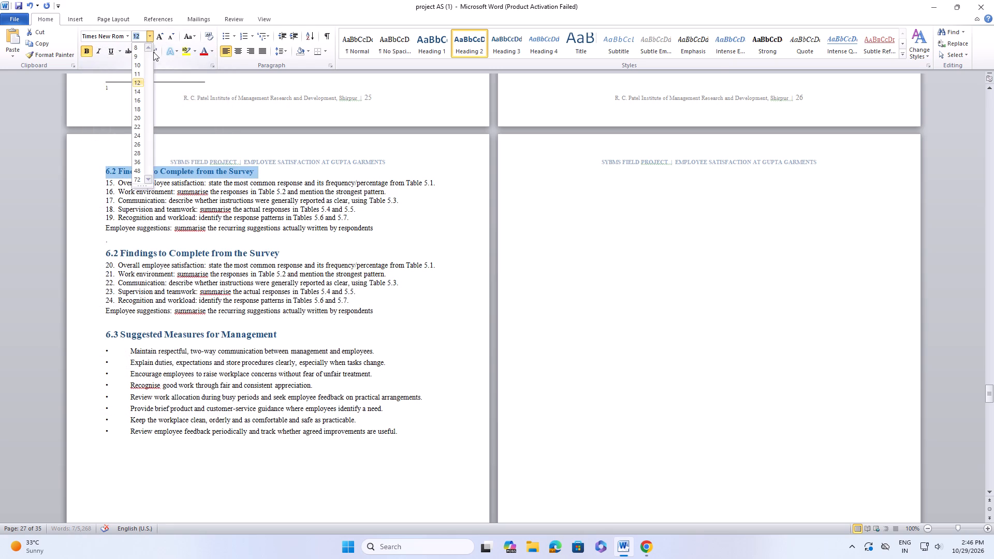
{"action": "left_click", "coordinate": [137, 89]}
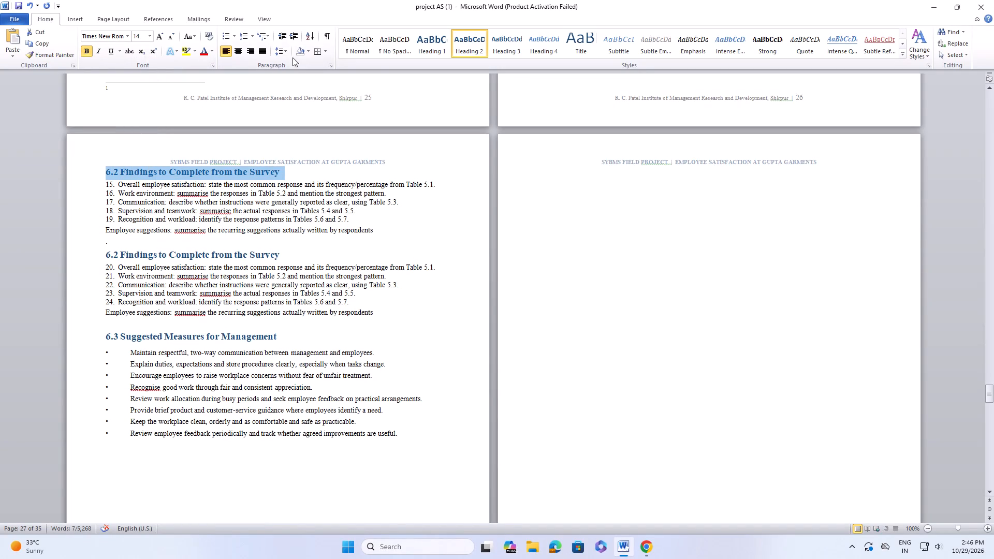
{"action": "left_click", "coordinate": [279, 56]}
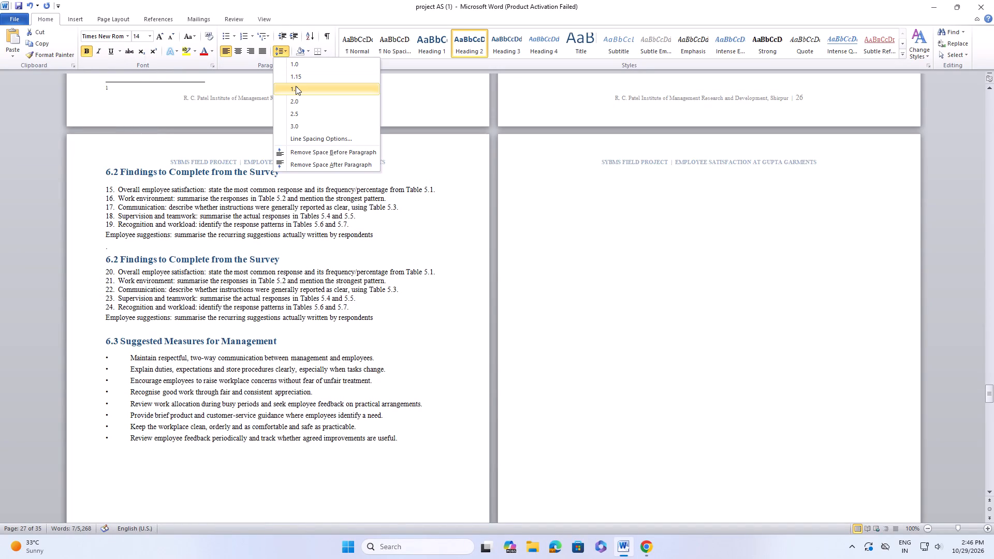
{"action": "left_click", "coordinate": [296, 86]}
Apply 1.5 line spacing from the first 6.2 findings list through the last 6.3 bullet.
{"action": "left_click_drag", "start_coordinate": [101, 192], "coordinate": [191, 199]}
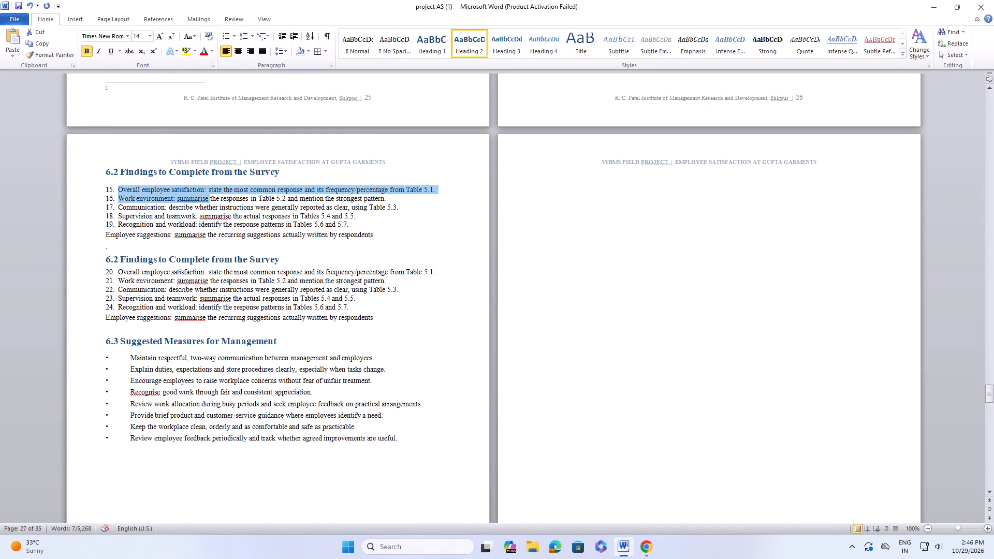
{"action": "left_click_drag", "start_coordinate": [191, 199], "coordinate": [428, 452]}
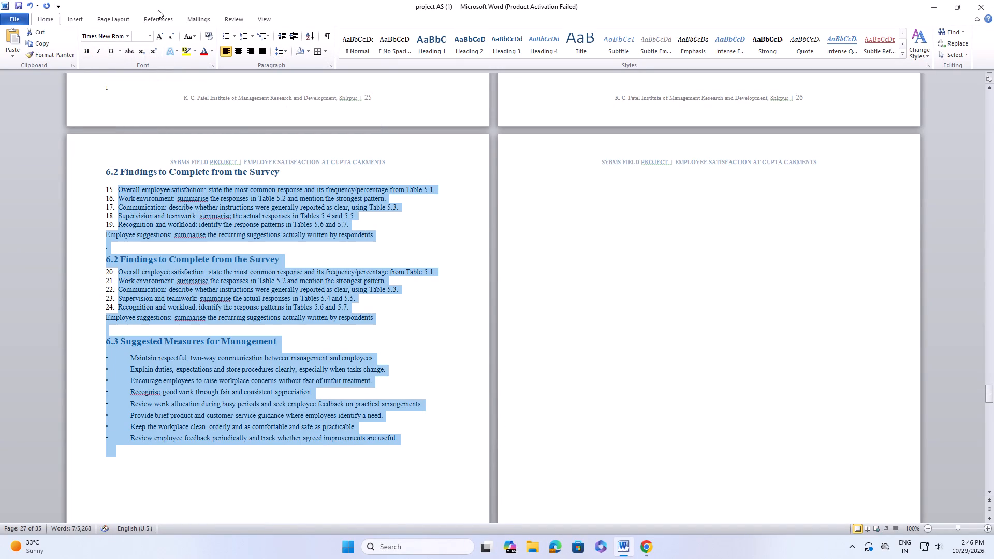
{"action": "left_click", "coordinate": [284, 49]}
{"action": "left_click", "coordinate": [298, 89]}
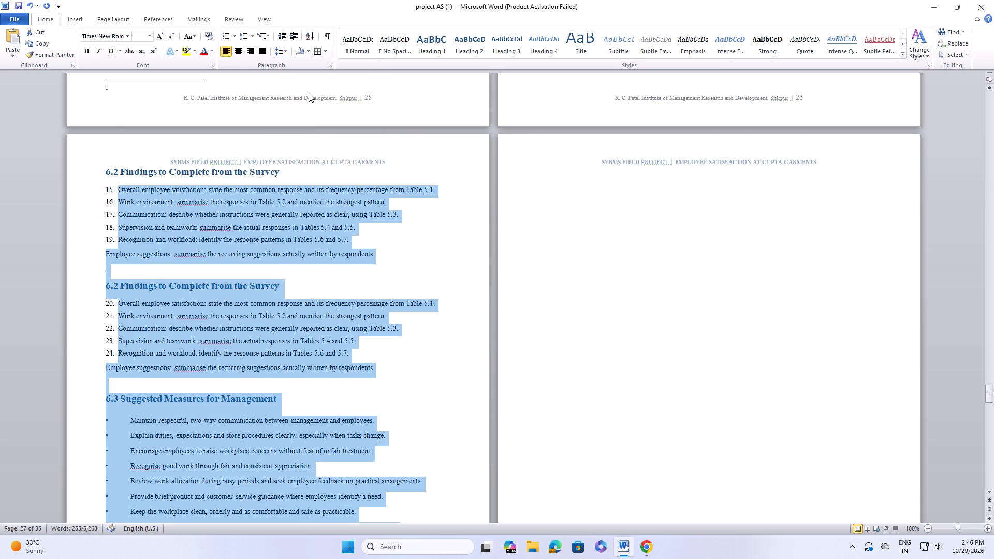
Delete the duplicate 6.3 Suggested Measures for Management heading and its eight bullets located just before section 6.4.
{"action": "scroll", "coordinate": [310, 93], "scroll_direction": "down", "scroll_amount": 13}
{"action": "scroll", "coordinate": [320, 96], "scroll_direction": "down", "scroll_amount": 9}
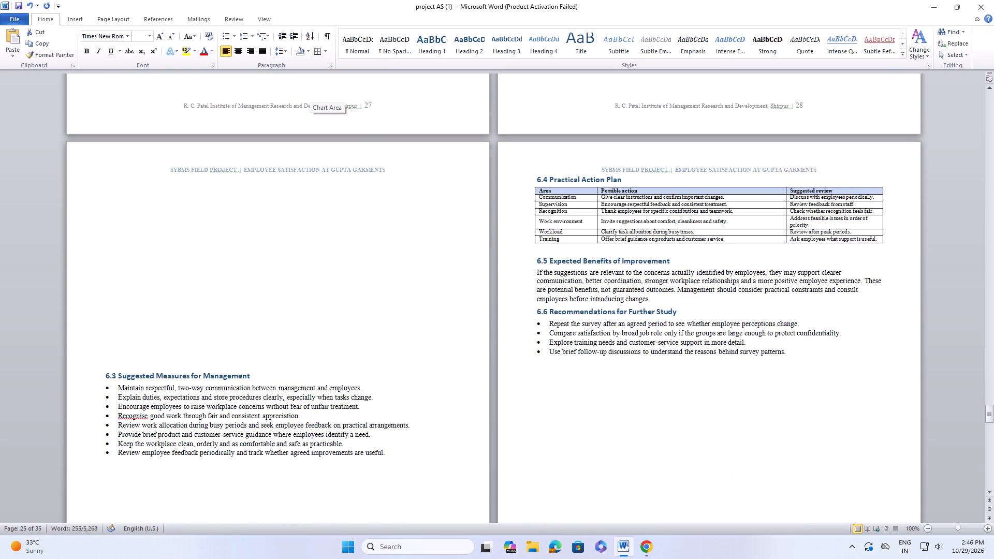
{"action": "scroll", "coordinate": [320, 96], "scroll_direction": "up", "scroll_amount": 14}
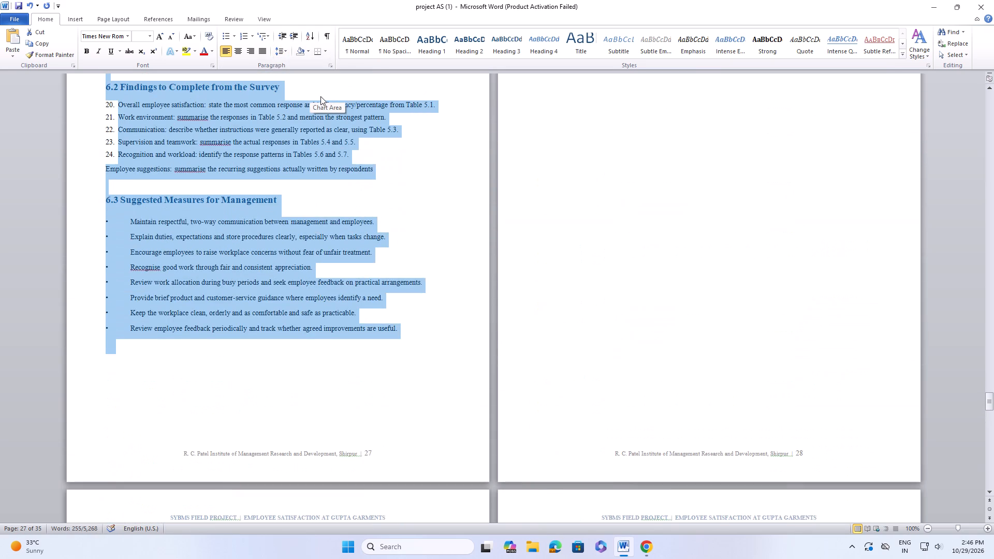
{"action": "scroll", "coordinate": [320, 96], "scroll_direction": "down", "scroll_amount": 9}
{"action": "scroll", "coordinate": [250, 291], "scroll_direction": "down", "scroll_amount": 7}
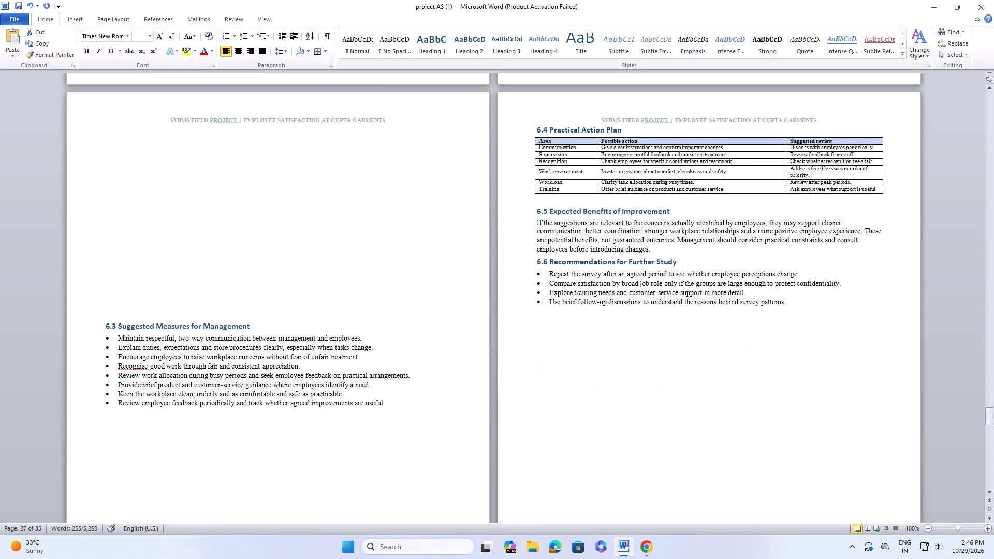
{"action": "left_click_drag", "start_coordinate": [105, 326], "coordinate": [369, 422]}
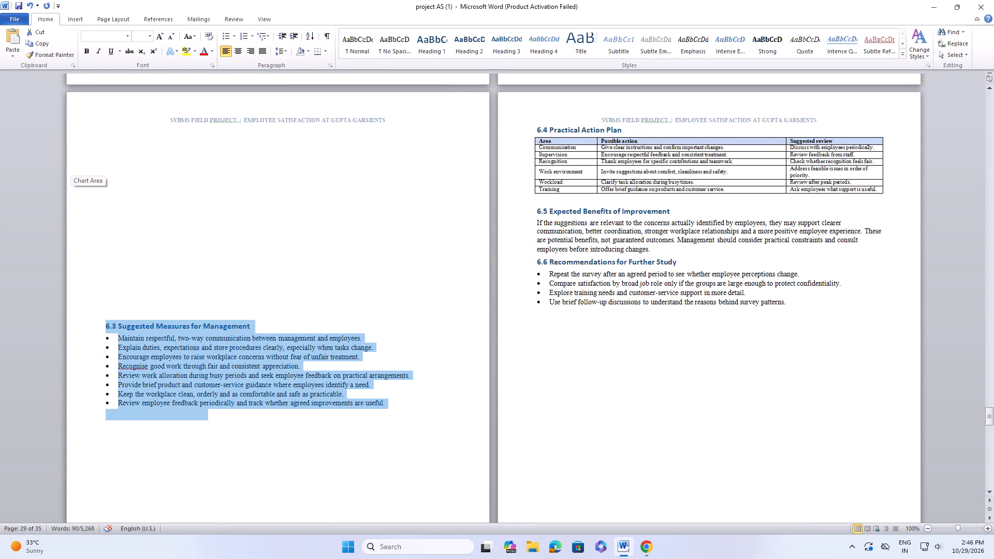
{"action": "key", "text": "BackSpace"}
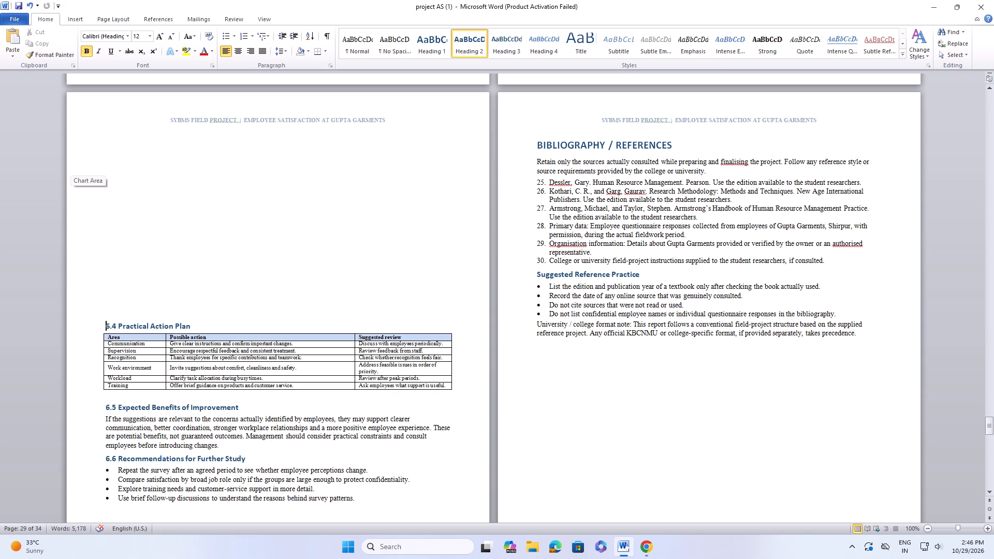
Delete the run of blank lines directly above the 6.4 Practical Action Plan heading, pulling the section up onto the preceding page.
{"action": "scroll", "coordinate": [78, 165], "scroll_direction": "up", "scroll_amount": 12}
{"action": "scroll", "coordinate": [78, 165], "scroll_direction": "down", "scroll_amount": 4}
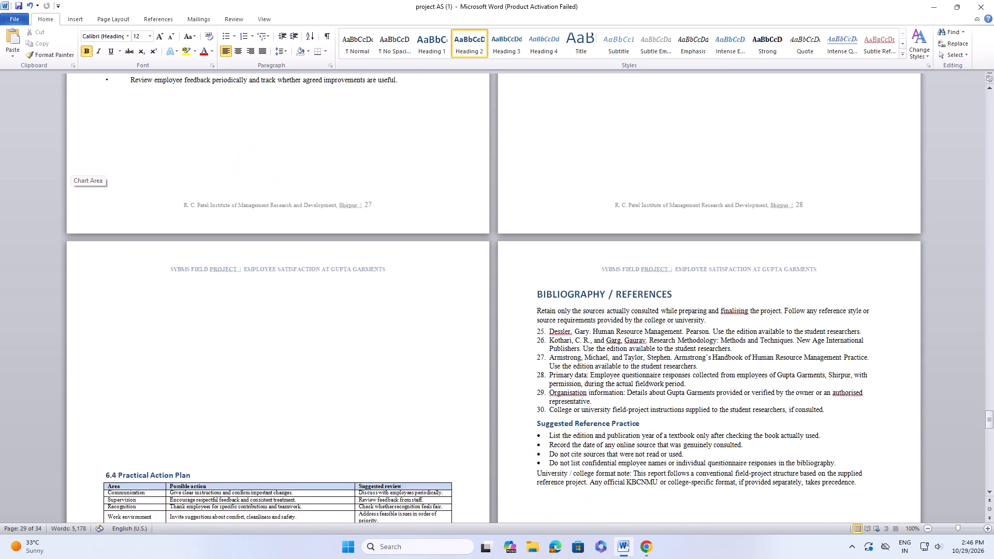
{"action": "scroll", "coordinate": [78, 165], "scroll_direction": "down", "scroll_amount": 10}
{"action": "scroll", "coordinate": [65, 233], "scroll_direction": "up", "scroll_amount": 4}
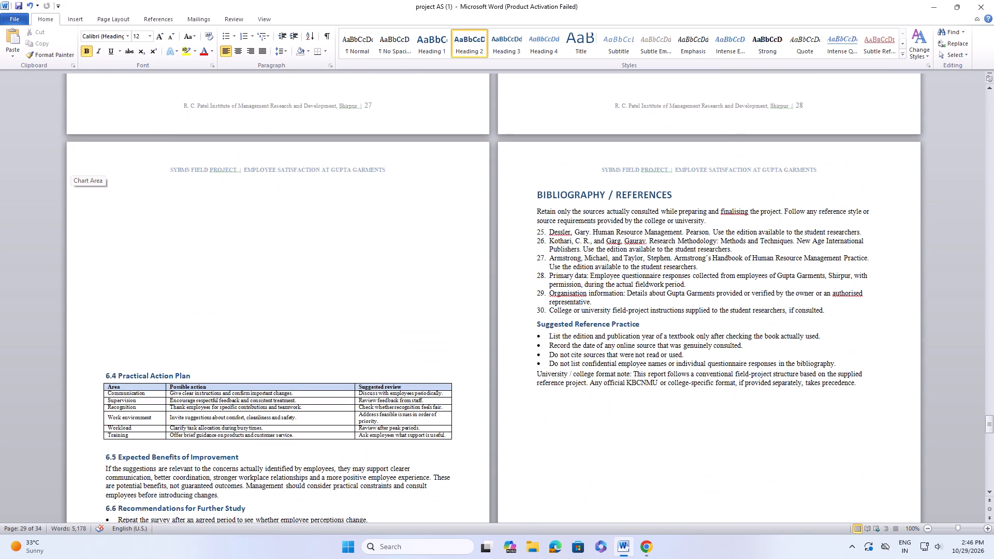
{"action": "key", "text": "BackSpace"}
{"action": "key", "text": "BackSpace"}
{"action": "key", "text": "BackSpace"}
{"action": "key", "text": "BackSpace"}
{"action": "key", "text": "BackSpace"}
{"action": "key", "text": "BackSpace"}
{"action": "key", "text": "BackSpace"}
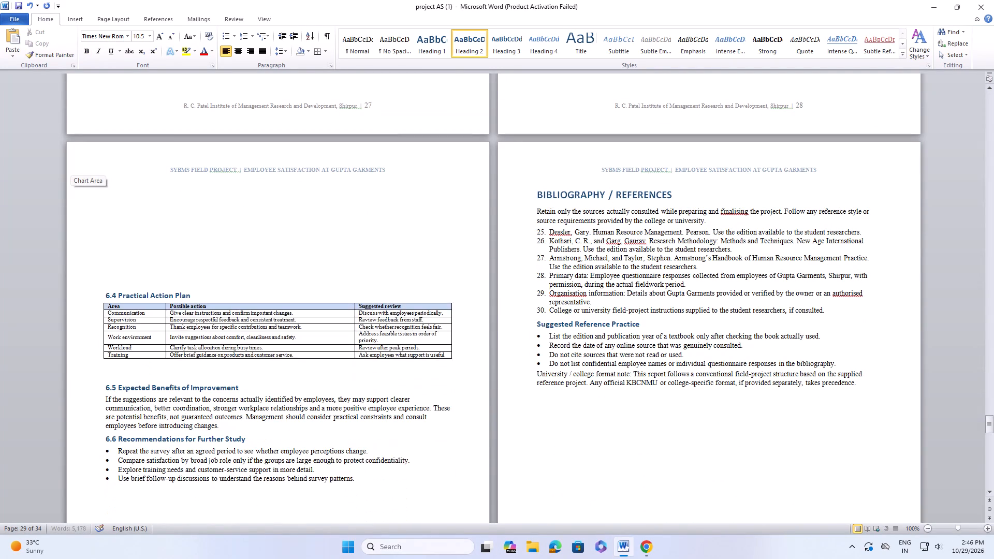
{"action": "key", "text": "BackSpace"}
{"action": "key", "text": "BackSpace"}
{"action": "key", "text": "BackSpace"}
{"action": "key", "text": "BackSpace"}
{"action": "key", "text": "BackSpace"}
{"action": "key", "text": "BackSpace"}
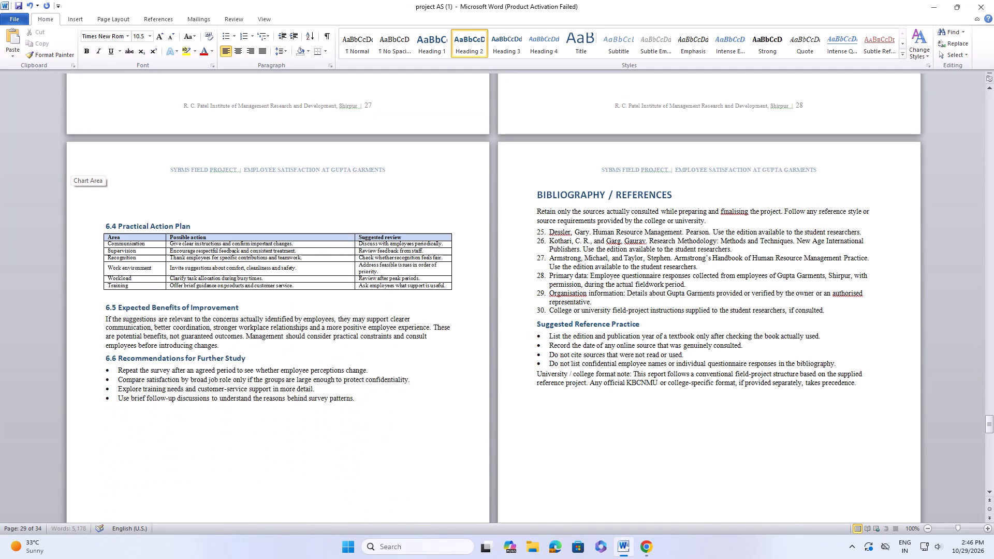
{"action": "key", "text": "BackSpace"}
{"action": "key", "text": "BackSpace"}
{"action": "key", "text": "BackSpace"}
{"action": "key", "text": "BackSpace"}
{"action": "key", "text": "BackSpace"}
{"action": "key", "text": "BackSpace"}
{"action": "key", "text": "BackSpace"}
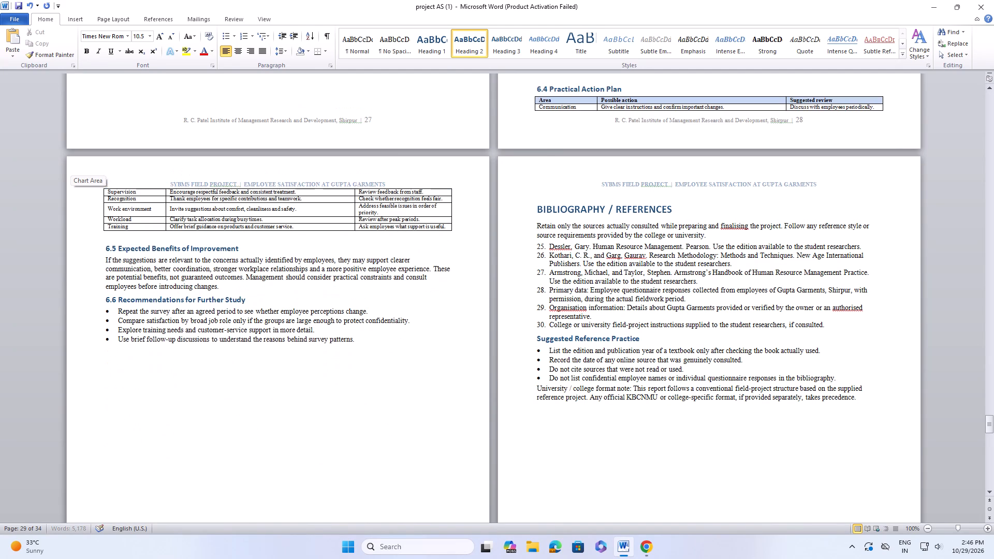
{"action": "key", "text": "BackSpace"}
{"action": "key", "text": "BackSpace"}
{"action": "key", "text": "BackSpace"}
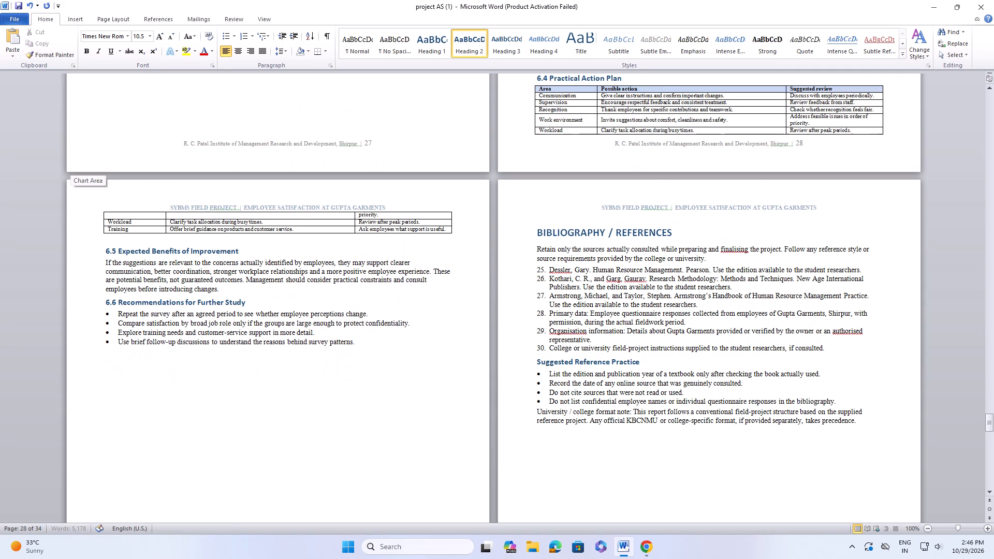
{"action": "key", "text": "BackSpace"}
{"action": "key", "text": "BackSpace"}
{"action": "key", "text": "BackSpace"}
{"action": "key", "text": "BackSpace"}
{"action": "key", "text": "BackSpace"}
{"action": "key", "text": "BackSpace"}
{"action": "key", "text": "BackSpace"}
{"action": "key", "text": "BackSpace"}
{"action": "key", "text": "BackSpace"}
{"action": "key", "text": "BackSpace"}
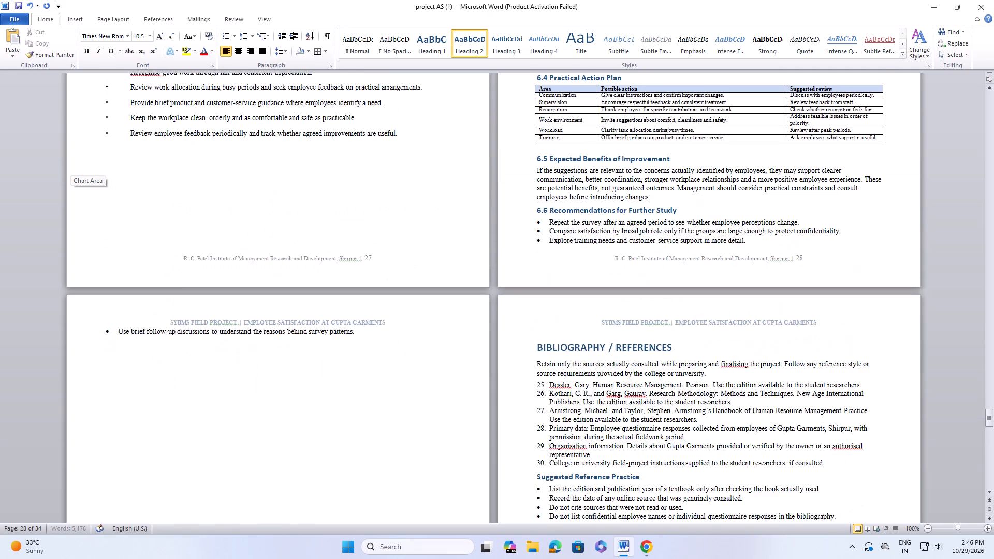
{"action": "key", "text": "BackSpace"}
{"action": "key", "text": "BackSpace"}
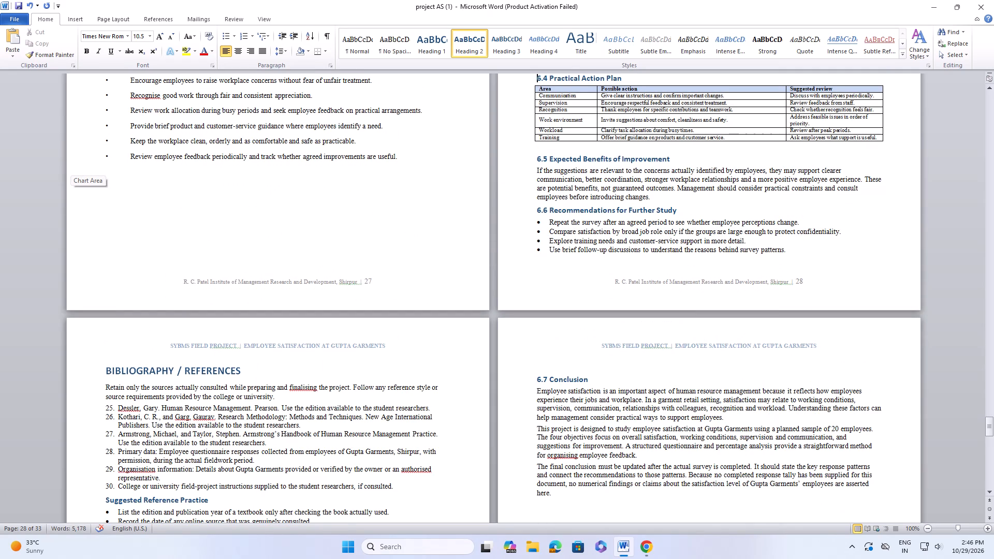
Delete most of the remaining blank lines between the last 6.3 bullet and the 6.4 Practical Action Plan heading.
{"action": "scroll", "coordinate": [443, 241], "scroll_direction": "up", "scroll_amount": 9}
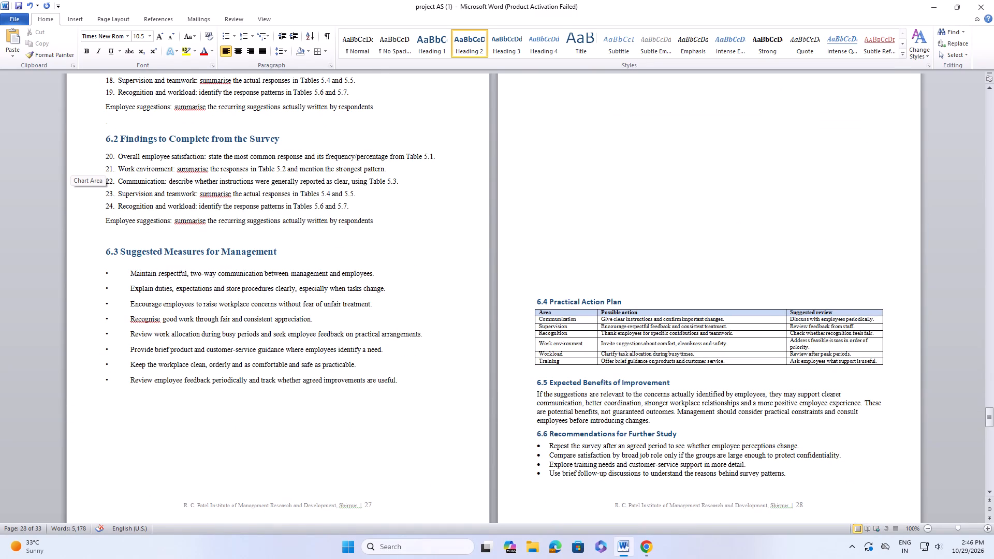
{"action": "left_click", "coordinate": [543, 124]}
{"action": "key", "text": "BackSpace"}
{"action": "key", "text": "BackSpace"}
{"action": "key", "text": "BackSpace"}
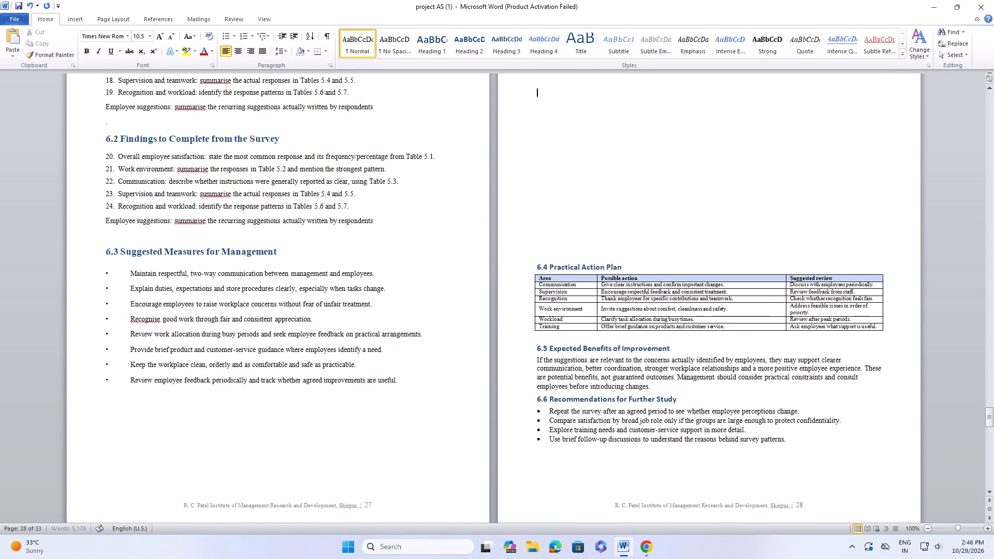
{"action": "key", "text": "BackSpace"}
{"action": "key", "text": "BackSpace"}
{"action": "key", "text": "BackSpace"}
{"action": "key", "text": "BackSpace"}
{"action": "key", "text": "BackSpace"}
{"action": "key", "text": "BackSpace"}
{"action": "key", "text": "BackSpace"}
{"action": "key", "text": "BackSpace"}
{"action": "key", "text": "BackSpace"}
{"action": "key", "text": "BackSpace"}
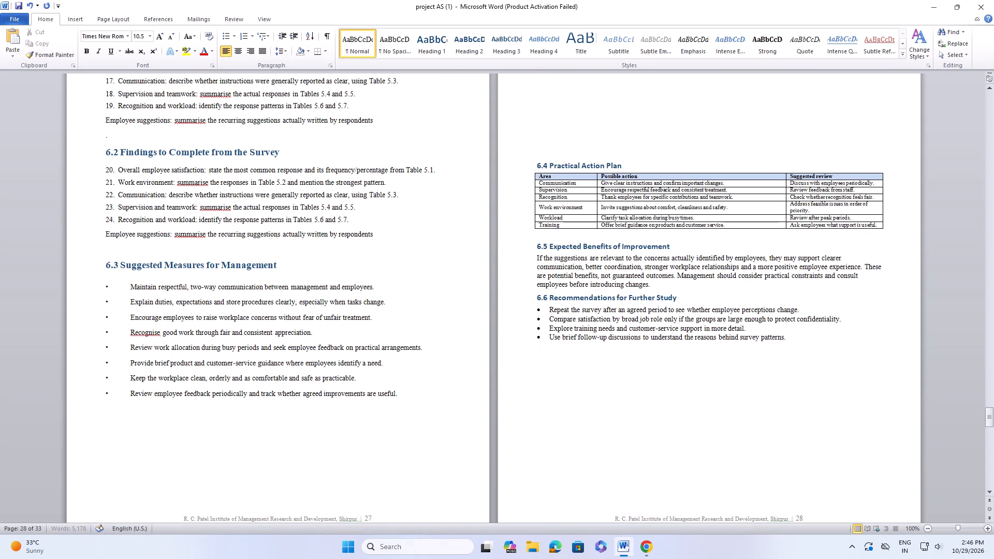
{"action": "key", "text": "BackSpace"}
{"action": "key", "text": "BackSpace"}
{"action": "key", "text": "BackSpace"}
{"action": "key", "text": "BackSpace"}
{"action": "key", "text": "BackSpace"}
{"action": "key", "text": "BackSpace"}
{"action": "key", "text": "BackSpace"}
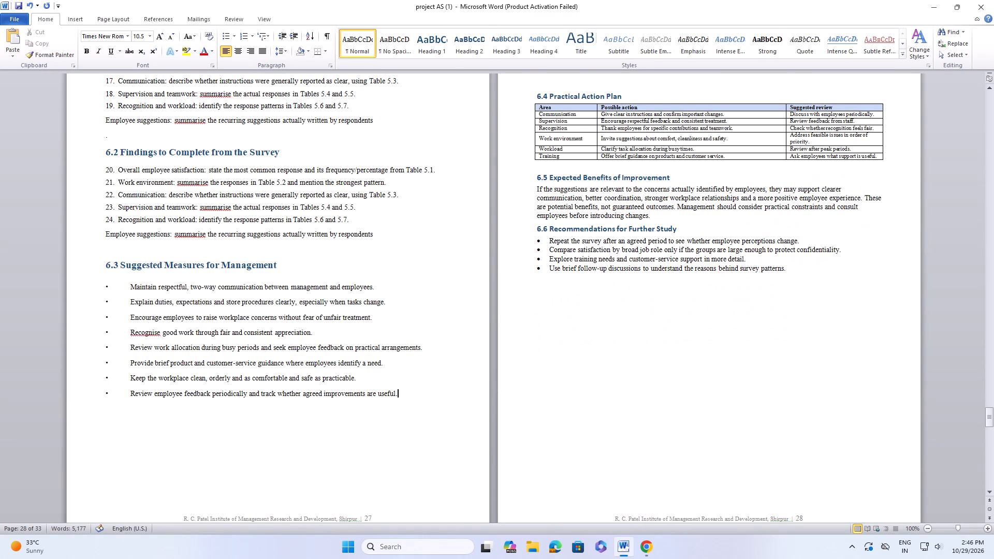
{"action": "scroll", "coordinate": [543, 124], "scroll_direction": "up", "scroll_amount": 4}
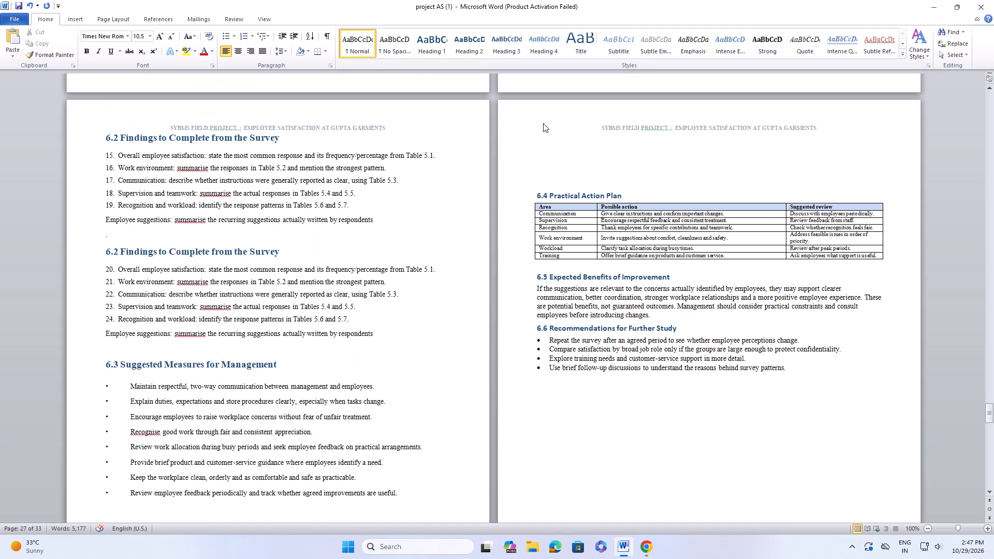
{"action": "key", "text": "BackSpace"}
{"action": "key", "text": "BackSpace"}
{"action": "left_click", "coordinate": [541, 147]}
{"action": "key", "text": "BackSpace"}
{"action": "key", "text": "BackSpace"}
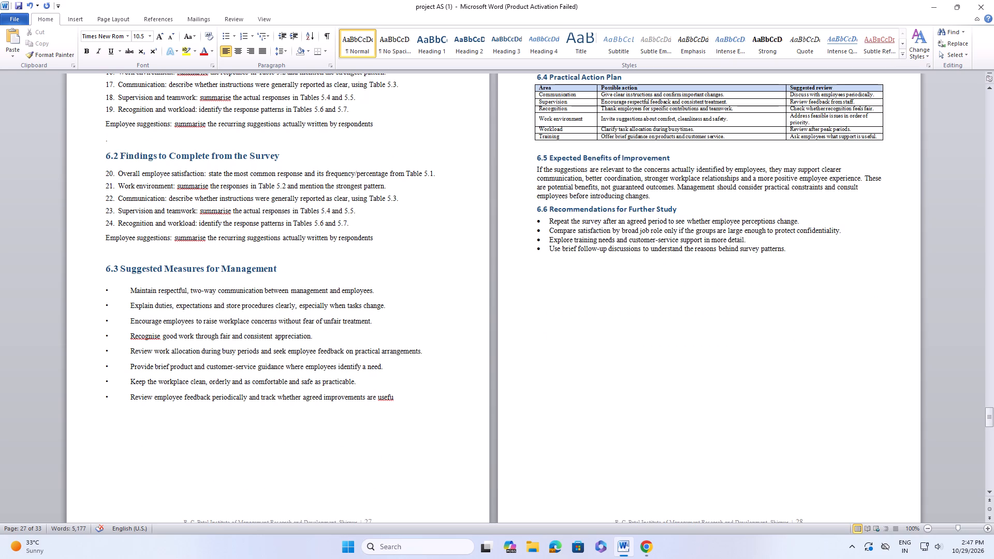
Set the 6.4 Practical Action Plan heading to Times New Roman, size 14.
{"action": "scroll", "coordinate": [541, 147], "scroll_direction": "up", "scroll_amount": 5}
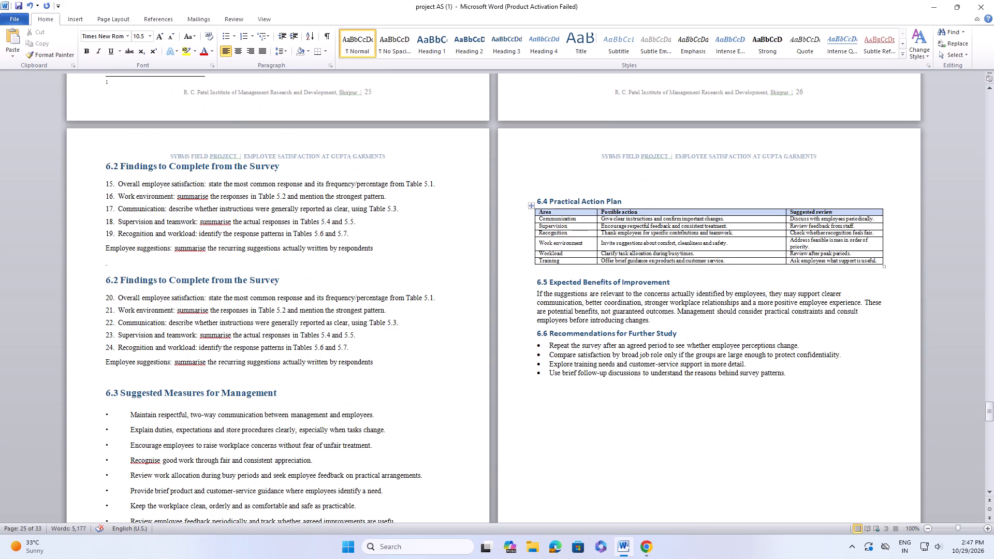
{"action": "left_click_drag", "start_coordinate": [537, 199], "coordinate": [622, 196]}
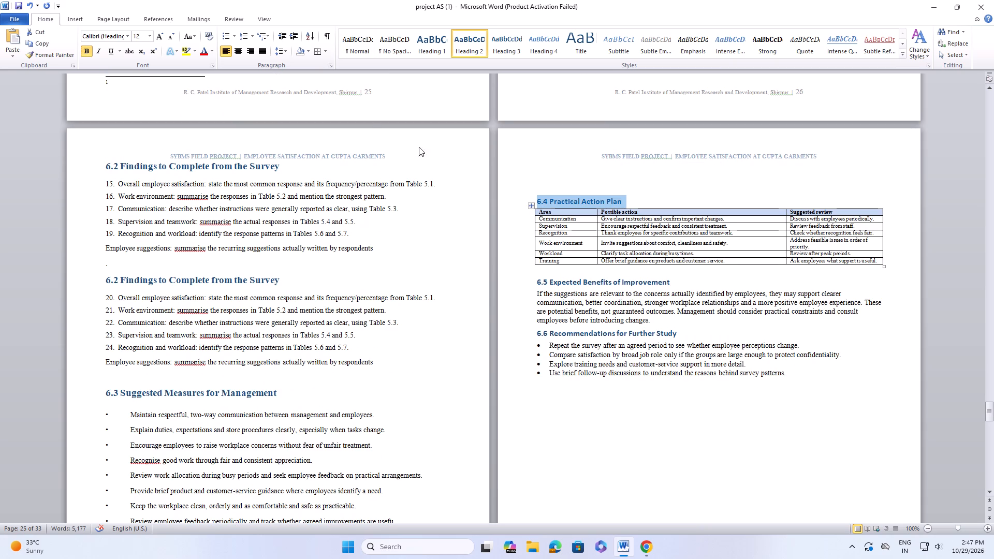
{"action": "left_click", "coordinate": [147, 33]}
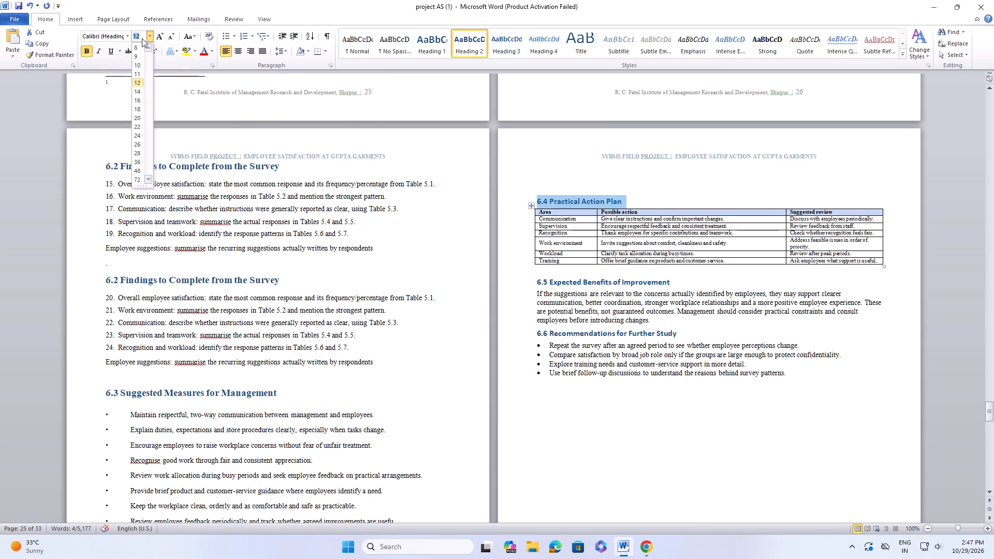
{"action": "left_click", "coordinate": [136, 89]}
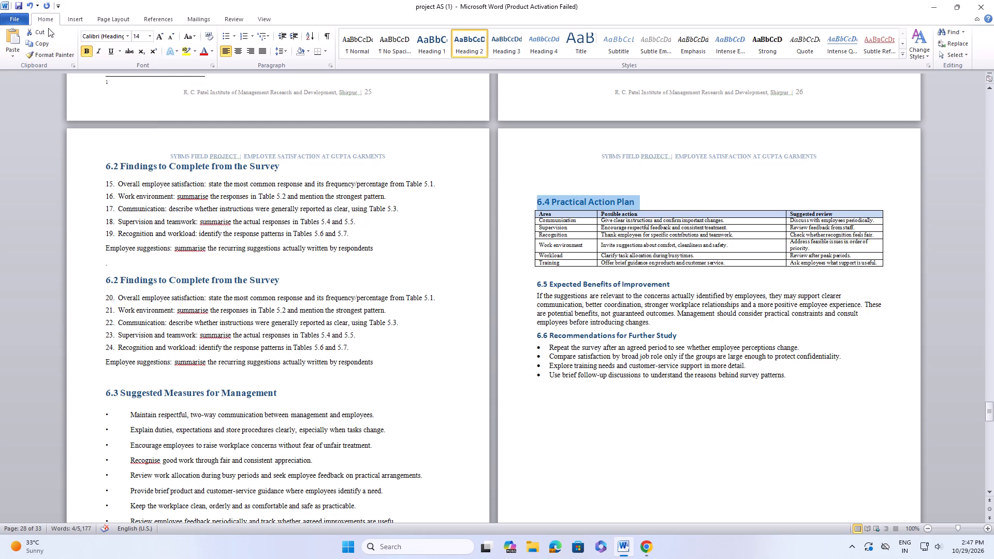
{"action": "left_click", "coordinate": [125, 34]}
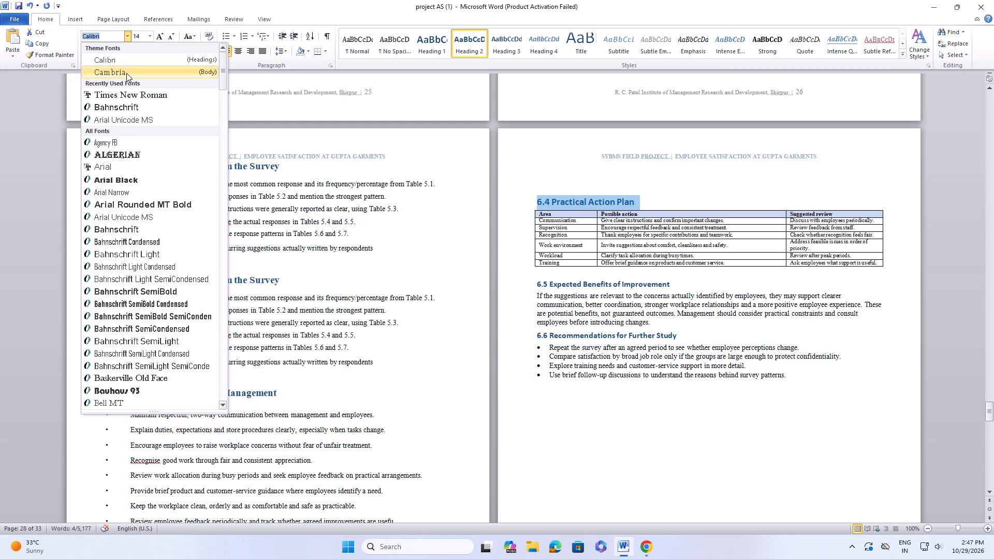
{"action": "left_click", "coordinate": [126, 94]}
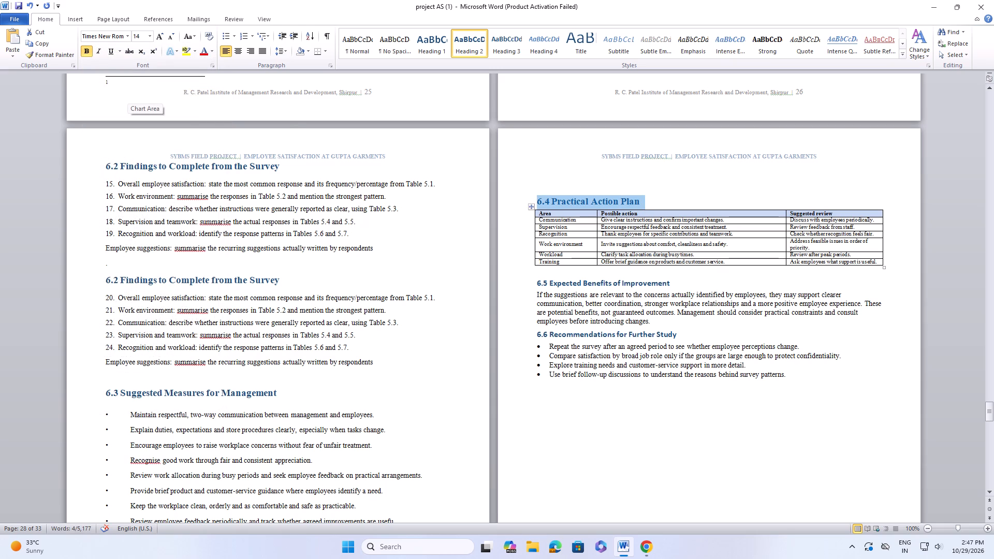
Set the text from the action plan table's body rows through the last 6.6 bullet to Times New Roman, size 12, with 1.5 line spacing.
{"action": "left_click_drag", "start_coordinate": [611, 220], "coordinate": [735, 298]}
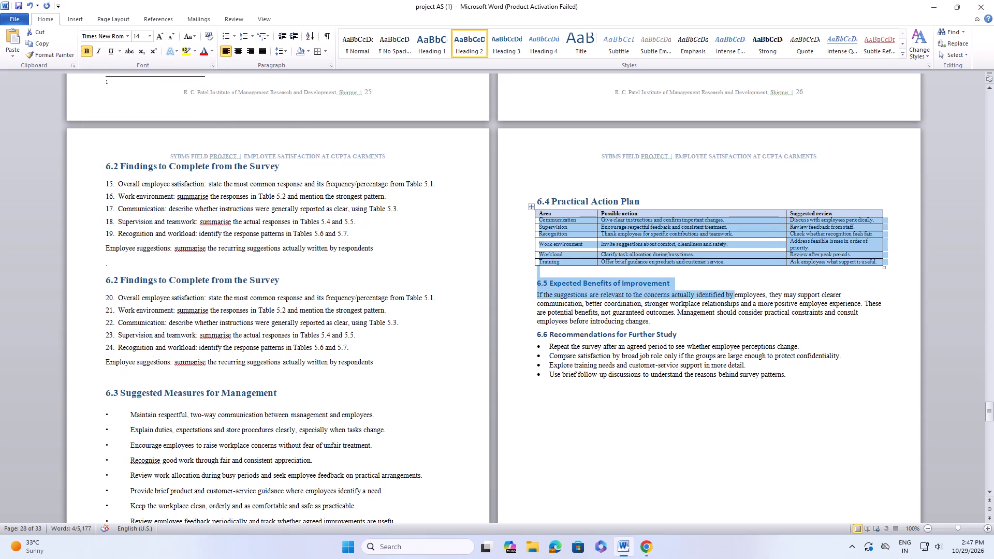
{"action": "left_click_drag", "start_coordinate": [735, 298], "coordinate": [742, 387]}
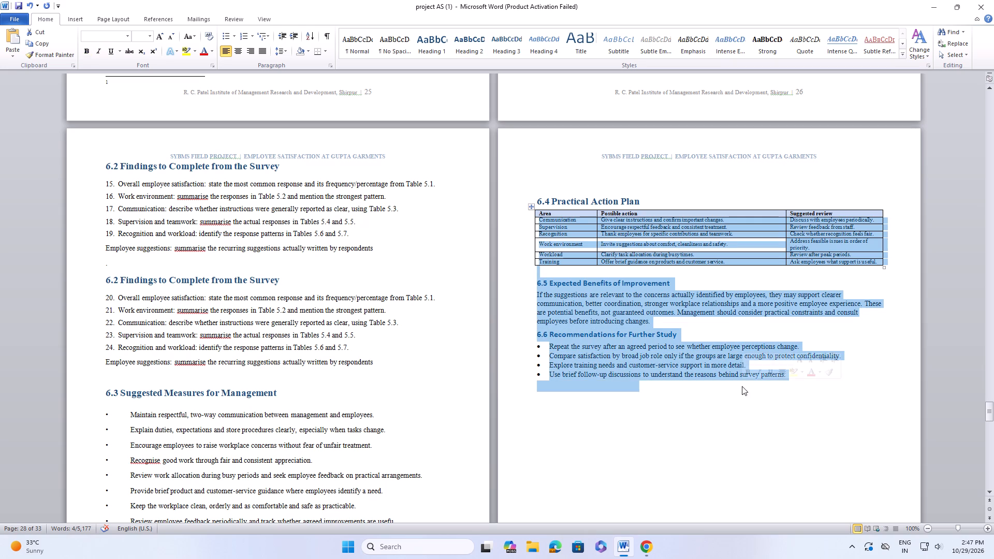
{"action": "left_click", "coordinate": [128, 38]}
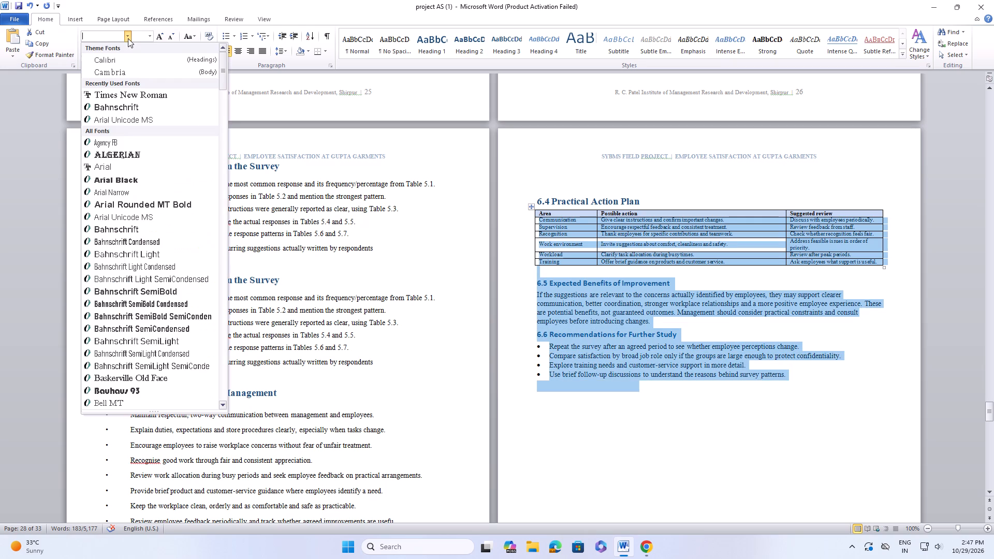
{"action": "left_click", "coordinate": [138, 93]}
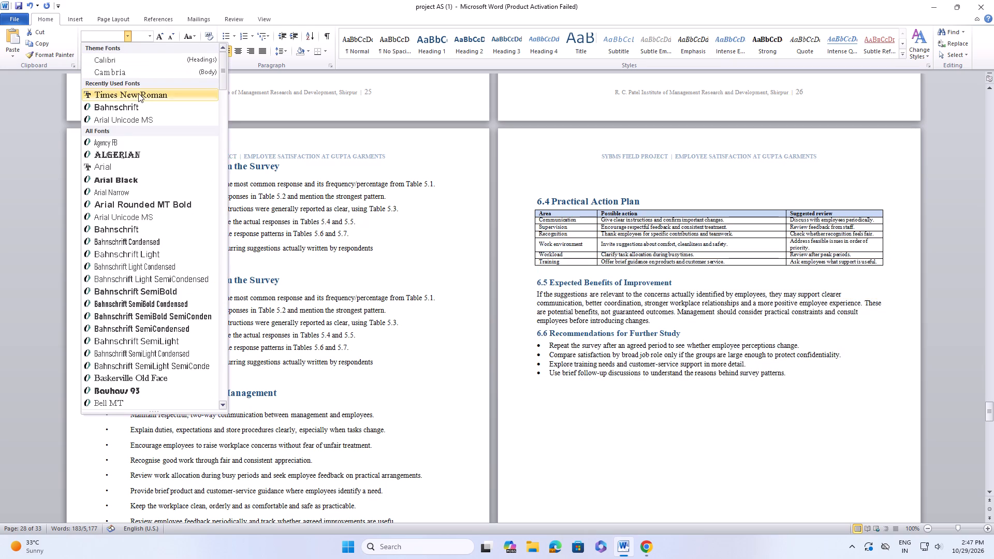
{"action": "left_click", "coordinate": [145, 36]}
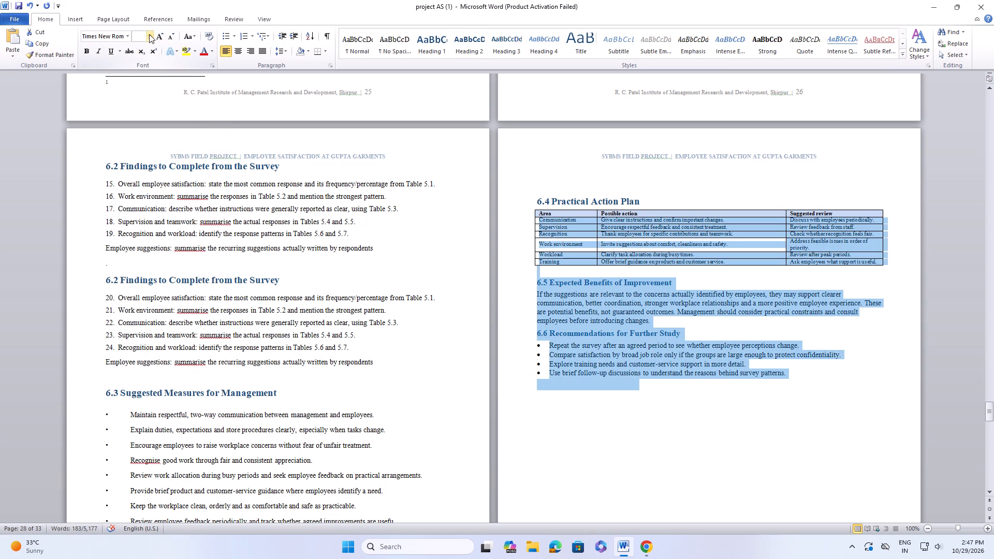
{"action": "left_click", "coordinate": [149, 34]}
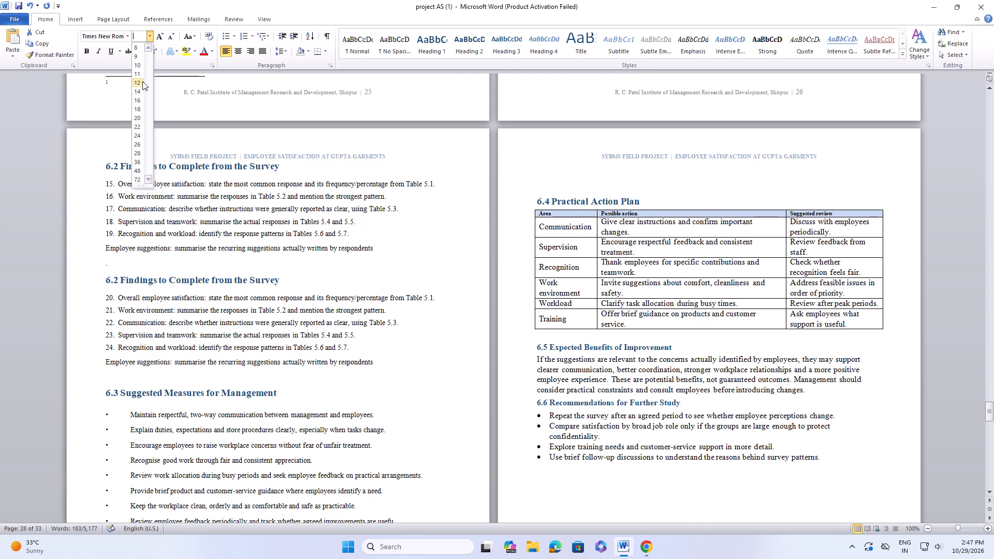
{"action": "left_click", "coordinate": [142, 81]}
{"action": "left_click", "coordinate": [275, 52]}
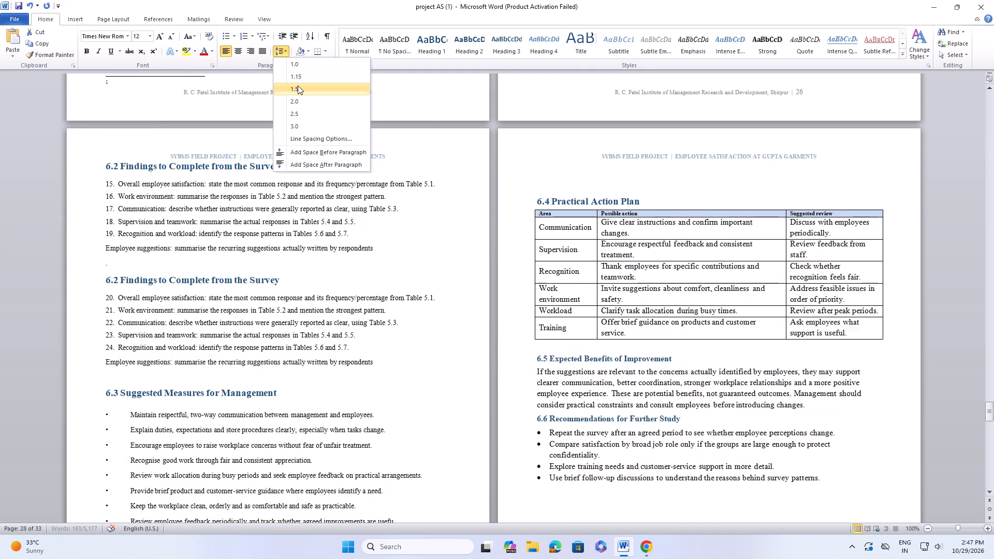
{"action": "left_click", "coordinate": [298, 85]}
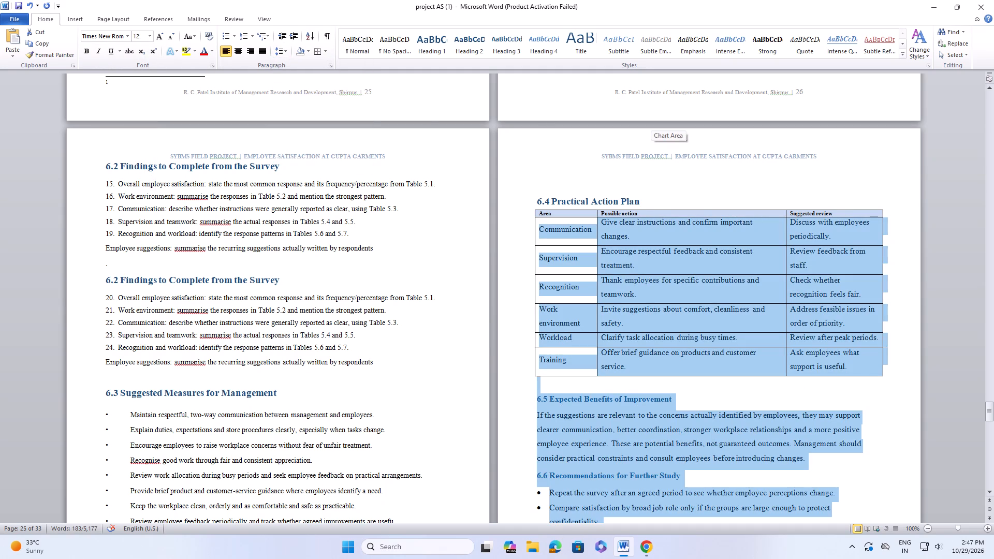
Set the header row of the 6.4 action plan table to size 12.
{"action": "left_click_drag", "start_coordinate": [640, 209], "coordinate": [646, 228]}
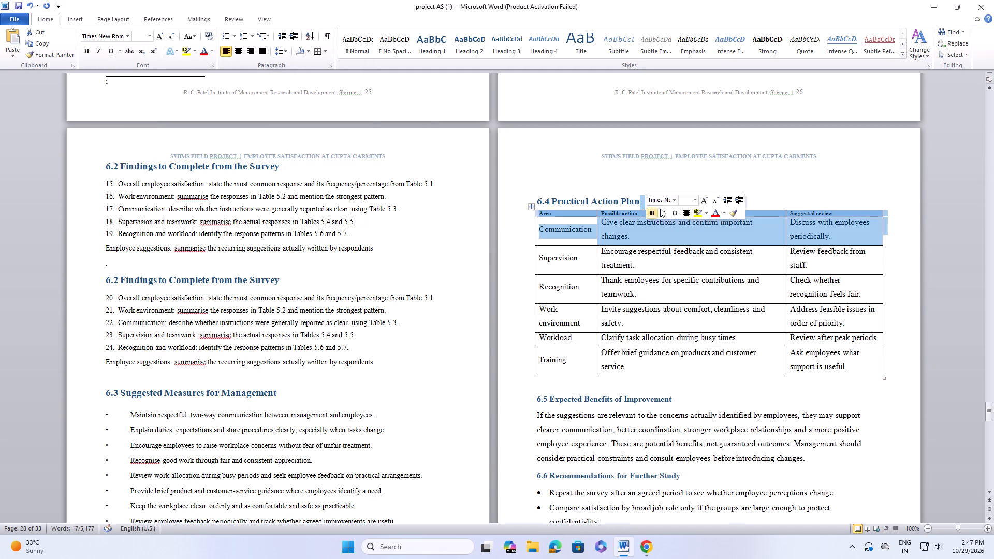
{"action": "left_click", "coordinate": [682, 173]}
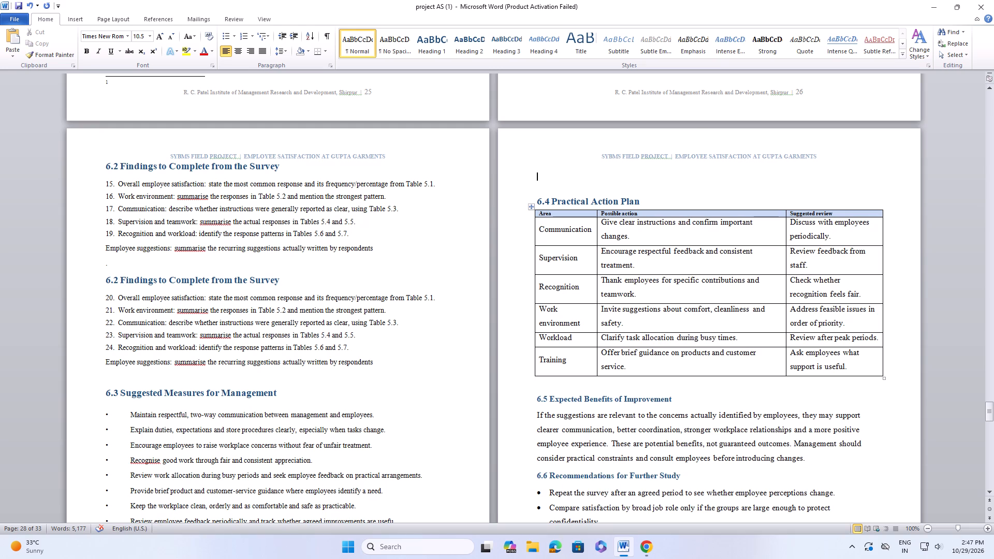
{"action": "left_click_drag", "start_coordinate": [538, 216], "coordinate": [651, 208]}
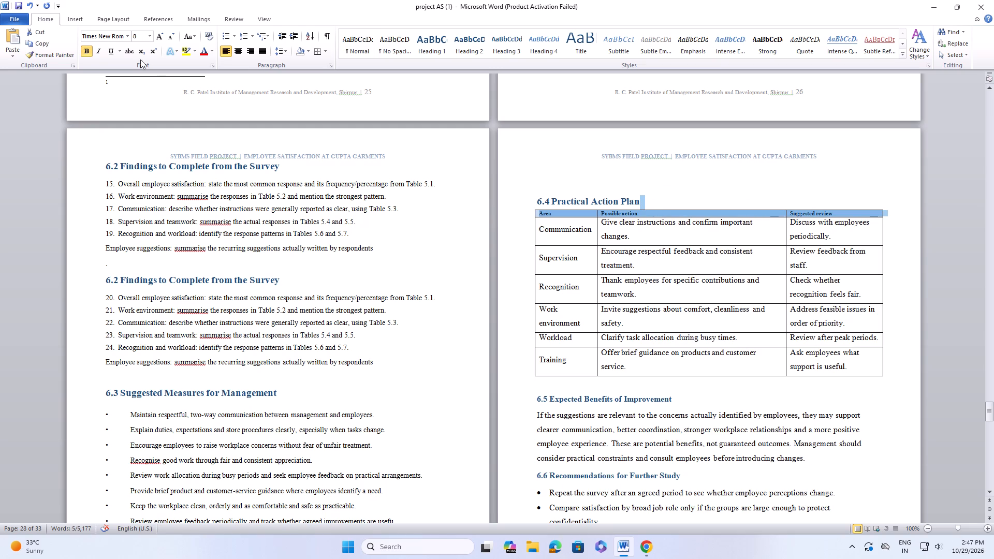
{"action": "left_click", "coordinate": [148, 36]}
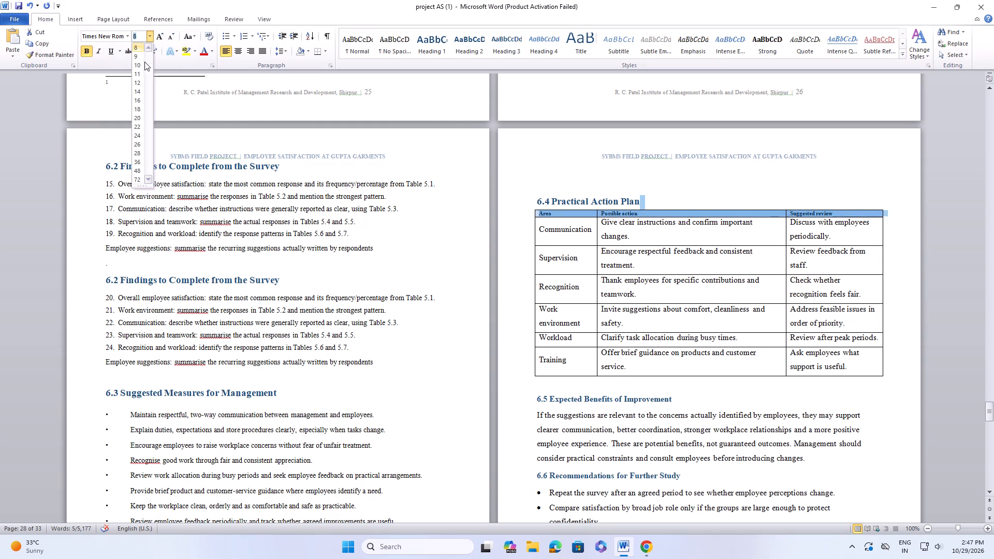
{"action": "left_click", "coordinate": [139, 81]}
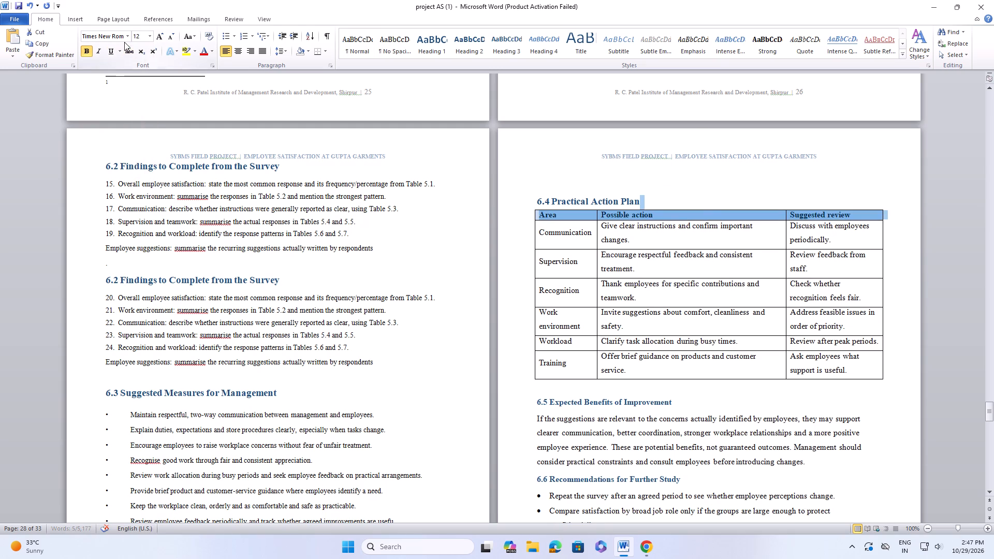
Apply 1.5 line spacing to the header row of the 6.4 action plan table.
{"action": "left_click", "coordinate": [282, 51]}
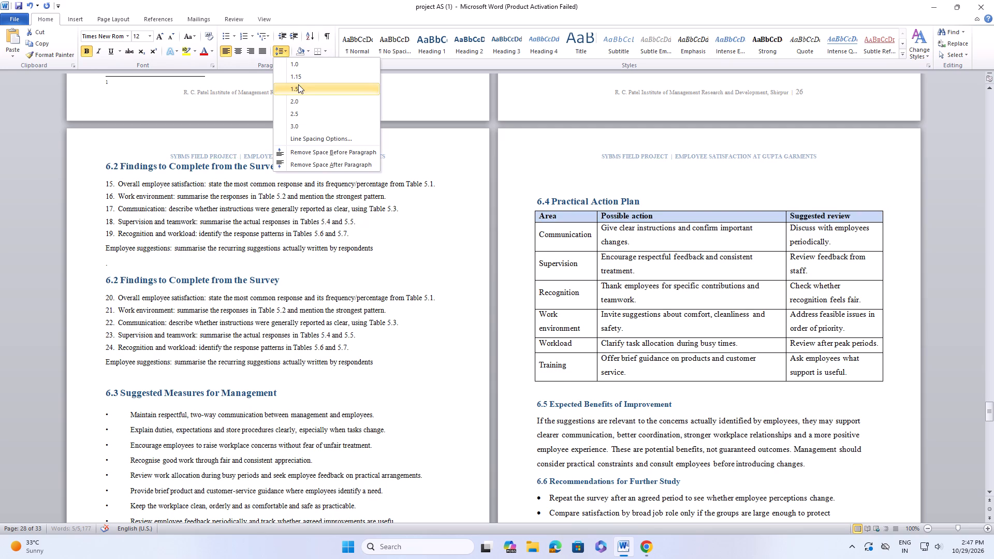
{"action": "left_click", "coordinate": [298, 84]}
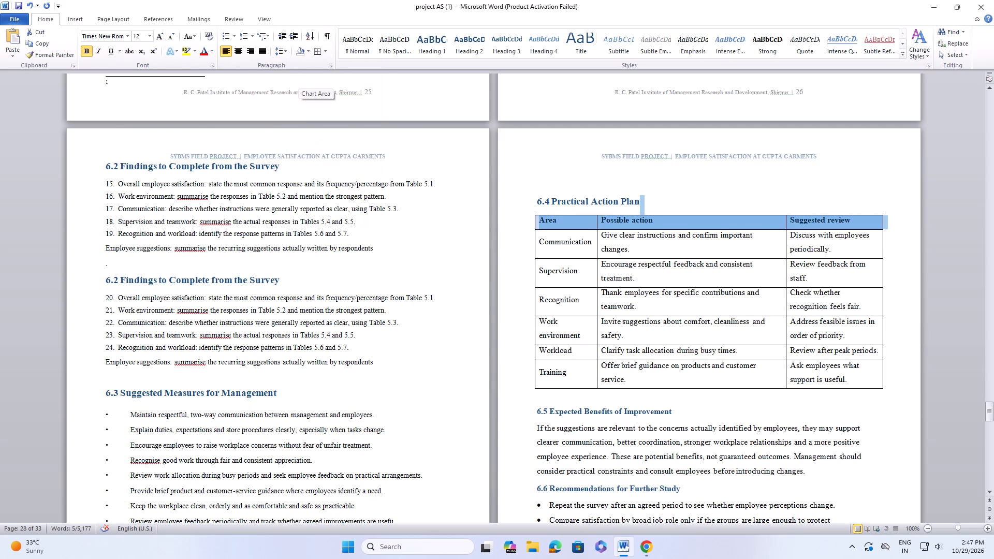
Set the 6.5 Expected Benefits of Improvement heading to size 14.
{"action": "scroll", "coordinate": [298, 84], "scroll_direction": "down", "scroll_amount": 6}
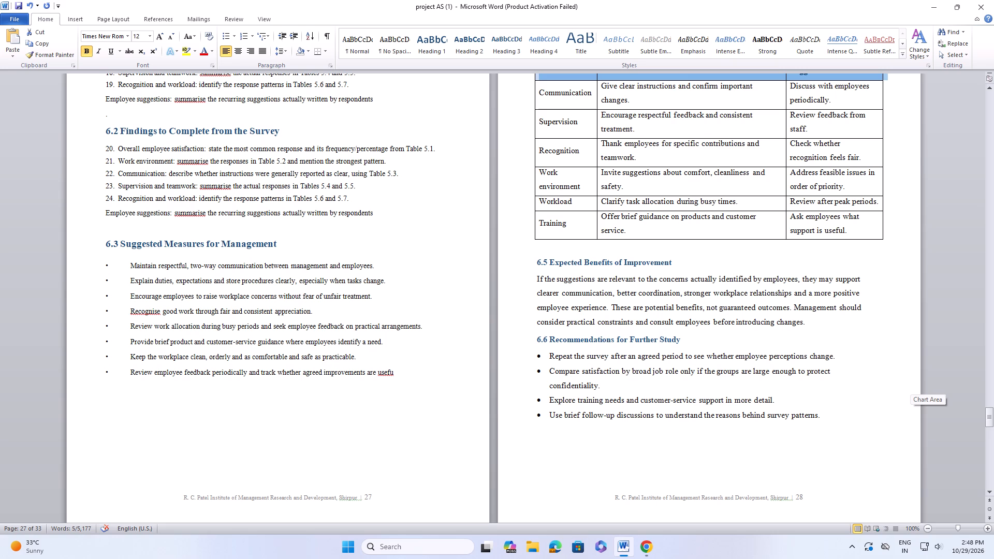
{"action": "left_click_drag", "start_coordinate": [539, 263], "coordinate": [676, 256]}
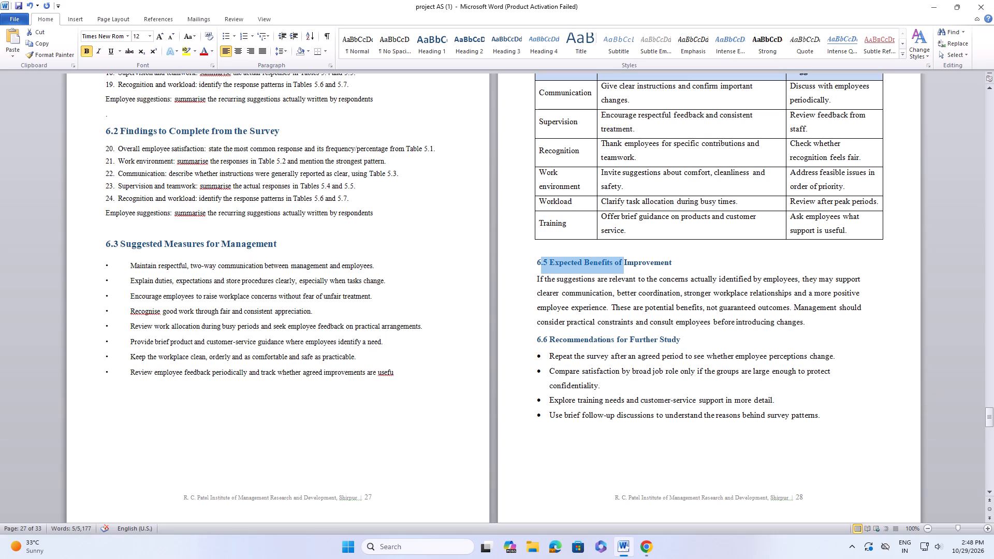
{"action": "left_click_drag", "start_coordinate": [676, 256], "coordinate": [720, 262]}
{"action": "left_click_drag", "start_coordinate": [529, 256], "coordinate": [530, 256]}
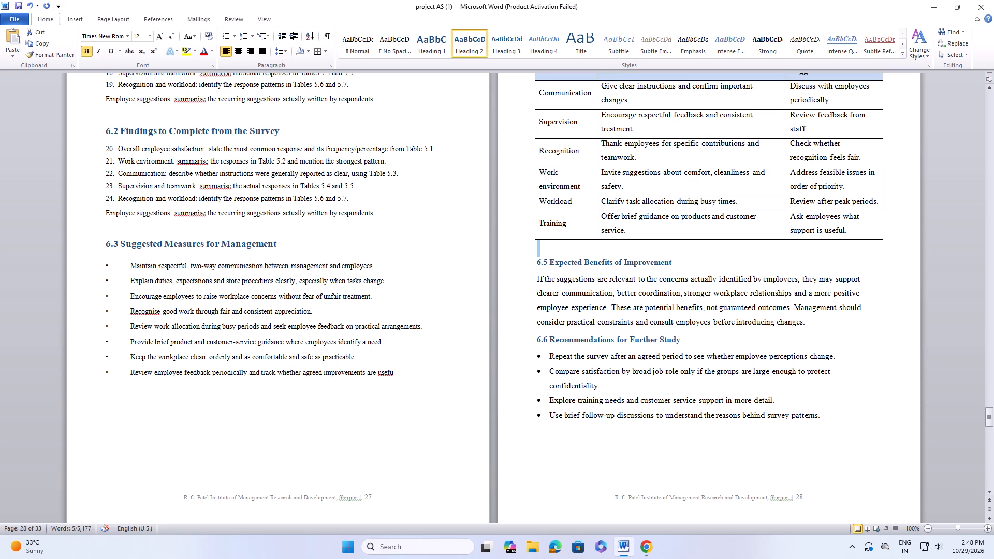
{"action": "left_click_drag", "start_coordinate": [530, 256], "coordinate": [541, 256]}
{"action": "left_click", "coordinate": [495, 278]}
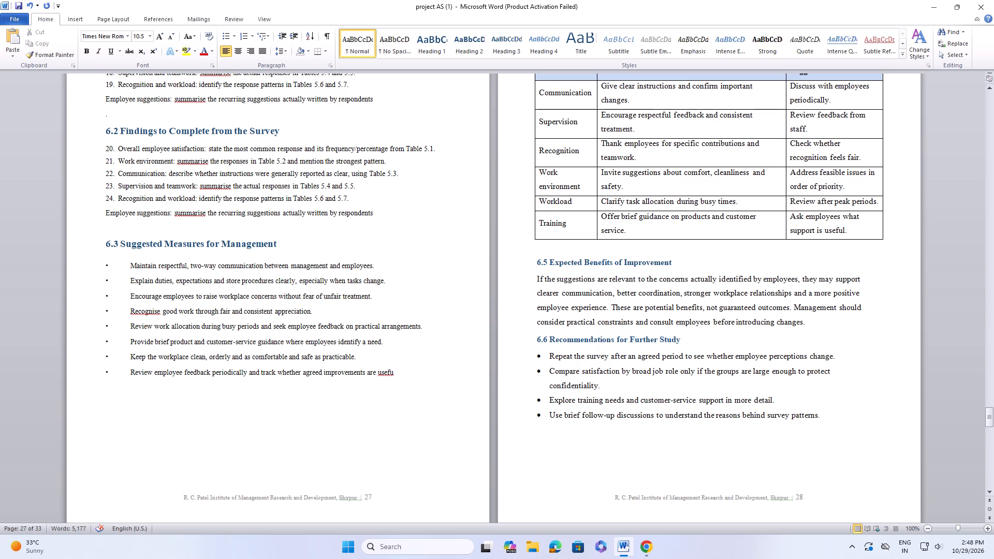
{"action": "left_click_drag", "start_coordinate": [538, 263], "coordinate": [688, 254]}
{"action": "left_click_drag", "start_coordinate": [688, 254], "coordinate": [632, 261]}
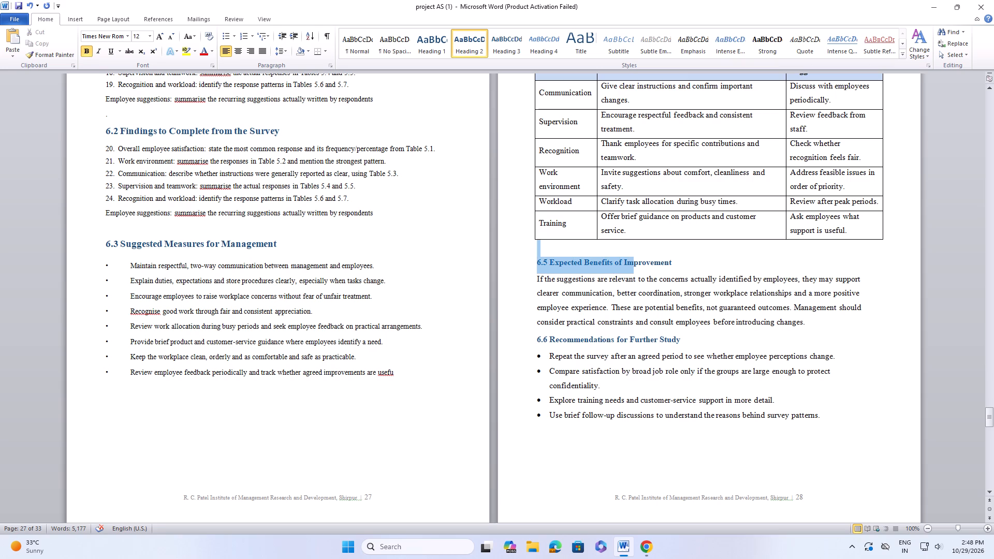
{"action": "left_click_drag", "start_coordinate": [632, 261], "coordinate": [697, 261]}
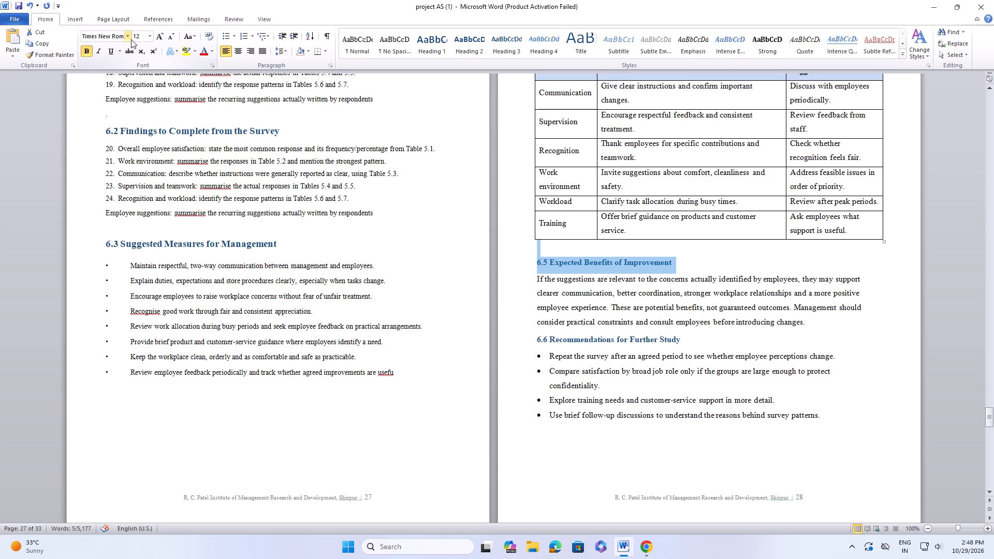
{"action": "left_click", "coordinate": [152, 39]}
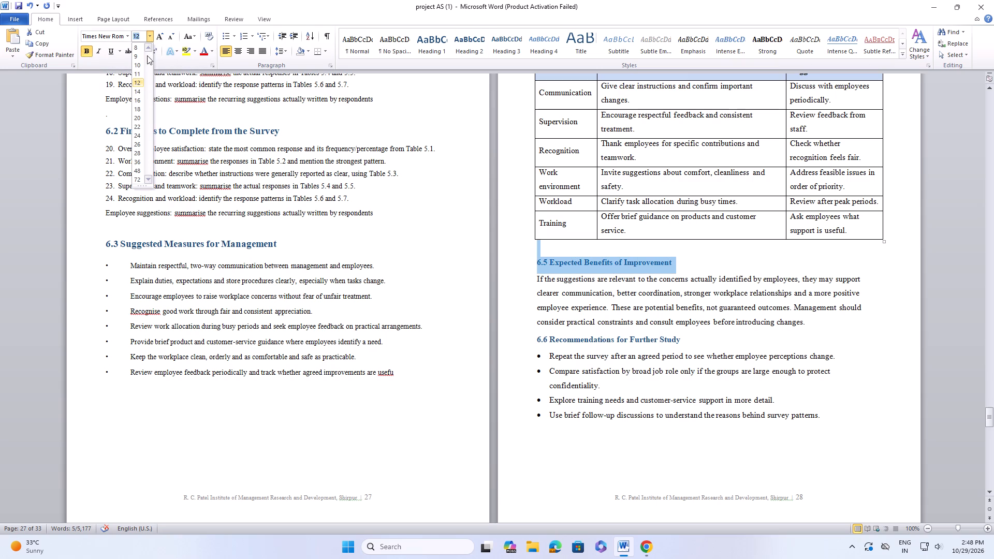
{"action": "left_click", "coordinate": [134, 91]}
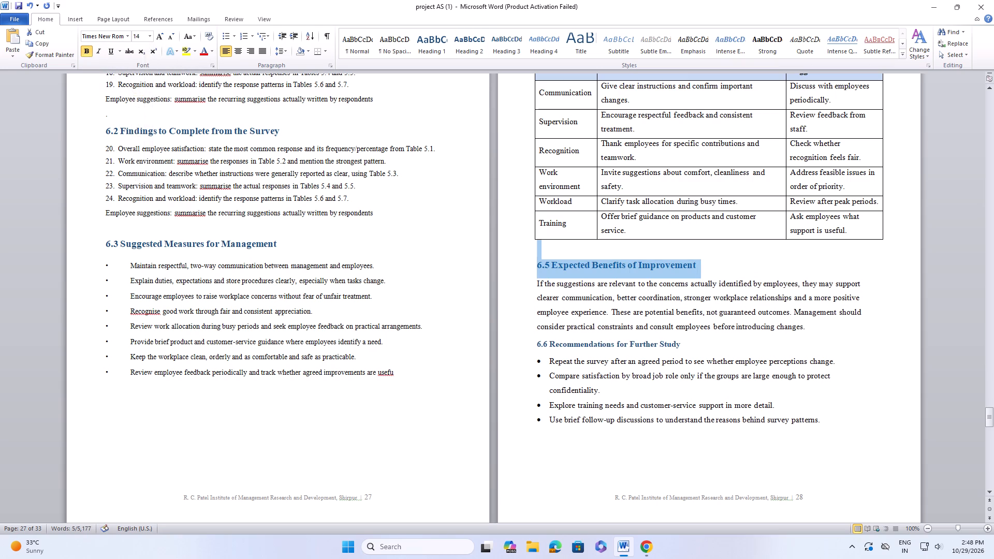
Set the 6.6 Recommendations for Further Study heading to size 14.
{"action": "left_click_drag", "start_coordinate": [534, 345], "coordinate": [700, 340]}
{"action": "left_click", "coordinate": [149, 33]}
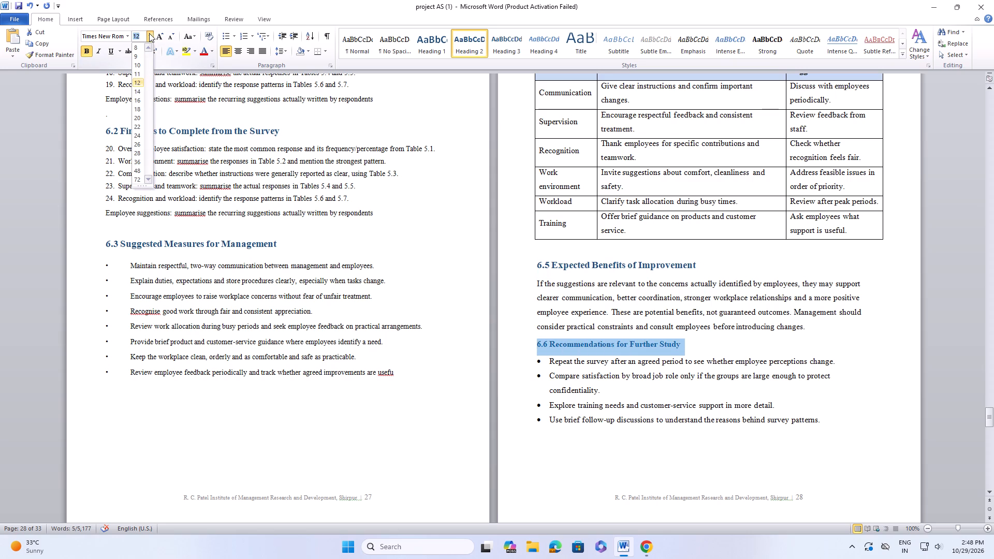
{"action": "left_click", "coordinate": [139, 91]}
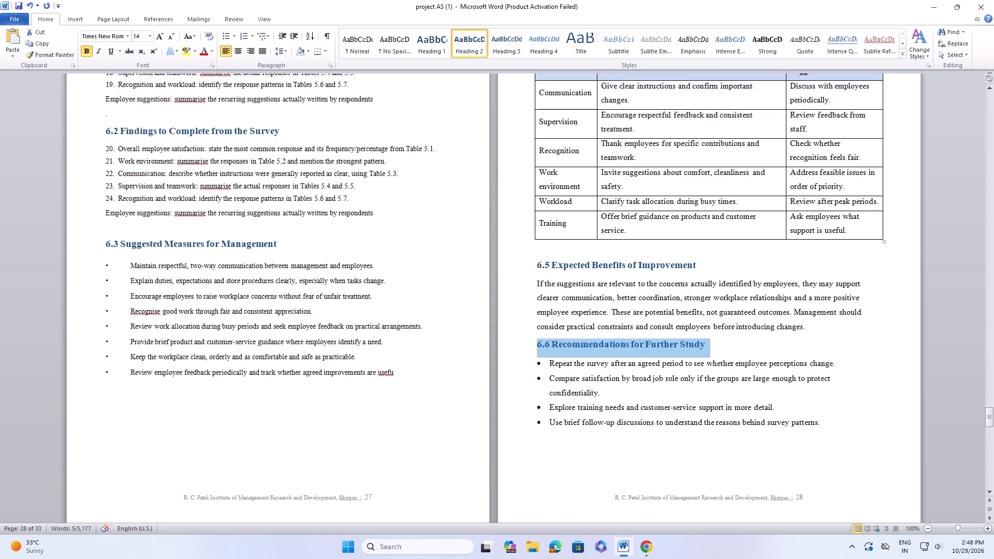
Insert a blank line below each of the 6.5 and 6.6 headings.
{"action": "left_click", "coordinate": [733, 269]}
{"action": "key", "text": "Return"}
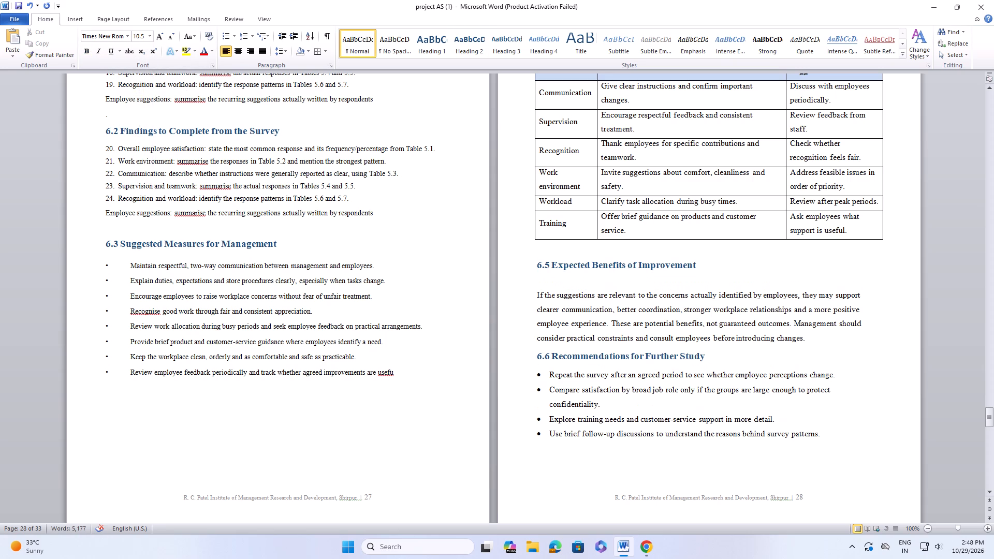
{"action": "left_click", "coordinate": [766, 363]}
{"action": "key", "text": "Return"}
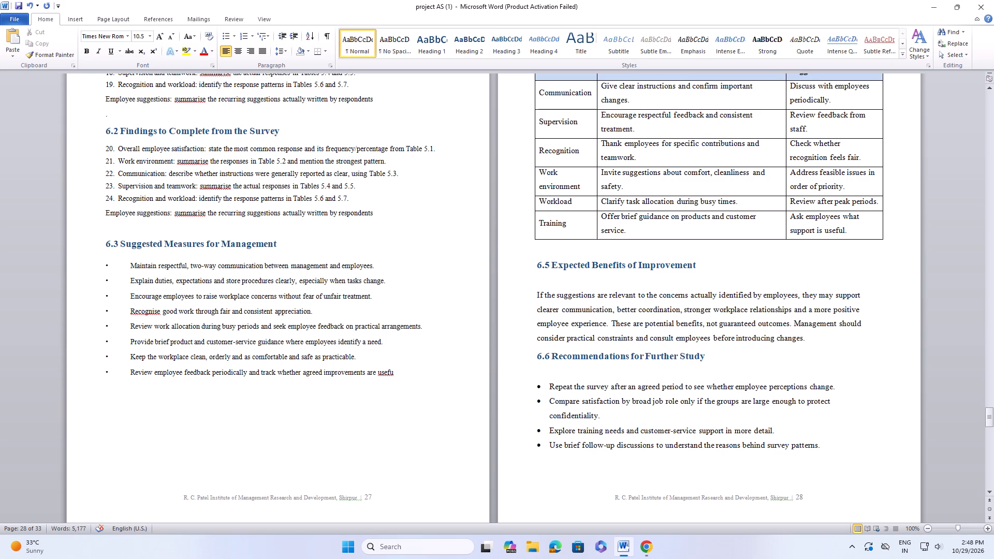
Check the line spacing of the paragraph under the 6.5 Expected Benefits of Improvement heading.
{"action": "left_click_drag", "start_coordinate": [533, 293], "coordinate": [683, 343]}
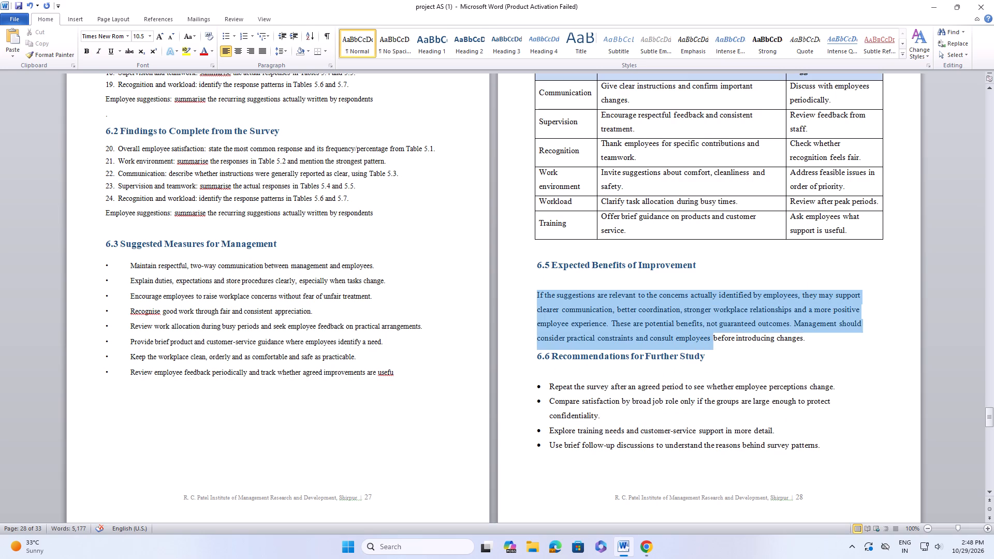
{"action": "left_click_drag", "start_coordinate": [683, 343], "coordinate": [828, 349]}
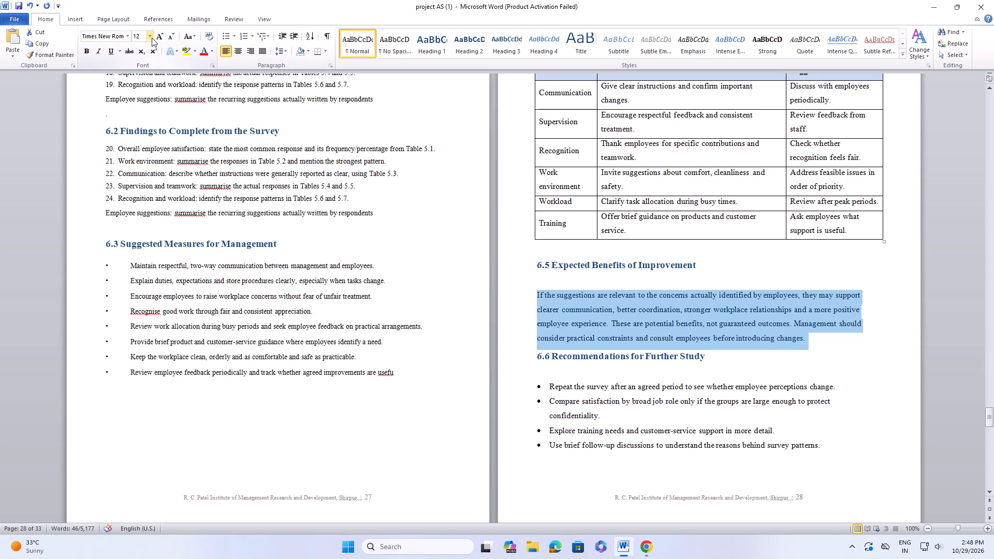
{"action": "left_click", "coordinate": [280, 53]}
Set the BIBLIOGRAPHY / REFERENCES heading to Times New Roman, size 14.
{"action": "scroll", "coordinate": [355, 249], "scroll_direction": "down", "scroll_amount": 15}
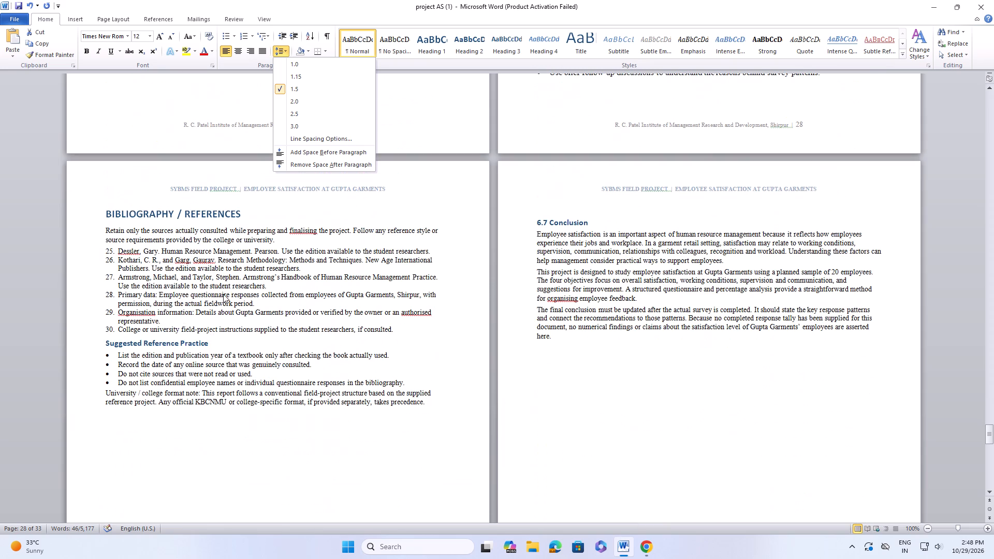
{"action": "left_click_drag", "start_coordinate": [105, 209], "coordinate": [186, 208]}
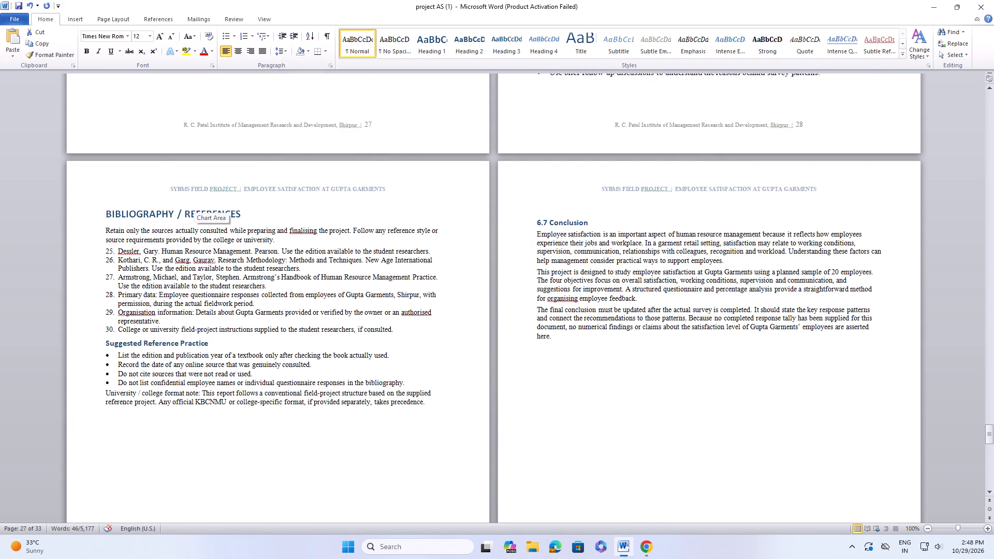
{"action": "left_click_drag", "start_coordinate": [104, 208], "coordinate": [231, 215]}
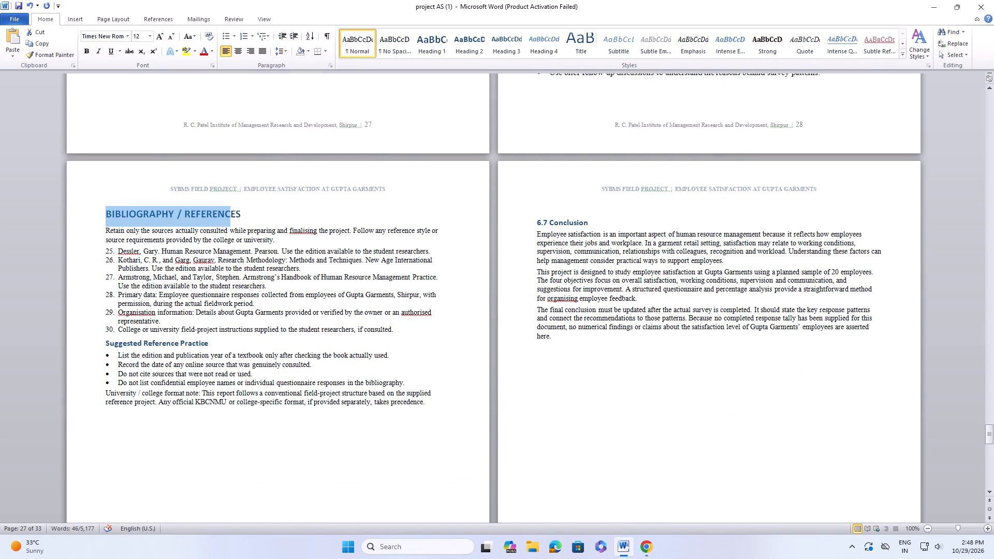
{"action": "left_click_drag", "start_coordinate": [231, 215], "coordinate": [282, 215]}
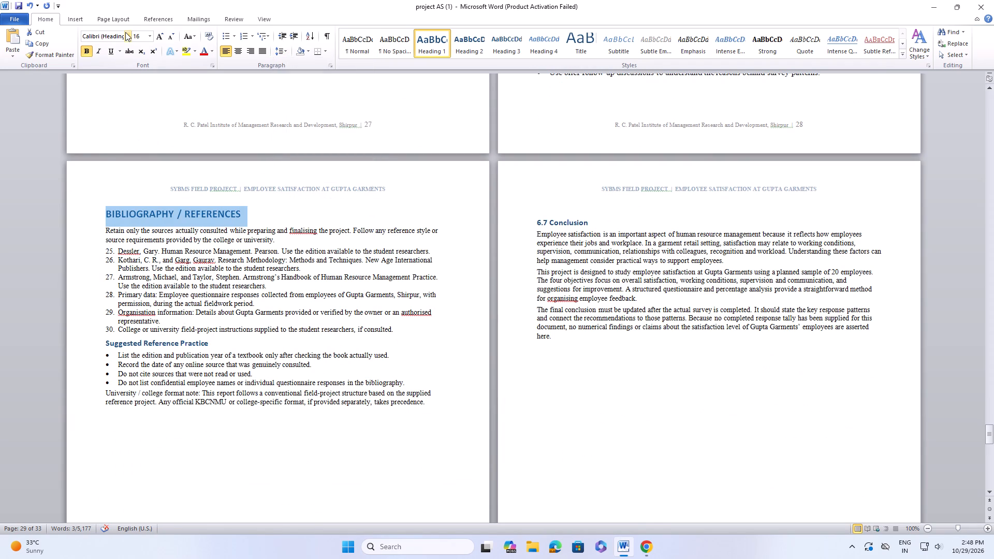
{"action": "left_click", "coordinate": [129, 35]}
{"action": "left_click", "coordinate": [133, 95]}
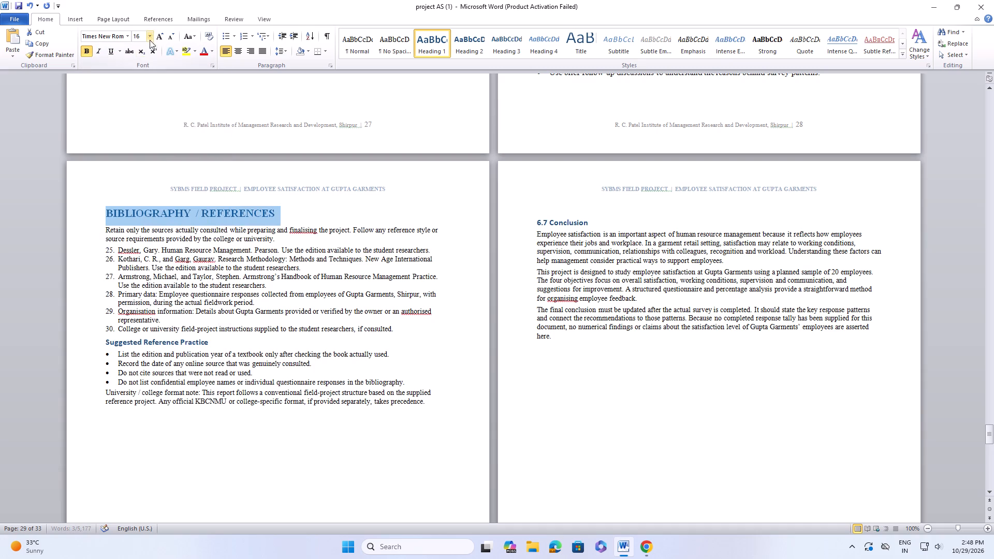
{"action": "left_click", "coordinate": [150, 34]}
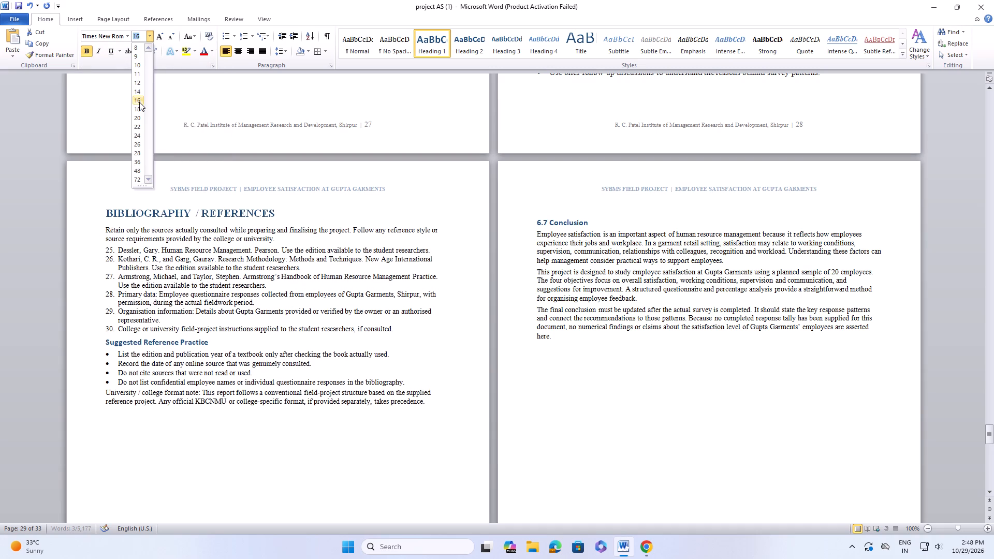
{"action": "left_click", "coordinate": [137, 93]}
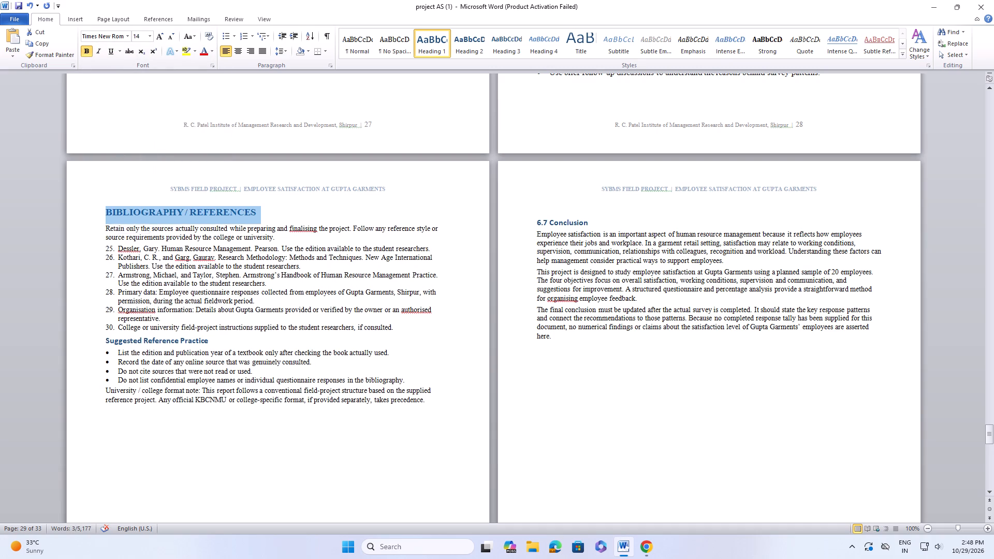
Set the bibliography text from its opening paragraph into the first line of the closing format note to Times New Roman, size 12, 1.5 spacing.
{"action": "left_click_drag", "start_coordinate": [104, 226], "coordinate": [424, 391]}
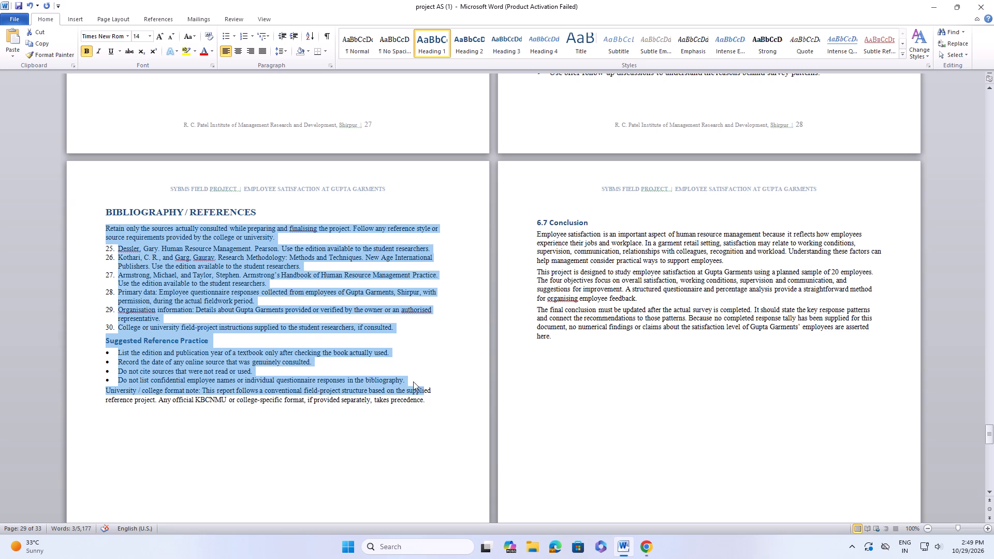
{"action": "left_click", "coordinate": [147, 37]}
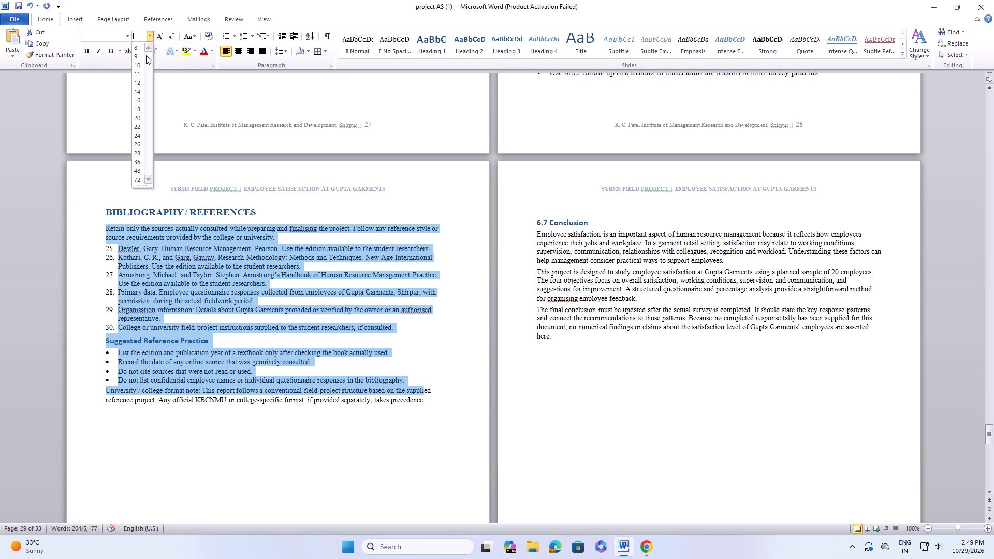
{"action": "left_click", "coordinate": [136, 82]}
{"action": "left_click", "coordinate": [123, 36]}
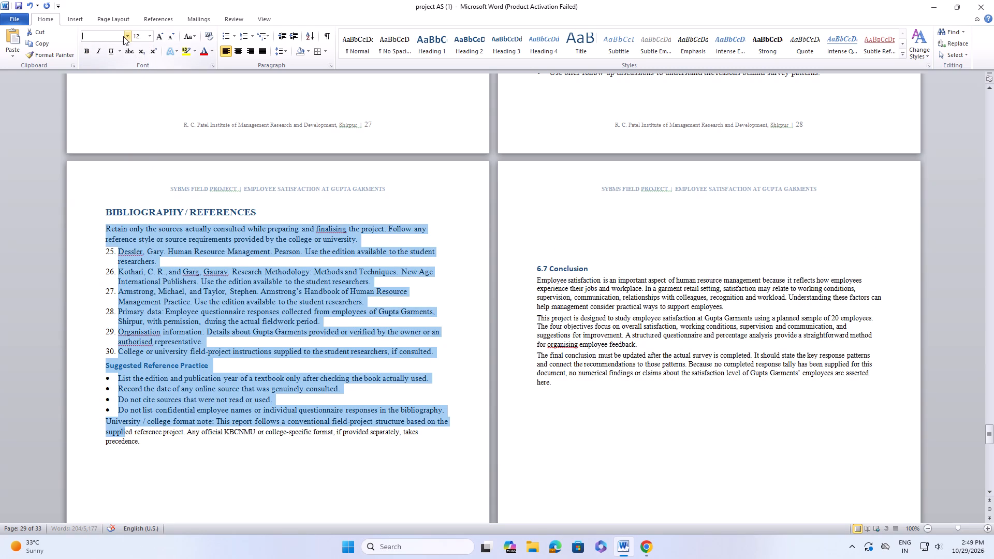
{"action": "left_click", "coordinate": [127, 37]}
{"action": "left_click", "coordinate": [128, 92]}
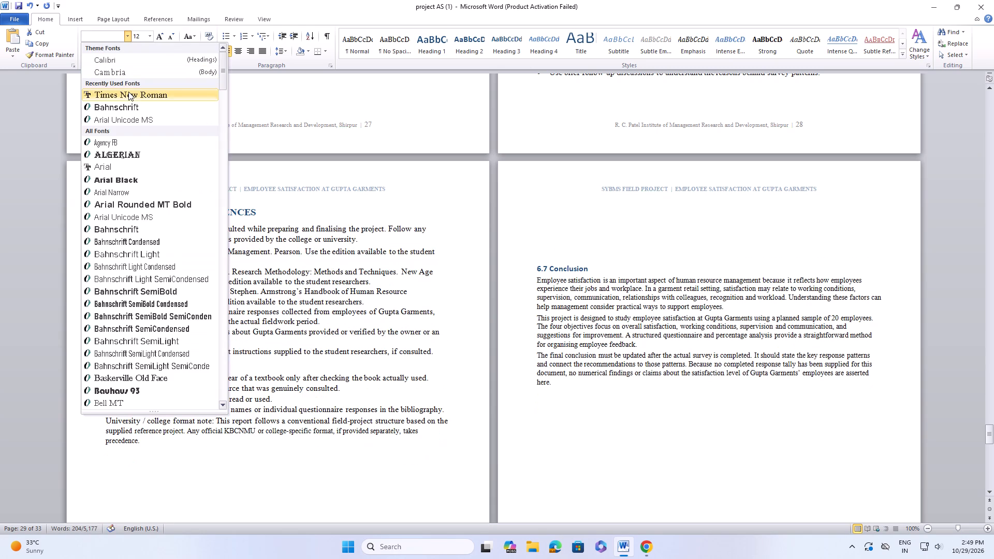
{"action": "left_click", "coordinate": [284, 53]}
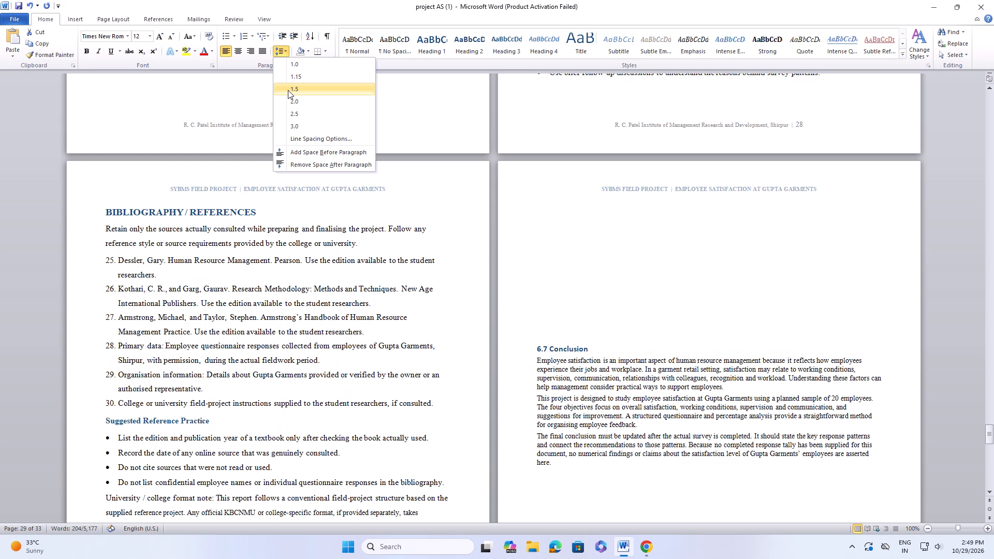
{"action": "left_click", "coordinate": [288, 90]}
Insert a blank line below the BIBLIOGRAPHY / REFERENCES heading.
{"action": "left_click_drag", "start_coordinate": [264, 204], "coordinate": [268, 209]}
{"action": "left_click", "coordinate": [283, 213]}
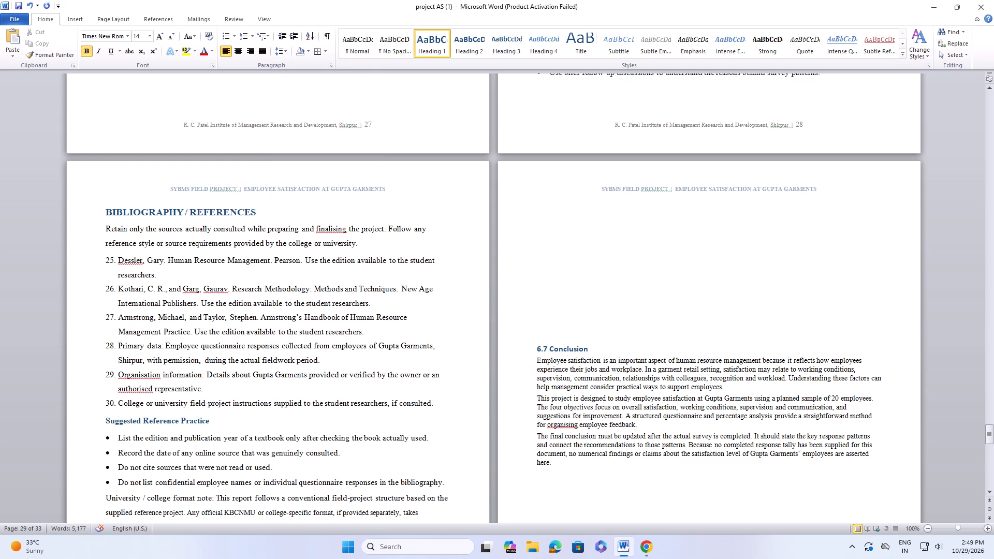
{"action": "key", "text": "space"}
{"action": "key", "text": "Return"}
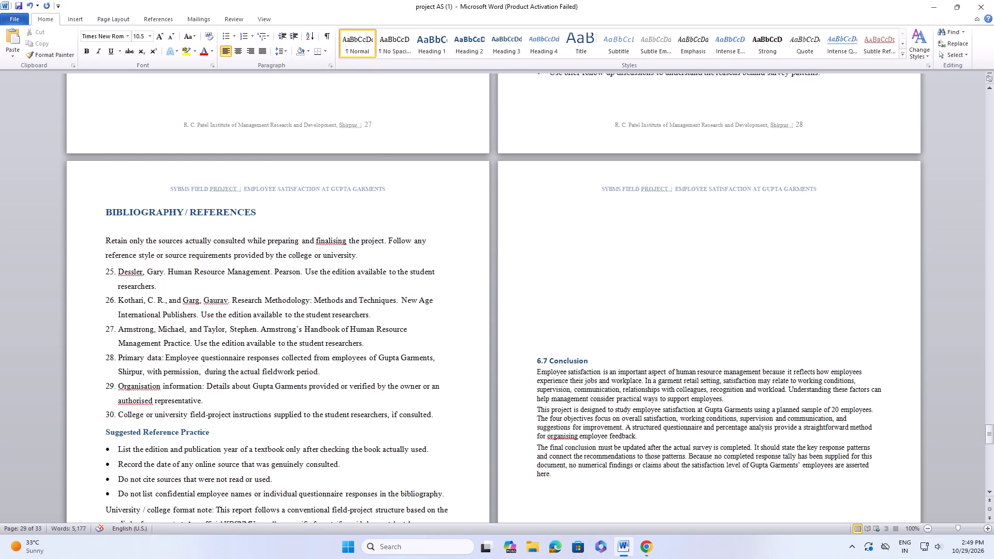
Set the Suggested Reference Practice heading to font size 14.
{"action": "scroll", "coordinate": [324, 213], "scroll_direction": "down", "scroll_amount": 5}
{"action": "left_click_drag", "start_coordinate": [100, 305], "coordinate": [188, 302]}
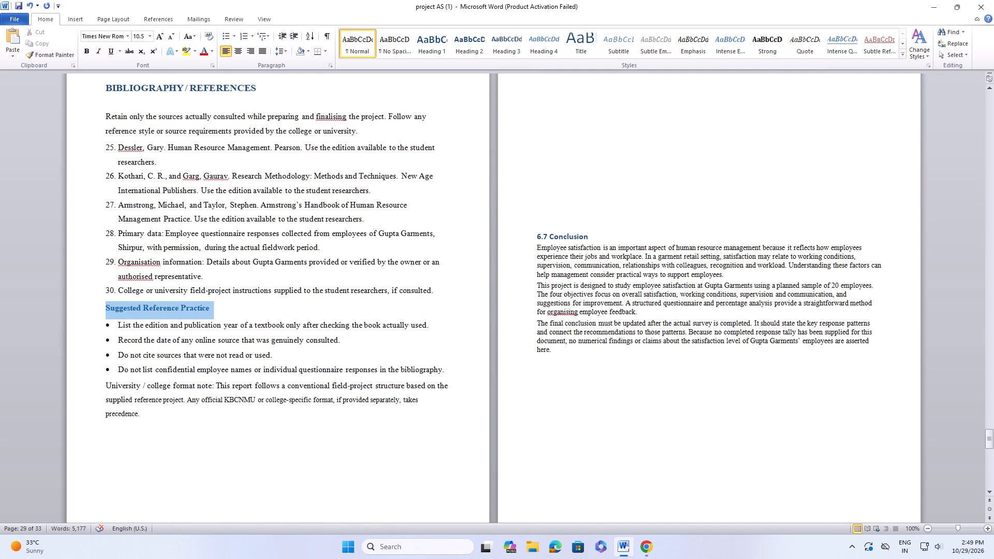
{"action": "left_click_drag", "start_coordinate": [188, 302], "coordinate": [197, 301]}
{"action": "left_click", "coordinate": [150, 458]}
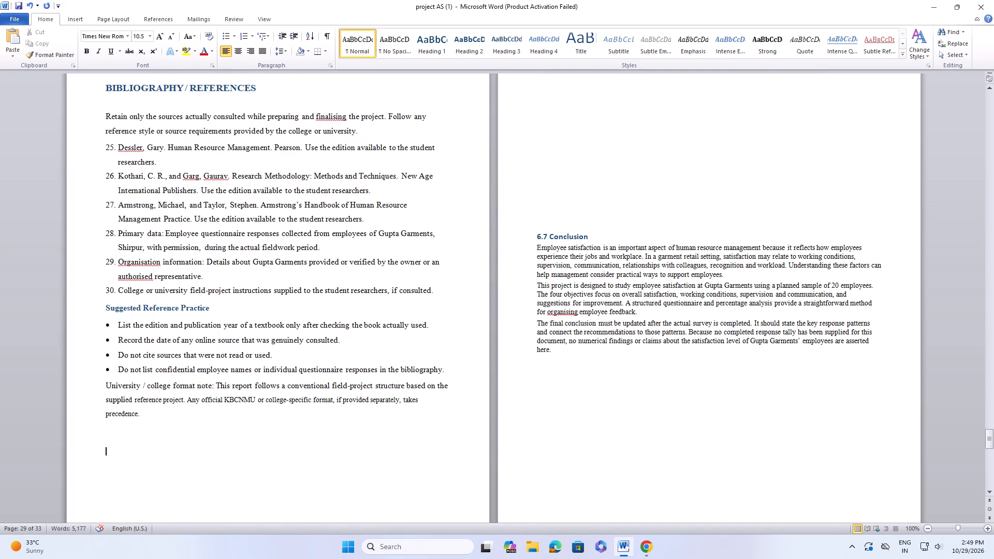
{"action": "left_click_drag", "start_coordinate": [104, 307], "coordinate": [198, 310]}
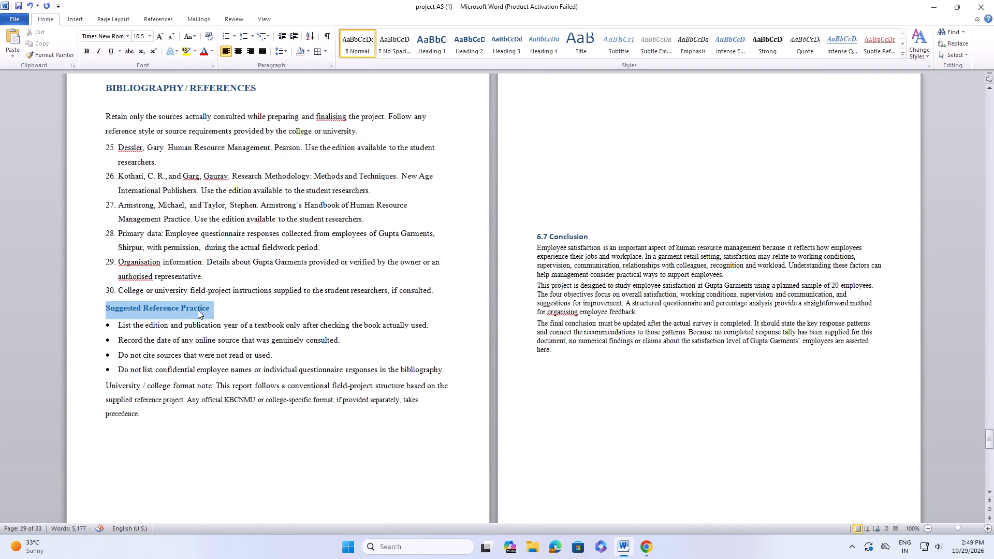
{"action": "left_click", "coordinate": [151, 38]}
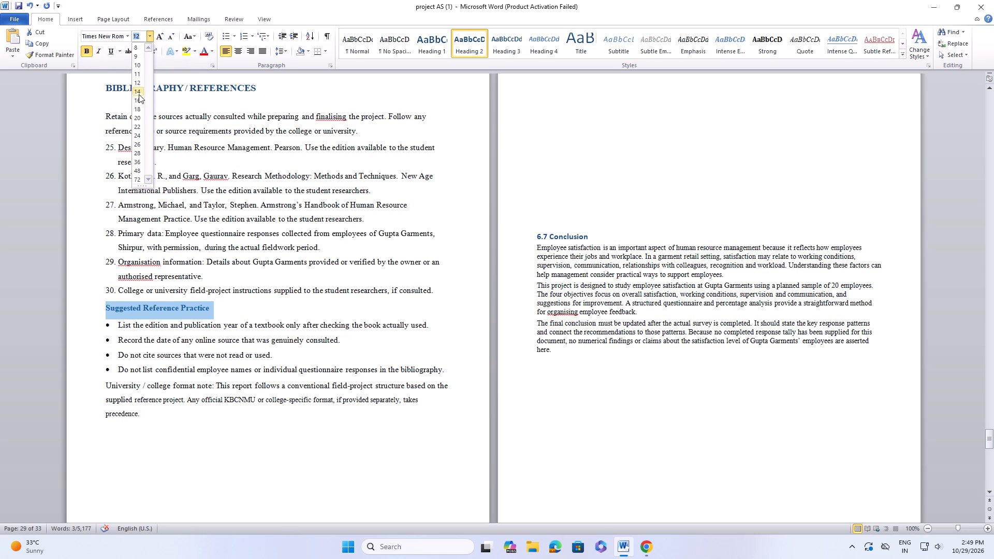
{"action": "left_click", "coordinate": [139, 94]}
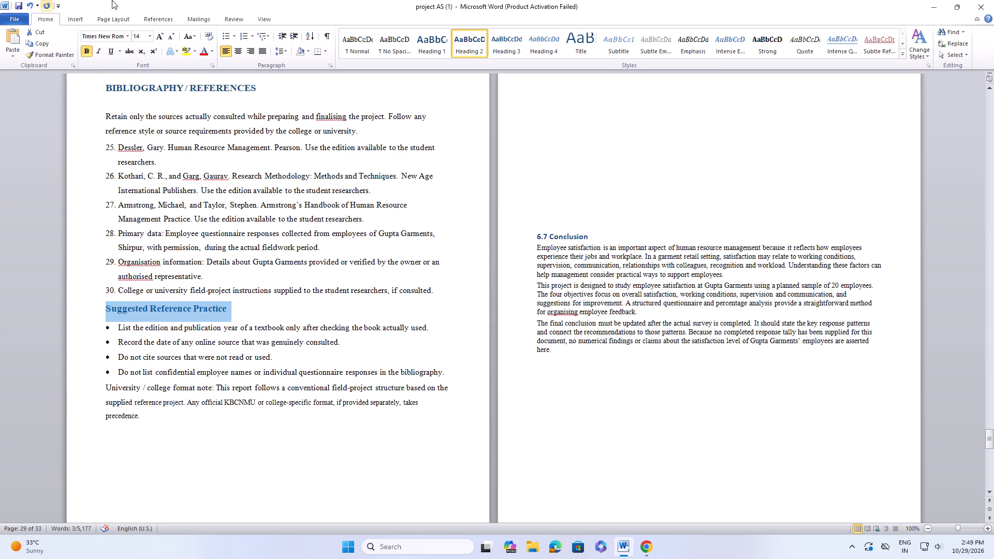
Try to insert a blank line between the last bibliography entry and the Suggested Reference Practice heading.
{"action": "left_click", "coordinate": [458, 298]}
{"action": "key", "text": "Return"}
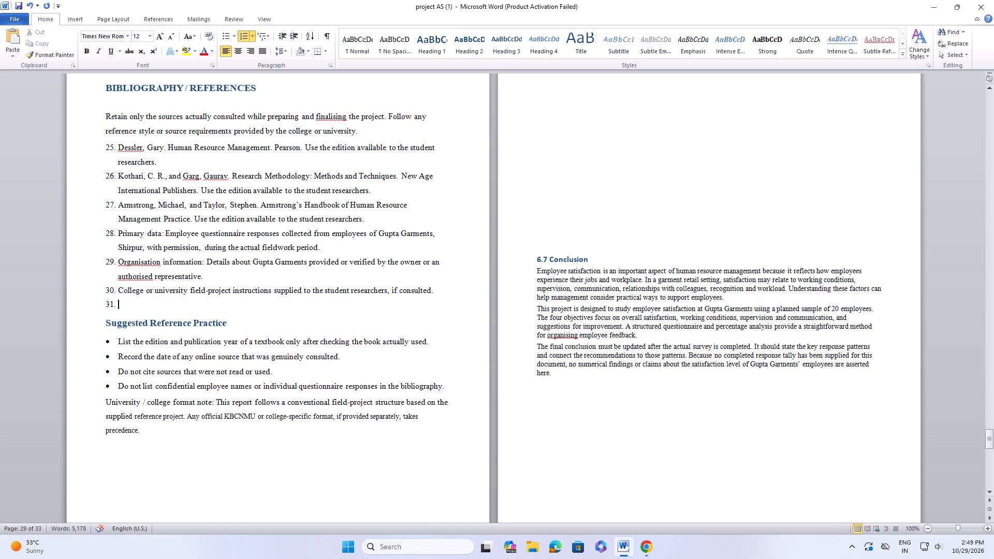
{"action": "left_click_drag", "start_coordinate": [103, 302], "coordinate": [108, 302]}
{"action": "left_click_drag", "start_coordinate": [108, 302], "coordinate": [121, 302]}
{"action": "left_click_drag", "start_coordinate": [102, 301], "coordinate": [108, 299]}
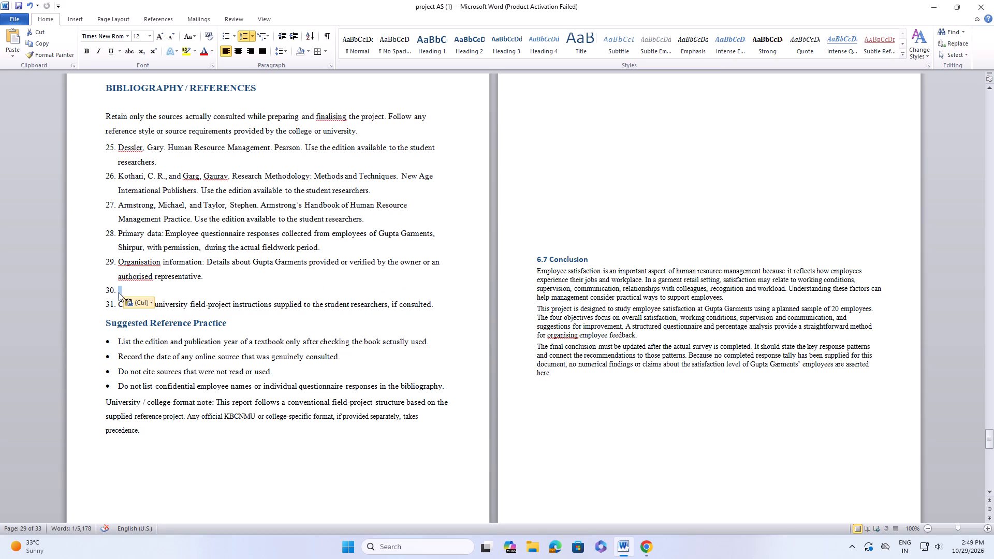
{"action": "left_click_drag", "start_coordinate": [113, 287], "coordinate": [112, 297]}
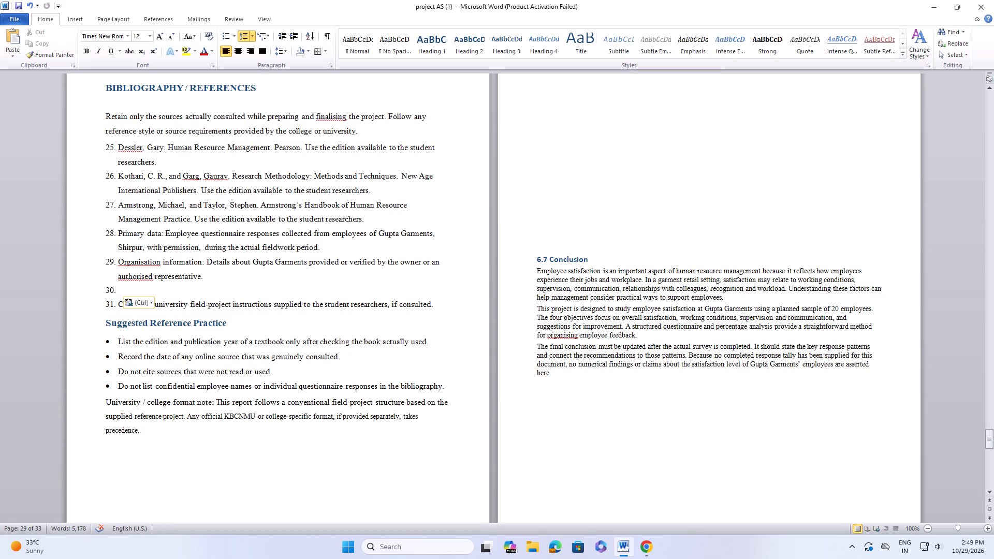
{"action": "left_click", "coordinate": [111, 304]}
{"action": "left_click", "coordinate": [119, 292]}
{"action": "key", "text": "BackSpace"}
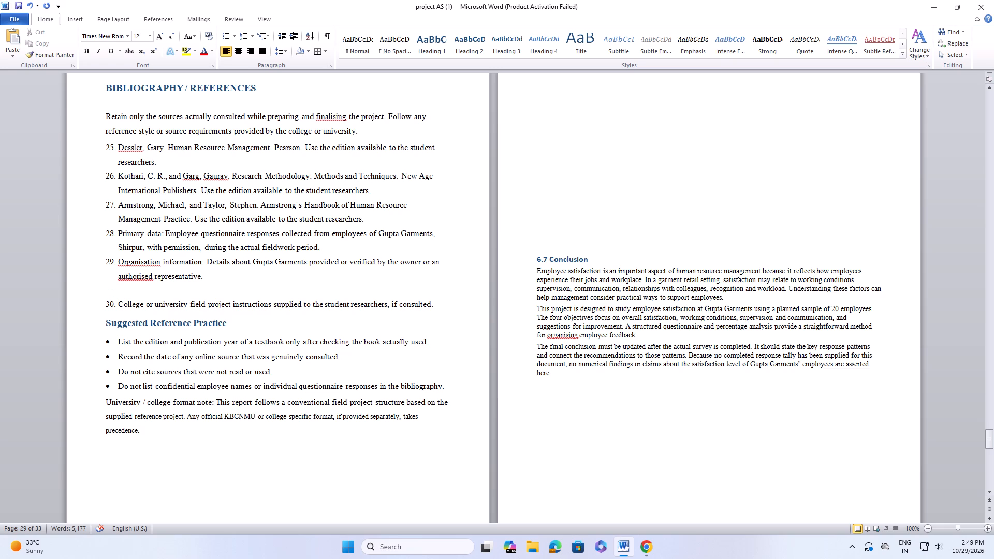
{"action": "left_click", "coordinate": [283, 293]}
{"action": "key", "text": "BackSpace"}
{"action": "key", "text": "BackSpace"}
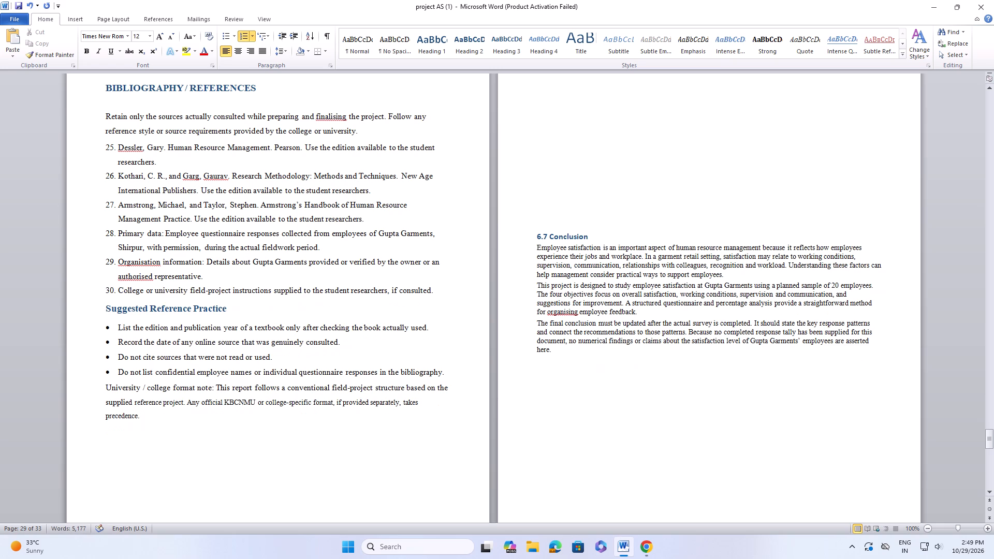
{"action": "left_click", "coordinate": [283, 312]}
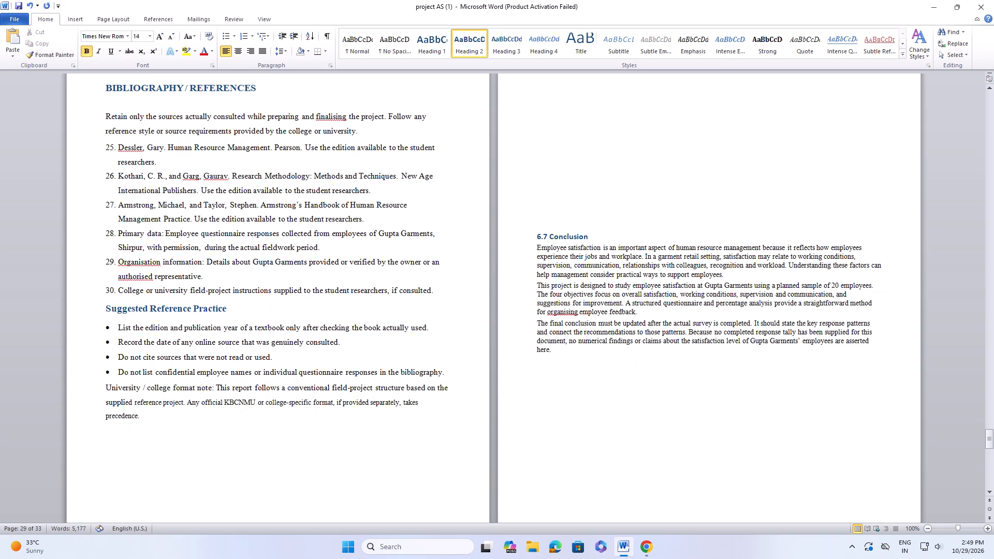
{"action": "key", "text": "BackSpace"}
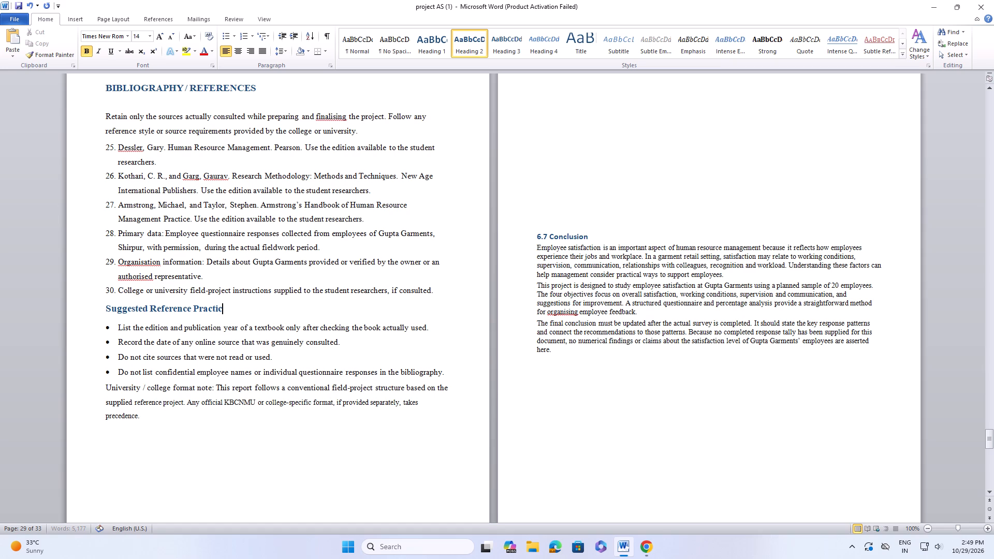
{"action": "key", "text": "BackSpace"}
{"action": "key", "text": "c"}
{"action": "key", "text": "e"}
Insert an empty numbered line after the last bibliography entry, above the Suggested Reference Practice heading.
{"action": "scroll", "coordinate": [525, 286], "scroll_direction": "down", "scroll_amount": 1}
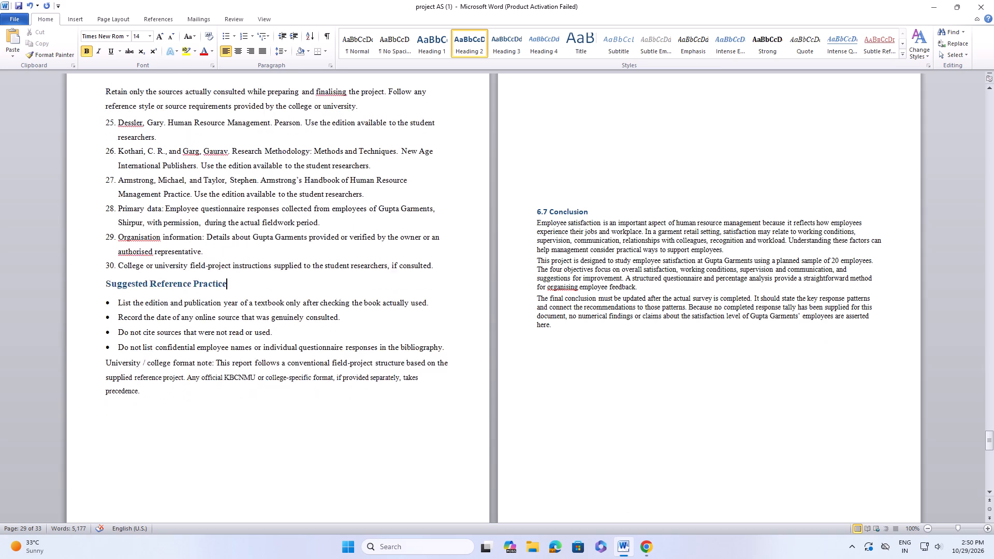
{"action": "scroll", "coordinate": [546, 281], "scroll_direction": "down", "scroll_amount": 1}
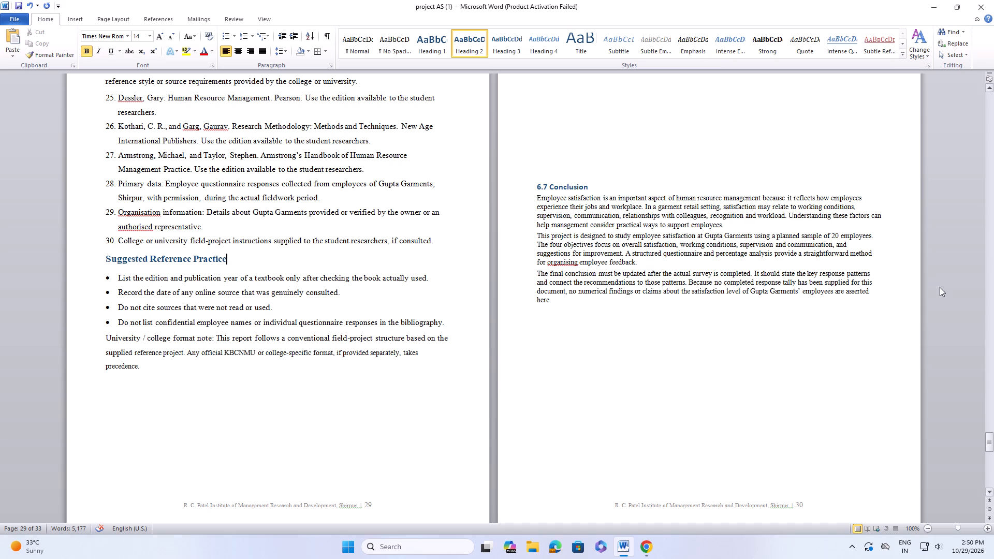
{"action": "left_click", "coordinate": [451, 237]}
{"action": "key", "text": "Return"}
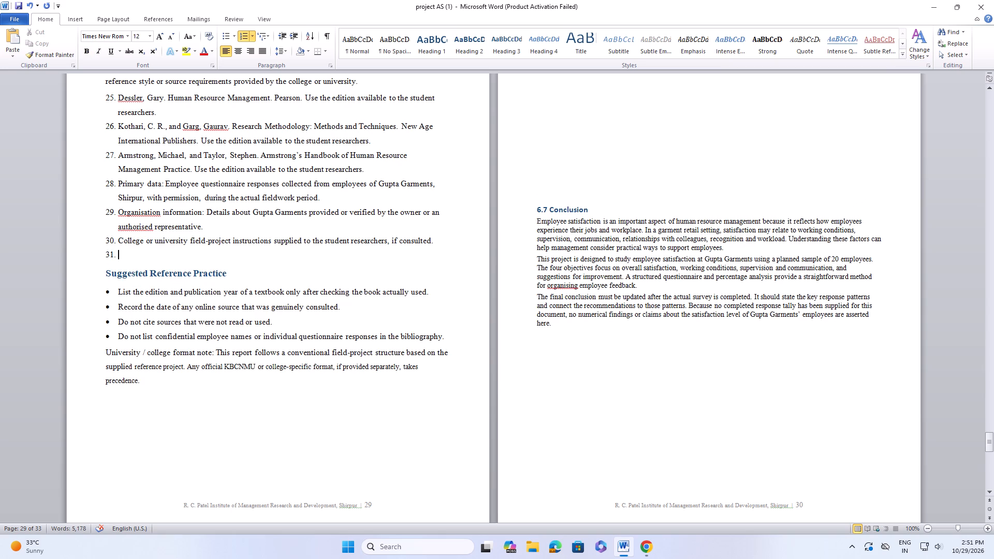
Remove the list numbers from the first two bibliography entries, Human Resource Management and Research Methodology.
{"action": "scroll", "coordinate": [345, 269], "scroll_direction": "up", "scroll_amount": 6}
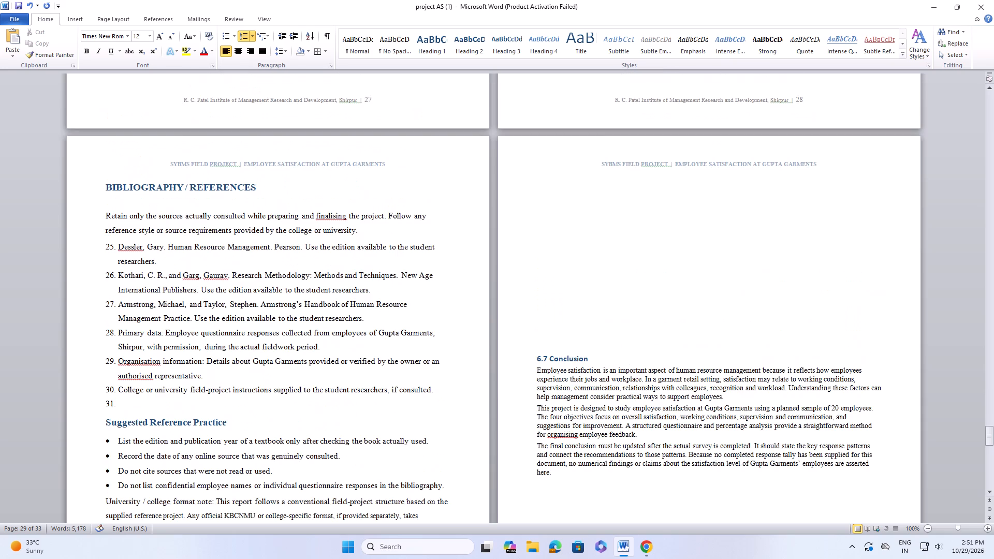
{"action": "scroll", "coordinate": [345, 270], "scroll_direction": "down", "scroll_amount": 3}
{"action": "scroll", "coordinate": [361, 240], "scroll_direction": "up", "scroll_amount": 8}
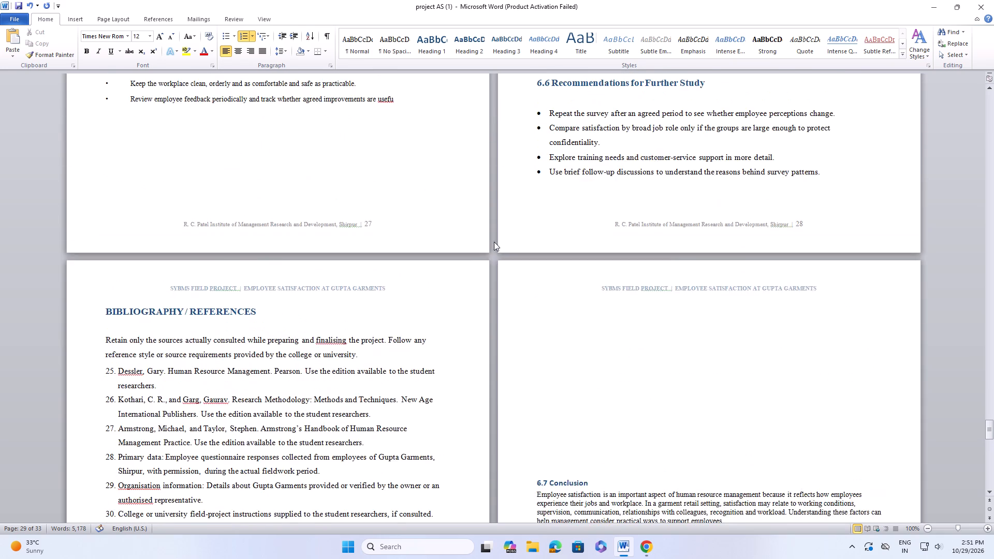
{"action": "scroll", "coordinate": [500, 242], "scroll_direction": "up", "scroll_amount": 3}
{"action": "scroll", "coordinate": [503, 242], "scroll_direction": "down", "scroll_amount": 8}
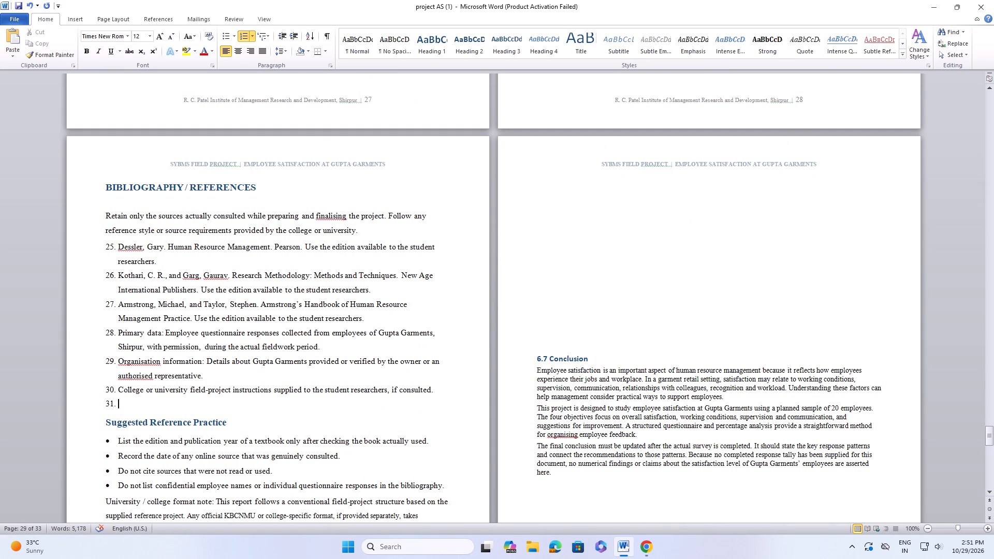
{"action": "left_click", "coordinate": [112, 249]}
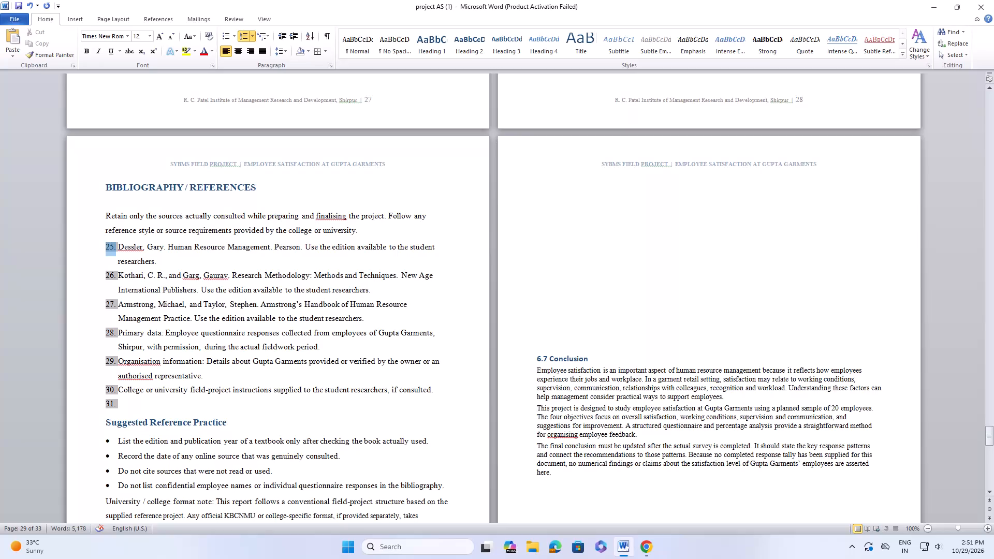
{"action": "key", "text": "Delete"}
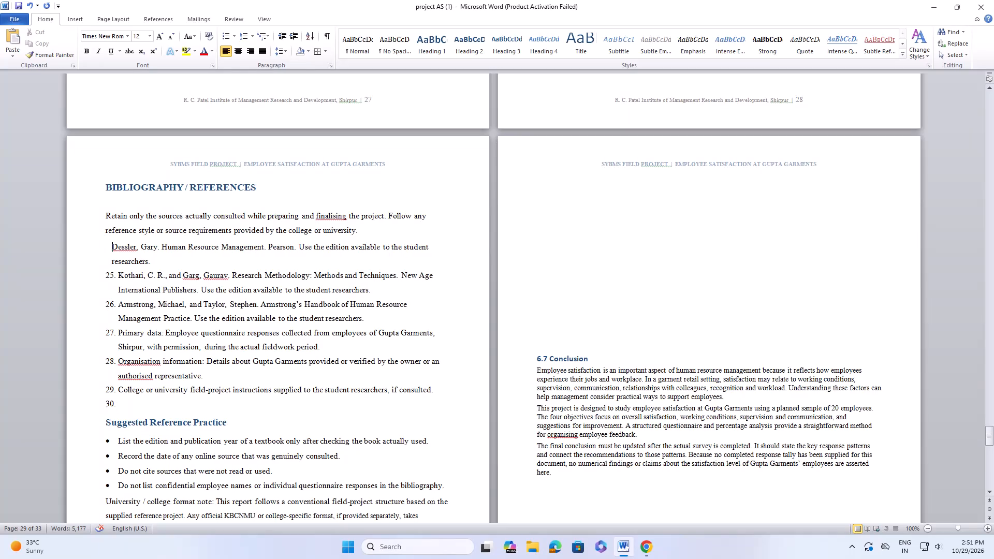
{"action": "left_click_drag", "start_coordinate": [111, 274], "coordinate": [111, 278]}
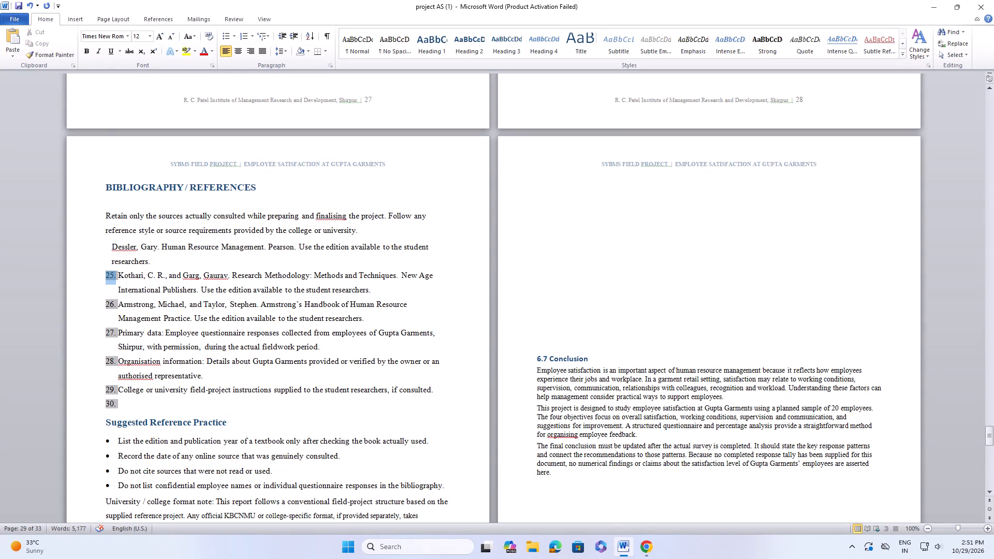
{"action": "left_click_drag", "start_coordinate": [111, 278], "coordinate": [111, 310]}
{"action": "key", "text": "Delete"}
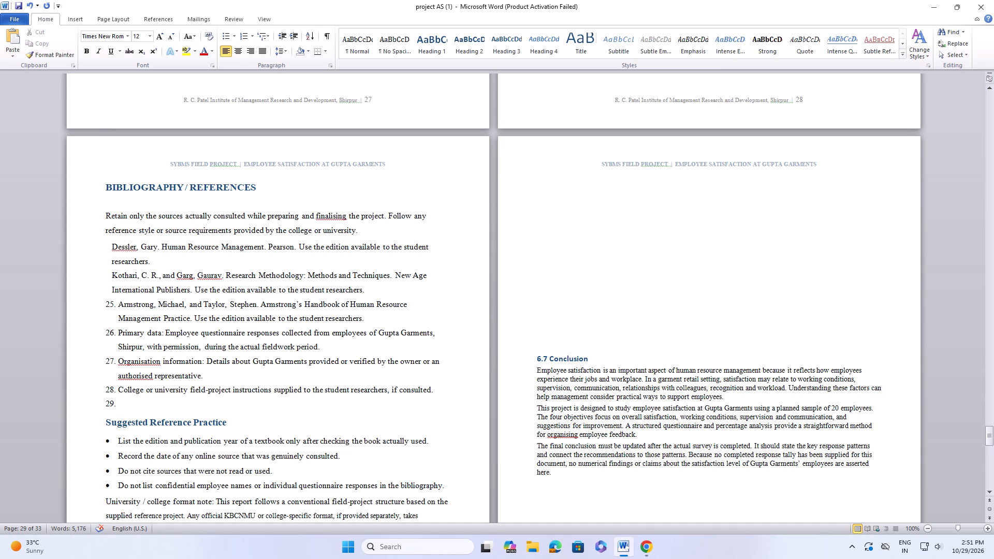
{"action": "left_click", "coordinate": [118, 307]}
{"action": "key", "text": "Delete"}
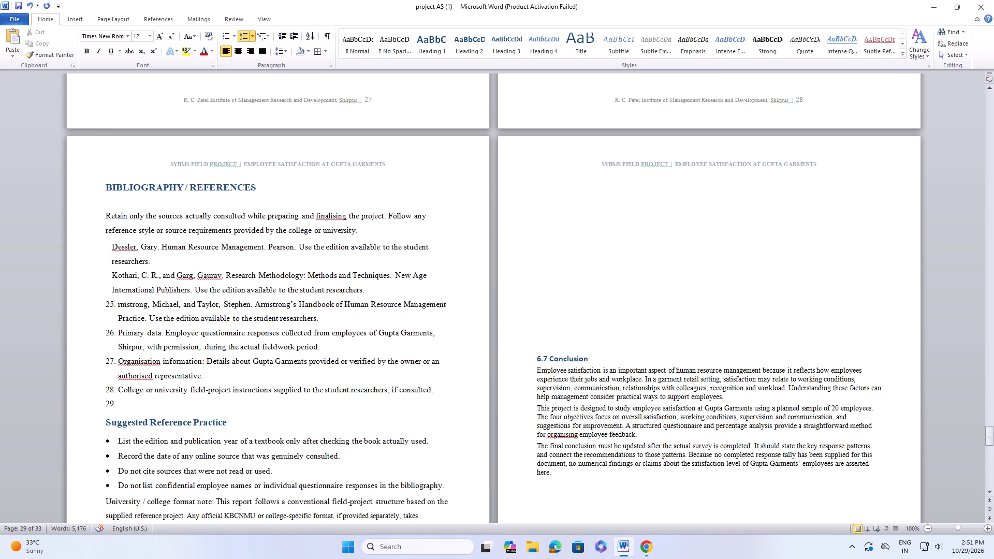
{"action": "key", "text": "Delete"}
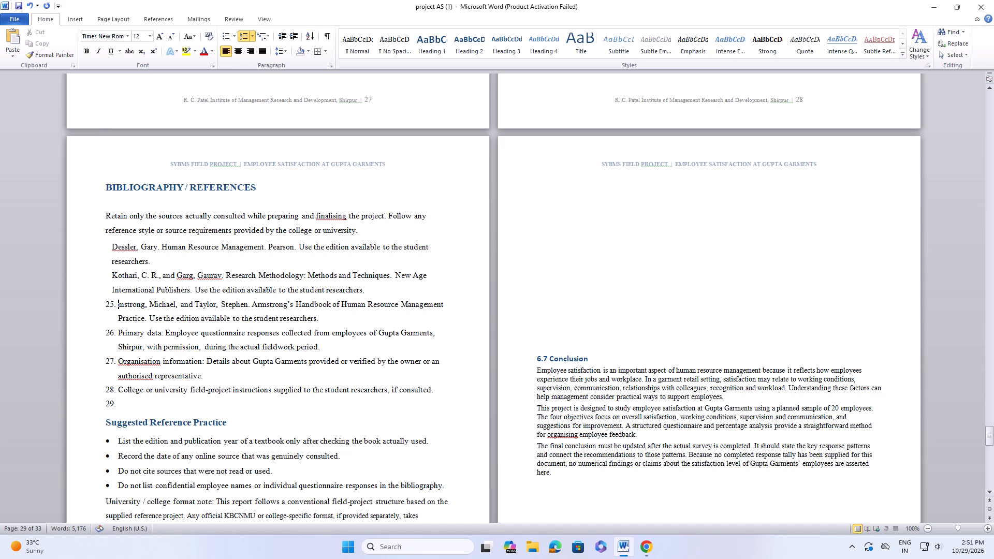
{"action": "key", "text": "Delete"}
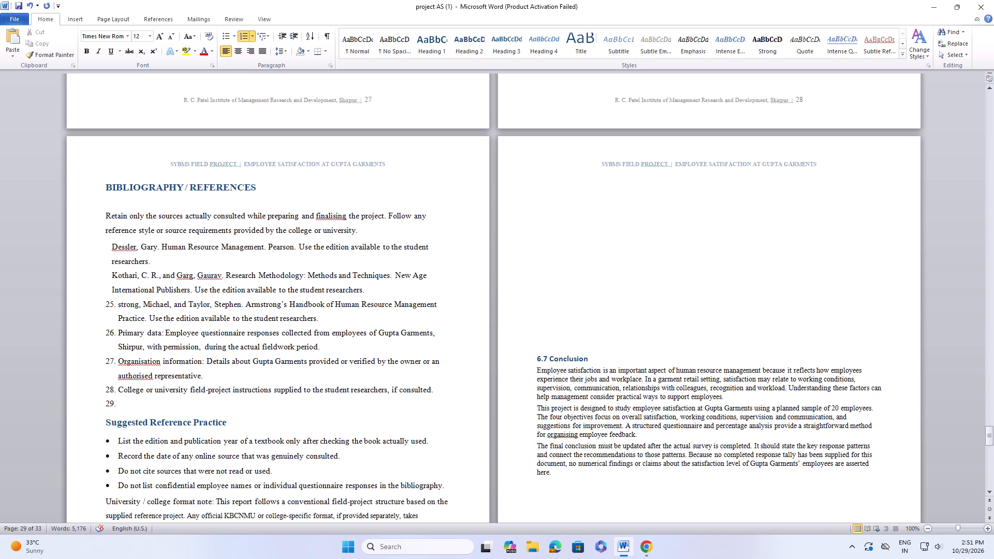
Remove the list numbers from the third through sixth bibliography entries and from the empty line below them.
{"action": "left_click_drag", "start_coordinate": [101, 301], "coordinate": [108, 302]}
{"action": "left_click", "coordinate": [107, 303]}
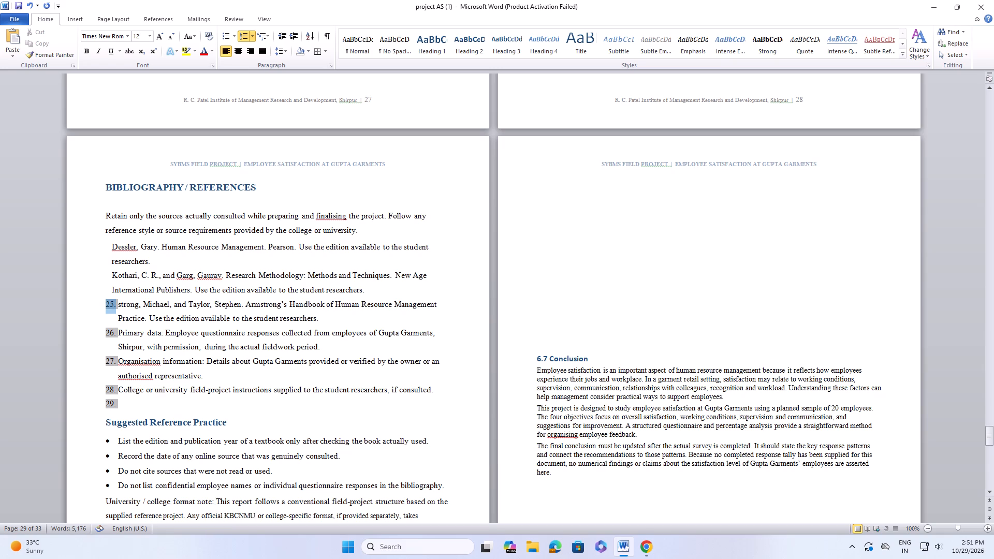
{"action": "key", "text": "Delete"}
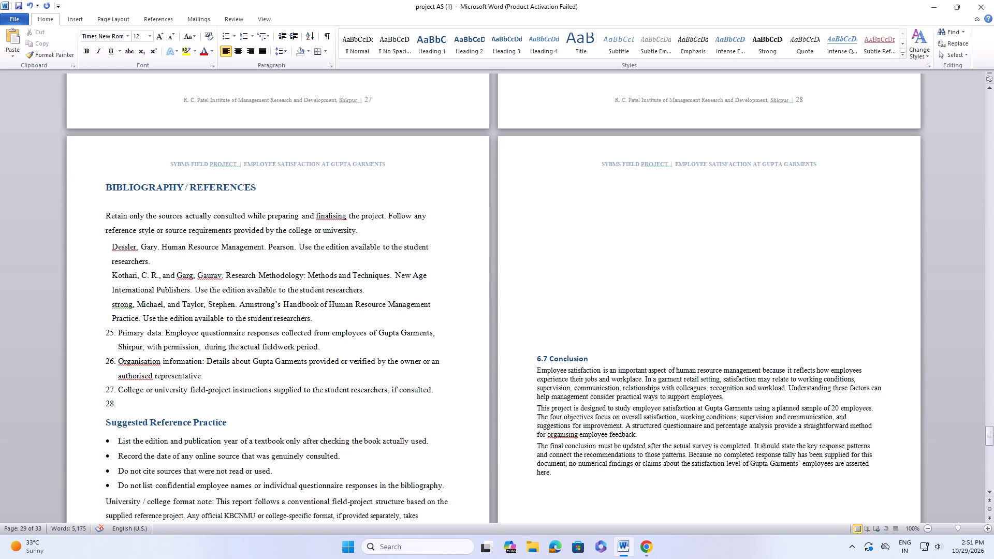
{"action": "left_click", "coordinate": [107, 332]}
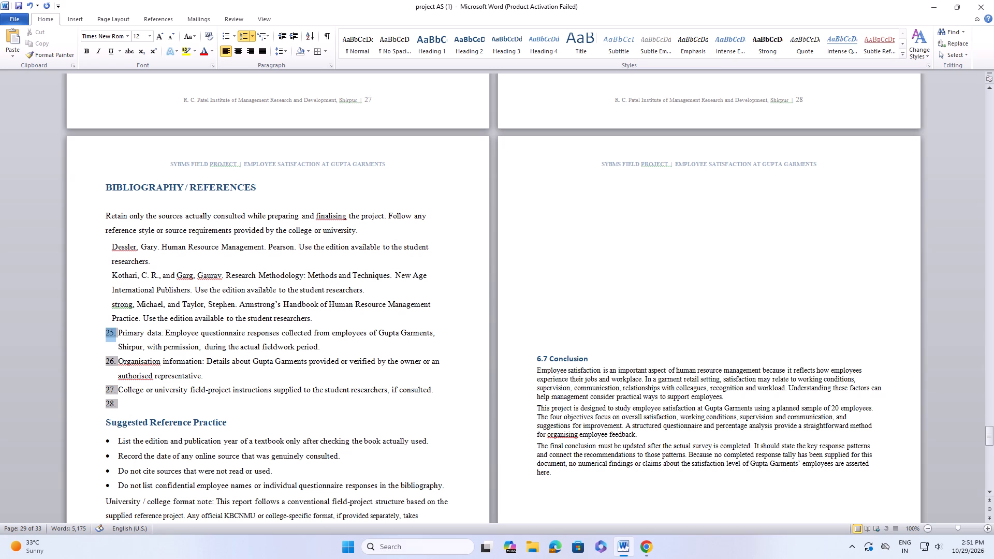
{"action": "key", "text": "Delete"}
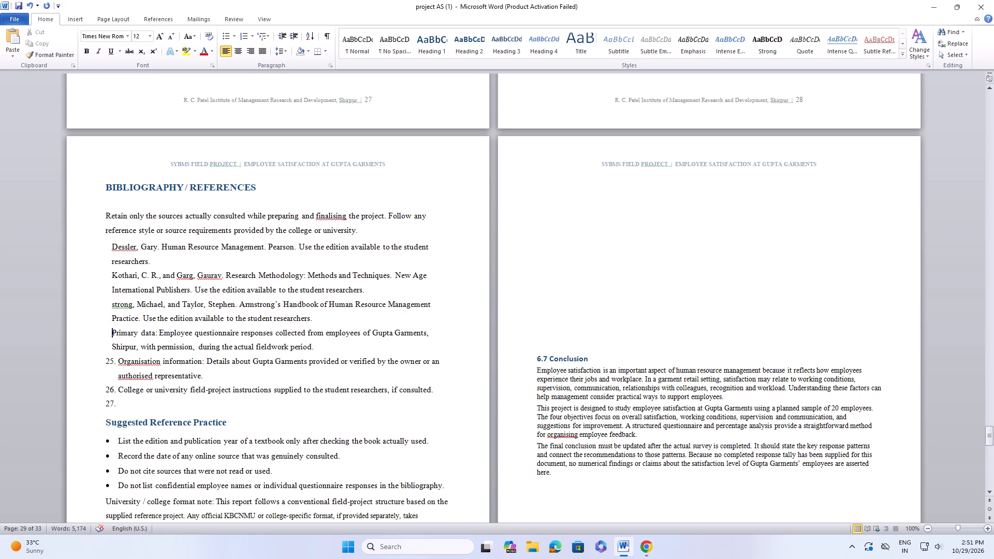
{"action": "left_click", "coordinate": [104, 361]}
{"action": "left_click", "coordinate": [105, 361]}
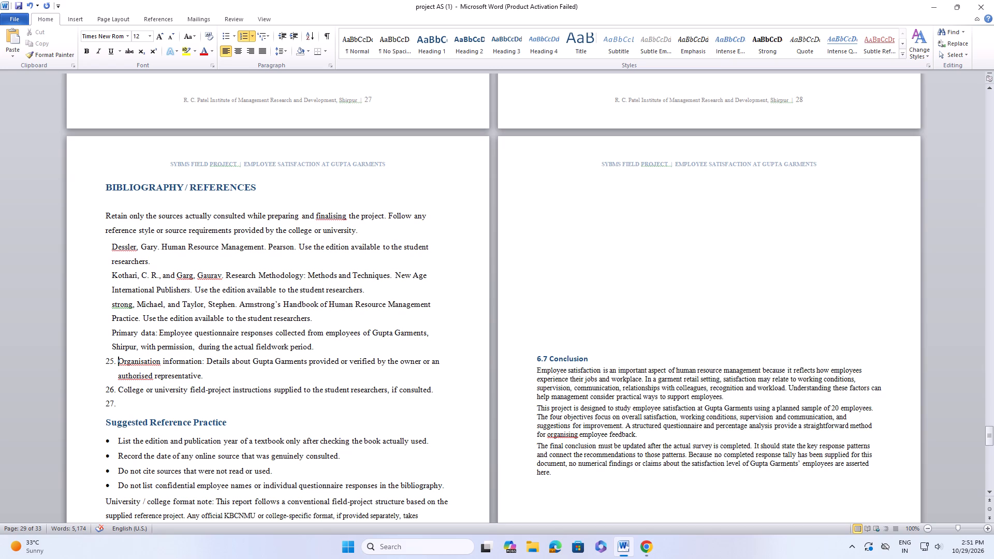
{"action": "left_click", "coordinate": [109, 358]}
{"action": "key", "text": "Delete"}
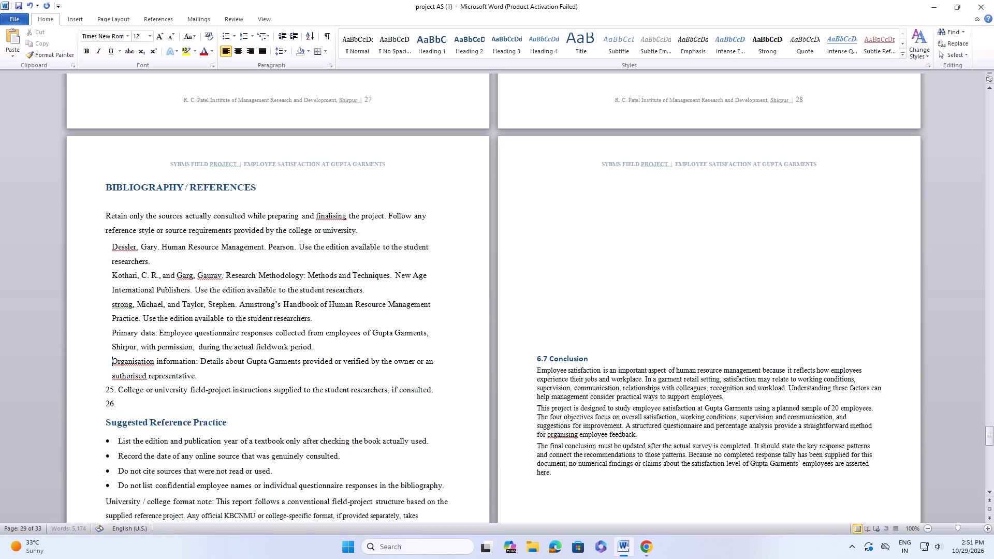
{"action": "left_click", "coordinate": [105, 387]}
{"action": "left_click", "coordinate": [108, 391]}
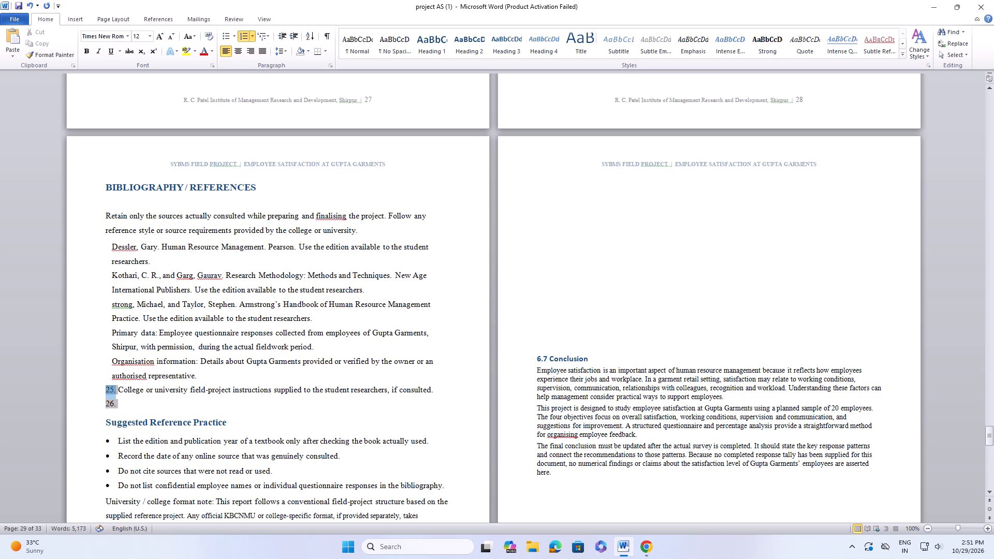
{"action": "key", "text": "Delete"}
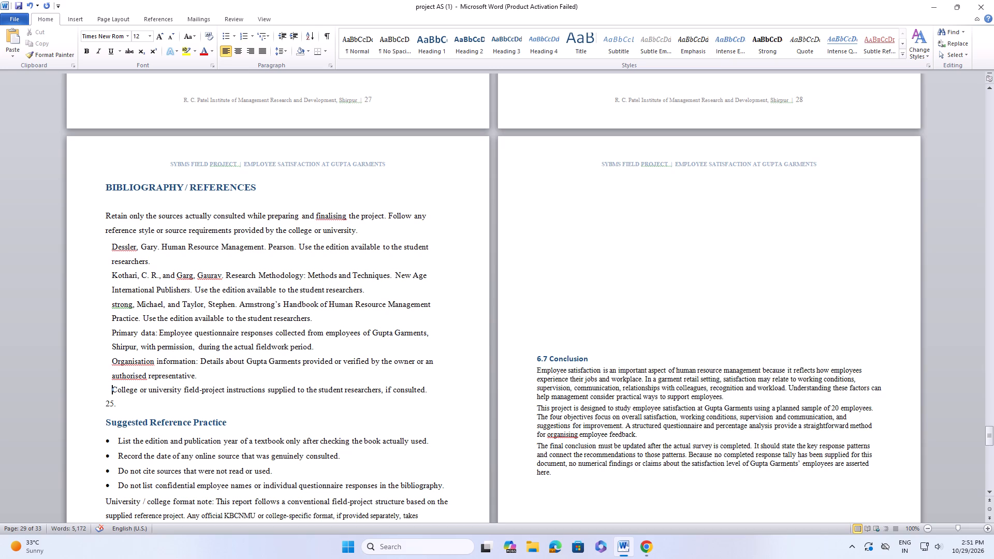
{"action": "left_click", "coordinate": [109, 404]}
{"action": "key", "text": "Delete"}
Apply 1.5 line spacing to the first bibliography entry, Human Resource Management.
{"action": "left_click", "coordinate": [111, 247]}
{"action": "left_click", "coordinate": [276, 49]}
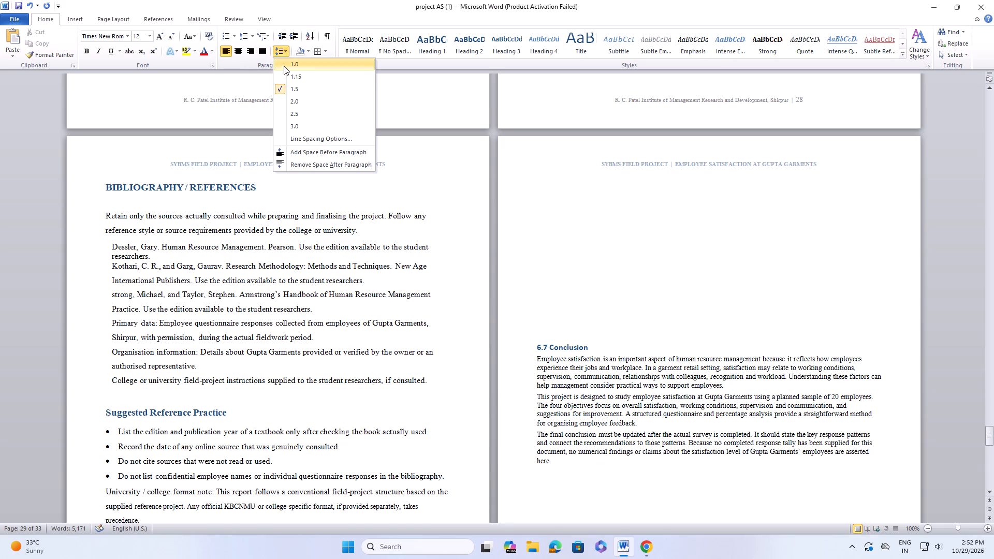
{"action": "left_click", "coordinate": [296, 86]}
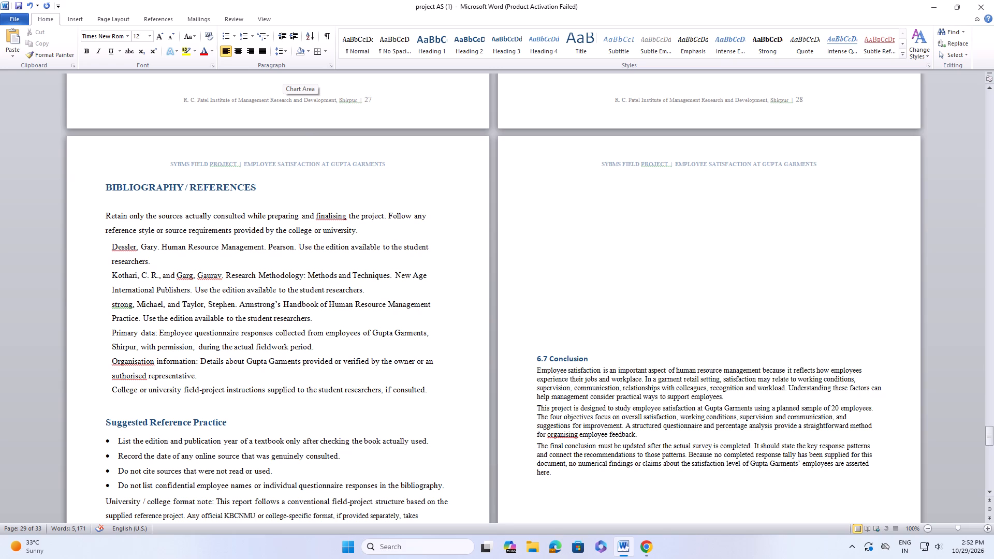
Restore the missing letters "Arm" at the start of the third bibliography entry so the author reads Armstrong.
{"action": "left_click", "coordinate": [106, 308]}
{"action": "key", "text": "a"}
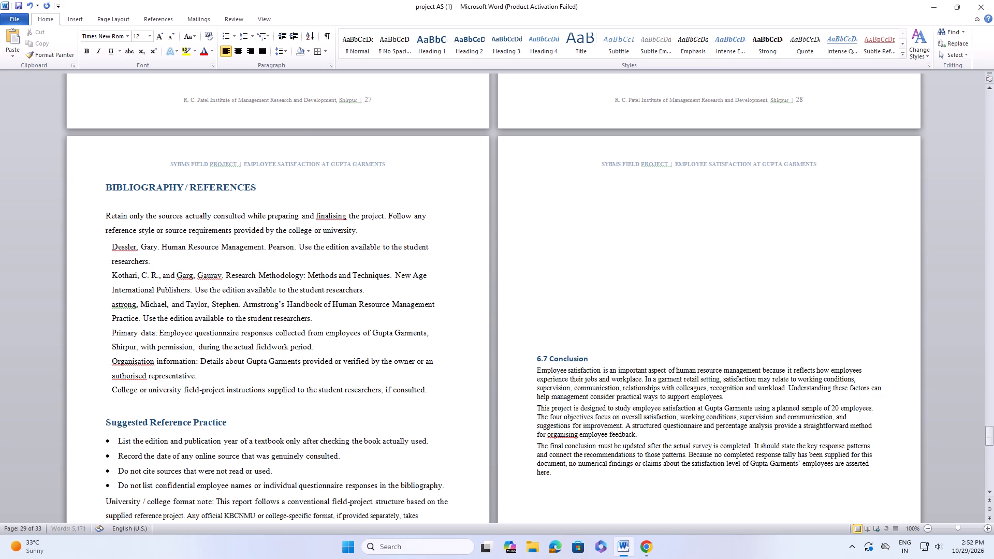
{"action": "key", "text": "BackSpace"}
{"action": "key", "text": "a"}
{"action": "key", "text": "BackSpace"}
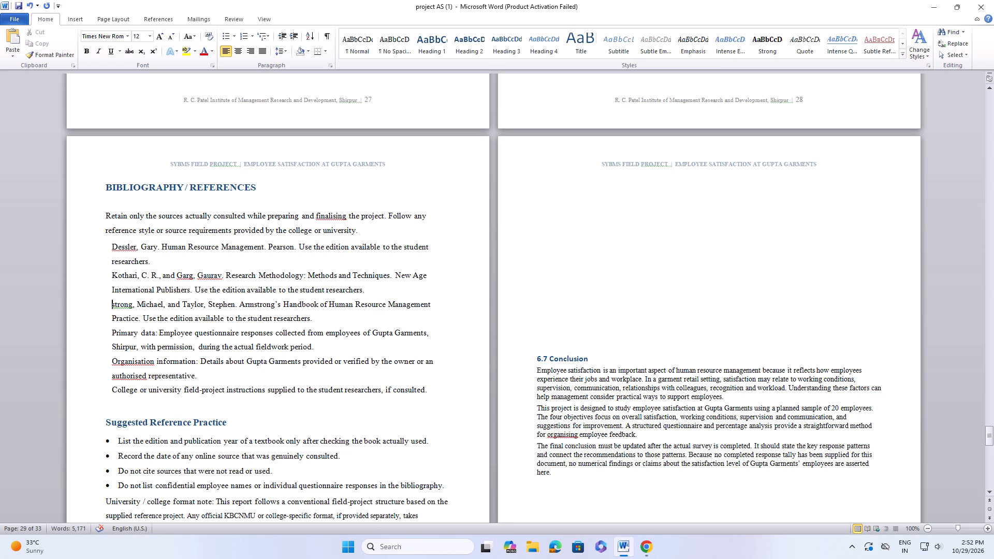
{"action": "key", "text": "e"}
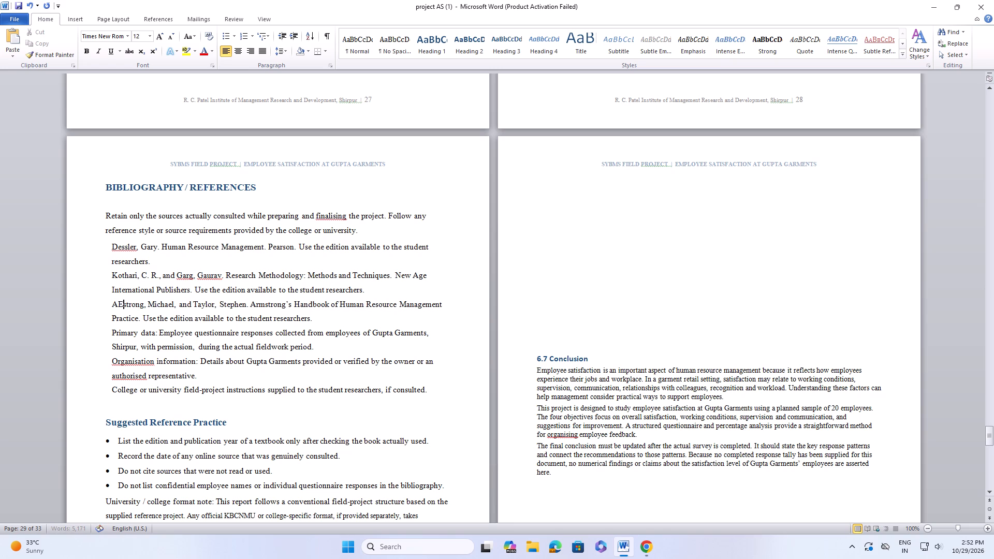
{"action": "key", "text": "BackSpace"}
{"action": "type", "text": "rm"}
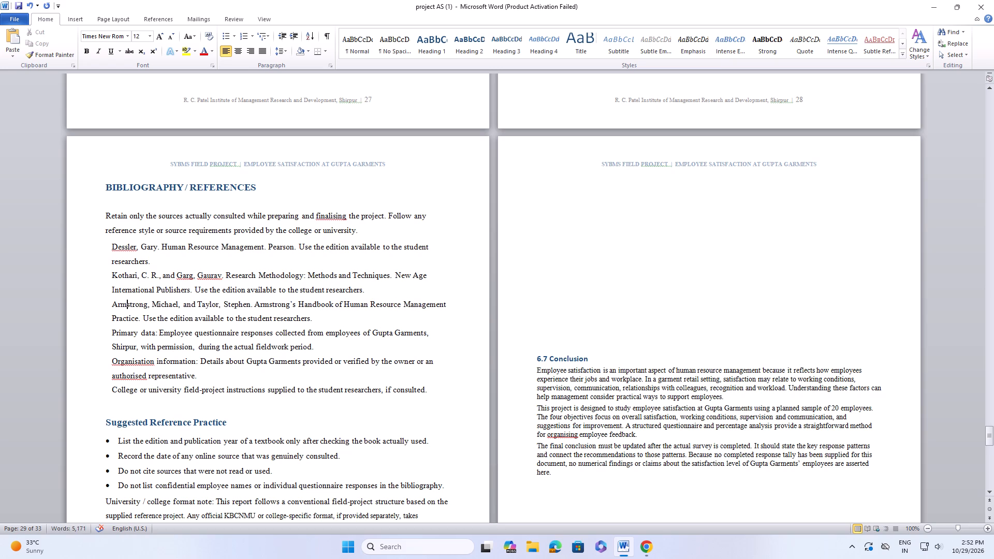
Apply the solid round bullet to each of the six bibliography entries, from Human Resource Management to the field-project instructions.
{"action": "left_click", "coordinate": [110, 248]}
{"action": "left_click", "coordinate": [236, 36]}
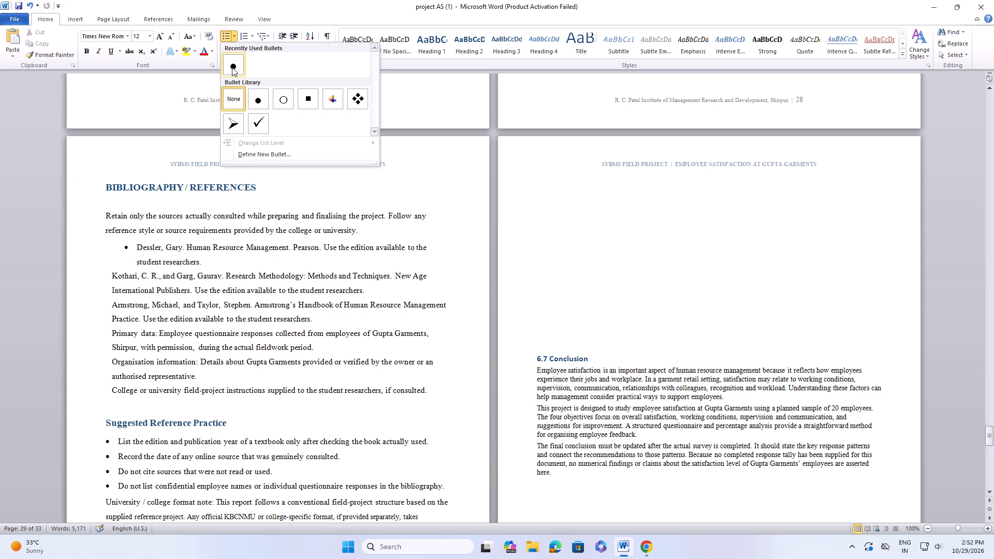
{"action": "left_click", "coordinate": [232, 67]}
{"action": "left_click", "coordinate": [108, 277]}
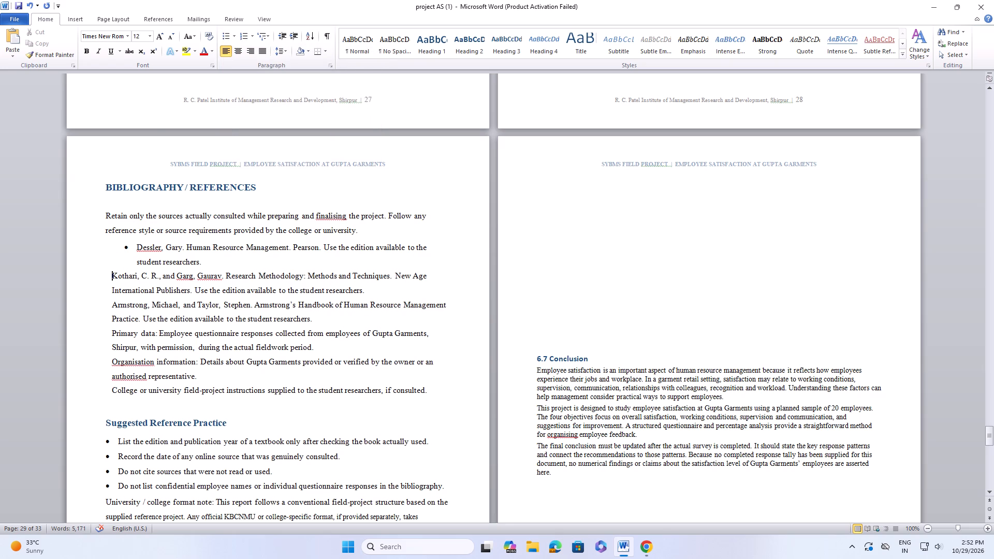
{"action": "left_click", "coordinate": [224, 39]}
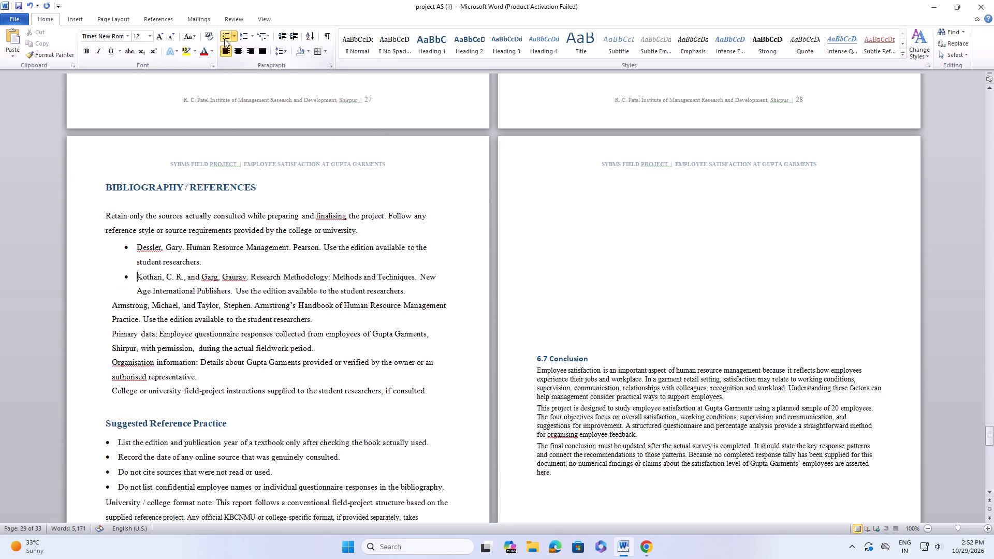
{"action": "left_click", "coordinate": [105, 304]}
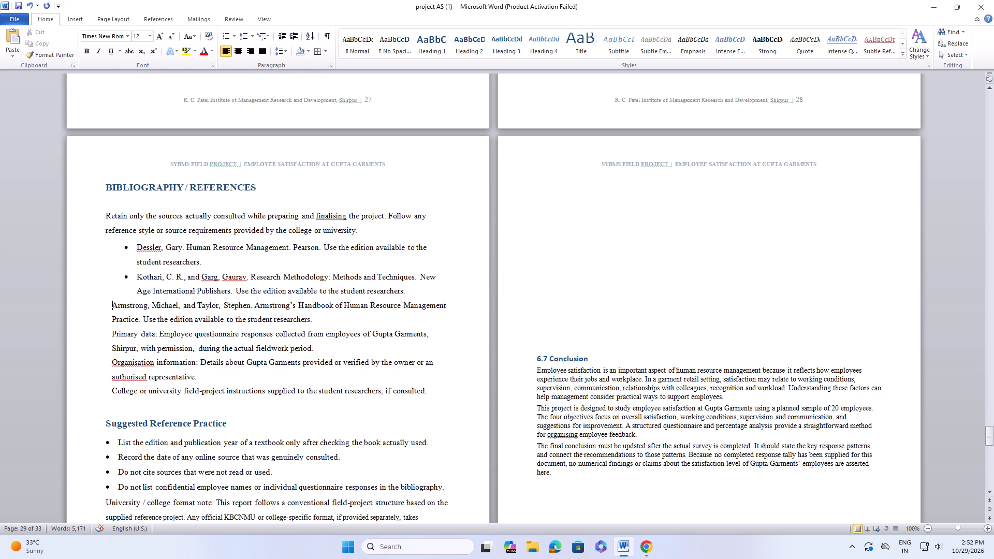
{"action": "left_click", "coordinate": [227, 31]}
{"action": "left_click", "coordinate": [108, 336]}
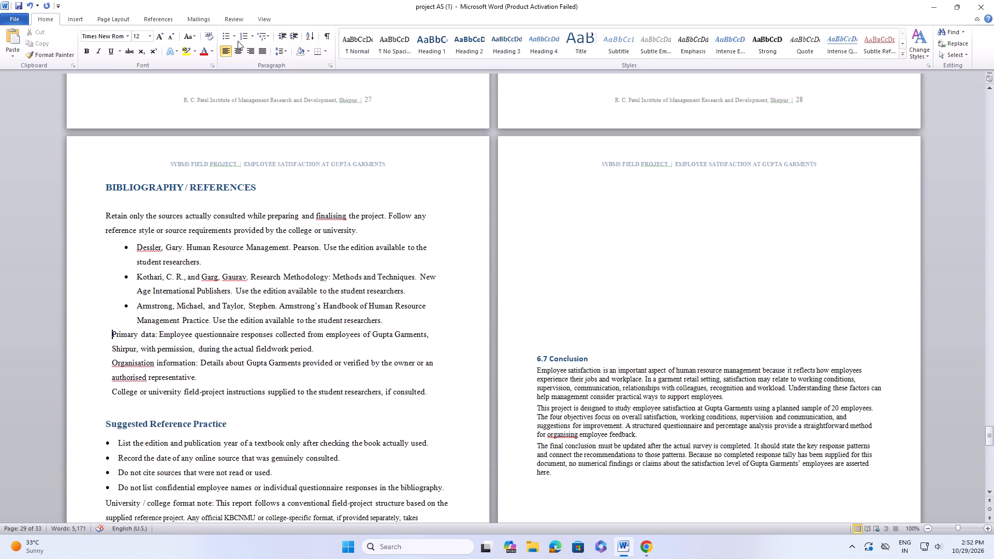
{"action": "left_click", "coordinate": [234, 38]}
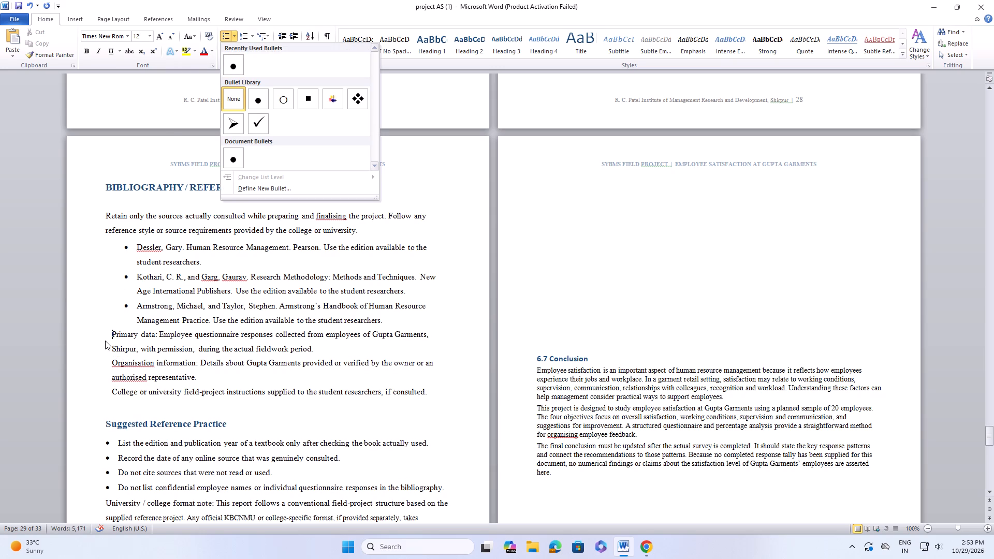
{"action": "left_click", "coordinate": [233, 62]}
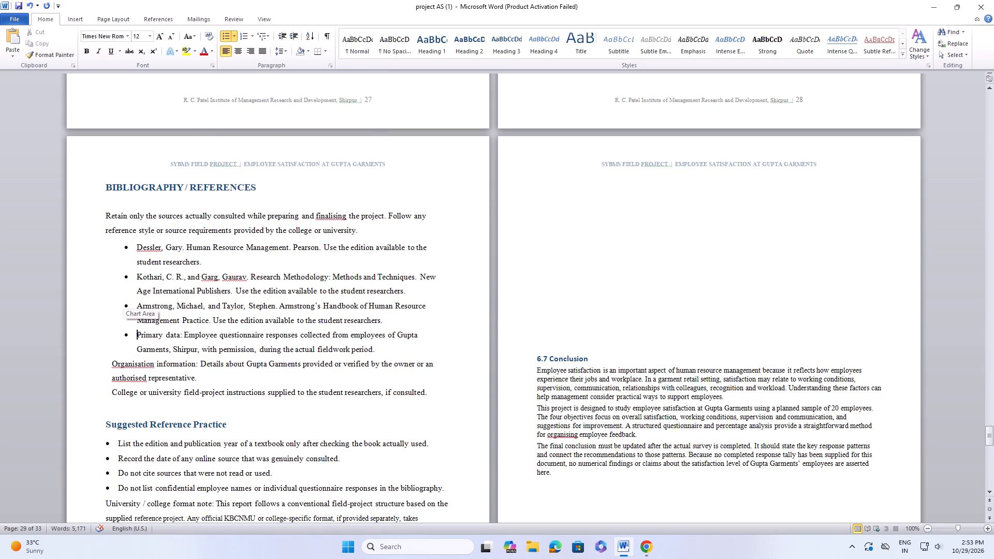
{"action": "left_click", "coordinate": [101, 368]}
{"action": "left_click", "coordinate": [223, 33]}
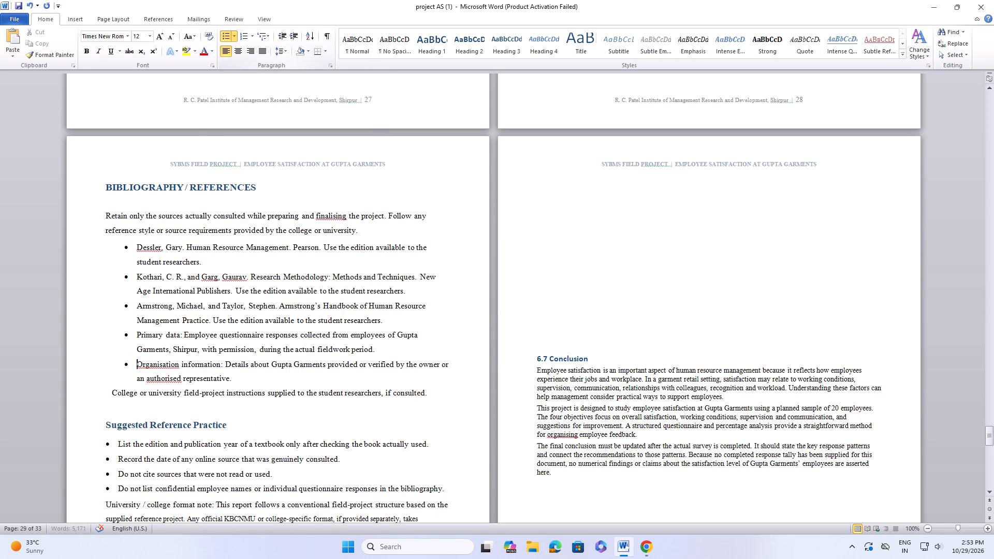
{"action": "left_click", "coordinate": [109, 391]}
{"action": "left_click", "coordinate": [229, 31]}
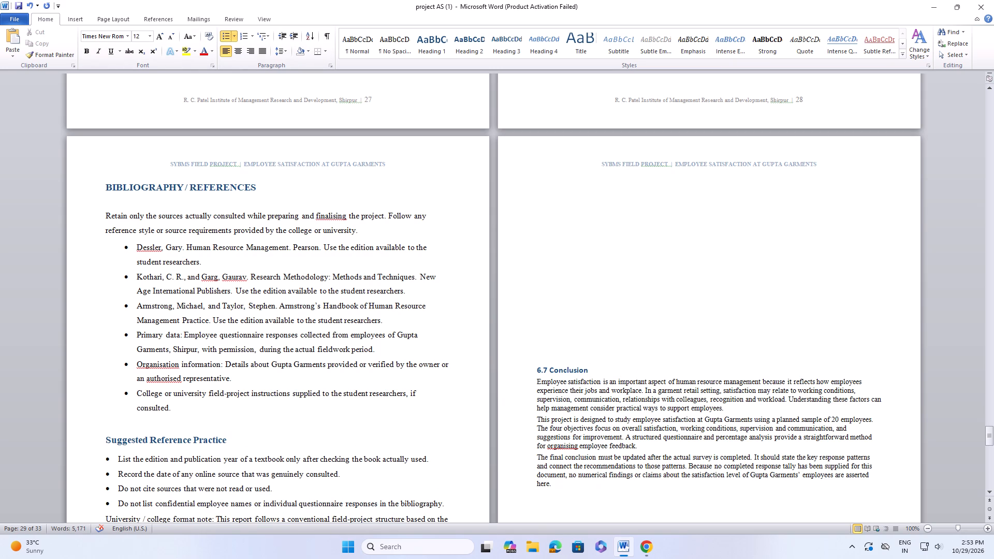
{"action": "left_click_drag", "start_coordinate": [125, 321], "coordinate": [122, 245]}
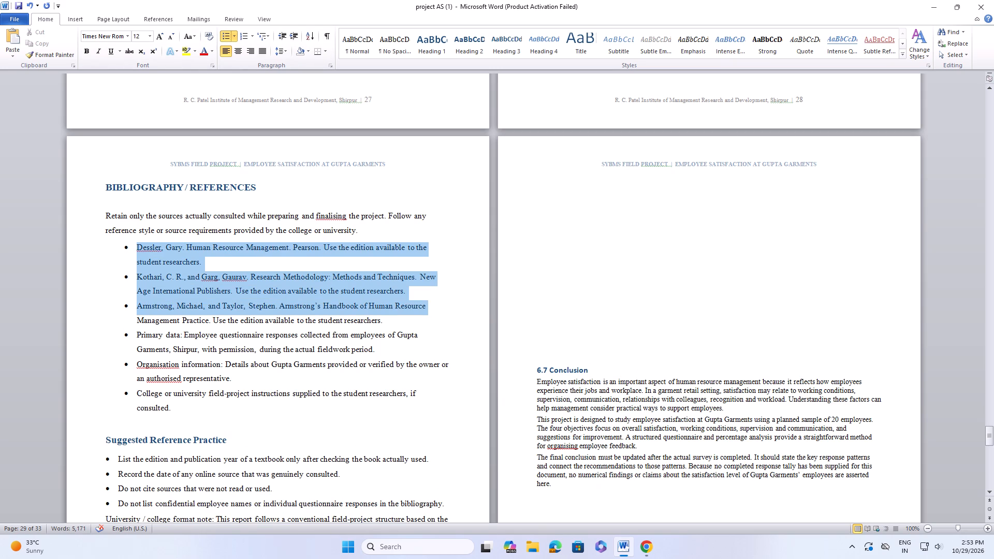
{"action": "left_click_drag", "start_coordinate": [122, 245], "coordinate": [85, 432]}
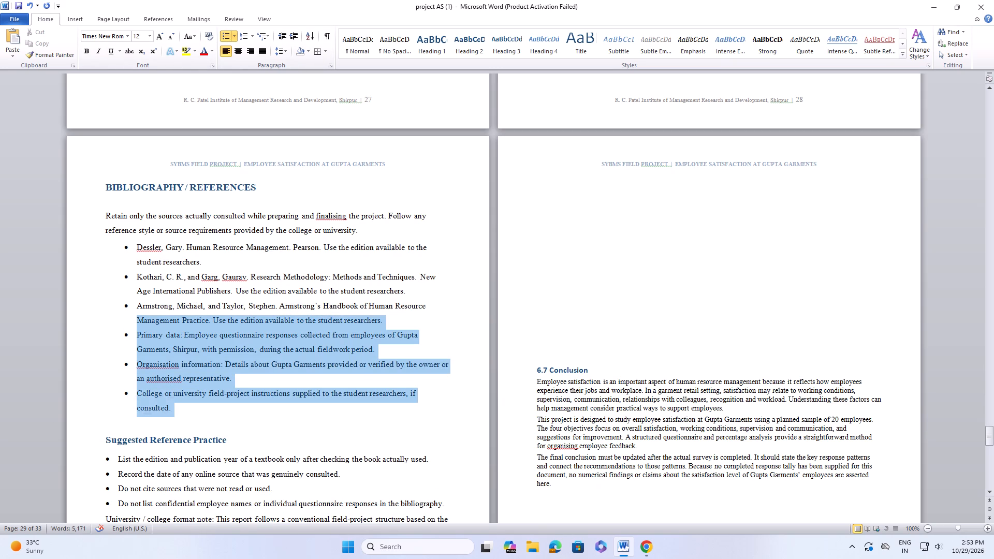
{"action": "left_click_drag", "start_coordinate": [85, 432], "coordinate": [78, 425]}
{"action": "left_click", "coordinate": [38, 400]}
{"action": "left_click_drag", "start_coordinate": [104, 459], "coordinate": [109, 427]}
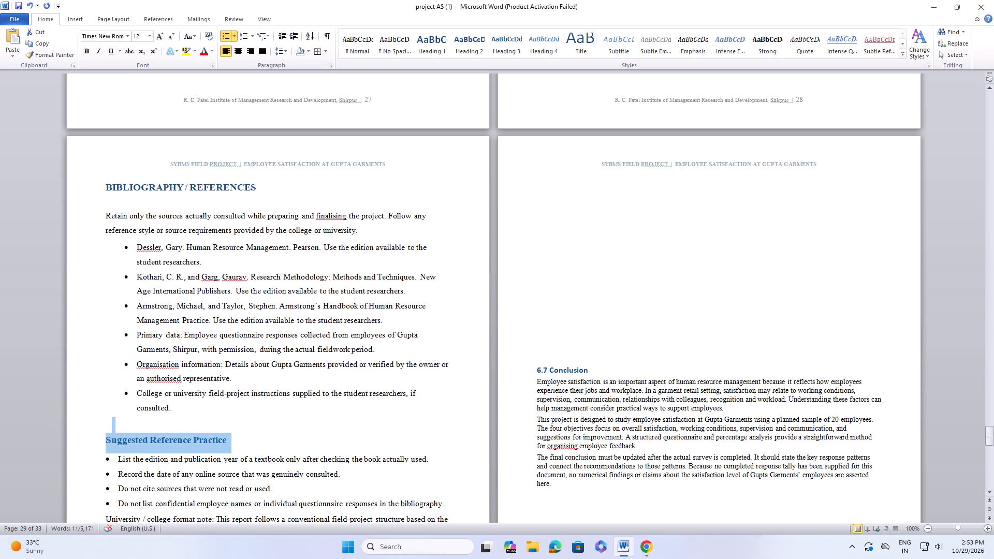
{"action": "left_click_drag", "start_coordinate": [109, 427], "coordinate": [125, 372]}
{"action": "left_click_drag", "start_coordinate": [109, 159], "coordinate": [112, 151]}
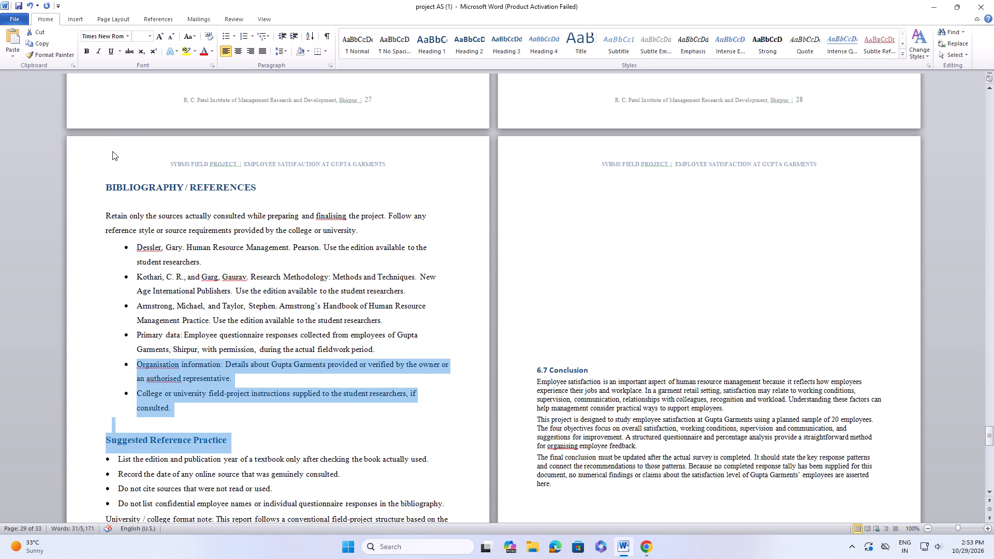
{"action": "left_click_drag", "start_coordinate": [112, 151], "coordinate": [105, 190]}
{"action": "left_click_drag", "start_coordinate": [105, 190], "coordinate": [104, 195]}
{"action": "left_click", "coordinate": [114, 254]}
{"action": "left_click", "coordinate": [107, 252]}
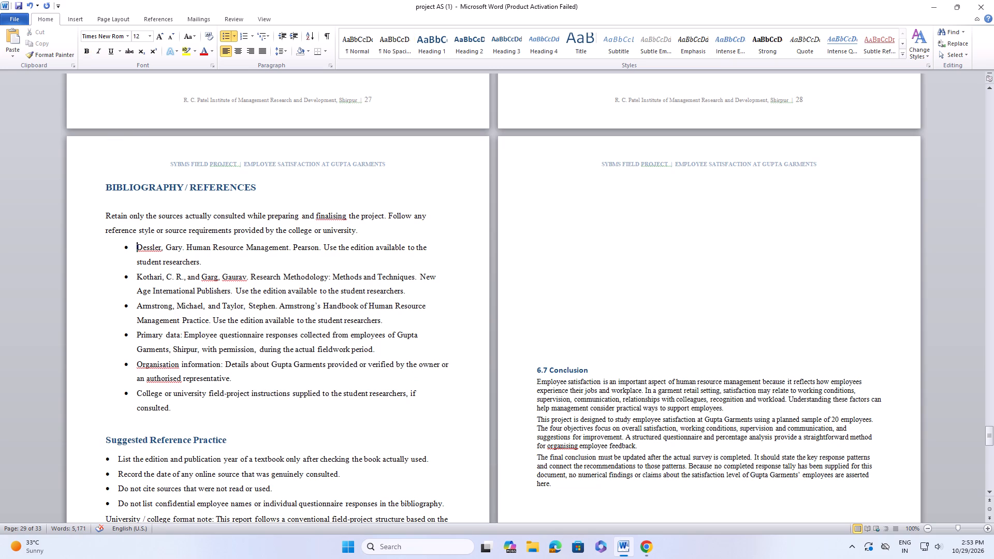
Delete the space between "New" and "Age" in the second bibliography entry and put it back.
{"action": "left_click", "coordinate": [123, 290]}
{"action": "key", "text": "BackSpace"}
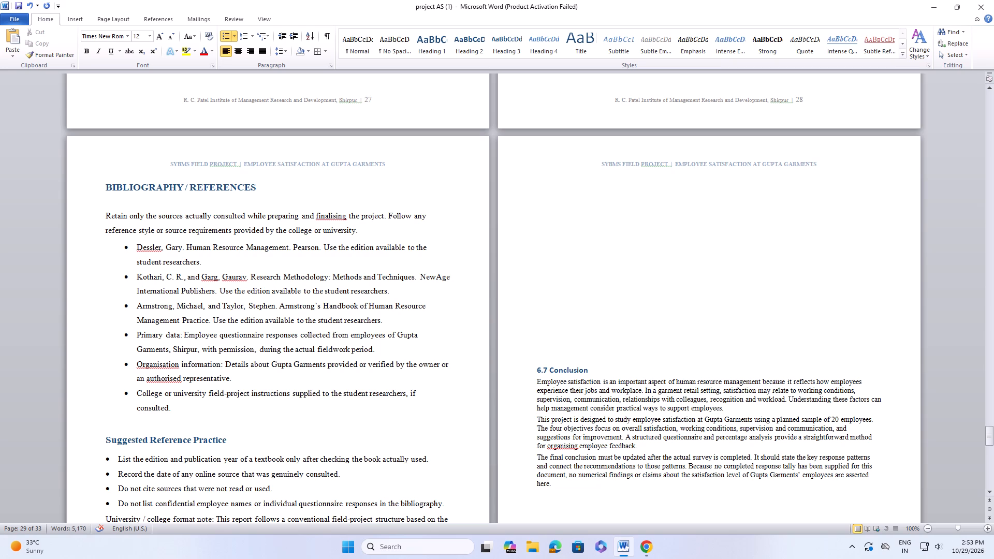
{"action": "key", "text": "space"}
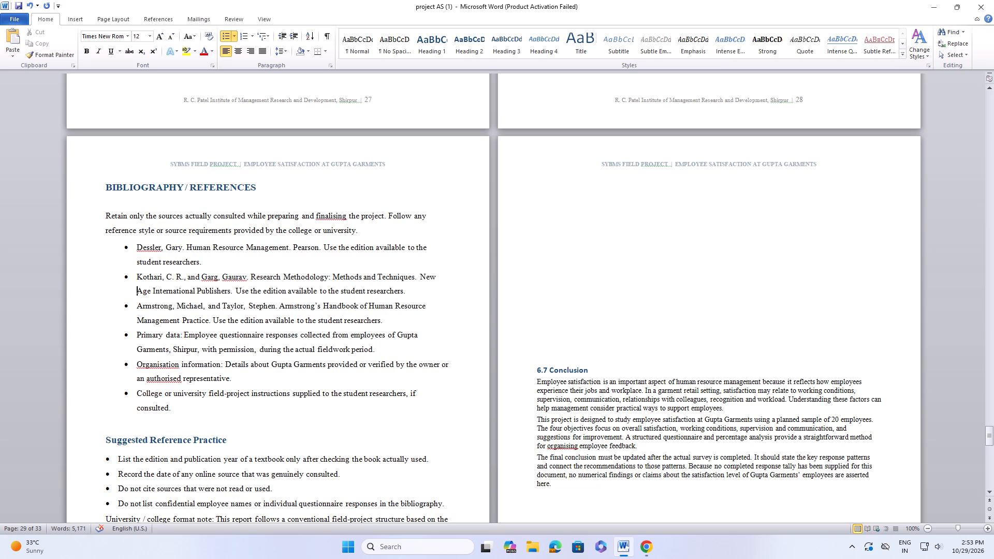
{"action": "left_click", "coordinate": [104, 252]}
Remove the bullets and left indentation from the first two bibliography entries, Human Resource Management and Research Methodology.
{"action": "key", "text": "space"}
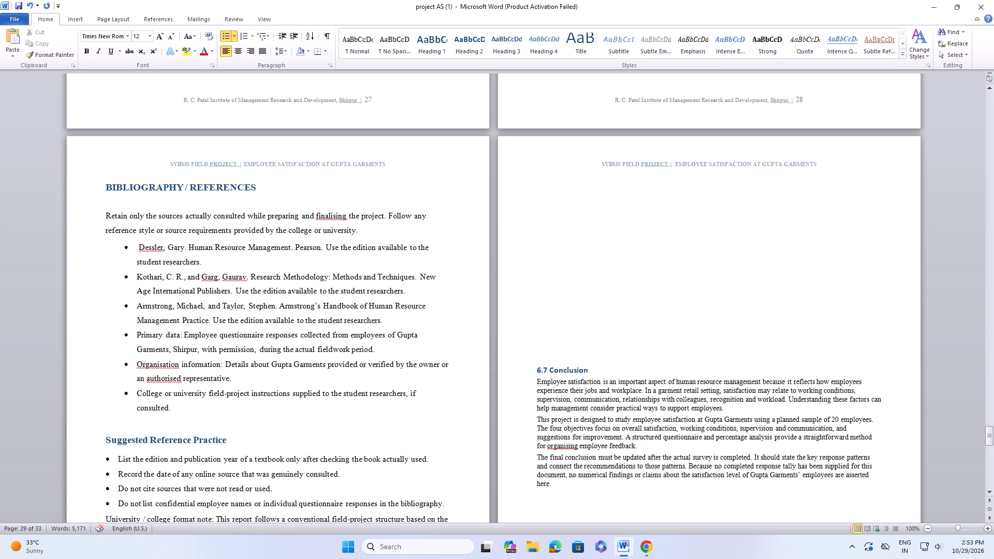
{"action": "key", "text": "BackSpace"}
{"action": "key", "text": "BackSpace"}
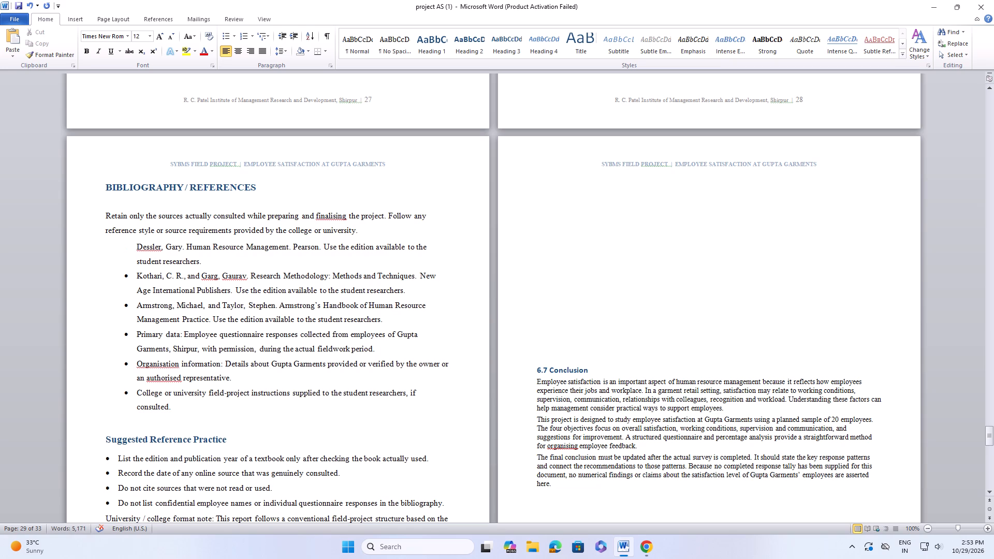
{"action": "key", "text": "BackSpace"}
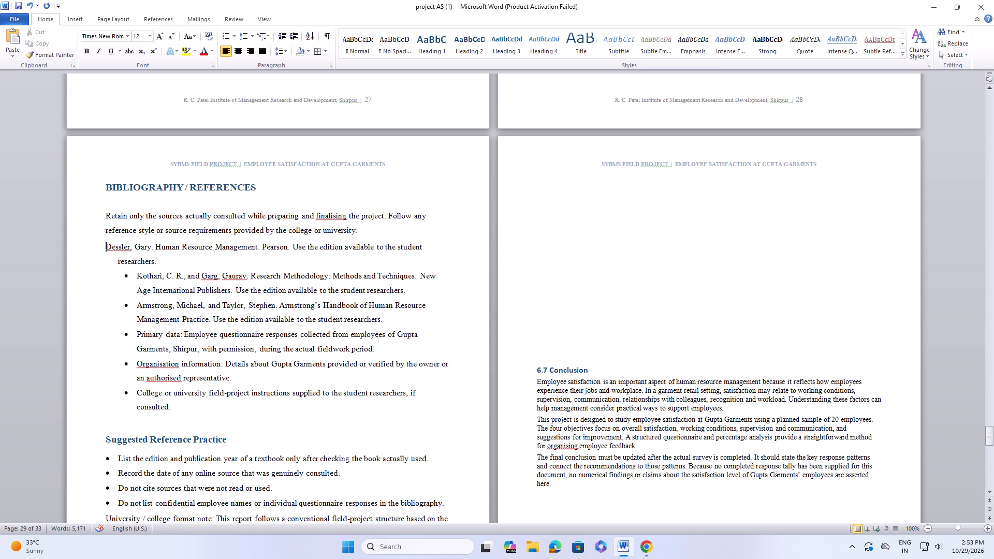
{"action": "left_click", "coordinate": [100, 276]}
{"action": "key", "text": "BackSpace"}
{"action": "key", "text": "BackSpace"}
{"action": "key", "text": "BackSpace"}
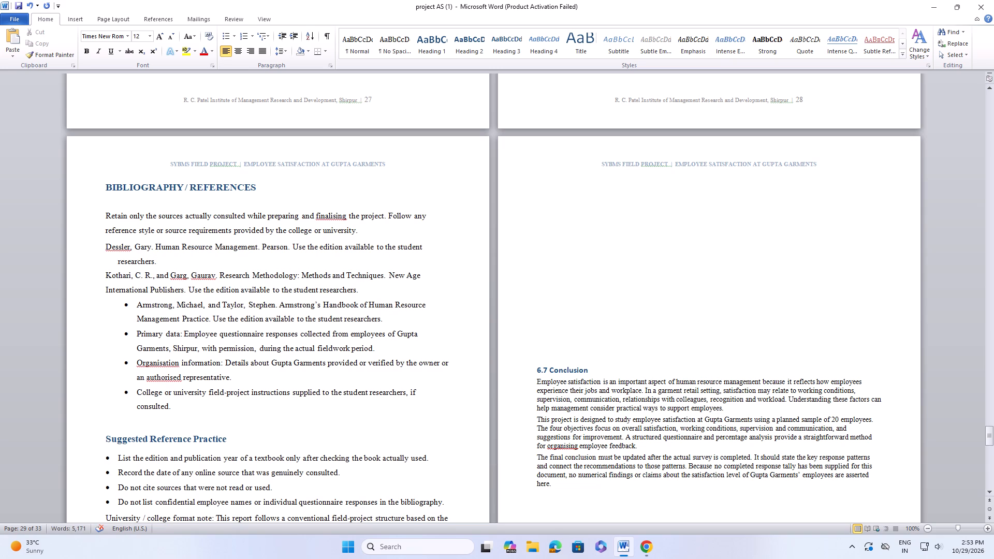
Delete the four remaining bulleted bibliography entries, from the Handbook of Human Resource Management Practice to the college field-project instructions.
{"action": "left_click", "coordinate": [112, 322]}
{"action": "left_click_drag", "start_coordinate": [123, 286], "coordinate": [123, 299]}
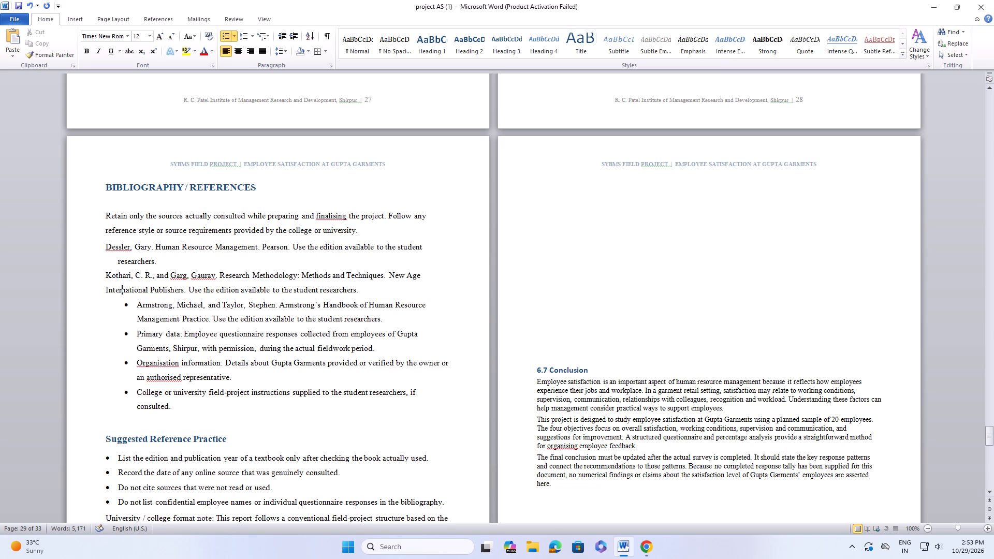
{"action": "left_click_drag", "start_coordinate": [123, 299], "coordinate": [123, 380]}
{"action": "left_click", "coordinate": [35, 306]}
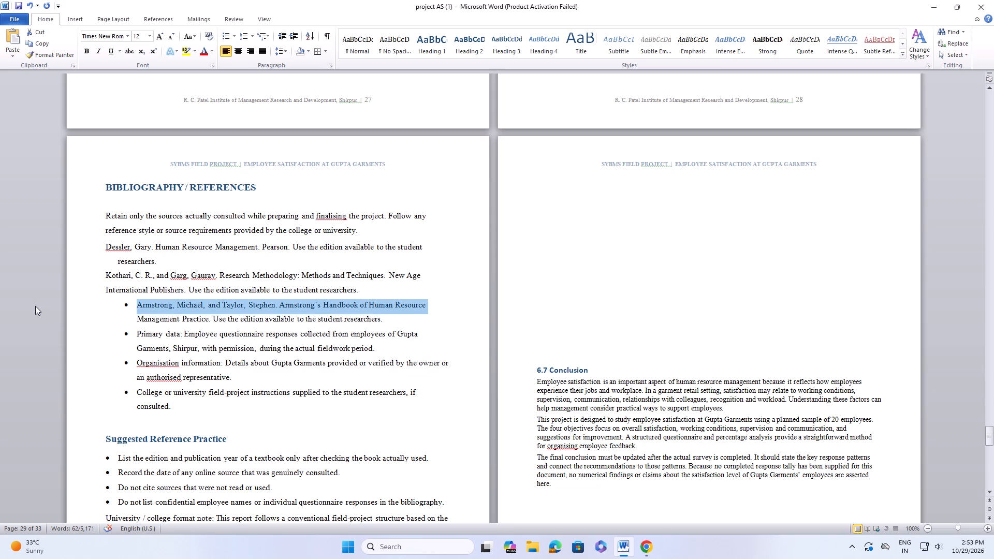
{"action": "left_click", "coordinate": [128, 301]}
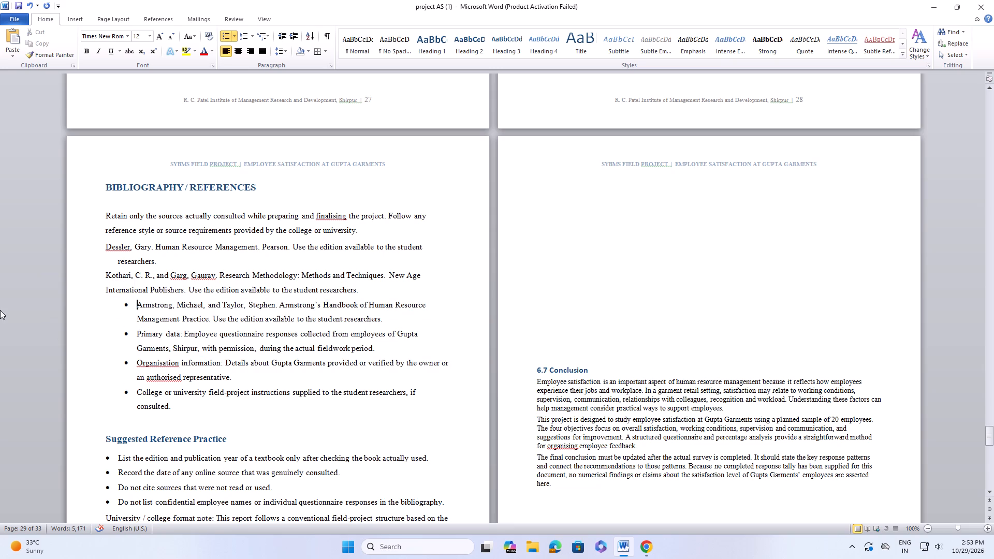
{"action": "left_click", "coordinate": [0, 310]}
{"action": "left_click_drag", "start_coordinate": [135, 303], "coordinate": [211, 414]}
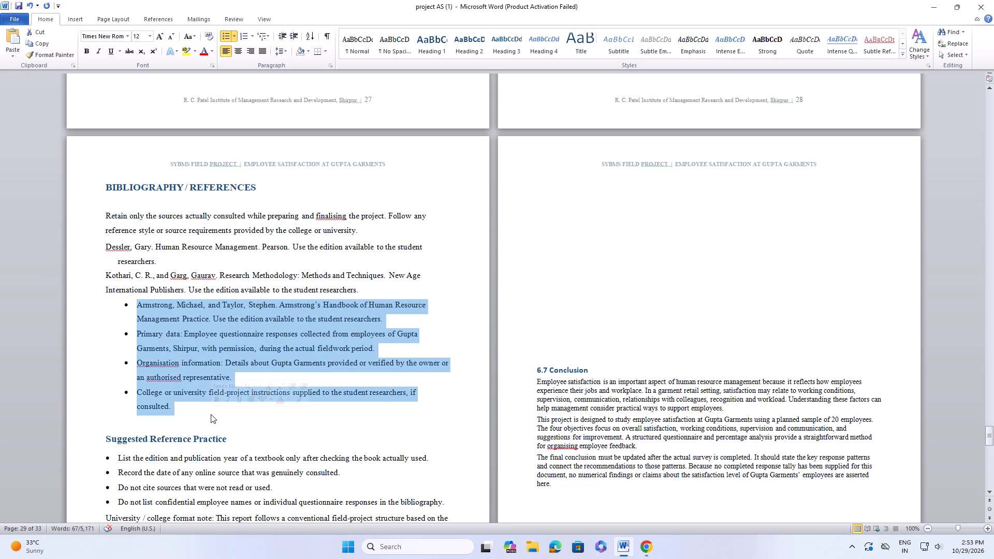
{"action": "key", "text": "BackSpace"}
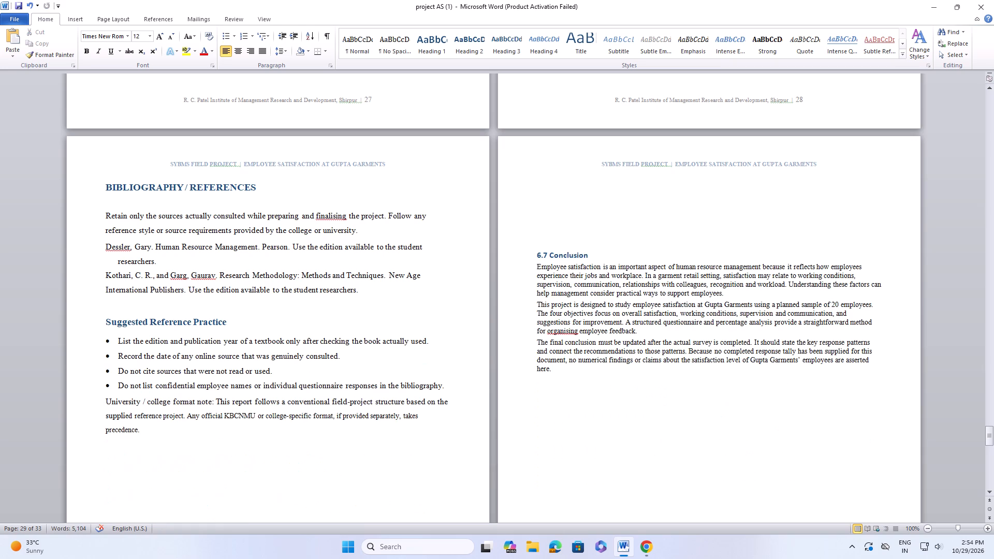
{"action": "key", "text": "Return"}
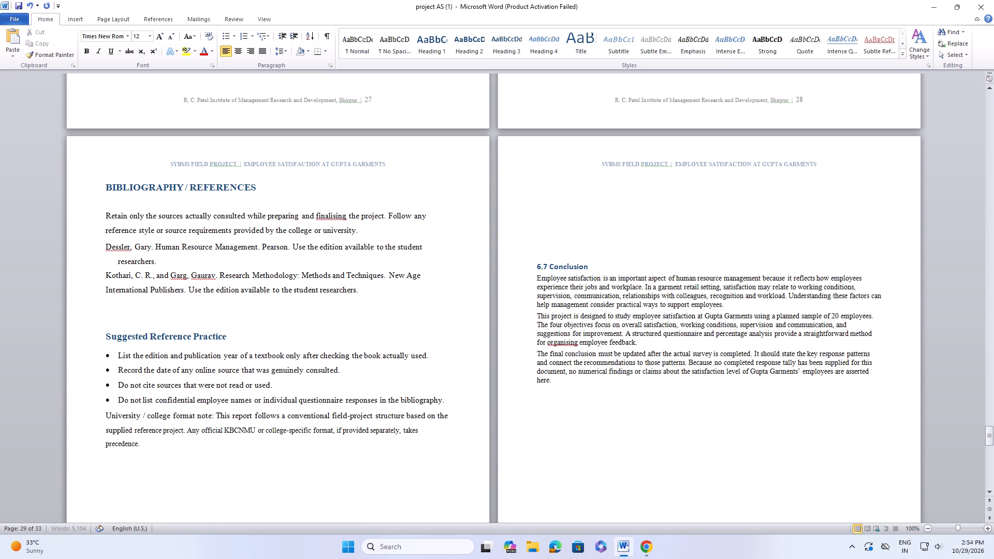
{"action": "key", "text": "BackSpace"}
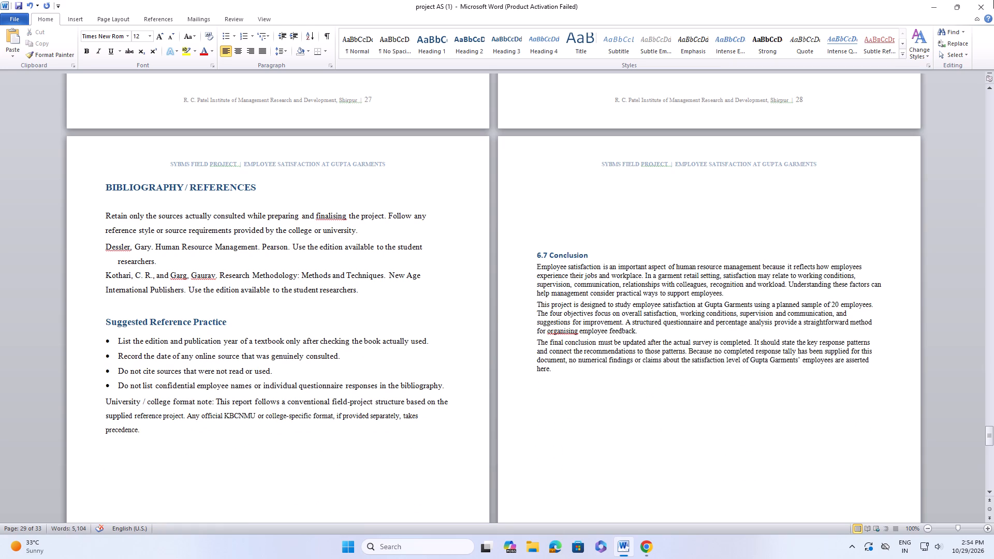
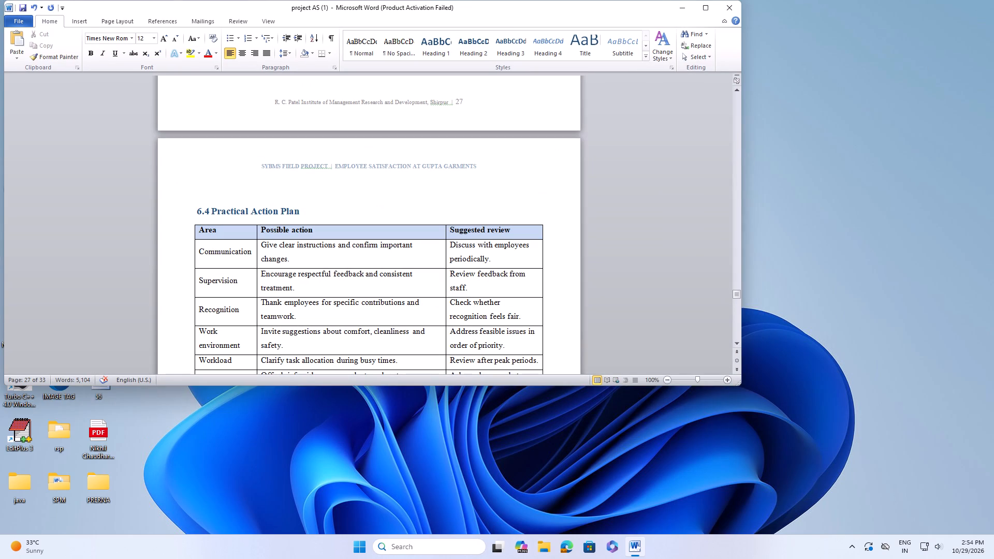
Open Windows search to show the list of recent searches.
{"action": "left_click", "coordinate": [382, 543]}
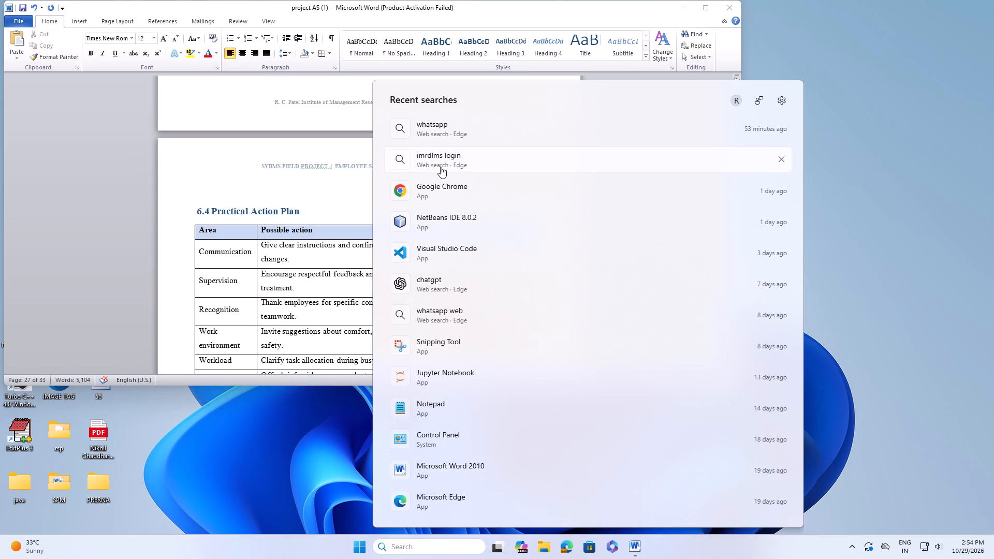
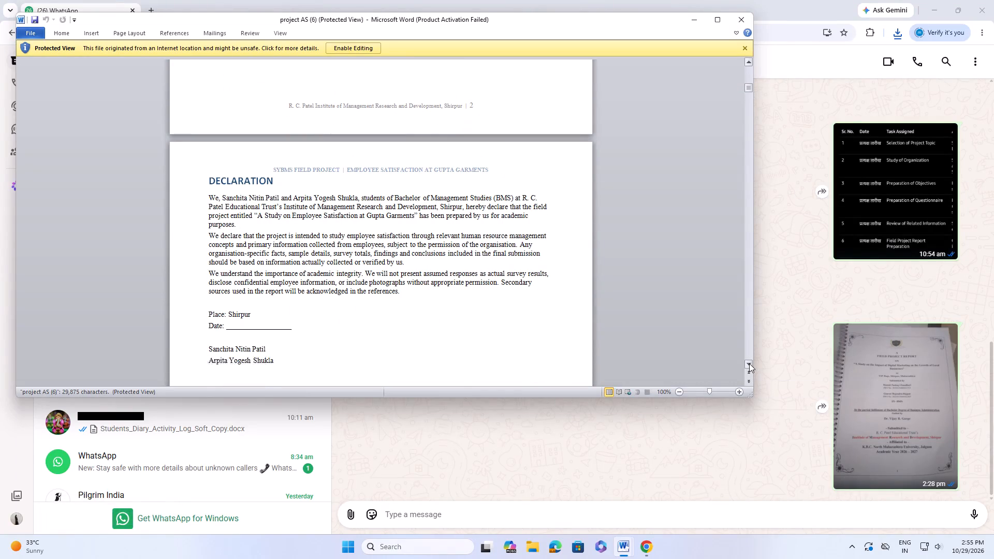
Look through the project AS (6) report from the Declaration page to the section 4 topics on employee satisfaction.
{"action": "left_click_drag", "start_coordinate": [749, 86], "coordinate": [757, 174]}
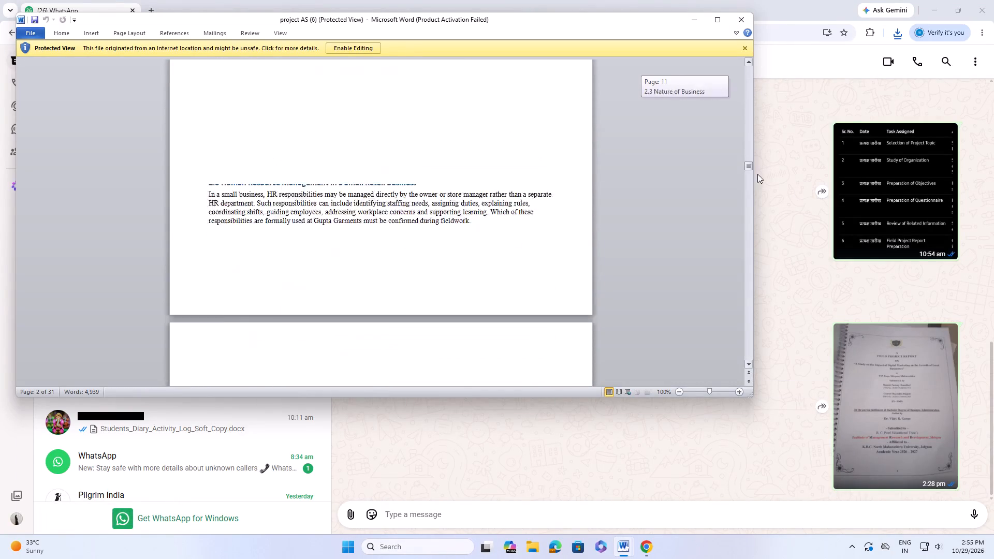
{"action": "left_click_drag", "start_coordinate": [757, 174], "coordinate": [754, 229]}
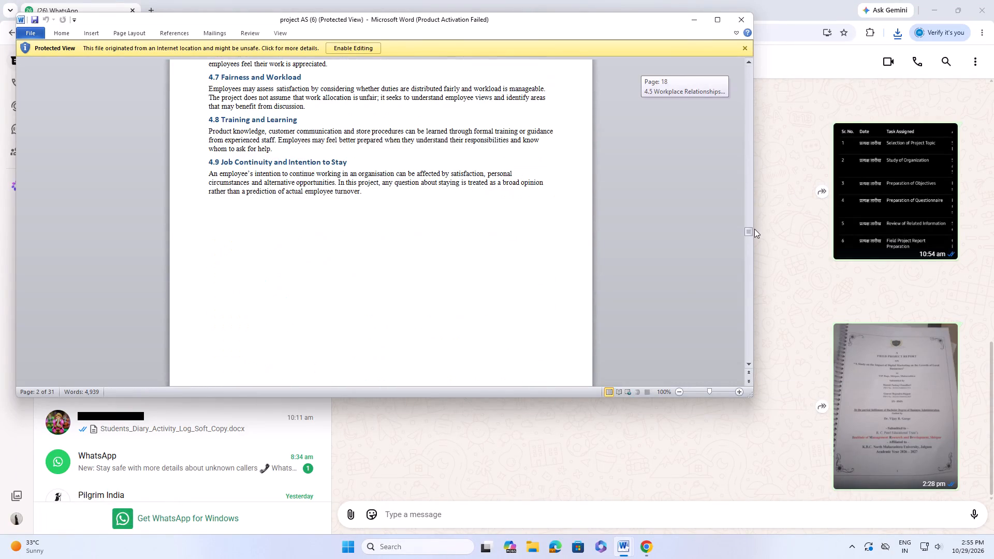
Look through the report's closing chapters up to the Bibliography / References page and examine its numbered sources.
{"action": "left_click_drag", "start_coordinate": [754, 229], "coordinate": [751, 272]}
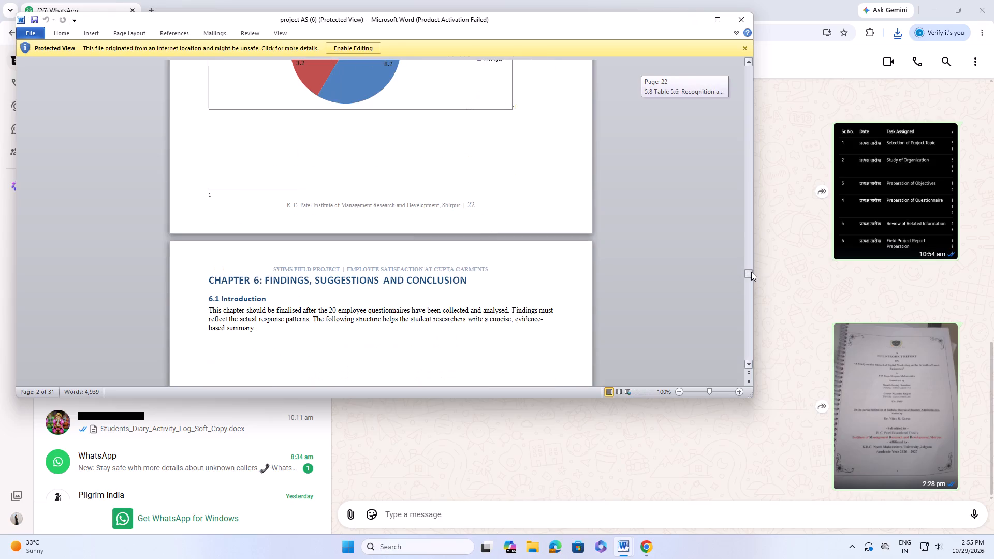
{"action": "left_click_drag", "start_coordinate": [751, 272], "coordinate": [750, 282]}
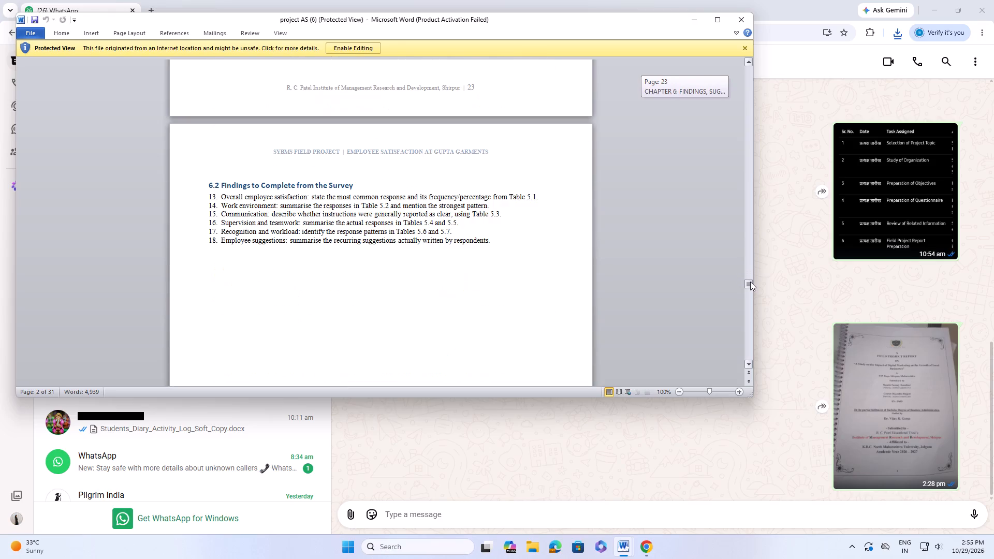
{"action": "left_click_drag", "start_coordinate": [750, 282], "coordinate": [748, 299]}
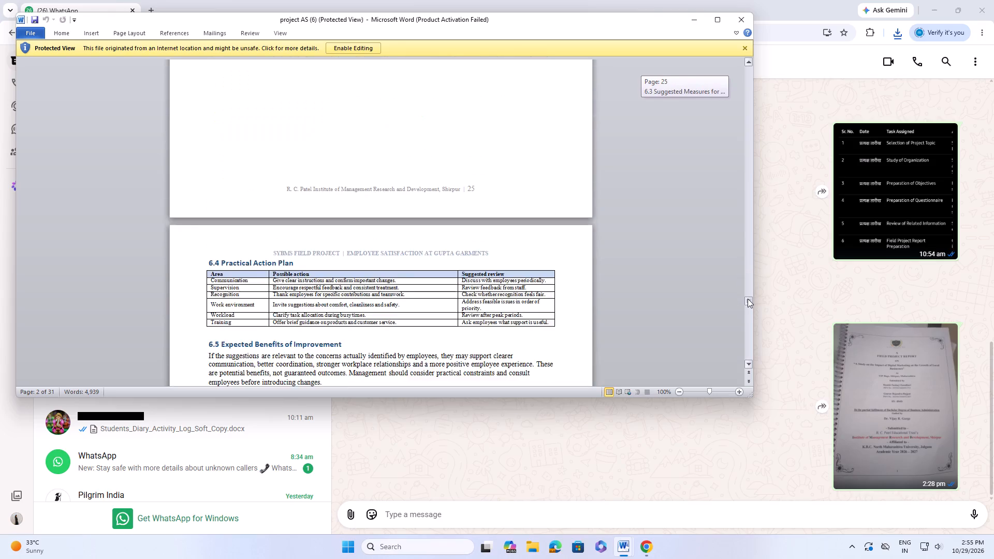
{"action": "left_click_drag", "start_coordinate": [748, 299], "coordinate": [745, 317]}
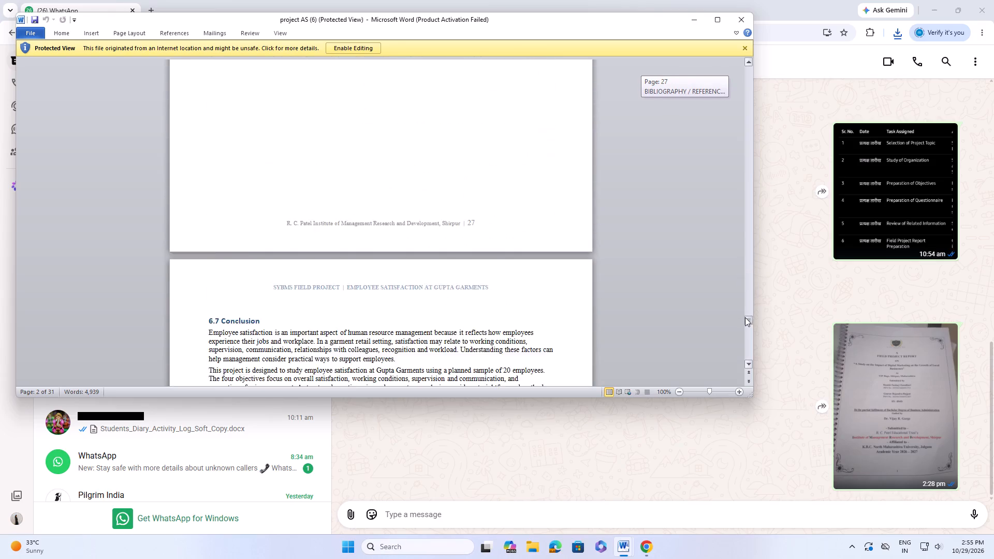
{"action": "left_click_drag", "start_coordinate": [745, 317], "coordinate": [744, 313]}
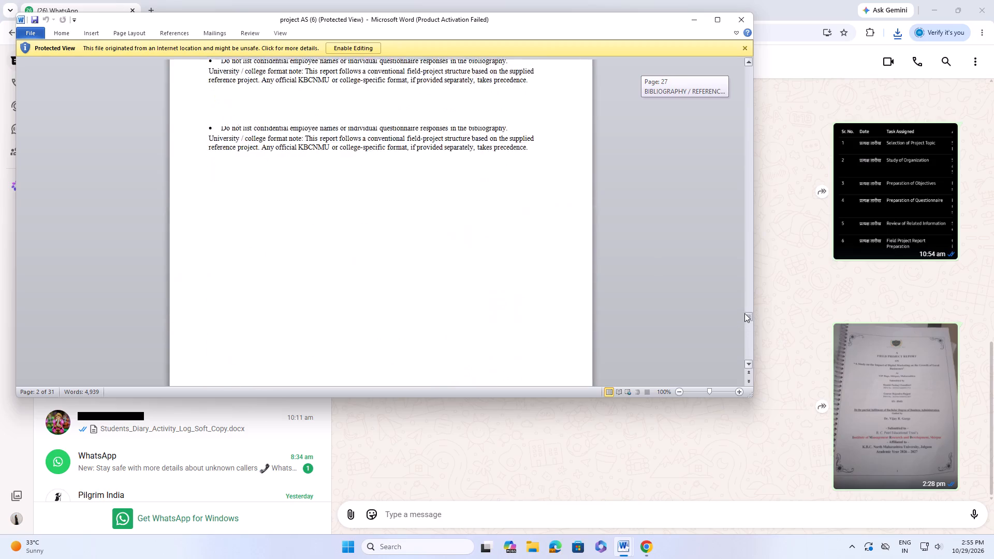
{"action": "left_click_drag", "start_coordinate": [744, 313], "coordinate": [745, 312]}
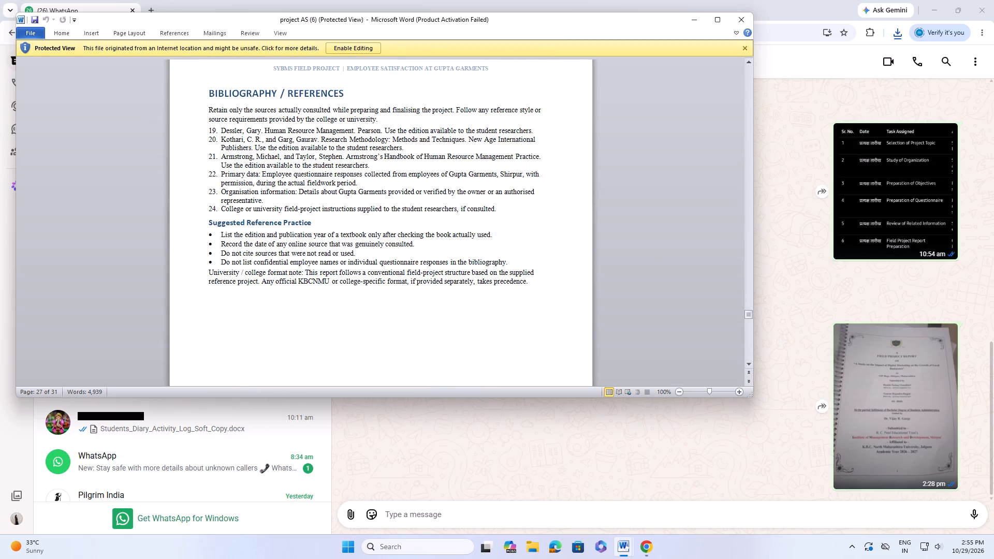
{"action": "left_click_drag", "start_coordinate": [219, 157], "coordinate": [233, 161]}
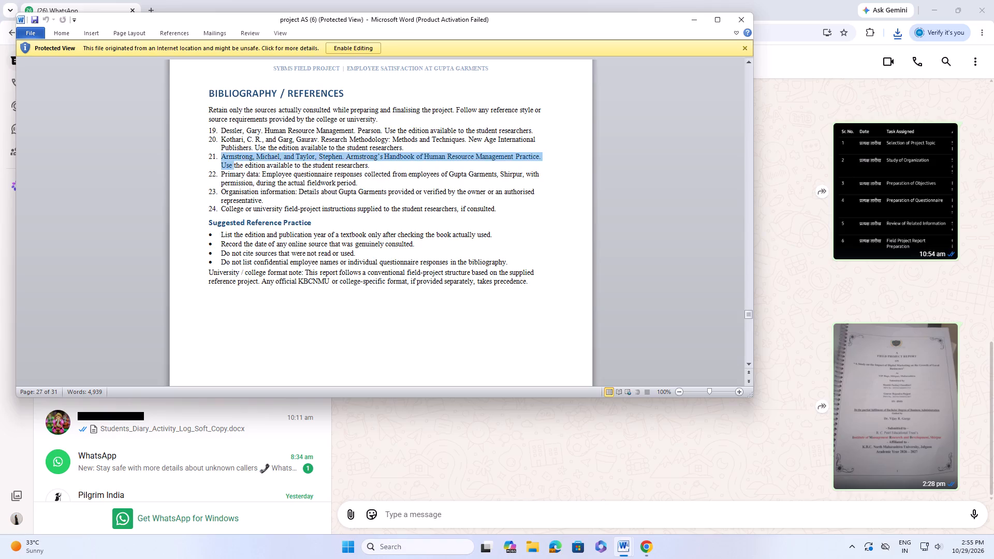
{"action": "left_click_drag", "start_coordinate": [233, 161], "coordinate": [451, 212]}
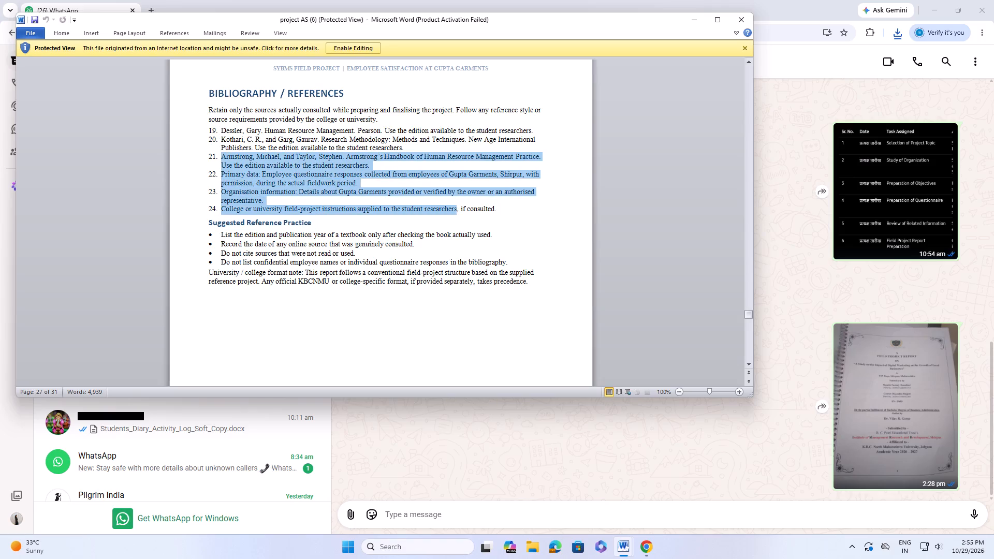
{"action": "left_click_drag", "start_coordinate": [451, 212], "coordinate": [507, 205]}
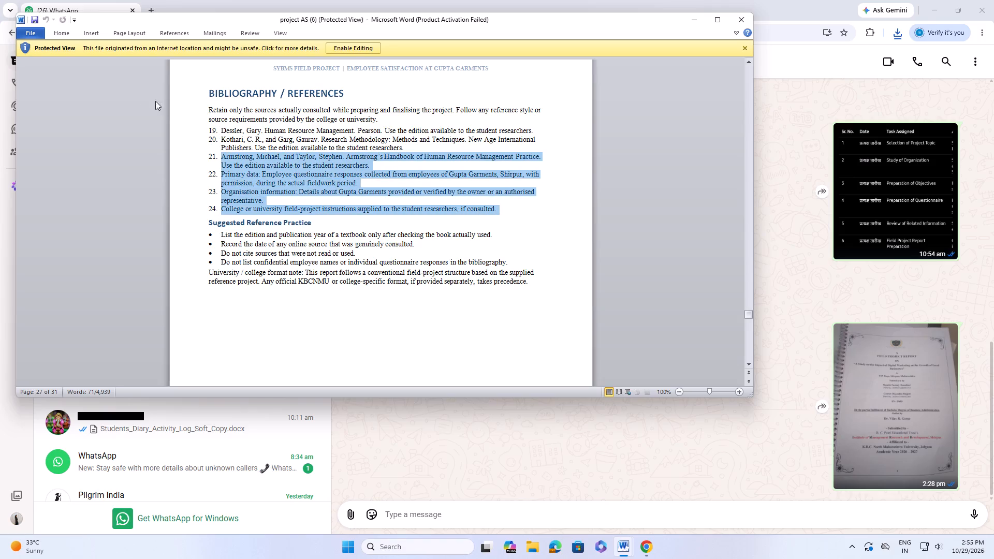
Enable editing for the report opened in Protected View.
{"action": "left_click", "coordinate": [352, 48]}
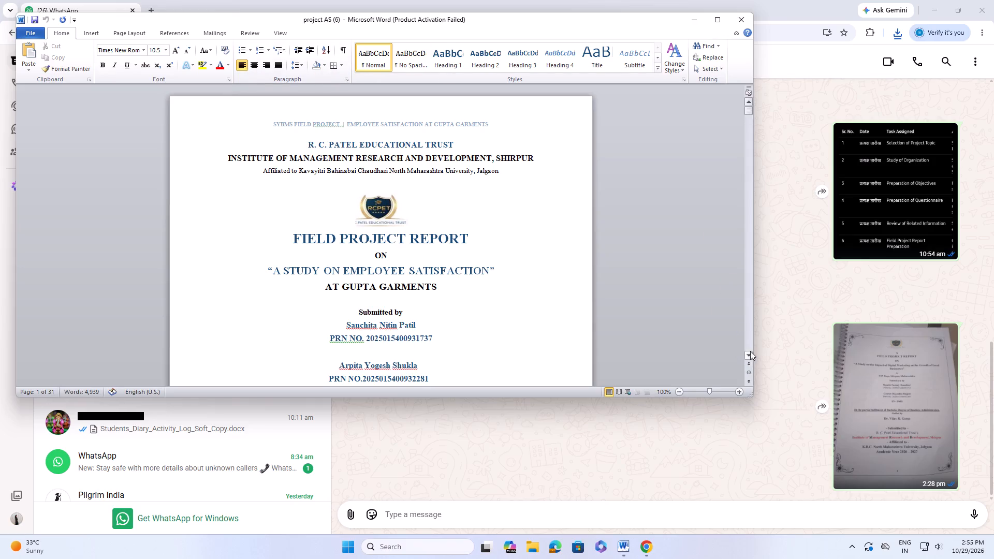
Select all the numbered sources, items 19 to 24, under the Bibliography / References heading on page 27.
{"action": "left_click_drag", "start_coordinate": [749, 109], "coordinate": [751, 329]}
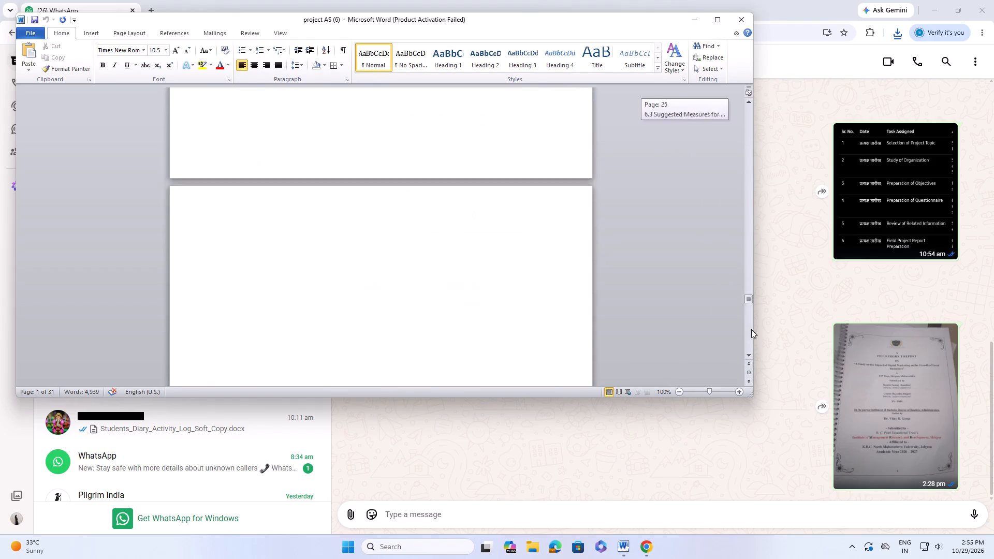
{"action": "left_click_drag", "start_coordinate": [751, 329], "coordinate": [747, 315]}
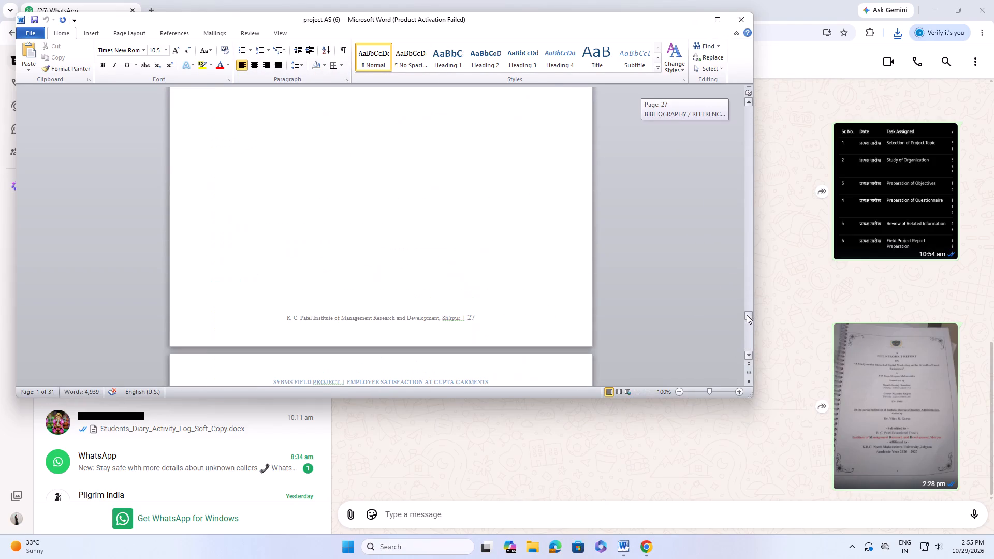
{"action": "left_click_drag", "start_coordinate": [747, 315], "coordinate": [748, 302]}
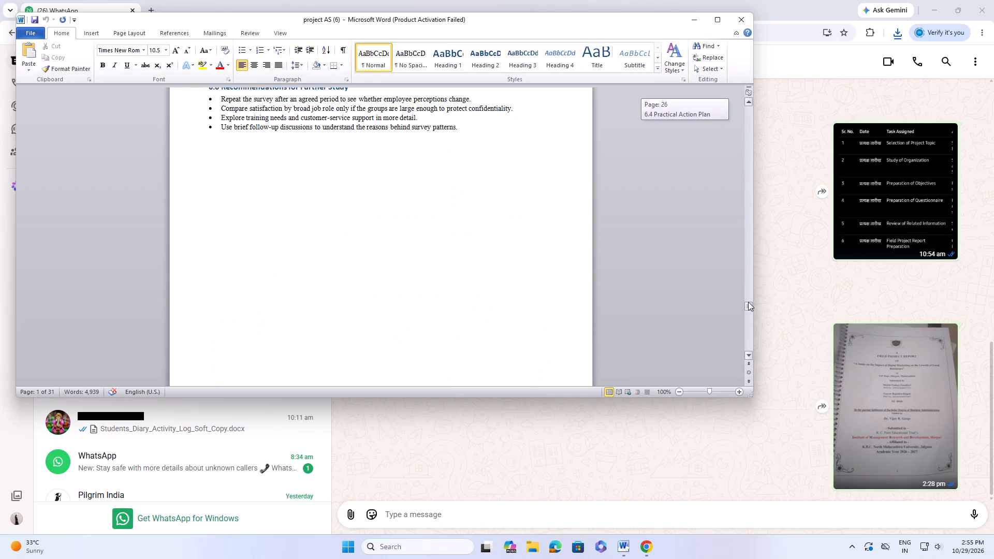
{"action": "left_click_drag", "start_coordinate": [748, 302], "coordinate": [747, 307]}
{"action": "scroll", "coordinate": [739, 310], "scroll_direction": "down", "scroll_amount": 5}
{"action": "scroll", "coordinate": [735, 311], "scroll_direction": "up", "scroll_amount": 1}
{"action": "scroll", "coordinate": [733, 311], "scroll_direction": "down", "scroll_amount": 4}
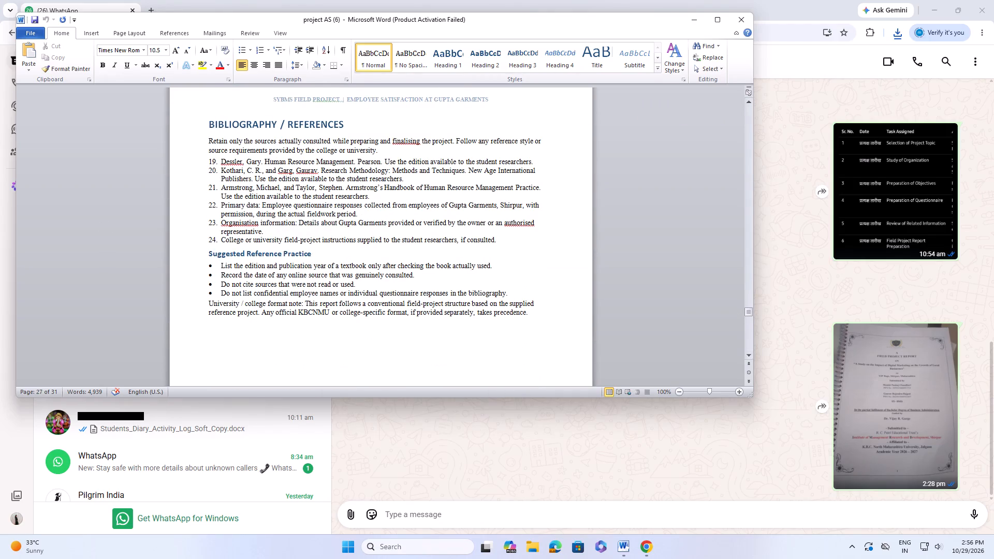
{"action": "left_click_drag", "start_coordinate": [211, 159], "coordinate": [196, 172]}
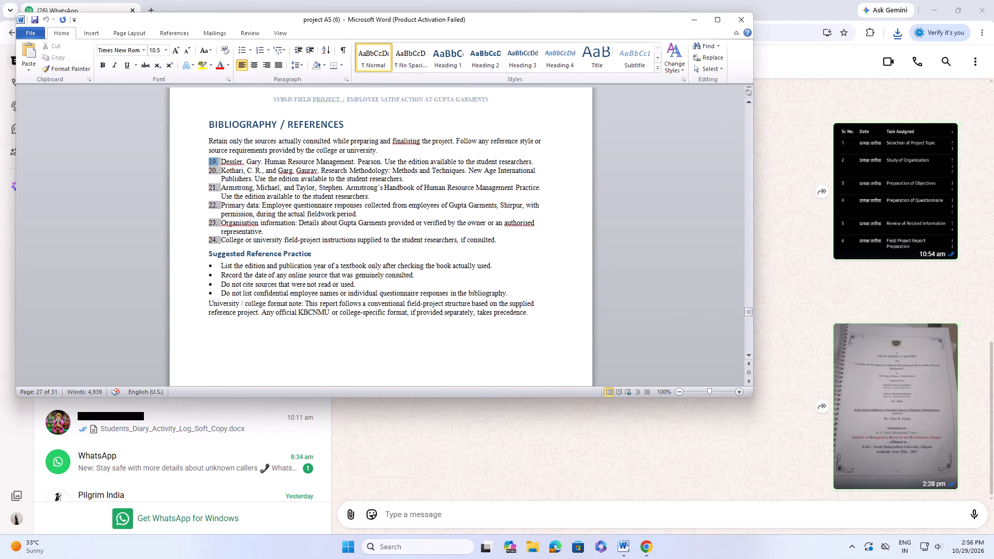
{"action": "left_click", "coordinate": [189, 174]}
{"action": "left_click", "coordinate": [116, 194]}
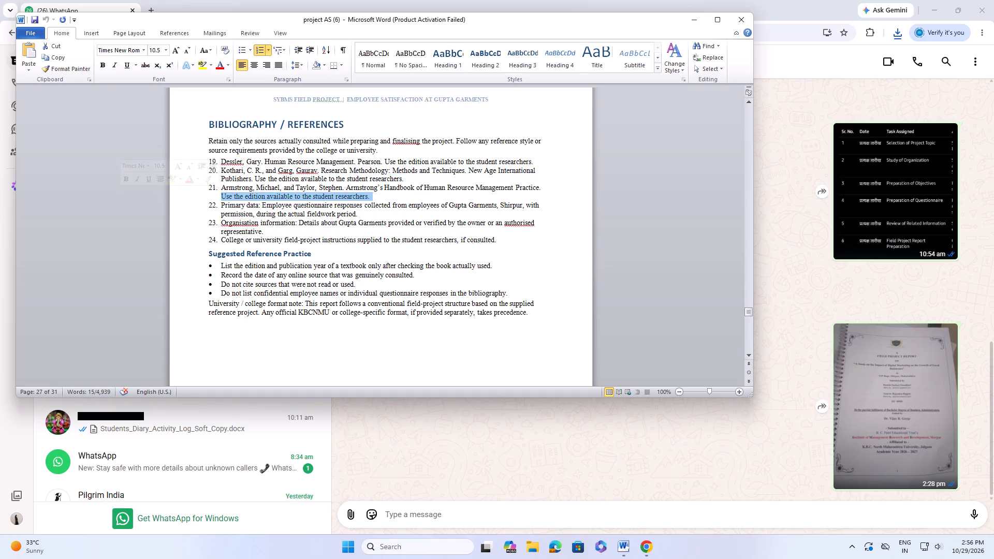
{"action": "left_click_drag", "start_coordinate": [580, 171], "coordinate": [590, 167]}
{"action": "left_click", "coordinate": [608, 161]}
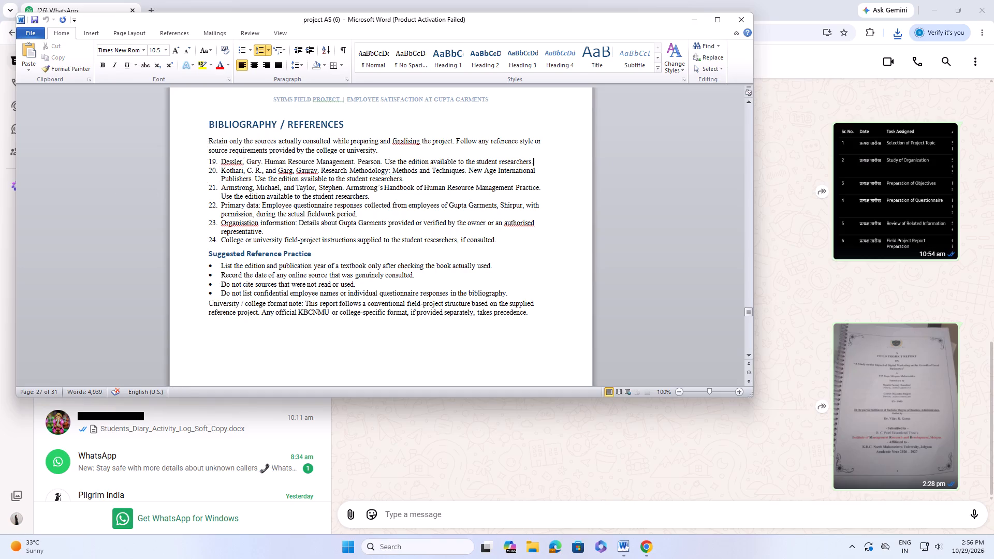
{"action": "left_click_drag", "start_coordinate": [204, 156], "coordinate": [210, 156]}
{"action": "left_click_drag", "start_coordinate": [155, 184], "coordinate": [171, 182]}
{"action": "left_click_drag", "start_coordinate": [90, 224], "coordinate": [103, 223]}
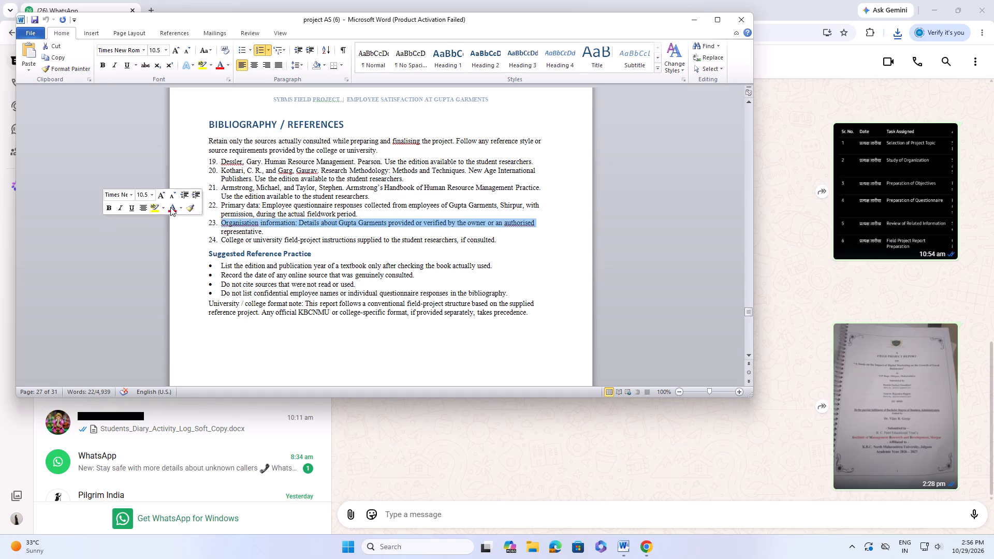
{"action": "left_click_drag", "start_coordinate": [207, 161], "coordinate": [259, 174]}
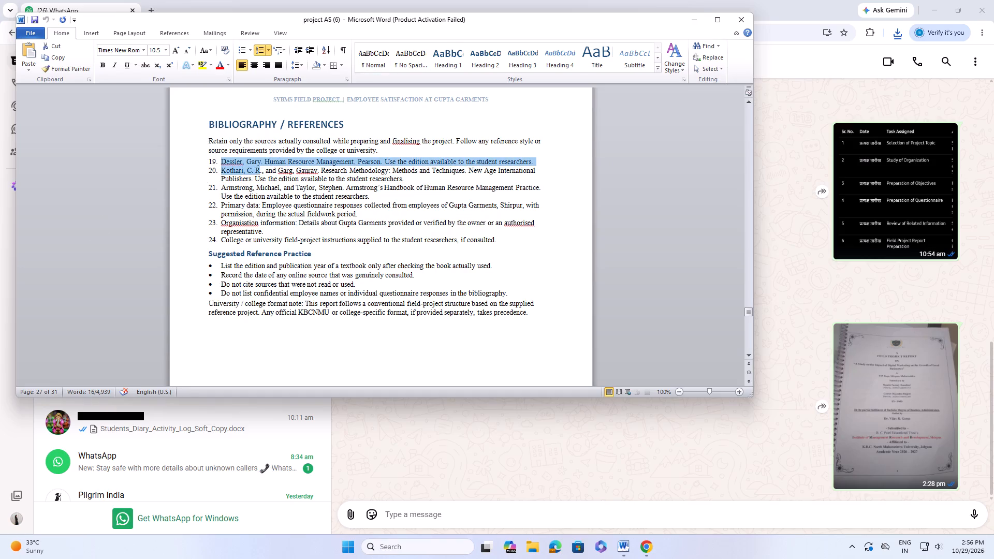
{"action": "left_click_drag", "start_coordinate": [259, 174], "coordinate": [478, 240]}
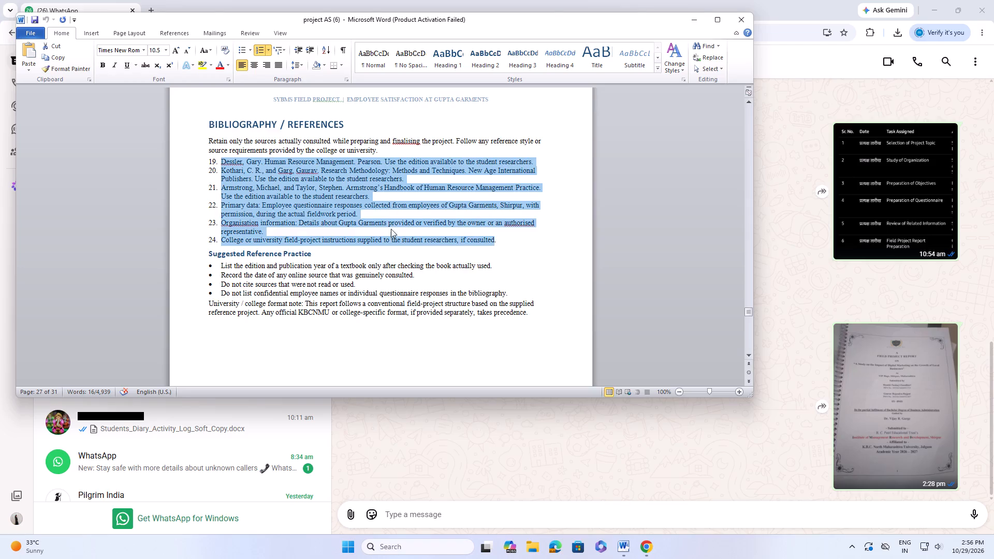
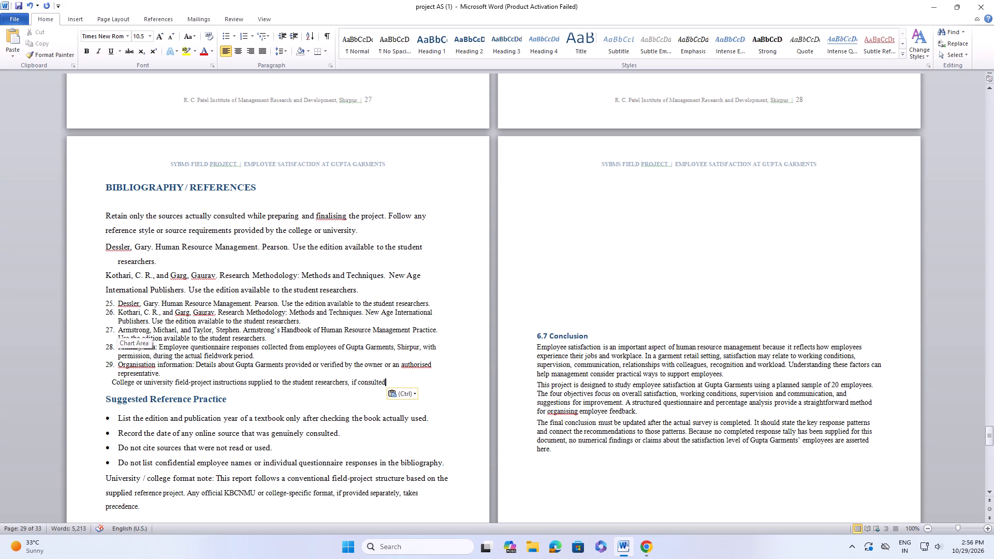
Delete the duplicate Dessler and Kothari and Garg entries numbered 25 and 26 in the Bibliography / References list.
{"action": "left_click_drag", "start_coordinate": [104, 306], "coordinate": [120, 306]}
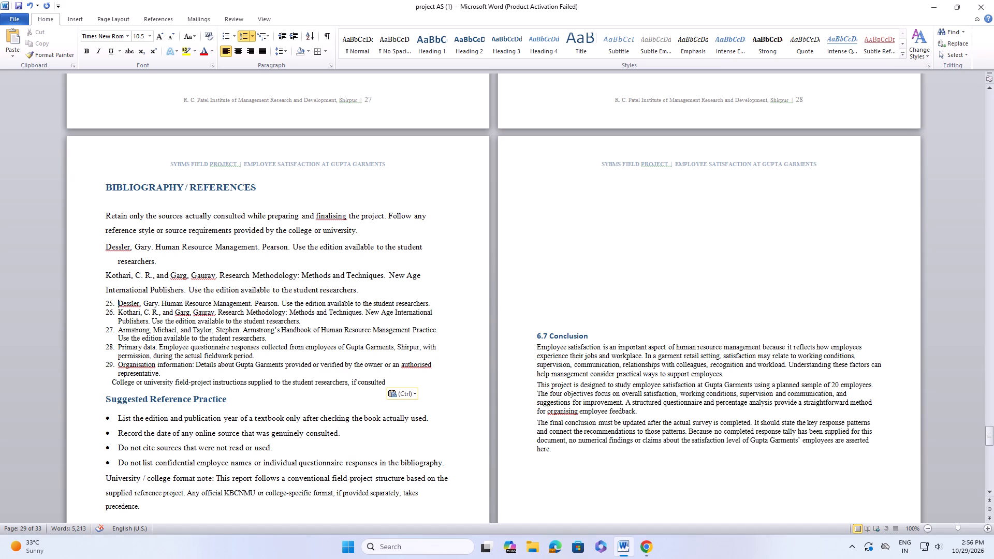
{"action": "left_click", "coordinate": [103, 305]}
{"action": "left_click_drag", "start_coordinate": [116, 303], "coordinate": [165, 309]}
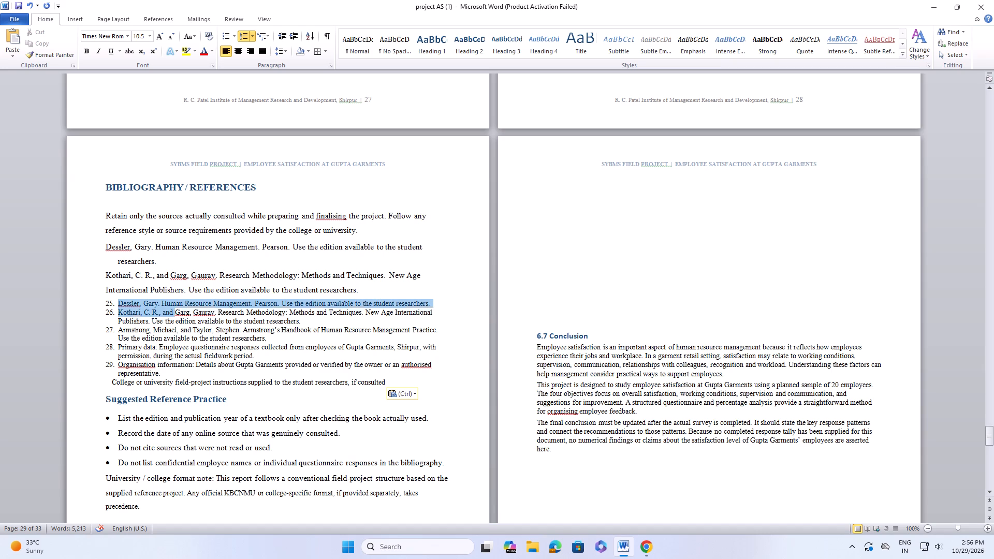
{"action": "left_click_drag", "start_coordinate": [165, 309], "coordinate": [306, 321]}
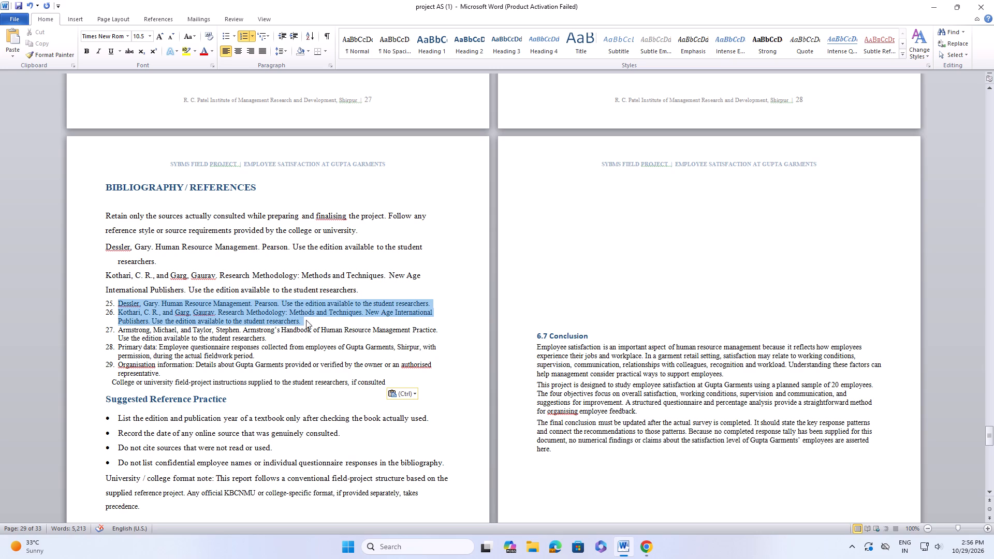
{"action": "key", "text": "BackSpace"}
{"action": "left_click", "coordinate": [177, 189]}
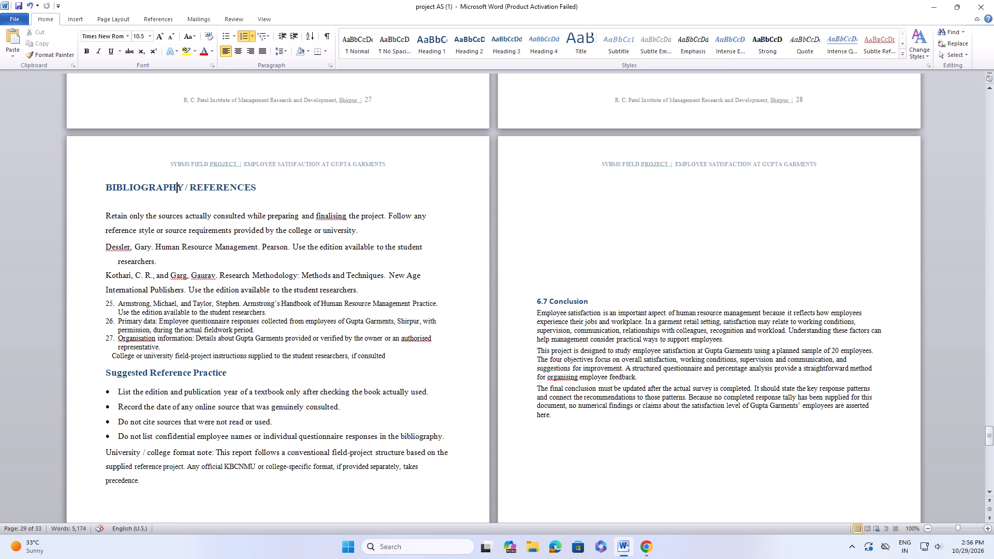
Set the sources from Armstrong through the college instructions line to font size 12 and widen their line spacing to match the entries above.
{"action": "left_click", "coordinate": [28, 358]}
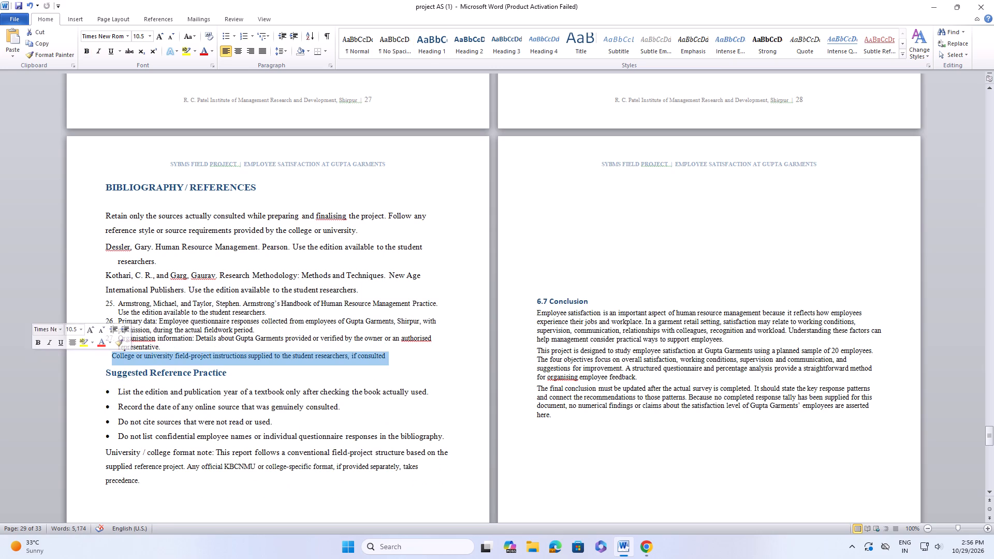
{"action": "left_click_drag", "start_coordinate": [119, 303], "coordinate": [387, 358]}
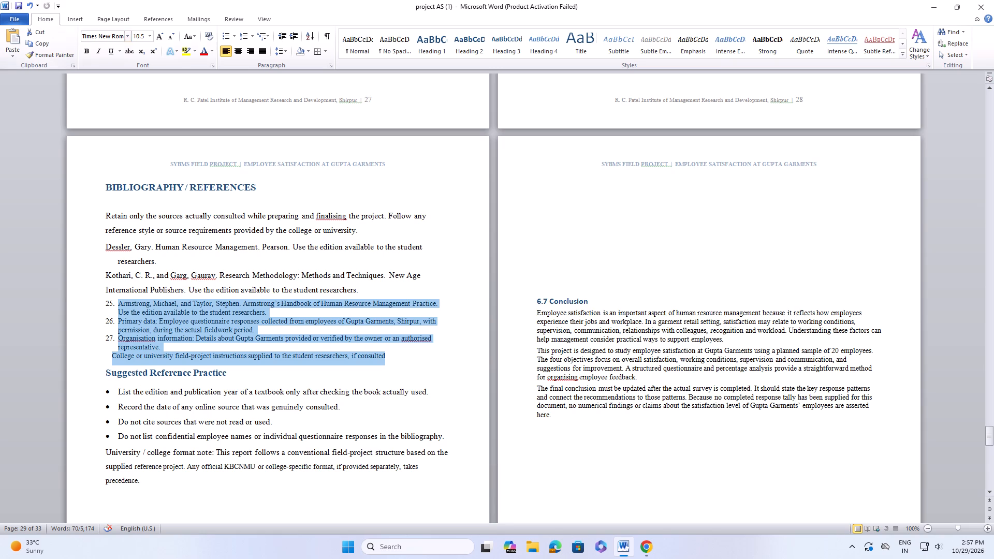
{"action": "left_click", "coordinate": [149, 34]}
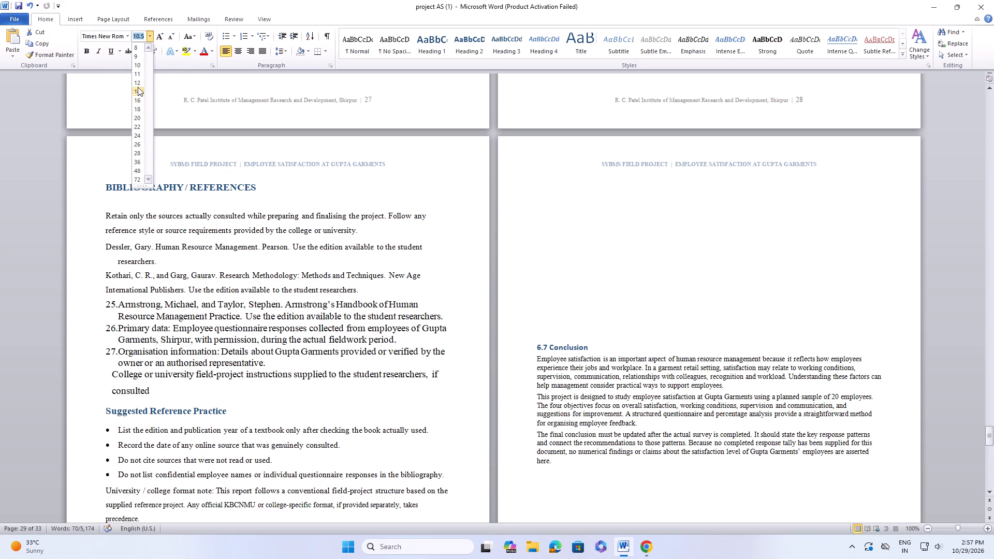
{"action": "left_click", "coordinate": [137, 83]}
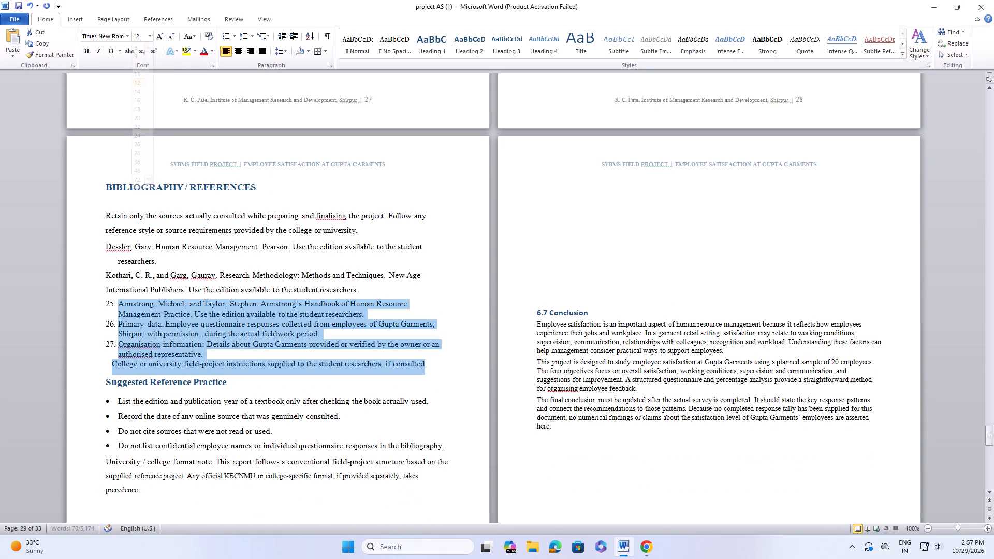
{"action": "left_click", "coordinate": [280, 52]}
{"action": "left_click", "coordinate": [292, 84]}
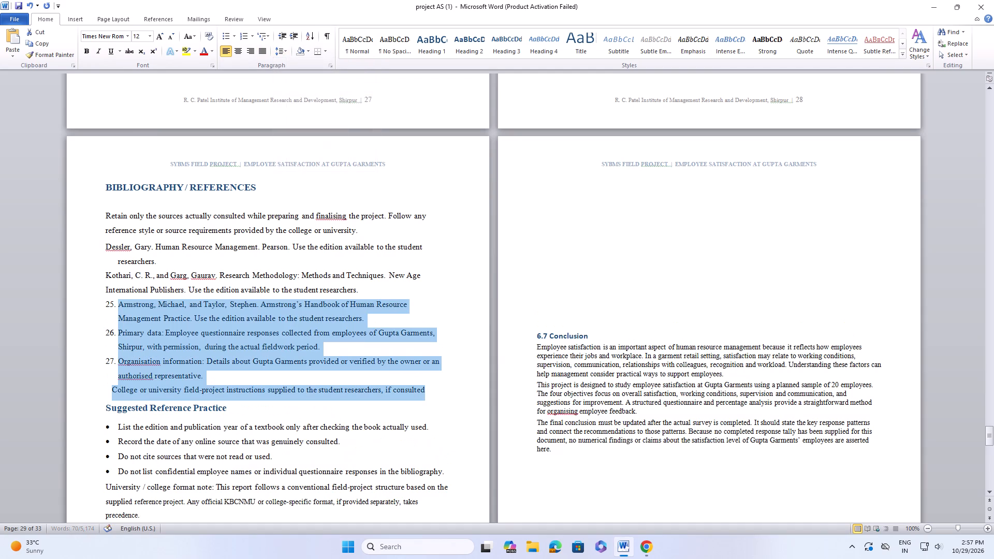
Remove the list numbers from the Armstrong and Taylor, Primary data and Organisation information sources.
{"action": "left_click", "coordinate": [74, 308]}
{"action": "left_click", "coordinate": [111, 301]}
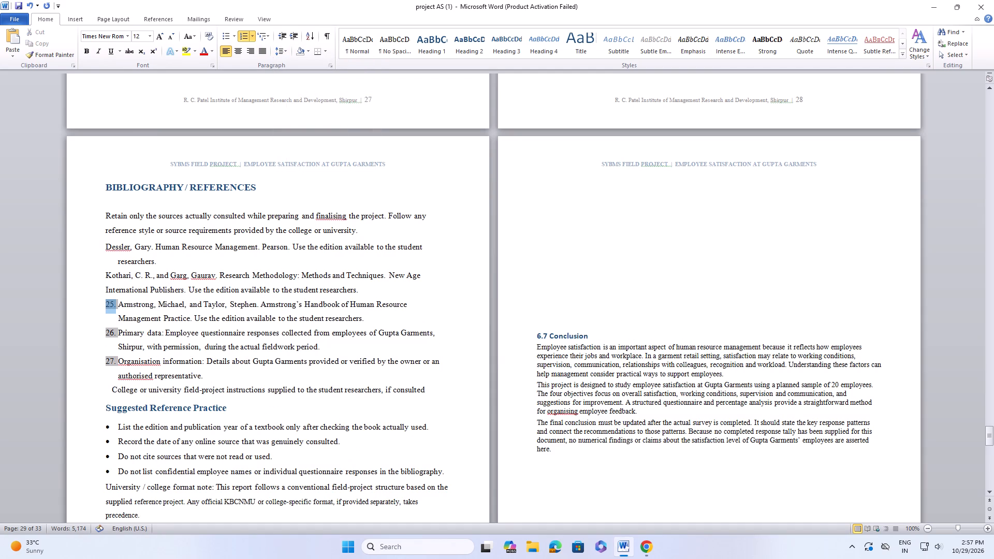
{"action": "key", "text": "Delete"}
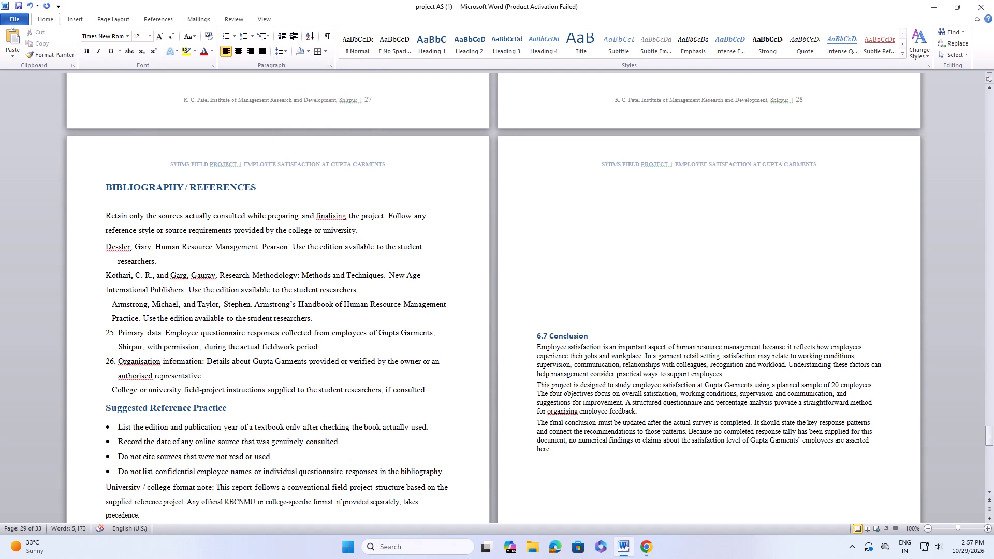
{"action": "left_click", "coordinate": [112, 332]}
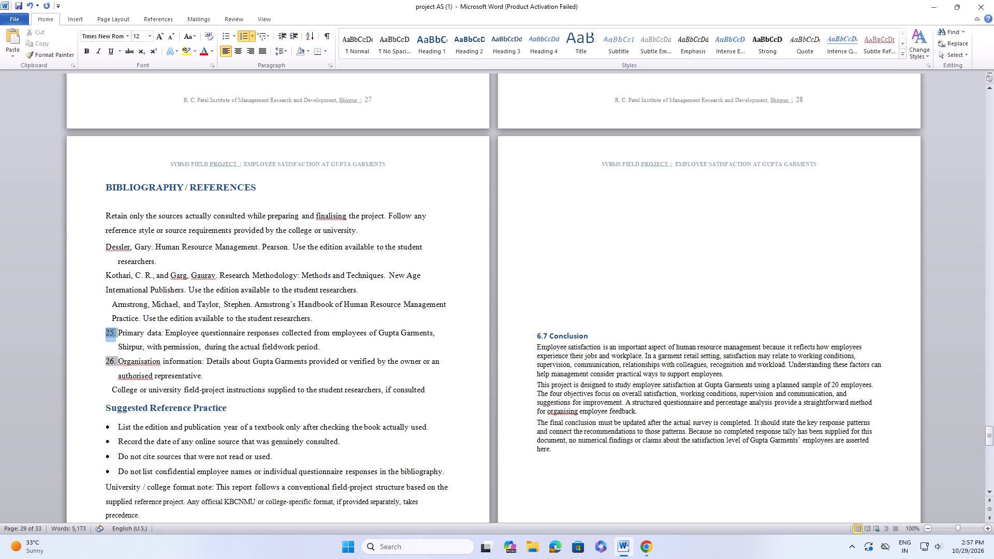
{"action": "key", "text": "Delete"}
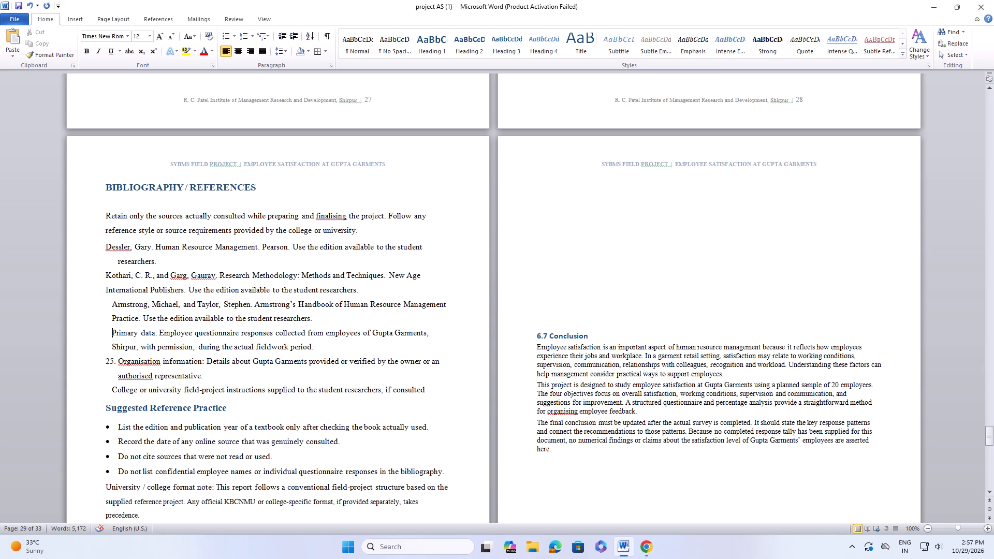
{"action": "left_click", "coordinate": [109, 358]}
{"action": "key", "text": "Delete"}
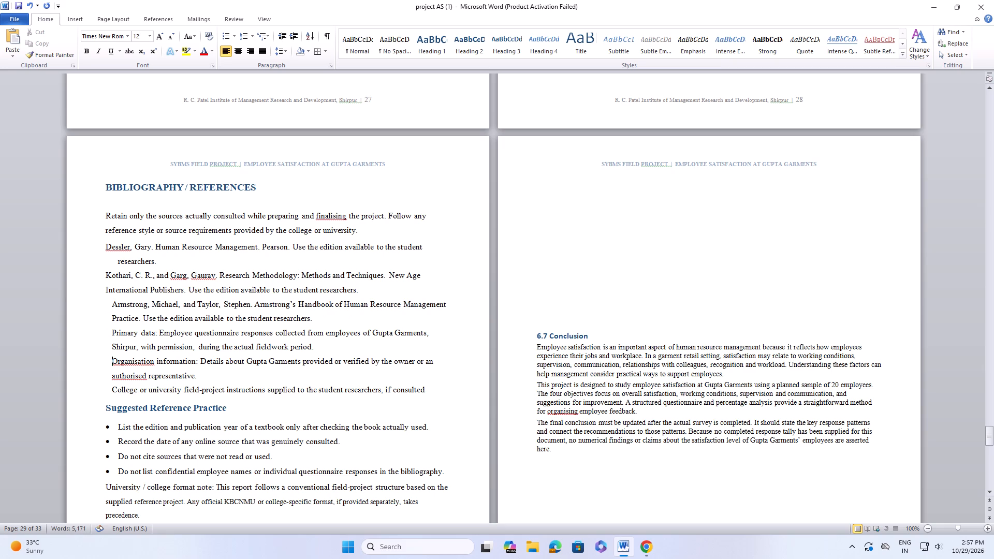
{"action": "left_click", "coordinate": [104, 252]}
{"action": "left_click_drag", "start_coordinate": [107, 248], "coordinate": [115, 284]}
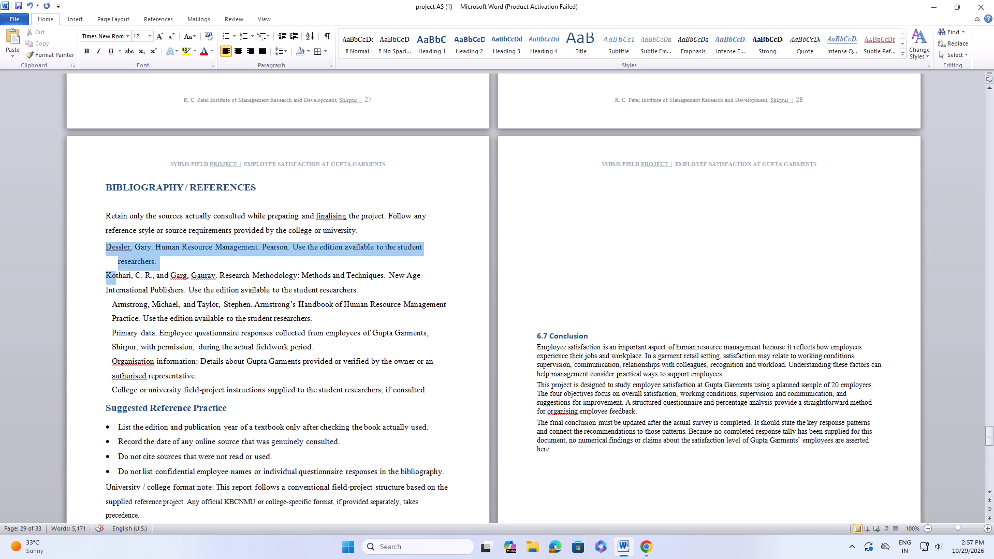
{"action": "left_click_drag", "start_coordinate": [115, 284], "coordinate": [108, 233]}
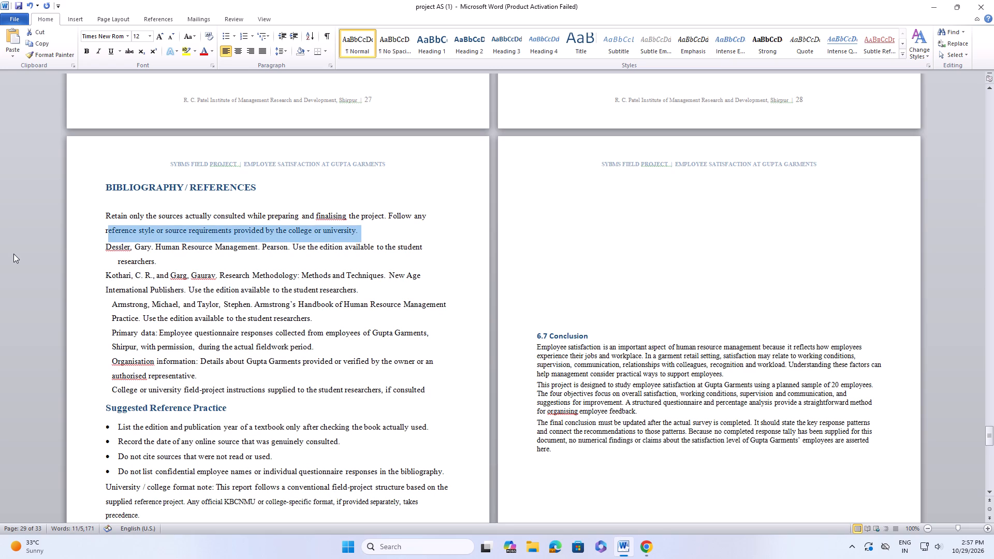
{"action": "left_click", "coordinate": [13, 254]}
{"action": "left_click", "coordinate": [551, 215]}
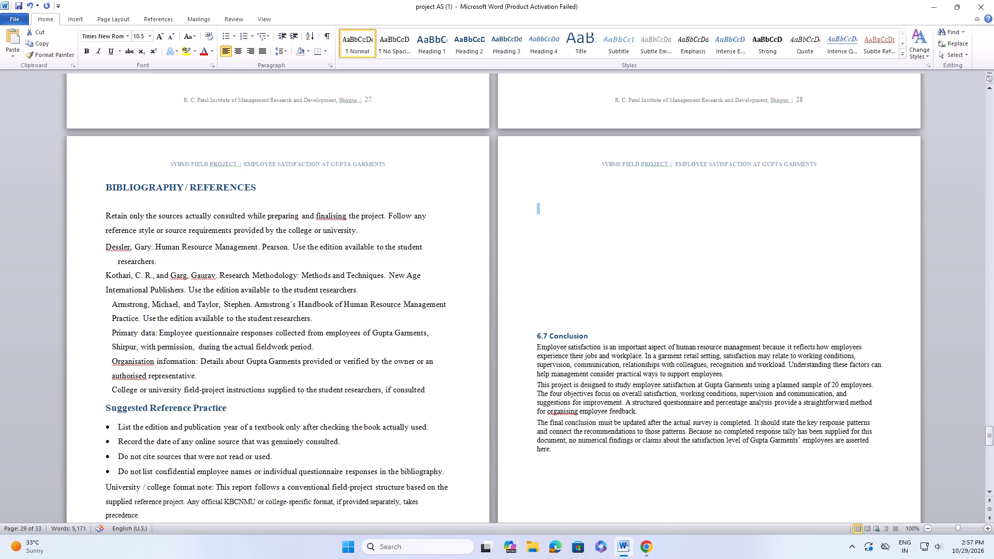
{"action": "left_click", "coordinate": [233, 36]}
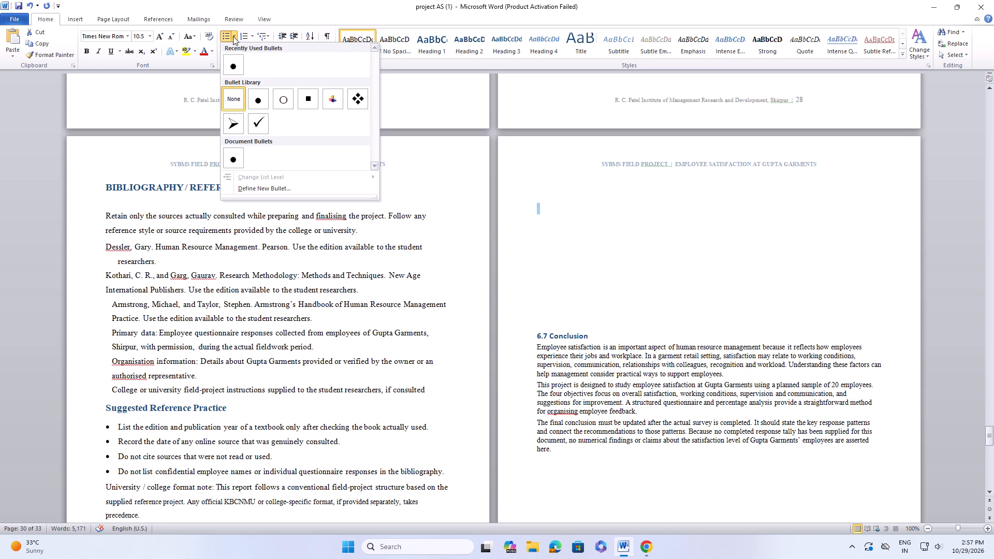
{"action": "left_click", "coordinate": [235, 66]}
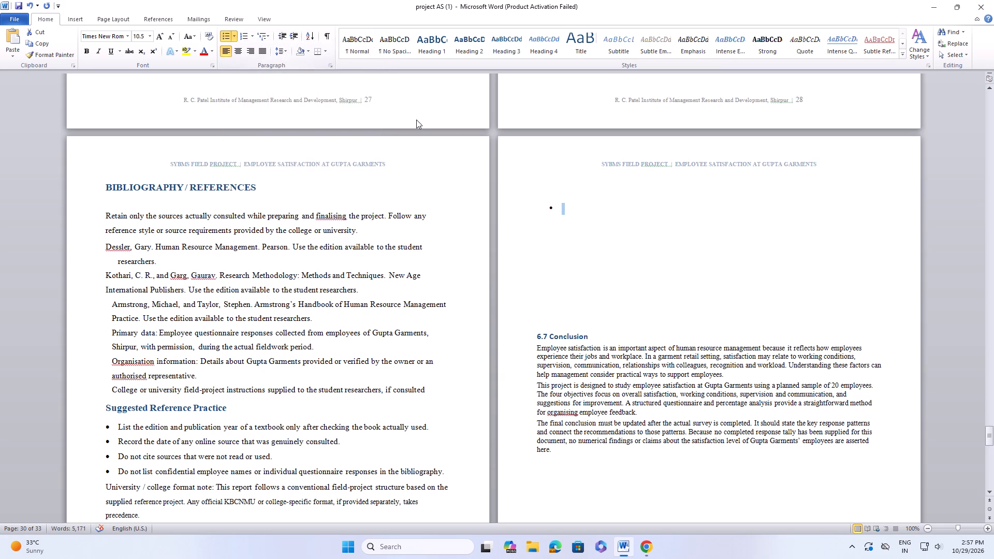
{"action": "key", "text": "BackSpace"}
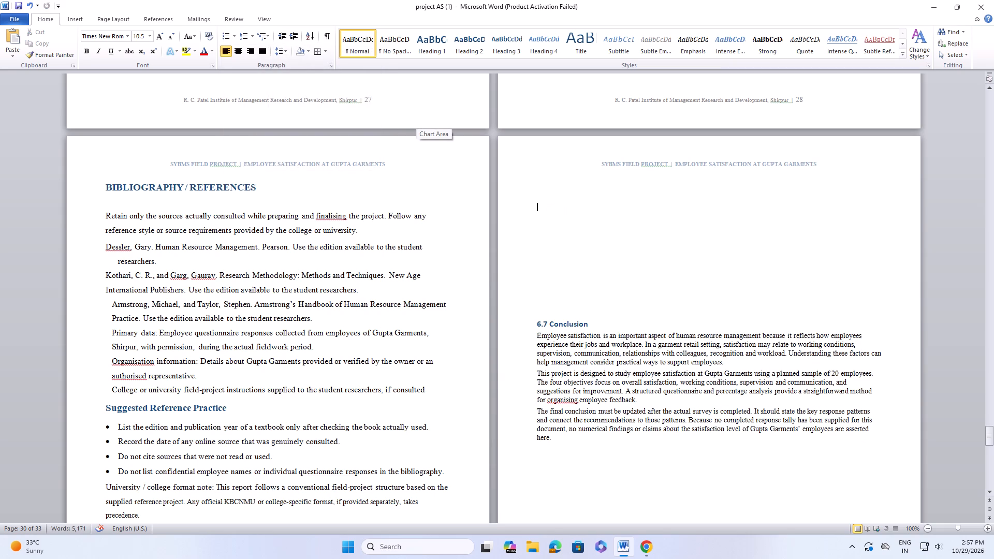
Apply round bullets to each of the six bibliography sources, from Dessler down to the college or university field-project instructions.
{"action": "left_click", "coordinate": [102, 246]}
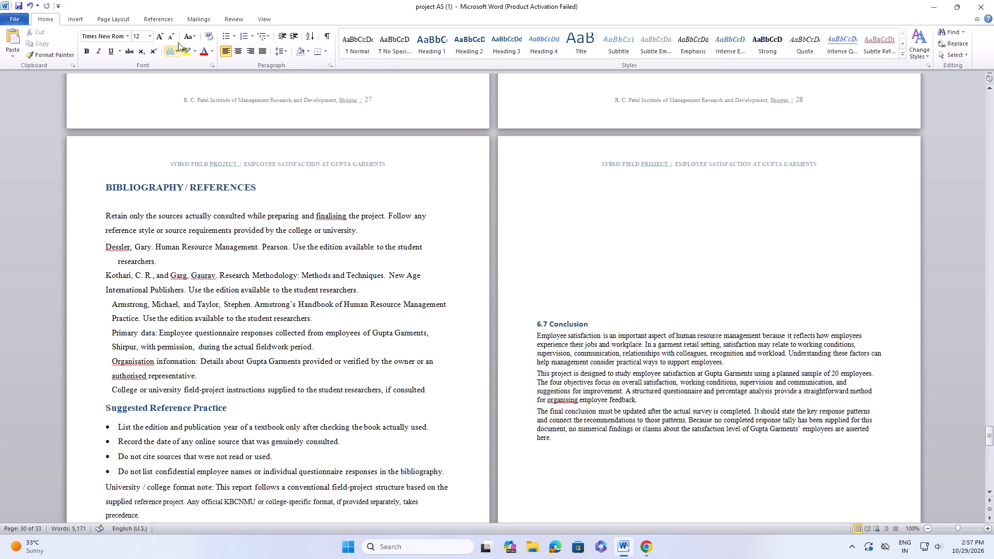
{"action": "left_click", "coordinate": [228, 38]}
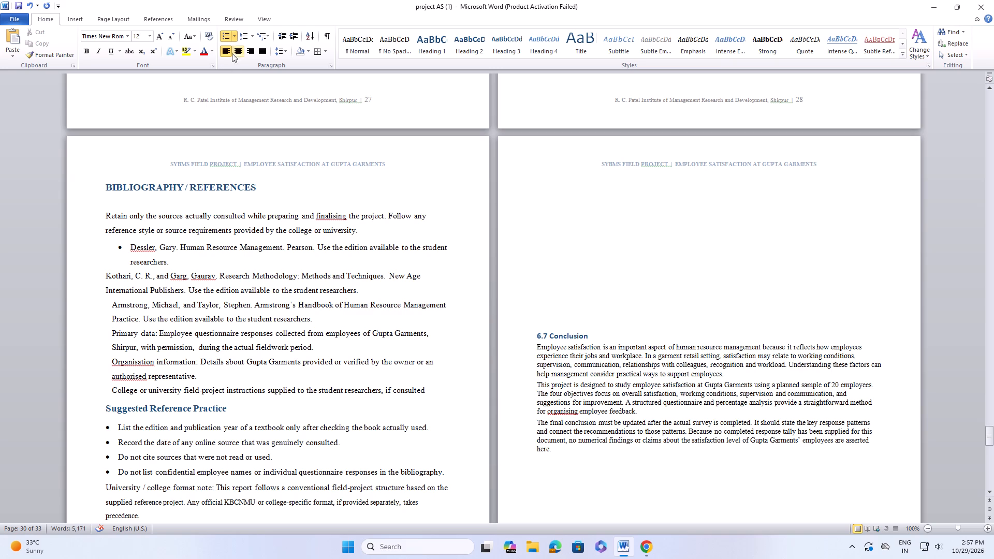
{"action": "left_click", "coordinate": [101, 276]}
{"action": "left_click", "coordinate": [233, 34]}
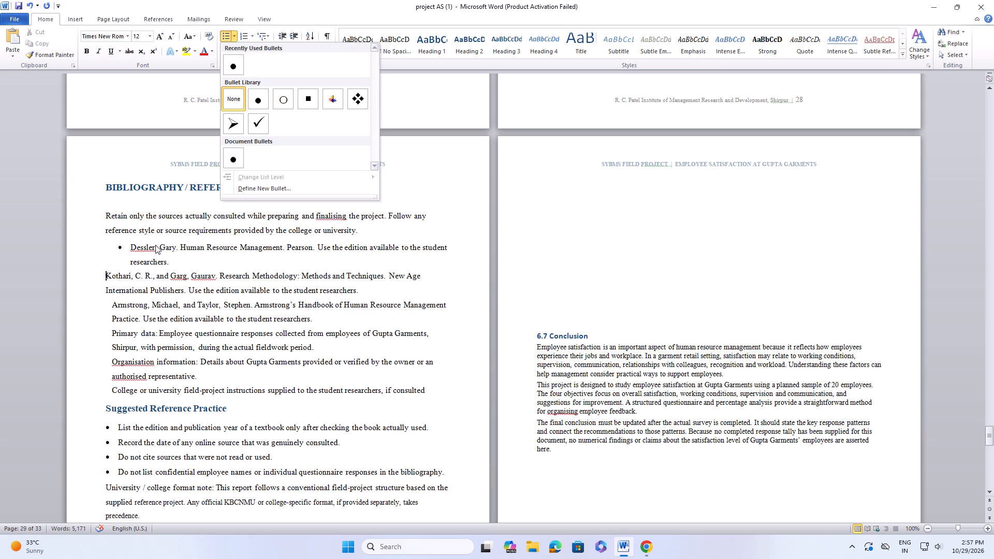
{"action": "left_click", "coordinate": [232, 67]}
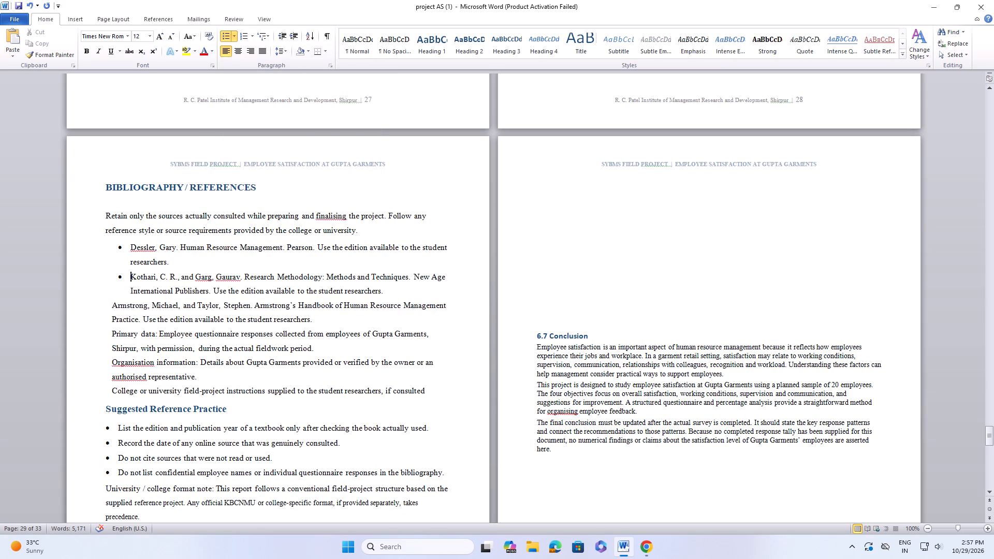
{"action": "left_click", "coordinate": [108, 311]}
{"action": "left_click", "coordinate": [231, 41]}
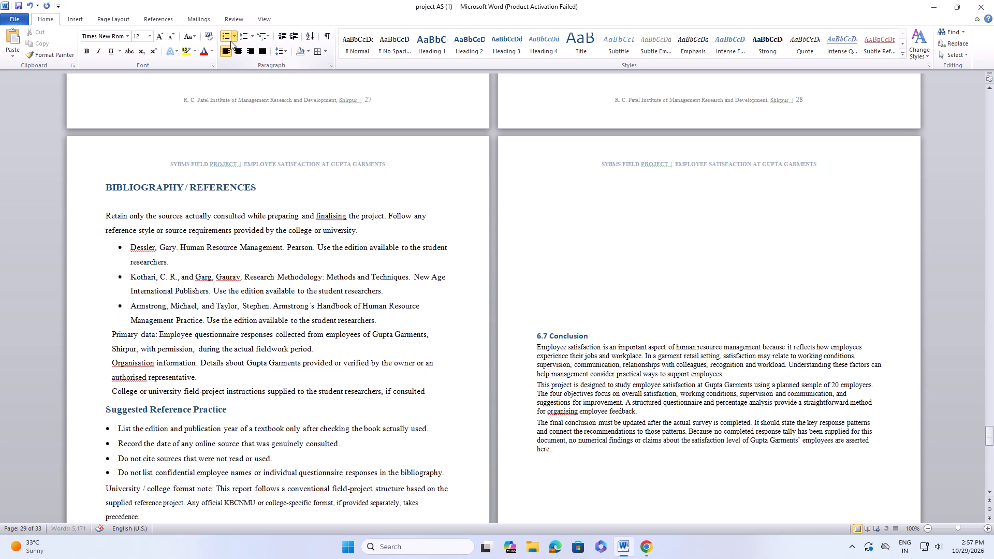
{"action": "left_click", "coordinate": [110, 341]}
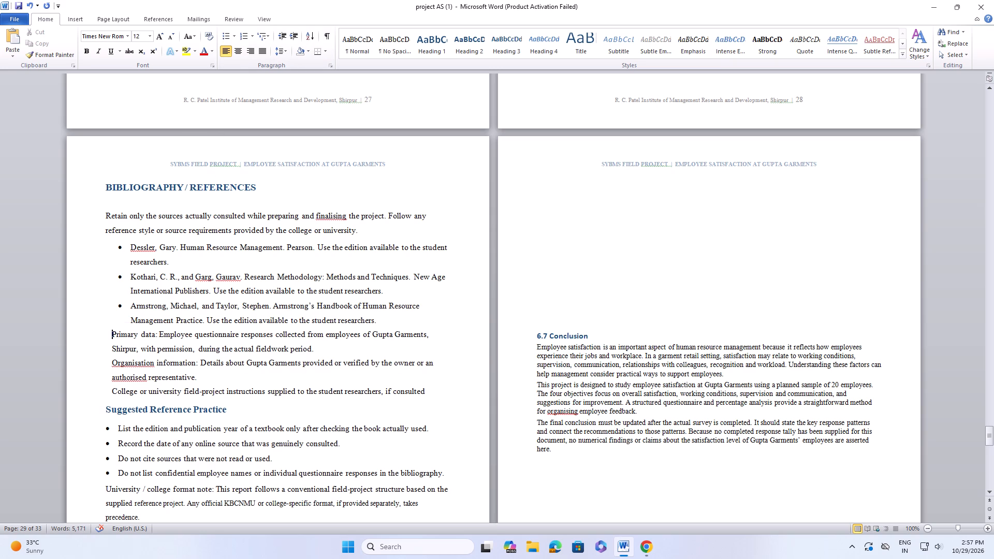
{"action": "left_click", "coordinate": [228, 39]}
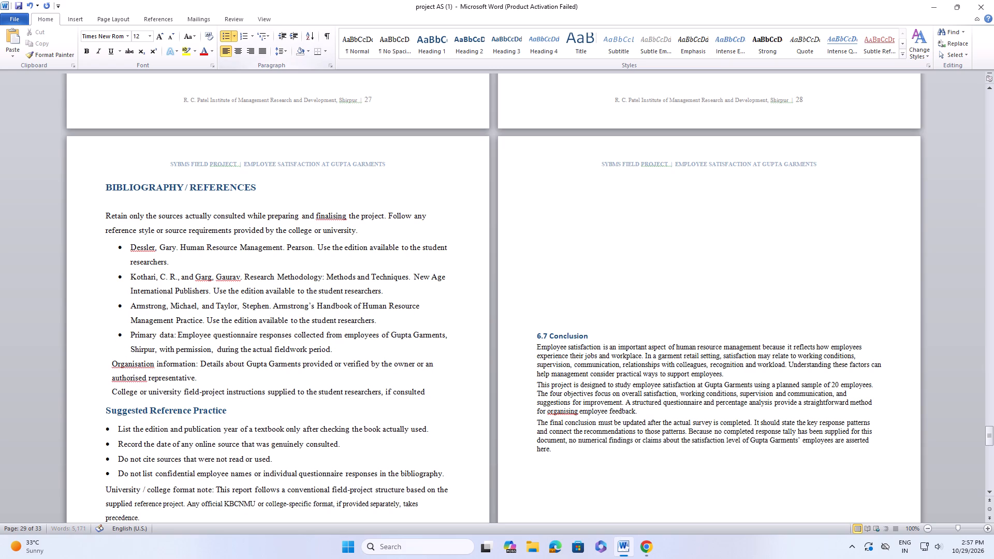
{"action": "left_click", "coordinate": [108, 360]}
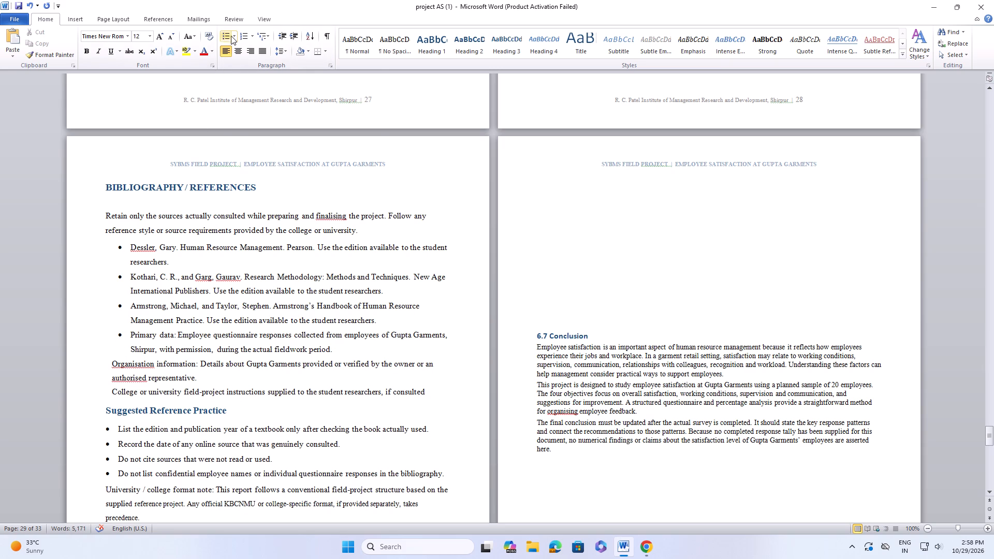
{"action": "left_click", "coordinate": [231, 35]}
{"action": "left_click", "coordinate": [235, 61]}
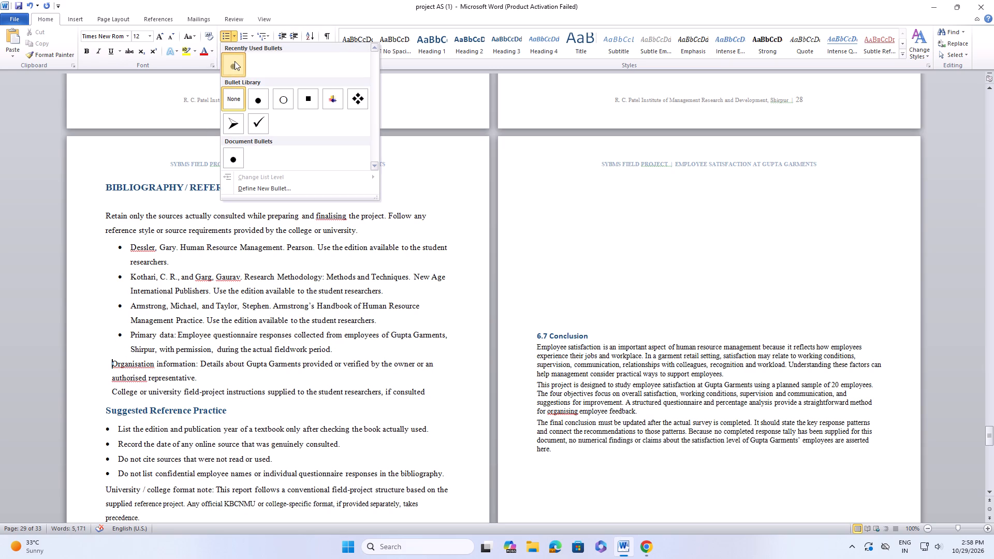
{"action": "left_click", "coordinate": [111, 393]}
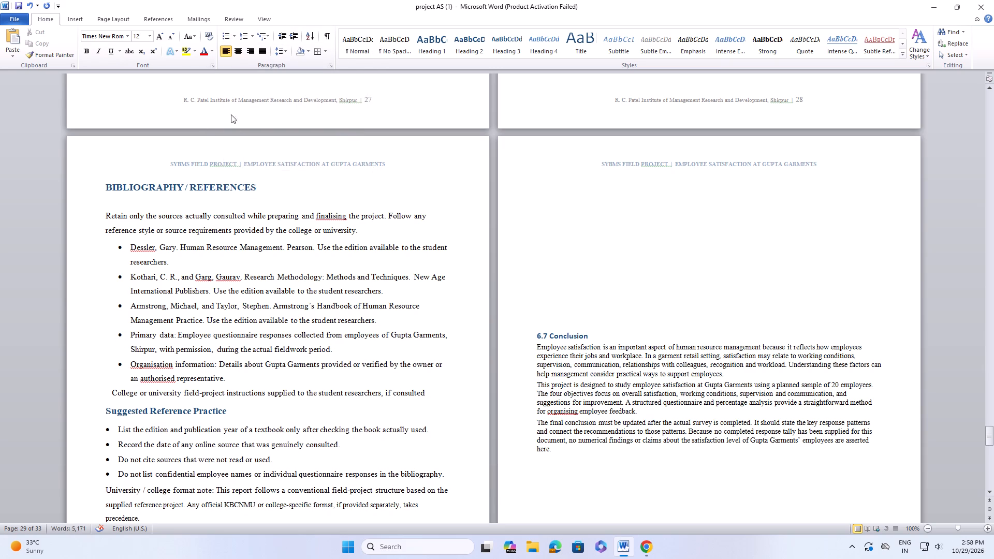
{"action": "left_click", "coordinate": [226, 32]}
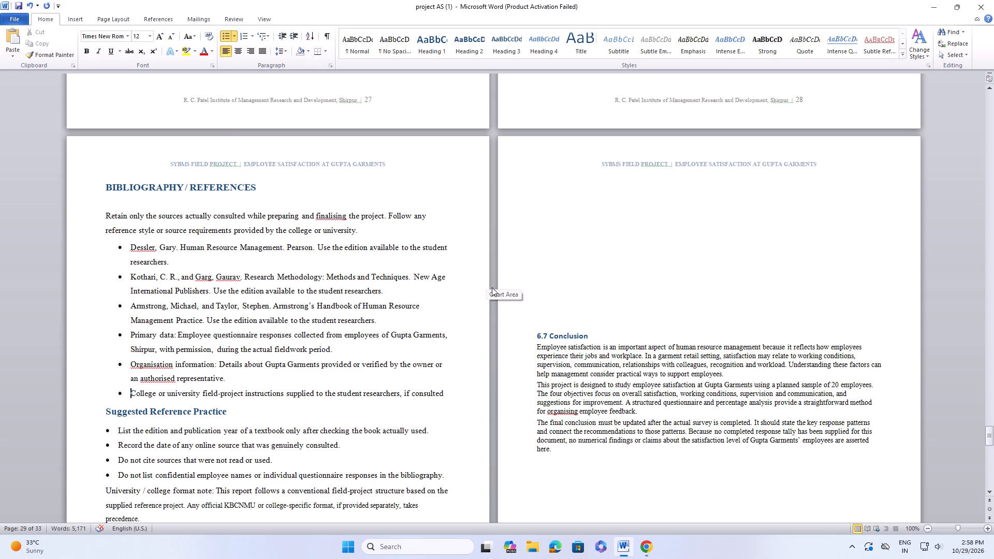
Add a full stop after "if consulted" at the end of the last bibliography source.
{"action": "left_click", "coordinate": [451, 394]}
{"action": "key", "text": "period"}
Move the 6.7 Conclusion heading and its three paragraphs to the top of their page, leaving no duplicate further down.
{"action": "scroll", "coordinate": [478, 388], "scroll_direction": "down", "scroll_amount": 3}
{"action": "left_click_drag", "start_coordinate": [106, 336], "coordinate": [225, 338]}
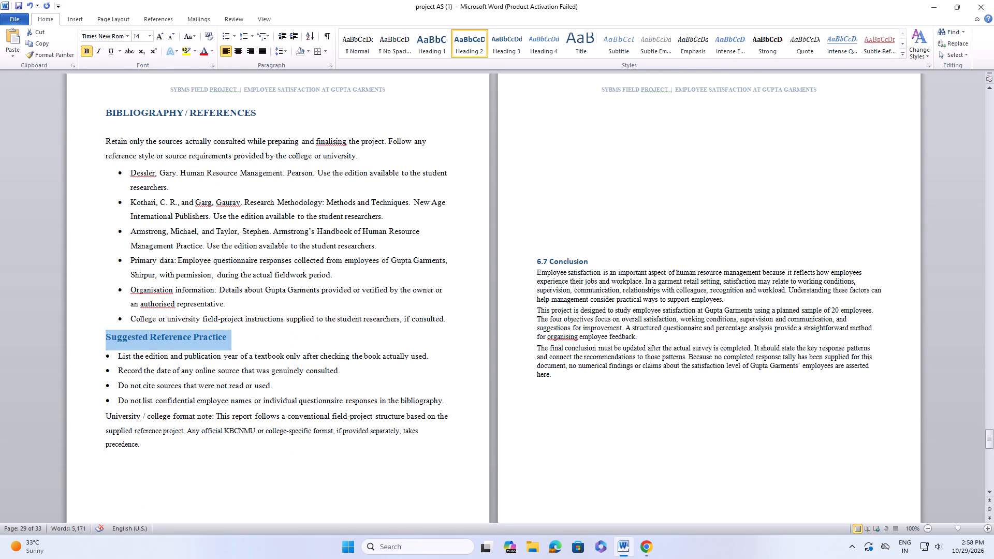
{"action": "left_click_drag", "start_coordinate": [577, 222], "coordinate": [600, 207]}
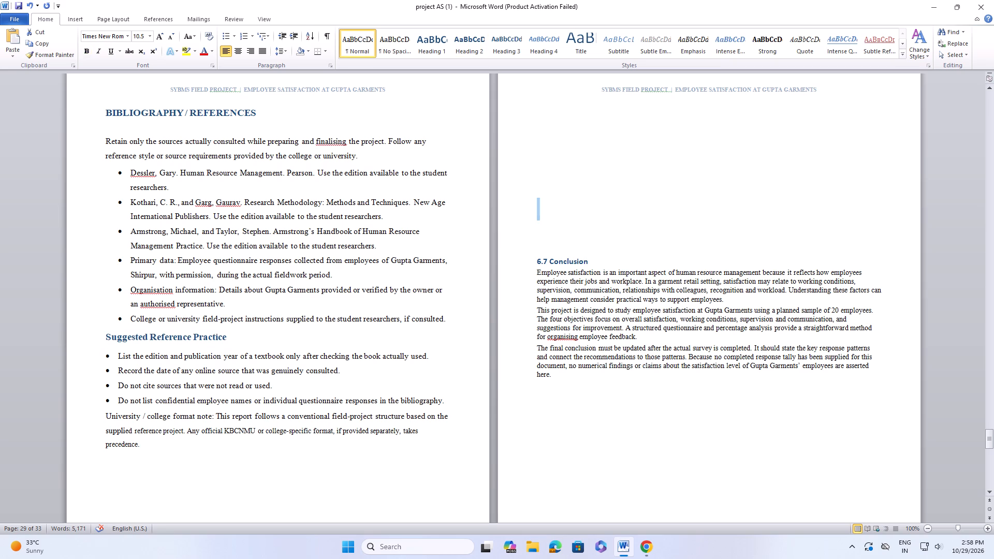
{"action": "left_click_drag", "start_coordinate": [535, 258], "coordinate": [740, 374]}
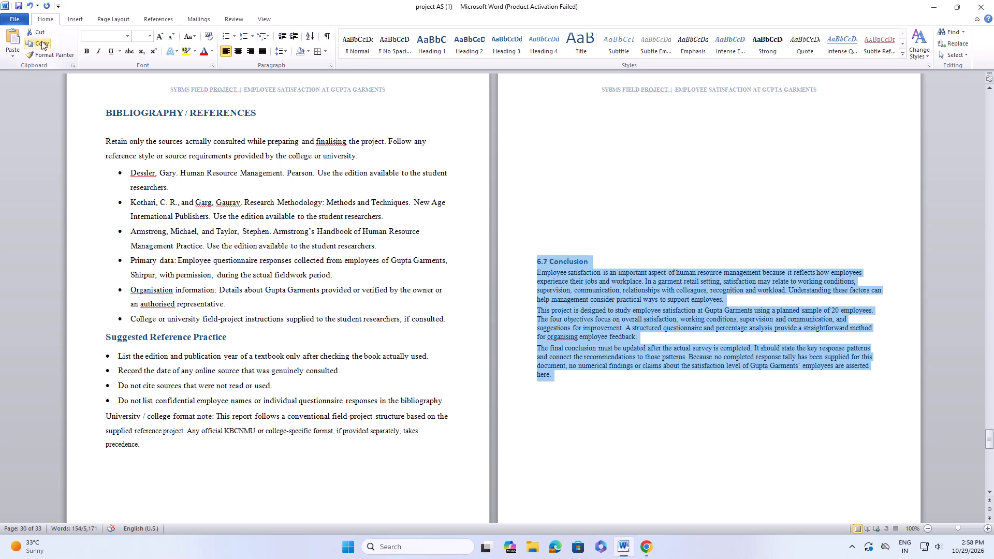
{"action": "left_click", "coordinate": [41, 41]}
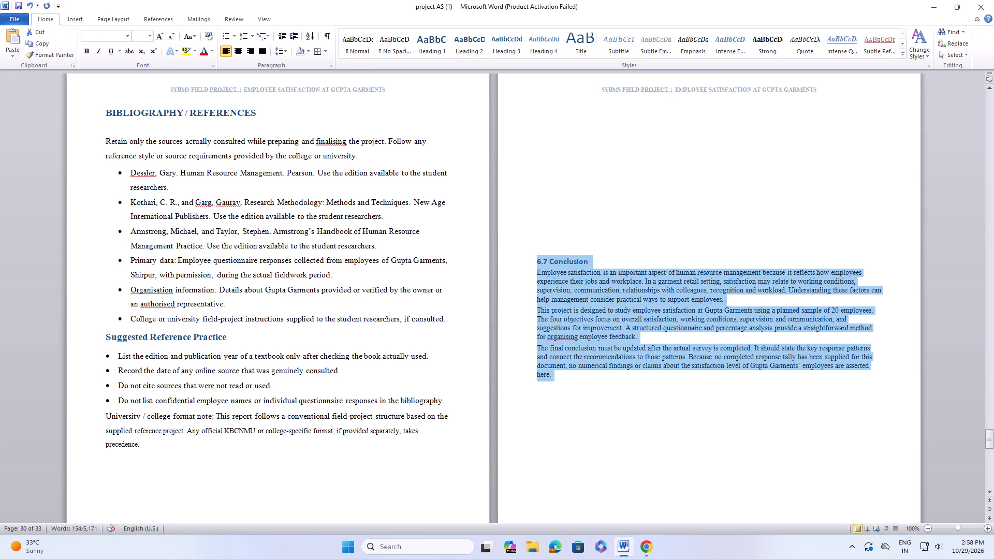
{"action": "left_click", "coordinate": [556, 127]}
{"action": "left_click", "coordinate": [11, 40]}
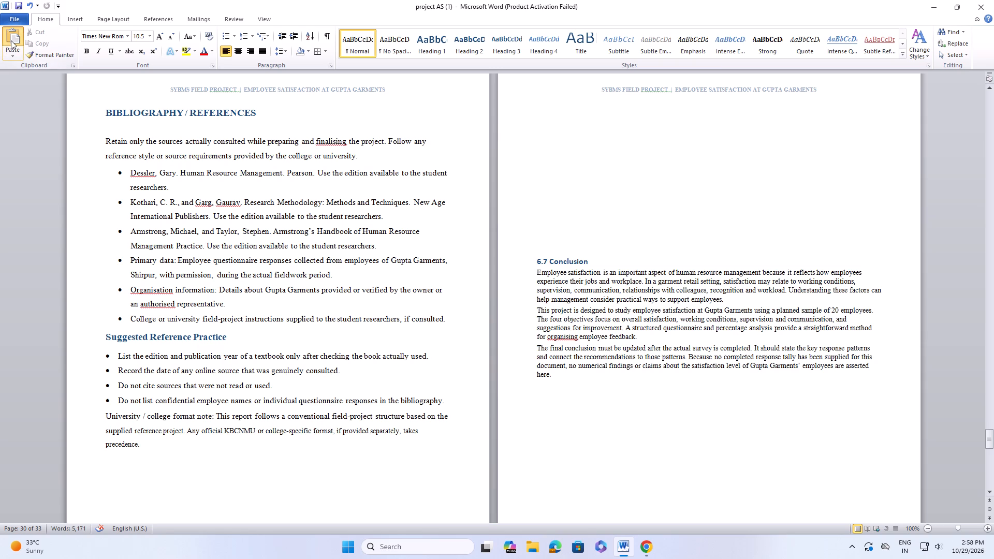
{"action": "left_click_drag", "start_coordinate": [540, 388], "coordinate": [769, 465]}
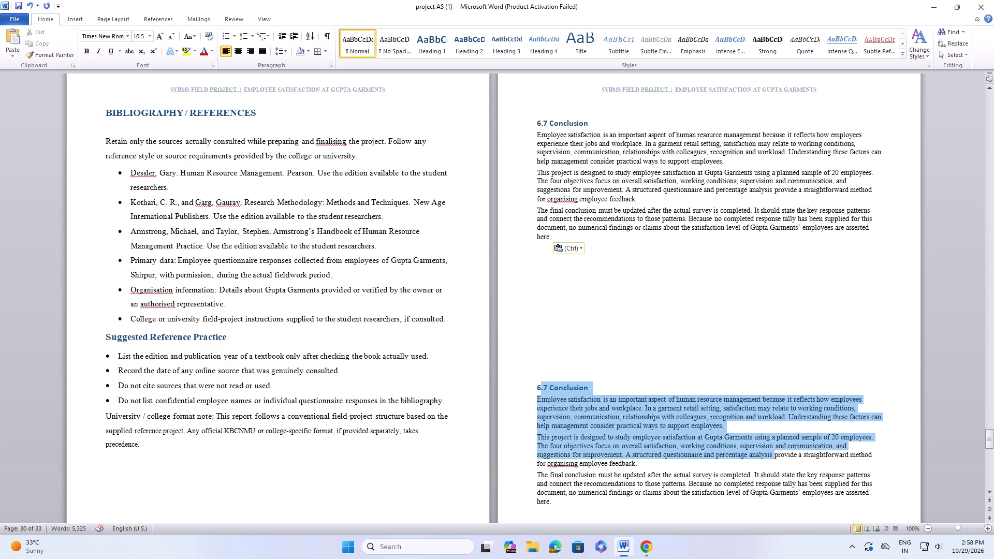
{"action": "left_click_drag", "start_coordinate": [769, 465], "coordinate": [818, 499]}
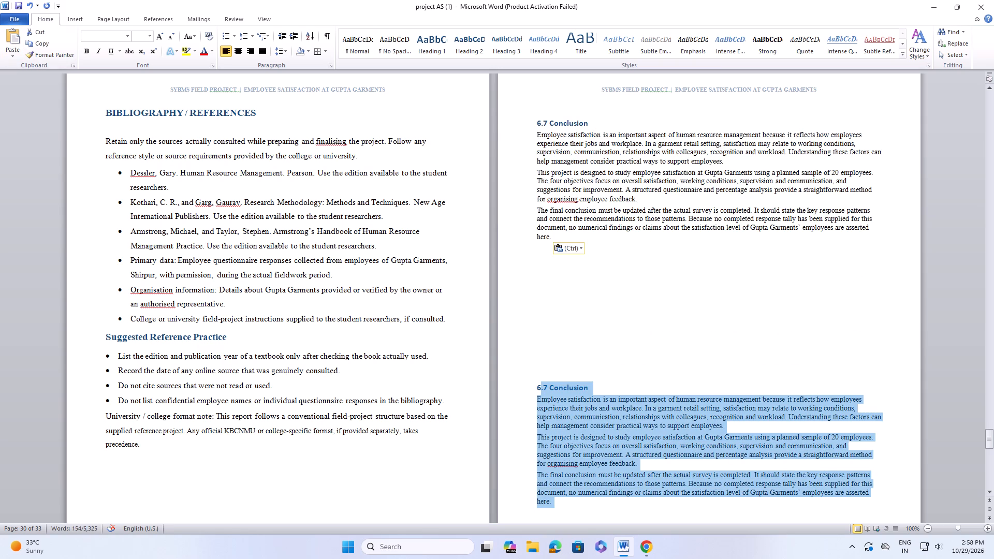
{"action": "key", "text": "BackSpace"}
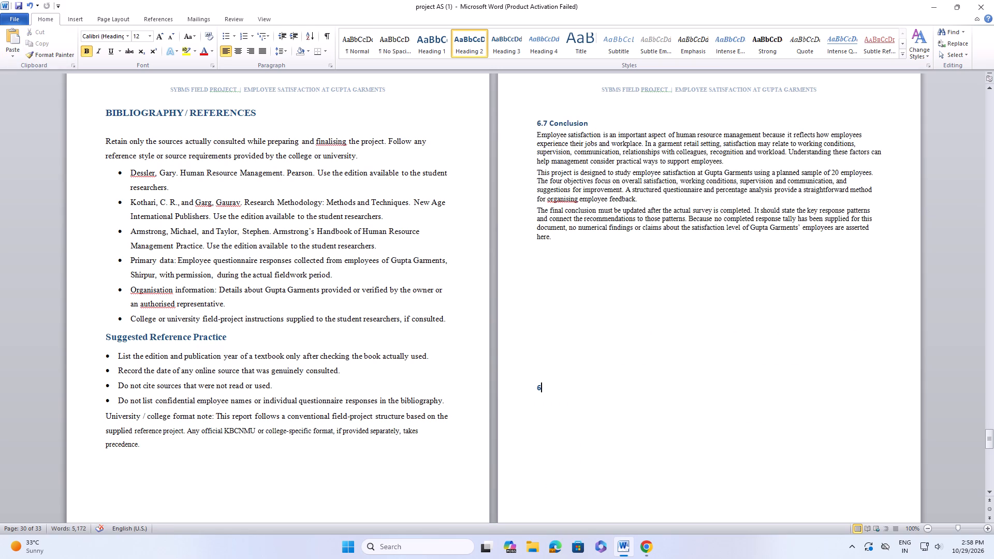
{"action": "key", "text": "BackSpace"}
Set the 6.7 Conclusion heading to Times New Roman at font size 14.
{"action": "left_click_drag", "start_coordinate": [534, 120], "coordinate": [572, 126]}
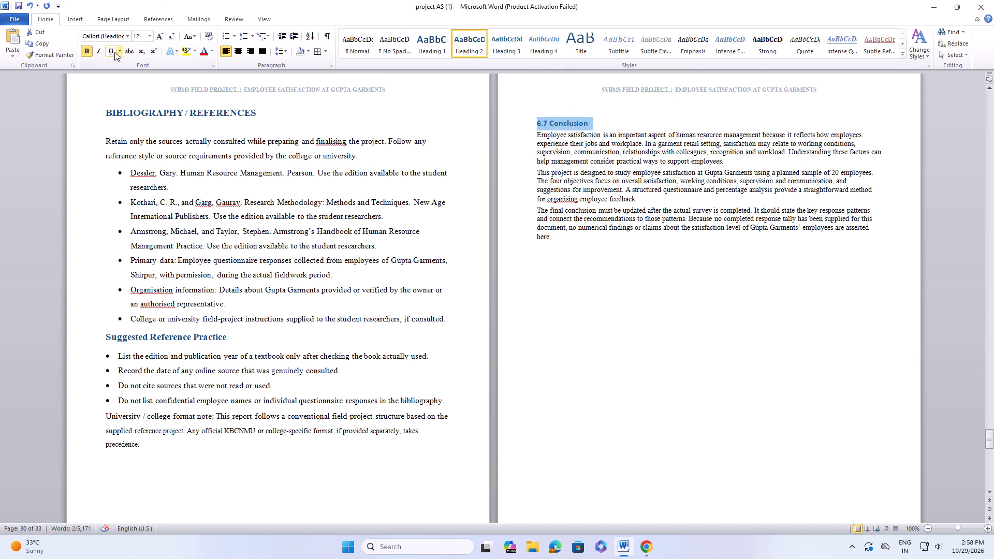
{"action": "left_click", "coordinate": [130, 38]}
{"action": "left_click", "coordinate": [118, 93]}
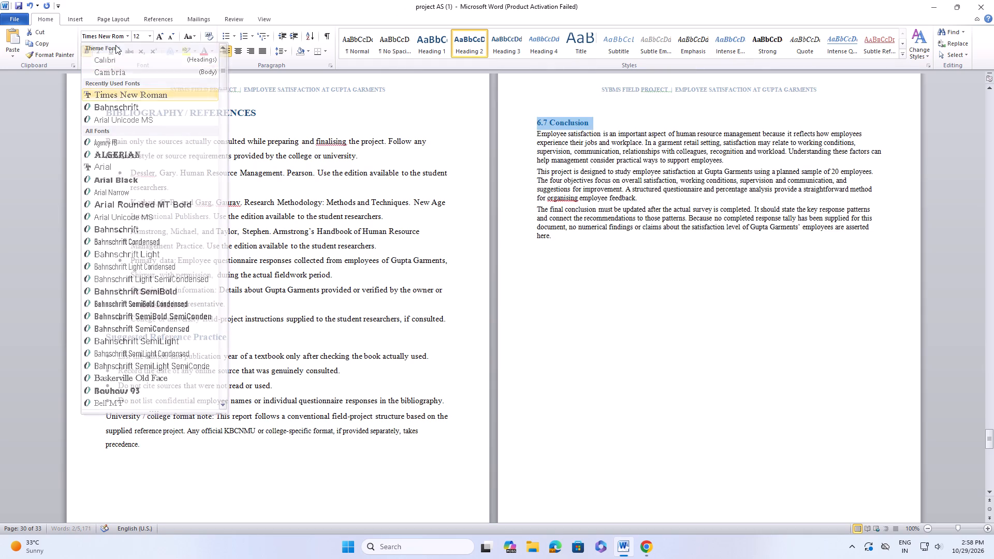
{"action": "left_click", "coordinate": [149, 33]}
{"action": "left_click", "coordinate": [137, 92]}
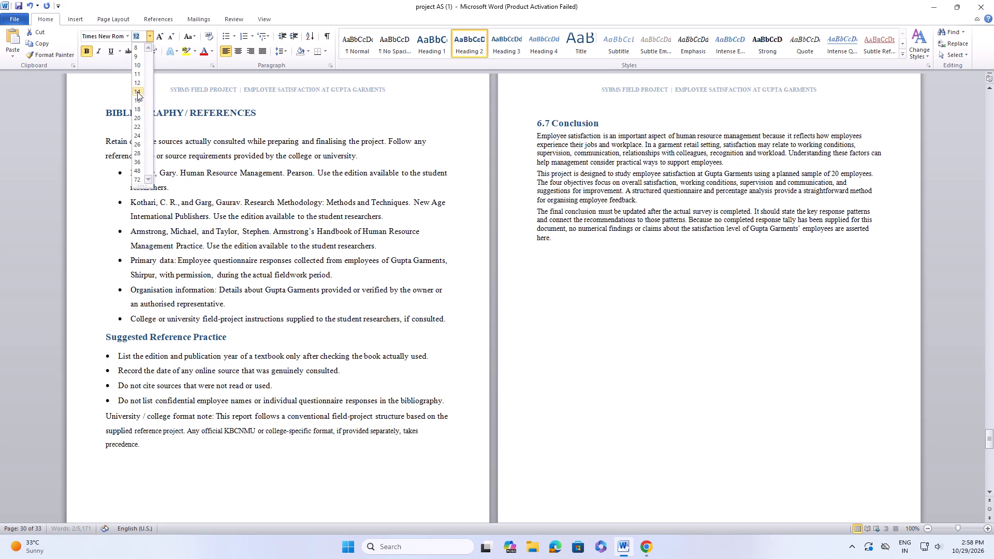
Set the three Conclusion paragraphs to font size 12 with 1.5 line spacing.
{"action": "left_click_drag", "start_coordinate": [538, 138], "coordinate": [738, 219]}
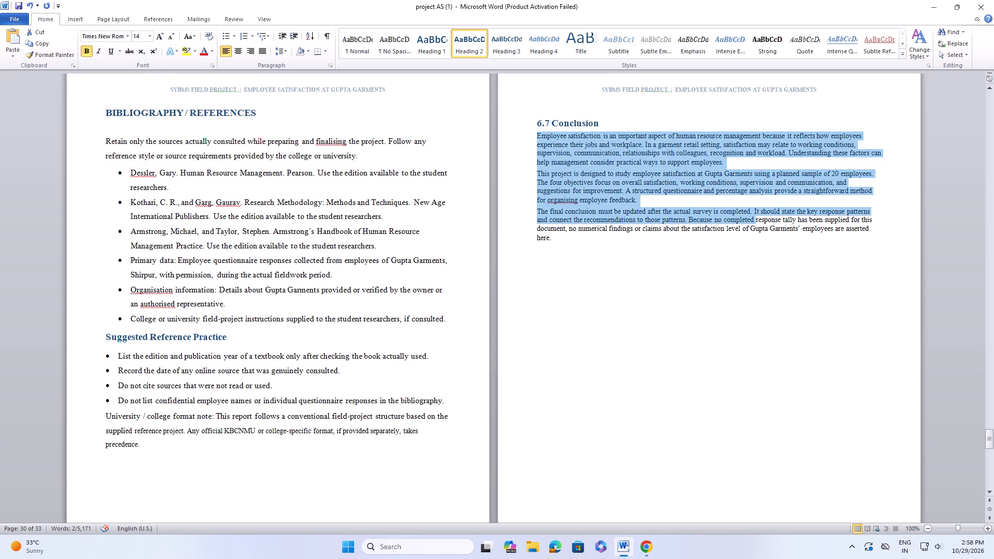
{"action": "left_click_drag", "start_coordinate": [738, 219], "coordinate": [793, 242]}
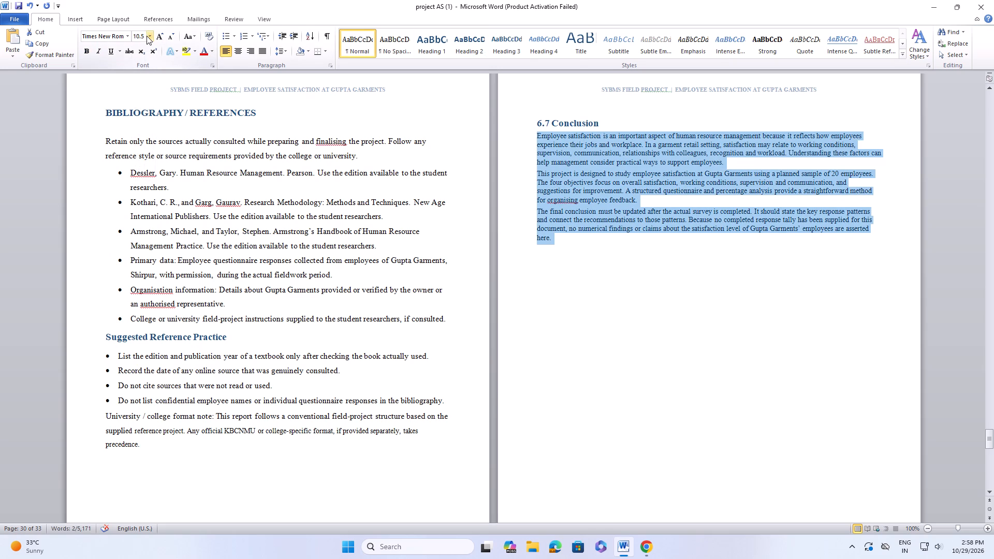
{"action": "left_click", "coordinate": [147, 36]}
{"action": "left_click_drag", "start_coordinate": [138, 81], "coordinate": [143, 82]}
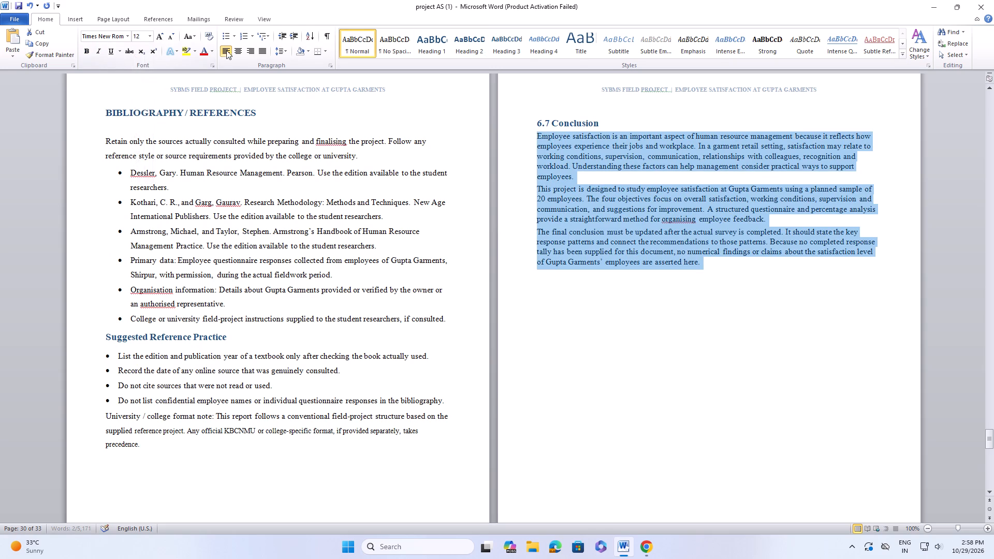
{"action": "left_click", "coordinate": [283, 54]}
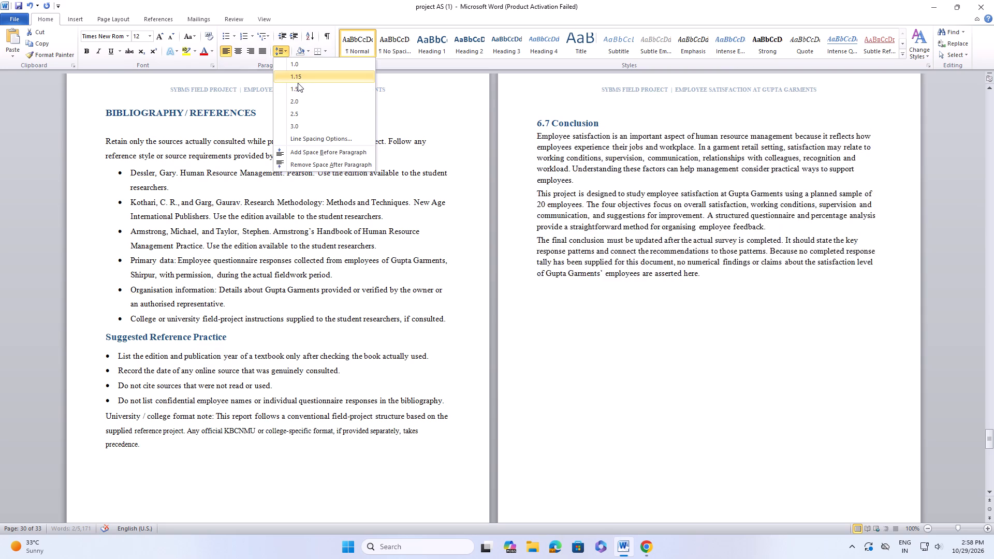
{"action": "left_click_drag", "start_coordinate": [298, 84], "coordinate": [311, 90]}
Insert one blank line between the 6.7 Conclusion heading and its first paragraph.
{"action": "left_click", "coordinate": [612, 120]}
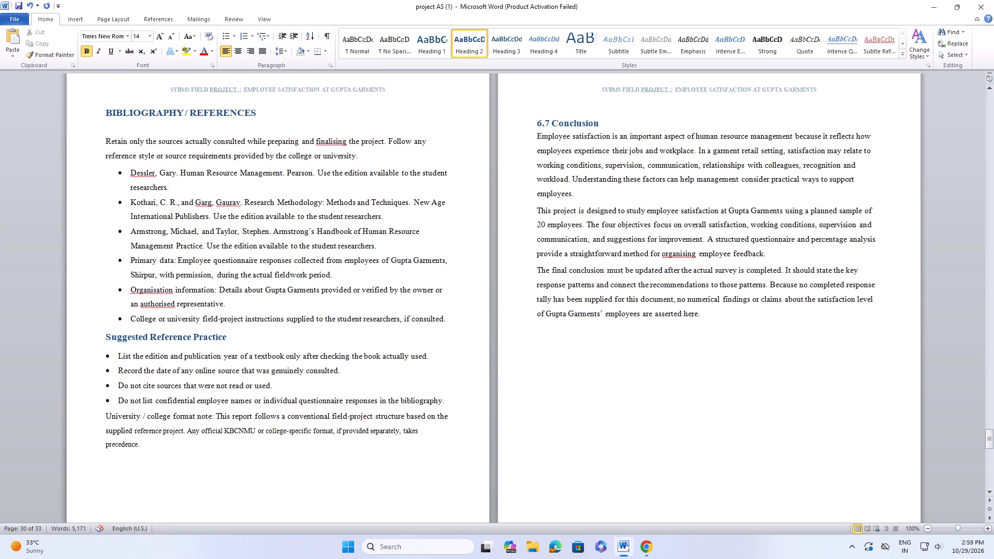
{"action": "key", "text": "Return"}
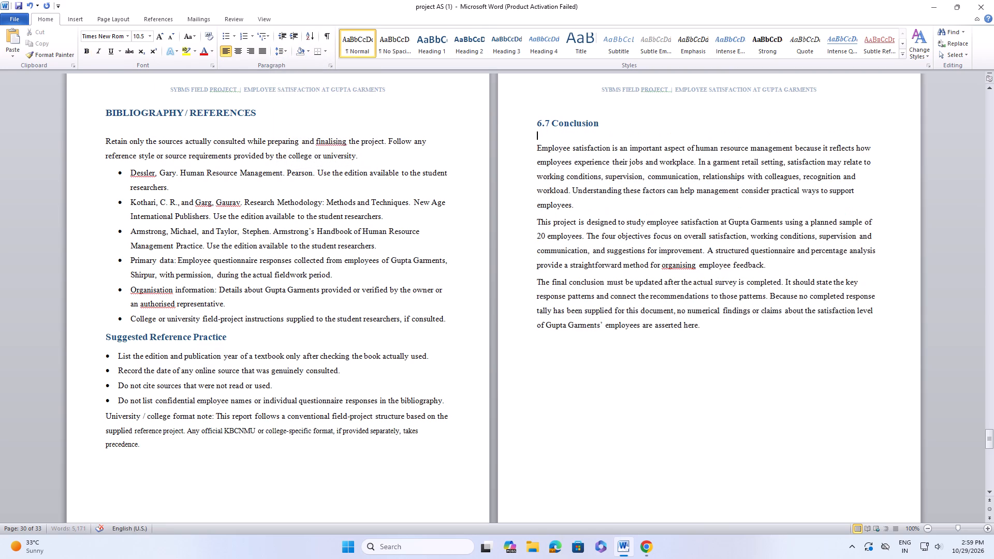
{"action": "key", "text": "Return"}
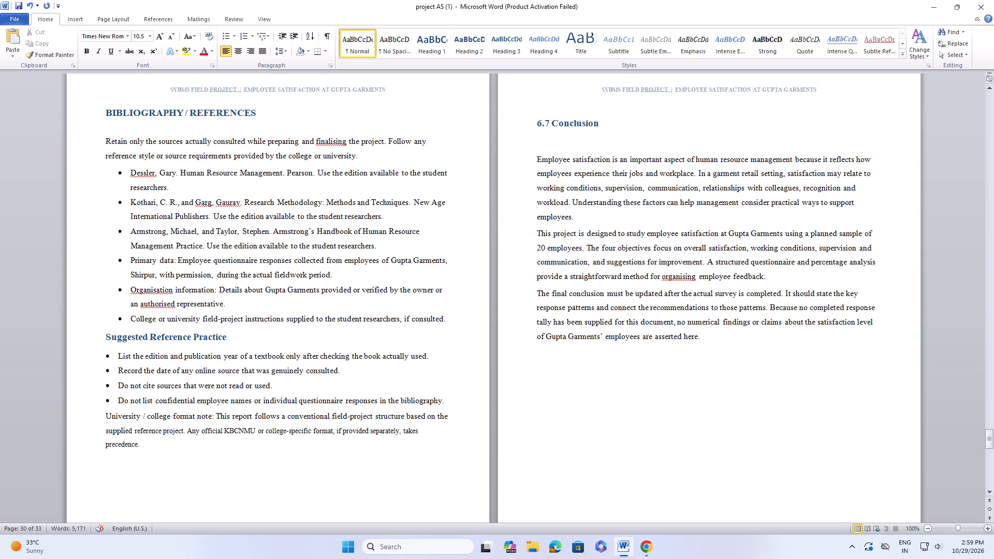
{"action": "key", "text": "BackSpace"}
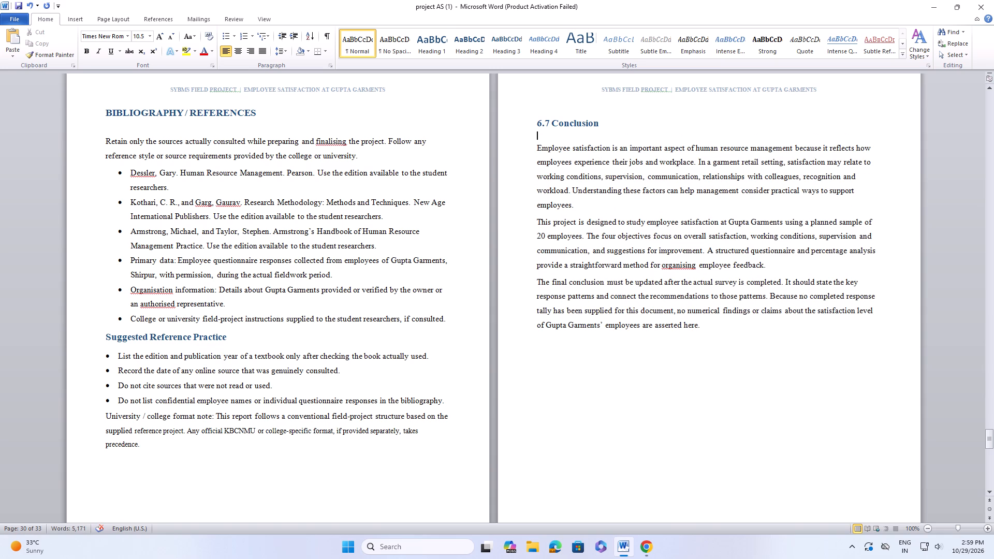
Set the Annexure: Employee Satisfaction Questionnaire heading to font size 14 in the Bahnschrift font.
{"action": "scroll", "coordinate": [762, 111], "scroll_direction": "down", "scroll_amount": 16}
{"action": "scroll", "coordinate": [162, 306], "scroll_direction": "down", "scroll_amount": 2}
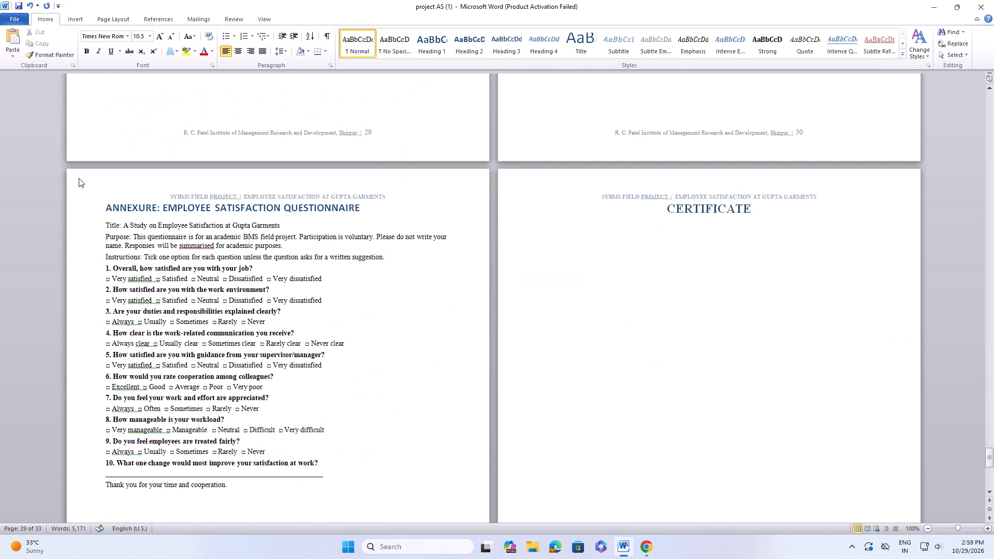
{"action": "left_click_drag", "start_coordinate": [107, 206], "coordinate": [294, 198]}
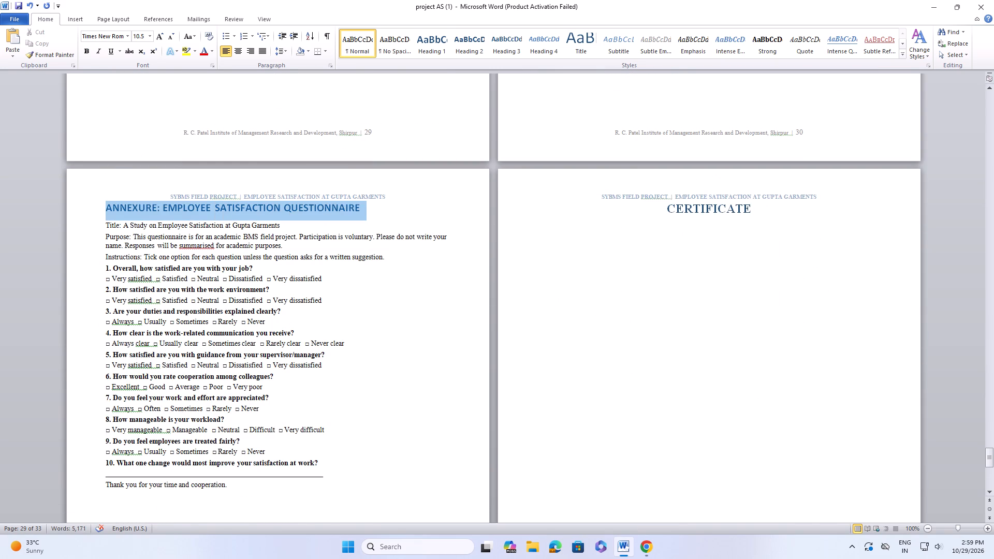
{"action": "left_click_drag", "start_coordinate": [294, 198], "coordinate": [345, 190]}
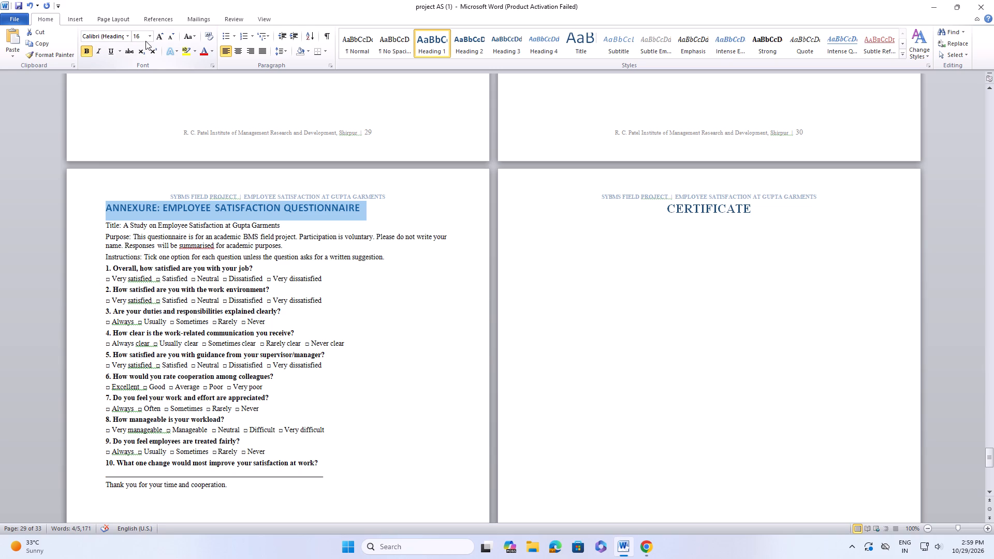
{"action": "left_click", "coordinate": [148, 36]}
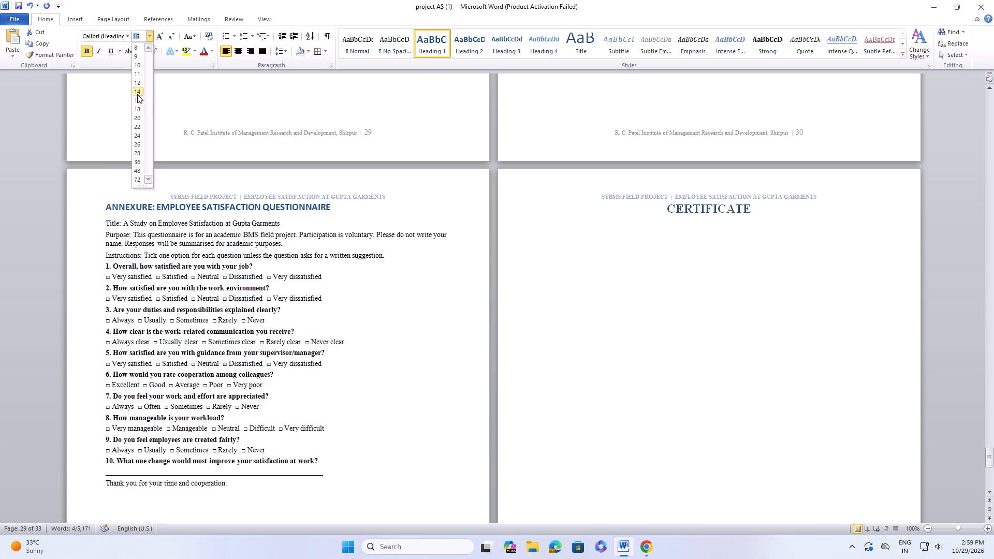
{"action": "left_click", "coordinate": [137, 94]}
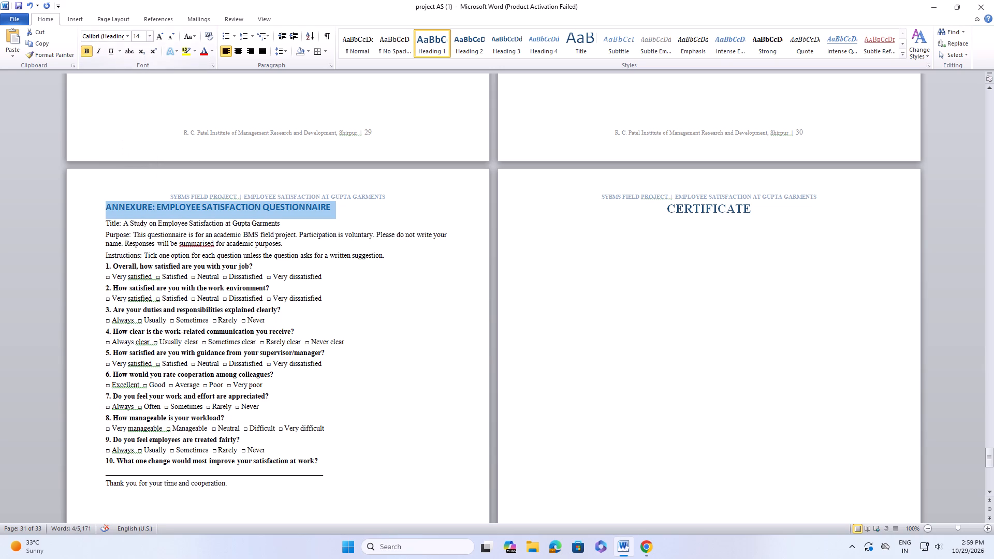
{"action": "left_click", "coordinate": [130, 37]}
{"action": "left_click", "coordinate": [127, 97]}
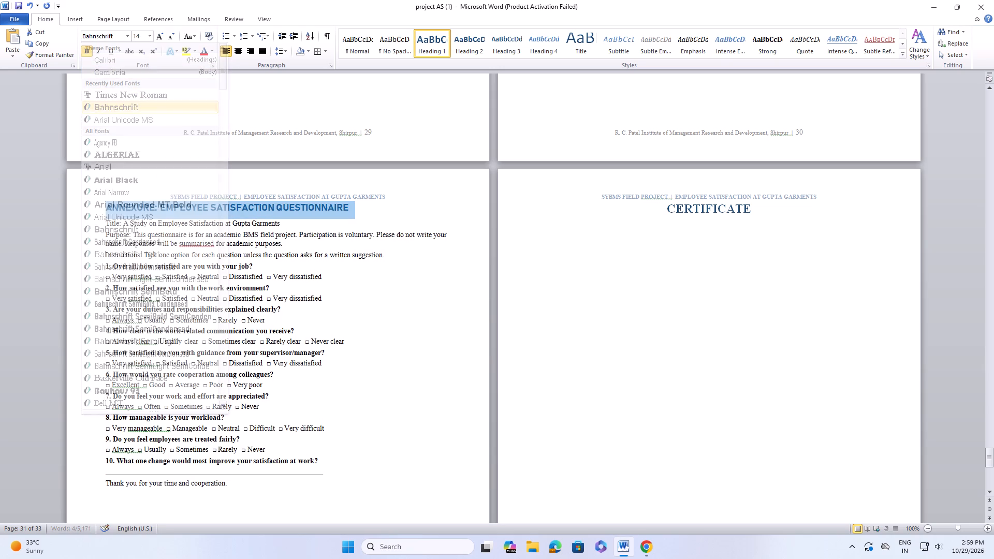
Set the questionnaire text from the Title line through question 10 to font size 12 with 1.5 line spacing.
{"action": "left_click_drag", "start_coordinate": [101, 225], "coordinate": [171, 269]}
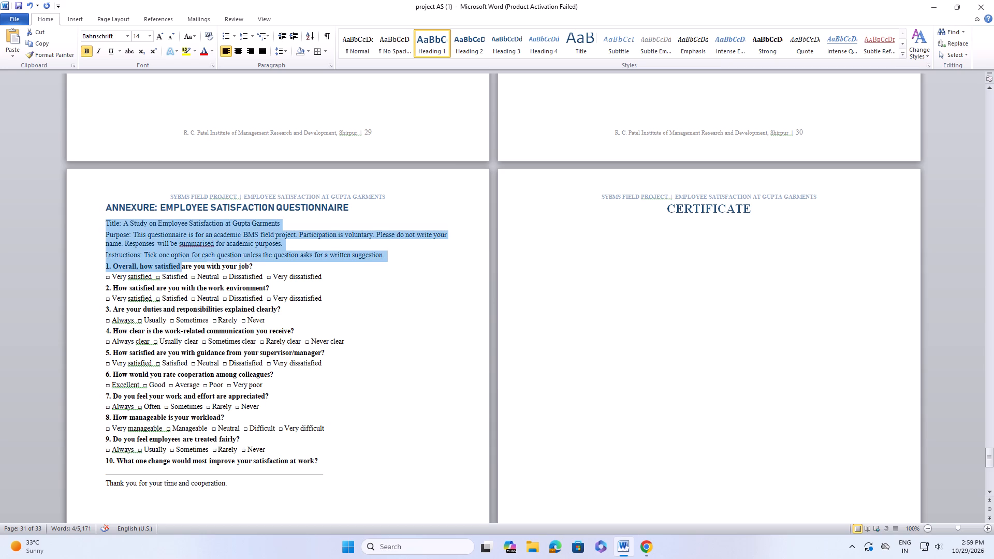
{"action": "left_click_drag", "start_coordinate": [171, 269], "coordinate": [287, 474]}
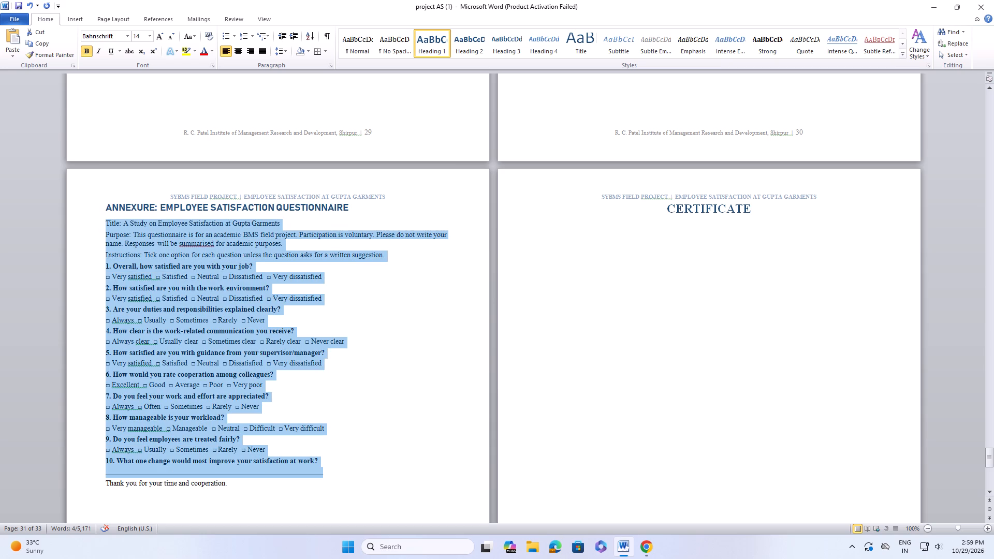
{"action": "left_click_drag", "start_coordinate": [287, 474], "coordinate": [314, 461]}
{"action": "left_click", "coordinate": [404, 400]}
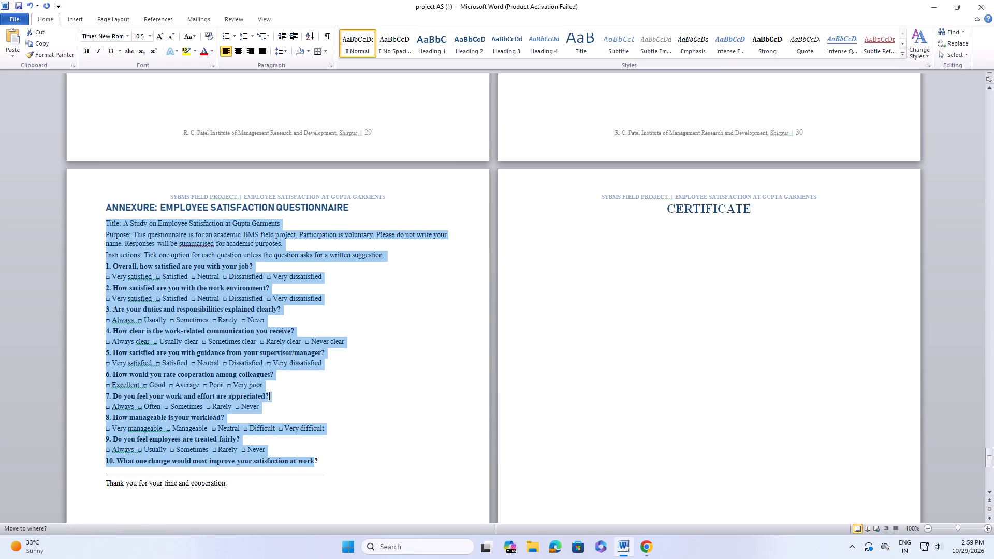
{"action": "left_click_drag", "start_coordinate": [104, 224], "coordinate": [408, 423]}
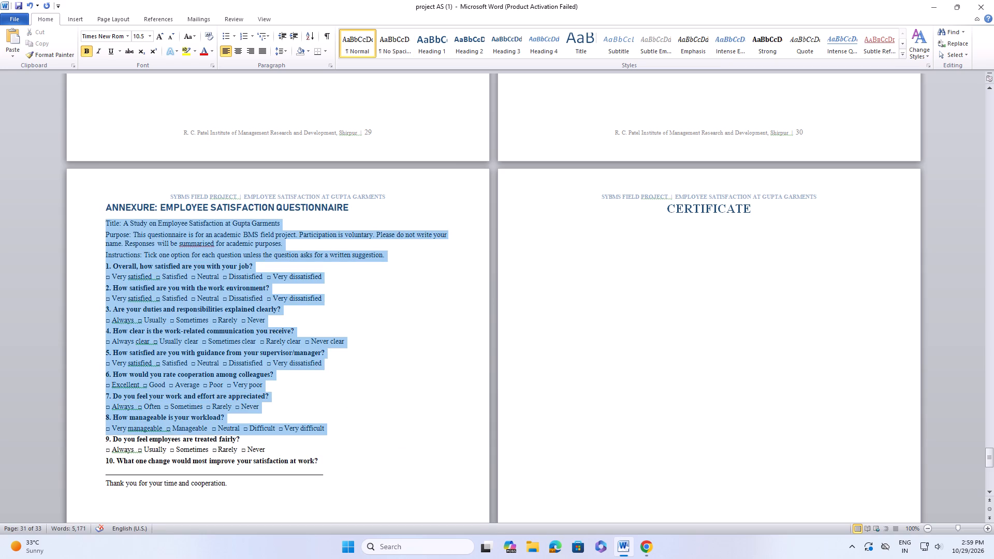
{"action": "left_click_drag", "start_coordinate": [408, 423], "coordinate": [402, 457]}
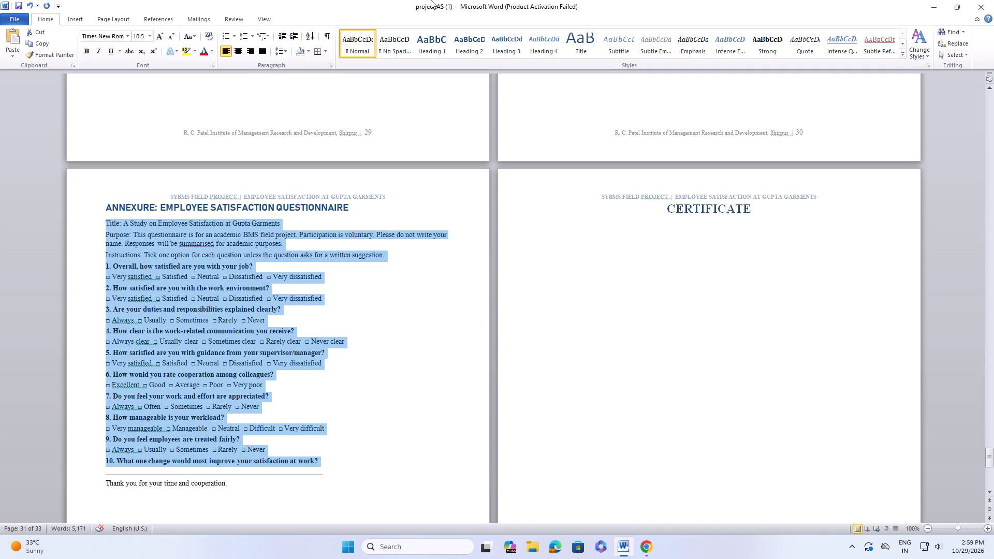
{"action": "left_click", "coordinate": [148, 33]}
{"action": "left_click", "coordinate": [139, 84]}
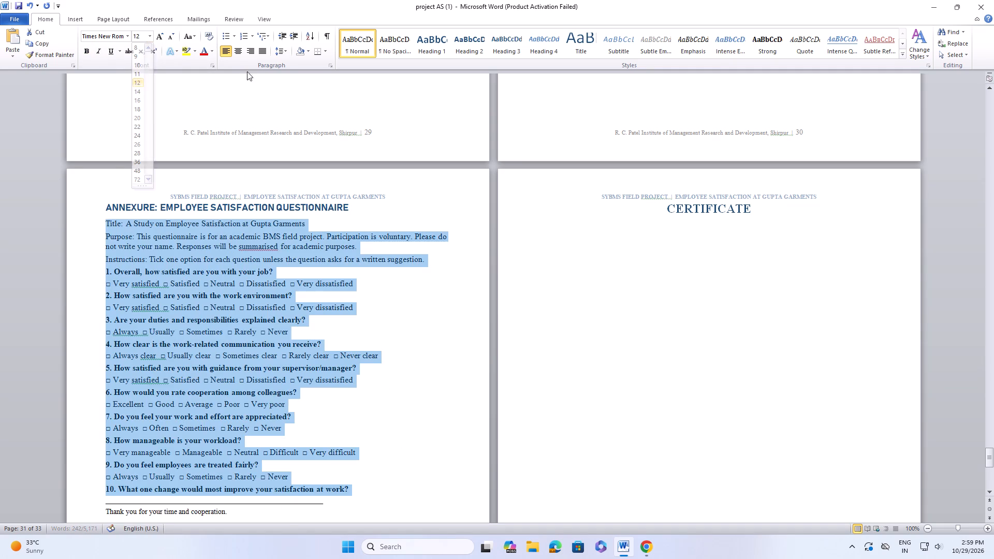
{"action": "left_click", "coordinate": [287, 49]}
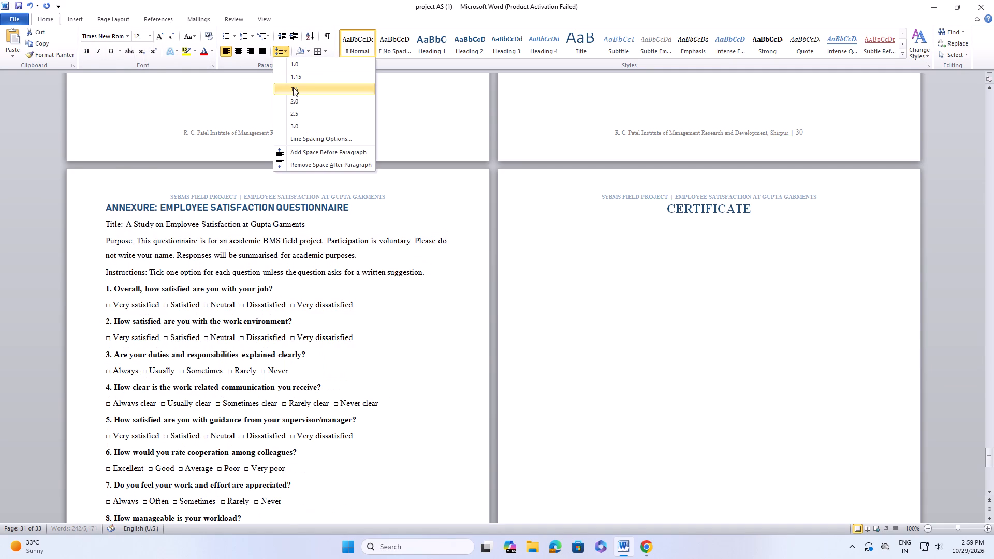
{"action": "left_click", "coordinate": [293, 87]}
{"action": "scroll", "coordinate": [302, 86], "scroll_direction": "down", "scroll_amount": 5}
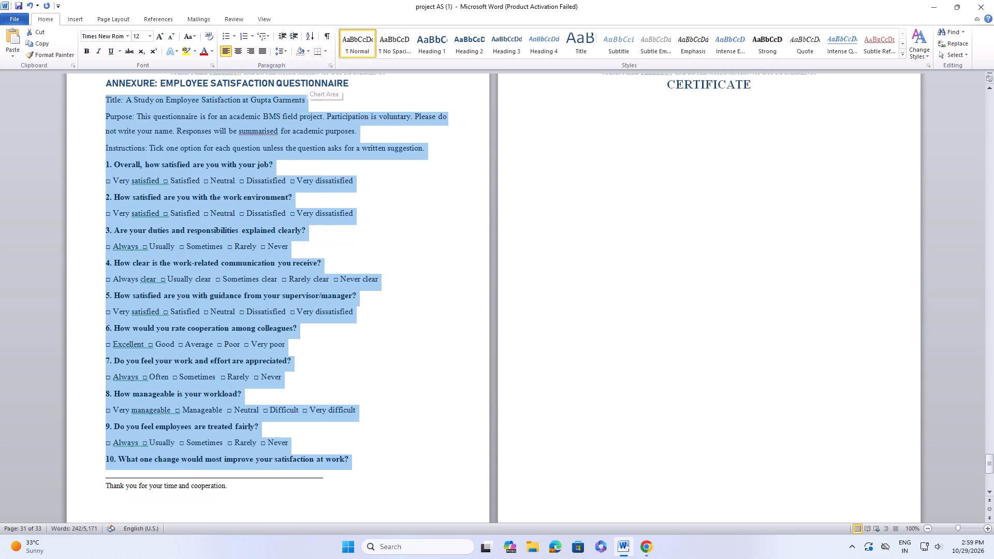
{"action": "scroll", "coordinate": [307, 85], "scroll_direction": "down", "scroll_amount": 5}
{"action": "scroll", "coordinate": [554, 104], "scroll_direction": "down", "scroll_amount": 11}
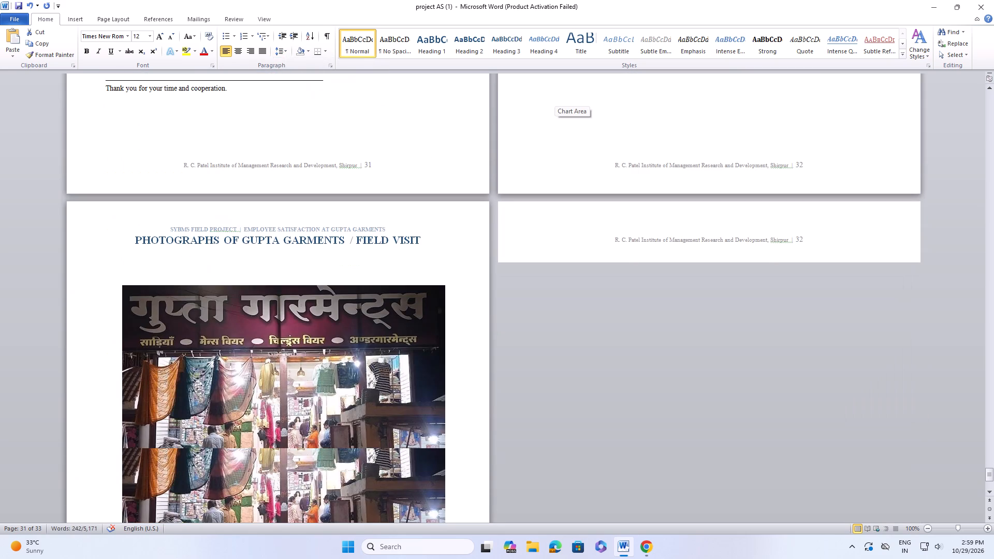
Set the Photographs of Gupta Garments / Field Visit heading to font size 20.
{"action": "scroll", "coordinate": [544, 95], "scroll_direction": "up", "scroll_amount": 5}
{"action": "left_click_drag", "start_coordinate": [137, 357], "coordinate": [137, 358]}
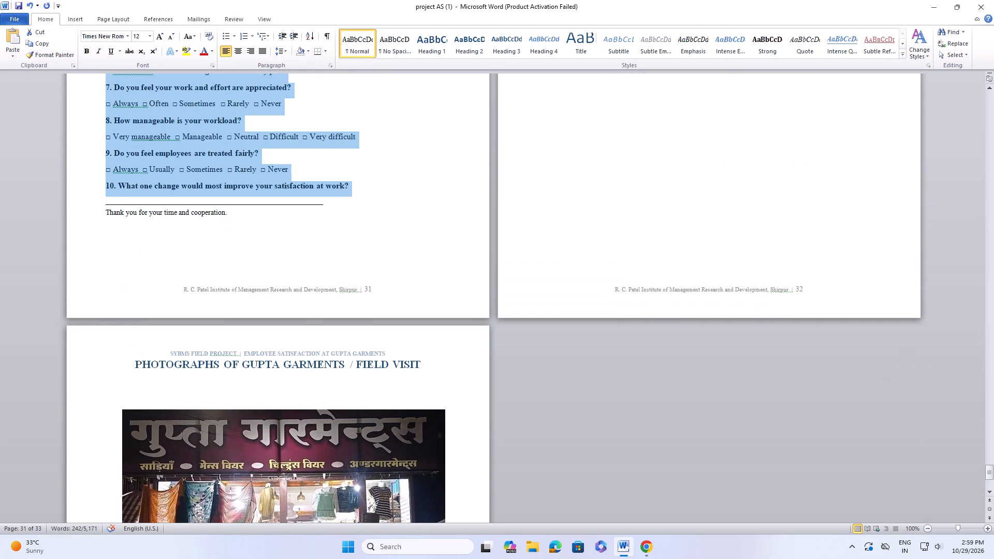
{"action": "left_click_drag", "start_coordinate": [137, 358], "coordinate": [129, 363]}
{"action": "left_click_drag", "start_coordinate": [129, 362], "coordinate": [415, 350]}
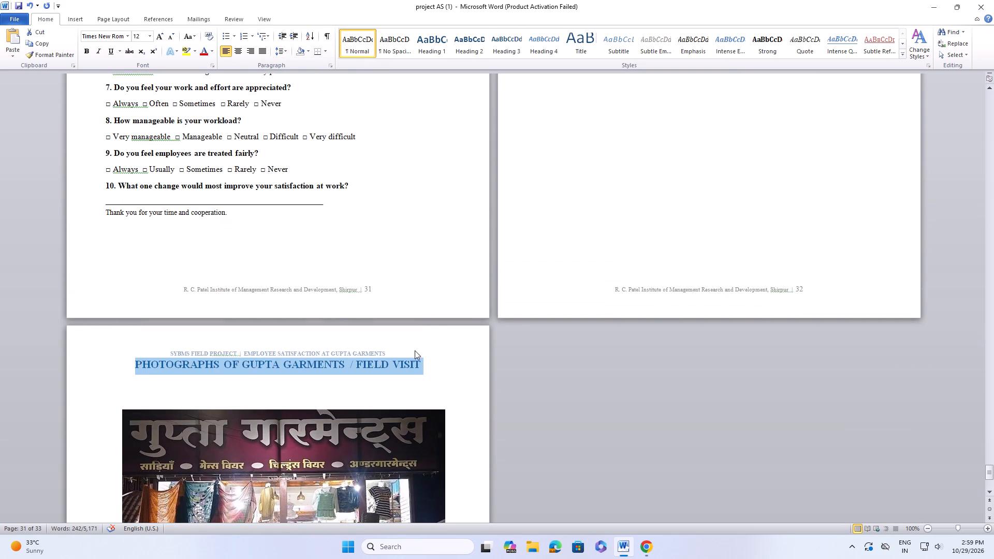
{"action": "left_click_drag", "start_coordinate": [415, 350], "coordinate": [419, 353]}
{"action": "left_click", "coordinate": [149, 33]}
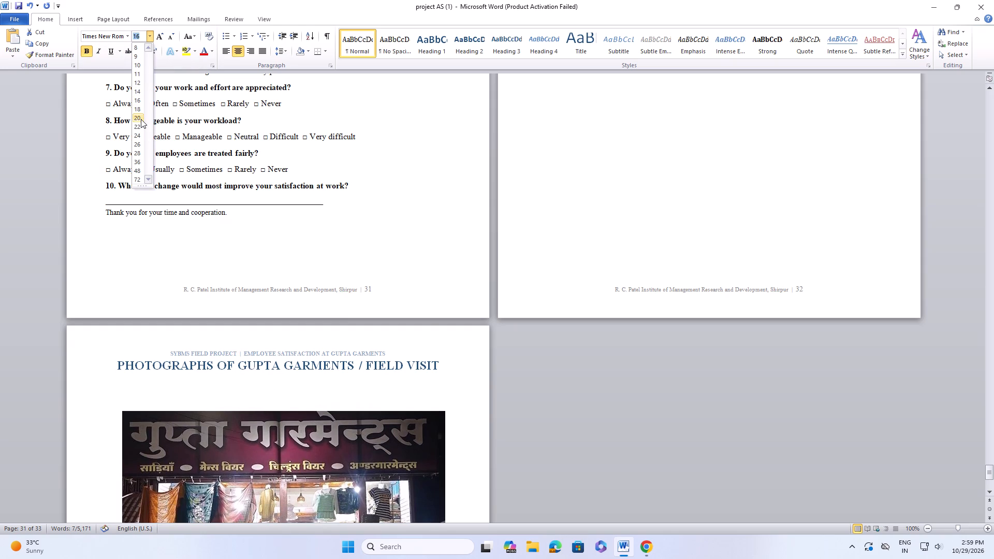
{"action": "left_click", "coordinate": [141, 120]}
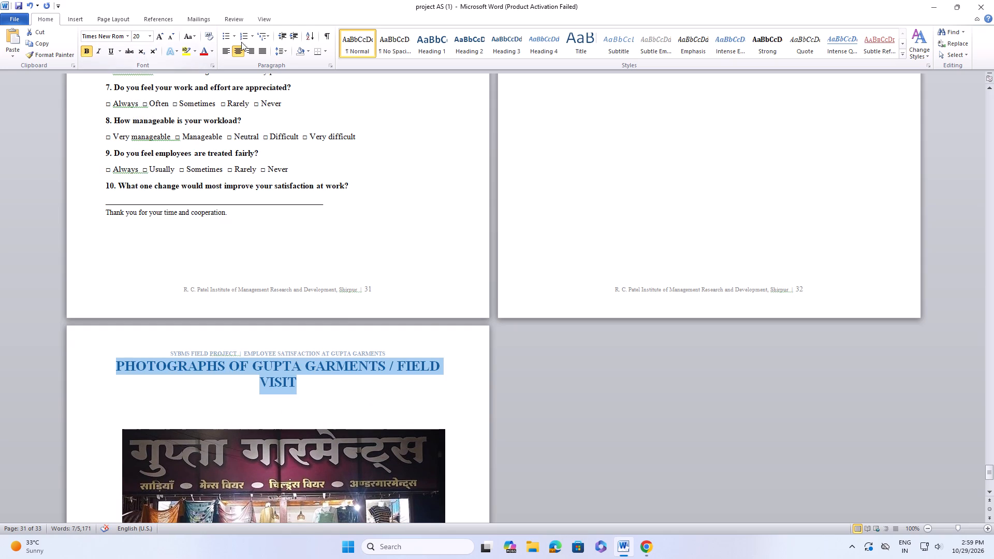
Delete the stray footnote and endnote reference marks below the 5.10 Summary of Analysis paragraph on page 25.
{"action": "scroll", "coordinate": [285, 93], "scroll_direction": "down", "scroll_amount": 3}
{"action": "scroll", "coordinate": [364, 89], "scroll_direction": "down", "scroll_amount": 7}
{"action": "scroll", "coordinate": [400, 68], "scroll_direction": "up", "scroll_amount": 8}
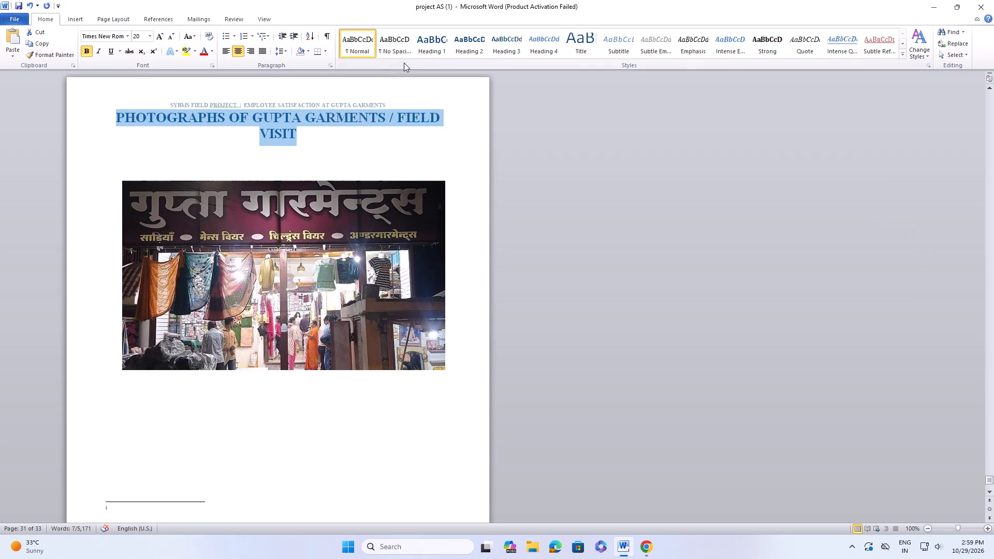
{"action": "scroll", "coordinate": [404, 63], "scroll_direction": "up", "scroll_amount": 3}
{"action": "scroll", "coordinate": [725, 461], "scroll_direction": "up", "scroll_amount": 20}
{"action": "scroll", "coordinate": [725, 461], "scroll_direction": "up", "scroll_amount": 6}
{"action": "scroll", "coordinate": [606, 380], "scroll_direction": "up", "scroll_amount": 2}
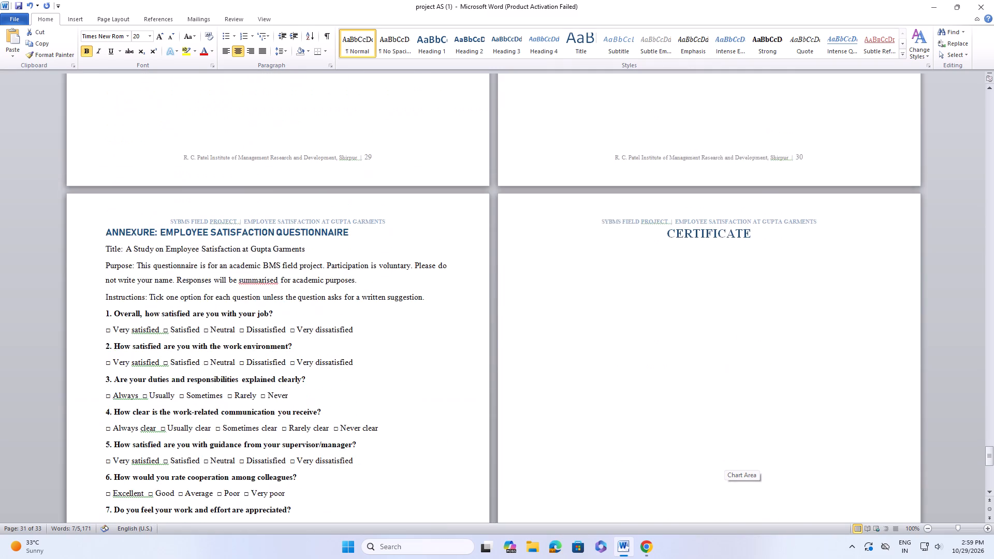
{"action": "scroll", "coordinate": [606, 376], "scroll_direction": "up", "scroll_amount": 11}
{"action": "scroll", "coordinate": [504, 71], "scroll_direction": "up", "scroll_amount": 20}
{"action": "scroll", "coordinate": [504, 71], "scroll_direction": "up", "scroll_amount": 3}
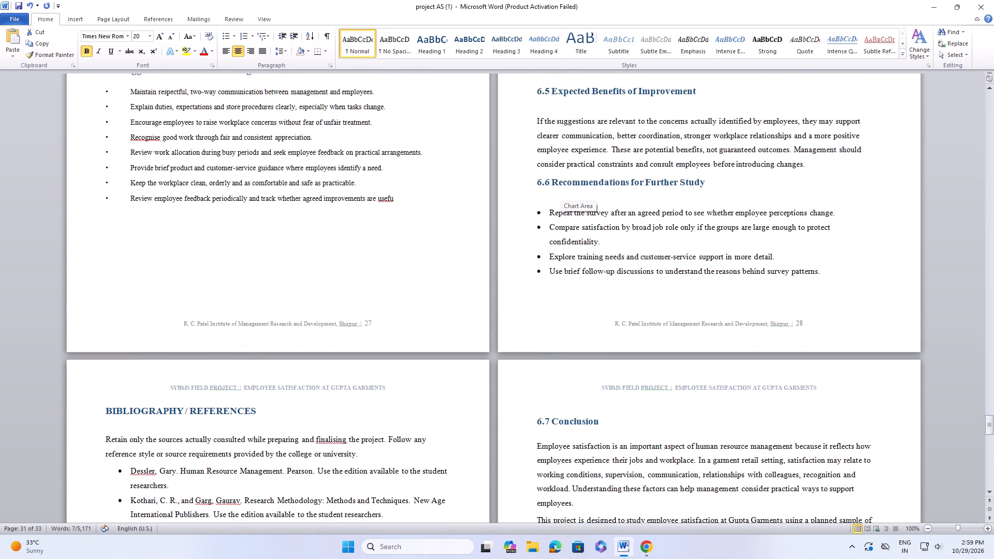
{"action": "scroll", "coordinate": [581, 186], "scroll_direction": "up", "scroll_amount": 17}
{"action": "scroll", "coordinate": [564, 185], "scroll_direction": "up", "scroll_amount": 9}
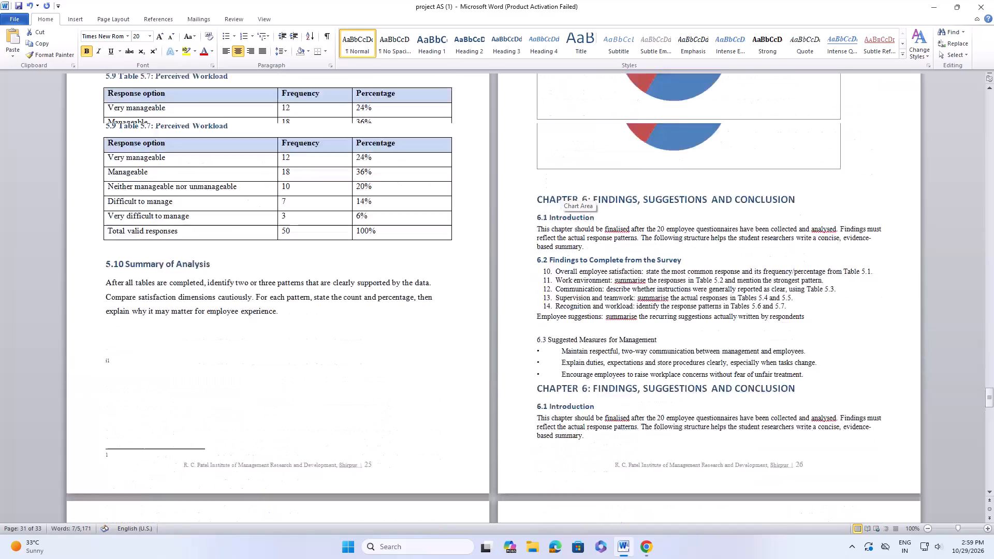
{"action": "scroll", "coordinate": [564, 185], "scroll_direction": "up", "scroll_amount": 6}
{"action": "scroll", "coordinate": [585, 177], "scroll_direction": "down", "scroll_amount": 3}
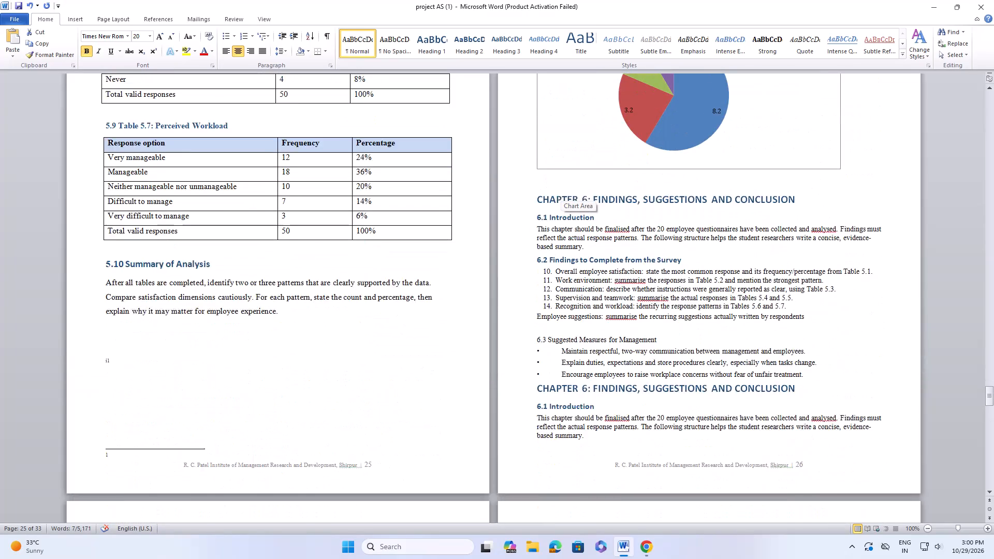
{"action": "scroll", "coordinate": [585, 177], "scroll_direction": "down", "scroll_amount": 6}
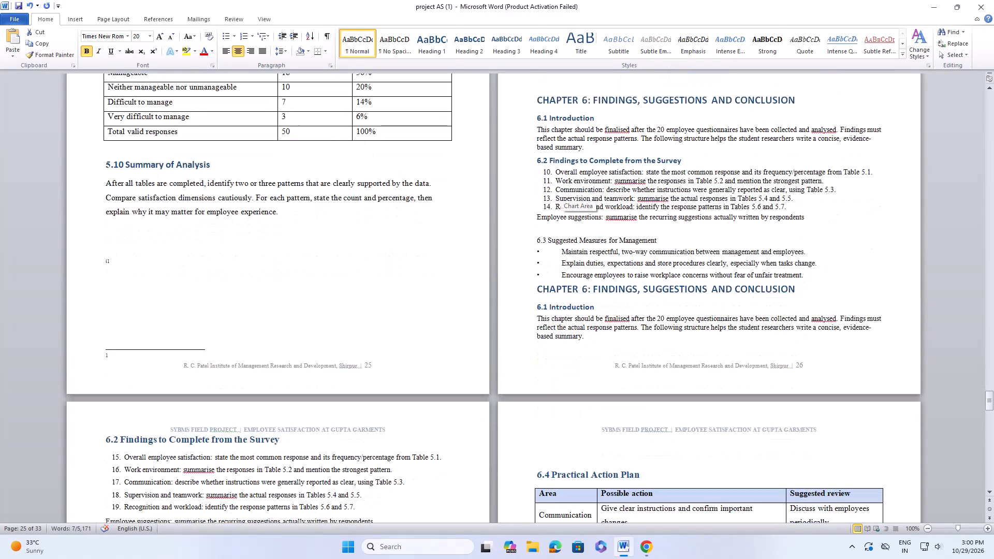
{"action": "left_click", "coordinate": [173, 347]}
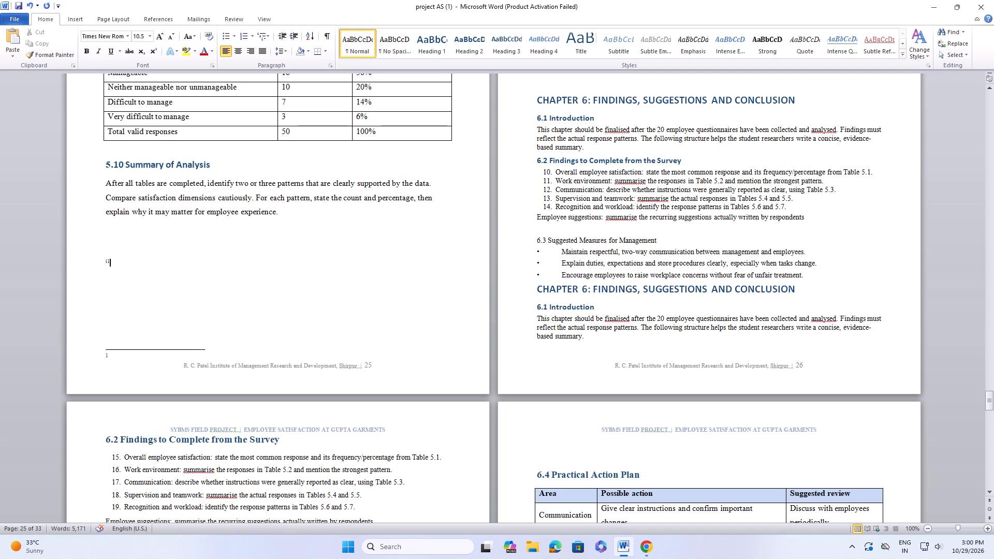
{"action": "left_click", "coordinate": [163, 340]}
{"action": "key", "text": "BackSpace"}
{"action": "key", "text": "BackSpace"}
{"action": "key", "text": "BackSpace"}
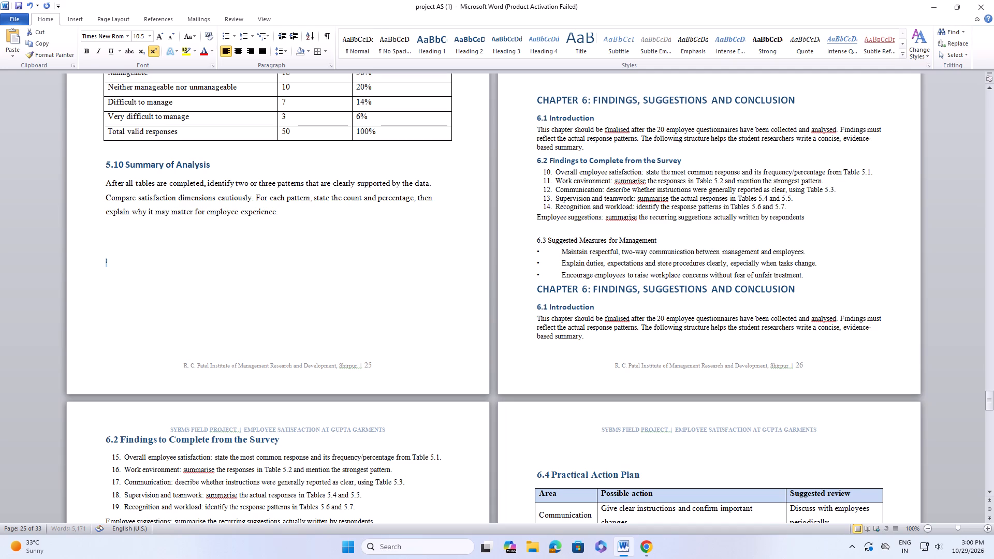
{"action": "left_click", "coordinate": [206, 314]}
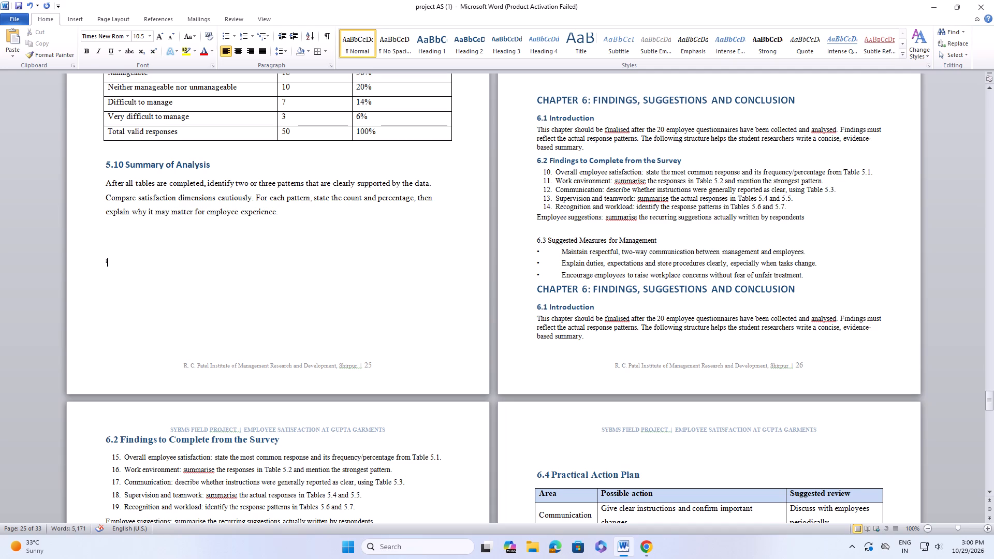
{"action": "left_click", "coordinate": [111, 261]}
{"action": "key", "text": "BackSpace"}
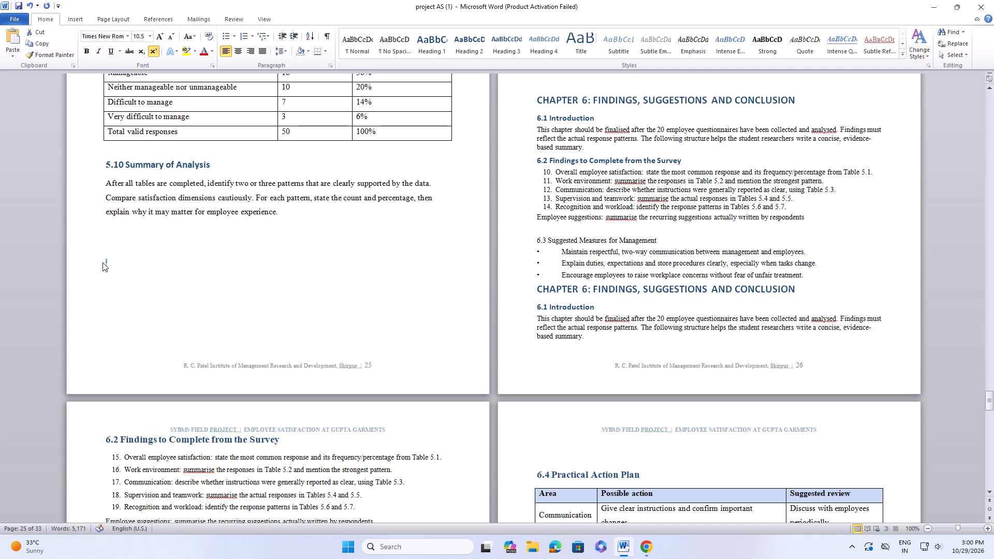
{"action": "key", "text": "BackSpace"}
Set the first 6.1 Introduction heading, below the Sales pie chart, to Times New Roman at font size 14.
{"action": "scroll", "coordinate": [235, 213], "scroll_direction": "up", "scroll_amount": 4}
{"action": "scroll", "coordinate": [254, 172], "scroll_direction": "up", "scroll_amount": 3}
{"action": "scroll", "coordinate": [606, 175], "scroll_direction": "up", "scroll_amount": 2}
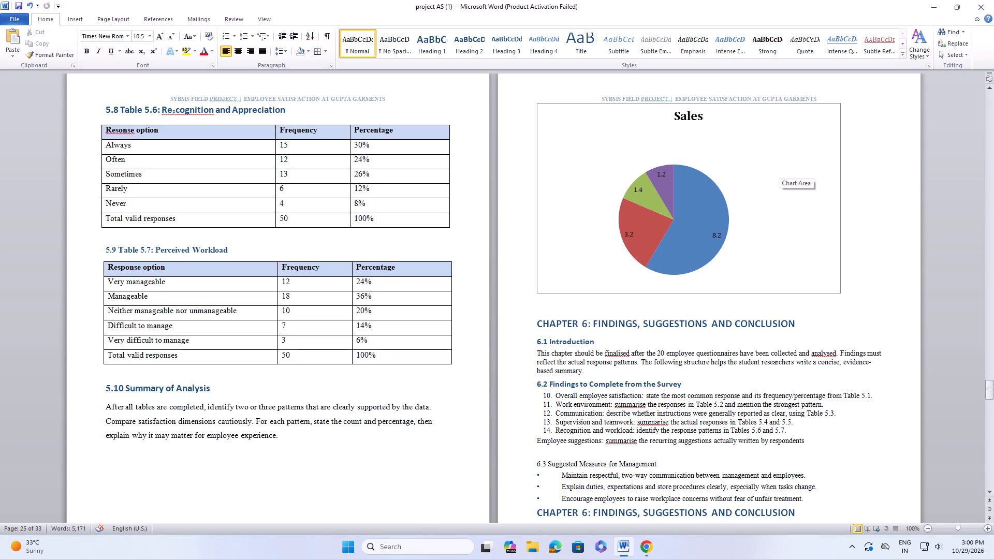
{"action": "left_click_drag", "start_coordinate": [107, 385], "coordinate": [168, 368]}
{"action": "left_click_drag", "start_coordinate": [168, 368], "coordinate": [213, 390]}
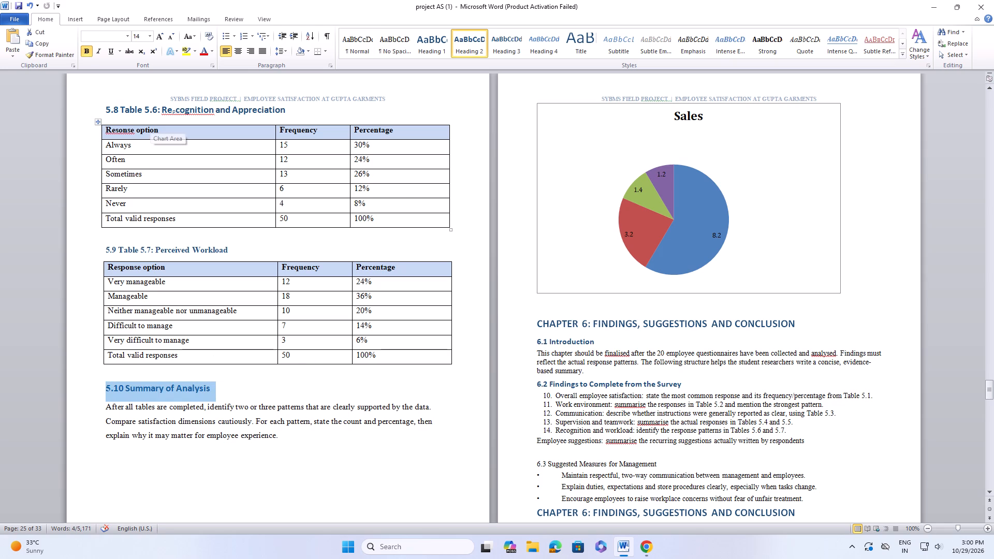
{"action": "left_click_drag", "start_coordinate": [538, 340], "coordinate": [577, 340]}
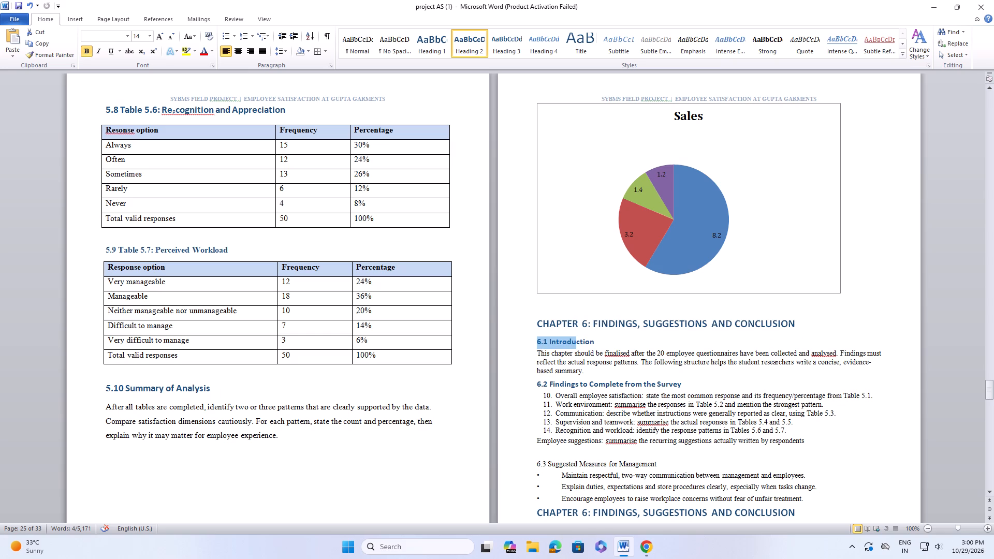
{"action": "left_click_drag", "start_coordinate": [577, 340], "coordinate": [585, 343]}
{"action": "left_click", "coordinate": [127, 35]}
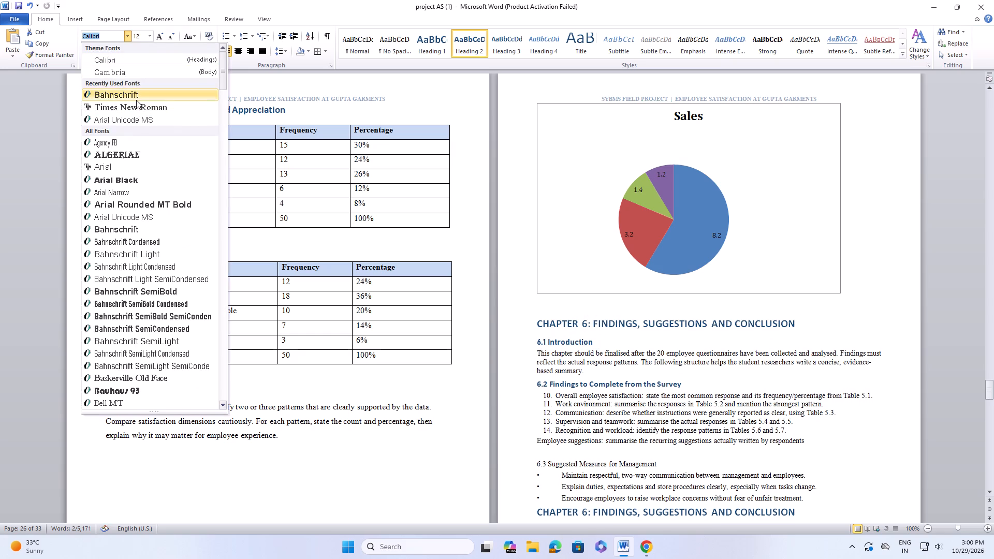
{"action": "left_click", "coordinate": [136, 108]}
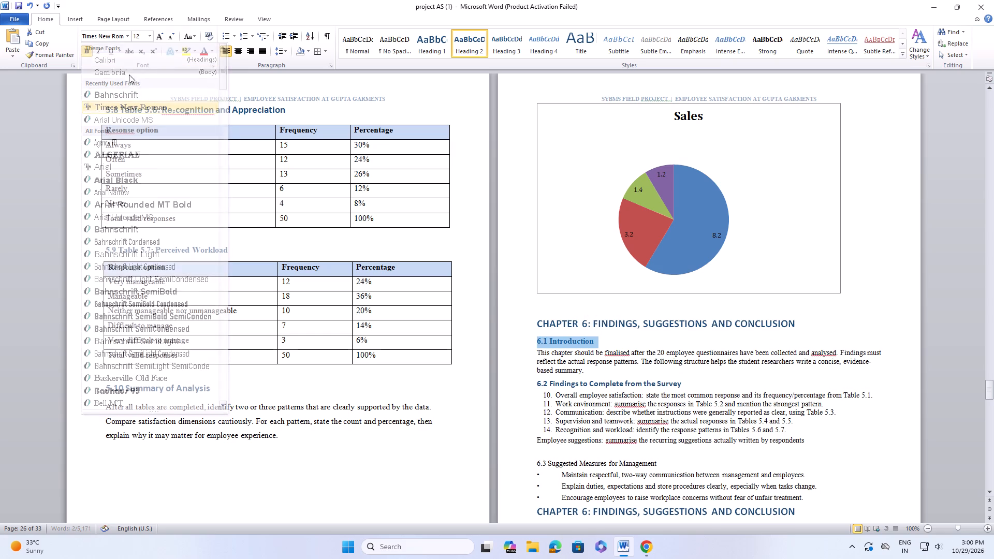
{"action": "left_click", "coordinate": [148, 35]}
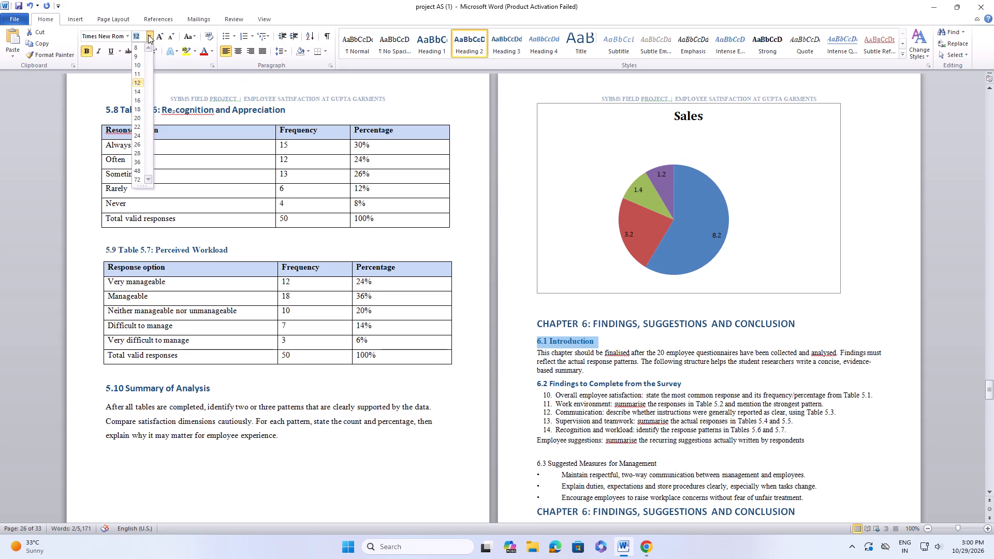
{"action": "left_click", "coordinate": [137, 91]}
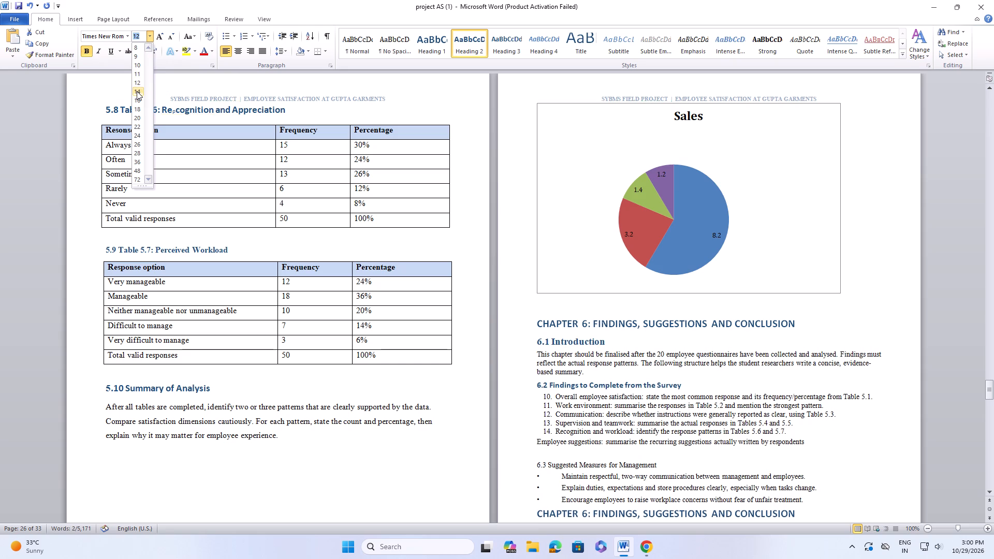
Set the text from the first 6.2 Findings heading through the three 6.3 bullets to font size 12 with 1.5 line spacing.
{"action": "left_click_drag", "start_coordinate": [539, 385], "coordinate": [552, 381]}
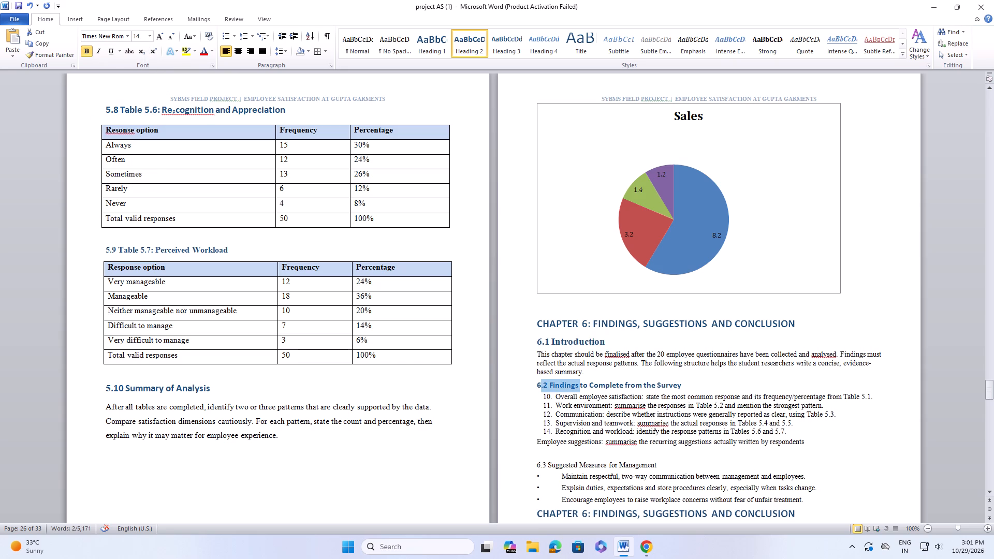
{"action": "left_click_drag", "start_coordinate": [552, 381], "coordinate": [621, 377]}
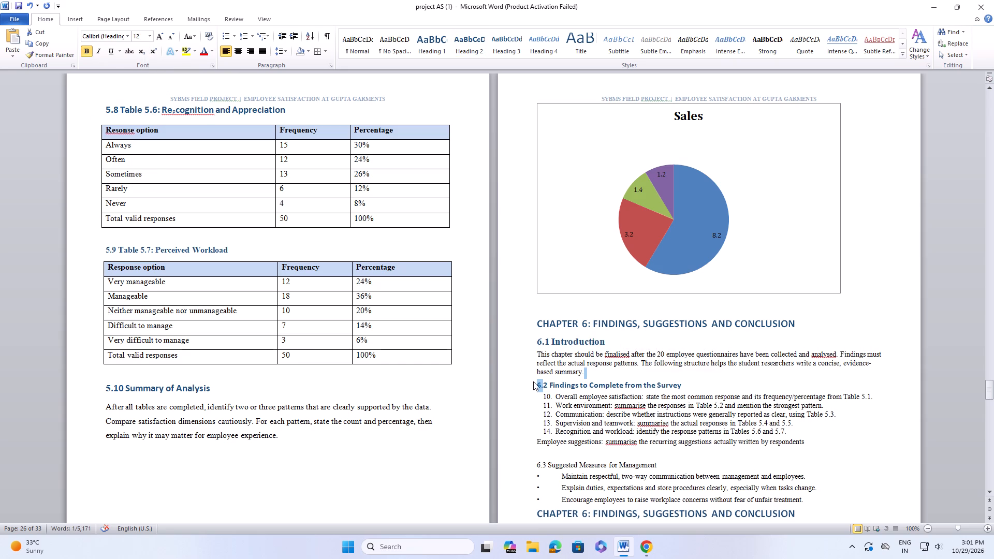
{"action": "left_click", "coordinate": [530, 389]}
{"action": "left_click", "coordinate": [529, 394]}
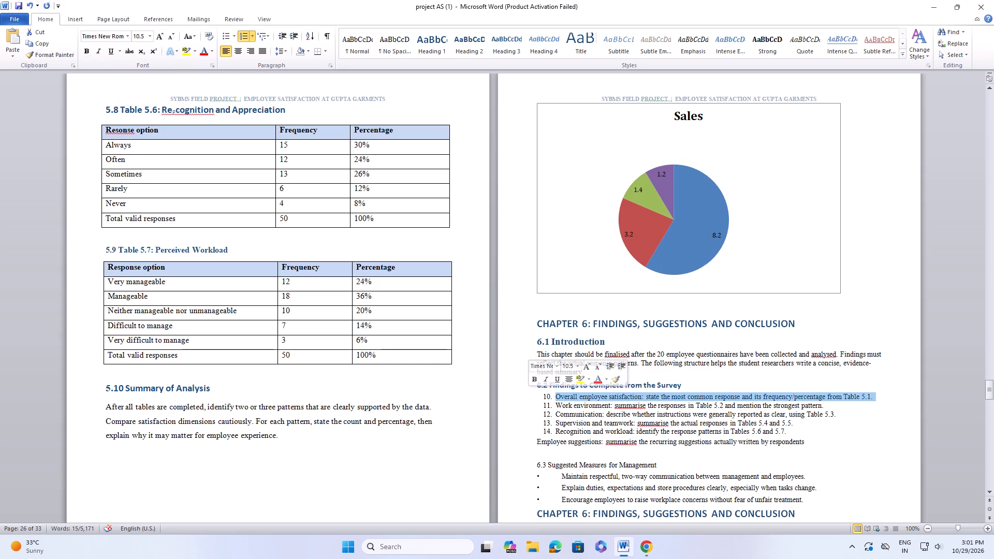
{"action": "left_click", "coordinate": [499, 413]}
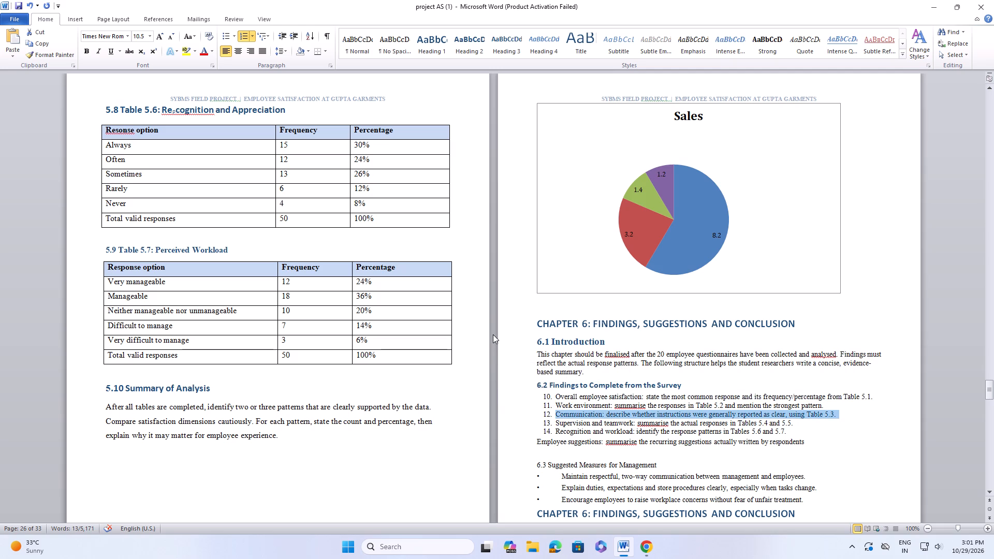
{"action": "left_click", "coordinate": [493, 334]}
{"action": "left_click_drag", "start_coordinate": [534, 385], "coordinate": [616, 404]}
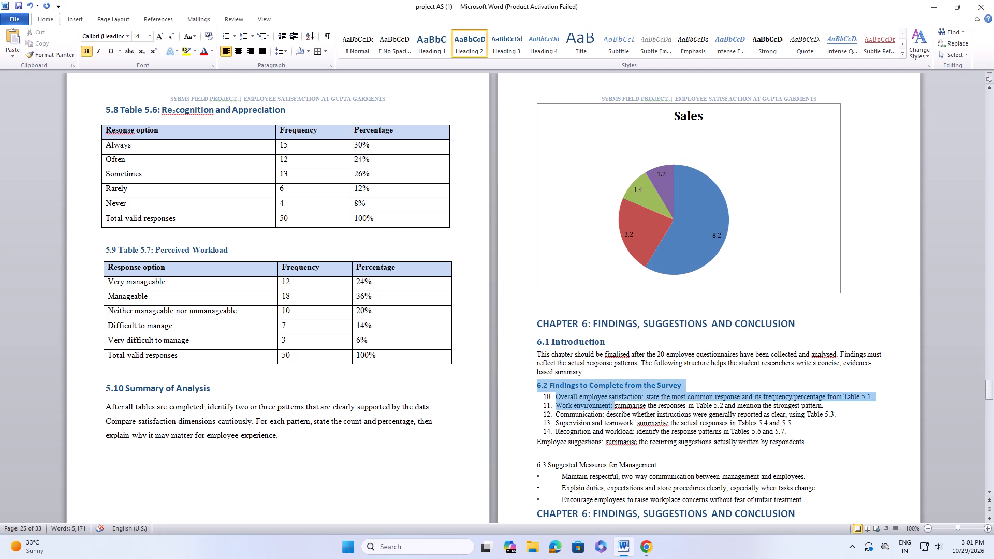
{"action": "left_click_drag", "start_coordinate": [616, 404], "coordinate": [769, 503]}
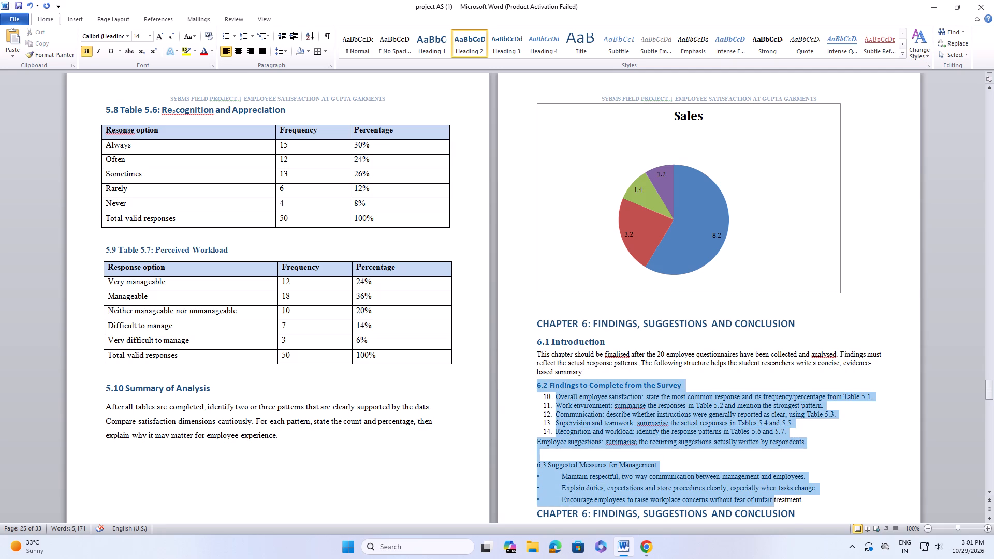
{"action": "left_click_drag", "start_coordinate": [769, 503], "coordinate": [786, 521]}
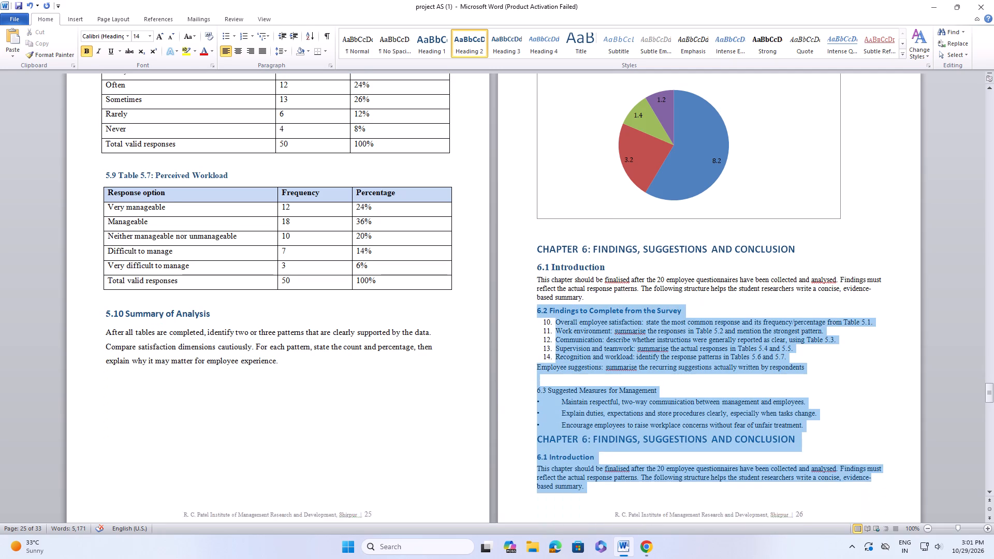
{"action": "left_click_drag", "start_coordinate": [786, 521], "coordinate": [791, 425]}
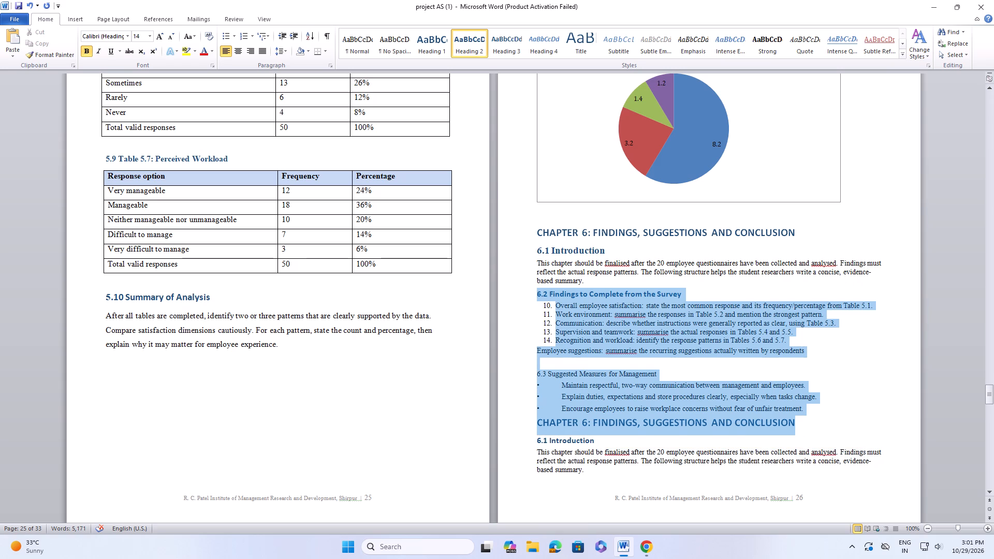
{"action": "left_click_drag", "start_coordinate": [791, 425], "coordinate": [809, 410]}
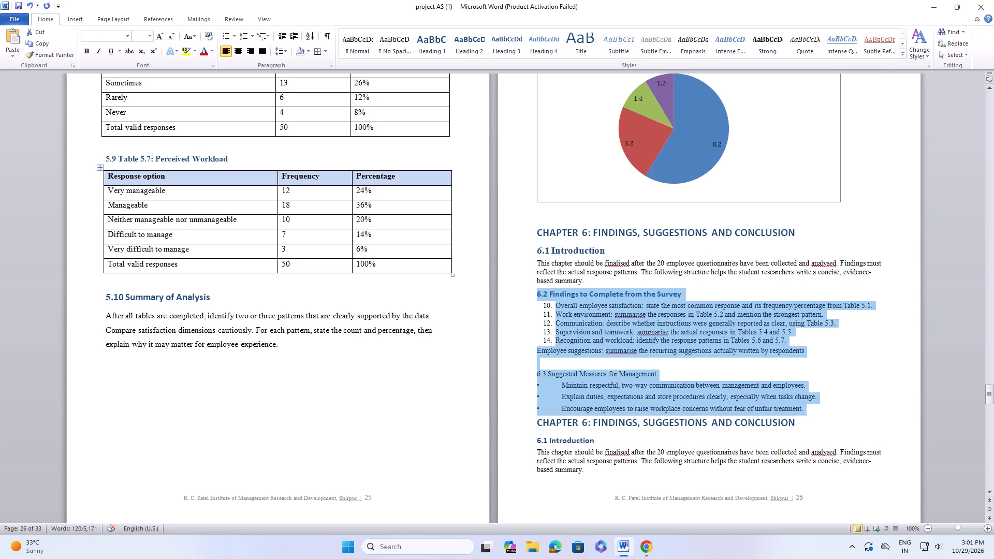
{"action": "left_click", "coordinate": [142, 35]}
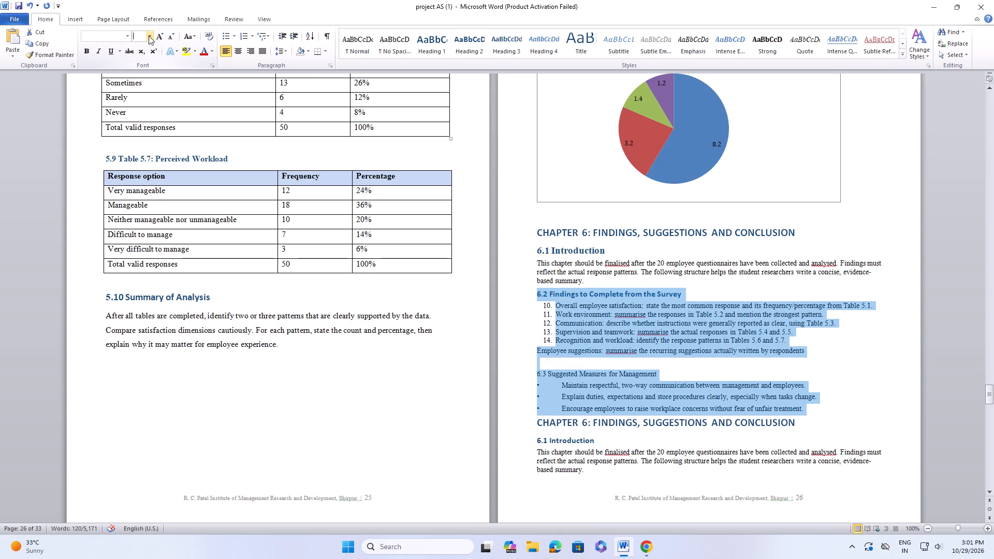
{"action": "left_click", "coordinate": [149, 36]}
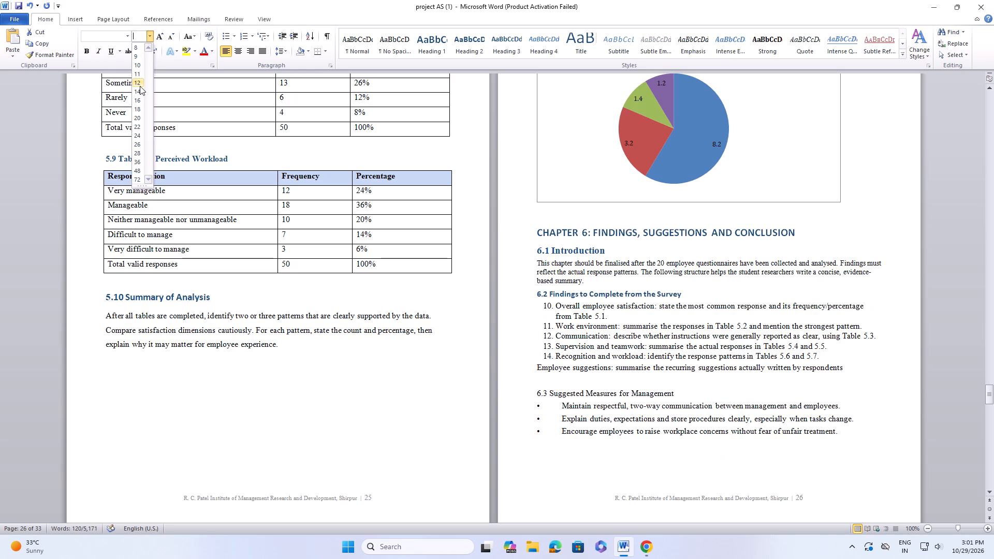
{"action": "left_click", "coordinate": [140, 86]}
{"action": "left_click", "coordinate": [288, 50]}
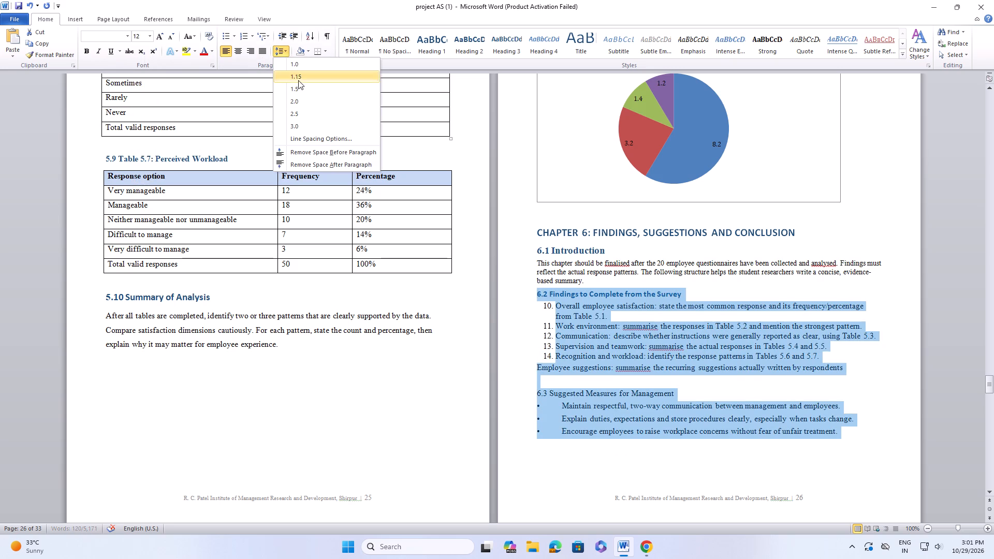
{"action": "left_click", "coordinate": [310, 91]}
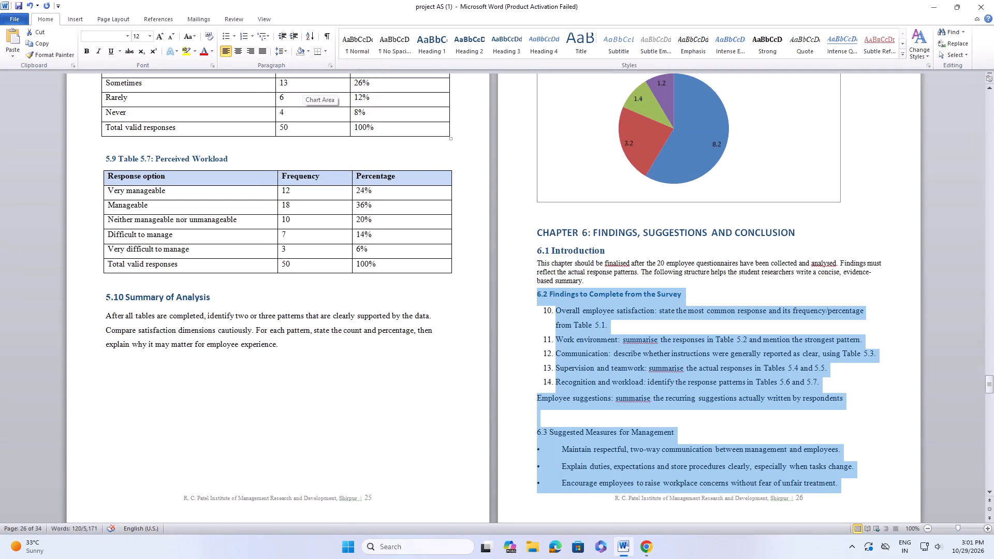
Set the paragraph under the first 6.1 Introduction heading to font size 12 with 1.5 line spacing.
{"action": "left_click_drag", "start_coordinate": [535, 264], "coordinate": [633, 282]}
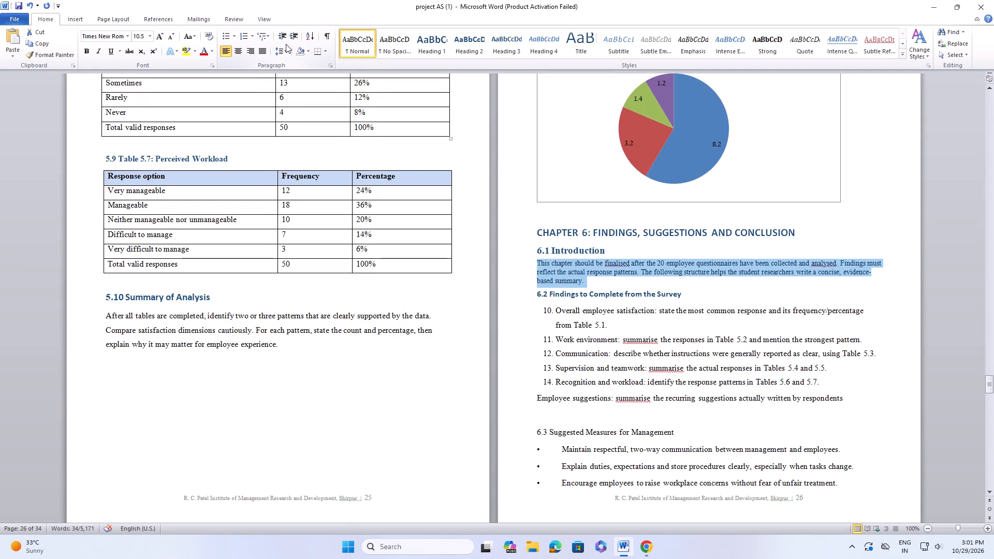
{"action": "left_click", "coordinate": [150, 39]}
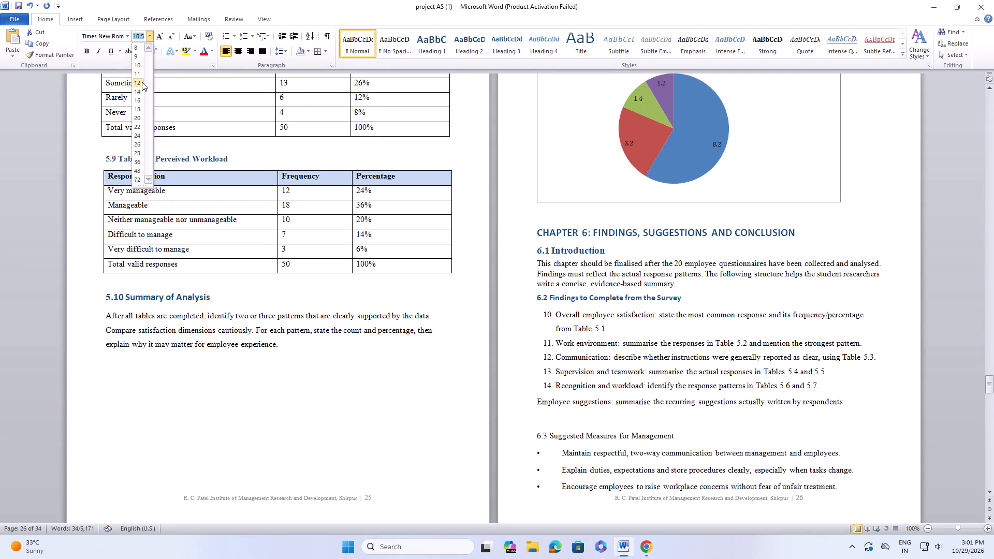
{"action": "left_click", "coordinate": [142, 82]}
{"action": "left_click", "coordinate": [281, 50]}
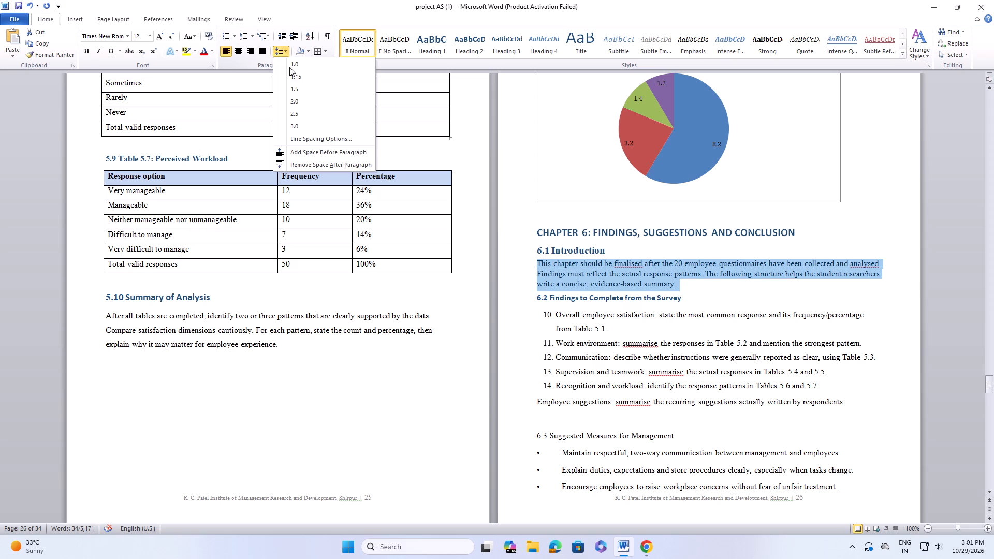
{"action": "left_click", "coordinate": [301, 86]}
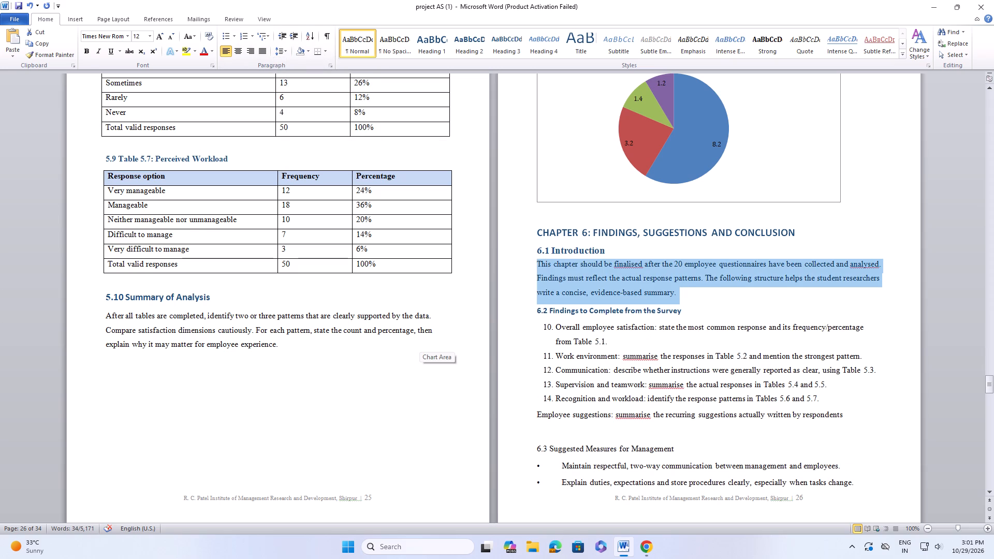
Set the 6.2 Findings to Complete from the Survey heading on page 26 to Times New Roman at font size 14.
{"action": "left_click_drag", "start_coordinate": [538, 313], "coordinate": [688, 310]}
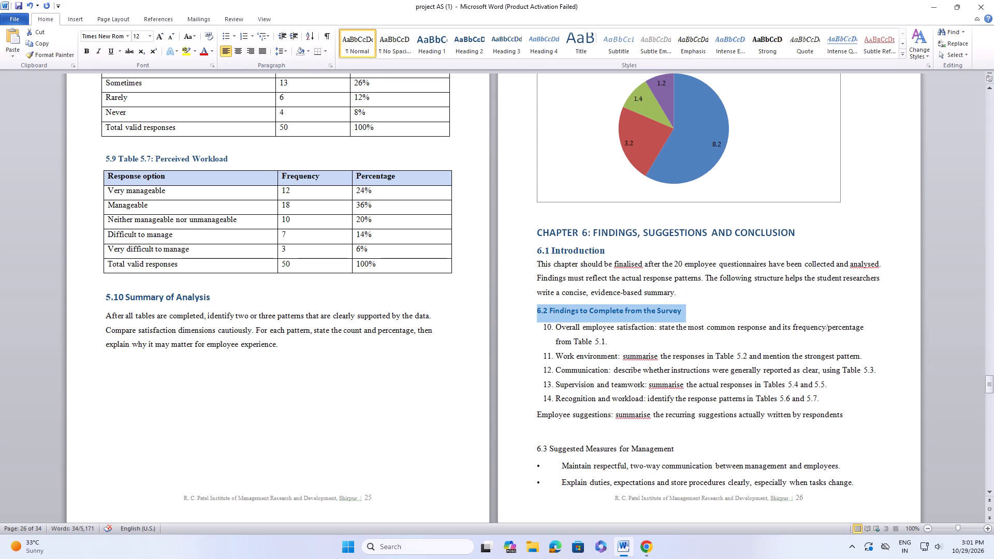
{"action": "left_click_drag", "start_coordinate": [688, 310], "coordinate": [685, 313]}
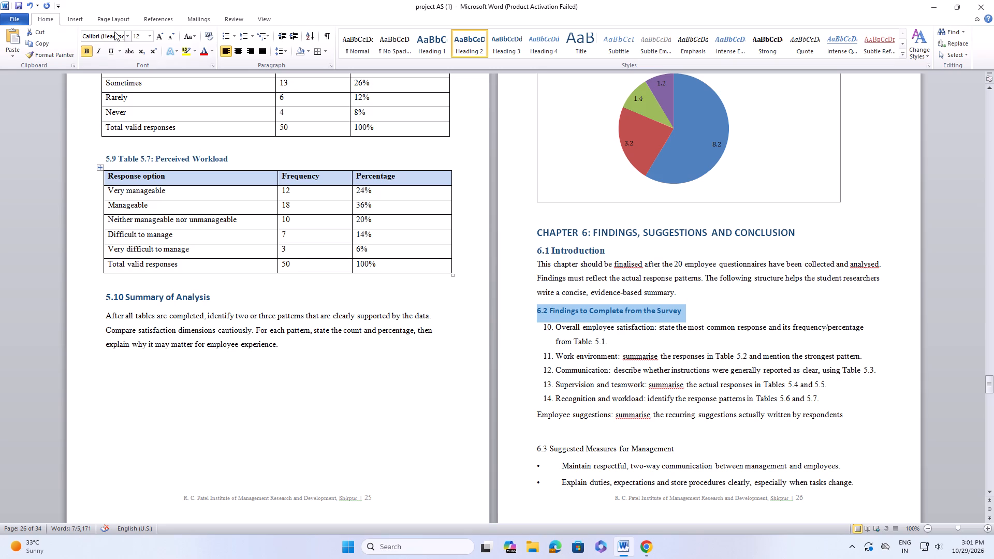
{"action": "left_click", "coordinate": [128, 36]}
{"action": "left_click", "coordinate": [136, 95]}
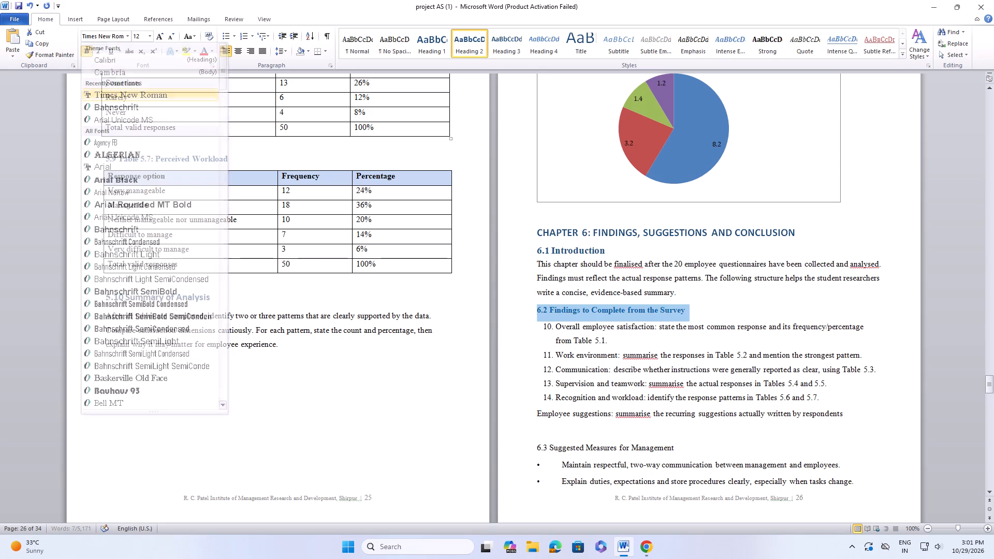
{"action": "left_click", "coordinate": [148, 37]}
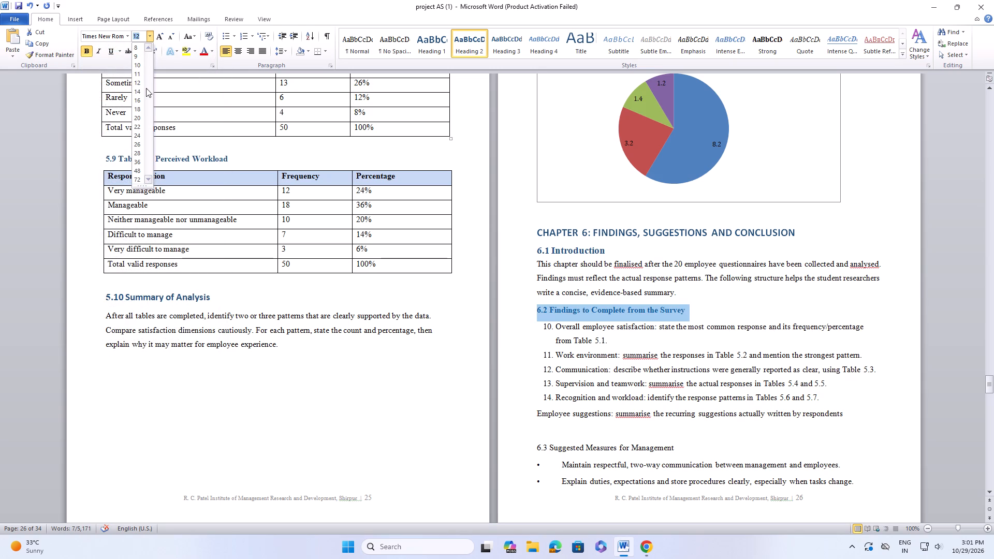
{"action": "left_click", "coordinate": [136, 93]}
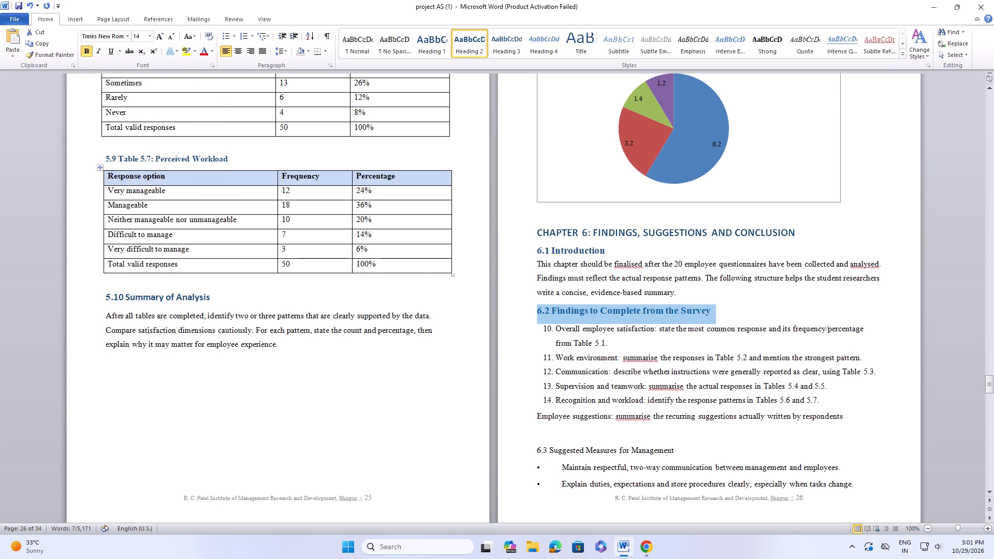
Insert a blank line below each of the 6.1 Introduction, 6.2 Findings and Chapter 6 title headings on page 26.
{"action": "left_click", "coordinate": [628, 250]}
{"action": "key", "text": "Return"}
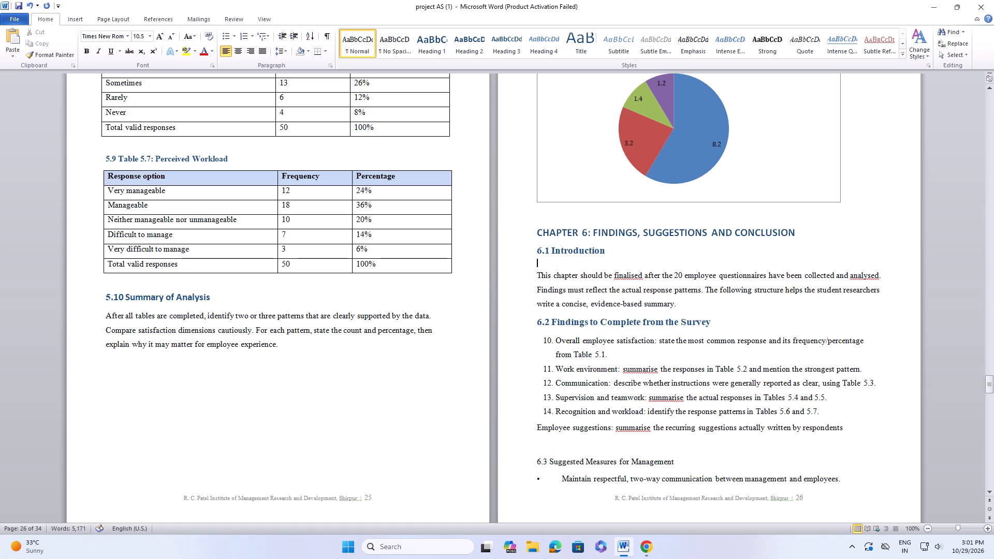
{"action": "left_click", "coordinate": [713, 326]}
{"action": "key", "text": "Return"}
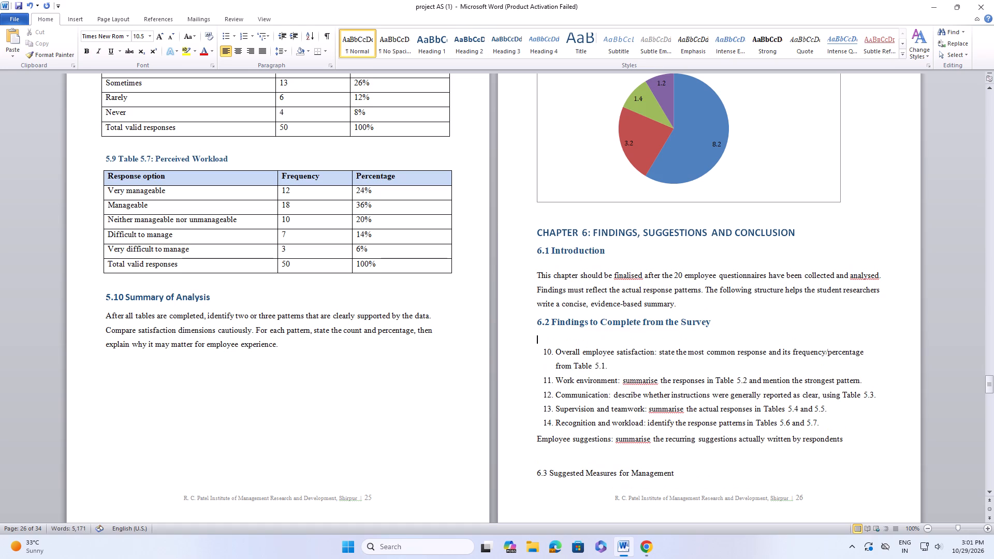
{"action": "scroll", "coordinate": [719, 324], "scroll_direction": "down", "scroll_amount": 1}
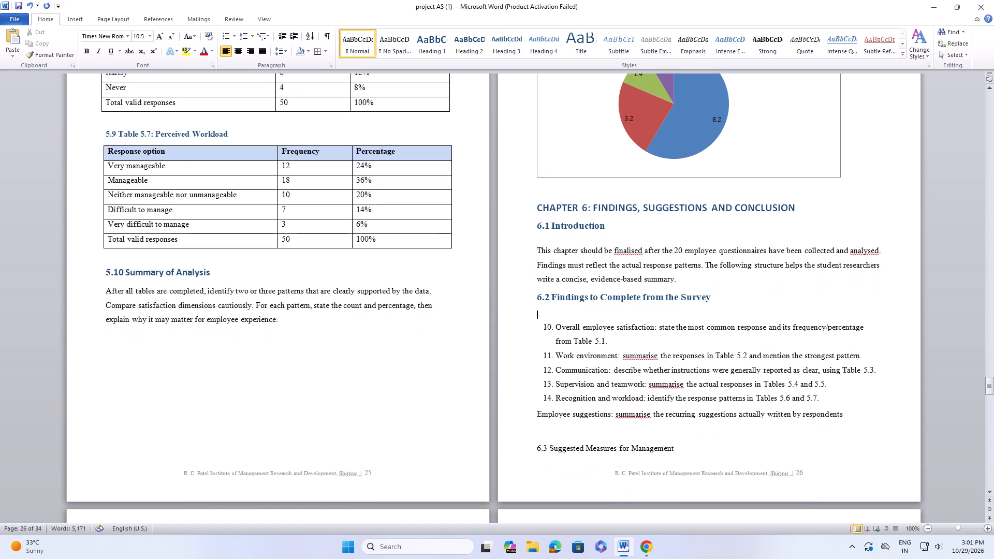
{"action": "left_click", "coordinate": [816, 211]}
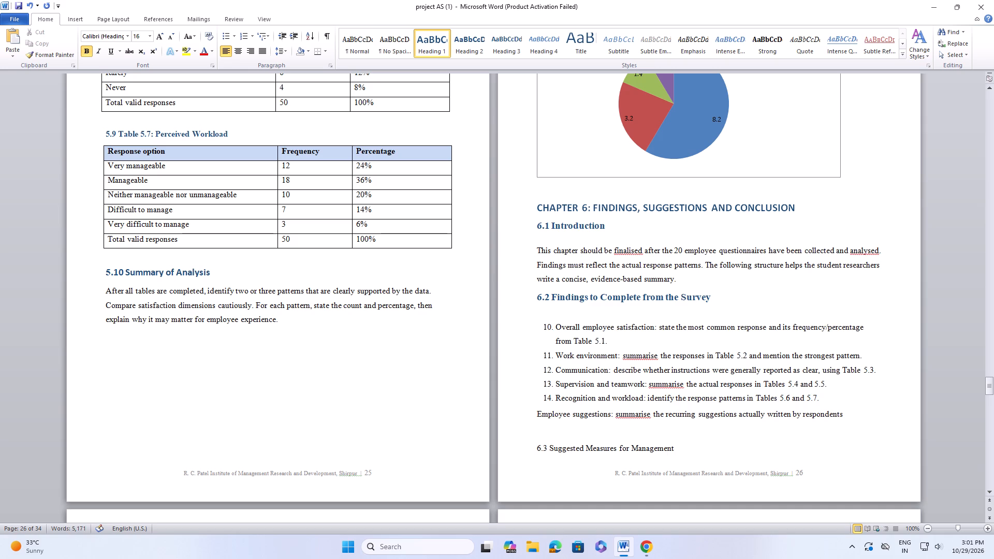
{"action": "key", "text": "Return"}
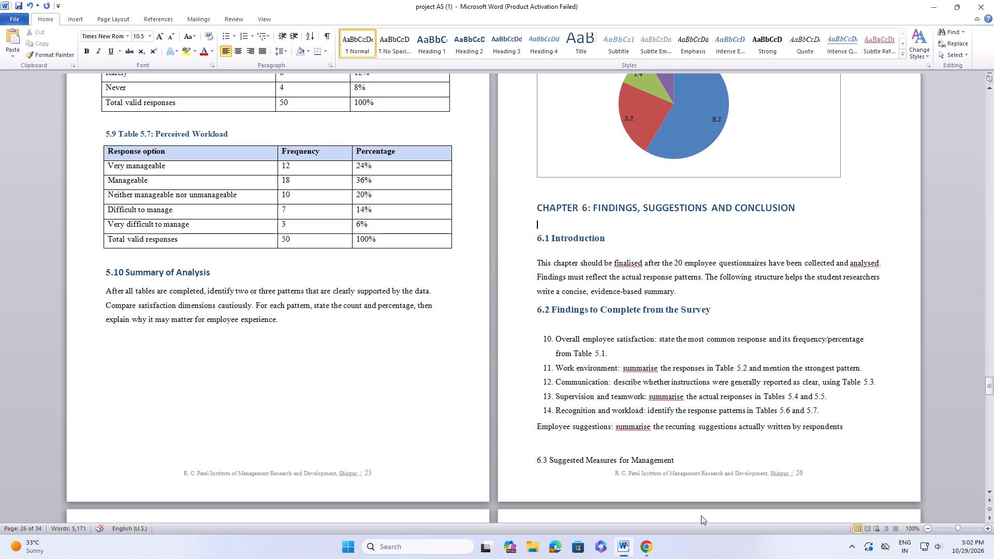
Remove the list number from the Overall employee satisfaction item under the 6.2 heading on page 26.
{"action": "scroll", "coordinate": [738, 505], "scroll_direction": "down", "scroll_amount": 7}
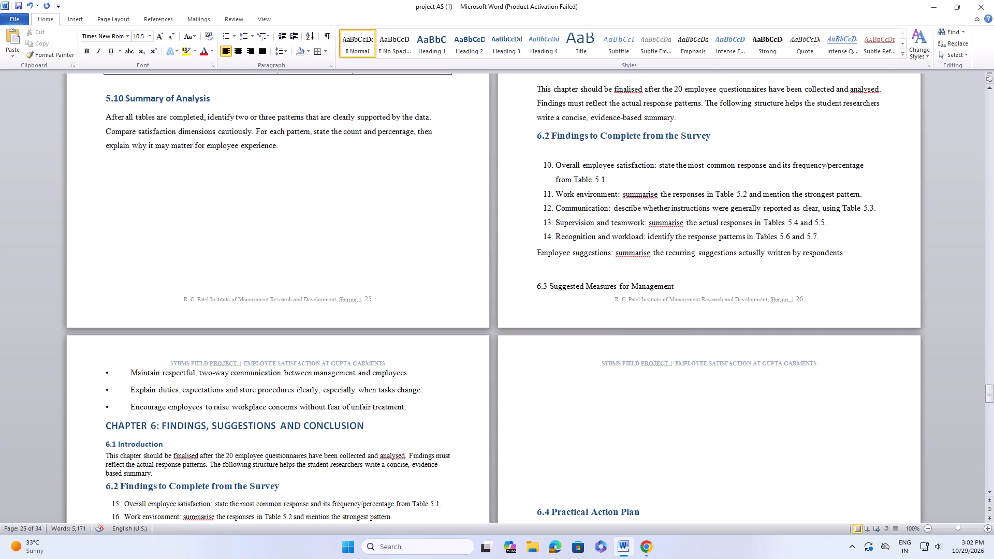
{"action": "left_click", "coordinate": [749, 142]}
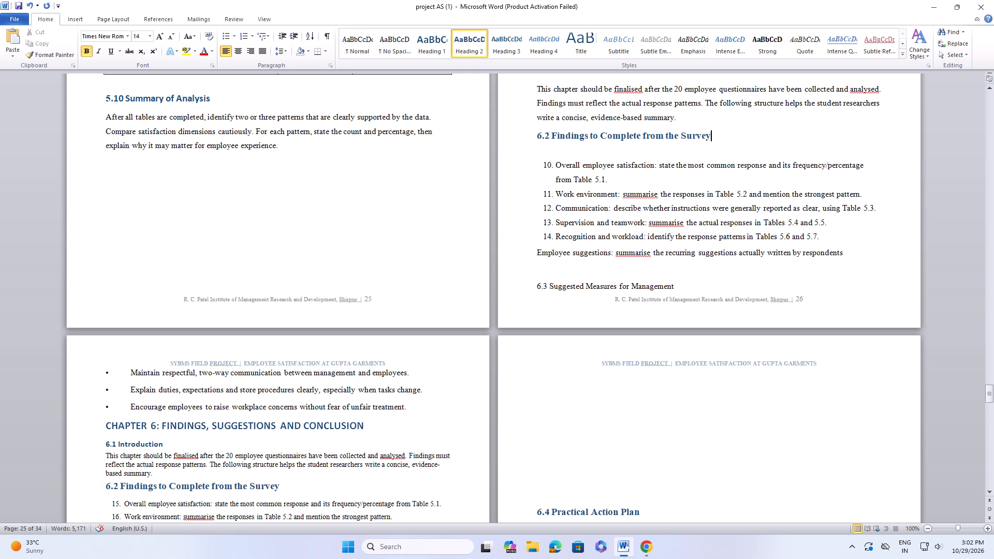
{"action": "left_click", "coordinate": [538, 162]}
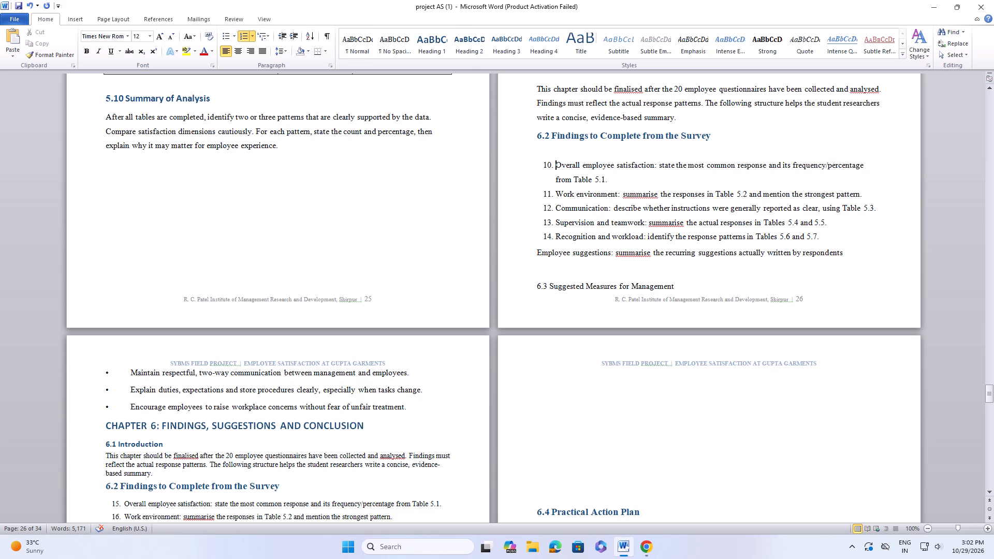
{"action": "scroll", "coordinate": [538, 162], "scroll_direction": "up", "scroll_amount": 2}
{"action": "left_click", "coordinate": [543, 218]}
{"action": "left_click", "coordinate": [542, 218]}
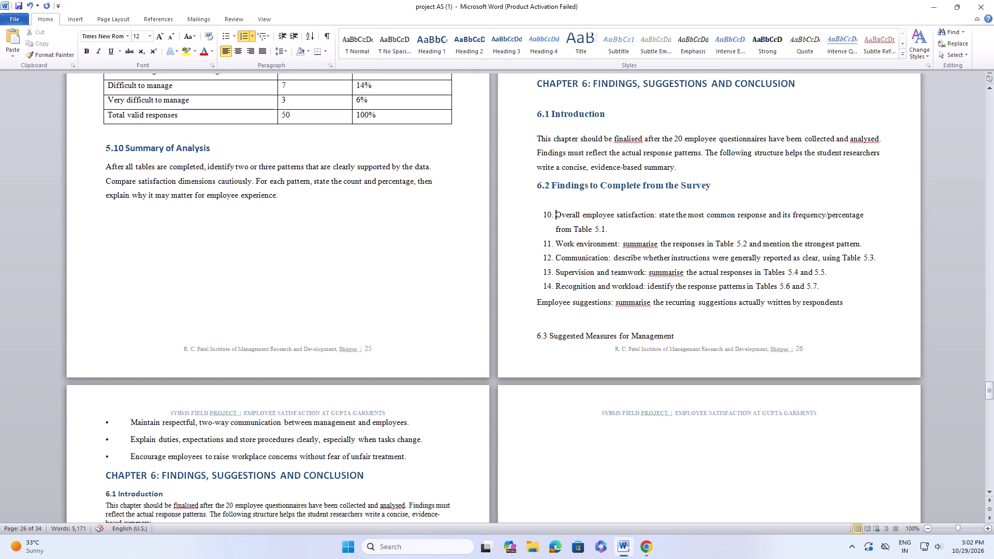
{"action": "left_click", "coordinate": [539, 207]}
{"action": "left_click", "coordinate": [572, 214]}
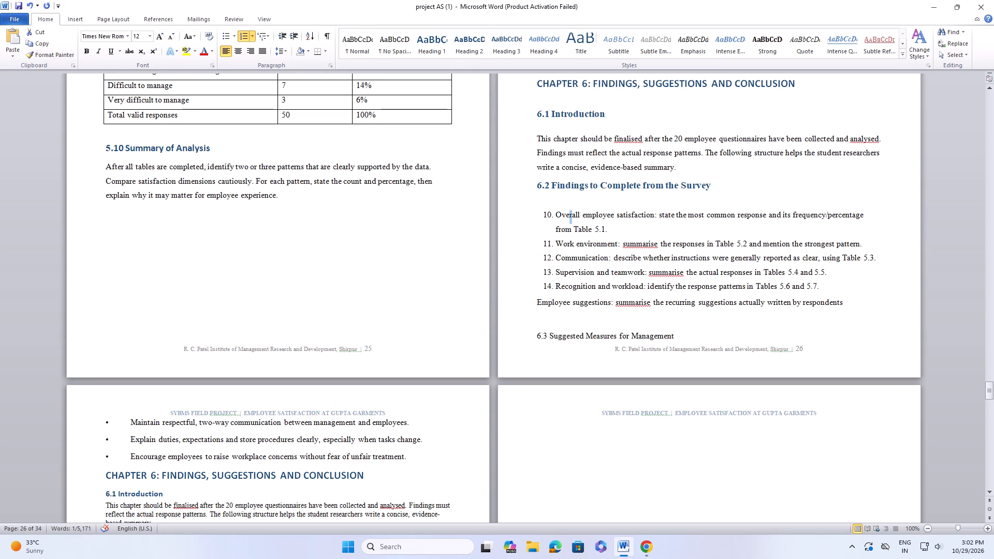
{"action": "left_click", "coordinate": [542, 211]}
{"action": "left_click", "coordinate": [537, 212]}
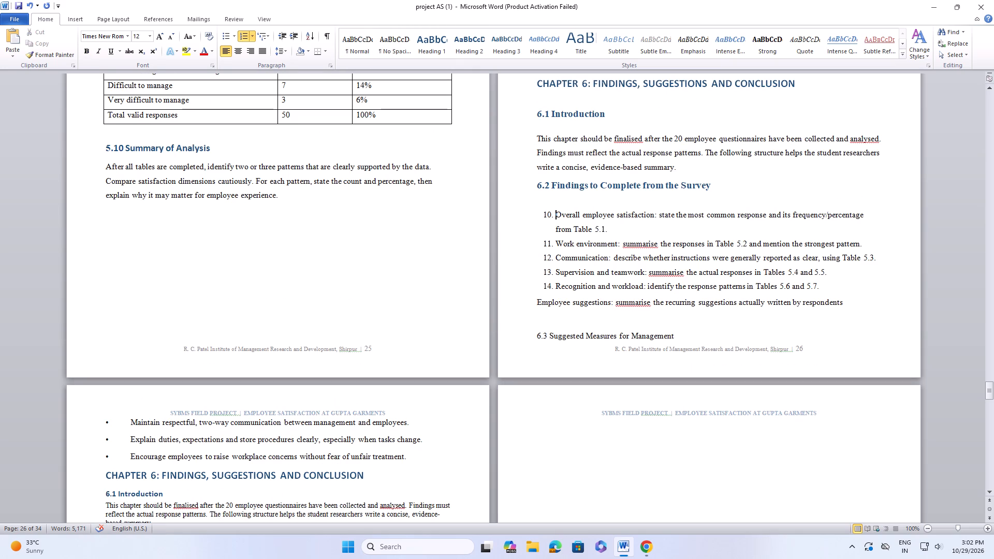
{"action": "key", "text": "BackSpace"}
{"action": "key", "text": "BackSpace"}
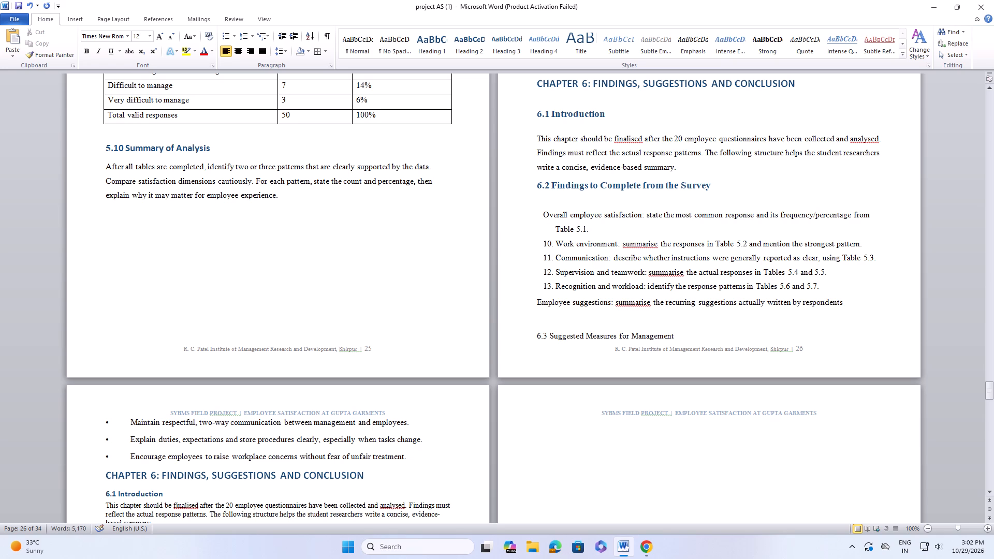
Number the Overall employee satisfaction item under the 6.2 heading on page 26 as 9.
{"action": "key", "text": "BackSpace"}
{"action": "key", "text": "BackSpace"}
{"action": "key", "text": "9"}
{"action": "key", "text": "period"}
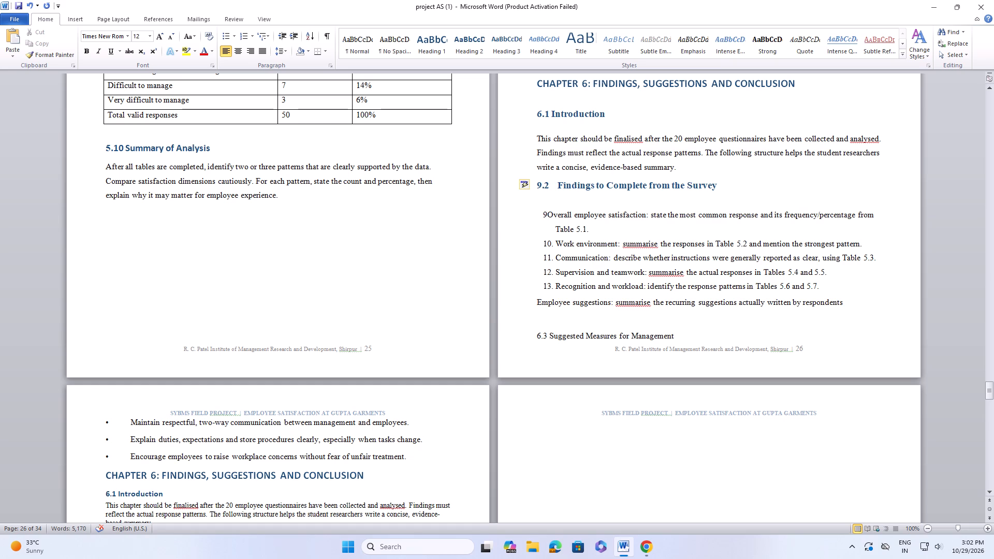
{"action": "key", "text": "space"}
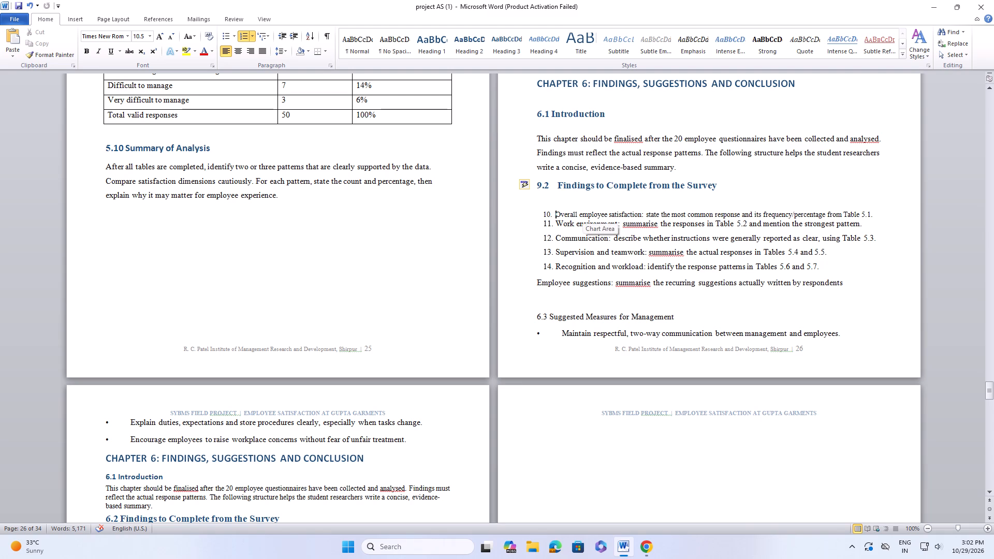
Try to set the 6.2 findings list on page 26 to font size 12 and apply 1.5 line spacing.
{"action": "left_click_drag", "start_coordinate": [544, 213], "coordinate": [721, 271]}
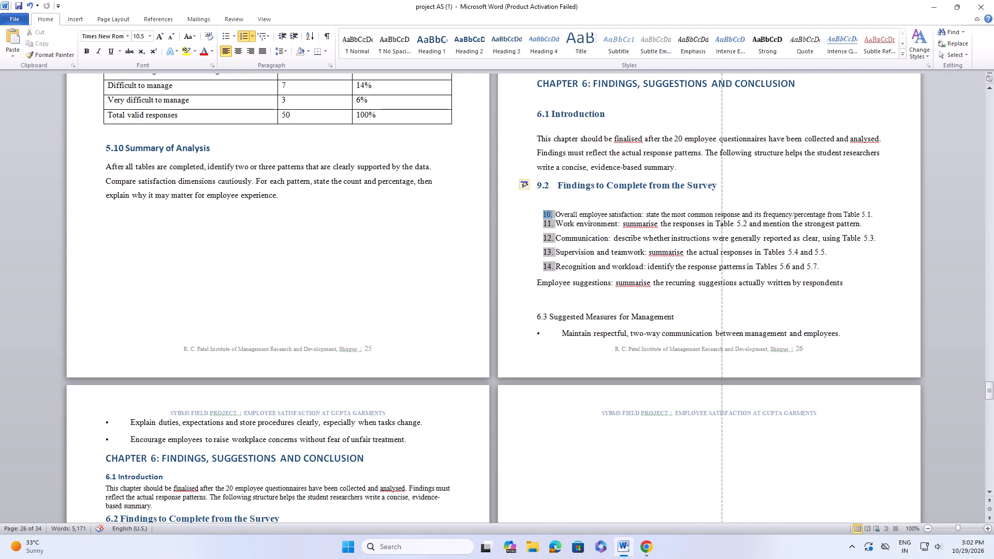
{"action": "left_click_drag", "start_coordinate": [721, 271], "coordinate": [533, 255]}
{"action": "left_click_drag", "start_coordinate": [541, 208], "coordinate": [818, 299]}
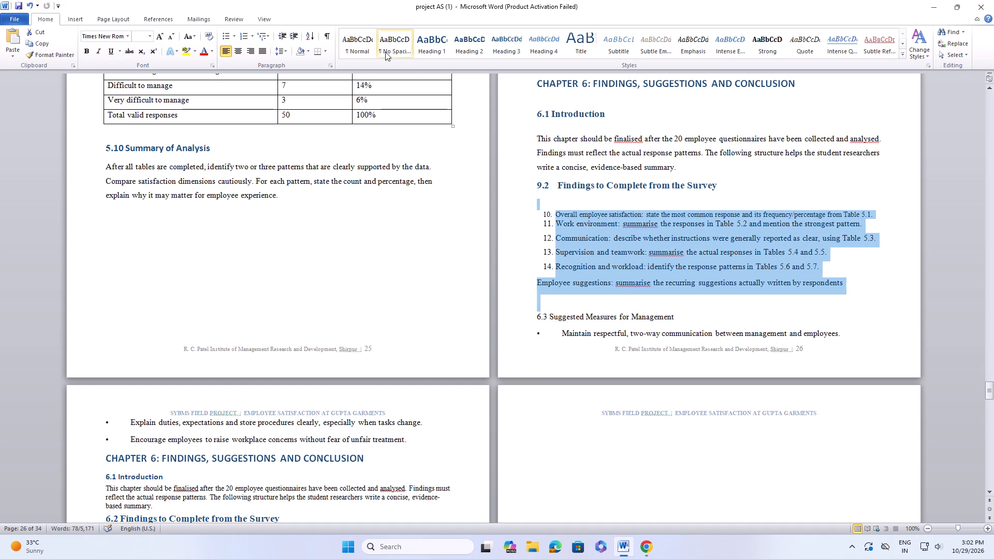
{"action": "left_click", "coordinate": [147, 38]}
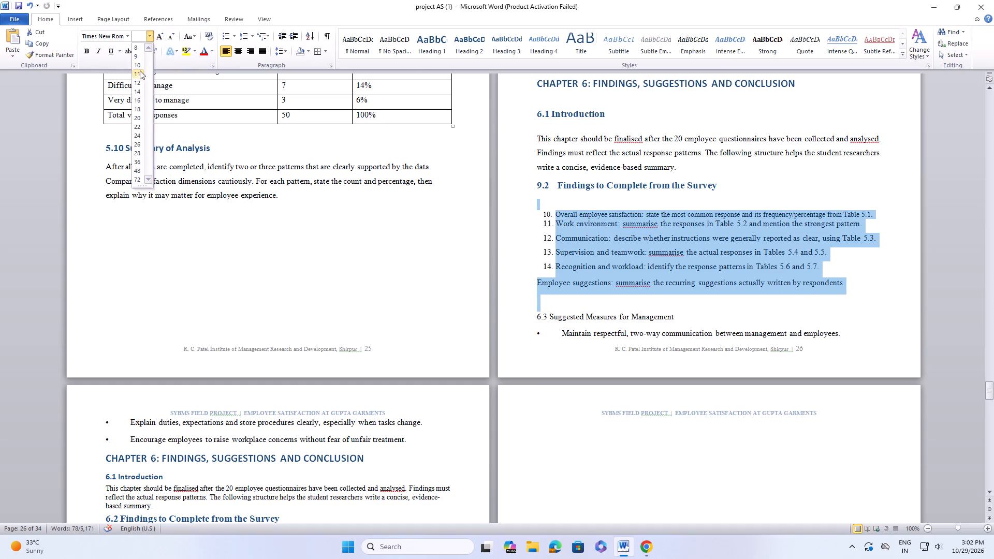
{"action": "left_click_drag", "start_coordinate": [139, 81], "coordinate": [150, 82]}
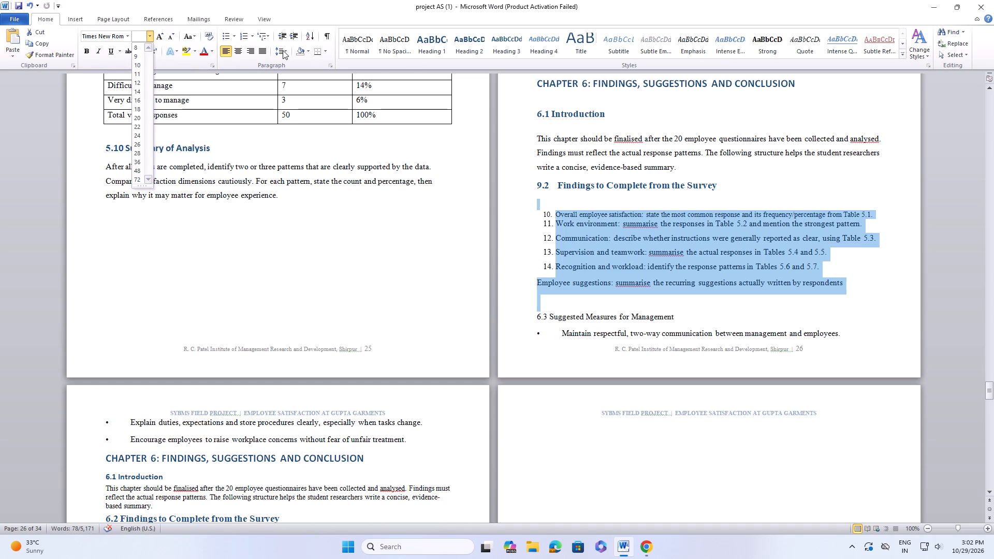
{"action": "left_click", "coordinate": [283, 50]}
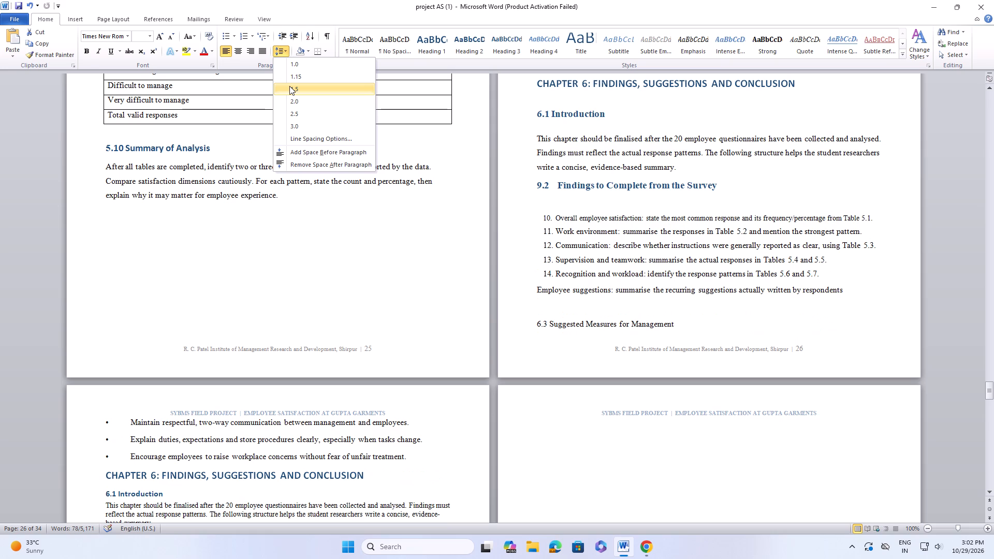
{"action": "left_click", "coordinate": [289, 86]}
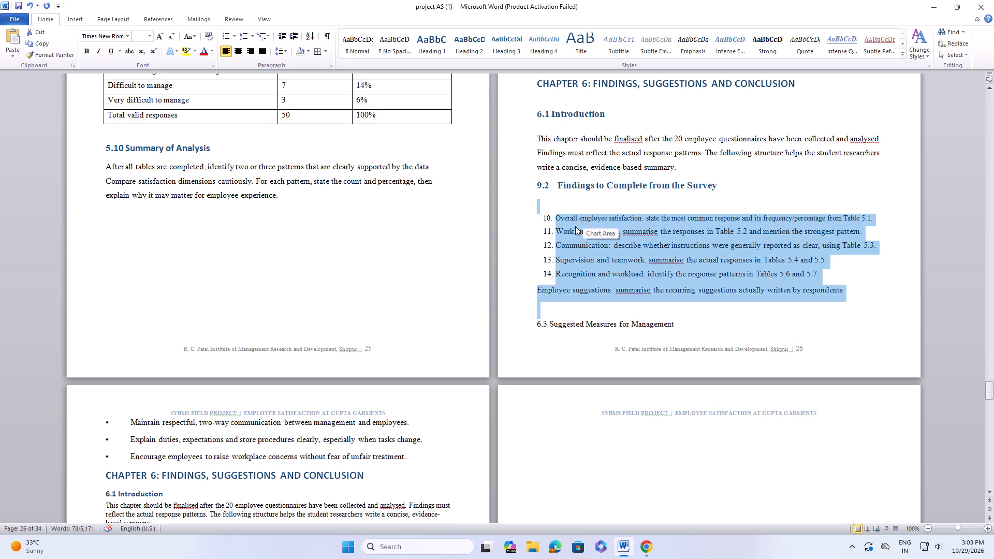
Delete the first Chapter 6 copy on page 26, from its title through the 6.3 Suggested Measures for Management line.
{"action": "scroll", "coordinate": [598, 145], "scroll_direction": "up", "scroll_amount": 4}
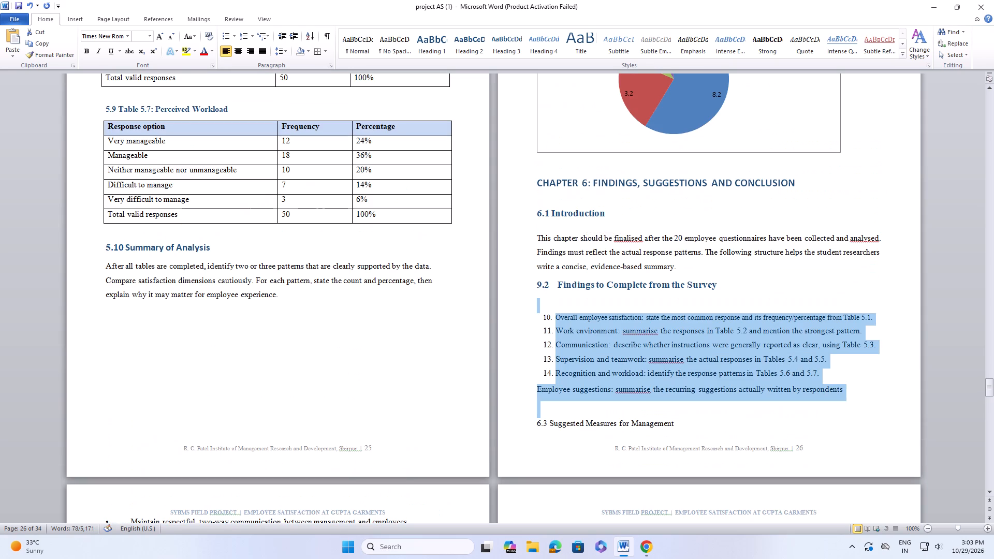
{"action": "scroll", "coordinate": [542, 184], "scroll_direction": "down", "scroll_amount": 8}
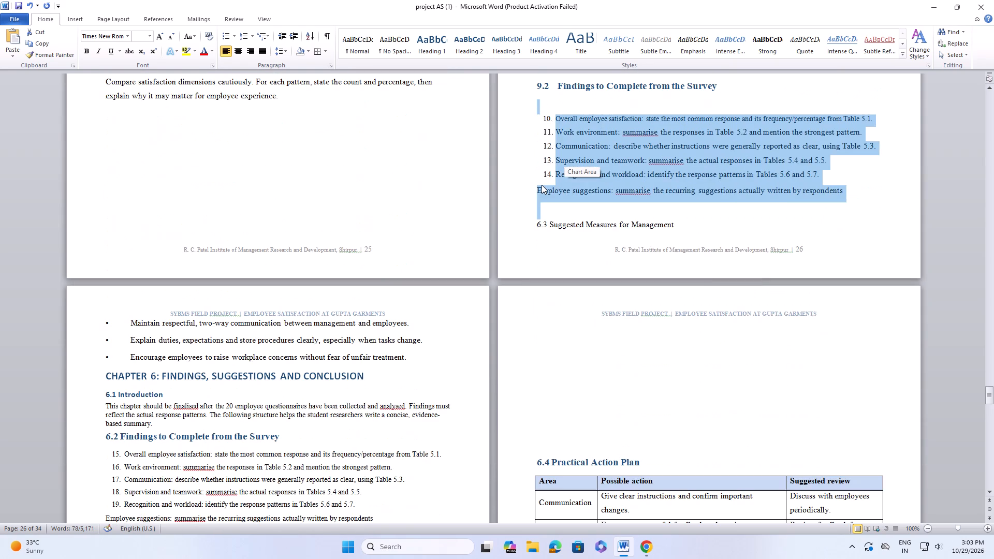
{"action": "scroll", "coordinate": [542, 185], "scroll_direction": "up", "scroll_amount": 4}
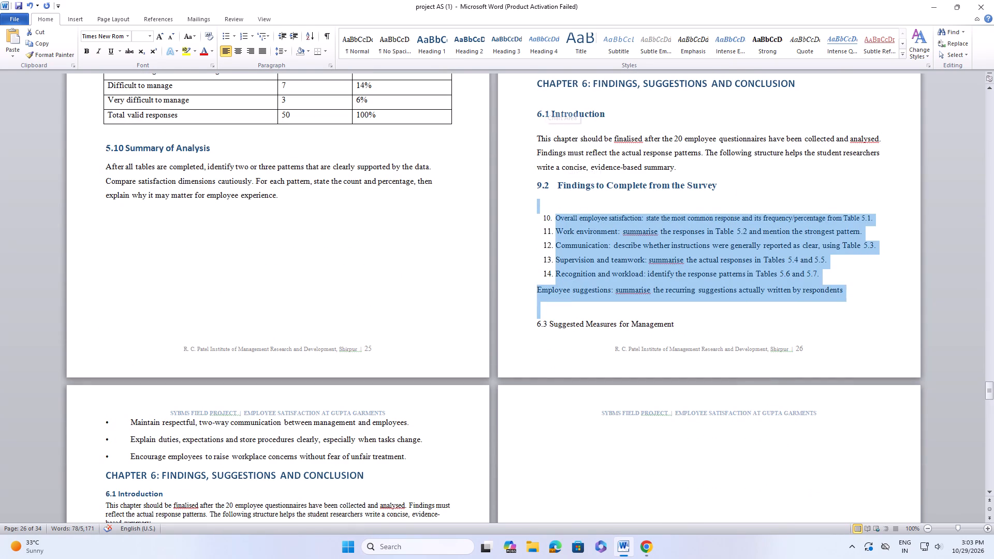
{"action": "left_click_drag", "start_coordinate": [535, 82], "coordinate": [791, 302]}
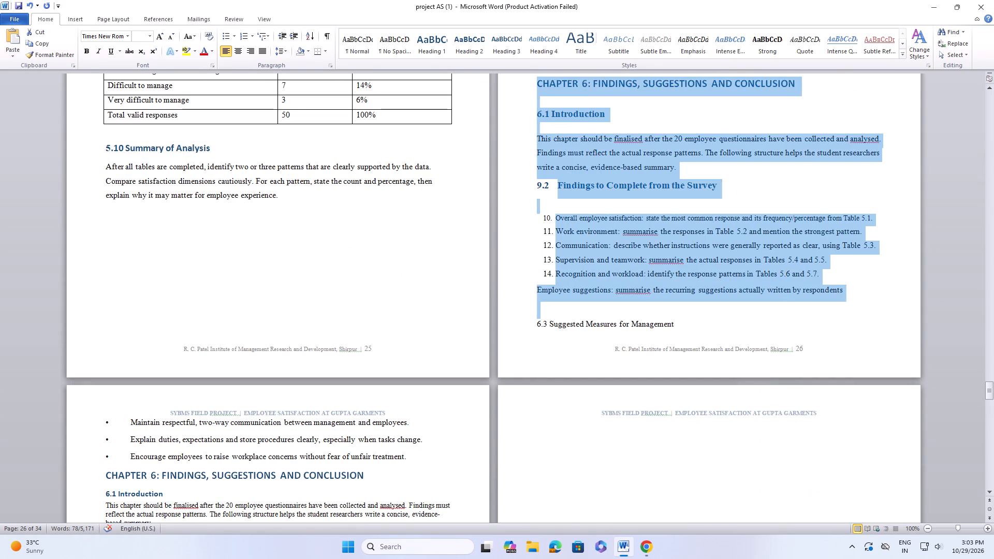
{"action": "left_click_drag", "start_coordinate": [791, 302], "coordinate": [791, 333]}
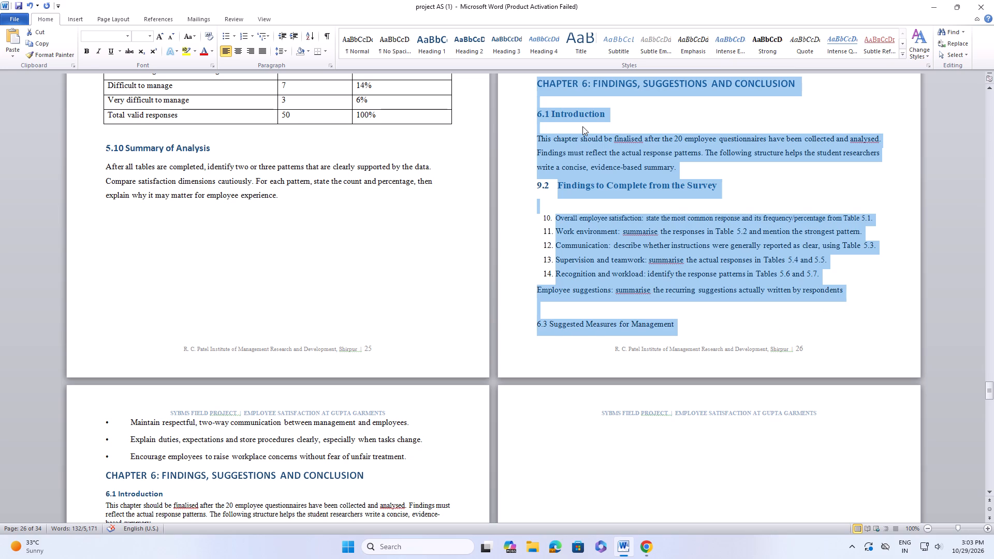
{"action": "key", "text": "Delete"}
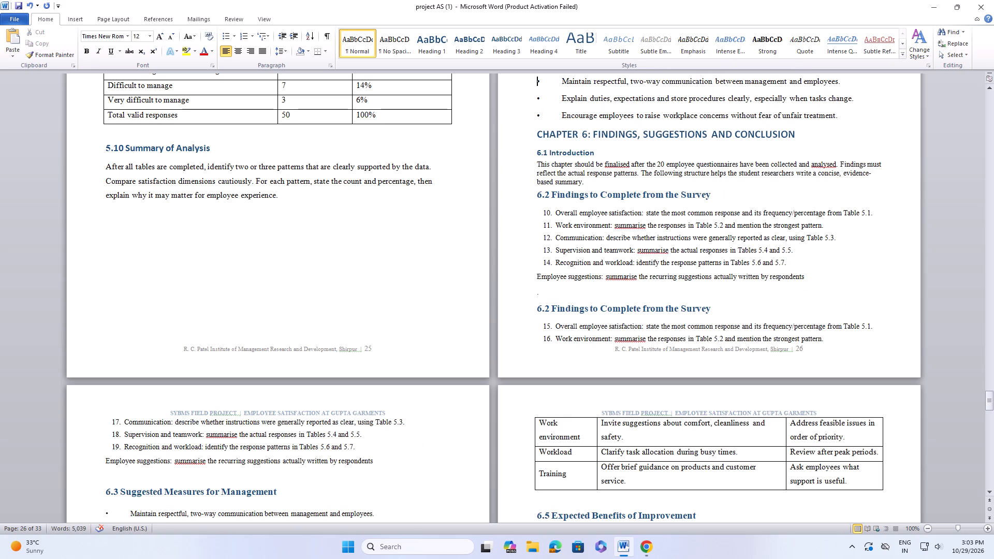
Insert blank lines above the Maintain respectful, two-way communication bullet on page 26 until it starts on page 27.
{"action": "scroll", "coordinate": [582, 126], "scroll_direction": "up", "scroll_amount": 5}
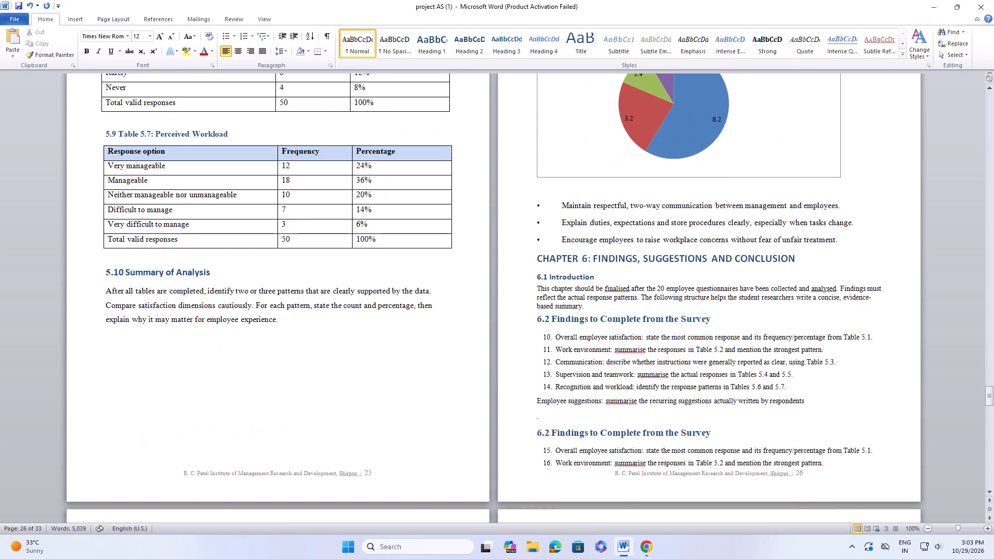
{"action": "scroll", "coordinate": [539, 234], "scroll_direction": "down", "scroll_amount": 11}
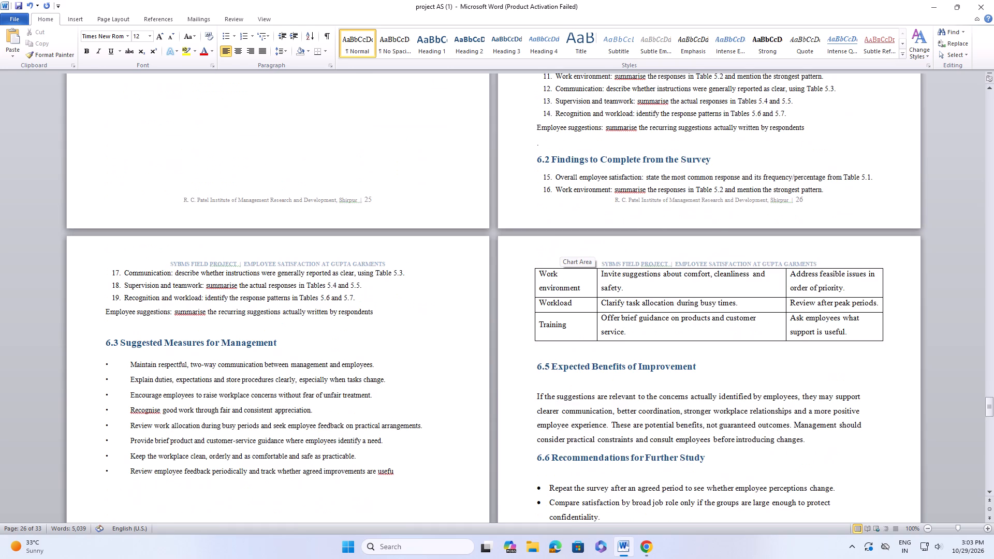
{"action": "scroll", "coordinate": [550, 232], "scroll_direction": "up", "scroll_amount": 10}
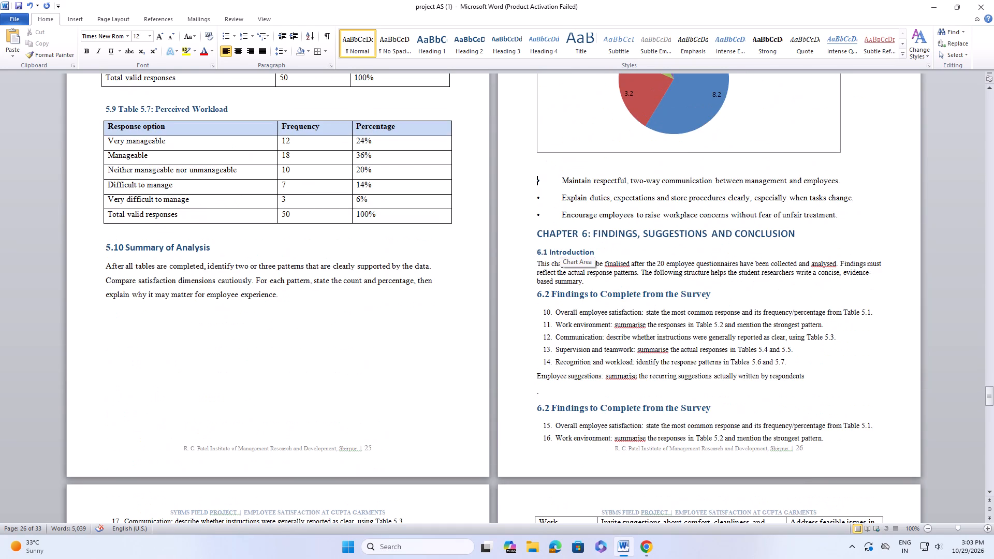
{"action": "scroll", "coordinate": [577, 186], "scroll_direction": "down", "scroll_amount": 5}
{"action": "scroll", "coordinate": [584, 146], "scroll_direction": "up", "scroll_amount": 3}
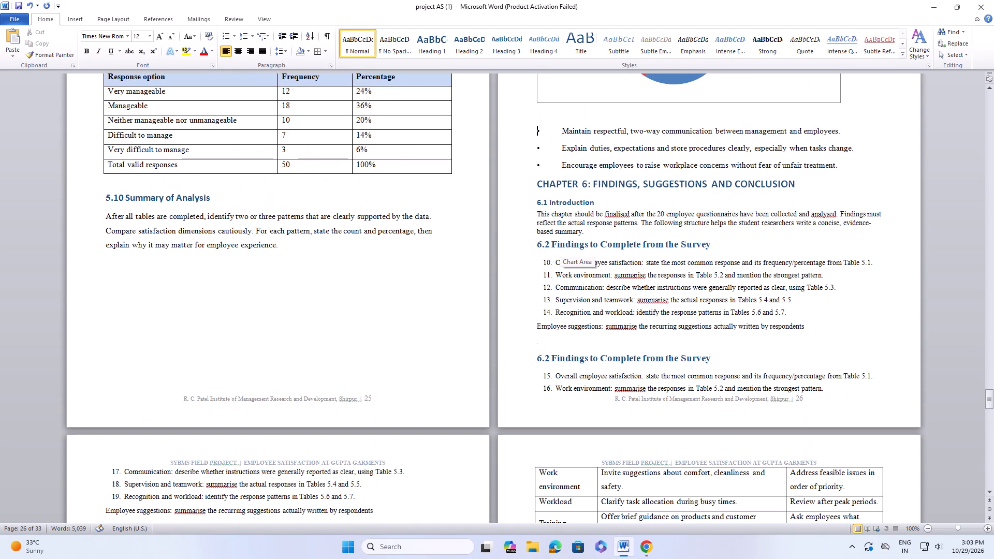
{"action": "key", "text": "Return"}
{"action": "key", "text": "Return"}
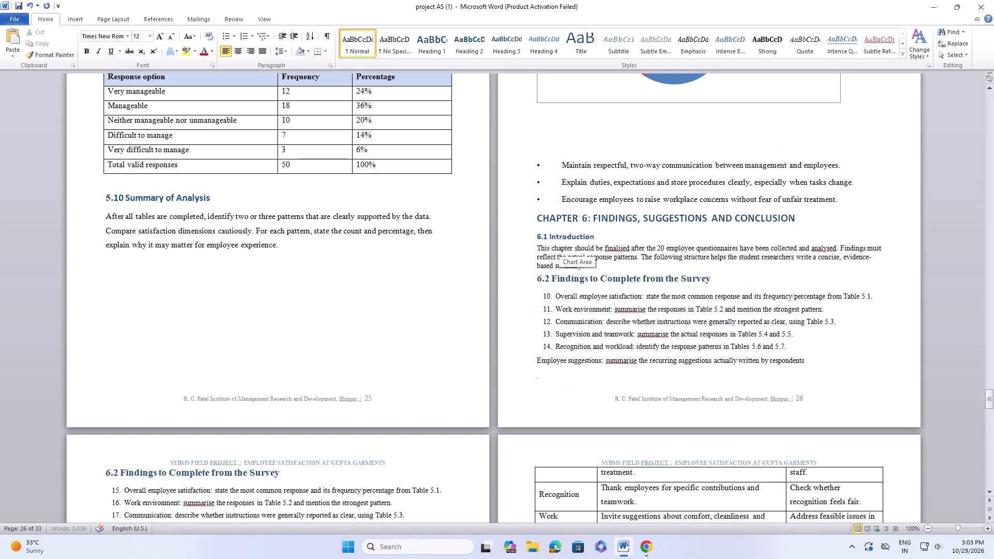
{"action": "key", "text": "Return"}
{"action": "key", "text": "Return"}
{"action": "key", "text": "Return"}
{"action": "key", "text": "Return"}
{"action": "key", "text": "Return"}
{"action": "key", "text": "Return"}
{"action": "key", "text": "Return"}
{"action": "key", "text": "Return"}
{"action": "key", "text": "Return"}
{"action": "key", "text": "Return"}
{"action": "key", "text": "Return"}
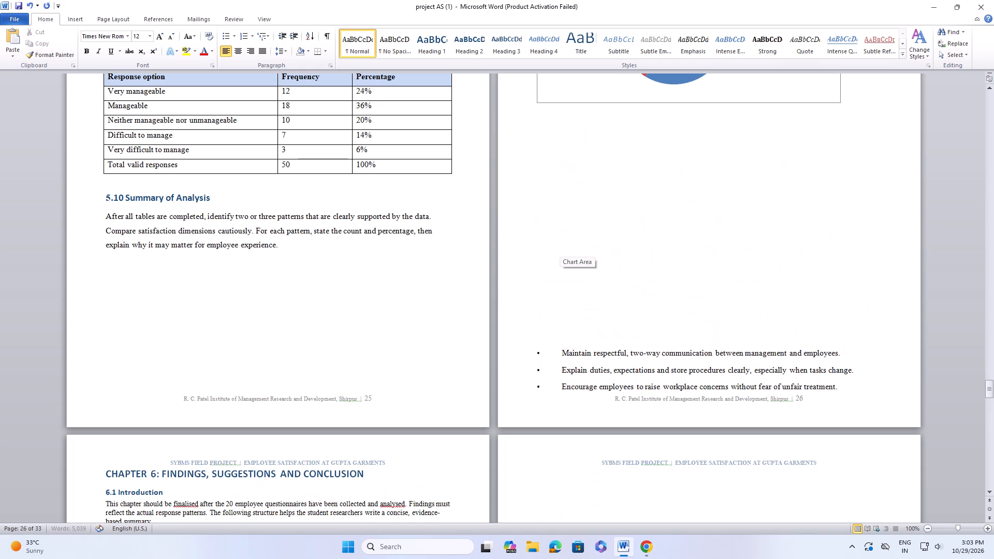
{"action": "key", "text": "Return"}
{"action": "key", "text": "Return"}
{"action": "key", "text": "Return"}
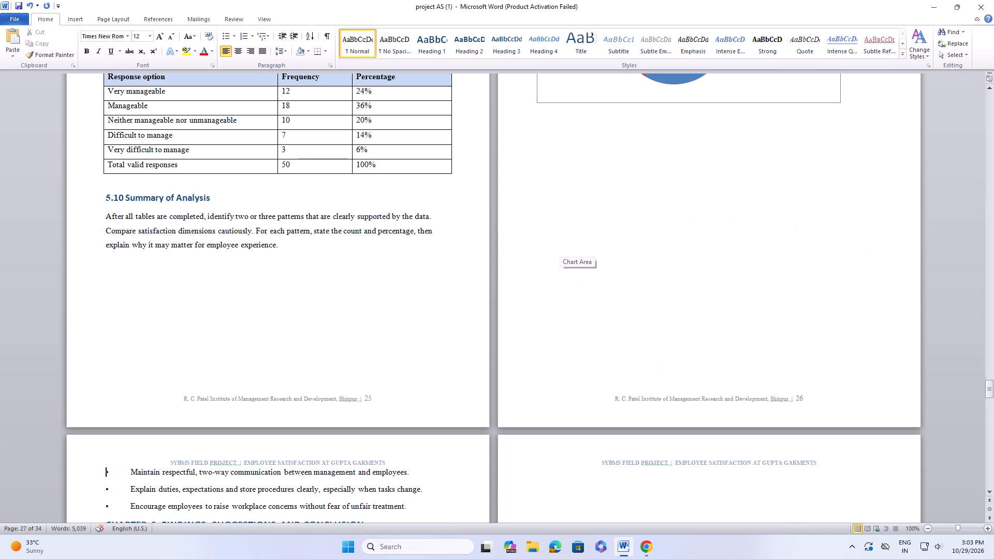
Copy the three bullets above the Chapter 6 title on page 27 to below the 5.10 Summary of Analysis paragraph.
{"action": "scroll", "coordinate": [581, 108], "scroll_direction": "down", "scroll_amount": 5}
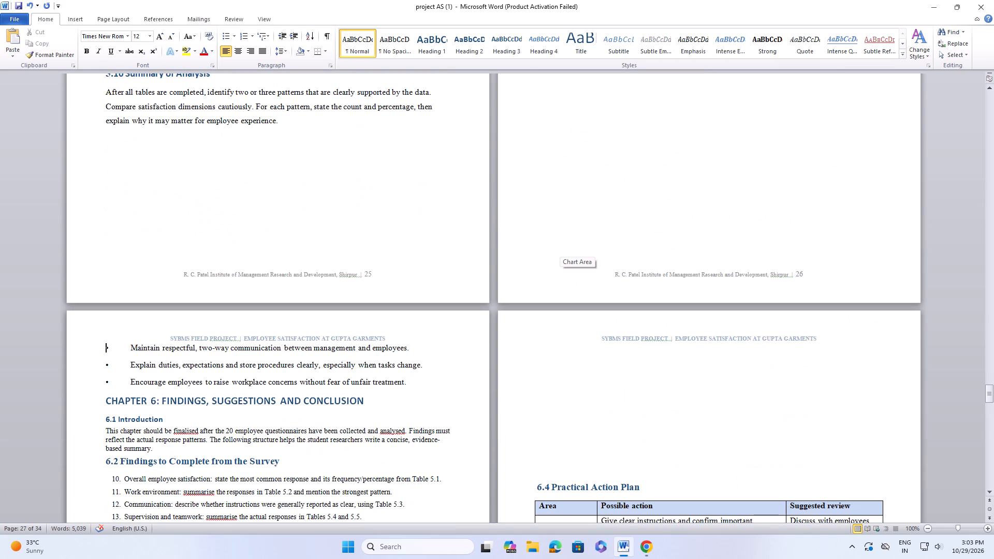
{"action": "scroll", "coordinate": [435, 215], "scroll_direction": "up", "scroll_amount": 1}
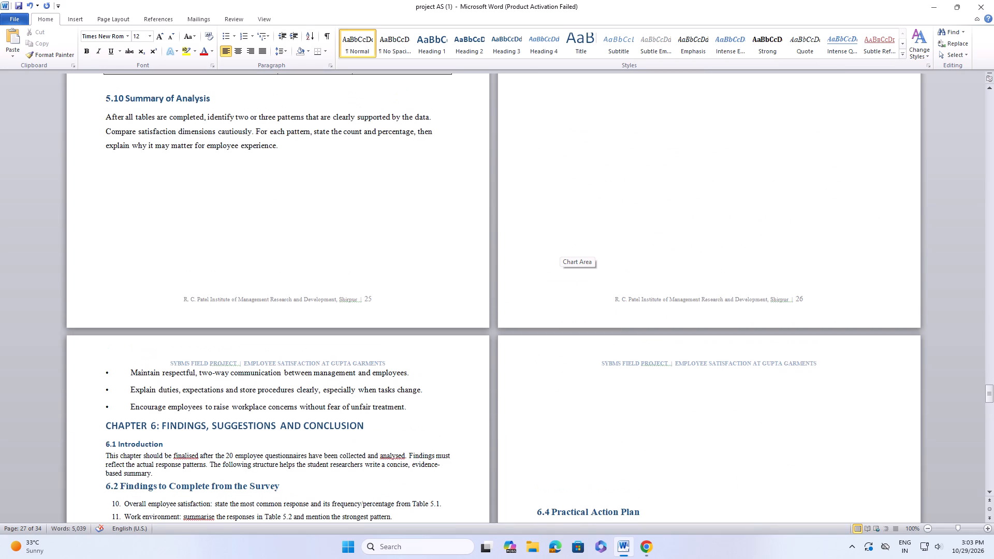
{"action": "scroll", "coordinate": [332, 244], "scroll_direction": "down", "scroll_amount": 4}
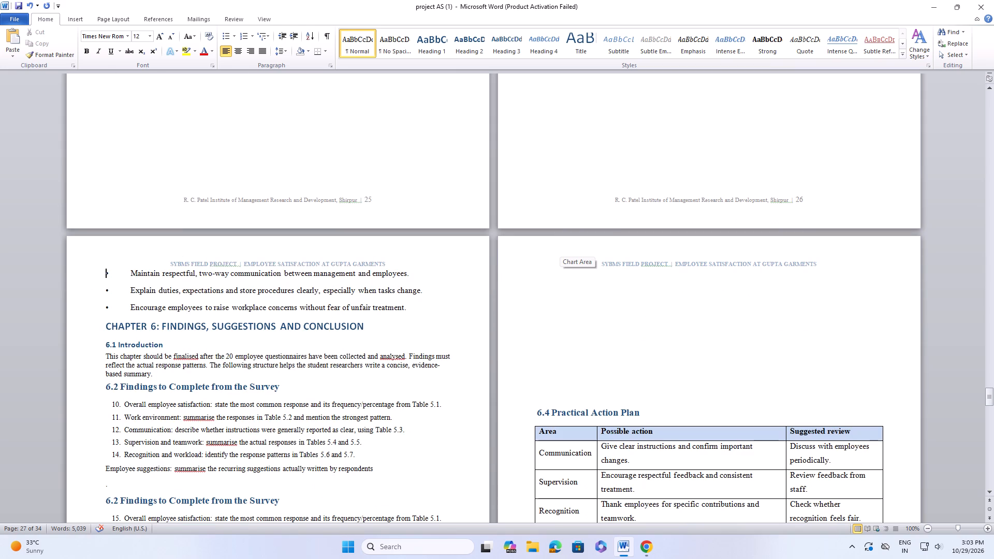
{"action": "scroll", "coordinate": [106, 274], "scroll_direction": "up", "scroll_amount": 6}
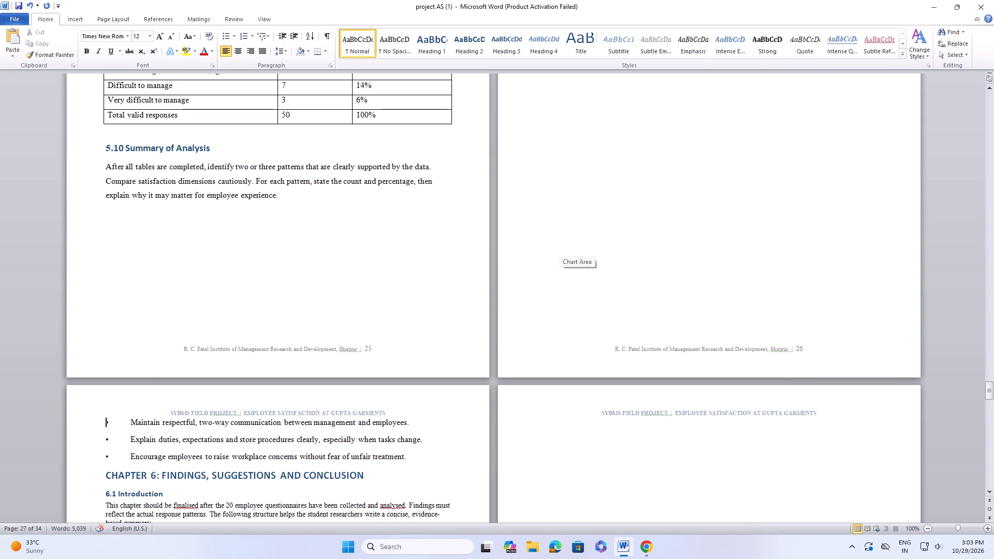
{"action": "left_click_drag", "start_coordinate": [102, 428], "coordinate": [367, 459]}
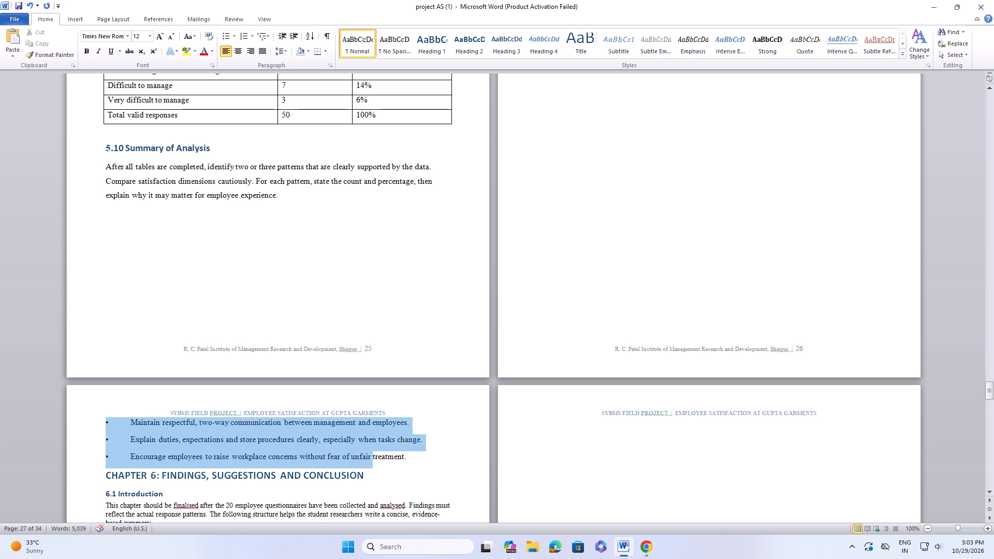
{"action": "left_click_drag", "start_coordinate": [367, 459], "coordinate": [414, 454]}
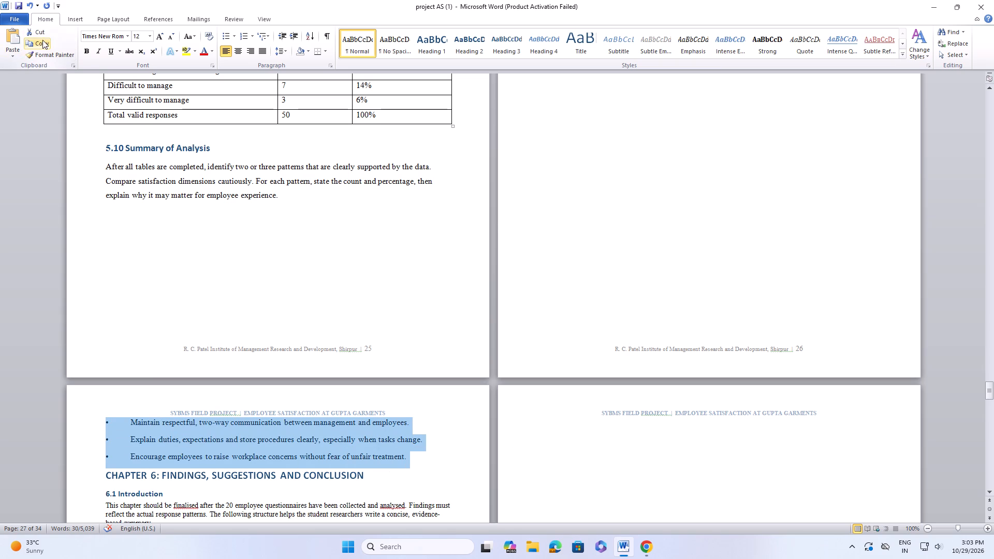
{"action": "left_click", "coordinate": [46, 45]}
{"action": "left_click", "coordinate": [105, 217]}
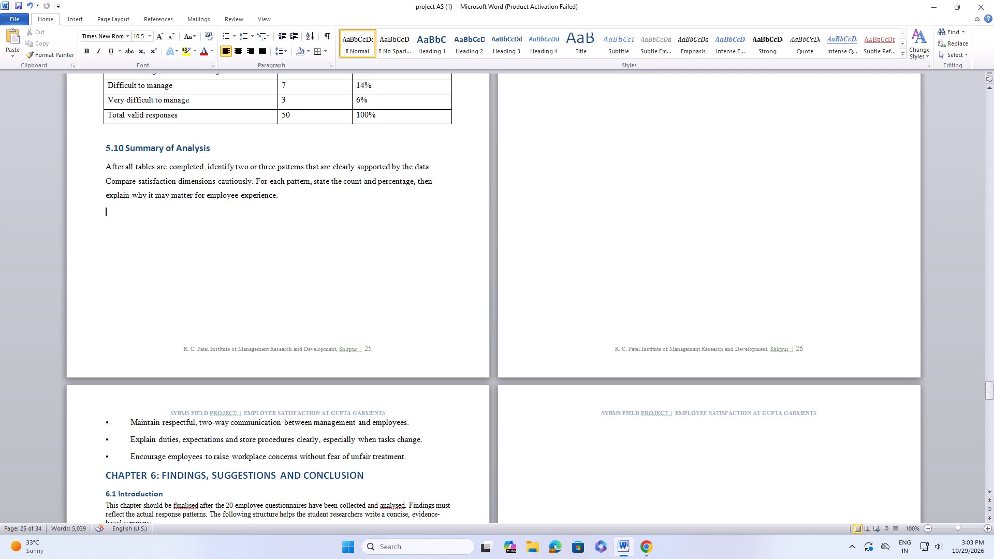
{"action": "left_click", "coordinate": [110, 219]}
{"action": "left_click", "coordinate": [7, 35]}
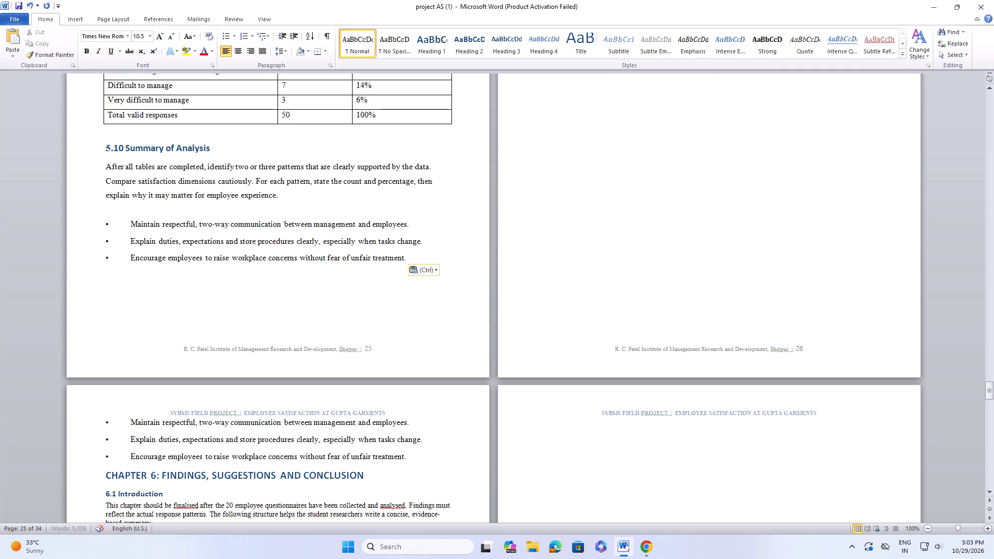
Delete the three original bullets above the Chapter 6 title on page 27.
{"action": "scroll", "coordinate": [156, 301], "scroll_direction": "down", "scroll_amount": 3}
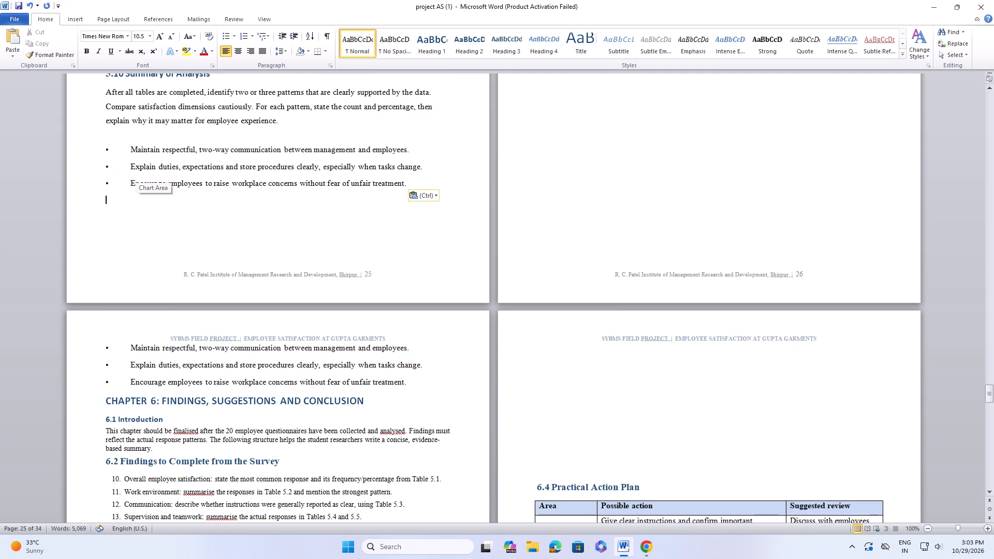
{"action": "left_click_drag", "start_coordinate": [103, 345], "coordinate": [420, 389]}
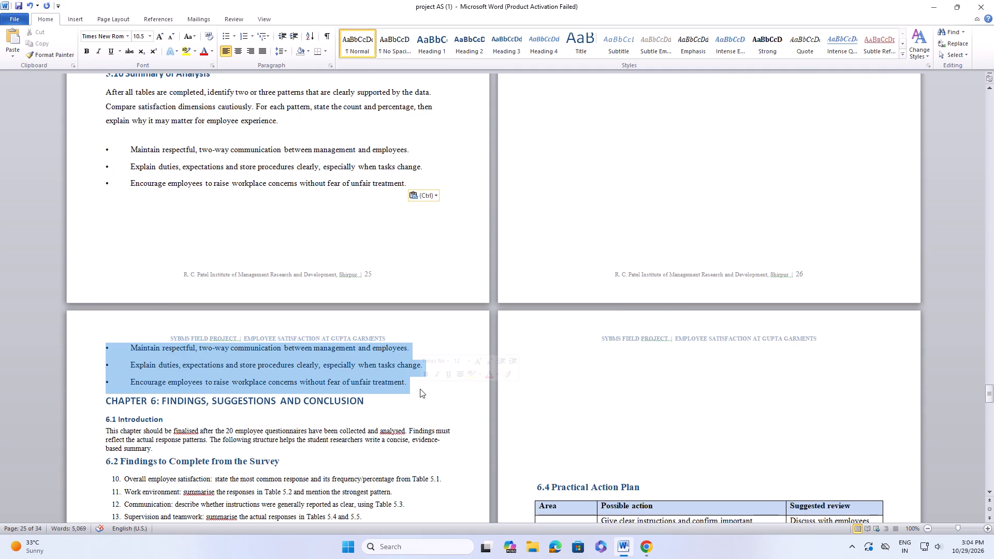
{"action": "key", "text": "BackSpace"}
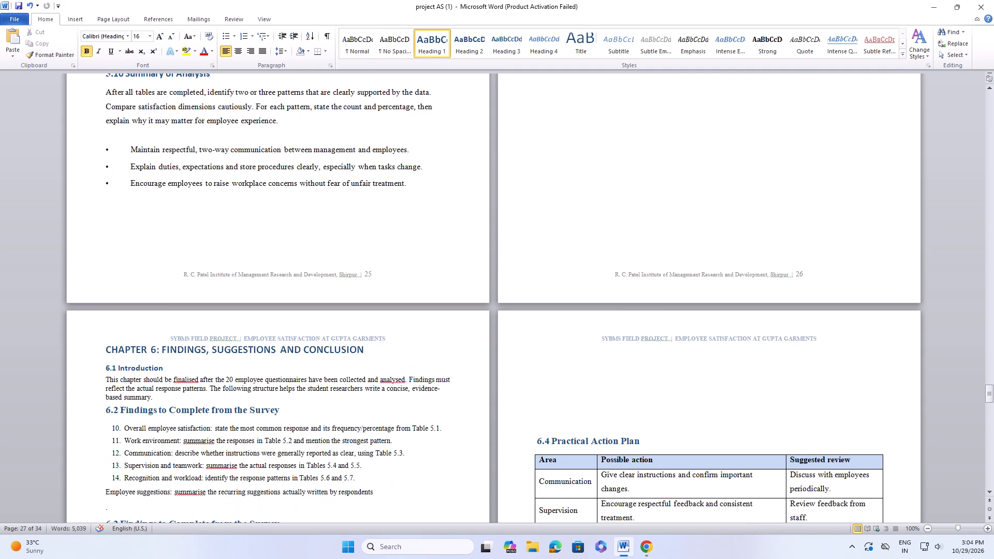
Format the 6.1 Introduction heading in Chapter 6 as Times New Roman, 14 pt.
{"action": "left_click_drag", "start_coordinate": [104, 367], "coordinate": [122, 363]}
{"action": "left_click_drag", "start_coordinate": [122, 363], "coordinate": [170, 370]}
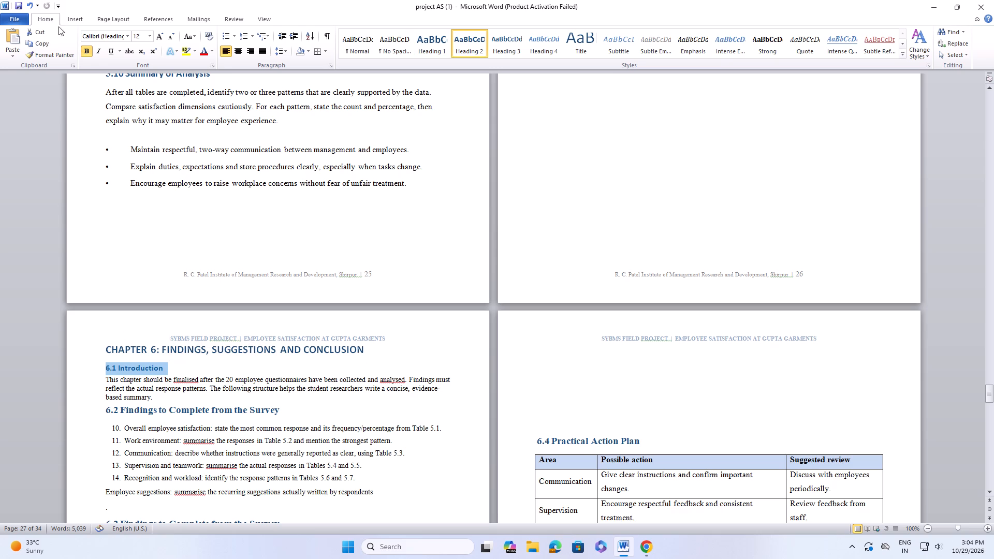
{"action": "left_click", "coordinate": [127, 34]}
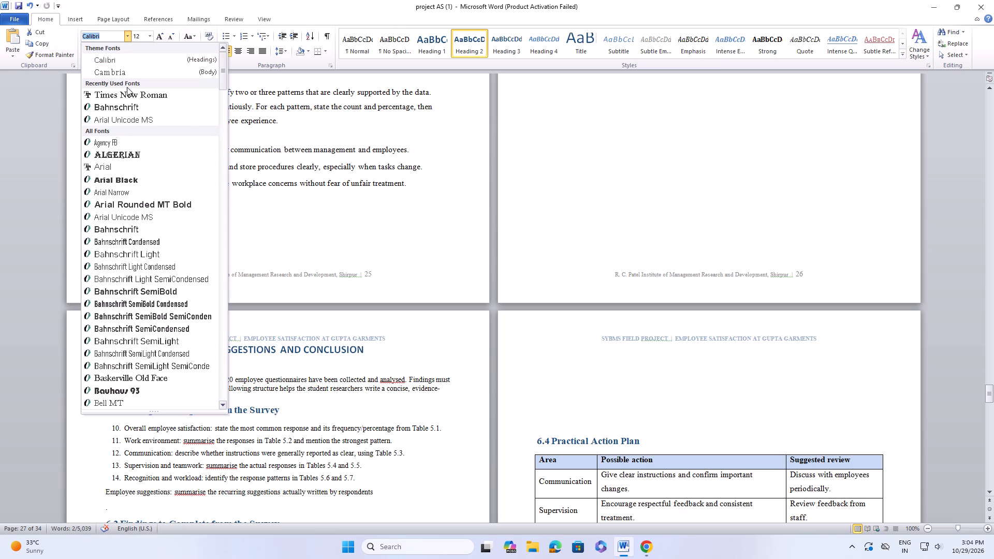
{"action": "left_click", "coordinate": [122, 95]}
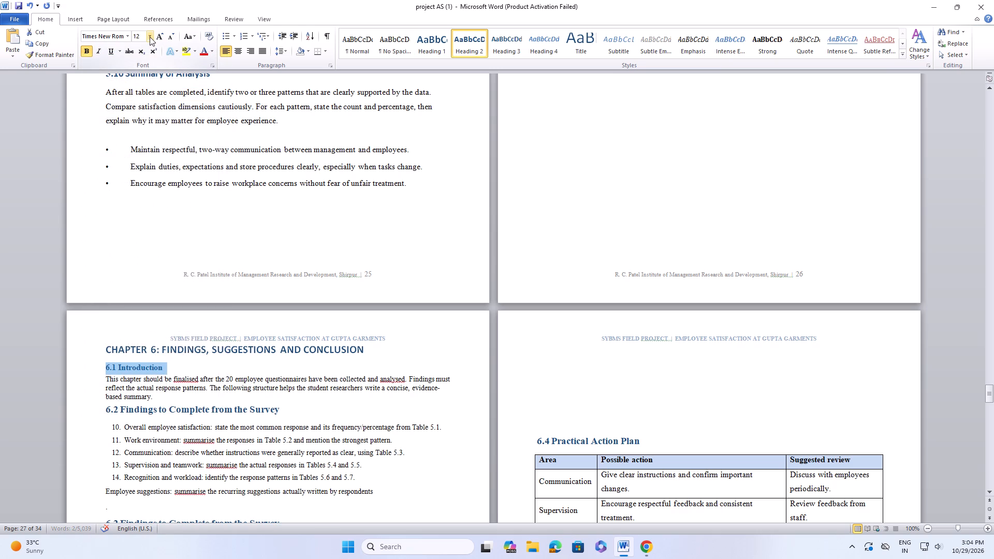
{"action": "left_click", "coordinate": [150, 37]}
{"action": "left_click", "coordinate": [135, 90]}
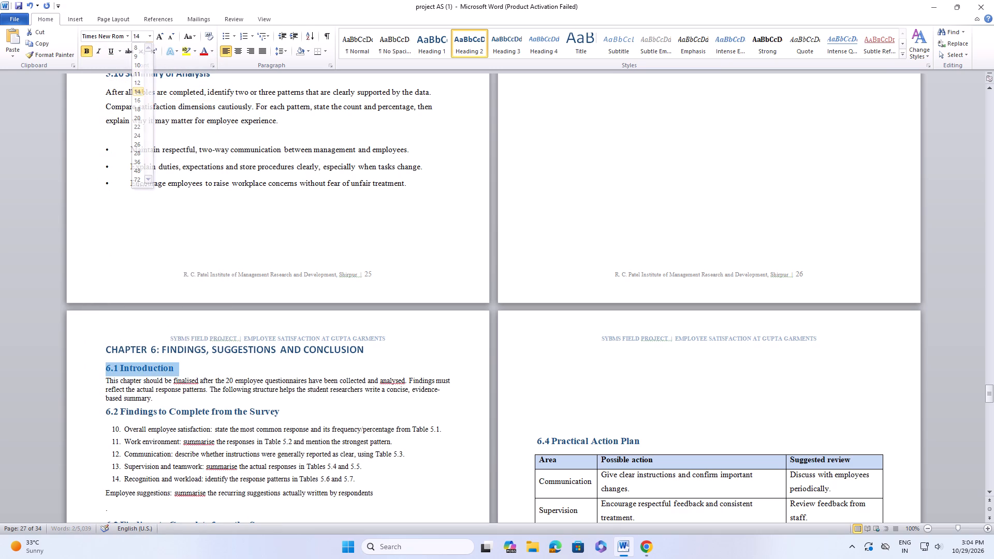
Set the paragraph under 6.1 Introduction to 12 pt with 1.5 line spacing.
{"action": "left_click_drag", "start_coordinate": [106, 380], "coordinate": [190, 386]}
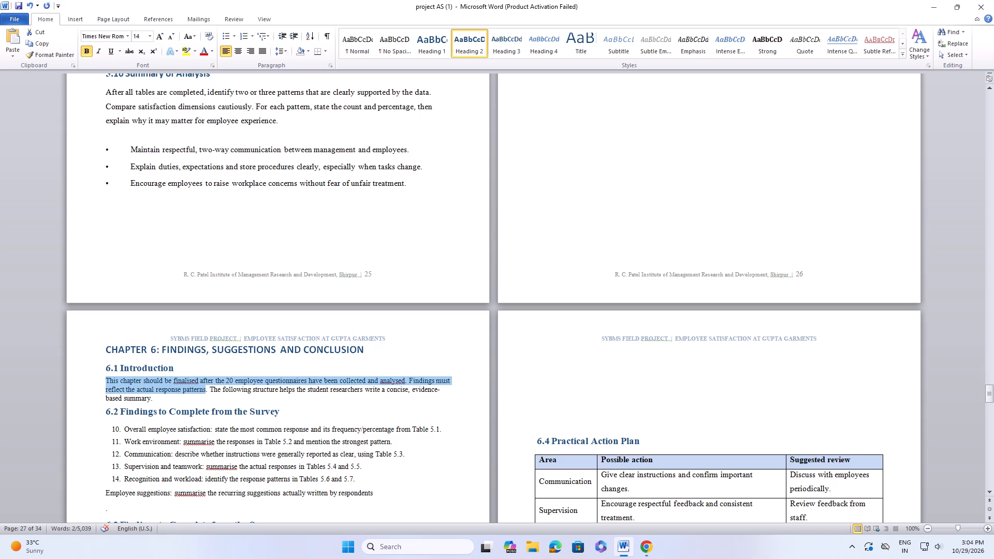
{"action": "left_click_drag", "start_coordinate": [190, 386], "coordinate": [268, 401]}
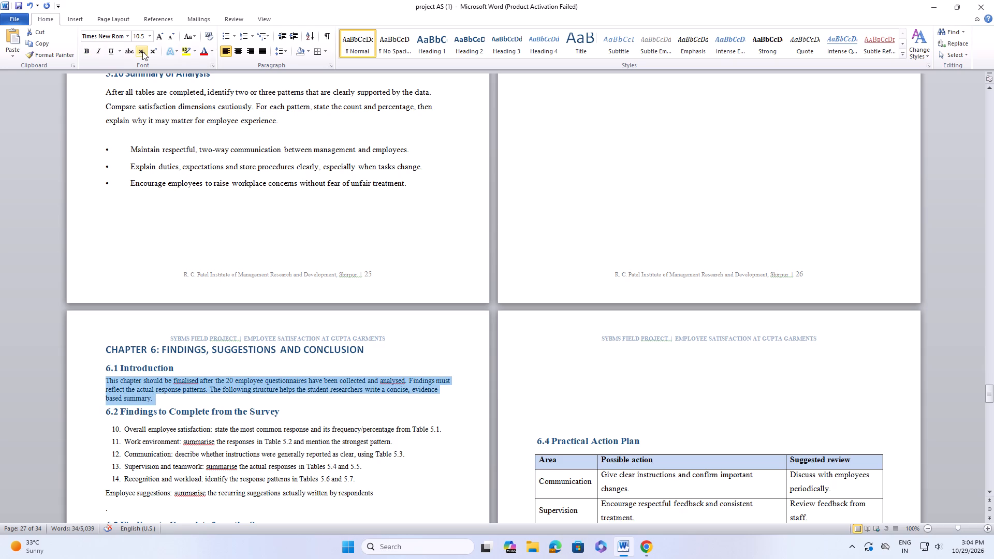
{"action": "left_click", "coordinate": [146, 32]}
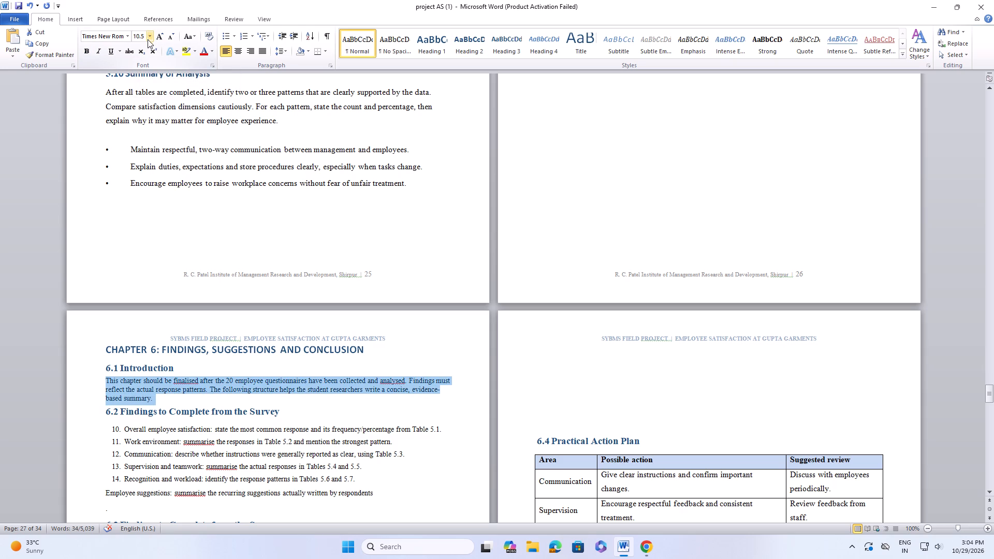
{"action": "left_click", "coordinate": [148, 39]}
{"action": "left_click", "coordinate": [138, 81]}
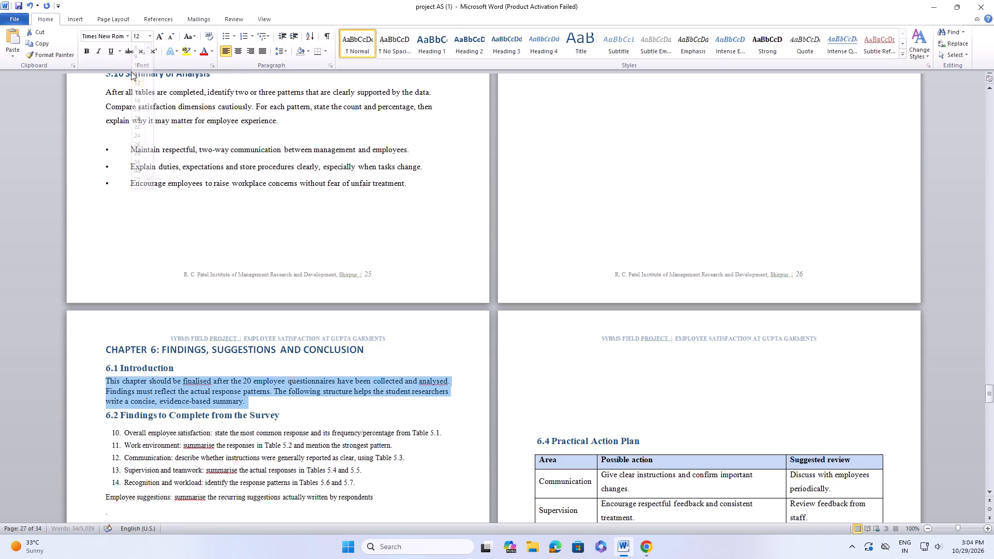
{"action": "left_click", "coordinate": [286, 47]}
{"action": "left_click", "coordinate": [292, 85]}
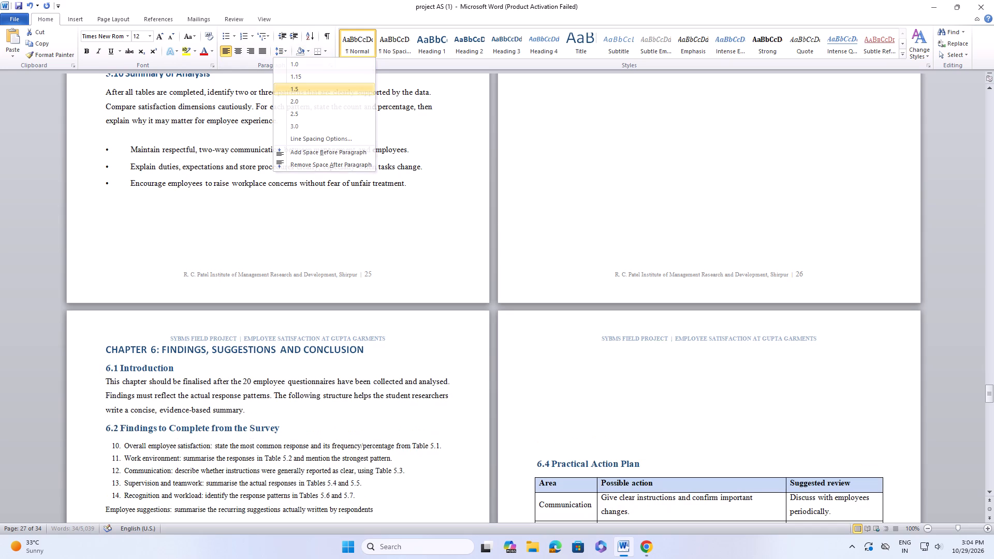
Set the numbered list and Employee suggestions line under the first 6.2 Findings to Complete from the Survey heading to 12 pt.
{"action": "scroll", "coordinate": [289, 111], "scroll_direction": "down", "scroll_amount": 6}
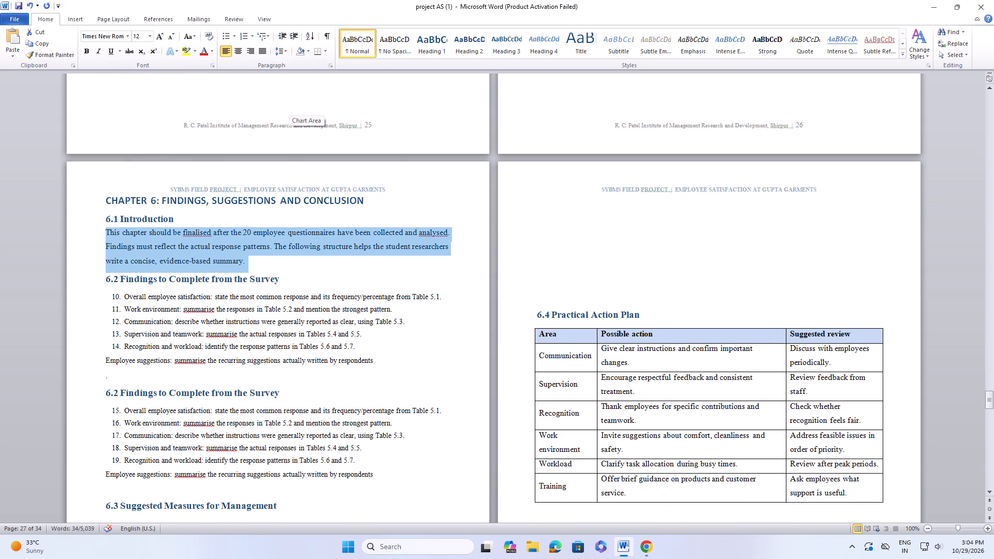
{"action": "left_click_drag", "start_coordinate": [106, 282], "coordinate": [280, 276]}
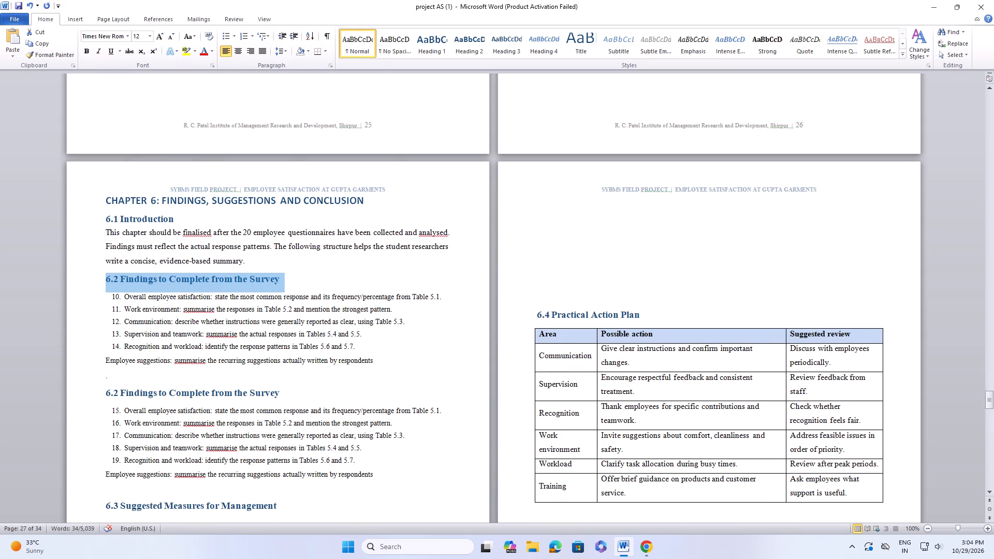
{"action": "left_click_drag", "start_coordinate": [280, 276], "coordinate": [280, 277]}
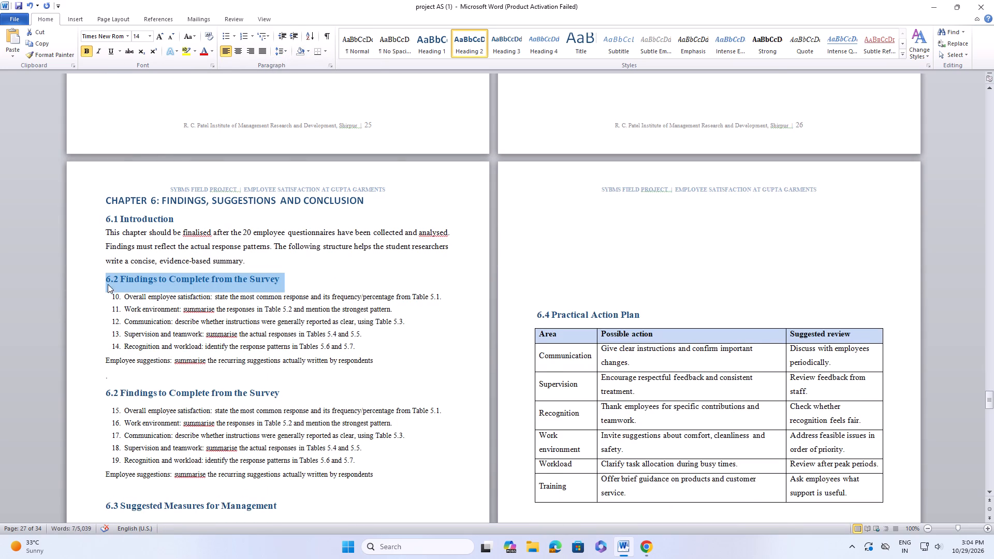
{"action": "left_click", "coordinate": [97, 296]}
{"action": "left_click", "coordinate": [102, 296]}
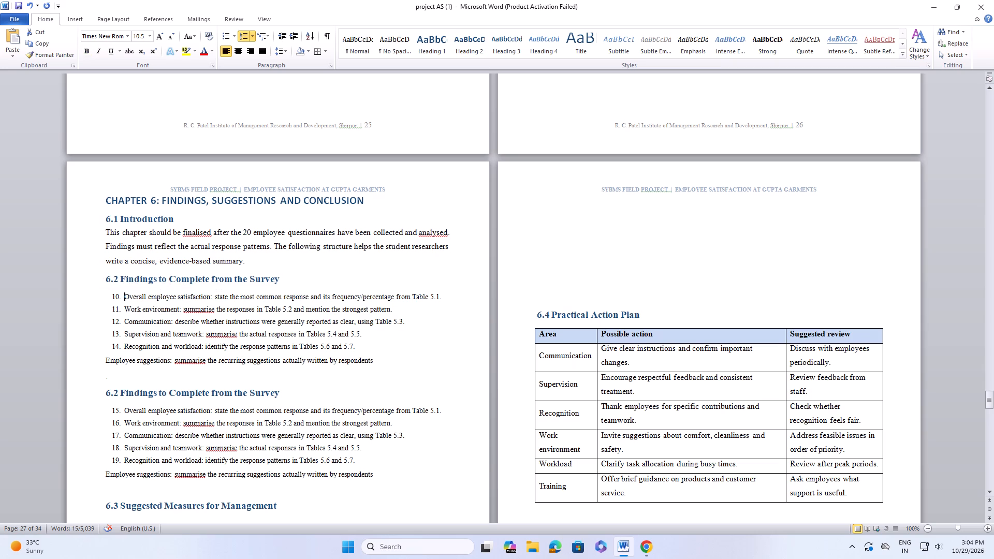
{"action": "left_click_drag", "start_coordinate": [110, 297], "coordinate": [298, 378]}
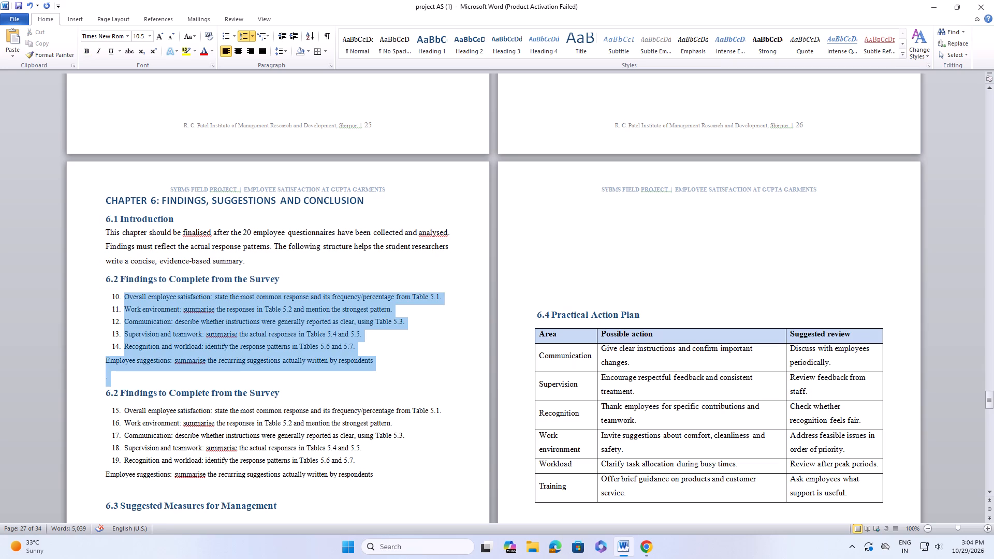
{"action": "left_click_drag", "start_coordinate": [298, 378], "coordinate": [299, 378]}
{"action": "left_click", "coordinate": [284, 58]}
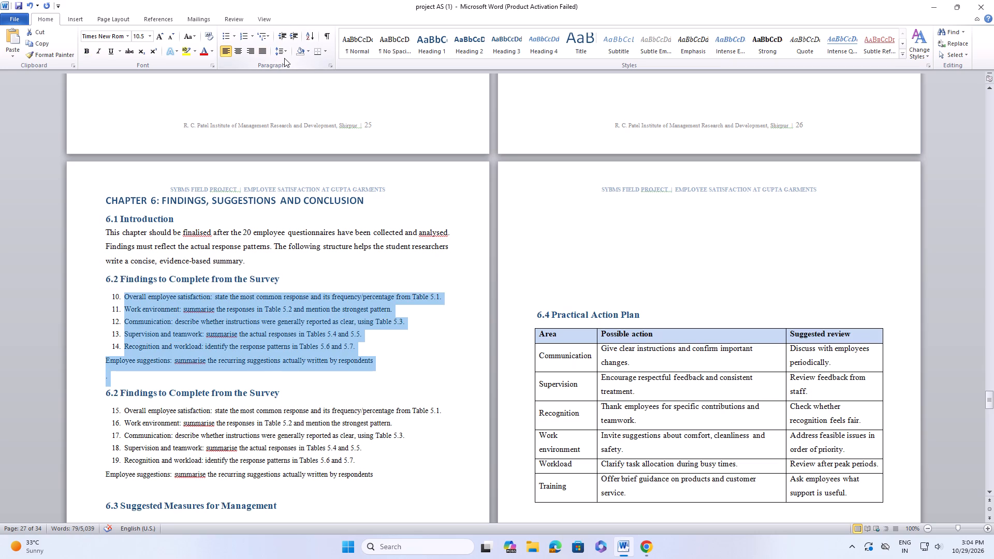
{"action": "left_click", "coordinate": [285, 51]}
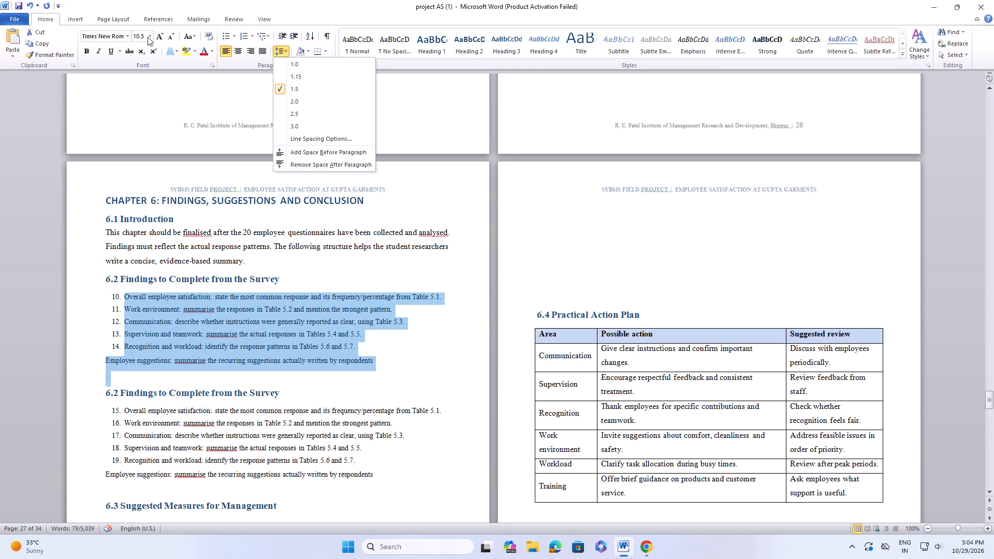
{"action": "left_click", "coordinate": [148, 37]}
{"action": "left_click", "coordinate": [140, 85]}
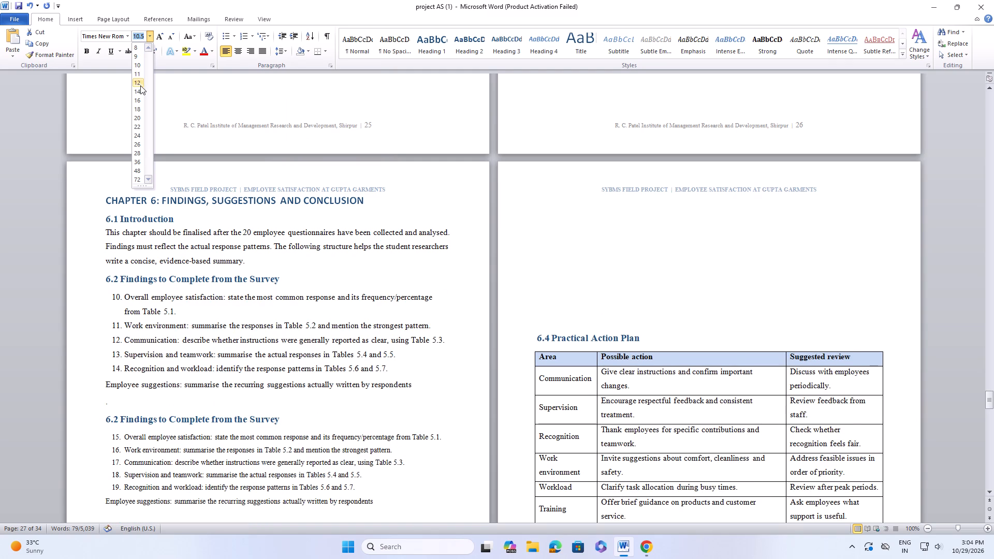
Set the numbered list and Employee suggestions line under the second 6.2 Findings to Complete from the Survey heading to 12 pt.
{"action": "scroll", "coordinate": [140, 86], "scroll_direction": "down", "scroll_amount": 7}
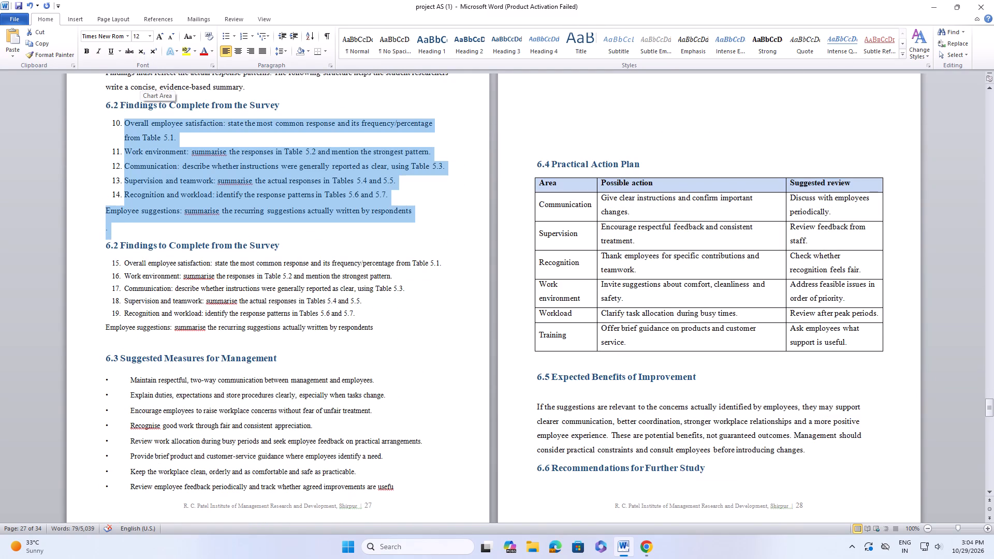
{"action": "left_click_drag", "start_coordinate": [105, 255], "coordinate": [114, 260]}
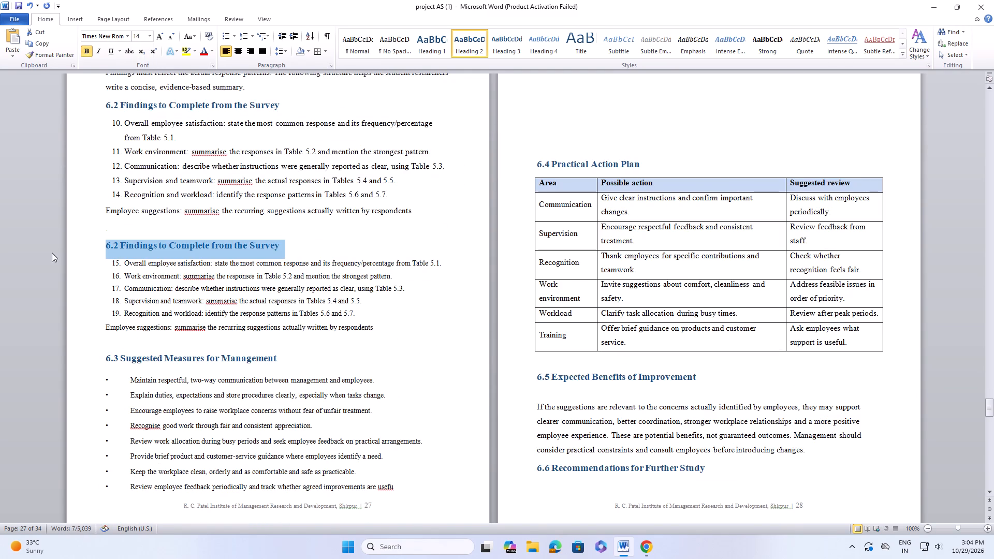
{"action": "left_click", "coordinate": [42, 252]}
{"action": "left_click", "coordinate": [46, 311]}
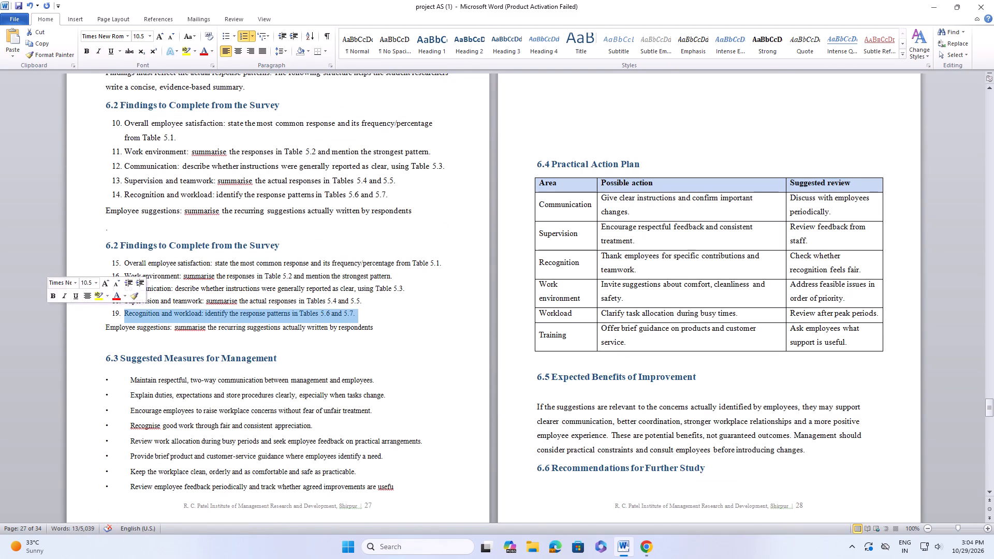
{"action": "left_click_drag", "start_coordinate": [110, 259], "coordinate": [194, 303]}
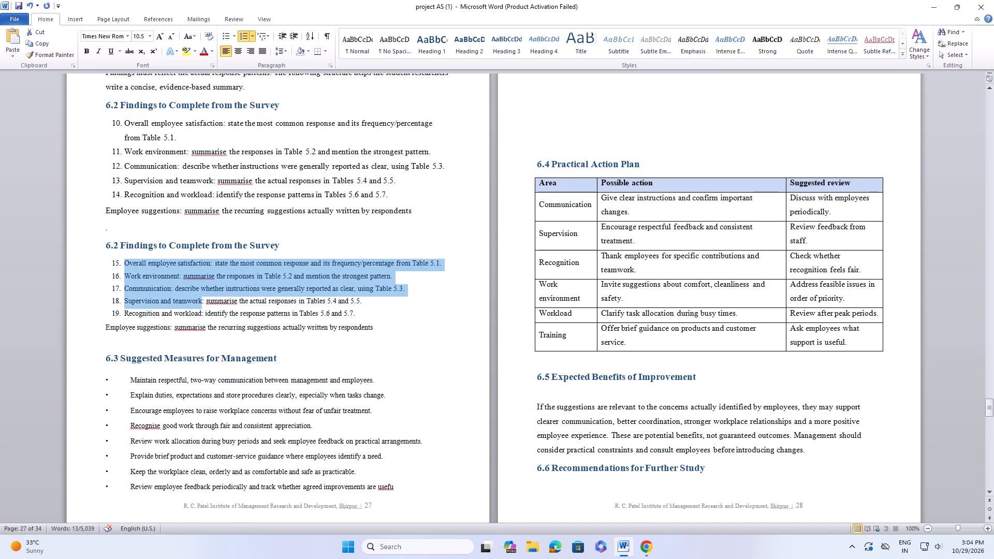
{"action": "left_click_drag", "start_coordinate": [194, 303], "coordinate": [189, 353]}
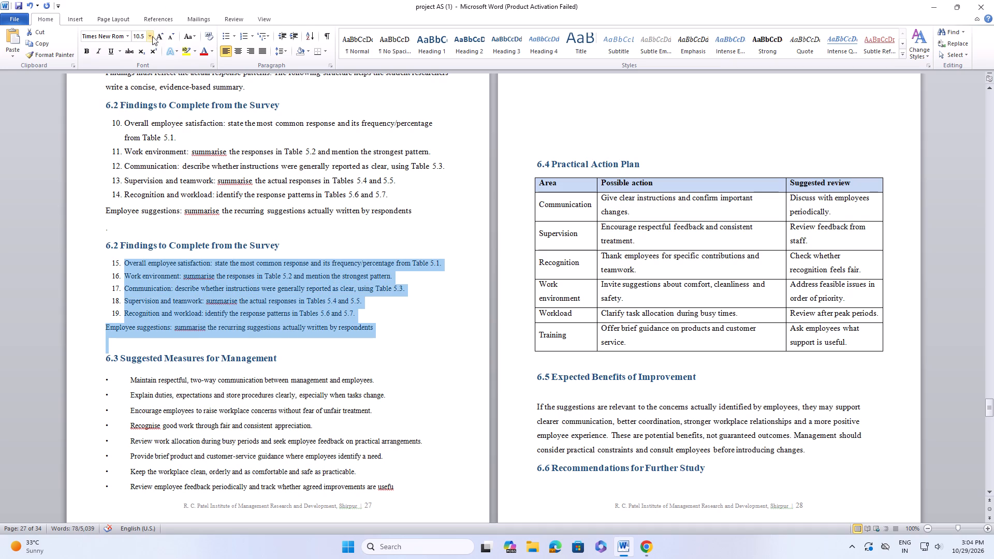
{"action": "left_click", "coordinate": [149, 37]}
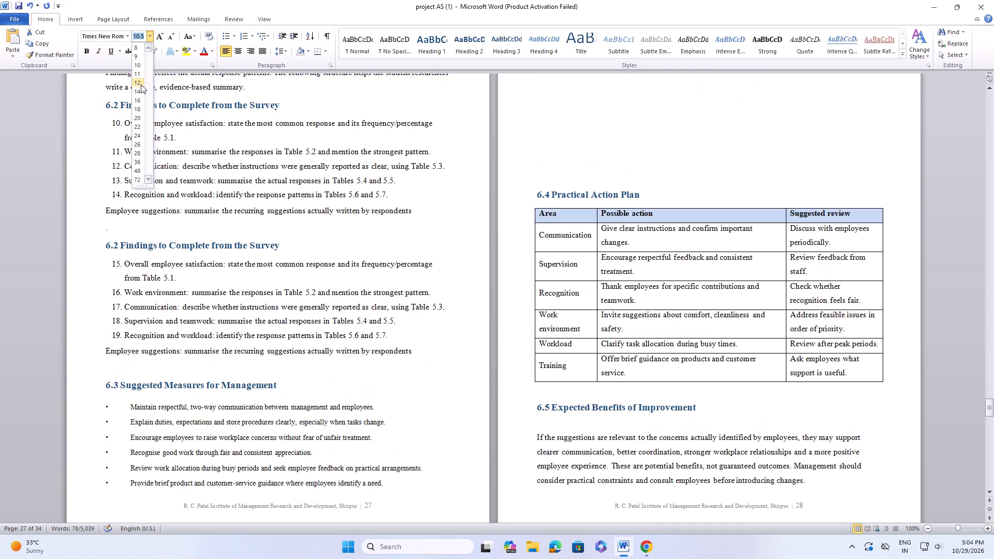
{"action": "left_click", "coordinate": [141, 84]}
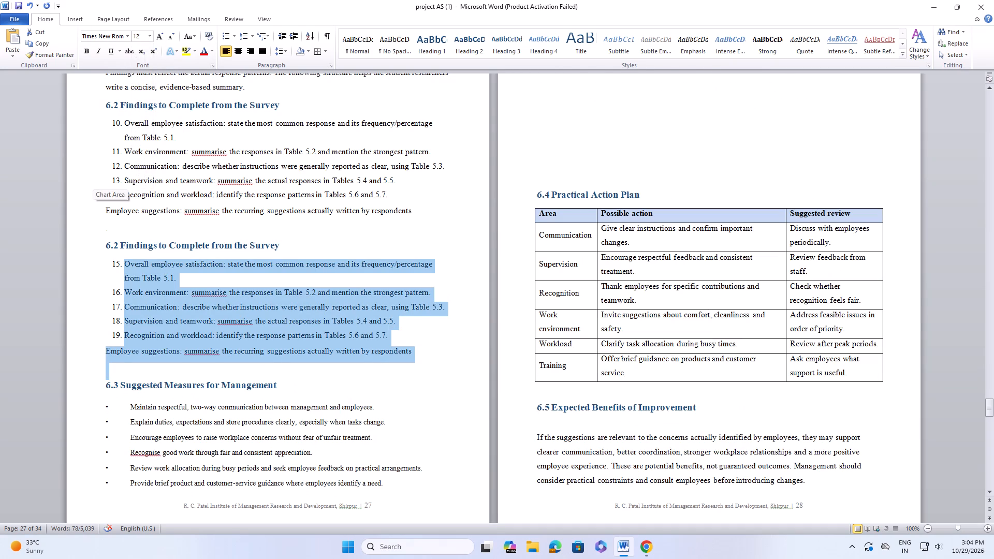
Check the font and size of the second 6.2 heading and the 6.3 Suggested Measures for Management heading.
{"action": "left_click_drag", "start_coordinate": [101, 242], "coordinate": [216, 249]}
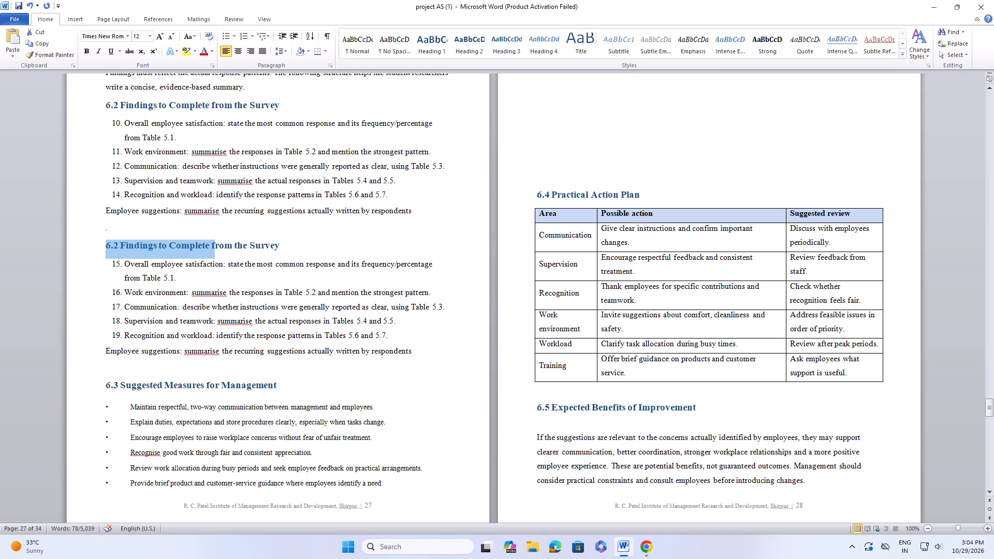
{"action": "left_click_drag", "start_coordinate": [216, 249], "coordinate": [855, 278]}
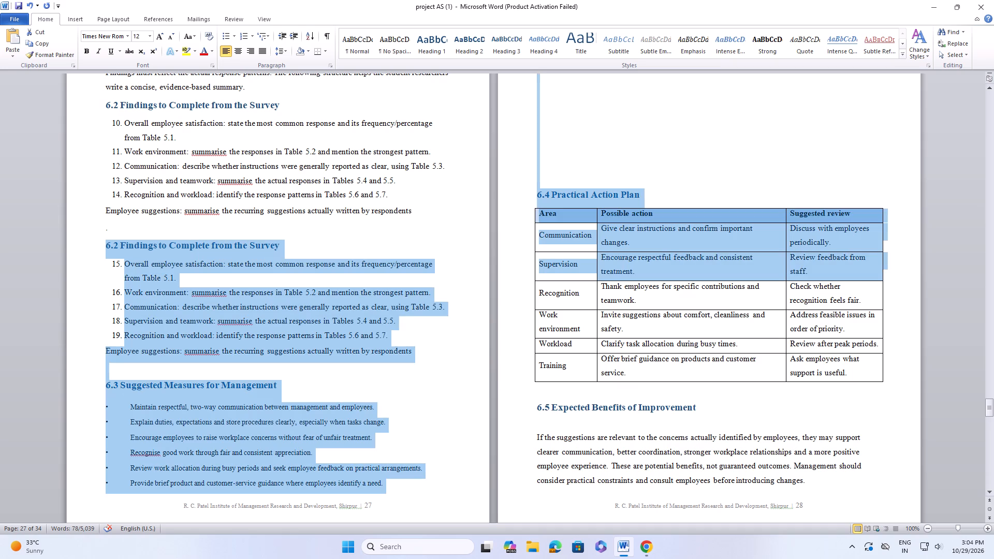
{"action": "left_click_drag", "start_coordinate": [855, 278], "coordinate": [291, 244]}
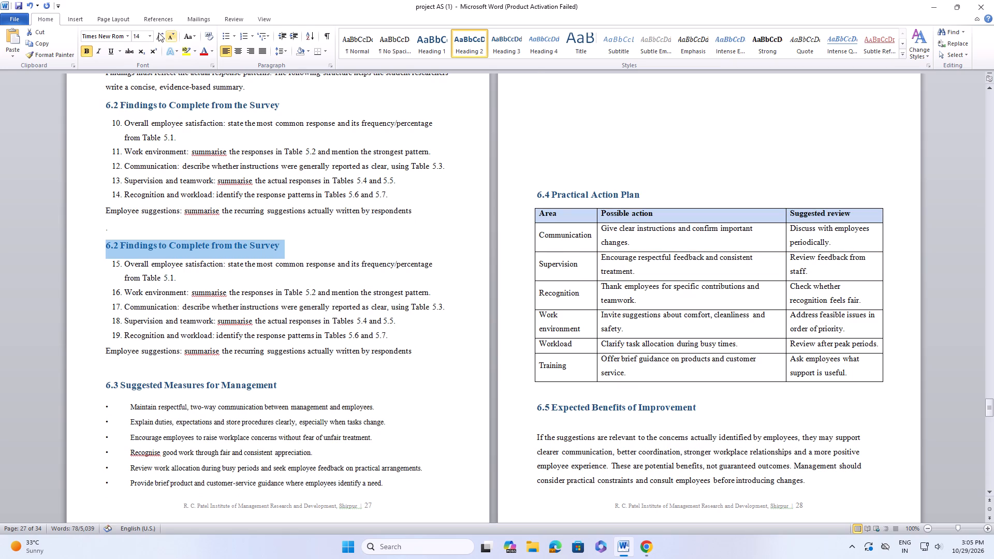
{"action": "scroll", "coordinate": [150, 39], "scroll_direction": "down", "scroll_amount": 4}
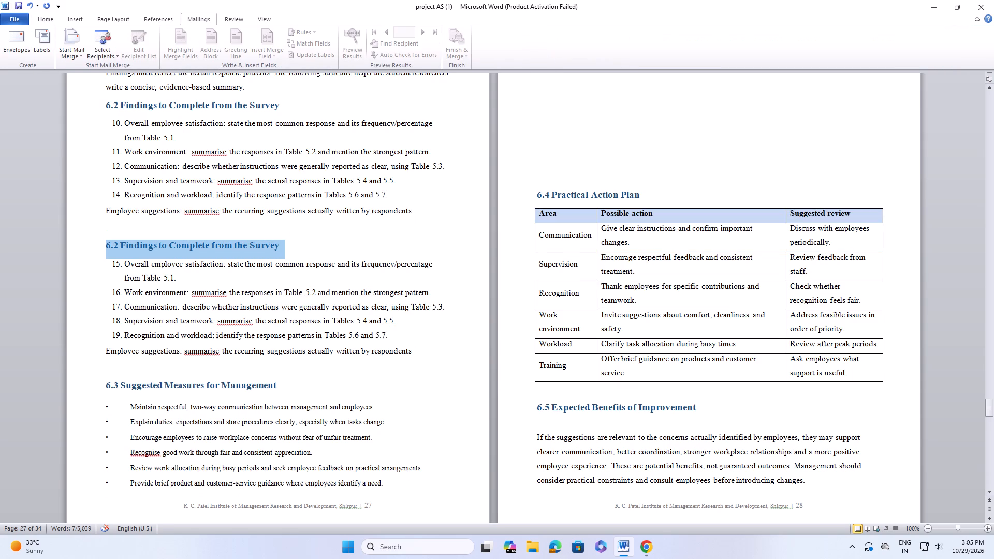
{"action": "left_click", "coordinate": [43, 17]}
{"action": "scroll", "coordinate": [66, 114], "scroll_direction": "down", "scroll_amount": 3}
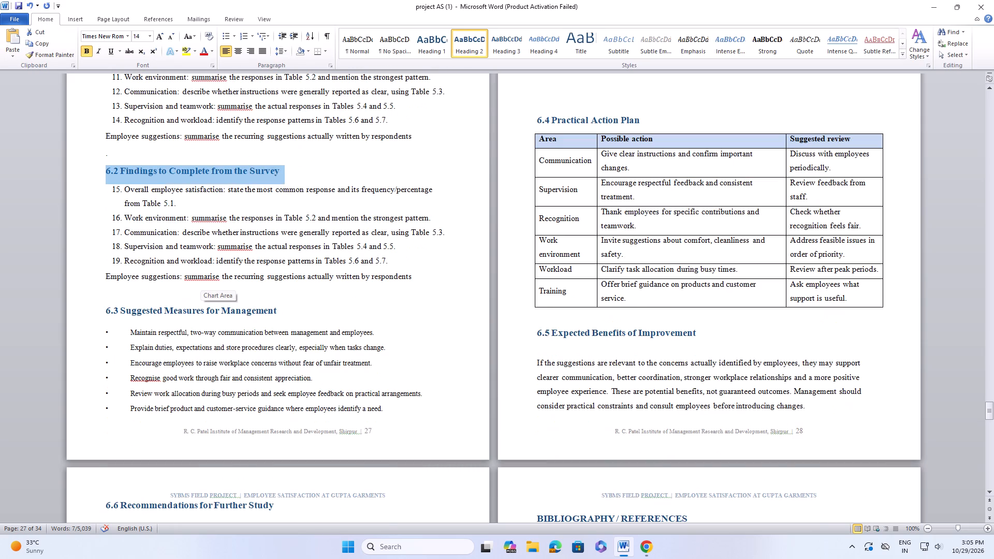
{"action": "left_click_drag", "start_coordinate": [108, 316], "coordinate": [253, 313]}
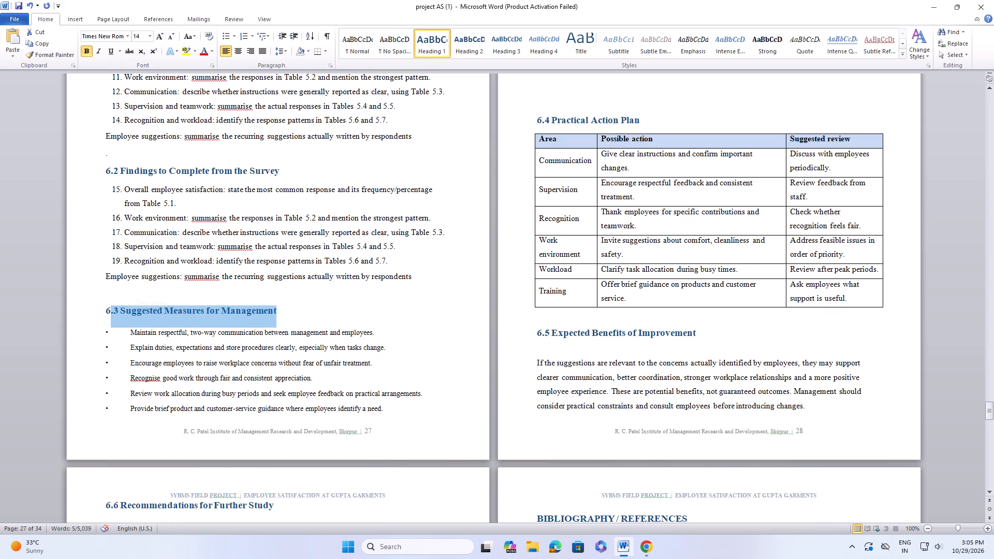
Set the 6.3 bullets on page 27, from Maintain respectful communication through Provide brief product guidance, to 12 pt.
{"action": "left_click_drag", "start_coordinate": [137, 331], "coordinate": [389, 417]}
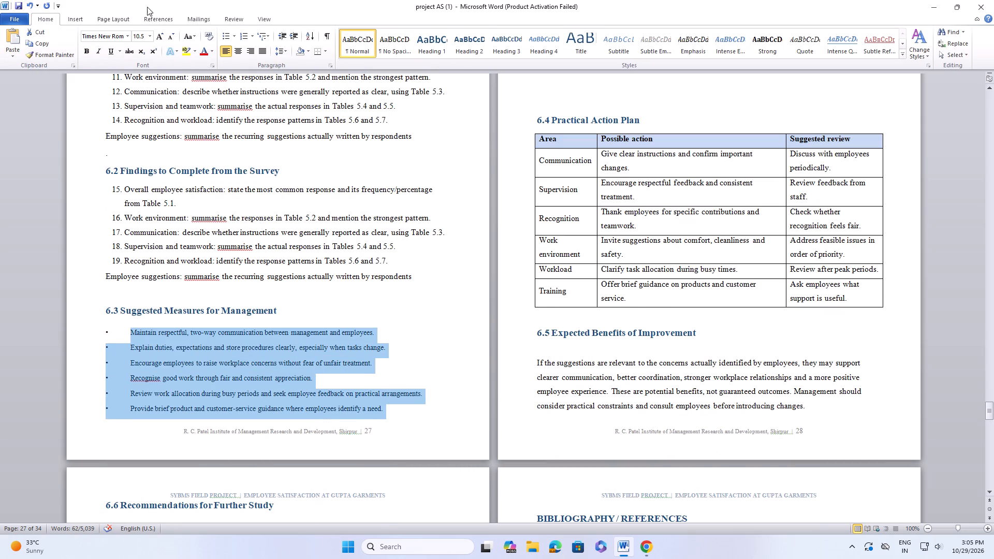
{"action": "left_click", "coordinate": [150, 34]}
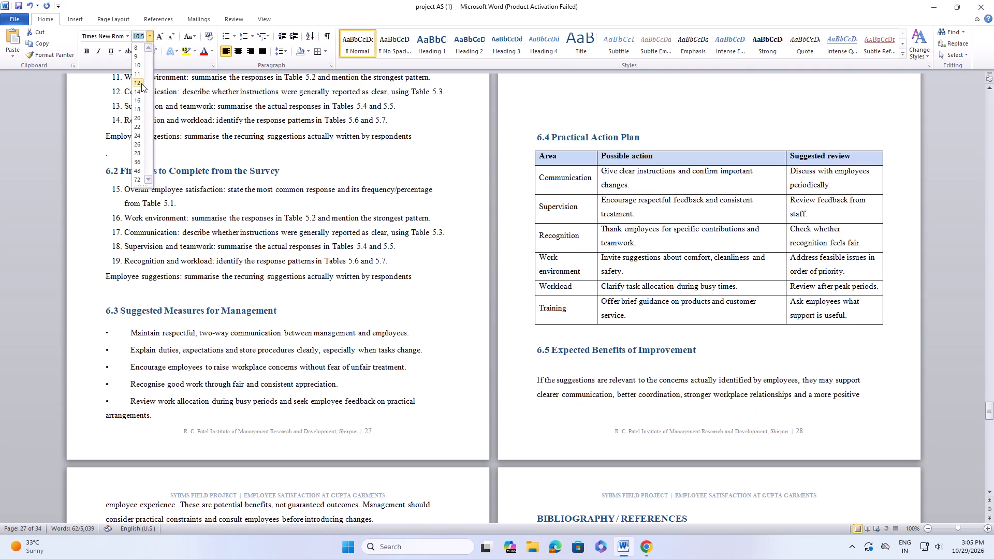
{"action": "left_click", "coordinate": [141, 83]}
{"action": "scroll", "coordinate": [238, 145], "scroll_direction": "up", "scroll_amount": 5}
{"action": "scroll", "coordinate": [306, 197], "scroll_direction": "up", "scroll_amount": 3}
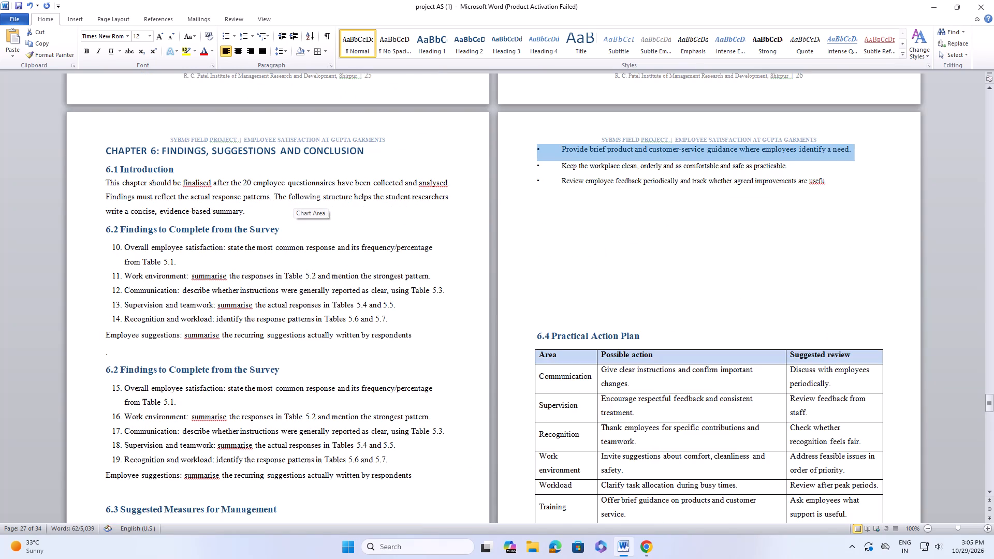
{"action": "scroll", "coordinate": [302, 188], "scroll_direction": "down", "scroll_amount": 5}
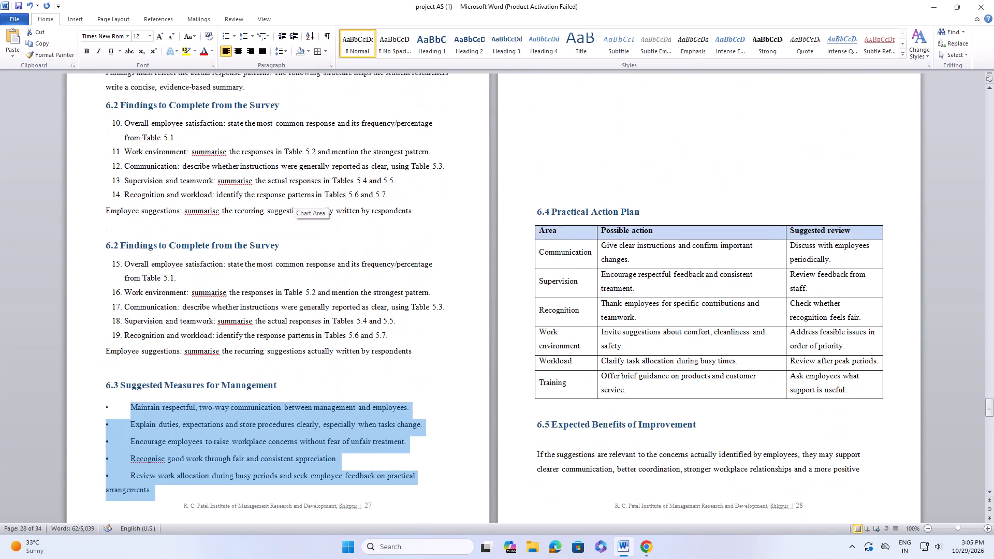
Replace the selected 6.3 bullets on page 27, from Maintain respectful communication through Provide brief product guidance, with blank lines.
{"action": "scroll", "coordinate": [300, 194], "scroll_direction": "down", "scroll_amount": 13}
{"action": "scroll", "coordinate": [291, 213], "scroll_direction": "down", "scroll_amount": 9}
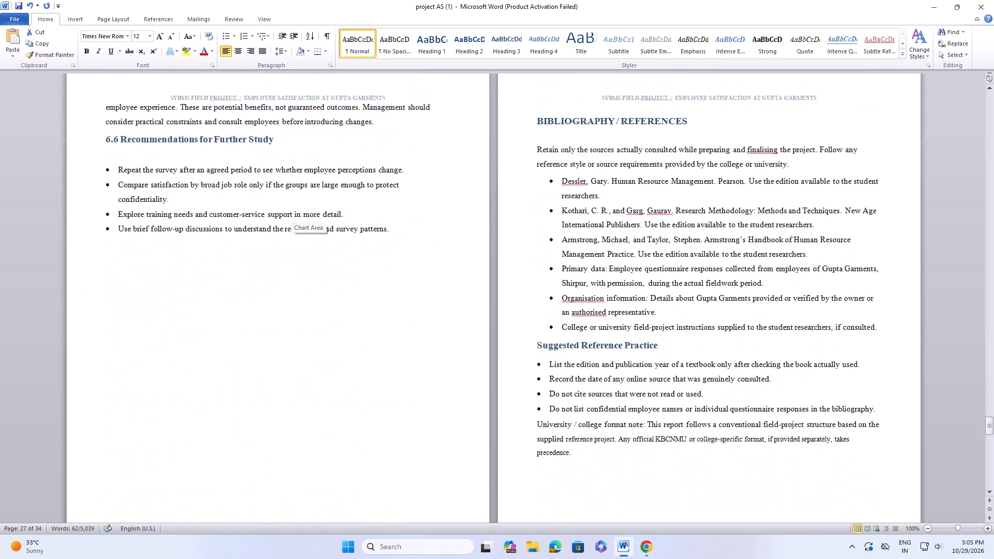
{"action": "scroll", "coordinate": [291, 213], "scroll_direction": "down", "scroll_amount": 2}
{"action": "scroll", "coordinate": [291, 213], "scroll_direction": "up", "scroll_amount": 18}
{"action": "scroll", "coordinate": [297, 180], "scroll_direction": "up", "scroll_amount": 3}
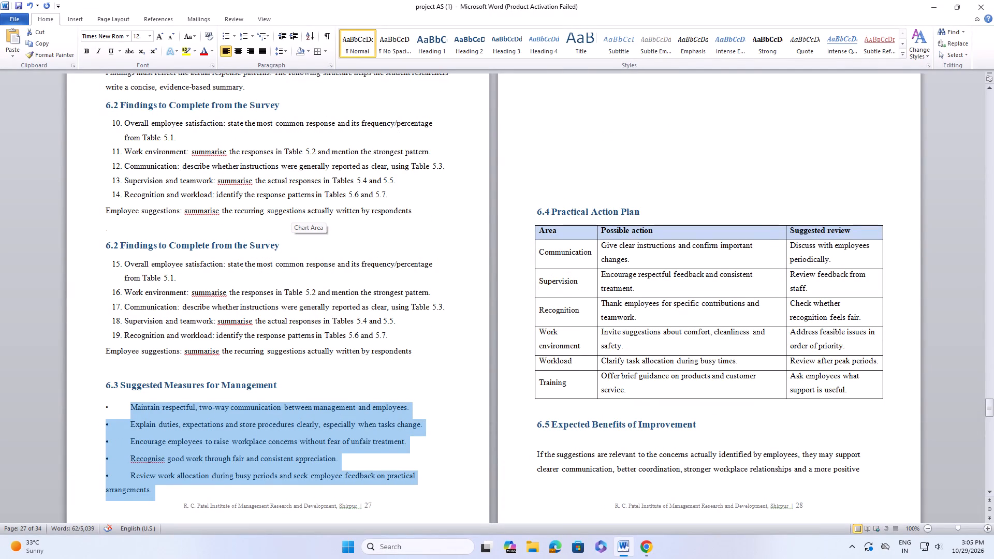
{"action": "key", "text": "space"}
{"action": "key", "text": "space"}
{"action": "key", "text": "Return"}
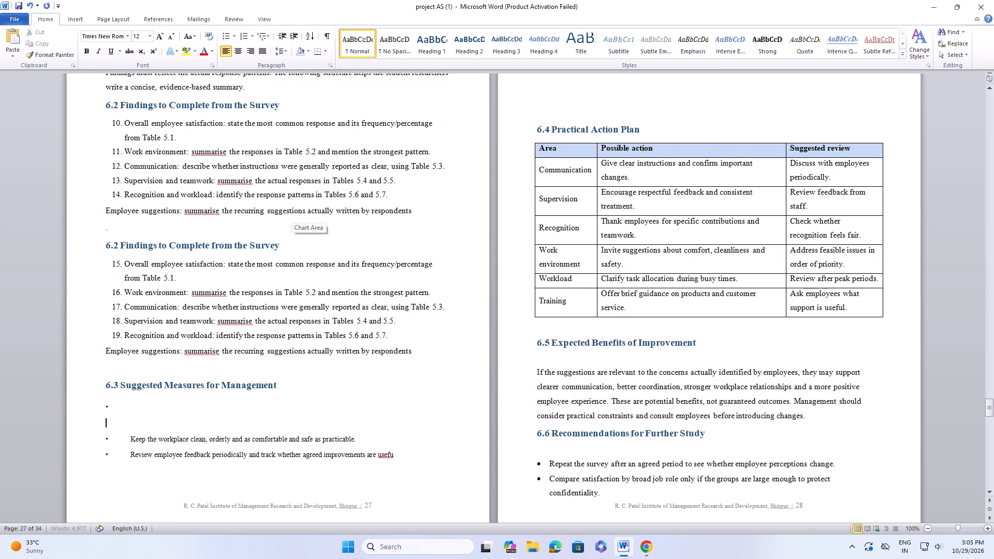
{"action": "key", "text": "Return"}
{"action": "key", "text": "Return"}
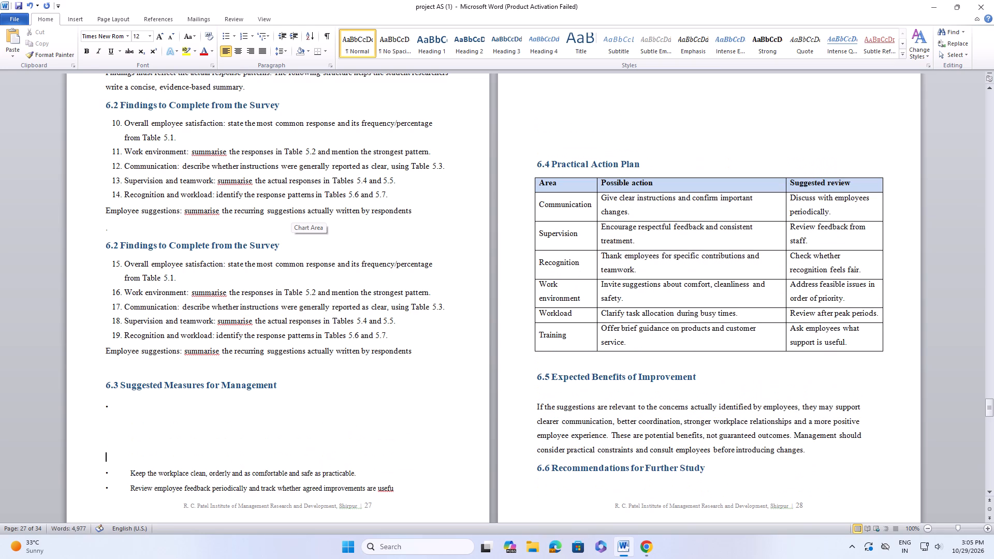
Replace the leftover empty bullet under 6.3 Suggested Measures for Management with blank lines, moving the Keep the workplace clean bullets onto page 28.
{"action": "scroll", "coordinate": [483, 125], "scroll_direction": "up", "scroll_amount": 7}
{"action": "scroll", "coordinate": [463, 148], "scroll_direction": "down", "scroll_amount": 2}
{"action": "scroll", "coordinate": [463, 150], "scroll_direction": "up", "scroll_amount": 3}
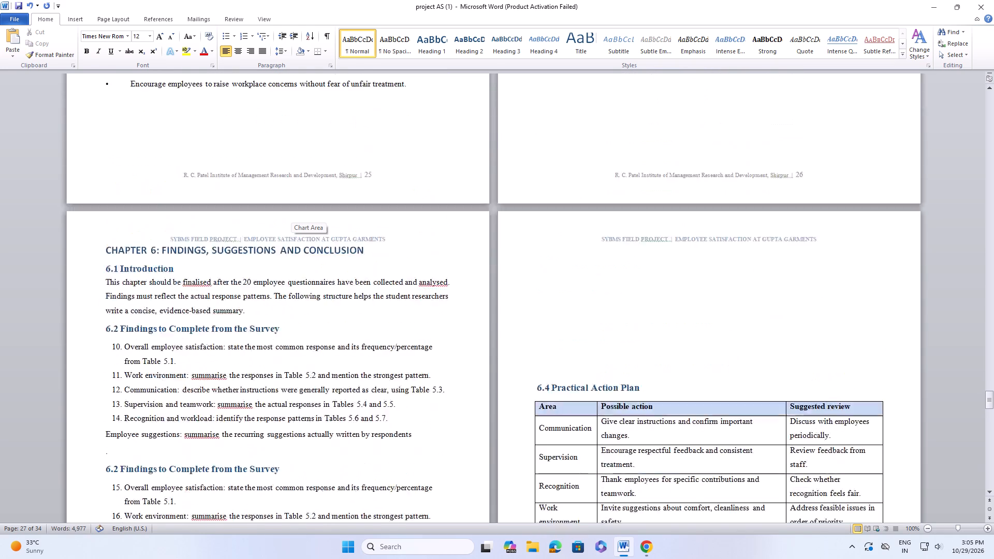
{"action": "scroll", "coordinate": [463, 150], "scroll_direction": "up", "scroll_amount": 12}
{"action": "scroll", "coordinate": [463, 150], "scroll_direction": "down", "scroll_amount": 20}
{"action": "scroll", "coordinate": [463, 150], "scroll_direction": "down", "scroll_amount": 4}
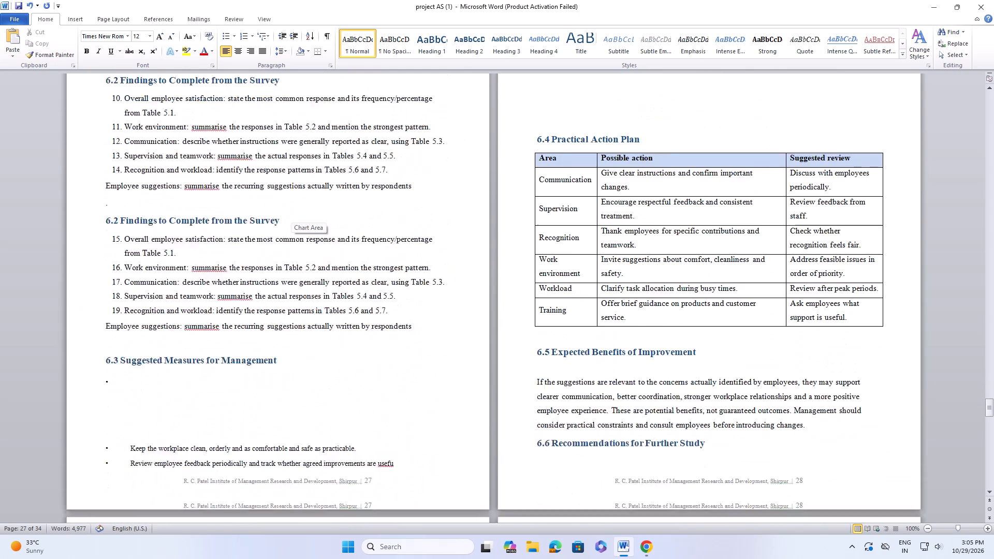
{"action": "scroll", "coordinate": [464, 144], "scroll_direction": "down", "scroll_amount": 10}
{"action": "scroll", "coordinate": [466, 136], "scroll_direction": "up", "scroll_amount": 1}
{"action": "scroll", "coordinate": [461, 85], "scroll_direction": "up", "scroll_amount": 2}
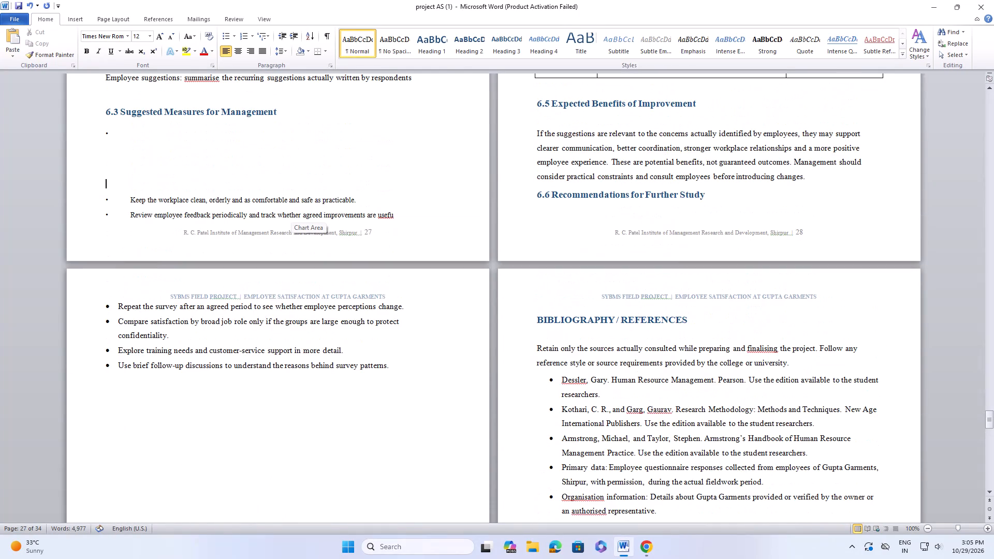
{"action": "left_click_drag", "start_coordinate": [88, 149], "coordinate": [88, 139]}
{"action": "left_click", "coordinate": [90, 137]}
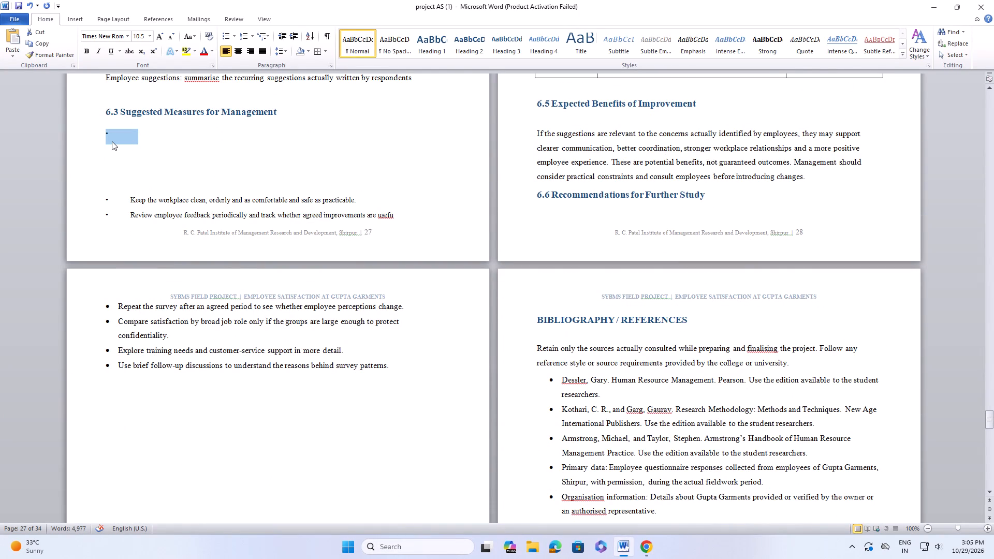
{"action": "key", "text": "Return"}
{"action": "key", "text": "Return"}
{"action": "key", "text": "Return"}
{"action": "key", "text": "Return"}
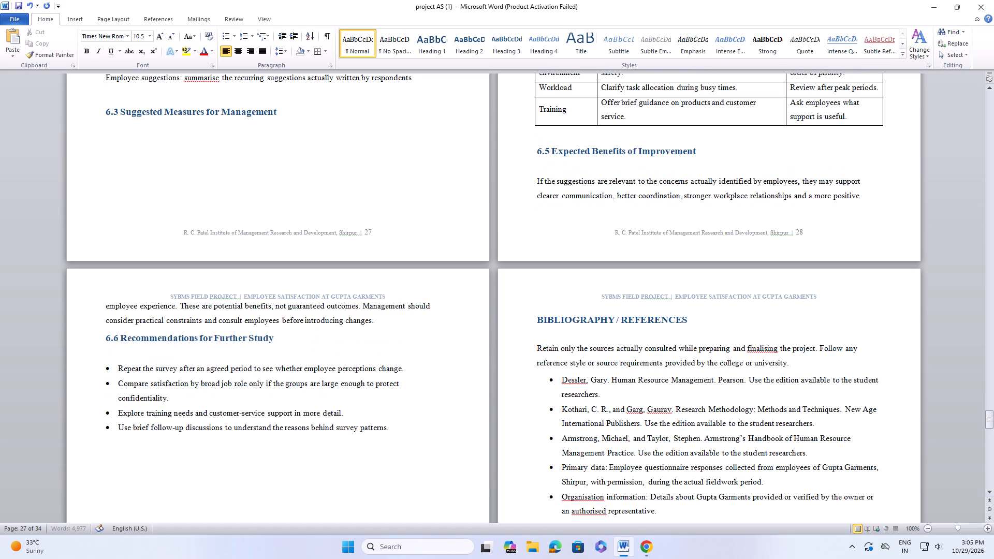
{"action": "key", "text": "Return"}
{"action": "key", "text": "Return"}
{"action": "key", "text": "Return"}
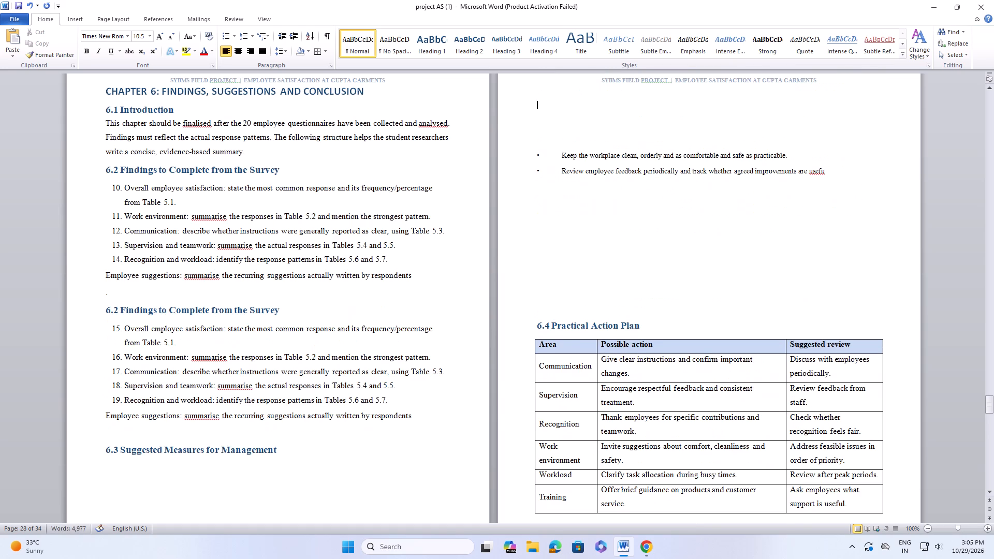
Add more blank lines above the two remaining 6.3 bullets on page 28 until 6.4 Practical Action Plan starts on the following page.
{"action": "key", "text": "Return"}
{"action": "key", "text": "Return"}
{"action": "key", "text": "Return"}
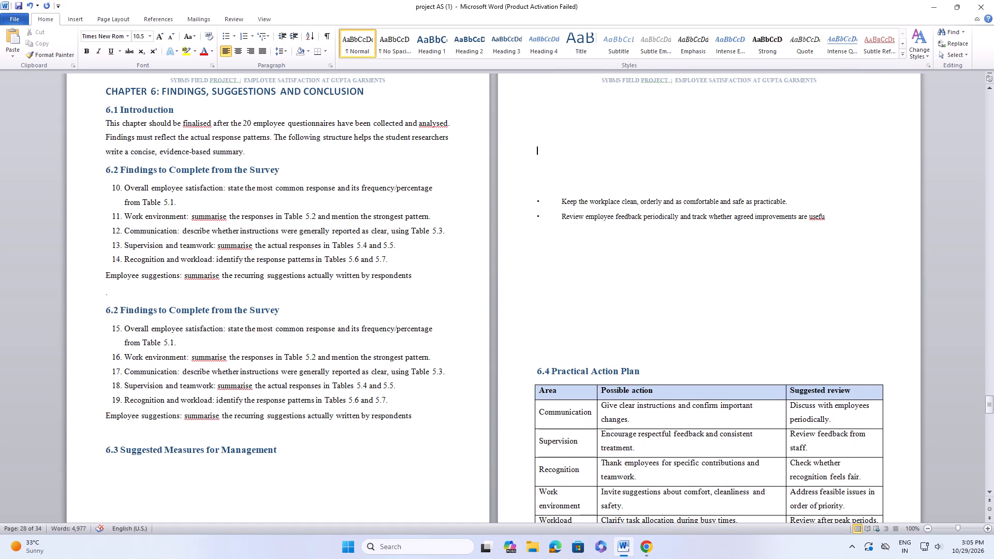
{"action": "key", "text": "Return"}
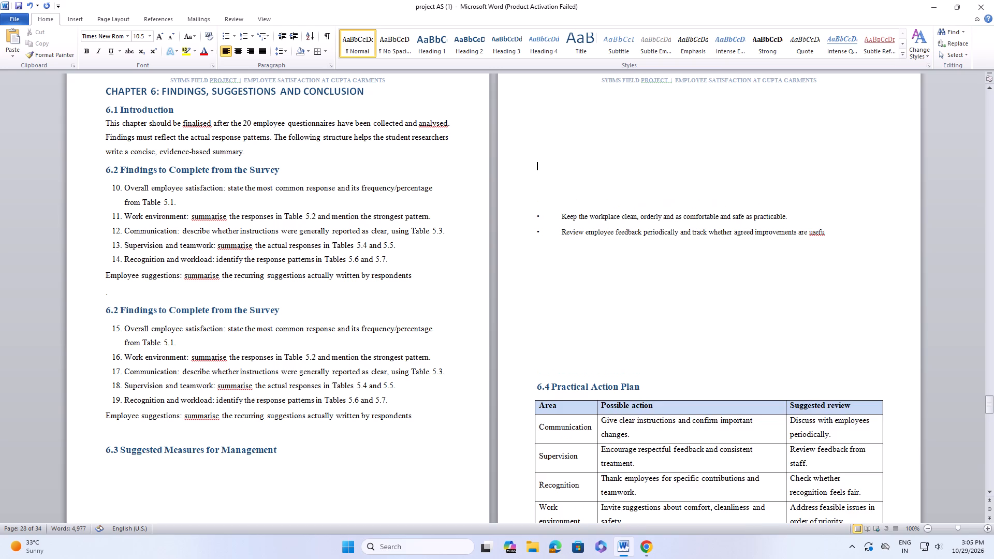
{"action": "key", "text": "Return"}
{"action": "key", "text": "Return"}
{"action": "key", "text": "Return"}
{"action": "key", "text": "Return"}
{"action": "key", "text": "Return"}
{"action": "key", "text": "Return"}
{"action": "key", "text": "Return"}
{"action": "key", "text": "Return"}
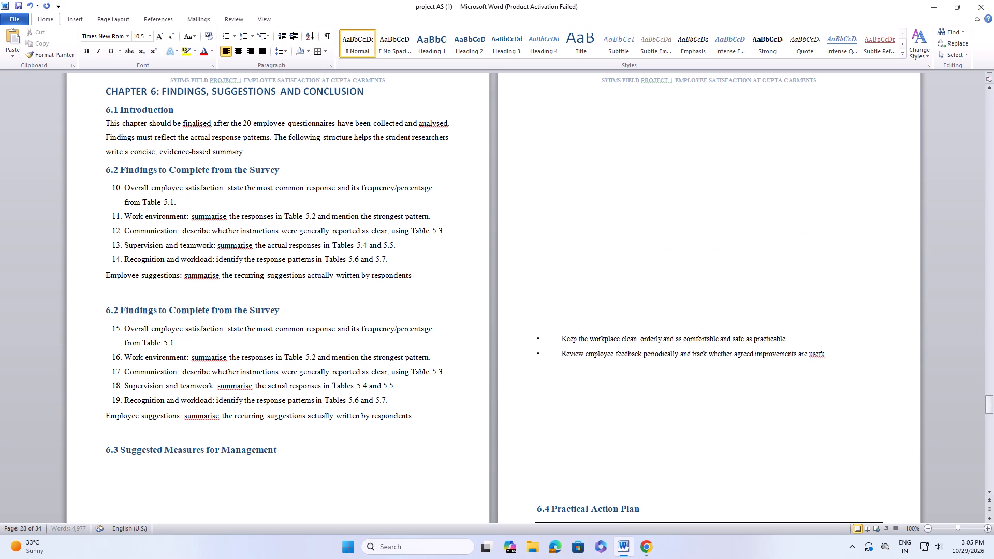
{"action": "key", "text": "Return"}
{"action": "key", "text": "Return"}
{"action": "key", "text": "Return"}
Review the page layout from 6.3 Suggested Measures for Management through 6.6 Recommendations for Further Study and the bibliography.
{"action": "scroll", "coordinate": [93, 116], "scroll_direction": "down", "scroll_amount": 12}
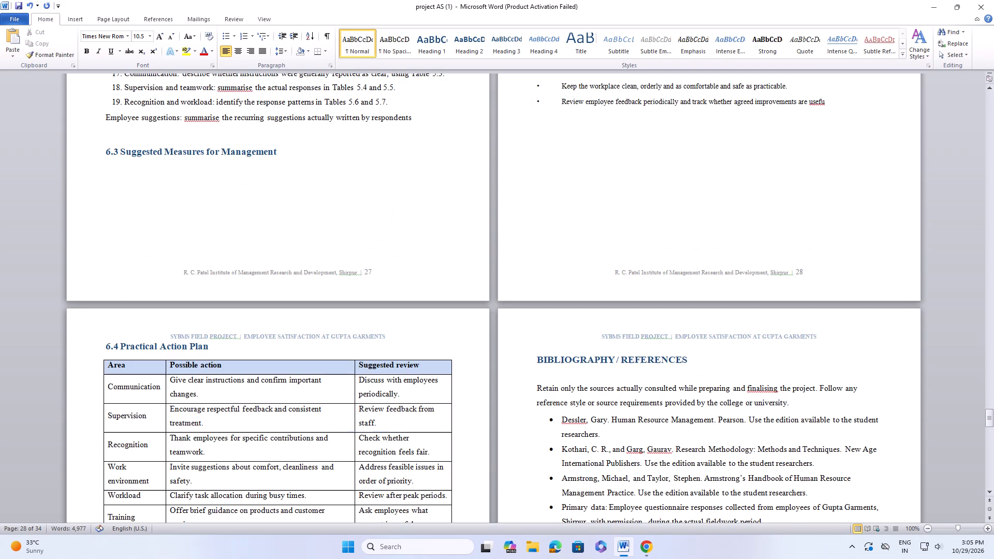
{"action": "scroll", "coordinate": [104, 72], "scroll_direction": "down", "scroll_amount": 8}
{"action": "scroll", "coordinate": [196, 421], "scroll_direction": "down", "scroll_amount": 4}
{"action": "scroll", "coordinate": [404, 459], "scroll_direction": "down", "scroll_amount": 4}
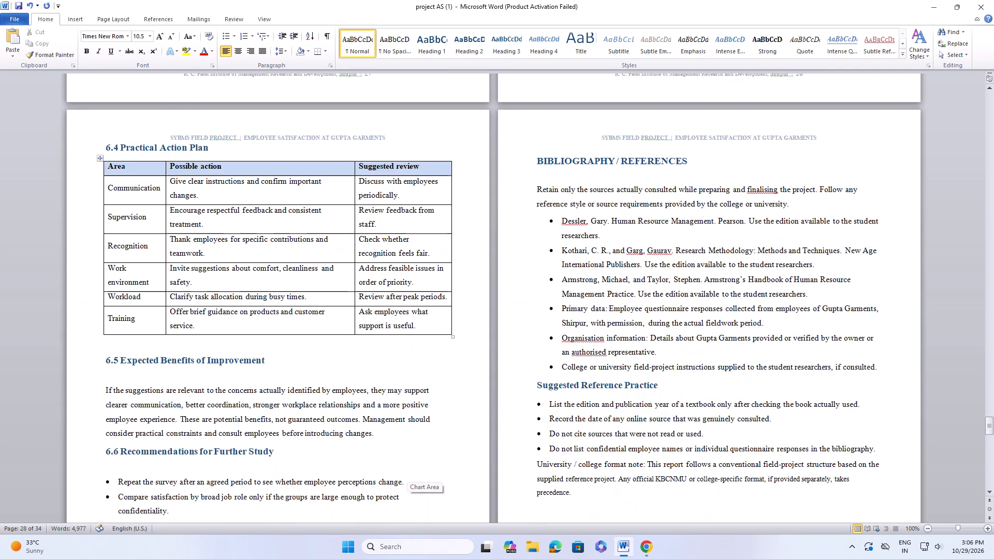
{"action": "scroll", "coordinate": [404, 459], "scroll_direction": "down", "scroll_amount": 8}
{"action": "scroll", "coordinate": [404, 457], "scroll_direction": "up", "scroll_amount": 15}
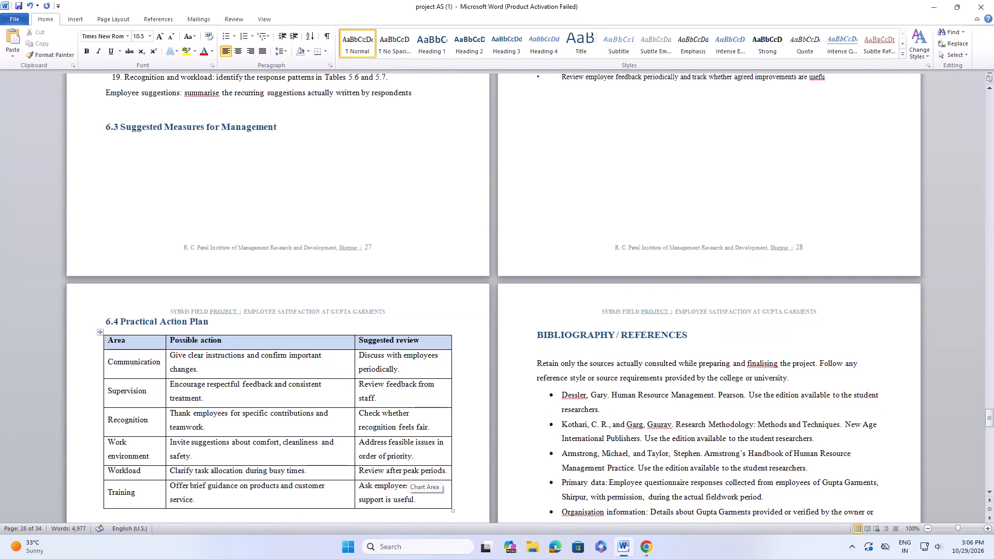
{"action": "scroll", "coordinate": [349, 367], "scroll_direction": "up", "scroll_amount": 2}
{"action": "scroll", "coordinate": [36, 265], "scroll_direction": "up", "scroll_amount": 5}
{"action": "scroll", "coordinate": [38, 272], "scroll_direction": "down", "scroll_amount": 3}
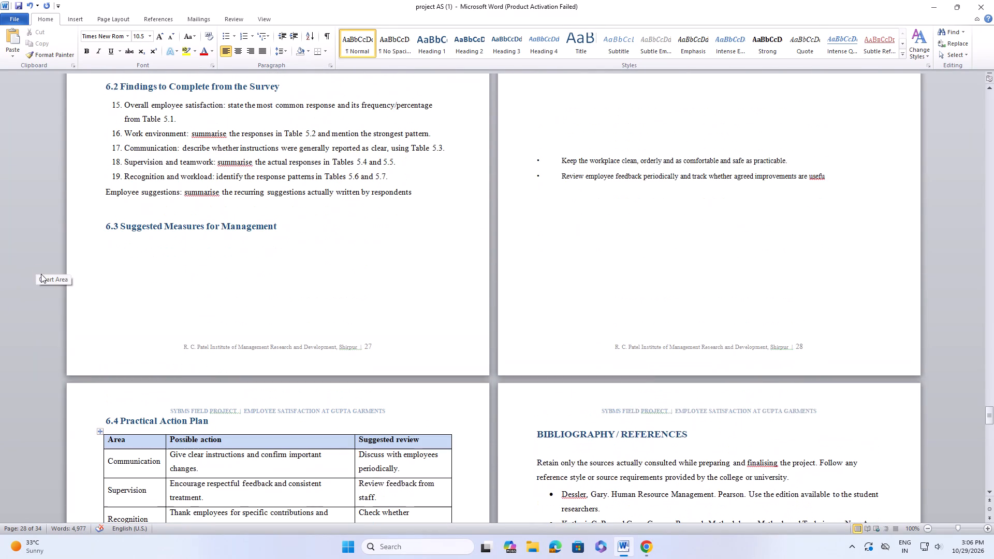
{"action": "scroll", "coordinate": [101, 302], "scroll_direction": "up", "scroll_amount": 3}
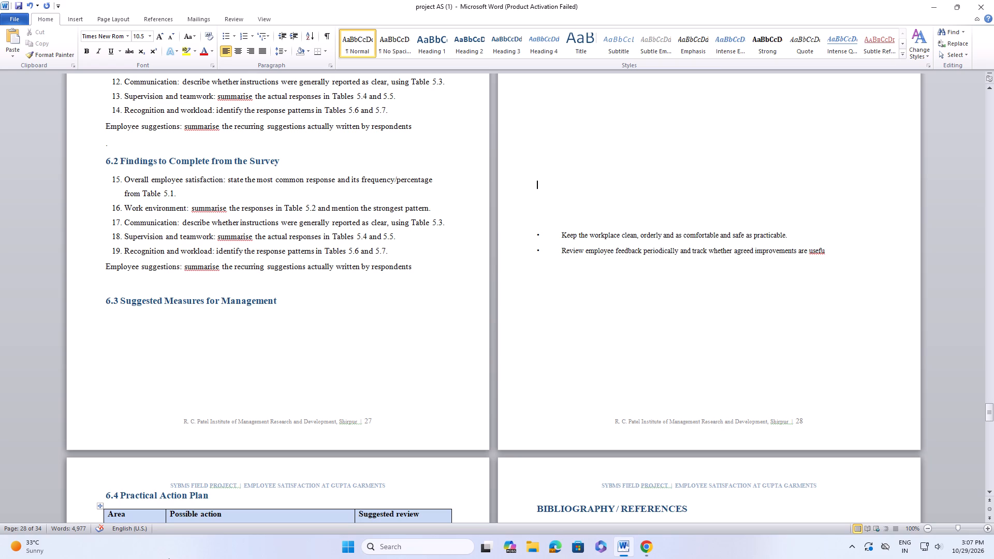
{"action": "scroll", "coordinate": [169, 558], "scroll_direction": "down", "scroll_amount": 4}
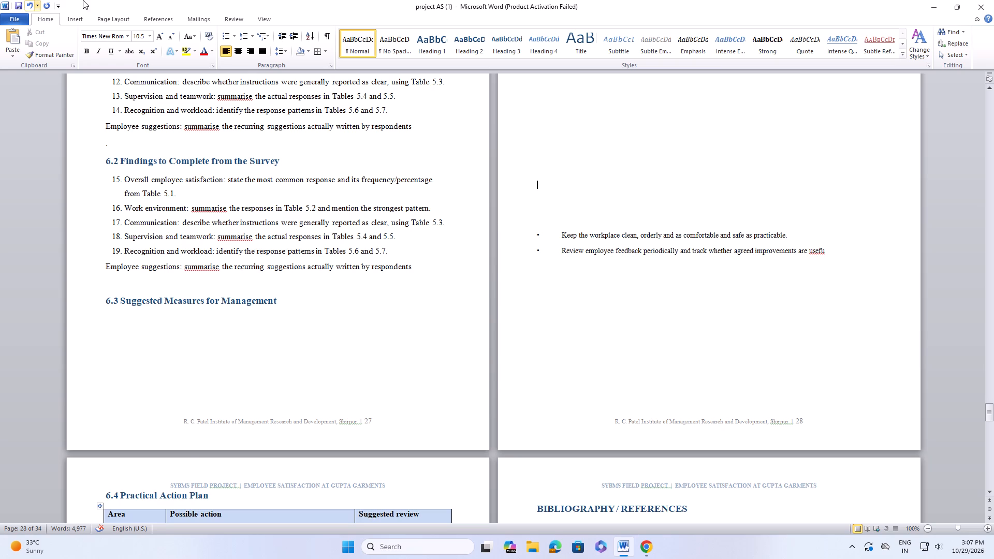
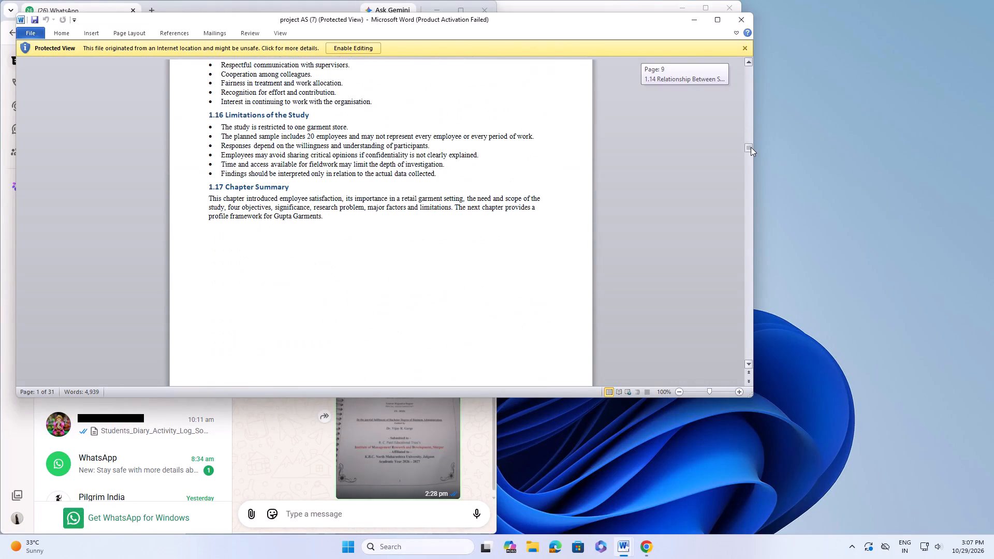
Find section 6.3 Suggested Measures for Management in the downloaded project AS (7) copy to review its full bullet list.
{"action": "left_click_drag", "start_coordinate": [751, 147], "coordinate": [768, 241]}
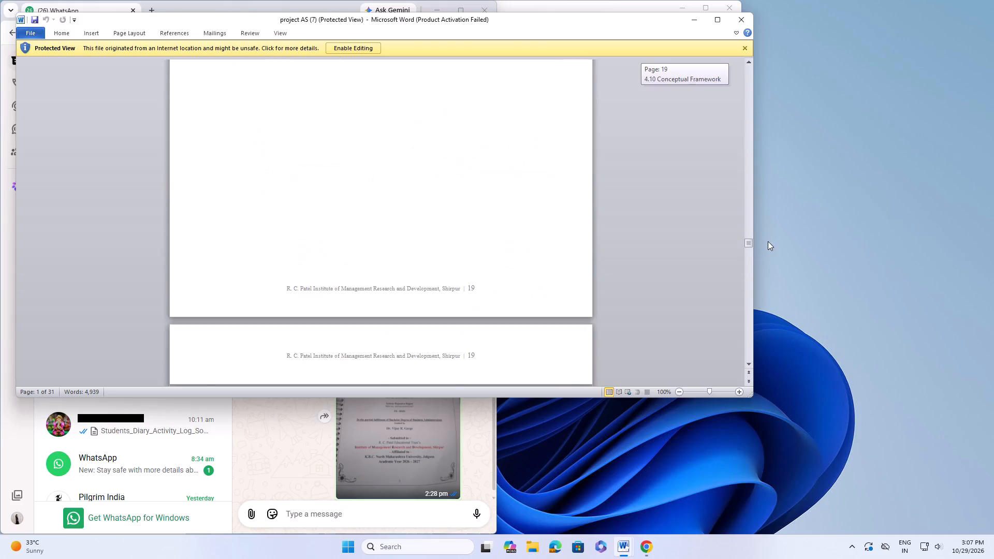
{"action": "left_click_drag", "start_coordinate": [768, 241], "coordinate": [767, 281]}
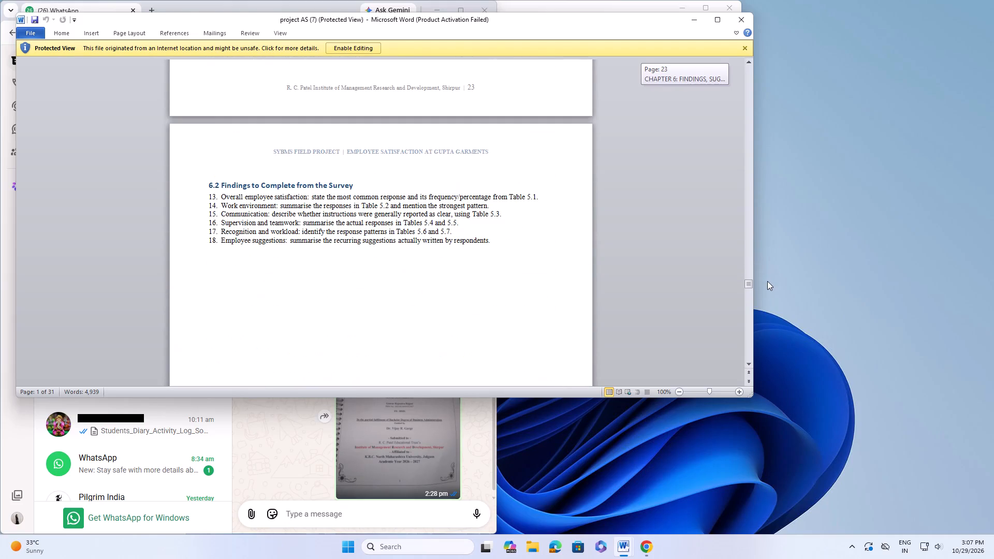
{"action": "left_click_drag", "start_coordinate": [767, 281], "coordinate": [767, 291]}
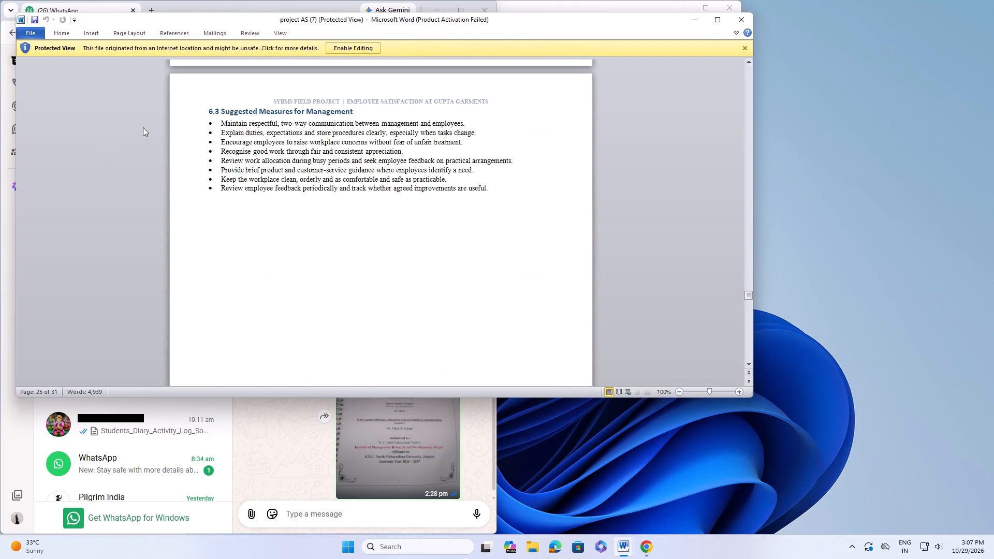
Enable editing for the project AS (7) document.
{"action": "left_click_drag", "start_coordinate": [222, 122], "coordinate": [458, 212]}
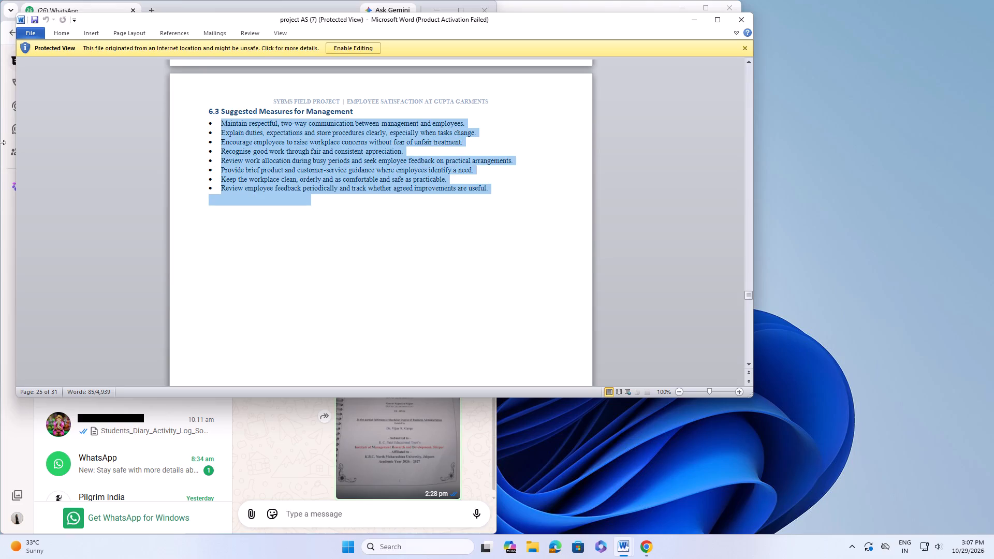
{"action": "left_click", "coordinate": [349, 43]}
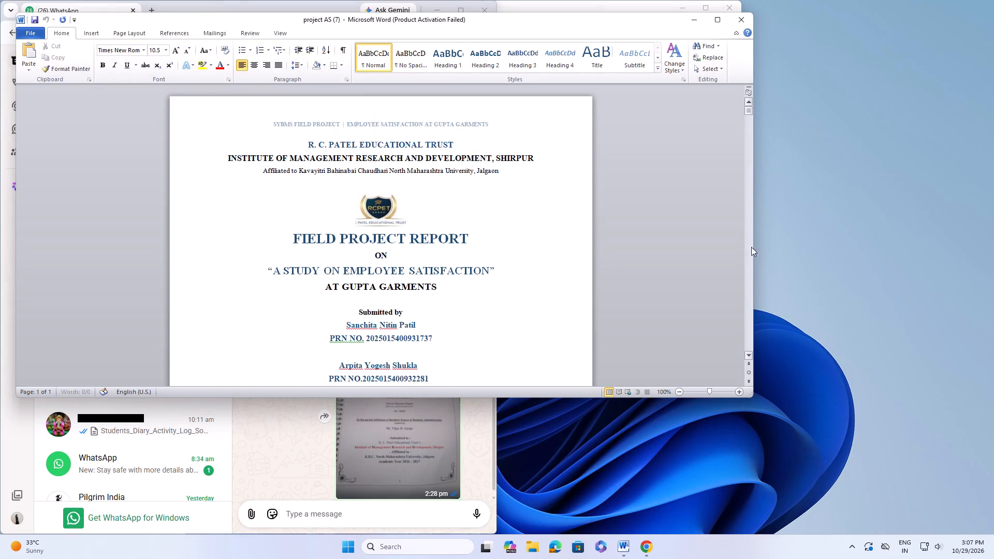
Copy all eight bullets under 6.3 Suggested Measures for Management on page 25, from Maintain respectful communication through Review employee feedback periodically.
{"action": "left_click_drag", "start_coordinate": [752, 106], "coordinate": [749, 167]}
{"action": "left_click_drag", "start_coordinate": [745, 110], "coordinate": [768, 252]}
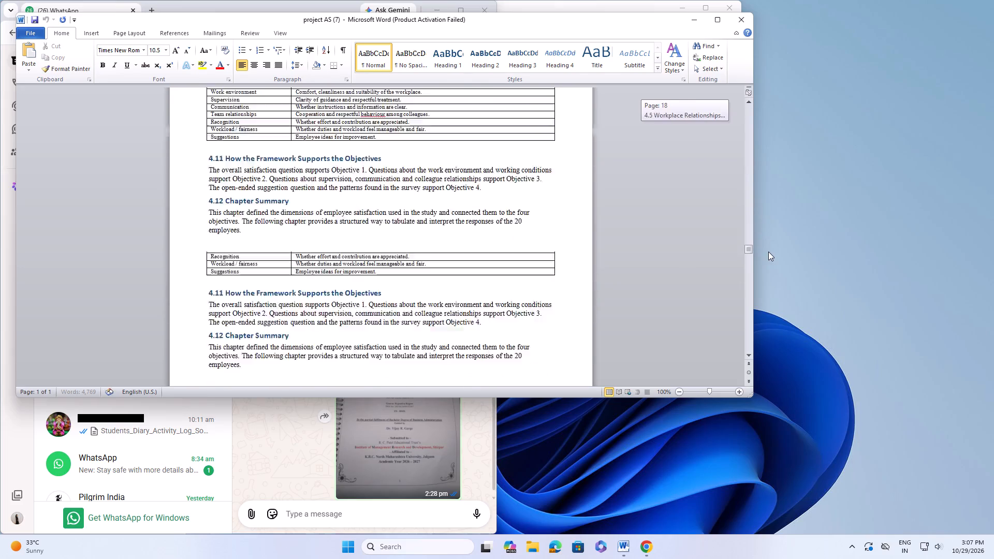
{"action": "left_click_drag", "start_coordinate": [768, 252], "coordinate": [770, 274]}
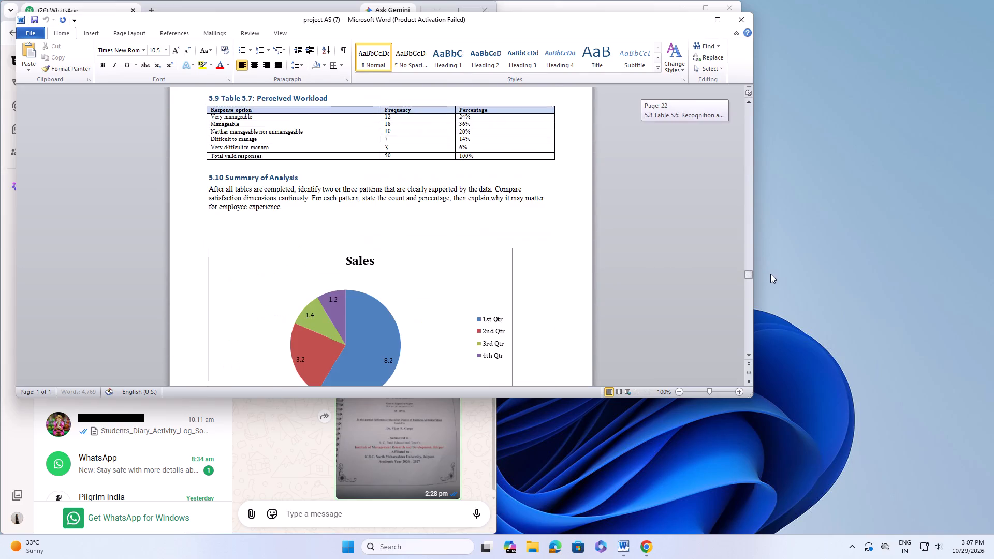
{"action": "left_click_drag", "start_coordinate": [770, 274], "coordinate": [769, 296]}
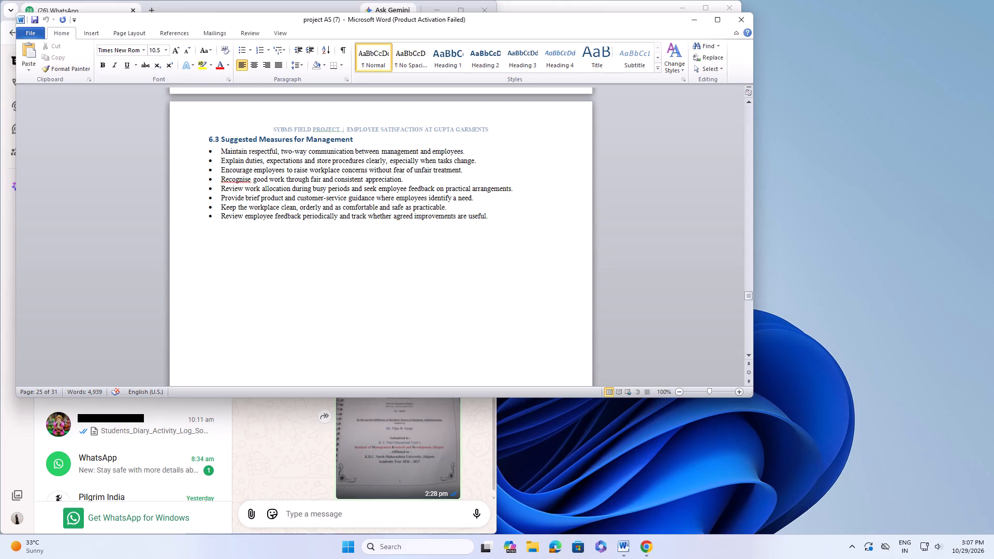
{"action": "left_click_drag", "start_coordinate": [221, 153], "coordinate": [397, 233]}
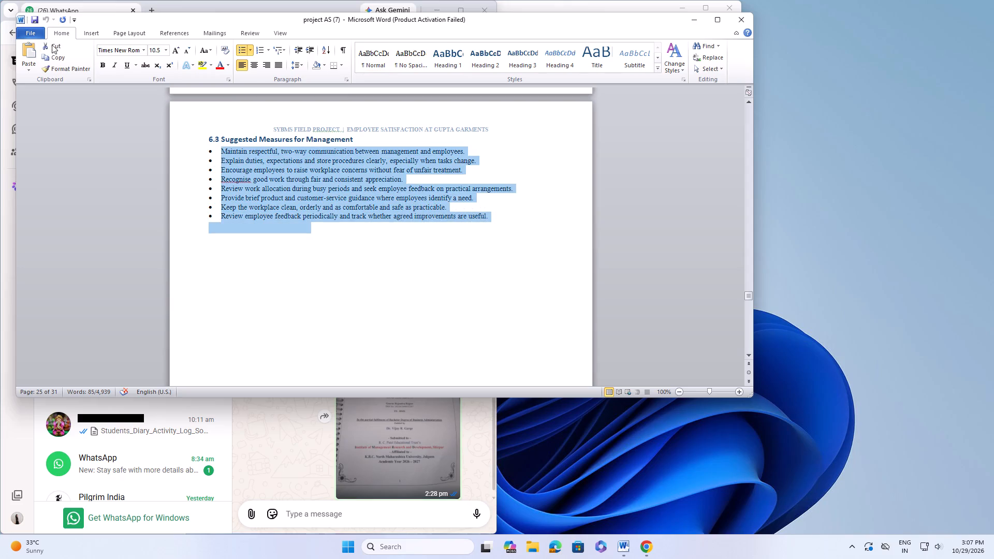
{"action": "left_click", "coordinate": [60, 53]}
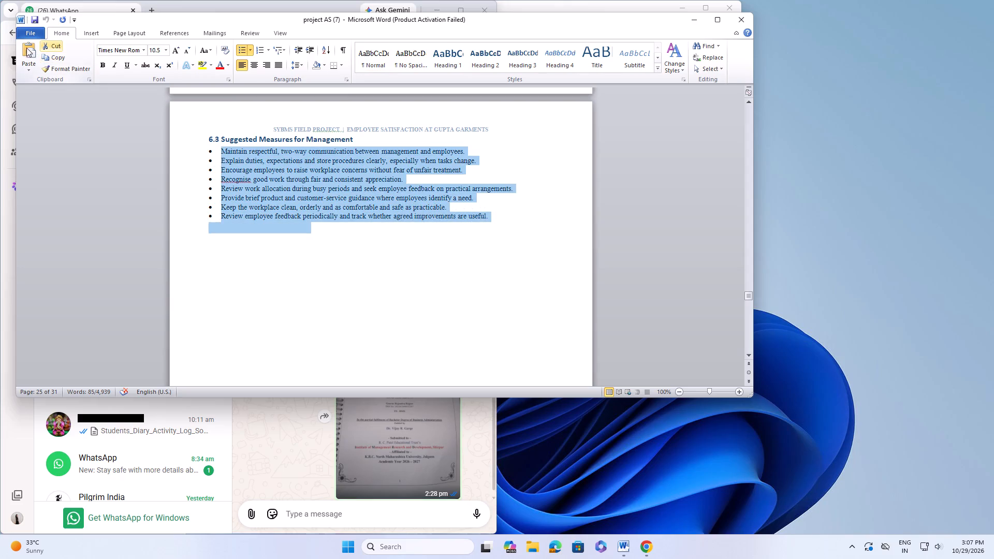
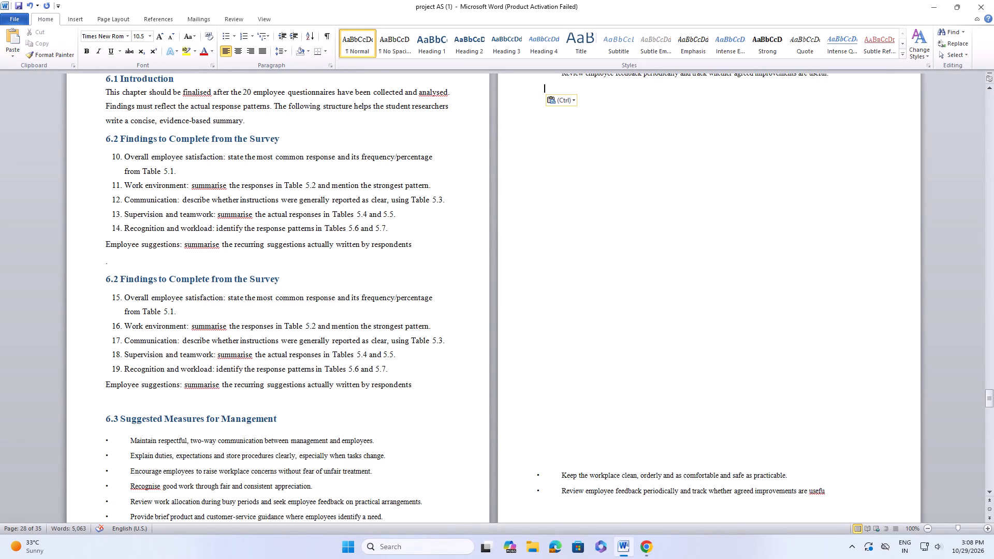
Delete the two pasted bullets at the top of page 28, Keep the workplace clean and Review employee feedback periodically.
{"action": "scroll", "coordinate": [274, 450], "scroll_direction": "down", "scroll_amount": 4}
{"action": "scroll", "coordinate": [274, 450], "scroll_direction": "up", "scroll_amount": 8}
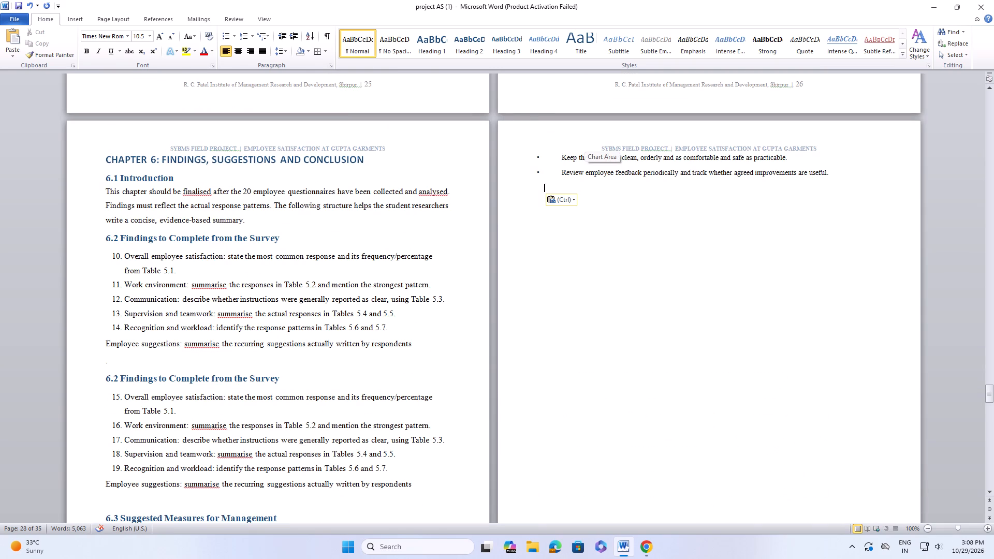
{"action": "left_click_drag", "start_coordinate": [543, 159], "coordinate": [747, 216]}
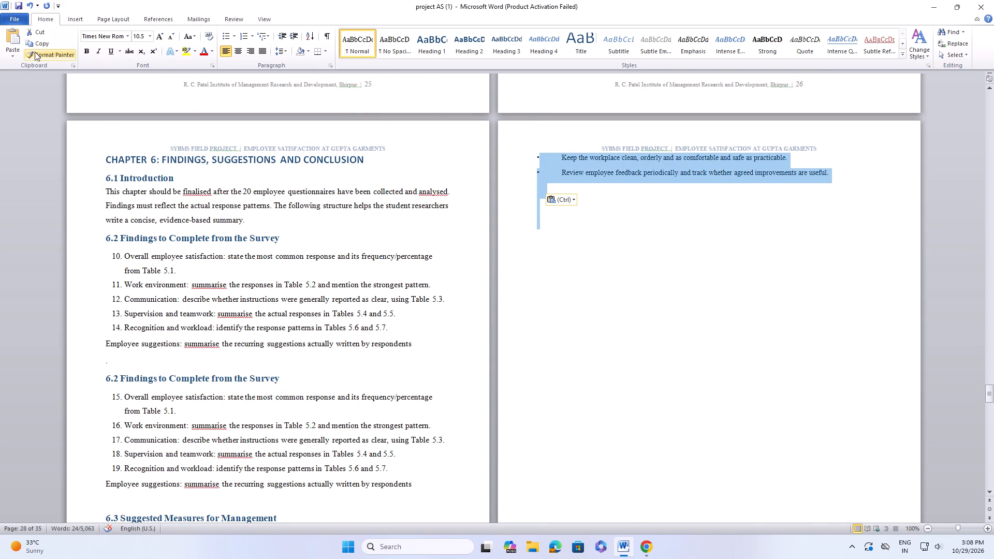
{"action": "key", "text": "BackSpace"}
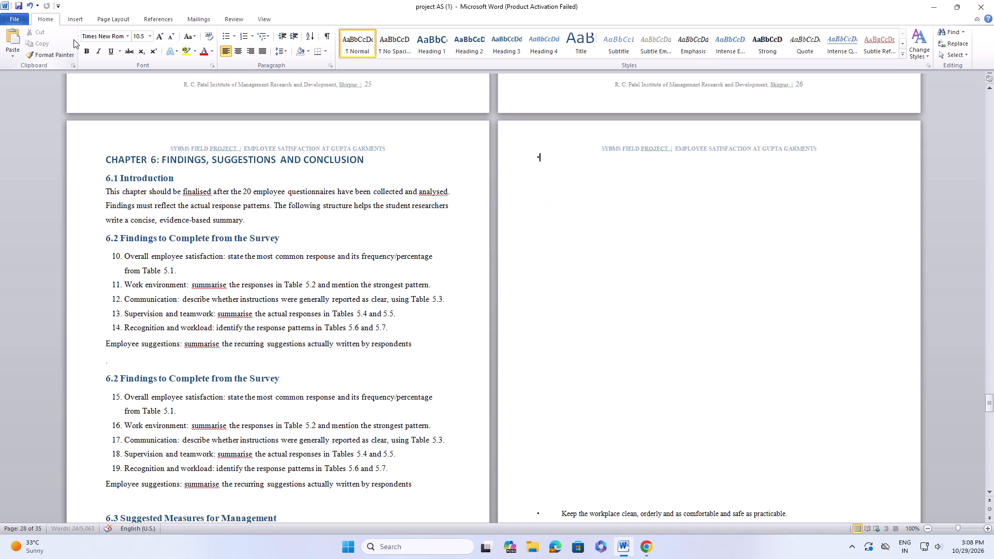
{"action": "key", "text": "BackSpace"}
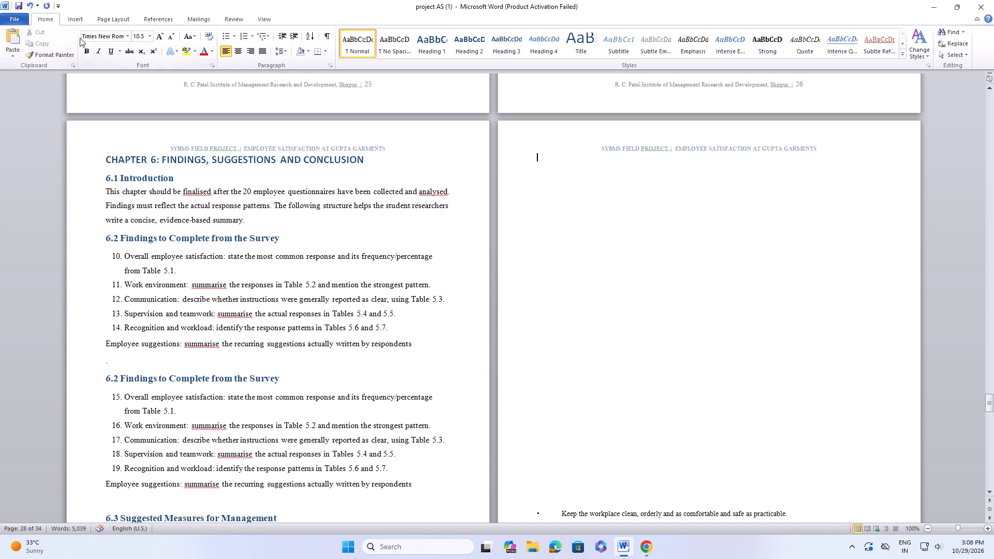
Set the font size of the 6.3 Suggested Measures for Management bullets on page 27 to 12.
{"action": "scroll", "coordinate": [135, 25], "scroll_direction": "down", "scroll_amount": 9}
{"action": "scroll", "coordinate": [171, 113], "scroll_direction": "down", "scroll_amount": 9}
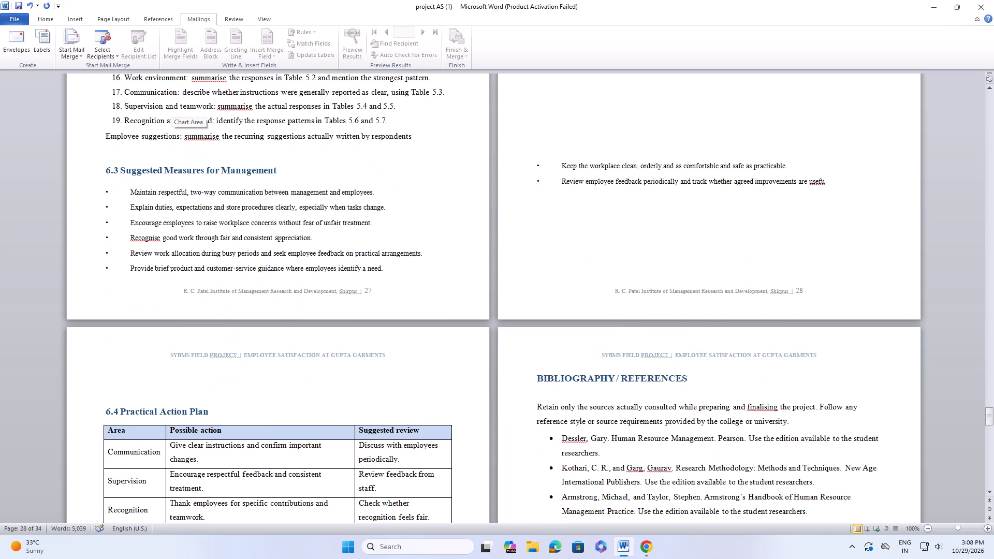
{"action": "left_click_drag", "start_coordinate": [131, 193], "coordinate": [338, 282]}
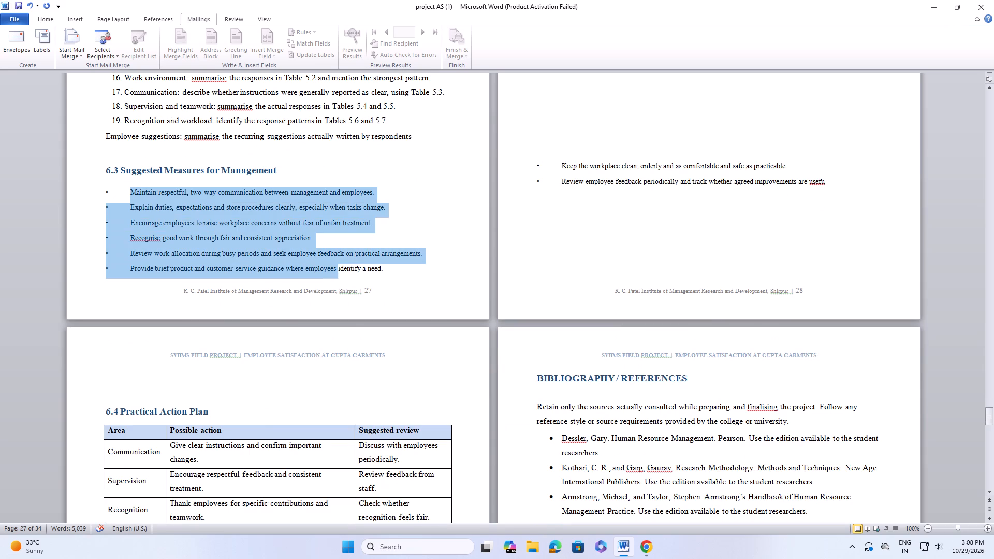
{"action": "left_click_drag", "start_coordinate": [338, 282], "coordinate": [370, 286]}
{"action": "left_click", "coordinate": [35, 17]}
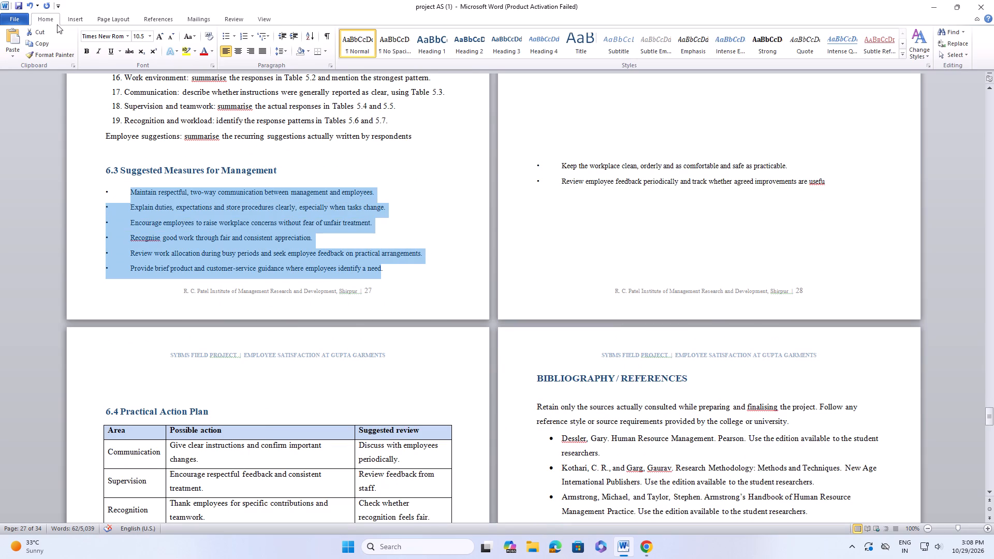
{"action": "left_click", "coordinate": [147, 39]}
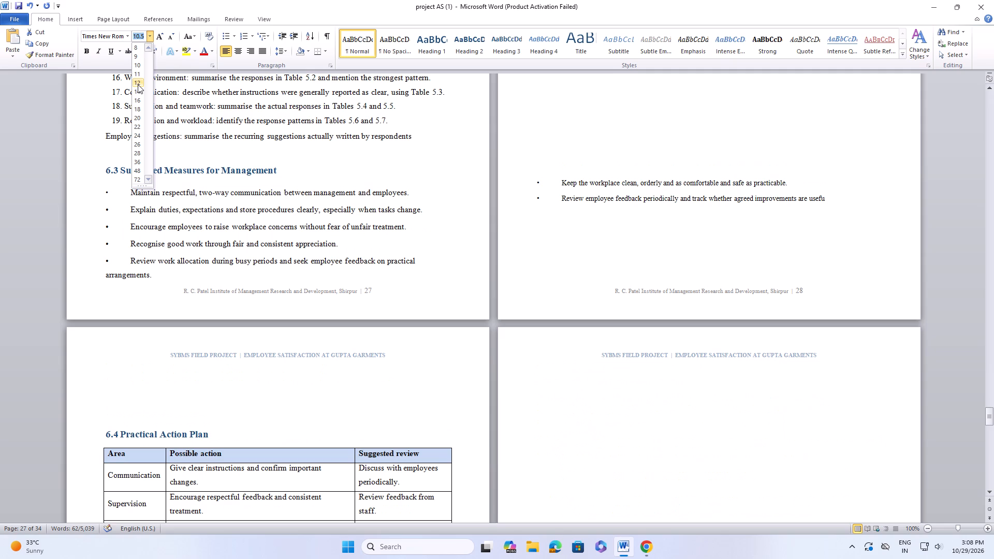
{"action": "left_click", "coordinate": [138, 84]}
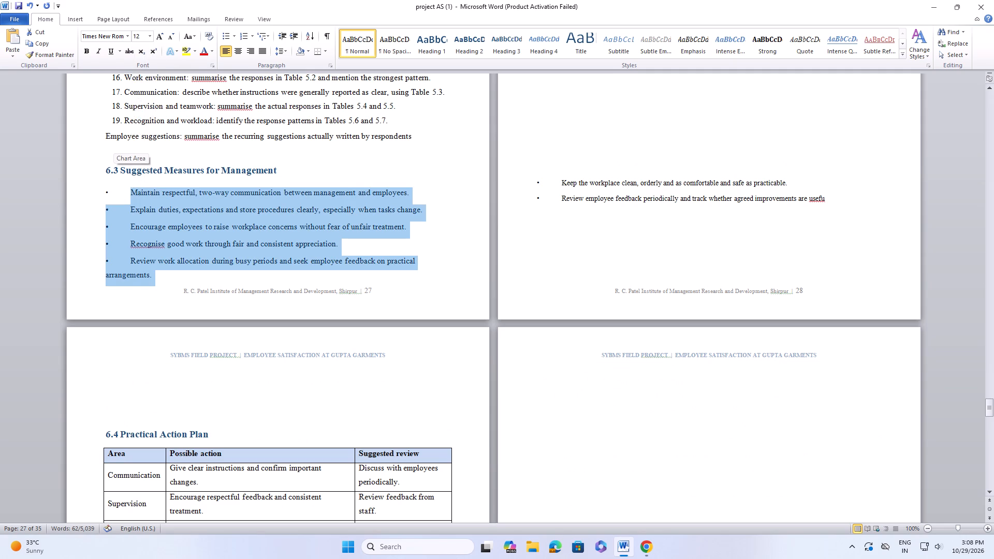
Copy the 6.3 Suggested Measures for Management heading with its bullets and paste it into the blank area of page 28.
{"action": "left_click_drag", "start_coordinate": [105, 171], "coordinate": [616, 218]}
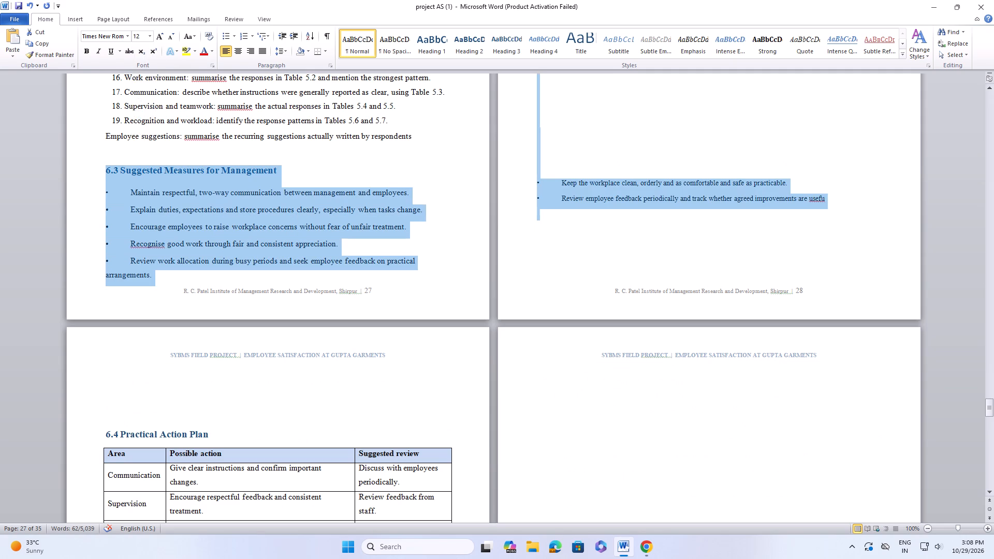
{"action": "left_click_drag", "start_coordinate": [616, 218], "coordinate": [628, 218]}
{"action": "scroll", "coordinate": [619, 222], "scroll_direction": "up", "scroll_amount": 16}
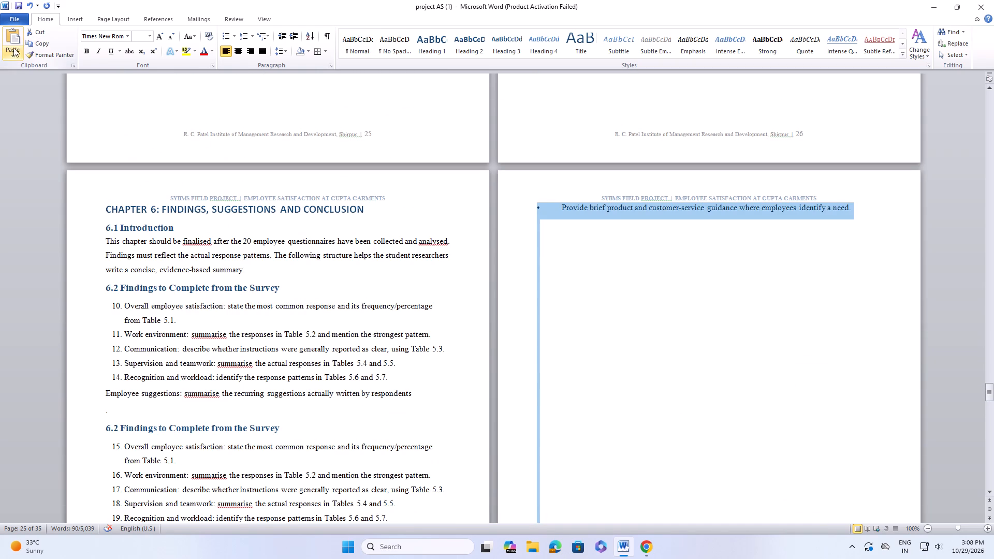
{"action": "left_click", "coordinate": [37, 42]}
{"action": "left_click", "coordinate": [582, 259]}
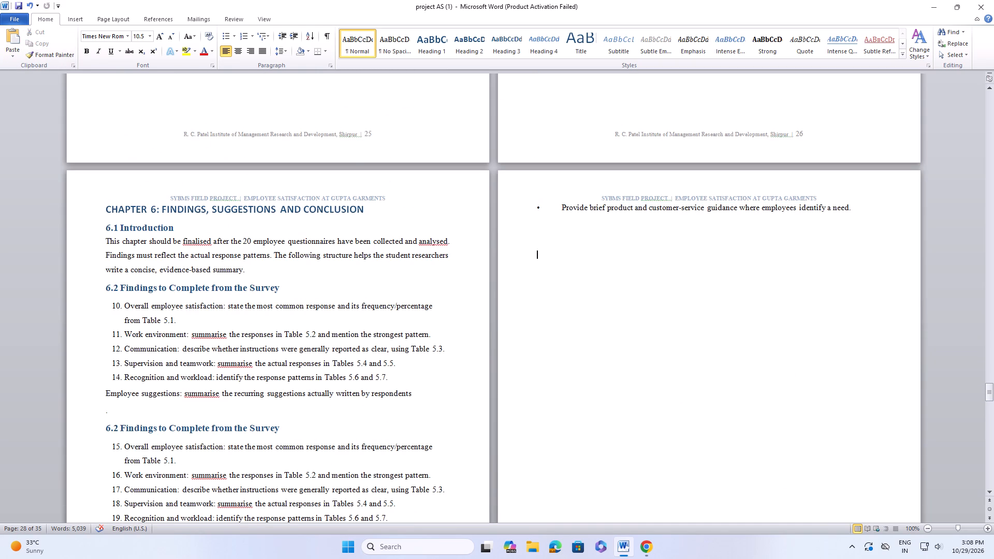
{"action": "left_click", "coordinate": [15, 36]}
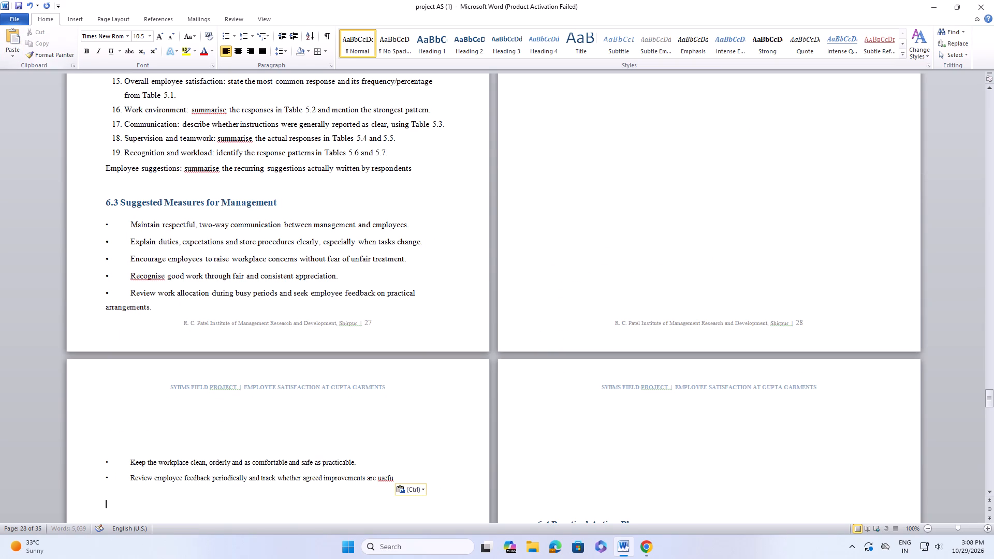
Delete both copies of the 6.3 Suggested Measures for Management heading and bullets, from Maintain respectful through Provide brief product guidance, on pages 27 and 28.
{"action": "scroll", "coordinate": [223, 452], "scroll_direction": "up", "scroll_amount": 6}
{"action": "scroll", "coordinate": [228, 451], "scroll_direction": "down", "scroll_amount": 12}
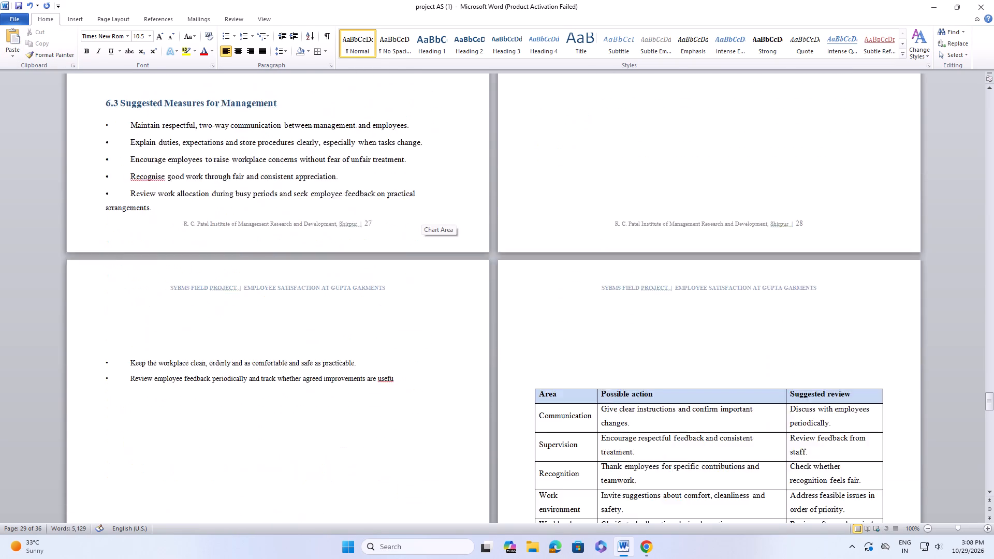
{"action": "scroll", "coordinate": [233, 449], "scroll_direction": "down", "scroll_amount": 6}
{"action": "scroll", "coordinate": [233, 449], "scroll_direction": "up", "scroll_amount": 16}
{"action": "scroll", "coordinate": [339, 341], "scroll_direction": "up", "scroll_amount": 7}
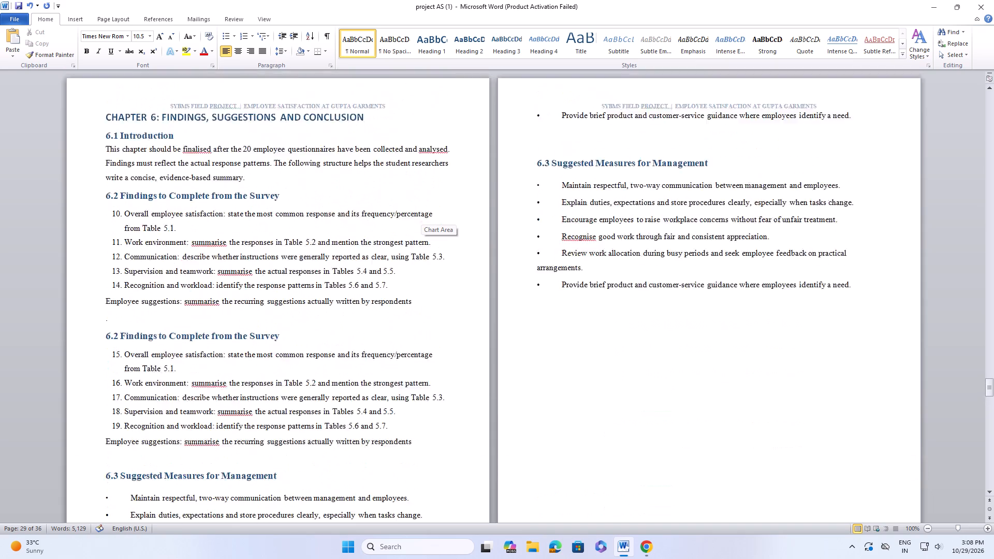
{"action": "scroll", "coordinate": [344, 340], "scroll_direction": "up", "scroll_amount": 3}
{"action": "scroll", "coordinate": [301, 359], "scroll_direction": "down", "scroll_amount": 4}
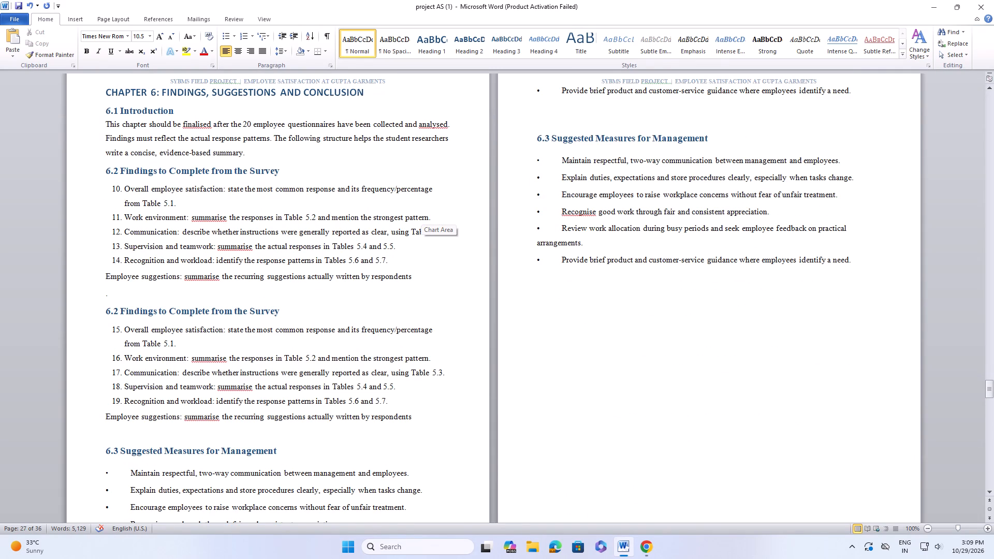
{"action": "left_click_drag", "start_coordinate": [104, 460], "coordinate": [311, 540]}
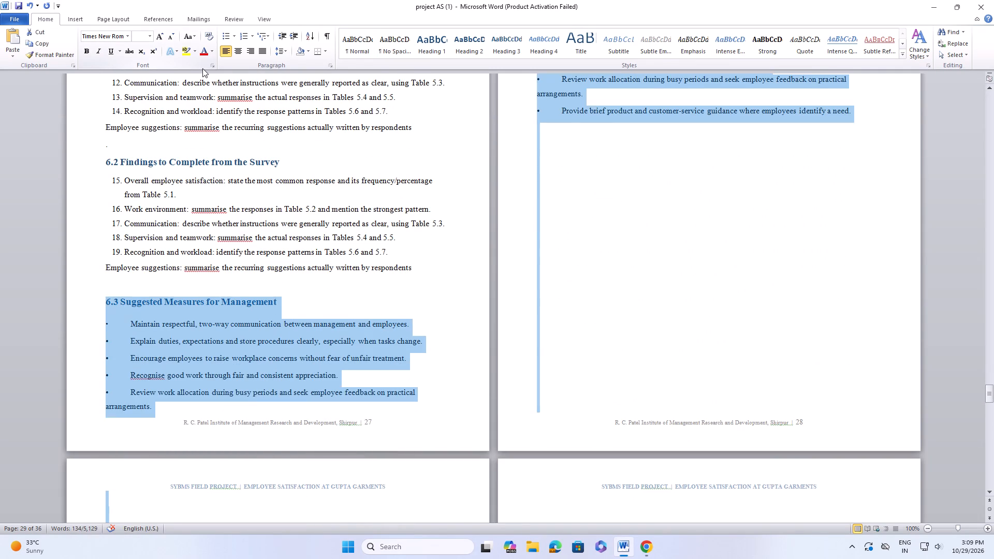
{"action": "key", "text": "BackSpace"}
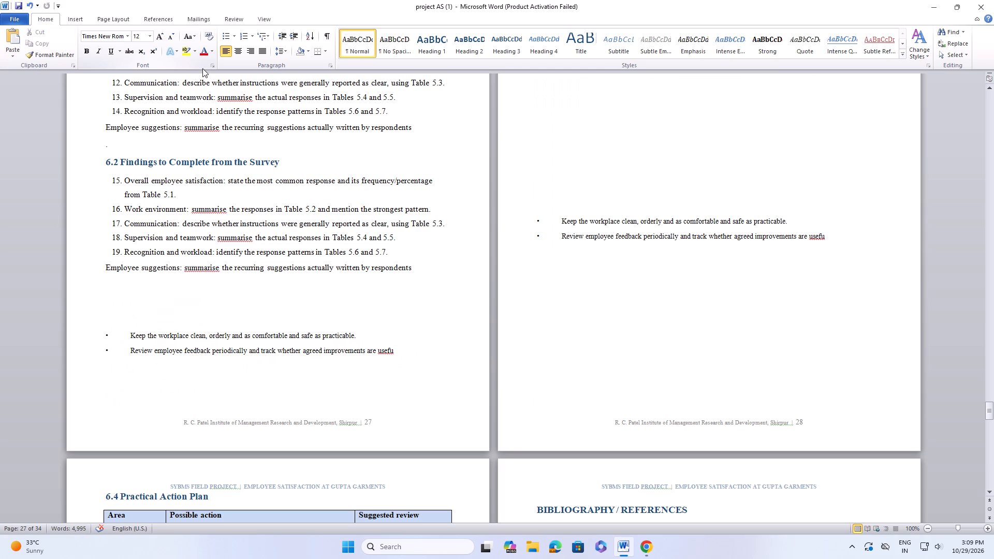
Review the content and page layout from Chapter 6 through the bibliography, 6.7 Conclusion and the annexure questionnaire.
{"action": "scroll", "coordinate": [302, 222], "scroll_direction": "down", "scroll_amount": 4}
{"action": "scroll", "coordinate": [300, 222], "scroll_direction": "up", "scroll_amount": 8}
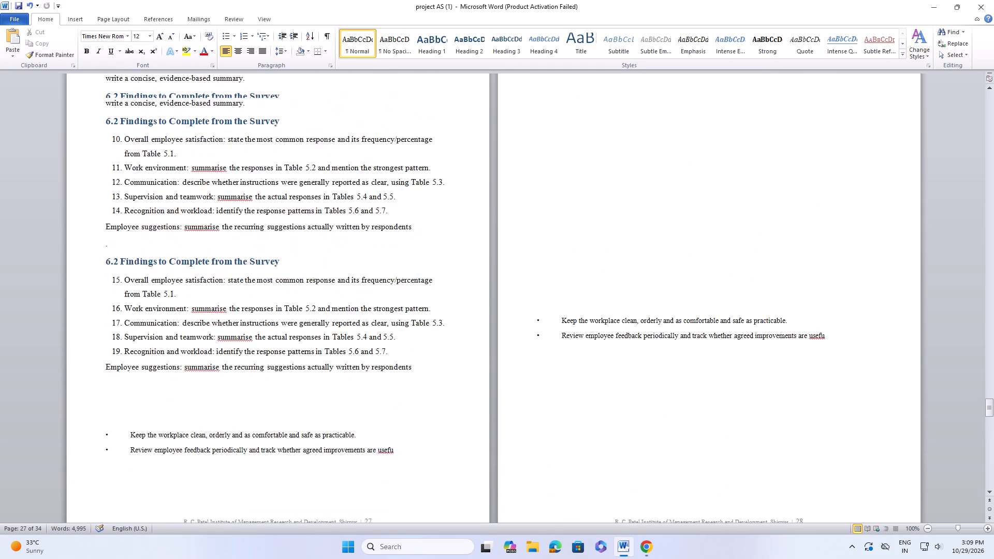
{"action": "scroll", "coordinate": [363, 317], "scroll_direction": "up", "scroll_amount": 8}
{"action": "scroll", "coordinate": [363, 317], "scroll_direction": "down", "scroll_amount": 10}
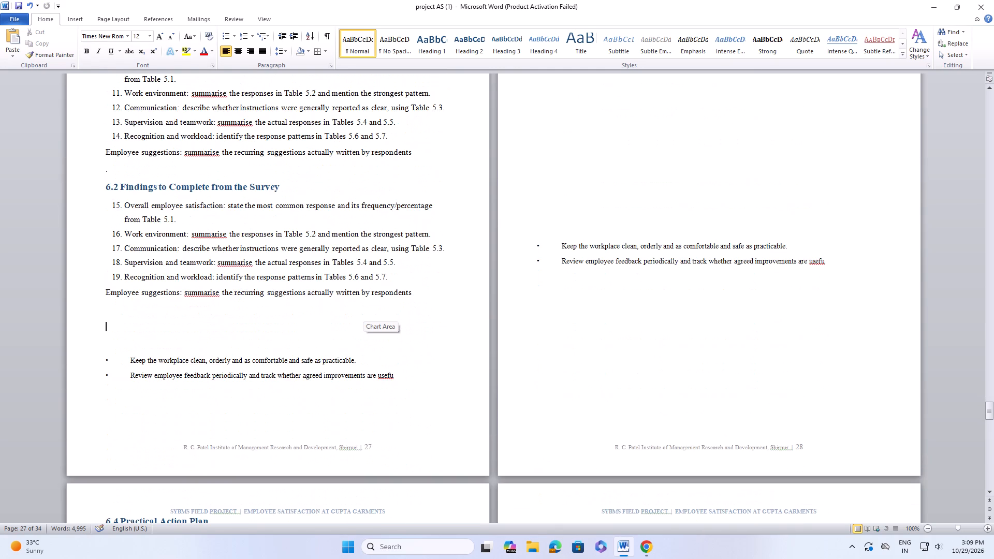
{"action": "scroll", "coordinate": [363, 317], "scroll_direction": "down", "scroll_amount": 16}
{"action": "scroll", "coordinate": [363, 317], "scroll_direction": "down", "scroll_amount": 5}
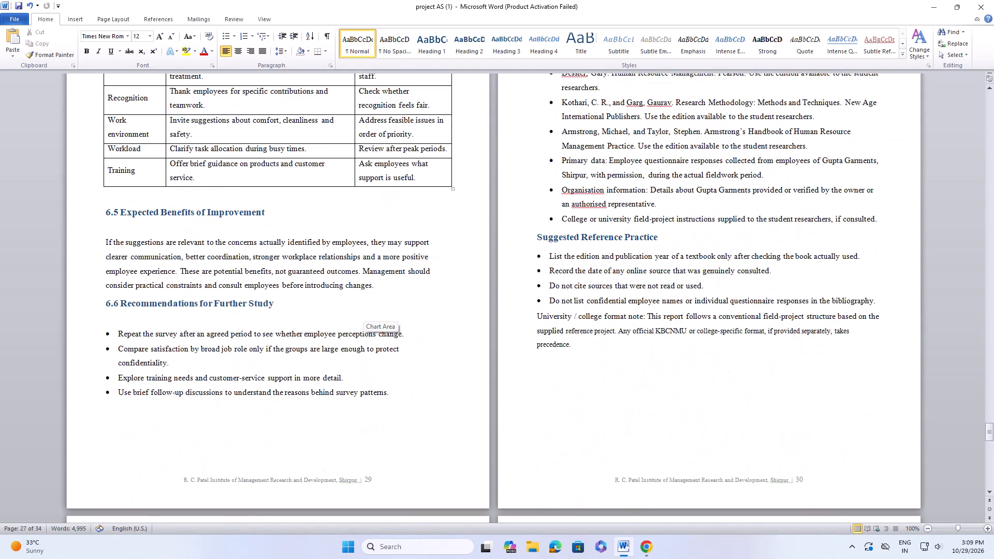
{"action": "scroll", "coordinate": [363, 317], "scroll_direction": "down", "scroll_amount": 17}
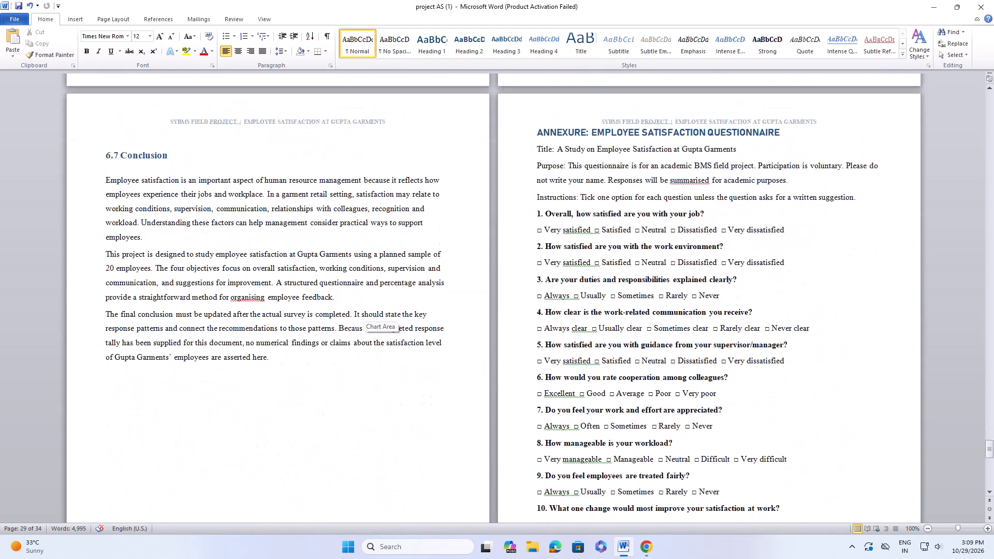
{"action": "scroll", "coordinate": [363, 317], "scroll_direction": "down", "scroll_amount": 4}
{"action": "scroll", "coordinate": [363, 317], "scroll_direction": "up", "scroll_amount": 20}
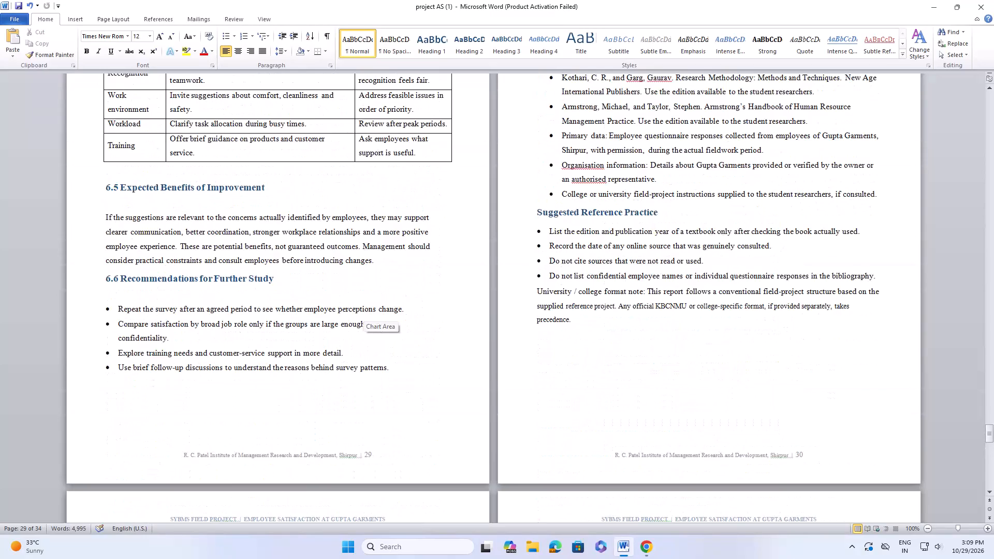
{"action": "scroll", "coordinate": [376, 316], "scroll_direction": "up", "scroll_amount": 18}
{"action": "scroll", "coordinate": [447, 297], "scroll_direction": "up", "scroll_amount": 4}
{"action": "scroll", "coordinate": [515, 281], "scroll_direction": "up", "scroll_amount": 4}
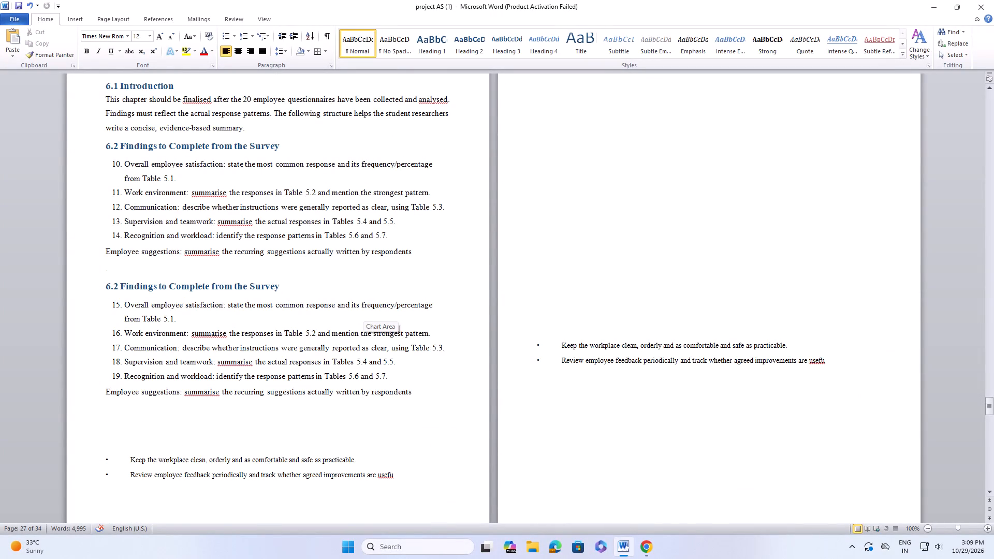
Delete the leftover Keep the workplace clean and Review employee feedback bullets on both page 27 and page 28.
{"action": "left_click_drag", "start_coordinate": [100, 462], "coordinate": [309, 491]}
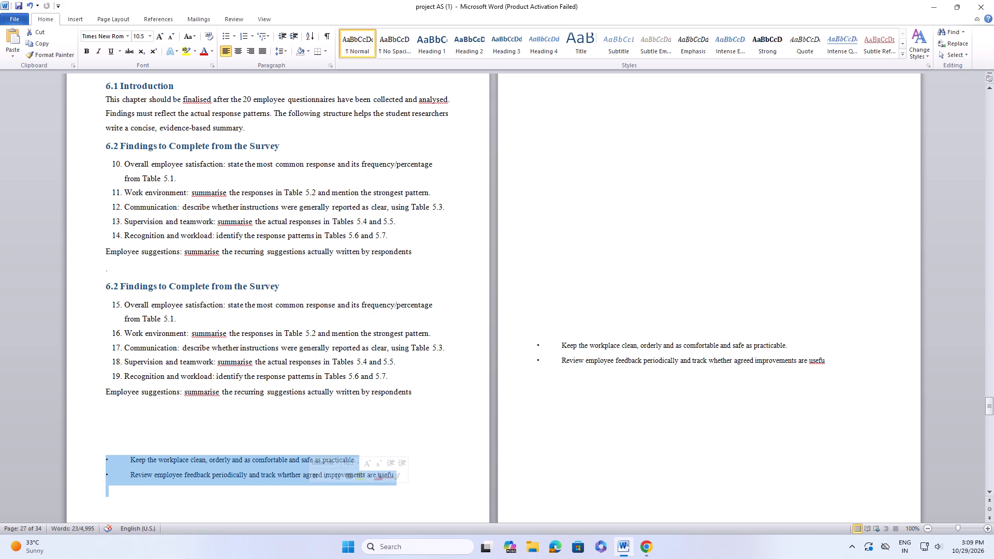
{"action": "key", "text": "BackSpace"}
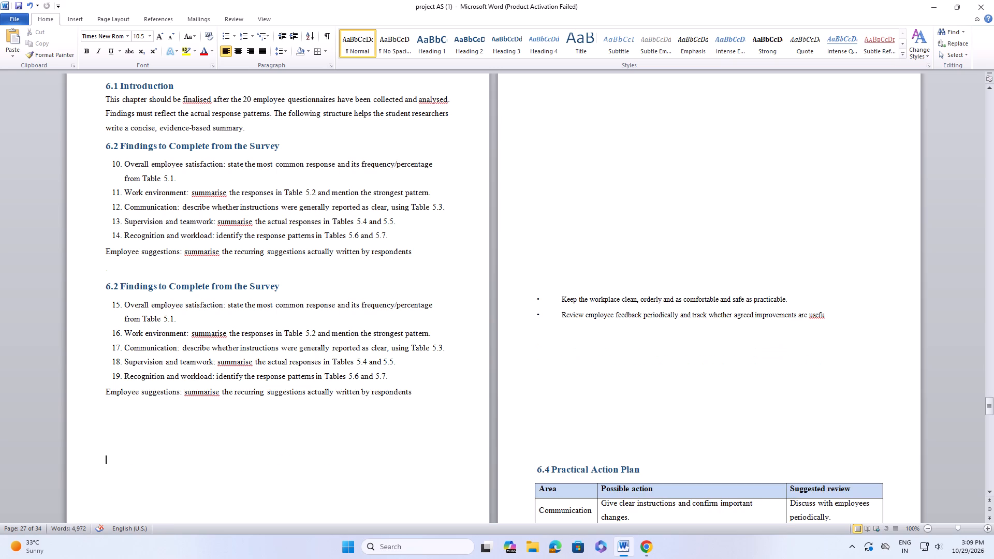
{"action": "left_click_drag", "start_coordinate": [533, 304], "coordinate": [815, 346]}
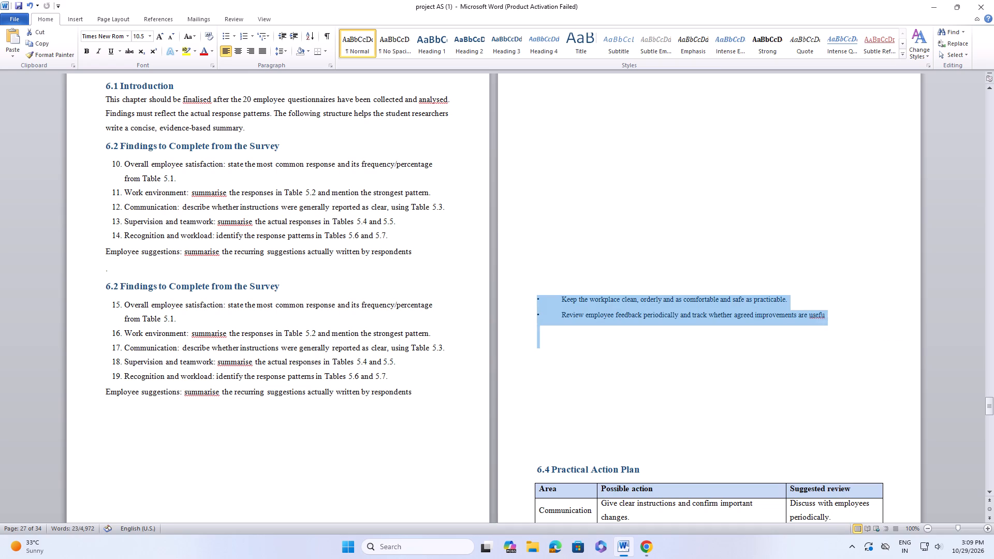
{"action": "key", "text": "BackSpace"}
Remove all the blank lines above the 6.4 Practical Action Plan heading on page 28, closing the gap after the 6.2 content.
{"action": "scroll", "coordinate": [812, 348], "scroll_direction": "up", "scroll_amount": 4}
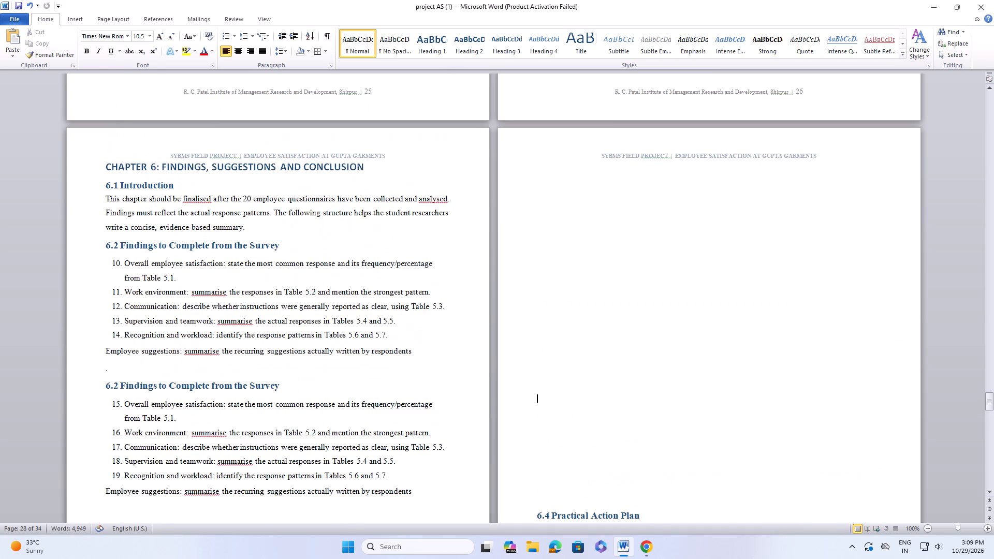
{"action": "scroll", "coordinate": [812, 348], "scroll_direction": "down", "scroll_amount": 16}
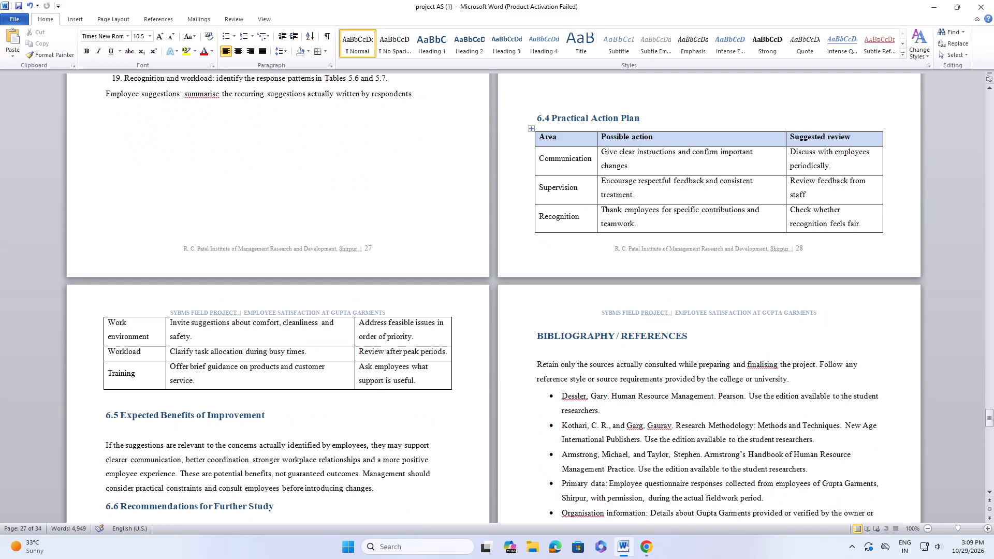
{"action": "scroll", "coordinate": [814, 348], "scroll_direction": "down", "scroll_amount": 2}
{"action": "scroll", "coordinate": [814, 348], "scroll_direction": "up", "scroll_amount": 14}
{"action": "left_click", "coordinate": [671, 171]}
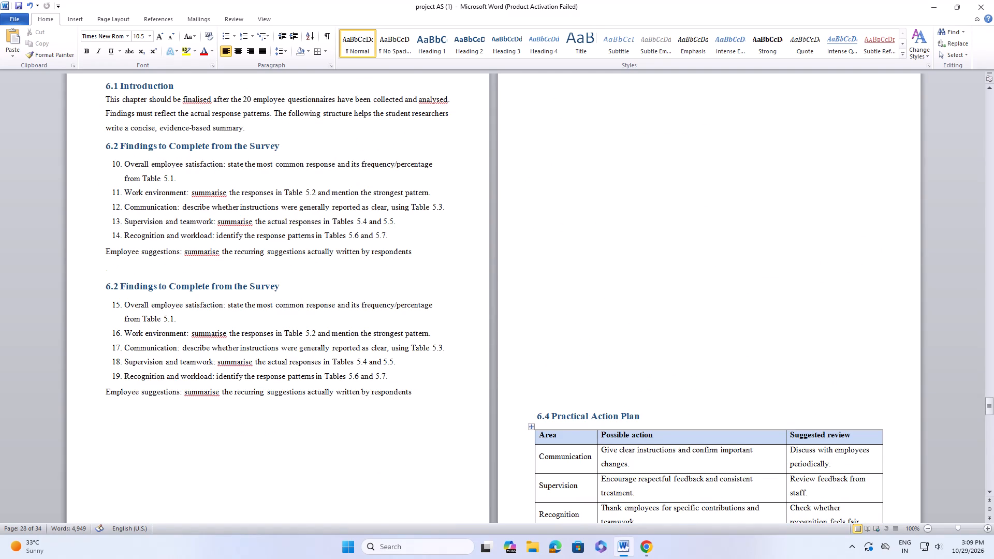
{"action": "scroll", "coordinate": [663, 171], "scroll_direction": "up", "scroll_amount": 4}
{"action": "left_click", "coordinate": [521, 171]}
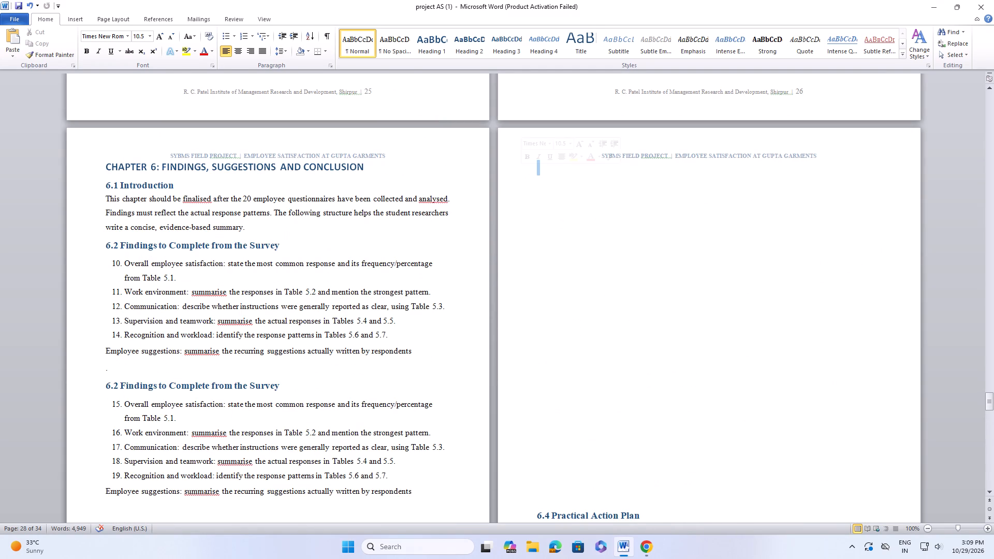
{"action": "scroll", "coordinate": [521, 171], "scroll_direction": "down", "scroll_amount": 7}
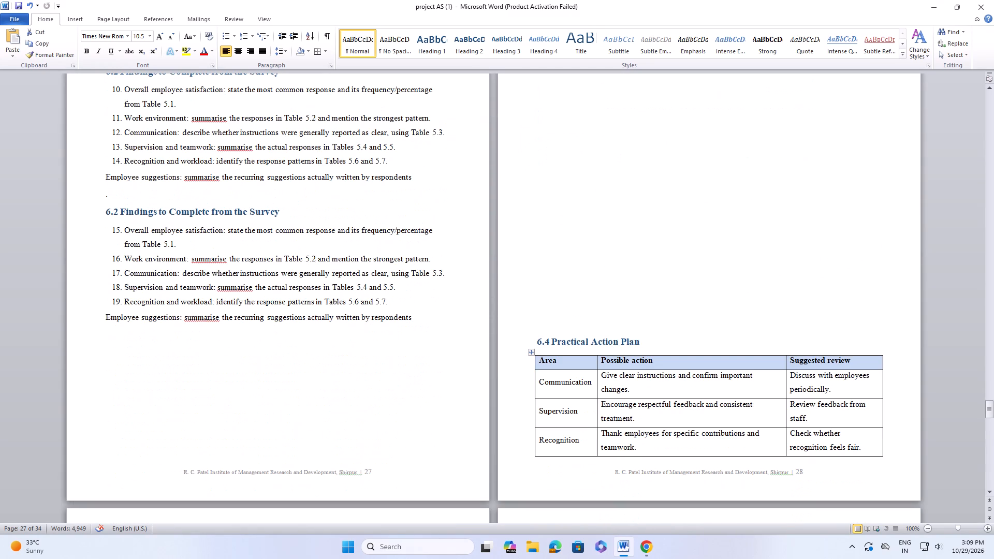
{"action": "left_click", "coordinate": [635, 321]}
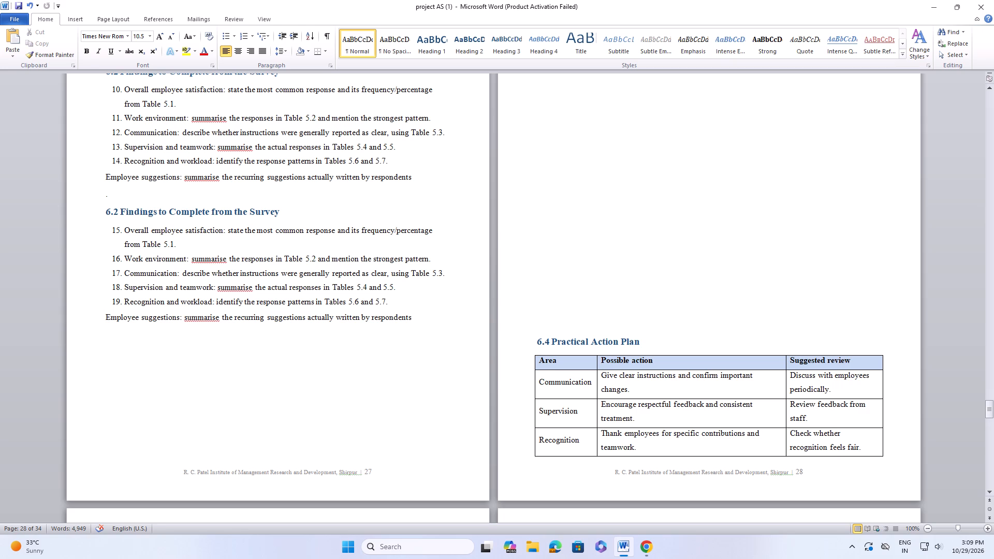
{"action": "key", "text": "BackSpace"}
{"action": "key", "text": "BackSpace"}
{"action": "key", "text": "BackSpace"}
{"action": "key", "text": "BackSpace"}
{"action": "key", "text": "BackSpace"}
{"action": "key", "text": "BackSpace"}
{"action": "key", "text": "BackSpace"}
{"action": "key", "text": "BackSpace"}
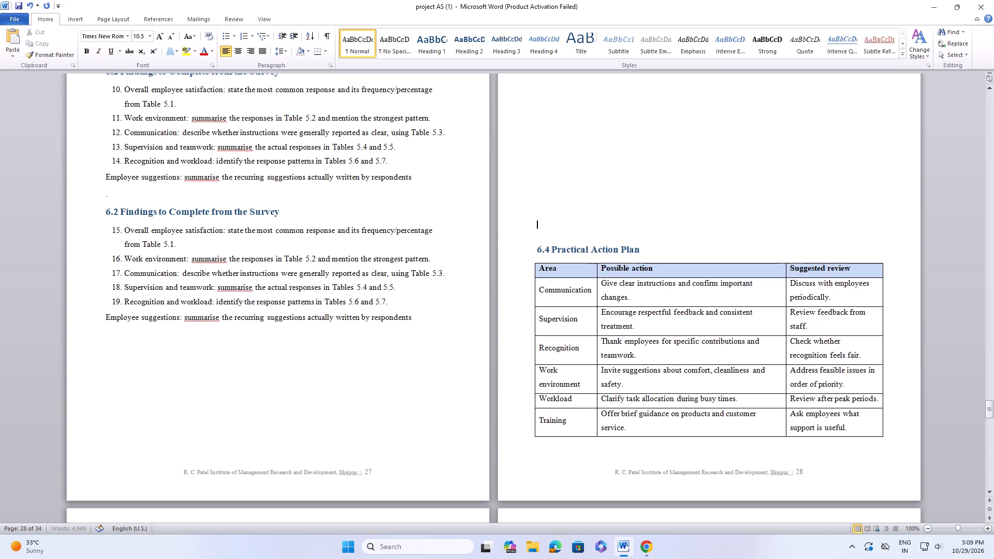
{"action": "key", "text": "BackSpace"}
{"action": "key", "text": "BackSpace"}
{"action": "key", "text": "BackSpace"}
{"action": "key", "text": "BackSpace"}
{"action": "key", "text": "BackSpace"}
{"action": "key", "text": "BackSpace"}
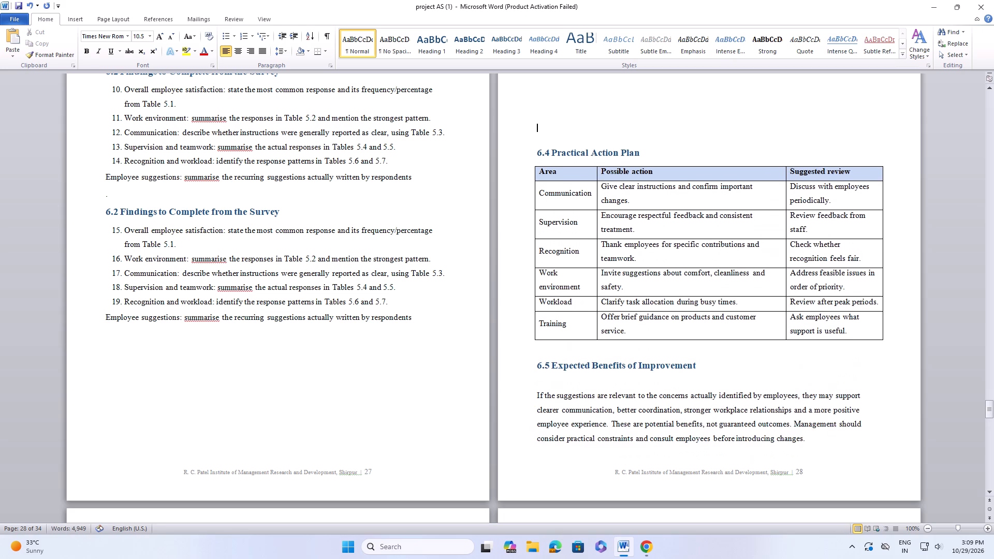
{"action": "key", "text": "BackSpace"}
{"action": "key", "text": "BackSpace"}
{"action": "key", "text": "BackSpace"}
{"action": "key", "text": "BackSpace"}
{"action": "key", "text": "BackSpace"}
{"action": "key", "text": "BackSpace"}
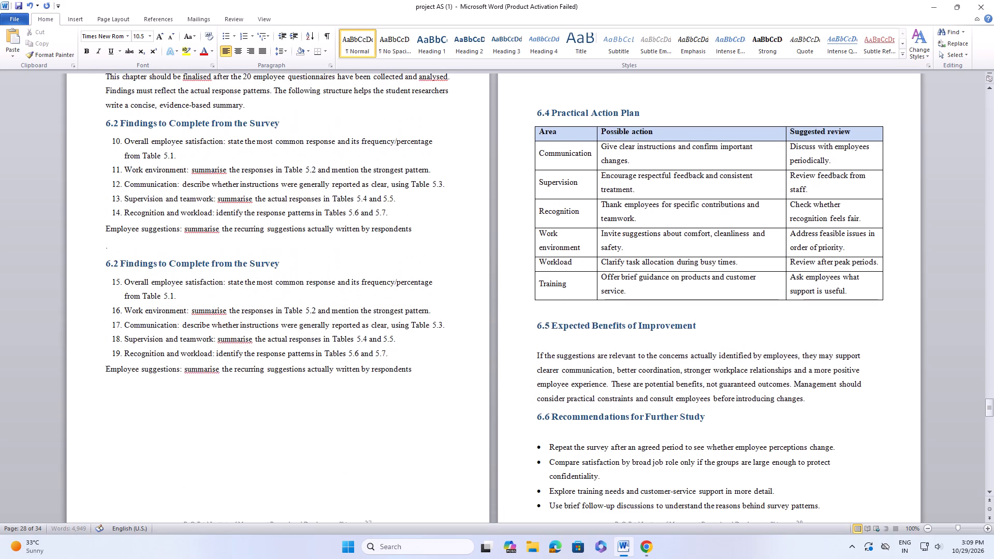
{"action": "key", "text": "BackSpace"}
{"action": "key", "text": "BackSpace"}
{"action": "key", "text": "BackSpace"}
{"action": "key", "text": "BackSpace"}
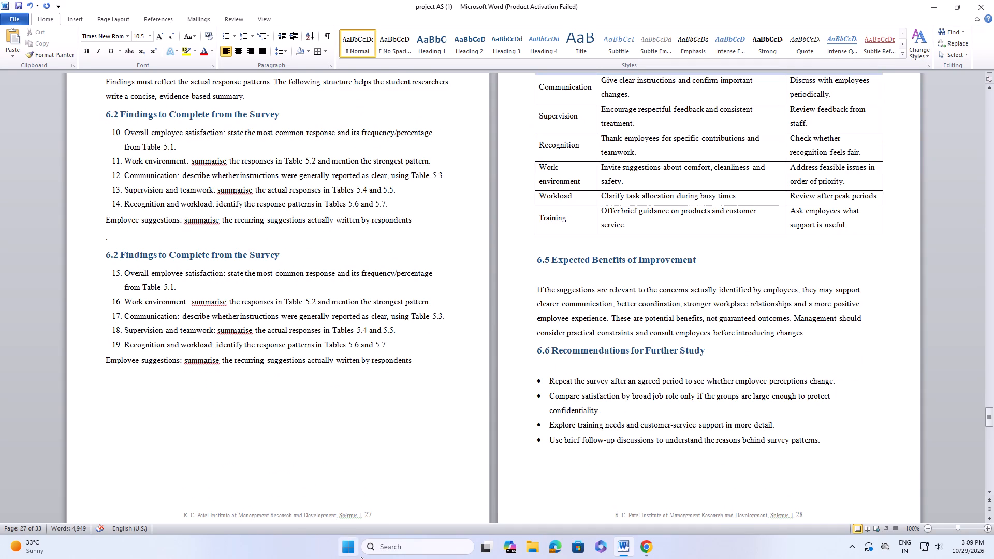
Paste the copied 6.3 Suggested Measures for Management section between the 6.2 content and 6.4 Practical Action Plan.
{"action": "left_click", "coordinate": [4, 40]}
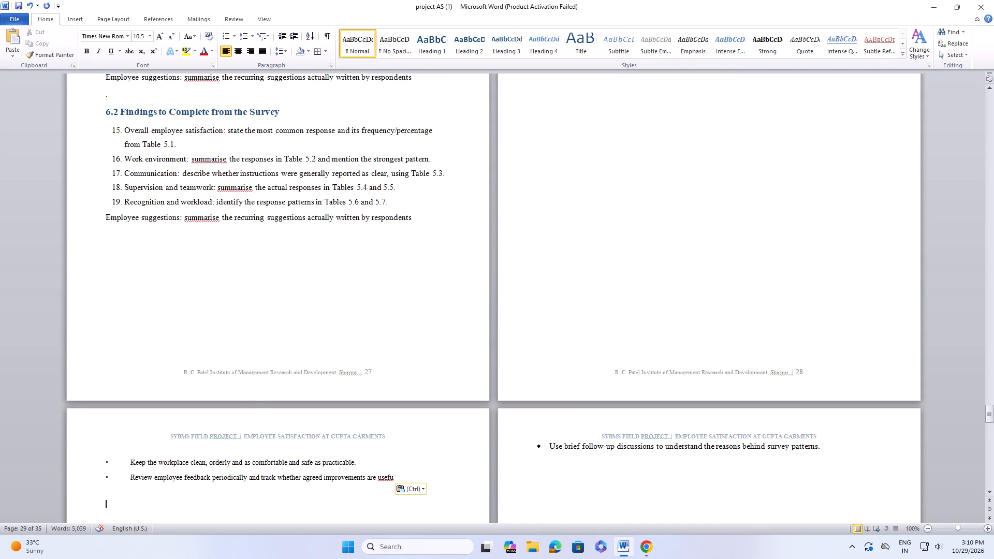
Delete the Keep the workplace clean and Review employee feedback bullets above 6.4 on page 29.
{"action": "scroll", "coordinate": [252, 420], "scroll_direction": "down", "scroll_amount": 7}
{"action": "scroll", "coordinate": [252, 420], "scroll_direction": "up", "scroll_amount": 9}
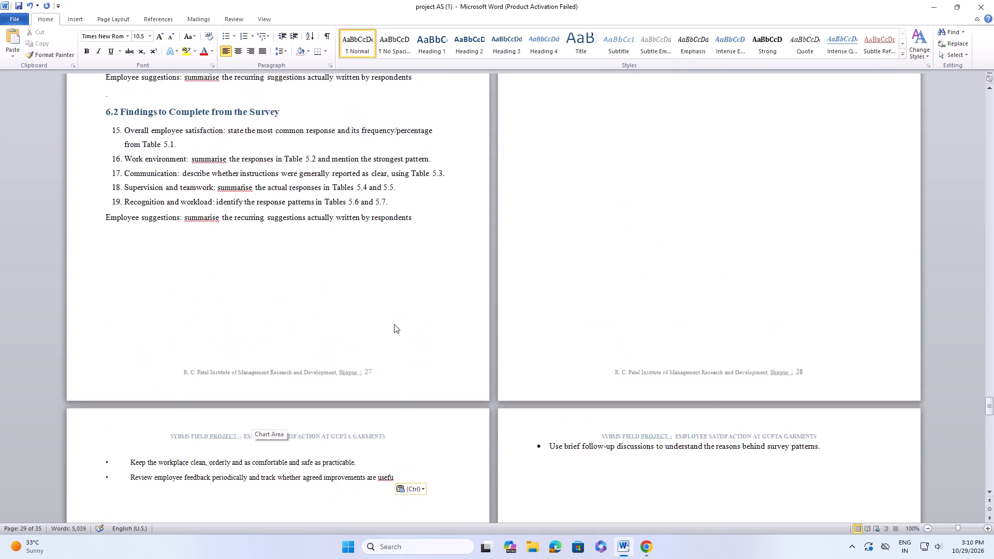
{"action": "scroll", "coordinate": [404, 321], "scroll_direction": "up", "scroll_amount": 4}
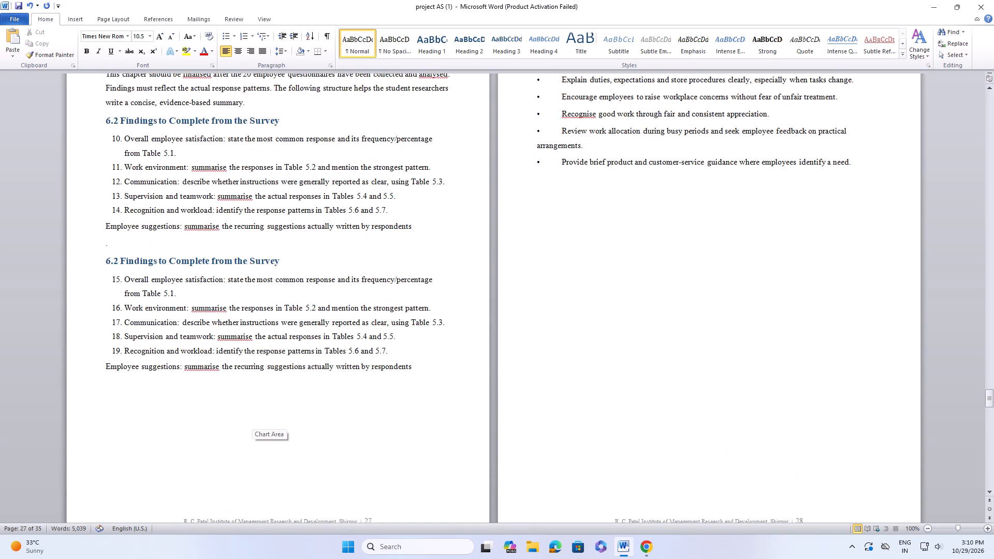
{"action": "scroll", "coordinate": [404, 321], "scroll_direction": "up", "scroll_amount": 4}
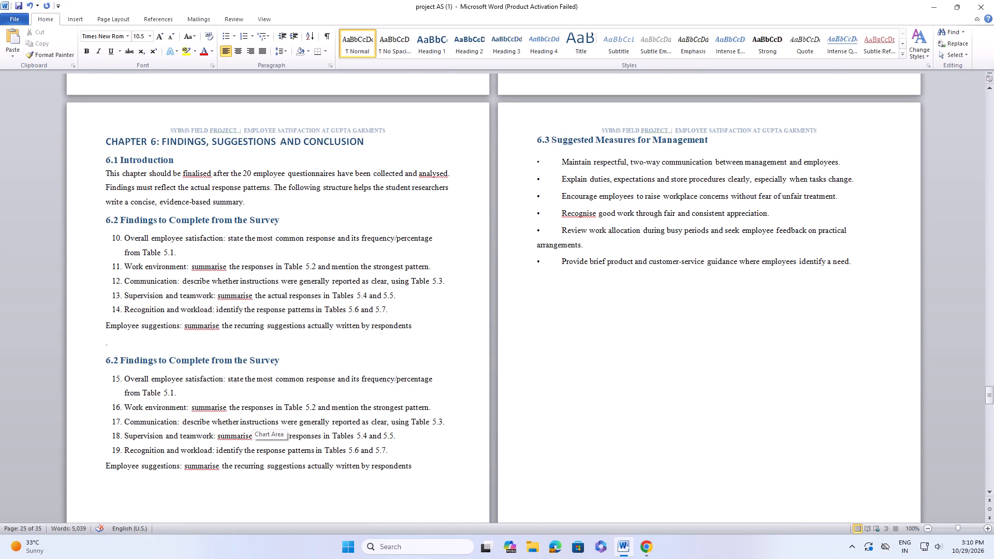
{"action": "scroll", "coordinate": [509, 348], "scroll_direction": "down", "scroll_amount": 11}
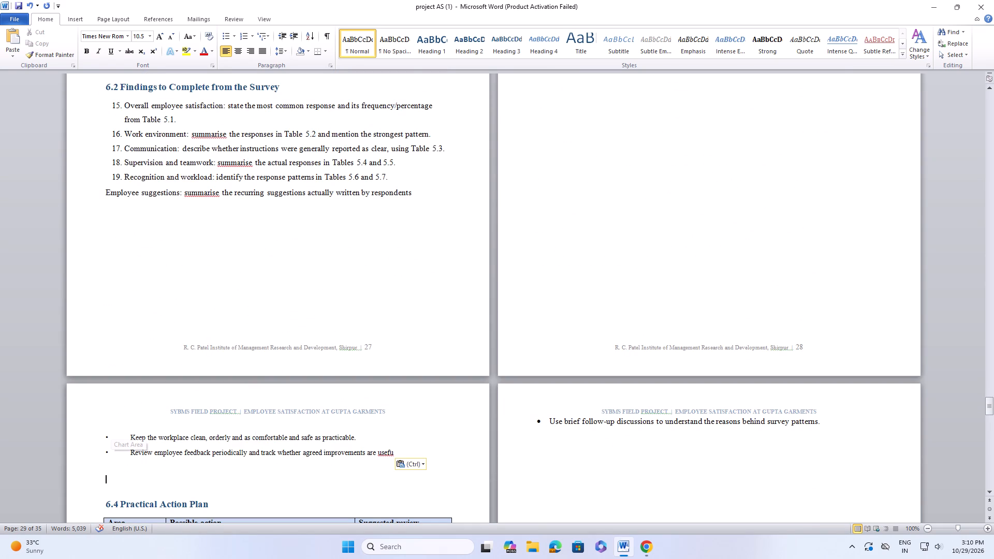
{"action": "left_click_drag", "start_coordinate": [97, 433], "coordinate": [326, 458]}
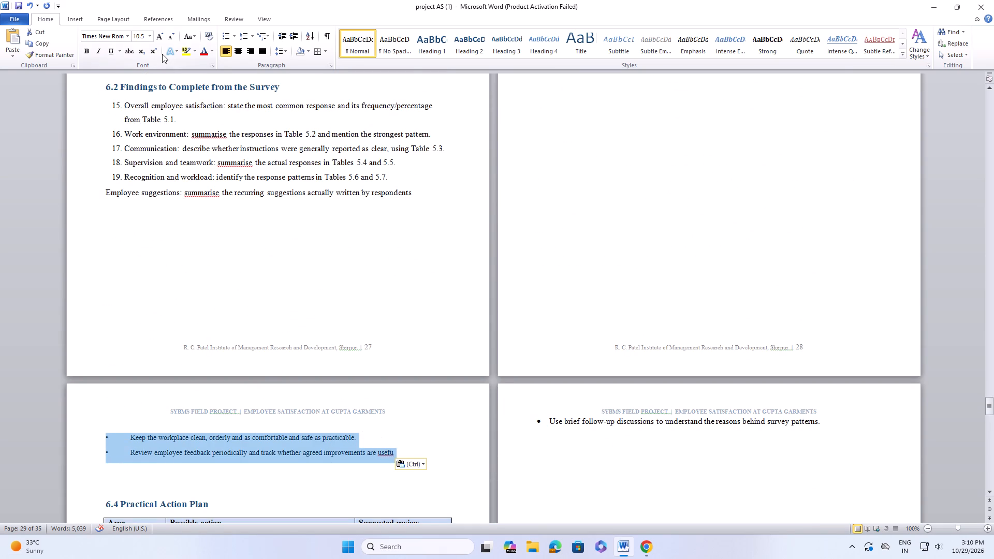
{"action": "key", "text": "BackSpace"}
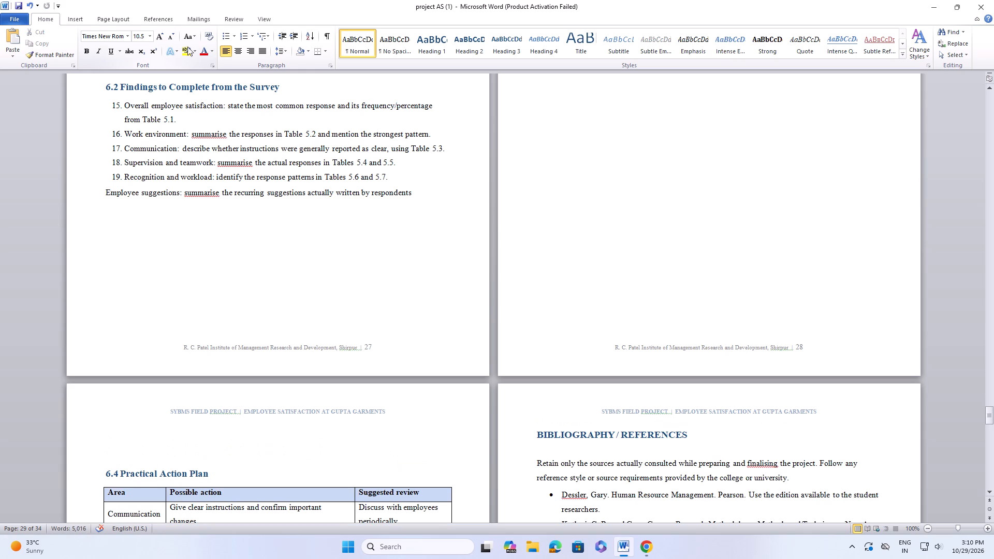
Remove the blank lines above the 6.4 Practical Action Plan heading so it starts at the top of page 29.
{"action": "scroll", "coordinate": [183, 358], "scroll_direction": "down", "scroll_amount": 11}
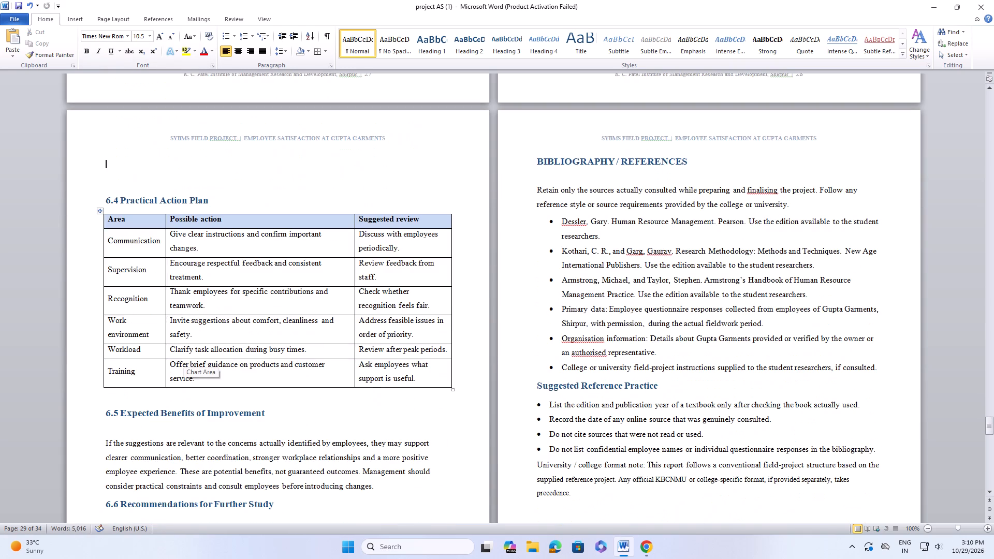
{"action": "left_click", "coordinate": [126, 160]}
{"action": "key", "text": "BackSpace"}
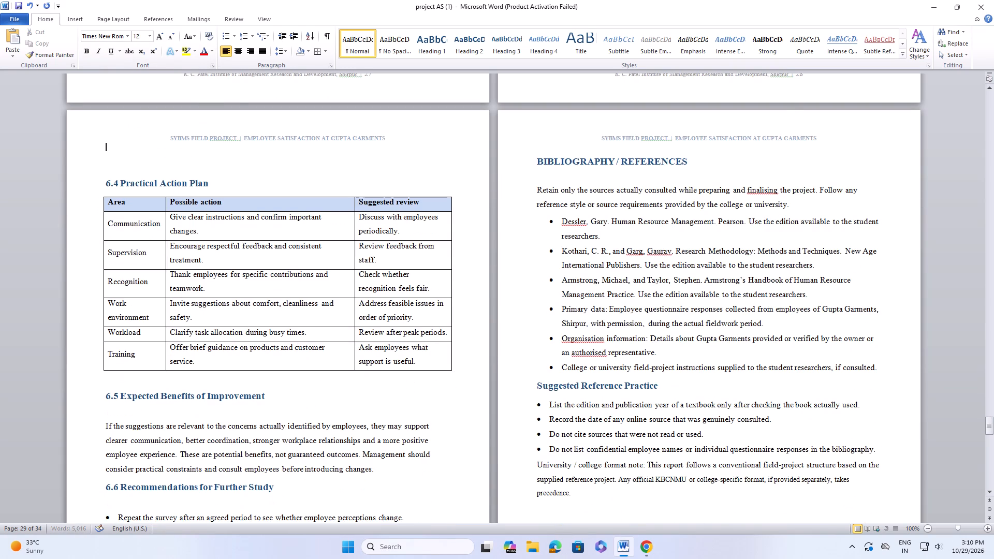
{"action": "key", "text": "BackSpace"}
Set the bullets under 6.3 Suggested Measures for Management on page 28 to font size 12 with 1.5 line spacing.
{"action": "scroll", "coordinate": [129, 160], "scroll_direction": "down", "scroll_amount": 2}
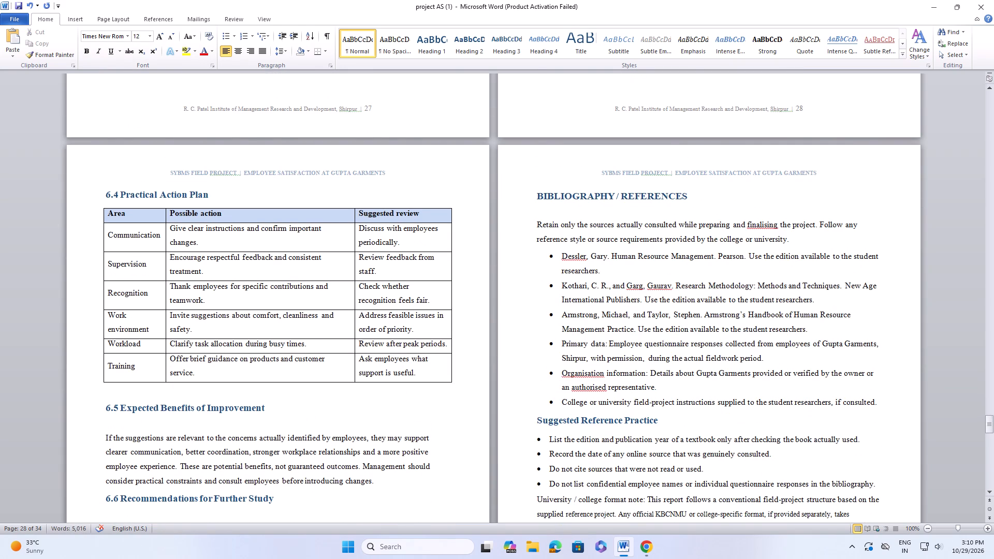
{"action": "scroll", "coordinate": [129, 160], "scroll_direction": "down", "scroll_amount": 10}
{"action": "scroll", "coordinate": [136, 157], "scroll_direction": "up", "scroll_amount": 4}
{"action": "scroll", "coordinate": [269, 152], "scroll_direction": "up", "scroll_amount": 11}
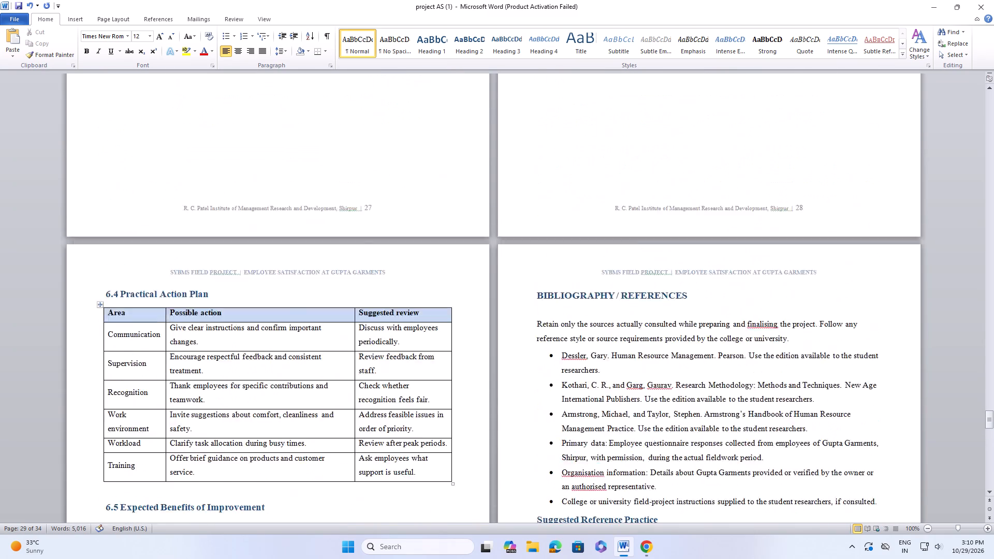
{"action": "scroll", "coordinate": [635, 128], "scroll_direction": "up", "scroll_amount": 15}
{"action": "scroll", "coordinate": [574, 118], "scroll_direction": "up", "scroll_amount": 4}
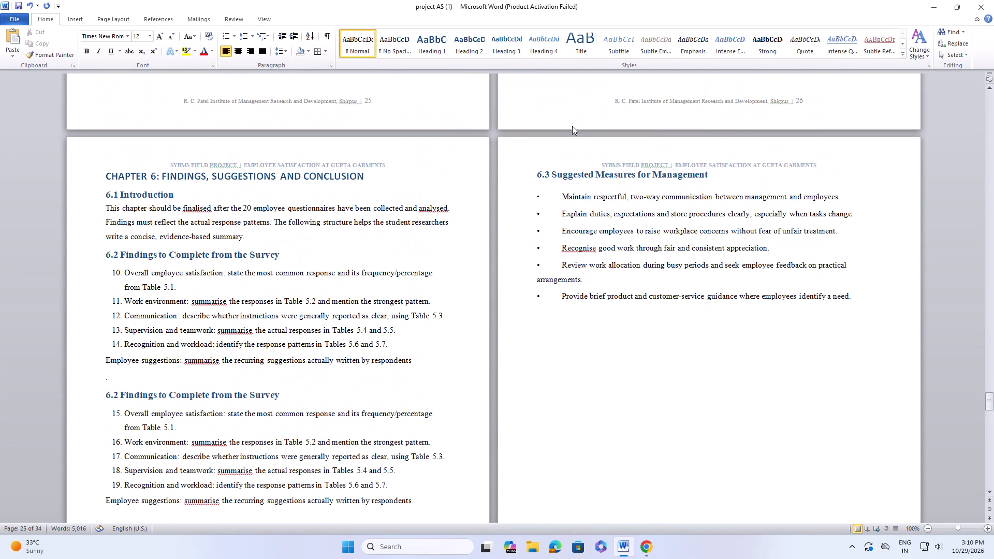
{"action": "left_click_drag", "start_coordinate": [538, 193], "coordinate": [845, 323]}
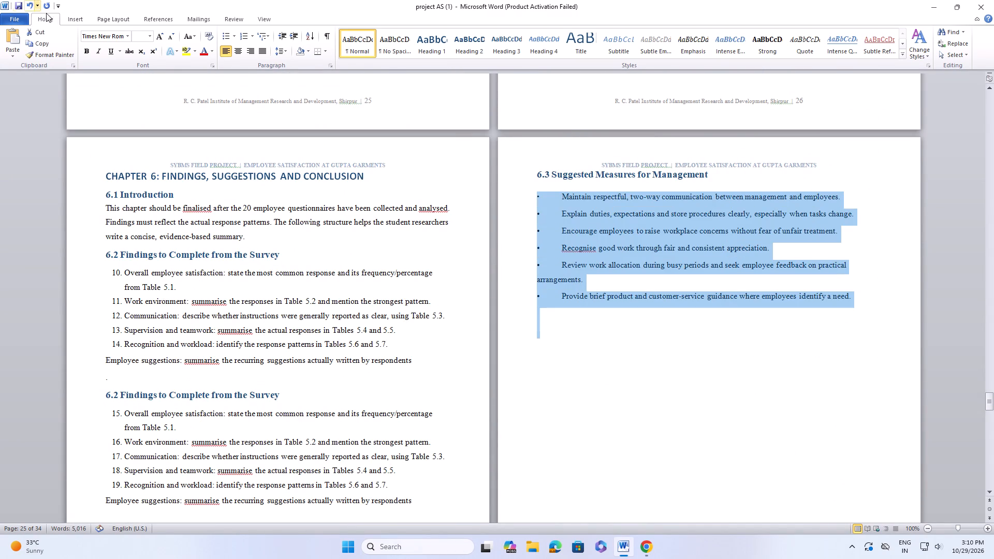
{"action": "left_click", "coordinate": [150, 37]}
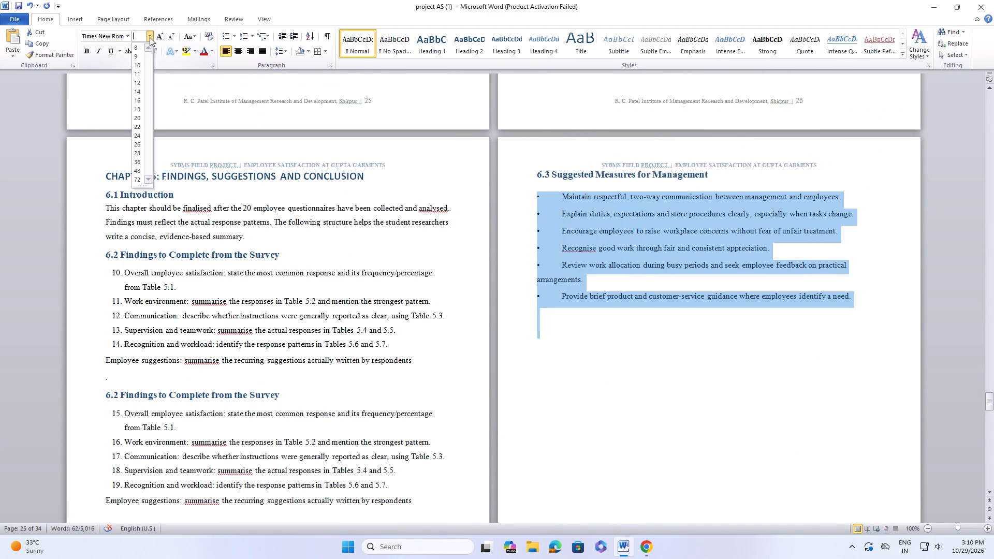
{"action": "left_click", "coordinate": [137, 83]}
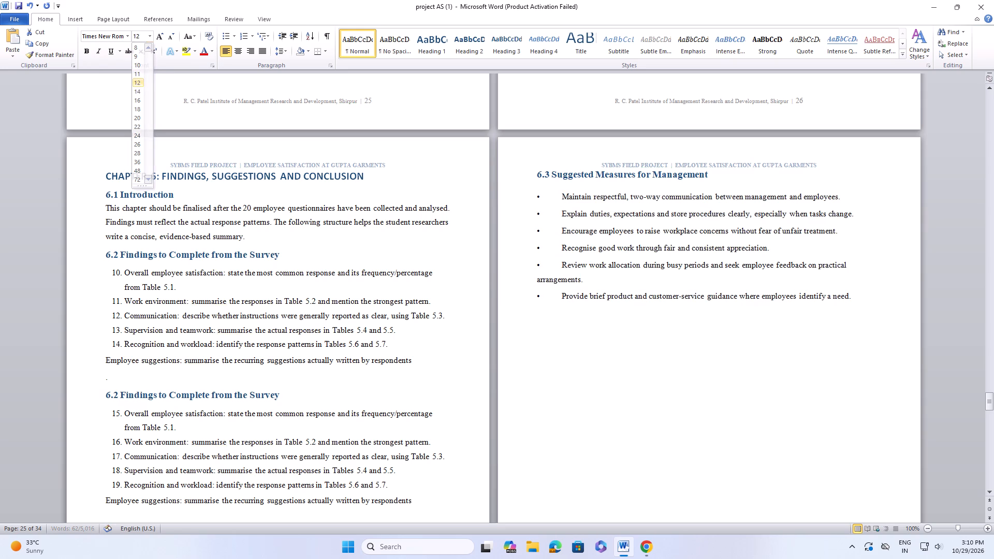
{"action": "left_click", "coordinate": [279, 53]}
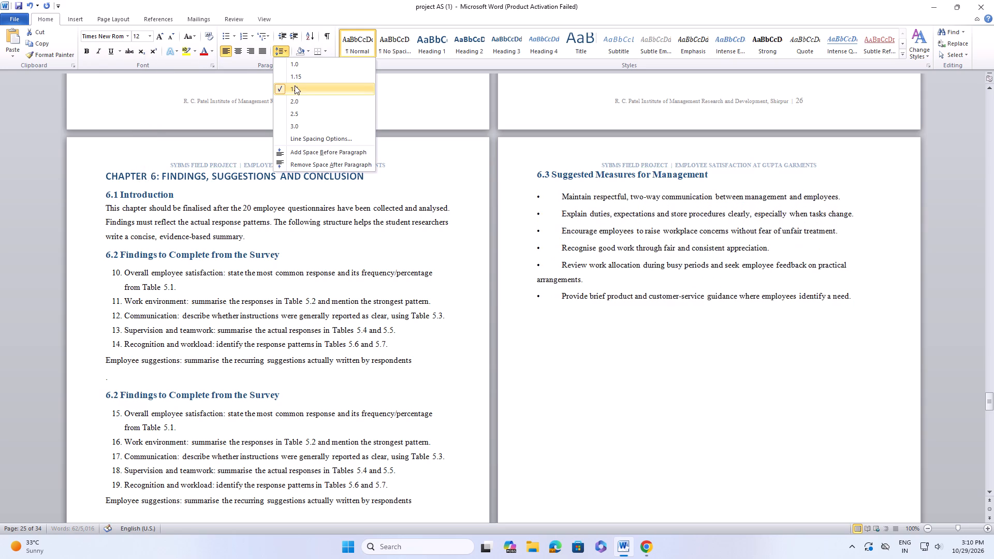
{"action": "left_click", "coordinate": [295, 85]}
Delete the stray full stop and its empty line between the two 6.2 Findings to Complete from the Survey blocks on page 27.
{"action": "scroll", "coordinate": [283, 163], "scroll_direction": "down", "scroll_amount": 5}
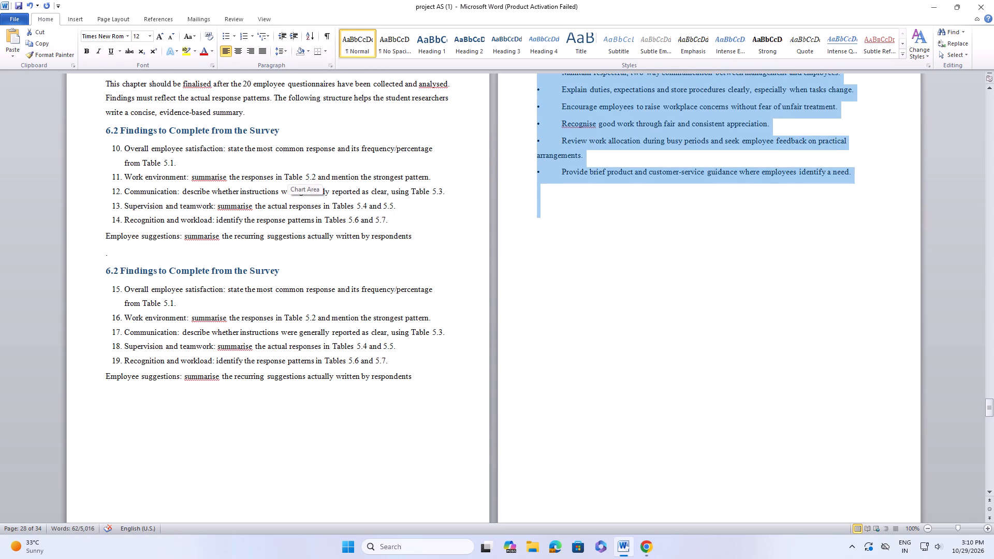
{"action": "scroll", "coordinate": [405, 210], "scroll_direction": "up", "scroll_amount": 1}
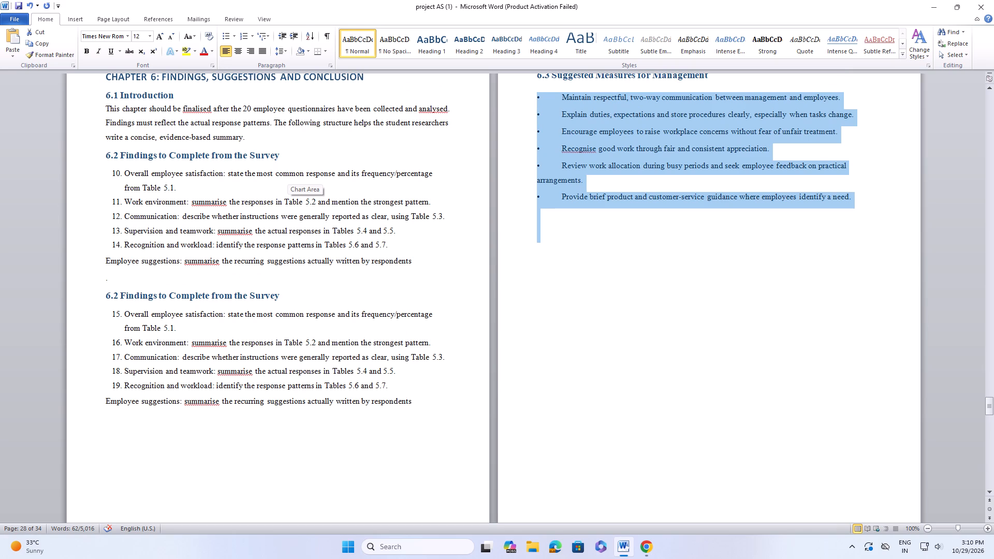
{"action": "scroll", "coordinate": [245, 143], "scroll_direction": "up", "scroll_amount": 3}
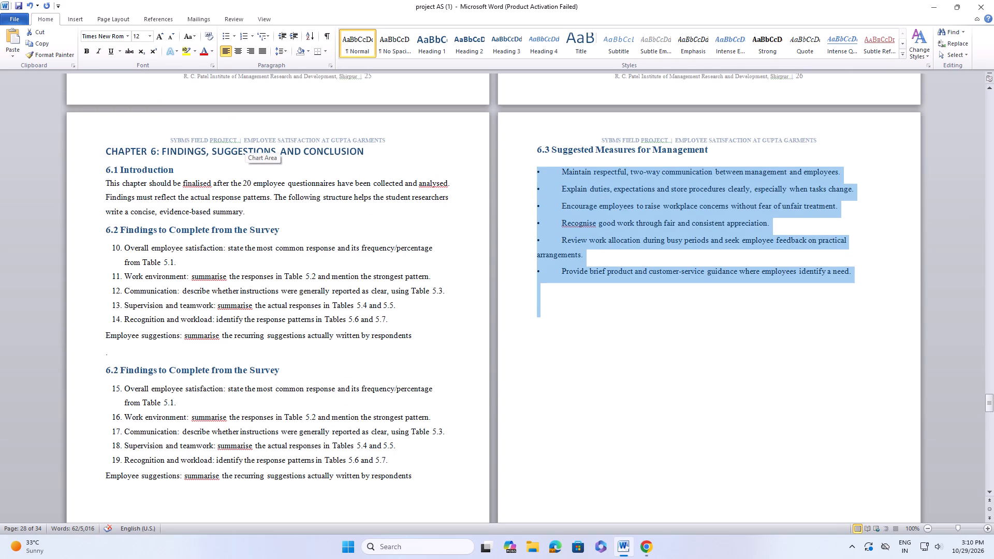
{"action": "left_click", "coordinate": [332, 361]}
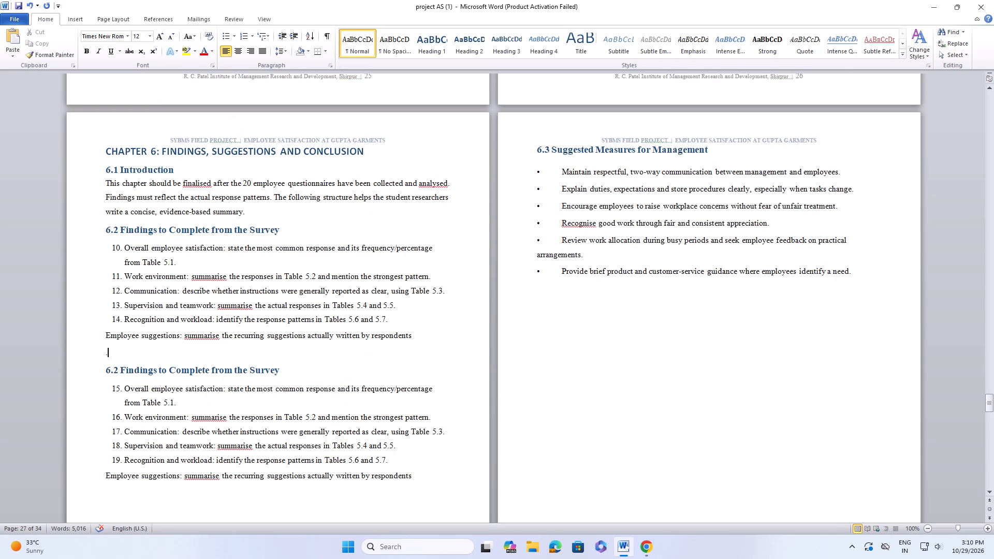
{"action": "key", "text": "BackSpace"}
{"action": "key", "text": "BackSpace"}
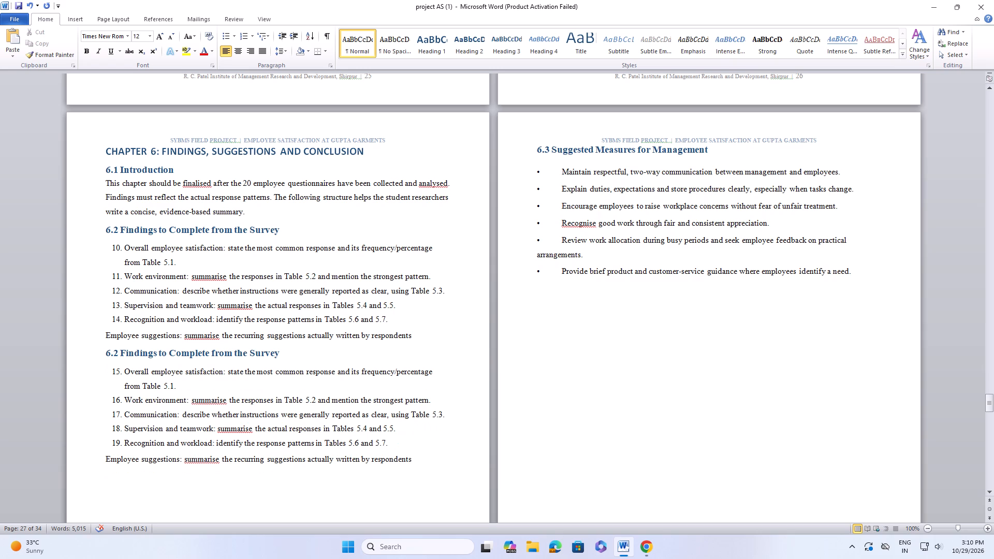
Replace the whole 6.3 Suggested Measures for Management section on page 28, including its trailing blank lines, with the copied clipboard content.
{"action": "left_click_drag", "start_coordinate": [538, 148], "coordinate": [778, 284]}
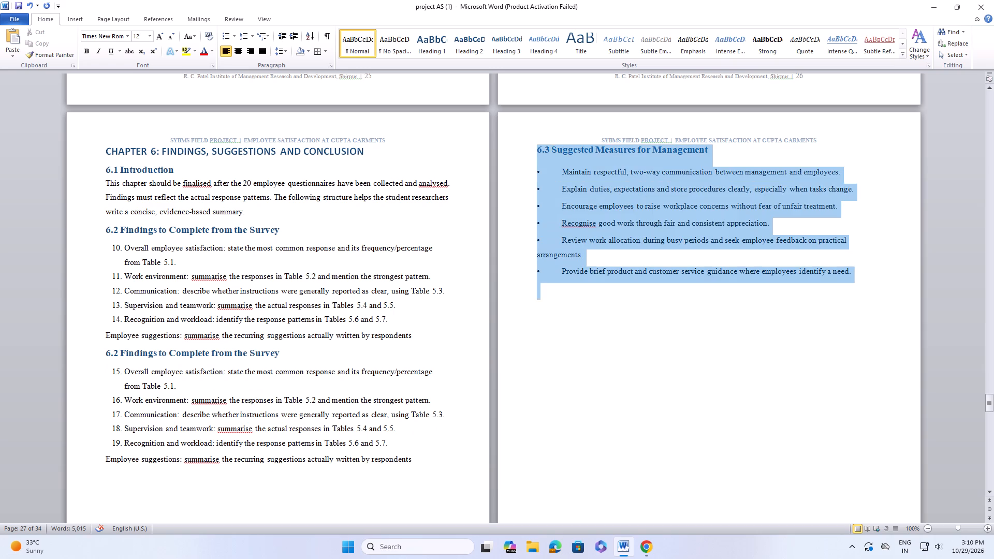
{"action": "left_click_drag", "start_coordinate": [778, 284], "coordinate": [846, 343]}
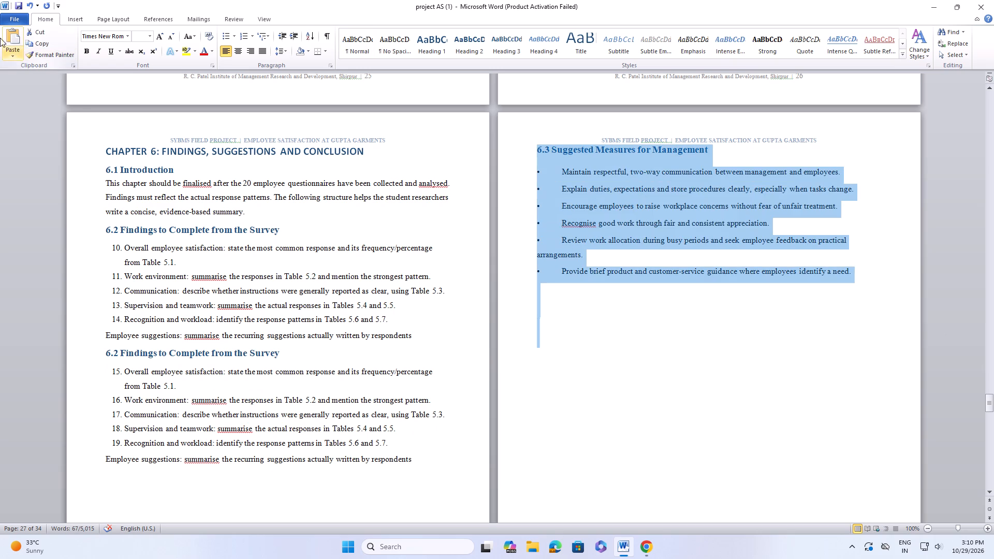
{"action": "left_click", "coordinate": [4, 40]}
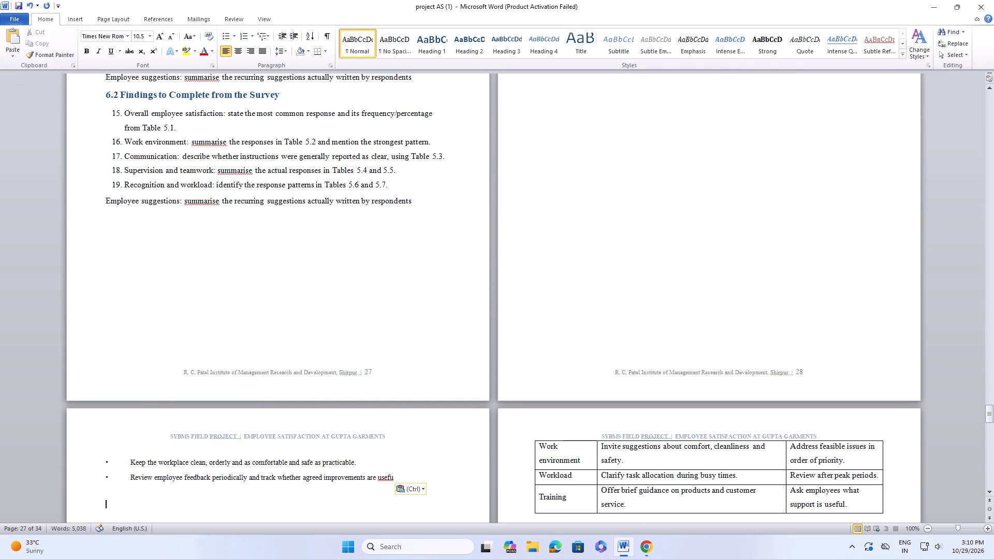
Copy the 6.3 Suggested Measures for Management heading and its bullets from page 28 and paste them below the second 6.2 block on page 27.
{"action": "left_click", "coordinate": [101, 238]}
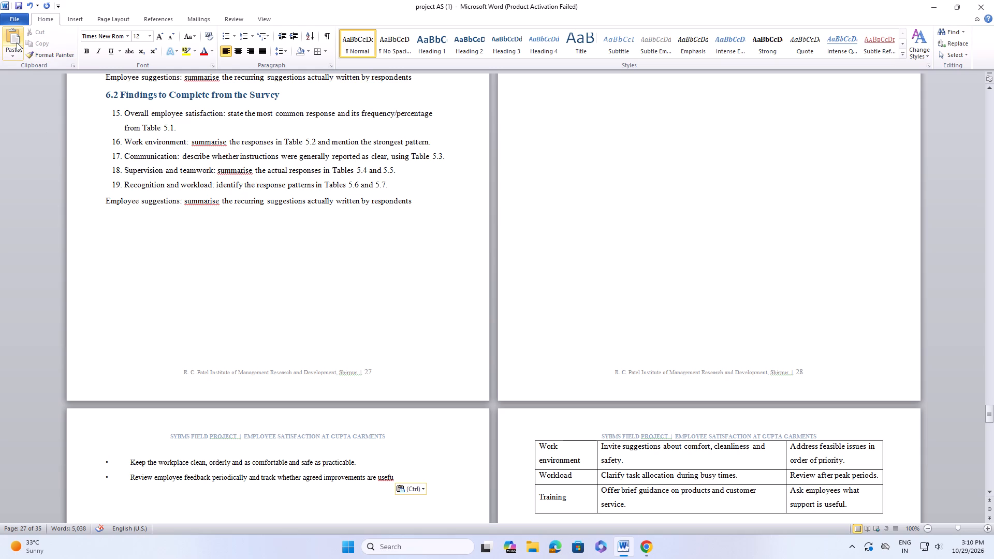
{"action": "scroll", "coordinate": [355, 269], "scroll_direction": "up", "scroll_amount": 8}
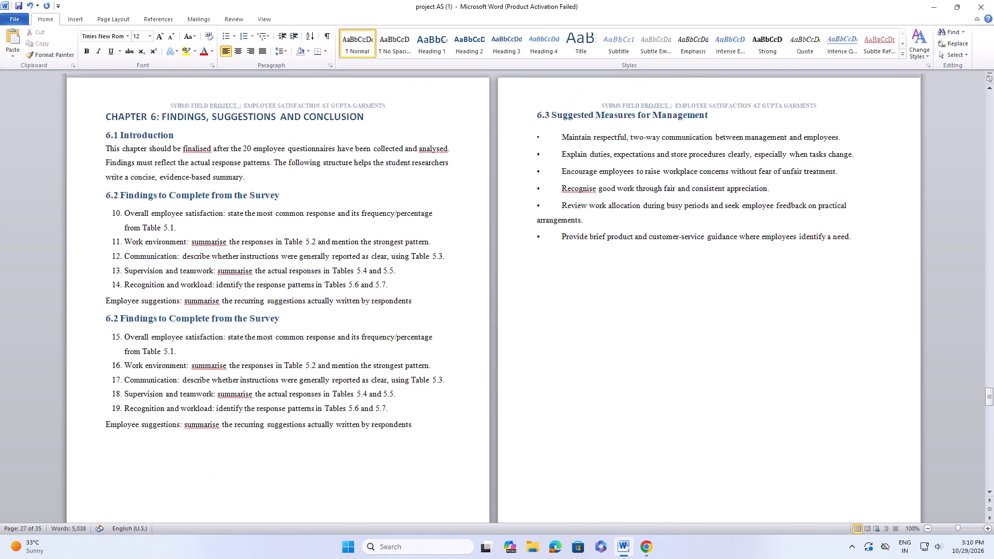
{"action": "scroll", "coordinate": [469, 274], "scroll_direction": "up", "scroll_amount": 2}
{"action": "left_click_drag", "start_coordinate": [533, 133], "coordinate": [642, 190]}
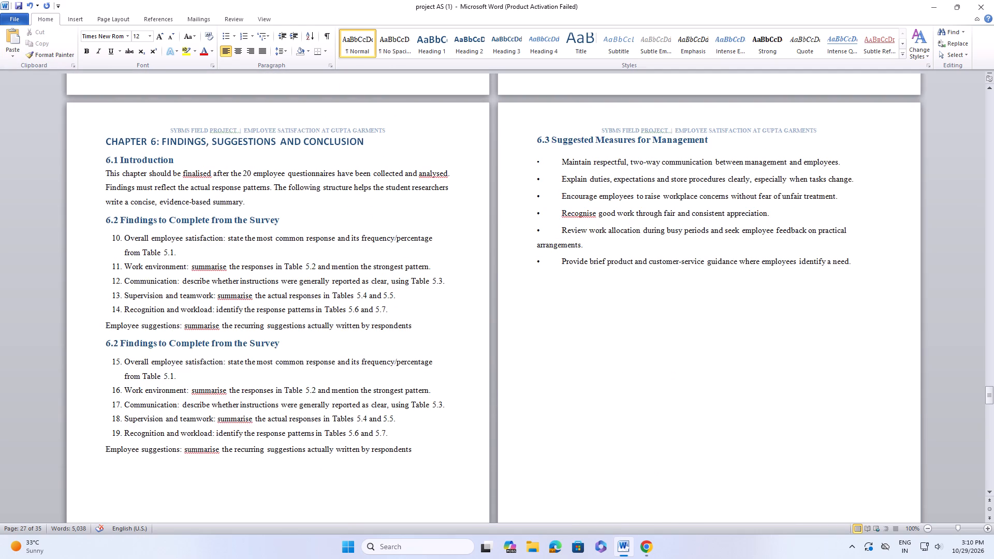
{"action": "left_click_drag", "start_coordinate": [539, 140], "coordinate": [991, 241]}
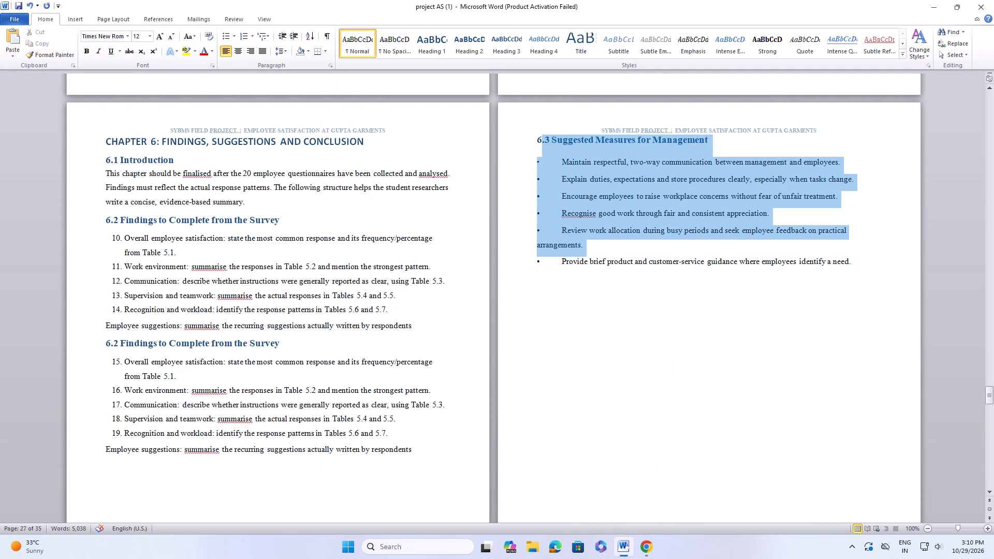
{"action": "left_click_drag", "start_coordinate": [991, 241], "coordinate": [576, 144]}
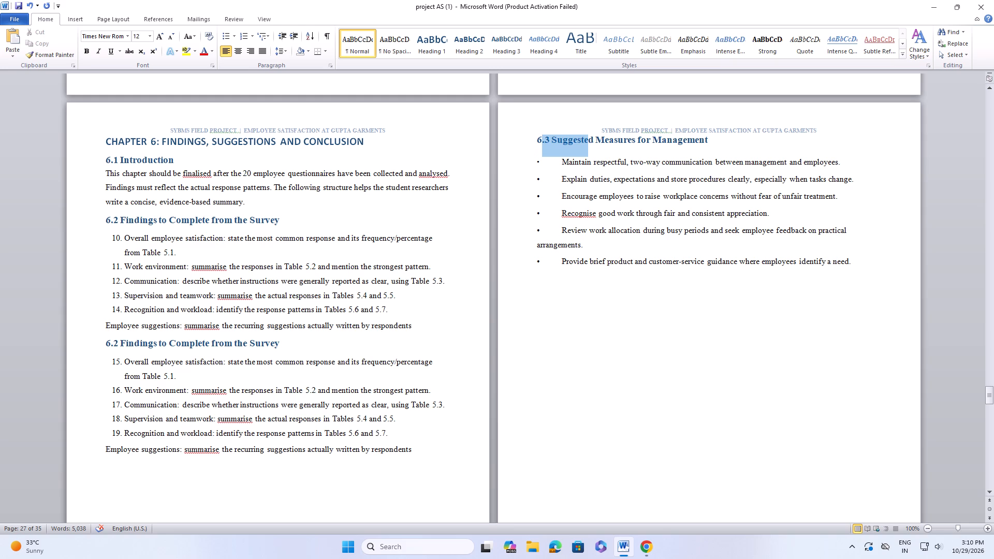
{"action": "left_click_drag", "start_coordinate": [576, 144], "coordinate": [511, 136]}
{"action": "left_click", "coordinate": [519, 136]}
{"action": "left_click", "coordinate": [522, 138]}
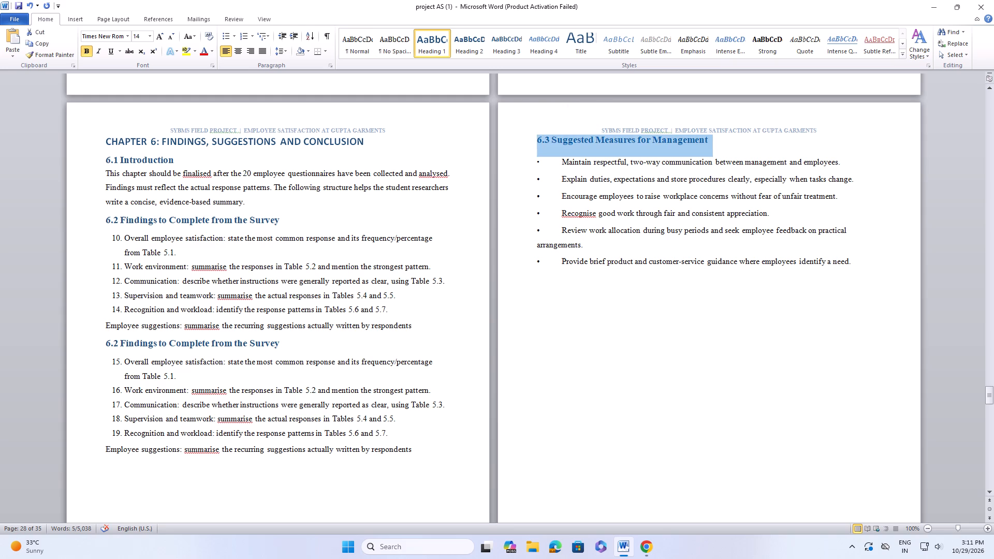
{"action": "left_click_drag", "start_coordinate": [529, 139], "coordinate": [679, 225]}
{"action": "left_click_drag", "start_coordinate": [704, 245], "coordinate": [719, 261]}
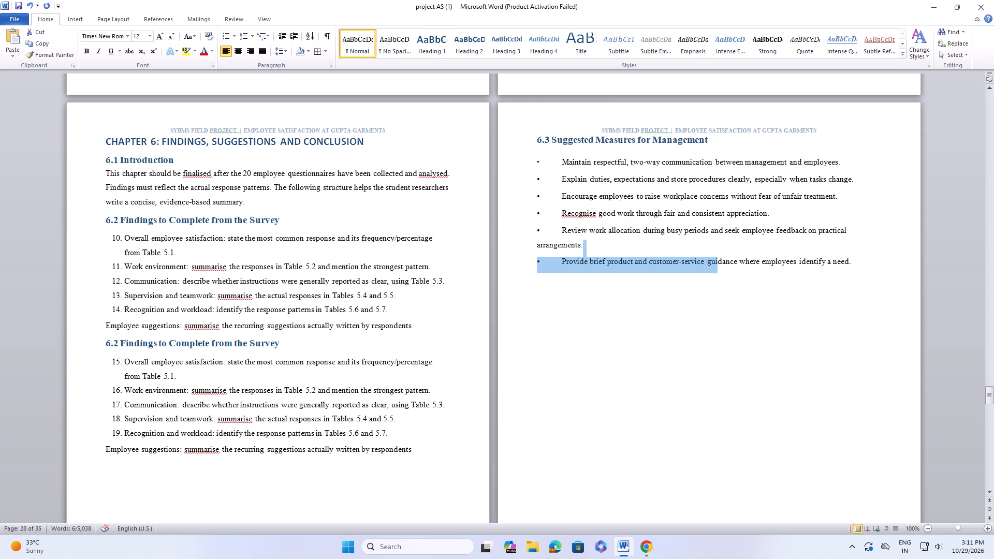
{"action": "left_click_drag", "start_coordinate": [530, 138], "coordinate": [764, 273]}
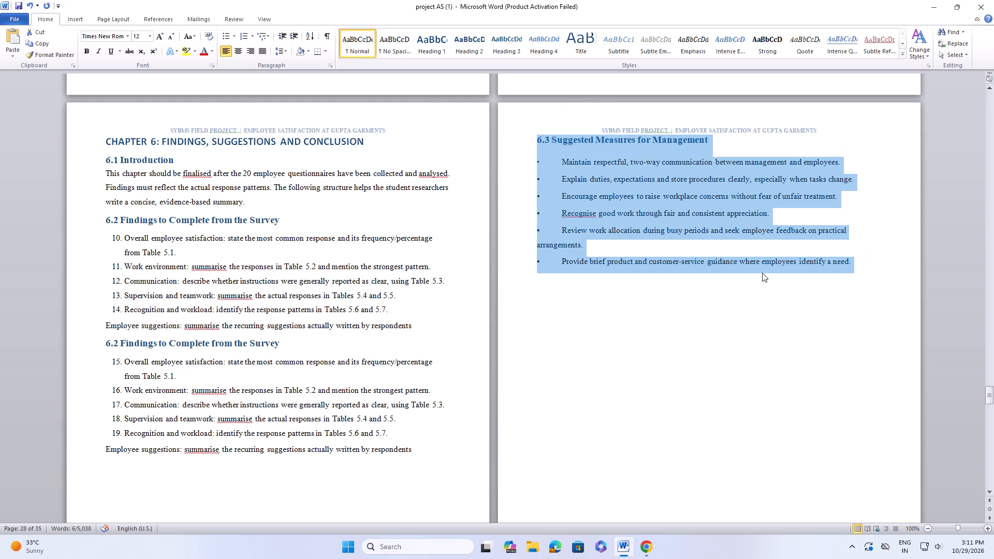
{"action": "left_click", "coordinate": [45, 40]}
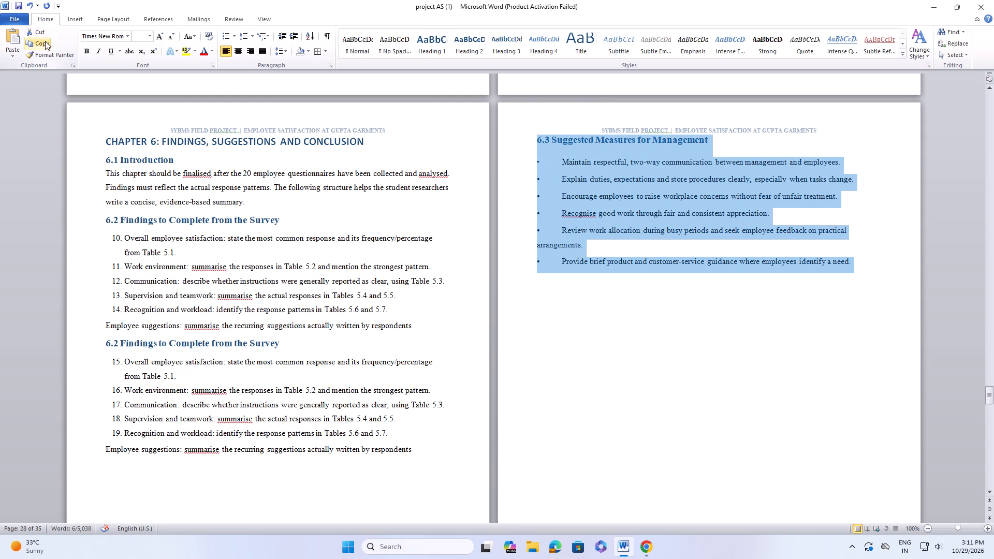
{"action": "scroll", "coordinate": [94, 175], "scroll_direction": "down", "scroll_amount": 6}
{"action": "left_click", "coordinate": [106, 351]}
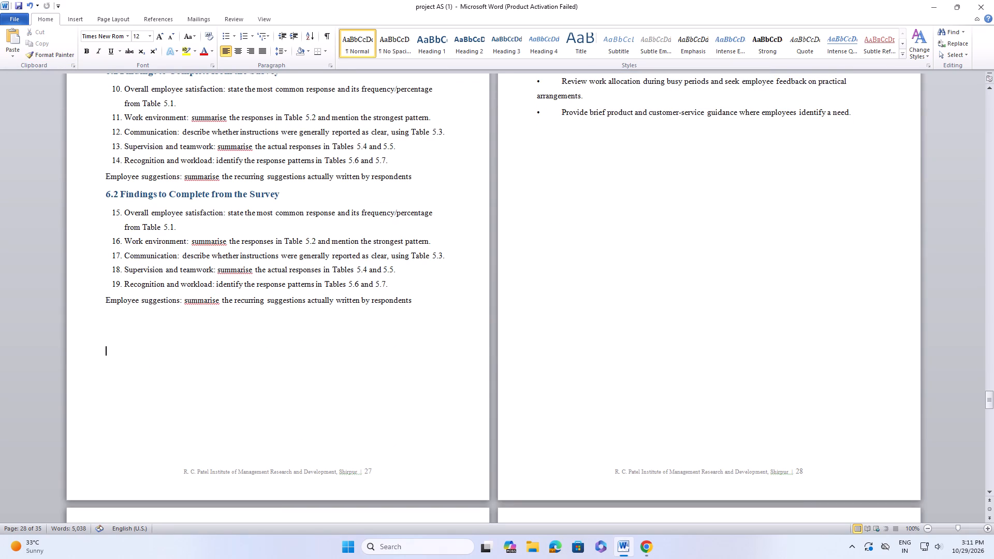
{"action": "left_click", "coordinate": [102, 338]}
{"action": "left_click", "coordinate": [97, 329]}
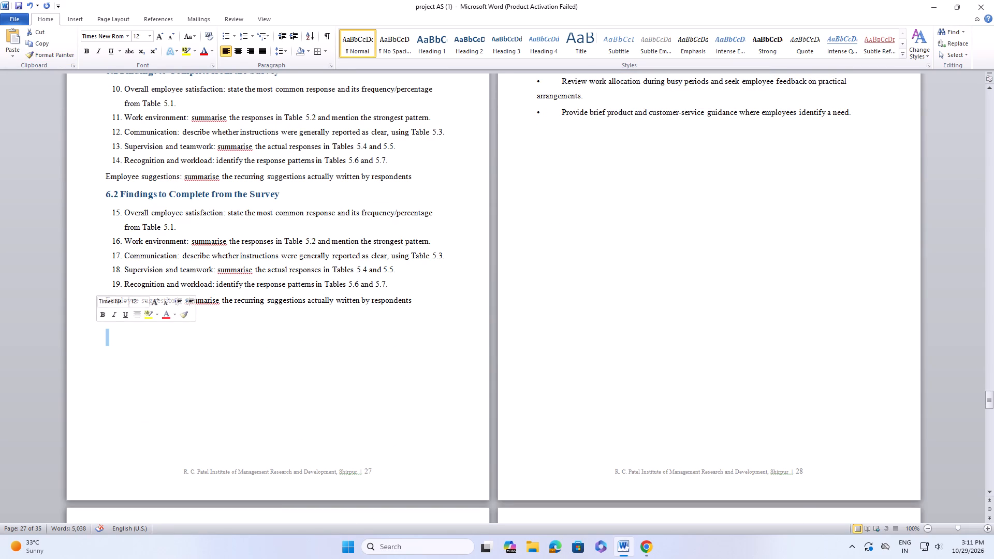
{"action": "left_click", "coordinate": [12, 42]}
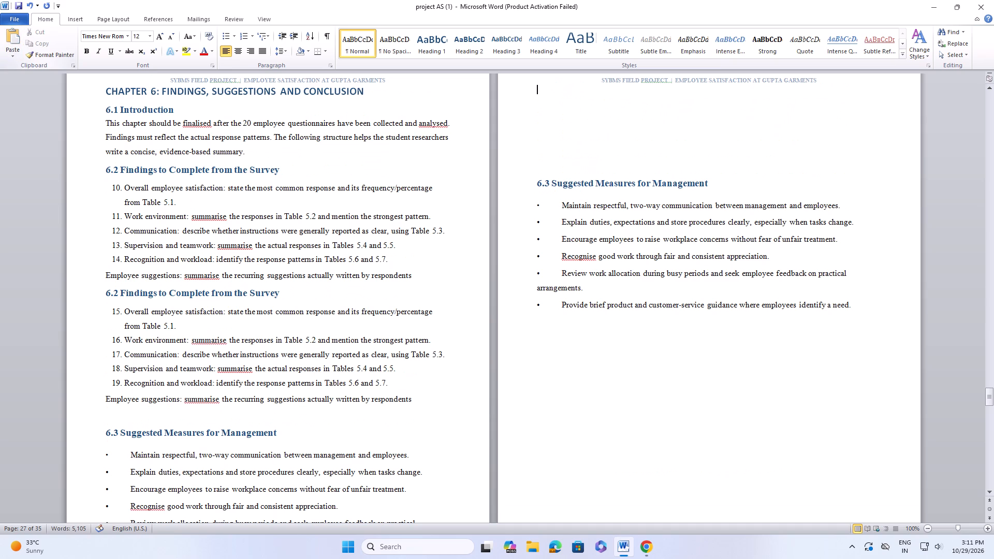
Delete the original 6.3 Suggested Measures for Management heading and its six bullets from page 28.
{"action": "scroll", "coordinate": [165, 414], "scroll_direction": "down", "scroll_amount": 6}
{"action": "scroll", "coordinate": [406, 401], "scroll_direction": "up", "scroll_amount": 5}
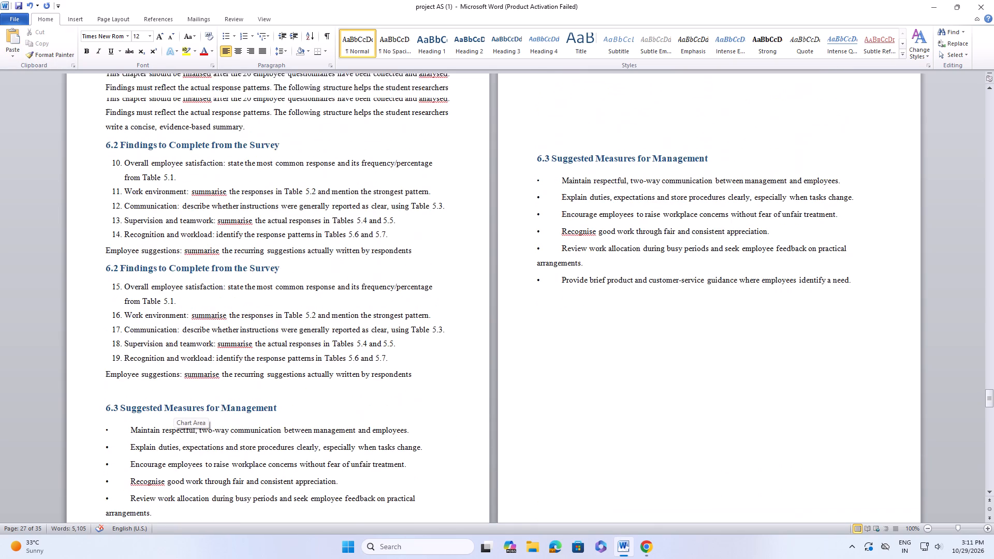
{"action": "left_click_drag", "start_coordinate": [537, 157], "coordinate": [840, 290]}
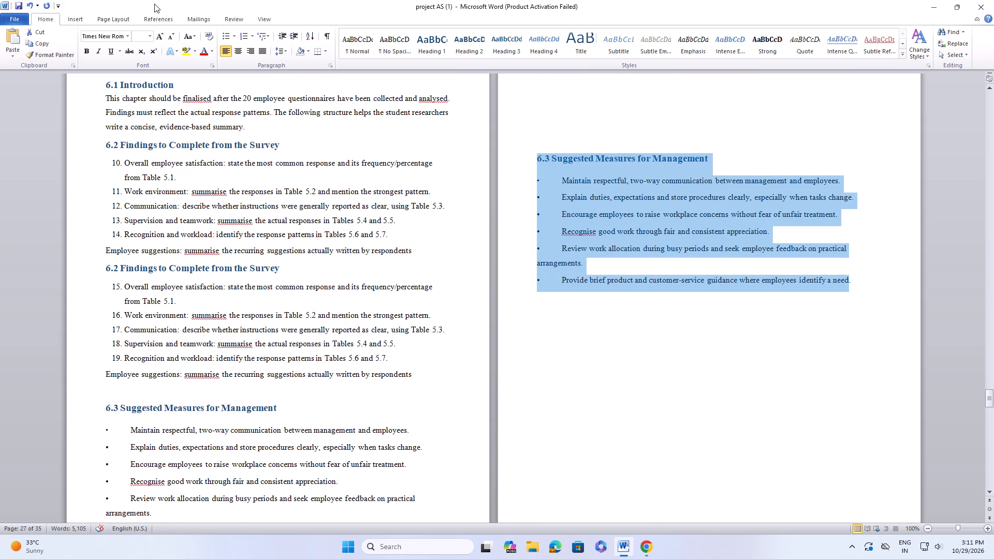
{"action": "key", "text": "BackSpace"}
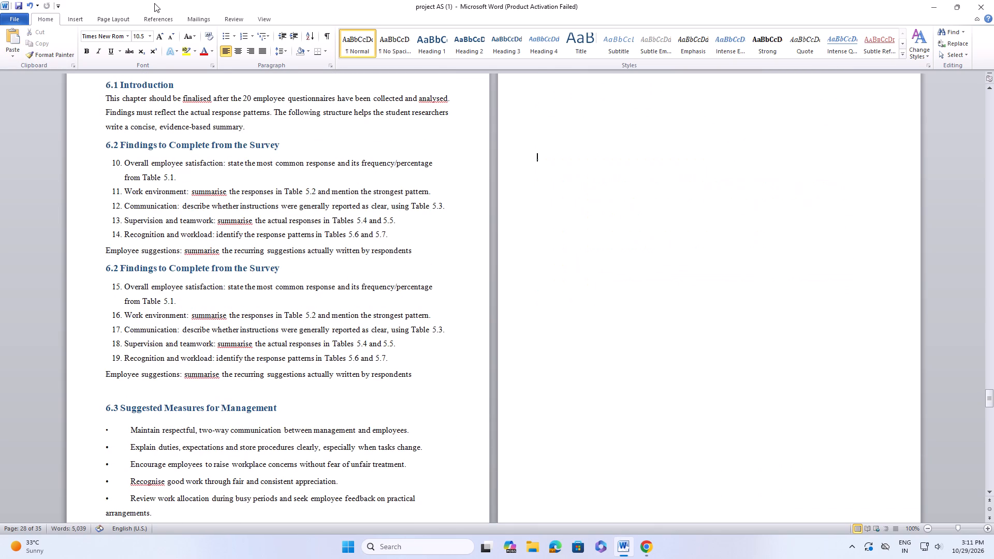
Remove the blank lines on page 29 between the leftover "Review employee feedback" bullet and the 6.4 Practical Action Plan heading.
{"action": "scroll", "coordinate": [154, 3], "scroll_direction": "down", "scroll_amount": 20}
{"action": "scroll", "coordinate": [154, 3], "scroll_direction": "down", "scroll_amount": 2}
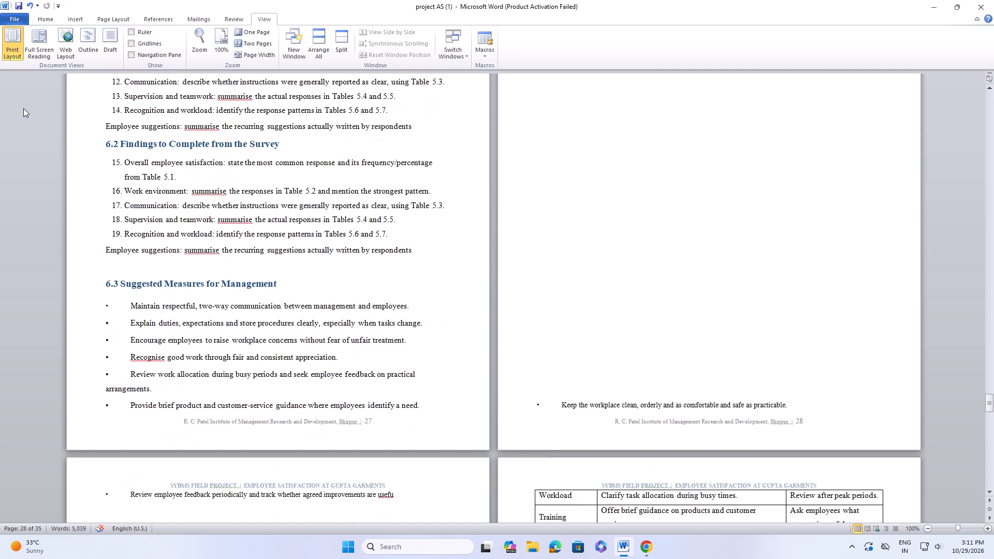
{"action": "scroll", "coordinate": [33, 107], "scroll_direction": "down", "scroll_amount": 17}
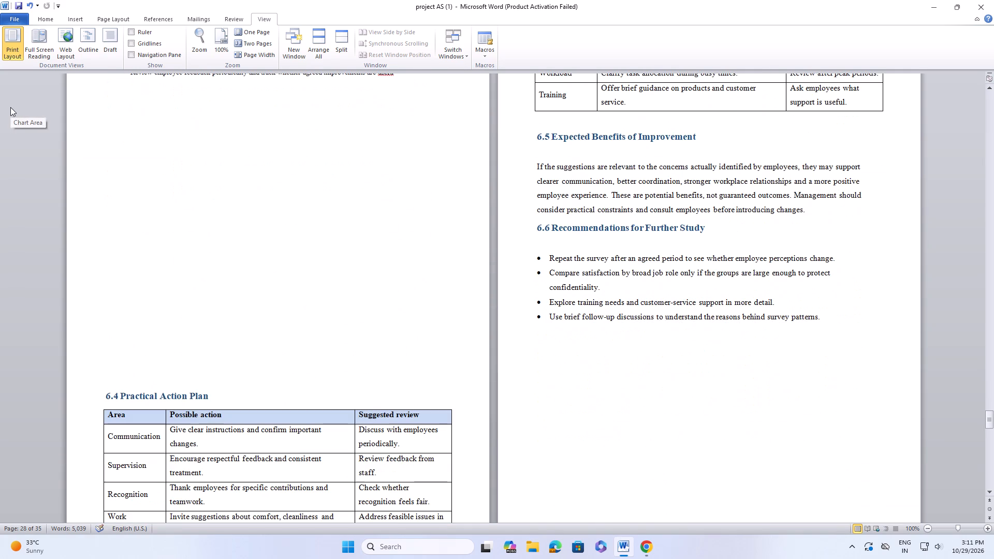
{"action": "scroll", "coordinate": [23, 86], "scroll_direction": "down", "scroll_amount": 2}
{"action": "left_click", "coordinate": [106, 217]}
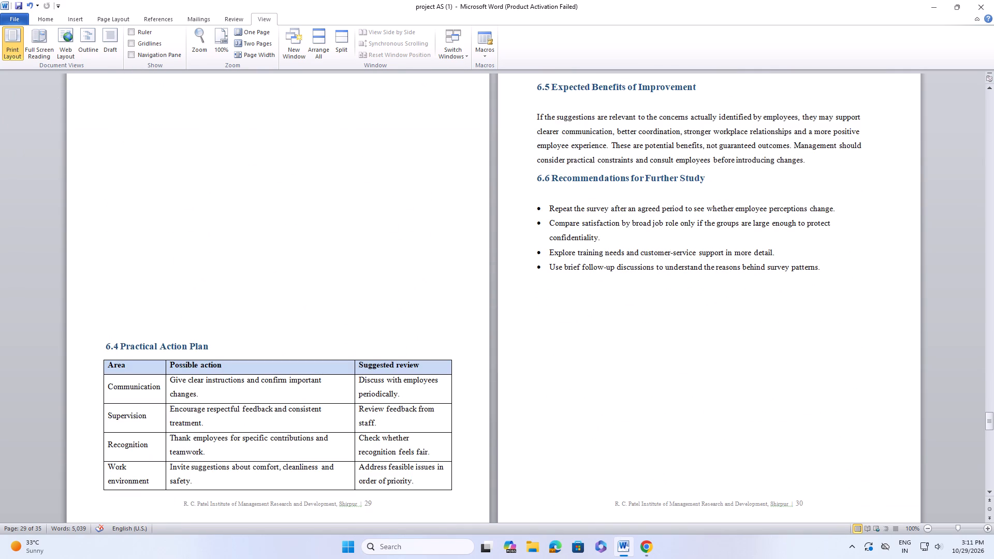
{"action": "key", "text": "BackSpace"}
{"action": "key", "text": "BackSpace"}
{"action": "key", "text": "BackSpace"}
{"action": "key", "text": "BackSpace"}
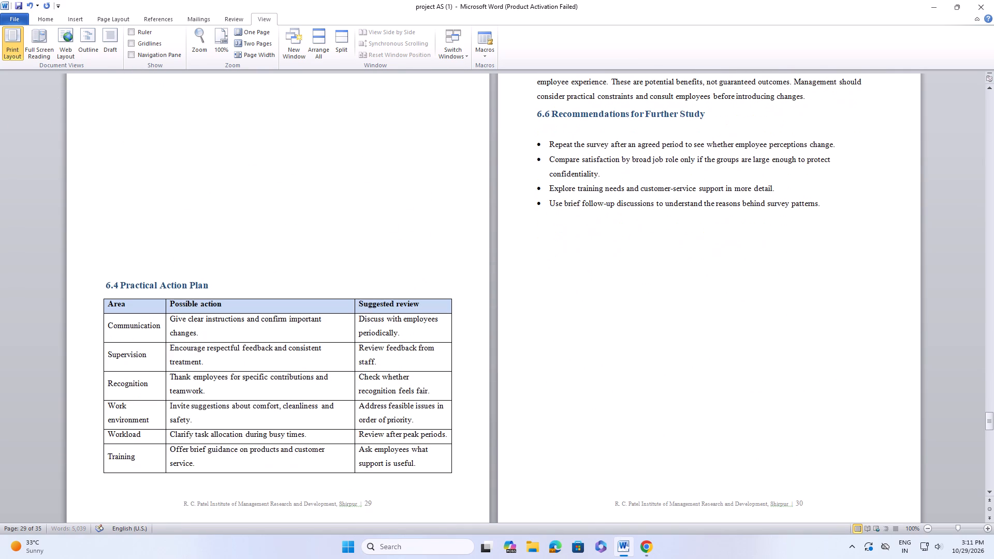
{"action": "key", "text": "BackSpace"}
{"action": "key", "text": "BackSpace"}
{"action": "key", "text": "BackSpace"}
{"action": "key", "text": "BackSpace"}
{"action": "key", "text": "BackSpace"}
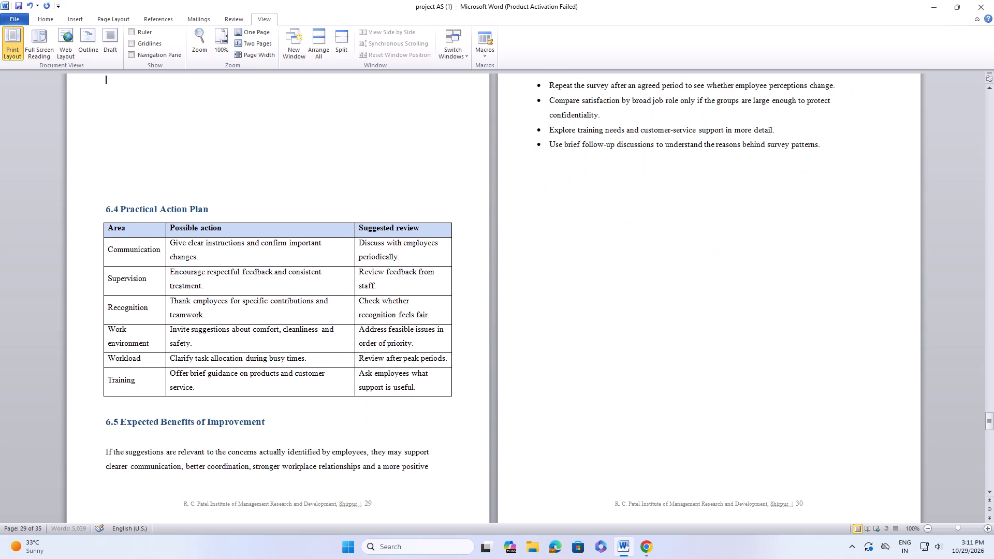
{"action": "key", "text": "BackSpace"}
{"action": "key", "text": "BackSpace"}
{"action": "key", "text": "BackSpace"}
{"action": "key", "text": "BackSpace"}
Delete the two leftover bullets, "Review employee feedback periodically" and "Keep the workplace clean", from pages 29 and 28.
{"action": "key", "text": "BackSpace"}
{"action": "key", "text": "BackSpace"}
{"action": "key", "text": "BackSpace"}
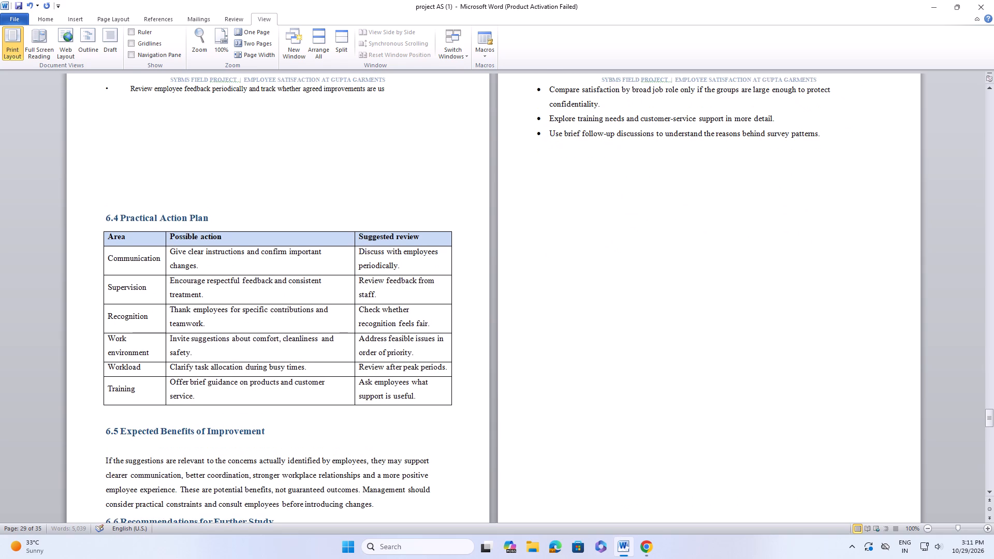
{"action": "key", "text": "BackSpace"}
{"action": "key", "text": "BackSpace"}
{"action": "key", "text": "BackSpace"}
{"action": "key", "text": "BackSpace"}
{"action": "key", "text": "BackSpace"}
{"action": "key", "text": "BackSpace"}
{"action": "key", "text": "BackSpace"}
{"action": "key", "text": "BackSpace"}
{"action": "key", "text": "BackSpace"}
{"action": "key", "text": "BackSpace"}
{"action": "key", "text": "BackSpace"}
{"action": "key", "text": "BackSpace"}
{"action": "key", "text": "BackSpace"}
{"action": "key", "text": "BackSpace"}
{"action": "key", "text": "BackSpace"}
{"action": "key", "text": "BackSpace"}
{"action": "key", "text": "BackSpace"}
{"action": "key", "text": "BackSpace"}
{"action": "key", "text": "BackSpace"}
{"action": "key", "text": "BackSpace"}
{"action": "key", "text": "BackSpace"}
{"action": "key", "text": "BackSpace"}
{"action": "key", "text": "BackSpace"}
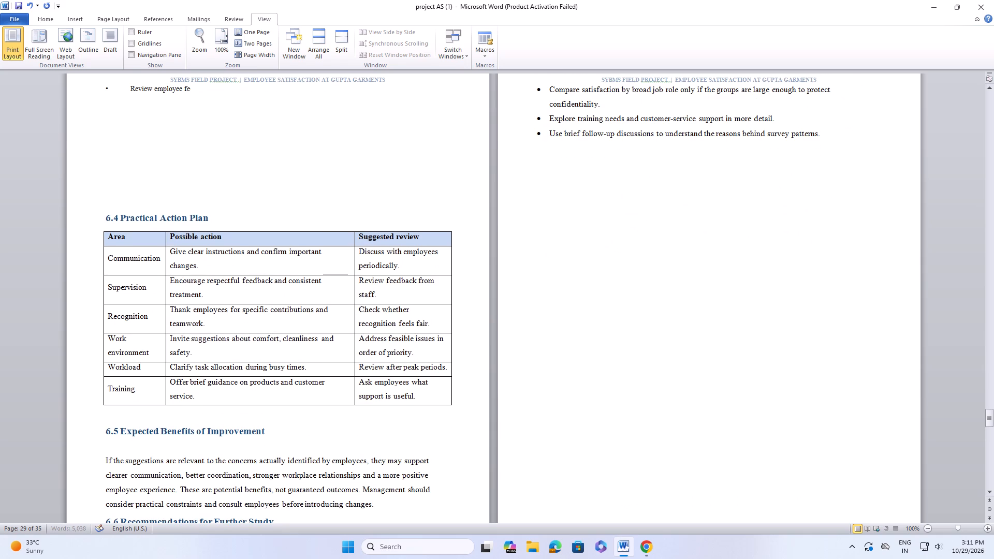
{"action": "key", "text": "BackSpace"}
{"action": "key", "text": "BackSpace"}
{"action": "key", "text": "BackSpace"}
{"action": "key", "text": "BackSpace"}
{"action": "key", "text": "BackSpace"}
{"action": "key", "text": "BackSpace"}
{"action": "key", "text": "BackSpace"}
{"action": "key", "text": "BackSpace"}
{"action": "key", "text": "BackSpace"}
{"action": "key", "text": "BackSpace"}
{"action": "key", "text": "BackSpace"}
{"action": "key", "text": "BackSpace"}
{"action": "key", "text": "BackSpace"}
{"action": "key", "text": "BackSpace"}
{"action": "key", "text": "BackSpace"}
{"action": "key", "text": "BackSpace"}
{"action": "key", "text": "BackSpace"}
{"action": "key", "text": "BackSpace"}
{"action": "key", "text": "BackSpace"}
{"action": "key", "text": "BackSpace"}
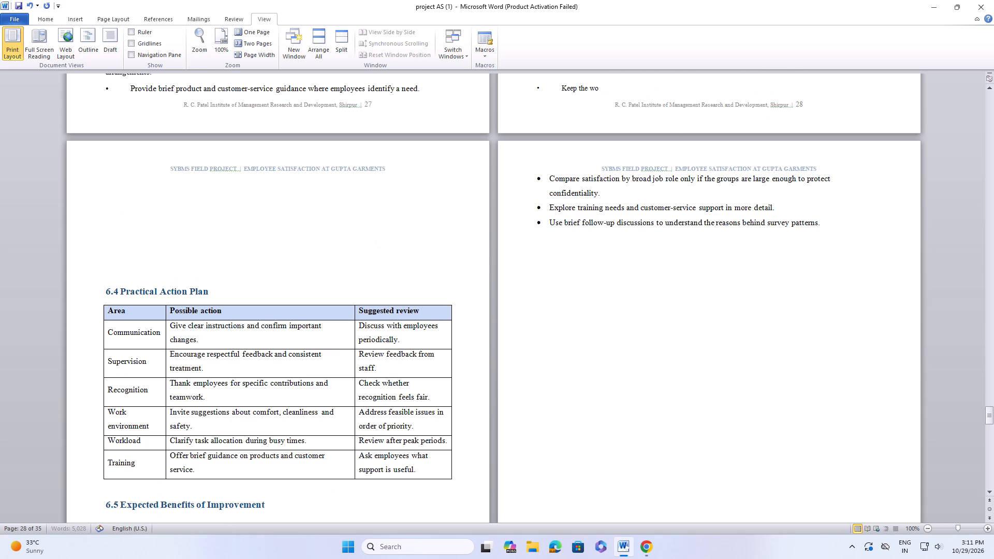
{"action": "key", "text": "BackSpace"}
{"action": "key", "text": "BackSpace"}
{"action": "key", "text": "BackSpace"}
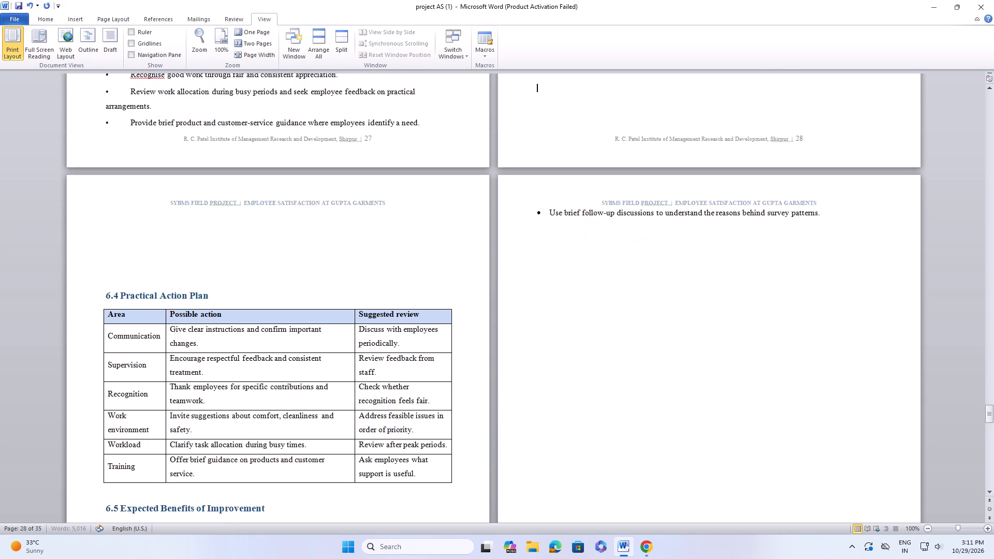
Remove blank lines on page 28 until the 6.4 Practical Action Plan heading moves up onto that page.
{"action": "key", "text": "BackSpace"}
{"action": "key", "text": "BackSpace"}
{"action": "key", "text": "BackSpace"}
{"action": "key", "text": "BackSpace"}
{"action": "key", "text": "BackSpace"}
{"action": "key", "text": "BackSpace"}
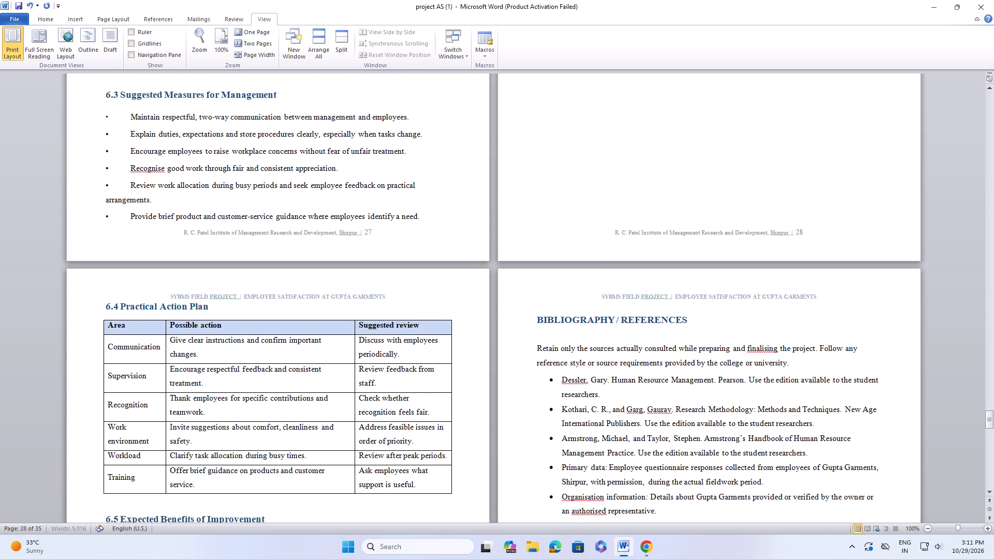
{"action": "key", "text": "BackSpace"}
{"action": "key", "text": "BackSpace"}
{"action": "key", "text": "BackSpace"}
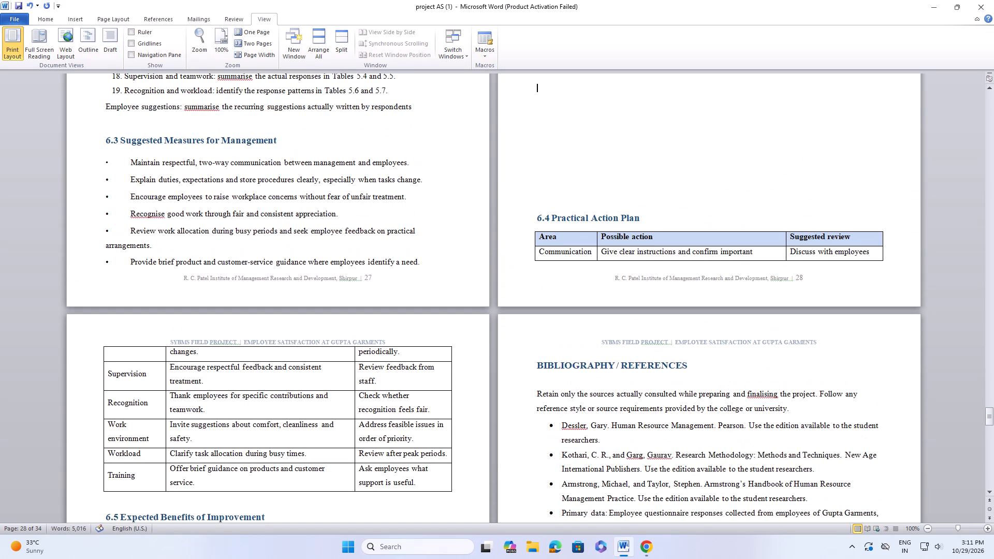
Put the wrapped word "arrangements." under 6.3 on its own line and indent it with spaces to align with the bullet text.
{"action": "left_click", "coordinate": [100, 248]}
{"action": "key", "text": "space"}
{"action": "key", "text": "space"}
{"action": "key", "text": "space"}
{"action": "key", "text": "space"}
{"action": "key", "text": "space"}
{"action": "key", "text": "space"}
{"action": "key", "text": "space"}
{"action": "key", "text": "space"}
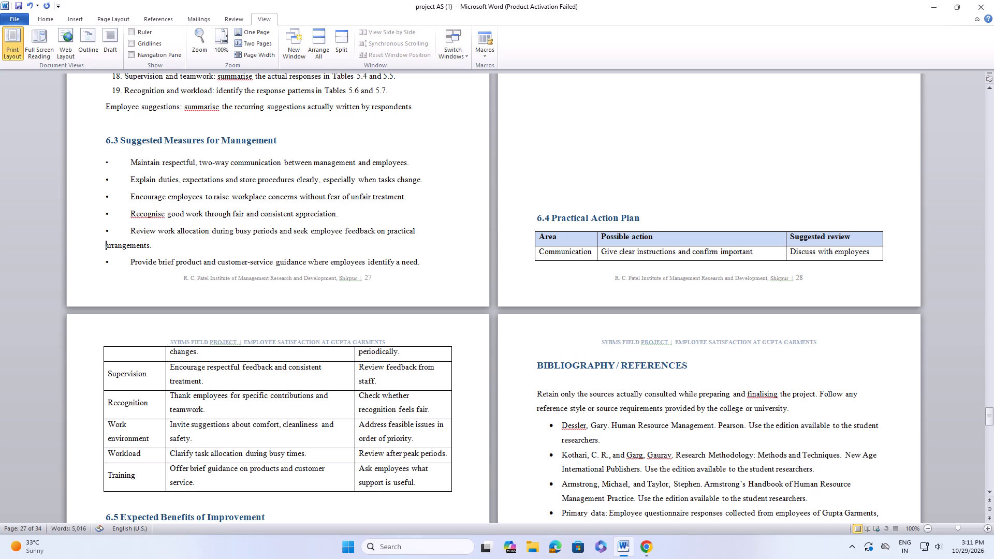
{"action": "key", "text": "Return"}
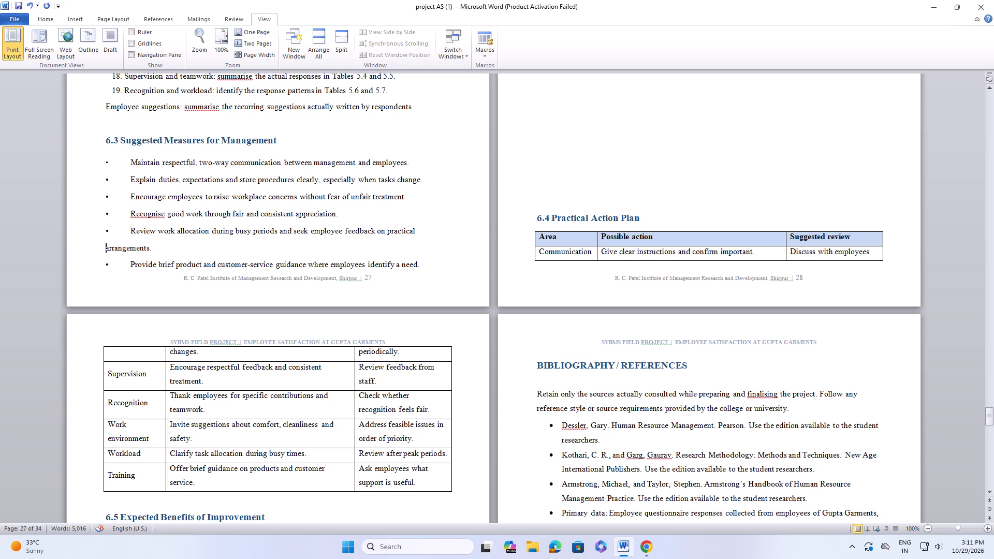
{"action": "key", "text": "space"}
{"action": "key", "text": "space"}
{"action": "key", "text": "space"}
{"action": "key", "text": "space"}
{"action": "key", "text": "space"}
{"action": "key", "text": "space"}
{"action": "key", "text": "space"}
{"action": "key", "text": "space"}
{"action": "key", "text": "space"}
{"action": "key", "text": "space"}
{"action": "key", "text": "space"}
{"action": "key", "text": "space"}
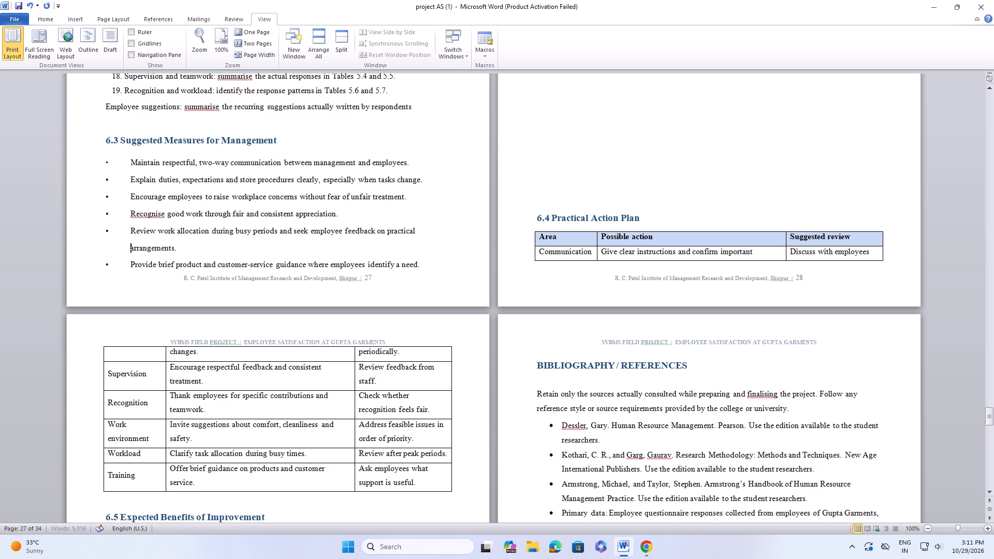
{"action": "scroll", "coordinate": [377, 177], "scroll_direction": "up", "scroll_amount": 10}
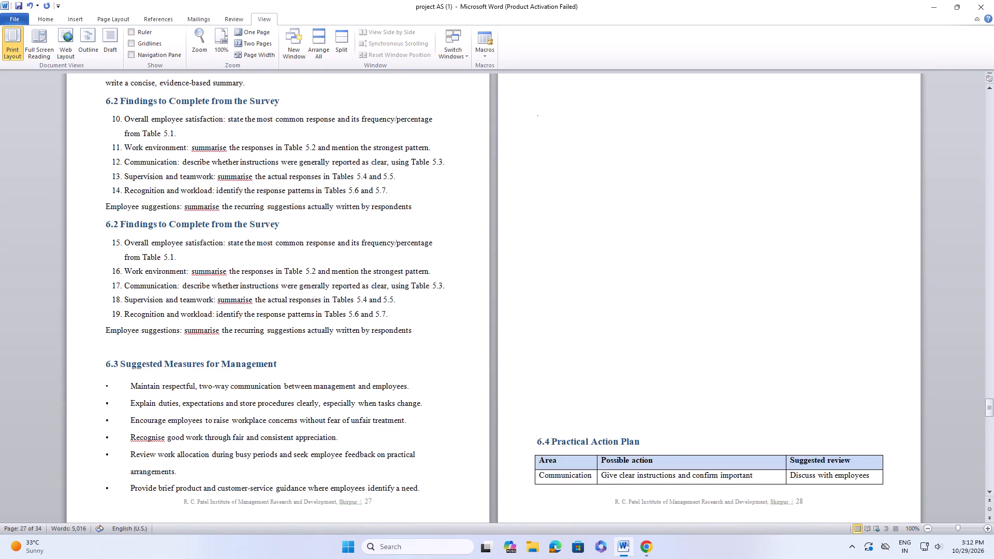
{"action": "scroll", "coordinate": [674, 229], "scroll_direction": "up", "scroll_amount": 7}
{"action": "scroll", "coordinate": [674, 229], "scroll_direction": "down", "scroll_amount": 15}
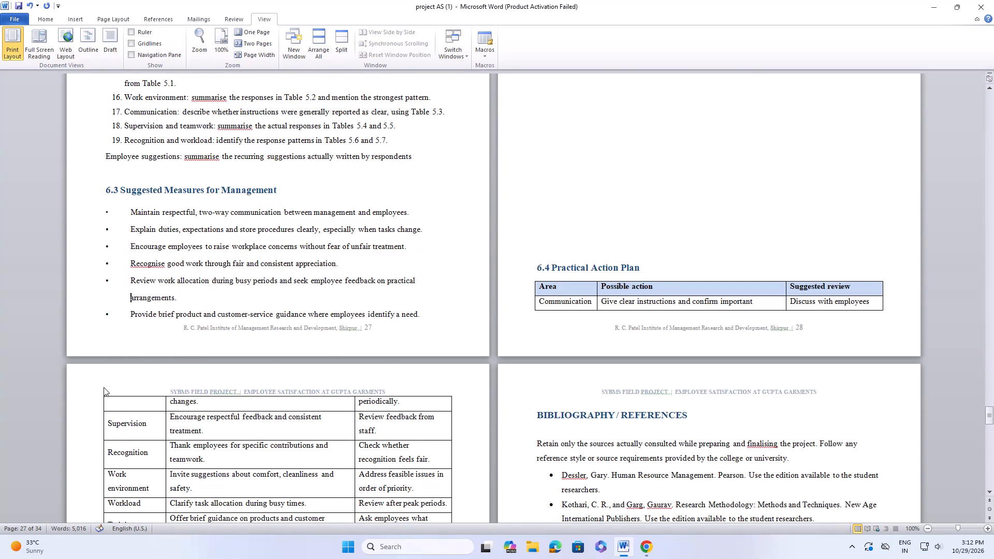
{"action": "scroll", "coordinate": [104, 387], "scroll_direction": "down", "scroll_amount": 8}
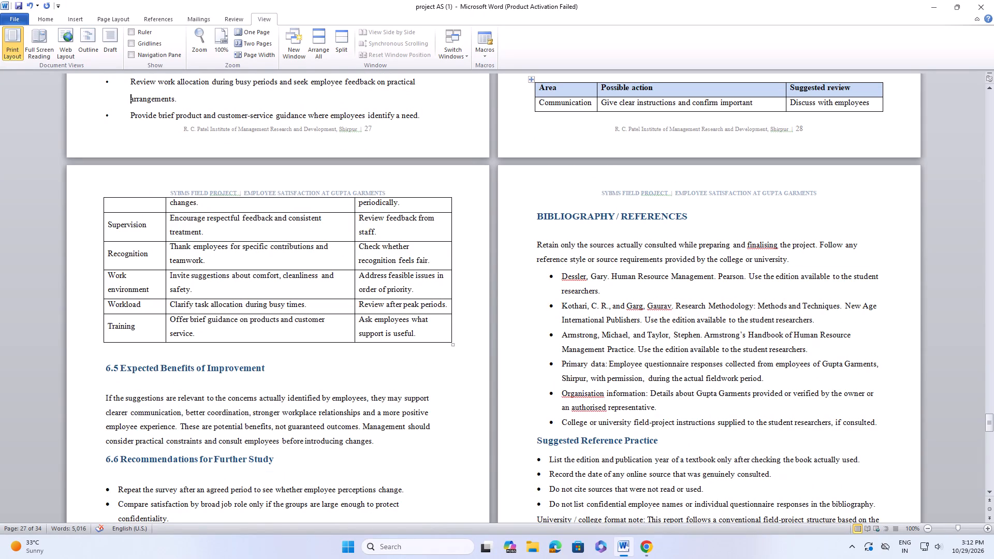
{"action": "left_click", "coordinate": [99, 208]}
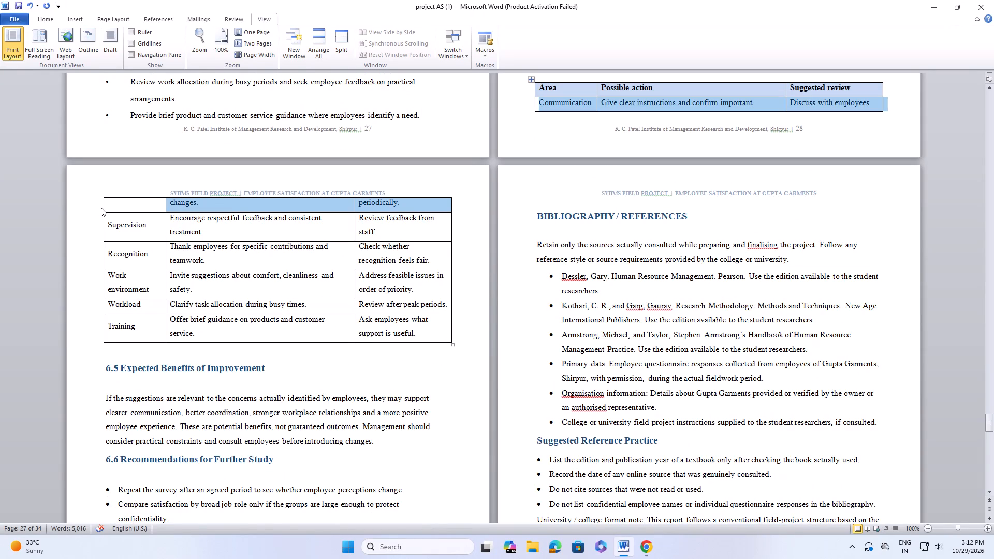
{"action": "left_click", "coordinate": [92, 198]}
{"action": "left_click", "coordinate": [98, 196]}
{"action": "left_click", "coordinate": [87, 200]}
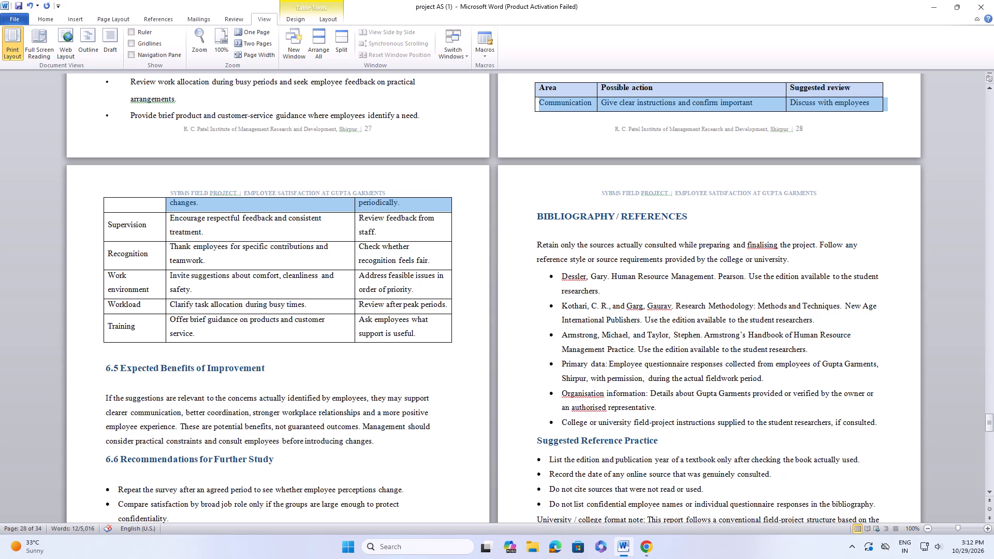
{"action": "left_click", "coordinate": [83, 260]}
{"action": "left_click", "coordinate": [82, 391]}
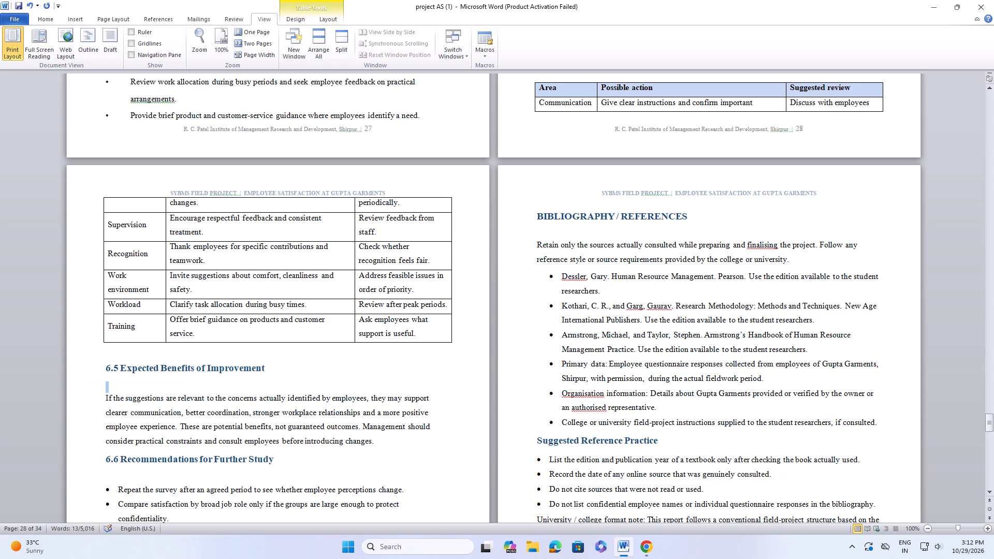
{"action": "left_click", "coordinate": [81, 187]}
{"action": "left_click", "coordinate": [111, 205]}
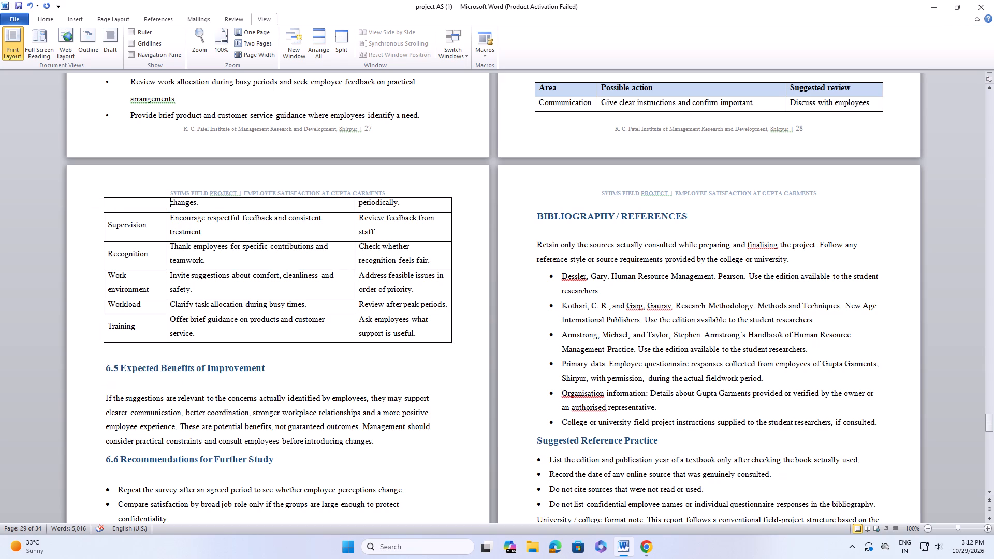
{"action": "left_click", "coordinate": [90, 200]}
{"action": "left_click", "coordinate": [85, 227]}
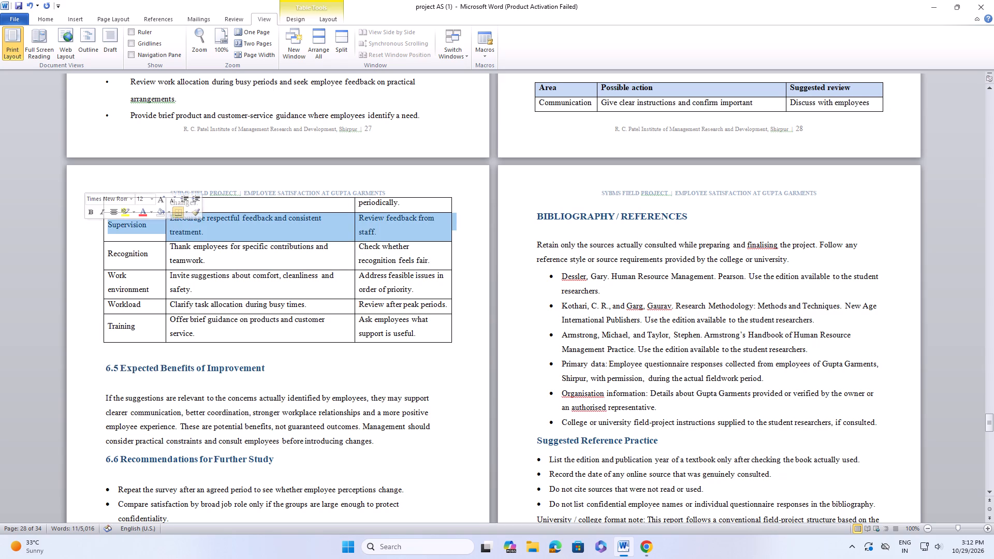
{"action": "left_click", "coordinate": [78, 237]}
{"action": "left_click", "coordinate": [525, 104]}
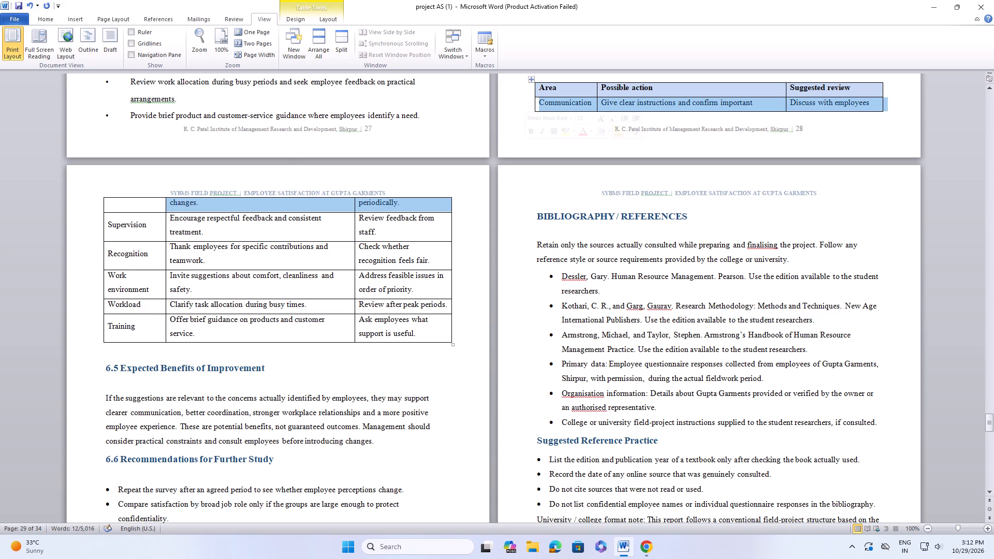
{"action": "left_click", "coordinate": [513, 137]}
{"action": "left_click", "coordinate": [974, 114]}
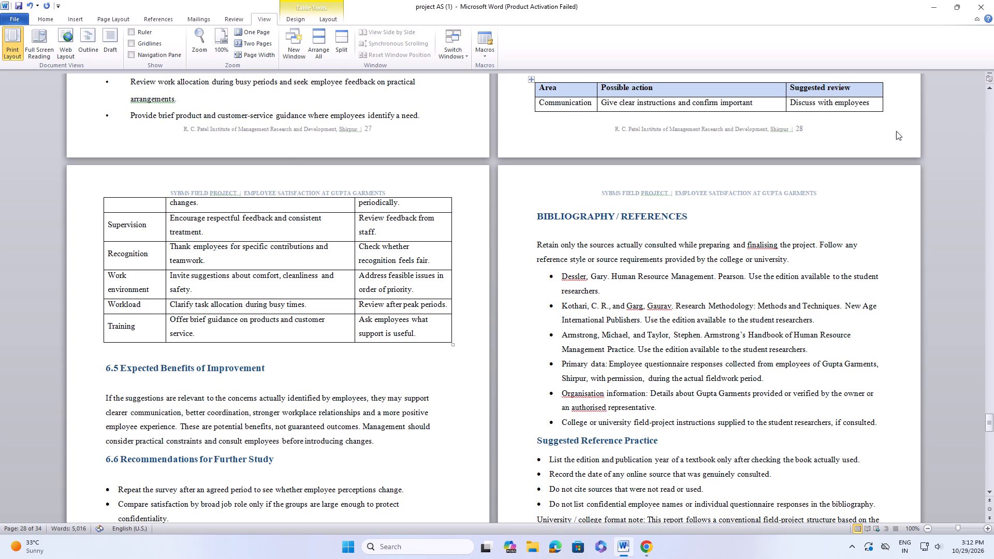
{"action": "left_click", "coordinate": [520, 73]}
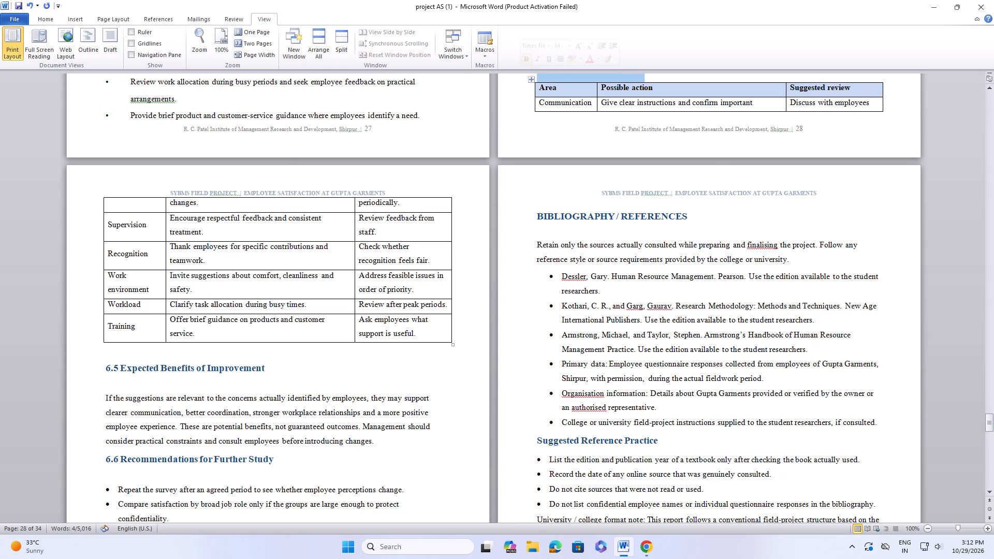
Remove the blank lines above the 6.4 Practical Action Plan heading so the heading and its whole table sit together on page 28.
{"action": "scroll", "coordinate": [784, 181], "scroll_direction": "up", "scroll_amount": 4}
{"action": "left_click", "coordinate": [527, 105]}
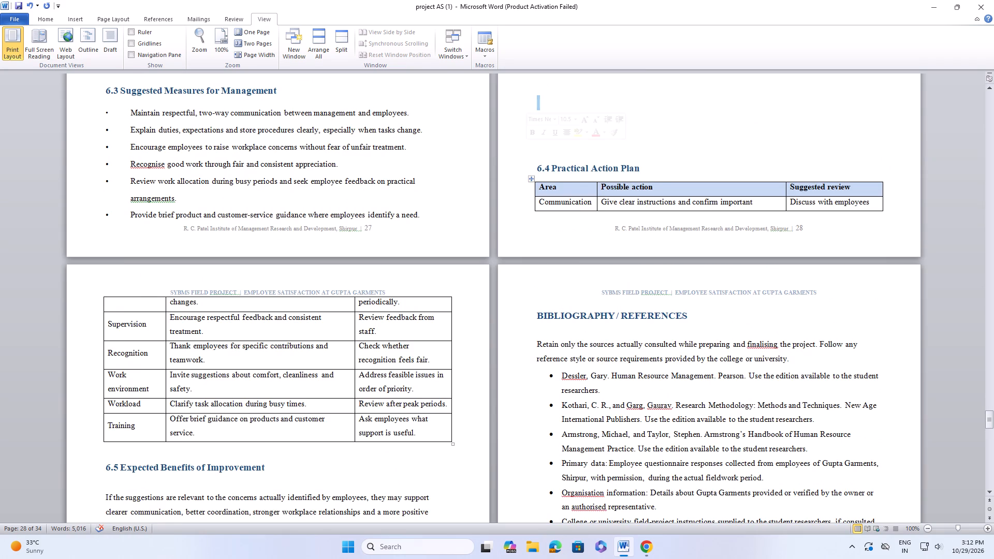
{"action": "key", "text": "BackSpace"}
{"action": "key", "text": "BackSpace"}
{"action": "key", "text": "BackSpace"}
{"action": "key", "text": "BackSpace"}
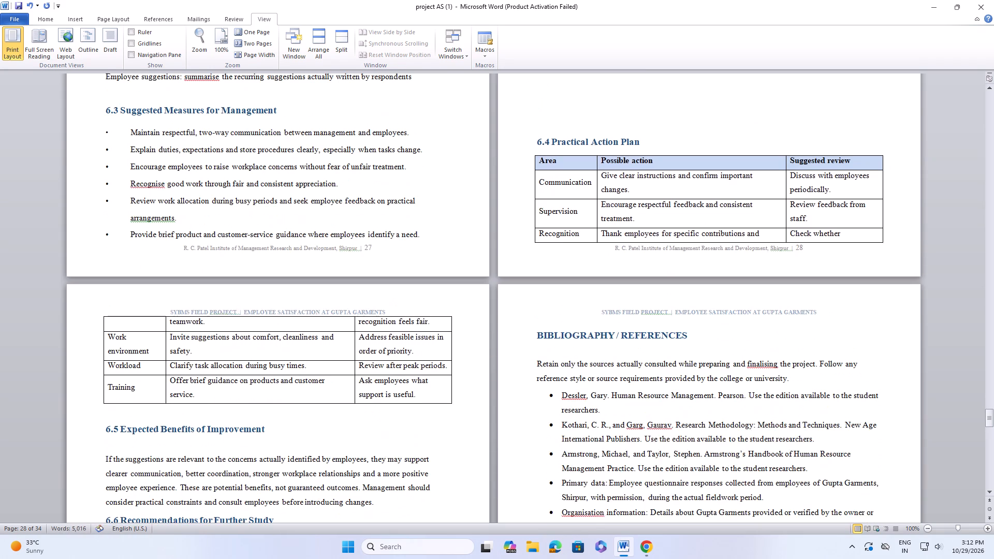
{"action": "key", "text": "BackSpace"}
{"action": "key", "text": "BackSpace"}
{"action": "key", "text": "BackSpace"}
{"action": "key", "text": "BackSpace"}
{"action": "key", "text": "BackSpace"}
{"action": "key", "text": "BackSpace"}
{"action": "key", "text": "BackSpace"}
{"action": "key", "text": "BackSpace"}
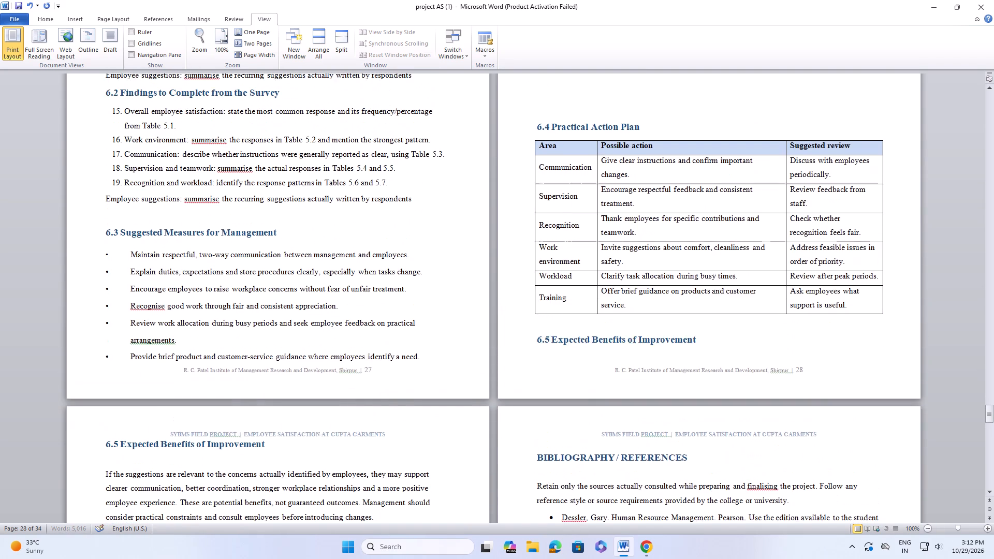
{"action": "key", "text": "BackSpace"}
{"action": "key", "text": "BackSpace"}
{"action": "key", "text": "BackSpace"}
{"action": "key", "text": "BackSpace"}
{"action": "key", "text": "BackSpace"}
{"action": "key", "text": "BackSpace"}
{"action": "key", "text": "BackSpace"}
{"action": "key", "text": "BackSpace"}
{"action": "key", "text": "BackSpace"}
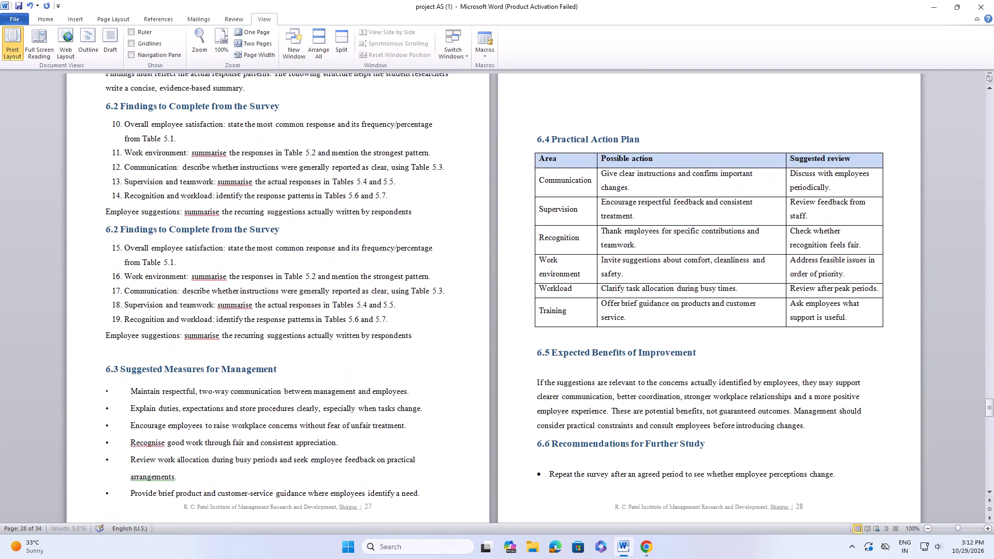
{"action": "key", "text": "BackSpace"}
{"action": "key", "text": "BackSpace"}
{"action": "key", "text": "BackSpace"}
{"action": "key", "text": "BackSpace"}
{"action": "key", "text": "BackSpace"}
{"action": "key", "text": "BackSpace"}
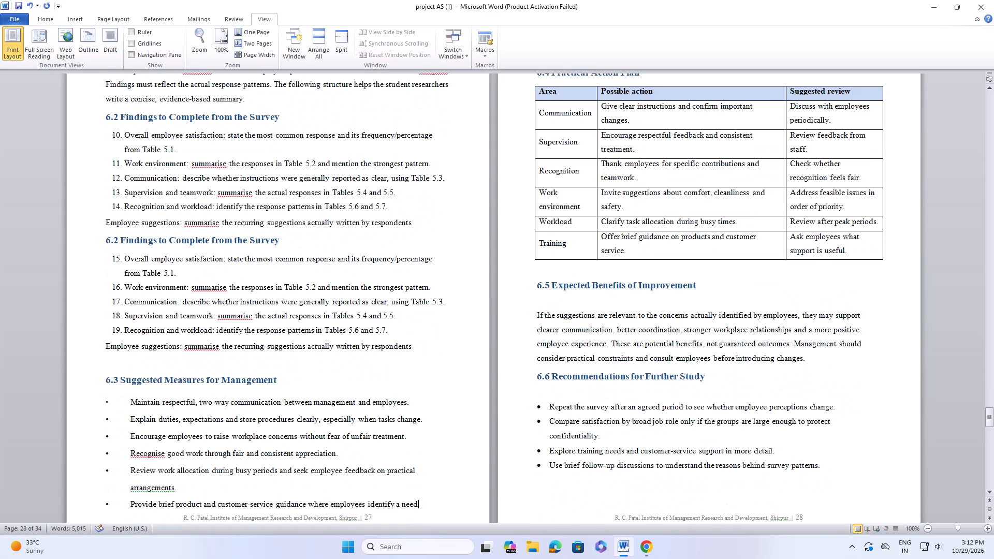
Shorten the last bullet under 6.3 Suggested Measures for Management, replacing its ending "identify a need" with "identified.".
{"action": "scroll", "coordinate": [527, 105], "scroll_direction": "up", "scroll_amount": 4}
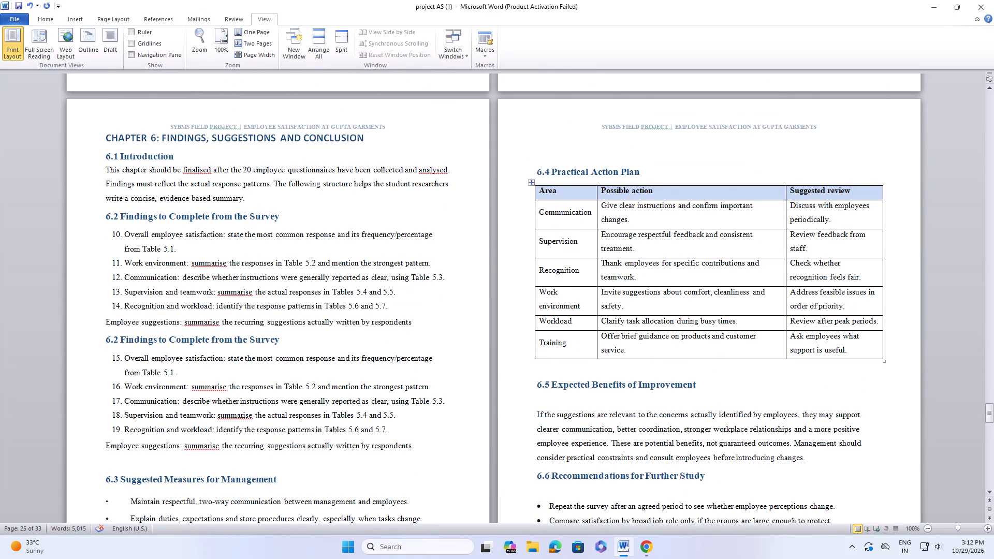
{"action": "key", "text": "BackSpace"}
{"action": "scroll", "coordinate": [563, 237], "scroll_direction": "up", "scroll_amount": 5}
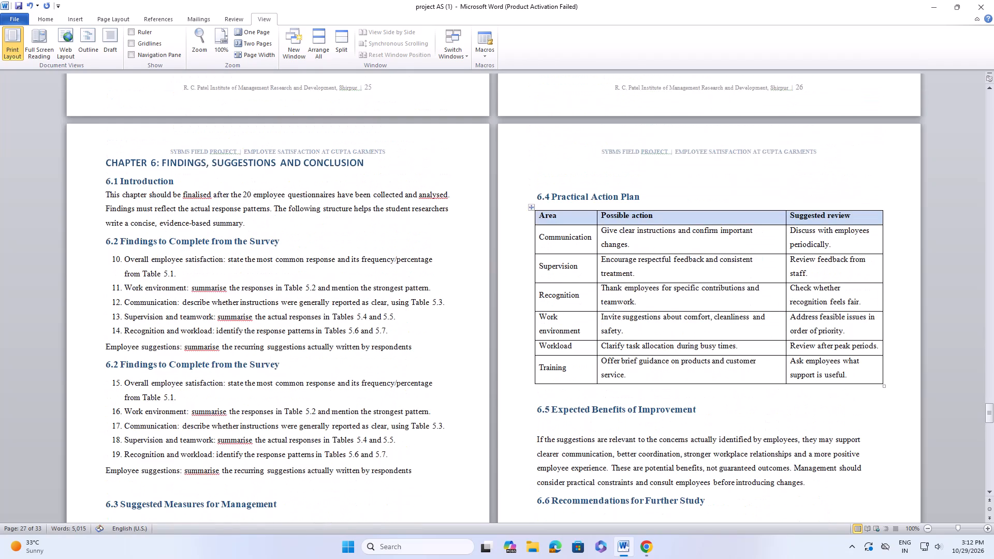
{"action": "key", "text": "BackSpace"}
{"action": "scroll", "coordinate": [563, 237], "scroll_direction": "up", "scroll_amount": 4}
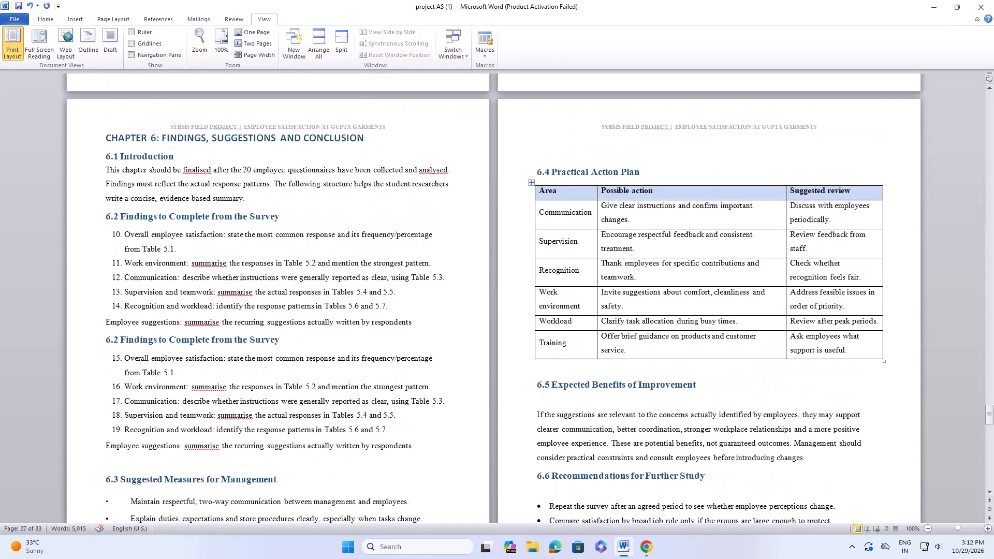
{"action": "key", "text": "BackSpace"}
{"action": "scroll", "coordinate": [563, 237], "scroll_direction": "up", "scroll_amount": 2}
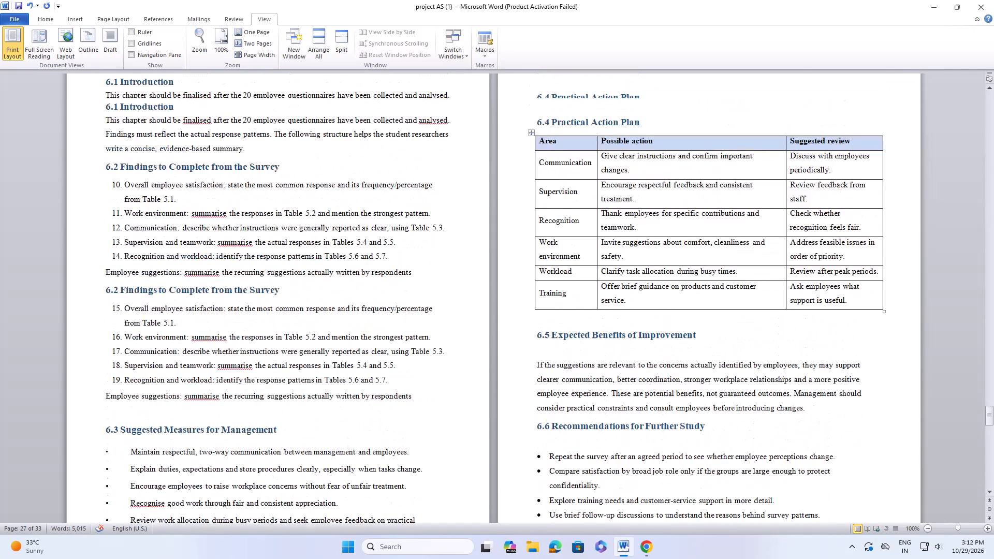
{"action": "scroll", "coordinate": [563, 237], "scroll_direction": "up", "scroll_amount": 6}
{"action": "key", "text": "BackSpace"}
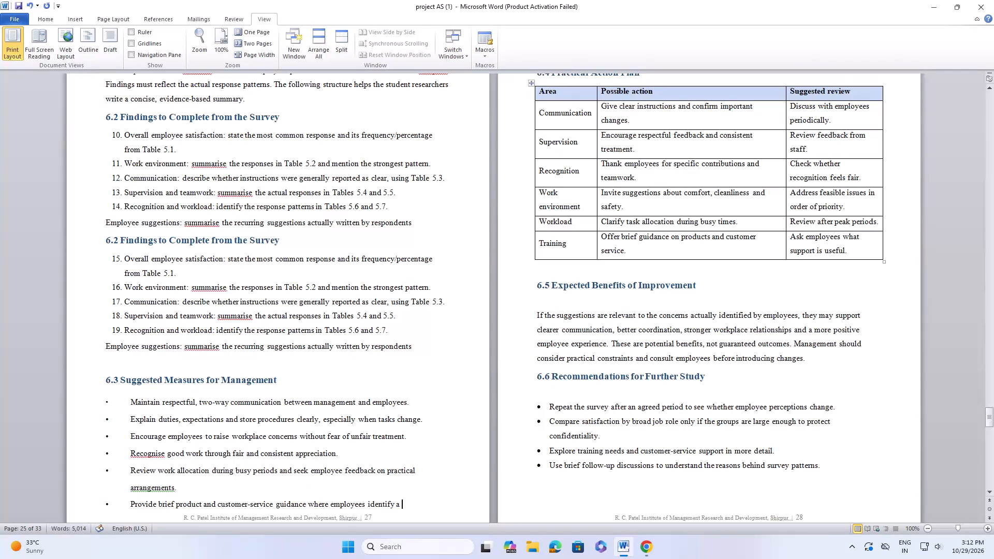
{"action": "scroll", "coordinate": [563, 237], "scroll_direction": "up", "scroll_amount": 13}
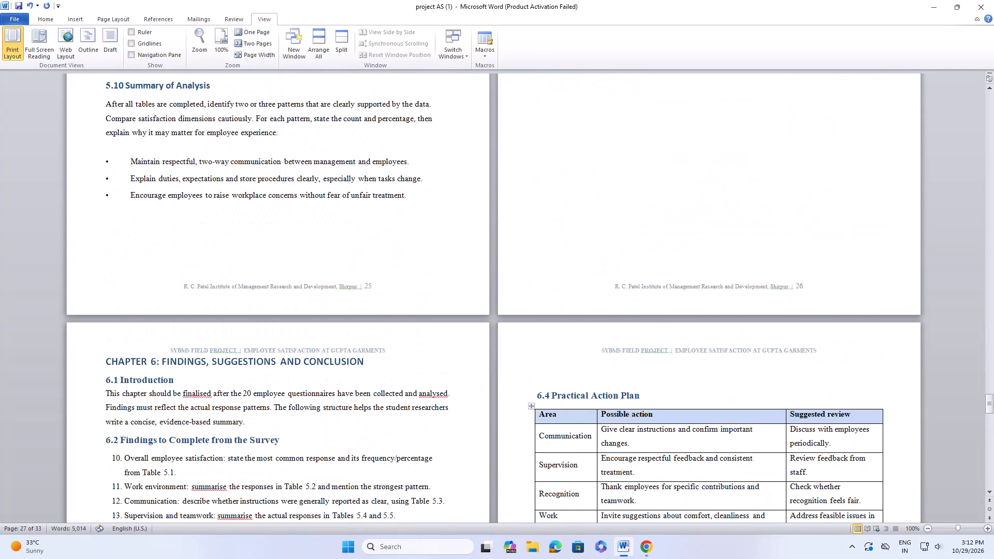
{"action": "key", "text": "BackSpace"}
{"action": "scroll", "coordinate": [563, 237], "scroll_direction": "up", "scroll_amount": 6}
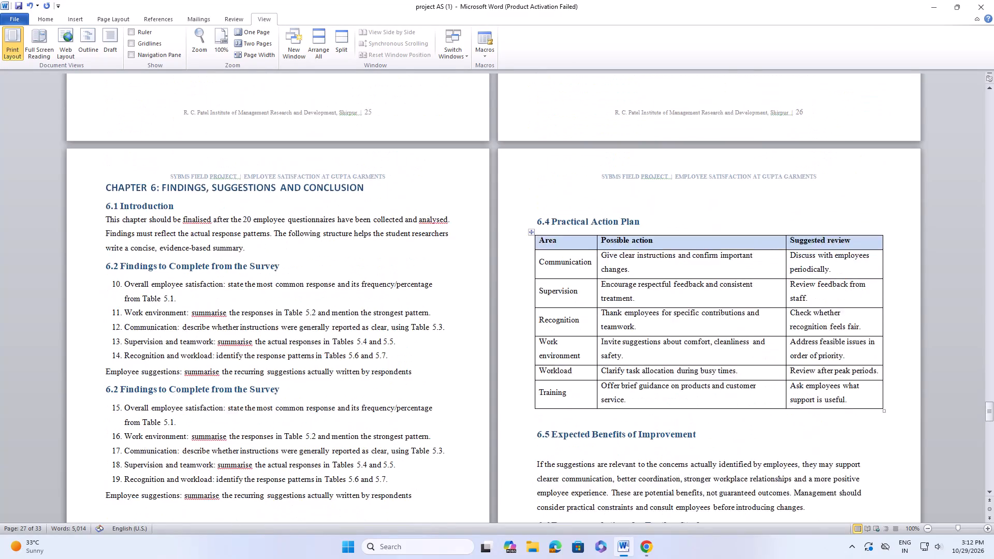
{"action": "scroll", "coordinate": [571, 263], "scroll_direction": "up", "scroll_amount": 4}
{"action": "key", "text": "BackSpace"}
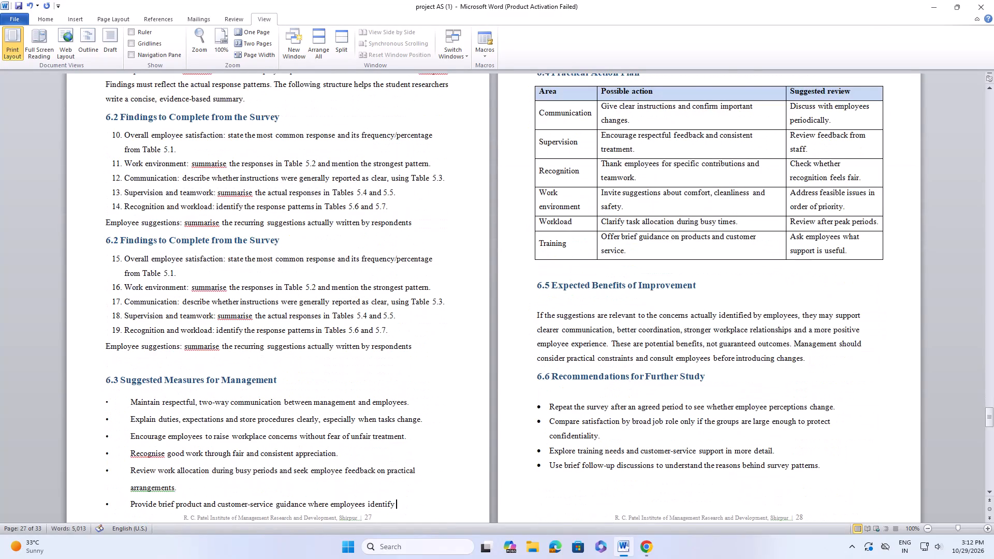
{"action": "key", "text": "BackSpace"}
{"action": "scroll", "coordinate": [573, 263], "scroll_direction": "up", "scroll_amount": 1}
{"action": "scroll", "coordinate": [678, 251], "scroll_direction": "up", "scroll_amount": 5}
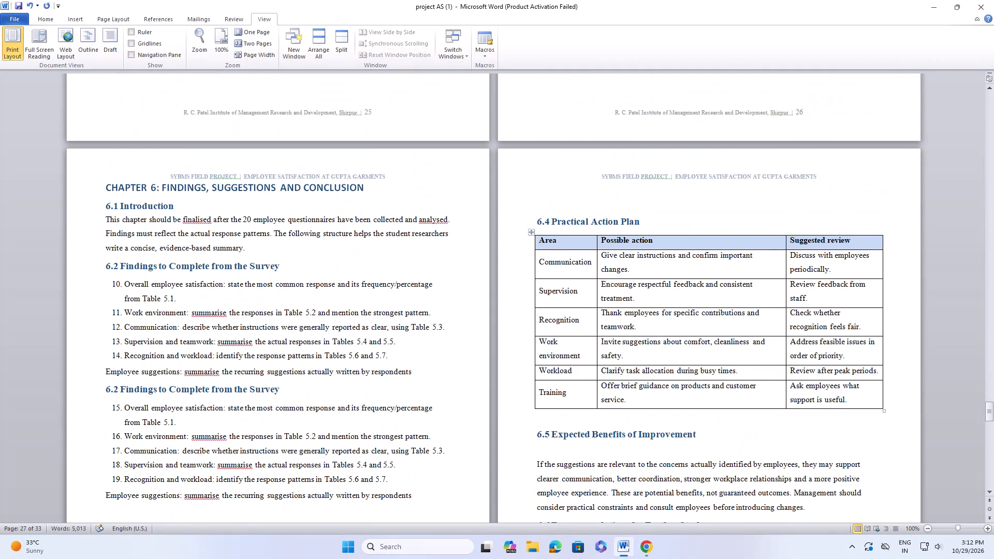
{"action": "key", "text": "BackSpace"}
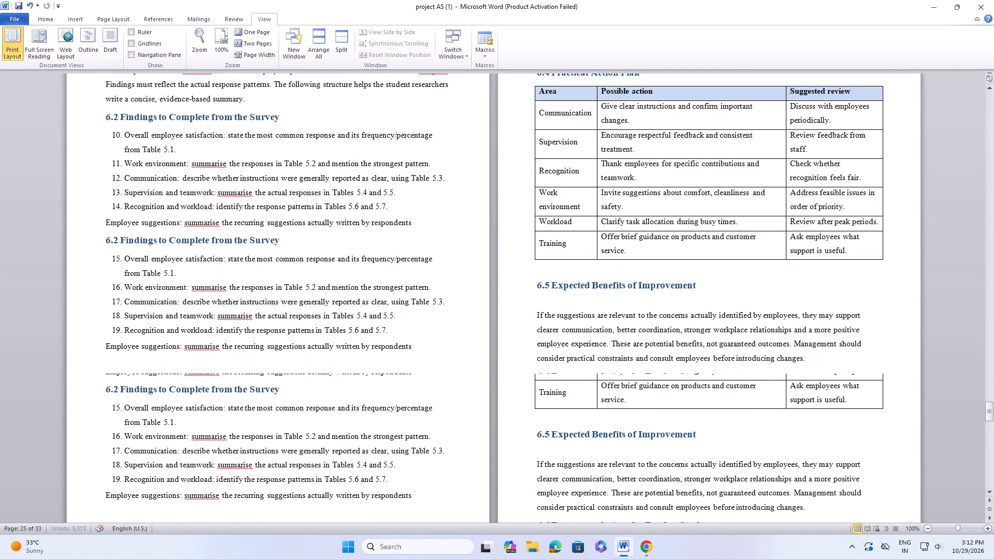
{"action": "key", "text": "BackSpace"}
{"action": "key", "text": "BackSpace"}
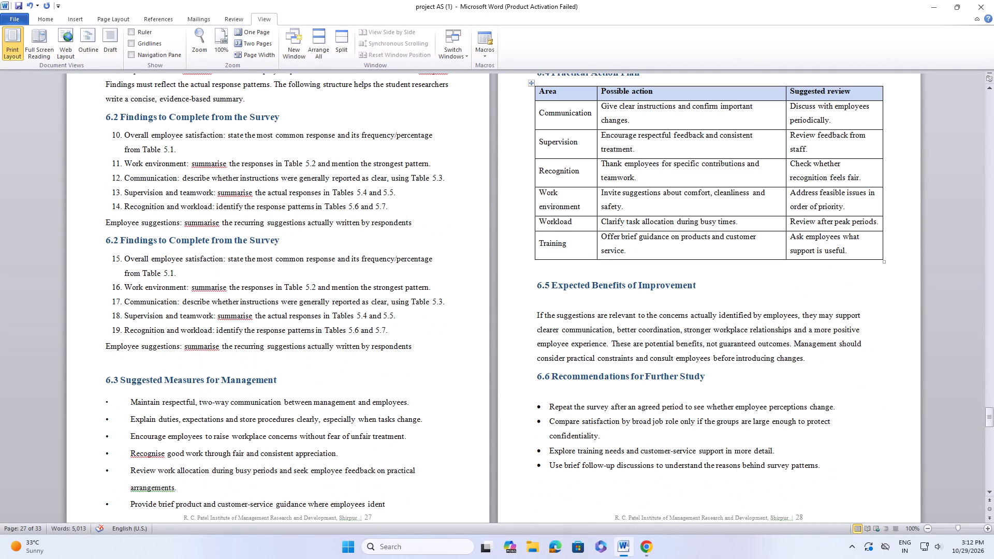
{"action": "key", "text": "i"}
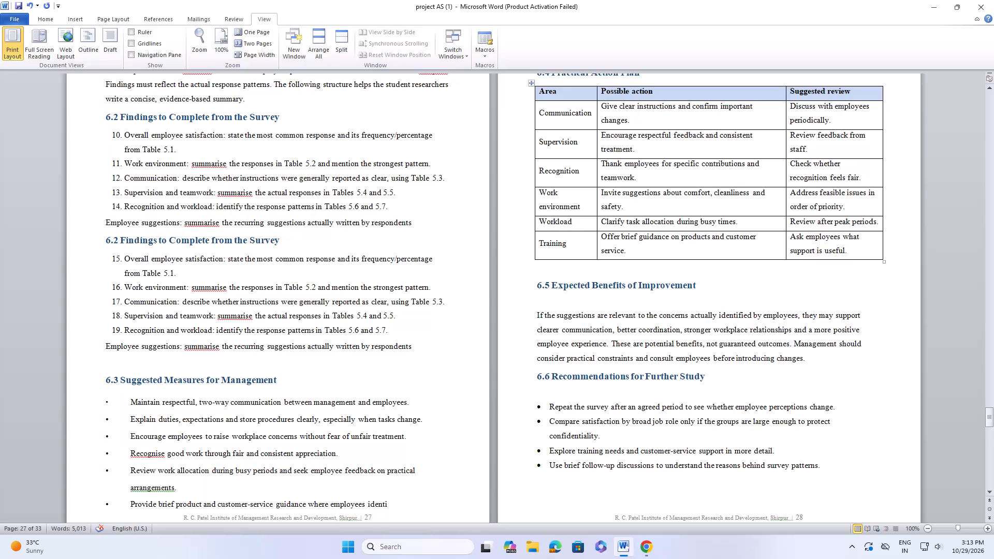
{"action": "type", "text": "fy"}
{"action": "key", "text": "BackSpace"}
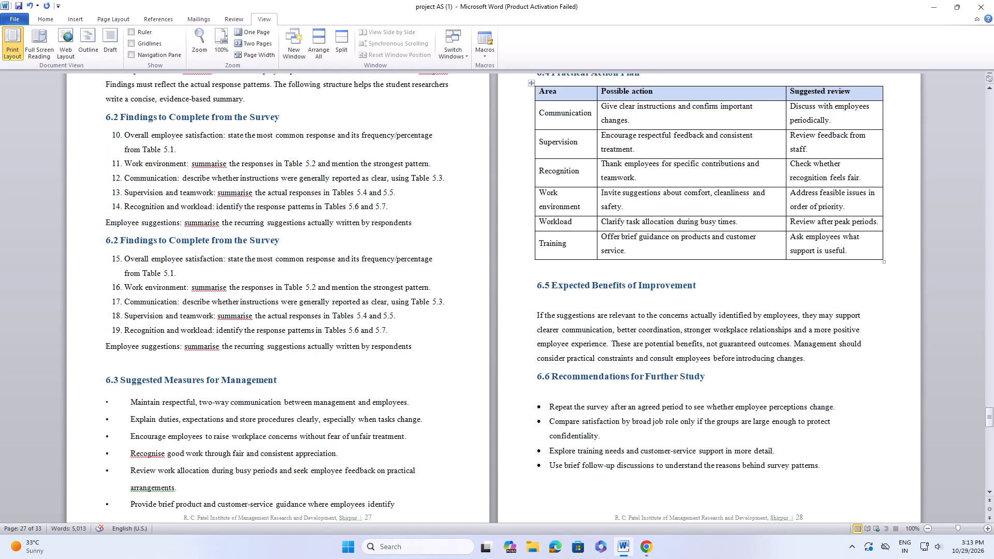
{"action": "type", "text": "ied"}
{"action": "key", "text": "period"}
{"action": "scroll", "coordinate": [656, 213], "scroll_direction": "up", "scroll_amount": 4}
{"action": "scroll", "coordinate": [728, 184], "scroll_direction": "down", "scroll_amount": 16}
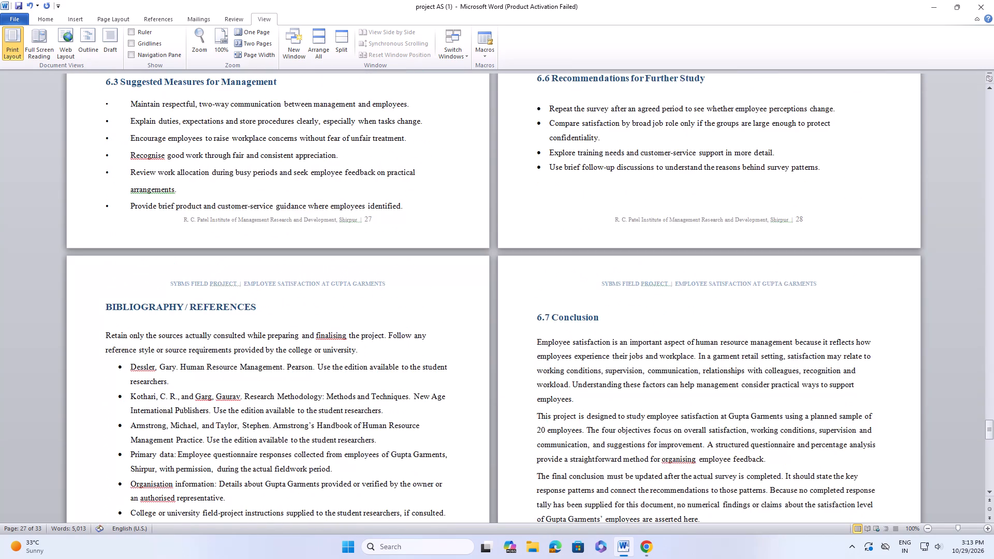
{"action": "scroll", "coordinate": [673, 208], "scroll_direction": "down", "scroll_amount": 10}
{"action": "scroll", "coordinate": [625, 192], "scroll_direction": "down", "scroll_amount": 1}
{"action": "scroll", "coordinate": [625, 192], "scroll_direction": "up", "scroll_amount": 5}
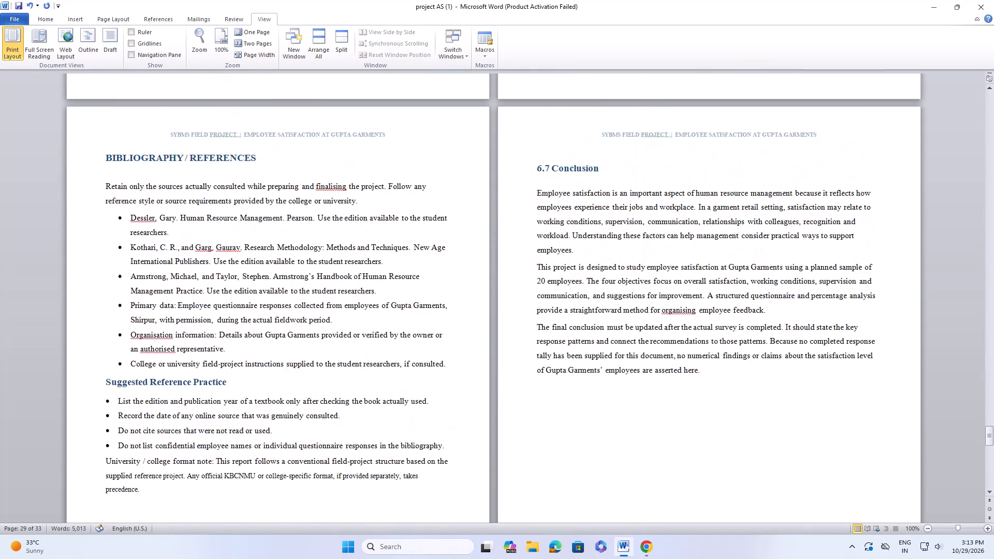
Review the report's pages from the bibliography, questionnaire and photographs section back to Chapter 1, checking headings, blank pages and layout.
{"action": "scroll", "coordinate": [624, 192], "scroll_direction": "down", "scroll_amount": 16}
{"action": "scroll", "coordinate": [588, 190], "scroll_direction": "down", "scroll_amount": 10}
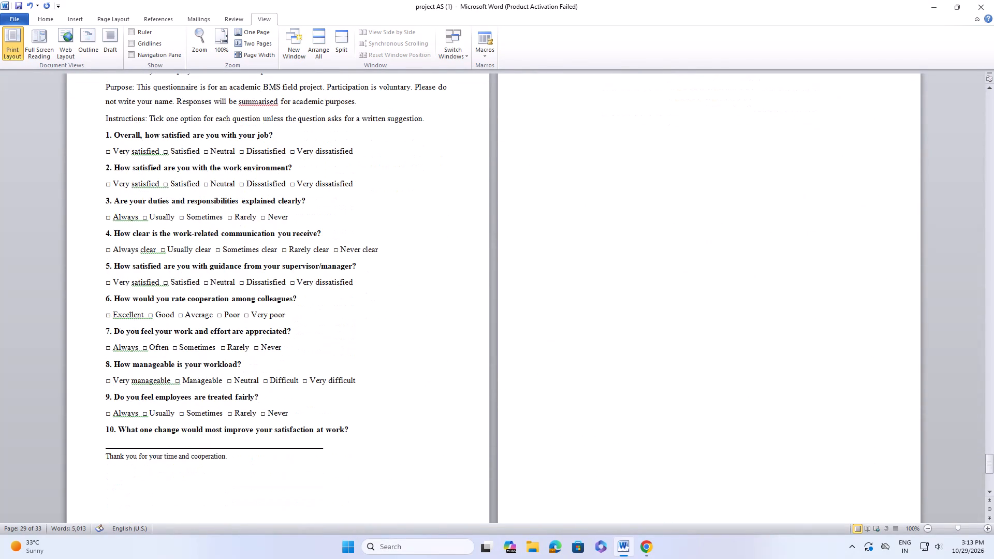
{"action": "scroll", "coordinate": [657, 197], "scroll_direction": "down", "scroll_amount": 5}
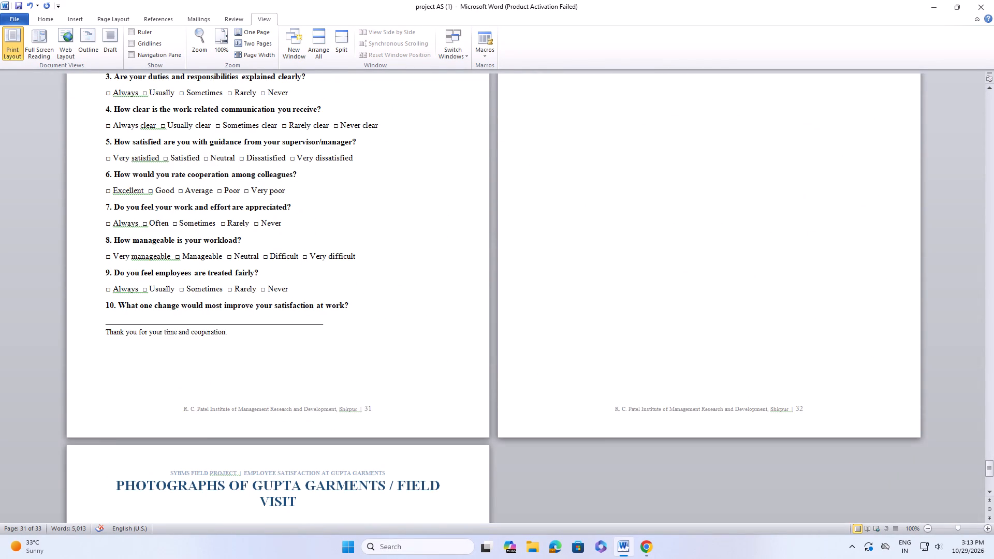
{"action": "left_click", "coordinate": [648, 176]}
{"action": "scroll", "coordinate": [619, 176], "scroll_direction": "up", "scroll_amount": 7}
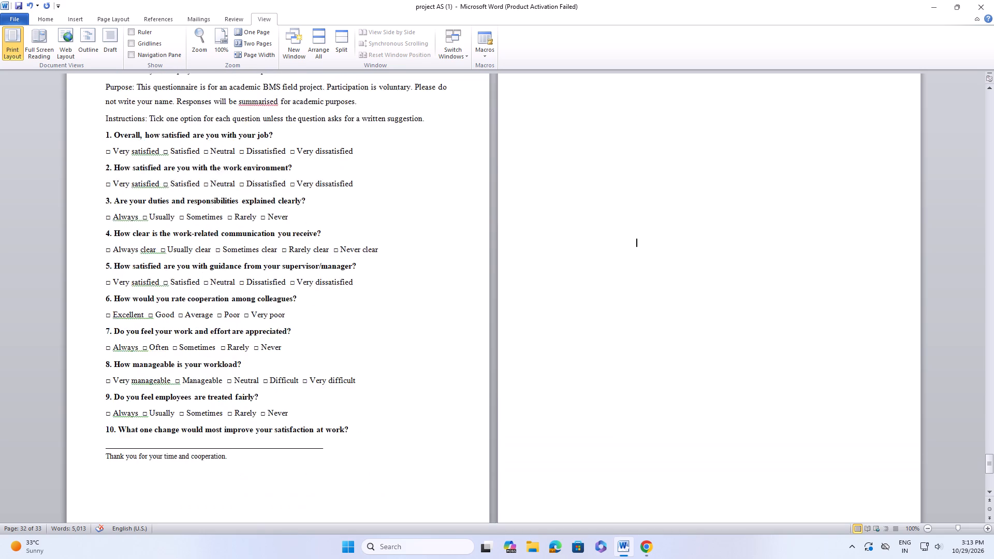
{"action": "scroll", "coordinate": [619, 176], "scroll_direction": "up", "scroll_amount": 20}
{"action": "scroll", "coordinate": [619, 176], "scroll_direction": "up", "scroll_amount": 9}
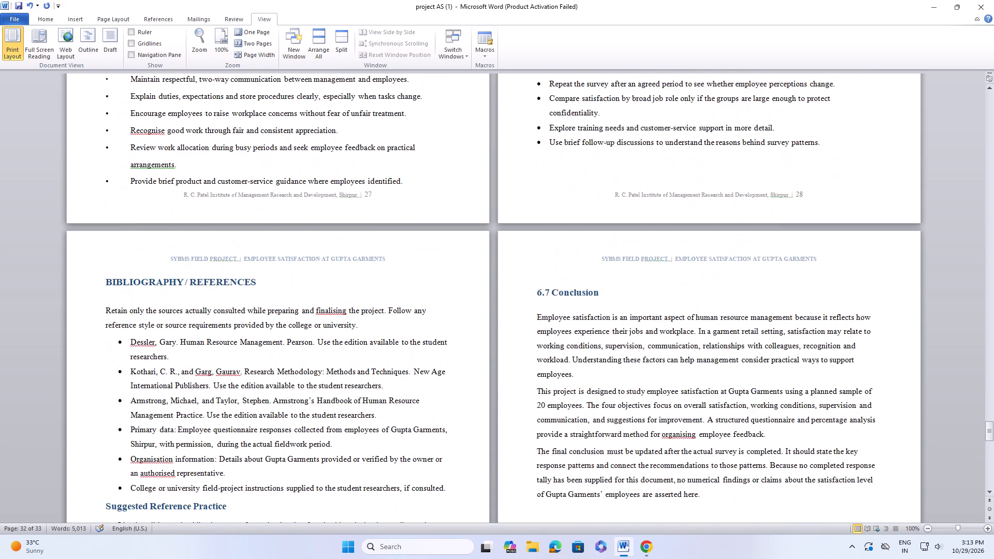
{"action": "scroll", "coordinate": [626, 173], "scroll_direction": "up", "scroll_amount": 4}
{"action": "scroll", "coordinate": [637, 170], "scroll_direction": "up", "scroll_amount": 20}
{"action": "scroll", "coordinate": [637, 170], "scroll_direction": "up", "scroll_amount": 4}
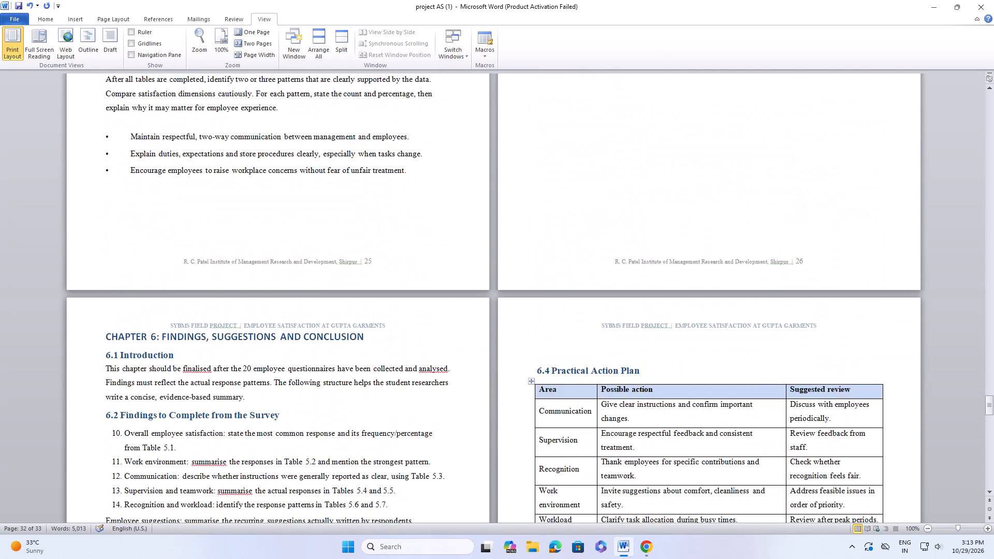
{"action": "scroll", "coordinate": [637, 170], "scroll_direction": "up", "scroll_amount": 14}
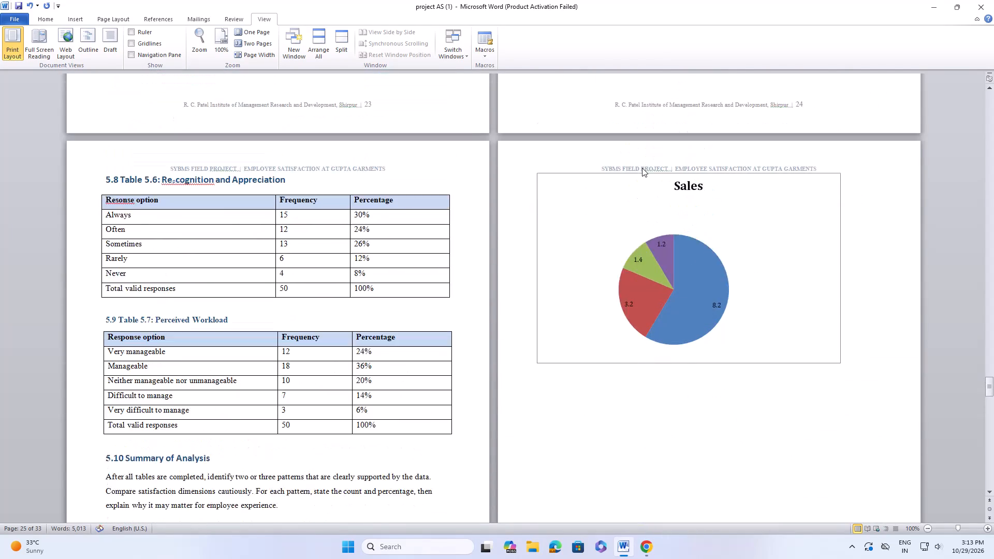
{"action": "scroll", "coordinate": [642, 168], "scroll_direction": "up", "scroll_amount": 20}
{"action": "scroll", "coordinate": [642, 168], "scroll_direction": "up", "scroll_amount": 12}
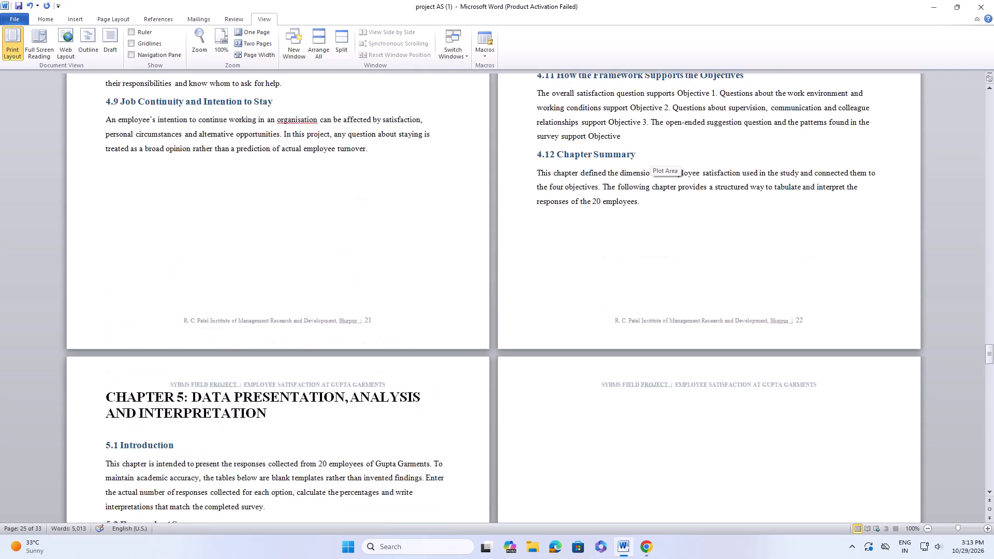
{"action": "scroll", "coordinate": [653, 142], "scroll_direction": "up", "scroll_amount": 17}
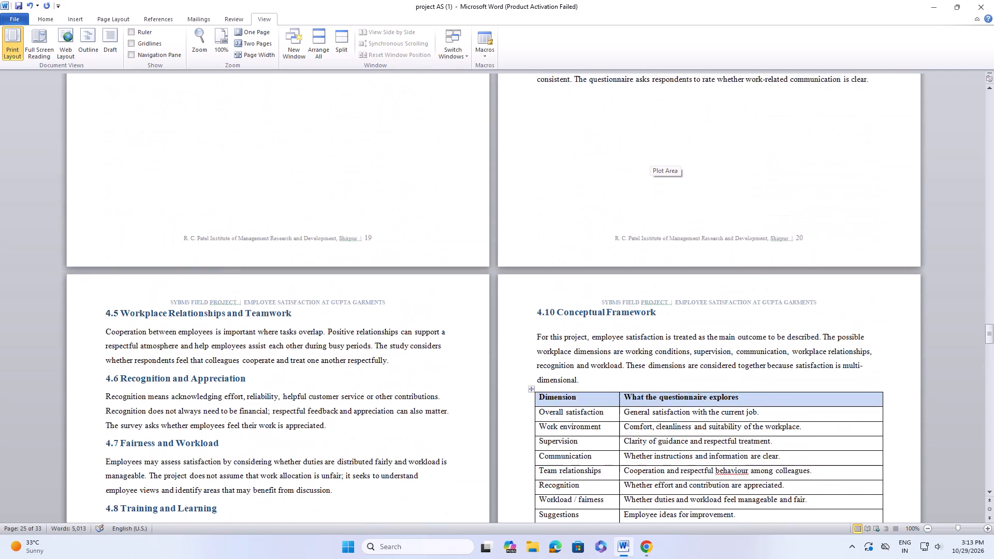
{"action": "scroll", "coordinate": [653, 142], "scroll_direction": "up", "scroll_amount": 4}
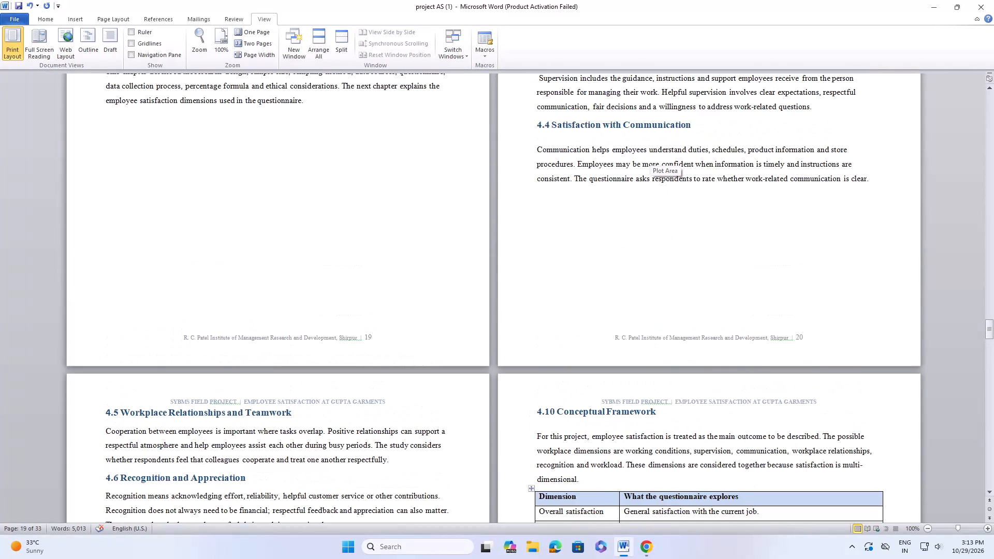
{"action": "scroll", "coordinate": [653, 142], "scroll_direction": "up", "scroll_amount": 12}
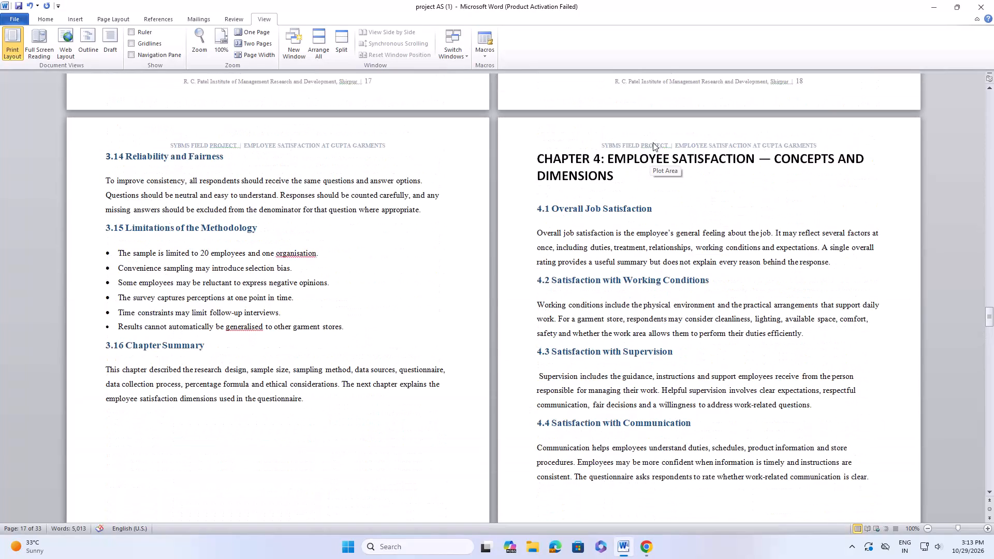
{"action": "scroll", "coordinate": [653, 142], "scroll_direction": "up", "scroll_amount": 16}
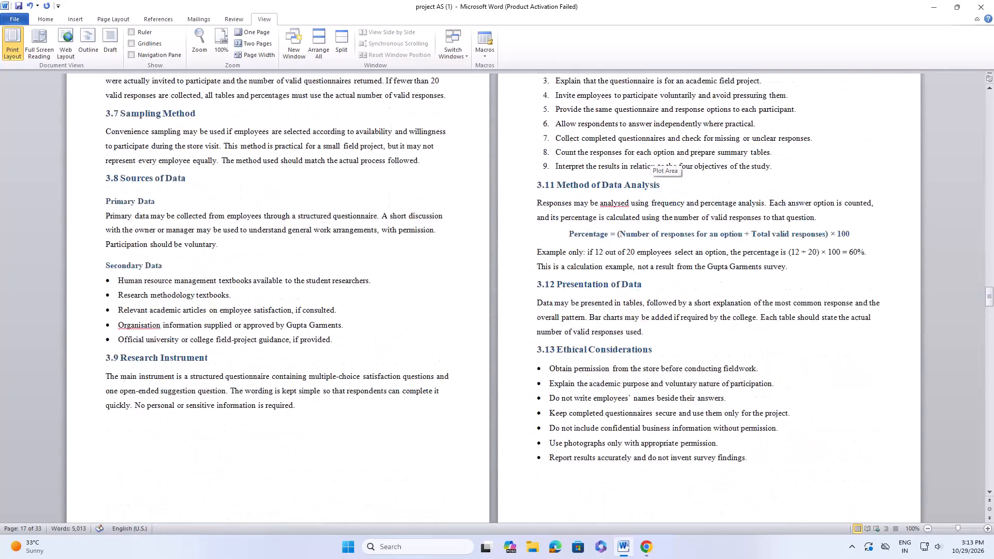
{"action": "scroll", "coordinate": [677, 114], "scroll_direction": "up", "scroll_amount": 20}
{"action": "scroll", "coordinate": [677, 114], "scroll_direction": "up", "scroll_amount": 8}
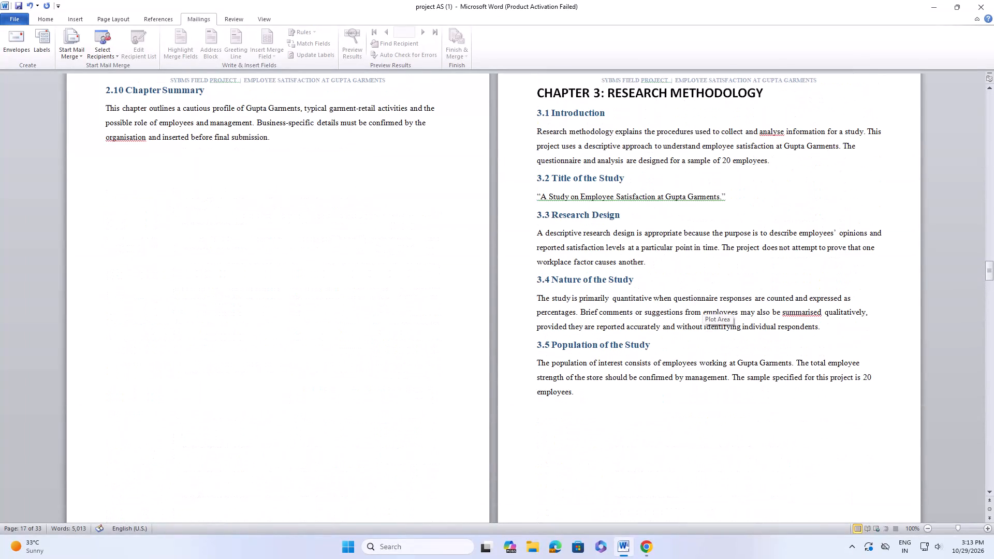
{"action": "scroll", "coordinate": [606, 300], "scroll_direction": "up", "scroll_amount": 5}
{"action": "scroll", "coordinate": [550, 300], "scroll_direction": "up", "scroll_amount": 9}
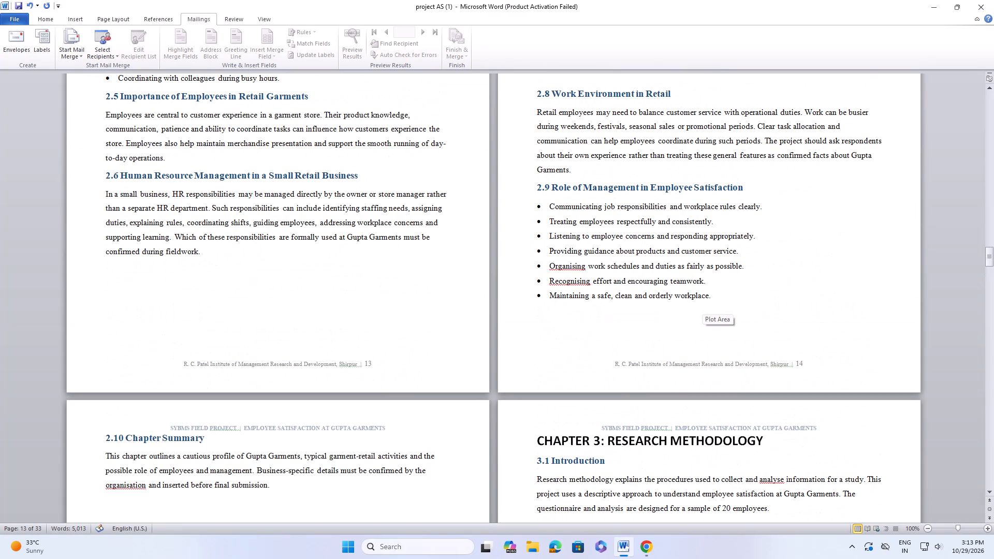
{"action": "scroll", "coordinate": [550, 300], "scroll_direction": "up", "scroll_amount": 15}
{"action": "scroll", "coordinate": [596, 287], "scroll_direction": "up", "scroll_amount": 2}
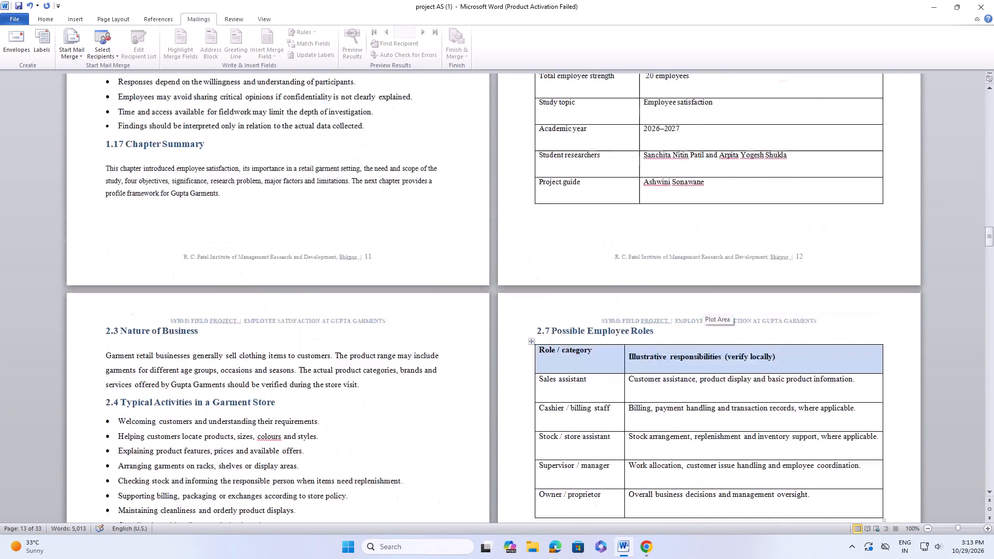
{"action": "scroll", "coordinate": [596, 287], "scroll_direction": "up", "scroll_amount": 16}
{"action": "scroll", "coordinate": [596, 287], "scroll_direction": "up", "scroll_amount": 9}
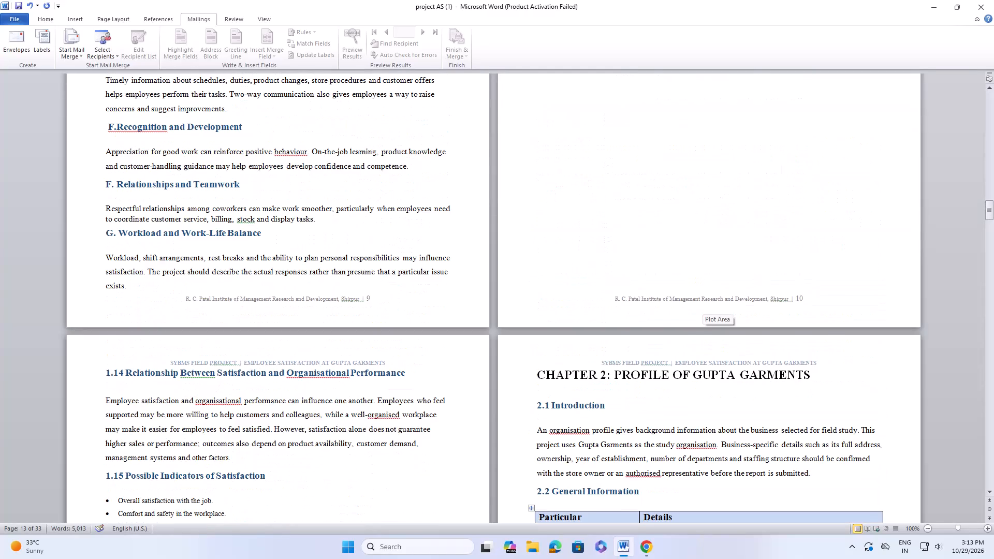
{"action": "scroll", "coordinate": [596, 287], "scroll_direction": "up", "scroll_amount": 15}
{"action": "left_click", "coordinate": [637, 268]}
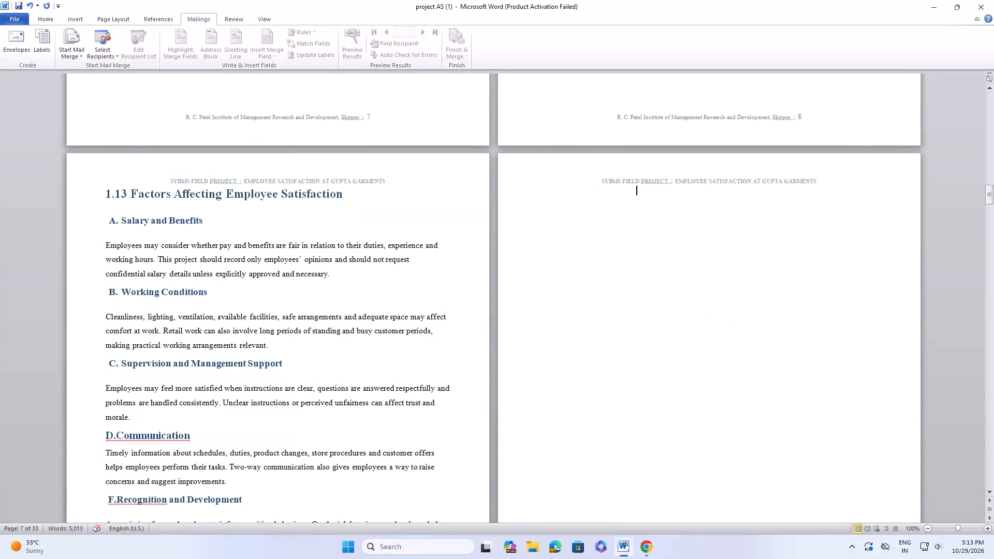
{"action": "right_click", "coordinate": [669, 259]}
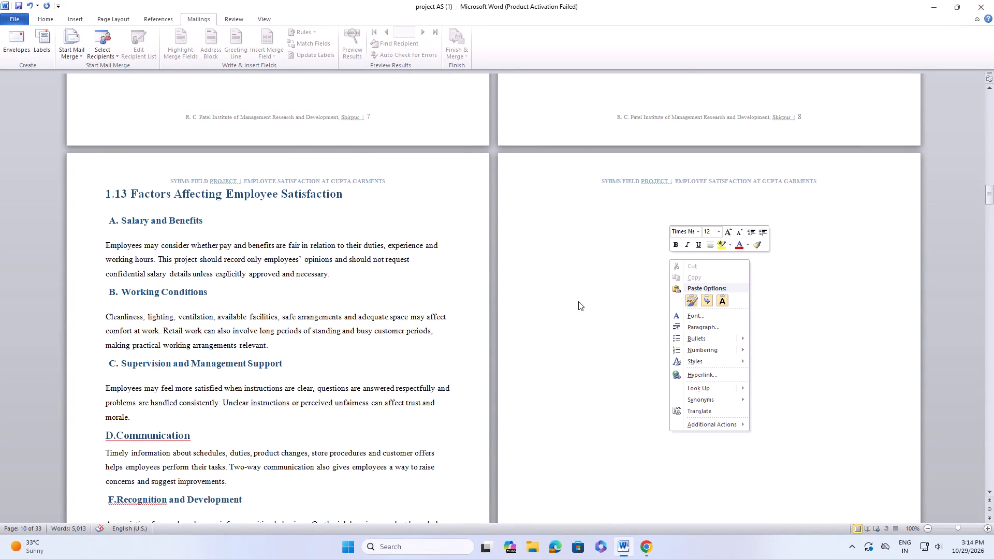
{"action": "scroll", "coordinate": [514, 258], "scroll_direction": "up", "scroll_amount": 20}
{"action": "scroll", "coordinate": [514, 258], "scroll_direction": "up", "scroll_amount": 5}
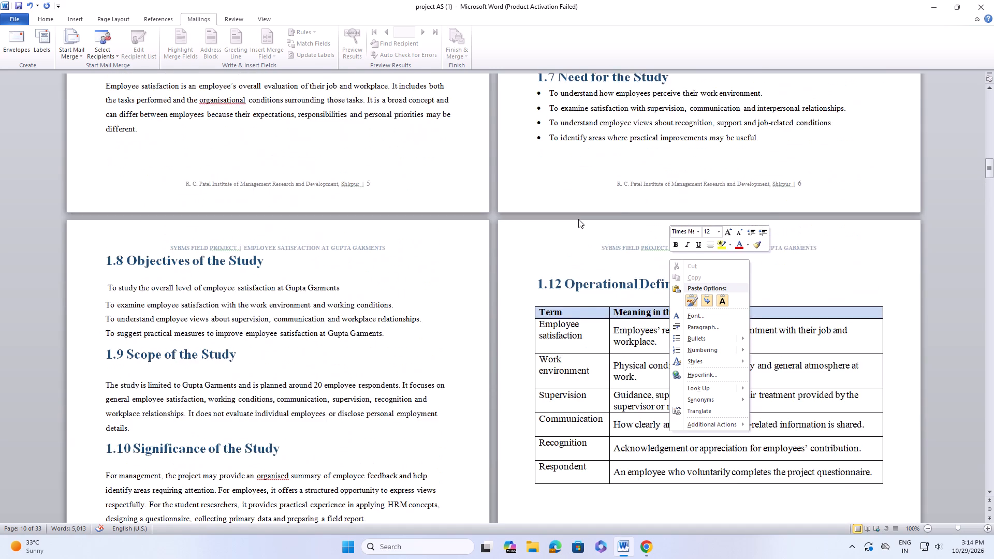
{"action": "scroll", "coordinate": [578, 219], "scroll_direction": "up", "scroll_amount": 16}
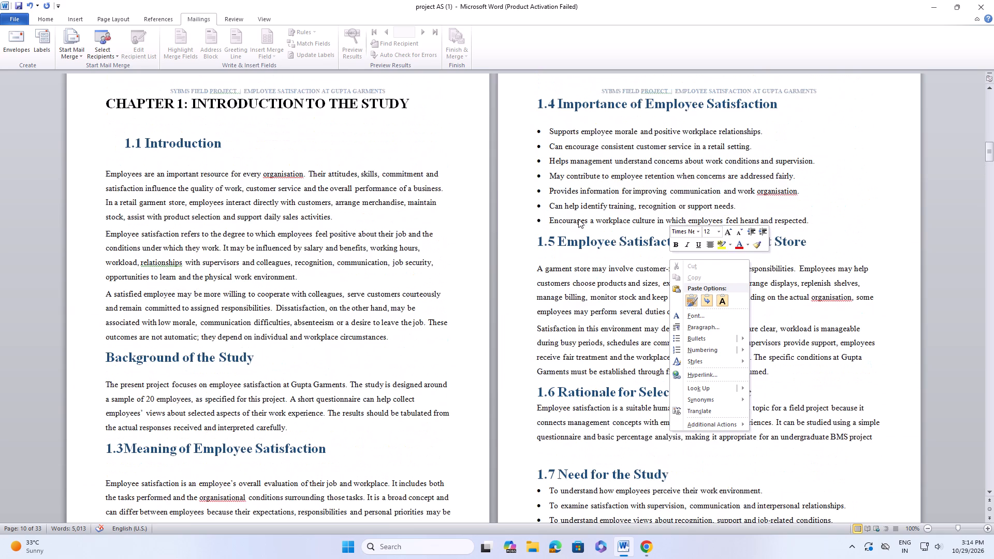
{"action": "scroll", "coordinate": [578, 219], "scroll_direction": "up", "scroll_amount": 5}
{"action": "left_click", "coordinate": [576, 219]}
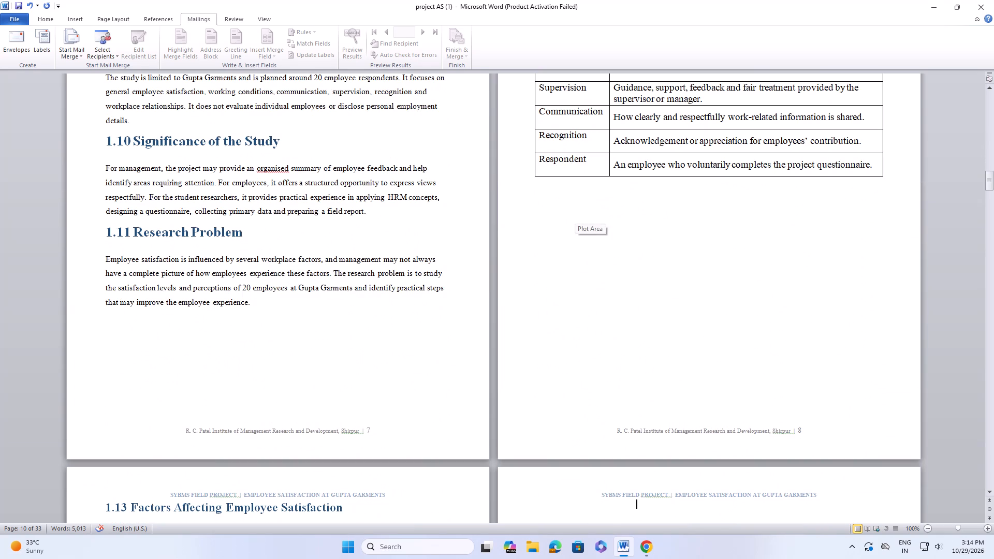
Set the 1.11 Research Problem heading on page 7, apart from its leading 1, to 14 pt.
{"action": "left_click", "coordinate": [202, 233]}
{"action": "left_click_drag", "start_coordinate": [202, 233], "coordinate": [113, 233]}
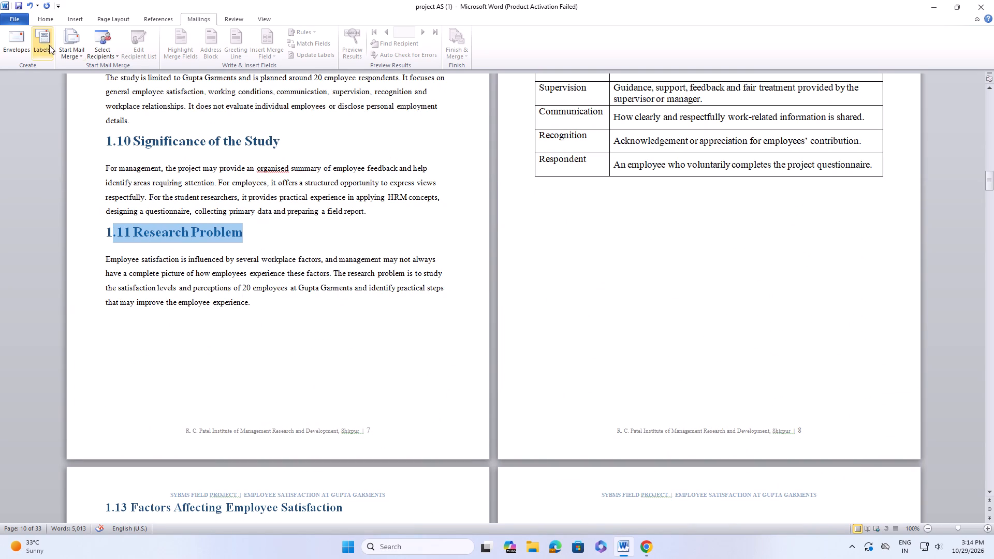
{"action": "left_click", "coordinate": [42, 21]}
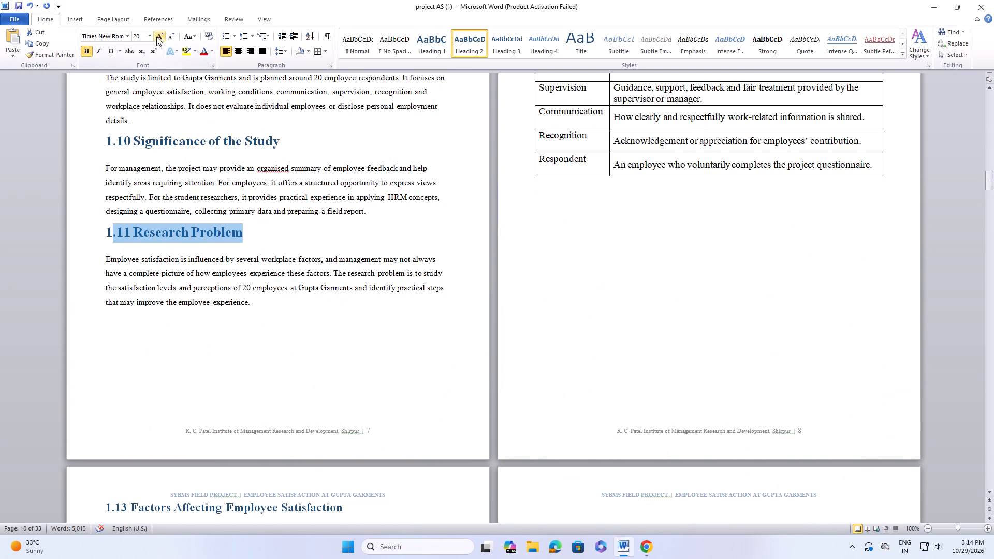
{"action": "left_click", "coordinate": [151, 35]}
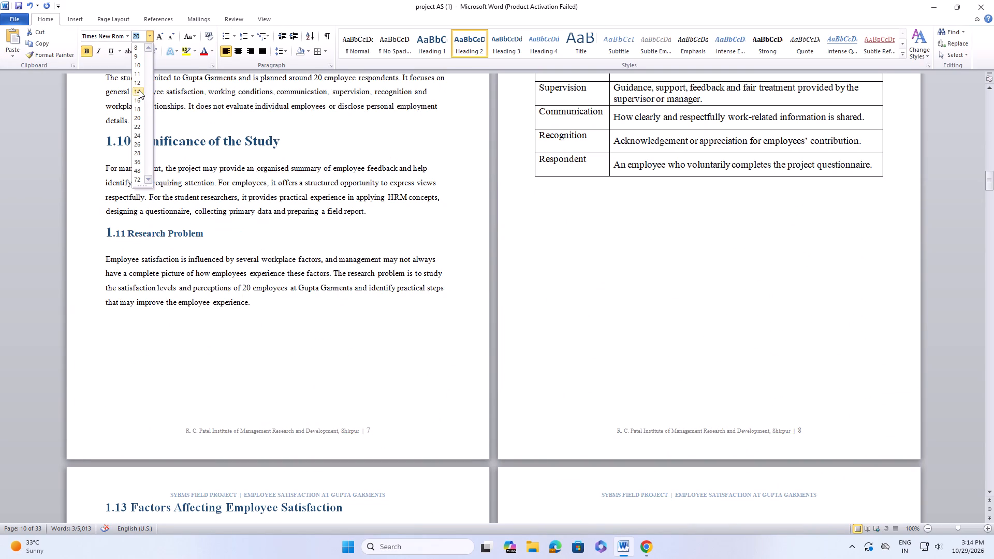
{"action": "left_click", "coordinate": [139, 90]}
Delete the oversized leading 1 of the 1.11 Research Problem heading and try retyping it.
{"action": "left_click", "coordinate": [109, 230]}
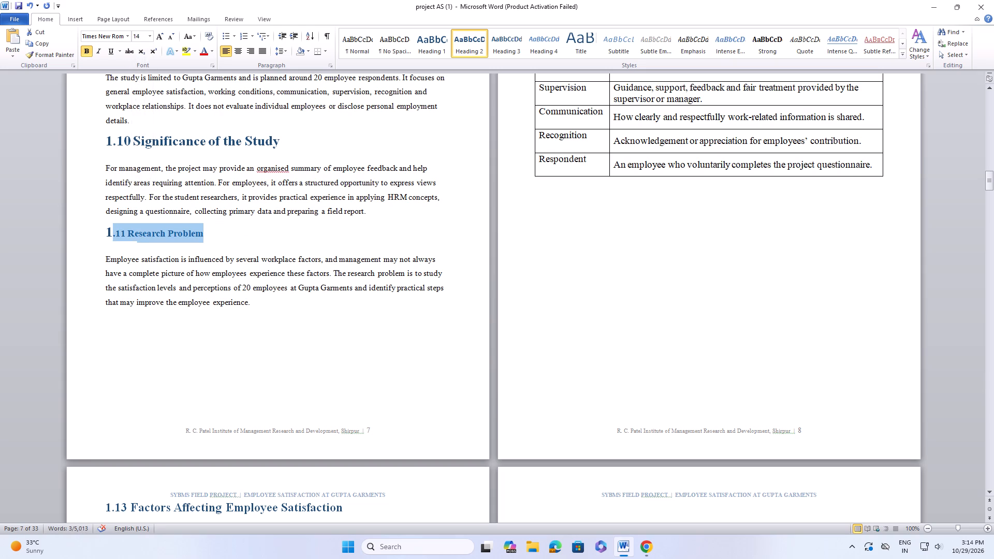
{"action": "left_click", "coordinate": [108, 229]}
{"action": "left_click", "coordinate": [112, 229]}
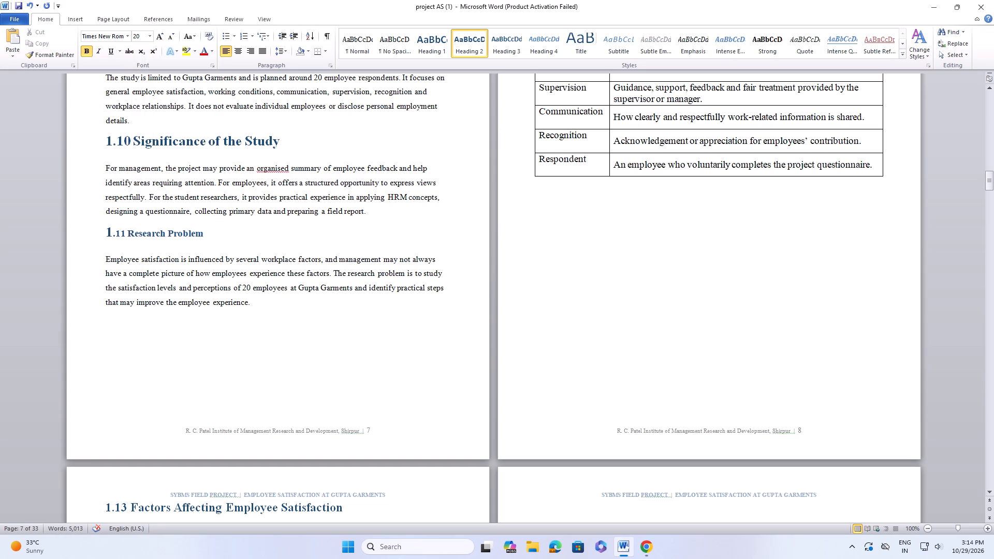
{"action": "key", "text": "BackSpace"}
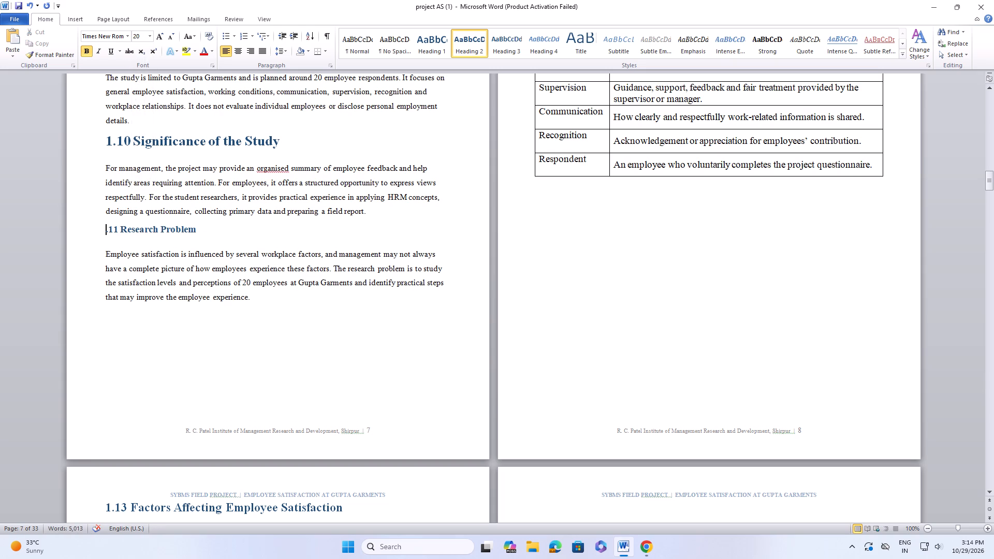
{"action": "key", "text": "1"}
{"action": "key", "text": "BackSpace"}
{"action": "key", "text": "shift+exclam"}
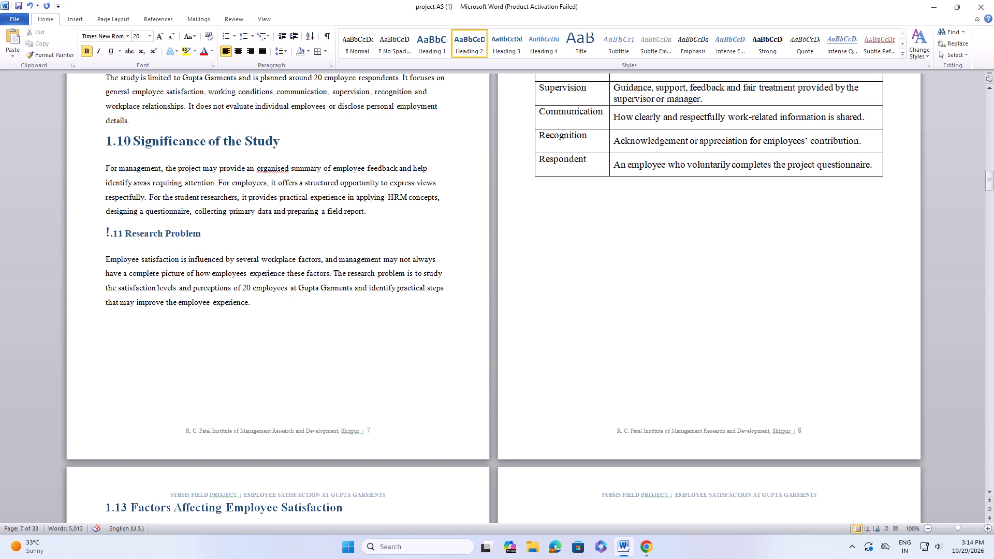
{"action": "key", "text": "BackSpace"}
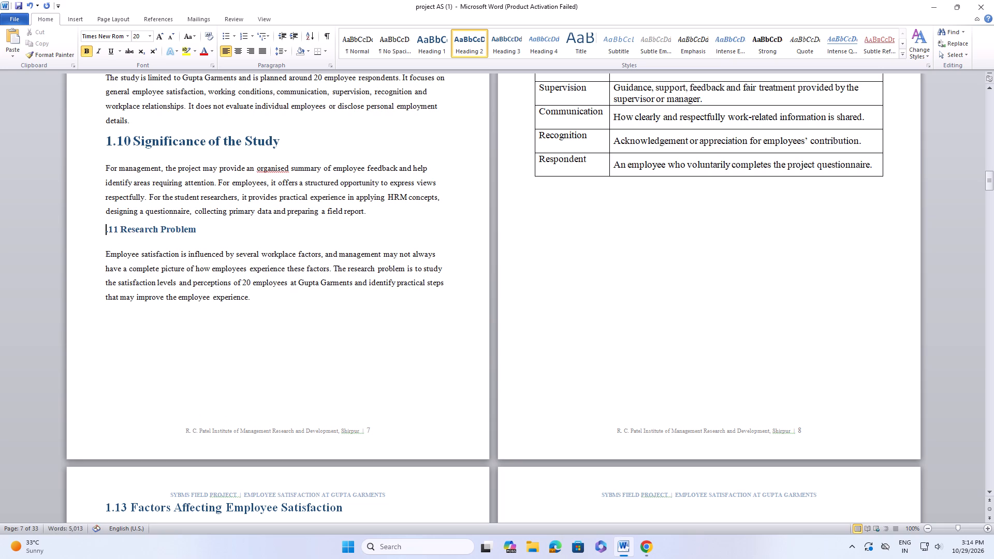
Set the remaining ".11 Research Problem" heading text to 20 pt.
{"action": "left_click_drag", "start_coordinate": [103, 227], "coordinate": [110, 230]}
{"action": "left_click_drag", "start_coordinate": [110, 230], "coordinate": [194, 232]}
{"action": "left_click", "coordinate": [150, 35]}
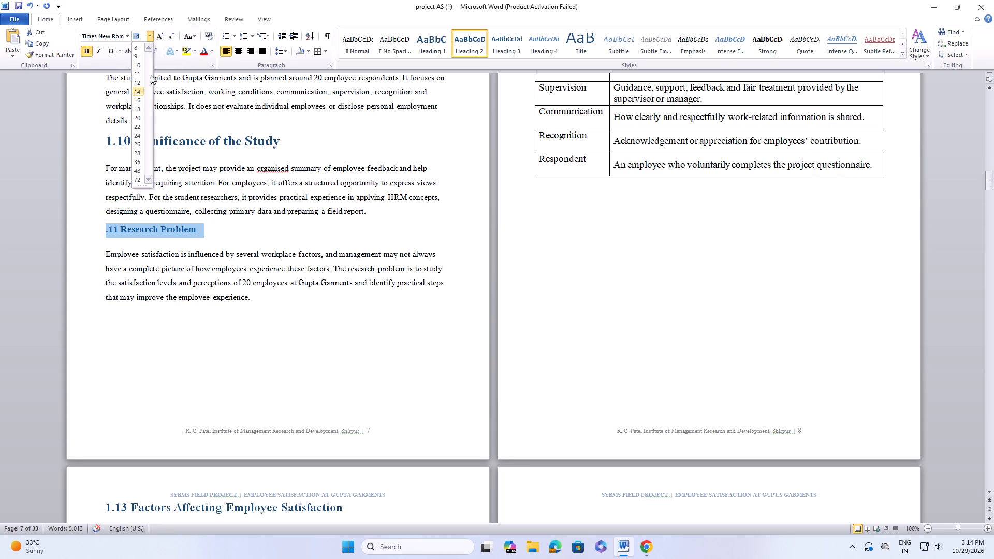
{"action": "left_click", "coordinate": [140, 120]}
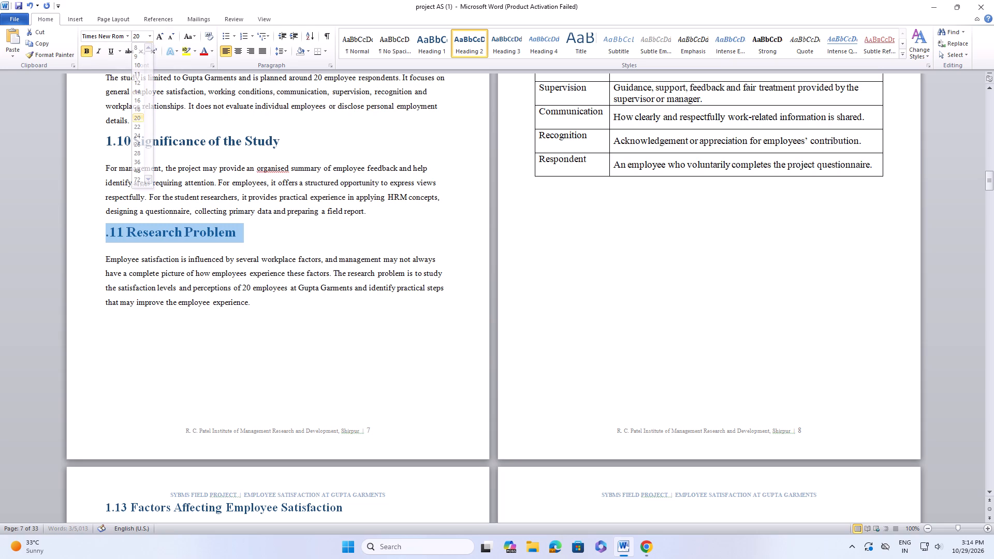
Replace the ".11 Research Problem" heading text on page 7 with "1.11".
{"action": "left_click", "coordinate": [96, 238]}
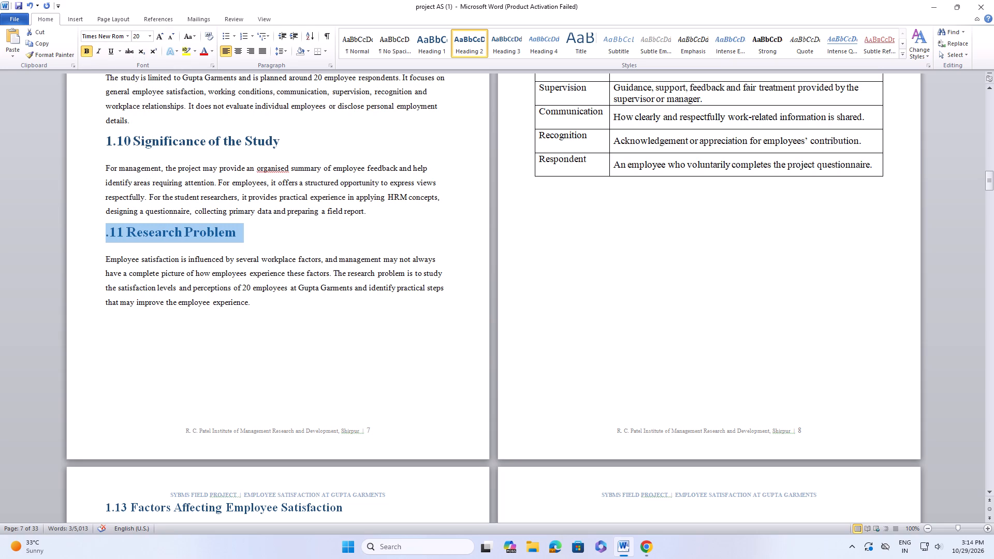
{"action": "key", "text": "1"}
{"action": "key", "text": "period"}
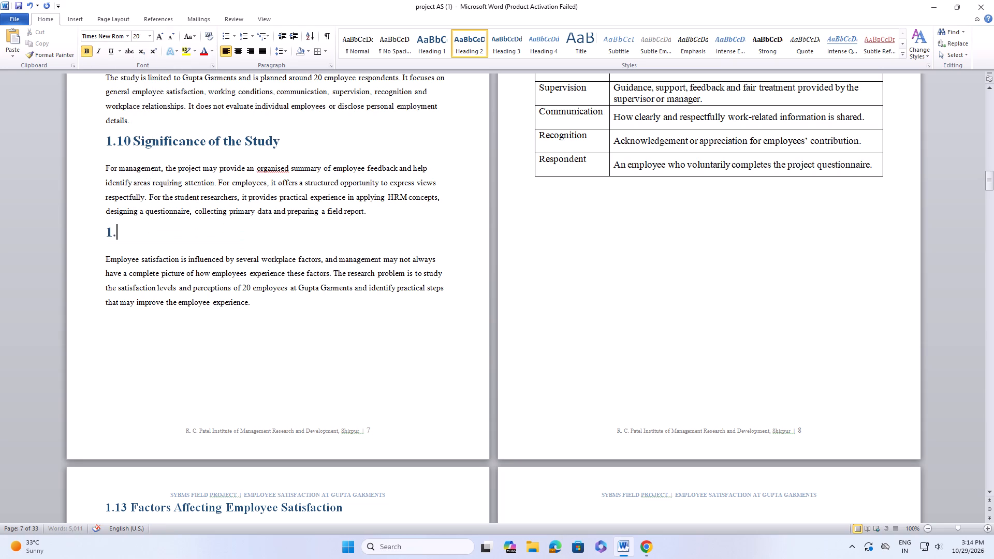
{"action": "type", "text": "11"}
Set the line spacing of the Declaration page's text below its heading to 1.5.
{"action": "scroll", "coordinate": [229, 198], "scroll_direction": "up", "scroll_amount": 20}
{"action": "scroll", "coordinate": [229, 198], "scroll_direction": "up", "scroll_amount": 1}
{"action": "scroll", "coordinate": [426, 117], "scroll_direction": "up", "scroll_amount": 5}
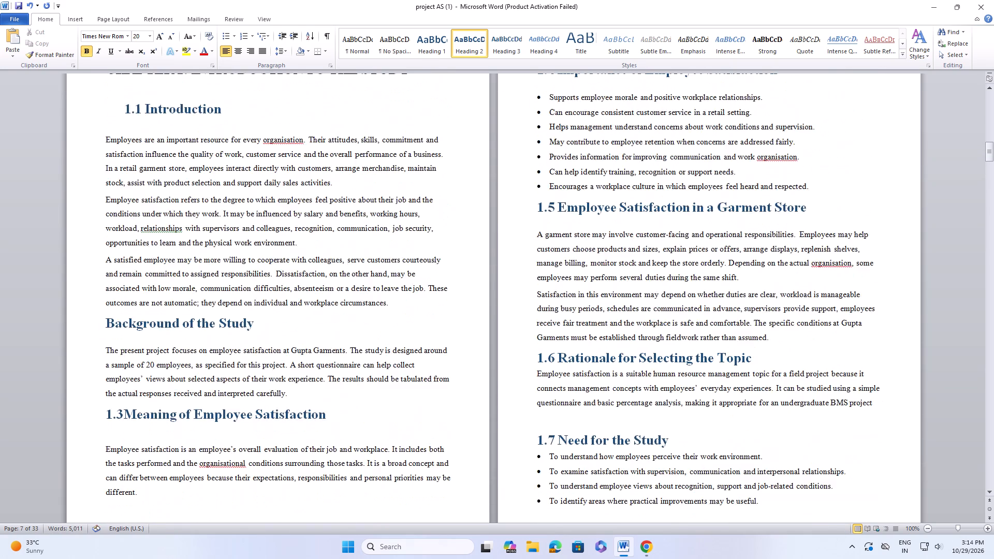
{"action": "scroll", "coordinate": [426, 117], "scroll_direction": "up", "scroll_amount": 11}
{"action": "scroll", "coordinate": [427, 117], "scroll_direction": "up", "scroll_amount": 16}
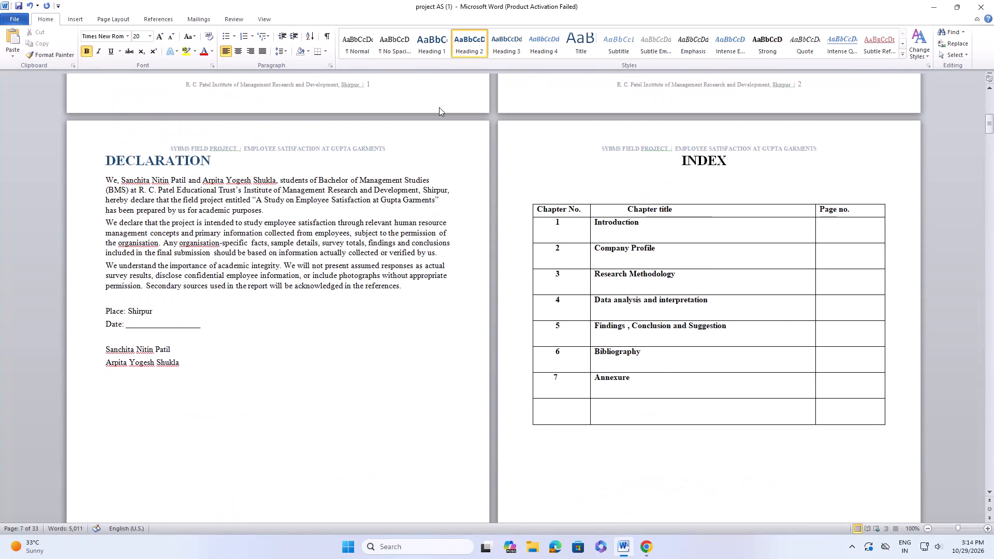
{"action": "left_click_drag", "start_coordinate": [107, 184], "coordinate": [332, 373]}
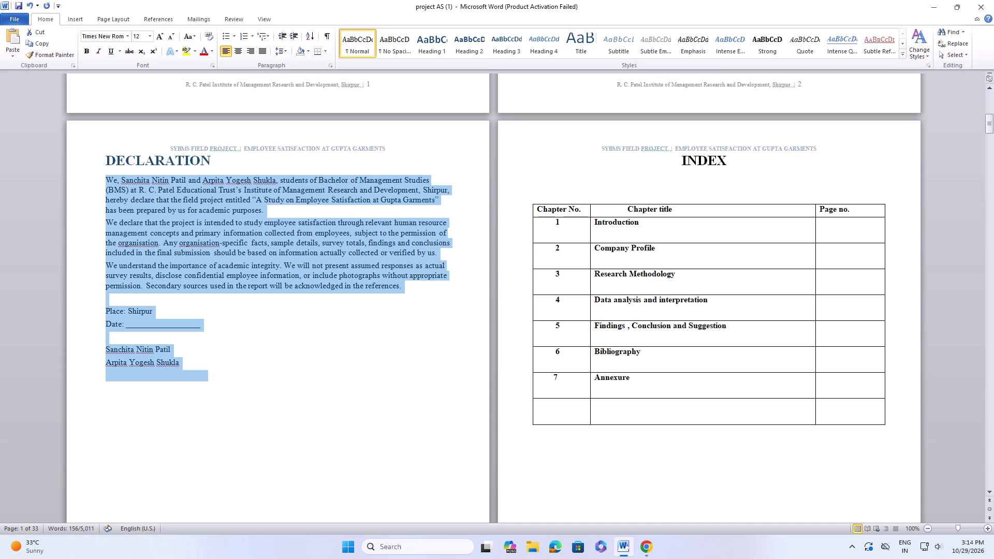
{"action": "left_click", "coordinate": [284, 51]}
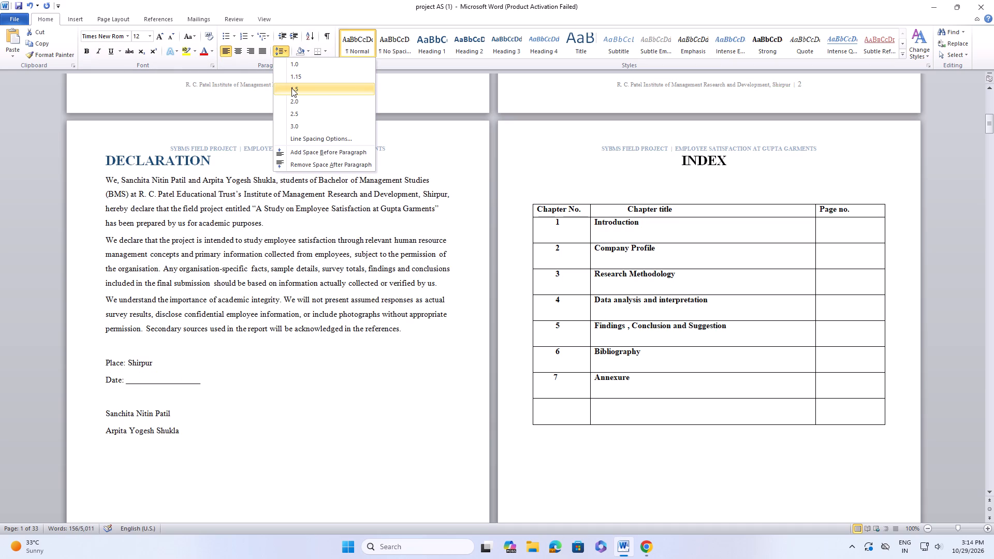
{"action": "left_click", "coordinate": [291, 88]}
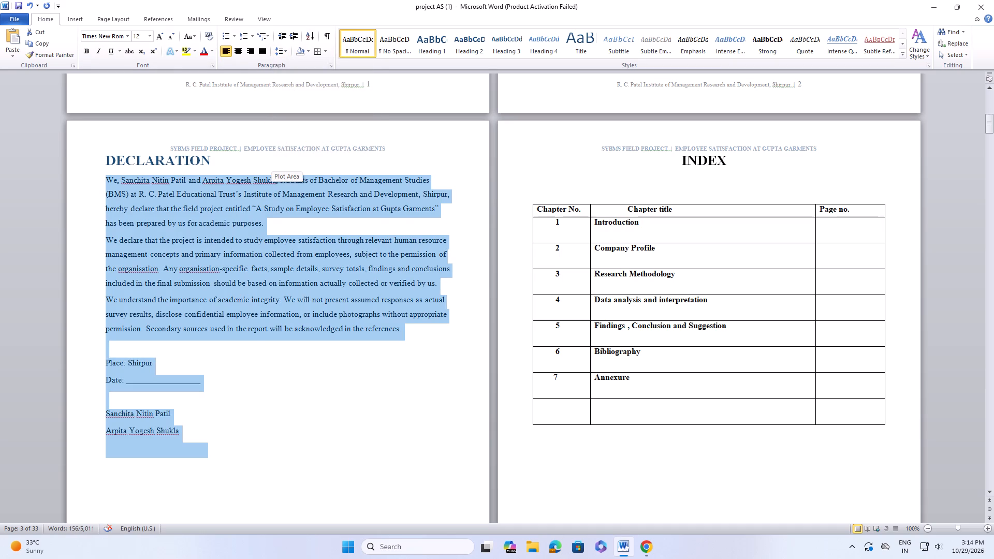
Set the line spacing of the Acknowledgement page's text, through the Academic Year line, to 1.5.
{"action": "scroll", "coordinate": [308, 382], "scroll_direction": "up", "scroll_amount": 10}
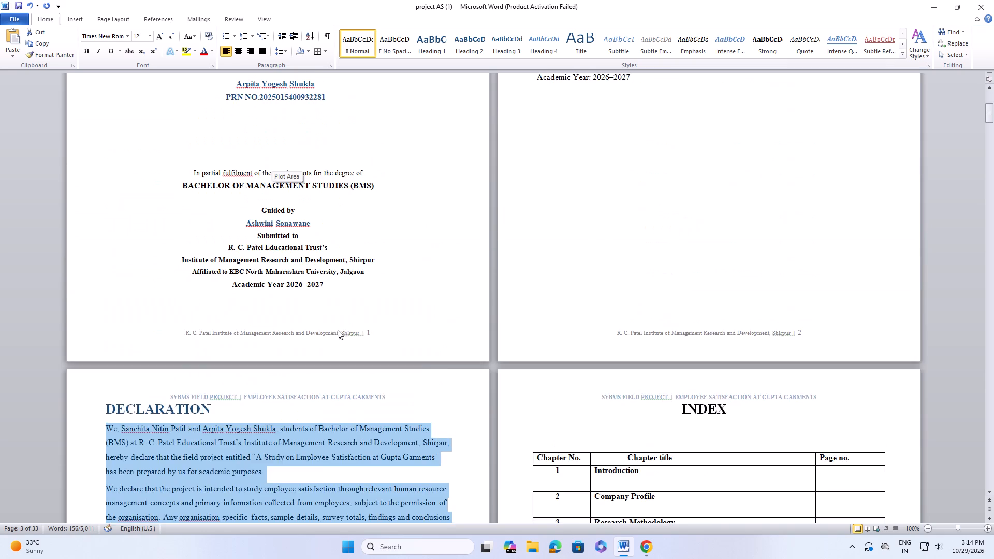
{"action": "scroll", "coordinate": [338, 330], "scroll_direction": "up", "scroll_amount": 10}
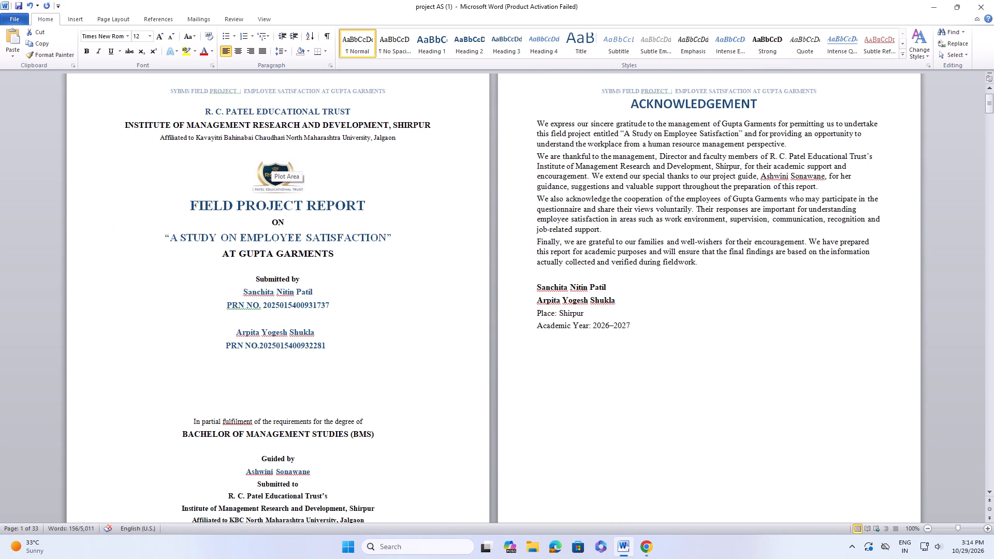
{"action": "left_click_drag", "start_coordinate": [538, 123], "coordinate": [611, 331]}
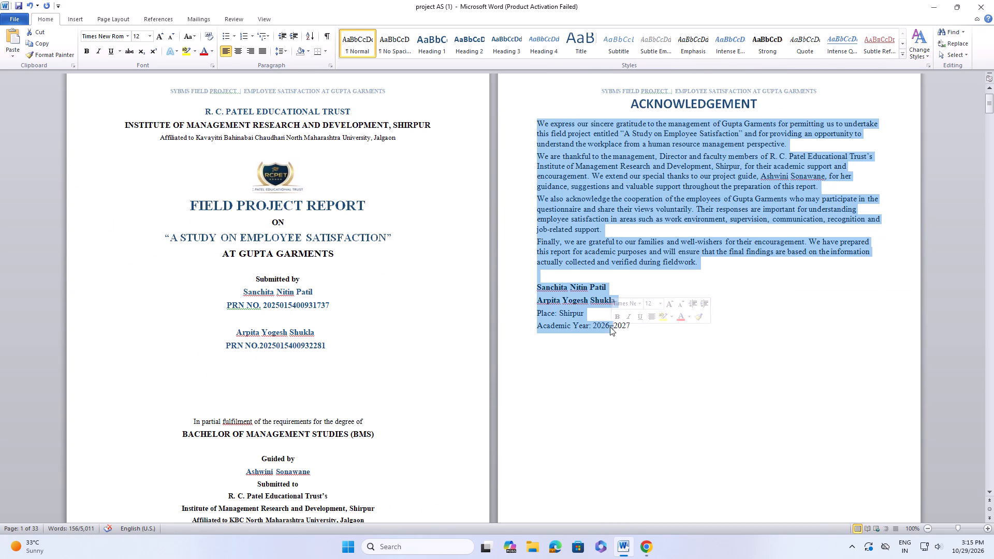
{"action": "left_click", "coordinate": [277, 50]}
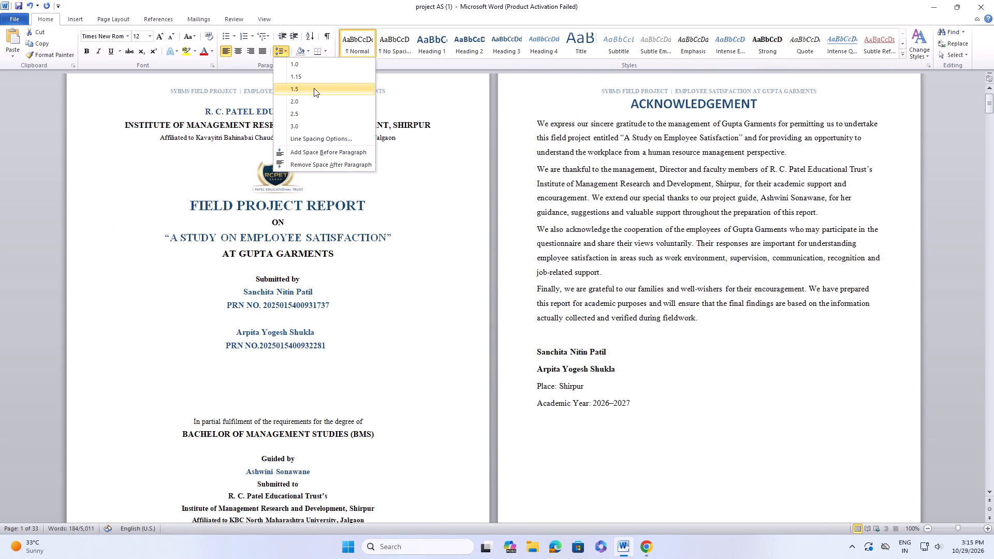
{"action": "left_click", "coordinate": [314, 88]}
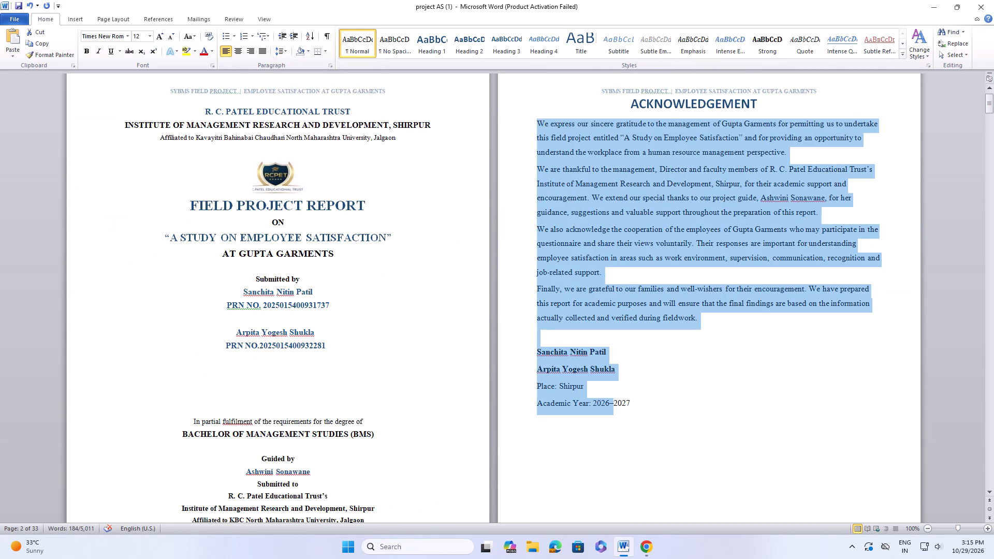
Add a Box page border applied to the whole document.
{"action": "left_click", "coordinate": [372, 289]}
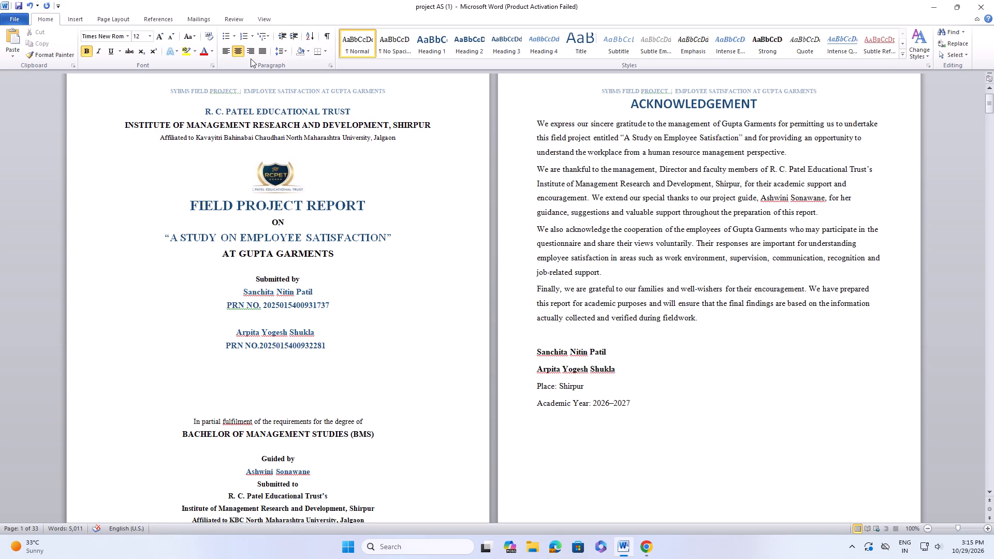
{"action": "left_click", "coordinate": [115, 19]}
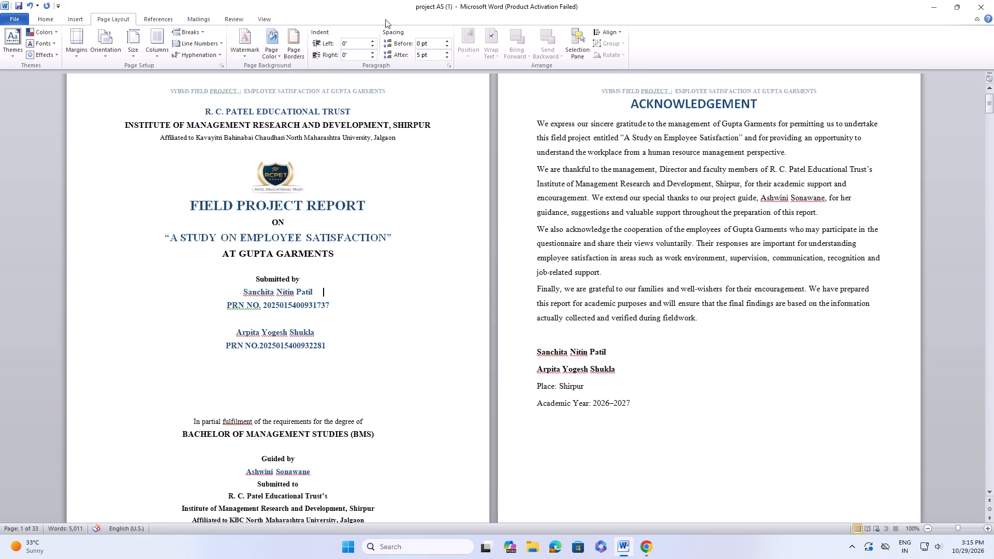
{"action": "left_click", "coordinate": [297, 51]}
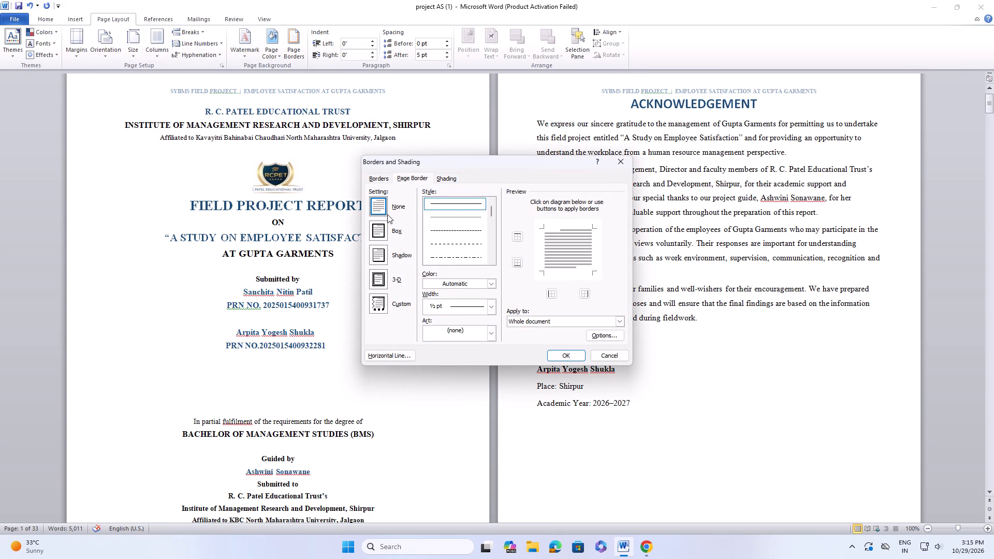
{"action": "left_click", "coordinate": [379, 230]}
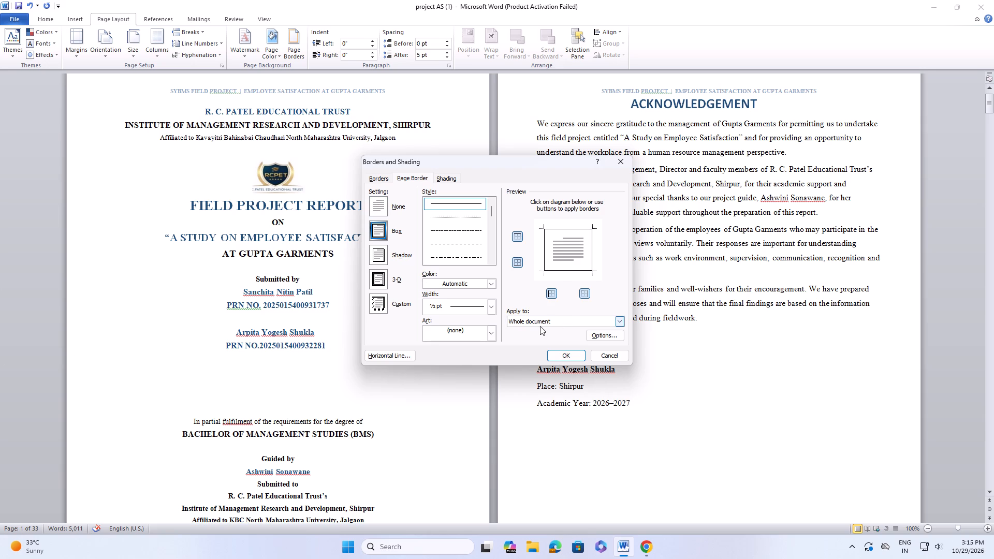
{"action": "left_click", "coordinate": [571, 360]}
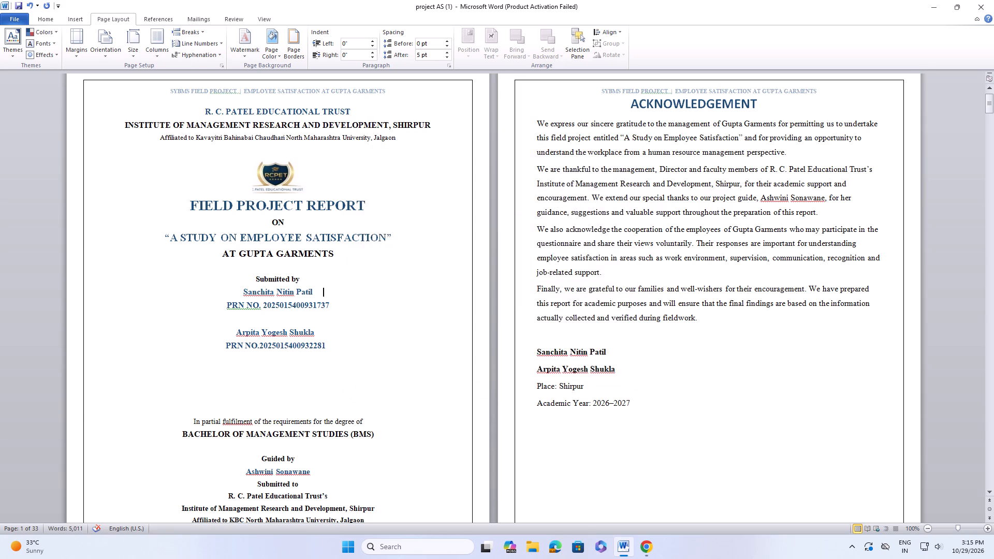
Review the page border and layout from the cover page through the end of section 1.12 and back.
{"action": "scroll", "coordinate": [618, 279], "scroll_direction": "down", "scroll_amount": 17}
{"action": "scroll", "coordinate": [618, 279], "scroll_direction": "down", "scroll_amount": 6}
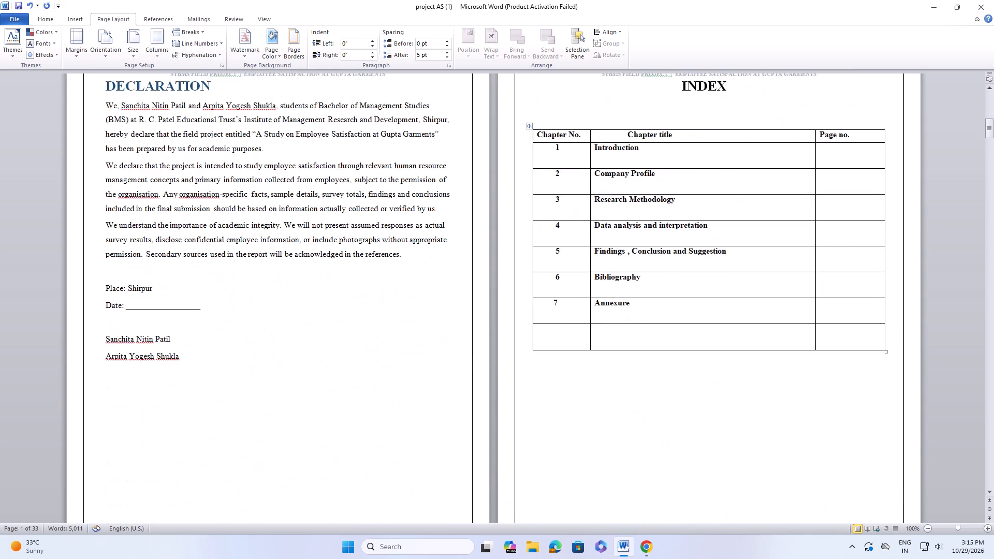
{"action": "scroll", "coordinate": [618, 279], "scroll_direction": "down", "scroll_amount": 18}
{"action": "scroll", "coordinate": [573, 259], "scroll_direction": "up", "scroll_amount": 5}
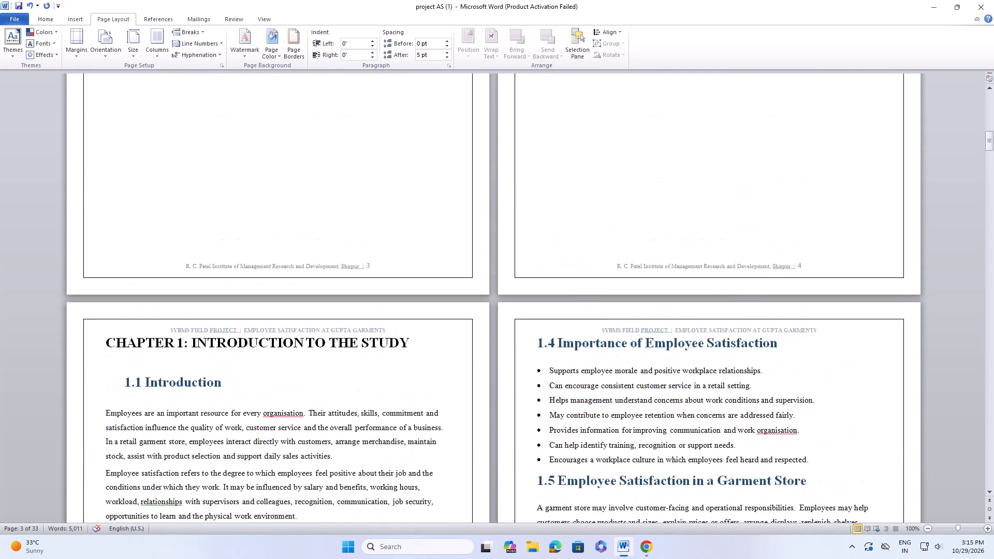
{"action": "scroll", "coordinate": [573, 259], "scroll_direction": "up", "scroll_amount": 15}
{"action": "scroll", "coordinate": [600, 251], "scroll_direction": "down", "scroll_amount": 20}
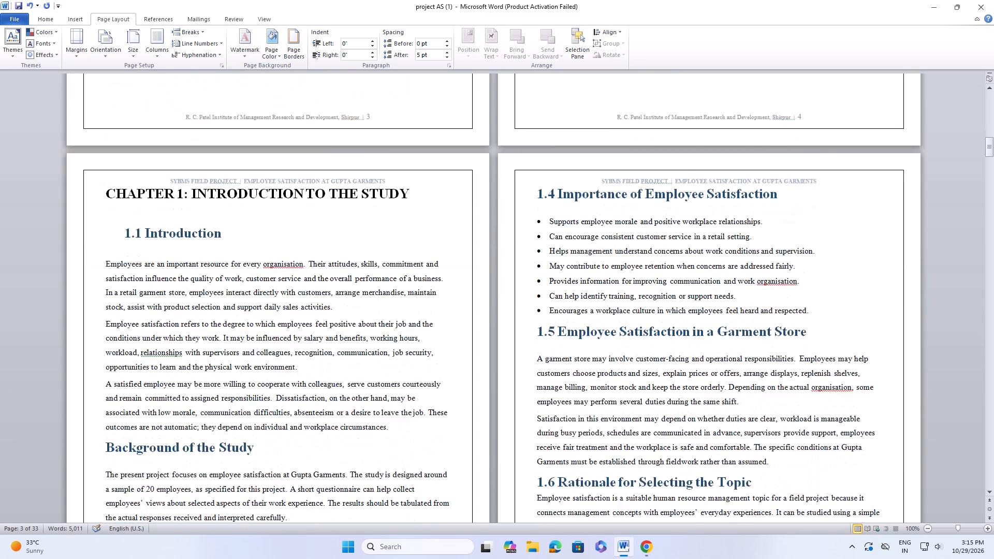
{"action": "scroll", "coordinate": [600, 251], "scroll_direction": "down", "scroll_amount": 16}
{"action": "scroll", "coordinate": [600, 251], "scroll_direction": "down", "scroll_amount": 10}
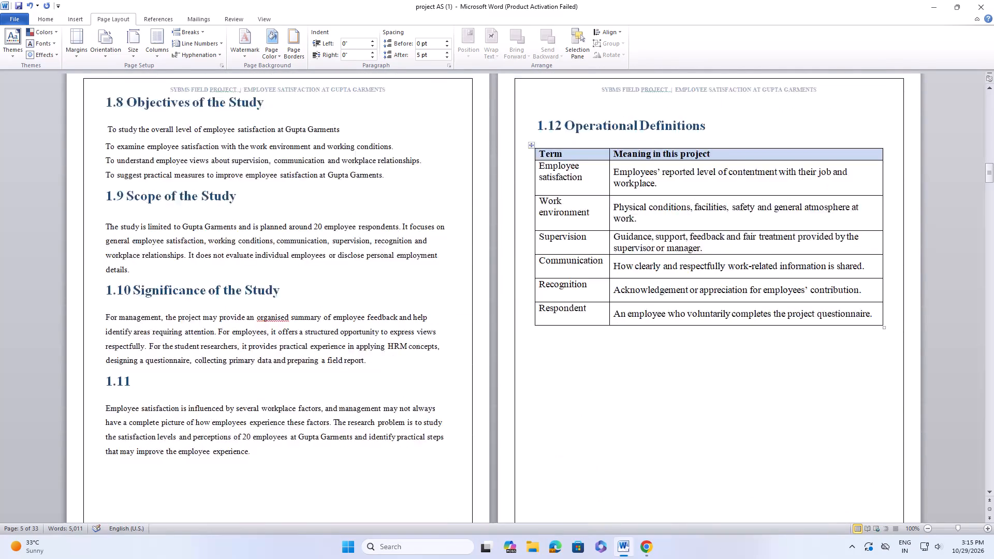
{"action": "scroll", "coordinate": [600, 251], "scroll_direction": "down", "scroll_amount": 8}
{"action": "scroll", "coordinate": [479, 268], "scroll_direction": "up", "scroll_amount": 2}
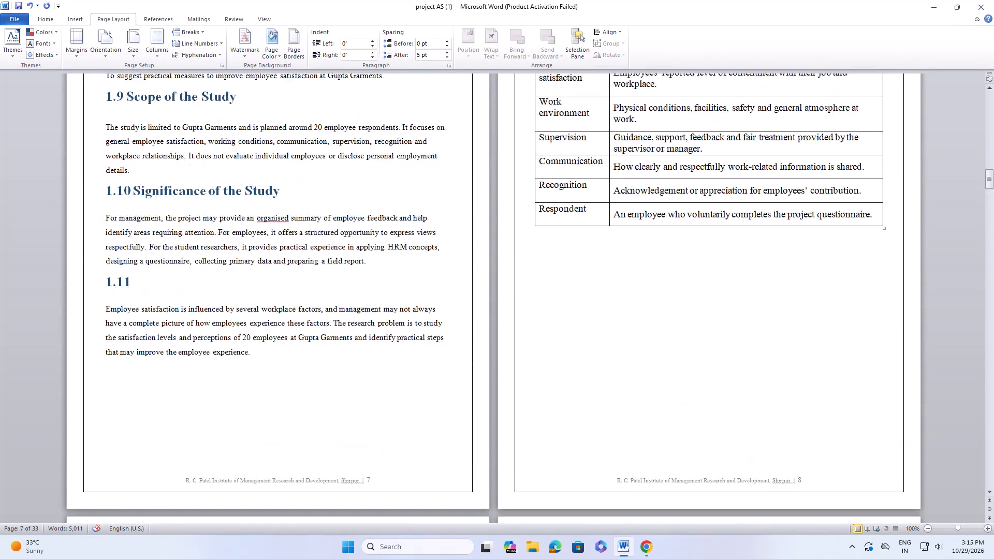
{"action": "scroll", "coordinate": [481, 267], "scroll_direction": "up", "scroll_amount": 17}
{"action": "scroll", "coordinate": [520, 248], "scroll_direction": "up", "scroll_amount": 12}
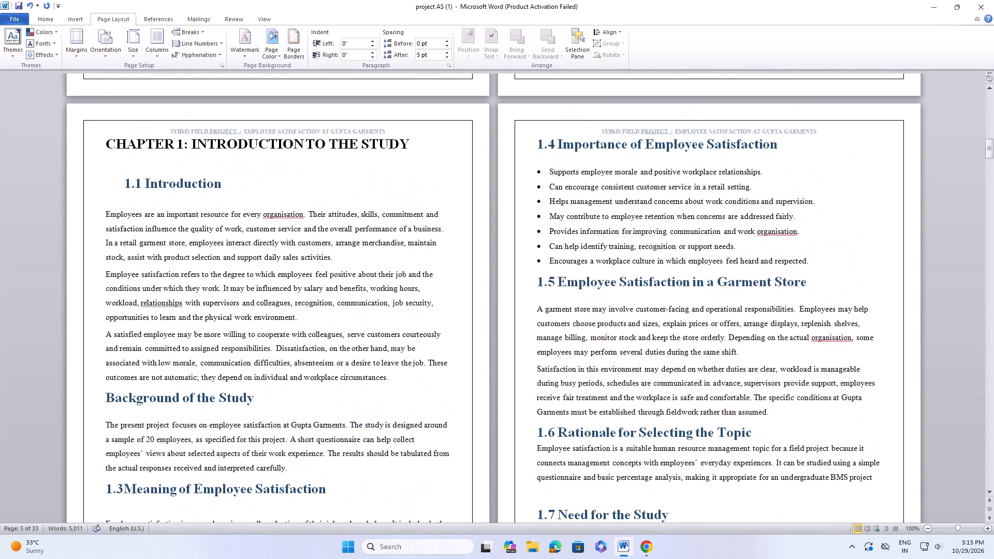
{"action": "scroll", "coordinate": [523, 247], "scroll_direction": "up", "scroll_amount": 7}
{"action": "scroll", "coordinate": [527, 246], "scroll_direction": "up", "scroll_amount": 20}
{"action": "scroll", "coordinate": [527, 246], "scroll_direction": "up", "scroll_amount": 8}
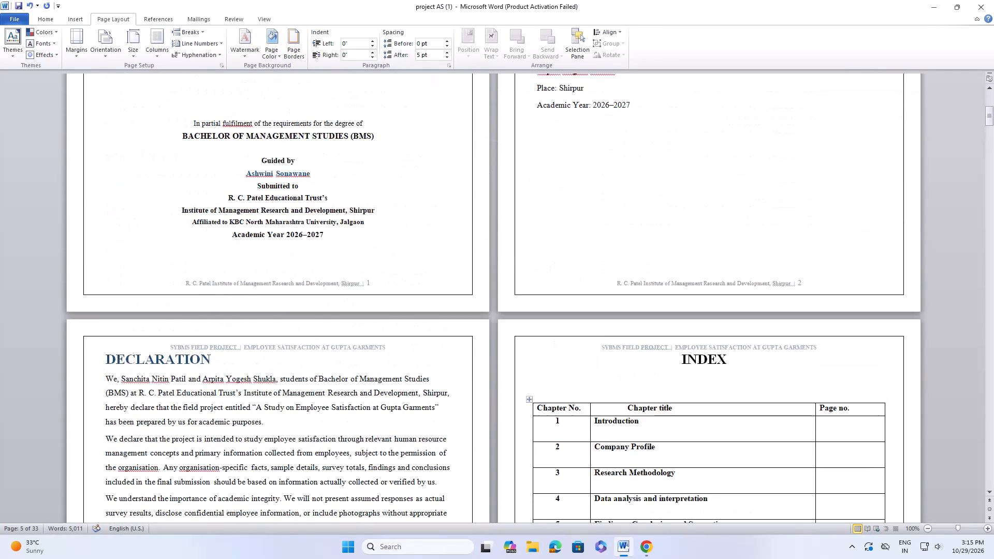
{"action": "scroll", "coordinate": [545, 237], "scroll_direction": "up", "scroll_amount": 18}
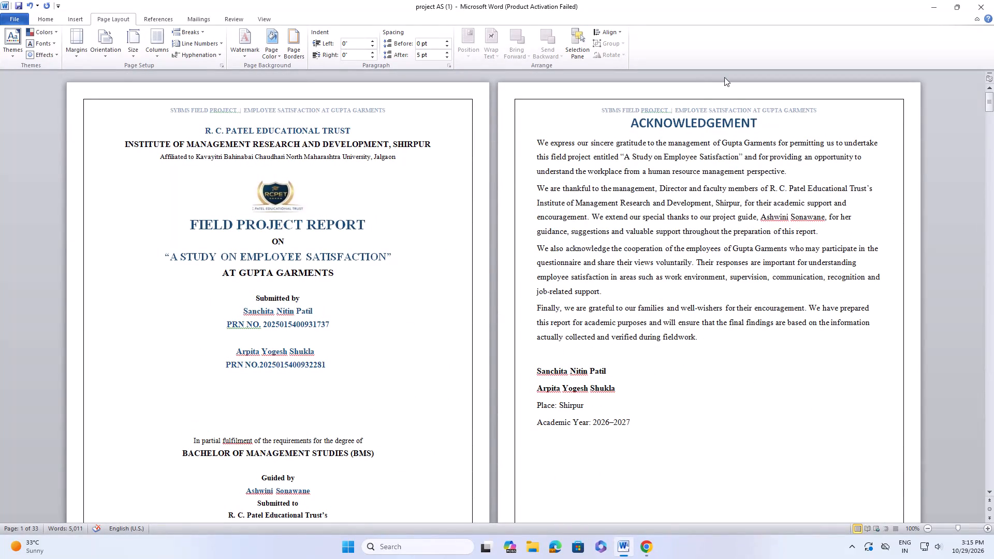
Insert two blank lines between the ACKNOWLEDGEMENT heading and its first paragraph.
{"action": "left_click", "coordinate": [768, 110]}
{"action": "left_click", "coordinate": [769, 123]}
{"action": "key", "text": "space"}
{"action": "key", "text": "space"}
{"action": "key", "text": "Return"}
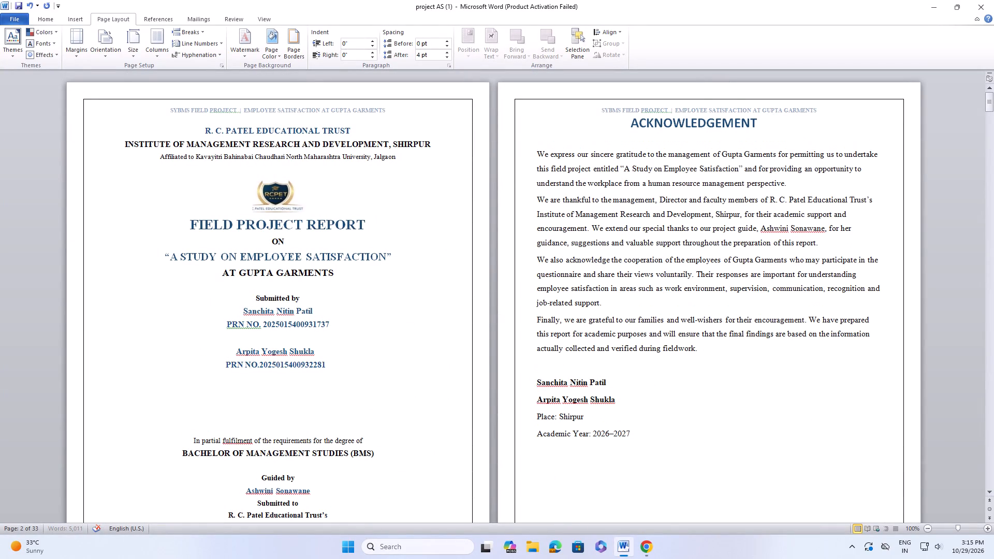
{"action": "key", "text": "Return"}
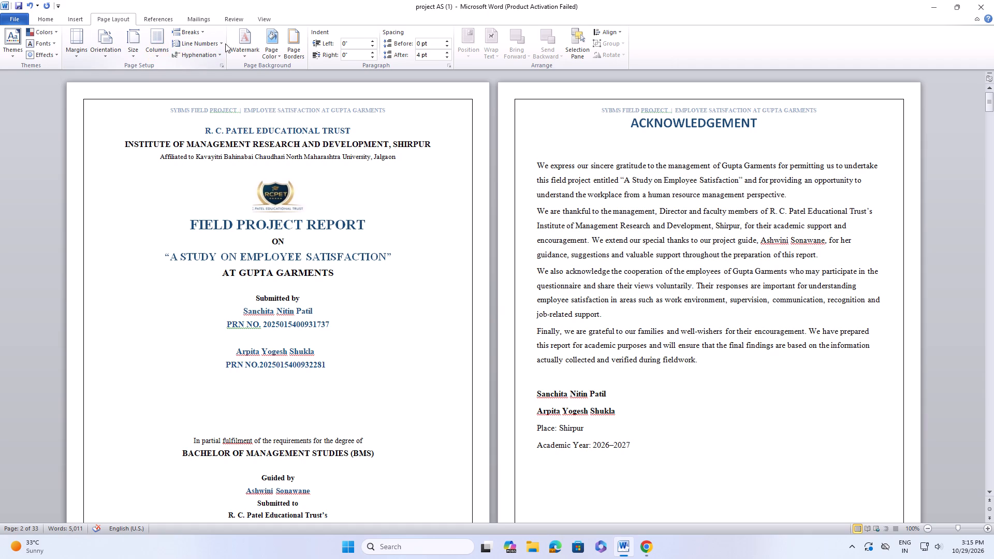
Replace the running project-title header with the built-in Blank header and delete its placeholder text.
{"action": "left_click", "coordinate": [115, 16]}
{"action": "left_click", "coordinate": [67, 14]}
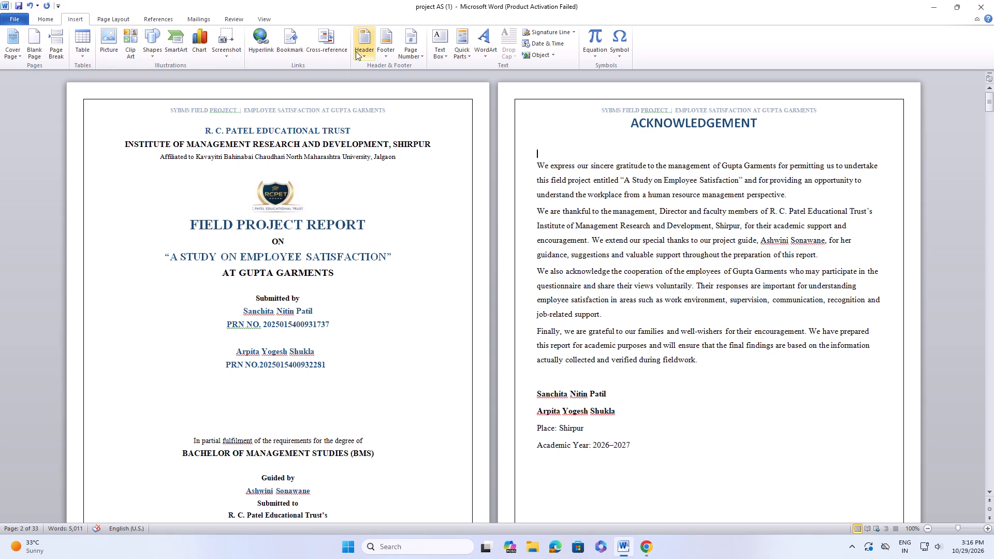
{"action": "left_click", "coordinate": [362, 54]}
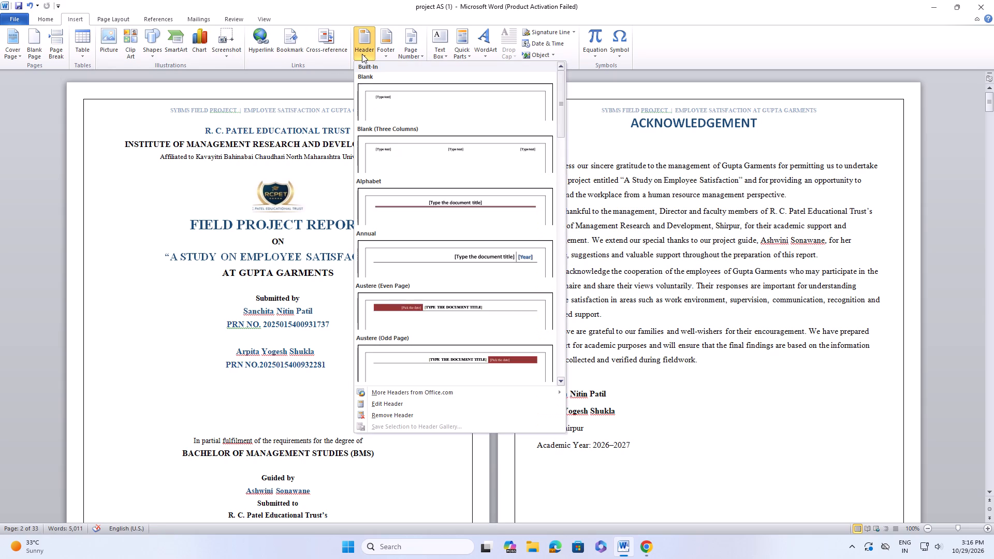
{"action": "left_click", "coordinate": [394, 97]}
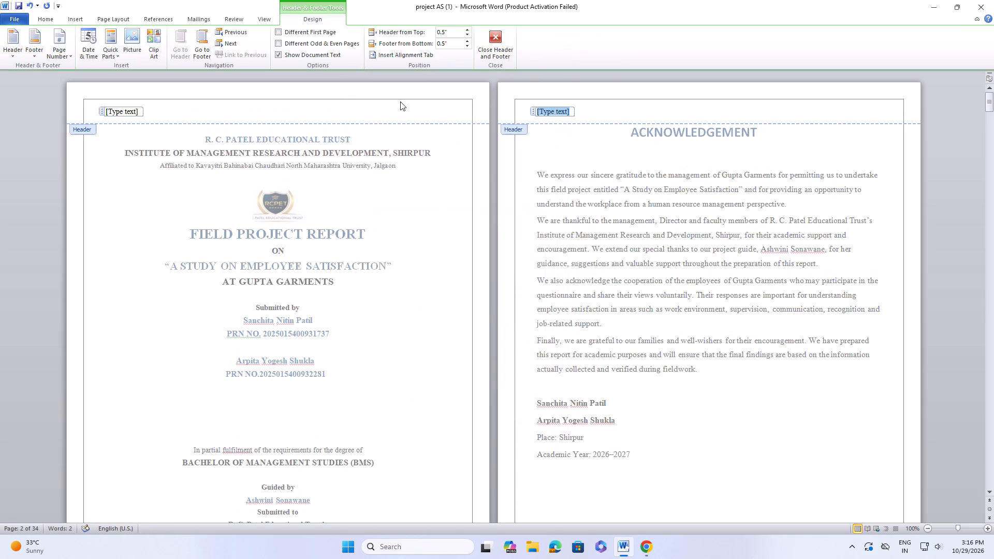
{"action": "left_click", "coordinate": [568, 113]}
{"action": "key", "text": "BackSpace"}
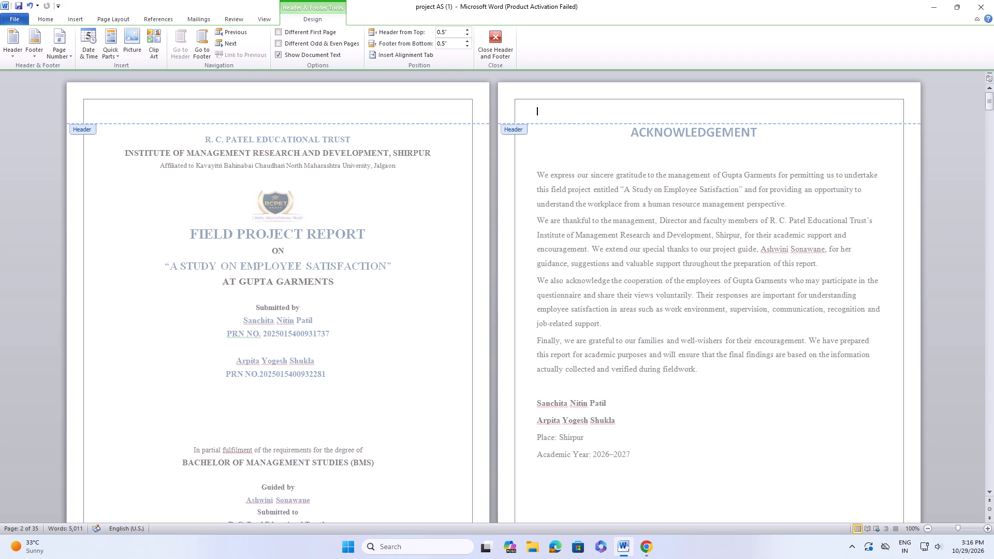
Delete the institute name and separator from the footer, keeping only the page number, and close header and footer editing.
{"action": "scroll", "coordinate": [637, 180], "scroll_direction": "down", "scroll_amount": 11}
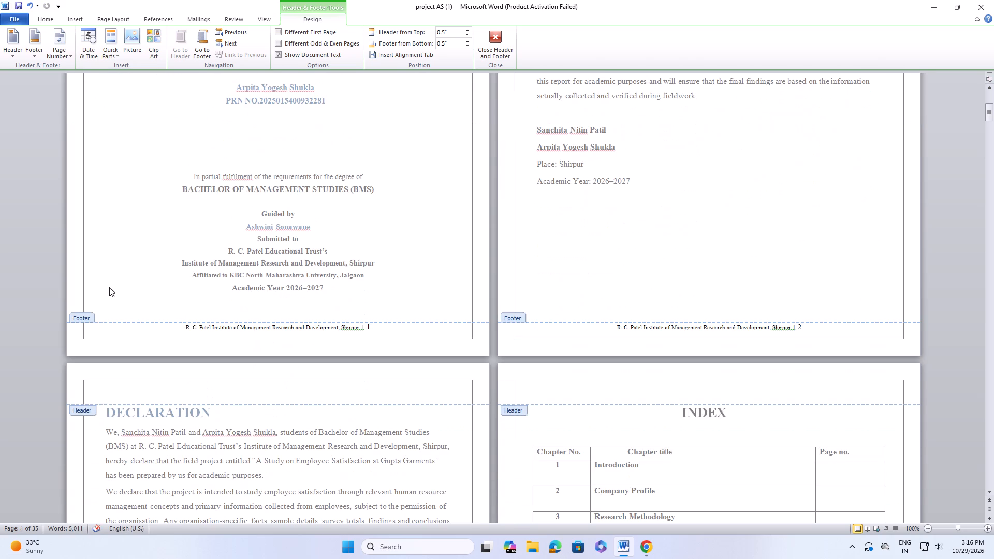
{"action": "left_click", "coordinate": [366, 323]}
{"action": "left_click", "coordinate": [364, 328]}
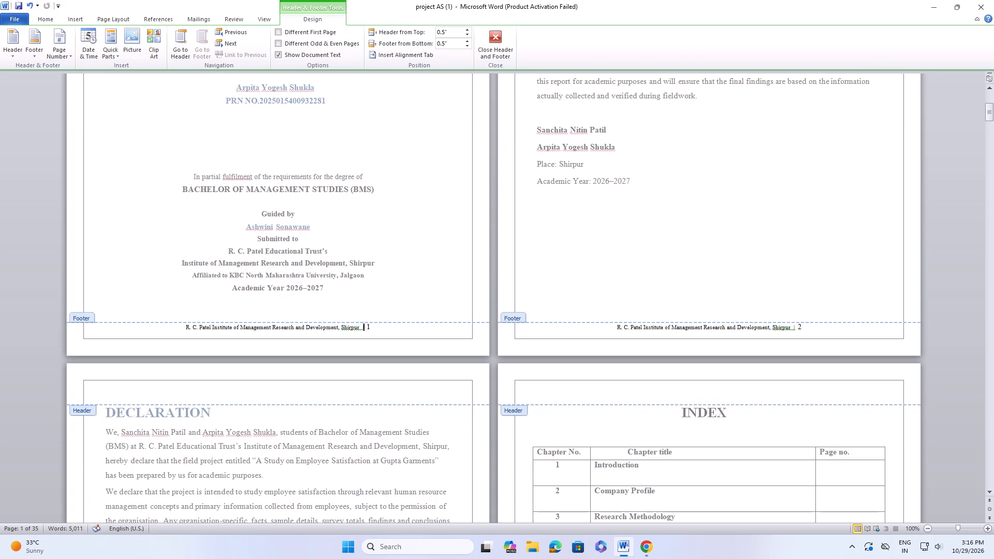
{"action": "key", "text": "BackSpace"}
{"action": "key", "text": "BackSpace"}
{"action": "key", "text": "BackSpace"}
{"action": "key", "text": "BackSpace"}
{"action": "key", "text": "BackSpace"}
{"action": "key", "text": "BackSpace"}
{"action": "key", "text": "BackSpace"}
{"action": "key", "text": "BackSpace"}
{"action": "key", "text": "BackSpace"}
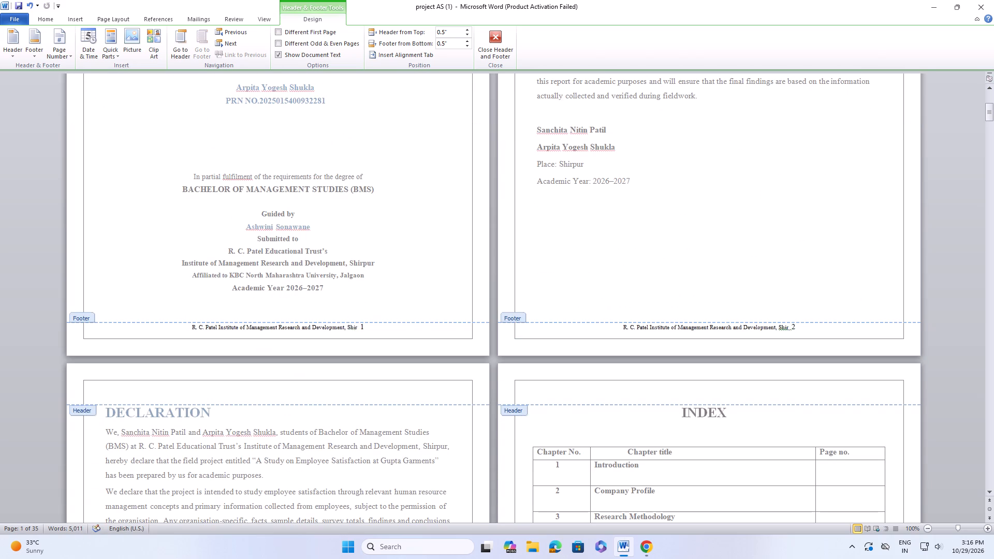
{"action": "key", "text": "BackSpace"}
{"action": "key", "text": "BackSpace"}
{"action": "key", "text": "BackSpace"}
{"action": "key", "text": "BackSpace"}
{"action": "key", "text": "BackSpace"}
{"action": "key", "text": "BackSpace"}
{"action": "key", "text": "BackSpace"}
{"action": "key", "text": "BackSpace"}
{"action": "key", "text": "BackSpace"}
{"action": "key", "text": "BackSpace"}
{"action": "key", "text": "BackSpace"}
{"action": "key", "text": "BackSpace"}
{"action": "key", "text": "BackSpace"}
{"action": "key", "text": "BackSpace"}
{"action": "key", "text": "BackSpace"}
{"action": "key", "text": "BackSpace"}
{"action": "key", "text": "BackSpace"}
{"action": "key", "text": "BackSpace"}
{"action": "key", "text": "BackSpace"}
{"action": "key", "text": "BackSpace"}
{"action": "key", "text": "BackSpace"}
{"action": "key", "text": "BackSpace"}
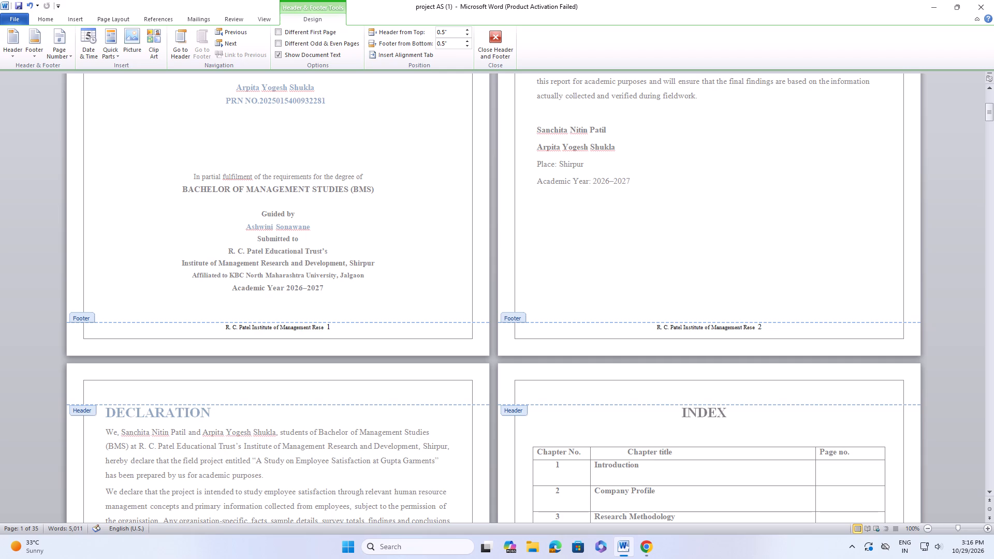
{"action": "key", "text": "BackSpace"}
{"action": "key", "text": "BackSpace"}
{"action": "key", "text": "BackSpace"}
{"action": "key", "text": "BackSpace"}
{"action": "key", "text": "BackSpace"}
{"action": "key", "text": "BackSpace"}
{"action": "key", "text": "BackSpace"}
{"action": "key", "text": "BackSpace"}
{"action": "key", "text": "BackSpace"}
{"action": "key", "text": "BackSpace"}
{"action": "key", "text": "BackSpace"}
{"action": "key", "text": "BackSpace"}
{"action": "key", "text": "BackSpace"}
{"action": "key", "text": "BackSpace"}
{"action": "key", "text": "BackSpace"}
{"action": "key", "text": "BackSpace"}
{"action": "key", "text": "BackSpace"}
{"action": "key", "text": "BackSpace"}
{"action": "key", "text": "BackSpace"}
{"action": "key", "text": "BackSpace"}
{"action": "key", "text": "BackSpace"}
{"action": "key", "text": "BackSpace"}
{"action": "key", "text": "BackSpace"}
{"action": "key", "text": "BackSpace"}
{"action": "key", "text": "BackSpace"}
{"action": "key", "text": "BackSpace"}
{"action": "key", "text": "BackSpace"}
{"action": "key", "text": "BackSpace"}
{"action": "key", "text": "BackSpace"}
{"action": "key", "text": "BackSpace"}
{"action": "key", "text": "BackSpace"}
{"action": "key", "text": "BackSpace"}
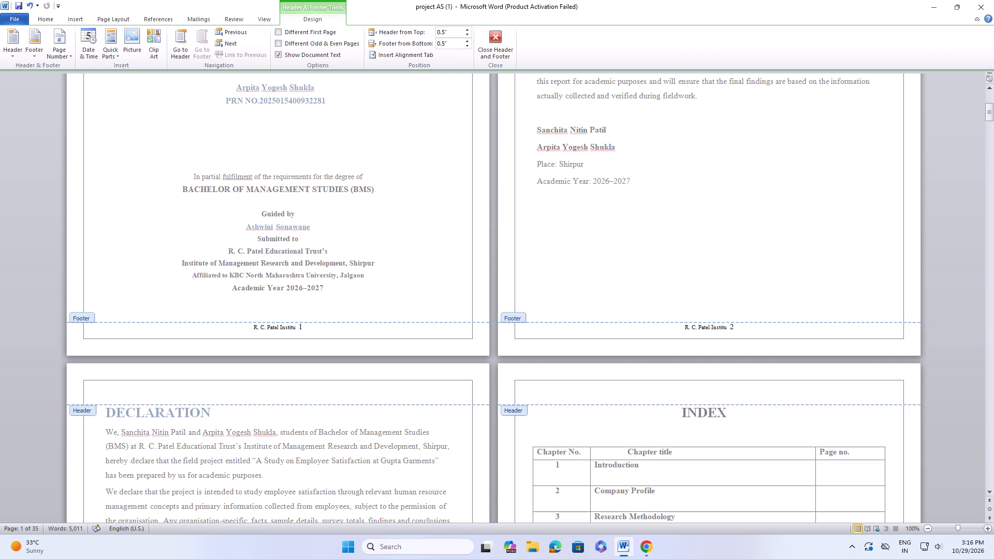
{"action": "key", "text": "BackSpace"}
{"action": "key", "text": "BackSpace"}
{"action": "key", "text": "BackSpace"}
{"action": "key", "text": "BackSpace"}
{"action": "key", "text": "BackSpace"}
{"action": "key", "text": "BackSpace"}
{"action": "key", "text": "BackSpace"}
{"action": "key", "text": "BackSpace"}
{"action": "scroll", "coordinate": [364, 328], "scroll_direction": "down", "scroll_amount": 20}
{"action": "scroll", "coordinate": [364, 328], "scroll_direction": "down", "scroll_amount": 1}
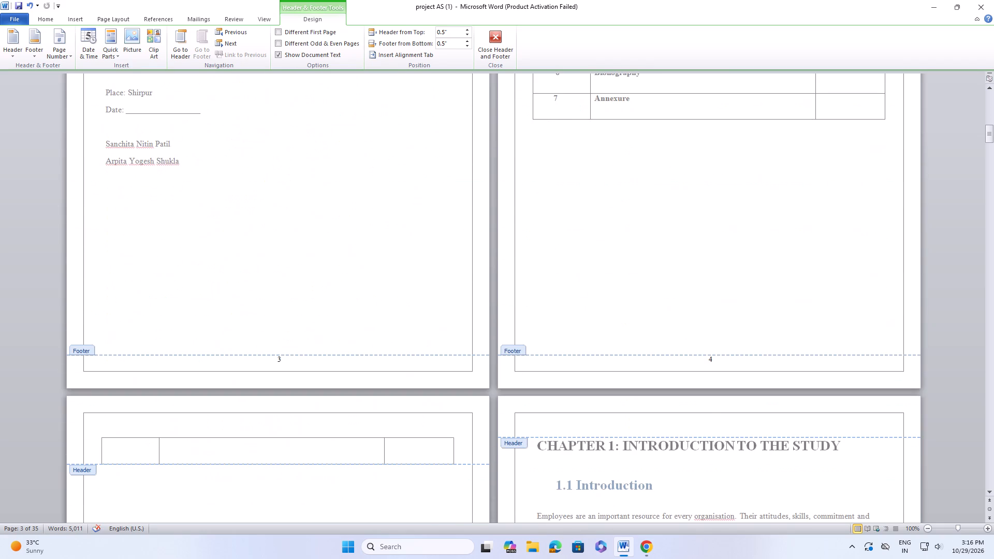
{"action": "scroll", "coordinate": [364, 328], "scroll_direction": "down", "scroll_amount": 6}
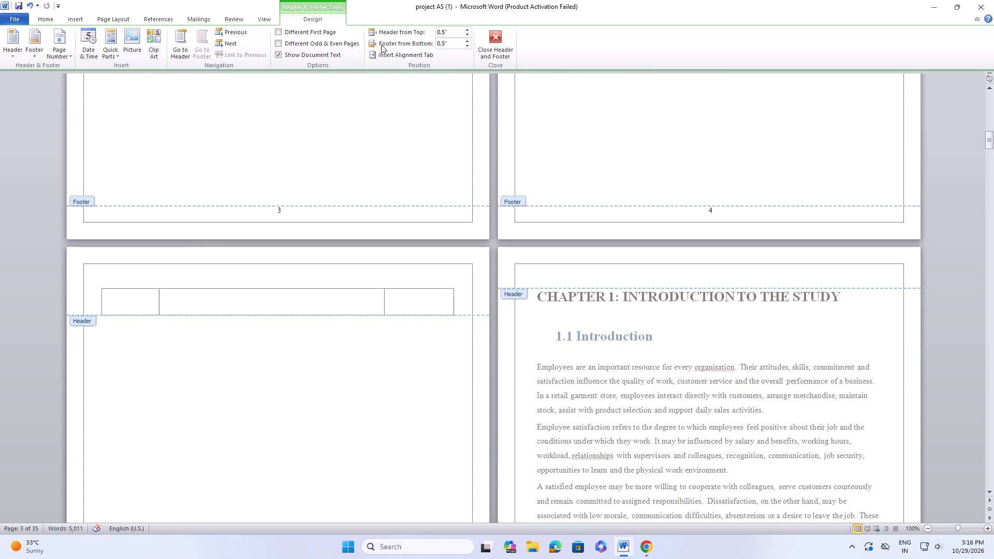
{"action": "left_click", "coordinate": [495, 43]}
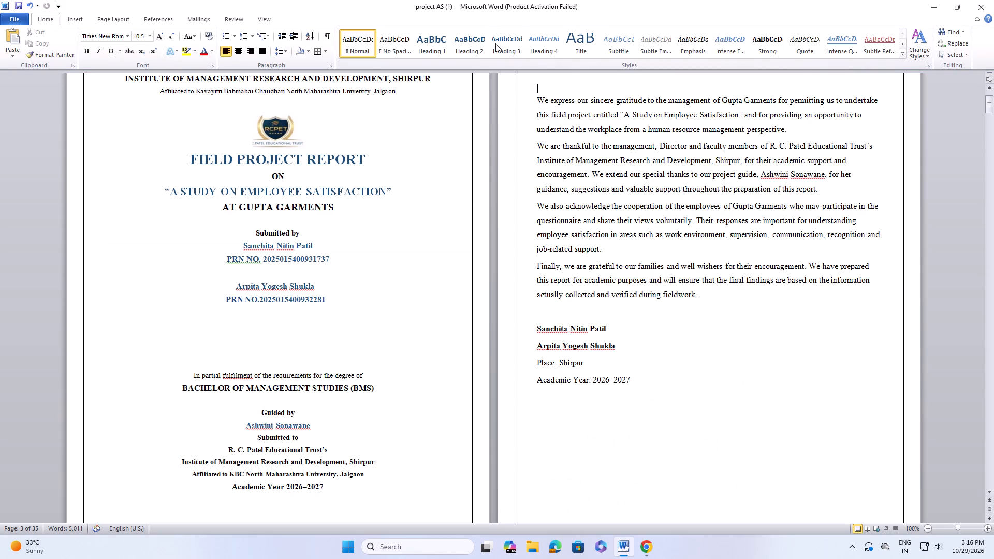
Review the headers and footers from the cover page through the start of Chapter 1.
{"action": "scroll", "coordinate": [492, 45], "scroll_direction": "up", "scroll_amount": 4}
{"action": "scroll", "coordinate": [529, 256], "scroll_direction": "up", "scroll_amount": 3}
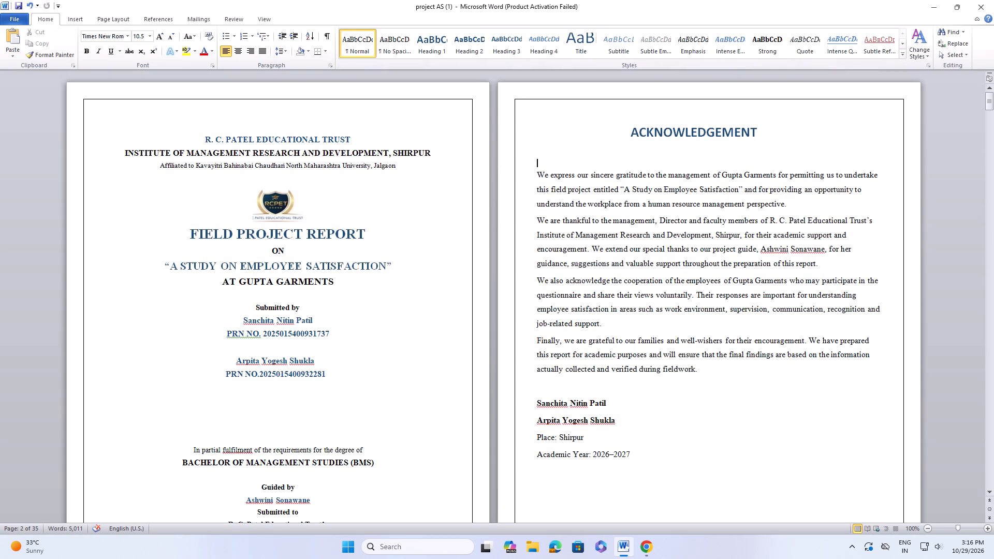
{"action": "scroll", "coordinate": [520, 262], "scroll_direction": "down", "scroll_amount": 15}
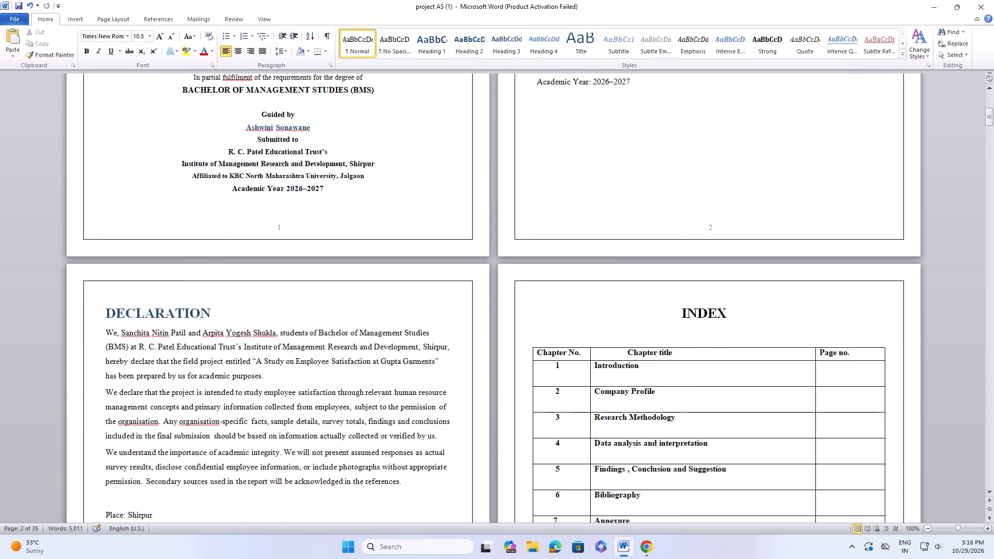
{"action": "scroll", "coordinate": [530, 260], "scroll_direction": "down", "scroll_amount": 17}
{"action": "scroll", "coordinate": [530, 260], "scroll_direction": "down", "scroll_amount": 11}
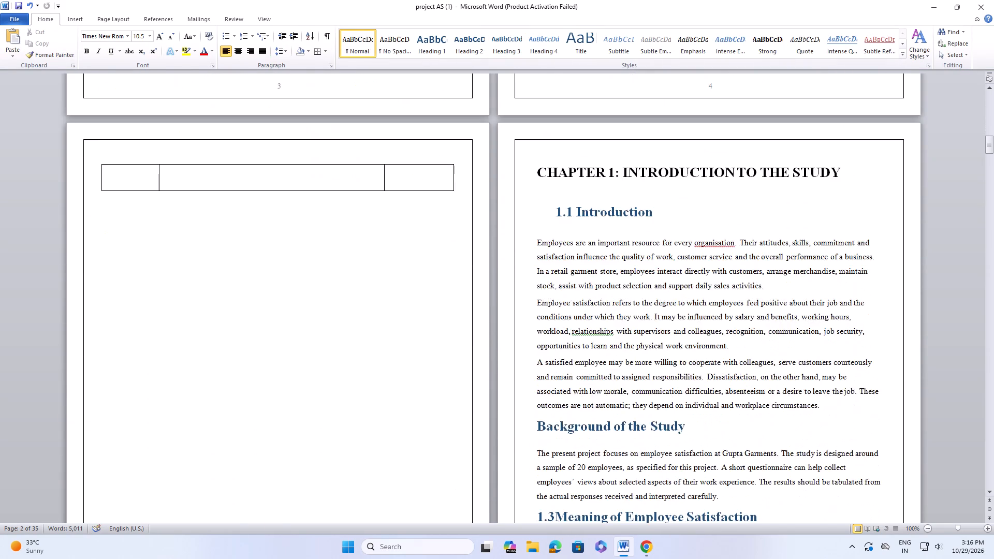
{"action": "scroll", "coordinate": [530, 260], "scroll_direction": "up", "scroll_amount": 16}
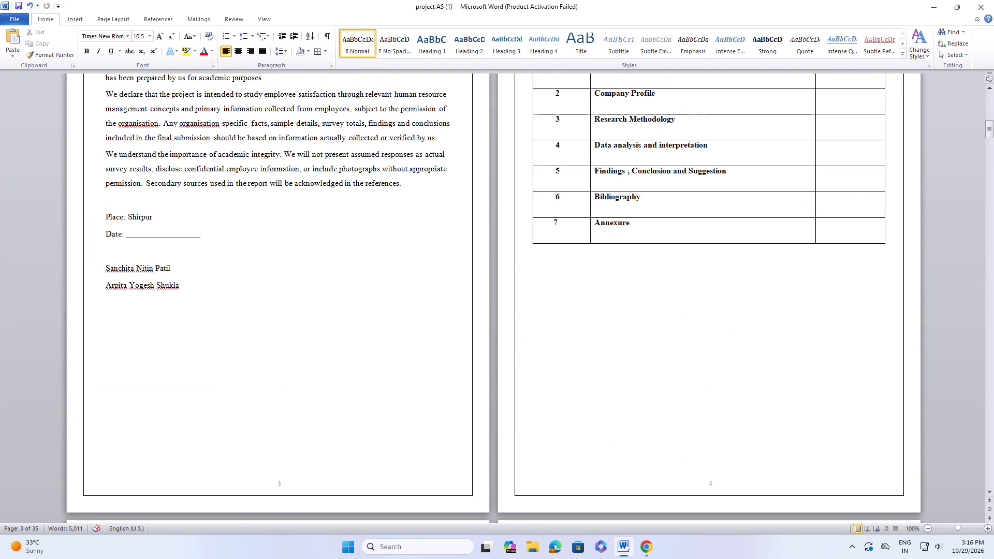
{"action": "scroll", "coordinate": [543, 256], "scroll_direction": "up", "scroll_amount": 2}
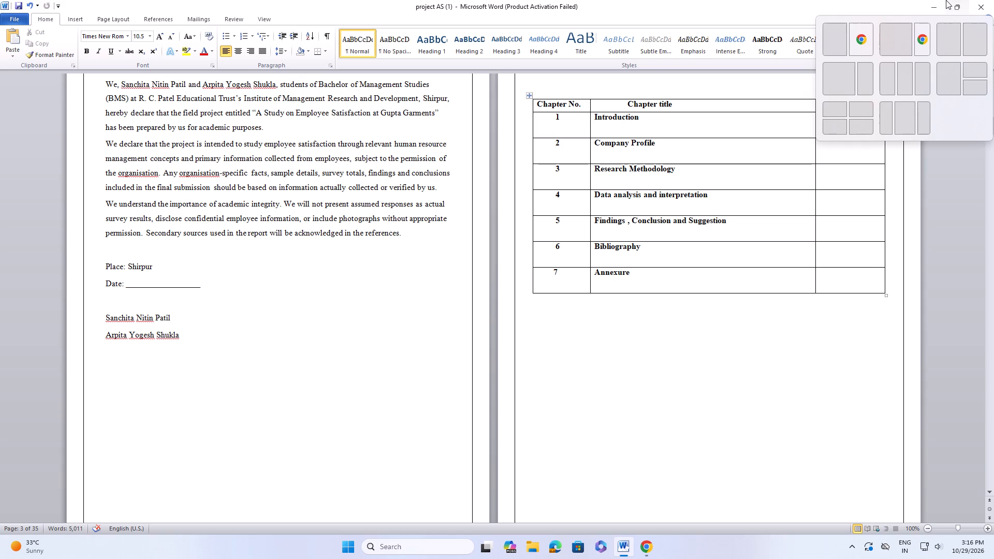
Delete the empty table row and the blank line below it on the page between the index and Chapter 1.
{"action": "scroll", "coordinate": [946, 0], "scroll_direction": "down", "scroll_amount": 8}
{"action": "scroll", "coordinate": [903, 10], "scroll_direction": "up", "scroll_amount": 1}
{"action": "scroll", "coordinate": [902, 10], "scroll_direction": "down", "scroll_amount": 5}
{"action": "scroll", "coordinate": [540, 274], "scroll_direction": "down", "scroll_amount": 6}
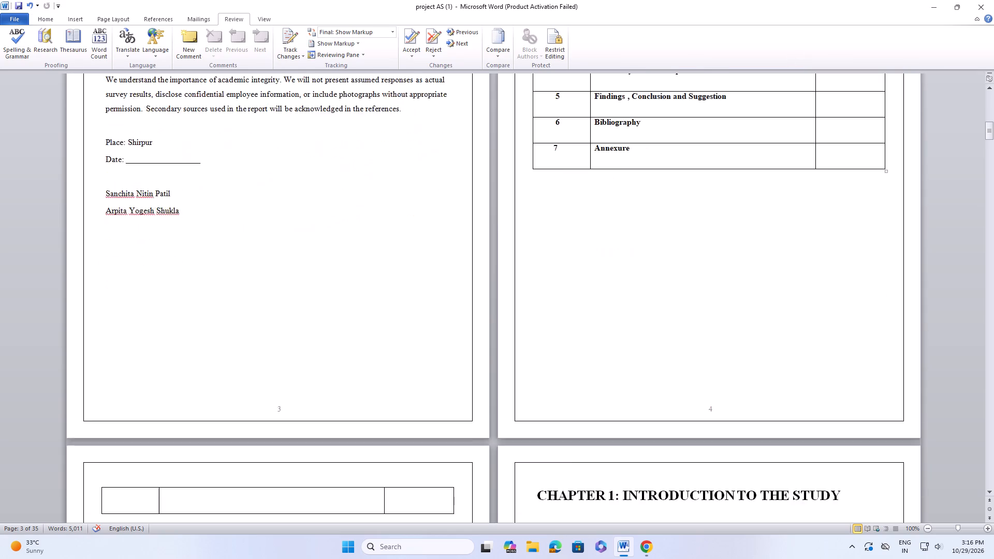
{"action": "scroll", "coordinate": [437, 358], "scroll_direction": "down", "scroll_amount": 4}
{"action": "left_click_drag", "start_coordinate": [106, 383], "coordinate": [260, 407]}
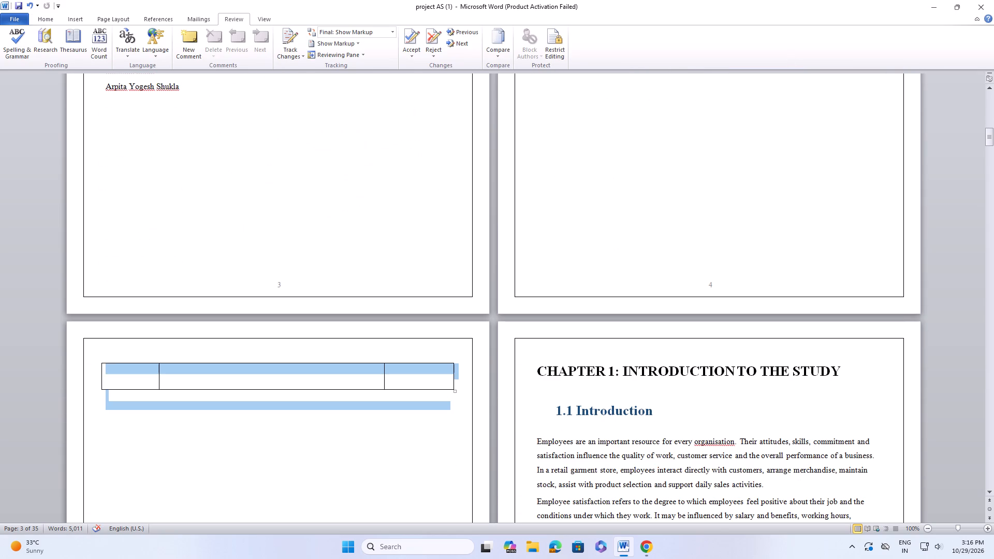
{"action": "left_click_drag", "start_coordinate": [260, 407], "coordinate": [416, 392]}
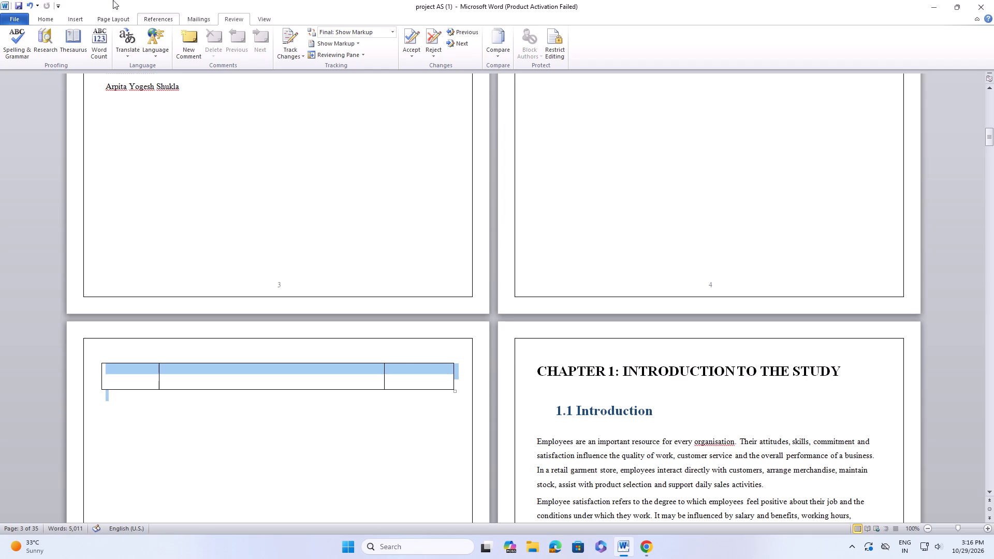
{"action": "key", "text": "Delete"}
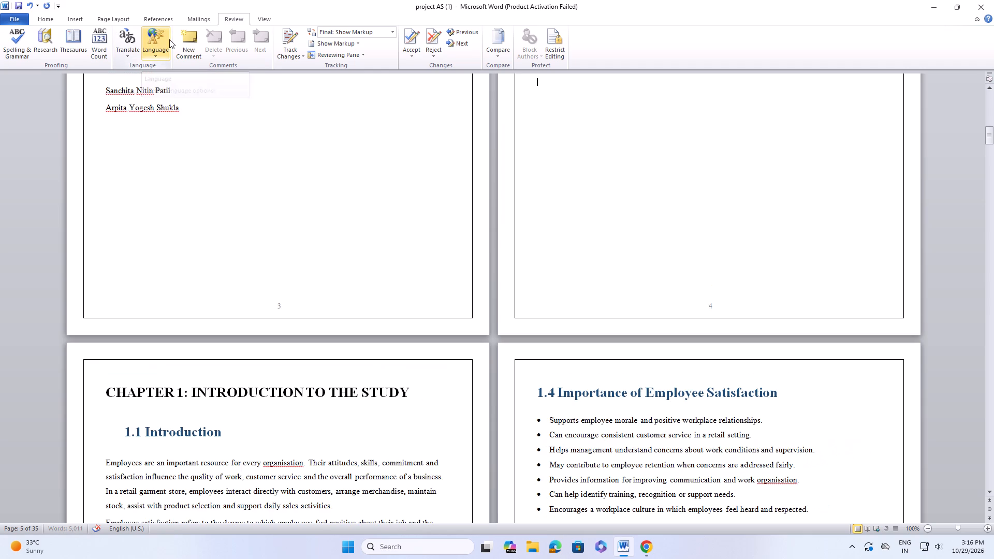
Review the page layout from the index through the start of Chapter 2, checking sections 1.9 to 1.16 and their page breaks.
{"action": "scroll", "coordinate": [169, 39], "scroll_direction": "up", "scroll_amount": 2}
{"action": "scroll", "coordinate": [463, 341], "scroll_direction": "up", "scroll_amount": 9}
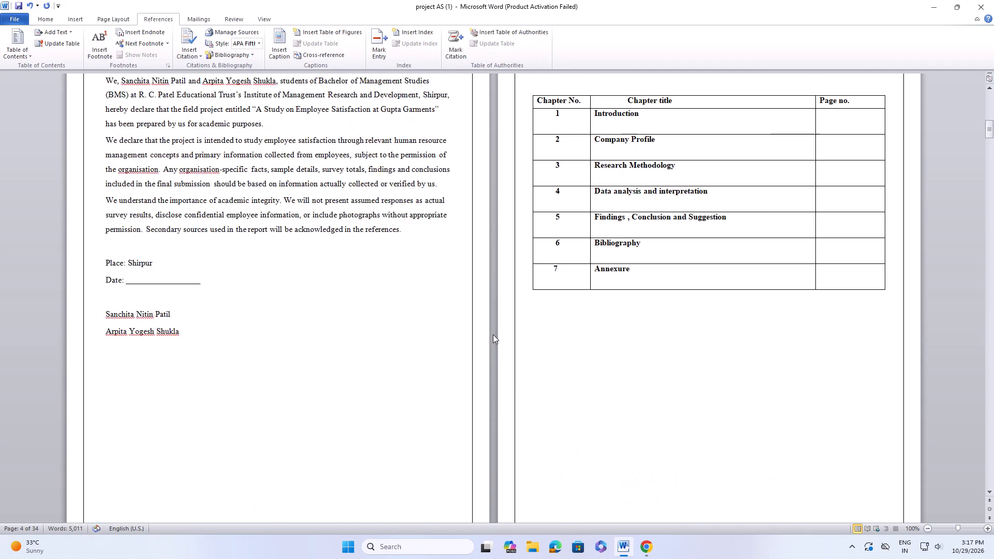
{"action": "scroll", "coordinate": [493, 334], "scroll_direction": "down", "scroll_amount": 20}
{"action": "scroll", "coordinate": [493, 334], "scroll_direction": "down", "scroll_amount": 2}
{"action": "scroll", "coordinate": [424, 334], "scroll_direction": "down", "scroll_amount": 4}
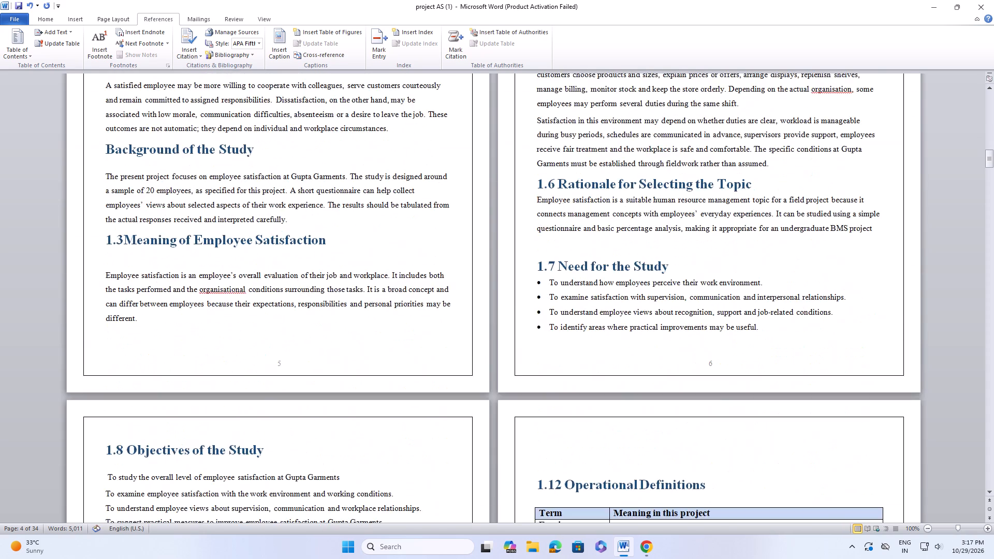
{"action": "scroll", "coordinate": [437, 330], "scroll_direction": "down", "scroll_amount": 20}
{"action": "scroll", "coordinate": [437, 330], "scroll_direction": "down", "scroll_amount": 15}
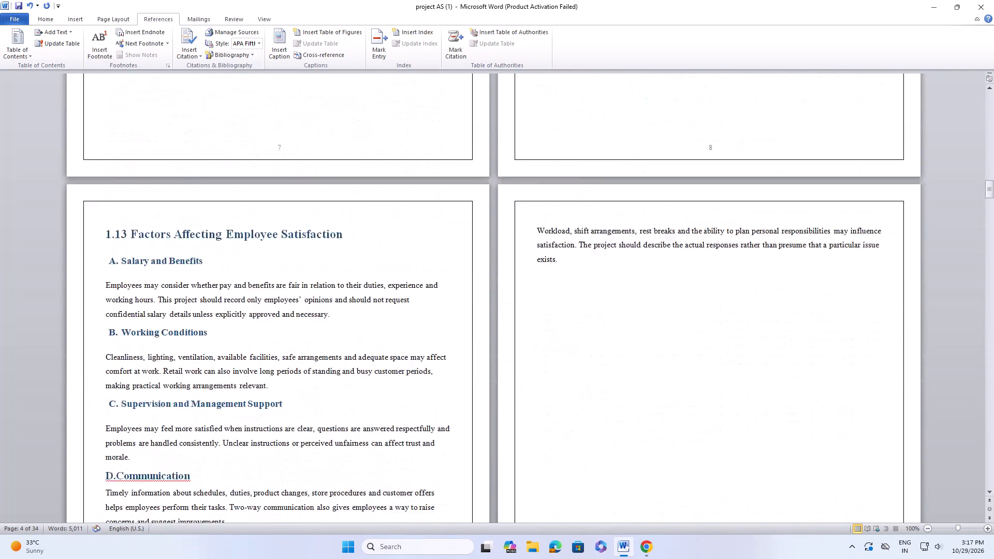
{"action": "scroll", "coordinate": [478, 330], "scroll_direction": "down", "scroll_amount": 9}
{"action": "scroll", "coordinate": [490, 338], "scroll_direction": "up", "scroll_amount": 5}
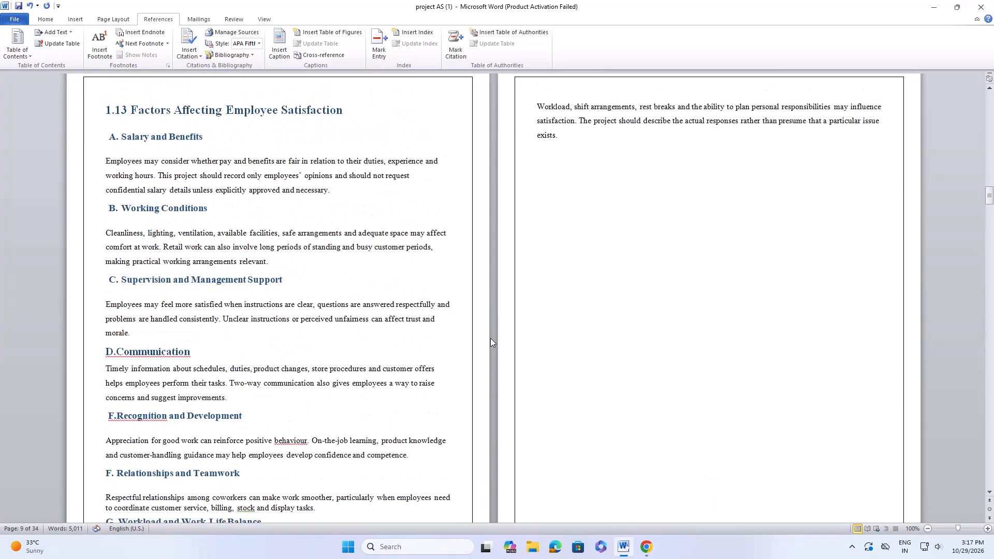
{"action": "scroll", "coordinate": [490, 338], "scroll_direction": "up", "scroll_amount": 15}
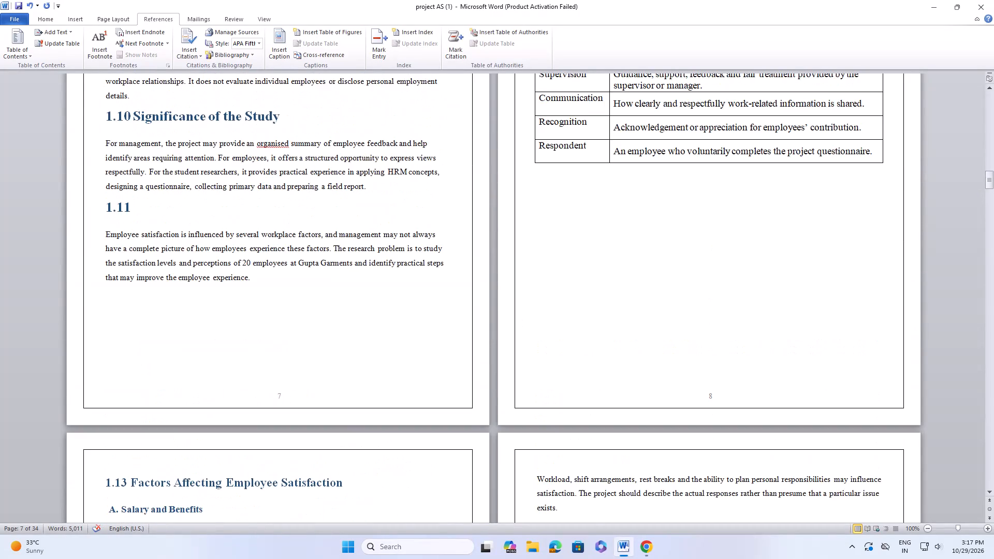
{"action": "scroll", "coordinate": [518, 314], "scroll_direction": "up", "scroll_amount": 6}
{"action": "scroll", "coordinate": [518, 314], "scroll_direction": "down", "scroll_amount": 11}
{"action": "scroll", "coordinate": [518, 314], "scroll_direction": "up", "scroll_amount": 8}
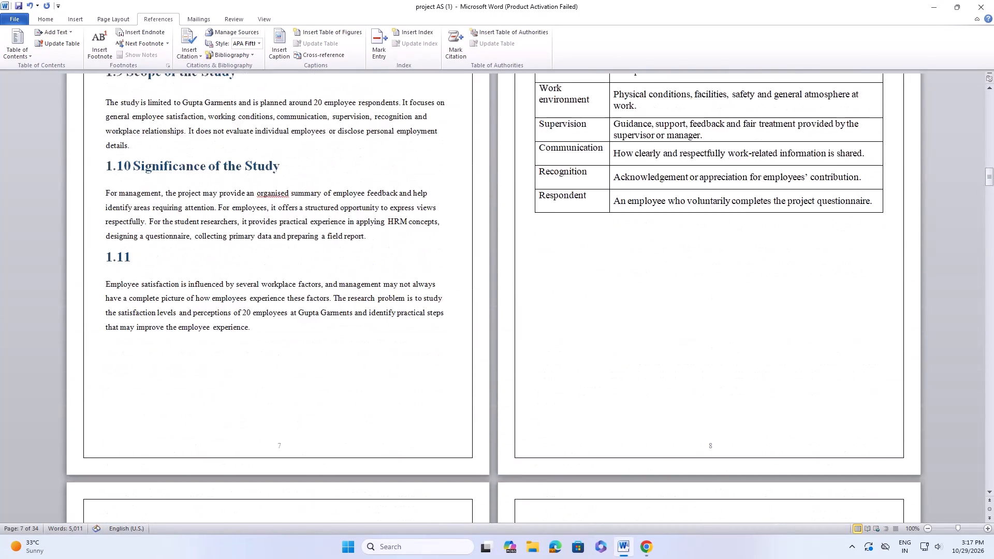
{"action": "scroll", "coordinate": [518, 314], "scroll_direction": "up", "scroll_amount": 9}
{"action": "scroll", "coordinate": [506, 317], "scroll_direction": "down", "scroll_amount": 12}
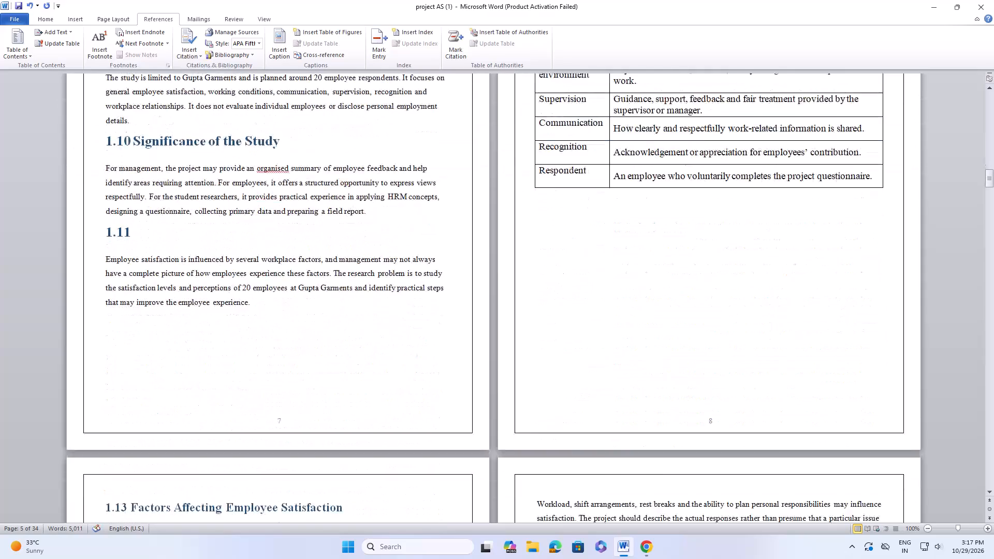
{"action": "scroll", "coordinate": [506, 317], "scroll_direction": "down", "scroll_amount": 20}
{"action": "scroll", "coordinate": [506, 317], "scroll_direction": "down", "scroll_amount": 10}
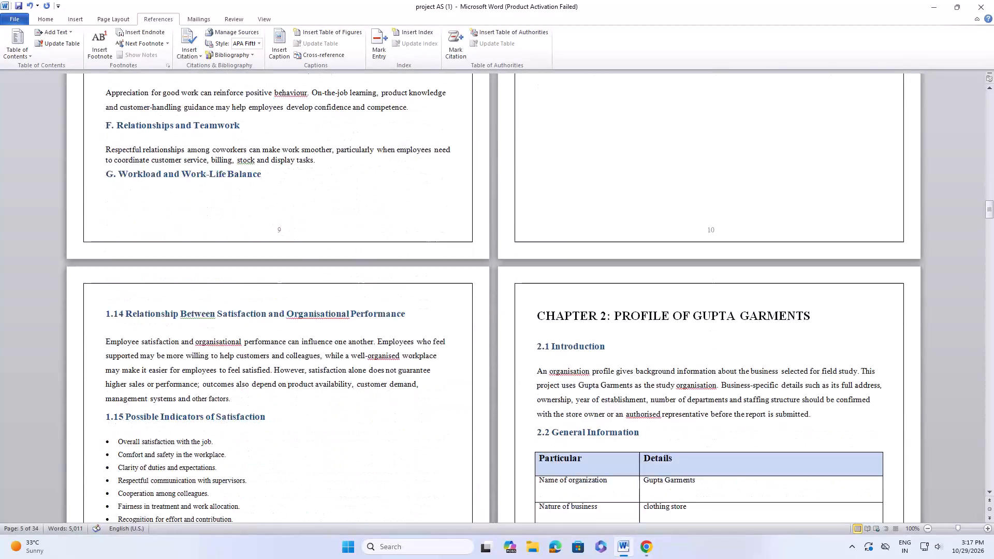
{"action": "scroll", "coordinate": [506, 317], "scroll_direction": "down", "scroll_amount": 5}
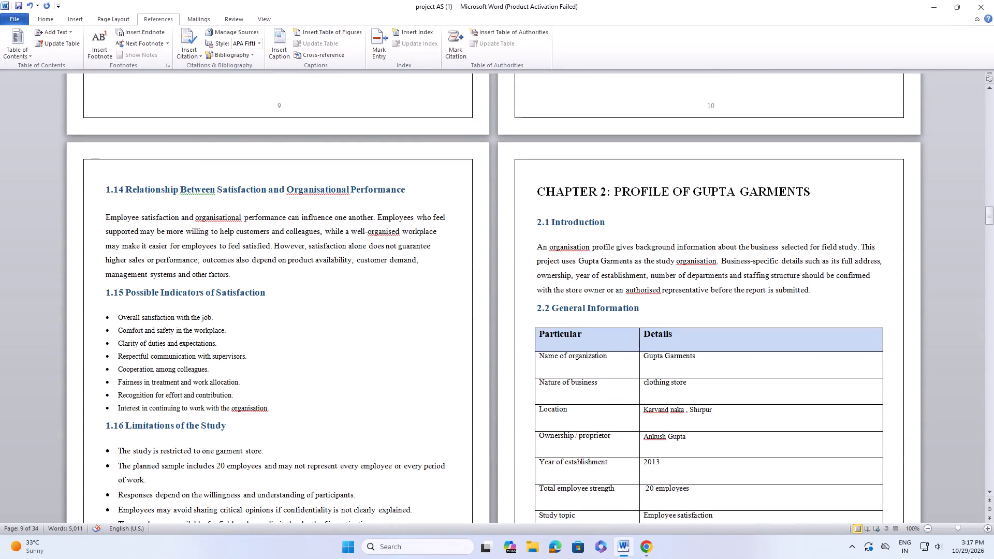
{"action": "scroll", "coordinate": [256, 226], "scroll_direction": "up", "scroll_amount": 20}
{"action": "scroll", "coordinate": [256, 226], "scroll_direction": "up", "scroll_amount": 2}
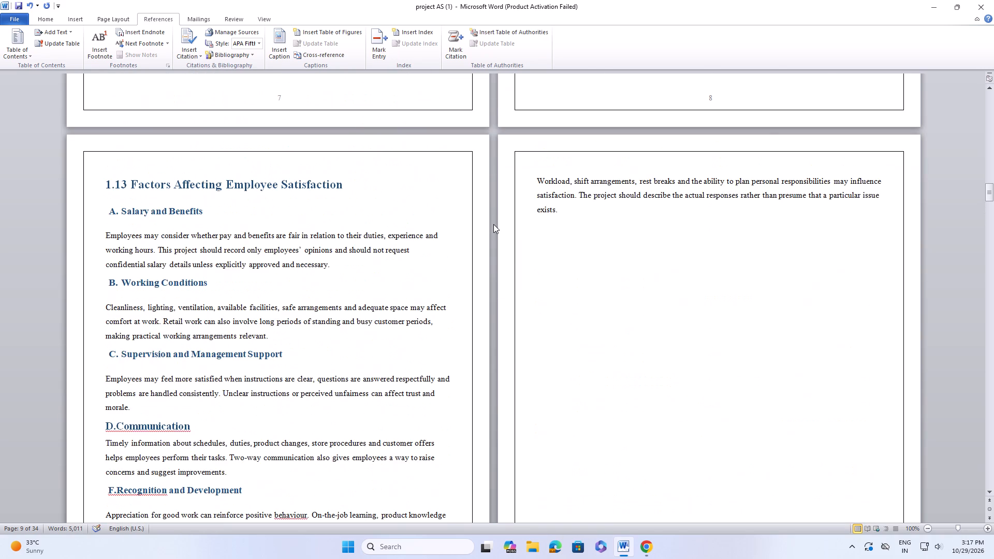
Review the page layout from section 1.13 through Chapter 2 to the start of Chapter 3.
{"action": "scroll", "coordinate": [488, 226], "scroll_direction": "down", "scroll_amount": 14}
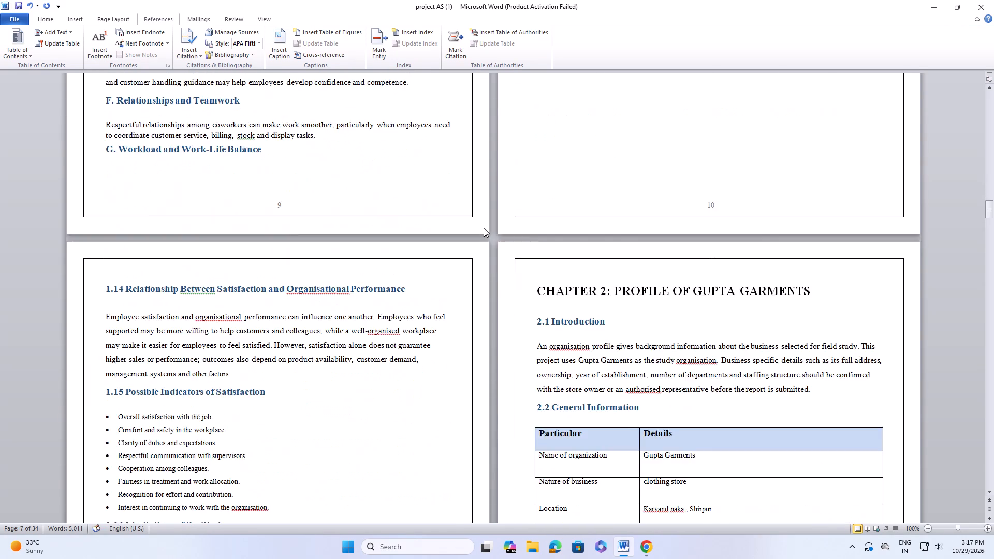
{"action": "scroll", "coordinate": [484, 228], "scroll_direction": "down", "scroll_amount": 18}
{"action": "scroll", "coordinate": [487, 218], "scroll_direction": "down", "scroll_amount": 10}
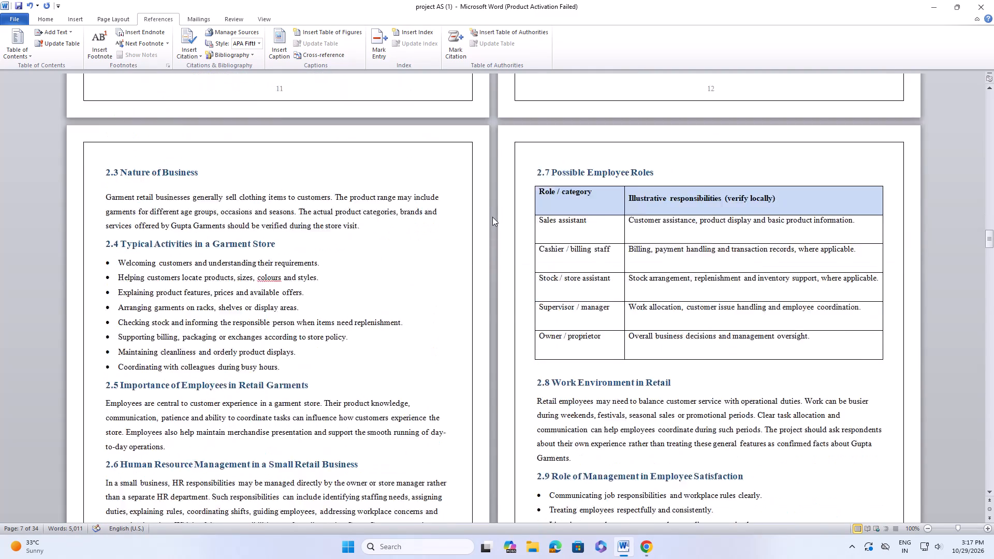
{"action": "scroll", "coordinate": [492, 217], "scroll_direction": "down", "scroll_amount": 15}
{"action": "scroll", "coordinate": [492, 217], "scroll_direction": "down", "scroll_amount": 12}
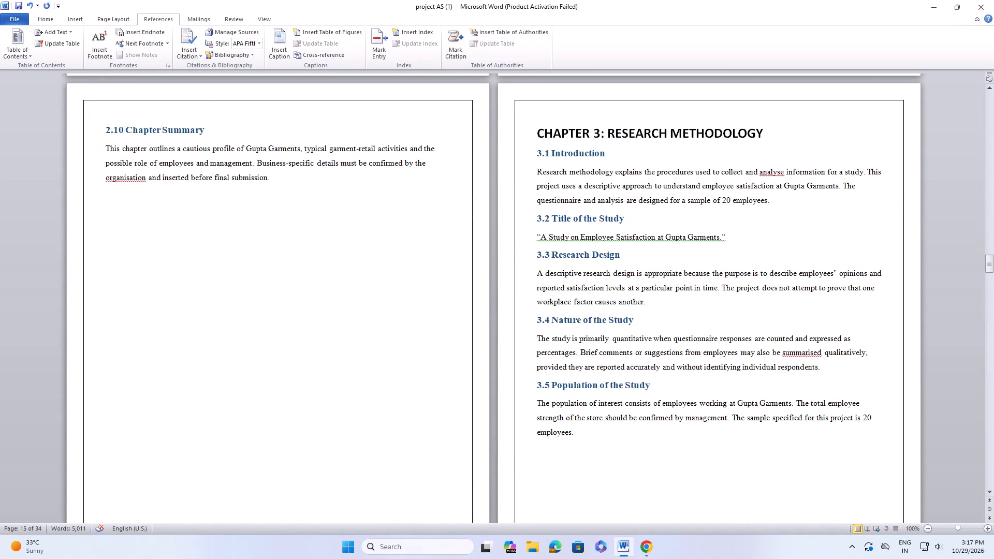
Set the line spacing of the 2.10 Chapter Summary paragraph to 1.5.
{"action": "scroll", "coordinate": [312, 205], "scroll_direction": "up", "scroll_amount": 2}
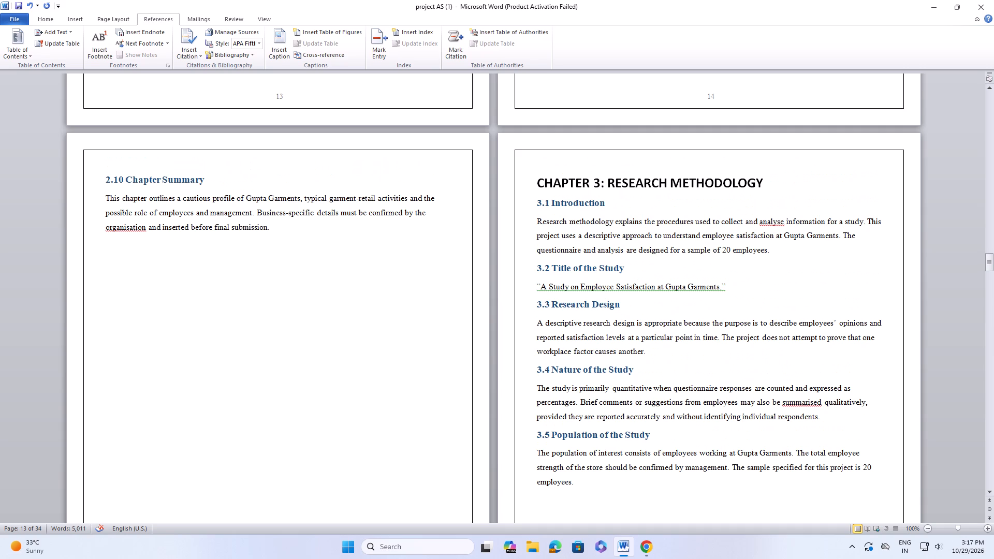
{"action": "left_click_drag", "start_coordinate": [109, 197], "coordinate": [282, 238]}
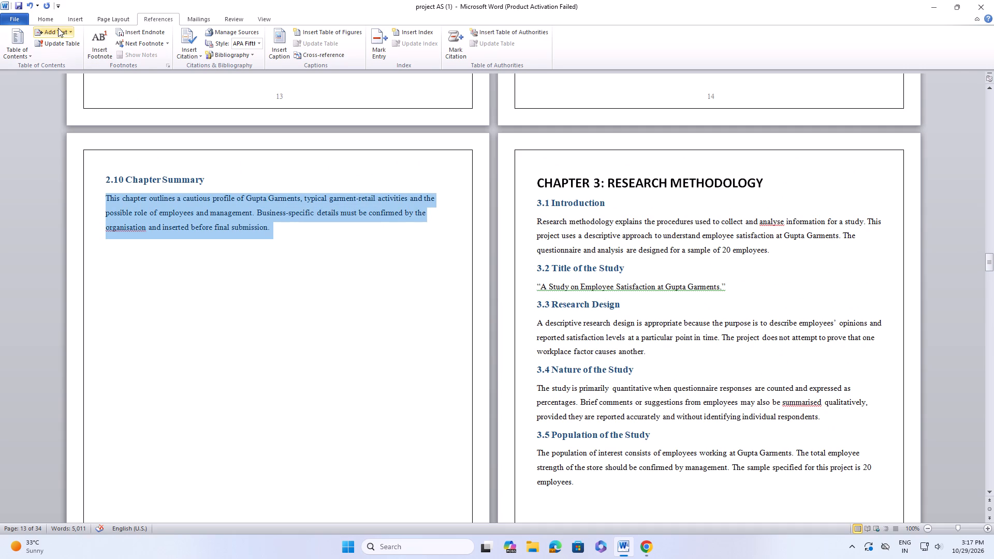
{"action": "left_click", "coordinate": [52, 20]}
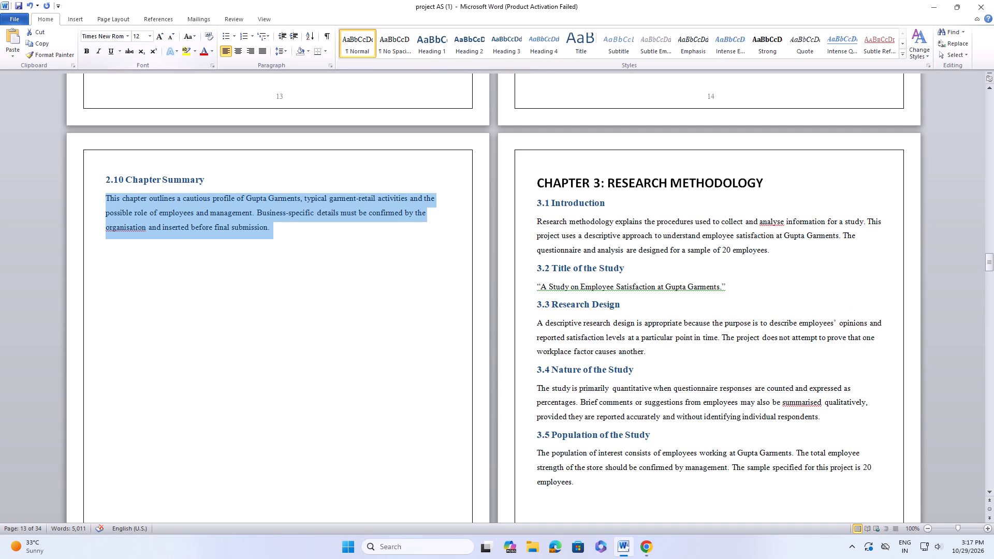
{"action": "left_click", "coordinate": [288, 54]}
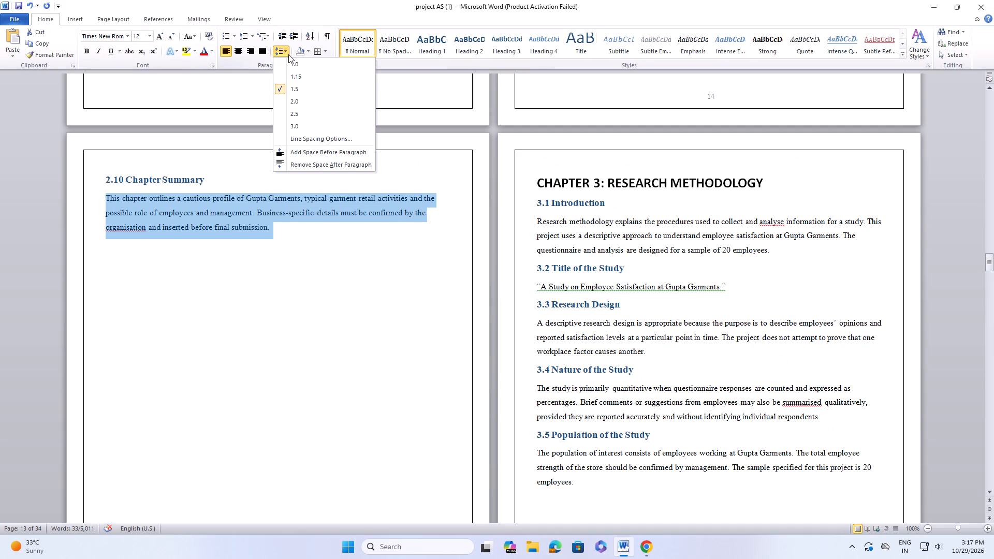
{"action": "left_click", "coordinate": [300, 93]}
Remove the blank page after the Overall Employee Satisfaction table in Chapter 5 by deleting its empty line.
{"action": "scroll", "coordinate": [490, 327], "scroll_direction": "down", "scroll_amount": 4}
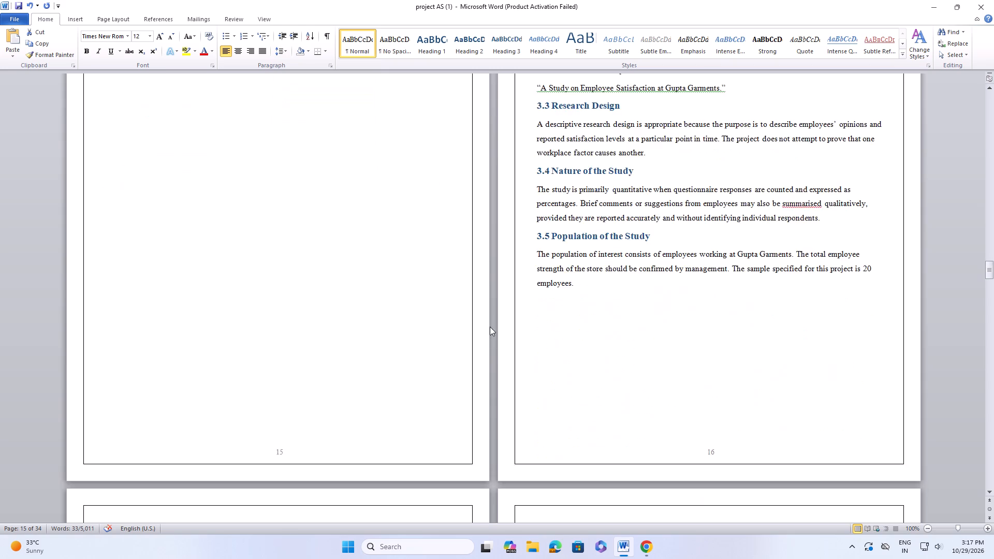
{"action": "scroll", "coordinate": [490, 327], "scroll_direction": "down", "scroll_amount": 20}
{"action": "scroll", "coordinate": [490, 327], "scroll_direction": "down", "scroll_amount": 20}
{"action": "scroll", "coordinate": [490, 327], "scroll_direction": "down", "scroll_amount": 4}
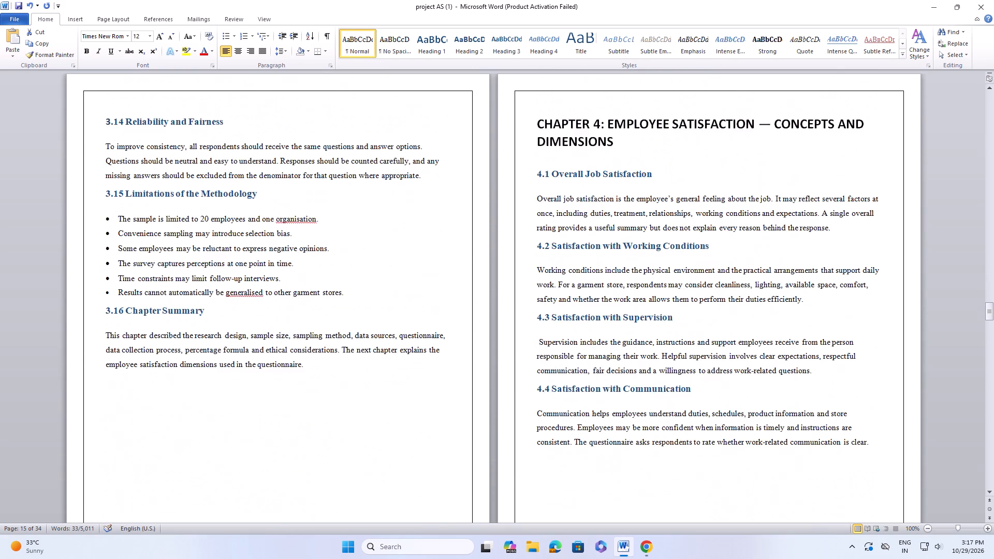
{"action": "scroll", "coordinate": [506, 327], "scroll_direction": "down", "scroll_amount": 13}
{"action": "scroll", "coordinate": [502, 328], "scroll_direction": "down", "scroll_amount": 18}
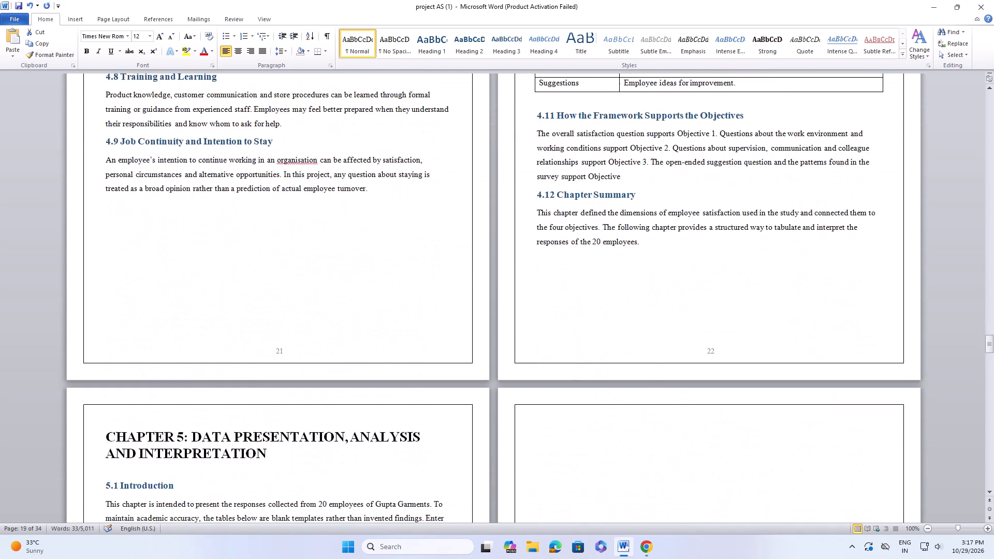
{"action": "scroll", "coordinate": [502, 328], "scroll_direction": "down", "scroll_amount": 13}
{"action": "left_click", "coordinate": [541, 317]}
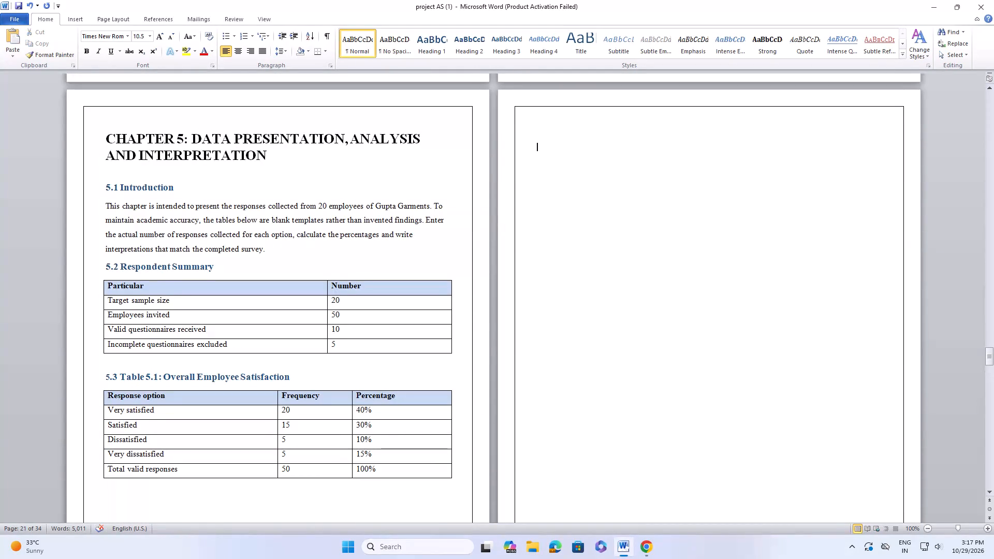
{"action": "key", "text": "Delete"}
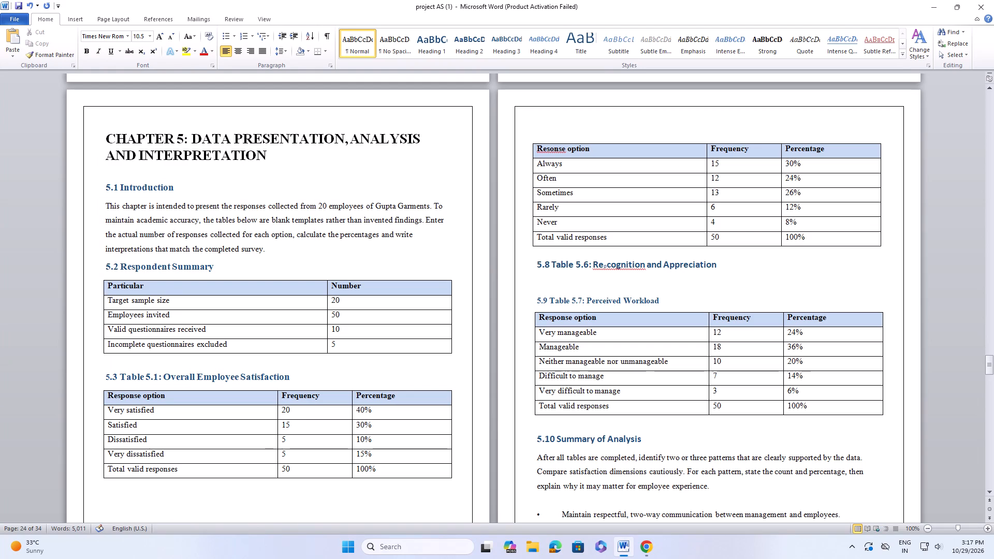
Examine the Sales pie chart on the page before Chapter 6, including its slices, data labels and chart area.
{"action": "scroll", "coordinate": [557, 262], "scroll_direction": "down", "scroll_amount": 8}
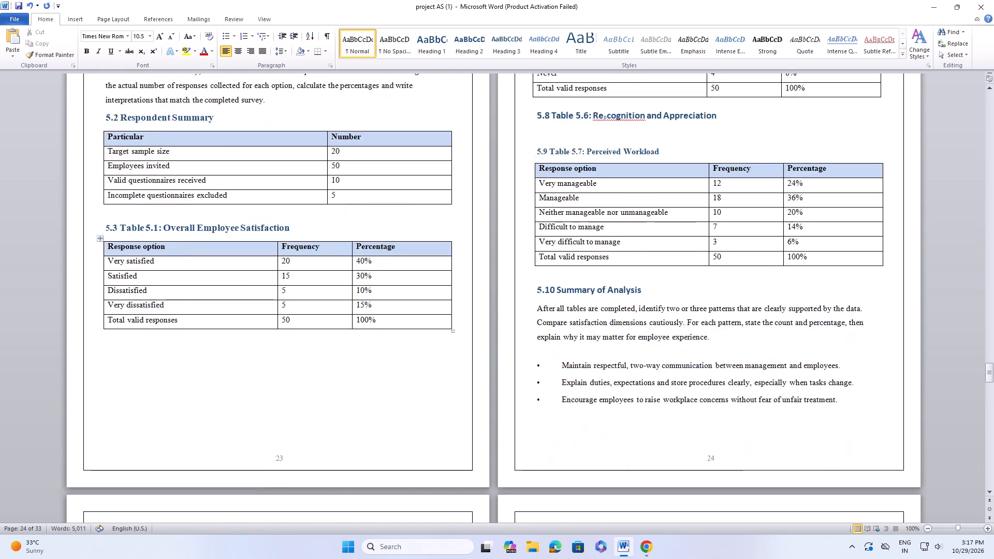
{"action": "scroll", "coordinate": [389, 314], "scroll_direction": "down", "scroll_amount": 16}
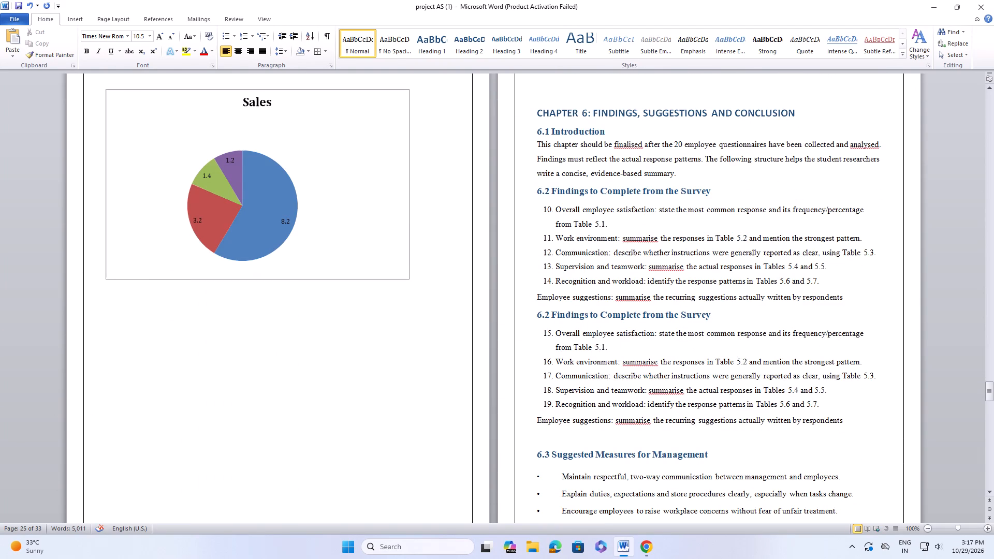
{"action": "left_click", "coordinate": [255, 184]}
{"action": "left_click", "coordinate": [293, 166]}
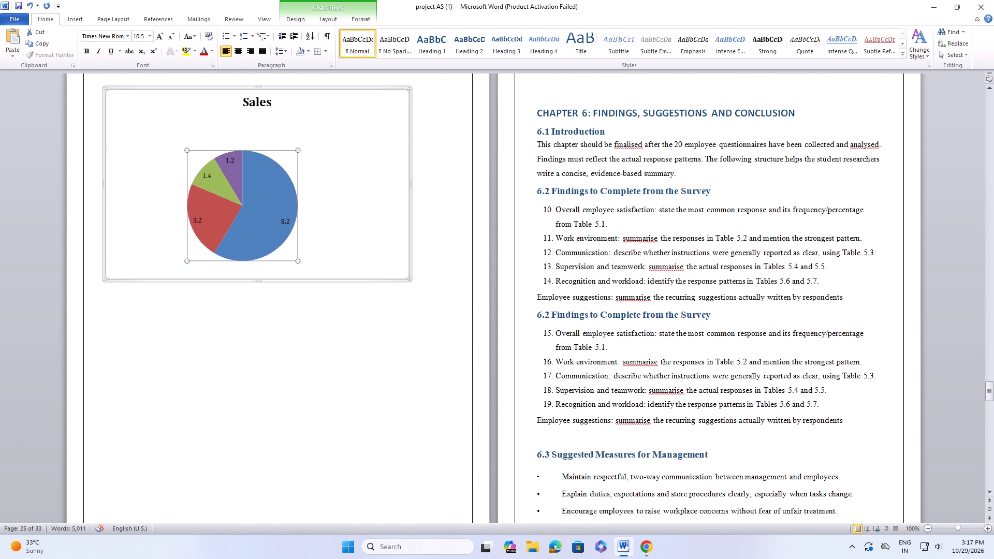
{"action": "left_click", "coordinate": [233, 168]}
{"action": "left_click", "coordinate": [232, 167]}
{"action": "left_click_drag", "start_coordinate": [243, 164], "coordinate": [242, 165]}
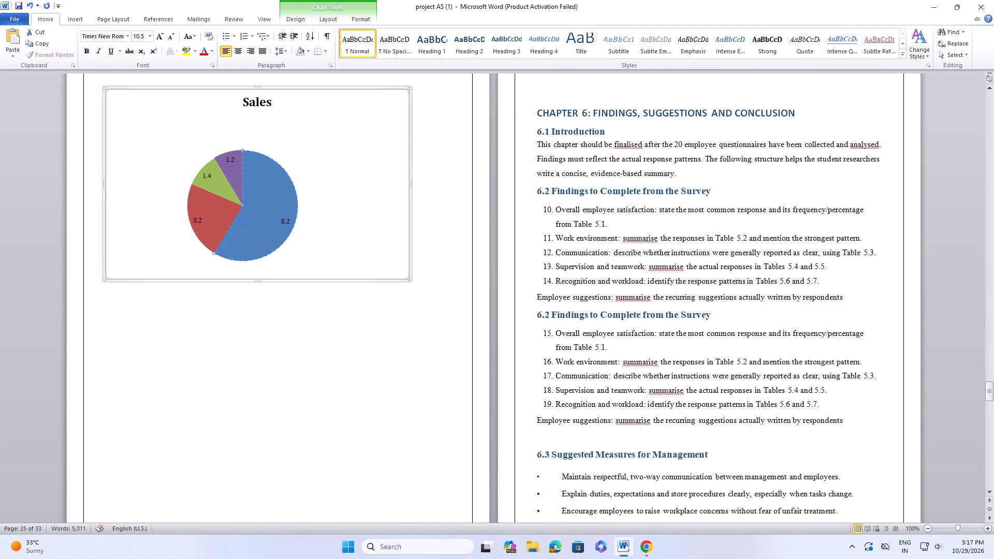
{"action": "left_click_drag", "start_coordinate": [242, 165], "coordinate": [231, 164]}
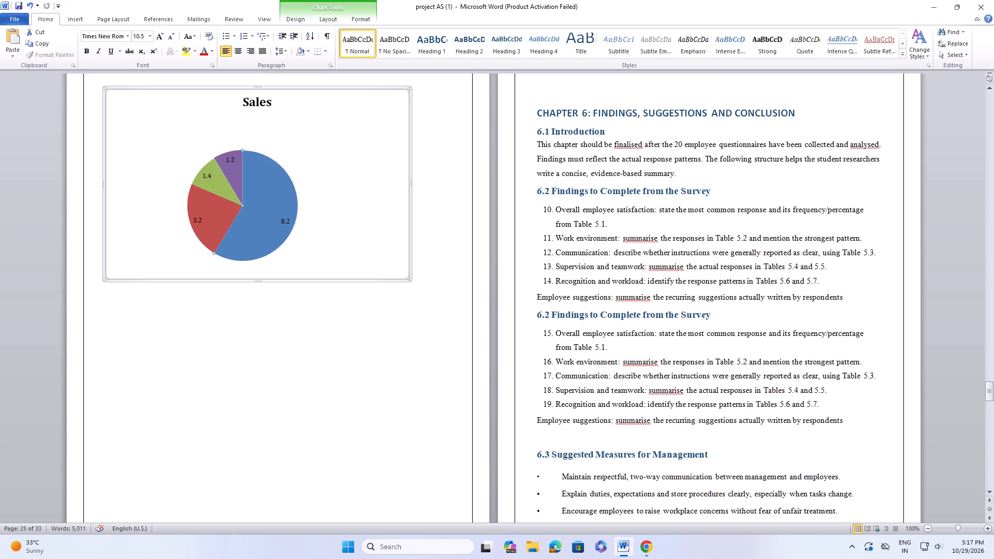
{"action": "left_click", "coordinate": [236, 154]}
{"action": "left_click", "coordinate": [270, 149]}
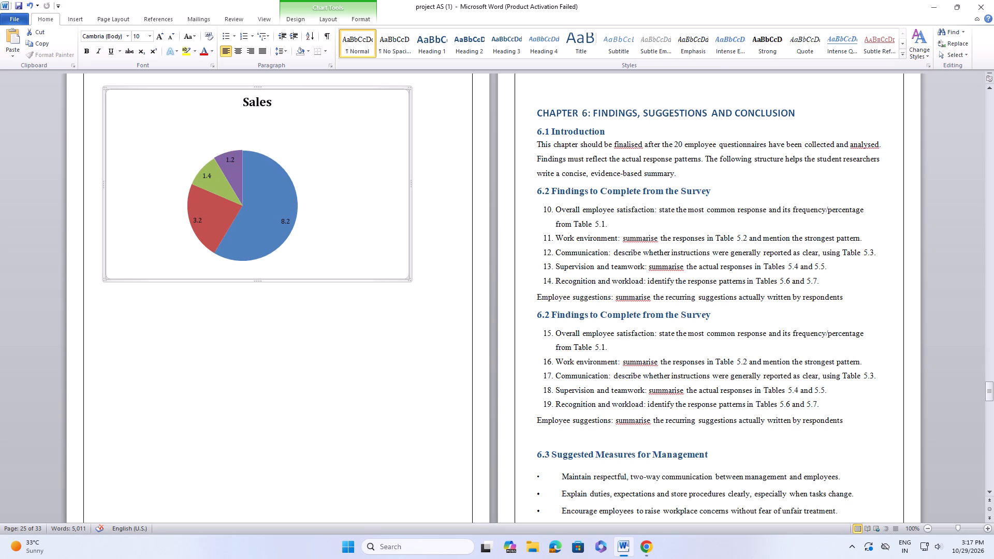
{"action": "left_click", "coordinate": [325, 153]}
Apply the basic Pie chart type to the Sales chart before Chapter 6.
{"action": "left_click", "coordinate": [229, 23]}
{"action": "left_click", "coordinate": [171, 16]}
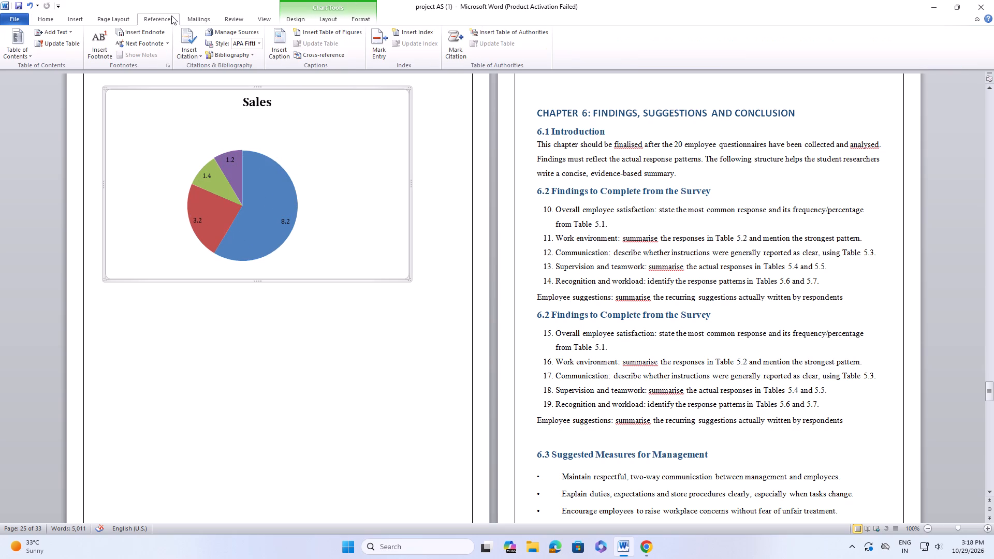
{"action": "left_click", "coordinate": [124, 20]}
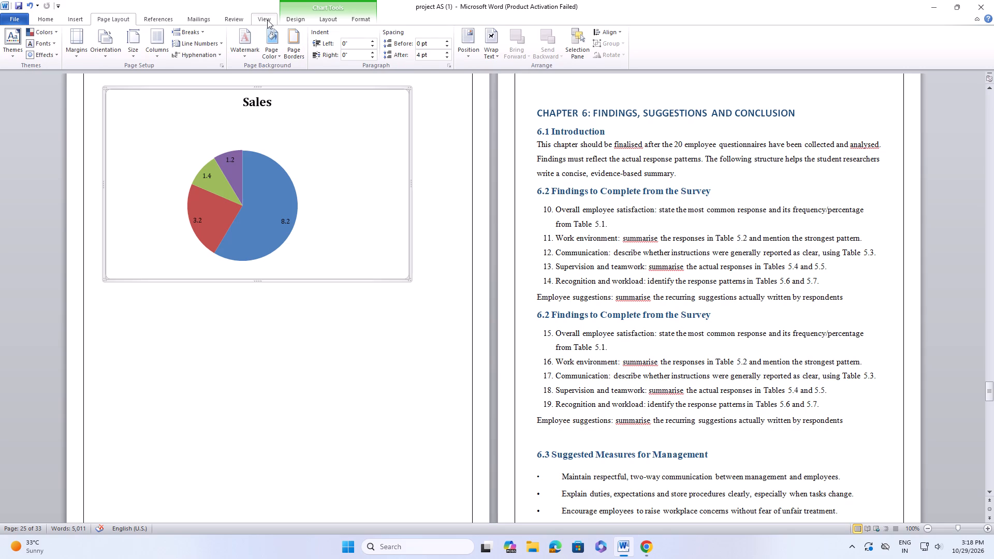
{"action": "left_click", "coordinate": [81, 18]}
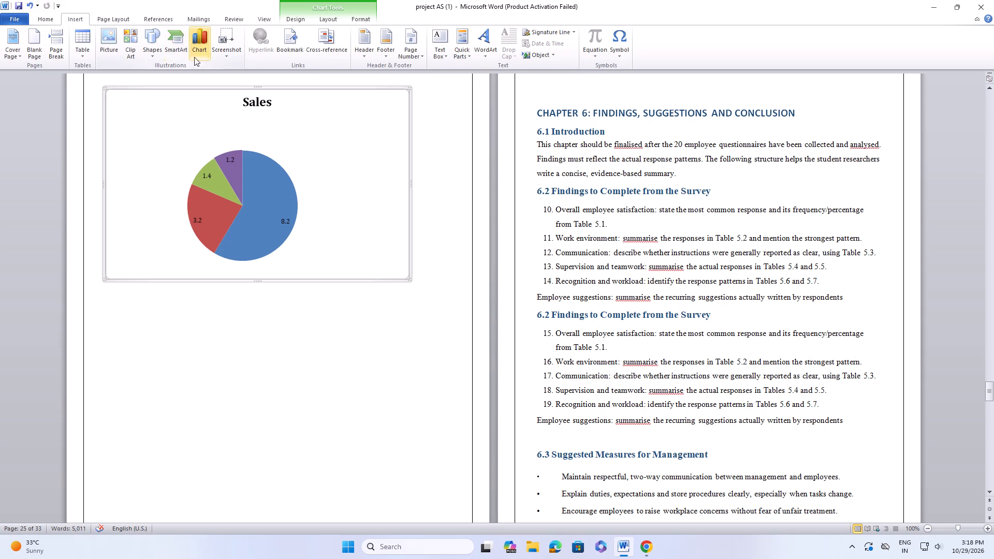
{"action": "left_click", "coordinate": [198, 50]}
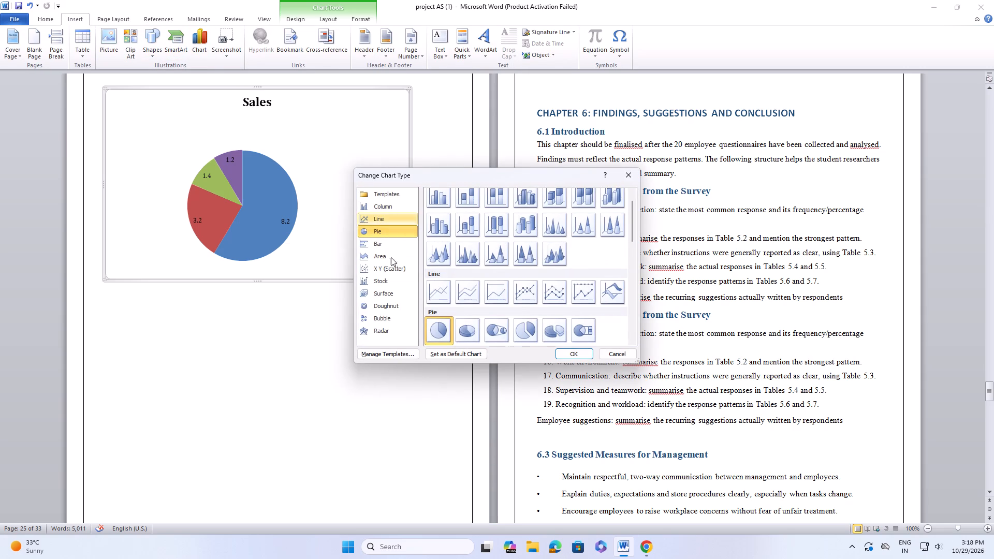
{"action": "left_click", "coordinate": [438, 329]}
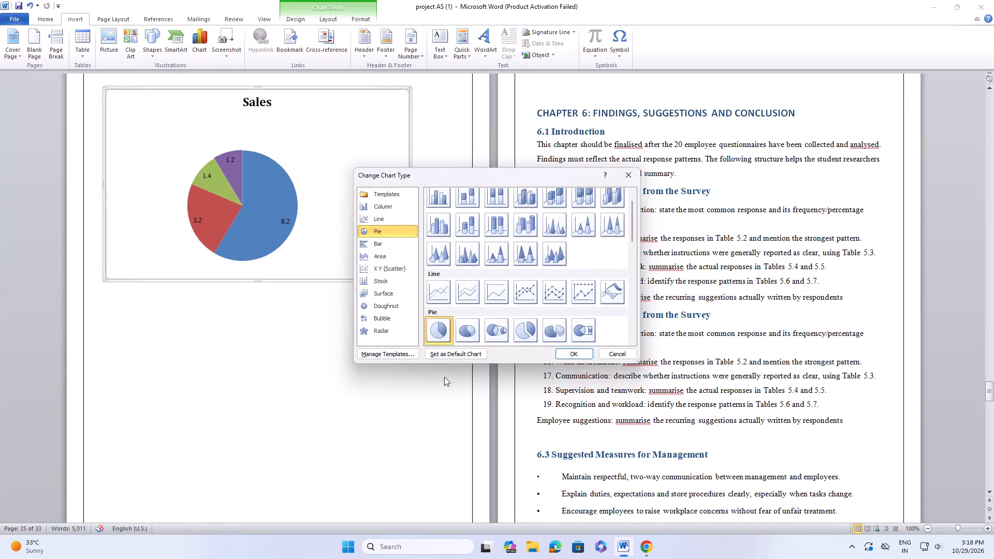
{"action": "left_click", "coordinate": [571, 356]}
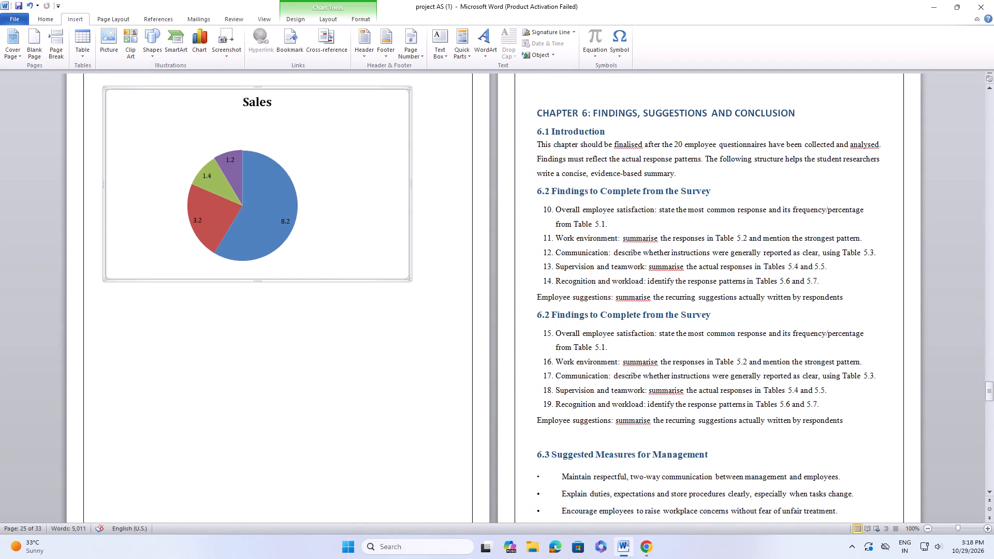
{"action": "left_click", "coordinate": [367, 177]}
Check the Chapter 5 tables against the Sales chart and reapply the basic Pie chart type to it.
{"action": "scroll", "coordinate": [350, 215], "scroll_direction": "up", "scroll_amount": 14}
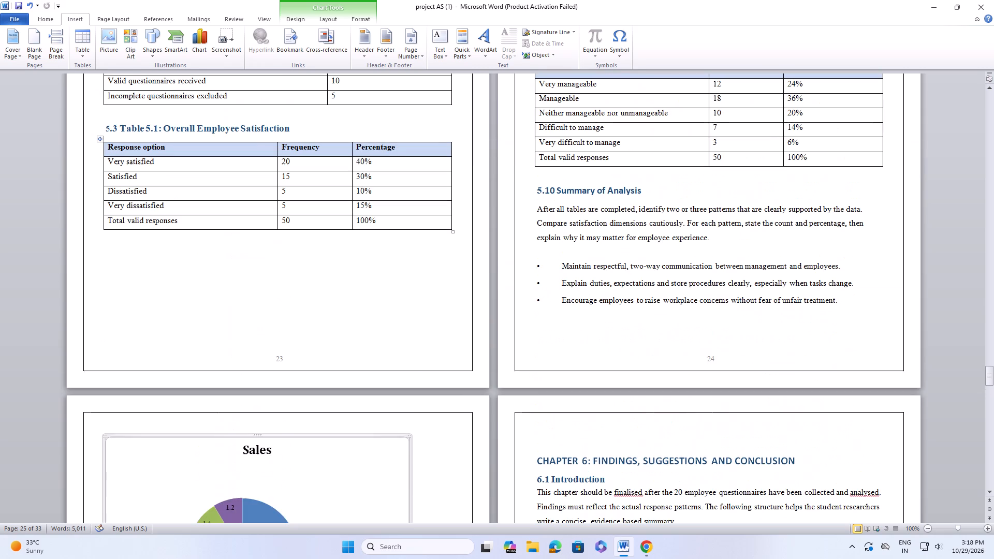
{"action": "scroll", "coordinate": [353, 215], "scroll_direction": "up", "scroll_amount": 5}
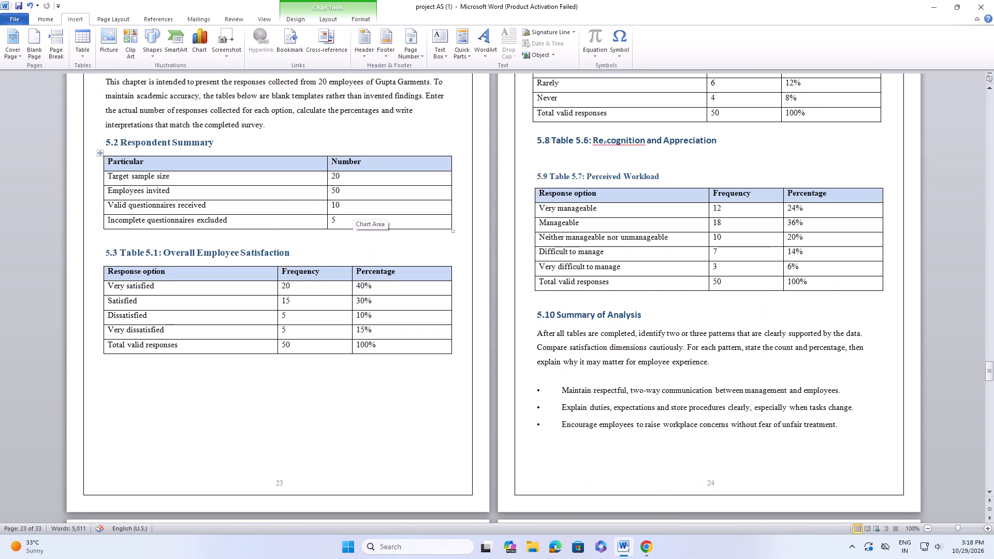
{"action": "scroll", "coordinate": [353, 215], "scroll_direction": "down", "scroll_amount": 16}
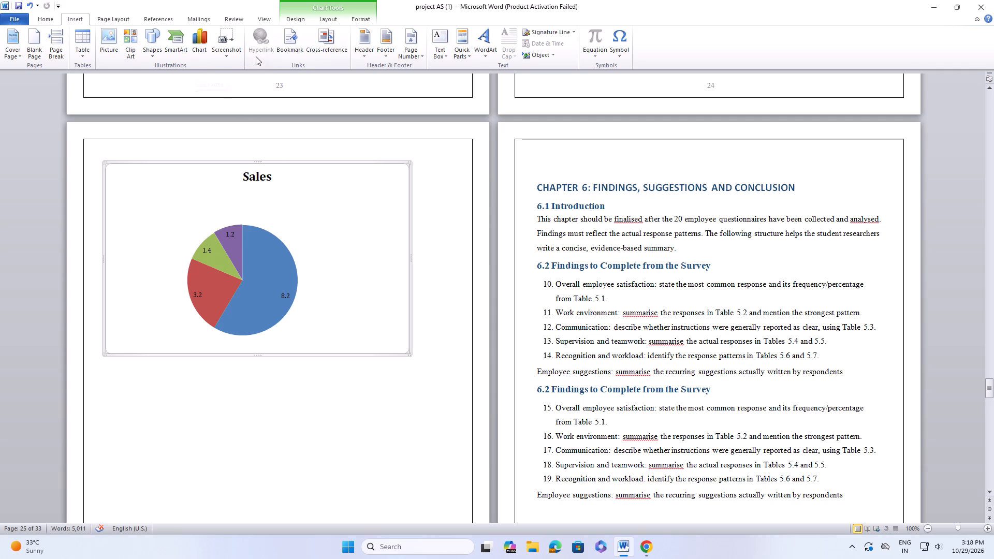
{"action": "scroll", "coordinate": [345, 168], "scroll_direction": "up", "scroll_amount": 4}
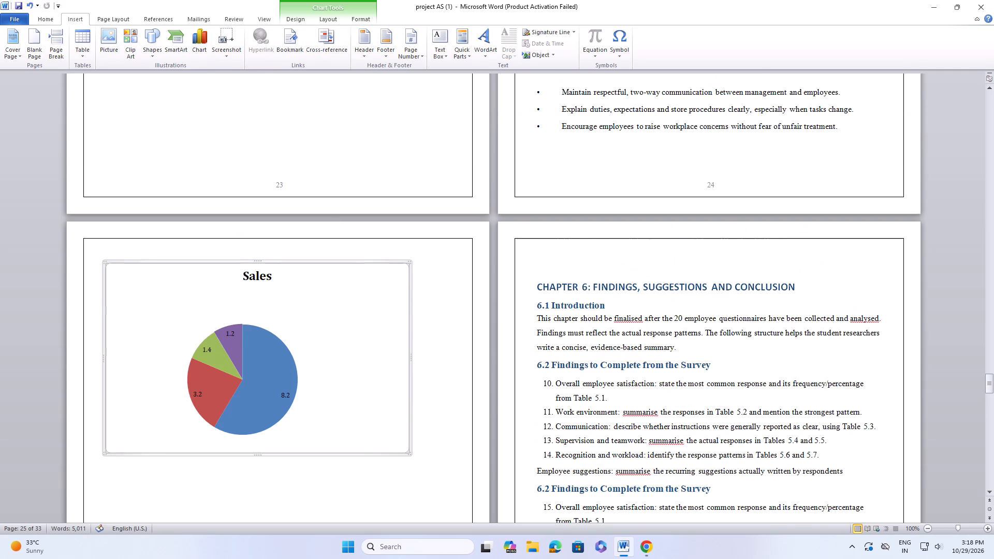
{"action": "left_click", "coordinate": [335, 321]}
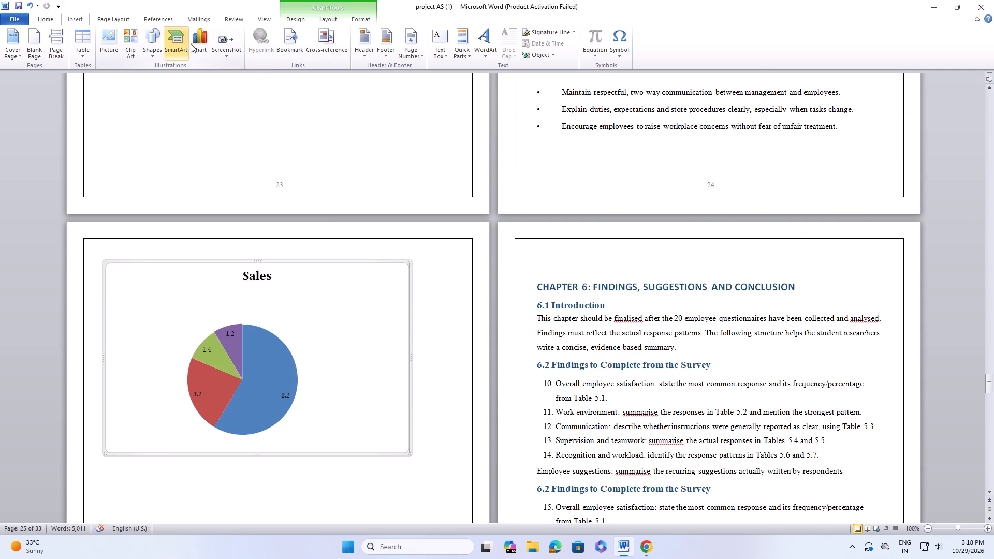
{"action": "left_click", "coordinate": [195, 42]}
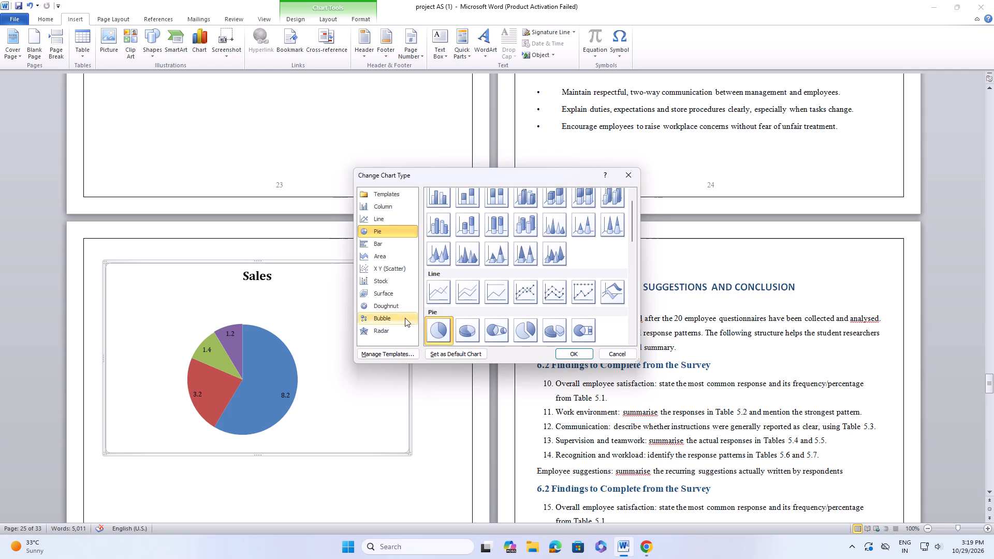
{"action": "left_click", "coordinate": [429, 333]}
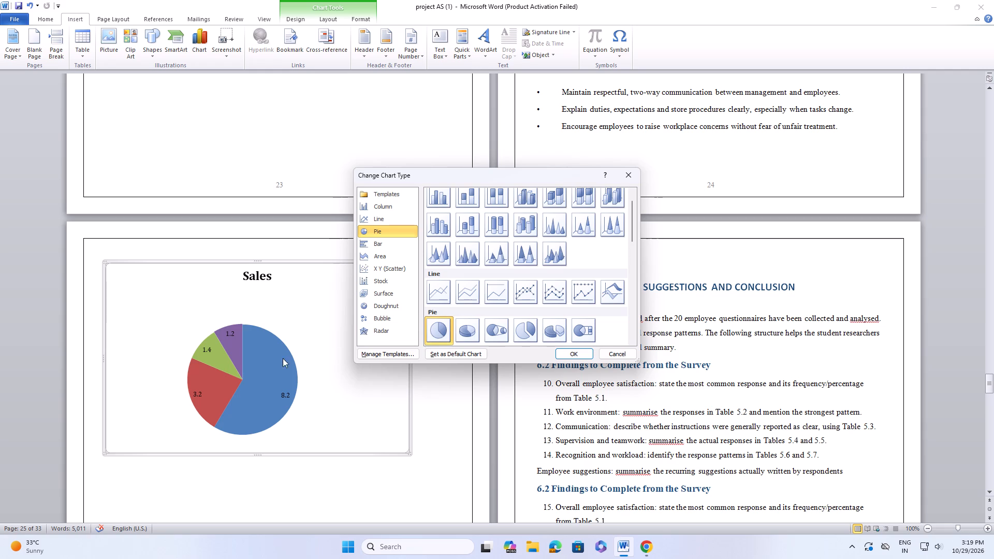
{"action": "left_click", "coordinate": [376, 231]}
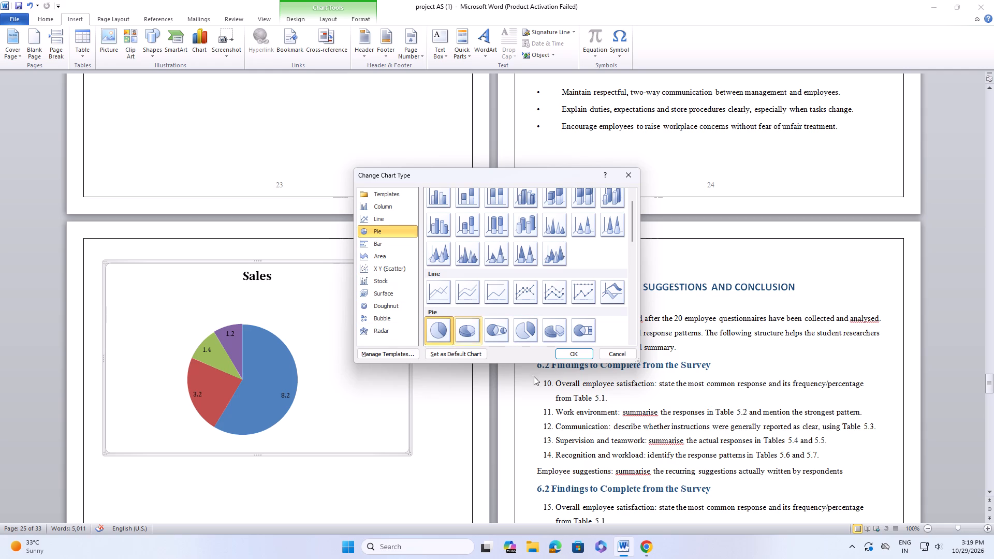
{"action": "double_click", "coordinate": [441, 337]}
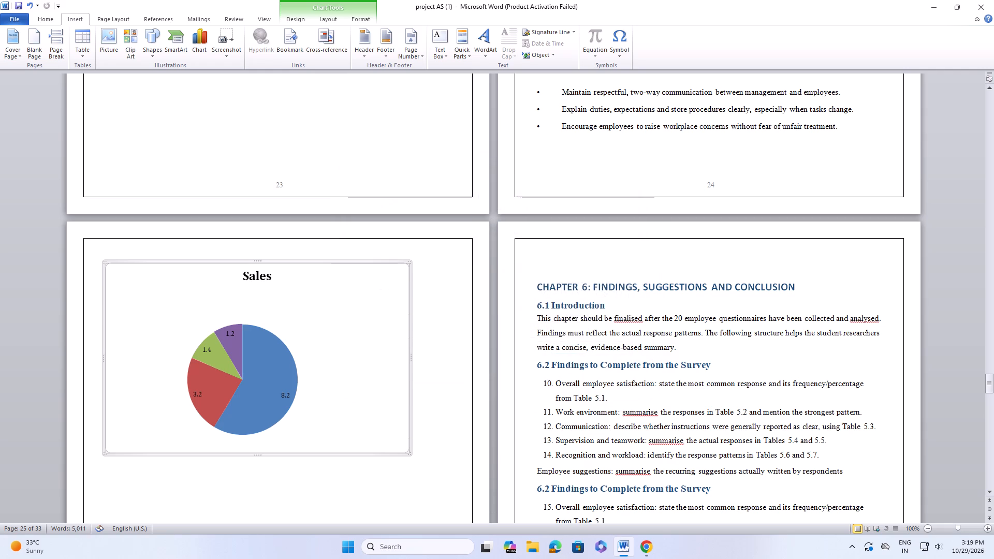
{"action": "left_click", "coordinate": [324, 345]}
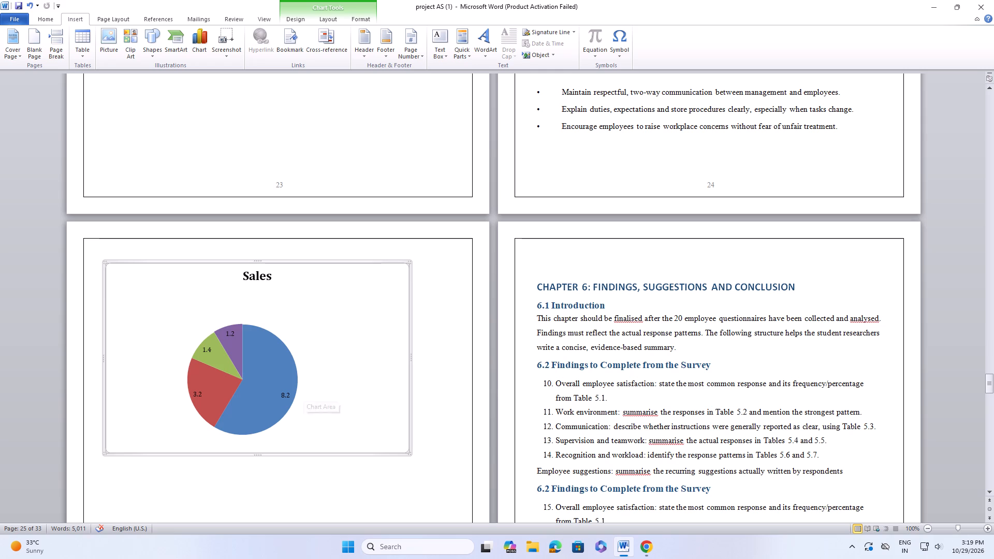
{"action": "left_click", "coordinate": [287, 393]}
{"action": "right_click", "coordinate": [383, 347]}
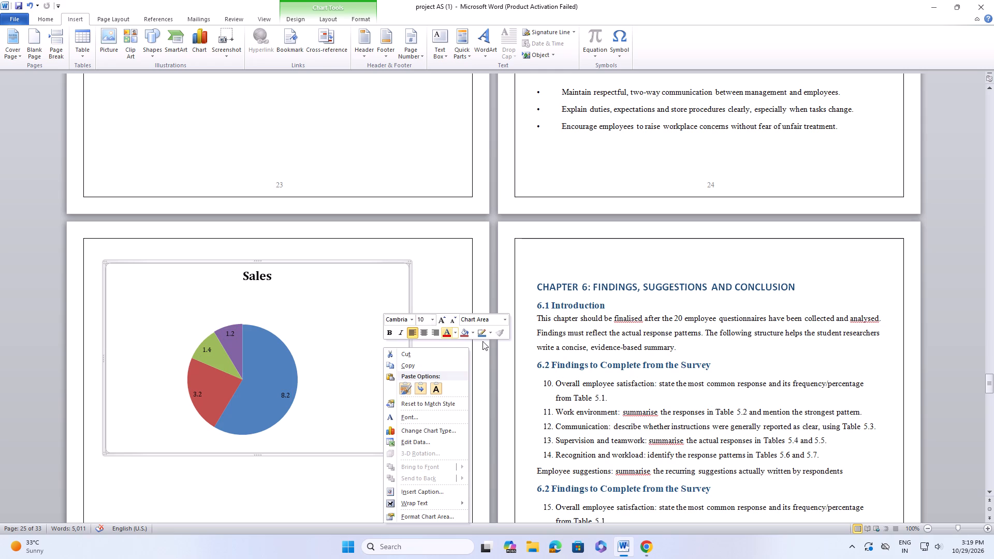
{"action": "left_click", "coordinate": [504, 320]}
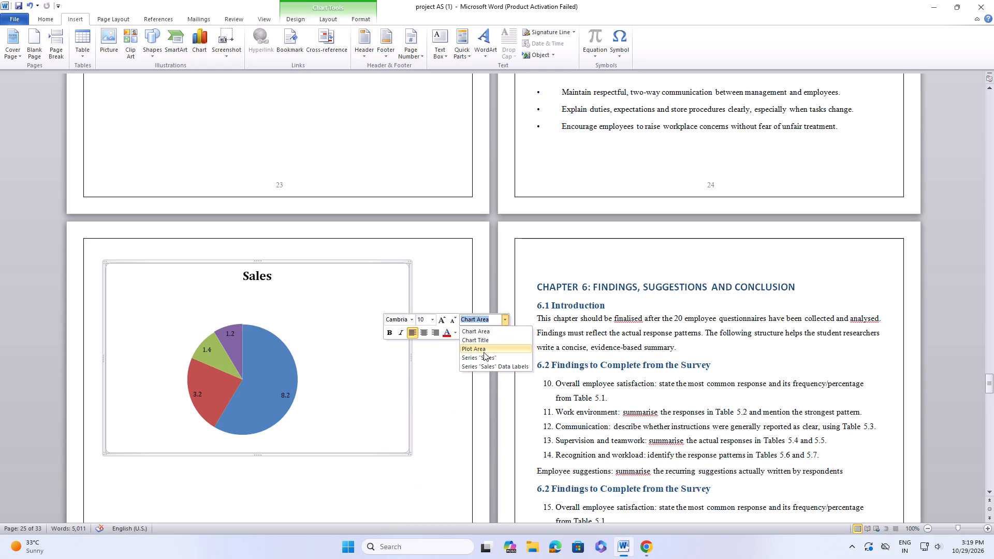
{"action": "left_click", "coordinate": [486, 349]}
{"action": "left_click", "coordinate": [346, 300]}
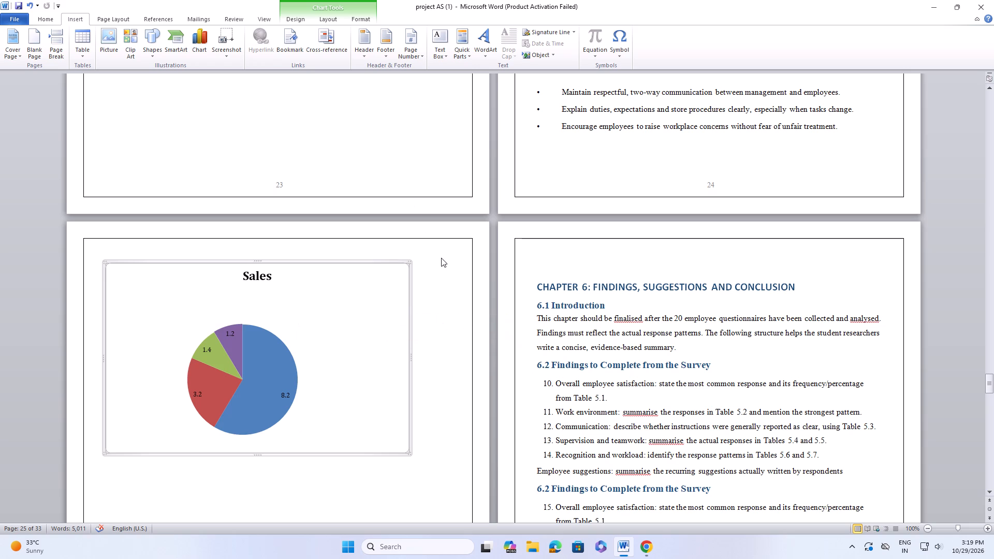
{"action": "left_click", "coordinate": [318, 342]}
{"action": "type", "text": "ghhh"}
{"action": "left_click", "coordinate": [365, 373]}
Delete the carried-over bullet text "arrangements." and the product and customer-service guidance bullet, plus the blank line above 6.4 Practical Action Plan.
{"action": "scroll", "coordinate": [366, 362], "scroll_direction": "down", "scroll_amount": 9}
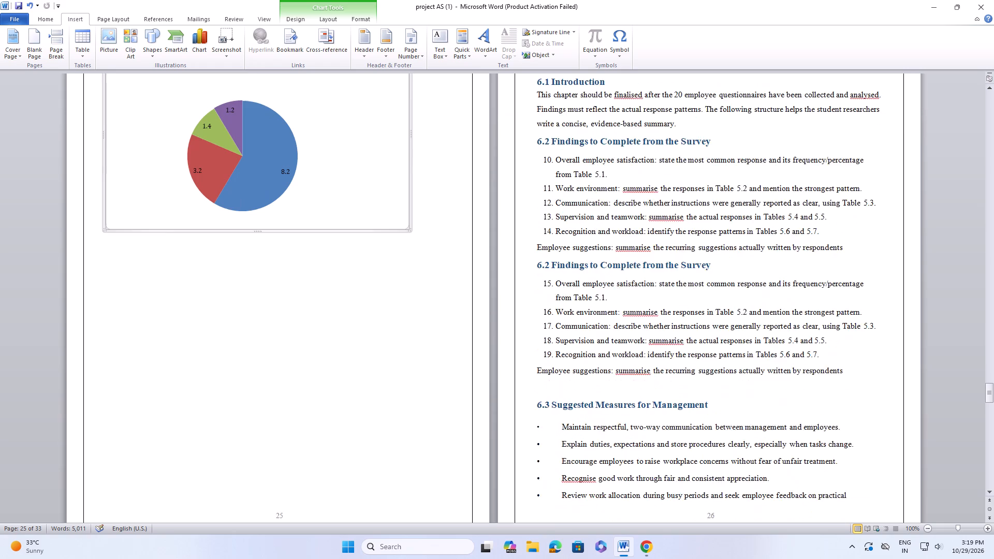
{"action": "scroll", "coordinate": [366, 362], "scroll_direction": "down", "scroll_amount": 16}
{"action": "scroll", "coordinate": [366, 362], "scroll_direction": "down", "scroll_amount": 12}
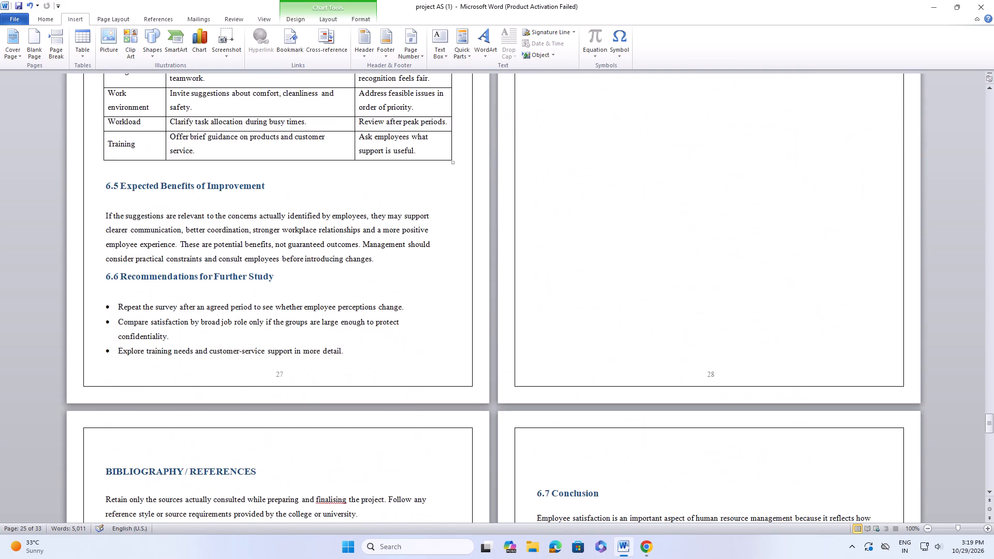
{"action": "scroll", "coordinate": [366, 362], "scroll_direction": "down", "scroll_amount": 3}
{"action": "scroll", "coordinate": [366, 362], "scroll_direction": "up", "scroll_amount": 14}
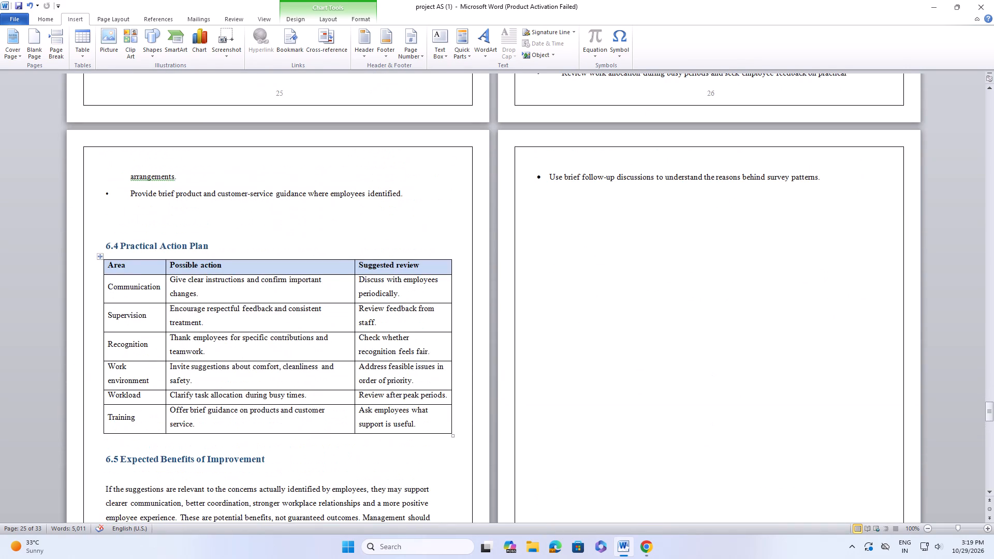
{"action": "scroll", "coordinate": [151, 213], "scroll_direction": "up", "scroll_amount": 14}
{"action": "scroll", "coordinate": [151, 213], "scroll_direction": "down", "scroll_amount": 5}
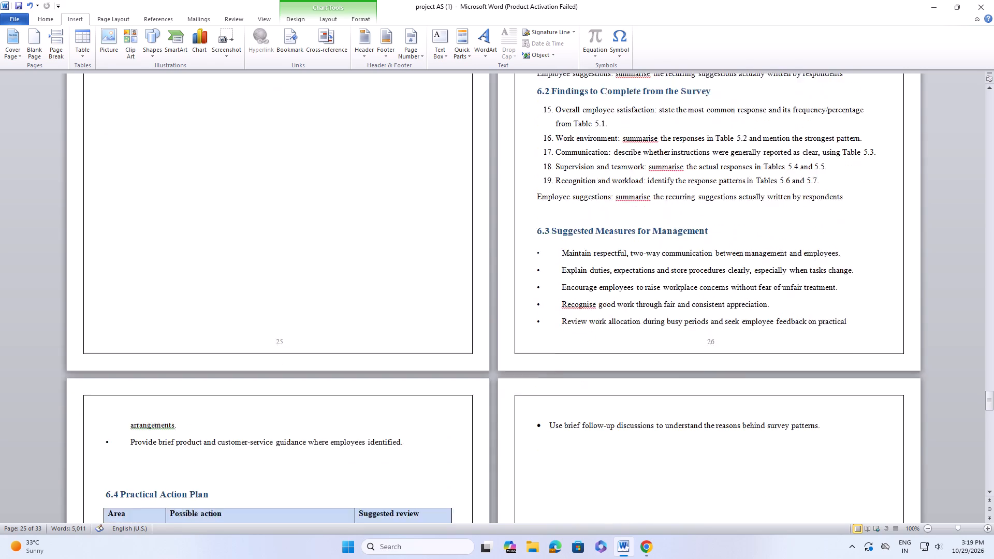
{"action": "scroll", "coordinate": [151, 213], "scroll_direction": "down", "scroll_amount": 3}
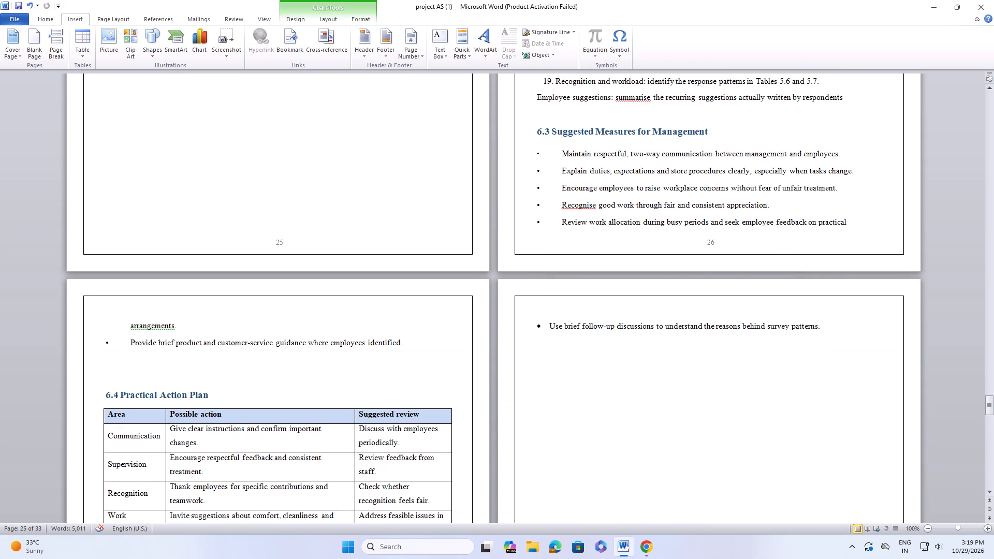
{"action": "left_click_drag", "start_coordinate": [108, 327], "coordinate": [315, 359]}
{"action": "key", "text": "BackSpace"}
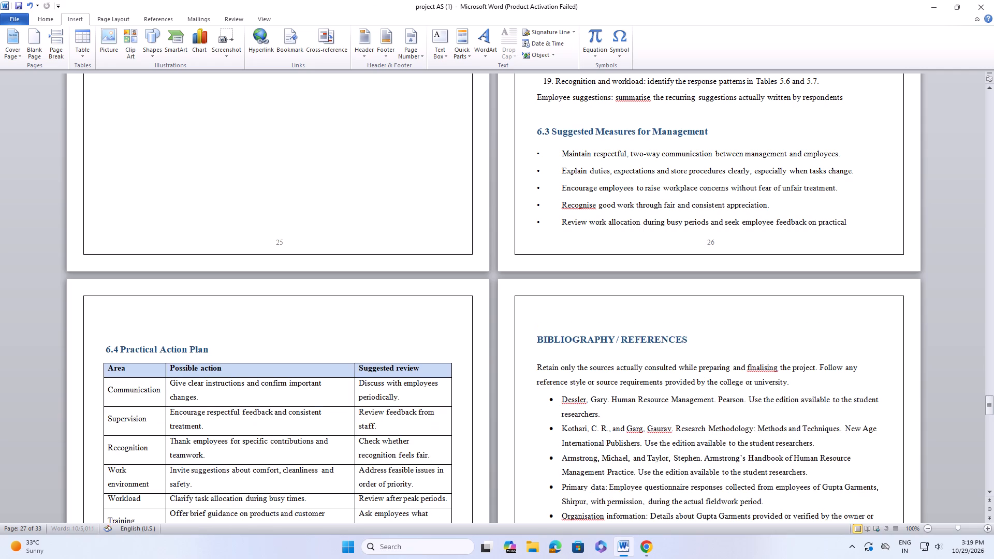
{"action": "key", "text": "BackSpace"}
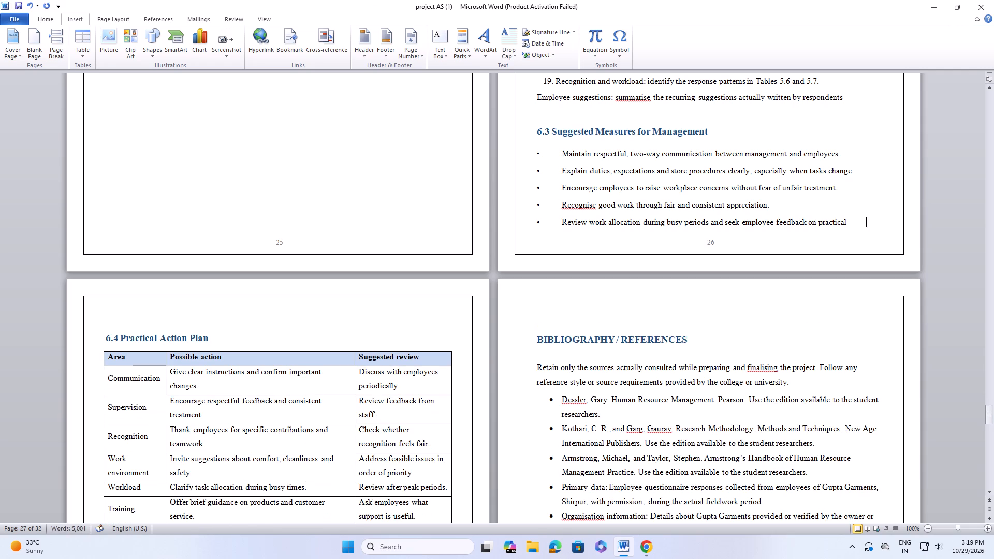
{"action": "key", "text": "BackSpace"}
{"action": "key", "text": "BackSpace"}
{"action": "key", "text": "BackSpace"}
{"action": "key", "text": "BackSpace"}
Review the page layout from 6.4 Practical Action Plan through the bibliography, conclusion, questionnaire, certificate and photographs pages.
{"action": "scroll", "coordinate": [319, 358], "scroll_direction": "down", "scroll_amount": 6}
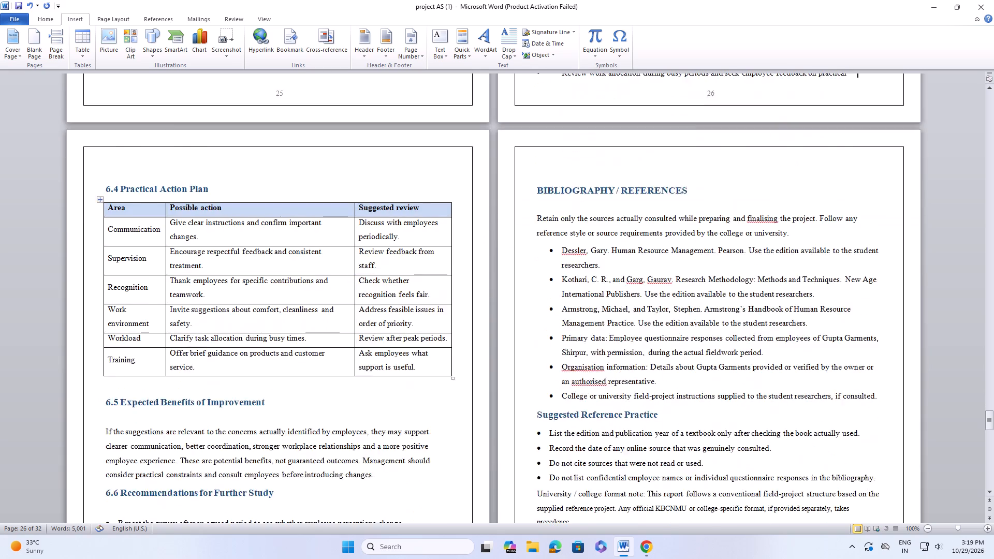
{"action": "scroll", "coordinate": [316, 358], "scroll_direction": "down", "scroll_amount": 20}
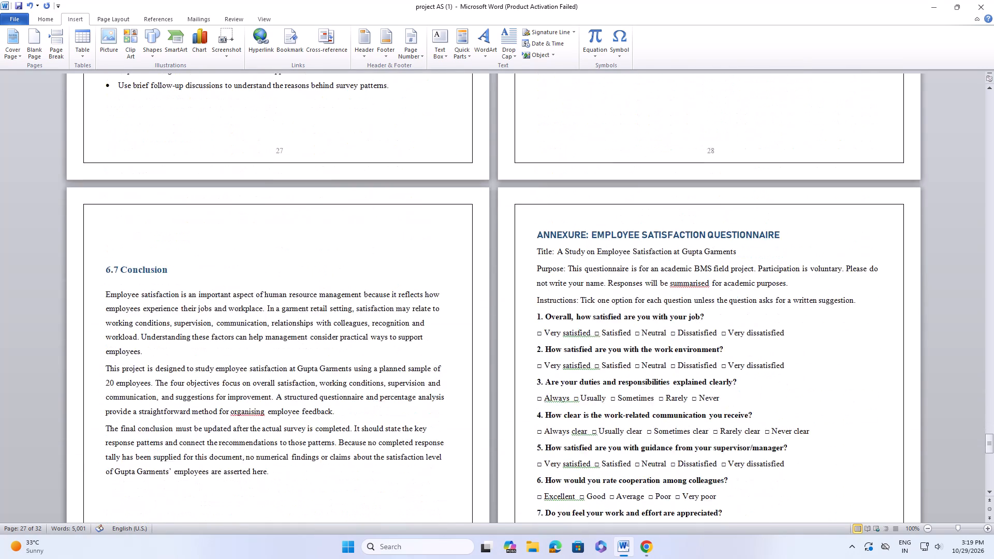
{"action": "scroll", "coordinate": [309, 360], "scroll_direction": "down", "scroll_amount": 10}
{"action": "scroll", "coordinate": [309, 360], "scroll_direction": "up", "scroll_amount": 9}
{"action": "scroll", "coordinate": [309, 360], "scroll_direction": "down", "scroll_amount": 3}
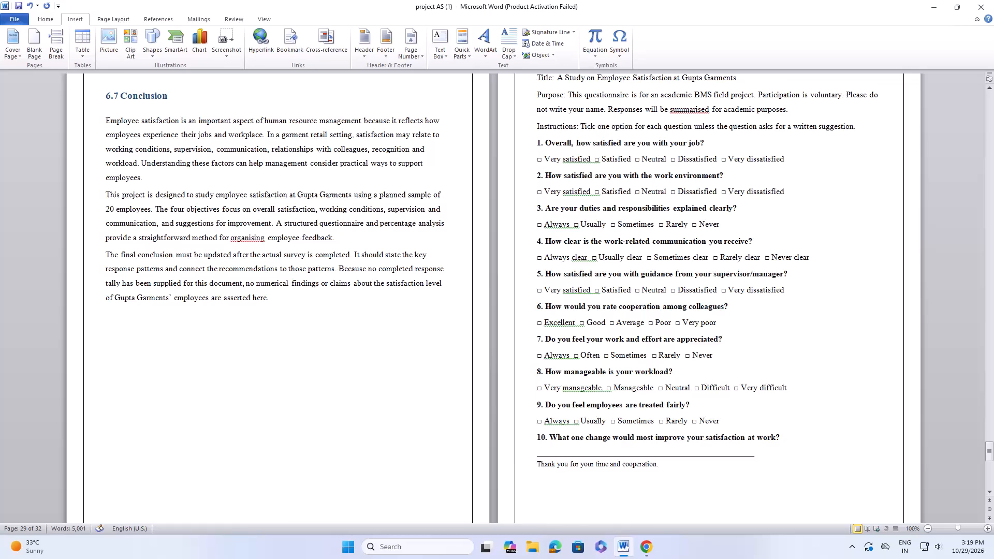
{"action": "scroll", "coordinate": [309, 360], "scroll_direction": "down", "scroll_amount": 17}
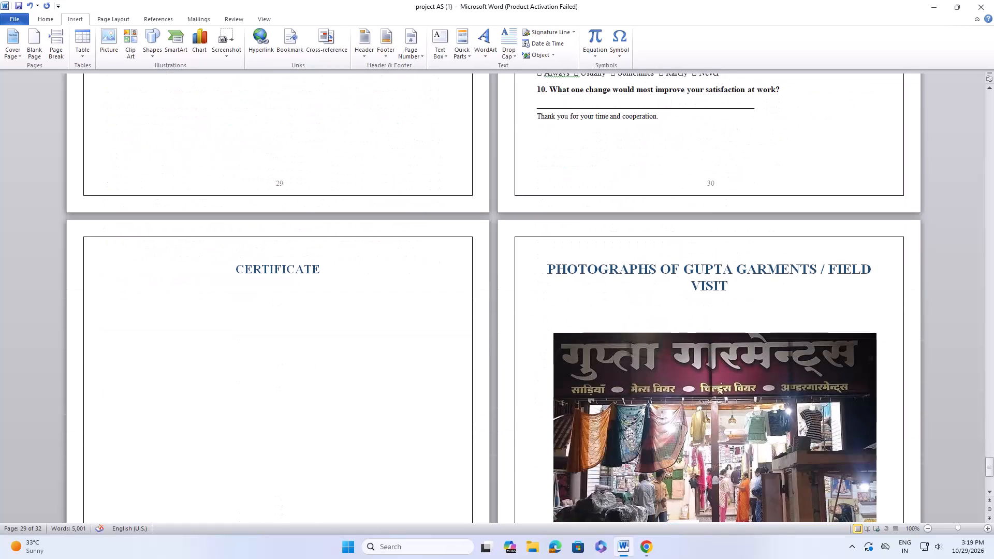
Check the layout of the pages back from the certificate through Chapters 6, 5, 4 and 3, including tables and empty space.
{"action": "scroll", "coordinate": [309, 360], "scroll_direction": "up", "scroll_amount": 7}
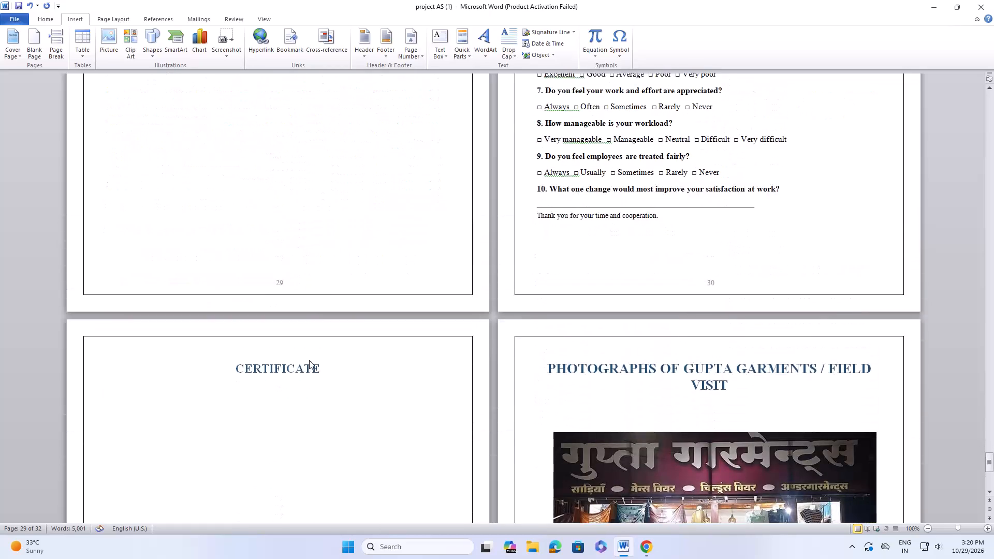
{"action": "scroll", "coordinate": [309, 360], "scroll_direction": "up", "scroll_amount": 20}
{"action": "scroll", "coordinate": [309, 360], "scroll_direction": "up", "scroll_amount": 3}
{"action": "scroll", "coordinate": [366, 352], "scroll_direction": "up", "scroll_amount": 8}
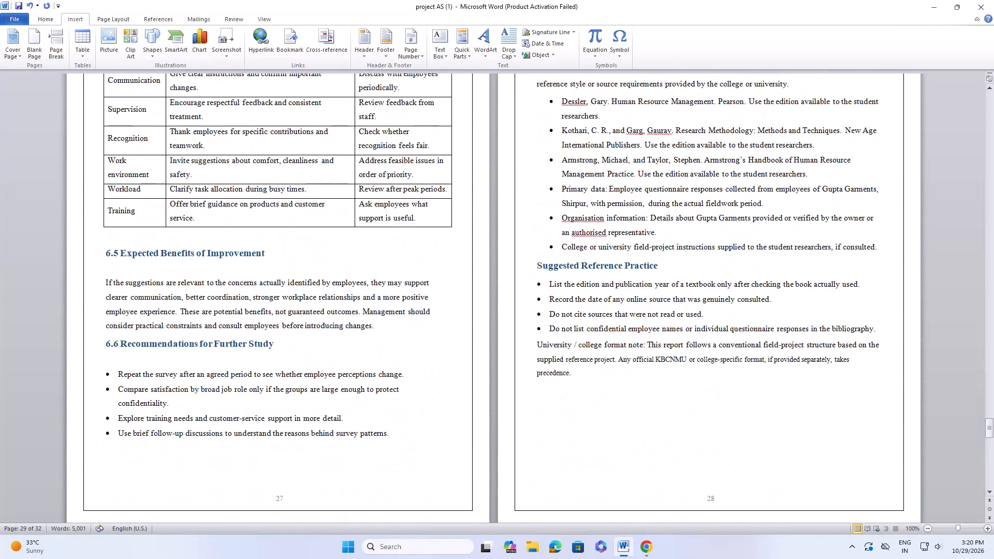
{"action": "scroll", "coordinate": [366, 352], "scroll_direction": "up", "scroll_amount": 3}
{"action": "scroll", "coordinate": [366, 352], "scroll_direction": "up", "scroll_amount": 20}
{"action": "scroll", "coordinate": [366, 352], "scroll_direction": "up", "scroll_amount": 2}
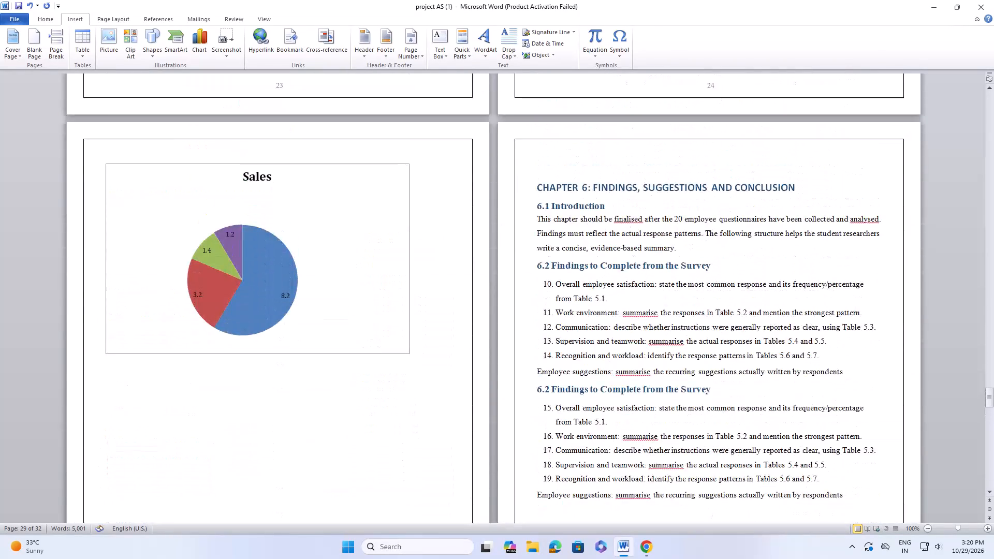
{"action": "scroll", "coordinate": [351, 320], "scroll_direction": "up", "scroll_amount": 12}
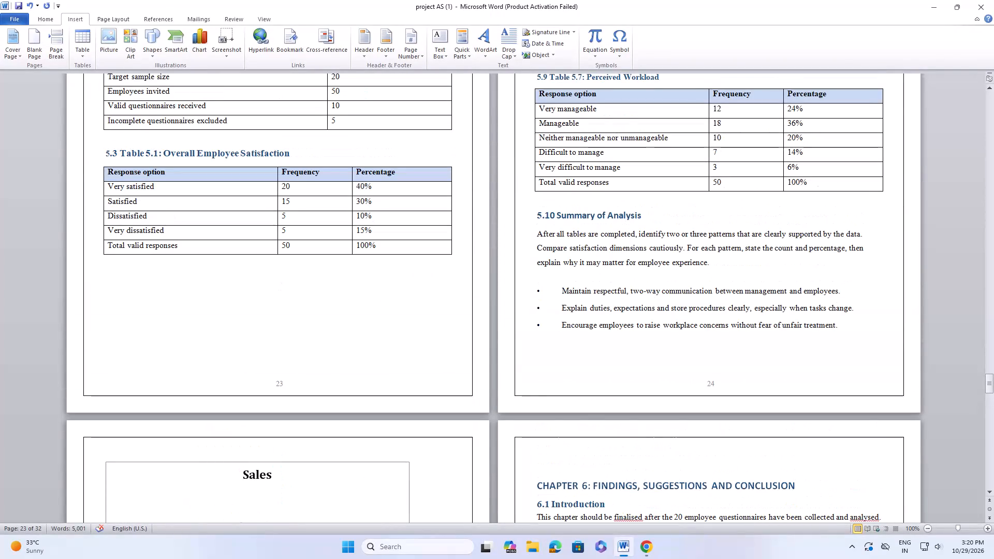
{"action": "scroll", "coordinate": [509, 307], "scroll_direction": "up", "scroll_amount": 5}
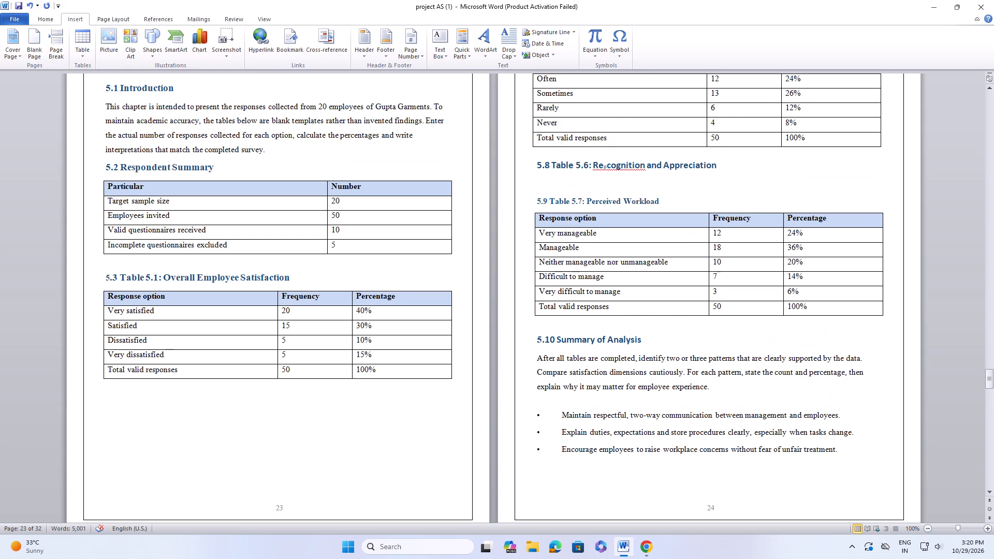
{"action": "scroll", "coordinate": [509, 306], "scroll_direction": "up", "scroll_amount": 4}
{"action": "scroll", "coordinate": [509, 306], "scroll_direction": "up", "scroll_amount": 18}
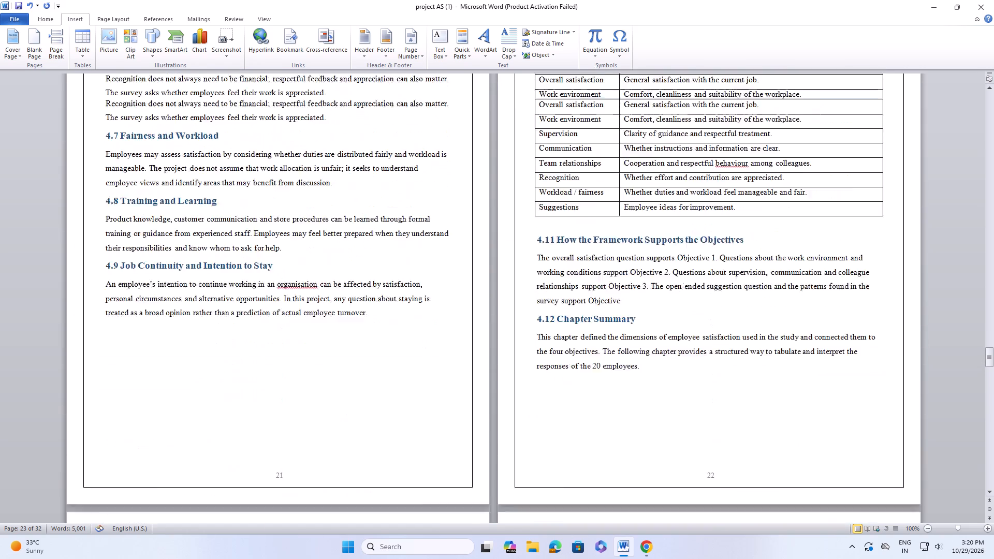
{"action": "scroll", "coordinate": [520, 295], "scroll_direction": "up", "scroll_amount": 7}
{"action": "scroll", "coordinate": [520, 295], "scroll_direction": "up", "scroll_amount": 20}
{"action": "scroll", "coordinate": [520, 295], "scroll_direction": "up", "scroll_amount": 3}
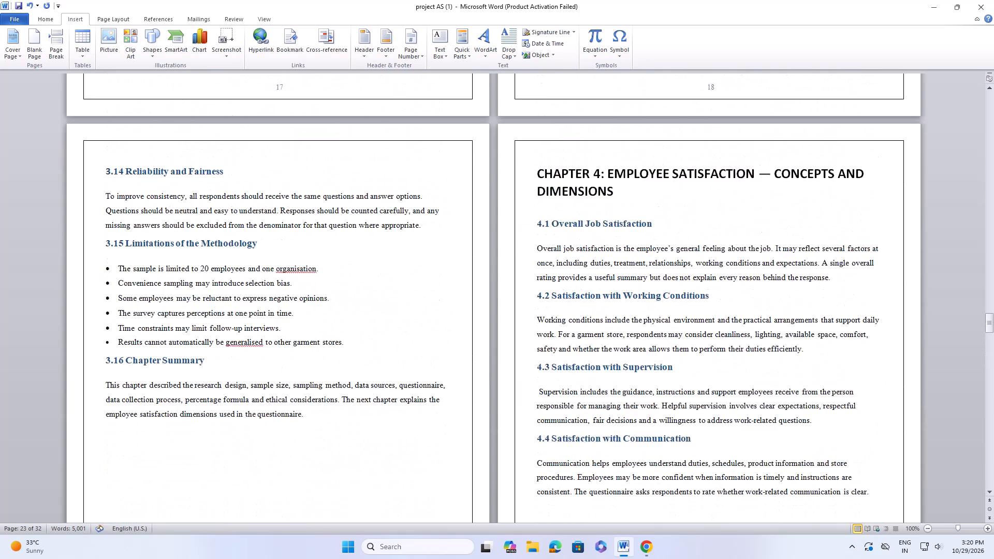
{"action": "scroll", "coordinate": [520, 295], "scroll_direction": "up", "scroll_amount": 20}
{"action": "scroll", "coordinate": [520, 295], "scroll_direction": "up", "scroll_amount": 15}
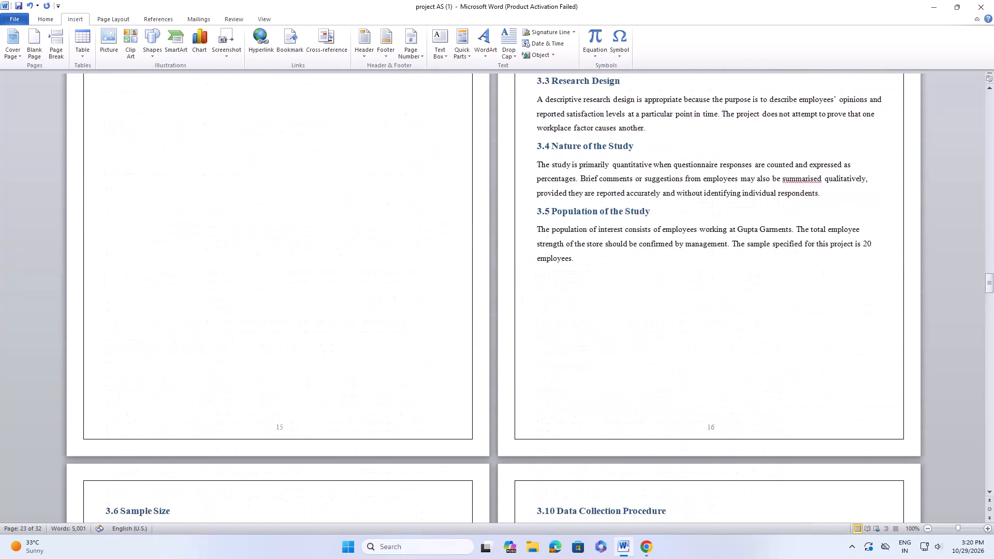
{"action": "scroll", "coordinate": [520, 295], "scroll_direction": "up", "scroll_amount": 5}
{"action": "scroll", "coordinate": [520, 295], "scroll_direction": "down", "scroll_amount": 5}
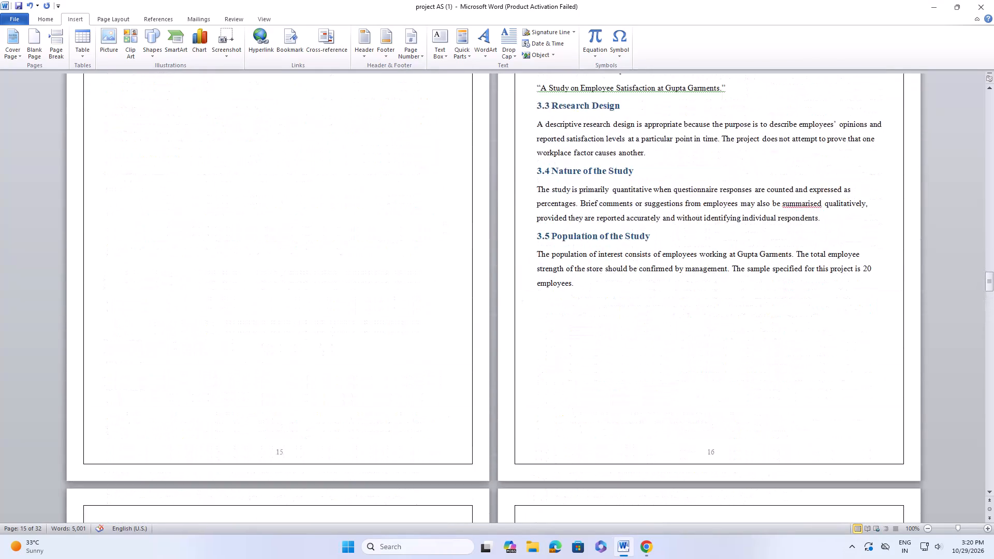
{"action": "scroll", "coordinate": [520, 295], "scroll_direction": "down", "scroll_amount": 20}
{"action": "scroll", "coordinate": [520, 295], "scroll_direction": "down", "scroll_amount": 3}
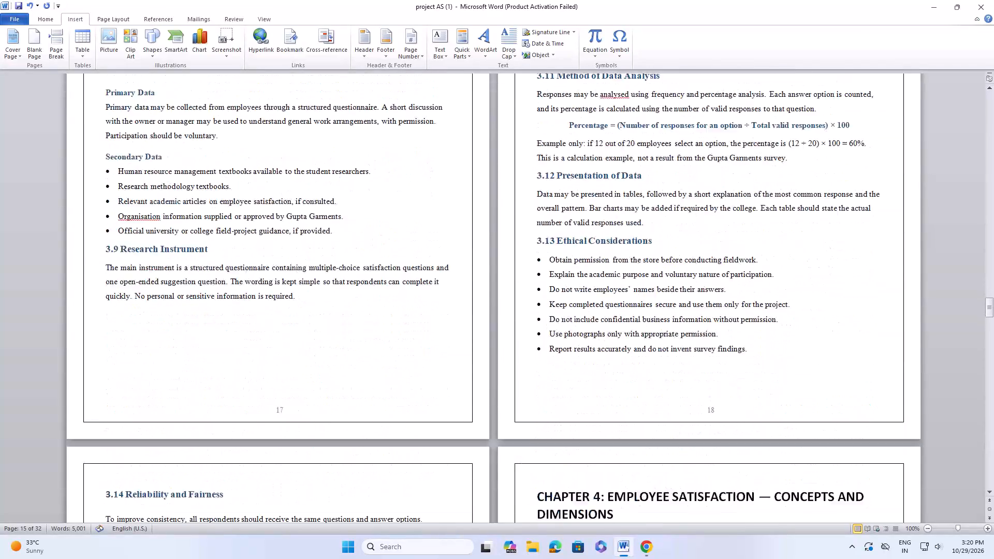
{"action": "scroll", "coordinate": [520, 295], "scroll_direction": "down", "scroll_amount": 20}
{"action": "scroll", "coordinate": [520, 295], "scroll_direction": "down", "scroll_amount": 4}
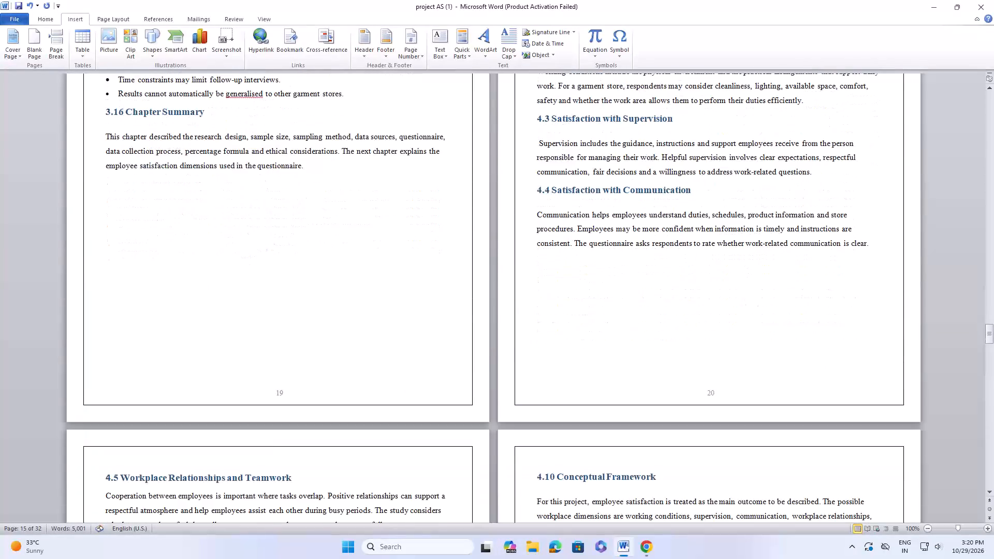
Check the pages from Chapter 3 back to Chapter 1, down to the G. Workload and Work-Life Balance heading and the page after it.
{"action": "scroll", "coordinate": [520, 295], "scroll_direction": "up", "scroll_amount": 20}
{"action": "scroll", "coordinate": [520, 295], "scroll_direction": "up", "scroll_amount": 10}
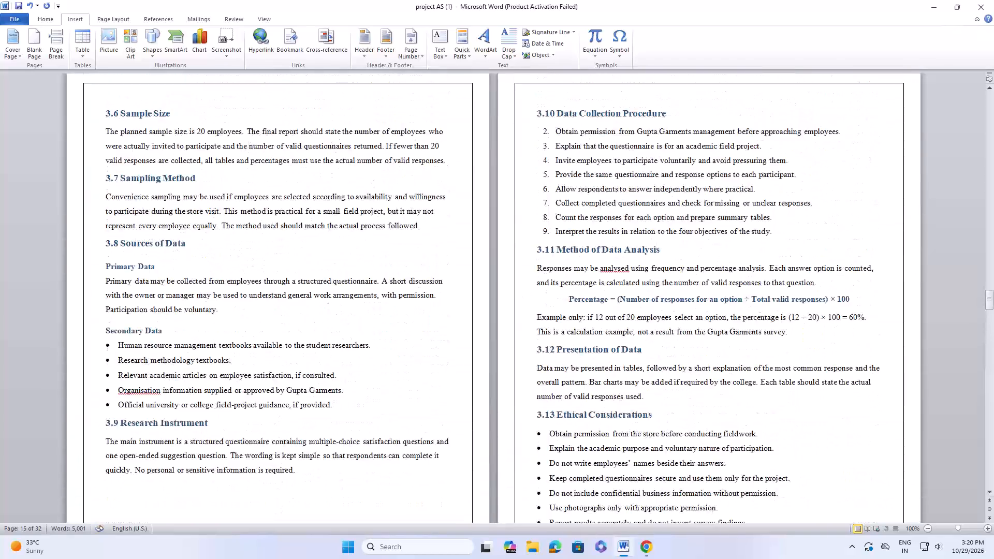
{"action": "scroll", "coordinate": [520, 295], "scroll_direction": "up", "scroll_amount": 20}
{"action": "scroll", "coordinate": [520, 295], "scroll_direction": "up", "scroll_amount": 8}
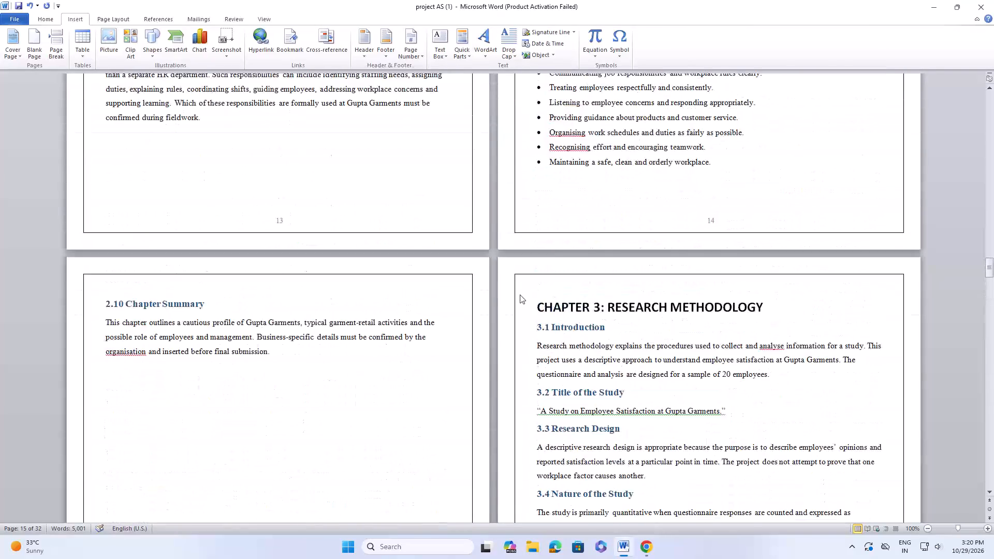
{"action": "scroll", "coordinate": [520, 295], "scroll_direction": "up", "scroll_amount": 18}
{"action": "scroll", "coordinate": [520, 295], "scroll_direction": "up", "scroll_amount": 4}
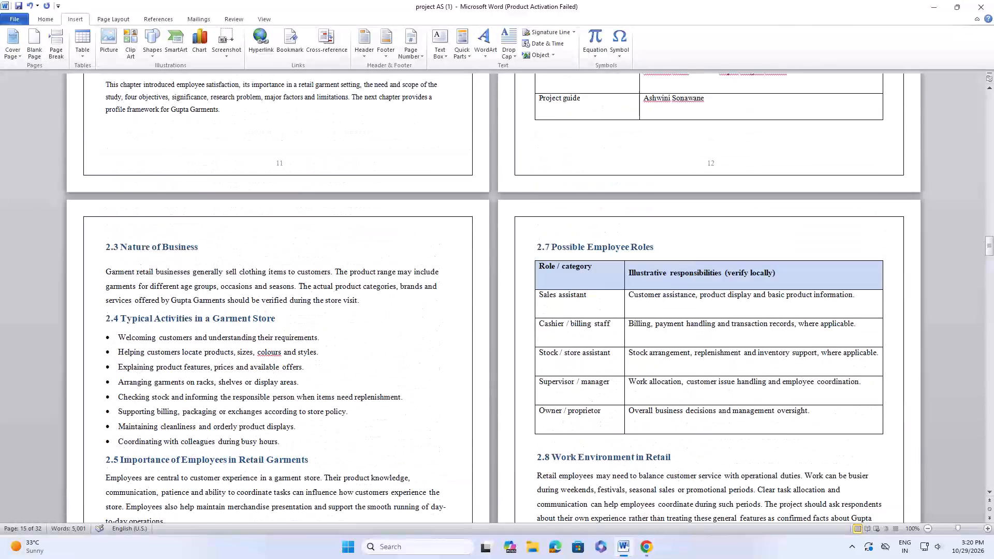
{"action": "scroll", "coordinate": [520, 295], "scroll_direction": "up", "scroll_amount": 20}
{"action": "scroll", "coordinate": [520, 295], "scroll_direction": "up", "scroll_amount": 9}
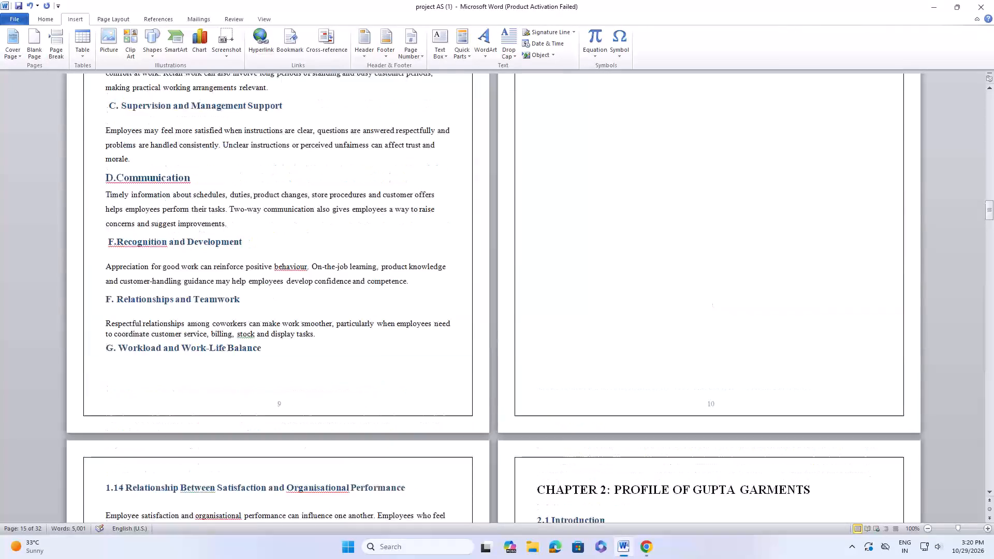
{"action": "scroll", "coordinate": [520, 295], "scroll_direction": "up", "scroll_amount": 12}
{"action": "scroll", "coordinate": [520, 295], "scroll_direction": "down", "scroll_amount": 5}
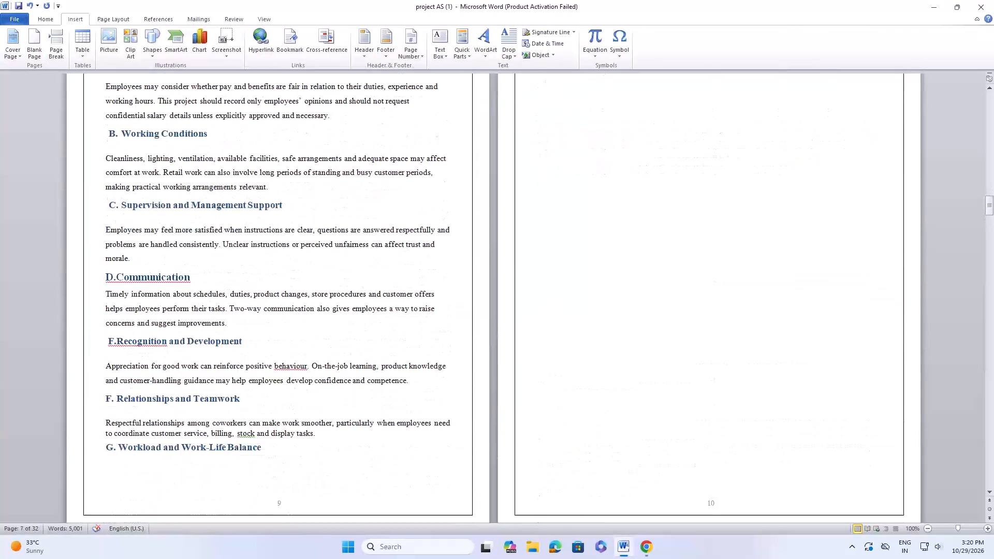
{"action": "scroll", "coordinate": [520, 295], "scroll_direction": "down", "scroll_amount": 4}
{"action": "left_click", "coordinate": [290, 350]}
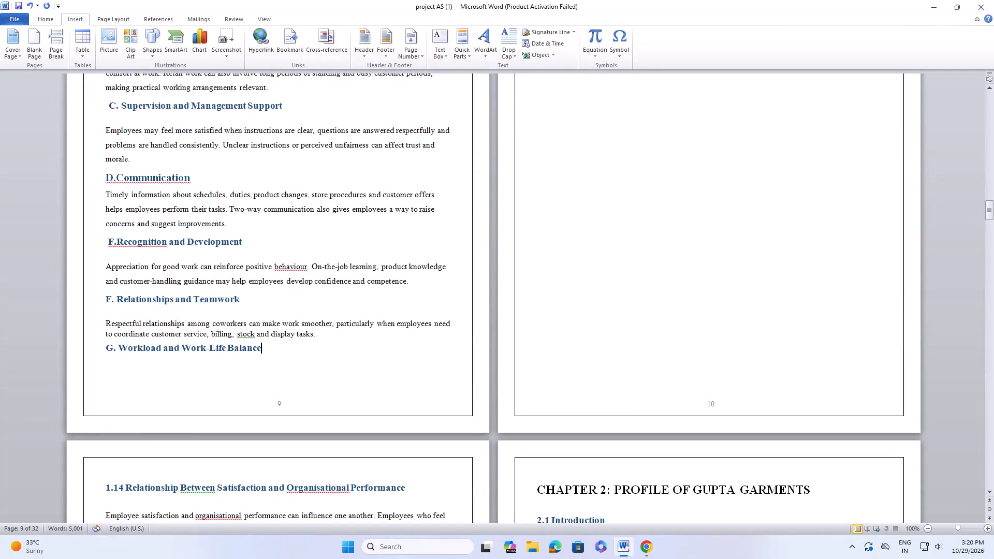
{"action": "left_click", "coordinate": [719, 296]}
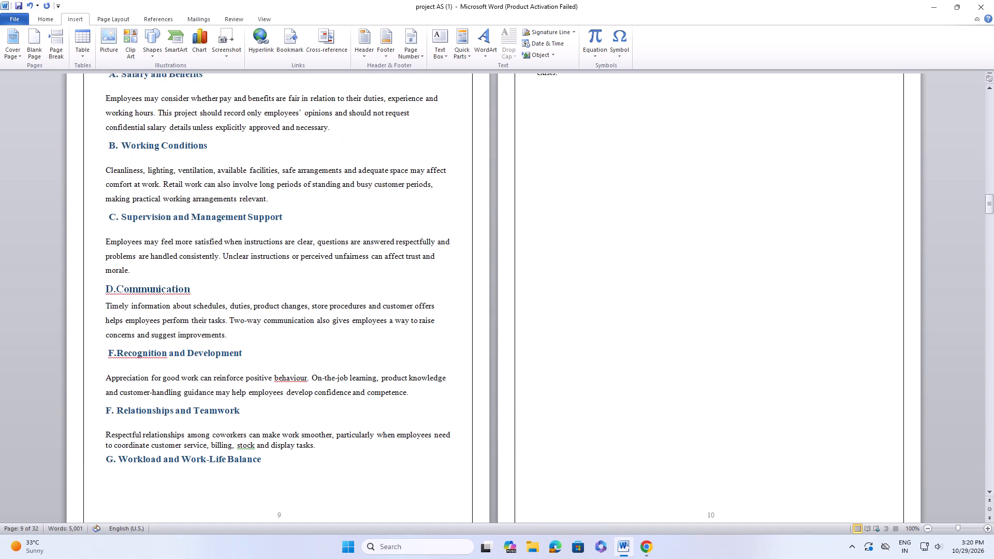
Remove the blank line above the "Workload, shift arrangements" paragraph to bring it back directly under its G heading.
{"action": "scroll", "coordinate": [492, 396], "scroll_direction": "up", "scroll_amount": 7}
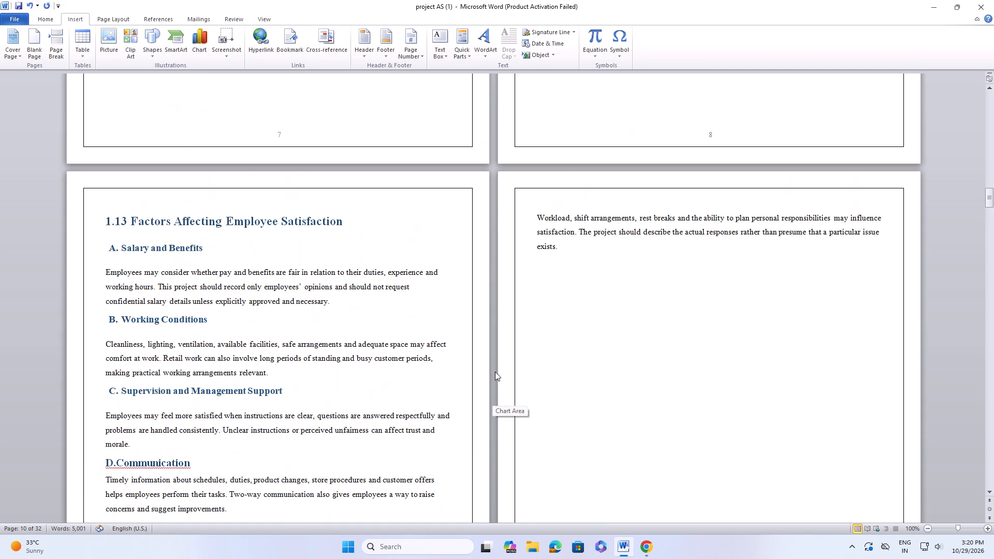
{"action": "left_click", "coordinate": [536, 215]}
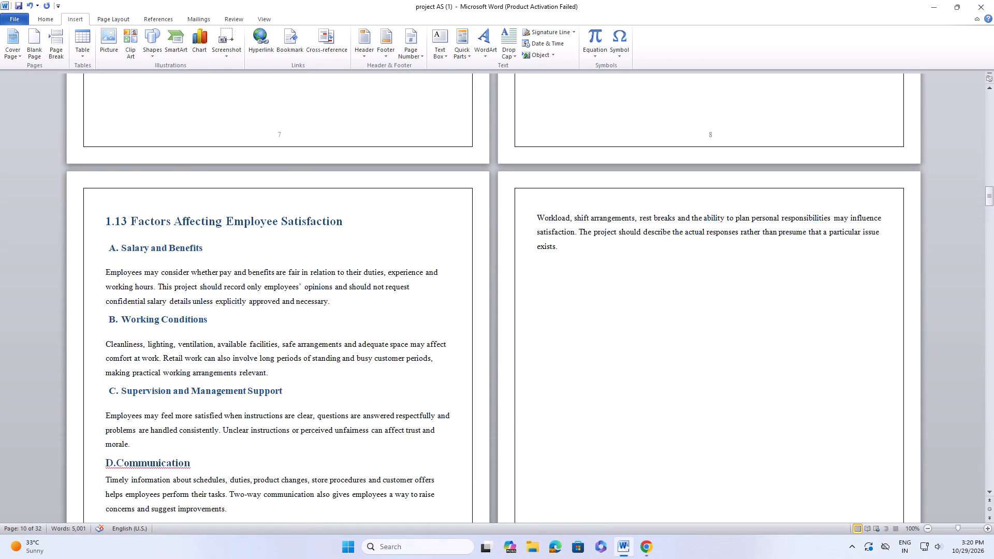
{"action": "key", "text": "BackSpace"}
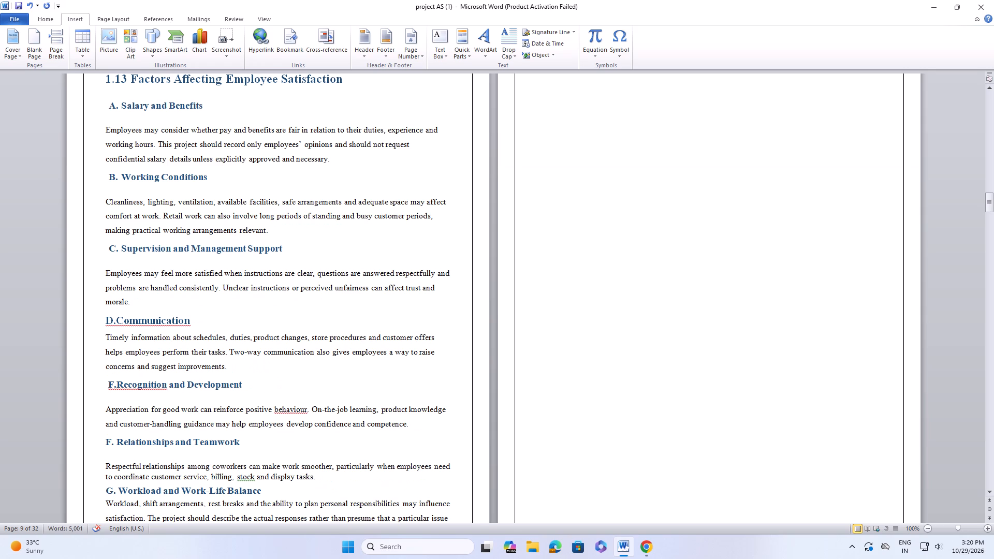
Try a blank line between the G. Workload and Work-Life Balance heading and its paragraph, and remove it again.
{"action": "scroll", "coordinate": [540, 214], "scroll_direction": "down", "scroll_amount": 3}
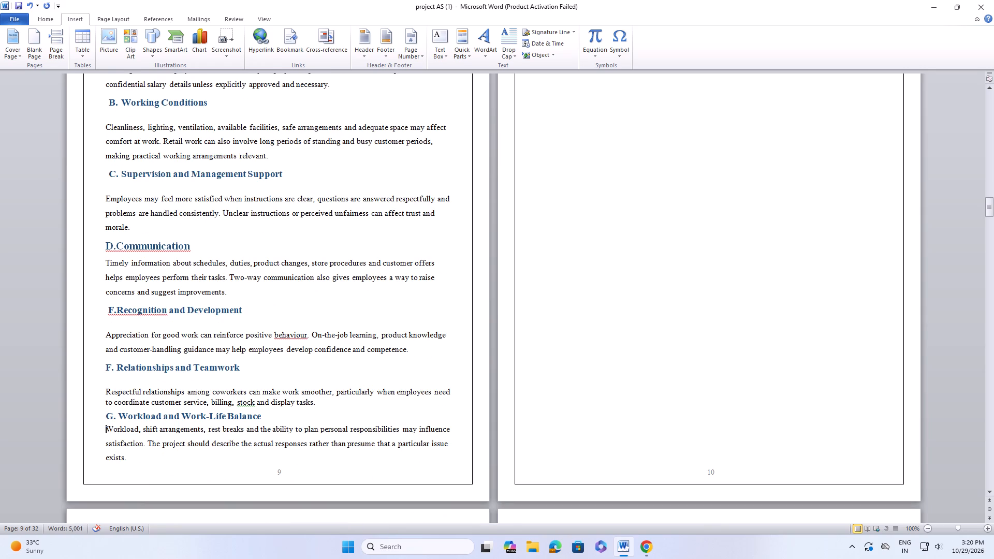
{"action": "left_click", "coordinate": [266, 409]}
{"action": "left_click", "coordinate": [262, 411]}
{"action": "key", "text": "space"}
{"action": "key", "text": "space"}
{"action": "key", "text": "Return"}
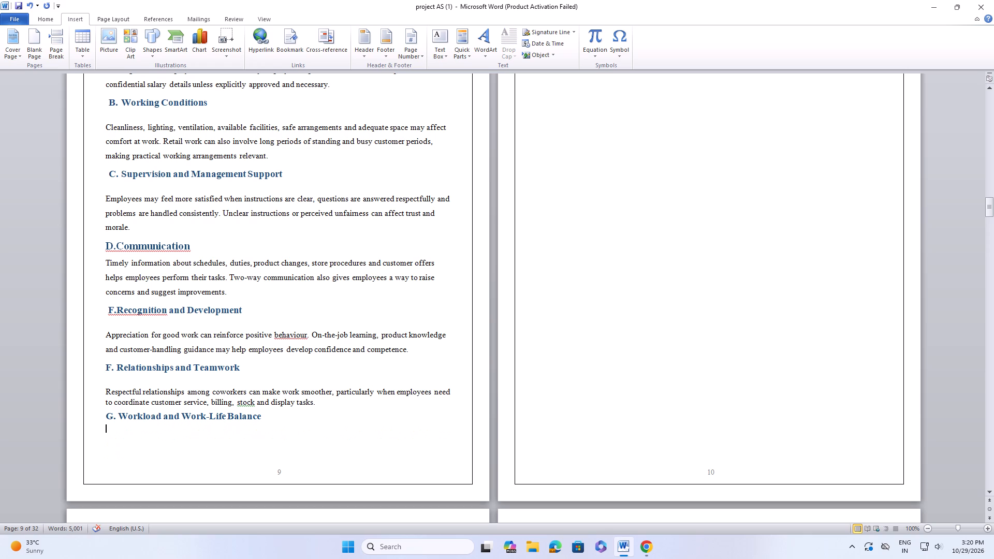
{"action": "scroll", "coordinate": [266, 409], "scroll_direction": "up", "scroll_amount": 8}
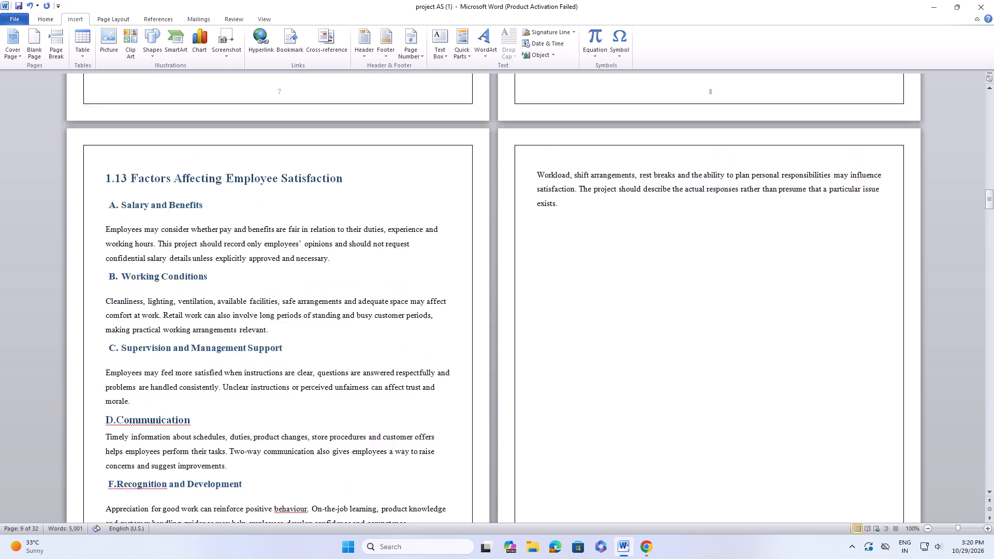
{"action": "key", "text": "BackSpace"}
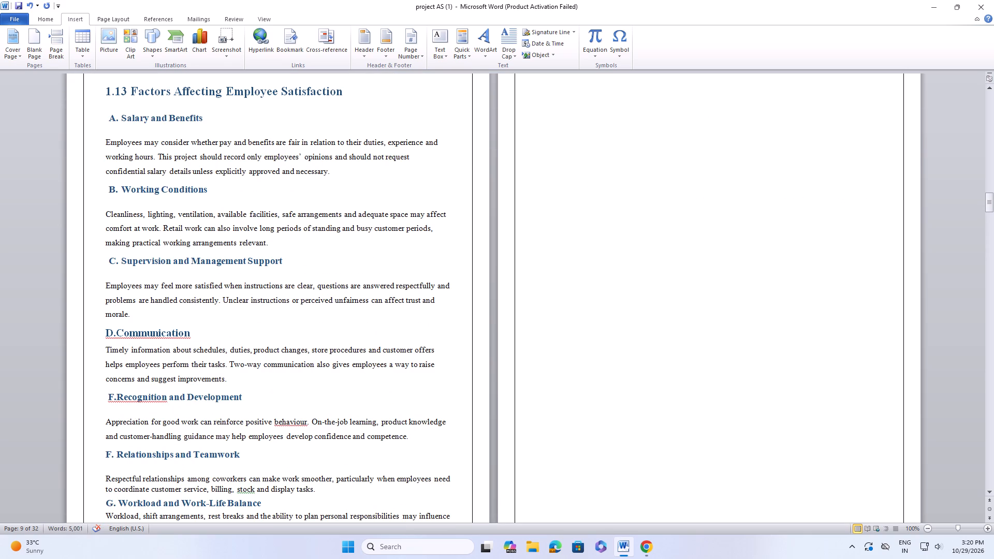
Remove the blank lines under the F. Relationships and Teamwork and A. Salary and Benefits headings in section 1.13.
{"action": "left_click", "coordinate": [104, 477]}
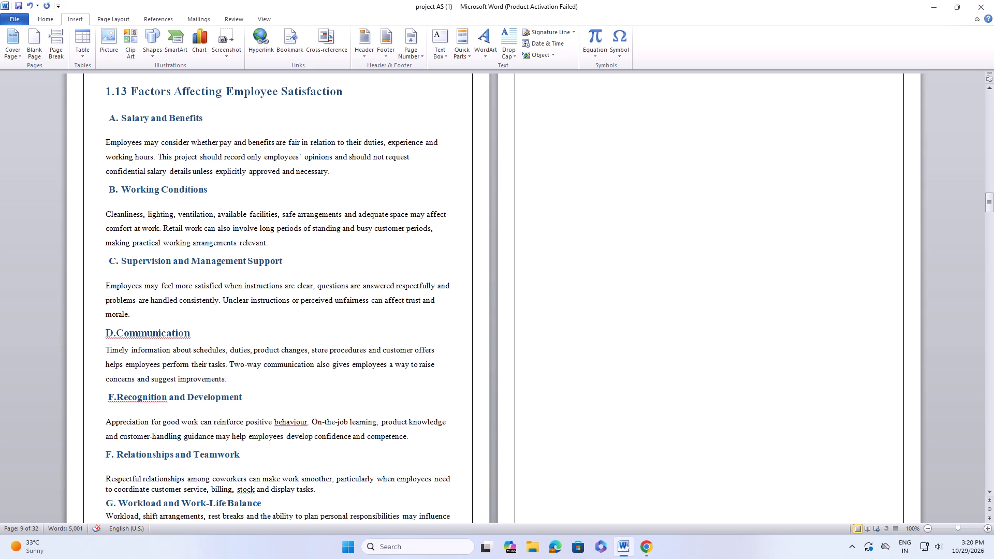
{"action": "key", "text": "BackSpace"}
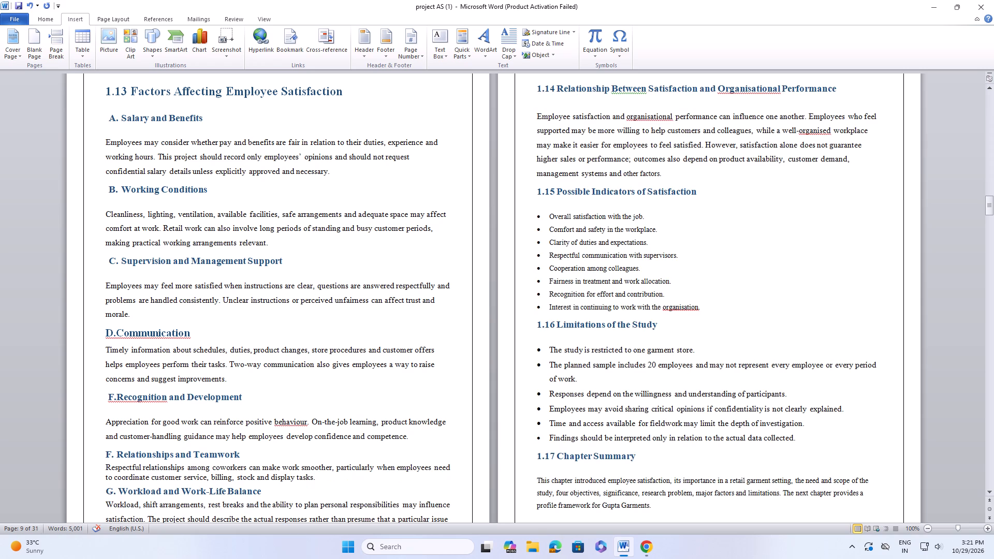
{"action": "scroll", "coordinate": [157, 447], "scroll_direction": "down", "scroll_amount": 4}
{"action": "scroll", "coordinate": [157, 447], "scroll_direction": "up", "scroll_amount": 10}
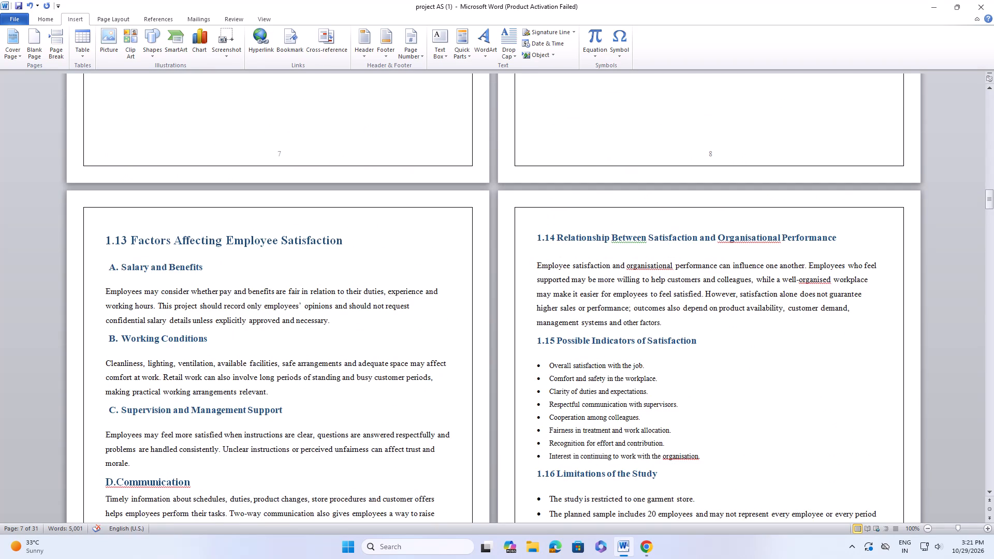
{"action": "left_click", "coordinate": [101, 288]}
{"action": "key", "text": "BackSpace"}
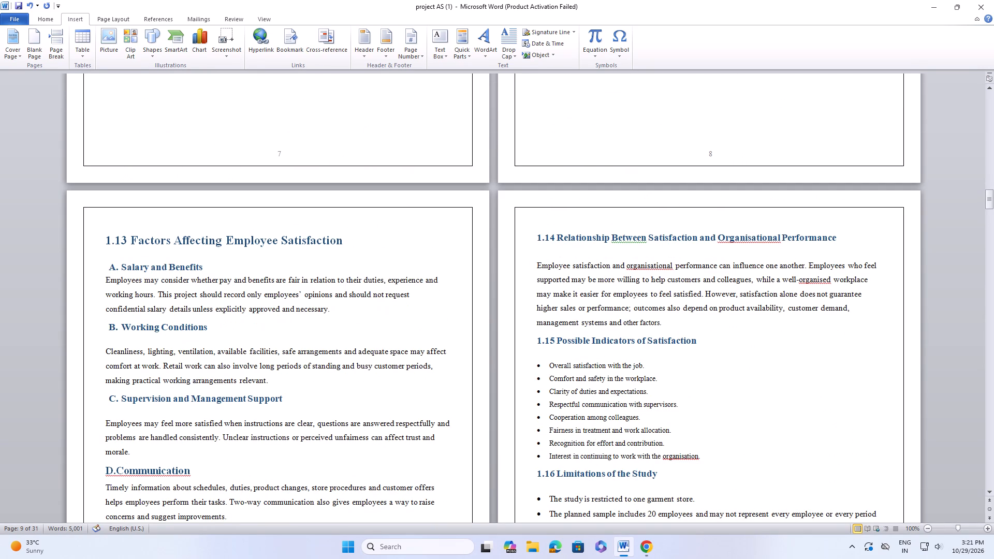
{"action": "scroll", "coordinate": [89, 290], "scroll_direction": "down", "scroll_amount": 15}
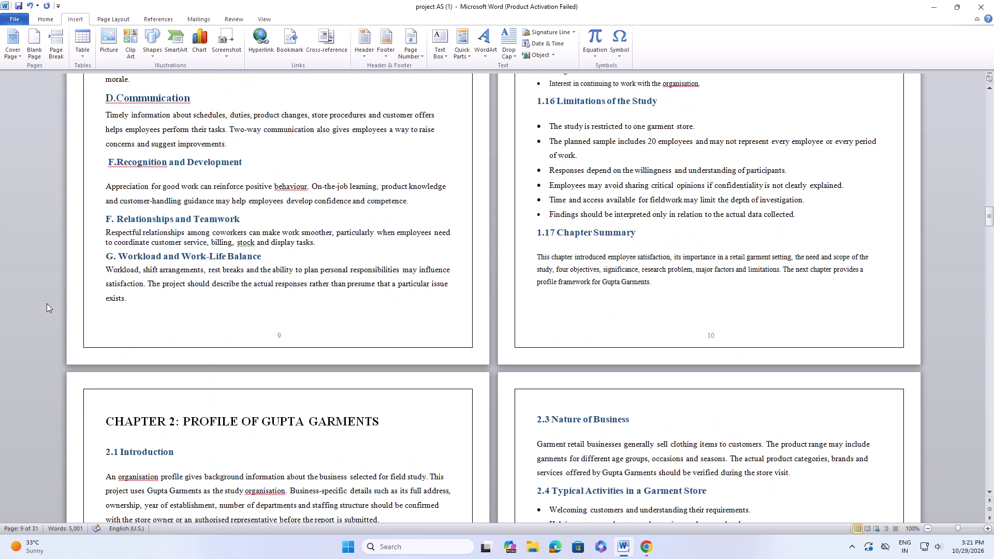
{"action": "scroll", "coordinate": [96, 290], "scroll_direction": "up", "scroll_amount": 13}
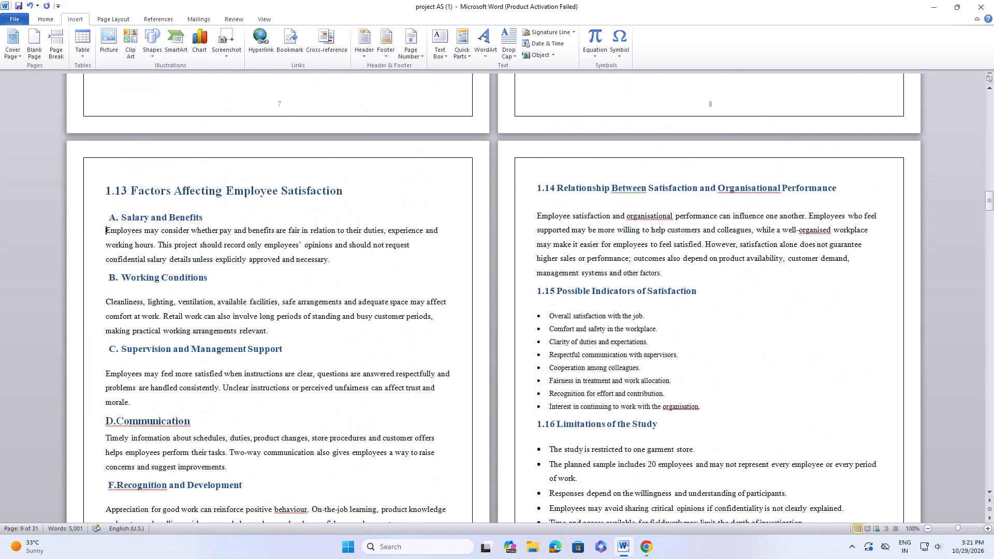
{"action": "scroll", "coordinate": [429, 377], "scroll_direction": "down", "scroll_amount": 5}
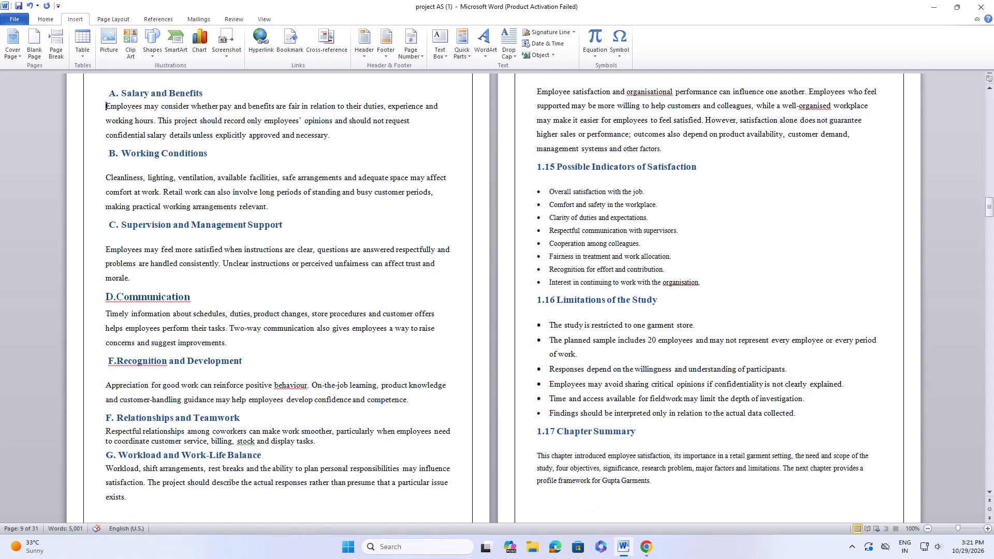
Insert a blank line under both the F. Relationships and Teamwork and the G. Workload and Work-Life Balance headings.
{"action": "left_click", "coordinate": [255, 405]}
{"action": "left_click", "coordinate": [260, 417]}
{"action": "key", "text": "space"}
{"action": "key", "text": "BackSpace"}
{"action": "key", "text": "Return"}
{"action": "scroll", "coordinate": [311, 400], "scroll_direction": "down", "scroll_amount": 4}
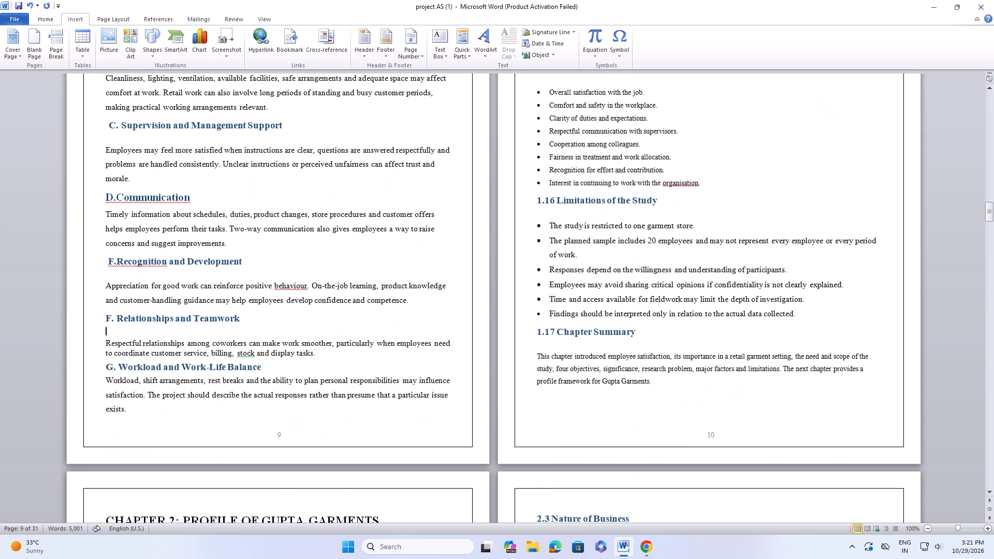
{"action": "left_click", "coordinate": [271, 372]}
{"action": "key", "text": "Return"}
{"action": "scroll", "coordinate": [359, 349], "scroll_direction": "up", "scroll_amount": 11}
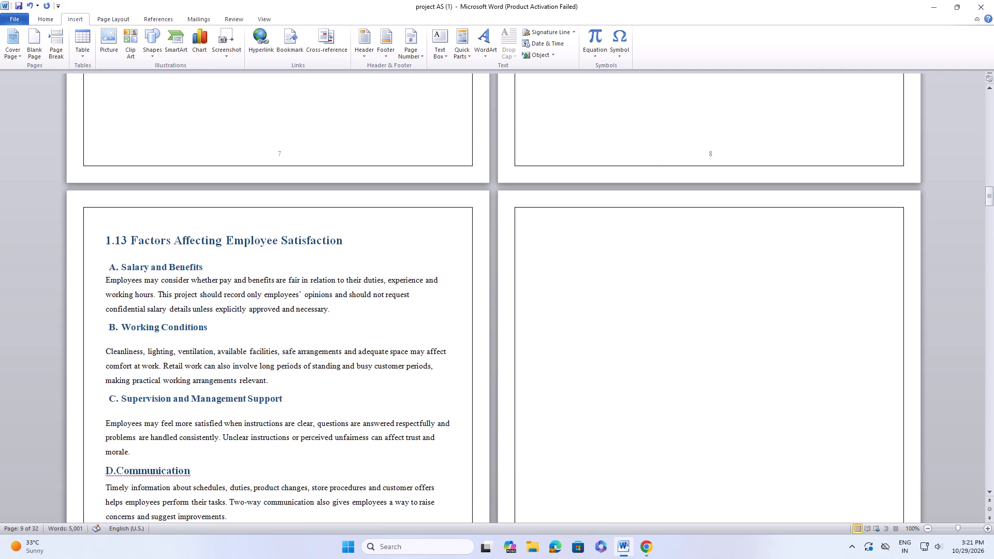
{"action": "scroll", "coordinate": [471, 356], "scroll_direction": "down", "scroll_amount": 11}
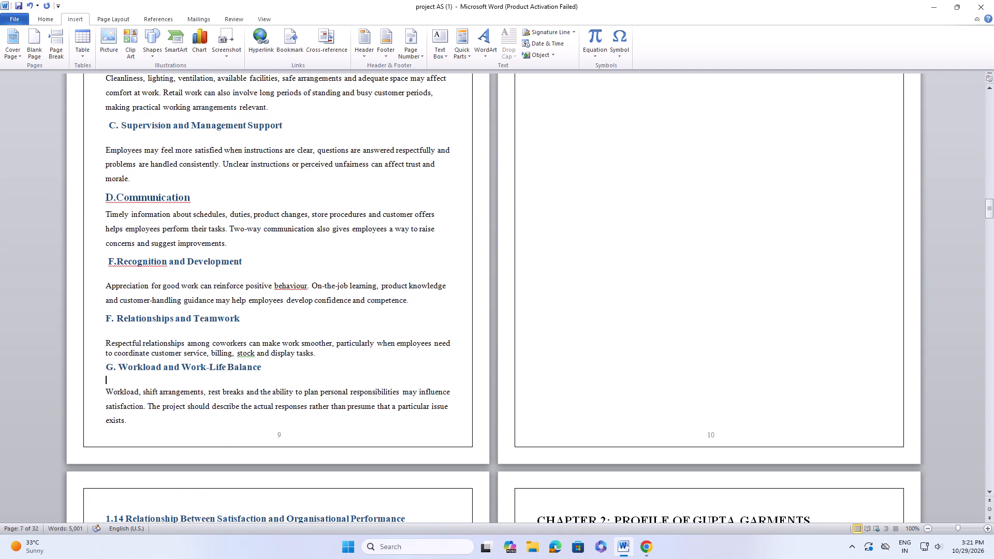
Delete the empty page between section 1.13 and the 1.14 Relationship Between Satisfaction and Organisational Performance heading.
{"action": "scroll", "coordinate": [554, 306], "scroll_direction": "down", "scroll_amount": 5}
{"action": "left_click", "coordinate": [646, 189]}
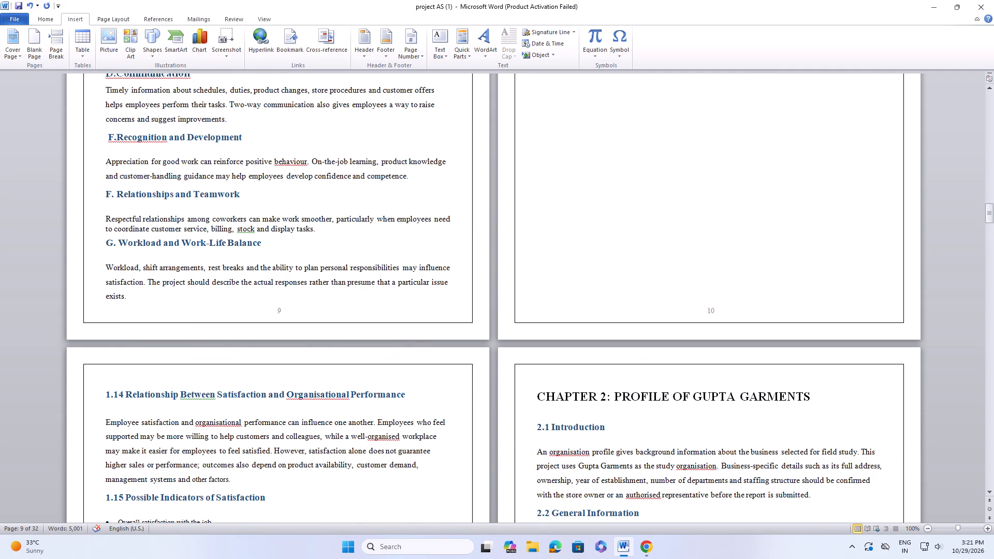
{"action": "key", "text": "Delete"}
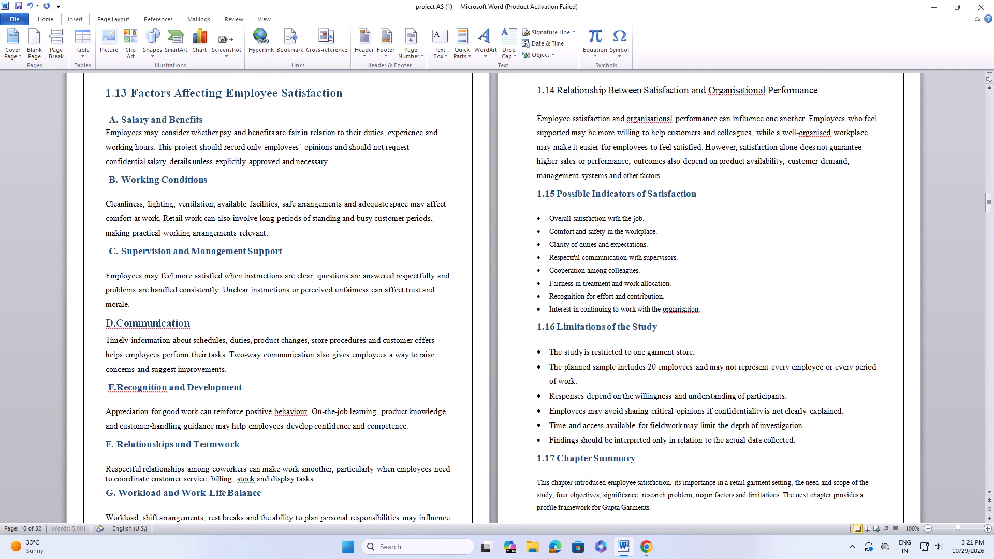
Apply the Heading 1 style to the 1.14 Relationship Between Satisfaction and Organisational Performance heading and set its font to Times New Roman.
{"action": "scroll", "coordinate": [625, 194], "scroll_direction": "up", "scroll_amount": 3}
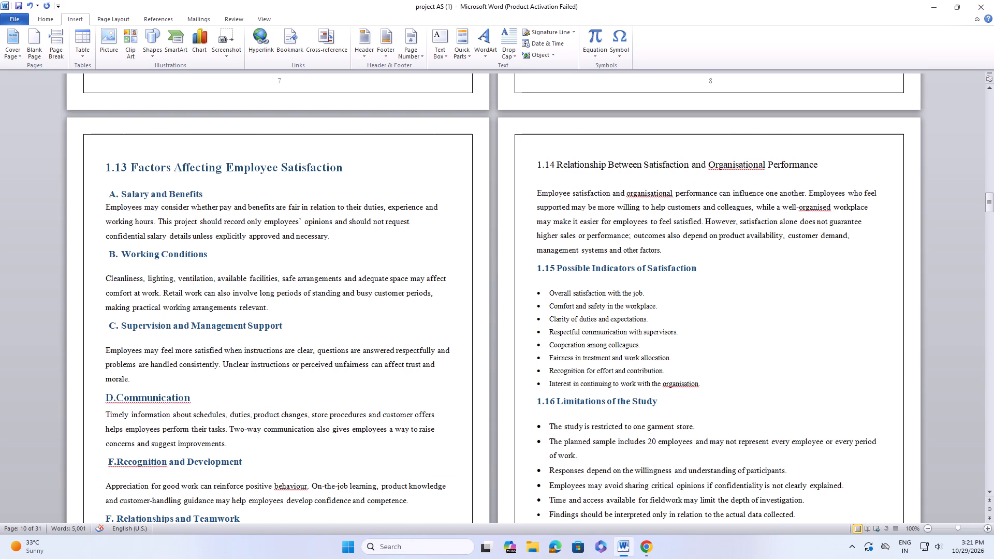
{"action": "left_click_drag", "start_coordinate": [537, 163], "coordinate": [870, 164]}
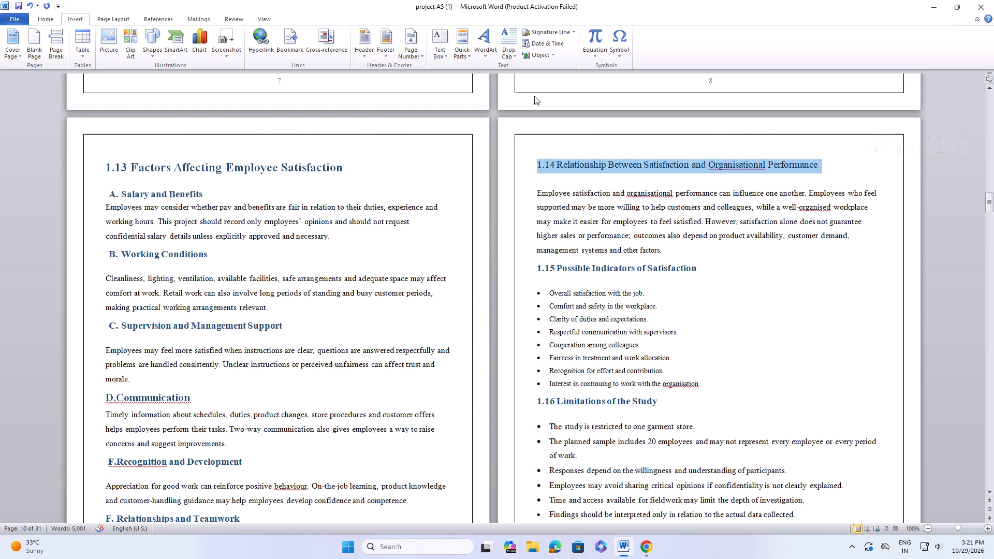
{"action": "left_click", "coordinate": [75, 12]}
{"action": "left_click", "coordinate": [70, 19]}
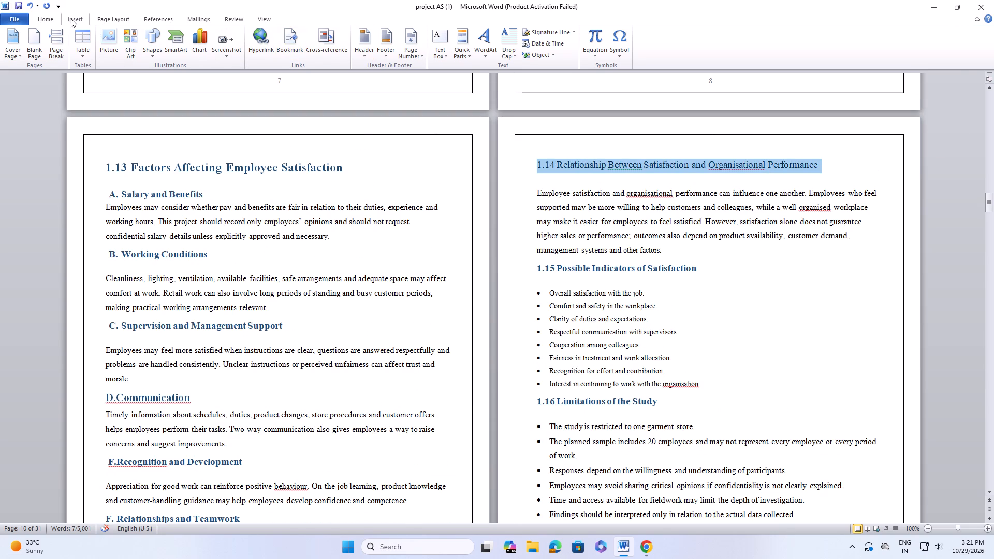
{"action": "left_click", "coordinate": [37, 17]}
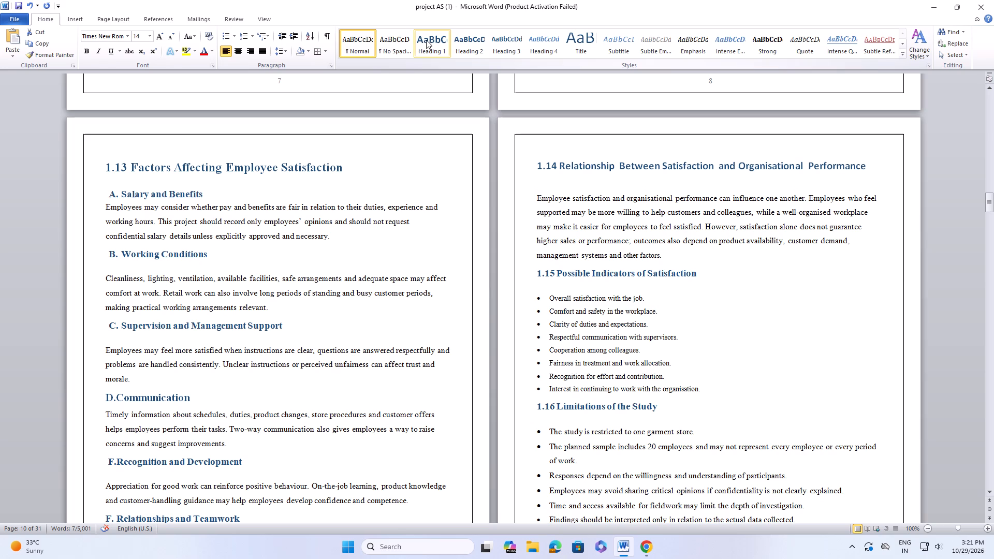
{"action": "left_click", "coordinate": [426, 40]}
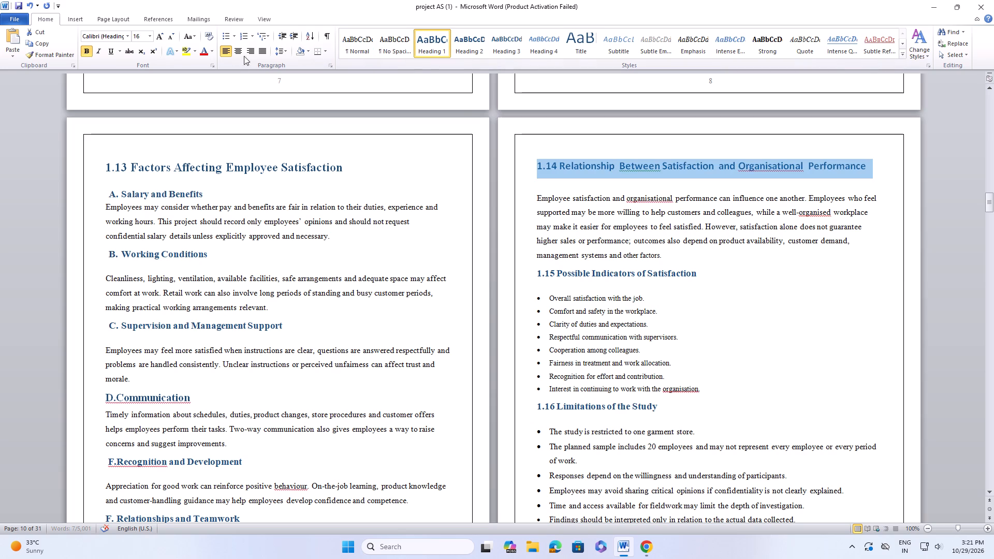
{"action": "left_click", "coordinate": [147, 36]}
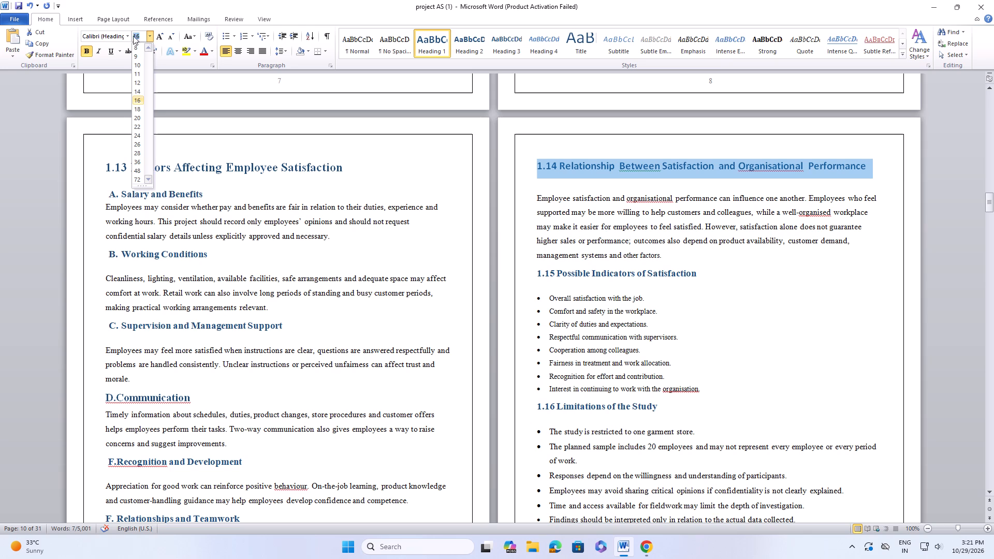
{"action": "left_click", "coordinate": [129, 37]}
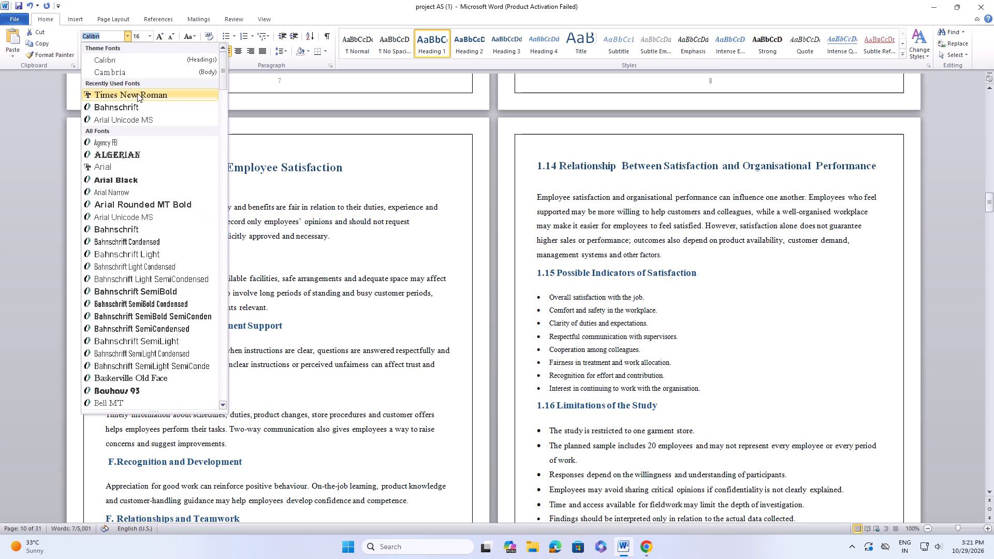
{"action": "left_click", "coordinate": [137, 93]}
Review the page layout from the end of Chapter 1 through Chapter 2 to the start of Chapter 3.
{"action": "scroll", "coordinate": [239, 259], "scroll_direction": "down", "scroll_amount": 6}
{"action": "scroll", "coordinate": [312, 267], "scroll_direction": "down", "scroll_amount": 10}
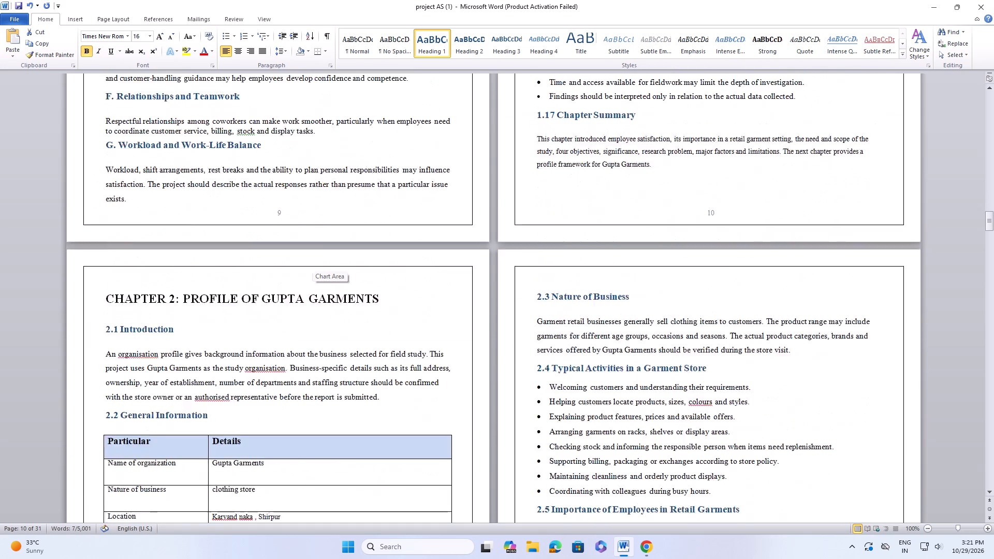
{"action": "scroll", "coordinate": [312, 267], "scroll_direction": "down", "scroll_amount": 16}
{"action": "scroll", "coordinate": [312, 267], "scroll_direction": "down", "scroll_amount": 6}
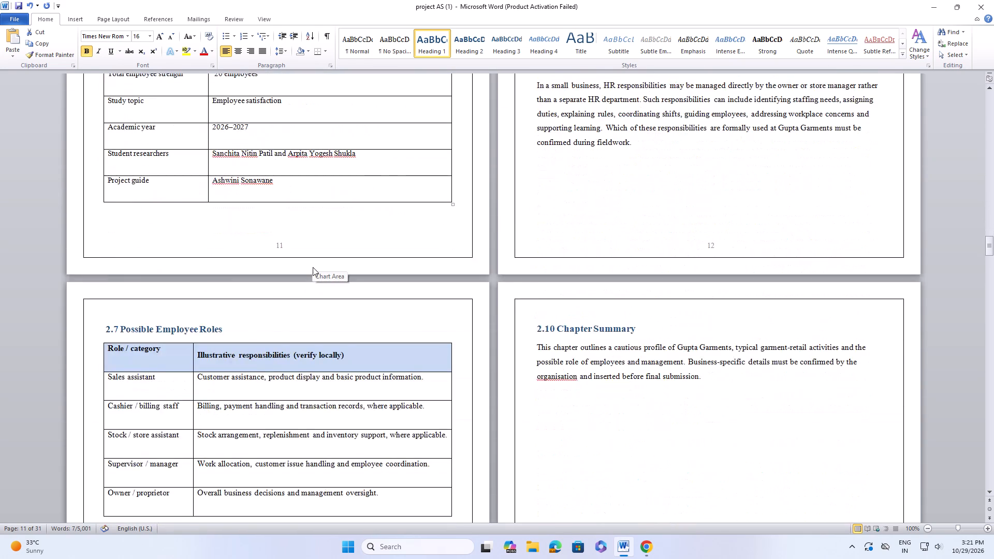
{"action": "scroll", "coordinate": [313, 267], "scroll_direction": "down", "scroll_amount": 11}
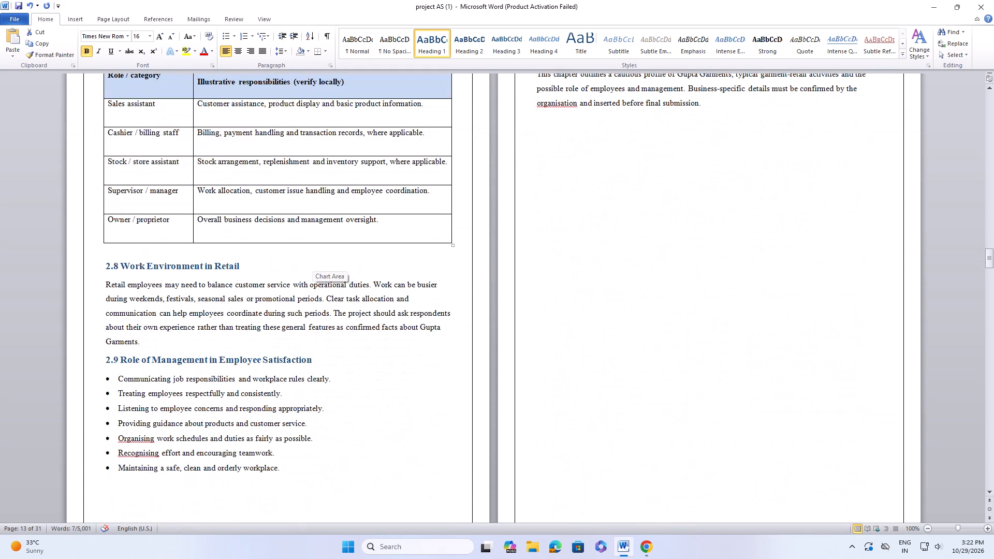
{"action": "scroll", "coordinate": [313, 267], "scroll_direction": "down", "scroll_amount": 4}
{"action": "scroll", "coordinate": [313, 267], "scroll_direction": "up", "scroll_amount": 9}
{"action": "scroll", "coordinate": [377, 249], "scroll_direction": "down", "scroll_amount": 11}
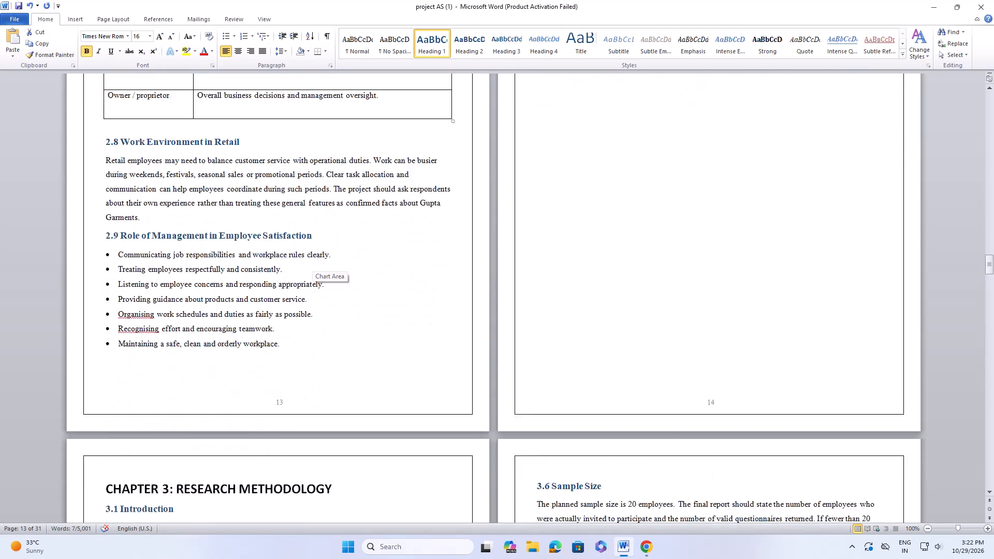
Review the page layout from section 2.7 through Chapters 3 and 4 to the Chapter 5 tables and Sales pie chart.
{"action": "scroll", "coordinate": [377, 249], "scroll_direction": "down", "scroll_amount": 2}
{"action": "scroll", "coordinate": [377, 249], "scroll_direction": "up", "scroll_amount": 10}
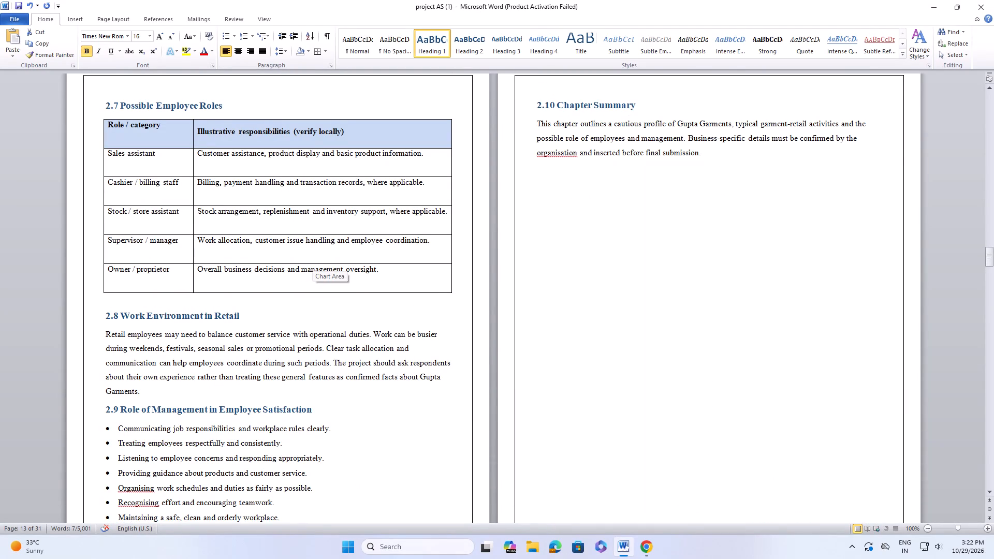
{"action": "scroll", "coordinate": [621, 192], "scroll_direction": "down", "scroll_amount": 1}
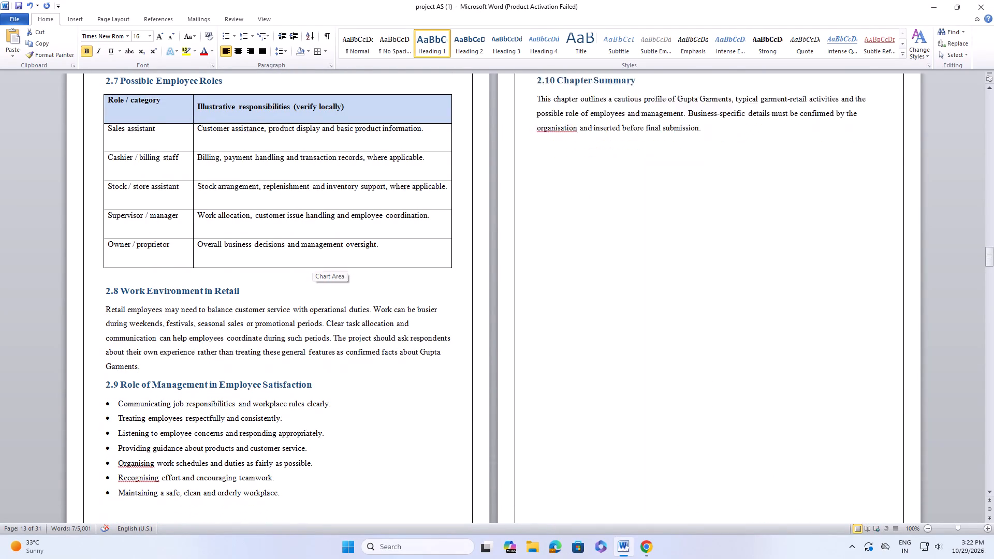
{"action": "scroll", "coordinate": [621, 192], "scroll_direction": "down", "scroll_amount": 2}
{"action": "scroll", "coordinate": [621, 192], "scroll_direction": "up", "scroll_amount": 3}
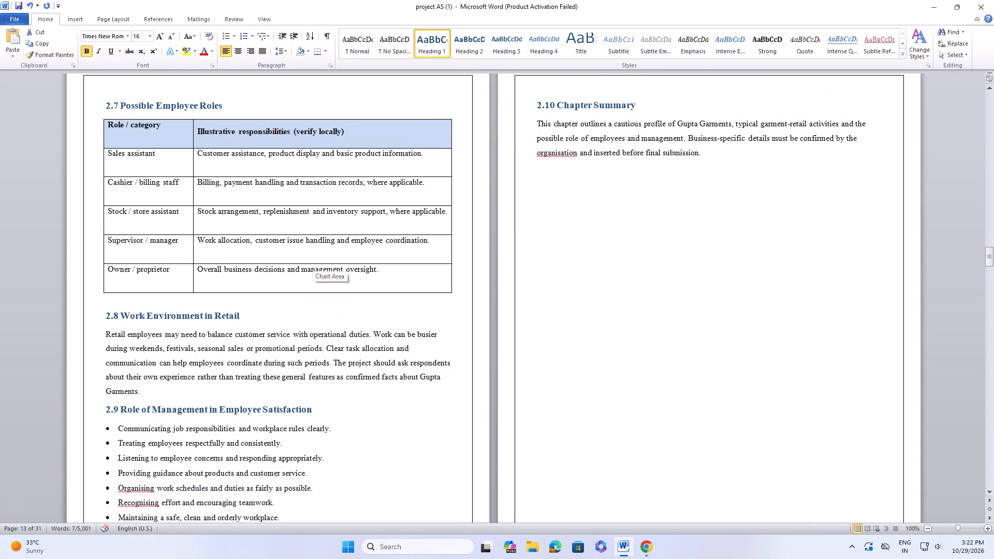
{"action": "scroll", "coordinate": [510, 369], "scroll_direction": "down", "scroll_amount": 18}
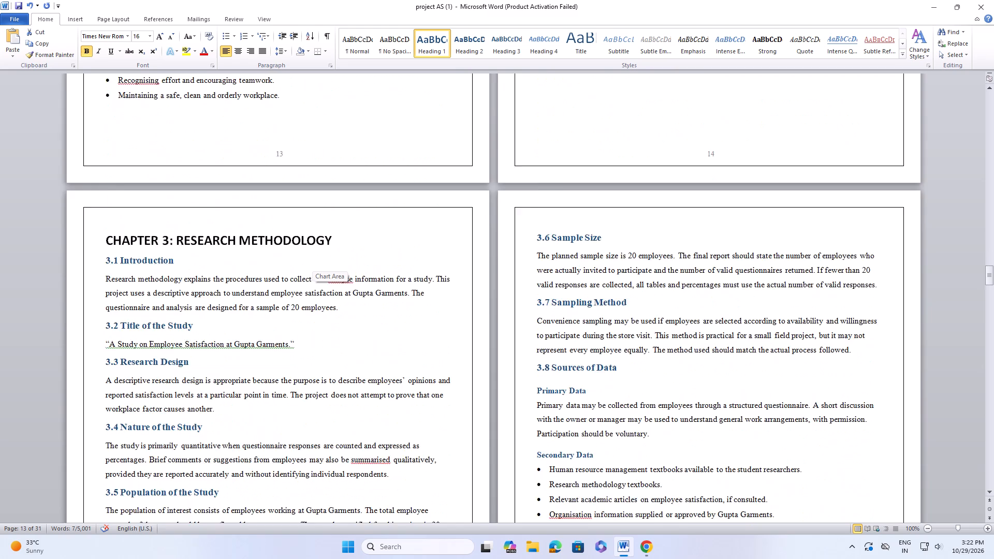
{"action": "scroll", "coordinate": [548, 360], "scroll_direction": "down", "scroll_amount": 19}
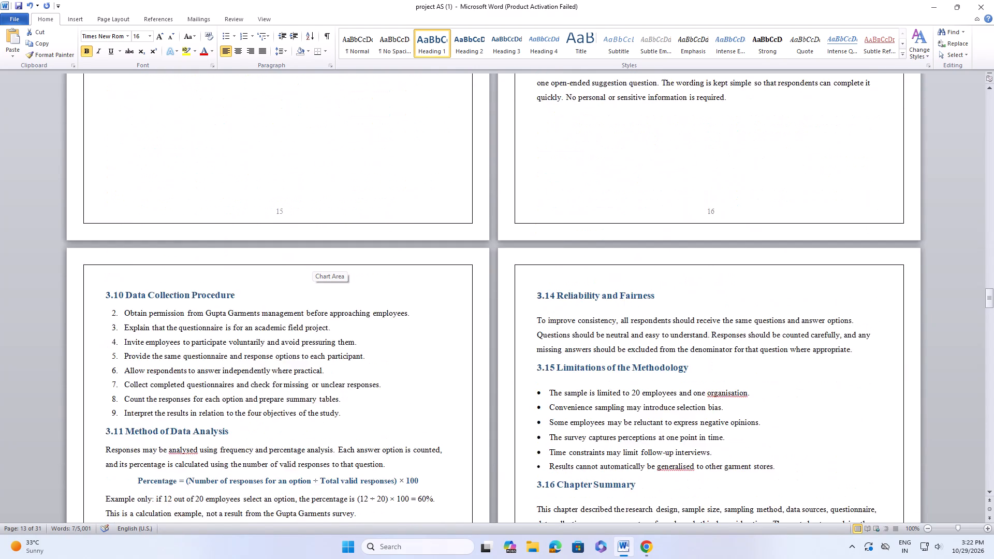
{"action": "scroll", "coordinate": [548, 360], "scroll_direction": "down", "scroll_amount": 20}
{"action": "scroll", "coordinate": [548, 360], "scroll_direction": "down", "scroll_amount": 13}
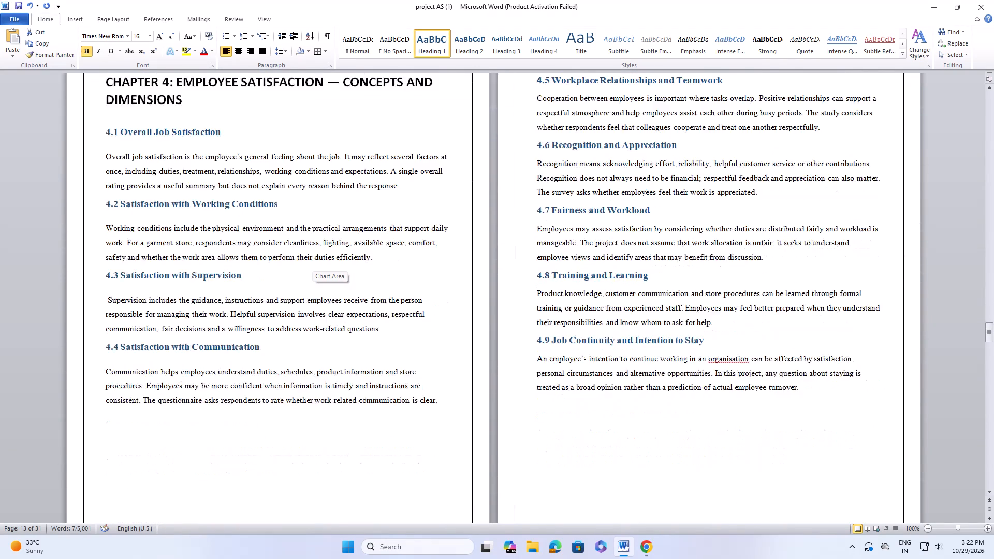
{"action": "scroll", "coordinate": [646, 348], "scroll_direction": "down", "scroll_amount": 5}
{"action": "scroll", "coordinate": [646, 348], "scroll_direction": "down", "scroll_amount": 20}
{"action": "scroll", "coordinate": [646, 348], "scroll_direction": "down", "scroll_amount": 3}
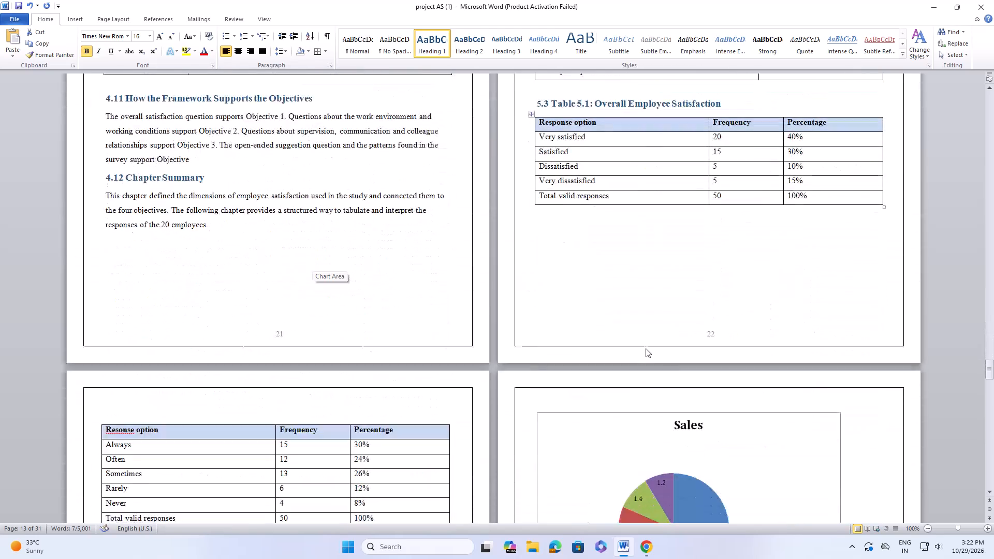
{"action": "scroll", "coordinate": [646, 348], "scroll_direction": "down", "scroll_amount": 13}
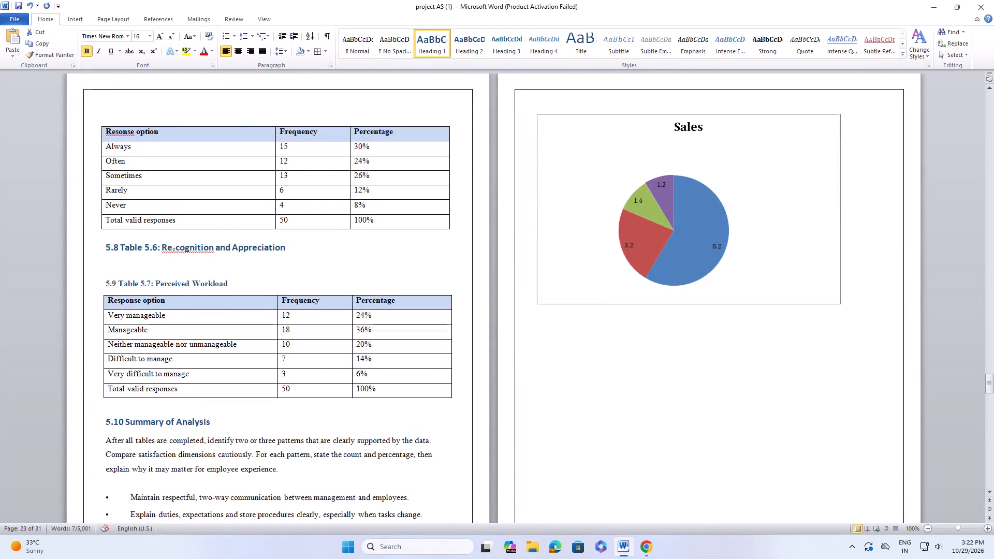
{"action": "scroll", "coordinate": [464, 119], "scroll_direction": "down", "scroll_amount": 4}
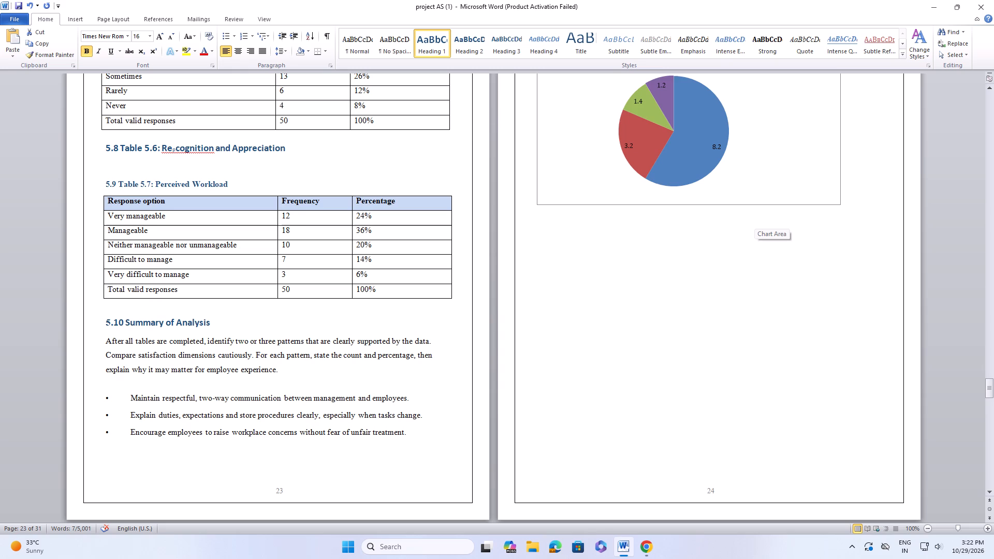
Move the Sales pie chart slightly lower on its page, opposite the 5.8 and 5.9 table sections.
{"action": "scroll", "coordinate": [783, 219], "scroll_direction": "up", "scroll_amount": 8}
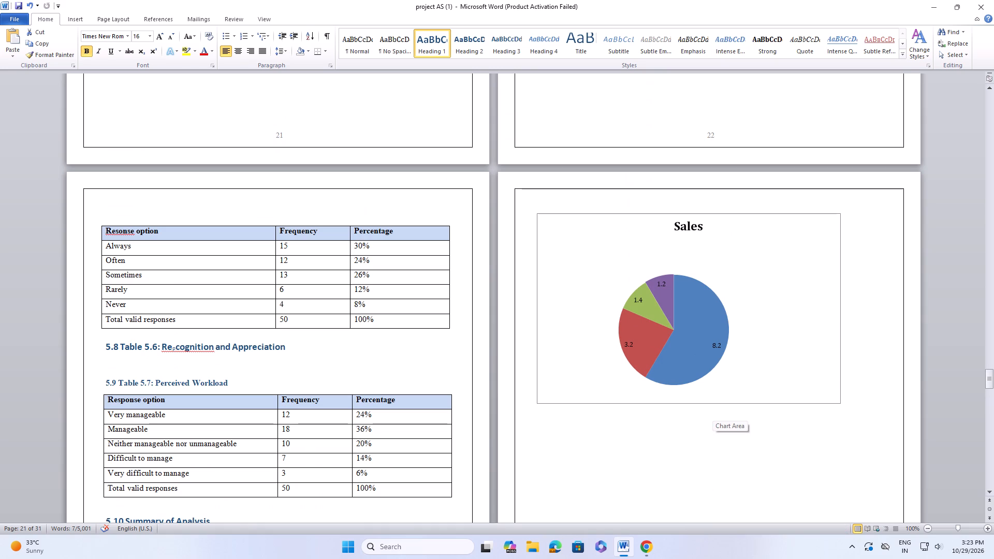
{"action": "left_click_drag", "start_coordinate": [683, 403], "coordinate": [703, 463]}
{"action": "left_click", "coordinate": [734, 307]}
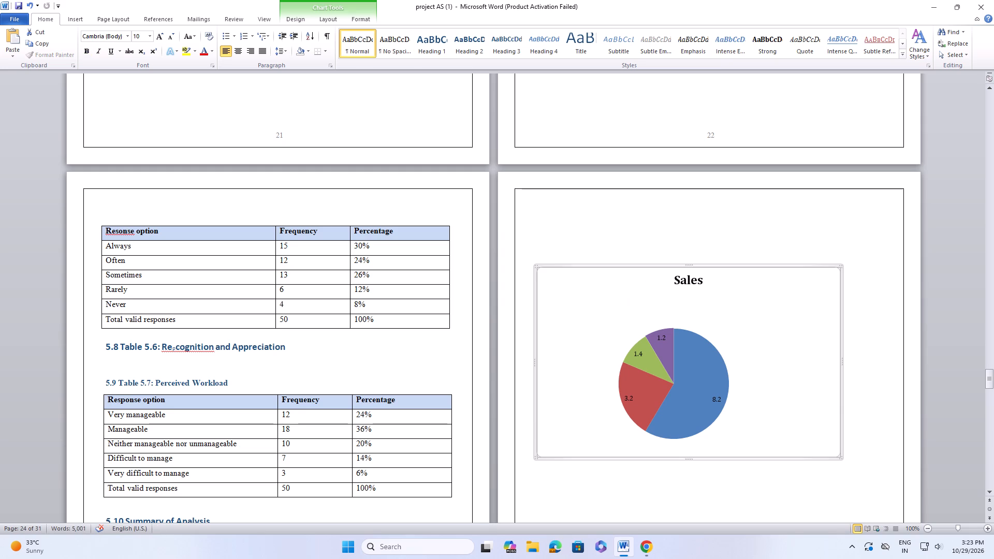
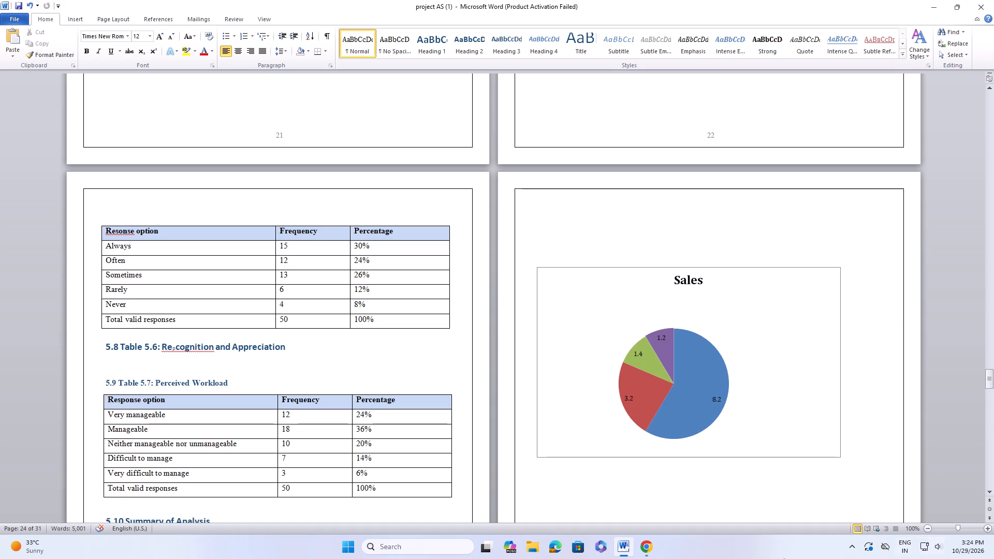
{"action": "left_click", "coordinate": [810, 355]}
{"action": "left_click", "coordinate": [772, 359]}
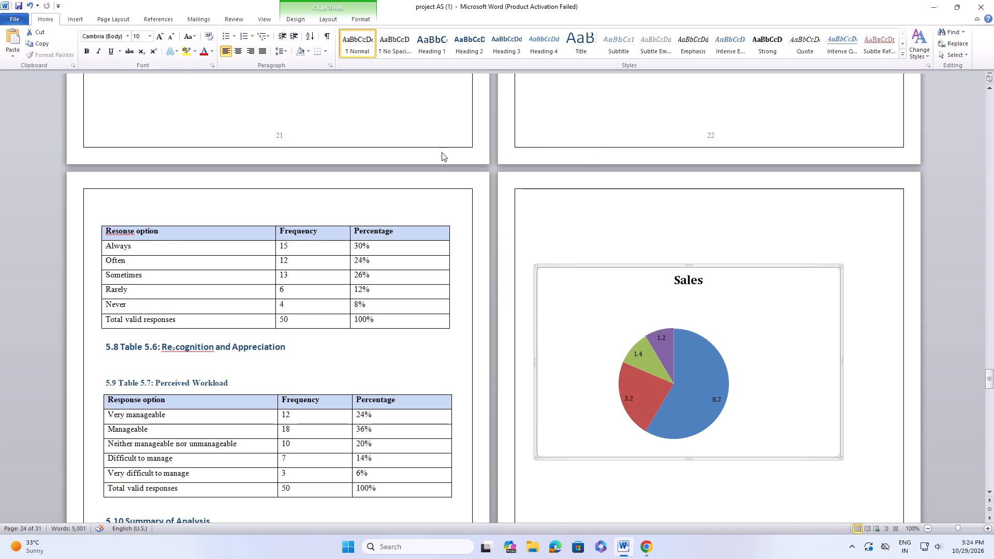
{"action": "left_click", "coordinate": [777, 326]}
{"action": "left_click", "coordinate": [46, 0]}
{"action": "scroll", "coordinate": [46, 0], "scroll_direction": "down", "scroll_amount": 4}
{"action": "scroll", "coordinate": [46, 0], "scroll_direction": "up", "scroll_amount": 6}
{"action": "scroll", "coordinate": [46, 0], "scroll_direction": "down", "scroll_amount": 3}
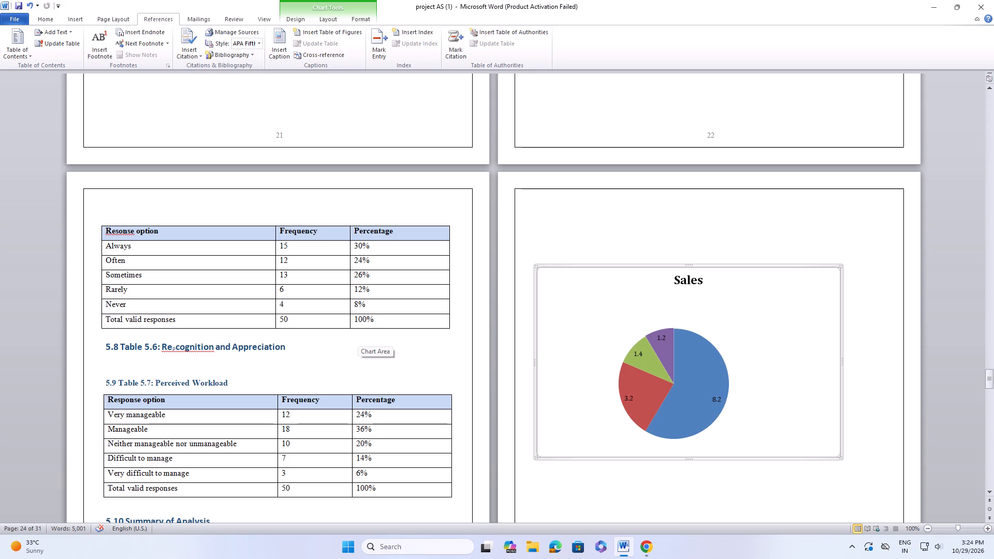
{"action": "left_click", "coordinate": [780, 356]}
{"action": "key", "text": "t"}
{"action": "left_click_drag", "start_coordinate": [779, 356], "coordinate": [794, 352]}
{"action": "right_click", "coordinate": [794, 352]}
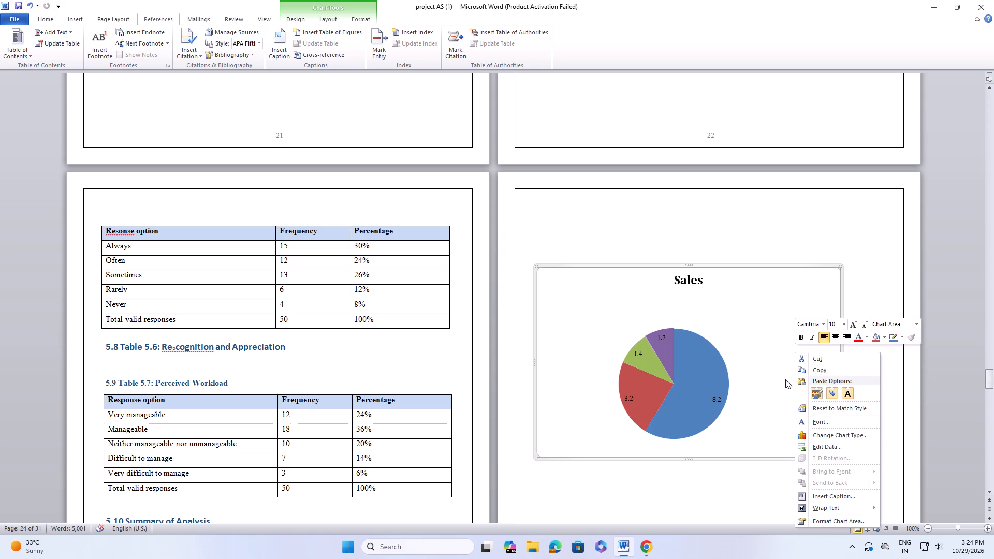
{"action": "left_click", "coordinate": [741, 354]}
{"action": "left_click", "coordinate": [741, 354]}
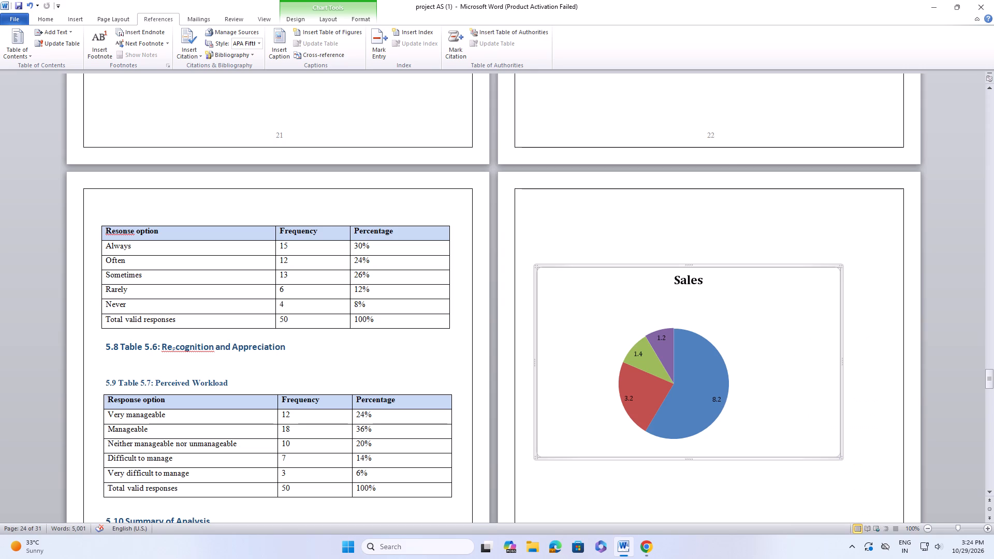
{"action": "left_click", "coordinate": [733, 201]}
Make the Sales pie chart narrower by bringing its right edge inward, keeping its height.
{"action": "left_click", "coordinate": [796, 293]}
{"action": "left_click_drag", "start_coordinate": [840, 358], "coordinate": [798, 346]}
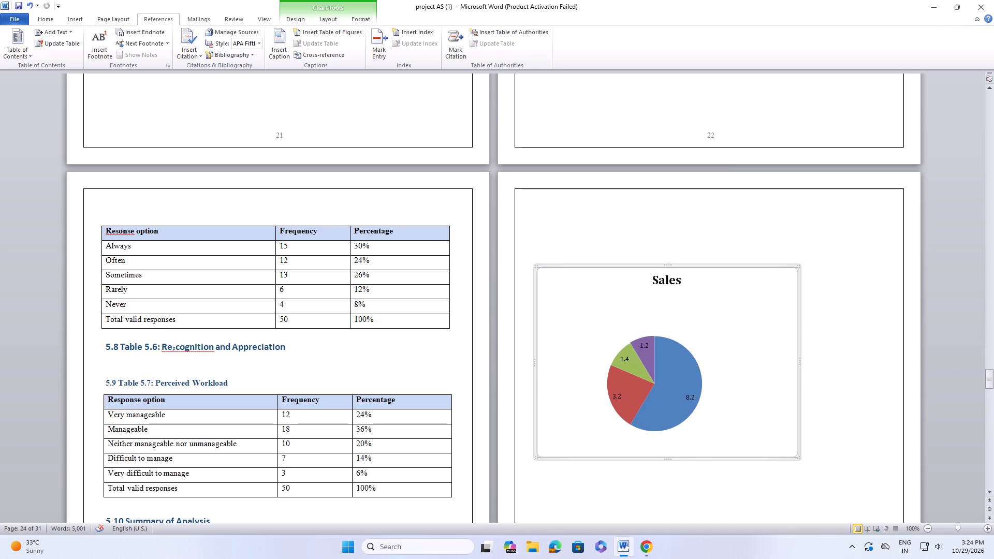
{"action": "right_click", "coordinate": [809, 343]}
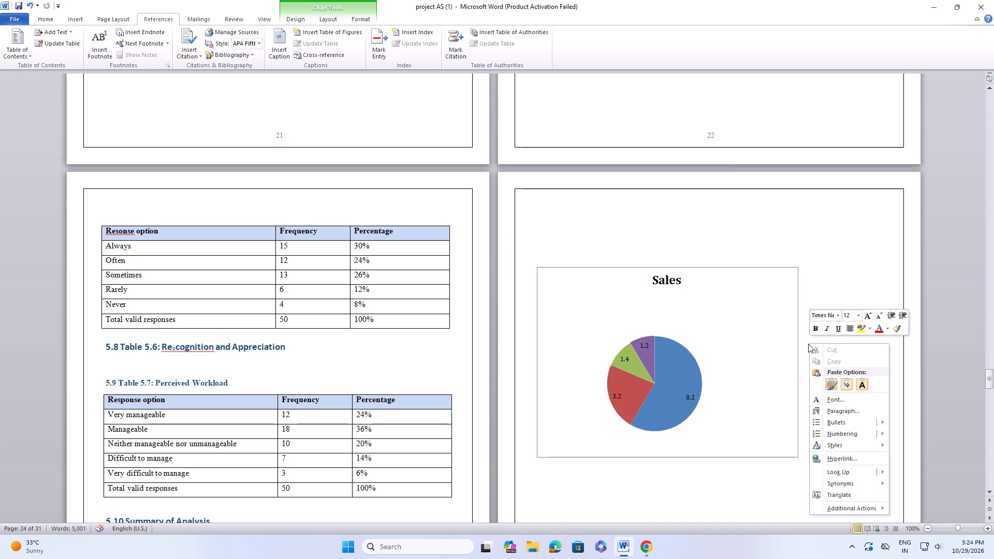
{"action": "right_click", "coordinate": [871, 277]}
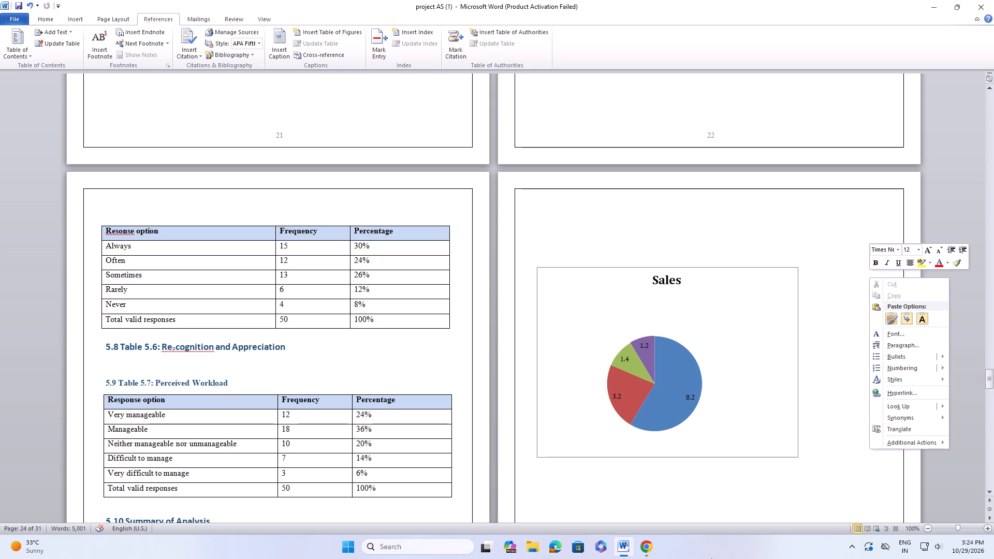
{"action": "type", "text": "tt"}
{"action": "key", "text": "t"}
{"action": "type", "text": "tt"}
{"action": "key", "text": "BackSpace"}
Add the text label "Total valid response :" on the line below the Sales pie chart.
{"action": "scroll", "coordinate": [671, 558], "scroll_direction": "down", "scroll_amount": 8}
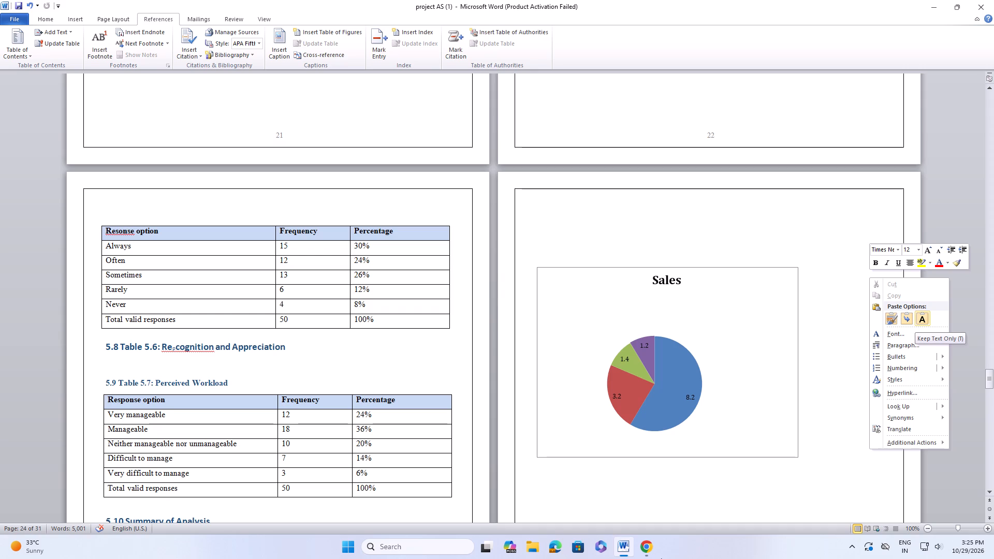
{"action": "scroll", "coordinate": [661, 558], "scroll_direction": "down", "scroll_amount": 4}
{"action": "scroll", "coordinate": [779, 329], "scroll_direction": "down", "scroll_amount": 16}
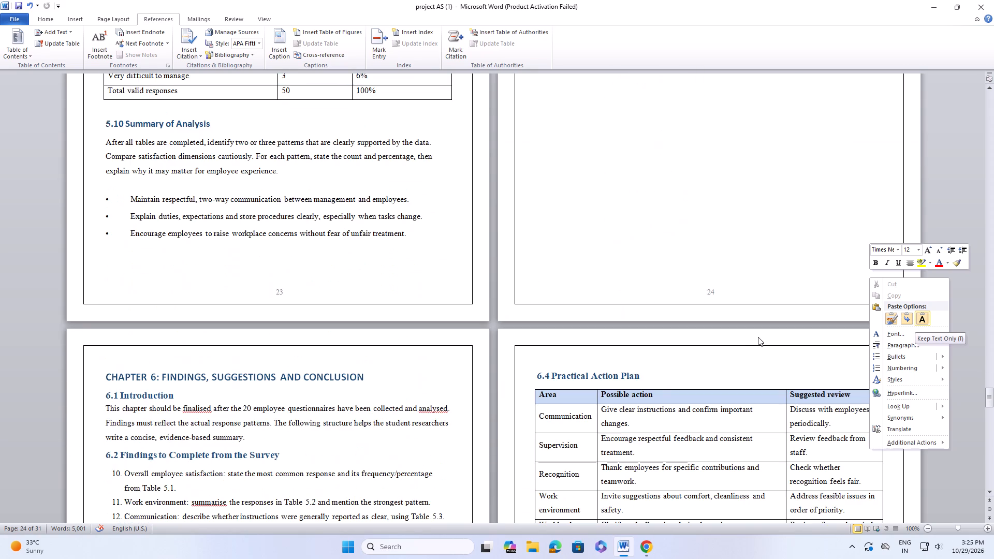
{"action": "scroll", "coordinate": [759, 336], "scroll_direction": "up", "scroll_amount": 2}
{"action": "scroll", "coordinate": [764, 335], "scroll_direction": "down", "scroll_amount": 5}
{"action": "scroll", "coordinate": [791, 327], "scroll_direction": "up", "scroll_amount": 5}
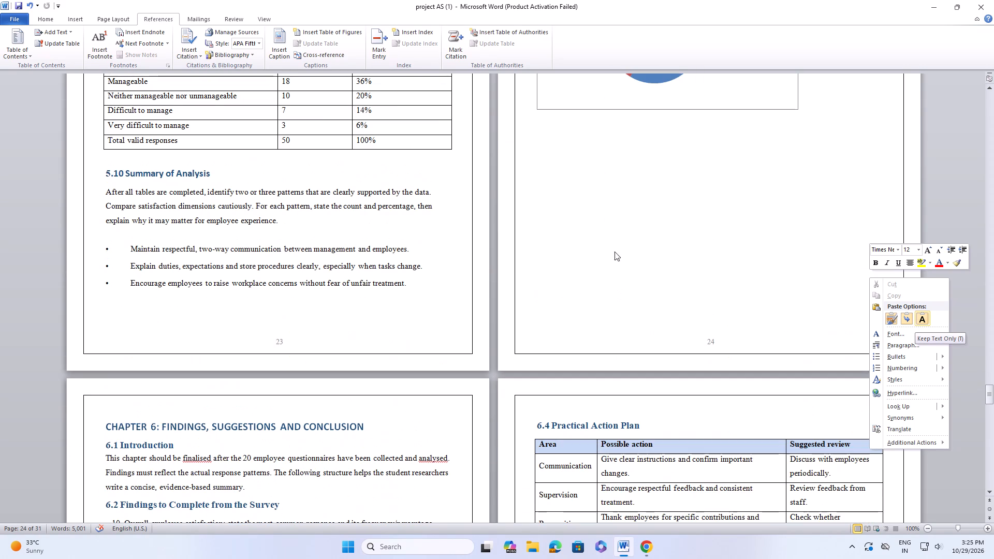
{"action": "left_click", "coordinate": [603, 211]}
{"action": "left_click", "coordinate": [552, 183]}
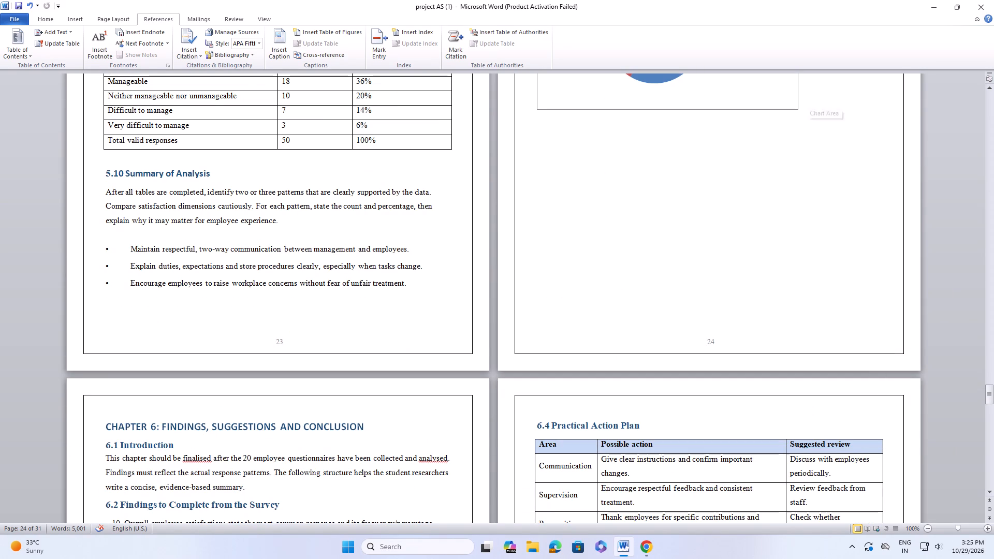
{"action": "left_click", "coordinate": [547, 142]}
{"action": "key", "text": "t"}
{"action": "key", "text": "BackSpace"}
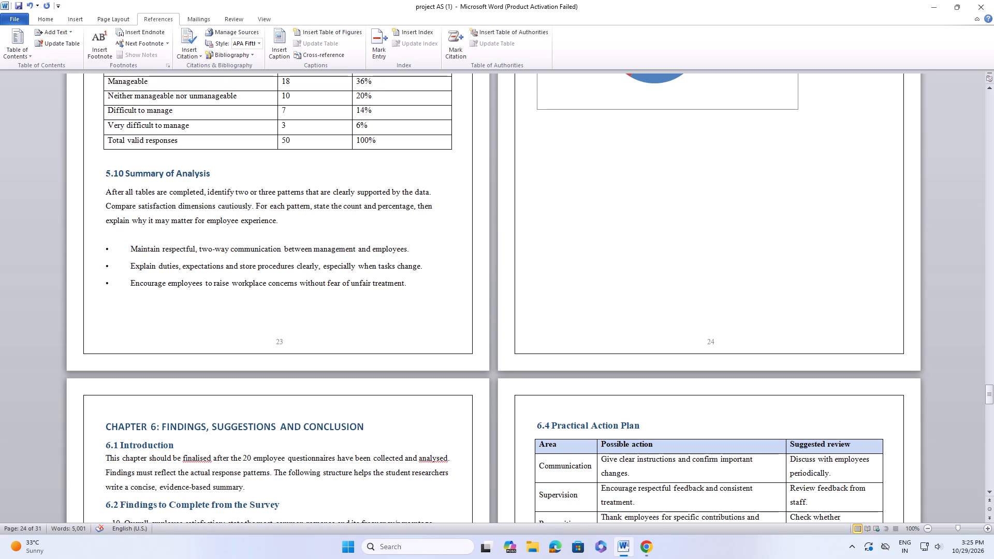
{"action": "key", "text": "t"}
{"action": "type", "text": "OTA"}
{"action": "key", "text": "BackSpace"}
{"action": "key", "text": "BackSpace"}
{"action": "key", "text": "BackSpace"}
{"action": "key", "text": "shift+o"}
{"action": "type", "text": "TAL"}
{"action": "key", "text": "space"}
{"action": "key", "text": "BackSpace"}
{"action": "key", "text": "BackSpace"}
{"action": "key", "text": "BackSpace"}
{"action": "key", "text": "BackSpace"}
{"action": "key", "text": "a"}
{"action": "key", "text": "BackSpace"}
{"action": "key", "text": "shift+a"}
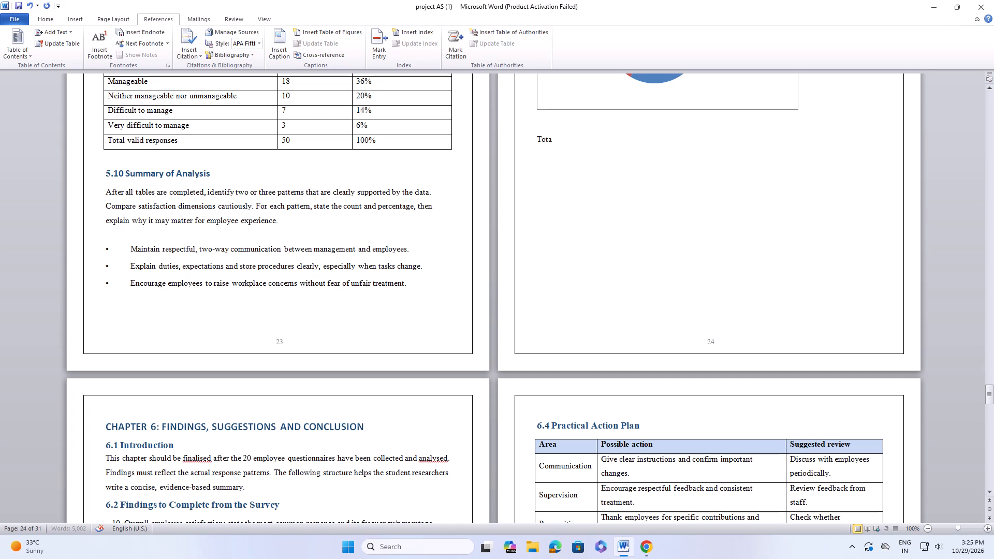
{"action": "key", "text": "l"}
{"action": "key", "text": "BackSpace"}
{"action": "key", "text": "l"}
{"action": "key", "text": "BackSpace"}
{"action": "key", "text": "l"}
{"action": "key", "text": "BackSpace"}
{"action": "key", "text": "space"}
{"action": "type", "text": "valid resp"}
{"action": "type", "text": "on"}
{"action": "type", "text": "sr"}
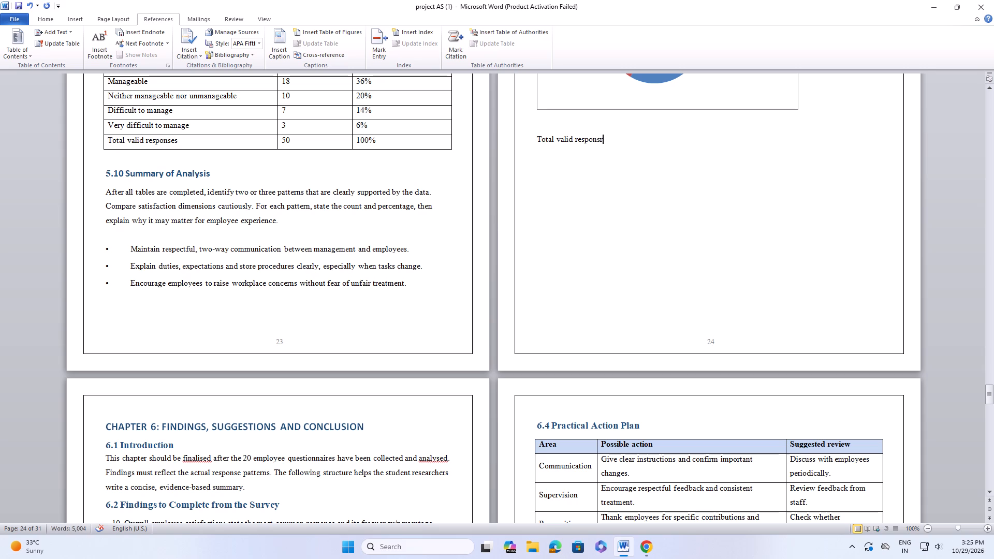
{"action": "key", "text": "BackSpace"}
{"action": "type", "text": "e"}
{"action": "key", "text": "space"}
{"action": "key", "text": "BackSpace"}
{"action": "key", "text": "shift+colon"}
{"action": "key", "text": "space"}
{"action": "key", "text": "space"}
Enter the value 8.2 after the "Total valid response :" label and start a new line below it.
{"action": "scroll", "coordinate": [547, 142], "scroll_direction": "up", "scroll_amount": 2}
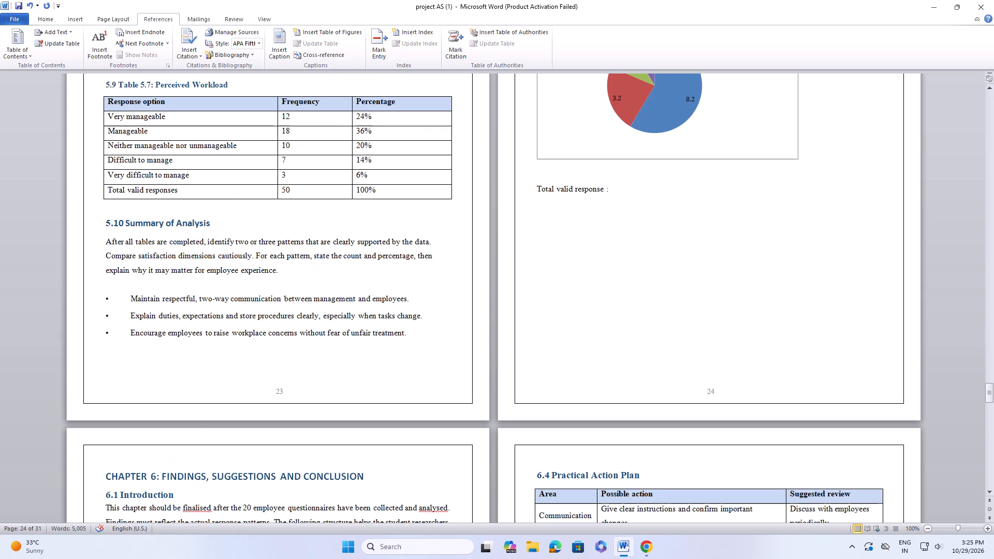
{"action": "scroll", "coordinate": [547, 142], "scroll_direction": "up", "scroll_amount": 1}
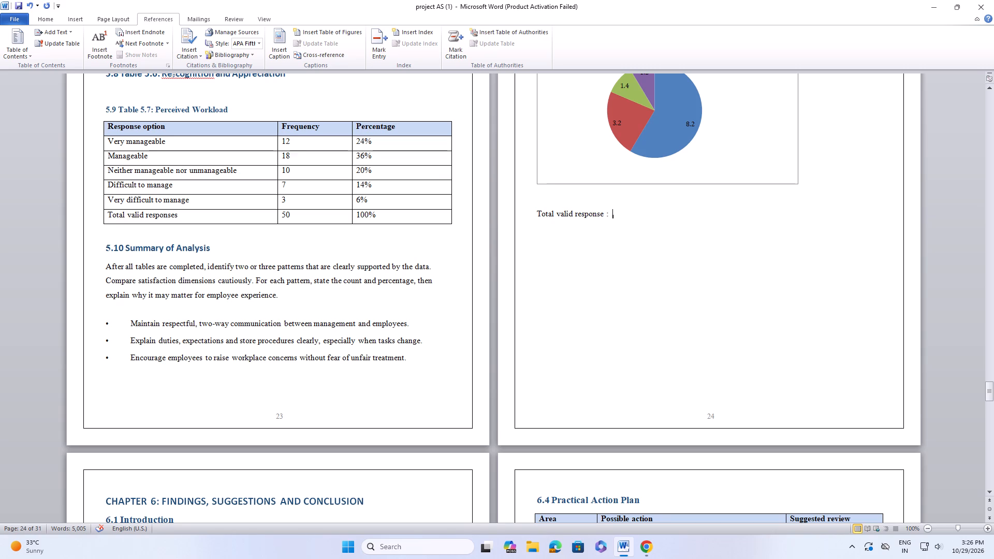
{"action": "key", "text": "8"}
{"action": "key", "text": "period"}
{"action": "key", "text": "2"}
{"action": "key", "text": "Return"}
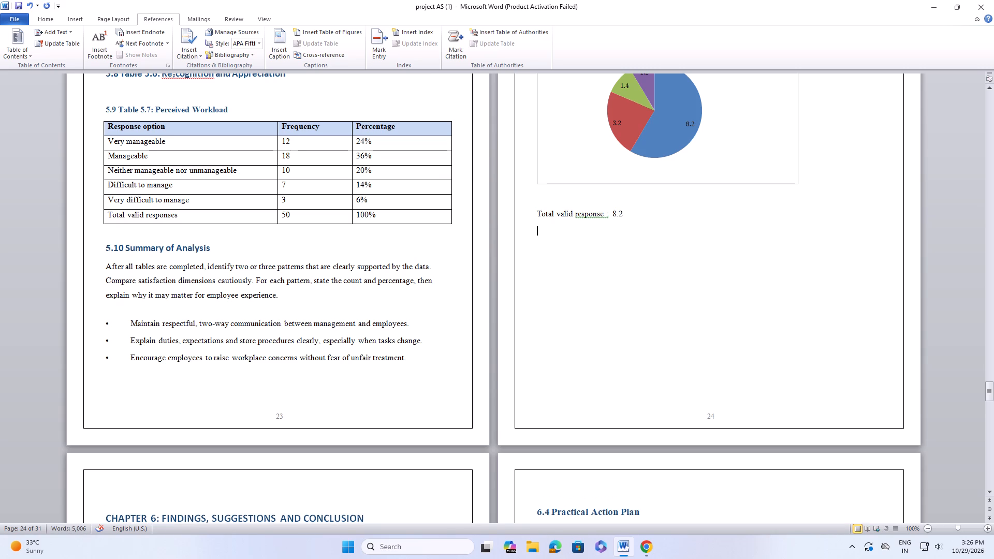
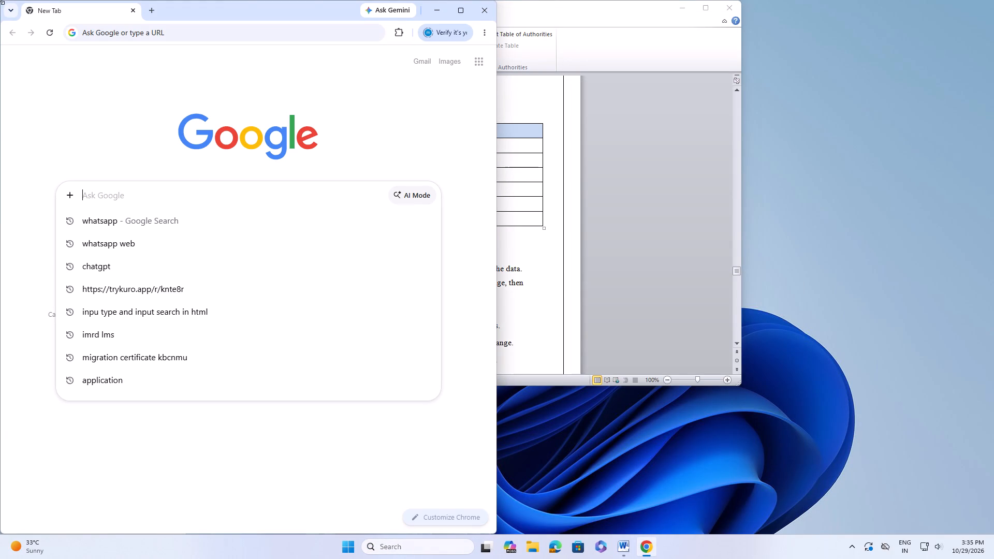
Search Google Images for "borders for professional certificate".
{"action": "type", "text": "BORDERS"}
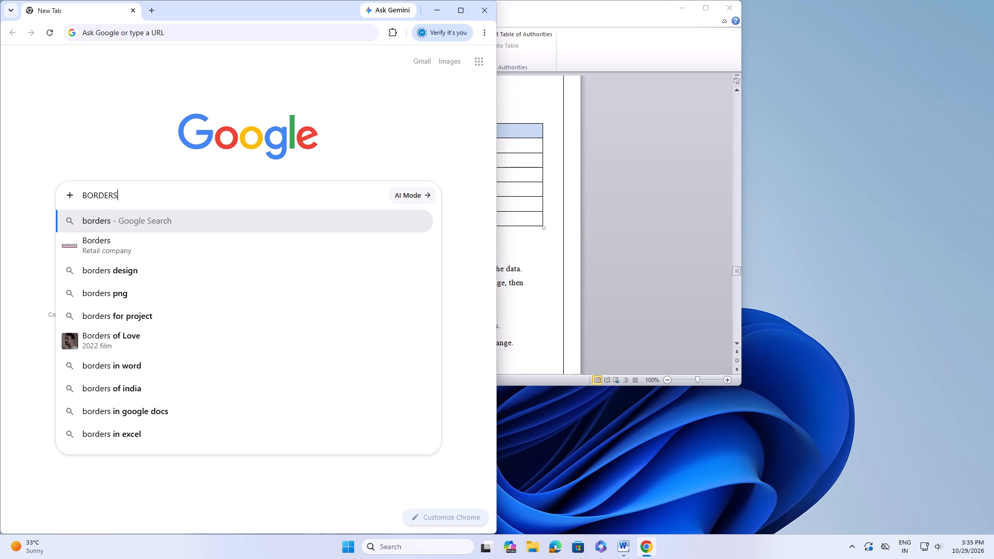
{"action": "key", "text": "space"}
{"action": "key", "text": "g"}
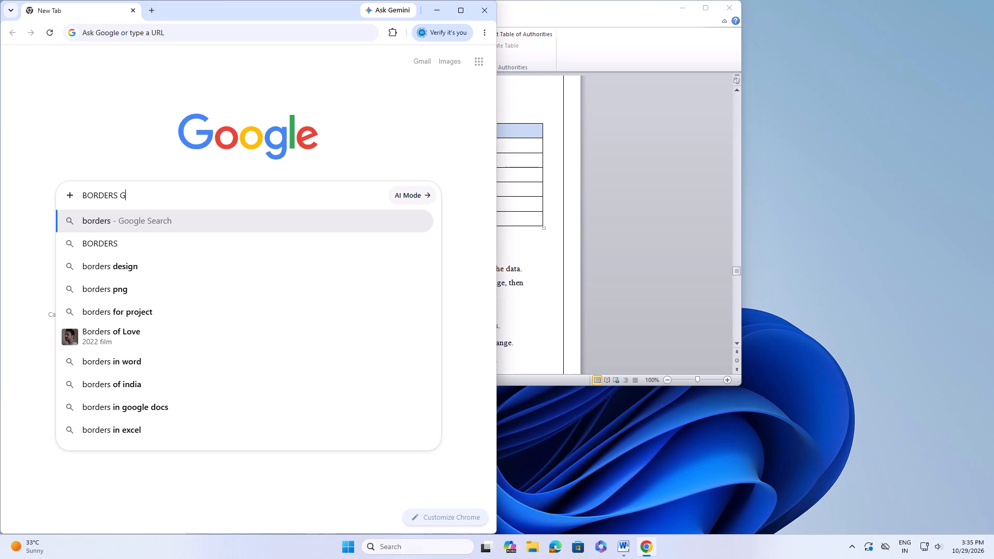
{"action": "key", "text": "BackSpace"}
{"action": "type", "text": "FOR PR"}
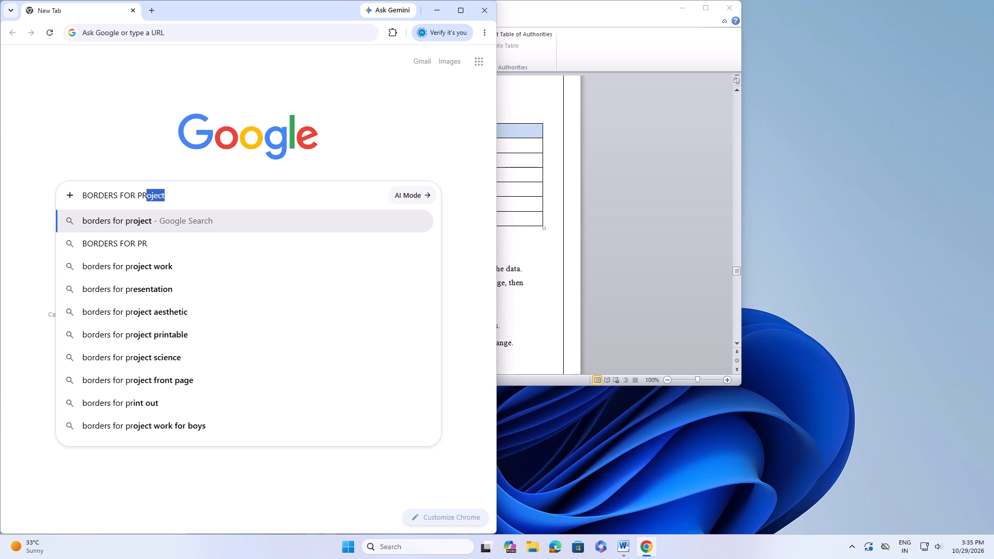
{"action": "type", "text": "OFFESIONAL"}
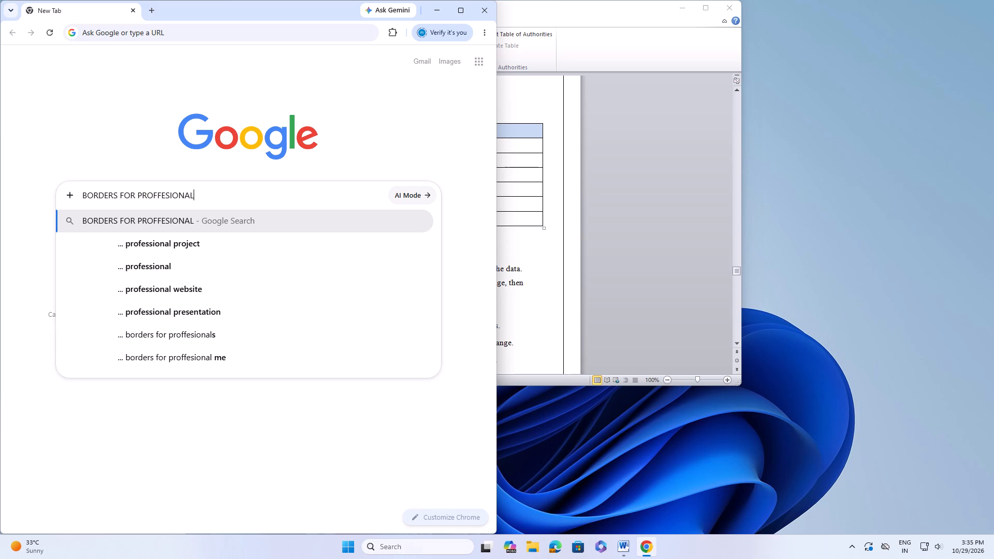
{"action": "key", "text": "space"}
{"action": "type", "text": "CER"}
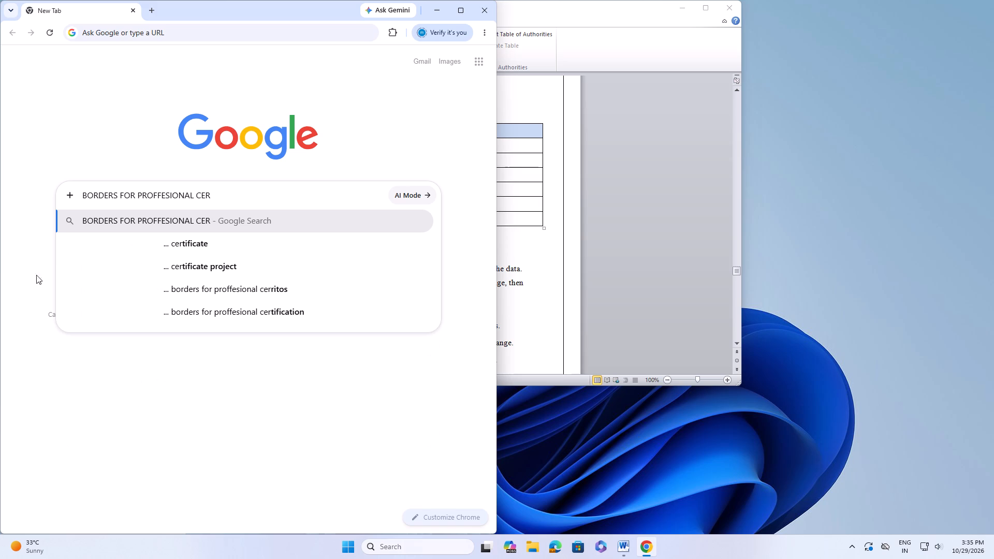
{"action": "left_click", "coordinate": [199, 250]}
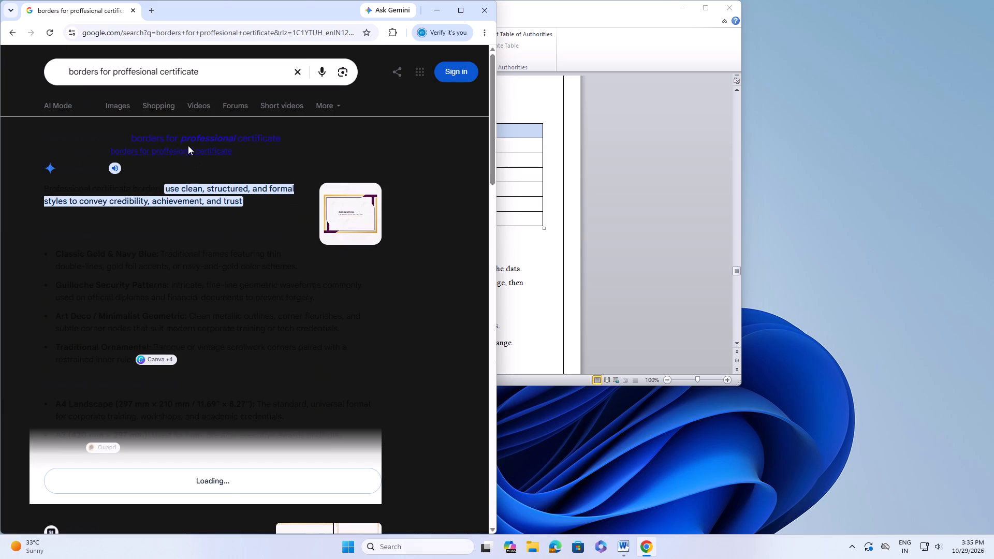
{"action": "left_click", "coordinate": [112, 101]}
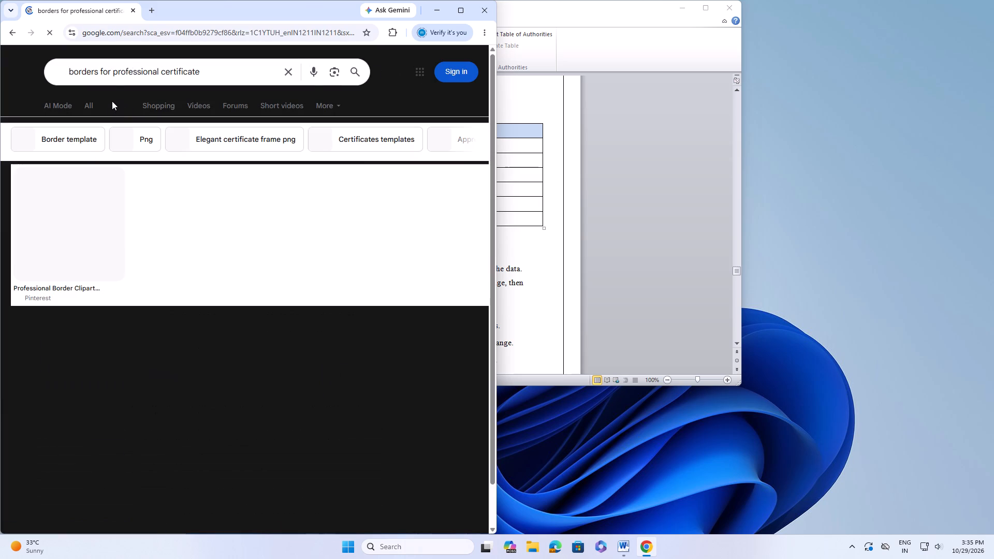
Examine the certificate border image results for a design that suits the report's page border.
{"action": "scroll", "coordinate": [172, 372], "scroll_direction": "down", "scroll_amount": 3}
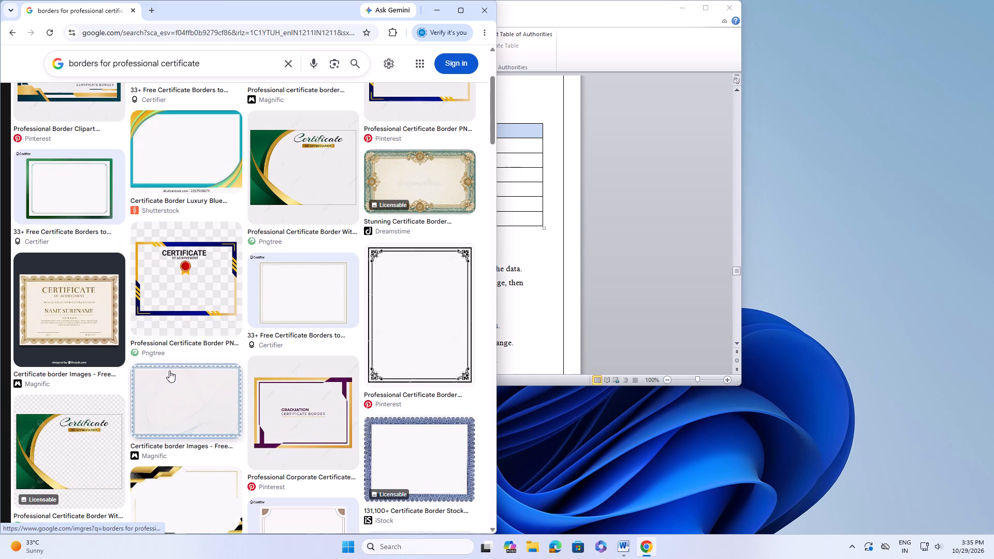
{"action": "scroll", "coordinate": [151, 377], "scroll_direction": "down", "scroll_amount": 4}
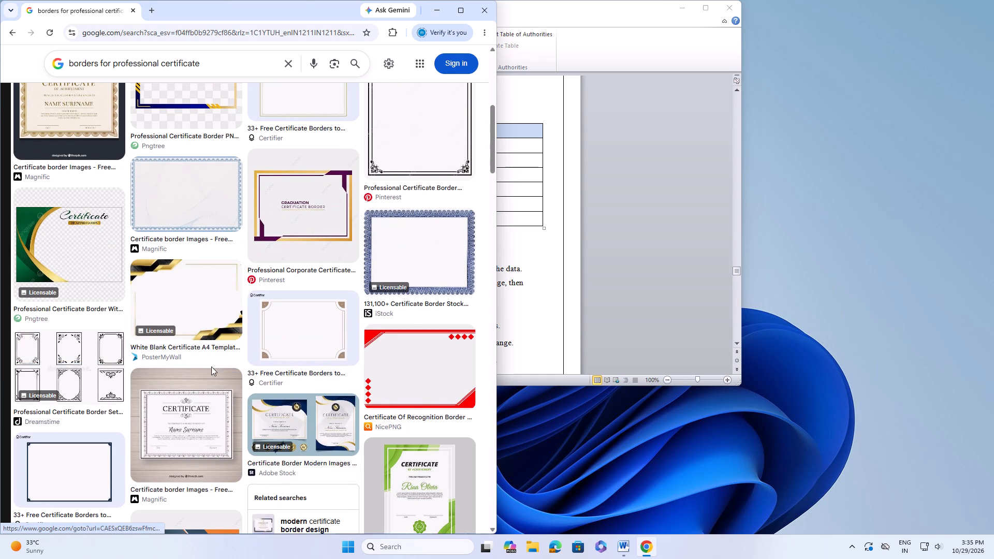
{"action": "scroll", "coordinate": [211, 366], "scroll_direction": "down", "scroll_amount": 10}
{"action": "scroll", "coordinate": [273, 349], "scroll_direction": "down", "scroll_amount": 4}
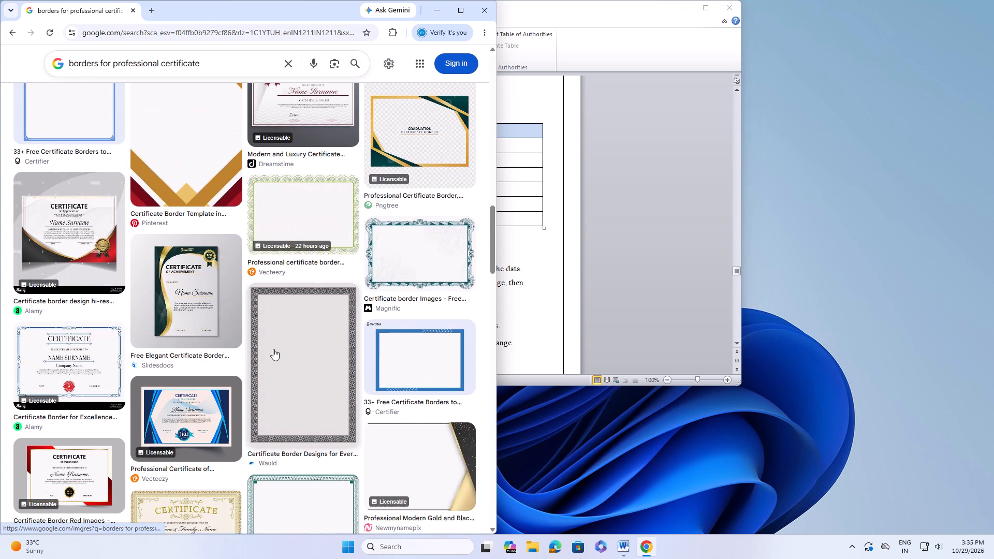
{"action": "scroll", "coordinate": [273, 349], "scroll_direction": "down", "scroll_amount": 12}
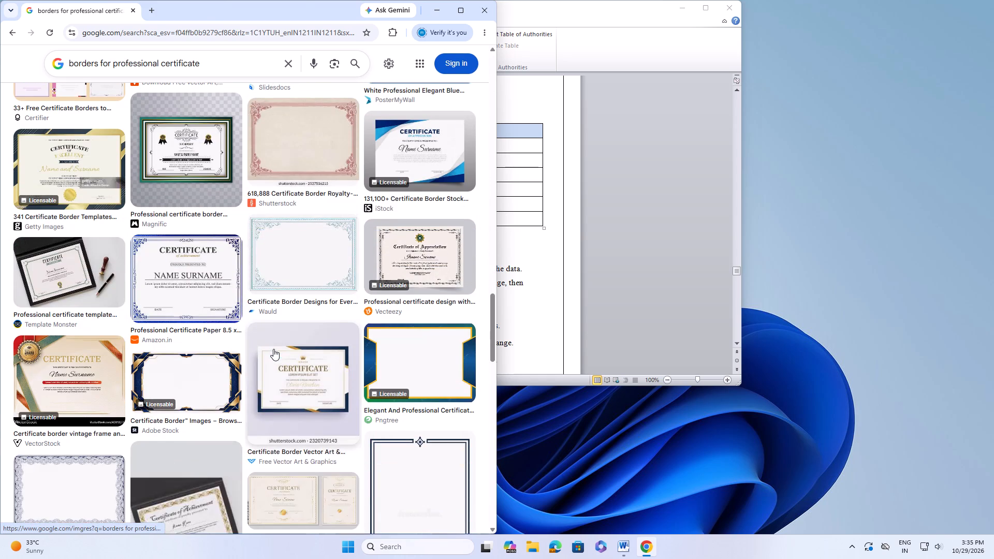
{"action": "scroll", "coordinate": [273, 349], "scroll_direction": "down", "scroll_amount": 11}
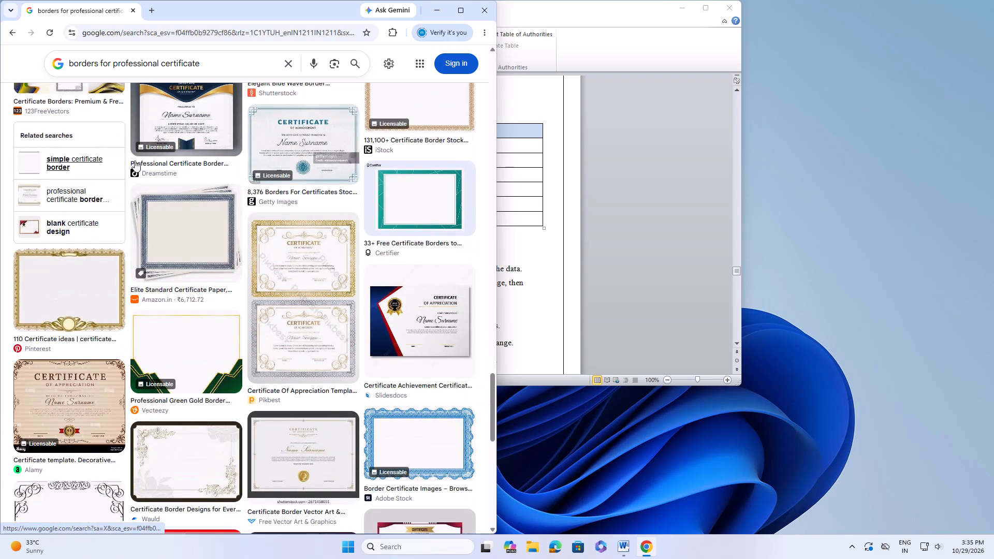
{"action": "scroll", "coordinate": [170, 210], "scroll_direction": "down", "scroll_amount": 5}
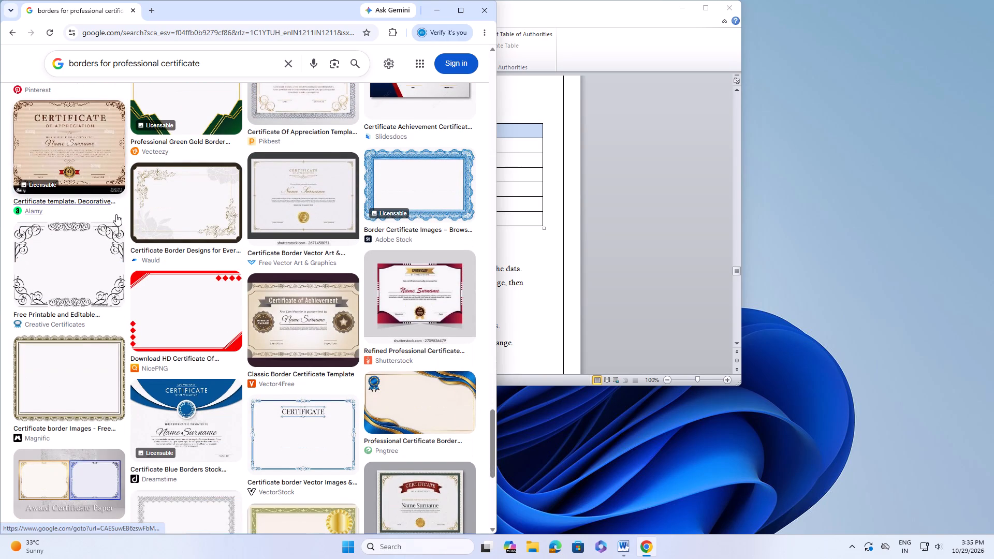
{"action": "scroll", "coordinate": [116, 214], "scroll_direction": "down", "scroll_amount": 5}
{"action": "scroll", "coordinate": [116, 214], "scroll_direction": "up", "scroll_amount": 13}
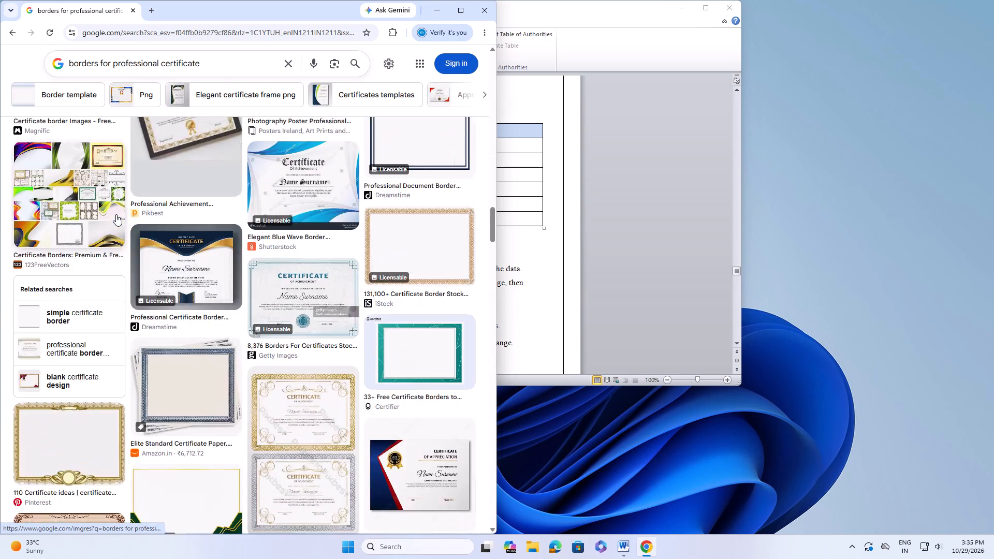
{"action": "scroll", "coordinate": [116, 214], "scroll_direction": "up", "scroll_amount": 20}
{"action": "scroll", "coordinate": [116, 214], "scroll_direction": "up", "scroll_amount": 12}
{"action": "scroll", "coordinate": [172, 197], "scroll_direction": "up", "scroll_amount": 6}
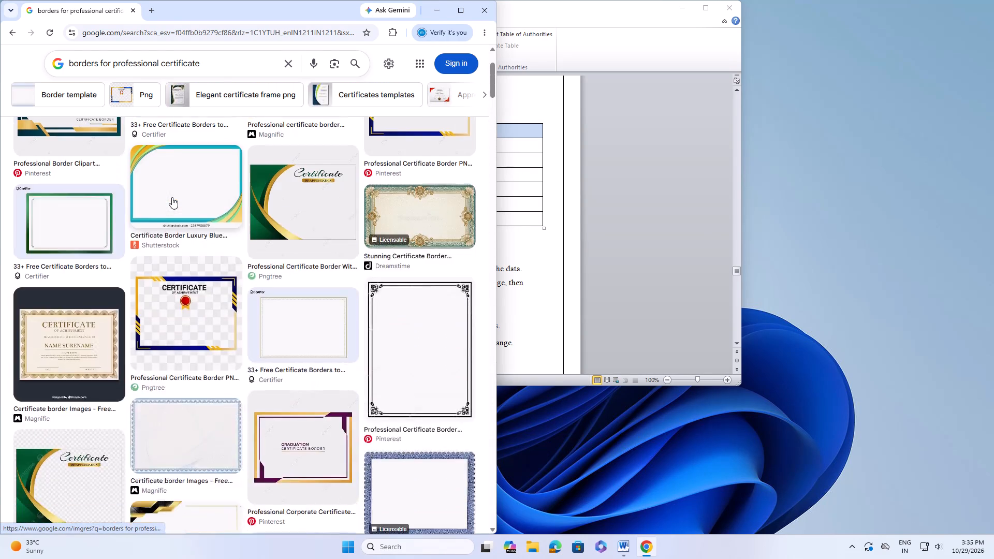
{"action": "scroll", "coordinate": [172, 197], "scroll_direction": "up", "scroll_amount": 13}
Refine the image search to "borders for professional certificate CORNERS".
{"action": "left_click", "coordinate": [215, 68]}
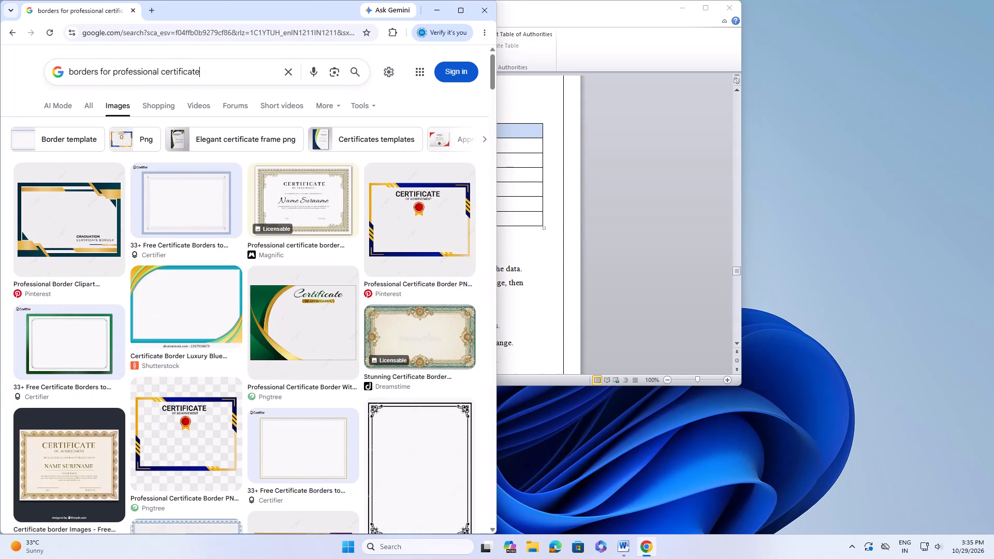
{"action": "key", "text": "space"}
{"action": "type", "text": "COR"}
{"action": "type", "text": "NERS"}
{"action": "key", "text": "space"}
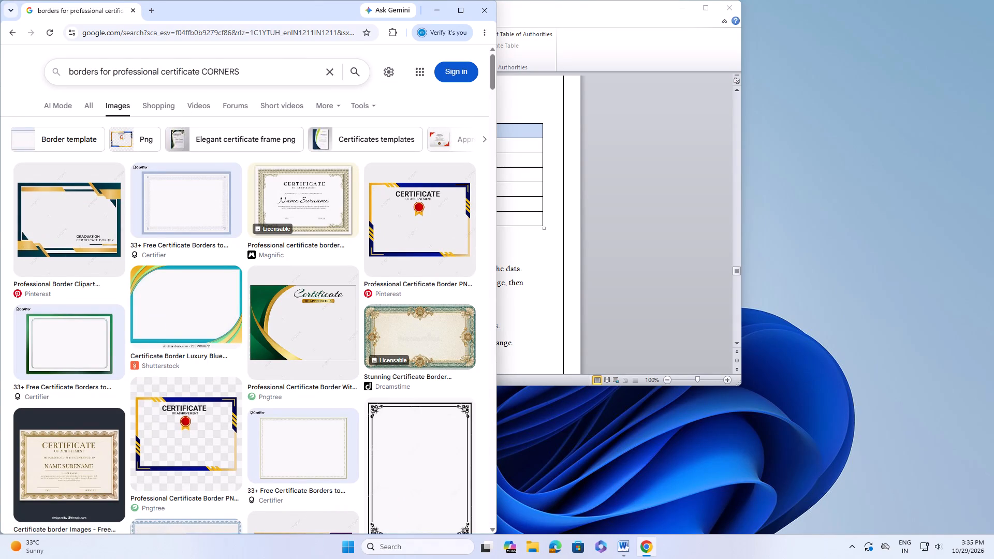
{"action": "left_click", "coordinate": [352, 62]}
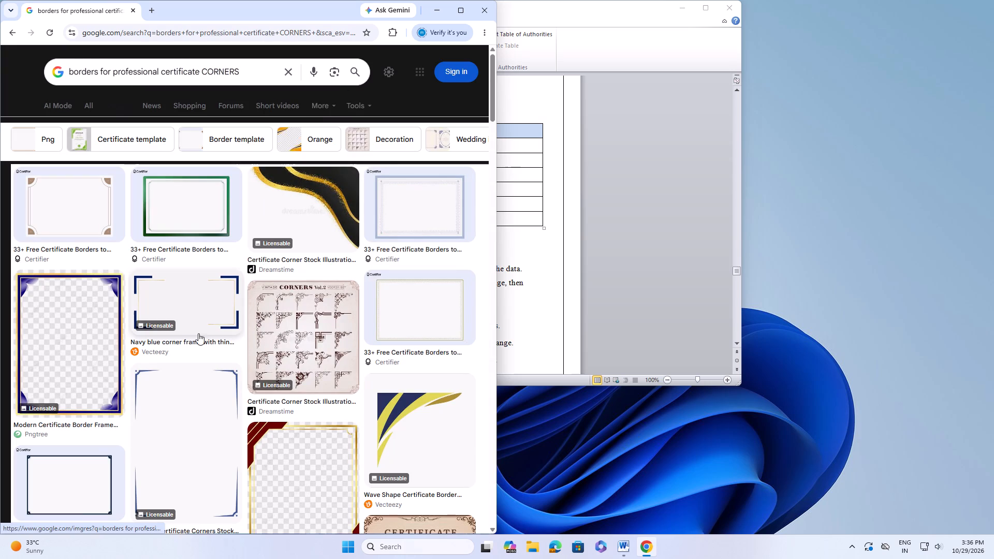
Preview the iStock portrait frame with blue corner lines and open its source page.
{"action": "scroll", "coordinate": [180, 436], "scroll_direction": "down", "scroll_amount": 2}
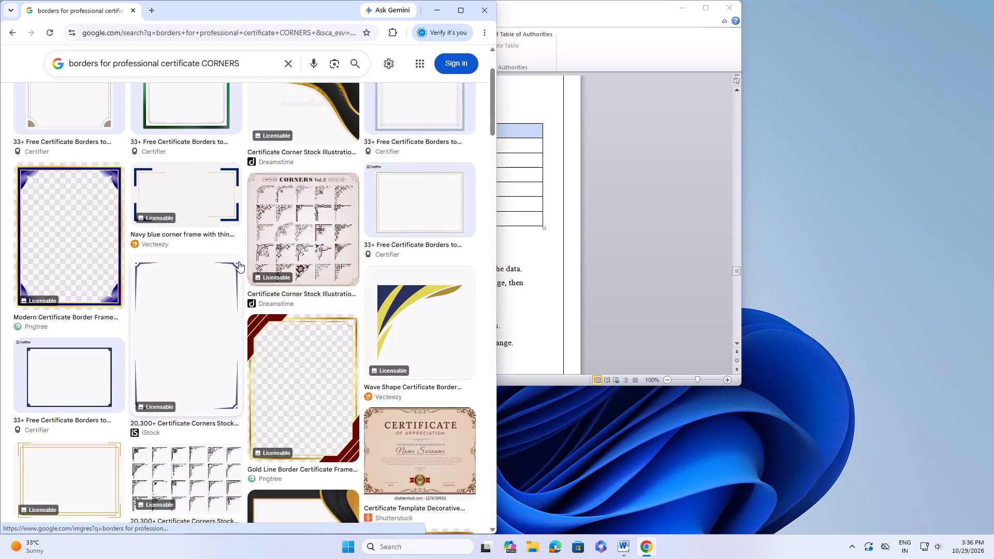
{"action": "left_click", "coordinate": [206, 279]}
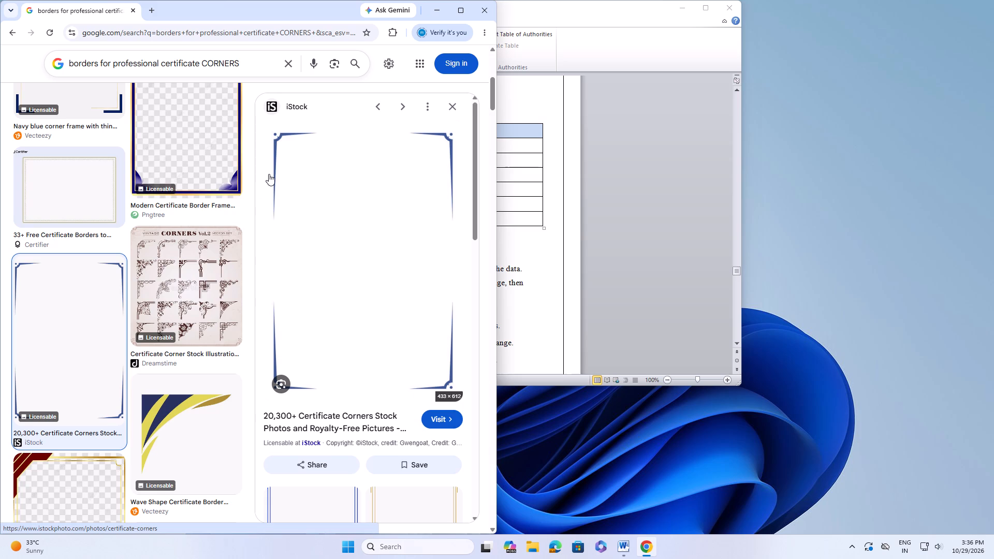
{"action": "left_click", "coordinate": [276, 155]}
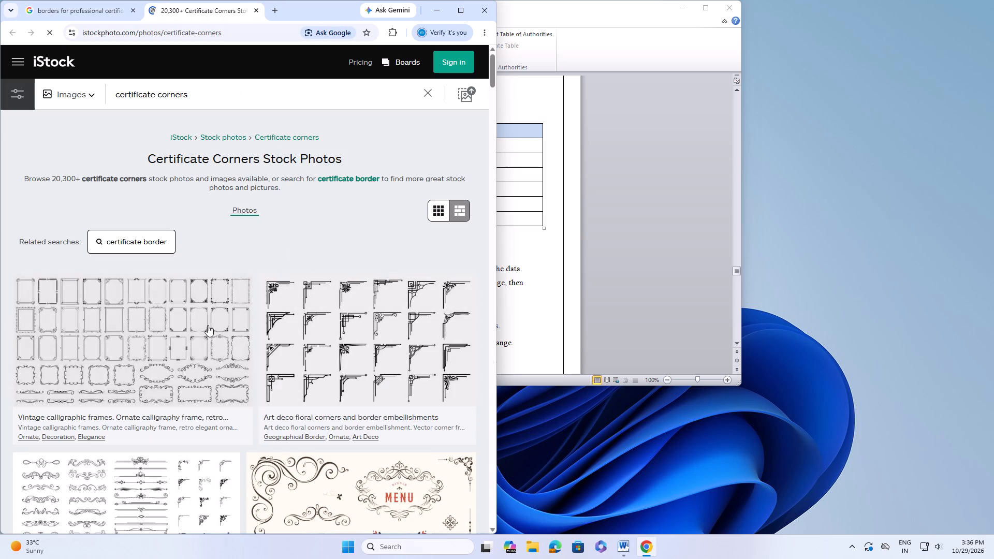
Examine iStock's certificate corners images, view the "Very large set of decorative design ornaments" illustration, and return to the image list.
{"action": "scroll", "coordinate": [244, 328], "scroll_direction": "down", "scroll_amount": 4}
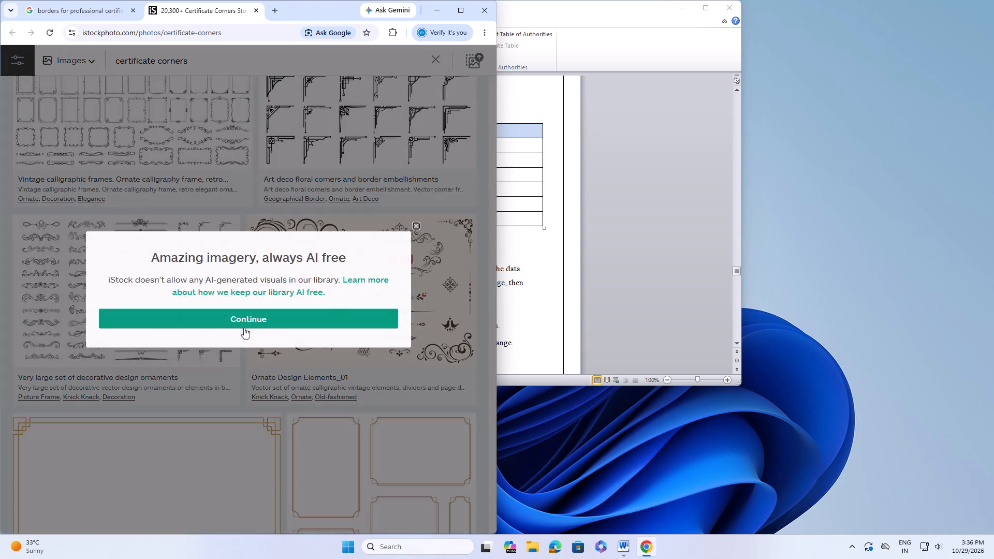
{"action": "scroll", "coordinate": [244, 328], "scroll_direction": "down", "scroll_amount": 3}
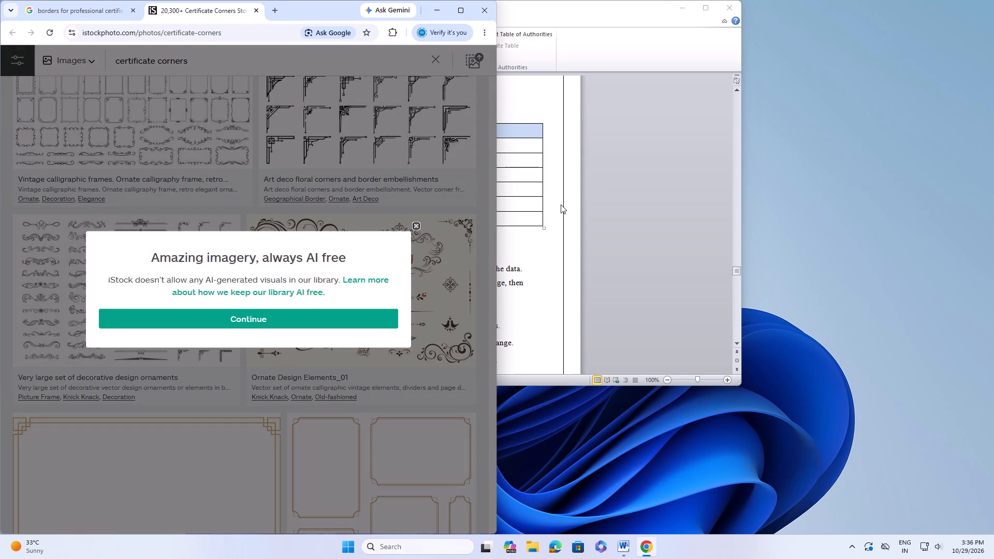
{"action": "left_click", "coordinate": [408, 227]}
{"action": "scroll", "coordinate": [428, 221], "scroll_direction": "down", "scroll_amount": 6}
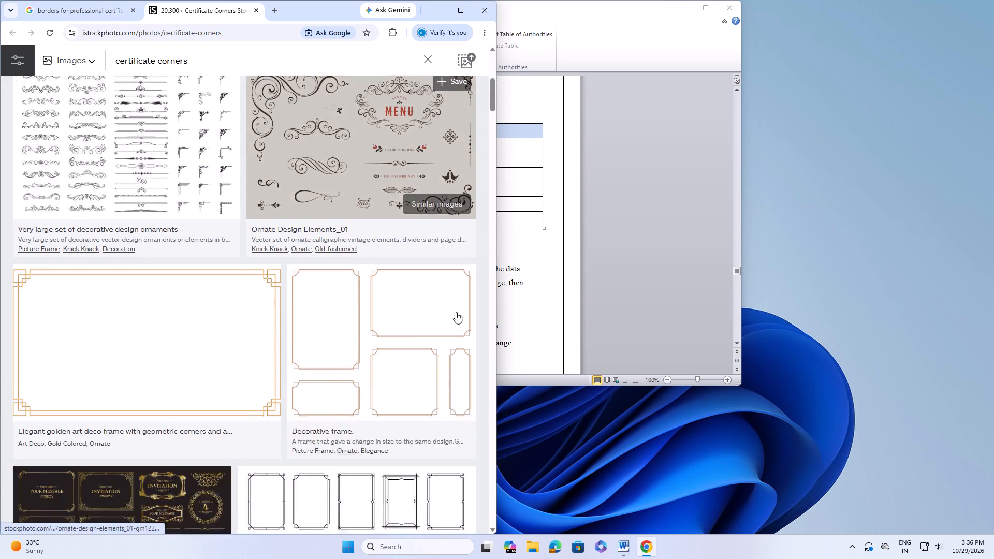
{"action": "scroll", "coordinate": [456, 312], "scroll_direction": "down", "scroll_amount": 5}
{"action": "scroll", "coordinate": [486, 408], "scroll_direction": "up", "scroll_amount": 12}
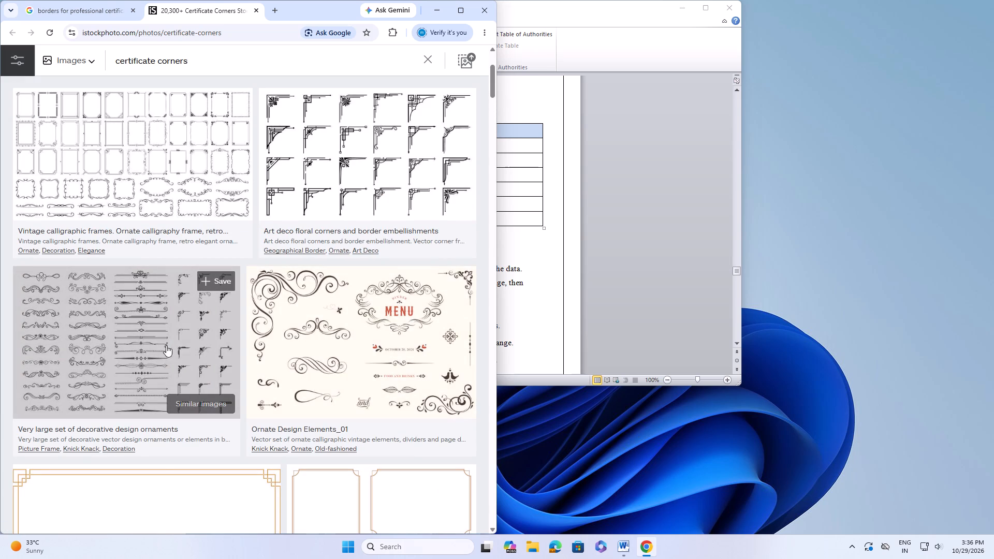
{"action": "left_click", "coordinate": [180, 344]}
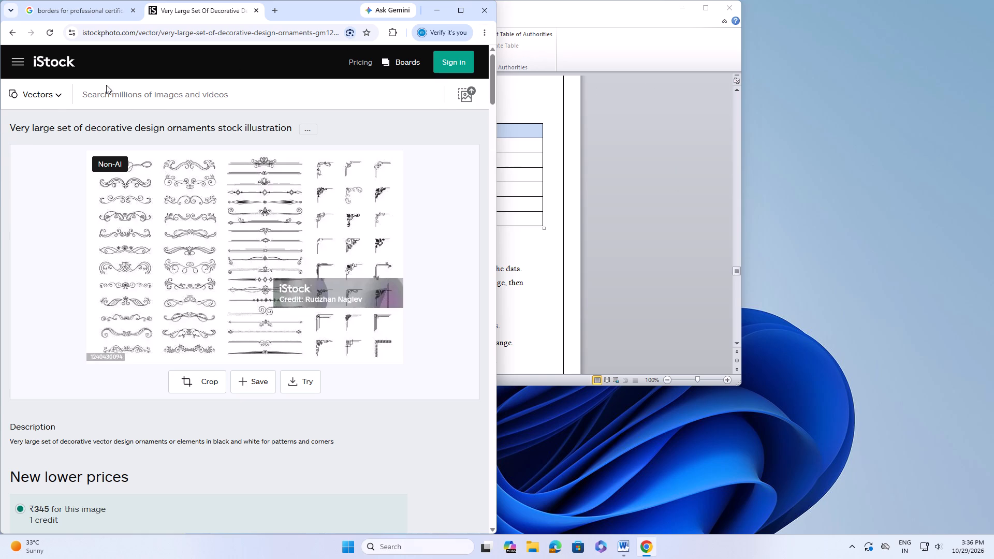
{"action": "left_click", "coordinate": [5, 37]}
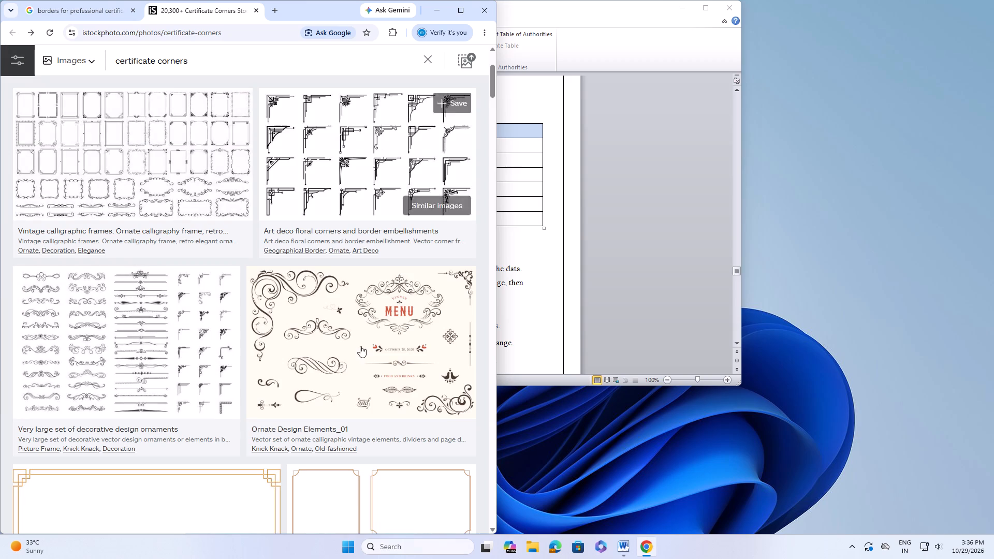
Examine more of iStock's certificate corners images and revisit the decorative design ornaments illustration before returning to the list.
{"action": "scroll", "coordinate": [420, 419], "scroll_direction": "down", "scroll_amount": 5}
{"action": "scroll", "coordinate": [413, 558], "scroll_direction": "down", "scroll_amount": 13}
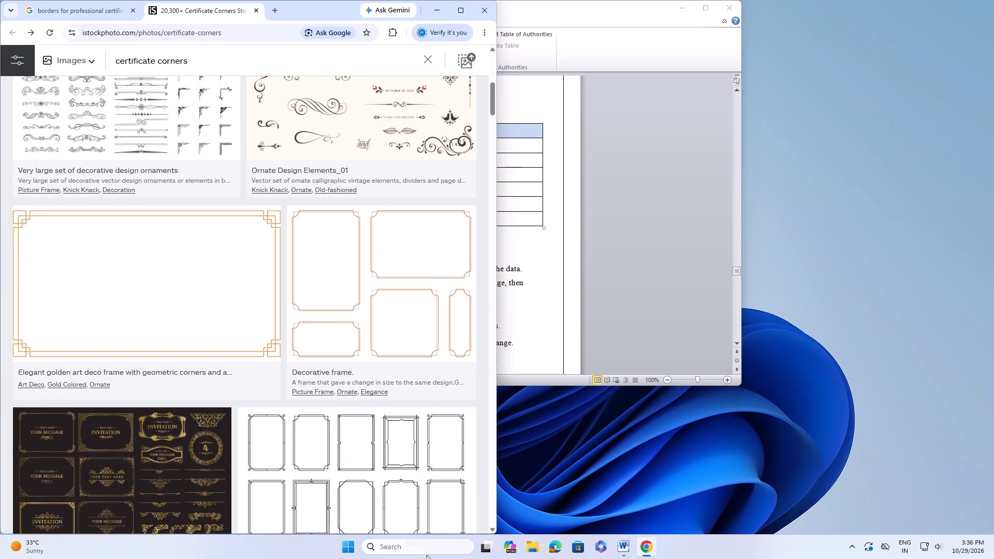
{"action": "scroll", "coordinate": [507, 403], "scroll_direction": "up", "scroll_amount": 4}
{"action": "scroll", "coordinate": [414, 373], "scroll_direction": "up", "scroll_amount": 12}
{"action": "scroll", "coordinate": [525, 371], "scroll_direction": "up", "scroll_amount": 4}
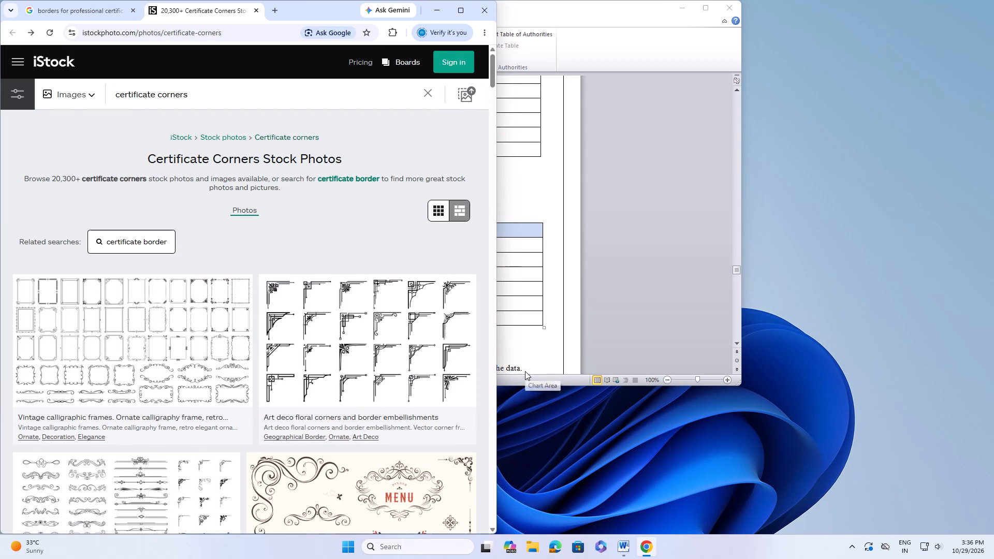
{"action": "left_click", "coordinate": [10, 25]}
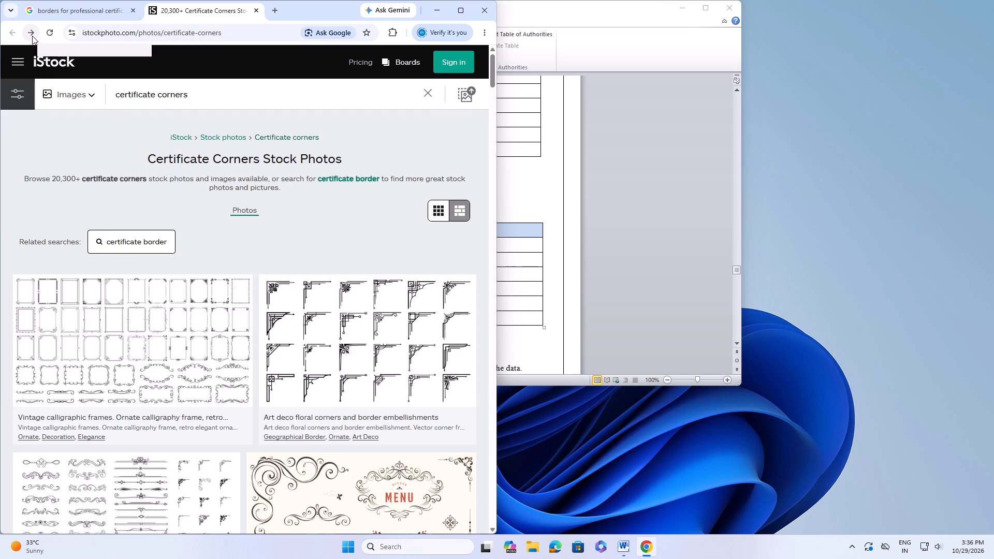
{"action": "left_click", "coordinate": [32, 33]}
{"action": "left_click", "coordinate": [32, 32]}
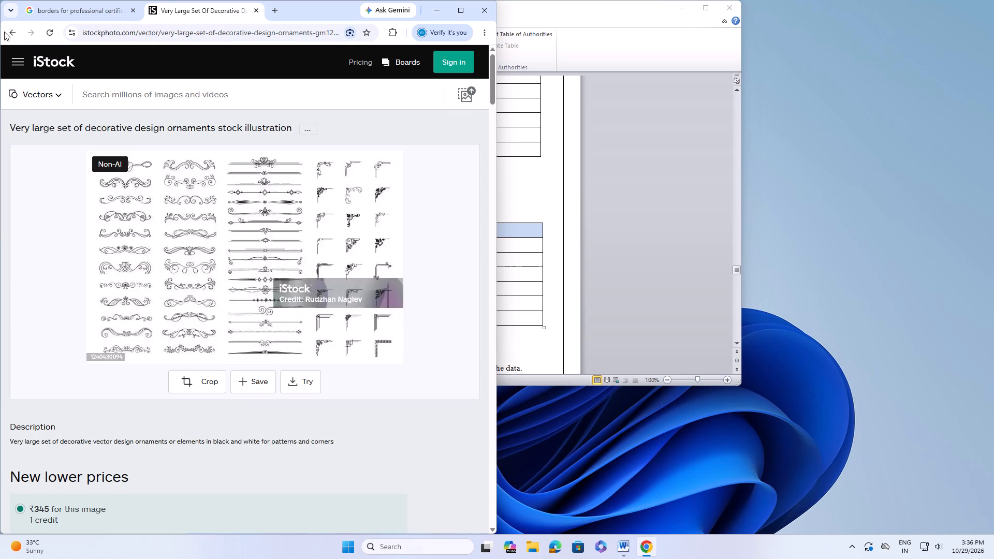
{"action": "left_click", "coordinate": [5, 31]}
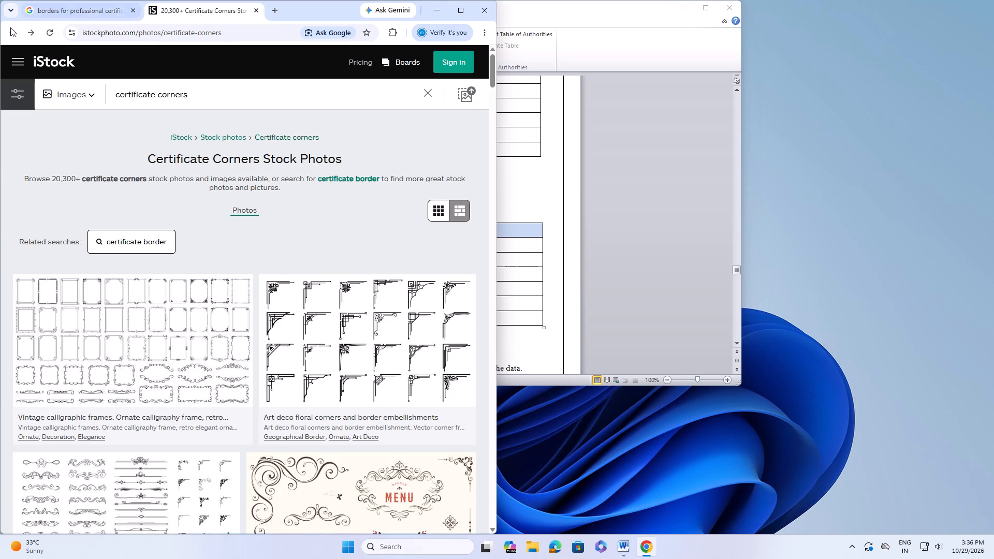
Return to the Google image results and examine the suggestions related to iStock's blue-cornered portrait frame.
{"action": "left_click", "coordinate": [17, 10]}
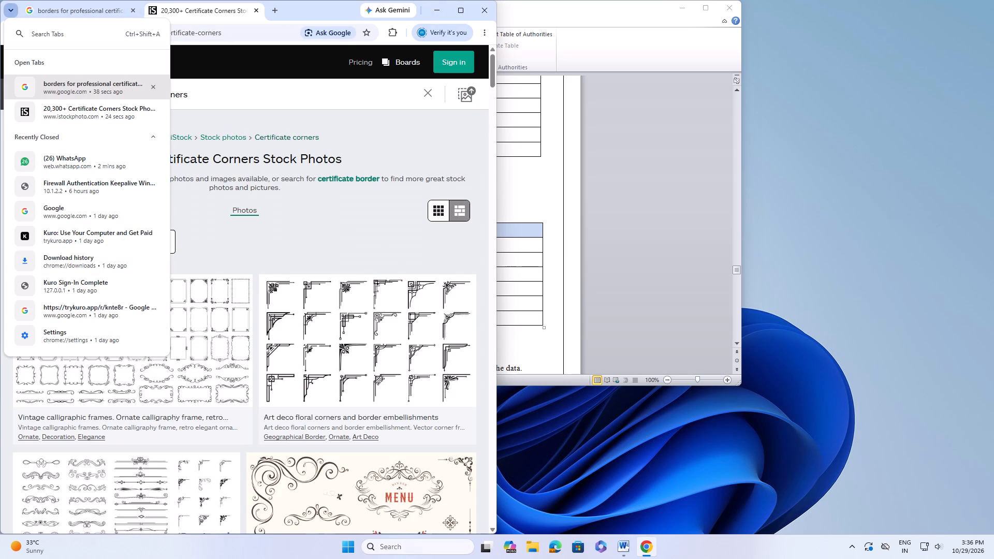
{"action": "left_click", "coordinate": [116, 13]}
{"action": "scroll", "coordinate": [427, 342], "scroll_direction": "down", "scroll_amount": 4}
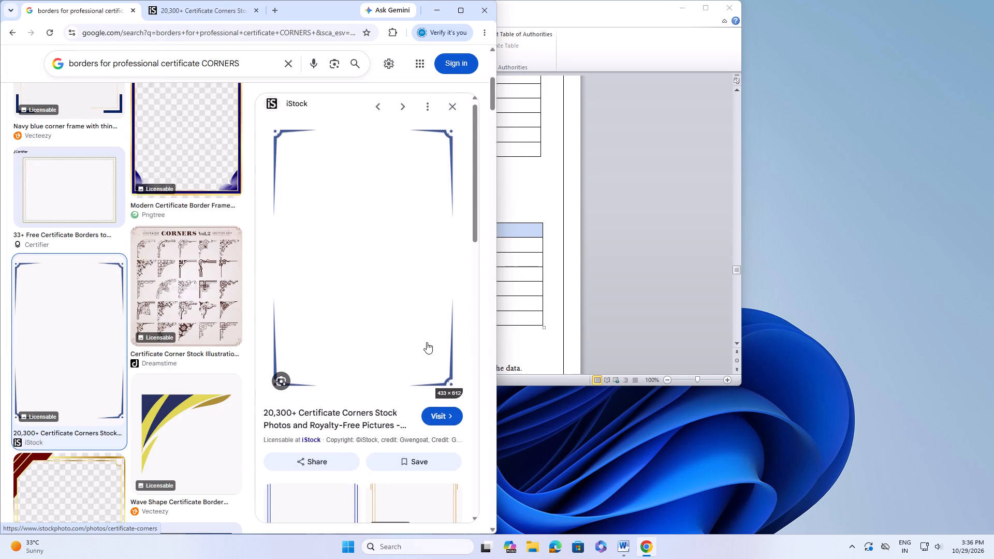
{"action": "scroll", "coordinate": [345, 377], "scroll_direction": "down", "scroll_amount": 12}
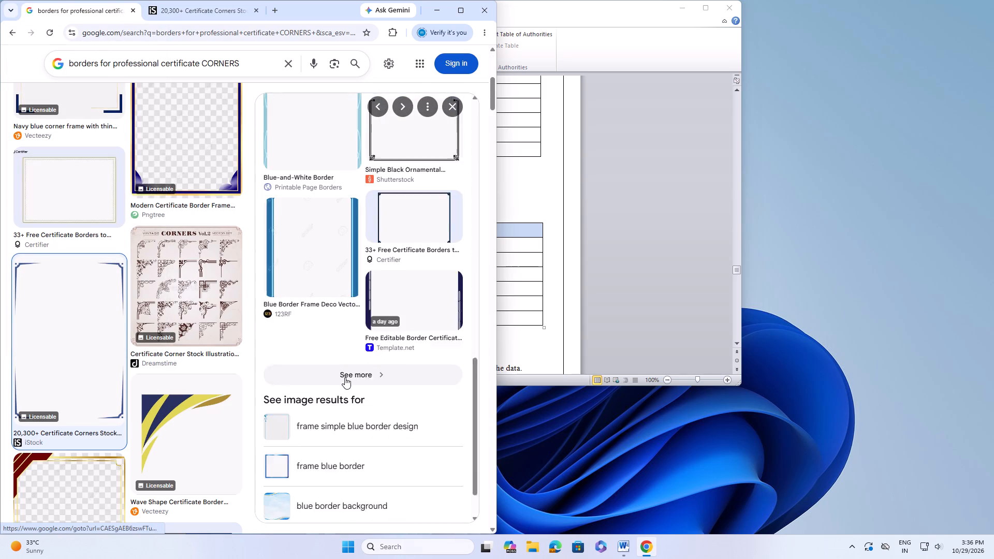
{"action": "scroll", "coordinate": [345, 377], "scroll_direction": "down", "scroll_amount": 11}
{"action": "scroll", "coordinate": [496, 378], "scroll_direction": "up", "scroll_amount": 11}
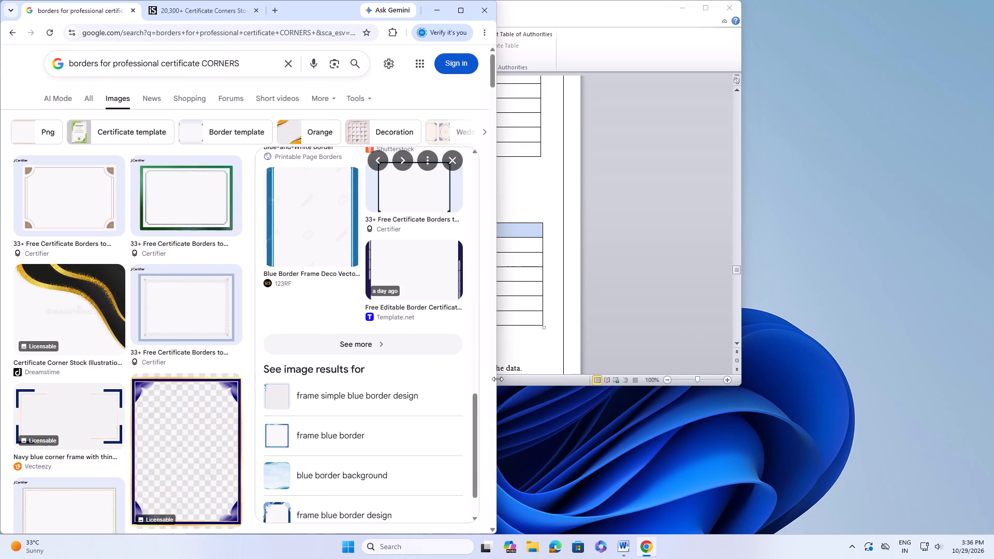
{"action": "scroll", "coordinate": [477, 384], "scroll_direction": "up", "scroll_amount": 5}
{"action": "scroll", "coordinate": [339, 380], "scroll_direction": "up", "scroll_amount": 15}
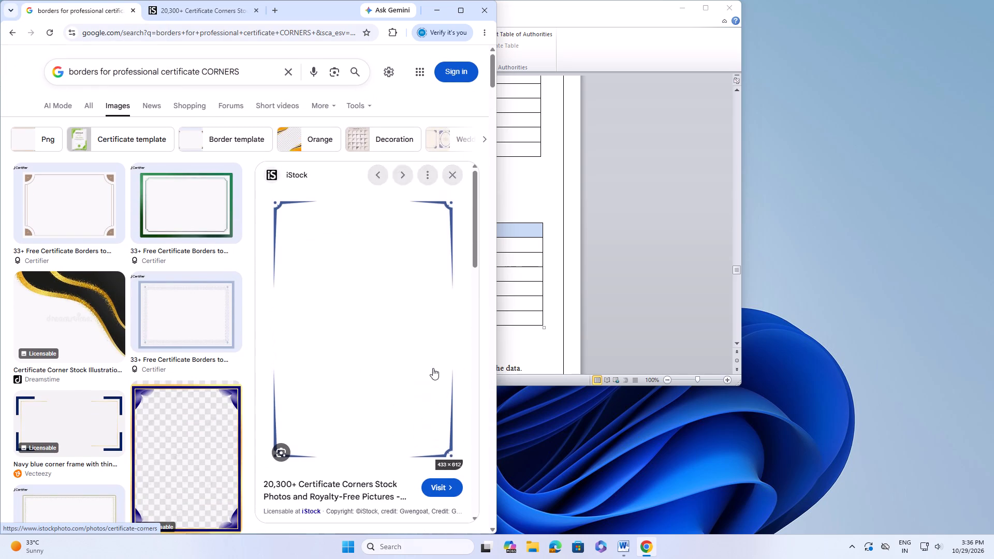
{"action": "scroll", "coordinate": [106, 355], "scroll_direction": "up", "scroll_amount": 11}
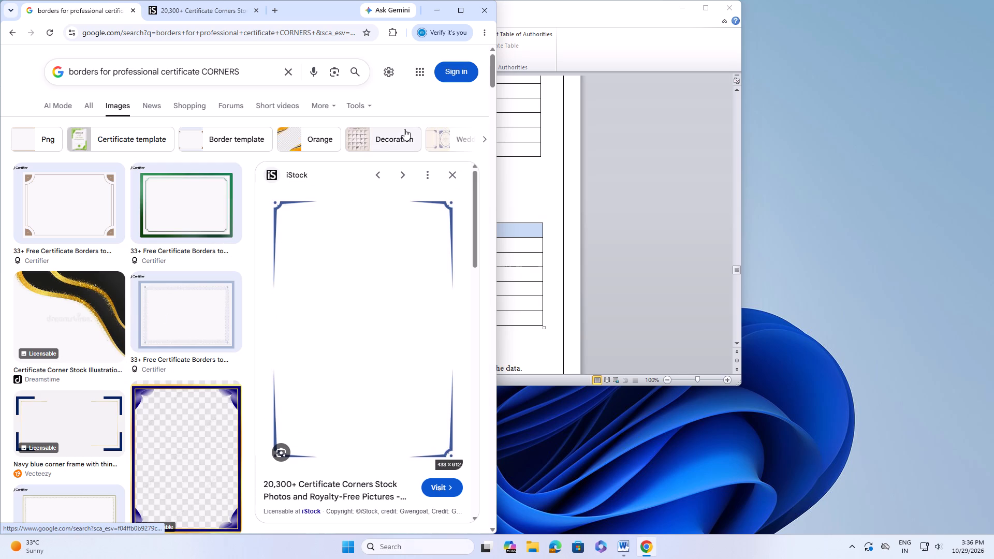
Narrow the certificate corner image search with the Decoration filter and look through the designs.
{"action": "left_click", "coordinate": [404, 129]}
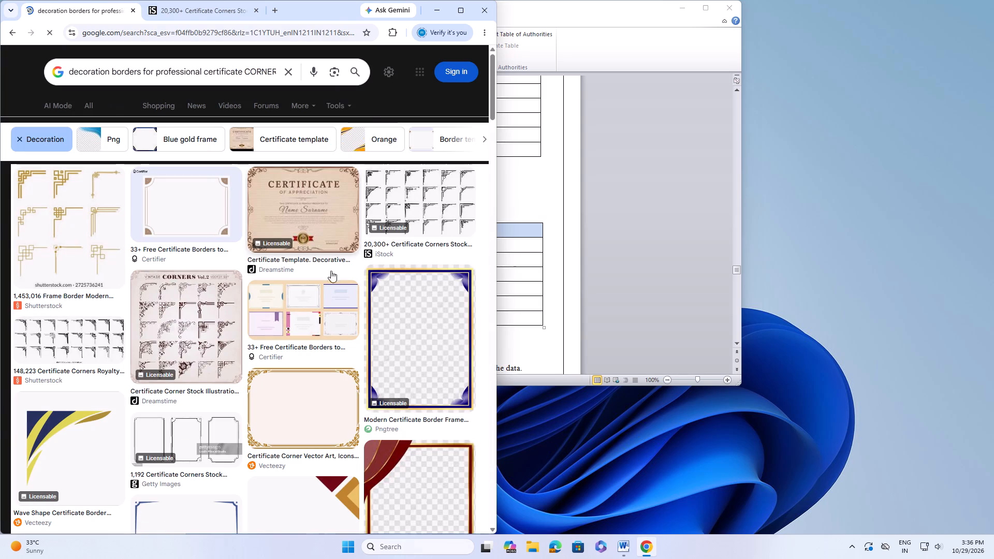
{"action": "scroll", "coordinate": [173, 371], "scroll_direction": "down", "scroll_amount": 6}
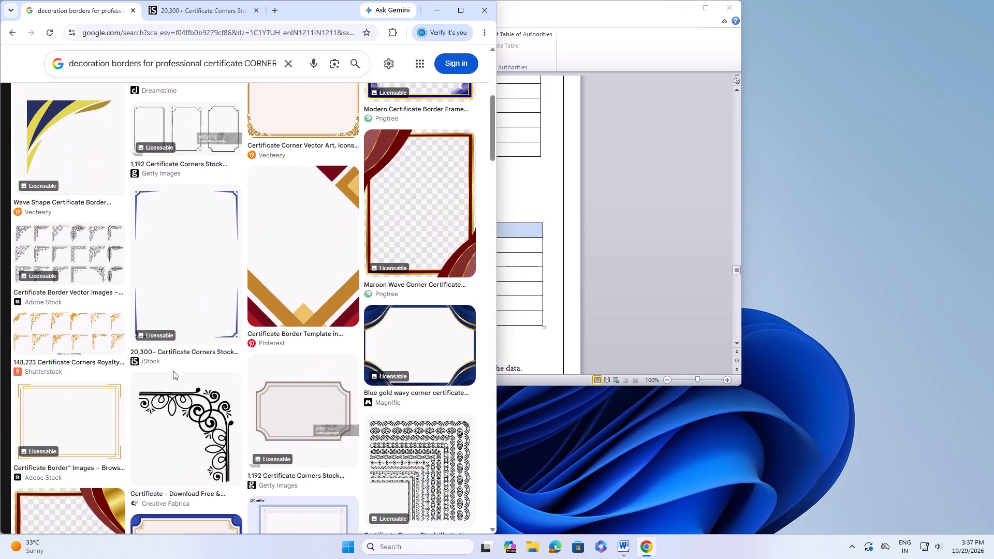
{"action": "scroll", "coordinate": [193, 365], "scroll_direction": "down", "scroll_amount": 4}
{"action": "scroll", "coordinate": [242, 365], "scroll_direction": "down", "scroll_amount": 7}
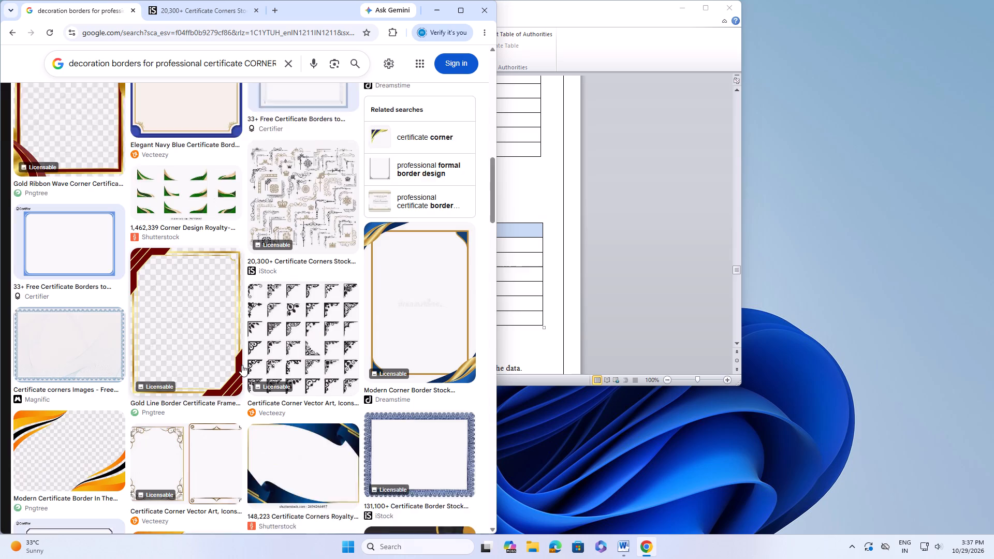
{"action": "scroll", "coordinate": [242, 365], "scroll_direction": "down", "scroll_amount": 5}
{"action": "scroll", "coordinate": [239, 366], "scroll_direction": "up", "scroll_amount": 5}
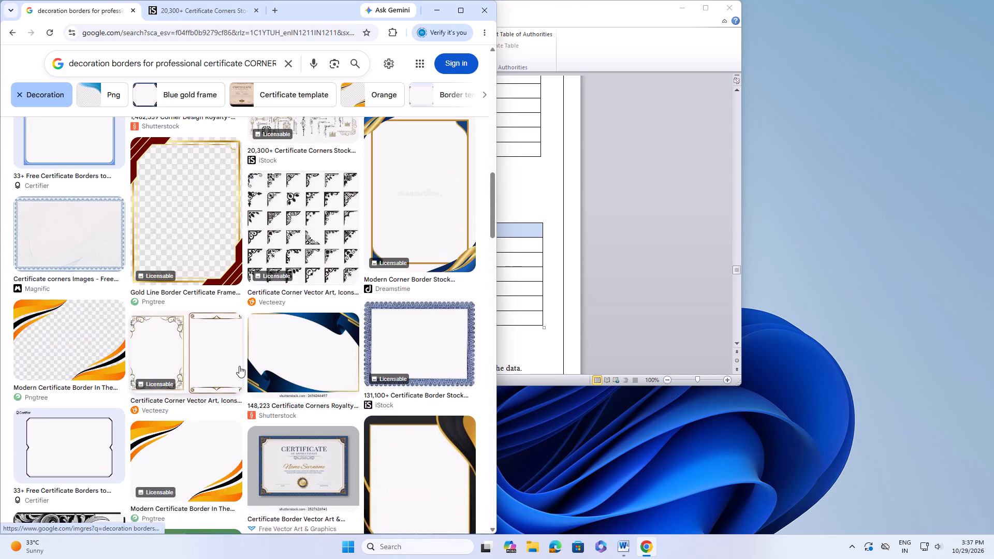
{"action": "scroll", "coordinate": [243, 365], "scroll_direction": "up", "scroll_amount": 11}
{"action": "scroll", "coordinate": [407, 101], "scroll_direction": "up", "scroll_amount": 5}
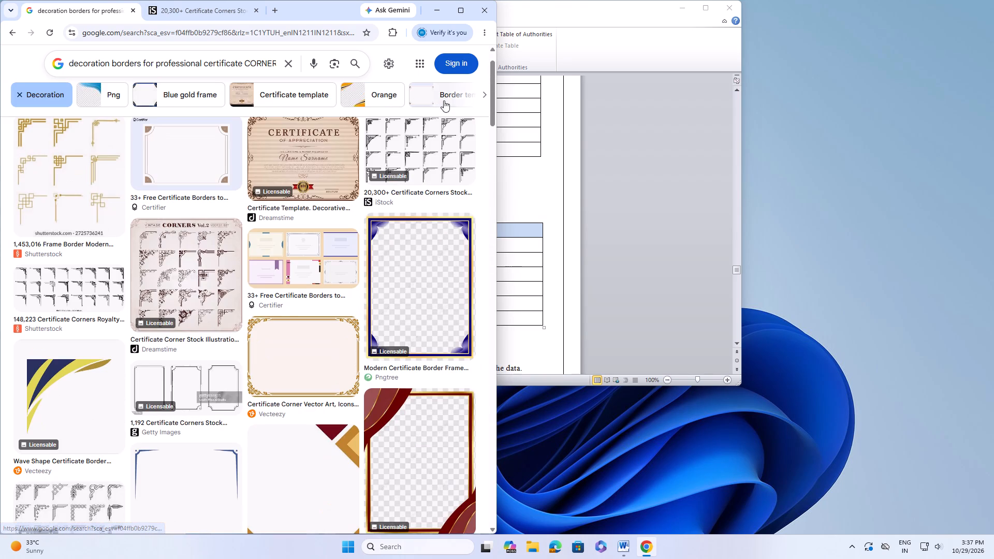
Add the Border template and Shutterstock filters to the image search and examine the certificate corner designs.
{"action": "left_click", "coordinate": [450, 93]}
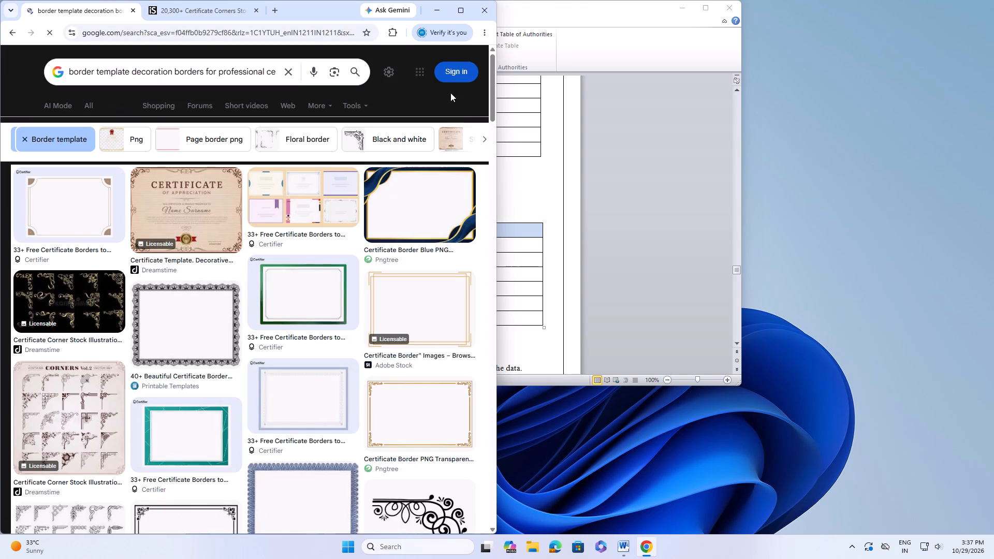
{"action": "left_click", "coordinate": [461, 134]}
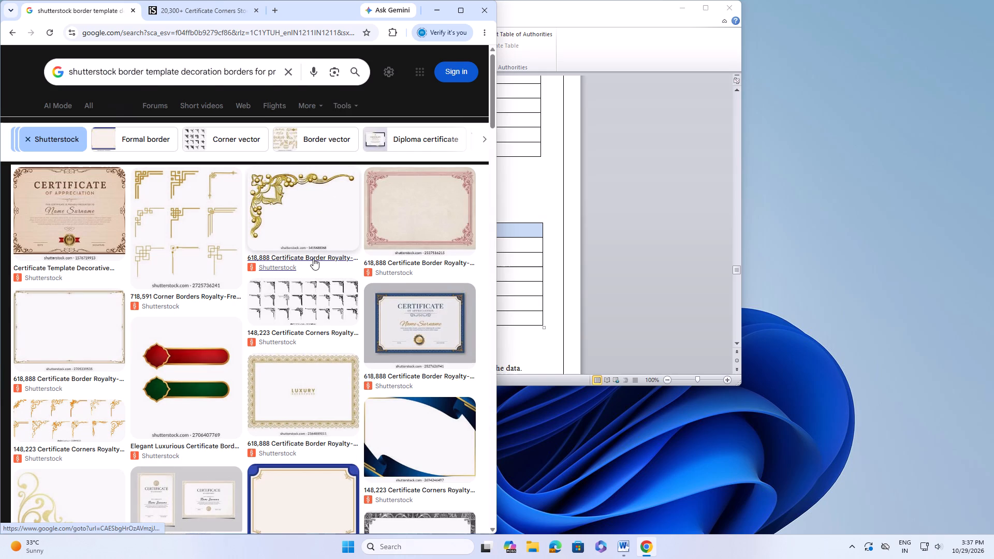
{"action": "scroll", "coordinate": [313, 258], "scroll_direction": "down", "scroll_amount": 14}
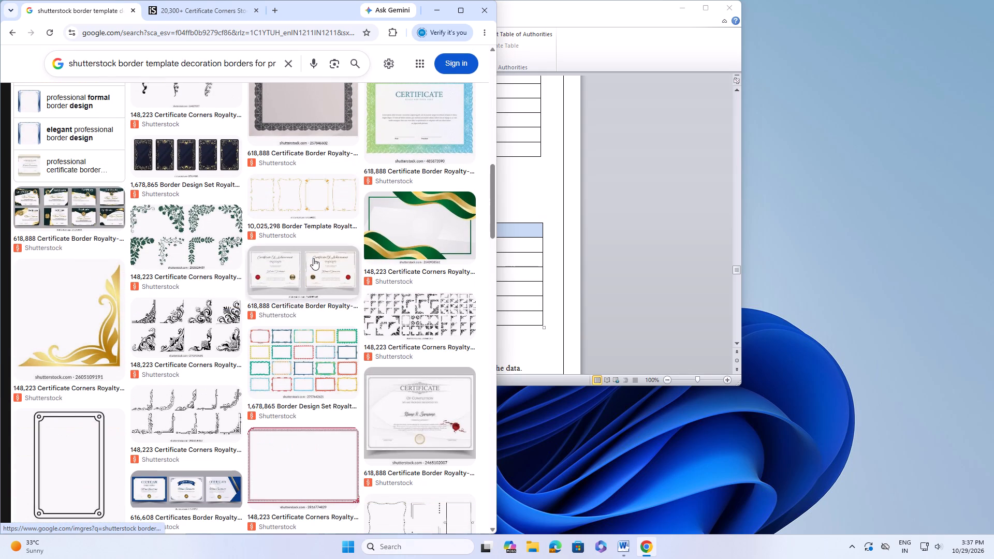
{"action": "scroll", "coordinate": [313, 258], "scroll_direction": "down", "scroll_amount": 6}
{"action": "scroll", "coordinate": [218, 259], "scroll_direction": "down", "scroll_amount": 6}
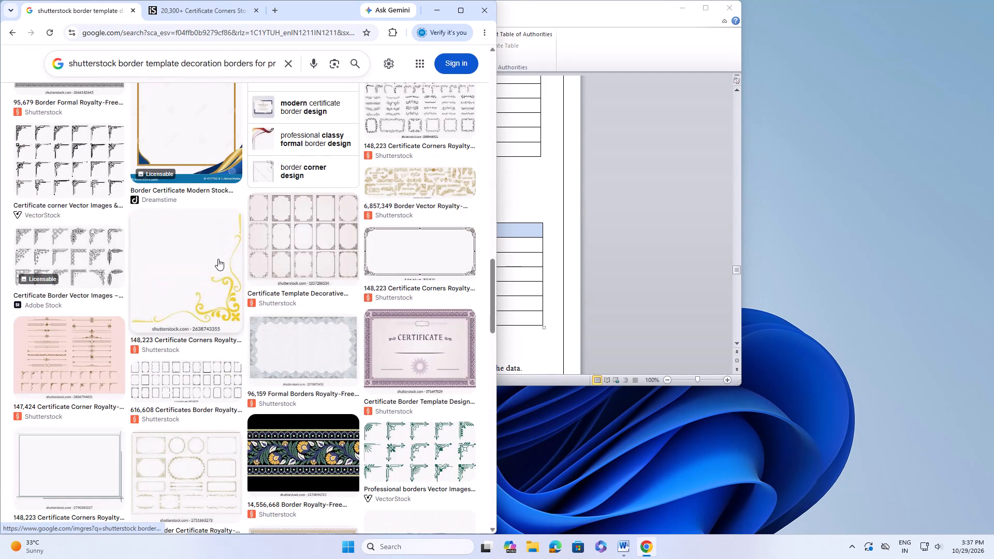
{"action": "scroll", "coordinate": [291, 247], "scroll_direction": "down", "scroll_amount": 5}
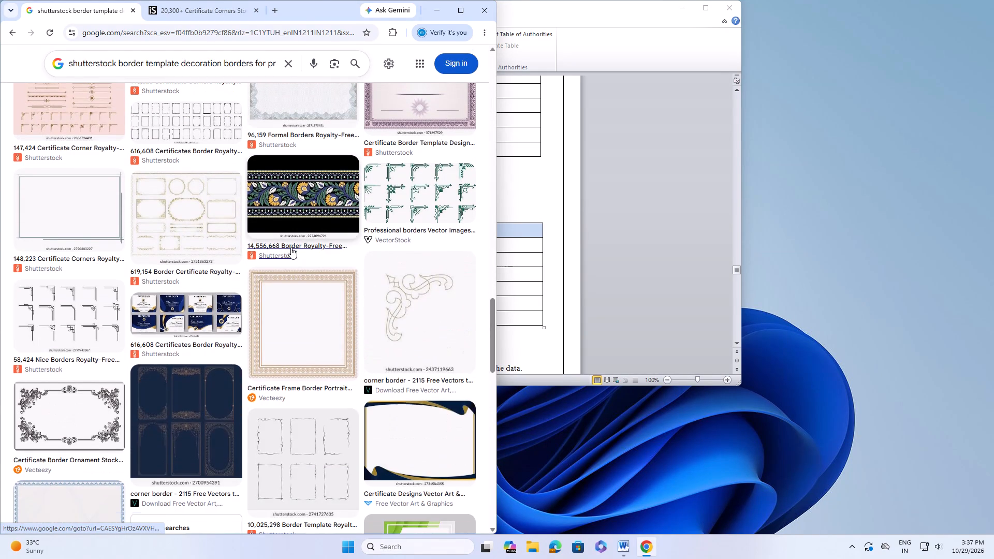
{"action": "scroll", "coordinate": [415, 312], "scroll_direction": "down", "scroll_amount": 3}
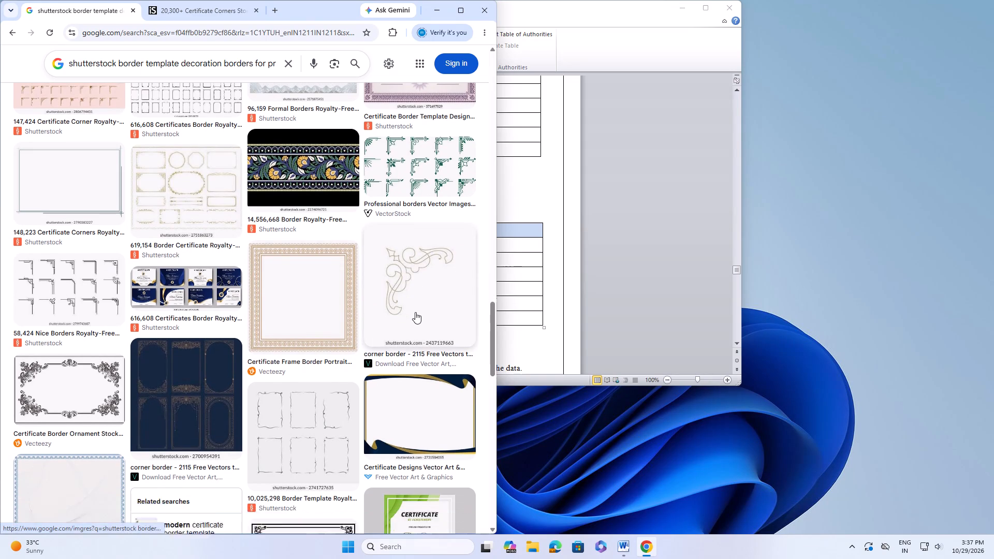
{"action": "scroll", "coordinate": [415, 312], "scroll_direction": "down", "scroll_amount": 9}
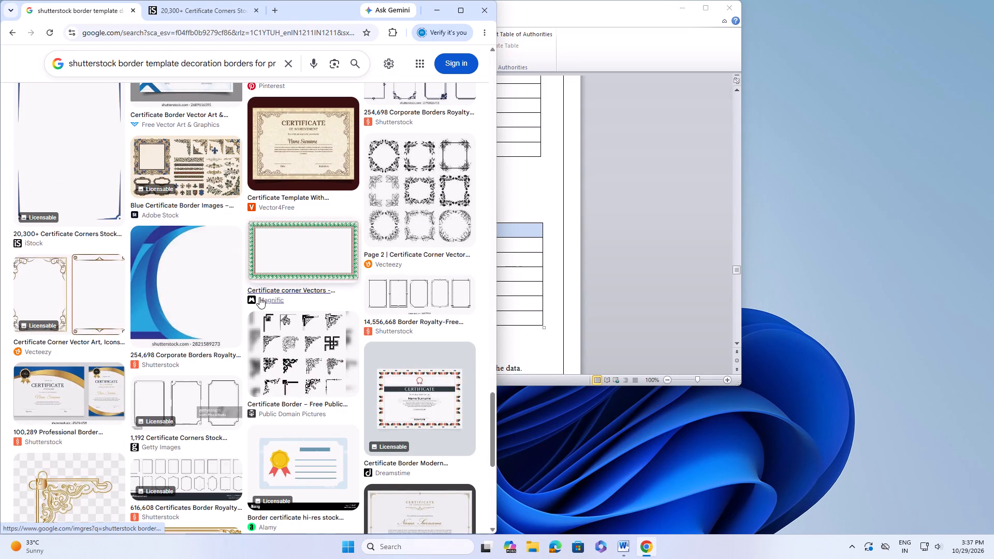
Preview the Public Domain Pictures set of black corner ornaments, view its source page, and close the browser window.
{"action": "left_click", "coordinate": [269, 331]}
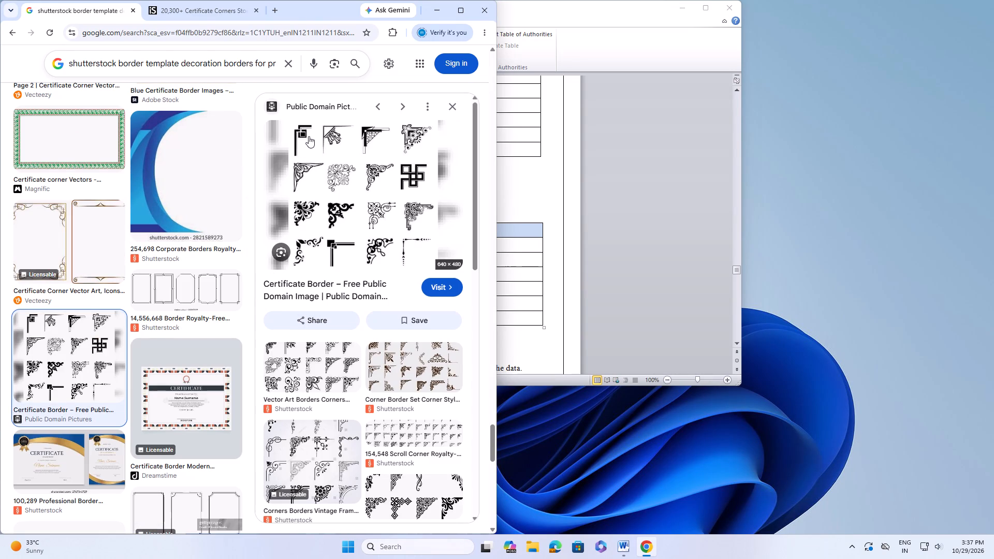
{"action": "left_click", "coordinate": [302, 136]}
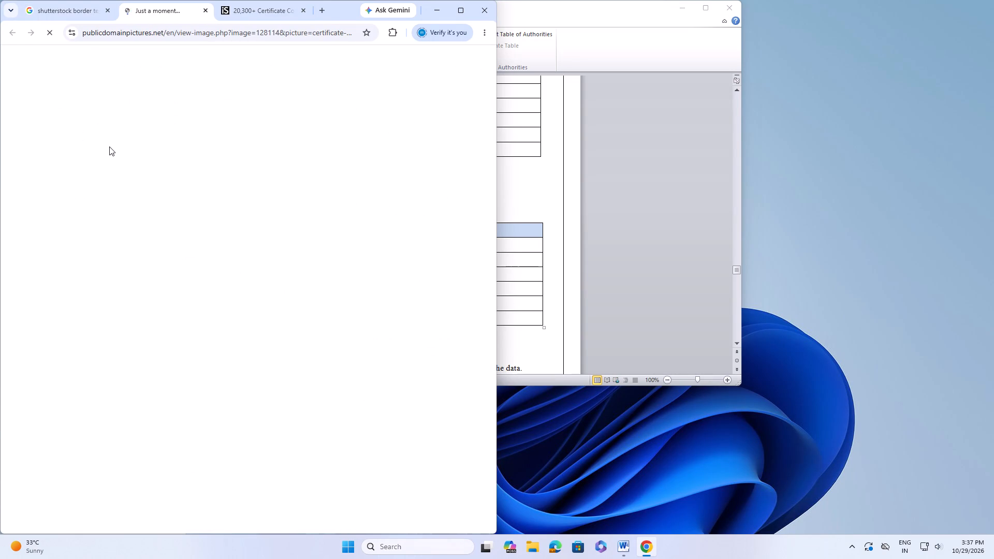
{"action": "scroll", "coordinate": [168, 269], "scroll_direction": "up", "scroll_amount": 4}
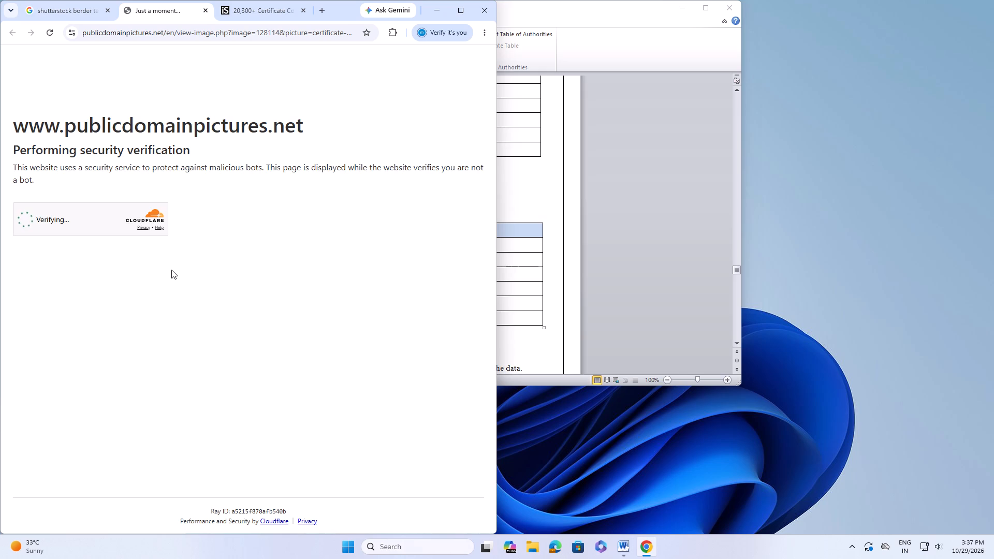
{"action": "scroll", "coordinate": [171, 270], "scroll_direction": "down", "scroll_amount": 6}
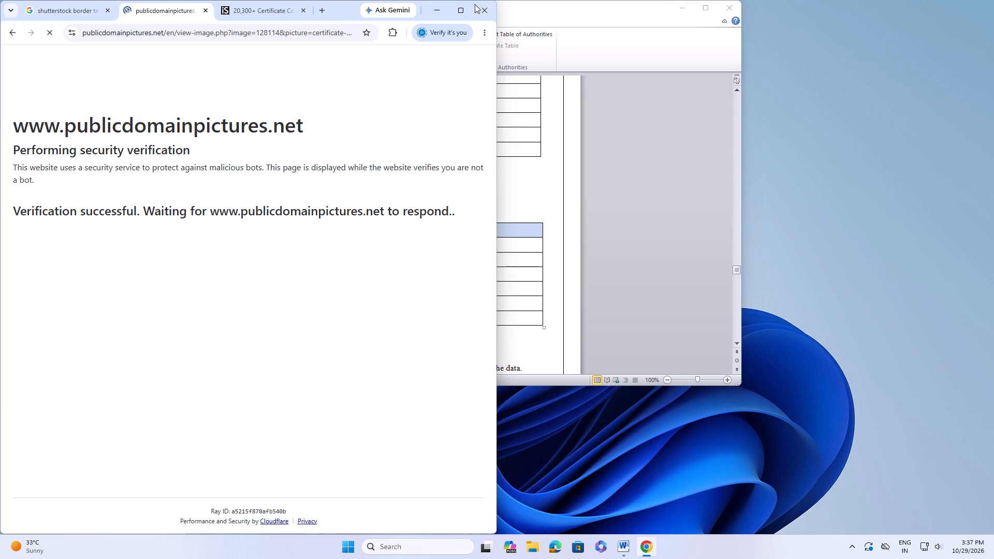
{"action": "scroll", "coordinate": [257, 305], "scroll_direction": "down", "scroll_amount": 5}
{"action": "scroll", "coordinate": [255, 305], "scroll_direction": "up", "scroll_amount": 2}
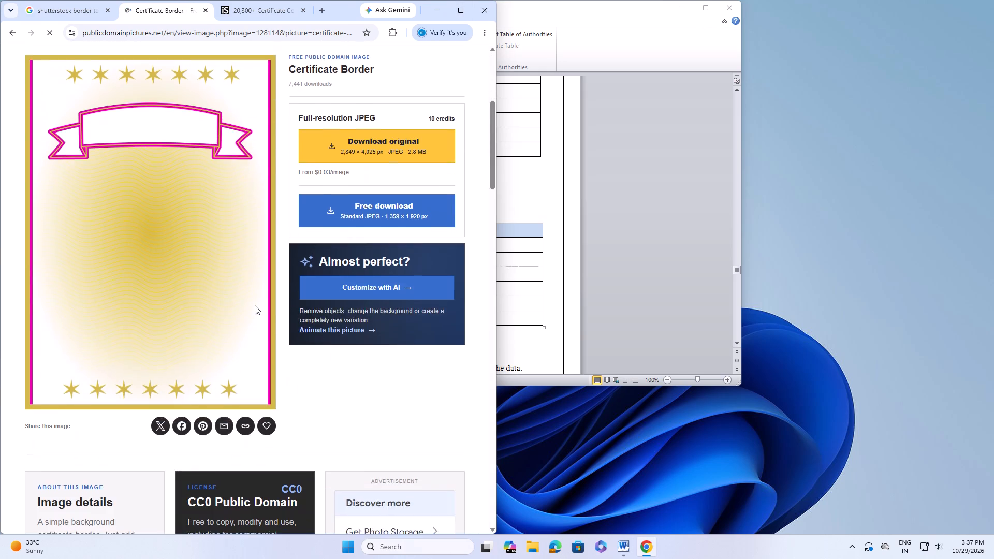
{"action": "scroll", "coordinate": [255, 305], "scroll_direction": "up", "scroll_amount": 10}
{"action": "left_click", "coordinate": [493, 12]}
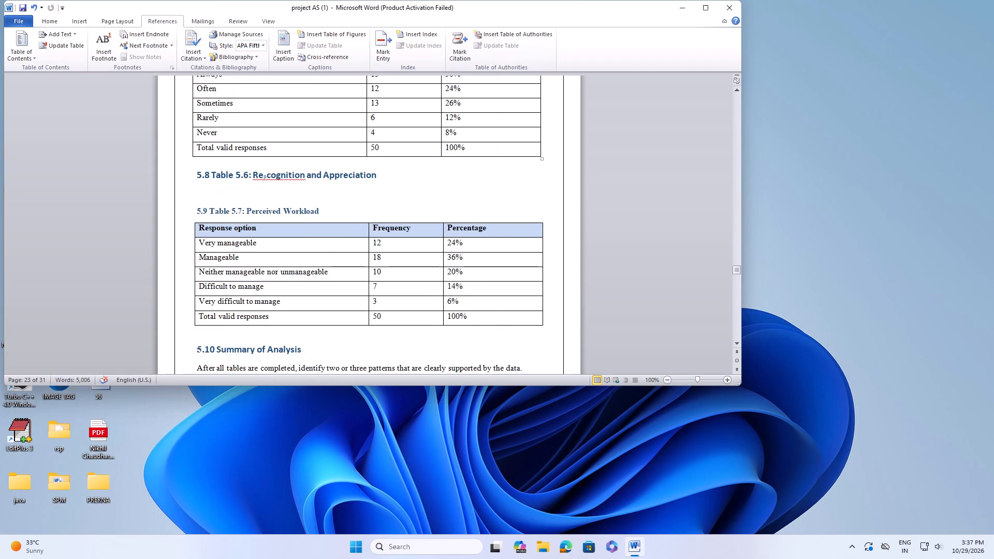
Reopen Google Chrome and search for "corner borders design".
{"action": "left_click", "coordinate": [390, 545]}
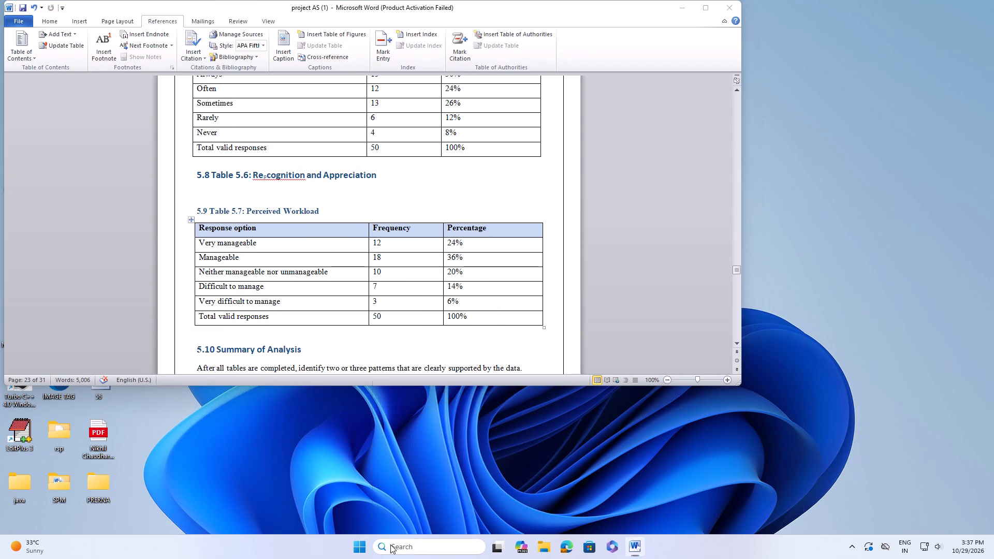
{"action": "left_click", "coordinate": [436, 186]}
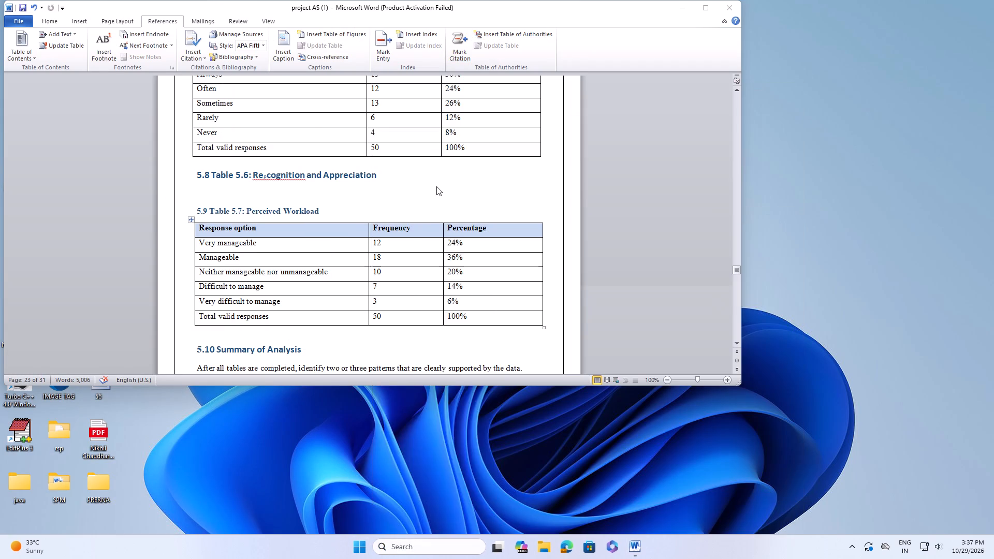
{"action": "left_click", "coordinate": [191, 186]}
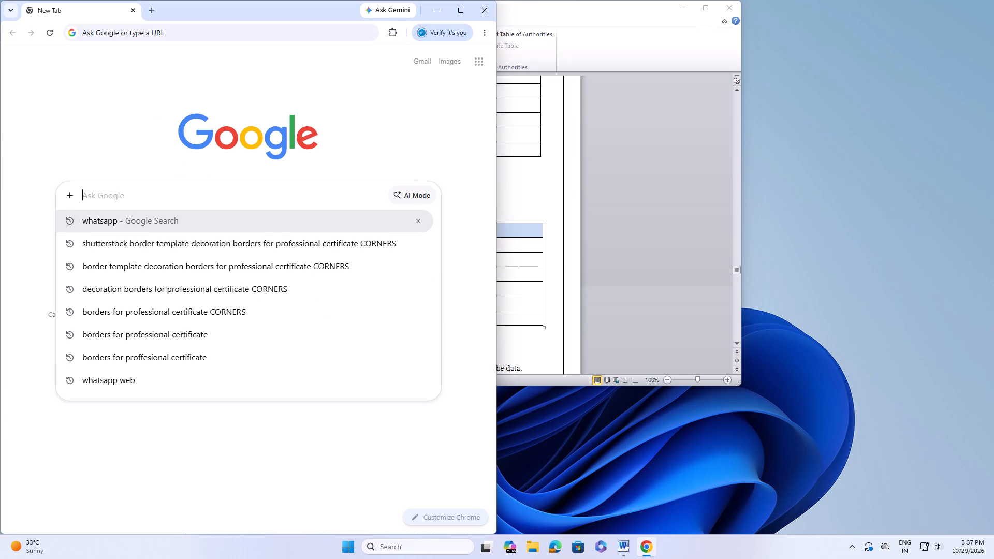
{"action": "left_click", "coordinate": [127, 187]}
{"action": "left_click", "coordinate": [119, 188]}
{"action": "type", "text": "CORNER BORDERS"}
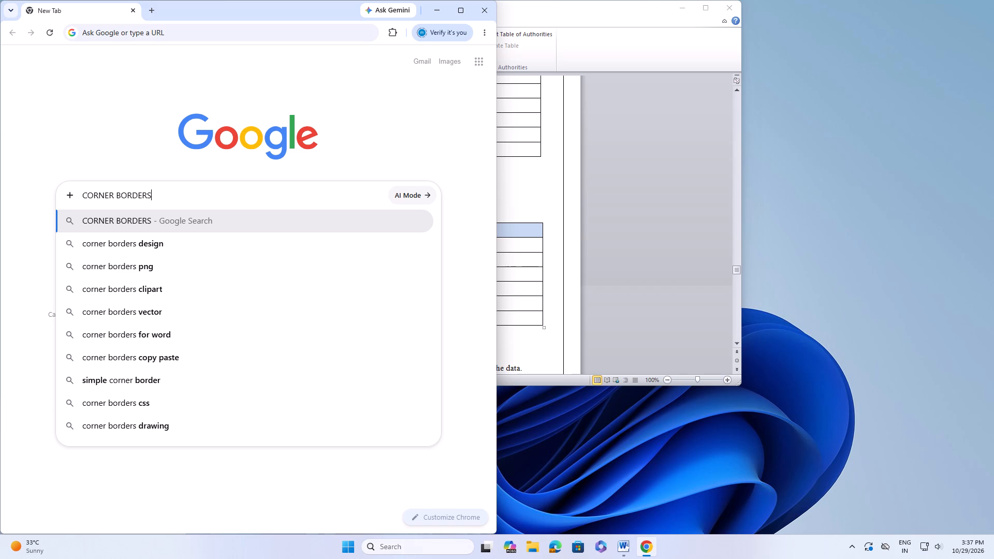
{"action": "left_click", "coordinate": [146, 249]}
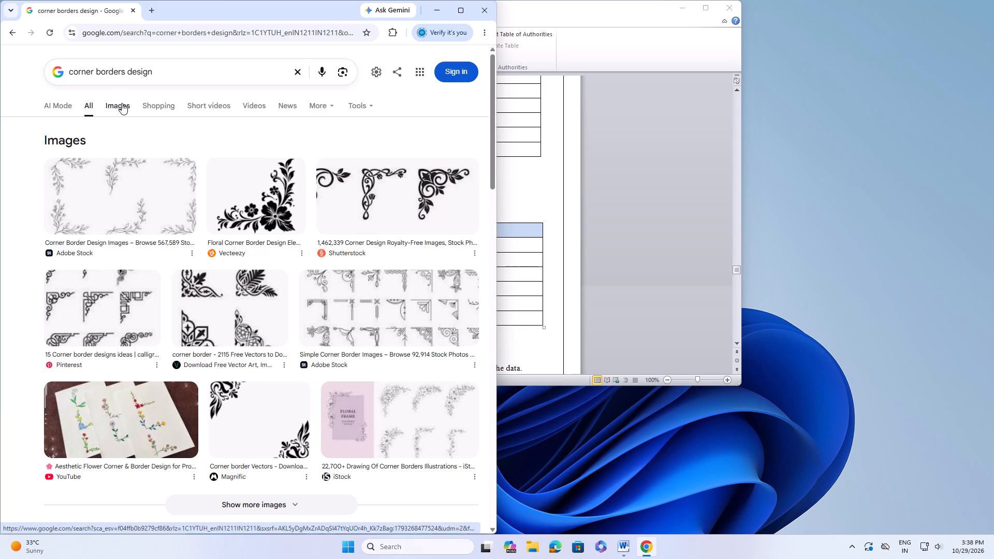
Examine the corner border search results, including an image search on the black floral corner from the AI Overview.
{"action": "scroll", "coordinate": [314, 328], "scroll_direction": "down", "scroll_amount": 5}
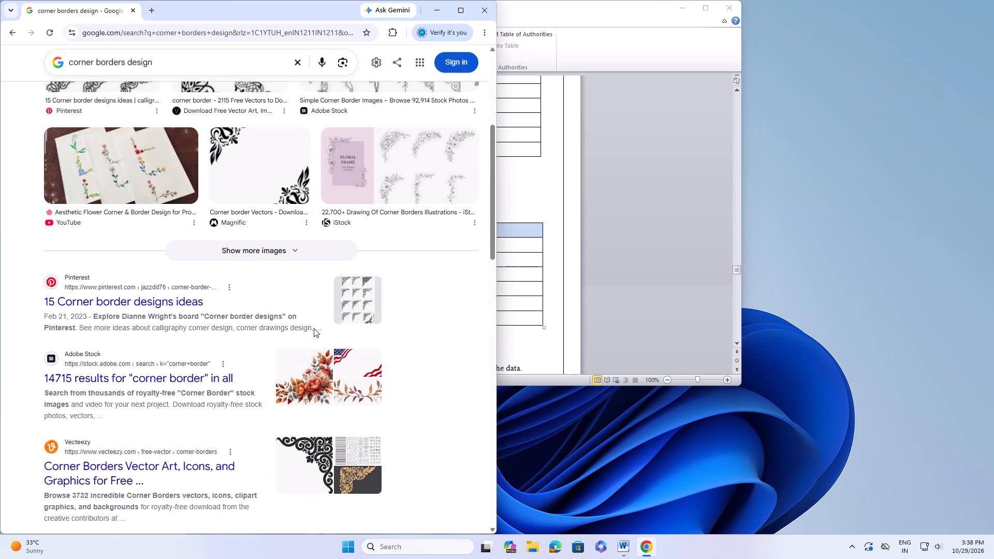
{"action": "scroll", "coordinate": [314, 328], "scroll_direction": "down", "scroll_amount": 5}
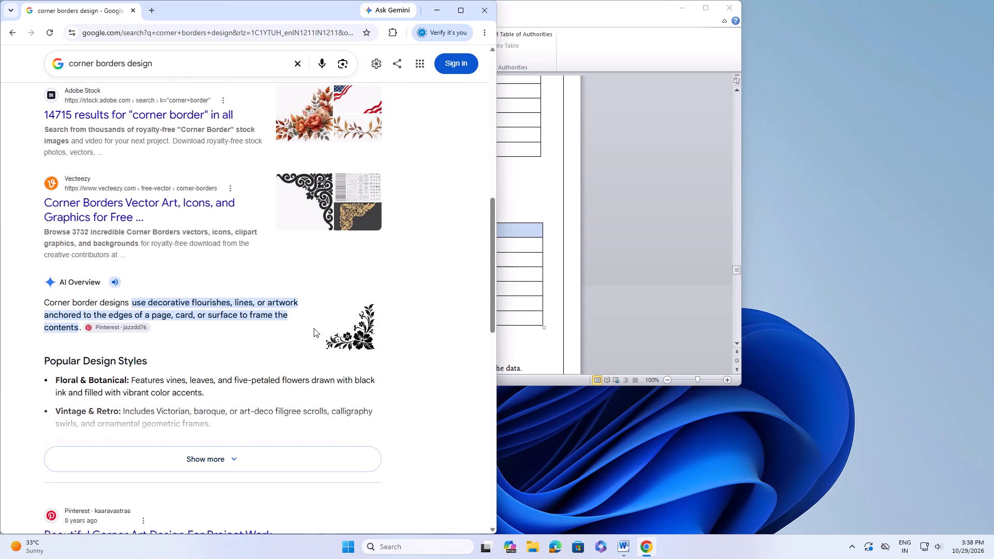
{"action": "left_click_drag", "start_coordinate": [373, 321], "coordinate": [367, 333]}
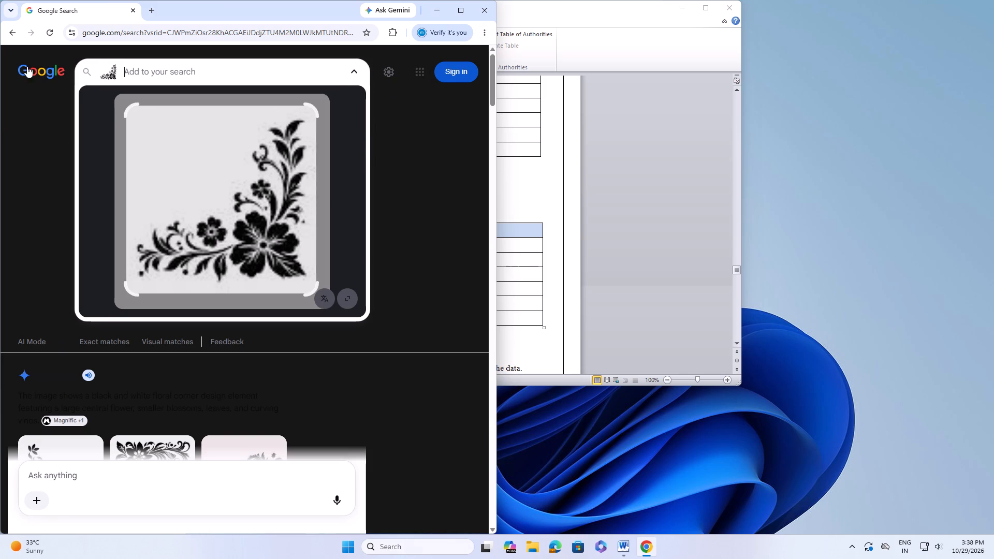
{"action": "left_click", "coordinate": [7, 35]}
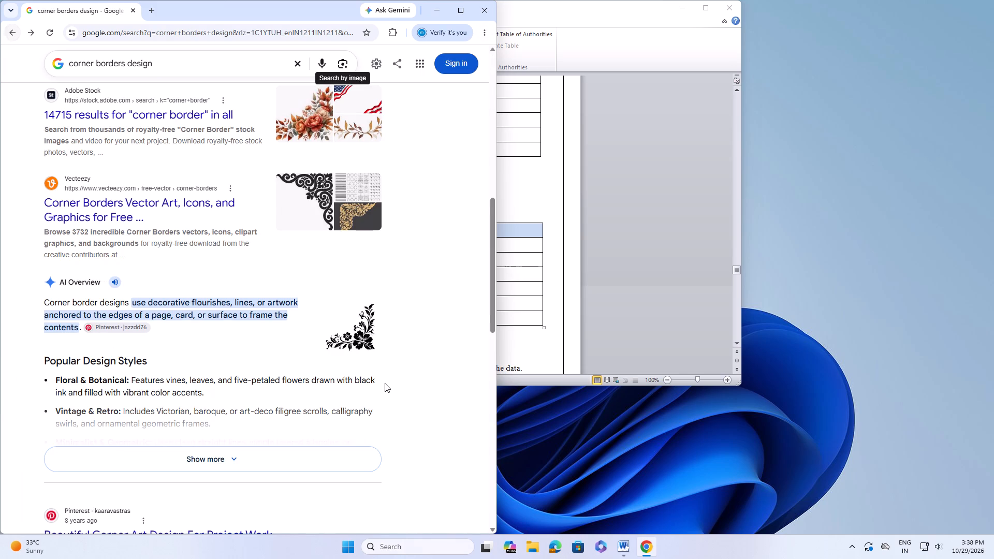
{"action": "scroll", "coordinate": [385, 383], "scroll_direction": "down", "scroll_amount": 13}
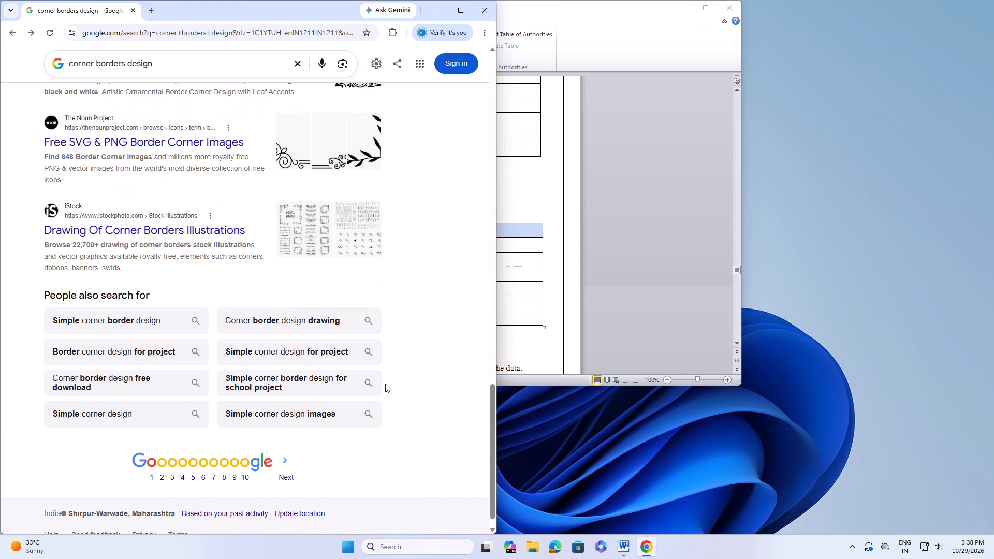
Close the Google Chrome window showing the corner borders design search results.
{"action": "left_click", "coordinate": [491, 4]}
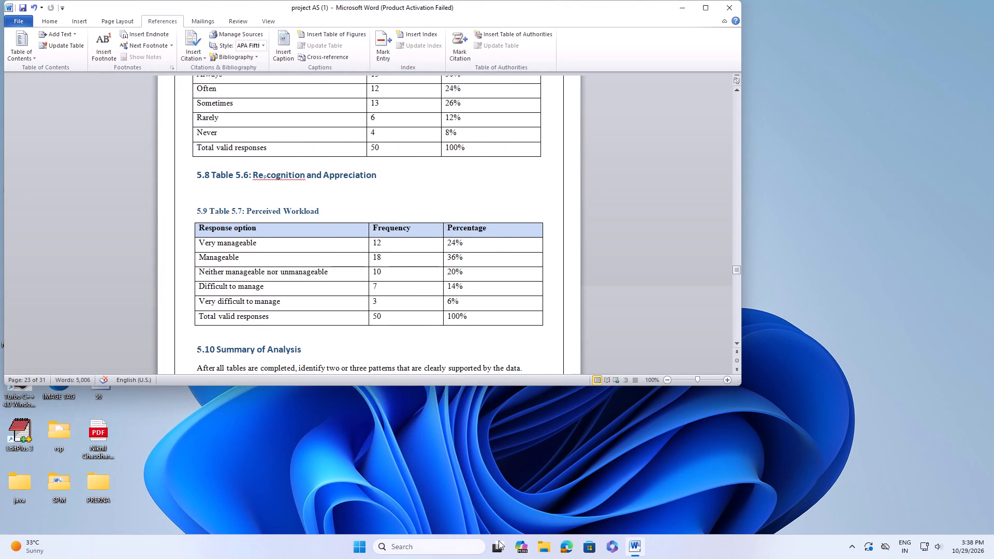
Open Windows search from the desktop to bring up the recent searches.
{"action": "left_click", "coordinate": [404, 547]}
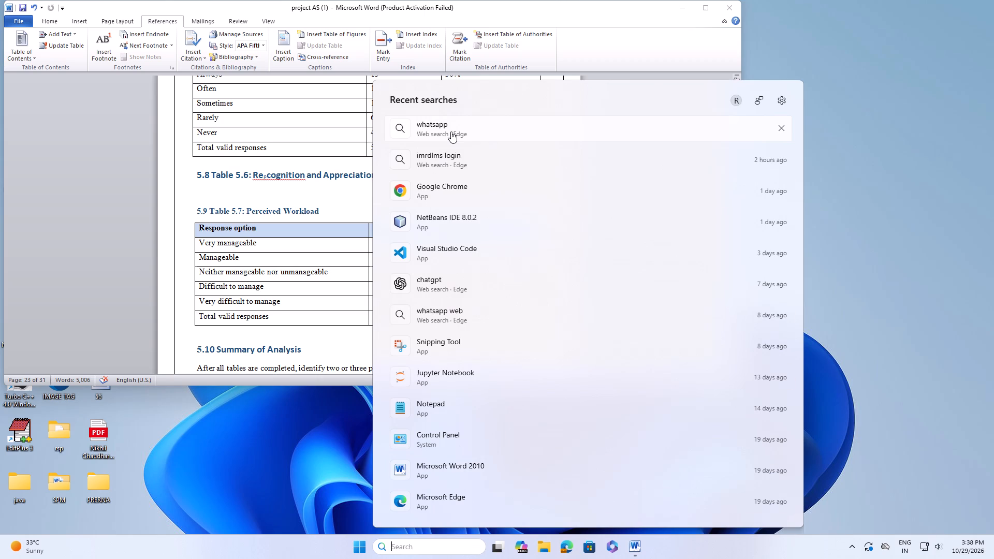
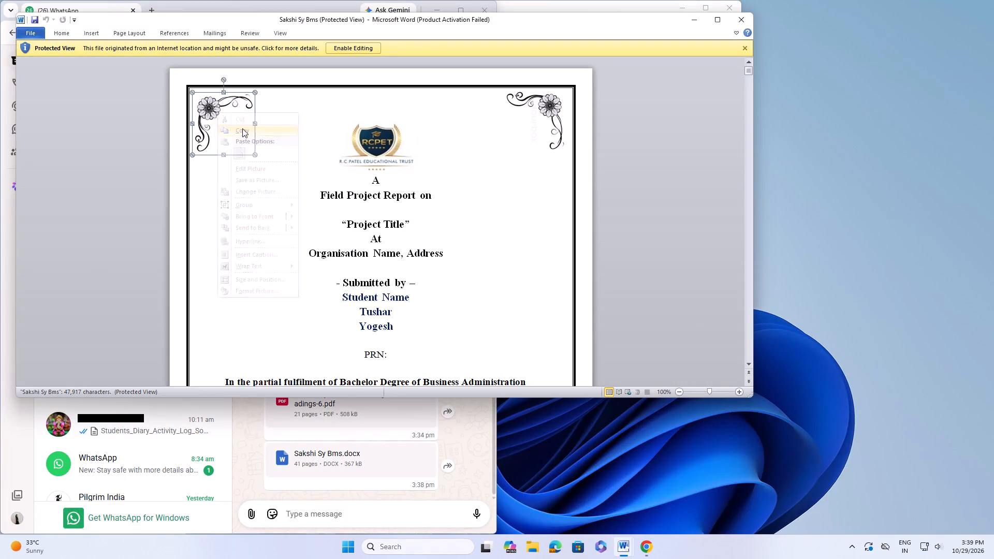
Copy the floral corner ornament at the upper-right of the cover page in the protected-view report.
{"action": "right_click", "coordinate": [544, 115]}
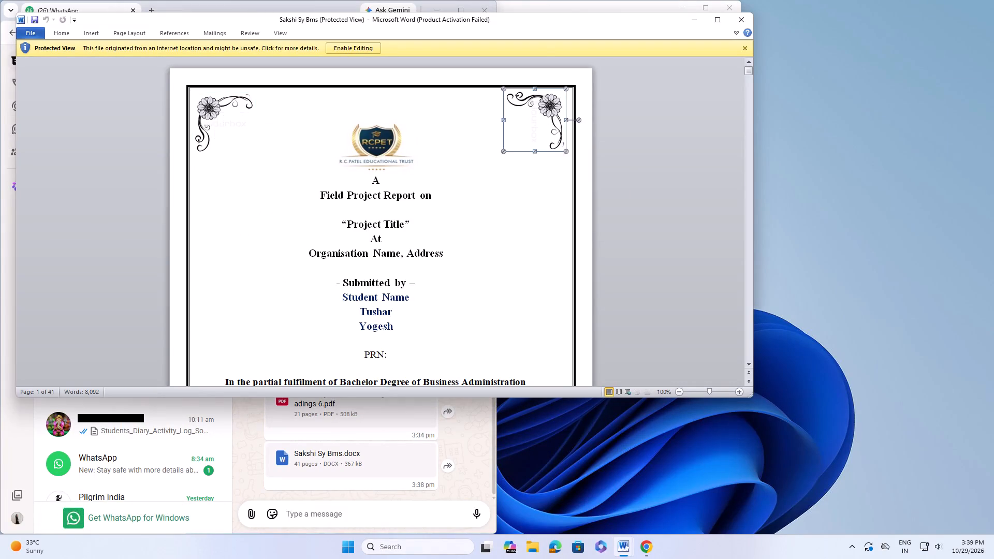
{"action": "left_click", "coordinate": [561, 136]}
{"action": "scroll", "coordinate": [561, 136], "scroll_direction": "down", "scroll_amount": 1}
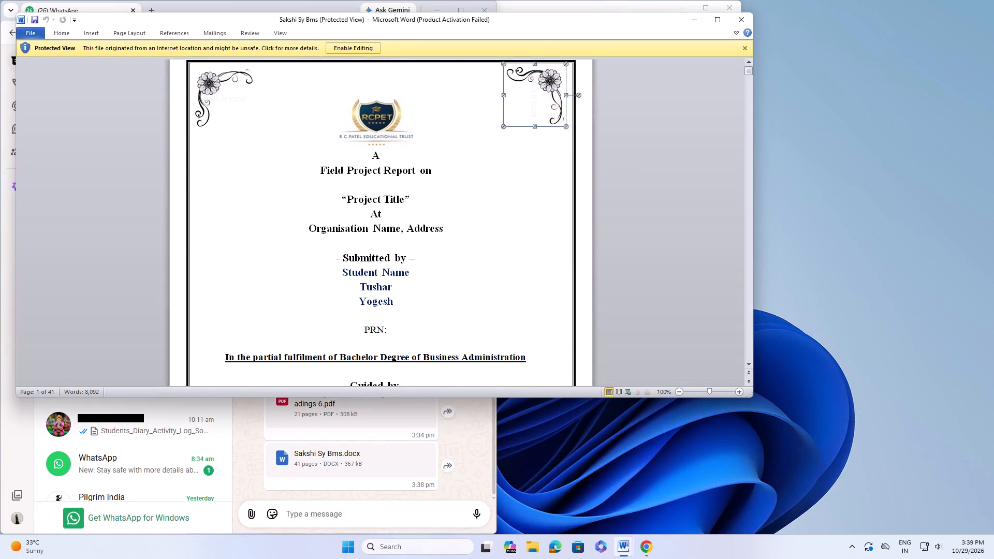
Copy the floral corner ornaments from the lower-left and lower-right corners of the cover page in Sakshi Sy Bms.
{"action": "scroll", "coordinate": [561, 136], "scroll_direction": "down", "scroll_amount": 9}
{"action": "left_click", "coordinate": [221, 319]}
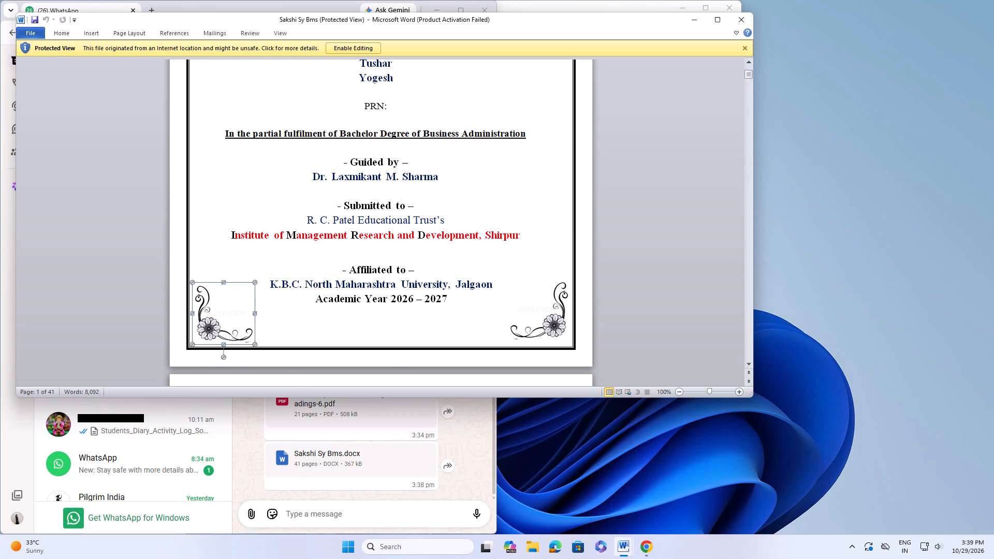
{"action": "right_click", "coordinate": [209, 306]}
{"action": "left_click", "coordinate": [253, 328]}
{"action": "right_click", "coordinate": [534, 320]}
{"action": "left_click", "coordinate": [554, 337]}
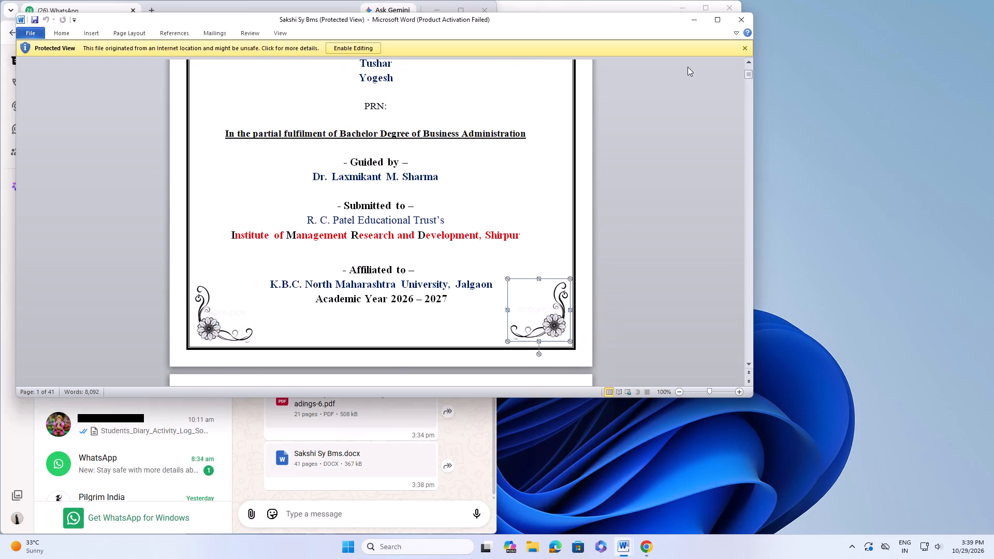
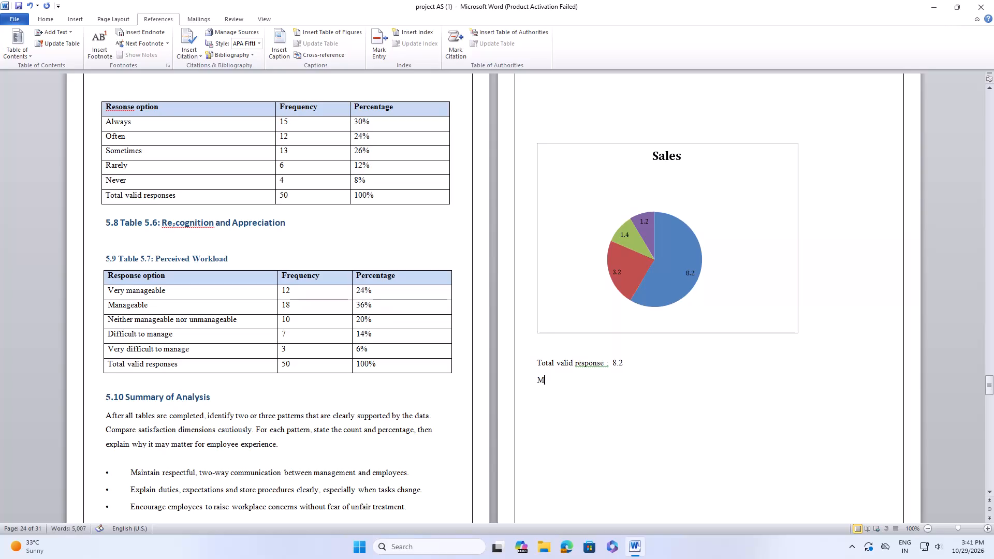
Complete the label "Manageable" on the line below "Total valid response : 8.2" under the Sales pie chart.
{"action": "key", "text": "a"}
{"action": "key", "text": "n"}
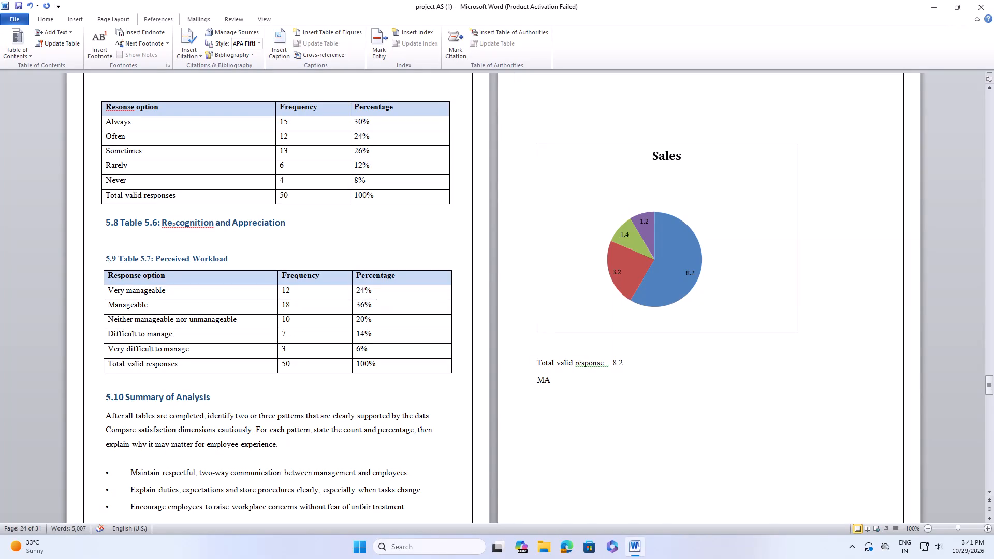
{"action": "key", "text": "BackSpace"}
{"action": "key", "text": "BackSpace"}
{"action": "key", "text": "shift+n"}
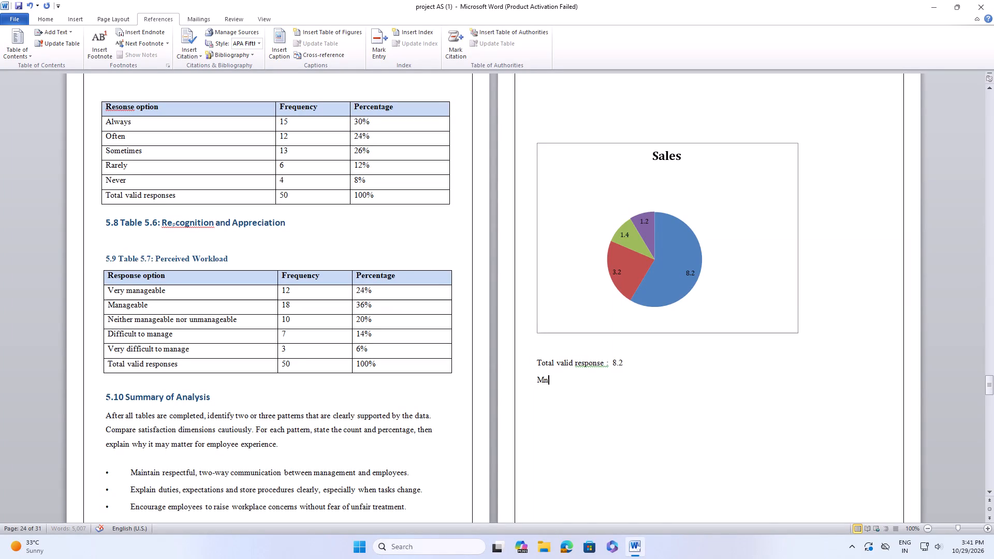
{"action": "key", "text": "BackSpace"}
{"action": "key", "text": "shift+a"}
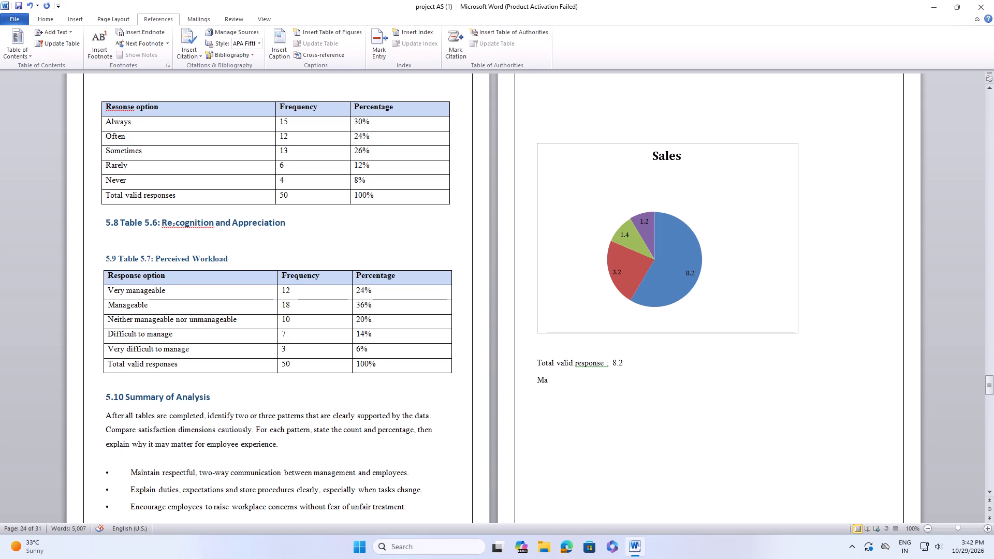
{"action": "key", "text": "n"}
{"action": "key", "text": "BackSpace"}
{"action": "key", "text": "shift+n"}
{"action": "key", "text": "a"}
{"action": "key", "text": "BackSpace"}
{"action": "key", "text": "shift+a"}
{"action": "key", "text": "shift+g"}
{"action": "key", "text": "e"}
{"action": "key", "text": "BackSpace"}
{"action": "key", "text": "e"}
{"action": "key", "text": "BackSpace"}
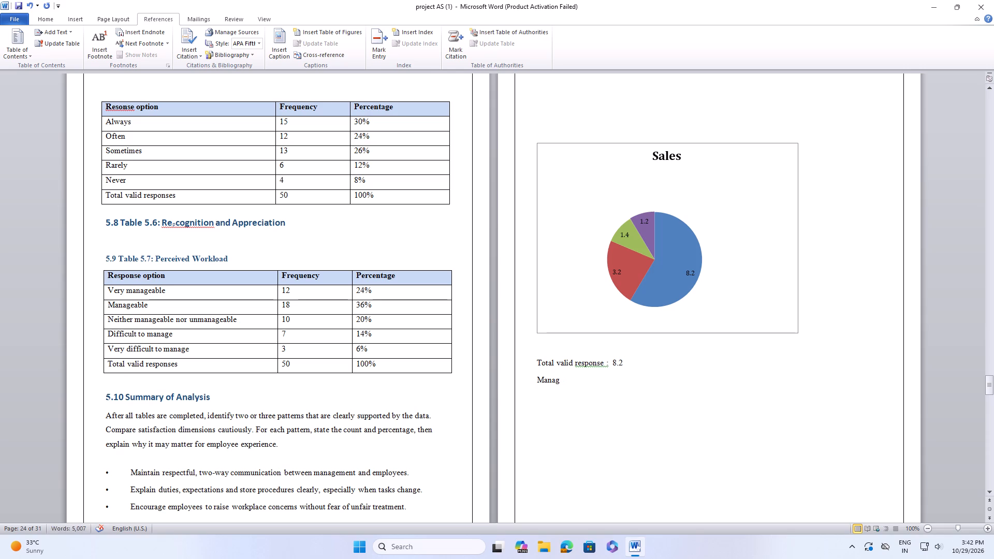
{"action": "key", "text": "shift+e"}
{"action": "key", "text": "a"}
{"action": "key", "text": "BackSpace"}
{"action": "key", "text": "shift+a"}
{"action": "key", "text": "b"}
{"action": "key", "text": "BackSpace"}
{"action": "key", "text": "b"}
{"action": "key", "text": "BackSpace"}
{"action": "key", "text": "b"}
{"action": "key", "text": "BackSpace"}
{"action": "key", "text": "shift+b"}
{"action": "key", "text": "l"}
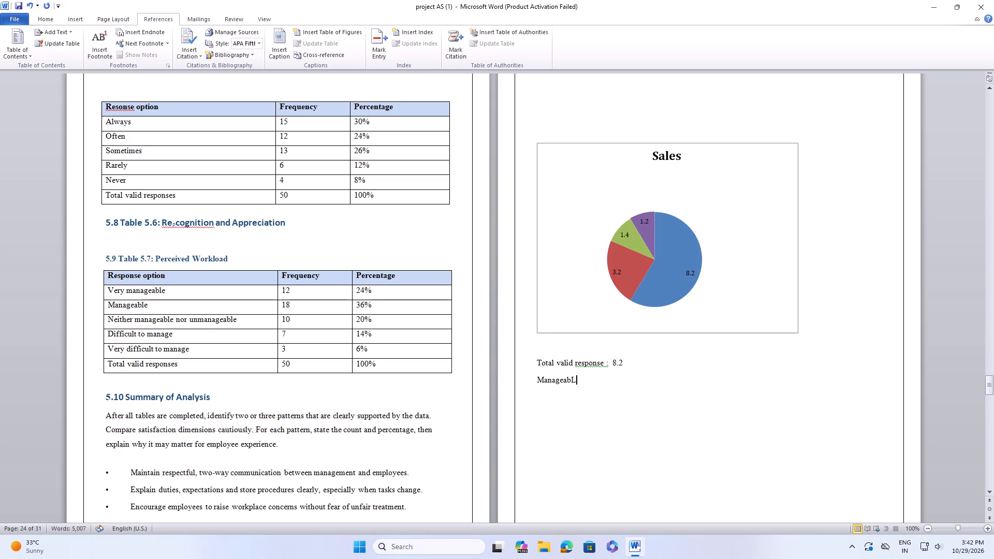
{"action": "key", "text": "BackSpace"}
{"action": "key", "text": "shift+l"}
{"action": "key", "text": "e"}
{"action": "key", "text": "w"}
{"action": "key", "text": "BackSpace"}
{"action": "key", "text": "BackSpace"}
{"action": "key", "text": "e"}
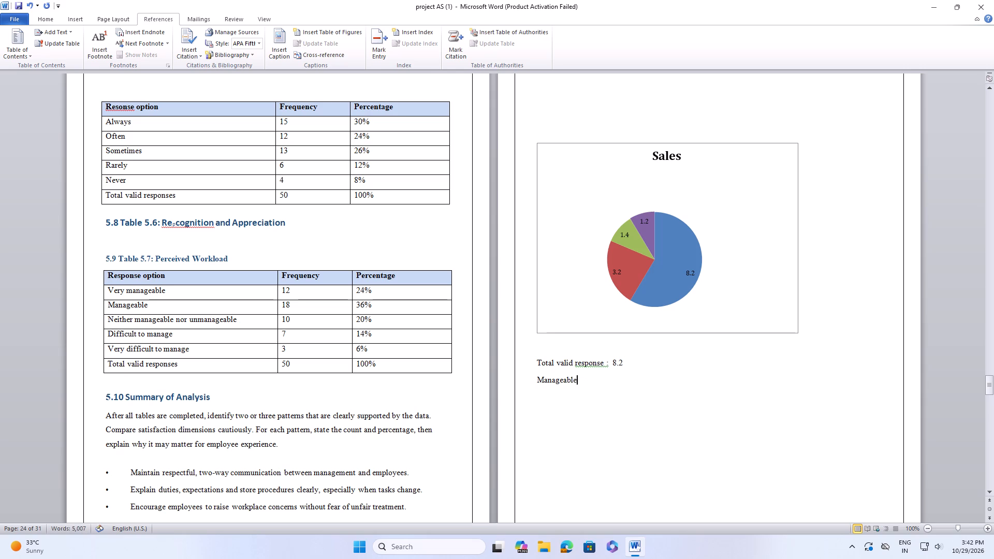
Add a spaced colon and the value 3.2 after the "Manageable" label under the pie chart.
{"action": "key", "text": "space"}
{"action": "key", "text": "space"}
{"action": "key", "text": "space"}
{"action": "key", "text": "space"}
{"action": "key", "text": "space"}
{"action": "key", "text": "space"}
{"action": "key", "text": "space"}
{"action": "key", "text": "space"}
{"action": "key", "text": "BackSpace"}
{"action": "key", "text": "BackSpace"}
{"action": "key", "text": "BackSpace"}
{"action": "key", "text": "BackSpace"}
{"action": "key", "text": "BackSpace"}
{"action": "key", "text": "shift+colon"}
{"action": "key", "text": "space"}
{"action": "key", "text": "space"}
{"action": "key", "text": "3"}
{"action": "type", "text": ".2"}
Add the label "Very manageable" on a new line below "Manageable : 3.2" under the Sales pie chart.
{"action": "key", "text": "Return"}
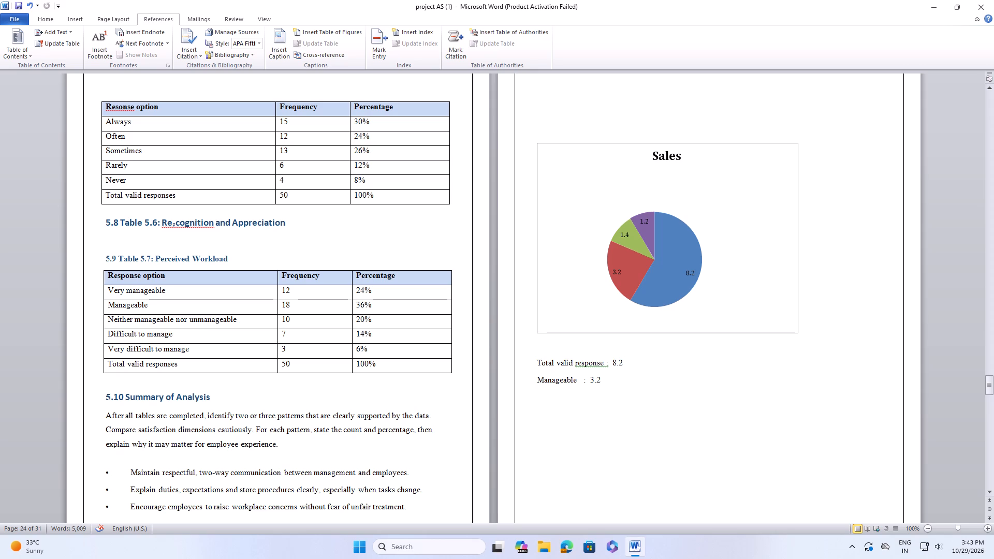
{"action": "key", "text": "v"}
{"action": "key", "text": "BackSpace"}
{"action": "key", "text": "v"}
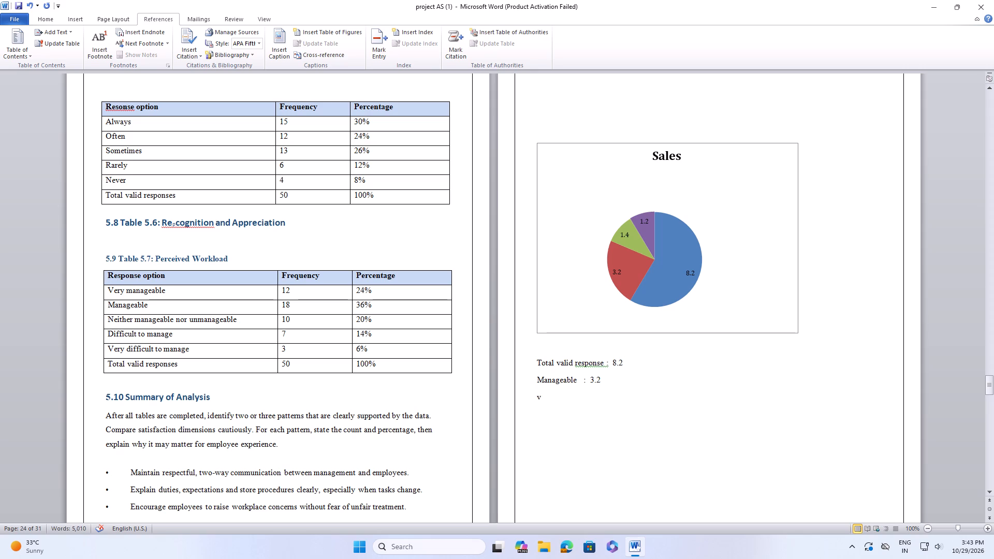
{"action": "type", "text": "er"}
{"action": "key", "text": "BackSpace"}
{"action": "key", "text": "BackSpace"}
{"action": "key", "text": "BackSpace"}
{"action": "key", "text": "v"}
{"action": "key", "text": "BackSpace"}
{"action": "key", "text": "e"}
{"action": "key", "text": "Insert"}
{"action": "key", "text": "BackSpace"}
{"action": "key", "text": "e"}
{"action": "type", "text": "ry"}
{"action": "key", "text": "space"}
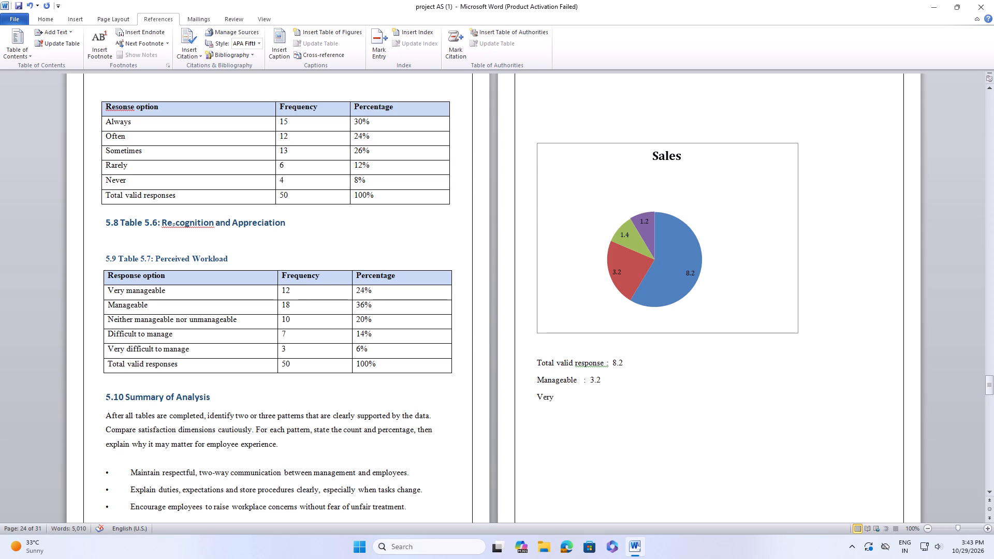
{"action": "type", "text": "ma"}
{"action": "type", "text": "nage"}
{"action": "key", "text": "BackSpace"}
{"action": "type", "text": "able"}
{"action": "key", "text": "space"}
Add a spaced colon and the value 1.4 after the "Very manageable" label under the pie chart.
{"action": "key", "text": "semicolon"}
{"action": "key", "text": "BackSpace"}
{"action": "key", "text": "shift+colon"}
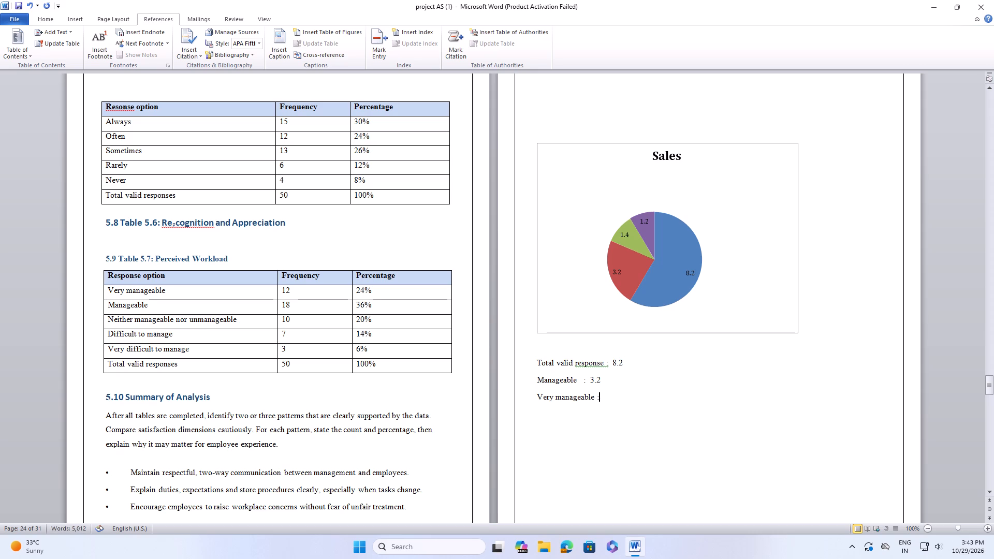
{"action": "key", "text": "space"}
{"action": "key", "text": "1"}
{"action": "key", "text": "period"}
{"action": "key", "text": "4"}
{"action": "key", "text": "Return"}
{"action": "key", "text": "Return"}
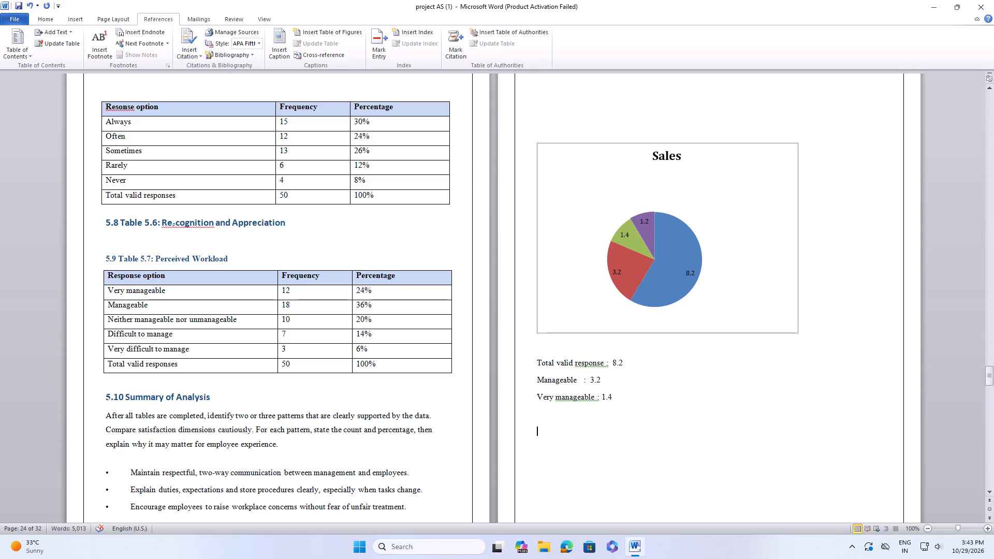
{"action": "key", "text": "BackSpace"}
{"action": "key", "text": "BackSpace"}
Add the caption line "Difficult to manage : 1.2" below the "Very manageable" line under the pie chart.
{"action": "key", "text": "Return"}
{"action": "key", "text": "d"}
{"action": "key", "text": "BackSpace"}
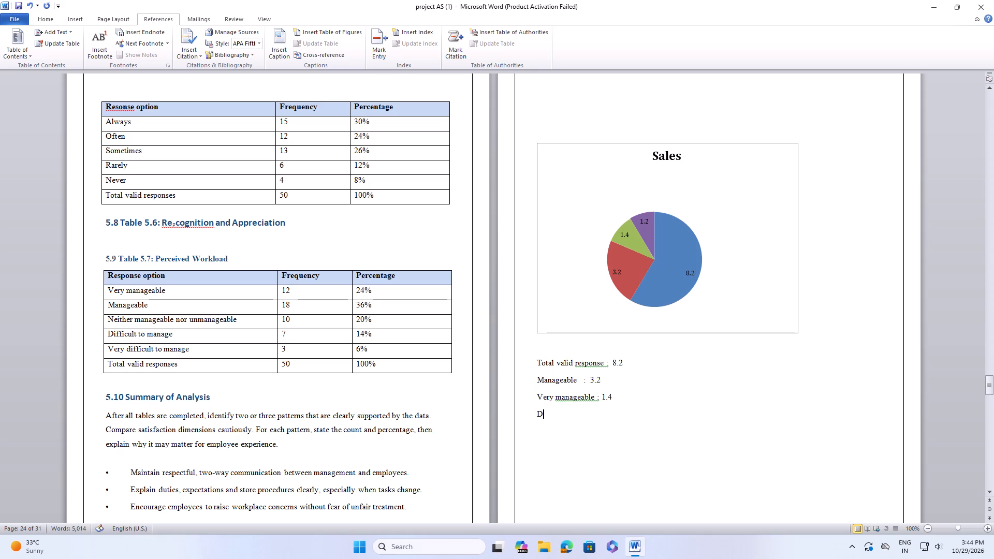
{"action": "key", "text": "i"}
{"action": "type", "text": "fficult"}
{"action": "key", "text": "space"}
{"action": "type", "text": "to"}
{"action": "key", "text": "space"}
{"action": "type", "text": "ma"}
{"action": "type", "text": "nage"}
{"action": "key", "text": "space"}
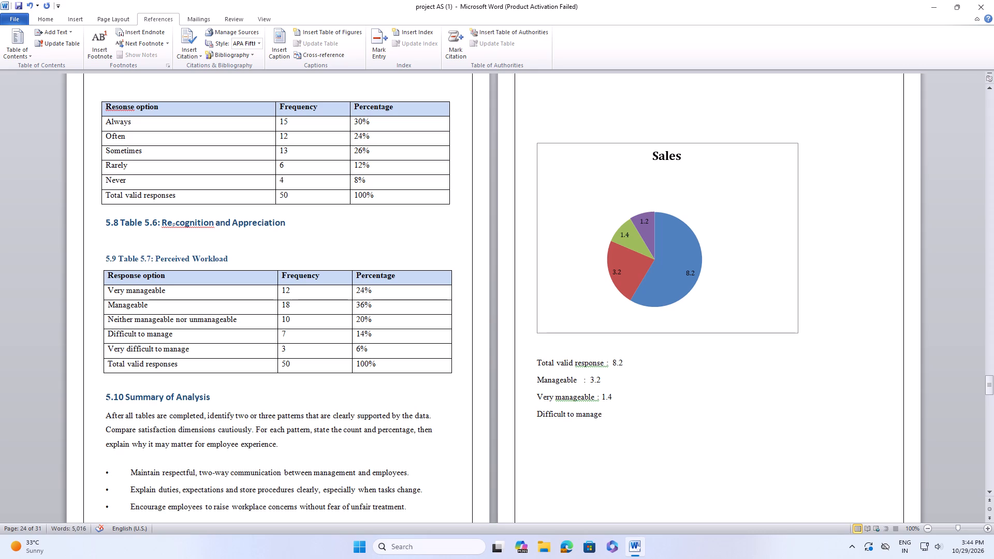
{"action": "key", "text": "shift+colon"}
{"action": "key", "text": "space"}
{"action": "type", "text": "1."}
{"action": "key", "text": "2"}
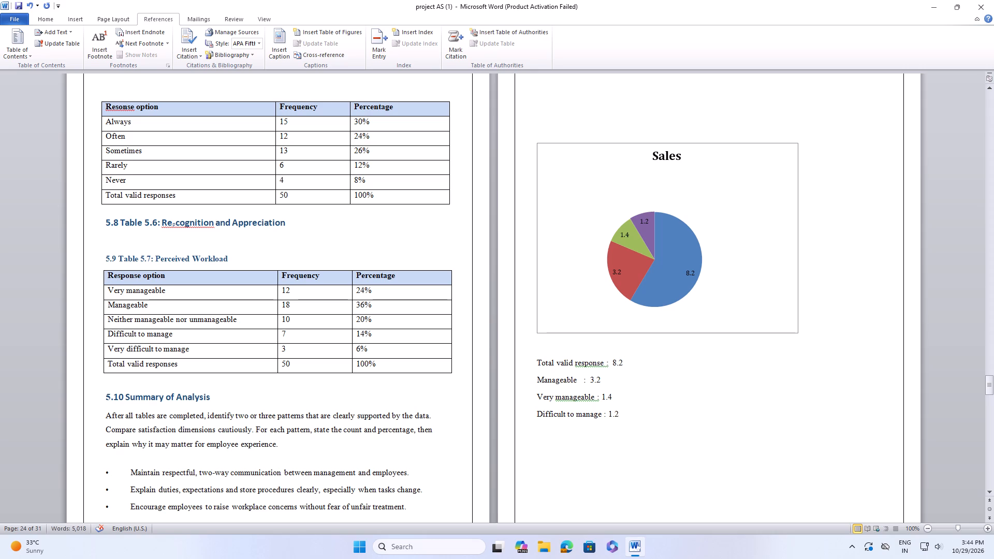
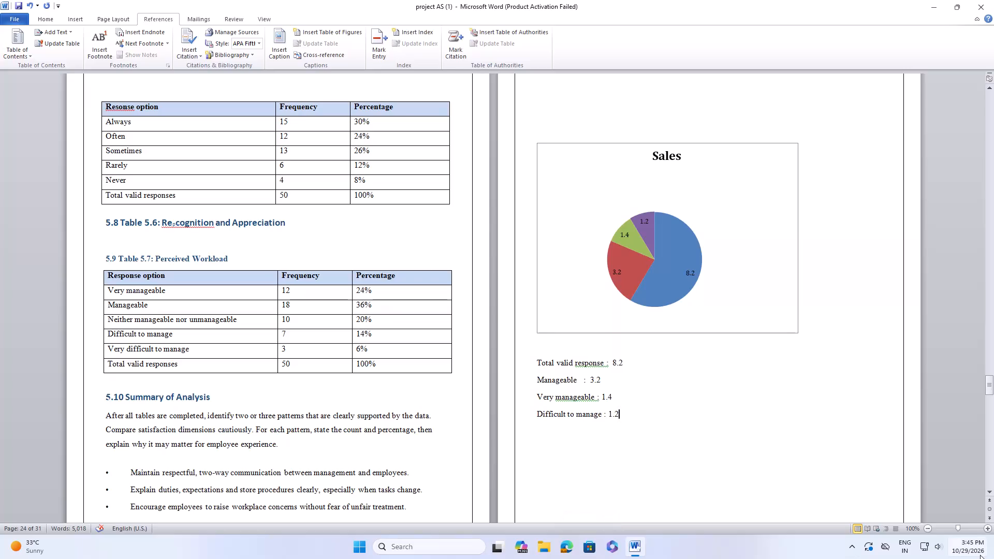
Delete the trust name, institute name and university affiliation lines above the logo on the cover page.
{"action": "scroll", "coordinate": [968, 555], "scroll_direction": "up", "scroll_amount": 4}
{"action": "left_click", "coordinate": [901, 240]}
{"action": "scroll", "coordinate": [855, 136], "scroll_direction": "up", "scroll_amount": 1}
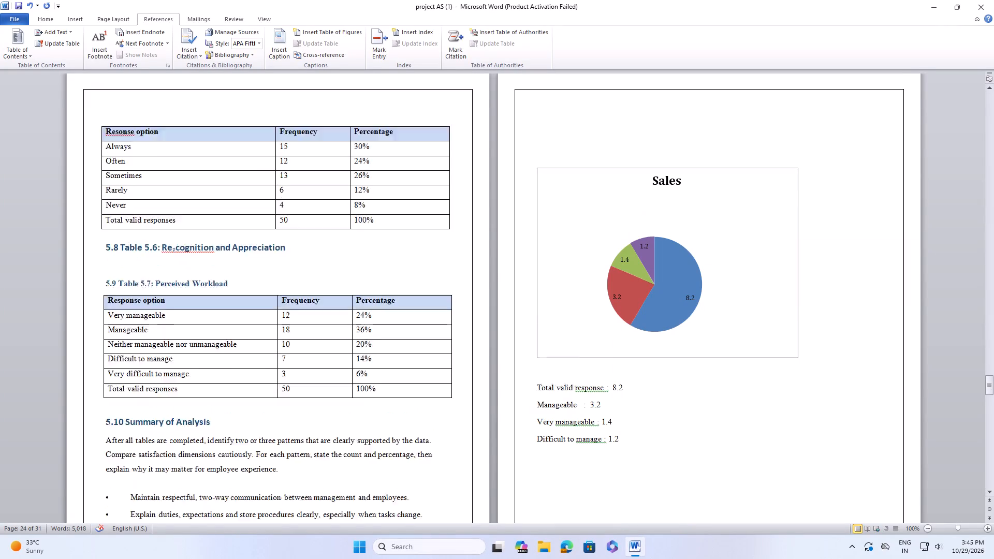
{"action": "scroll", "coordinate": [852, 141], "scroll_direction": "up", "scroll_amount": 20}
{"action": "scroll", "coordinate": [852, 141], "scroll_direction": "up", "scroll_amount": 15}
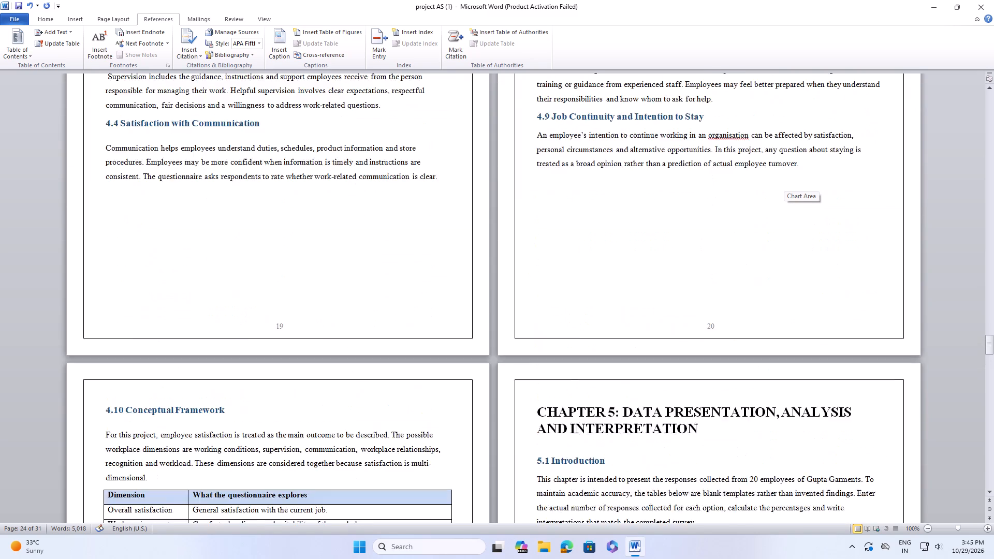
{"action": "scroll", "coordinate": [876, 158], "scroll_direction": "up", "scroll_amount": 20}
{"action": "scroll", "coordinate": [876, 158], "scroll_direction": "up", "scroll_amount": 15}
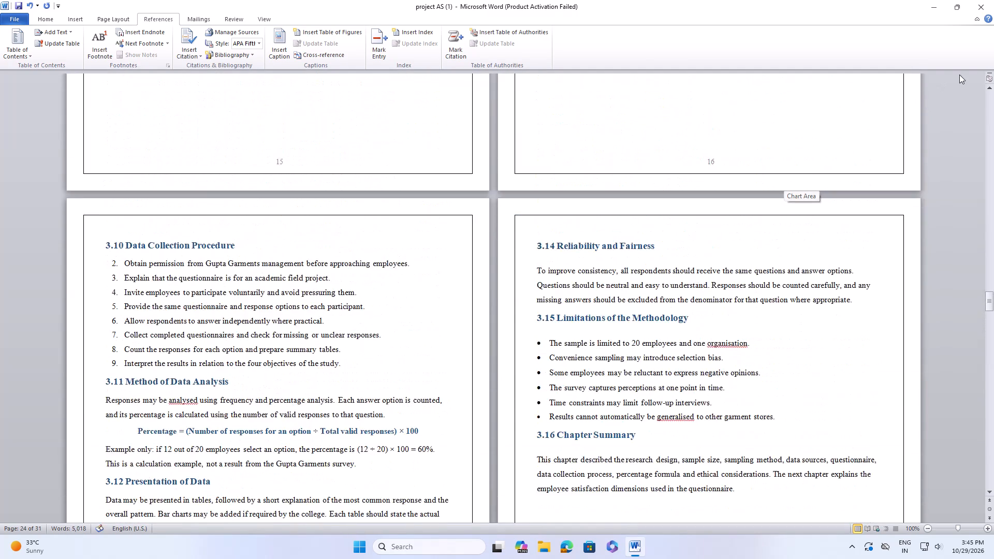
{"action": "scroll", "coordinate": [959, 75], "scroll_direction": "up", "scroll_amount": 12}
{"action": "scroll", "coordinate": [959, 75], "scroll_direction": "up", "scroll_amount": 14}
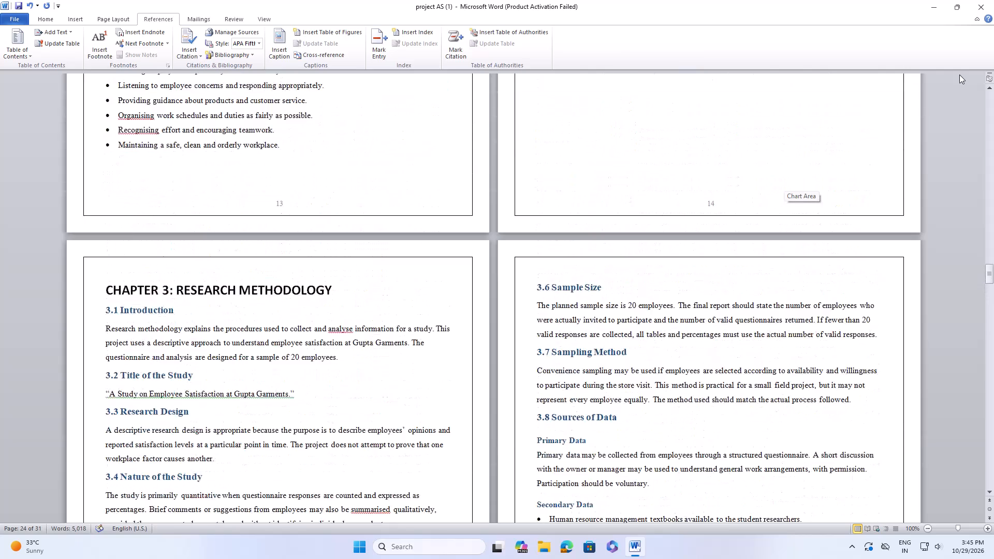
{"action": "scroll", "coordinate": [959, 75], "scroll_direction": "up", "scroll_amount": 15}
{"action": "scroll", "coordinate": [960, 74], "scroll_direction": "up", "scroll_amount": 7}
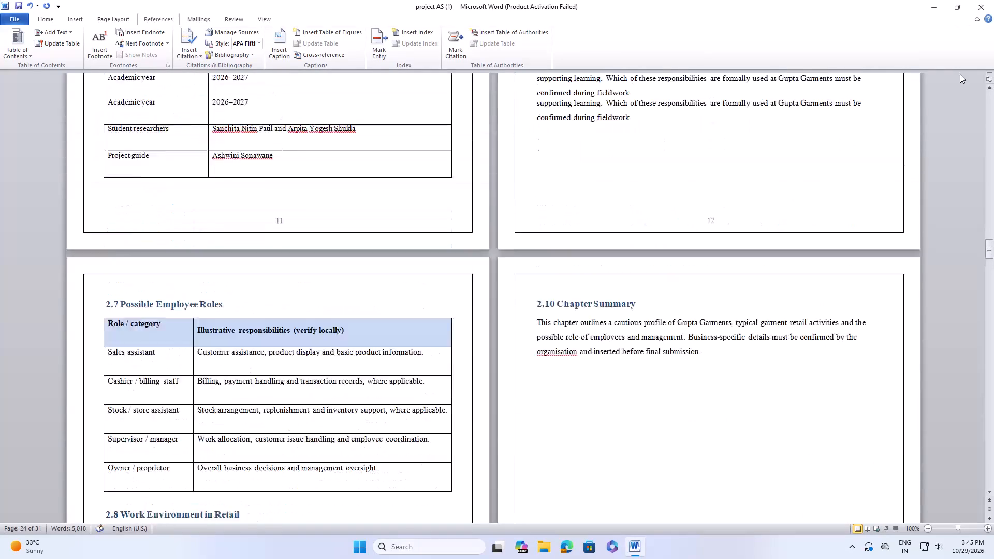
{"action": "scroll", "coordinate": [960, 74], "scroll_direction": "up", "scroll_amount": 20}
{"action": "scroll", "coordinate": [960, 74], "scroll_direction": "up", "scroll_amount": 14}
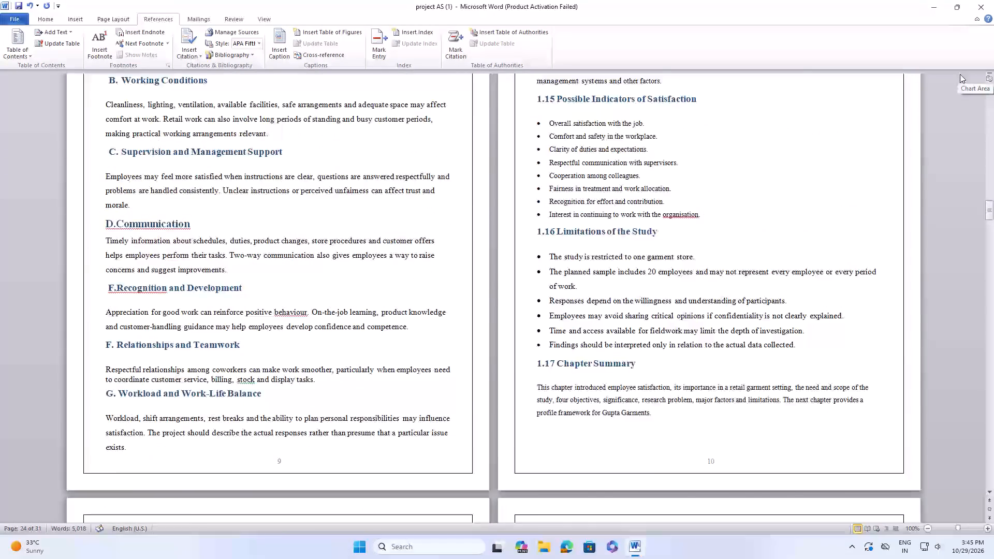
{"action": "scroll", "coordinate": [960, 74], "scroll_direction": "up", "scroll_amount": 20}
{"action": "scroll", "coordinate": [972, 70], "scroll_direction": "up", "scroll_amount": 11}
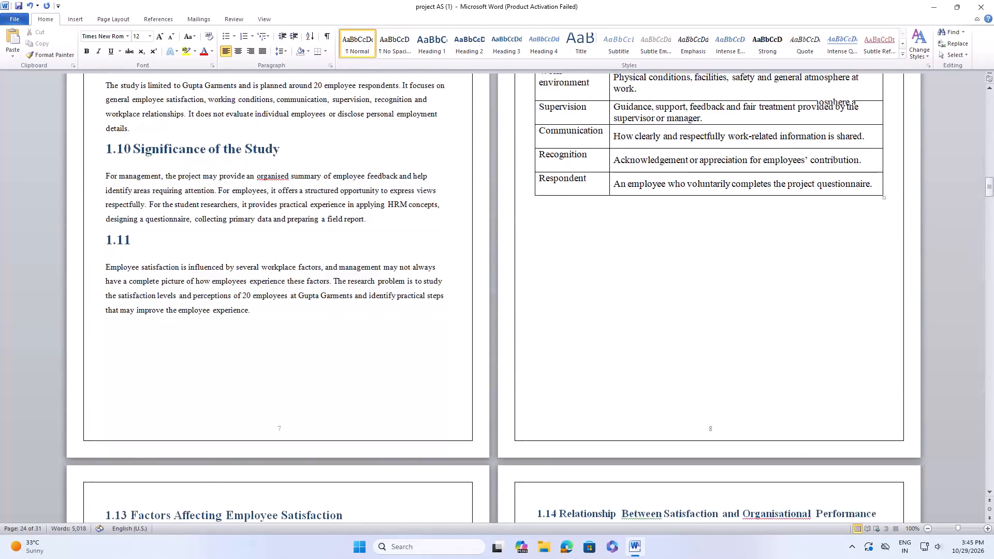
{"action": "scroll", "coordinate": [815, 87], "scroll_direction": "up", "scroll_amount": 20}
{"action": "scroll", "coordinate": [815, 87], "scroll_direction": "up", "scroll_amount": 16}
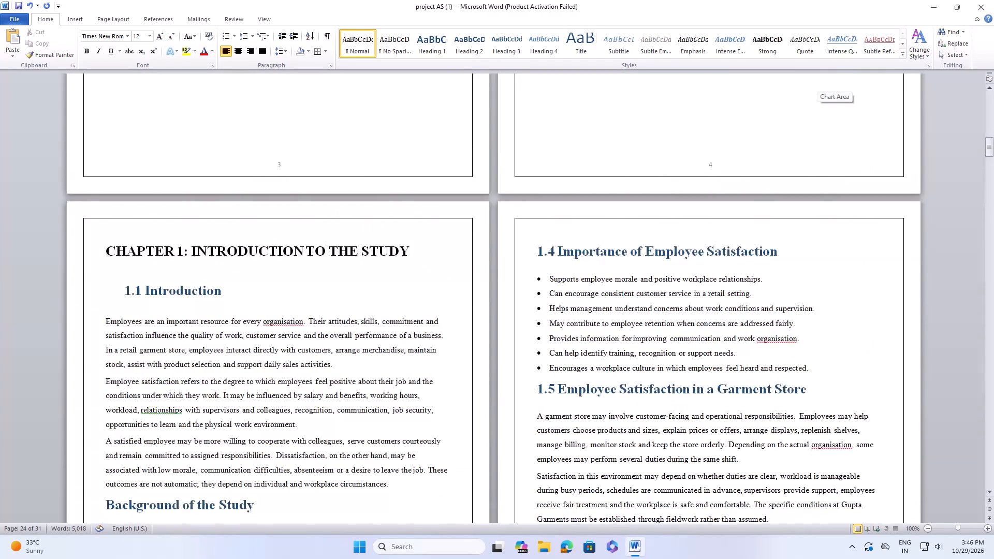
{"action": "scroll", "coordinate": [840, 73], "scroll_direction": "up", "scroll_amount": 15}
{"action": "scroll", "coordinate": [768, 190], "scroll_direction": "up", "scroll_amount": 13}
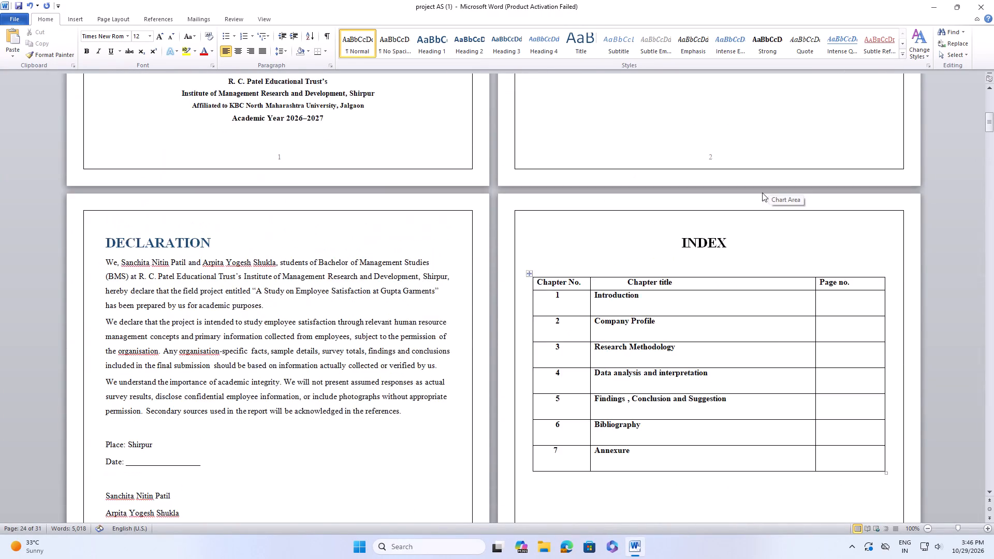
{"action": "scroll", "coordinate": [762, 193], "scroll_direction": "up", "scroll_amount": 17}
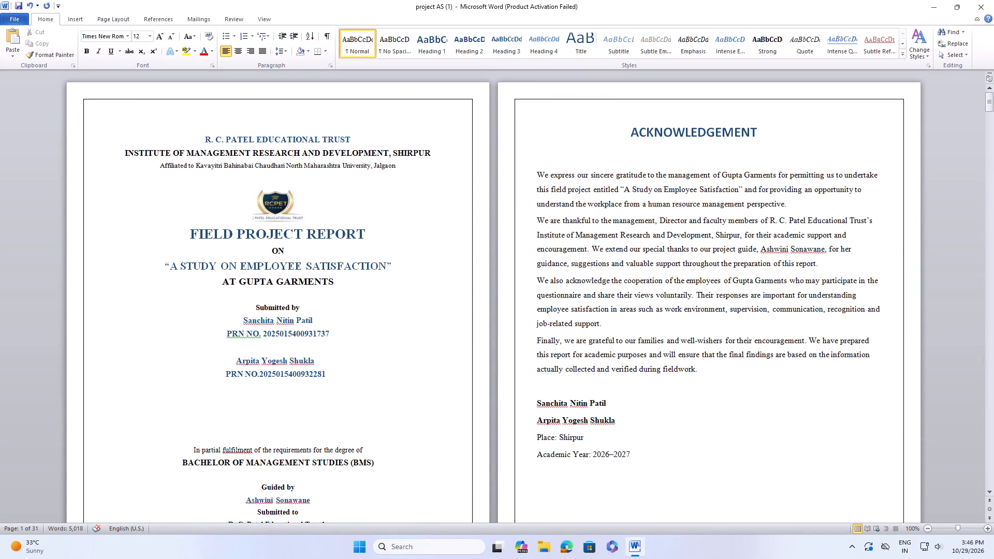
{"action": "left_click_drag", "start_coordinate": [130, 159], "coordinate": [280, 133]}
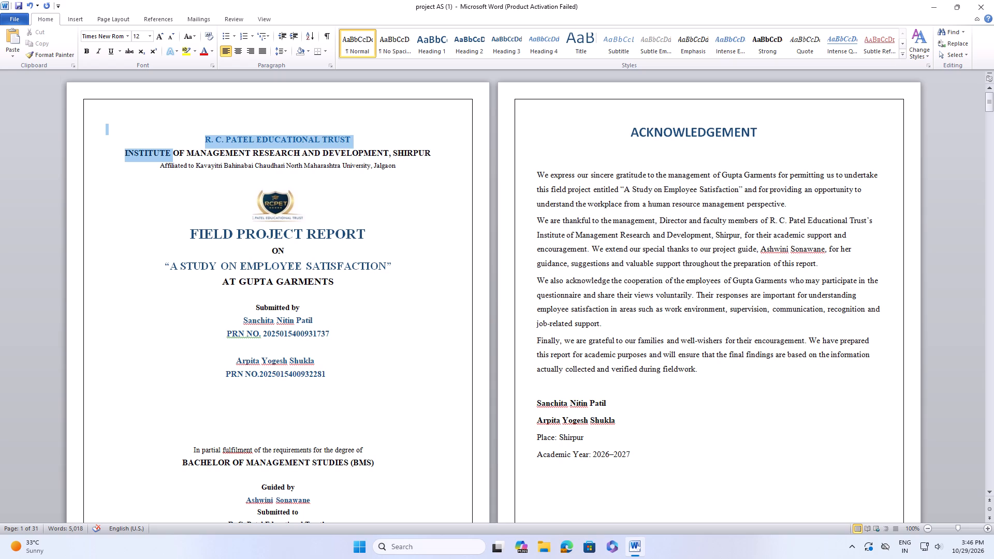
{"action": "left_click_drag", "start_coordinate": [280, 133], "coordinate": [381, 163]}
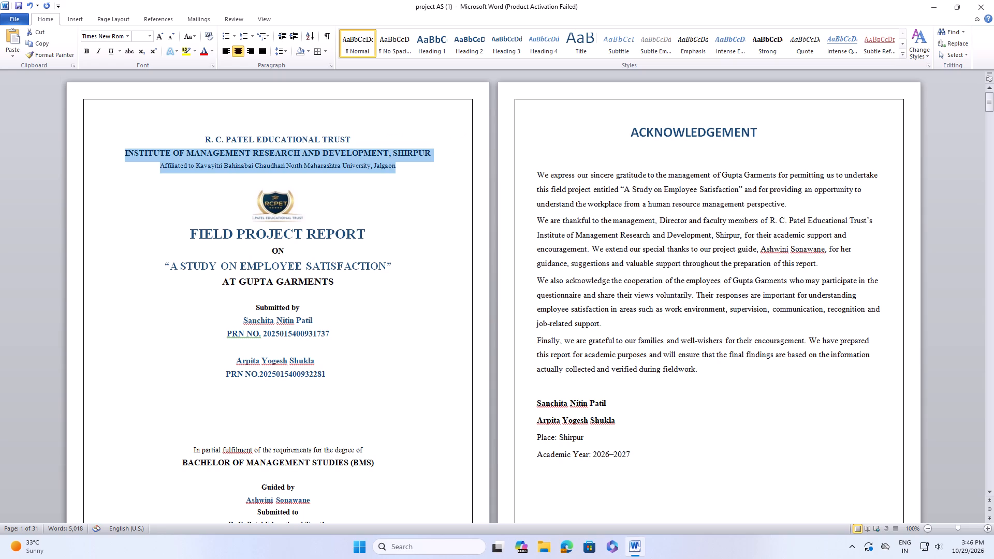
{"action": "left_click_drag", "start_coordinate": [197, 145], "coordinate": [383, 164]}
{"action": "key", "text": "BackSpace"}
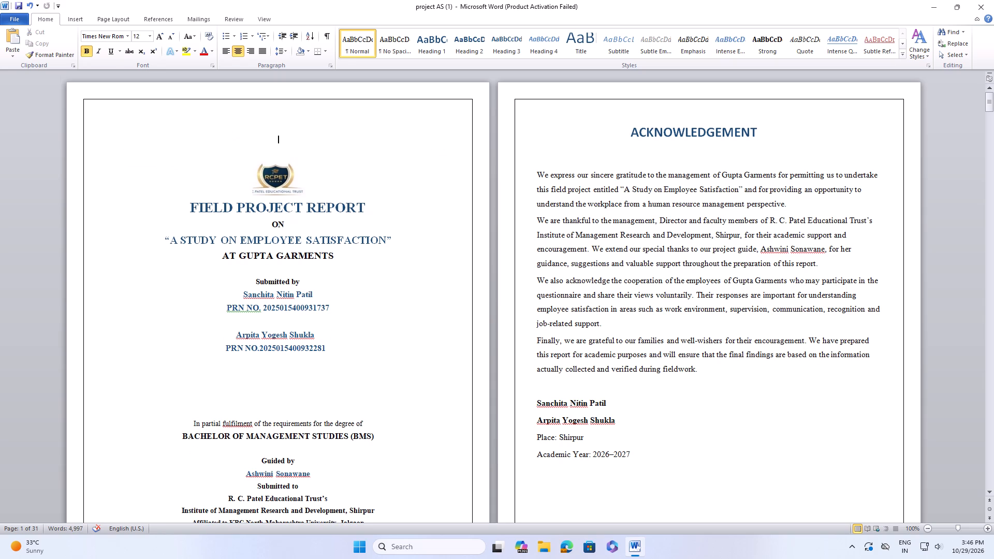
Move the RCPET logo up to the blank first line of the cover page.
{"action": "left_click", "coordinate": [261, 179]}
{"action": "left_click_drag", "start_coordinate": [280, 166], "coordinate": [288, 143]}
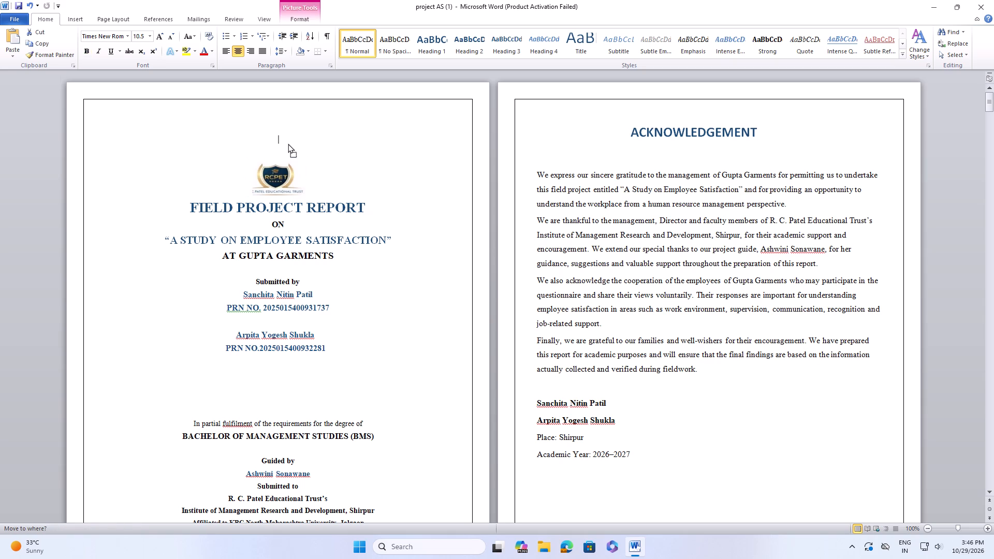
{"action": "left_click_drag", "start_coordinate": [288, 143], "coordinate": [281, 140]}
{"action": "left_click_drag", "start_coordinate": [273, 151], "coordinate": [273, 134]}
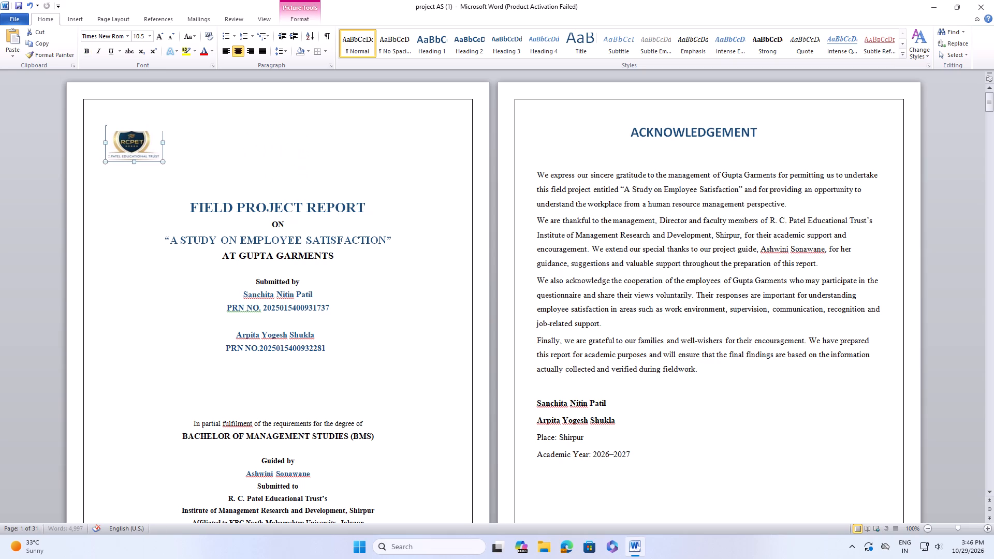
{"action": "left_click_drag", "start_coordinate": [132, 142], "coordinate": [276, 138]}
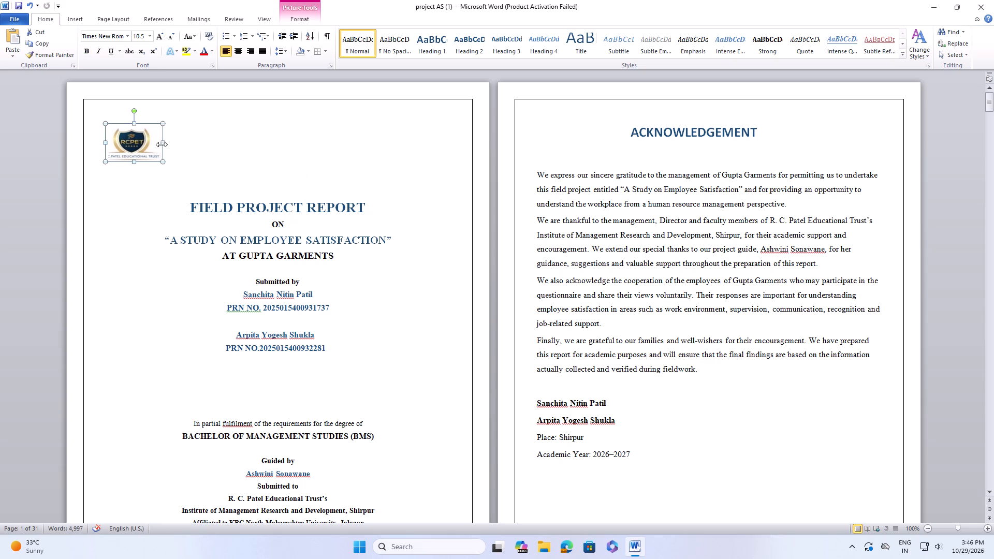
Resize the cover page logo horizontally so it is slightly wider, keeping its height.
{"action": "left_click_drag", "start_coordinate": [163, 142], "coordinate": [358, 123]}
{"action": "left_click_drag", "start_coordinate": [106, 139], "coordinate": [189, 140]}
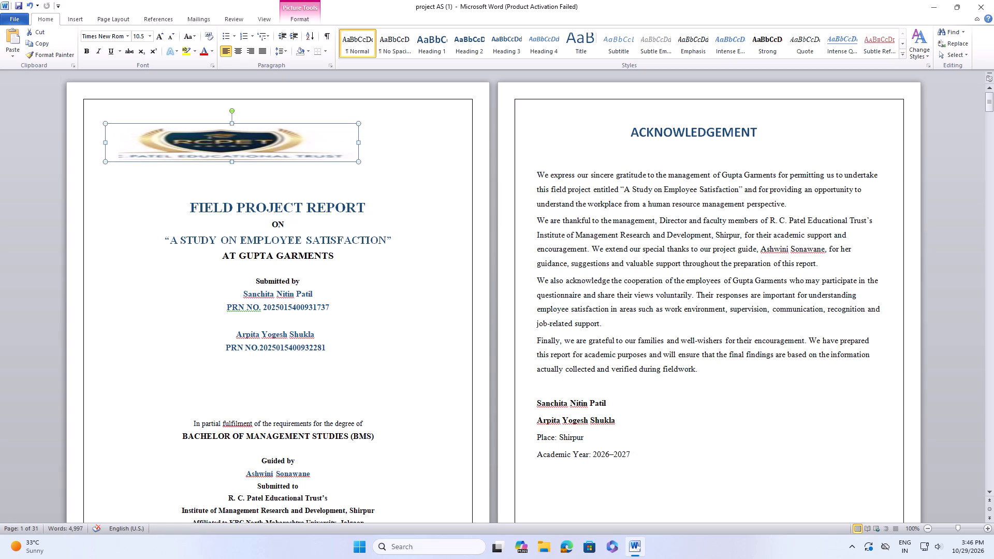
{"action": "left_click_drag", "start_coordinate": [107, 141], "coordinate": [193, 138]}
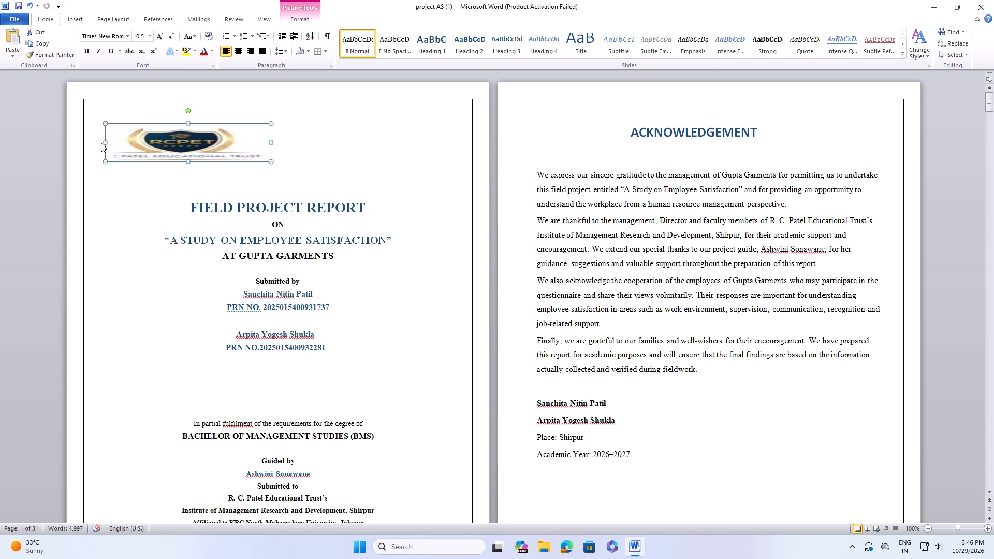
{"action": "left_click_drag", "start_coordinate": [106, 142], "coordinate": [195, 133]}
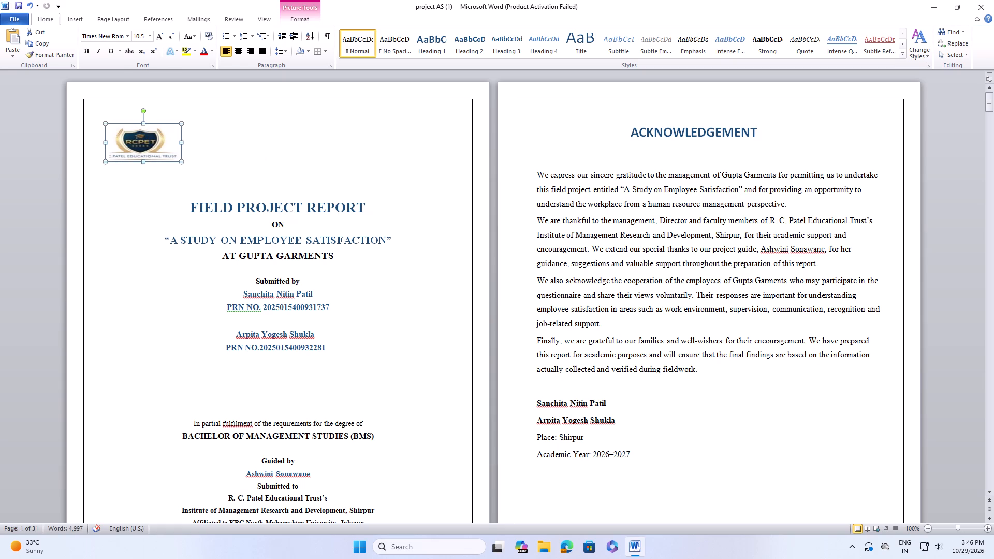
Center the logo horizontally at the top of the cover page.
{"action": "left_click_drag", "start_coordinate": [129, 143], "coordinate": [254, 136]}
{"action": "left_click", "coordinate": [256, 54]}
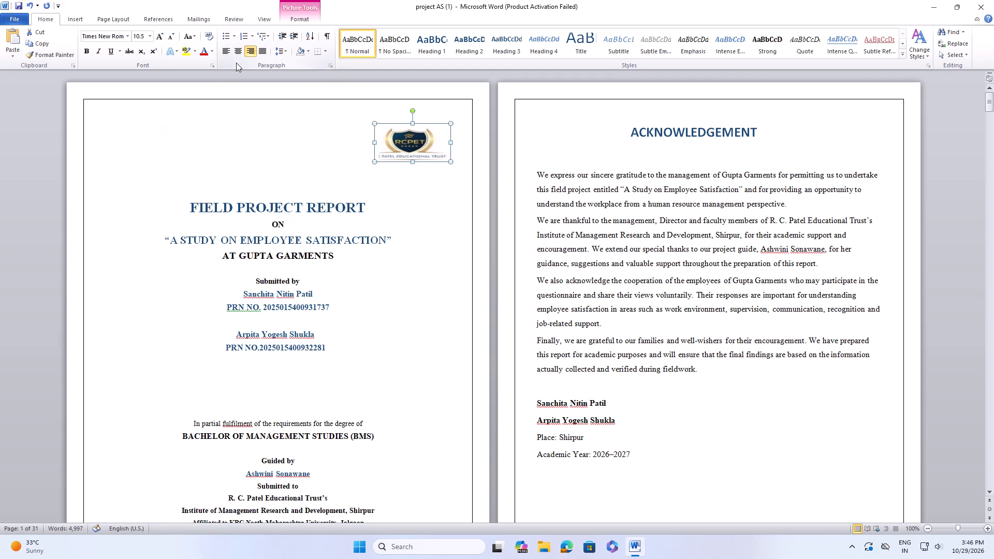
{"action": "left_click", "coordinate": [234, 52]}
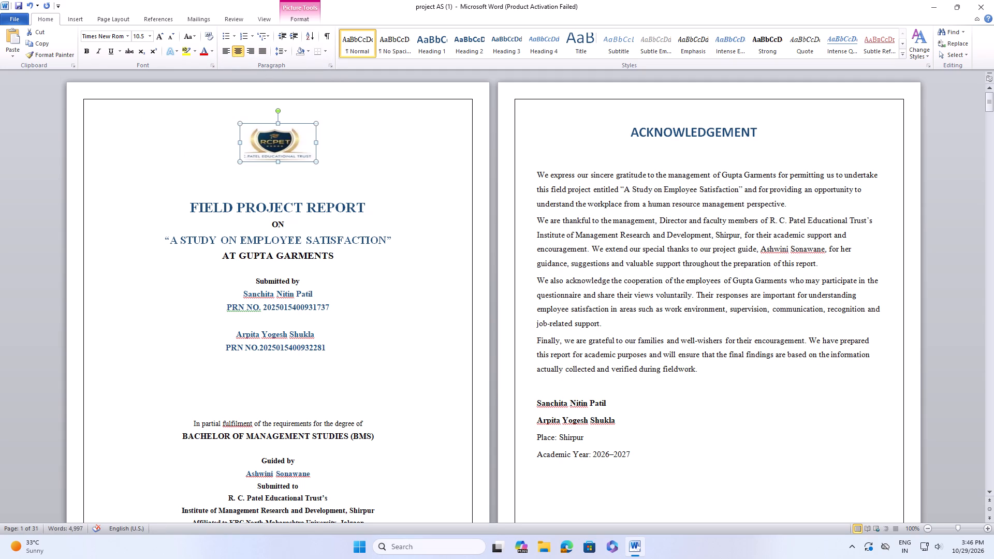
Add the letter "A" on the blank line between the logo and FIELD PROJECT REPORT, spaced over to roughly mid-page.
{"action": "left_click", "coordinate": [284, 184]}
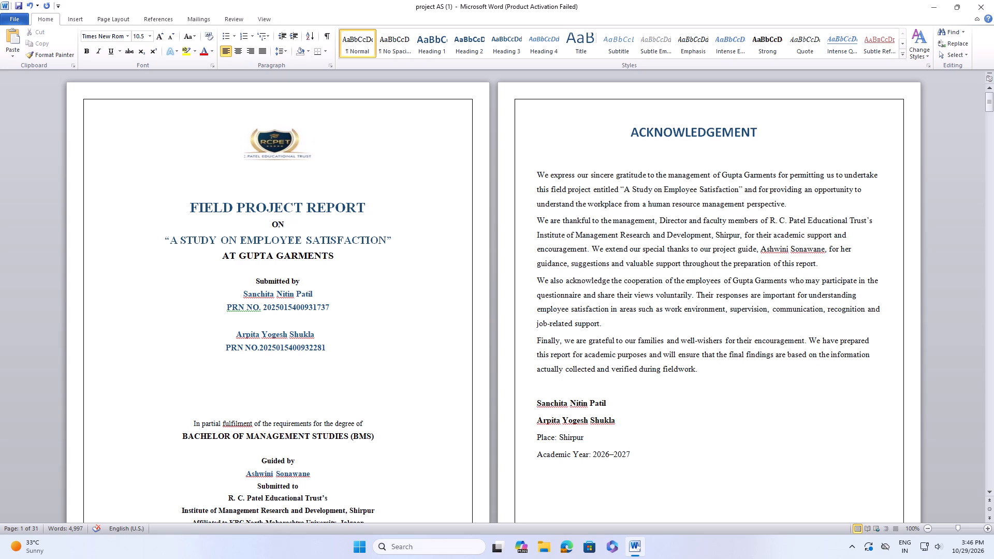
{"action": "left_click", "coordinate": [284, 184]}
{"action": "key", "text": "space"}
{"action": "key", "text": "space"}
{"action": "key", "text": "space"}
{"action": "key", "text": "space"}
{"action": "key", "text": "space"}
{"action": "key", "text": "space"}
{"action": "key", "text": "space"}
{"action": "key", "text": "space"}
{"action": "key", "text": "space"}
{"action": "key", "text": "space"}
{"action": "key", "text": "space"}
{"action": "key", "text": "space"}
{"action": "key", "text": "space"}
{"action": "key", "text": "space"}
{"action": "key", "text": "space"}
{"action": "key", "text": "space"}
{"action": "key", "text": "space"}
{"action": "key", "text": "space"}
{"action": "key", "text": "space"}
{"action": "key", "text": "a"}
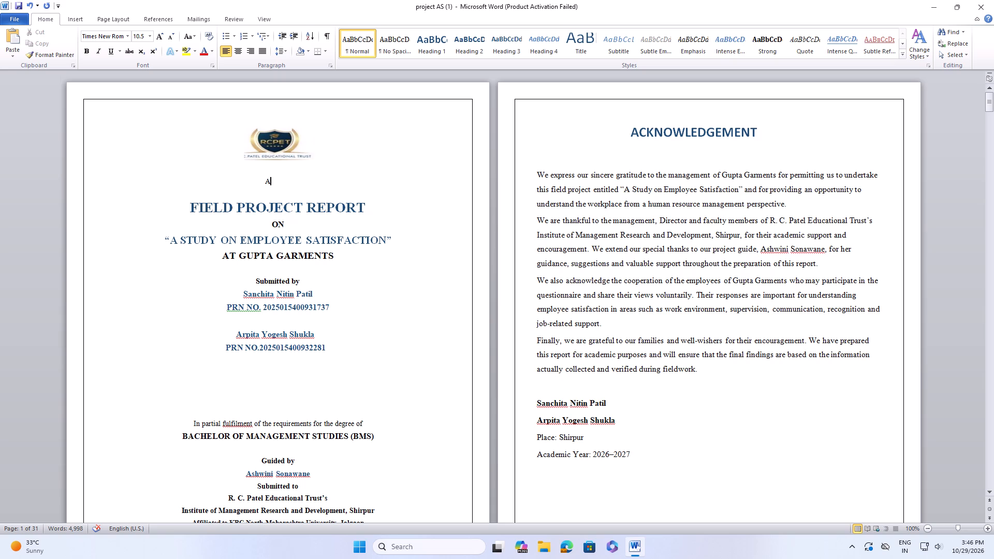
Set the font size of the "A" line to 20, matching the FIELD PROJECT REPORT heading.
{"action": "left_click_drag", "start_coordinate": [230, 194], "coordinate": [230, 200]}
{"action": "left_click", "coordinate": [233, 211]}
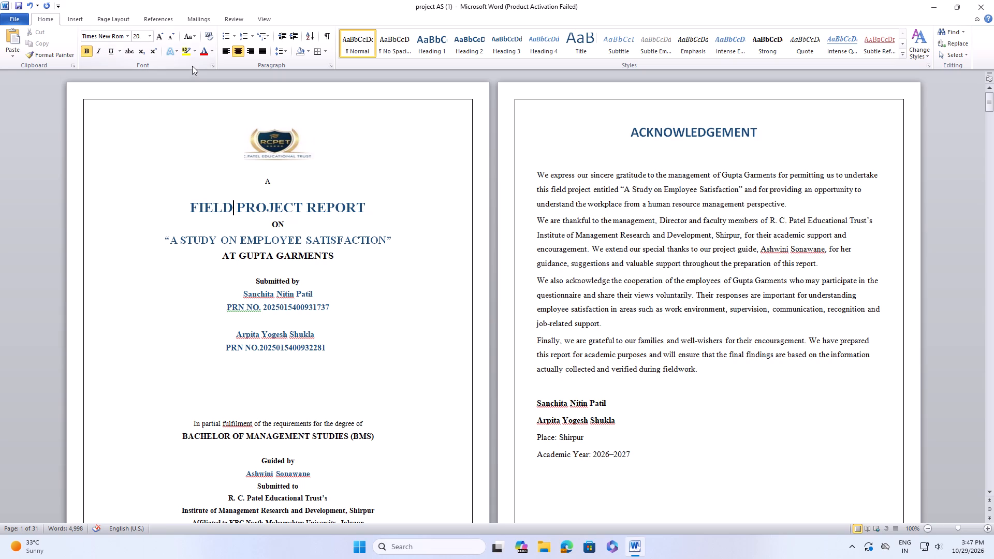
{"action": "left_click_drag", "start_coordinate": [261, 181], "coordinate": [284, 185]}
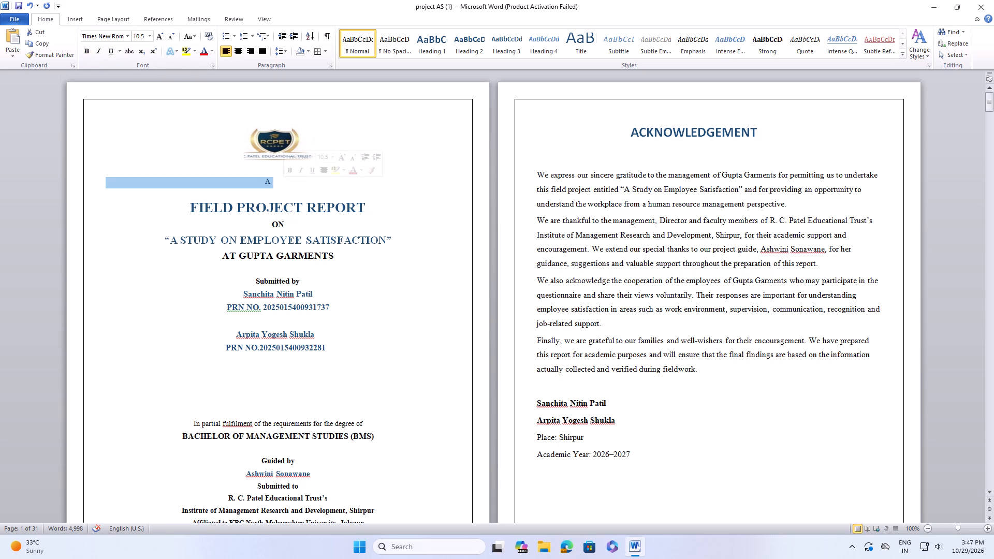
{"action": "left_click", "coordinate": [150, 34]}
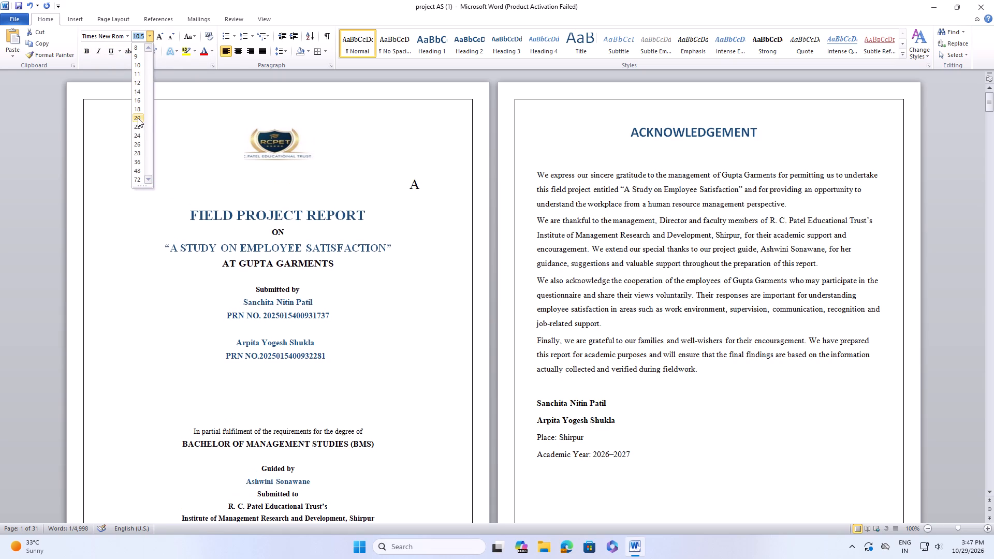
{"action": "left_click", "coordinate": [137, 118]}
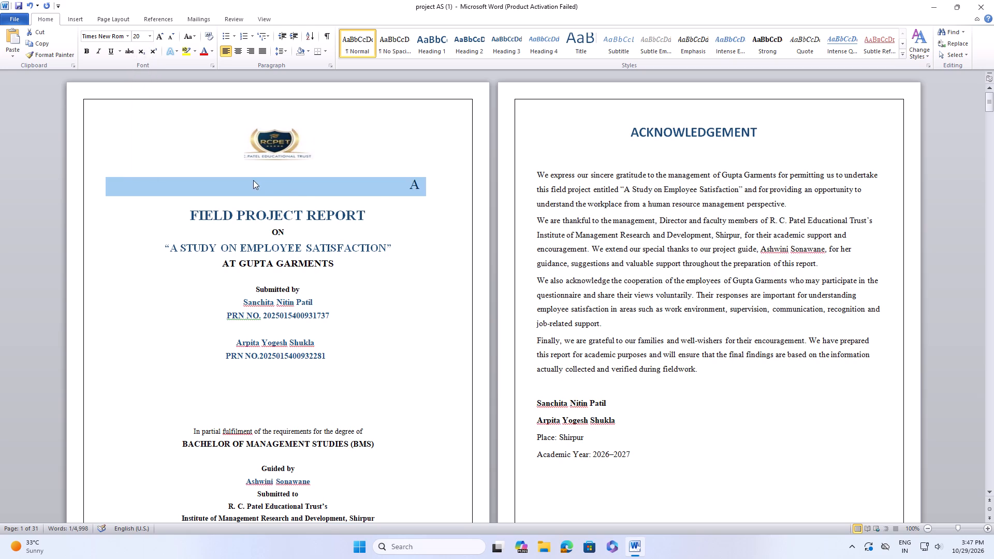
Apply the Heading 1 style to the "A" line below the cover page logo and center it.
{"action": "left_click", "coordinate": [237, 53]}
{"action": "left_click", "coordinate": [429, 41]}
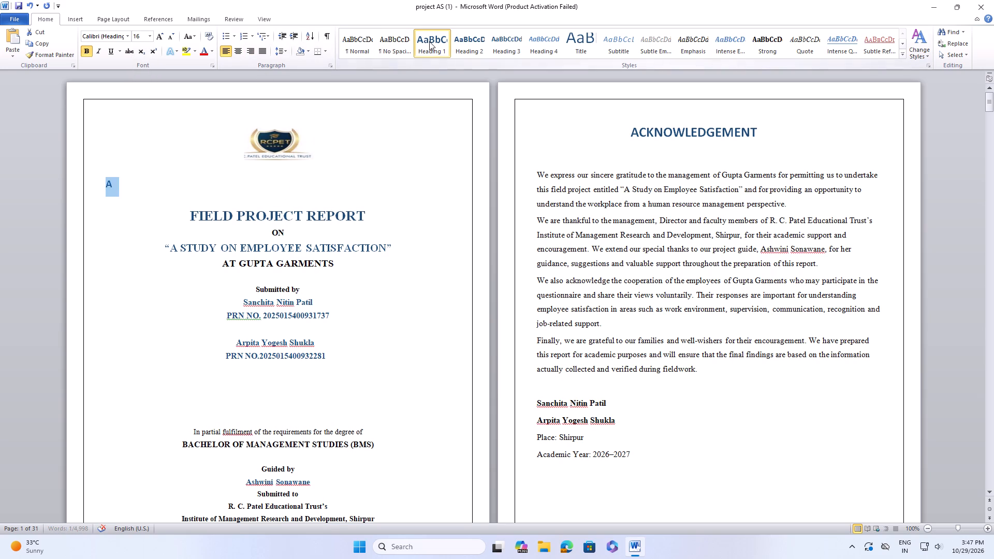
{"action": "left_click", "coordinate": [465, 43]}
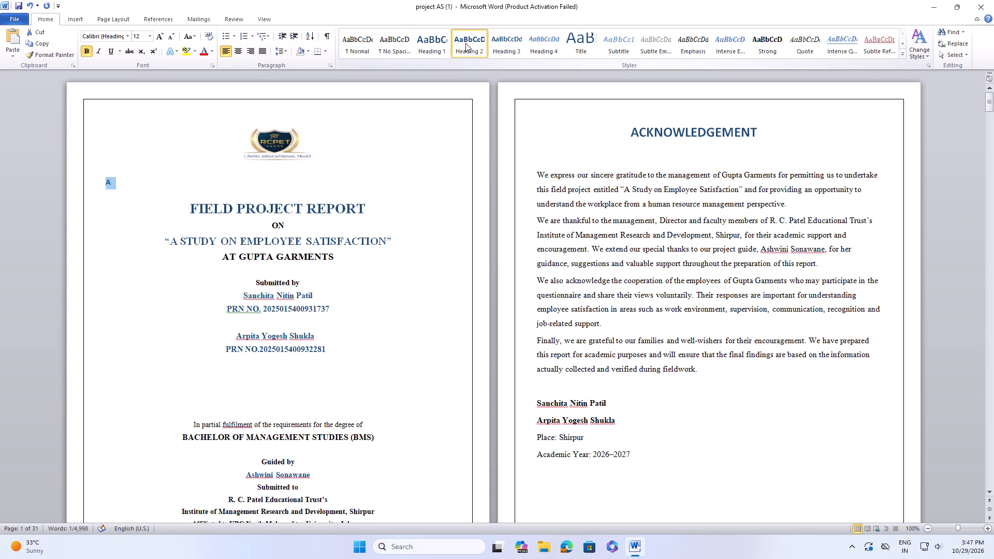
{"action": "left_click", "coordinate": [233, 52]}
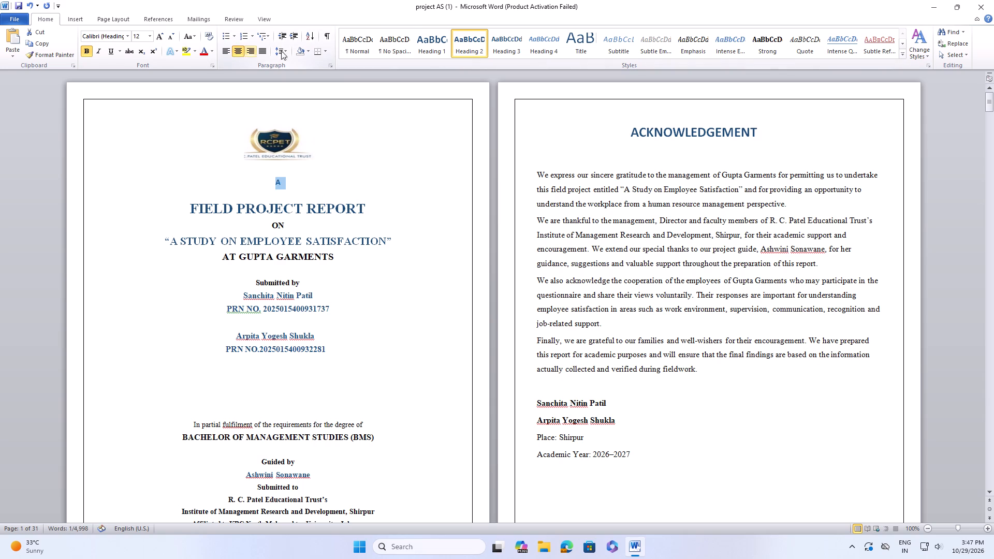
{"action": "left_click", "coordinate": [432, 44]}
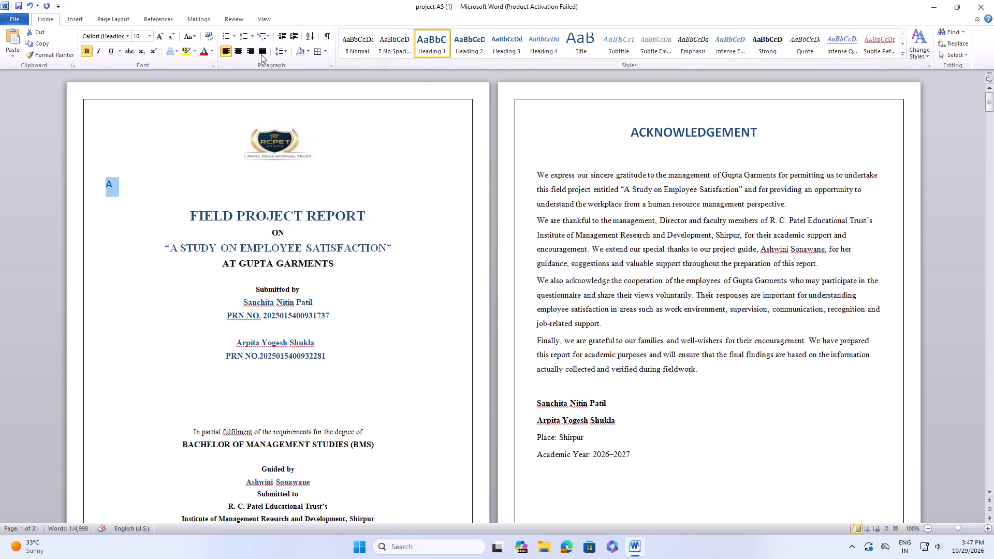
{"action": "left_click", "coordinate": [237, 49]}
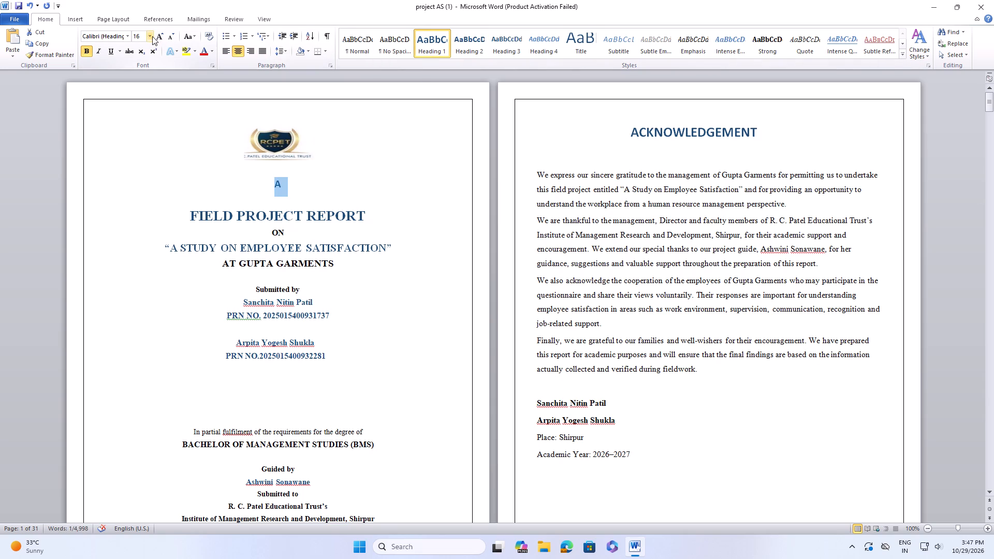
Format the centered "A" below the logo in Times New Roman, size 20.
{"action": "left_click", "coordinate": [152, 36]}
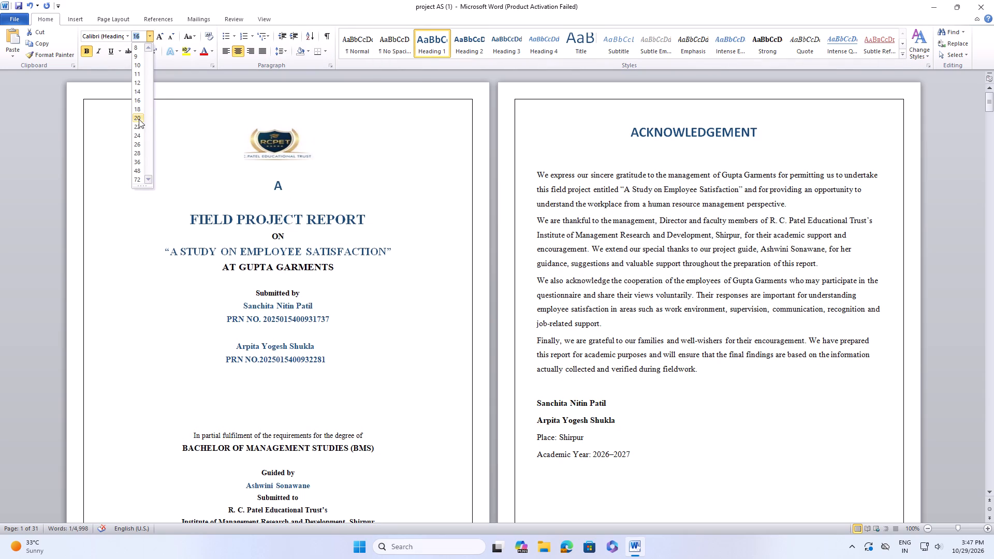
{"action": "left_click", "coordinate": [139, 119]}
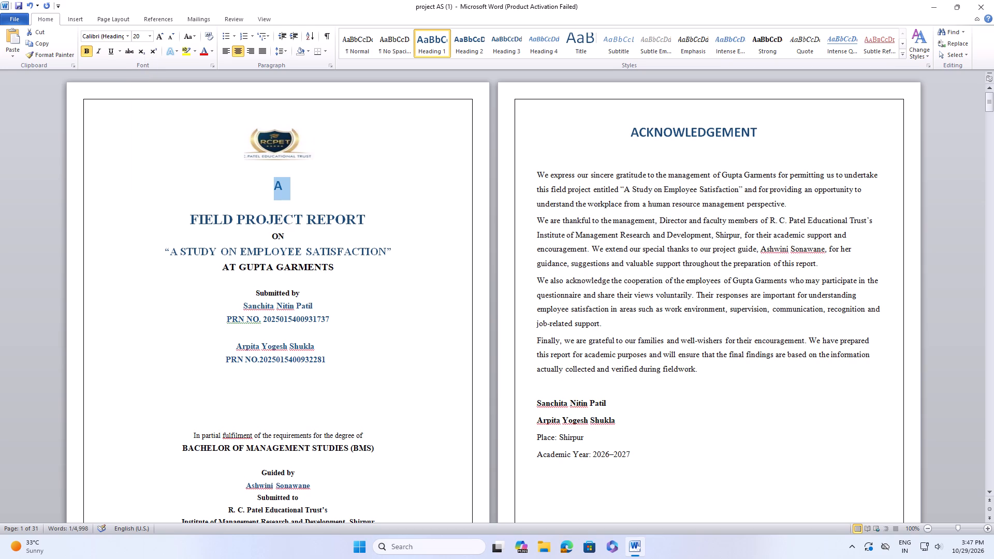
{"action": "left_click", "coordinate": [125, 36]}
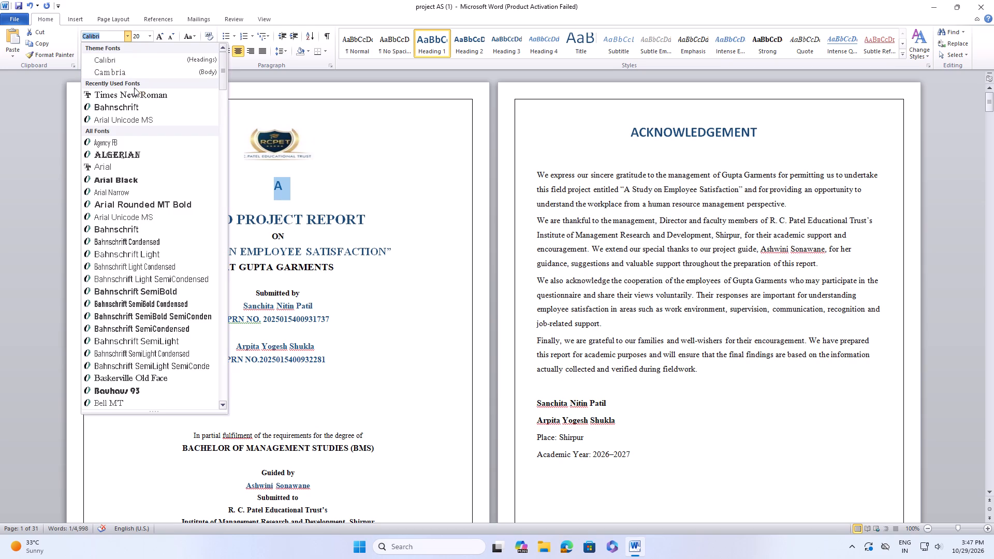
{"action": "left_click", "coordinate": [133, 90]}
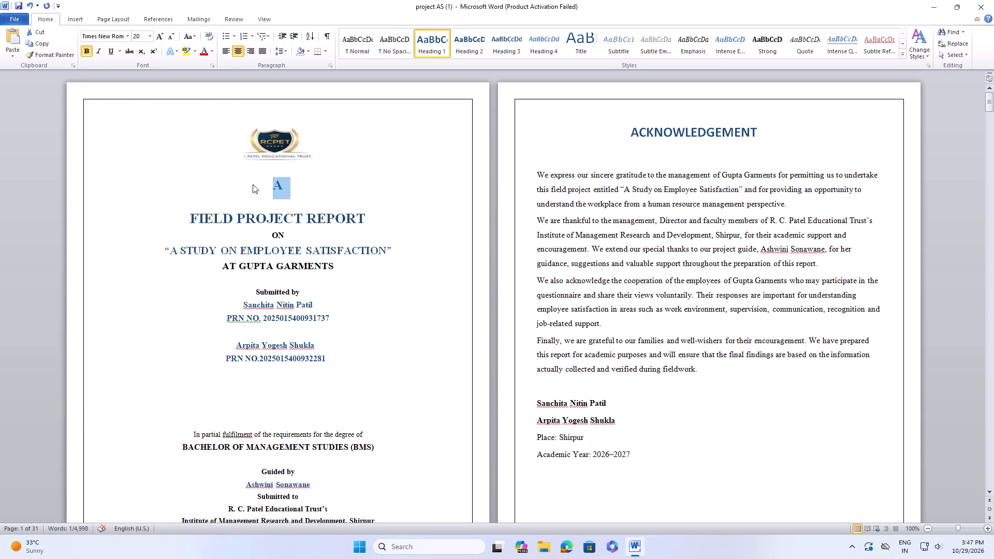
Delete the "A" from the line below the cover page logo.
{"action": "left_click", "coordinate": [253, 184]}
{"action": "left_click", "coordinate": [307, 190]}
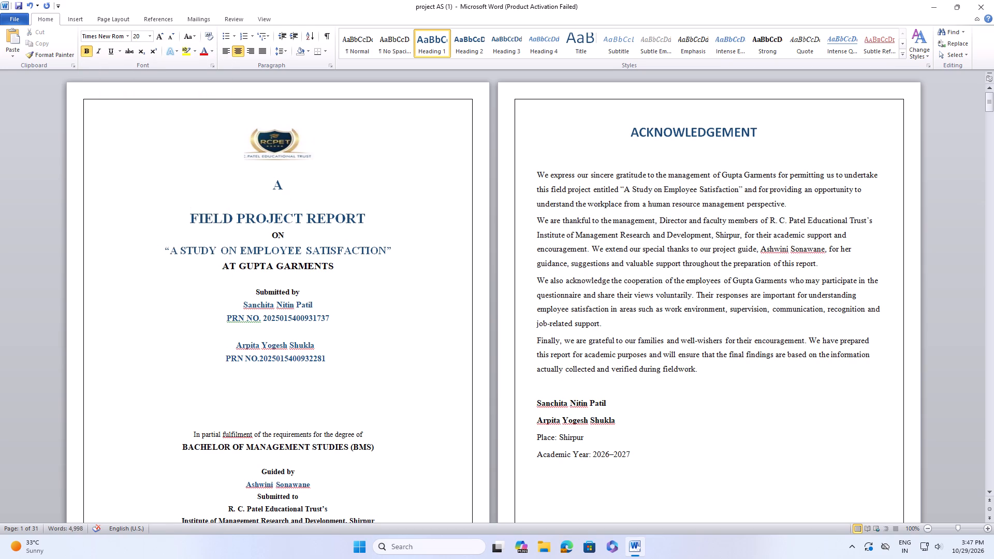
{"action": "key", "text": "Return"}
{"action": "key", "text": "BackSpace"}
{"action": "key", "text": "BackSpace"}
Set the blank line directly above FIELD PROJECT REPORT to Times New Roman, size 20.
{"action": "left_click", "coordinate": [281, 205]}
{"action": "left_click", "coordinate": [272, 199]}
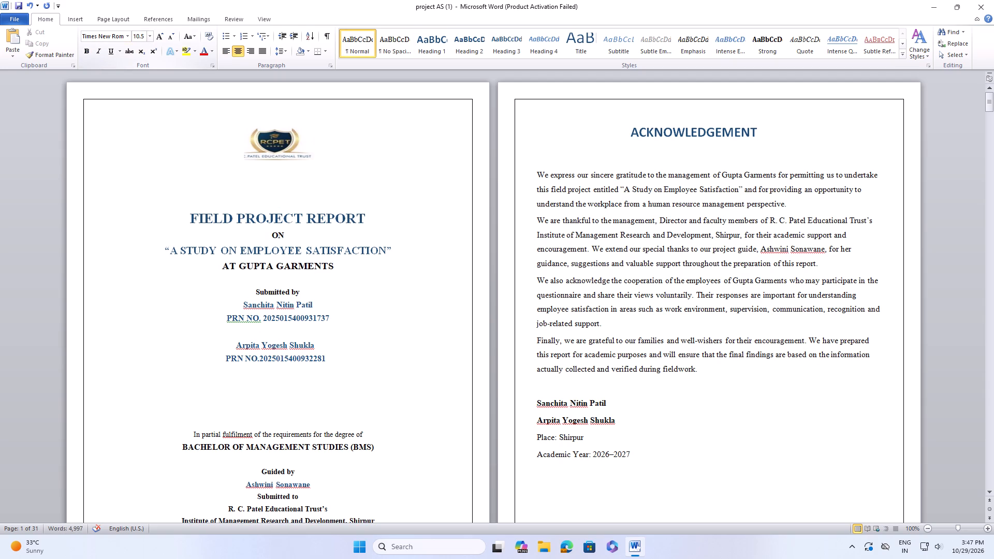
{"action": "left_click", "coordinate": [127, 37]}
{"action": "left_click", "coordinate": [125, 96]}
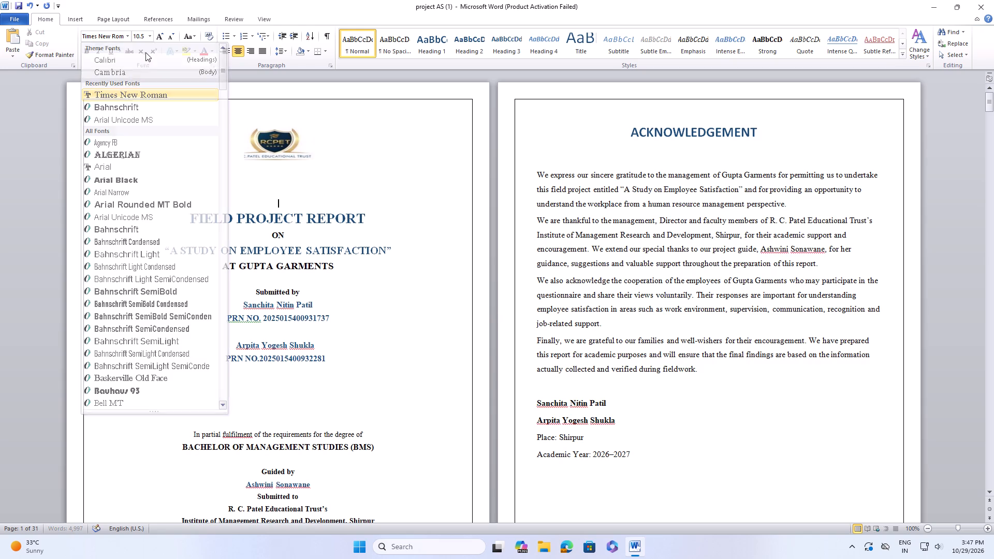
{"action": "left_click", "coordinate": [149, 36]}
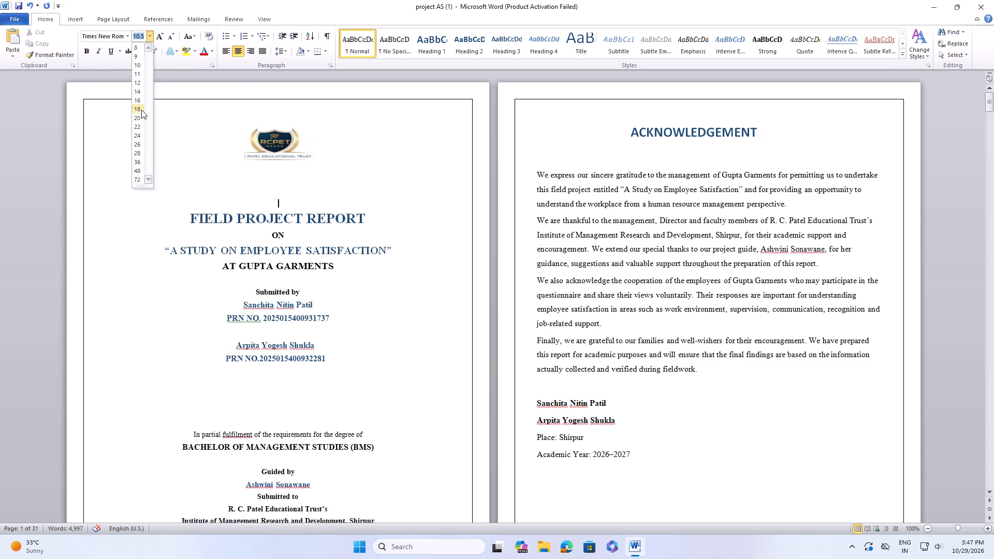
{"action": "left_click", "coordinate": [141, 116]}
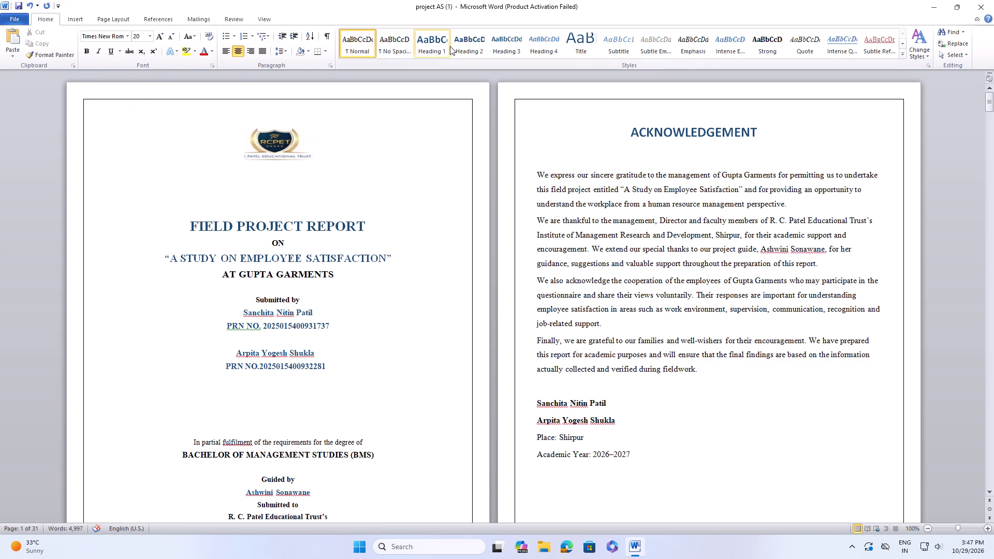
Apply Heading 1 to the blank line directly above FIELD PROJECT REPORT and enter a capital "A" spaced over to roughly mid-page.
{"action": "left_click", "coordinate": [427, 47]}
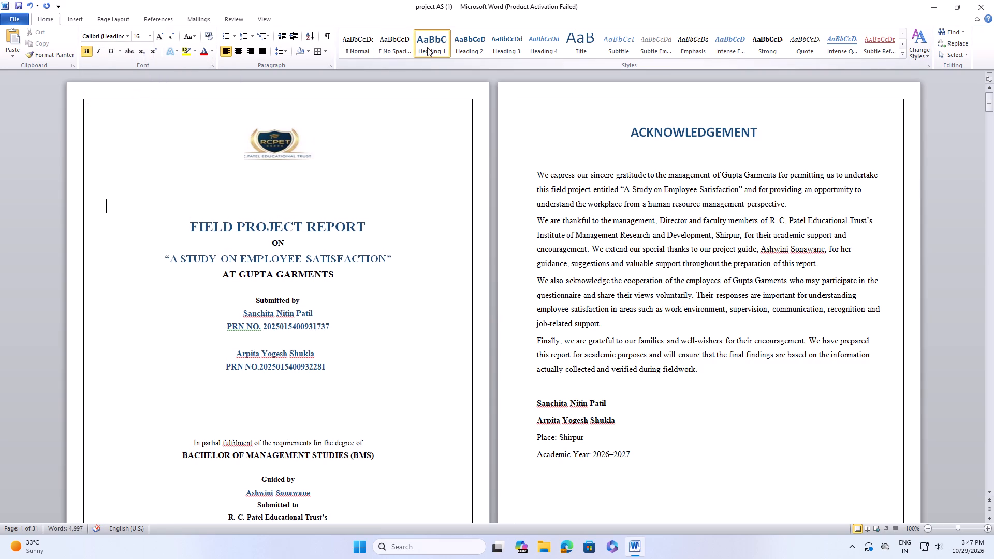
{"action": "key", "text": "space"}
{"action": "key", "text": "space"}
{"action": "key", "text": "space"}
{"action": "key", "text": "space"}
{"action": "key", "text": "space"}
{"action": "key", "text": "space"}
{"action": "key", "text": "space"}
{"action": "key", "text": "space"}
{"action": "key", "text": "space"}
{"action": "key", "text": "space"}
{"action": "key", "text": "space"}
{"action": "key", "text": "space"}
{"action": "key", "text": "space"}
{"action": "key", "text": "space"}
{"action": "key", "text": "space"}
{"action": "key", "text": "space"}
{"action": "key", "text": "space"}
{"action": "key", "text": "space"}
{"action": "key", "text": "space"}
{"action": "key", "text": "space"}
{"action": "key", "text": "space"}
{"action": "key", "text": "space"}
{"action": "key", "text": "space"}
{"action": "key", "text": "shift+a"}
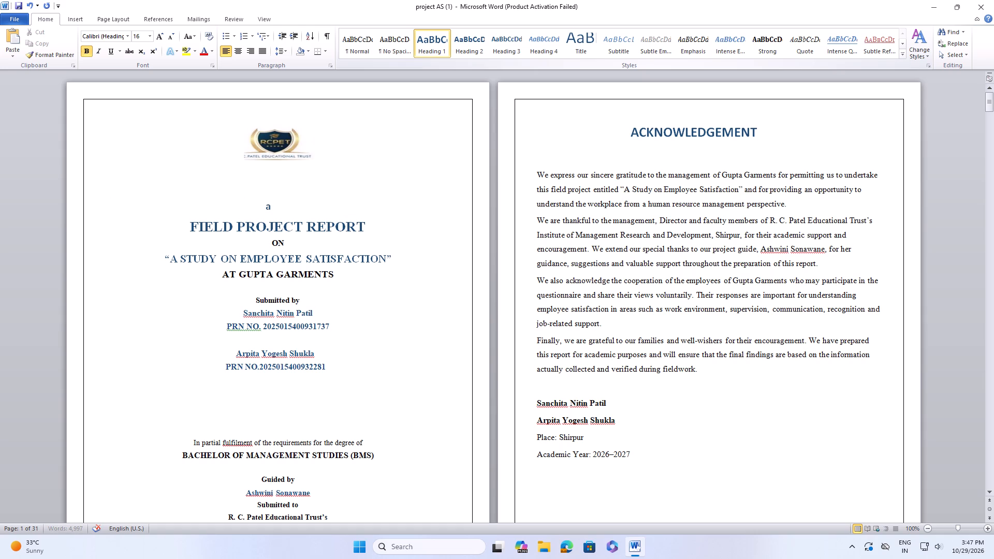
{"action": "key", "text": "BackSpace"}
{"action": "key", "text": "shift+a"}
{"action": "key", "text": "BackSpace"}
{"action": "key", "text": "BackSpace"}
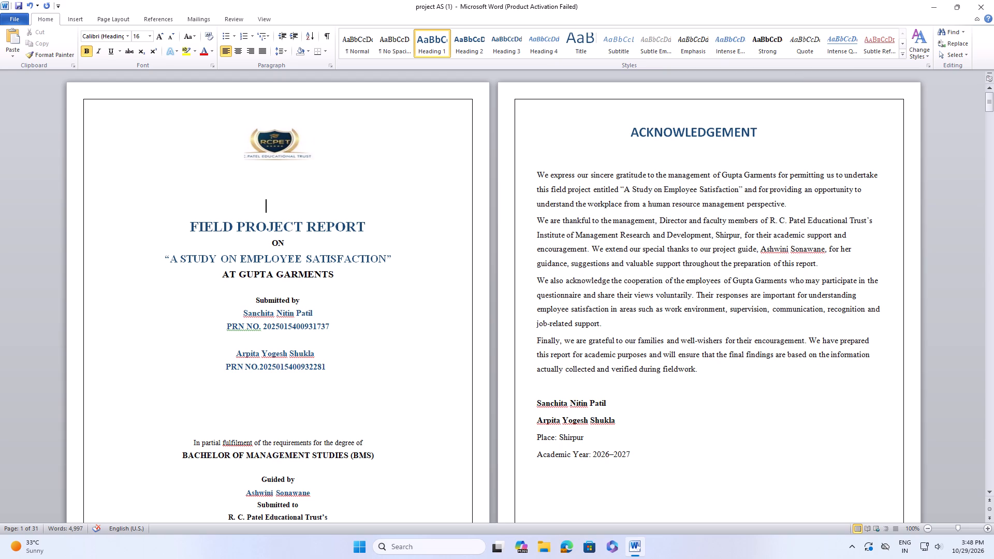
{"action": "key", "text": "a"}
{"action": "key", "text": "BackSpace"}
{"action": "key", "text": "a"}
Format the "A" above FIELD PROJECT REPORT in Times New Roman, size 20.
{"action": "left_click_drag", "start_coordinate": [265, 208], "coordinate": [280, 204]}
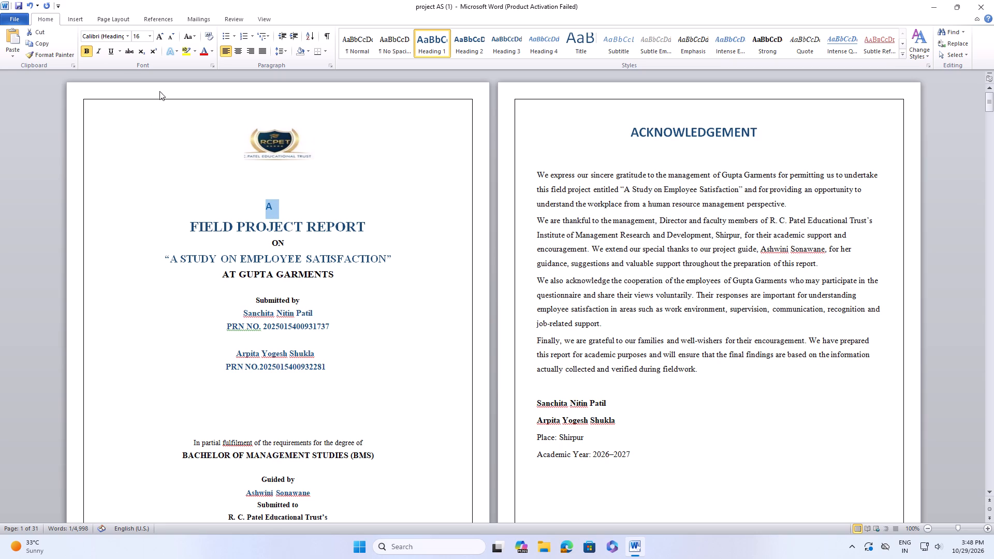
{"action": "left_click", "coordinate": [130, 31]}
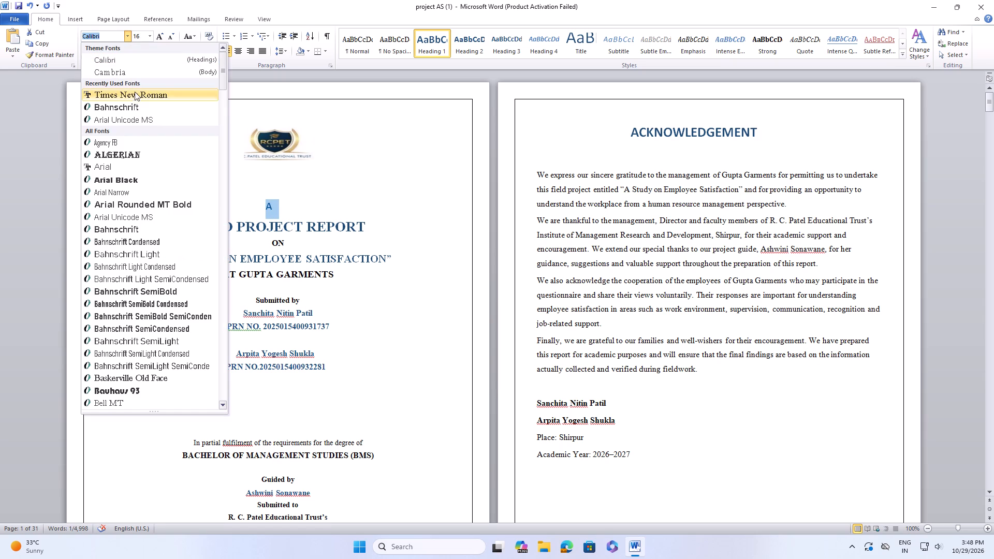
{"action": "left_click", "coordinate": [138, 98]}
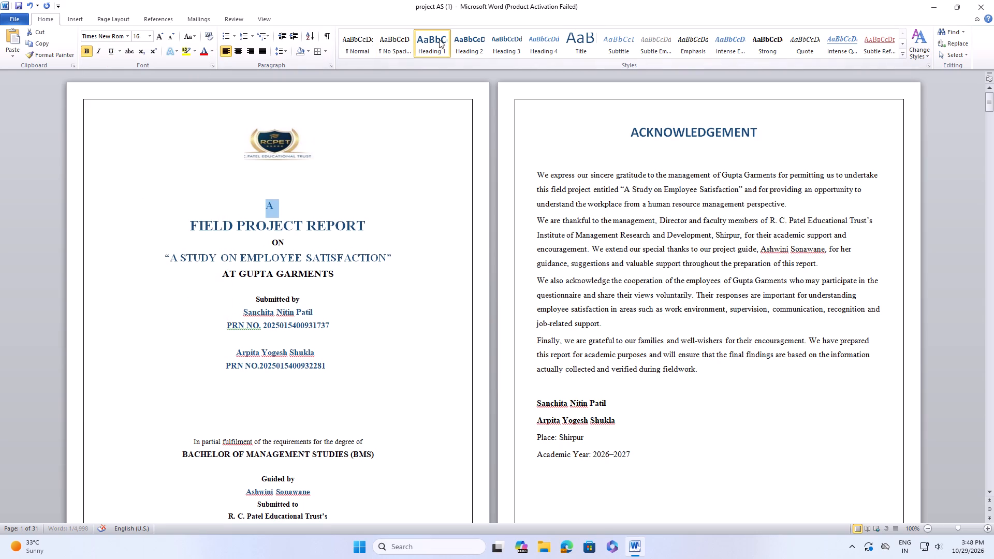
{"action": "left_click", "coordinate": [147, 33]}
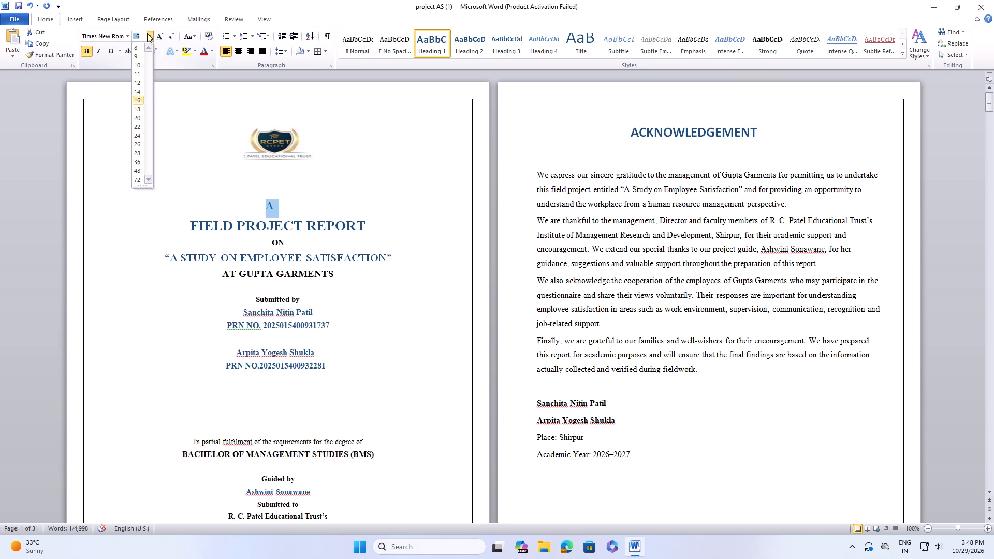
{"action": "left_click", "coordinate": [141, 119]}
{"action": "left_click", "coordinate": [394, 182]}
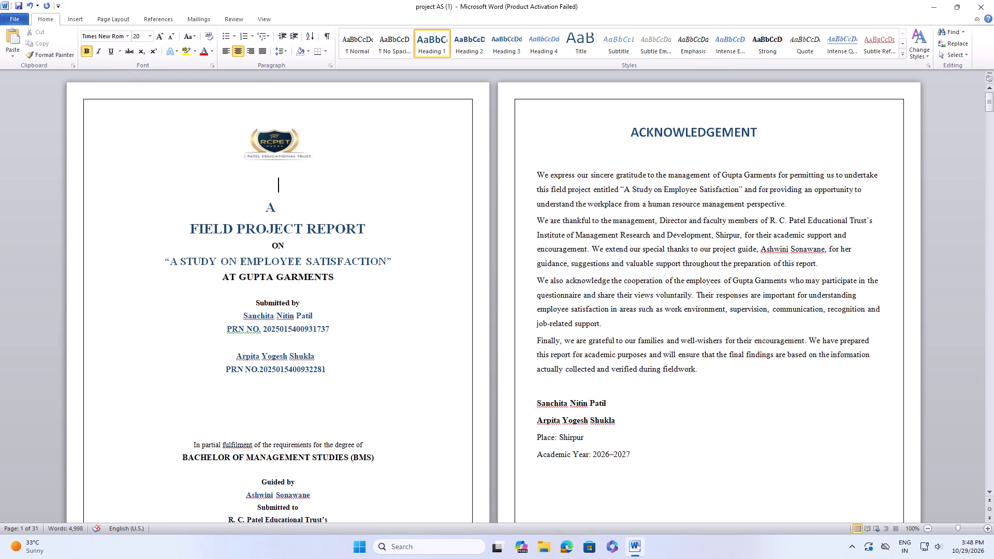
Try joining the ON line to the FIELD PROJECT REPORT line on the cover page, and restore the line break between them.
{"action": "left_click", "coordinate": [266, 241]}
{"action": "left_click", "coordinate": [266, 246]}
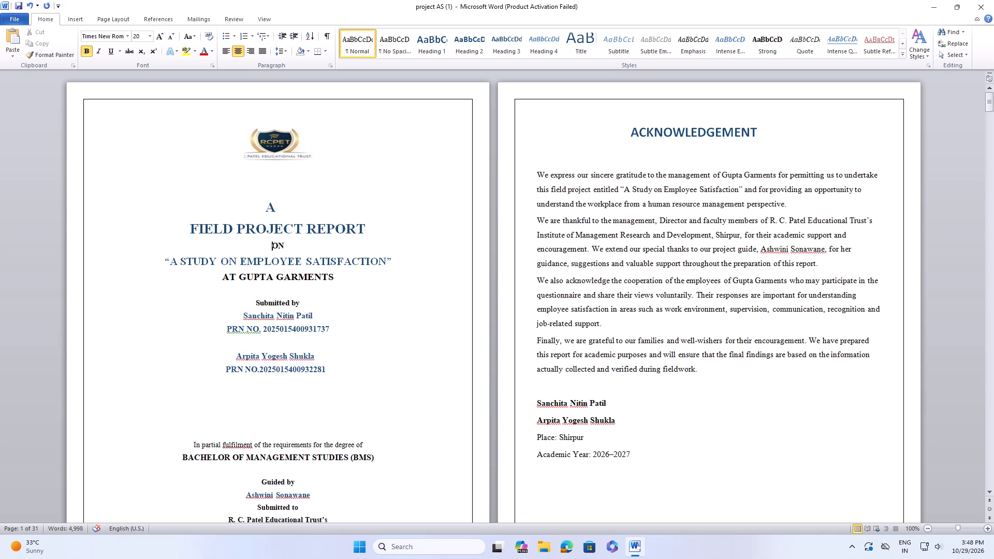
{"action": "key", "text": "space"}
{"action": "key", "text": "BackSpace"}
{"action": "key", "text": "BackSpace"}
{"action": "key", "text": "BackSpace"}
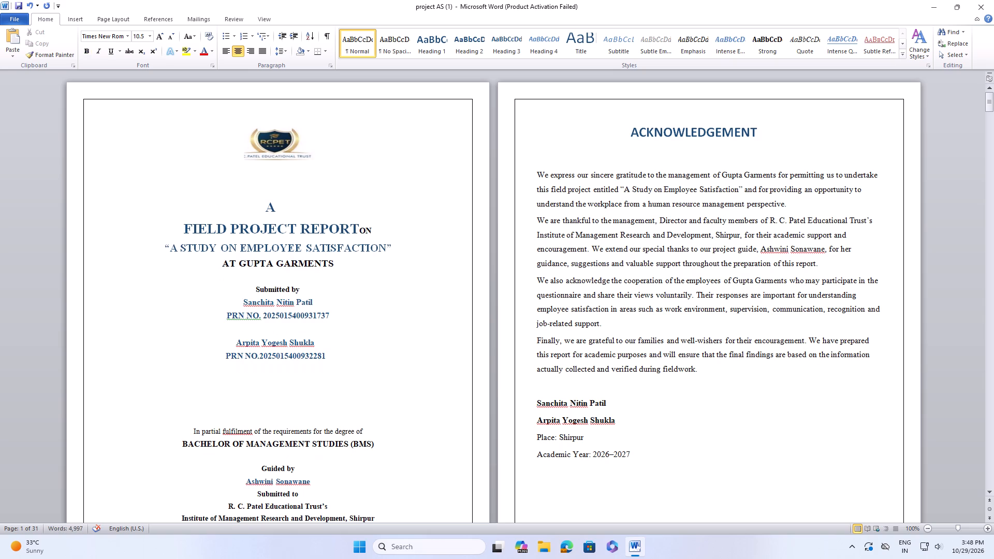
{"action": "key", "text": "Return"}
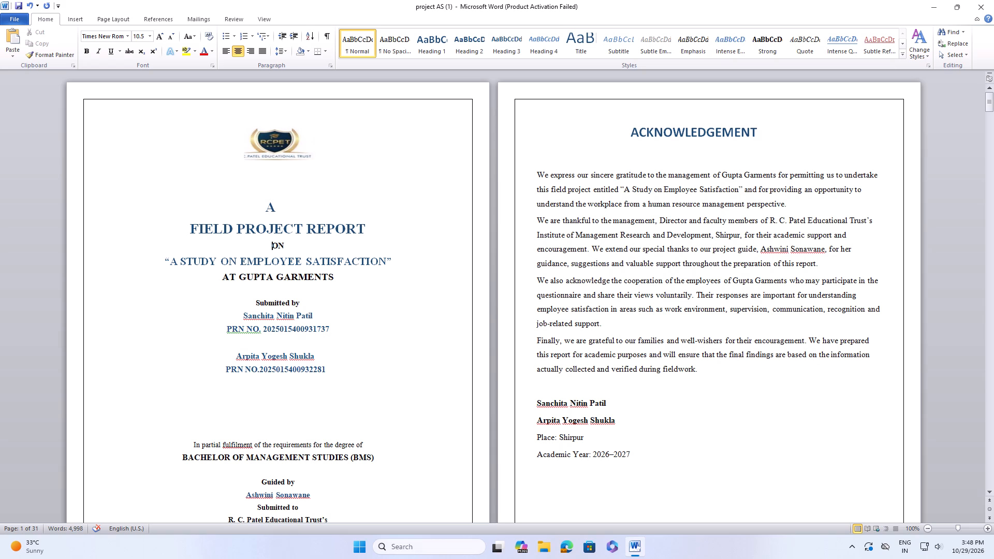
Set the "Submitted by" line on the cover page to font size 16.
{"action": "left_click_drag", "start_coordinate": [254, 302], "coordinate": [304, 309]}
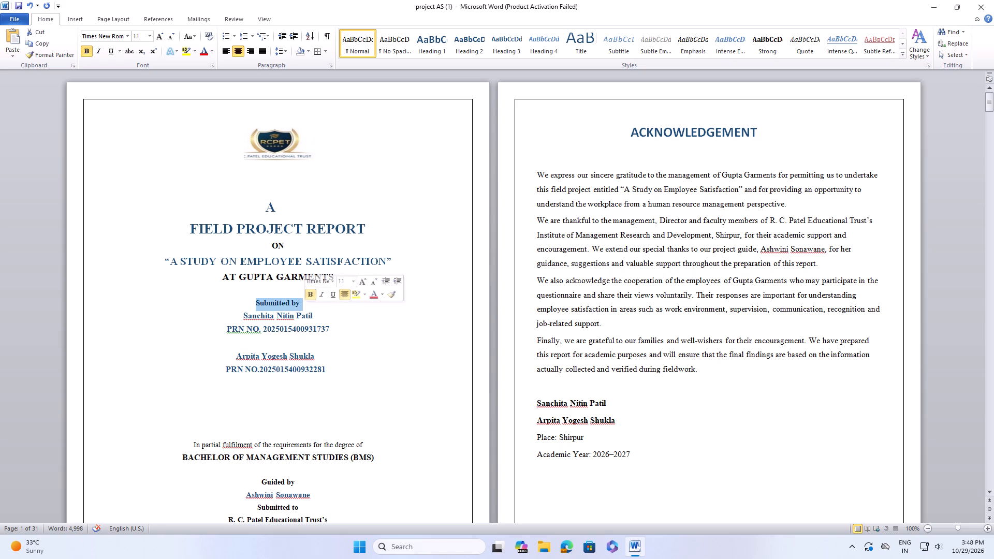
{"action": "left_click", "coordinate": [144, 34]}
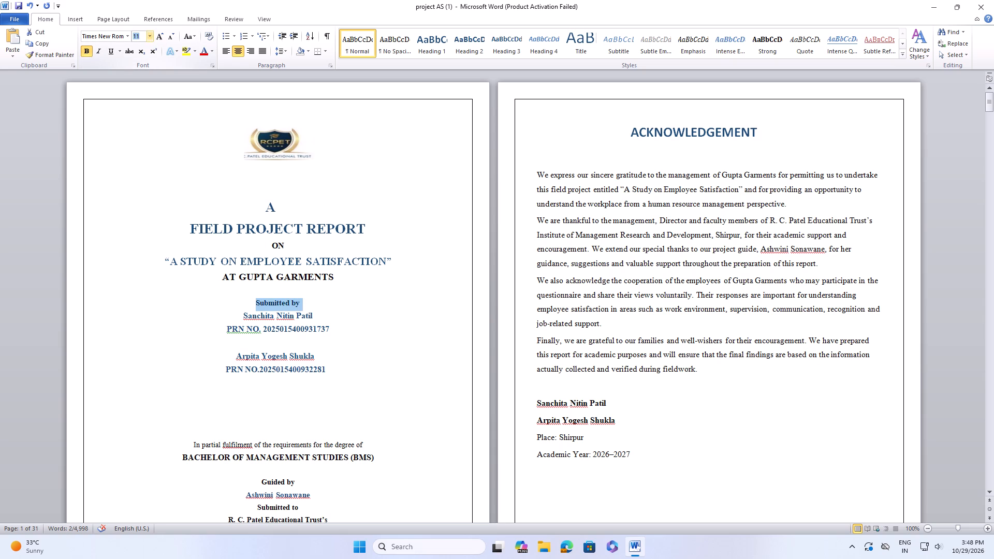
{"action": "left_click", "coordinate": [150, 35]}
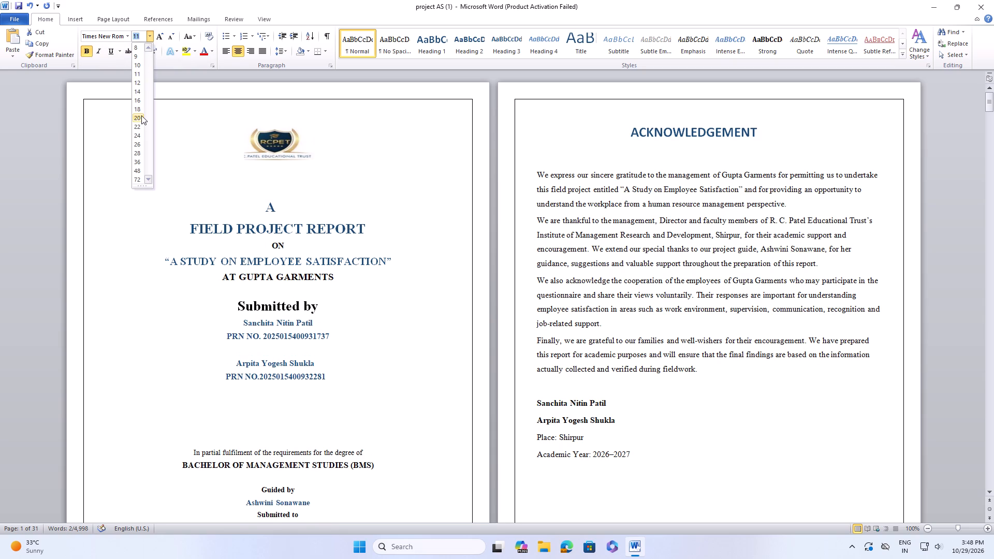
{"action": "left_click", "coordinate": [143, 102]}
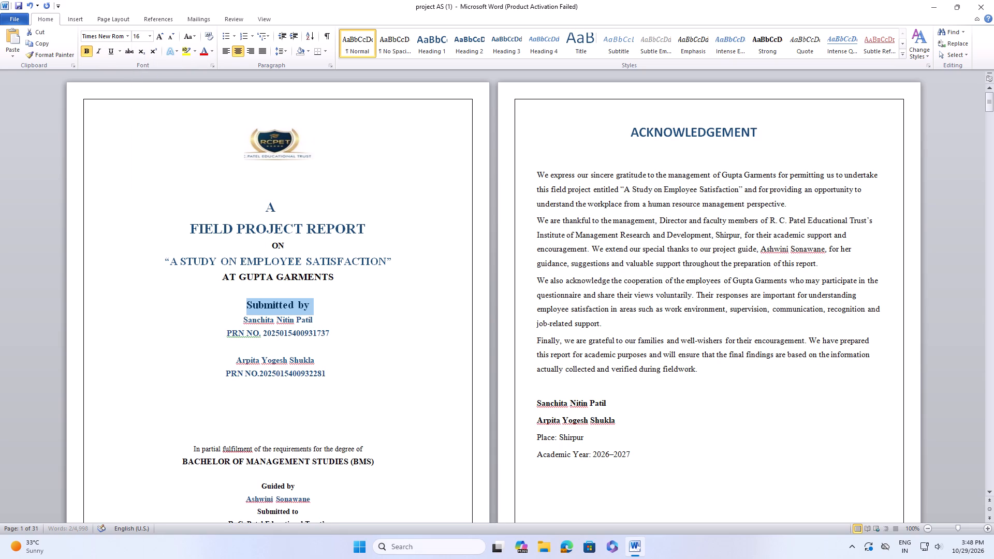
Set the first student's name and PRN lines below "Submitted by" to font size 16.
{"action": "left_click_drag", "start_coordinate": [237, 314], "coordinate": [256, 321]}
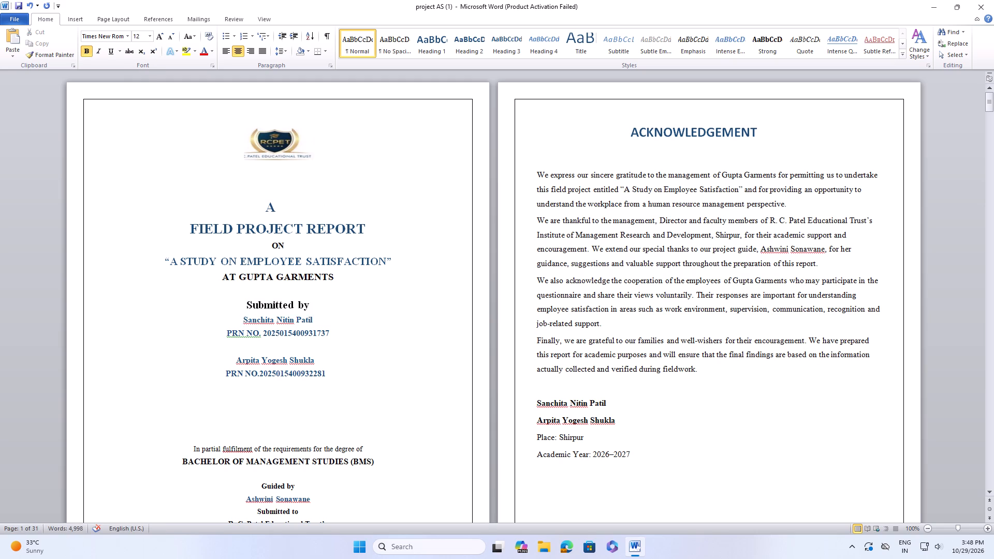
{"action": "left_click", "coordinate": [188, 322]}
{"action": "left_click_drag", "start_coordinate": [242, 321], "coordinate": [313, 344]}
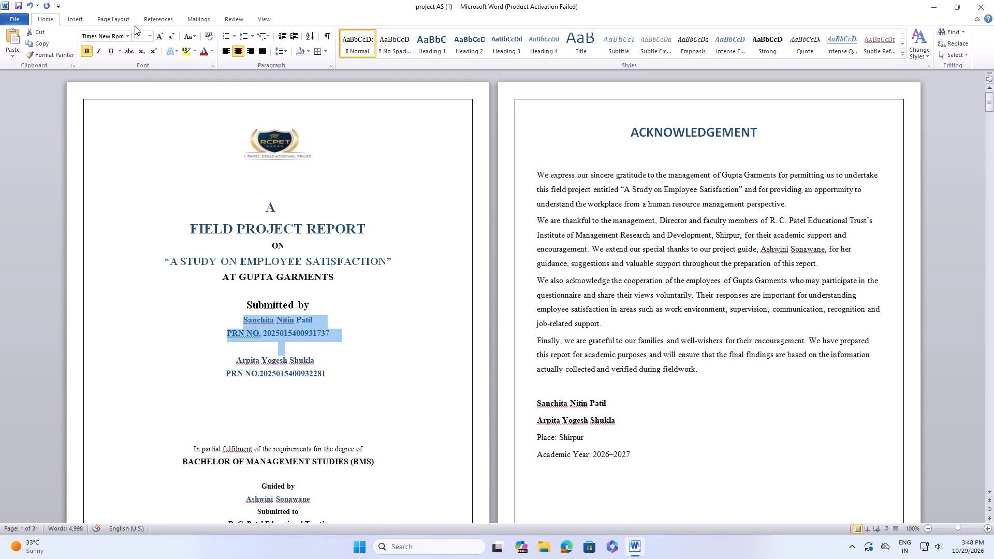
{"action": "left_click", "coordinate": [151, 34]}
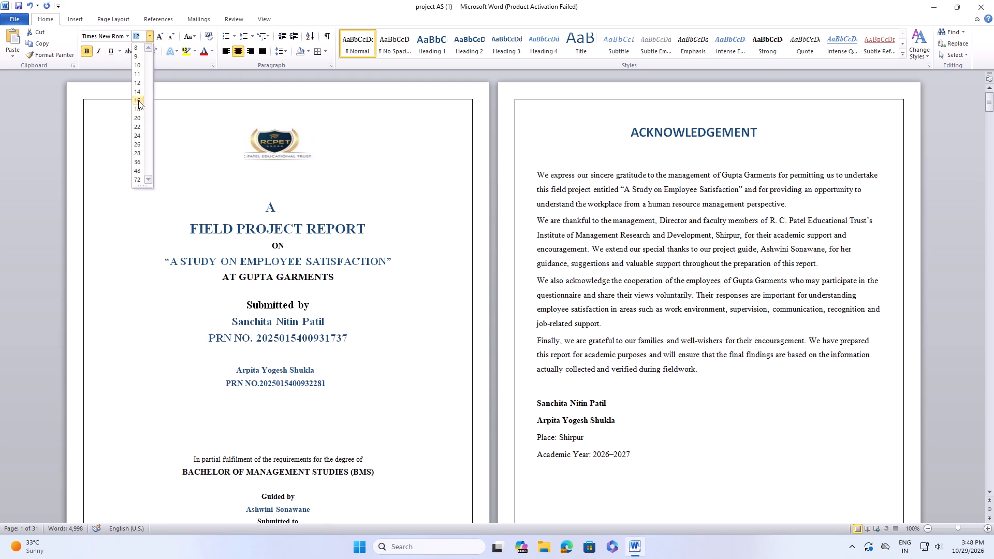
{"action": "left_click", "coordinate": [138, 100]}
{"action": "left_click", "coordinate": [447, 336]}
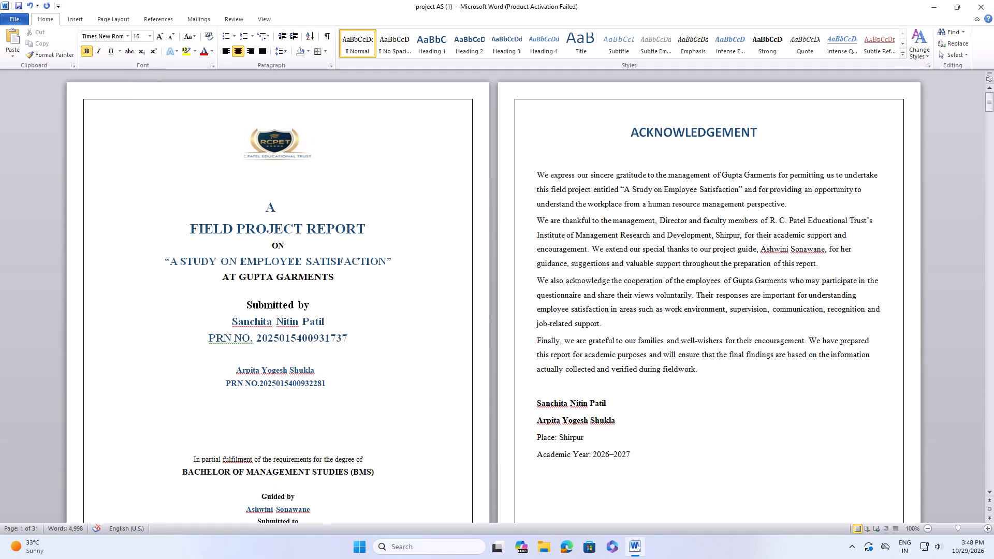
Set the second student's name and PRN lines on the cover page to size 16, centered.
{"action": "left_click_drag", "start_coordinate": [236, 371], "coordinate": [335, 395]}
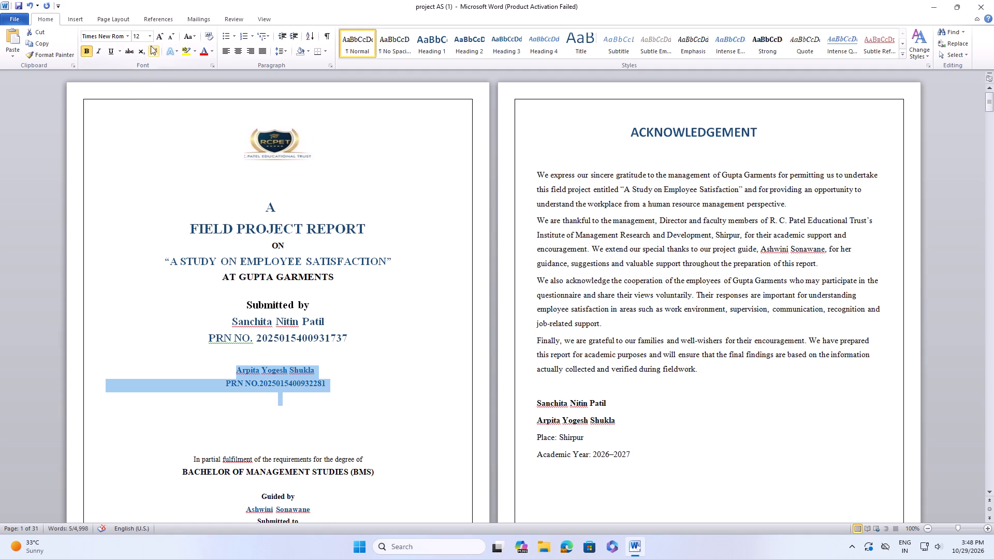
{"action": "left_click", "coordinate": [150, 36]}
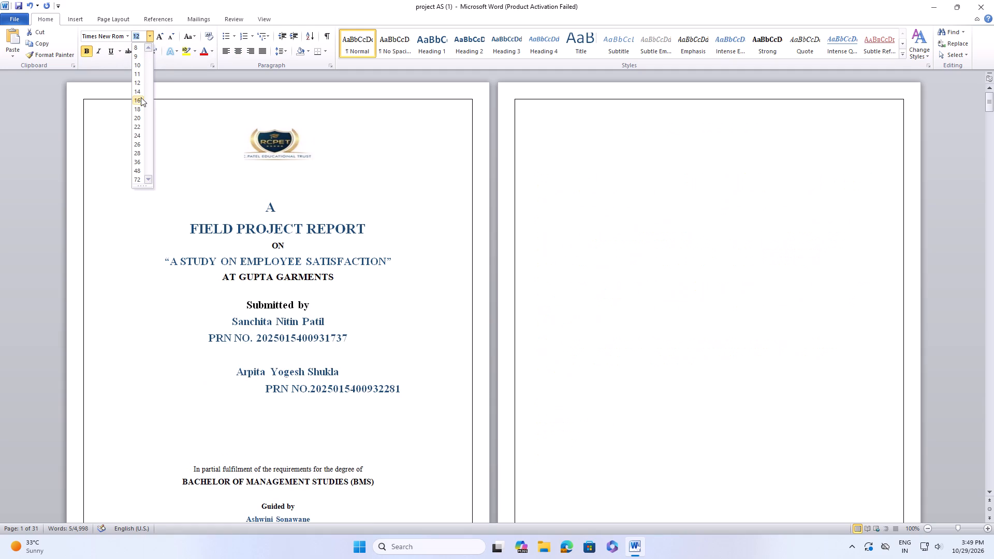
{"action": "left_click", "coordinate": [141, 98]}
{"action": "left_click", "coordinate": [231, 47]}
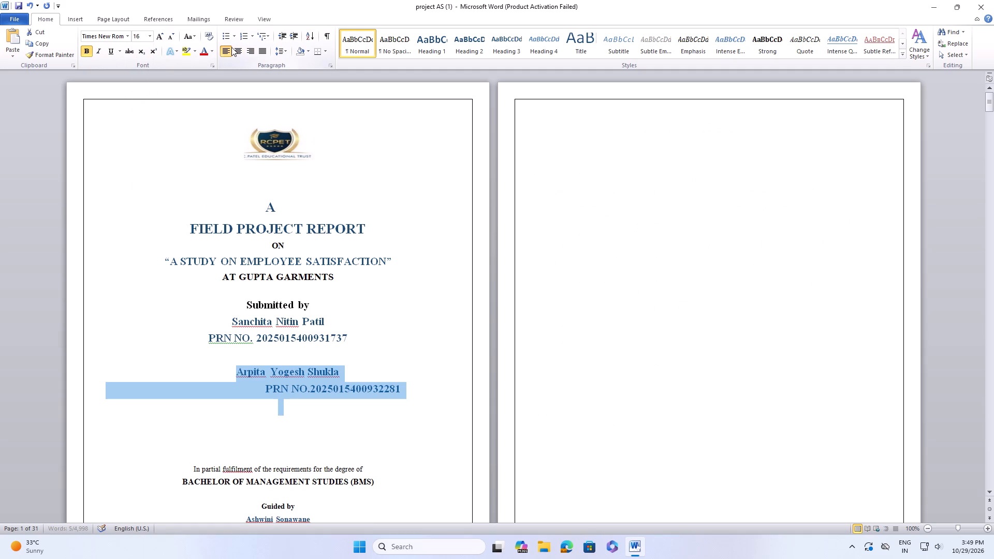
{"action": "left_click", "coordinate": [240, 51]}
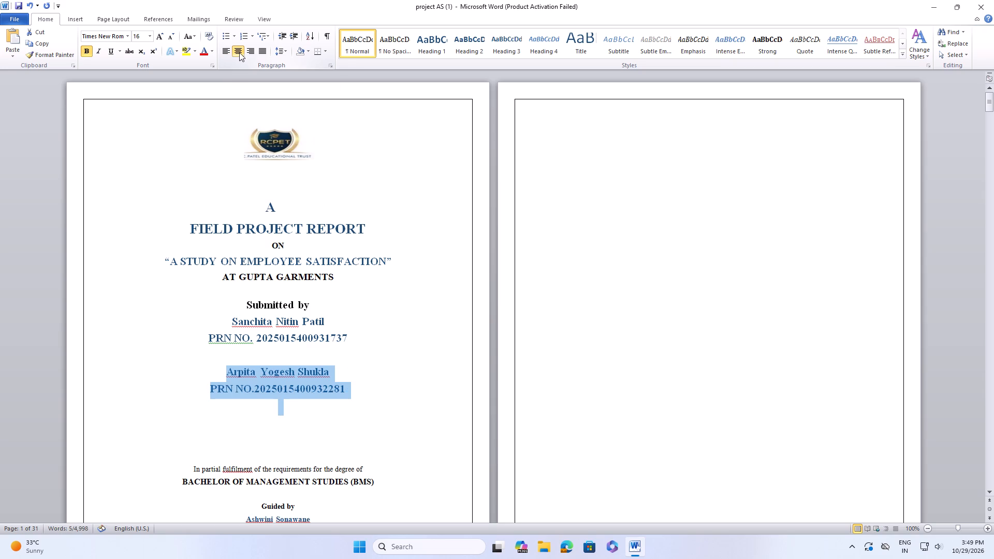
Enter "SY BMS" in capitals on the blank line directly below the second student's PRN on the cover page.
{"action": "scroll", "coordinate": [226, 237], "scroll_direction": "down", "scroll_amount": 5}
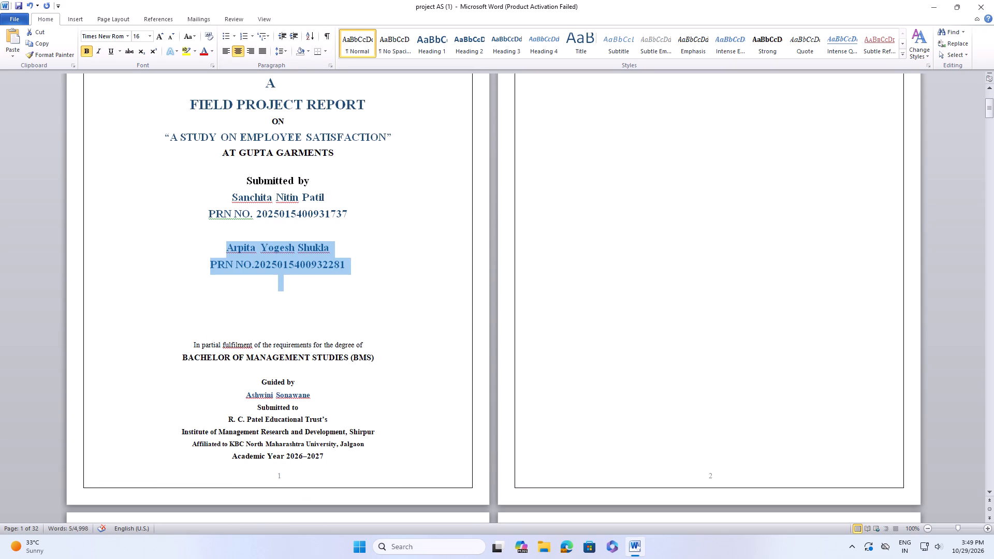
{"action": "left_click", "coordinate": [109, 248]}
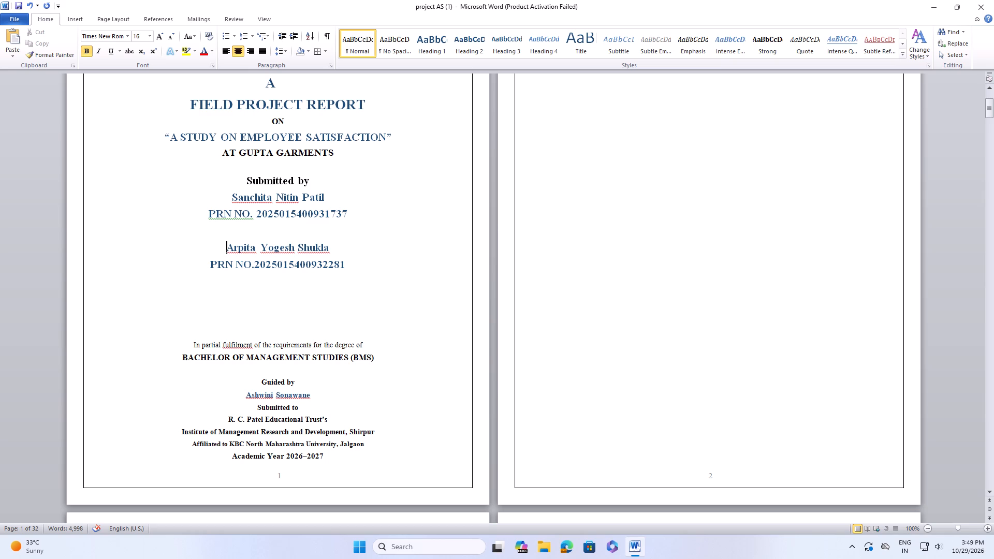
{"action": "scroll", "coordinate": [230, 355], "scroll_direction": "up", "scroll_amount": 2}
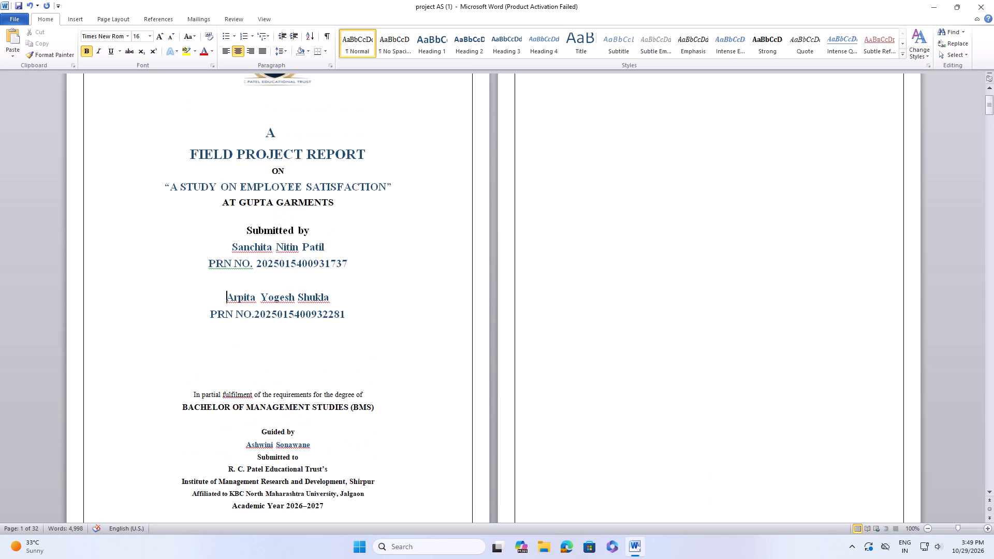
{"action": "scroll", "coordinate": [230, 355], "scroll_direction": "down", "scroll_amount": 2}
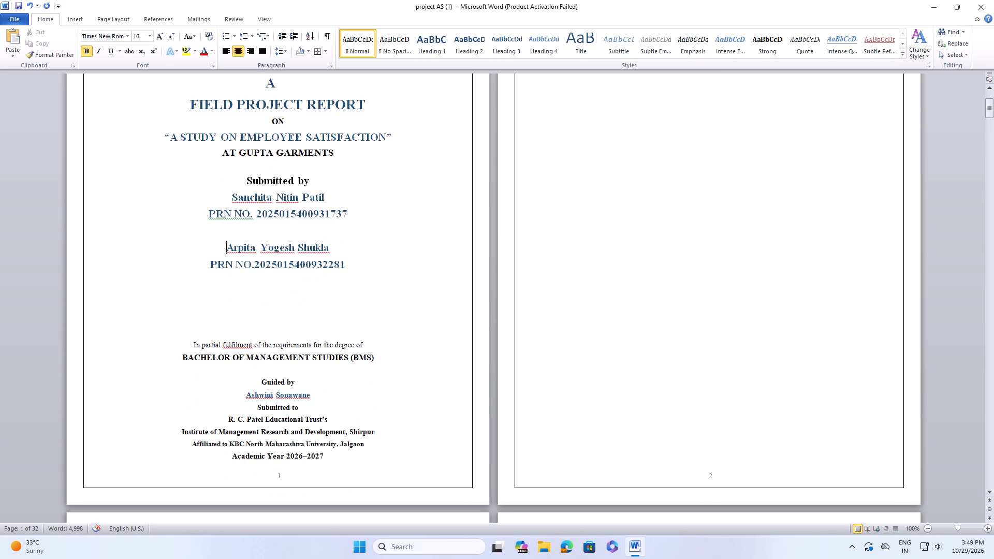
{"action": "left_click", "coordinate": [274, 279]}
{"action": "key", "text": "shift+s"}
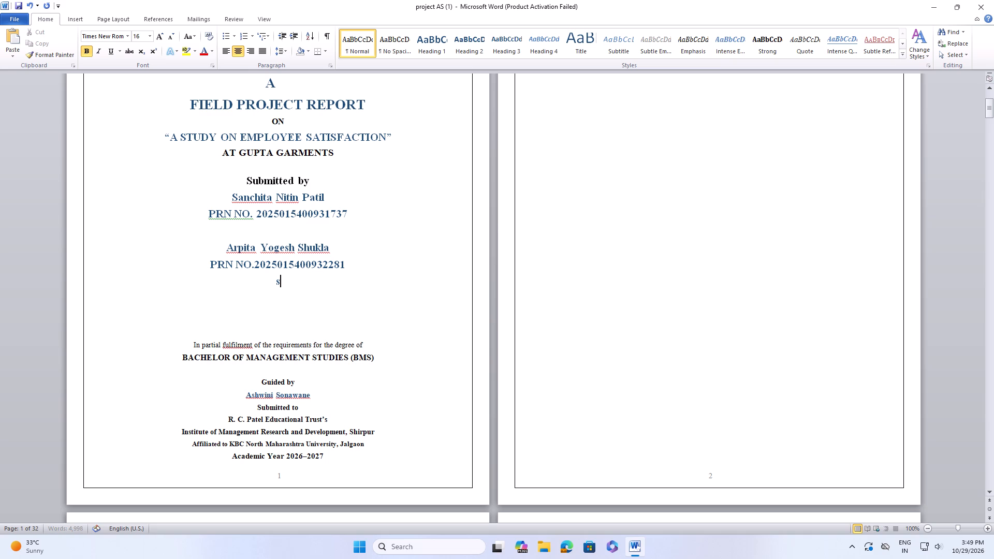
{"action": "key", "text": "shift+y"}
{"action": "key", "text": "BackSpace"}
{"action": "key", "text": "BackSpace"}
{"action": "key", "text": "s"}
{"action": "key", "text": "y"}
{"action": "key", "text": "BackSpace"}
{"action": "key", "text": "BackSpace"}
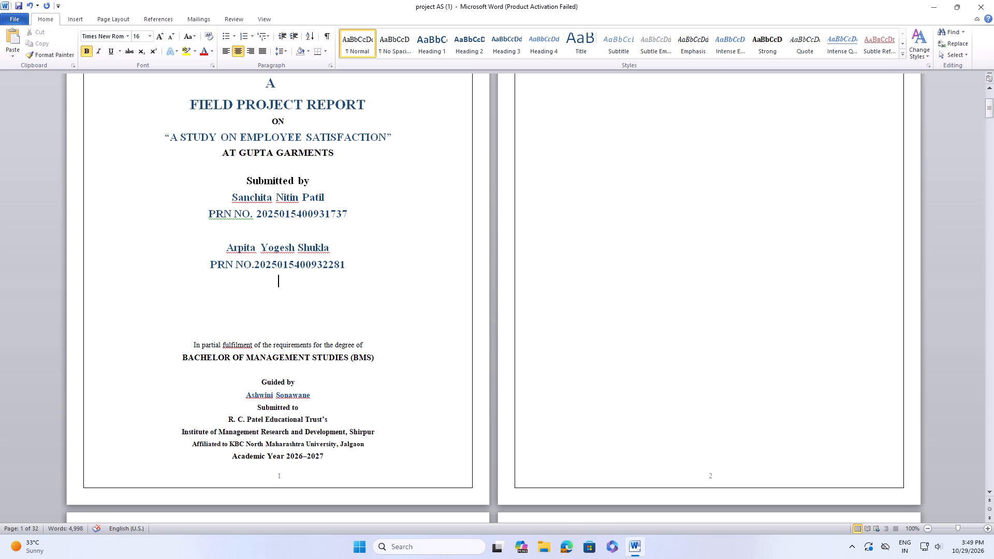
{"action": "key", "text": "s"}
{"action": "key", "text": "y"}
{"action": "key", "text": "space"}
{"action": "type", "text": "B"}
{"action": "type", "text": "MS"}
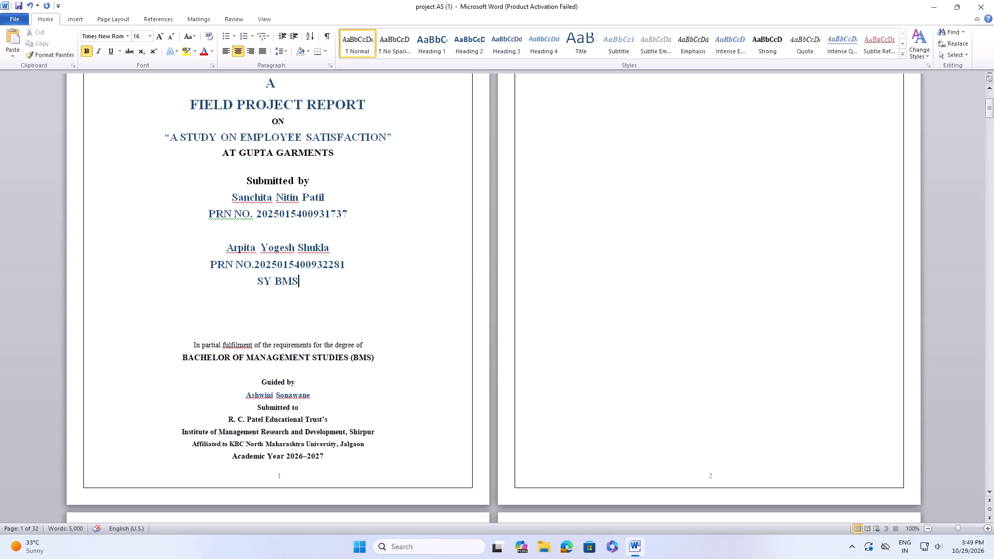
{"action": "key", "text": "minus"}
{"action": "key", "text": "BackSpace"}
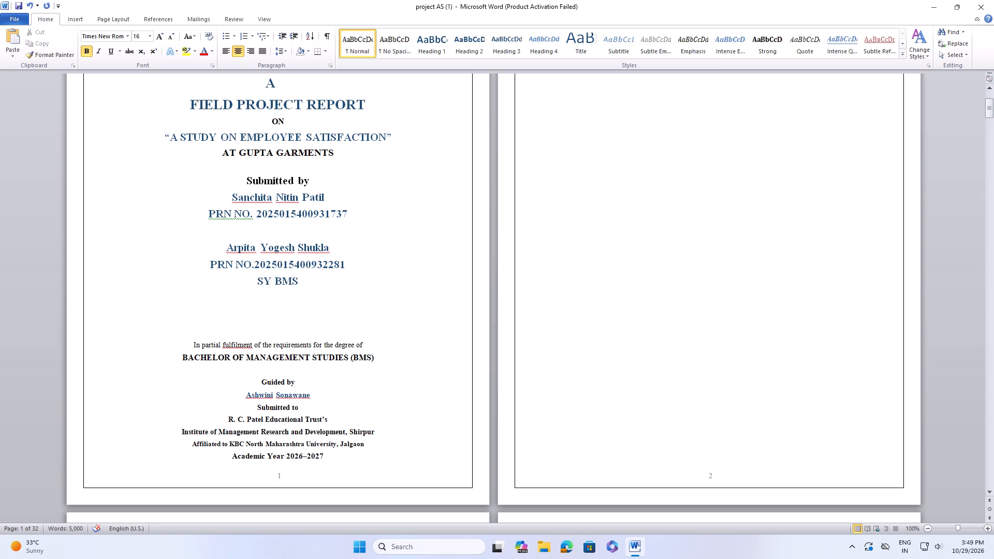
Insert a hyphen directly after "SY" in the class line below the second student's PRN.
{"action": "left_click", "coordinate": [271, 280]}
{"action": "key", "text": "minus"}
Change the font colour of the whole "SY- BMS" line to black.
{"action": "left_click_drag", "start_coordinate": [255, 280], "coordinate": [302, 280]}
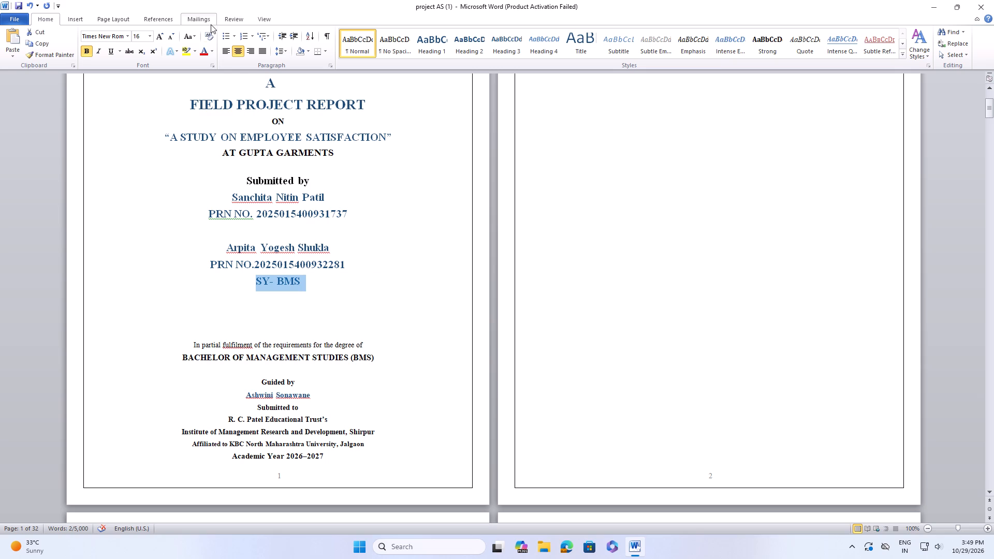
{"action": "left_click", "coordinate": [213, 52]}
{"action": "left_click", "coordinate": [212, 82]}
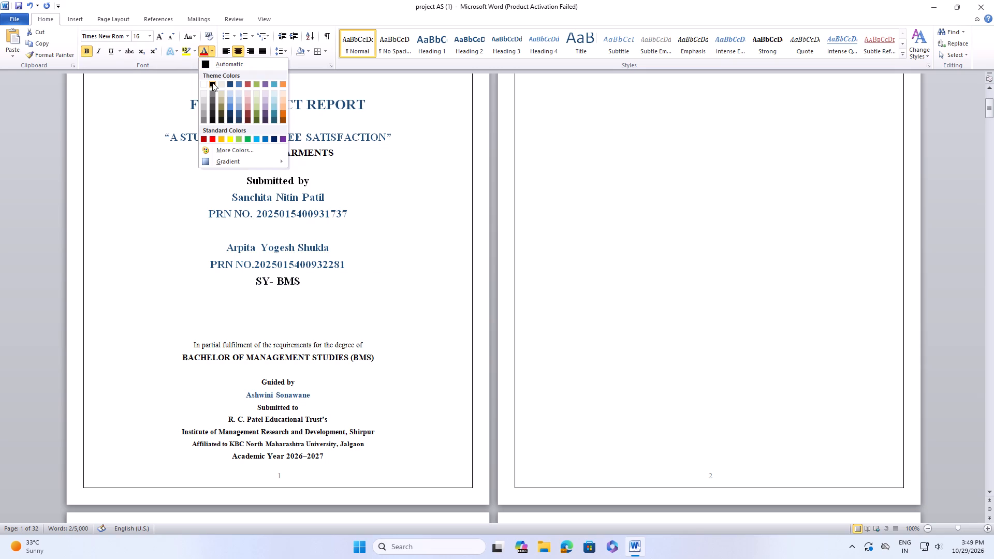
{"action": "left_click", "coordinate": [255, 299]}
Remove bold from the hyphen and the space after it in "SY- BMS".
{"action": "left_click_drag", "start_coordinate": [268, 283], "coordinate": [280, 286]}
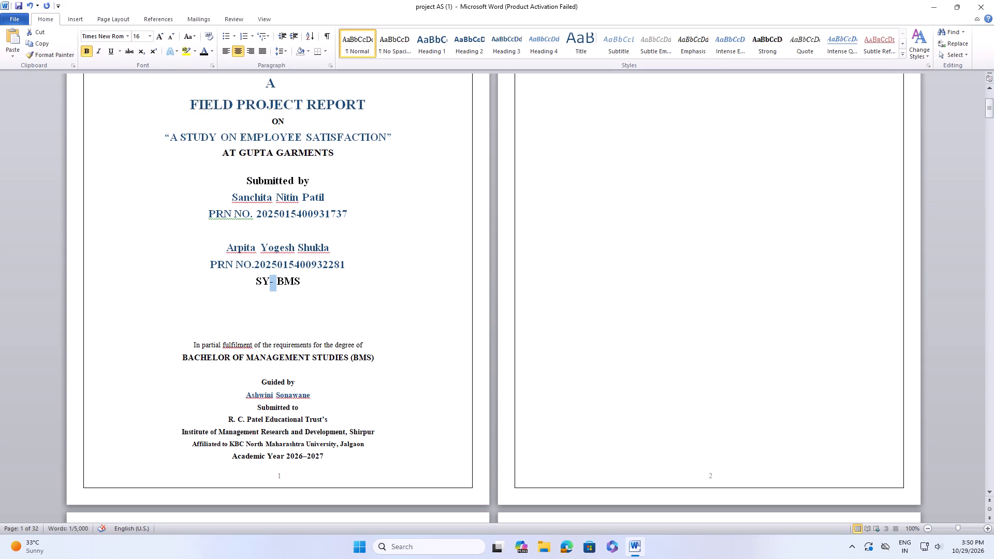
{"action": "left_click", "coordinate": [85, 54]}
{"action": "left_click", "coordinate": [201, 329]}
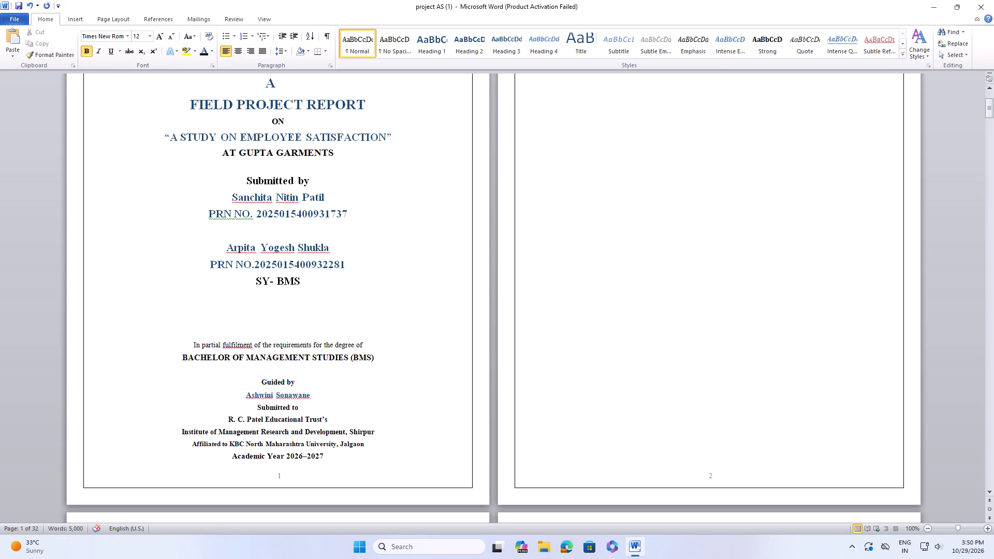
Delete the line "In partial fulfilment of the requirements for the degree of" from the cover page.
{"action": "left_click_drag", "start_coordinate": [192, 347], "coordinate": [359, 350]}
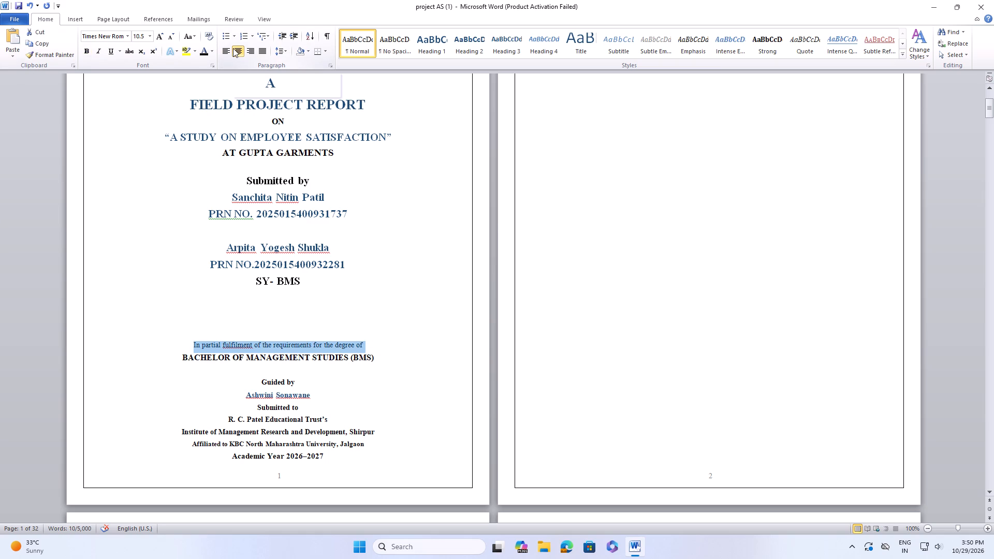
{"action": "key", "text": "Delete"}
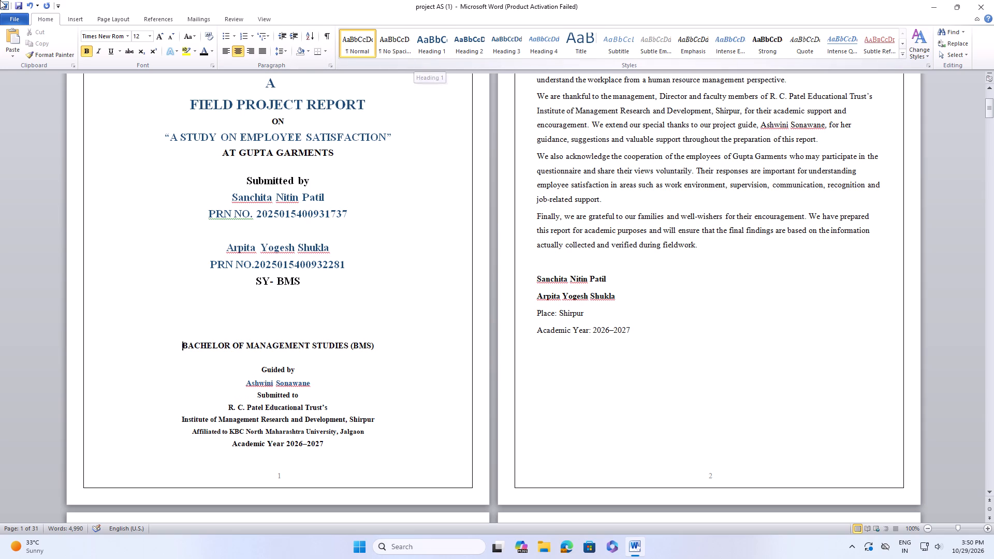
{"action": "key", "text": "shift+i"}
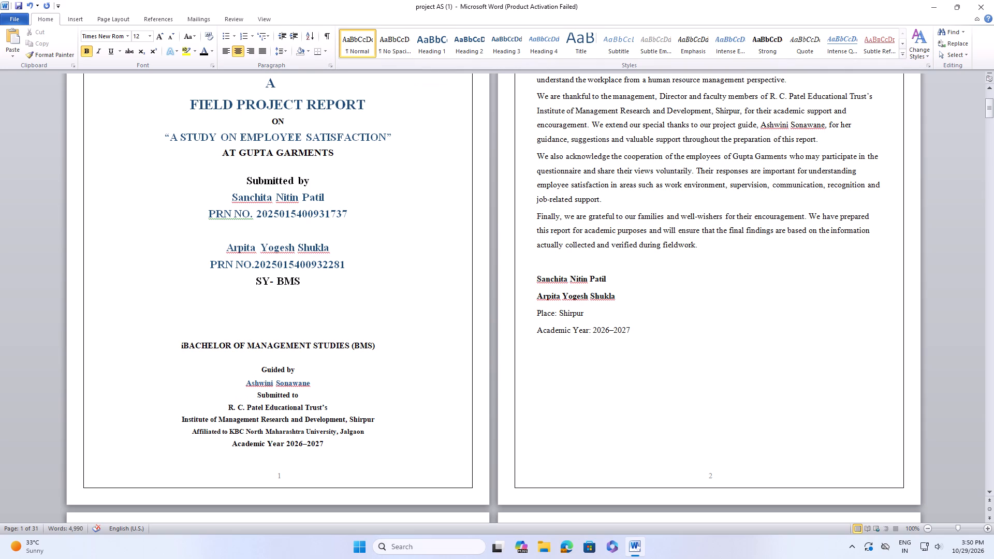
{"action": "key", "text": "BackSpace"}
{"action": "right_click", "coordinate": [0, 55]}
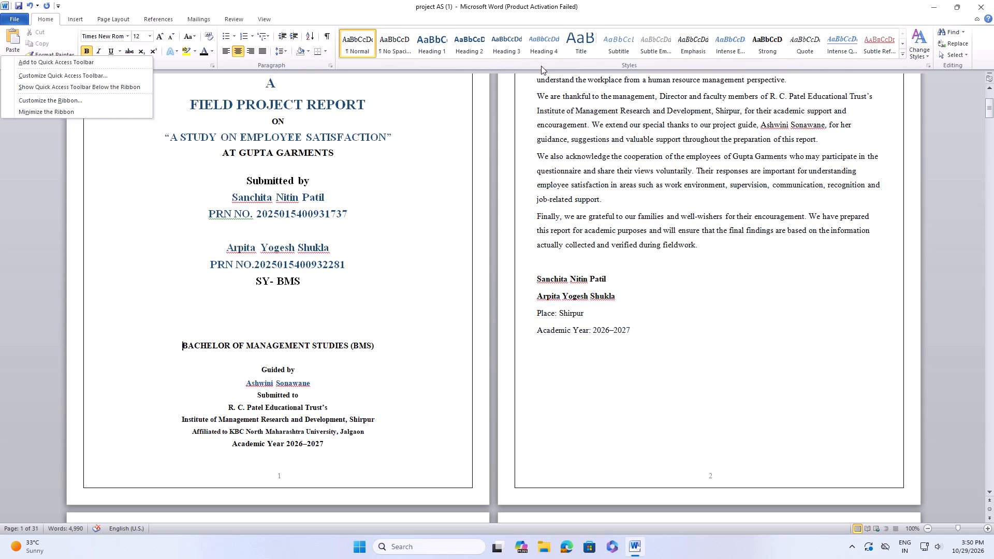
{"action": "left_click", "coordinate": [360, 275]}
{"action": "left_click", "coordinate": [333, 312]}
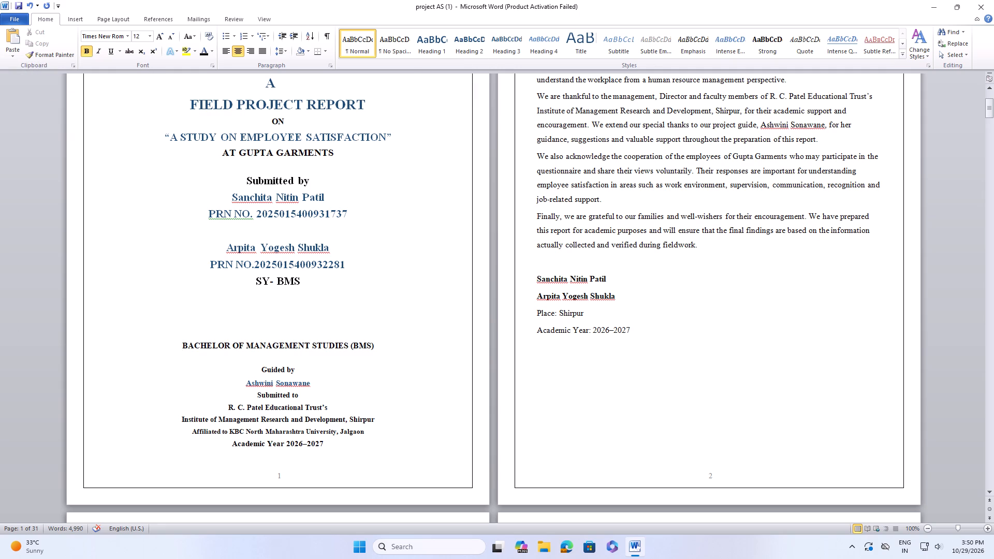
Start a new line in the blank space below "SY- BMS" on the cover page with the words "In the".
{"action": "left_click", "coordinate": [185, 310]}
{"action": "left_click", "coordinate": [172, 314]}
{"action": "double_click", "coordinate": [177, 314]}
{"action": "key", "text": "BackSpace"}
{"action": "key", "text": "i"}
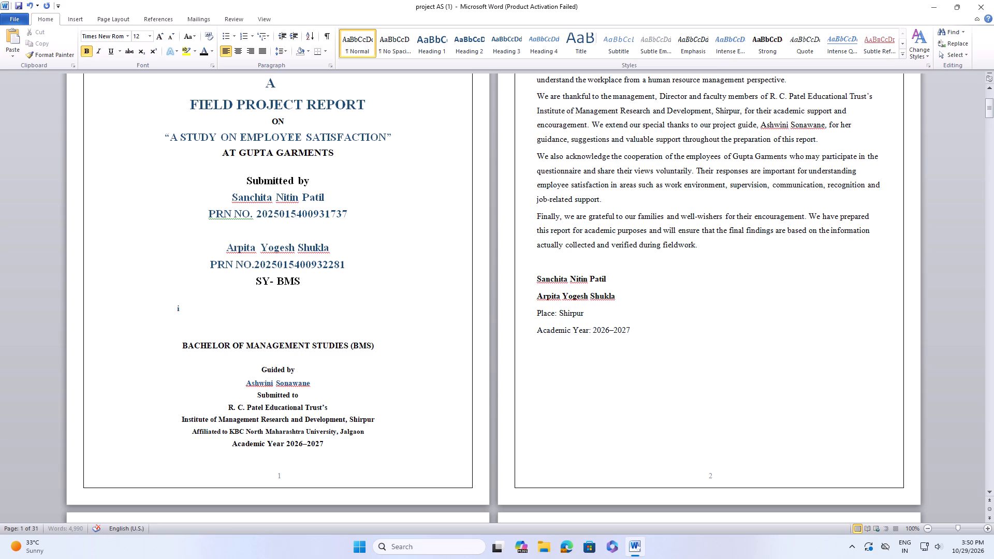
{"action": "key", "text": "BackSpace"}
{"action": "type", "text": "N"}
{"action": "key", "text": "space"}
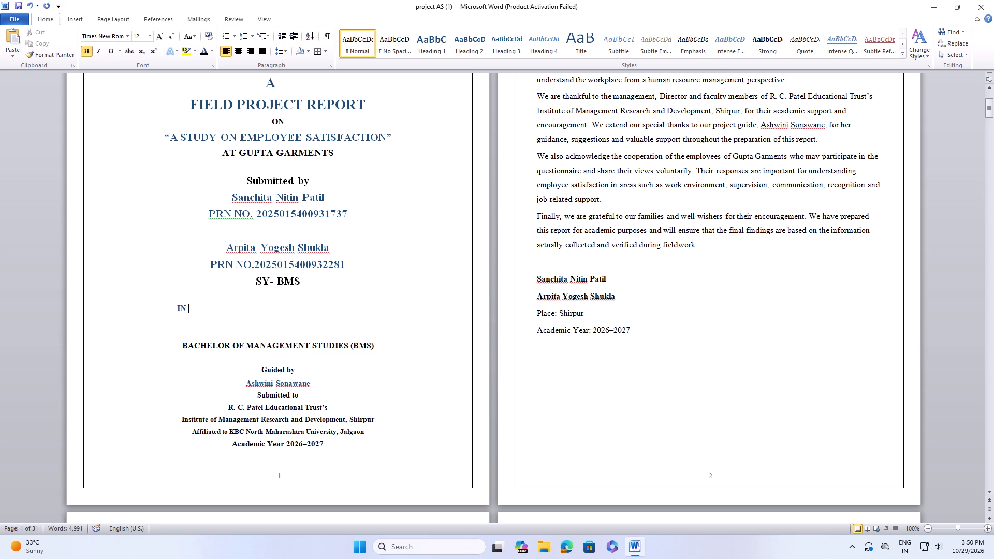
{"action": "type", "text": "TH"}
{"action": "key", "text": "e"}
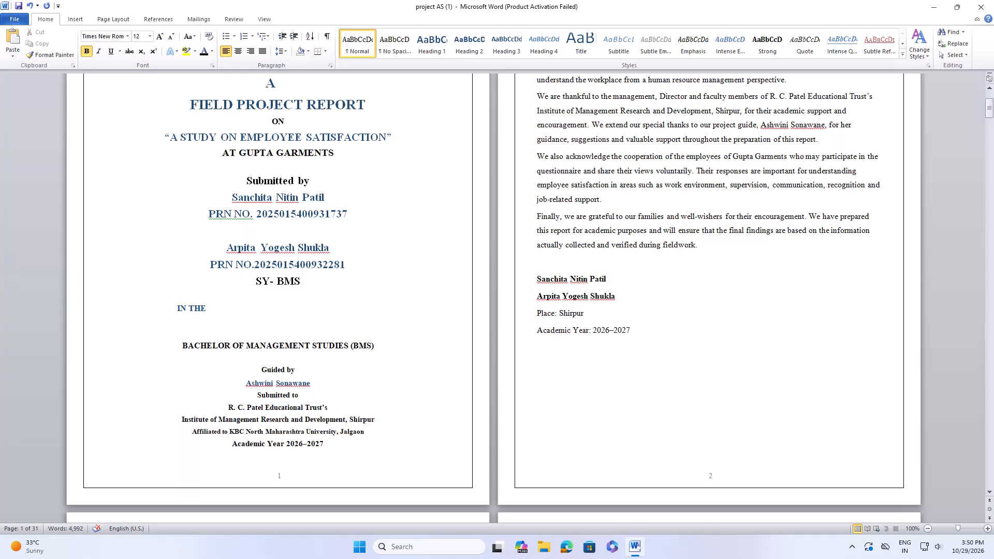
{"action": "key", "text": "space"}
{"action": "key", "text": "shift+p"}
{"action": "key", "text": "BackSpace"}
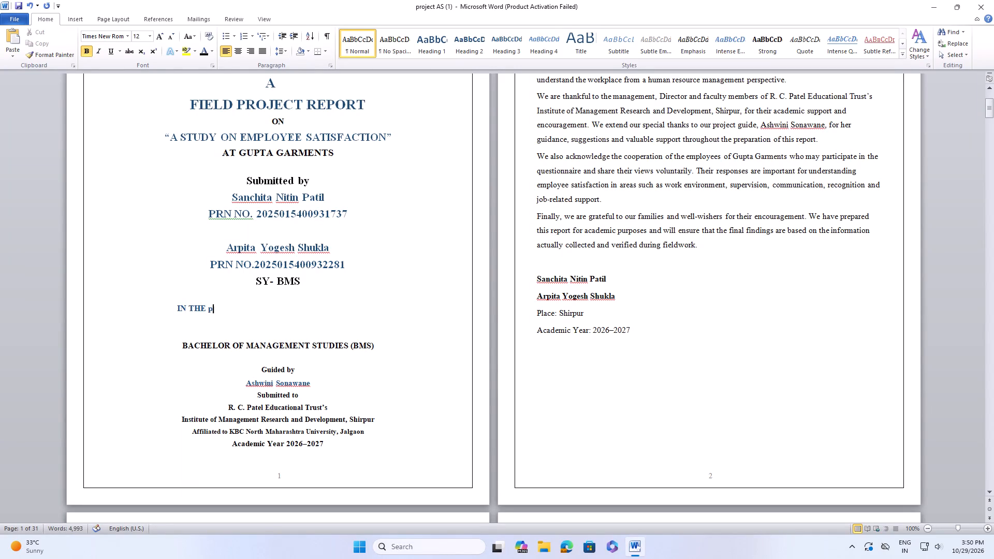
{"action": "key", "text": "BackSpace"}
{"action": "key", "text": "BackSpace"}
{"action": "key", "text": "BackSpace"}
{"action": "key", "text": "BackSpace"}
{"action": "key", "text": "BackSpace"}
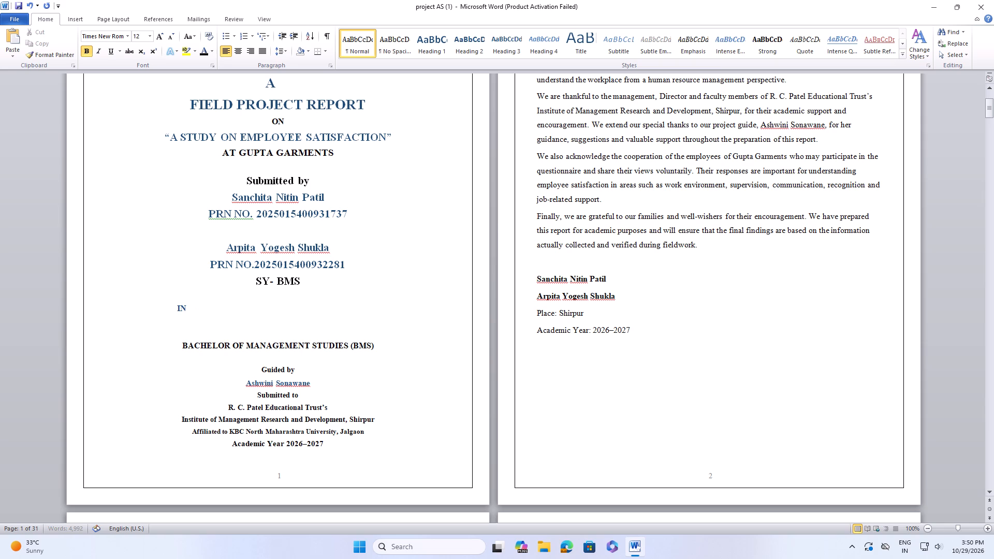
{"action": "key", "text": "BackSpace"}
{"action": "key", "text": "BackSpace"}
{"action": "key", "text": "space"}
{"action": "key", "text": "t"}
{"action": "key", "text": "BackSpace"}
{"action": "type", "text": "th"}
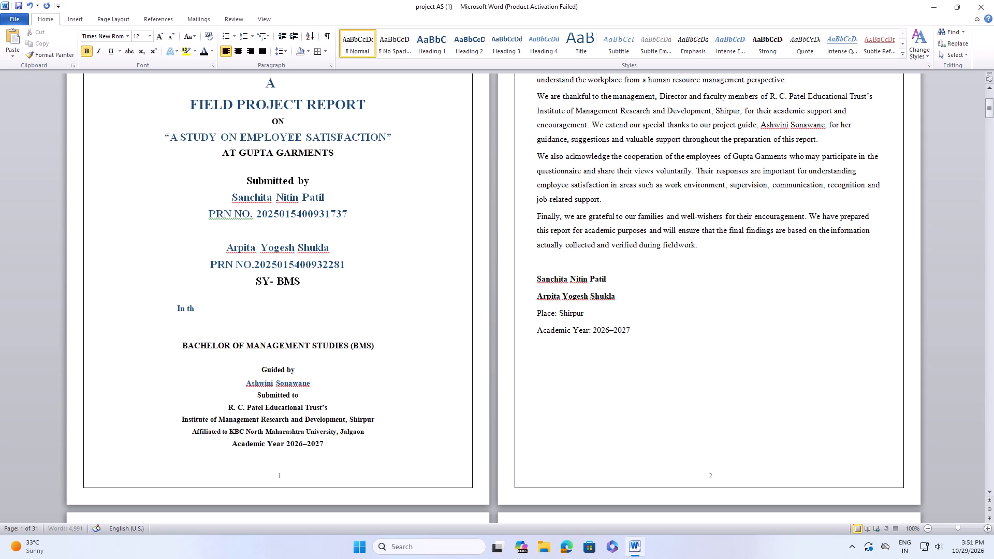
{"action": "type", "text": "e"}
{"action": "key", "text": "space"}
Continue the new degree statement after "In the" with "partial fulfillment of".
{"action": "type", "text": "partial"}
{"action": "key", "text": "space"}
{"action": "type", "text": "fulfil"}
{"action": "key", "text": "m"}
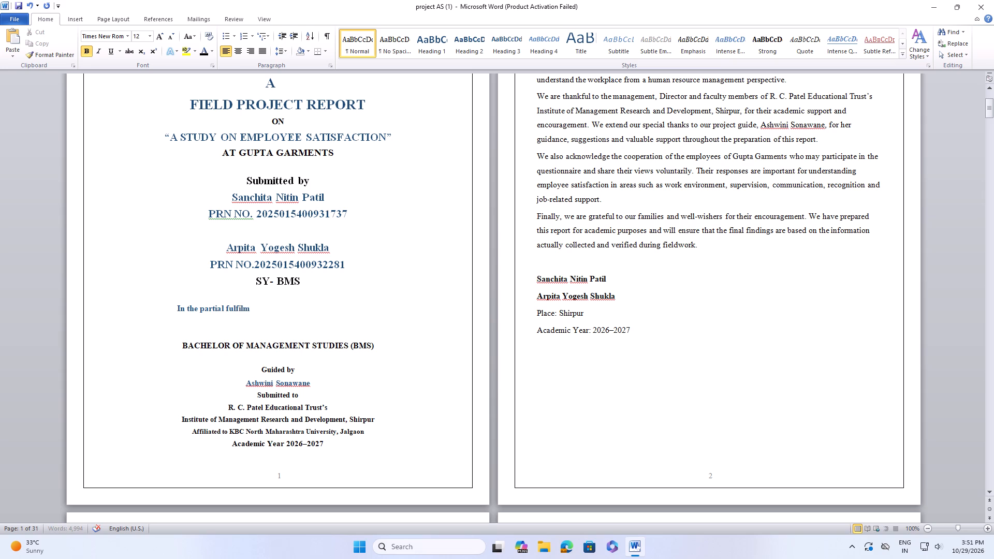
{"action": "type", "text": "ent"}
{"action": "key", "text": "space"}
{"action": "key", "text": "i"}
{"action": "key", "text": "BackSpace"}
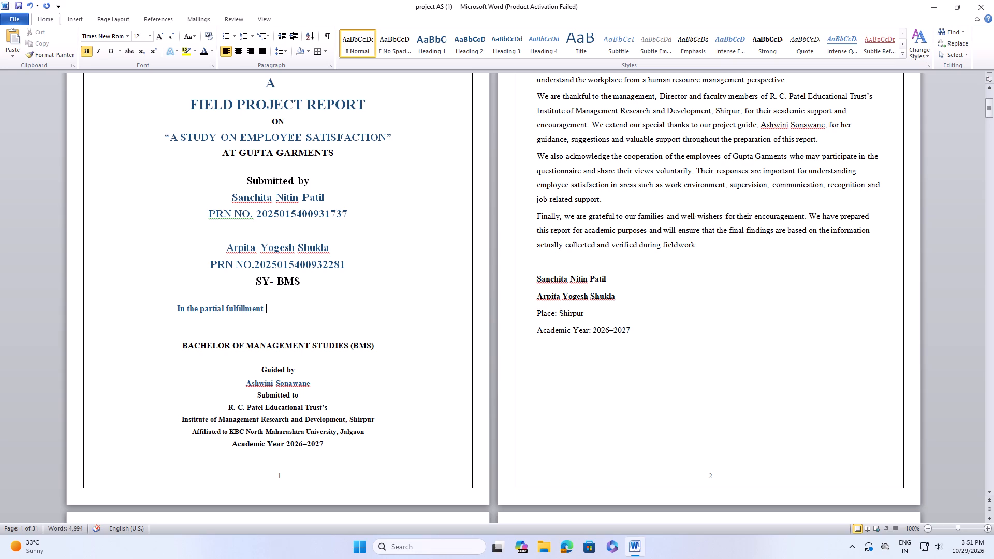
{"action": "key", "text": "o"}
{"action": "type", "text": "f"}
{"action": "key", "text": "space"}
Continue the degree statement on the cover page after "In the partial fulfillment of" with "Bachelor Degree of".
{"action": "key", "text": "shift+b"}
{"action": "key", "text": "a"}
{"action": "type", "text": "ch"}
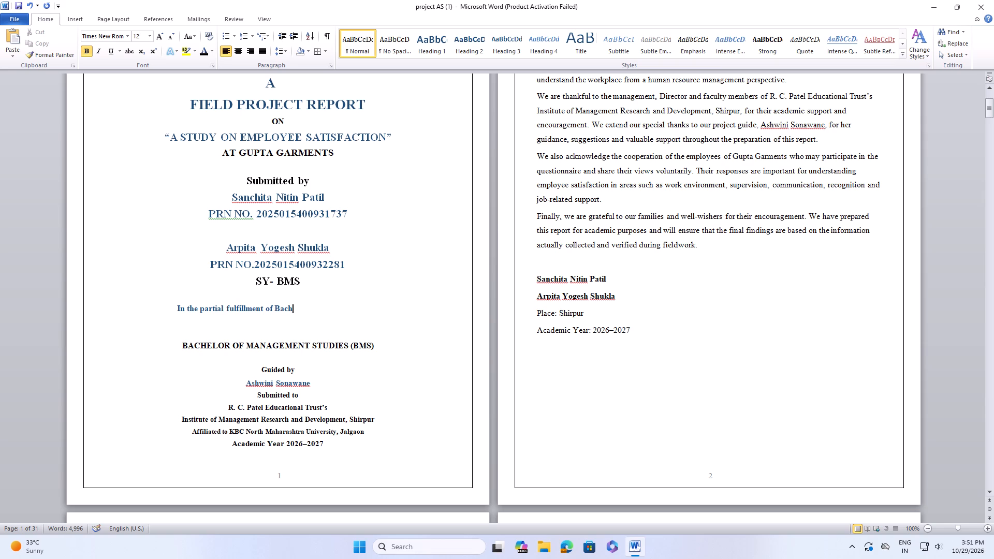
{"action": "type", "text": "elor"}
{"action": "key", "text": "space"}
{"action": "type", "text": "De"}
{"action": "type", "text": "gree"}
{"action": "key", "text": "space"}
{"action": "type", "text": "o"}
{"action": "type", "text": "f"}
{"action": "key", "text": "space"}
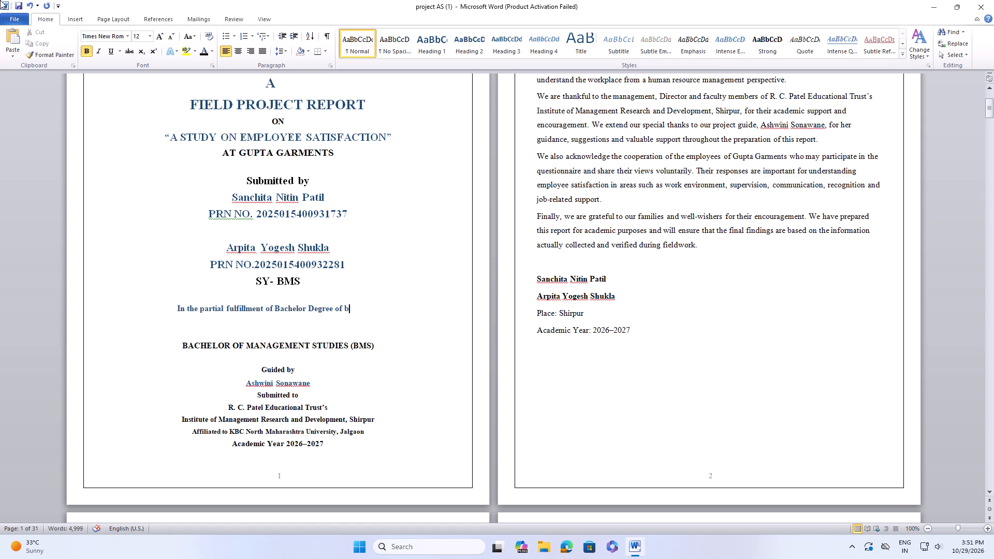
Add the capitalised word "Business" after "Bachelor Degree of" in the degree statement.
{"action": "key", "text": "BackSpace"}
{"action": "key", "text": "shift+b"}
{"action": "key", "text": "BackSpace"}
{"action": "key", "text": "shift+b"}
{"action": "key", "text": "BackSpace"}
{"action": "key", "text": "shift+b"}
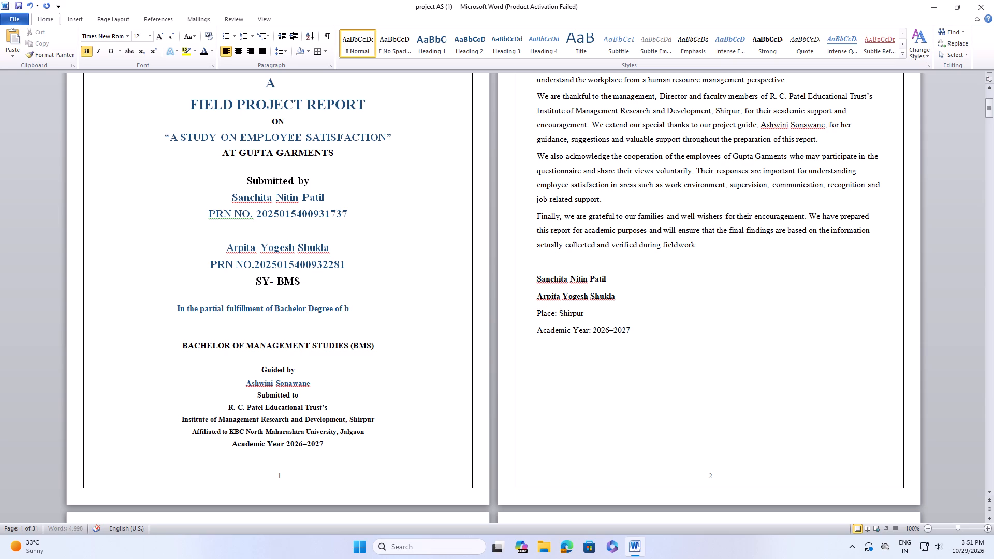
{"action": "key", "text": "BackSpace"}
{"action": "key", "text": "b"}
{"action": "type", "text": "USI"}
{"action": "key", "text": "BackSpace"}
{"action": "key", "text": "BackSpace"}
{"action": "key", "text": "BackSpace"}
{"action": "key", "text": "u"}
{"action": "key", "text": "n"}
{"action": "key", "text": "BackSpace"}
{"action": "type", "text": "siness"}
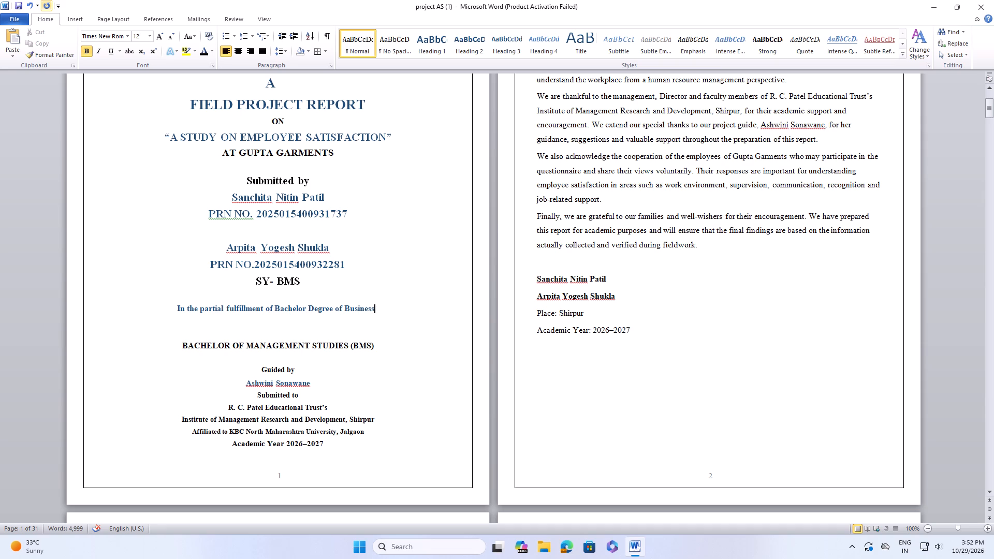
{"action": "key", "text": "space"}
Complete the degree statement with the capitalised word "Administration" after "Business".
{"action": "key", "text": "BackSpace"}
{"action": "key", "text": "a"}
{"action": "type", "text": "DM"}
{"action": "key", "text": "BackSpace"}
{"action": "key", "text": "BackSpace"}
{"action": "key", "text": "m"}
{"action": "key", "text": "BackSpace"}
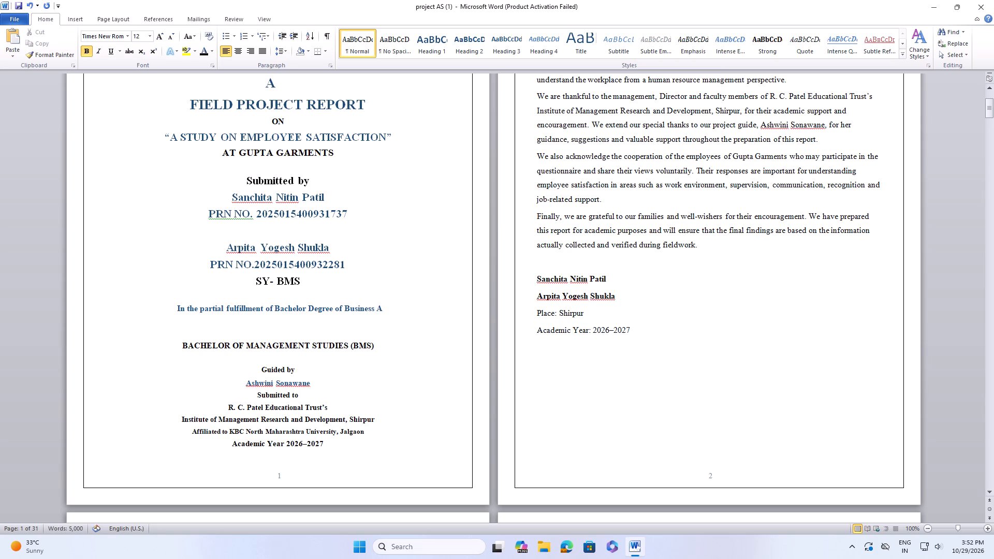
{"action": "type", "text": "dmi"}
{"action": "type", "text": "nistration"}
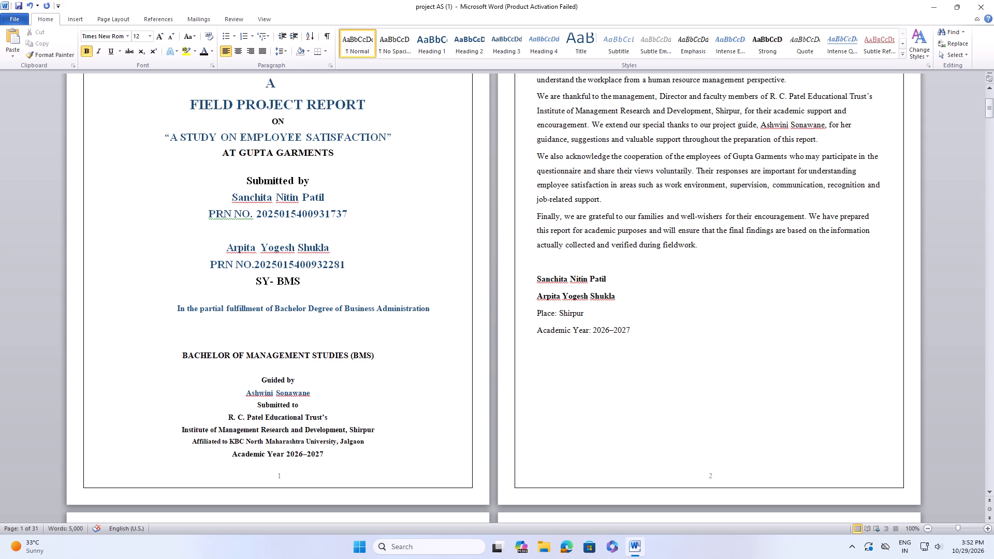
Set the font colour of the whole new degree statement line to Automatic.
{"action": "left_click_drag", "start_coordinate": [176, 314], "coordinate": [167, 316]}
{"action": "left_click", "coordinate": [157, 317]}
{"action": "left_click", "coordinate": [152, 309]}
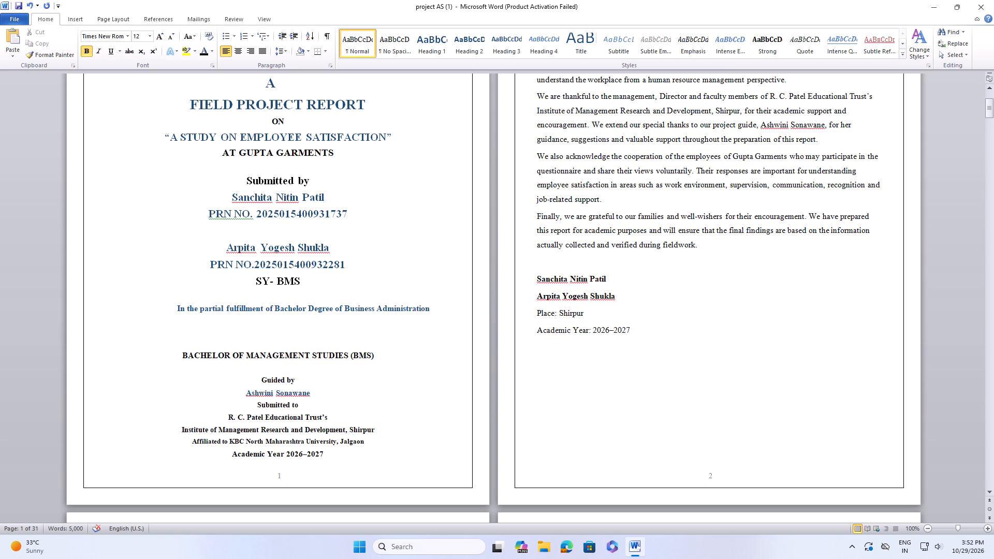
{"action": "left_click", "coordinate": [152, 308]}
{"action": "left_click", "coordinate": [145, 309]}
{"action": "left_click_drag", "start_coordinate": [177, 307], "coordinate": [187, 307]}
{"action": "left_click_drag", "start_coordinate": [187, 307], "coordinate": [426, 309]}
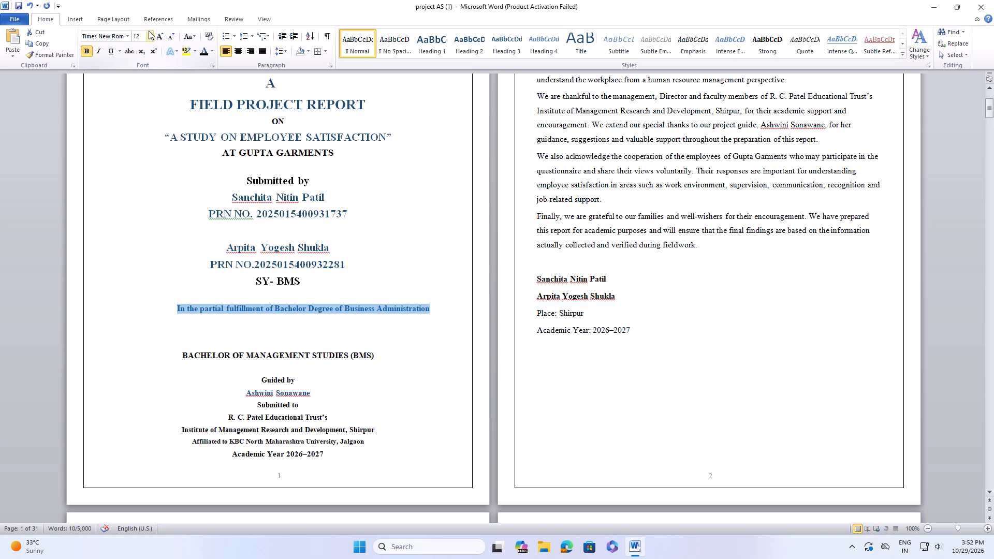
{"action": "left_click", "coordinate": [210, 52]}
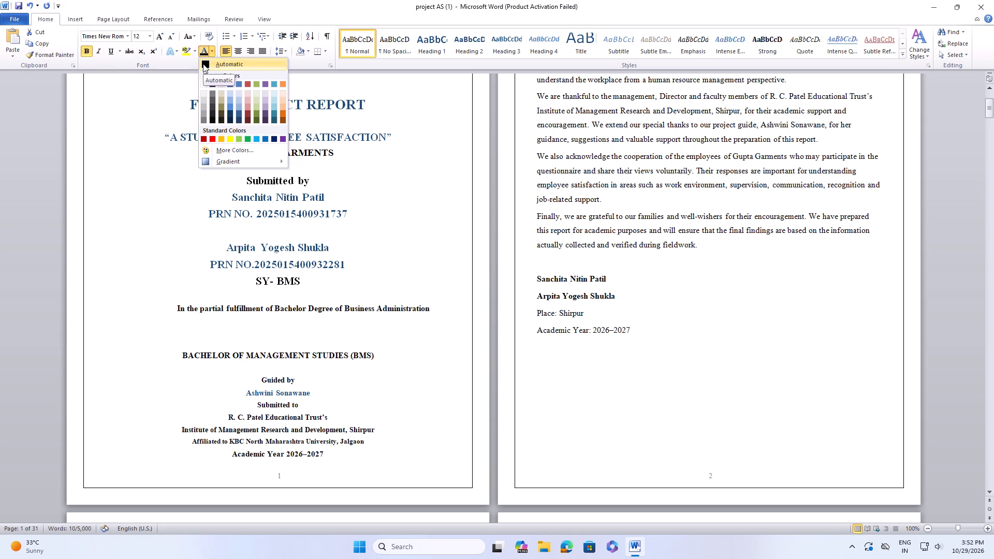
{"action": "left_click", "coordinate": [203, 64]}
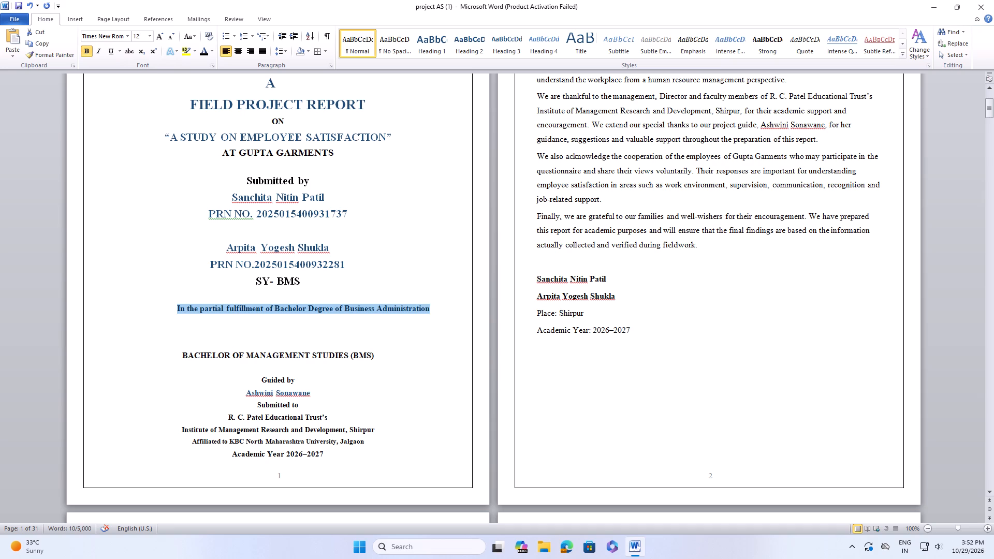
Remove the leading space before "In the partial fulfillment of" and centre the degree statement line.
{"action": "left_click", "coordinate": [159, 312]}
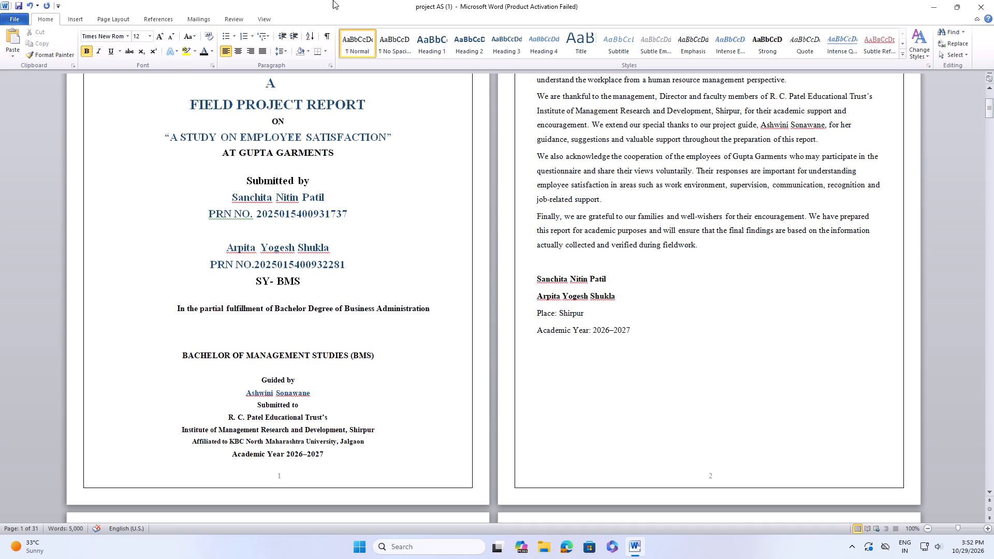
{"action": "key", "text": "BackSpace"}
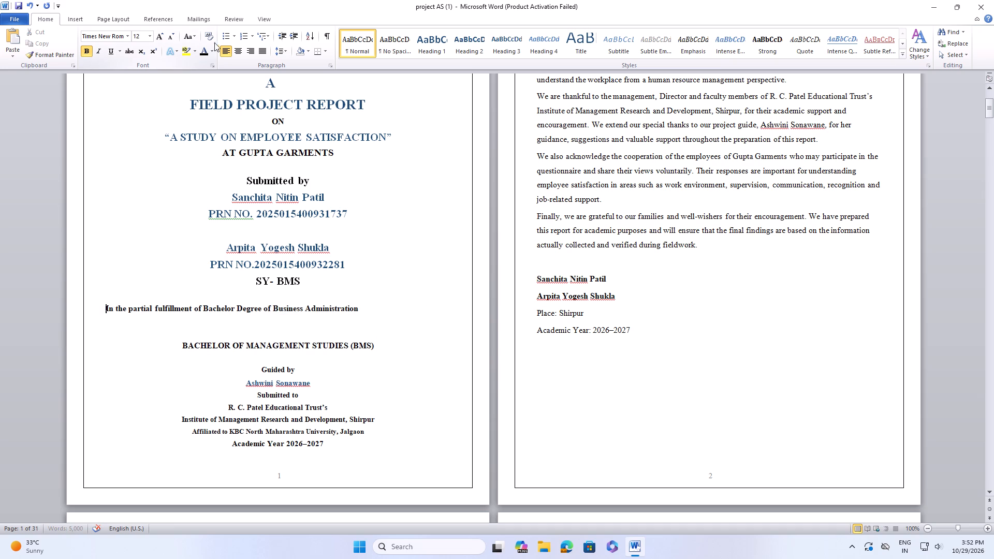
{"action": "left_click", "coordinate": [238, 55]}
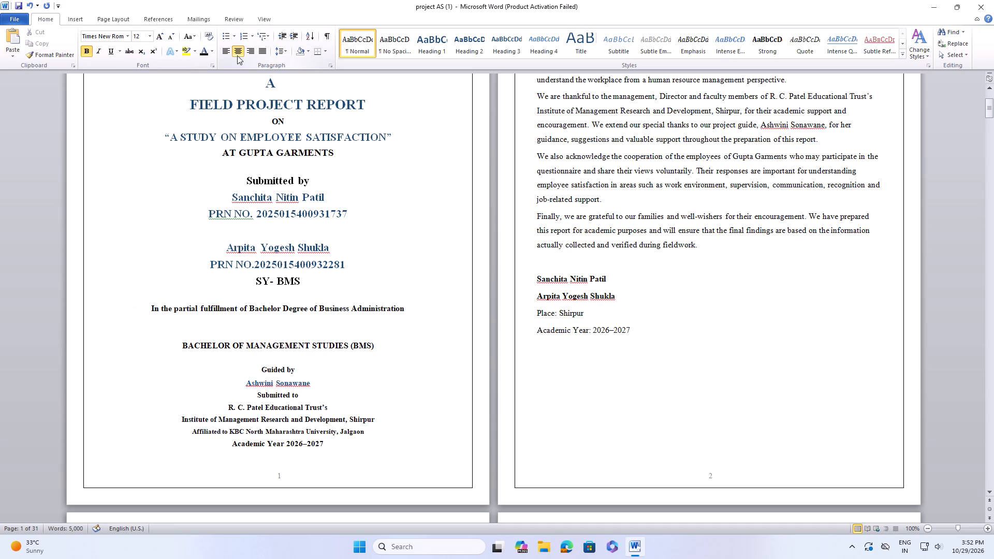
Underline the degree statement "In the partial fulfillment of Bachelor Degree of Business Administration".
{"action": "left_click", "coordinate": [111, 49]}
{"action": "left_click_drag", "start_coordinate": [150, 307], "coordinate": [257, 320]}
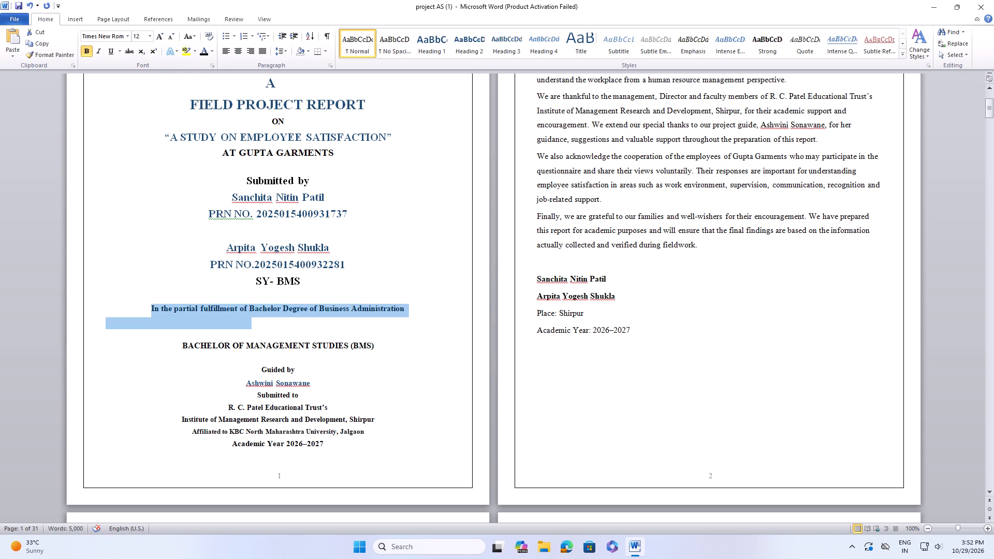
{"action": "left_click", "coordinate": [108, 49]}
{"action": "left_click", "coordinate": [106, 246]}
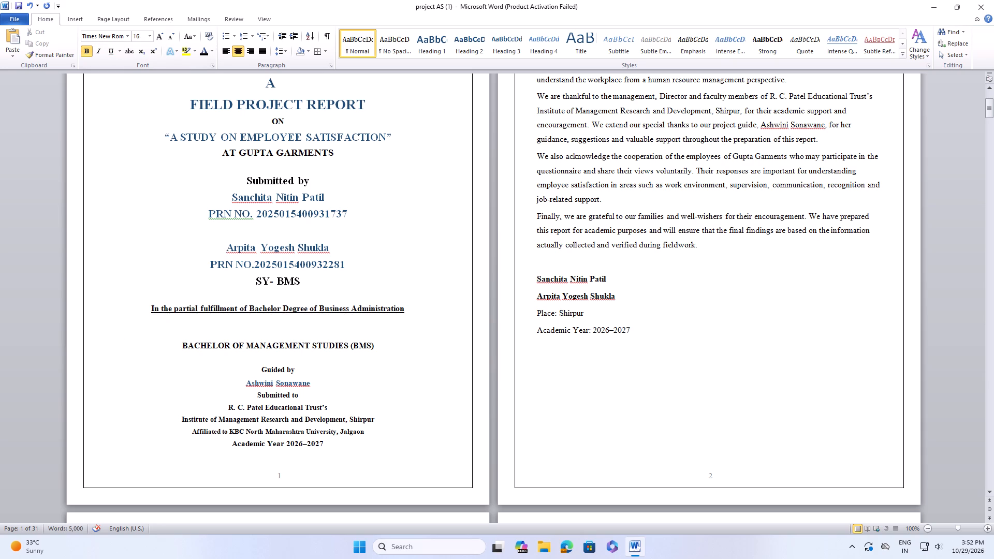
Delete the line "BACHELOR OF MANAGEMENT STUDIES (BMS)" and the blank line beneath it from the cover page.
{"action": "left_click_drag", "start_coordinate": [172, 349], "coordinate": [329, 361]}
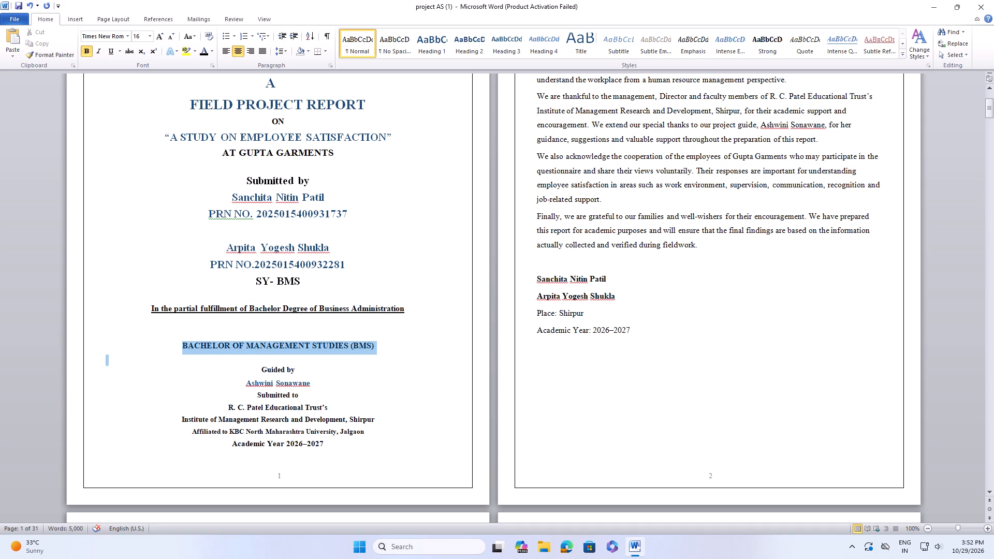
{"action": "left_click_drag", "start_coordinate": [329, 361], "coordinate": [347, 361]}
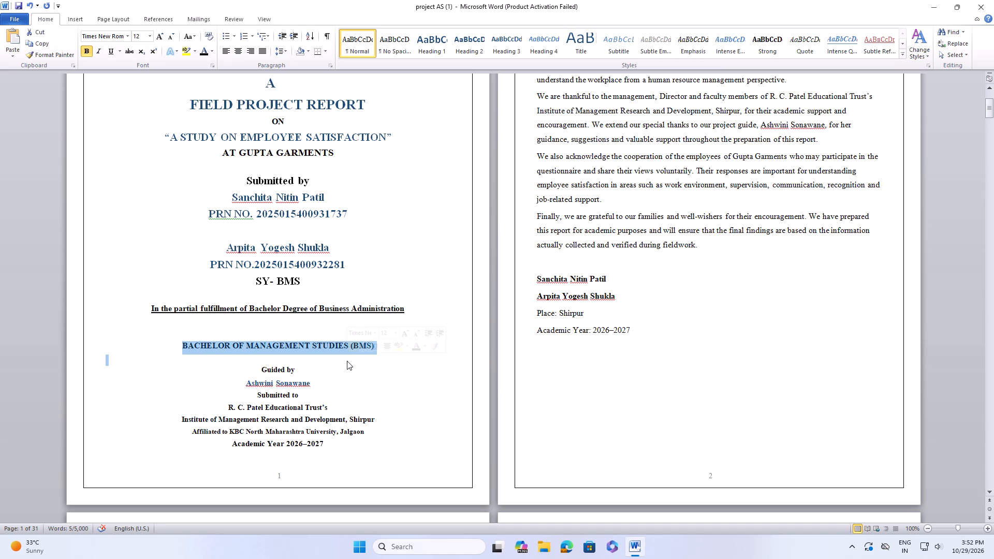
{"action": "key", "text": "Delete"}
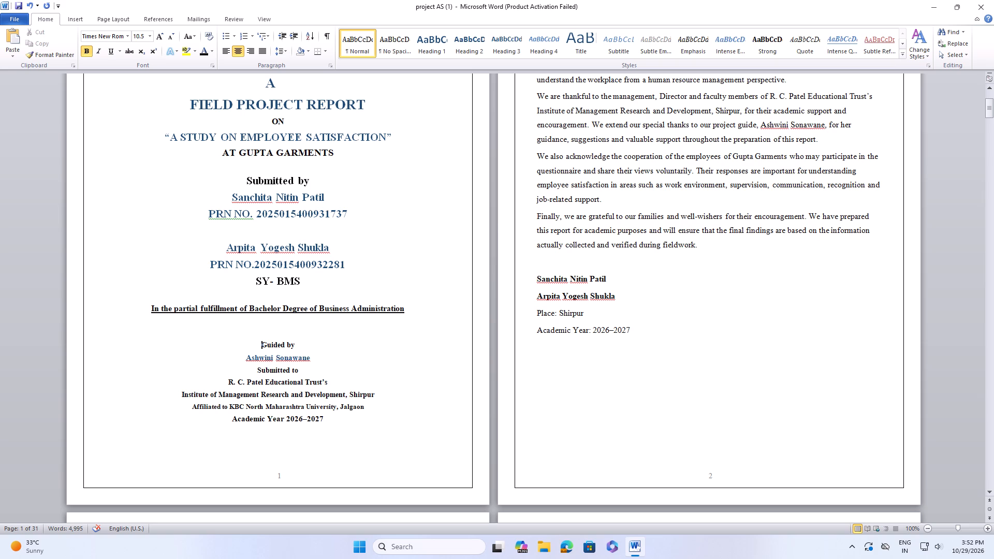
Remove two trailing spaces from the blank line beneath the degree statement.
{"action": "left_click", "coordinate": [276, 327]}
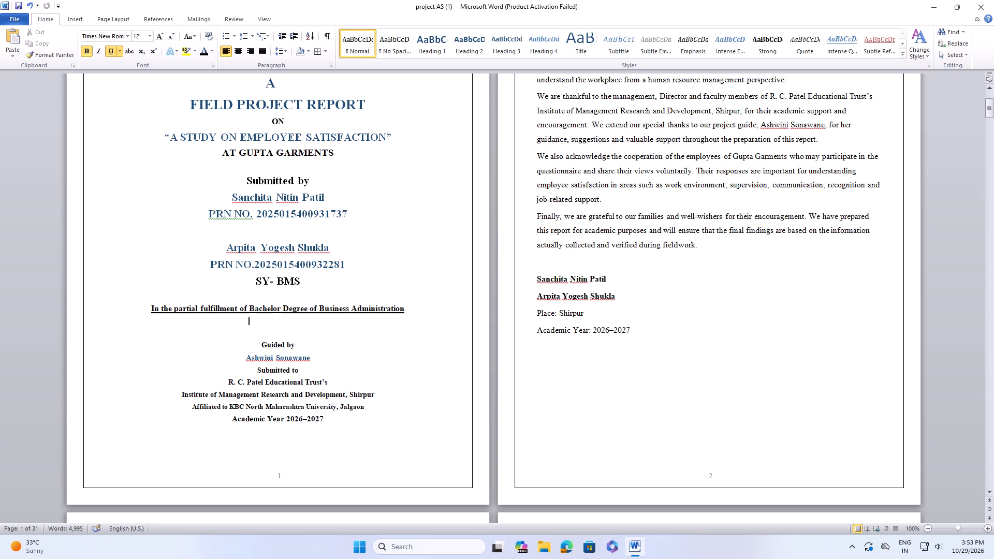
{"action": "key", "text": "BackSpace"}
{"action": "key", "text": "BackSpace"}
Join "Submitted to" onto the guide's name line on the cover page and retype the last letters of the surname.
{"action": "left_click", "coordinate": [316, 362]}
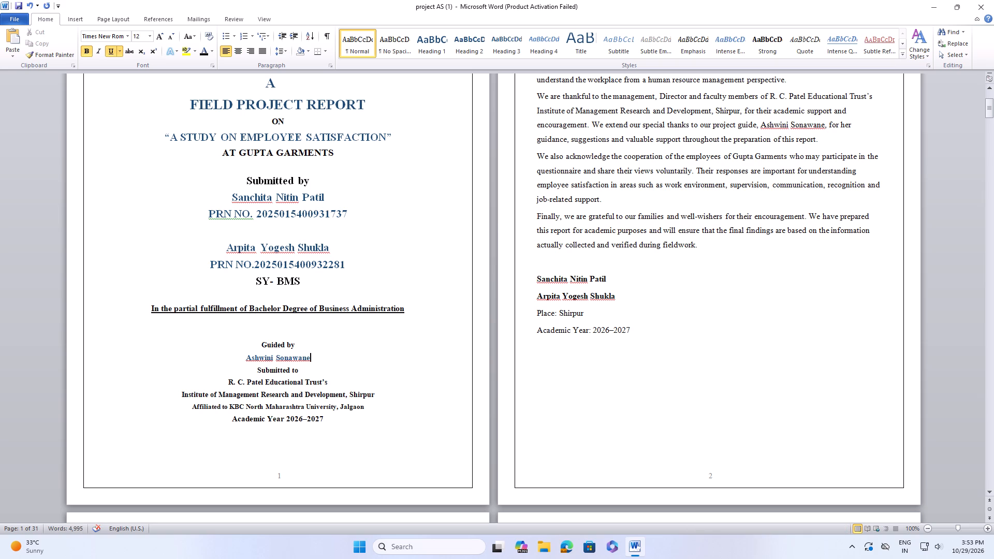
{"action": "left_click", "coordinate": [302, 373]}
{"action": "left_click", "coordinate": [243, 366]}
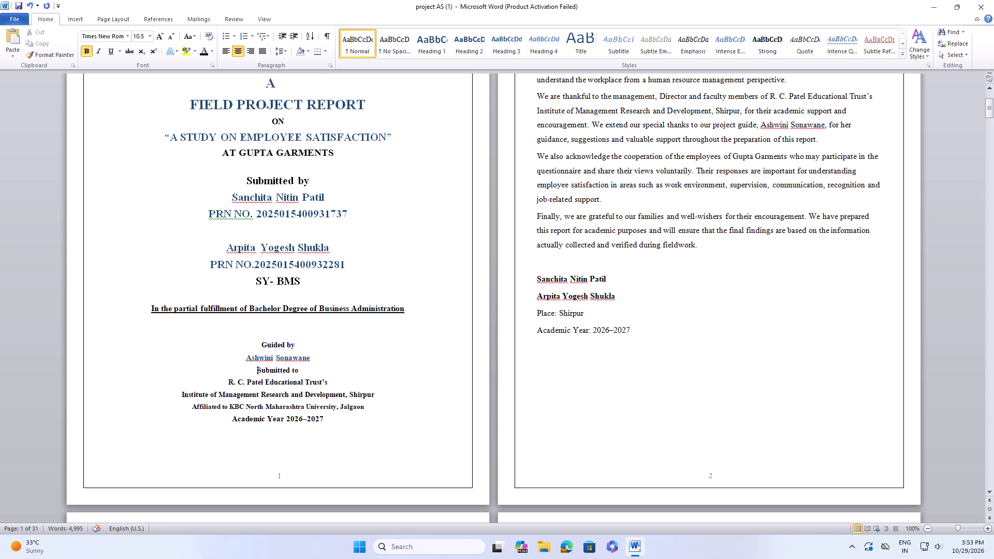
{"action": "left_click", "coordinate": [243, 366]}
{"action": "key", "text": "BackSpace"}
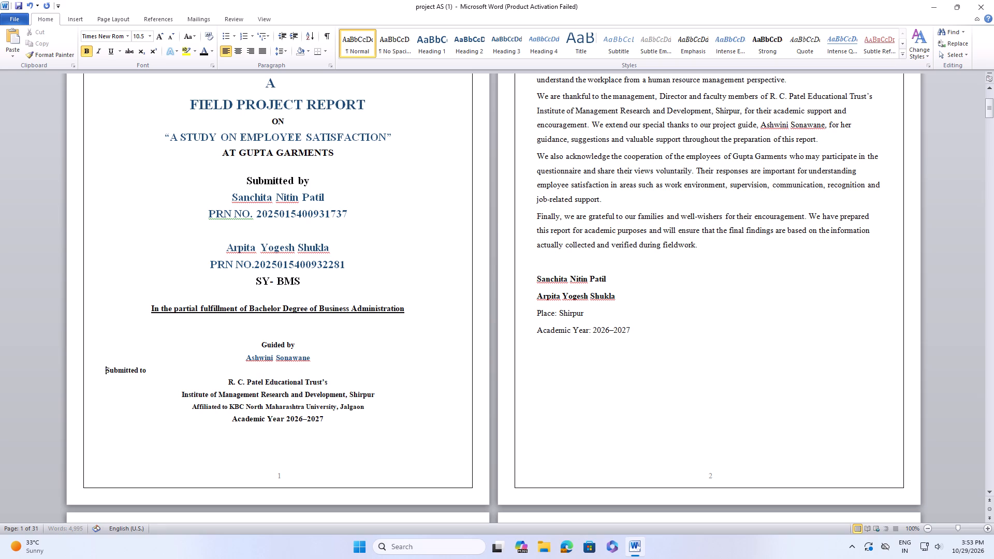
{"action": "key", "text": "BackSpace"}
{"action": "key", "text": "BackSpace"}
{"action": "key", "text": "BackSpace"}
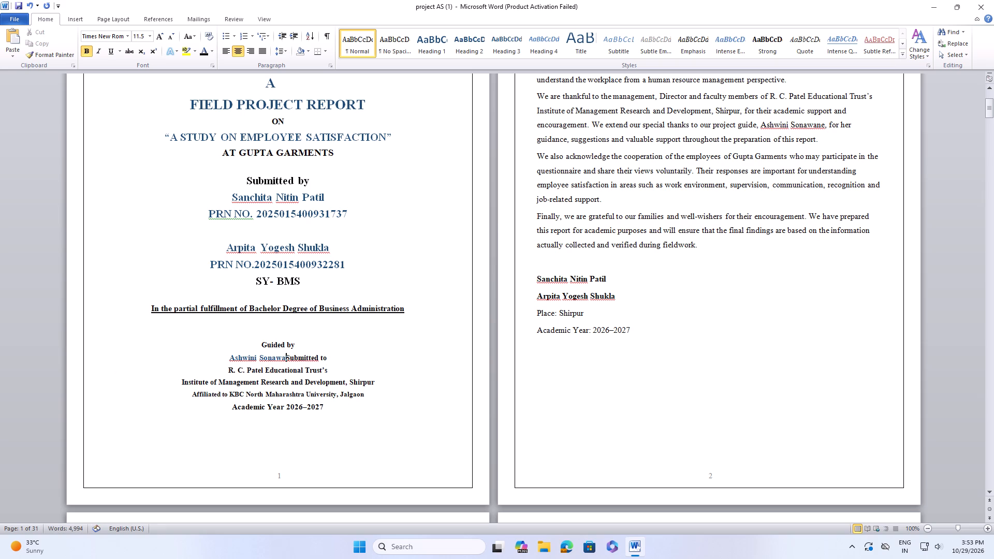
{"action": "key", "text": "n"}
{"action": "key", "text": "a"}
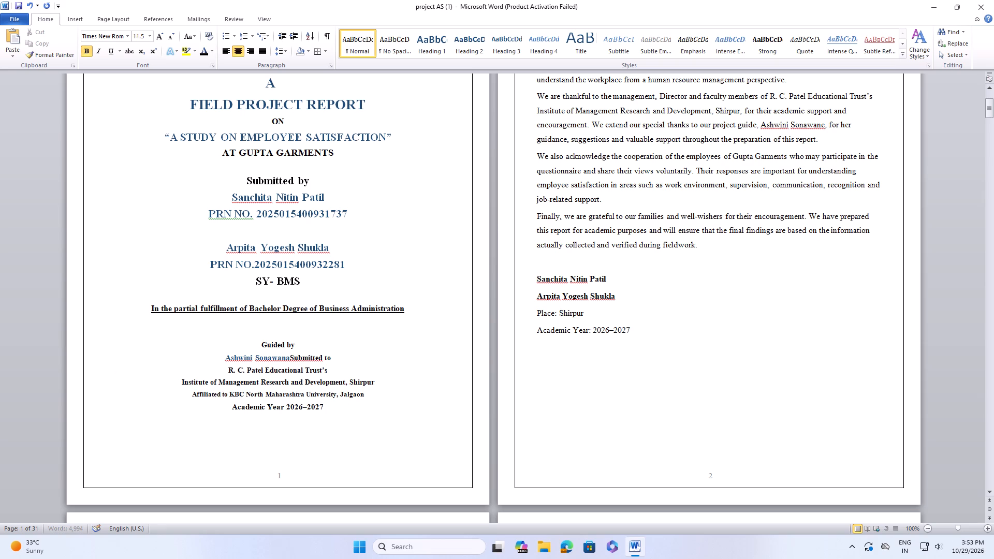
{"action": "key", "text": "e"}
Delete the "Guided by" line above the guide's name on the cover page.
{"action": "left_click_drag", "start_coordinate": [256, 343], "coordinate": [339, 350]}
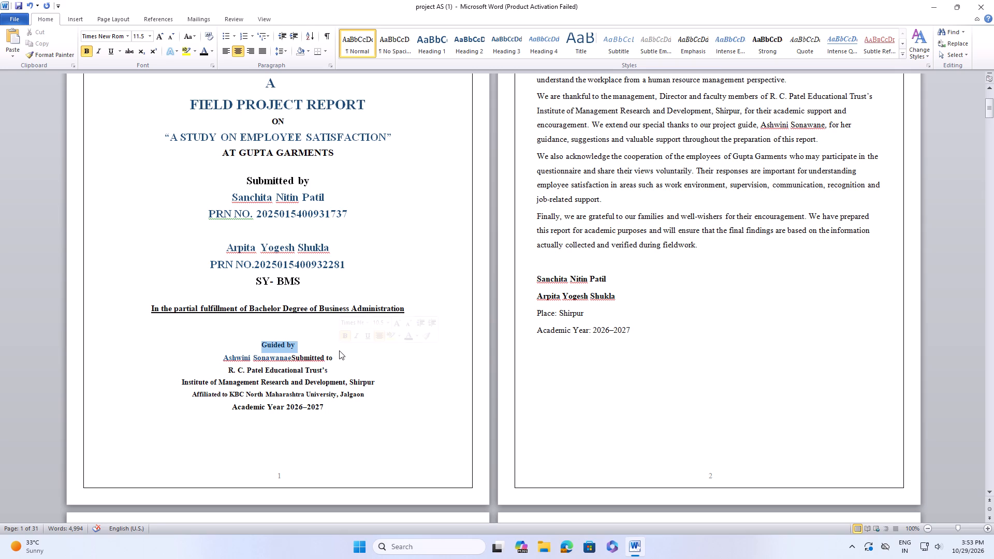
{"action": "key", "text": "Delete"}
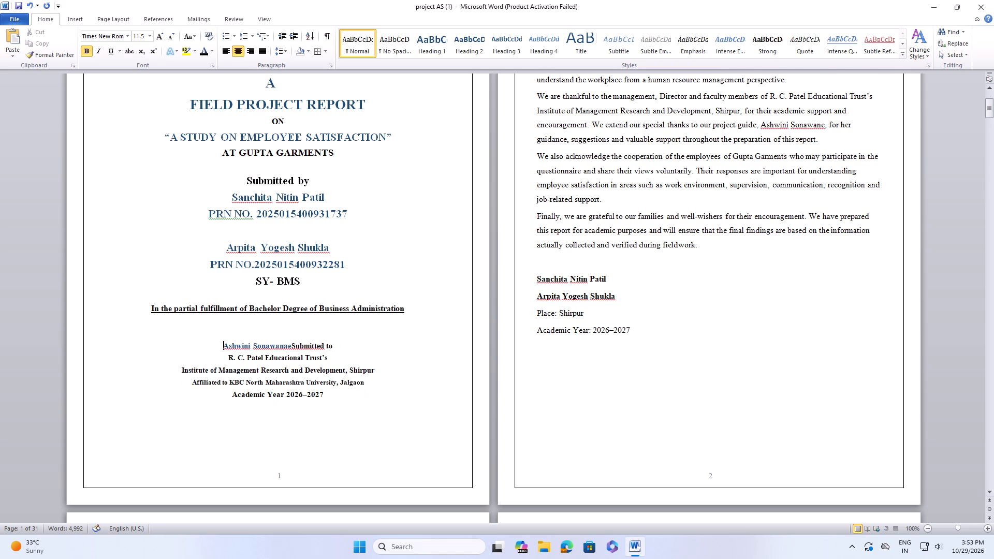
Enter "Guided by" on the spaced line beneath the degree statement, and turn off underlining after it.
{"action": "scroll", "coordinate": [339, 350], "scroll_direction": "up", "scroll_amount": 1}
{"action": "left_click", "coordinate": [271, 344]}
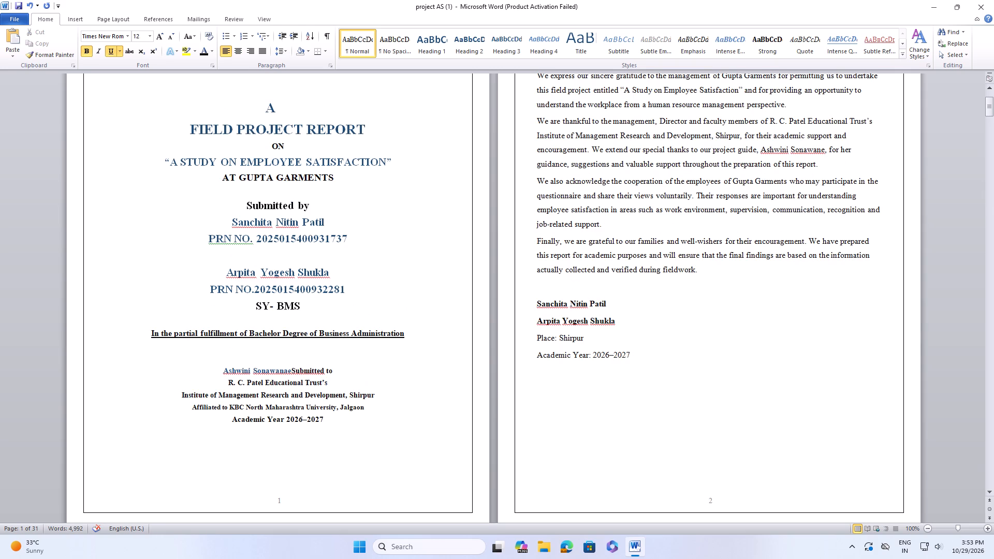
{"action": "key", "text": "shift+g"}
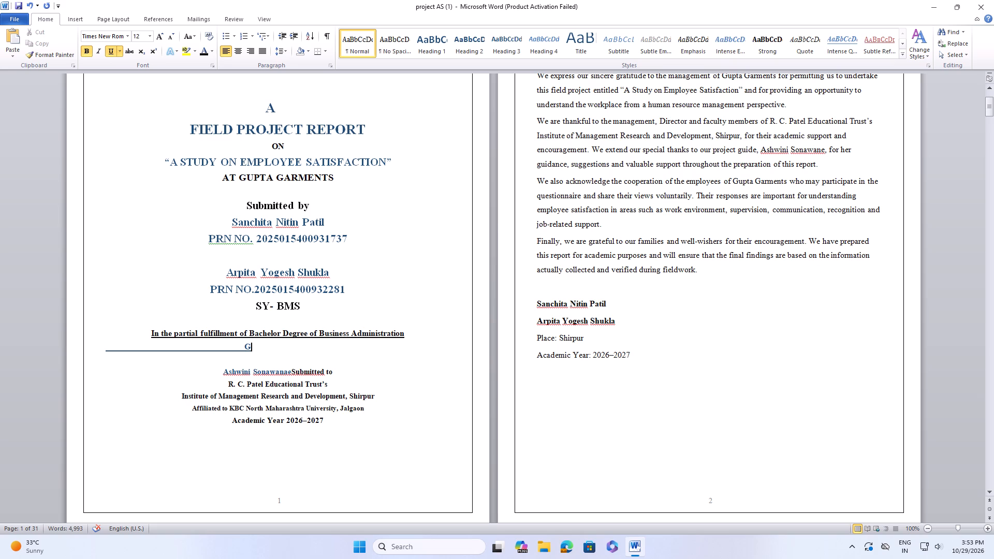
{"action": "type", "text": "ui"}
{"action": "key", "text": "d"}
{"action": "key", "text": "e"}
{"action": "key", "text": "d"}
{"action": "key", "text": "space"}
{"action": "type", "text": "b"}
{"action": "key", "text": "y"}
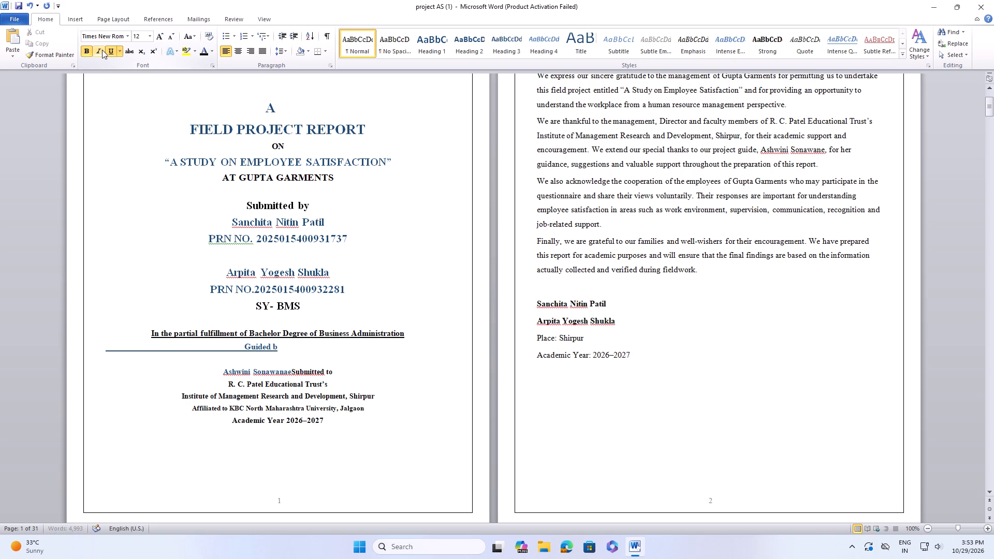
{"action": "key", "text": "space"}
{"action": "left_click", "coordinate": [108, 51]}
Delete the underlined "Guided by" line together with its leading spaces beneath the degree statement.
{"action": "left_click_drag", "start_coordinate": [241, 349], "coordinate": [289, 345]}
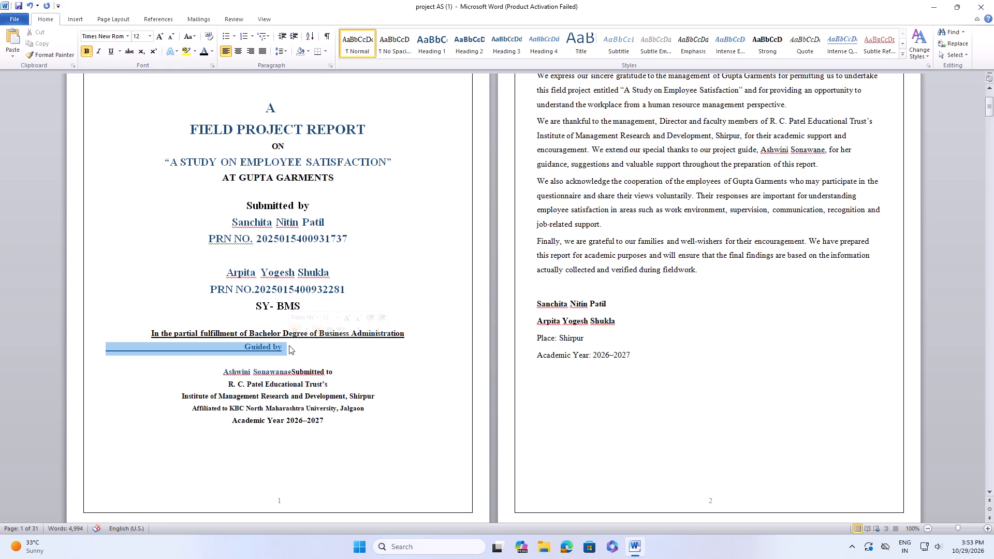
{"action": "key", "text": "Delete"}
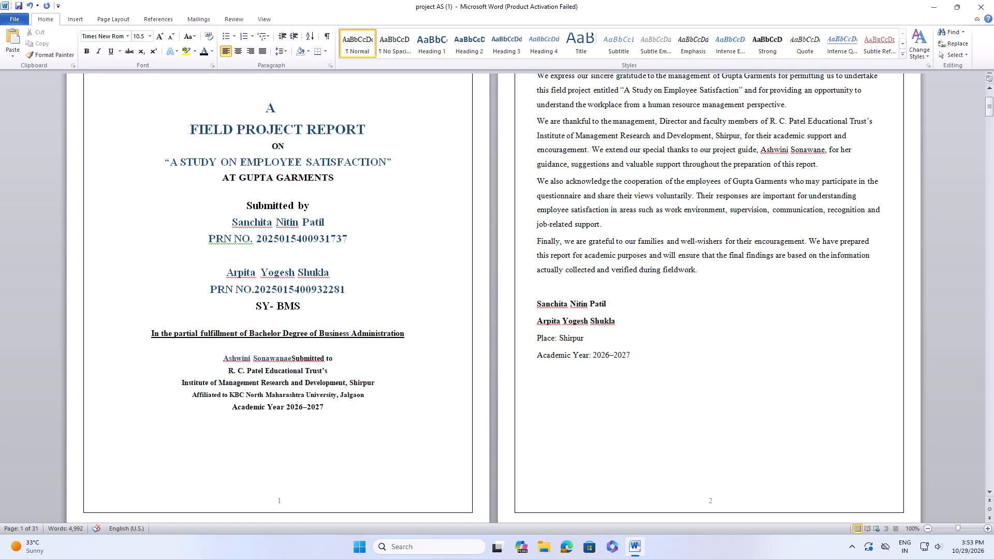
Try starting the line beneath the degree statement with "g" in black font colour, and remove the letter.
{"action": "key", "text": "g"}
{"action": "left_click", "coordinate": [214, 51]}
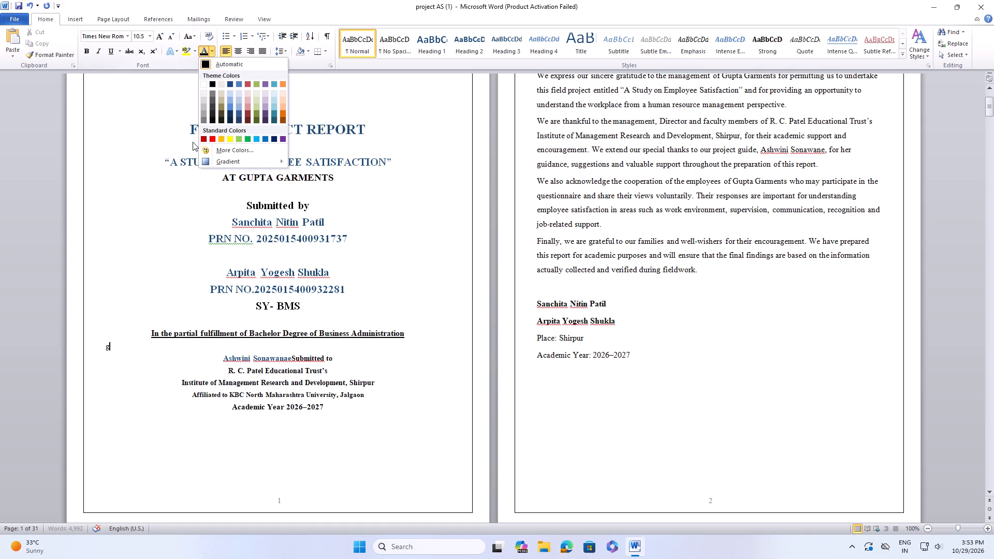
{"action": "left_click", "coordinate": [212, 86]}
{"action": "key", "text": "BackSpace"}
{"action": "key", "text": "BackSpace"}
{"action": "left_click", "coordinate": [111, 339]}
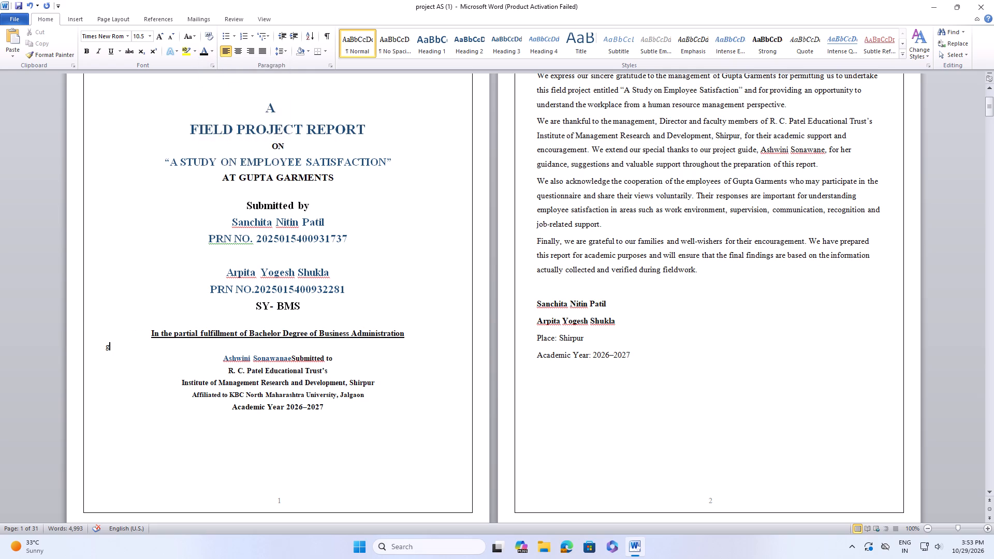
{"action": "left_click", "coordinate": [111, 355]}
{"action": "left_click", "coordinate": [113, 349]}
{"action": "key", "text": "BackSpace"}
Indent the empty line beneath the degree statement with spaces towards the page centre, clearing the stray "g" letters.
{"action": "key", "text": "space"}
{"action": "key", "text": "space"}
{"action": "key", "text": "space"}
{"action": "key", "text": "space"}
{"action": "key", "text": "space"}
{"action": "key", "text": "space"}
{"action": "key", "text": "space"}
{"action": "key", "text": "space"}
{"action": "key", "text": "g"}
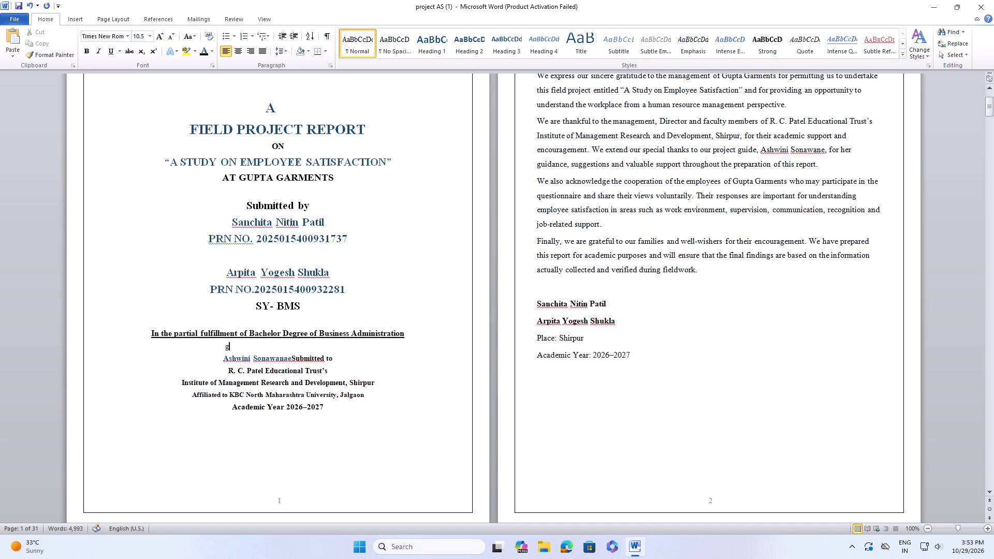
{"action": "key", "text": "BackSpace"}
{"action": "key", "text": "g"}
{"action": "key", "text": "BackSpace"}
{"action": "key", "text": "BackSpace"}
Enter "Guided by" in mixed case on the indented line beneath the degree statement, correcting the wrongly capitalised letters.
{"action": "key", "text": "shift+f"}
{"action": "key", "text": "BackSpace"}
{"action": "key", "text": "shift+g"}
{"action": "key", "text": "u"}
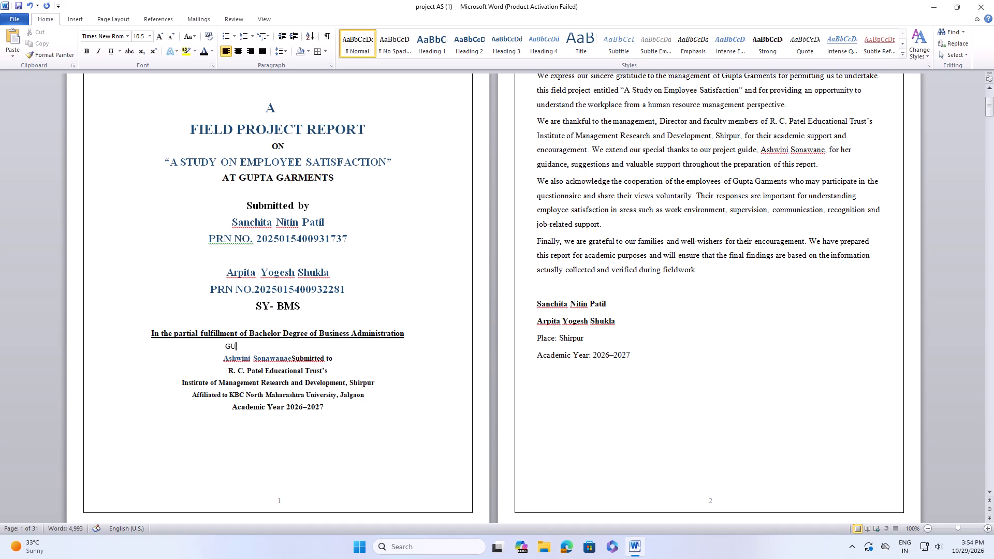
{"action": "key", "text": "BackSpace"}
{"action": "key", "text": "shift+u"}
{"action": "type", "text": "IDED"}
{"action": "key", "text": "space"}
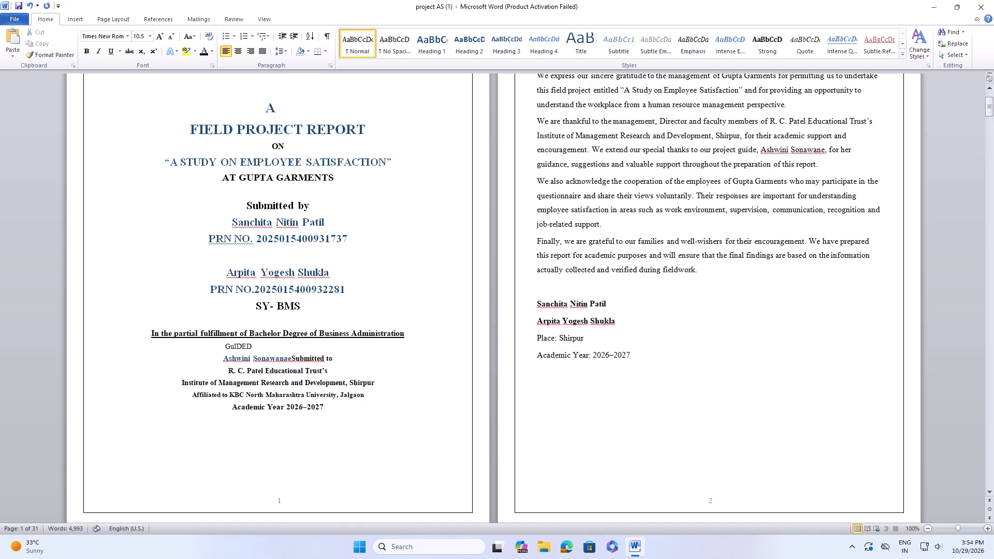
{"action": "key", "text": "BackSpace"}
{"action": "key", "text": "BackSpace"}
{"action": "key", "text": "BackSpace"}
{"action": "key", "text": "BackSpace"}
{"action": "key", "text": "BackSpace"}
{"action": "key", "text": "i"}
{"action": "key", "text": "BackSpace"}
{"action": "key", "text": "shift+i"}
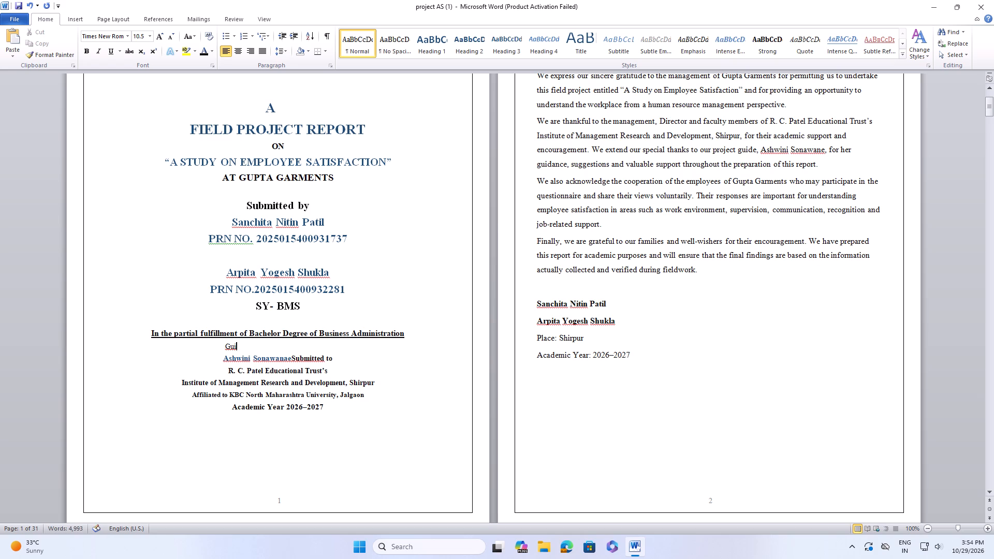
{"action": "key", "text": "d"}
{"action": "key", "text": "BackSpace"}
{"action": "key", "text": "b"}
{"action": "key", "text": "y"}
{"action": "key", "text": "space"}
Centre the "Guided by" line on the cover page and format it bold at 14 pt.
{"action": "left_click_drag", "start_coordinate": [222, 350], "coordinate": [237, 347]}
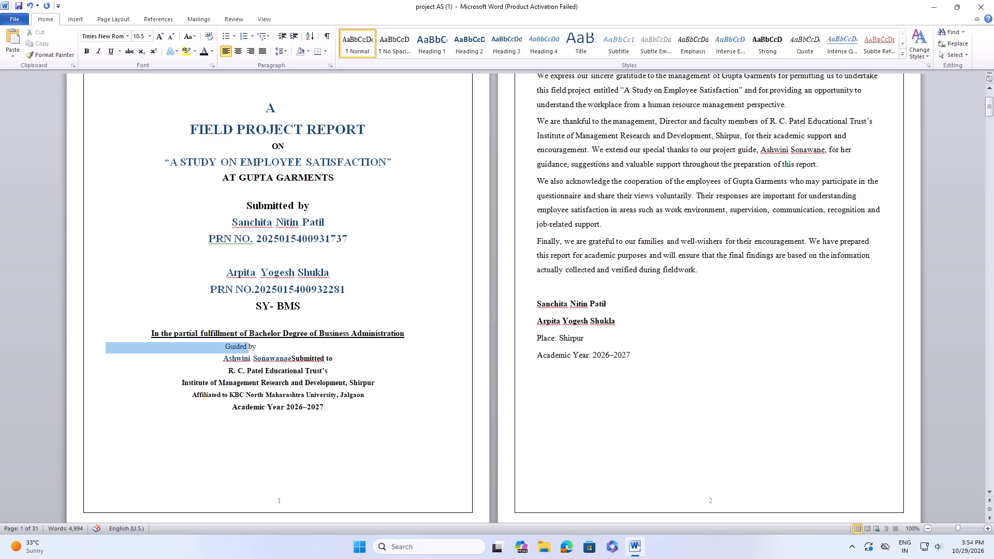
{"action": "left_click_drag", "start_coordinate": [237, 347], "coordinate": [280, 347]}
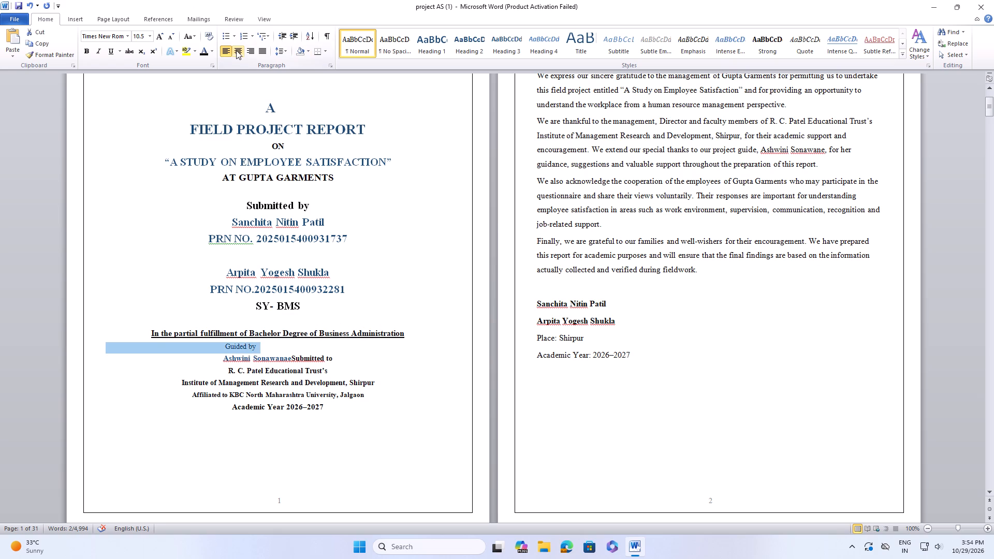
{"action": "left_click", "coordinate": [236, 50]}
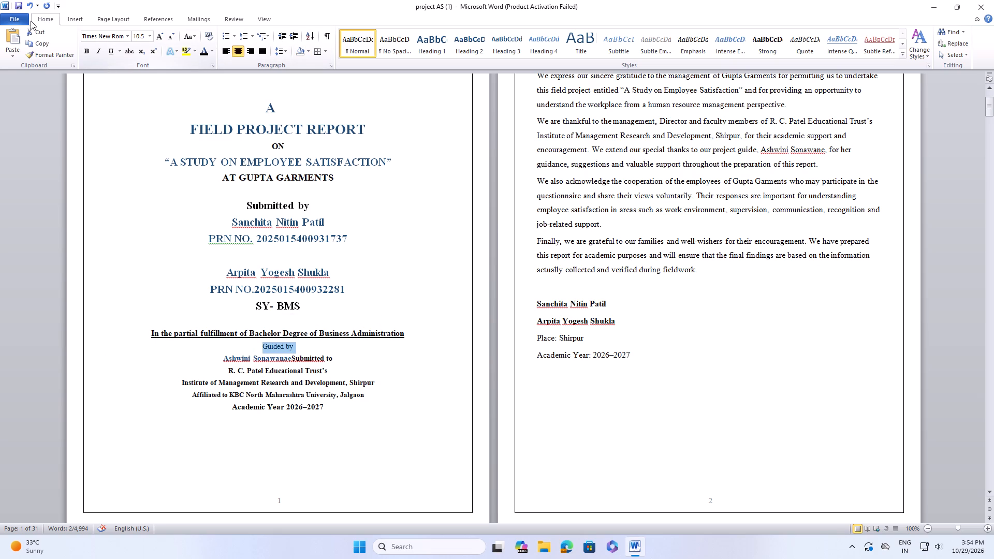
{"action": "left_click", "coordinate": [86, 49]}
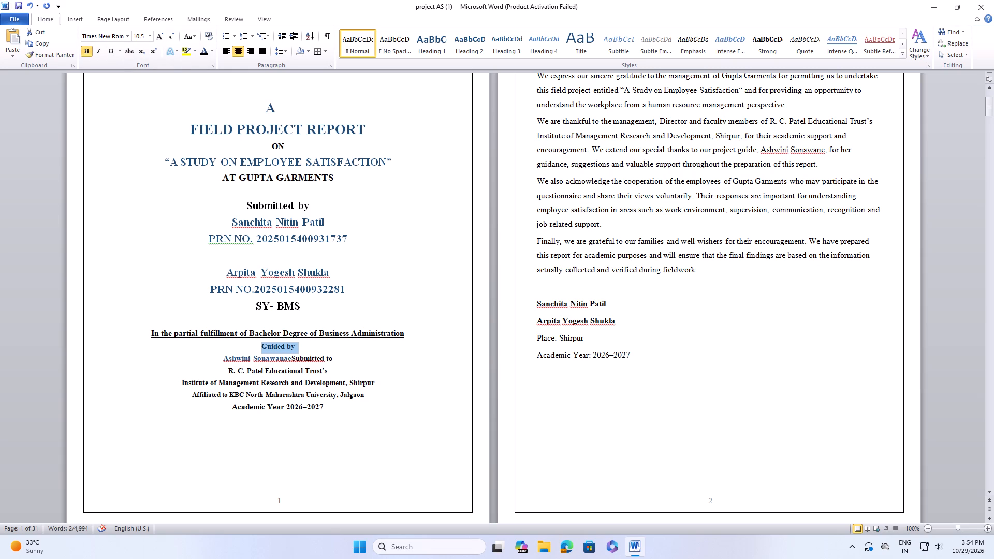
{"action": "left_click", "coordinate": [163, 36]}
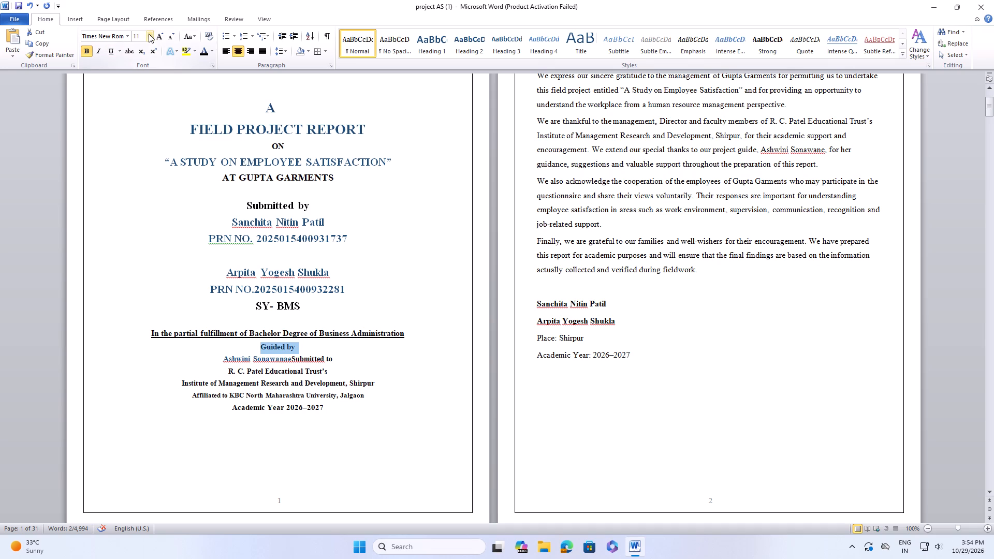
{"action": "left_click", "coordinate": [150, 37]}
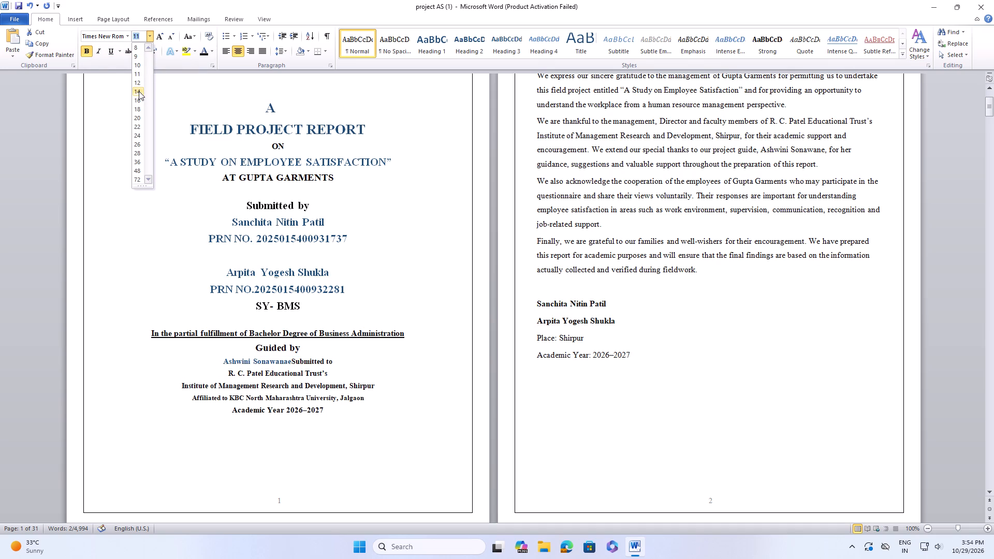
{"action": "left_click", "coordinate": [137, 92]}
{"action": "left_click", "coordinate": [445, 414]}
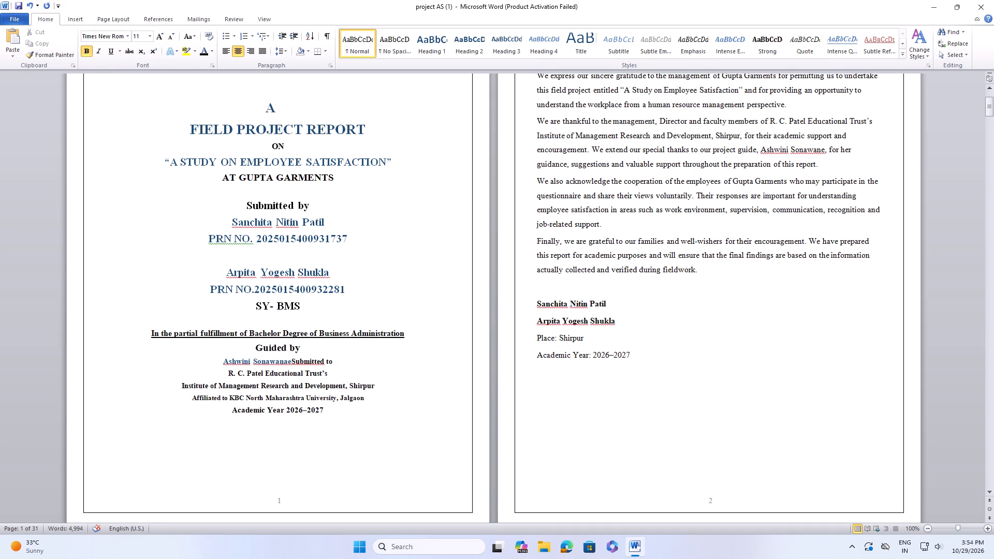
Move "Submitted to" onto its own line beneath the guide's name on the cover page.
{"action": "left_click_drag", "start_coordinate": [292, 361], "coordinate": [227, 361]}
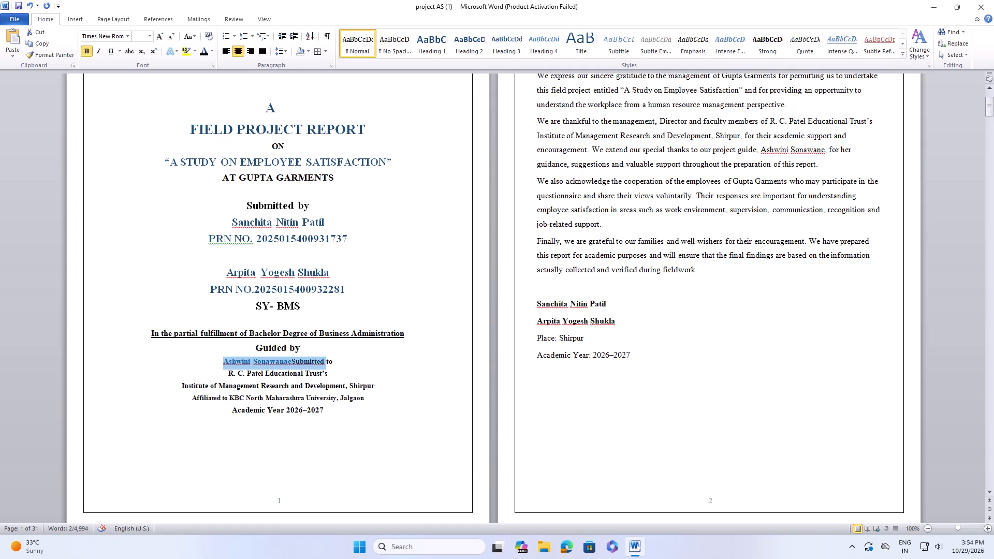
{"action": "left_click", "coordinate": [383, 372]}
{"action": "left_click", "coordinate": [293, 360]}
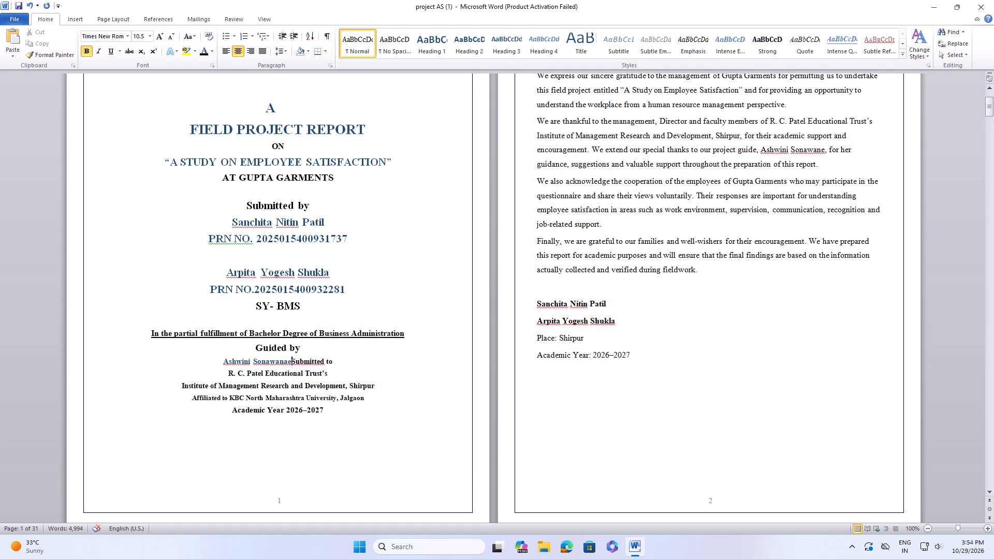
{"action": "key", "text": "Return"}
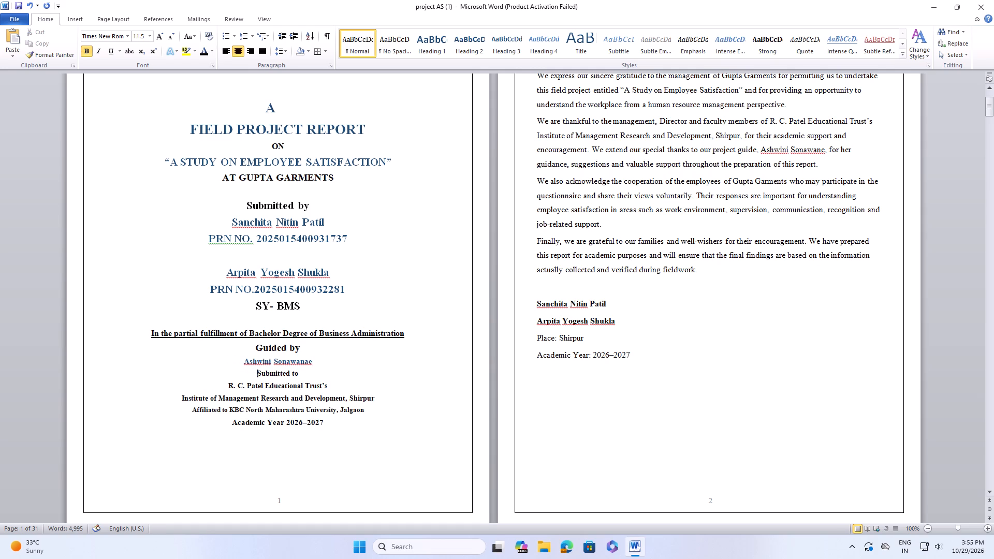
Set the font size of the guide's name on the cover page to 16 pt.
{"action": "left_click_drag", "start_coordinate": [241, 360], "coordinate": [312, 362]}
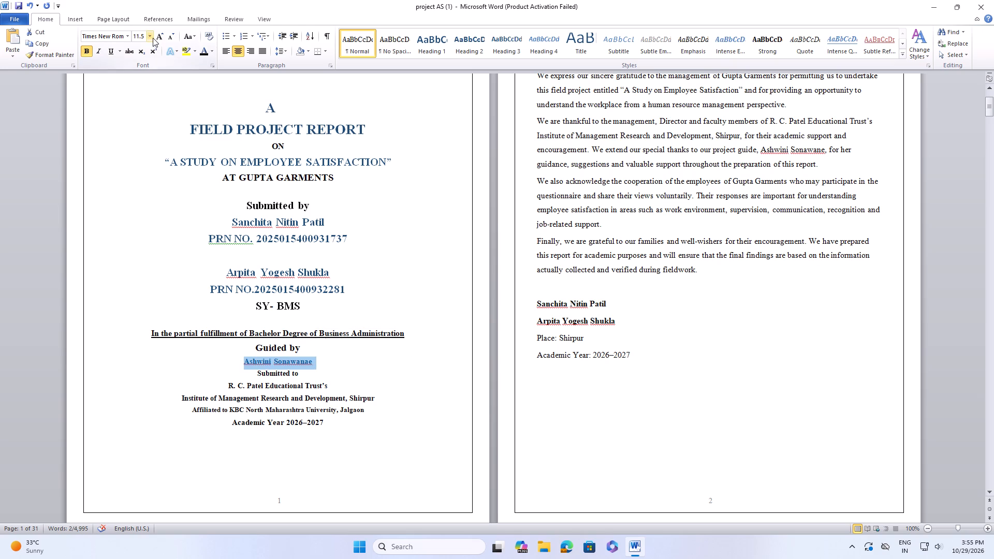
{"action": "left_click", "coordinate": [153, 38]}
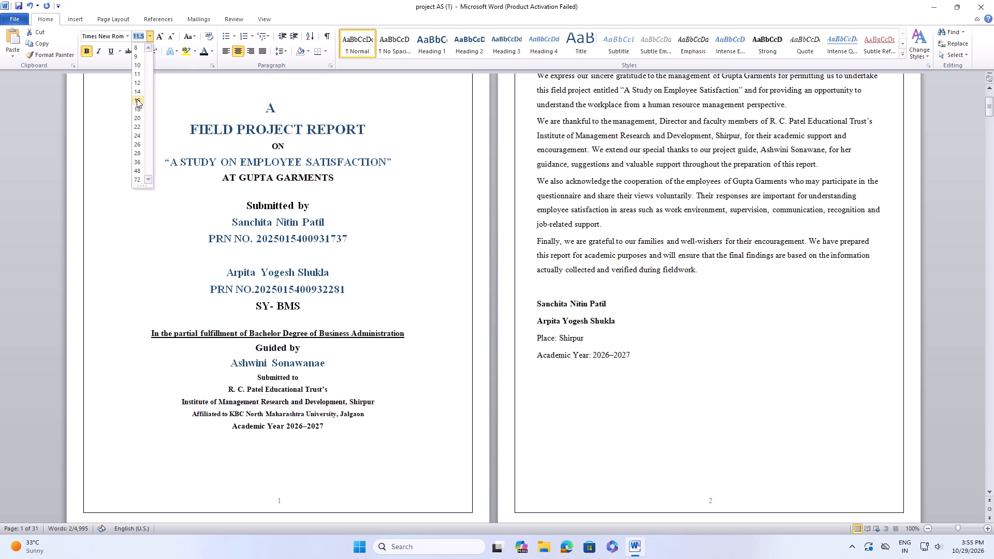
{"action": "left_click", "coordinate": [137, 99]}
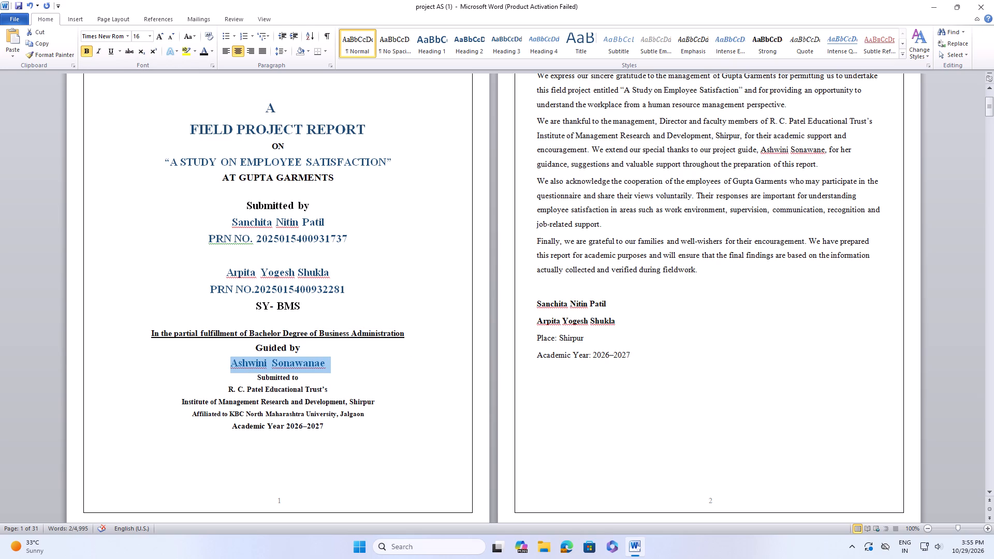
Insert an empty line between the guide's name and "Submitted to" on the cover page.
{"action": "left_click", "coordinate": [354, 369]}
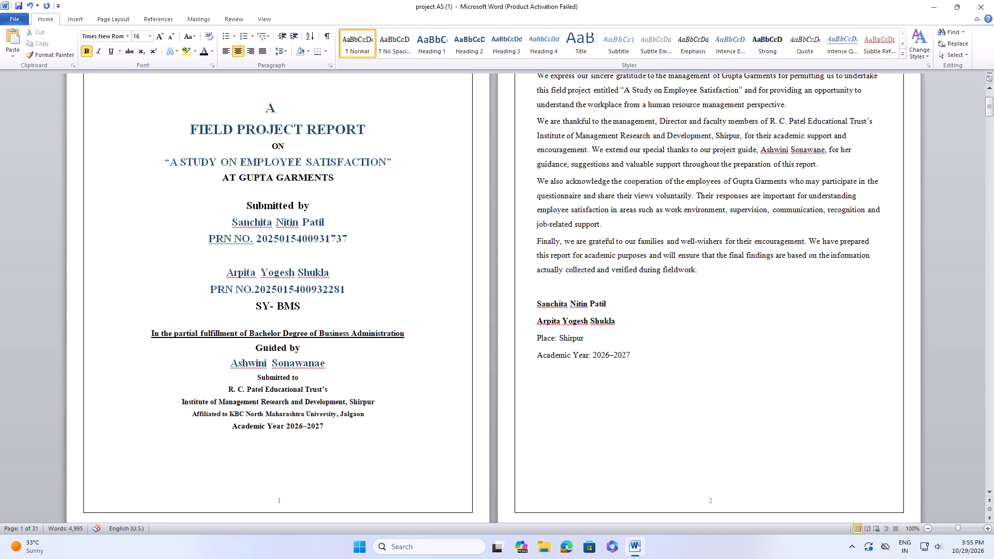
{"action": "key", "text": "Return"}
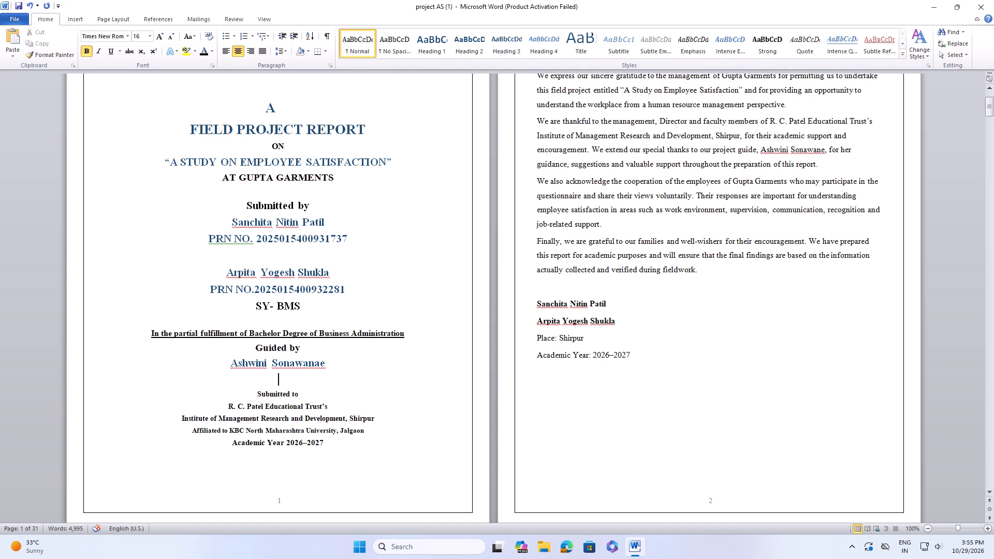
Correct the spelling of the guide's surname on the cover page so that it ends in "ane".
{"action": "left_click_drag", "start_coordinate": [319, 362], "coordinate": [330, 362]}
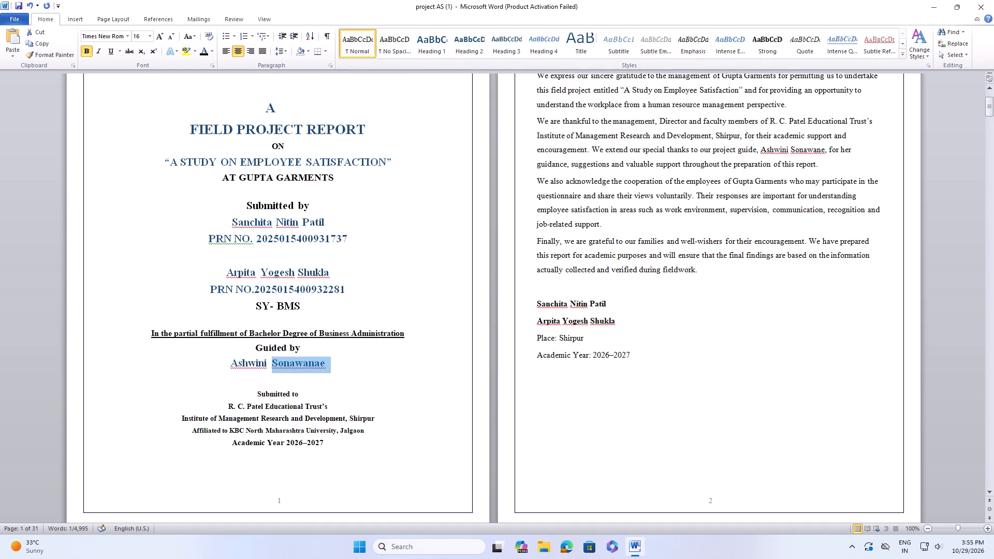
{"action": "left_click", "coordinate": [385, 403]}
{"action": "left_click_drag", "start_coordinate": [321, 366], "coordinate": [331, 364]}
{"action": "left_click_drag", "start_coordinate": [360, 392], "coordinate": [351, 388]}
{"action": "left_click", "coordinate": [324, 363]}
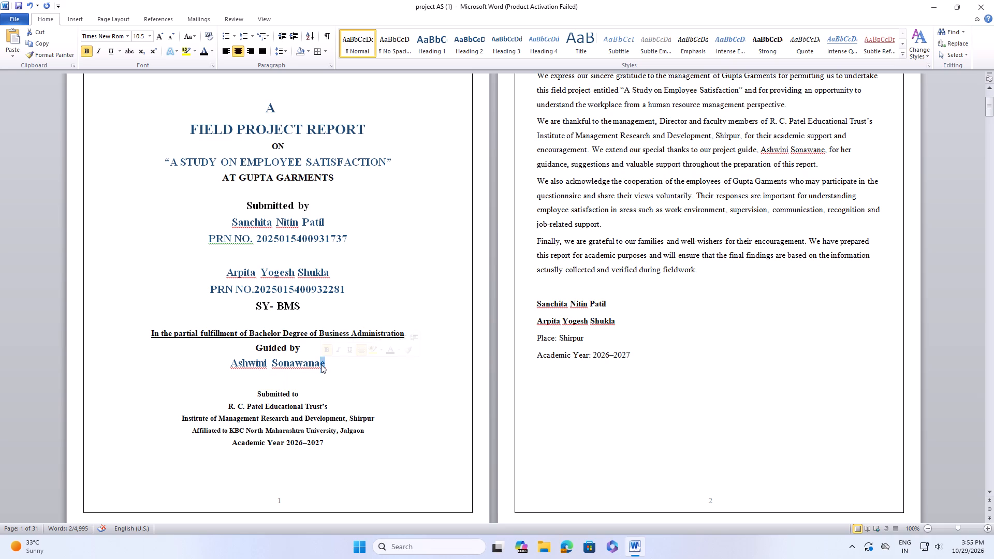
{"action": "key", "text": "BackSpace"}
{"action": "key", "text": "BackSpace"}
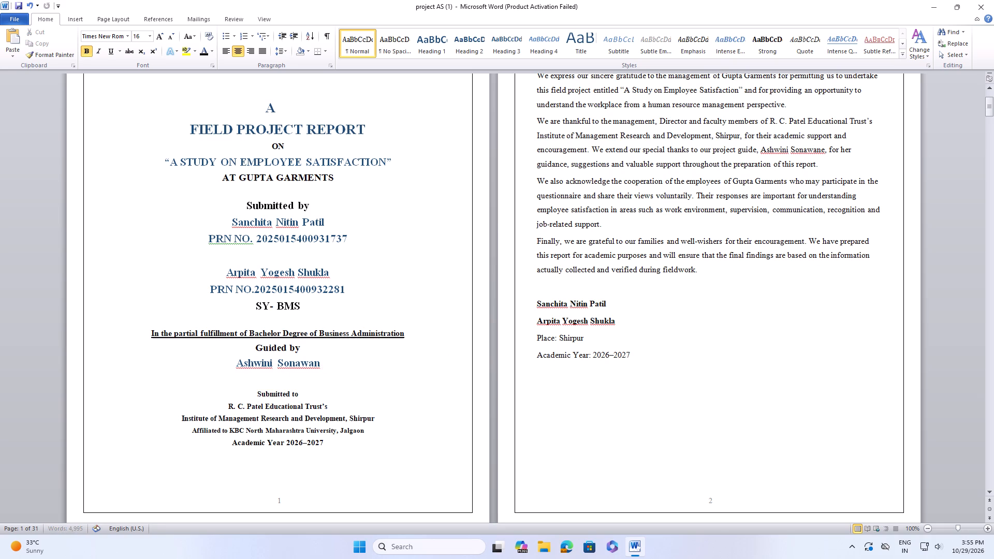
{"action": "key", "text": "e"}
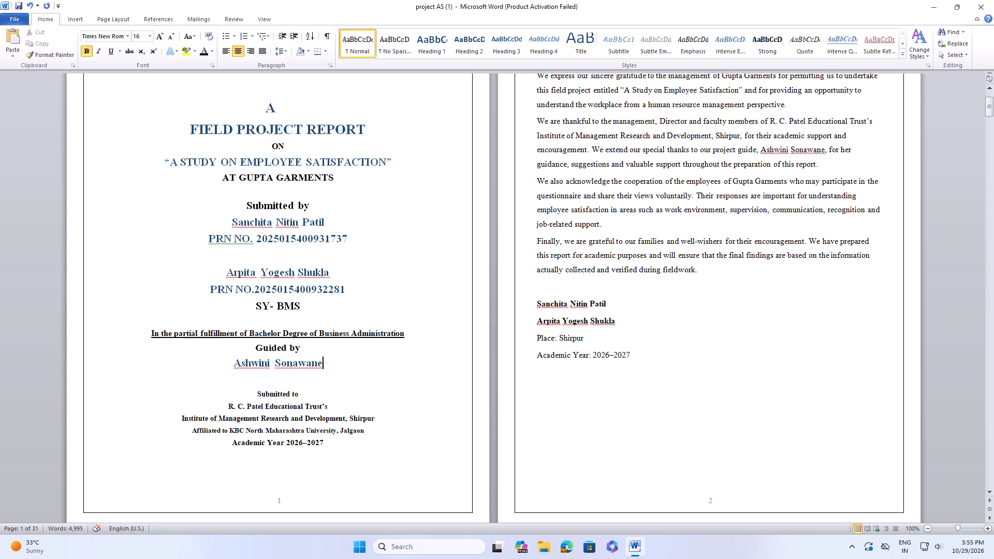
Set the font size of the "Submitted to" line on the cover page to 16 pt.
{"action": "left_click_drag", "start_coordinate": [257, 393], "coordinate": [306, 394]}
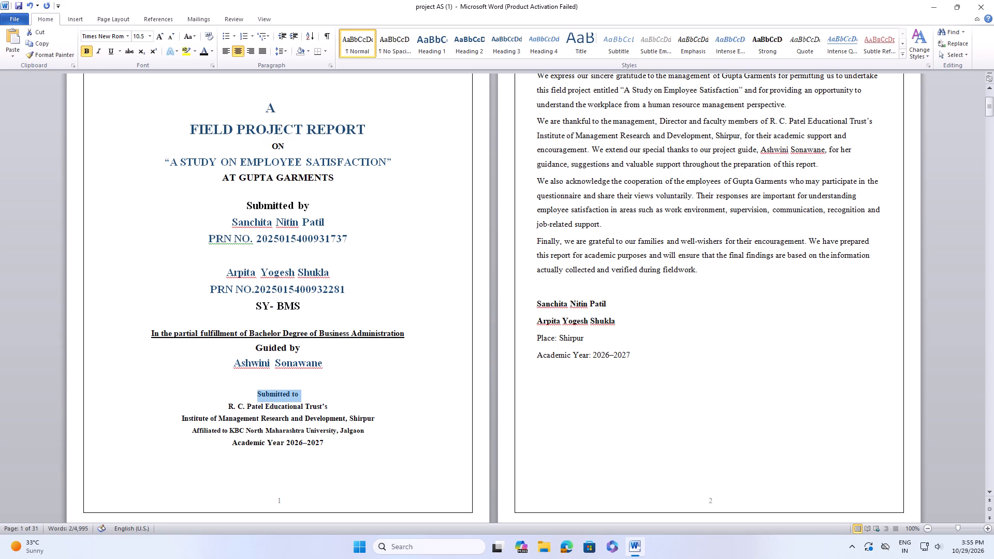
{"action": "left_click", "coordinate": [150, 35]}
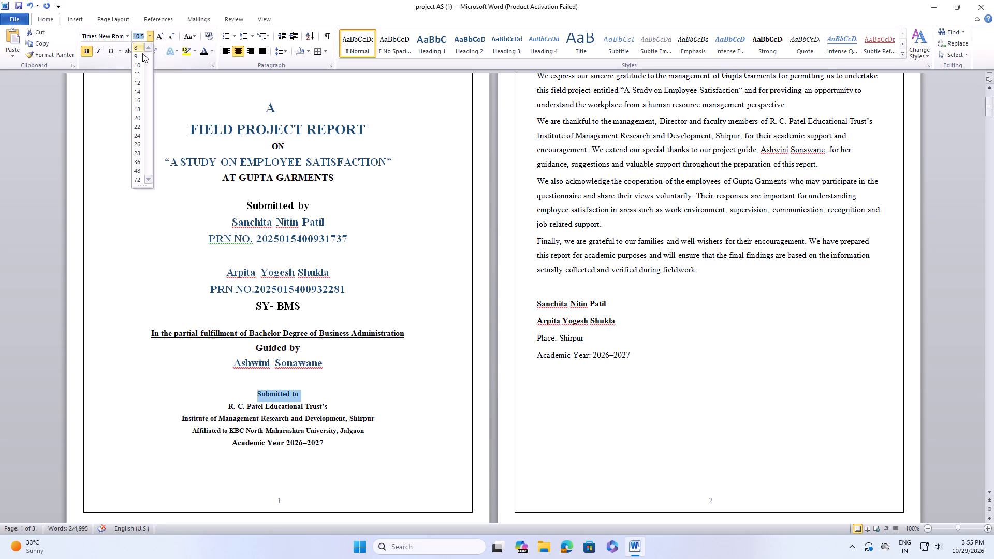
{"action": "left_click", "coordinate": [136, 104]}
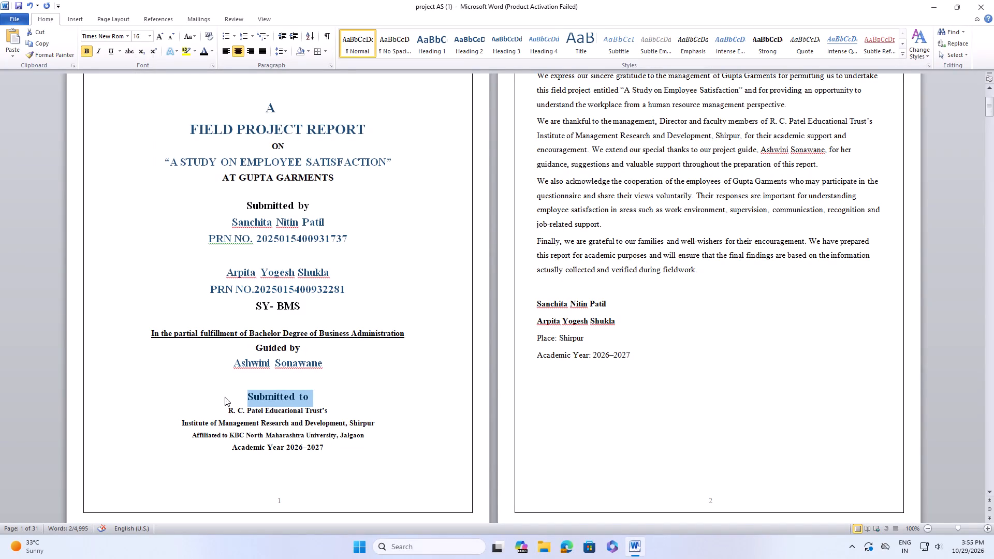
Add a hyphen directly before and after "Submitted to" on the cover page so it reads "-Submitted to-".
{"action": "left_click", "coordinate": [233, 395]}
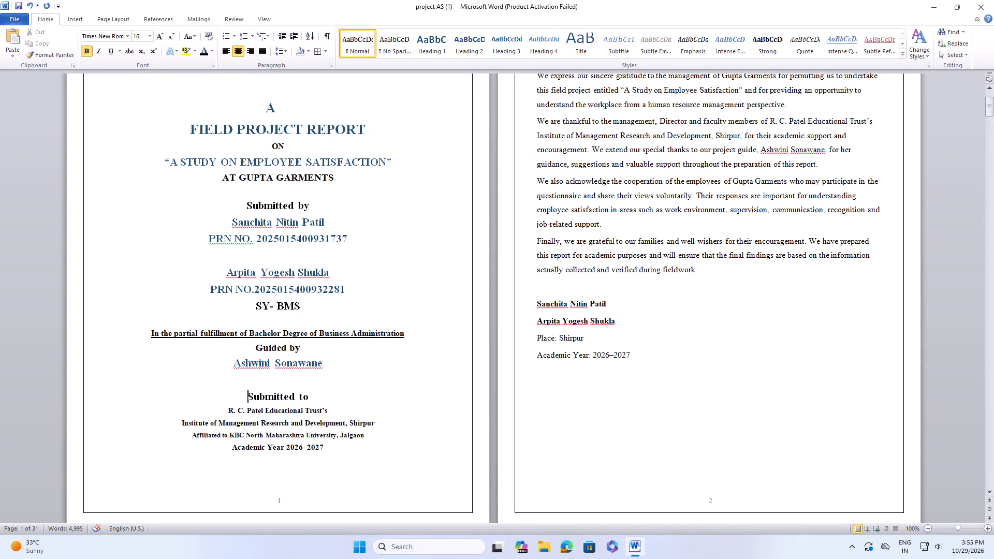
{"action": "key", "text": "minus"}
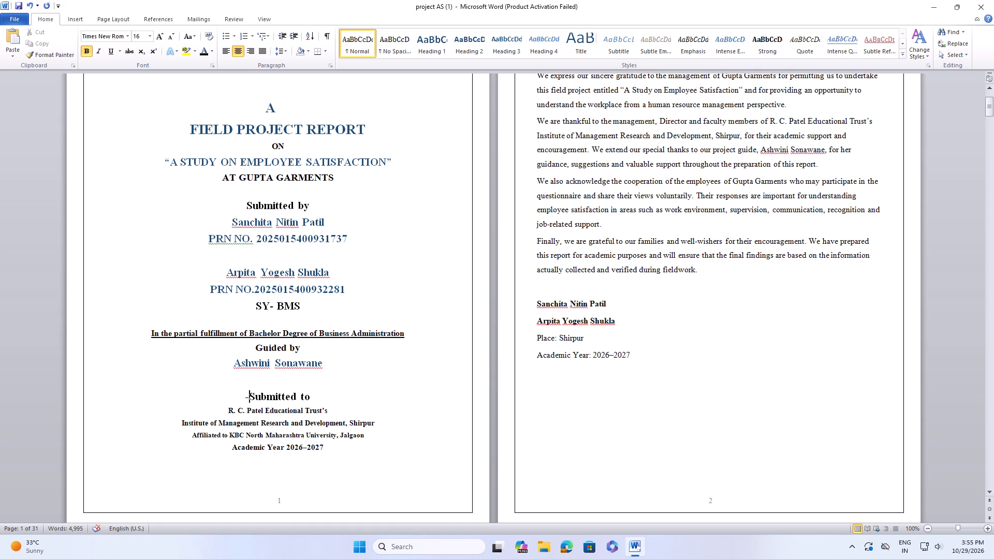
{"action": "left_click", "coordinate": [312, 396]}
{"action": "key", "text": "minus"}
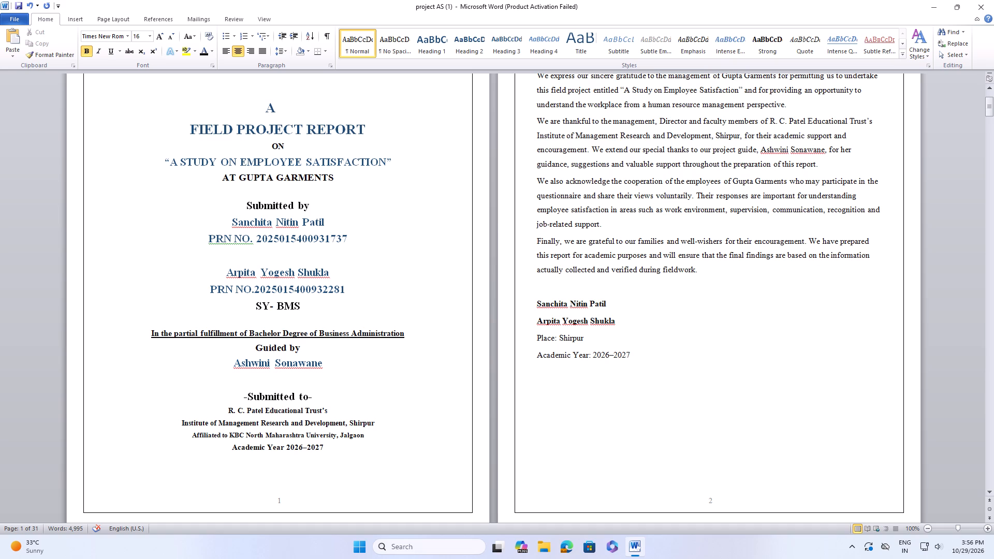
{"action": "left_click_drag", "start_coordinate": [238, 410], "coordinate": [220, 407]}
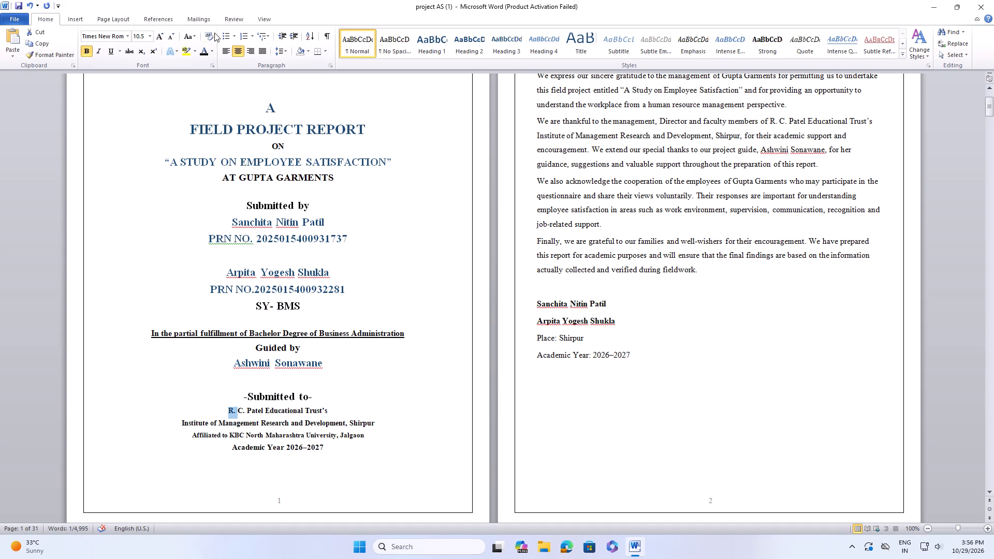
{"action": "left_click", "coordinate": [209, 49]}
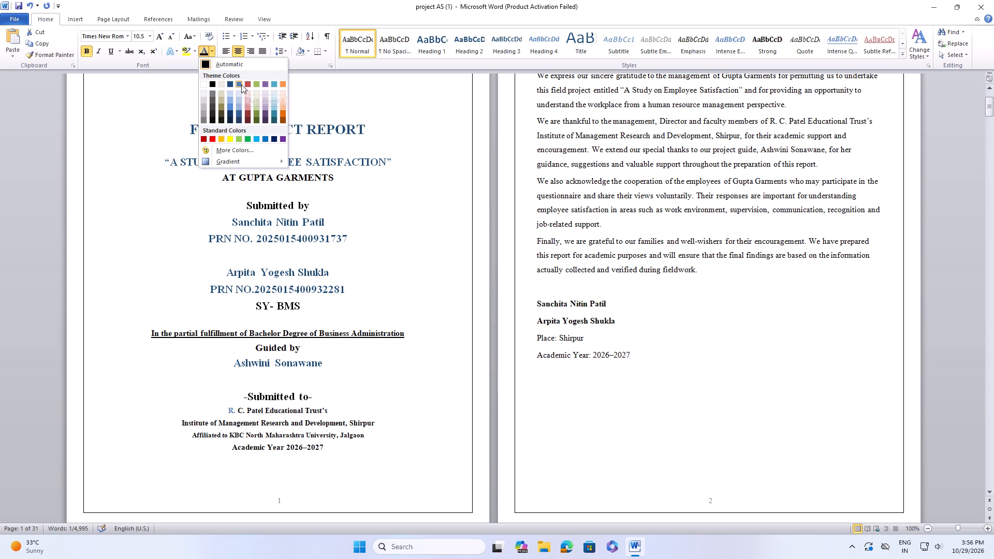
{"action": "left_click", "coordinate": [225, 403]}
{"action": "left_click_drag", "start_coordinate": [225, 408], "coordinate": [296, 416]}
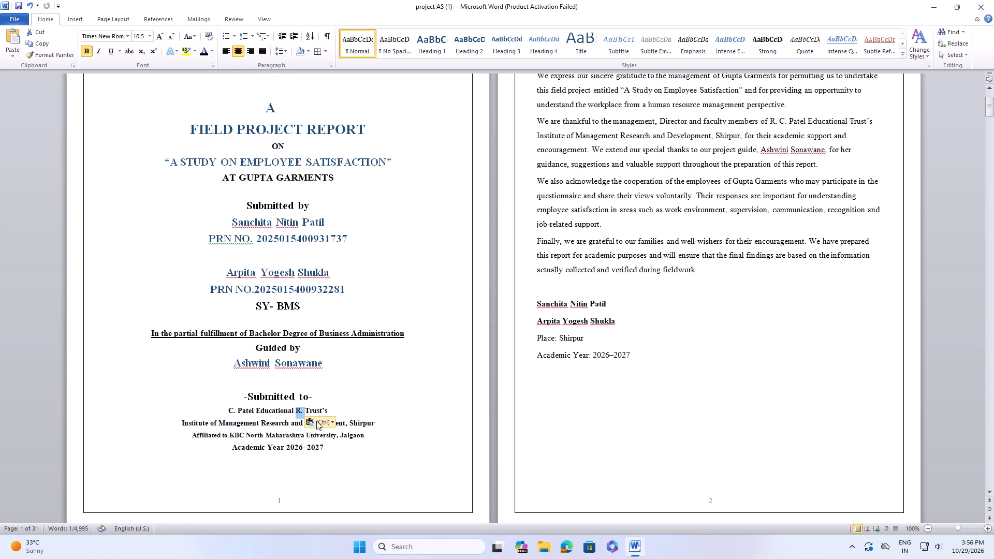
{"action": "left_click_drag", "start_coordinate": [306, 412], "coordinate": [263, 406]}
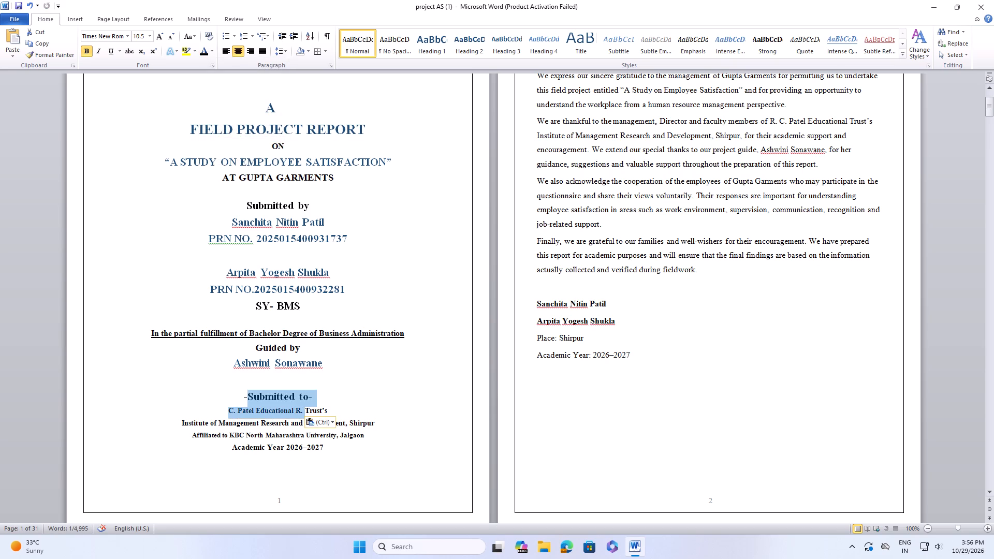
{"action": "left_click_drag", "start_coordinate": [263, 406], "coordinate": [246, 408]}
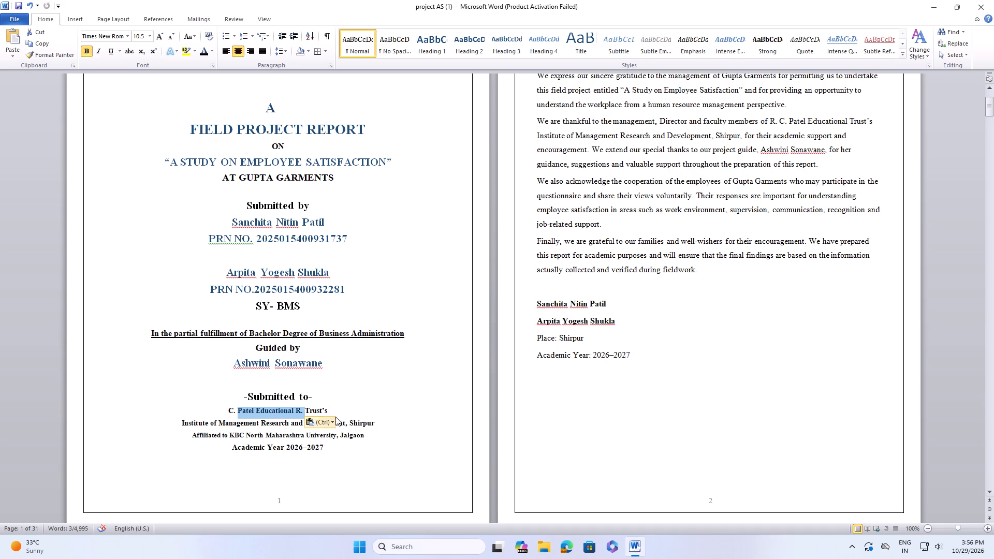
Delete all the text of the educational trust line beneath "-Submitted to-" on the cover page, keeping the line itself.
{"action": "left_click", "coordinate": [358, 411]}
{"action": "left_click", "coordinate": [349, 407]}
{"action": "key", "text": "BackSpace"}
{"action": "key", "text": "BackSpace"}
{"action": "key", "text": "BackSpace"}
{"action": "key", "text": "BackSpace"}
{"action": "key", "text": "BackSpace"}
{"action": "key", "text": "BackSpace"}
{"action": "key", "text": "BackSpace"}
{"action": "key", "text": "BackSpace"}
{"action": "key", "text": "BackSpace"}
{"action": "key", "text": "BackSpace"}
{"action": "key", "text": "BackSpace"}
{"action": "key", "text": "BackSpace"}
{"action": "key", "text": "BackSpace"}
{"action": "key", "text": "BackSpace"}
{"action": "key", "text": "BackSpace"}
{"action": "key", "text": "BackSpace"}
{"action": "key", "text": "BackSpace"}
{"action": "key", "text": "BackSpace"}
{"action": "key", "text": "BackSpace"}
{"action": "key", "text": "BackSpace"}
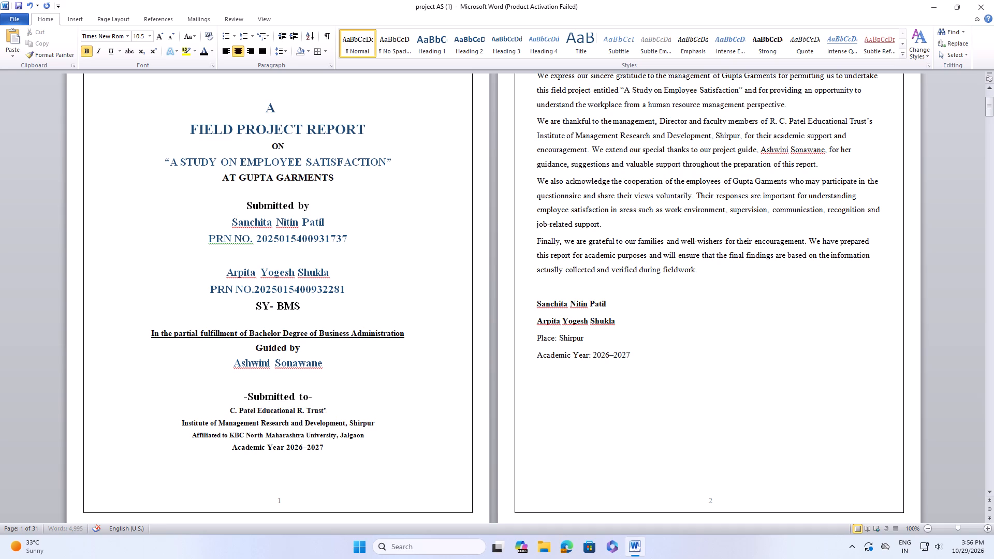
{"action": "key", "text": "BackSpace"}
{"action": "key", "text": "BackSpace"}
{"action": "key", "text": "BackSpace"}
{"action": "key", "text": "BackSpace"}
{"action": "key", "text": "BackSpace"}
{"action": "key", "text": "BackSpace"}
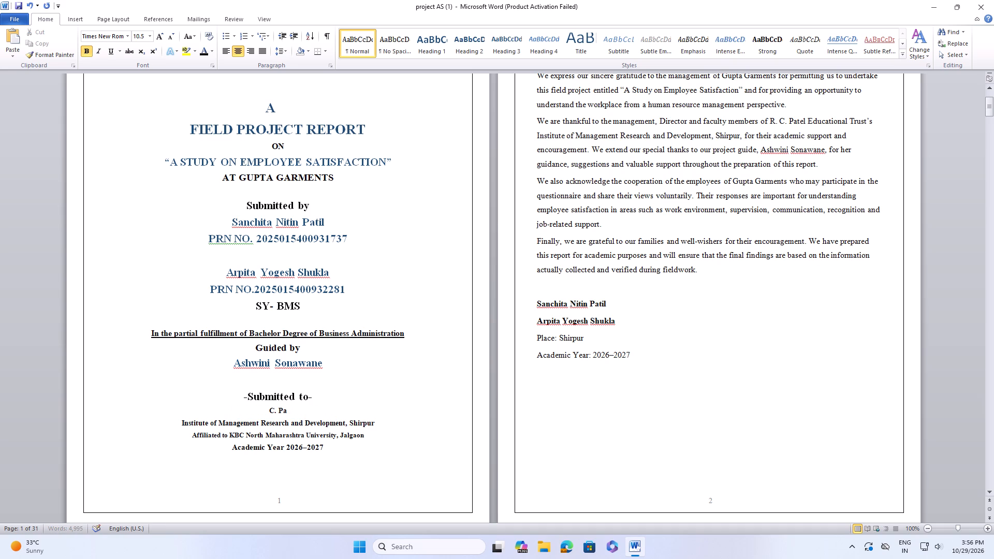
{"action": "key", "text": "BackSpace"}
{"action": "key", "text": "BackSpace"}
{"action": "key", "text": "BackSpace"}
{"action": "key", "text": "BackSpace"}
{"action": "key", "text": "BackSpace"}
Enter "R.C. Patel Educational Trust's" on the empty line beneath "-Submitted to-" on the cover page.
{"action": "key", "text": "shift+r"}
{"action": "key", "text": "period"}
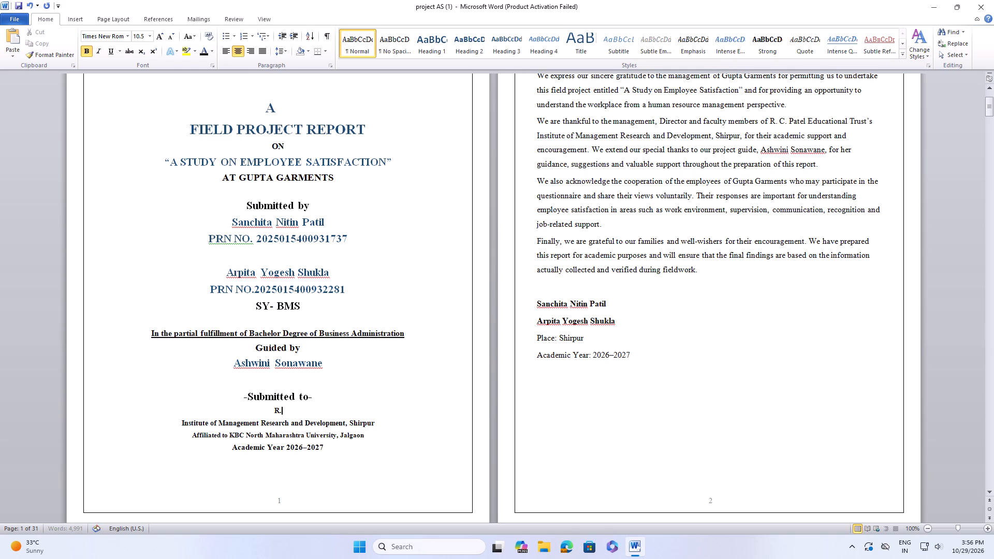
{"action": "key", "text": "shift+c"}
{"action": "key", "text": "space"}
{"action": "key", "text": "shift+p"}
{"action": "key", "text": "a"}
{"action": "type", "text": "tel"}
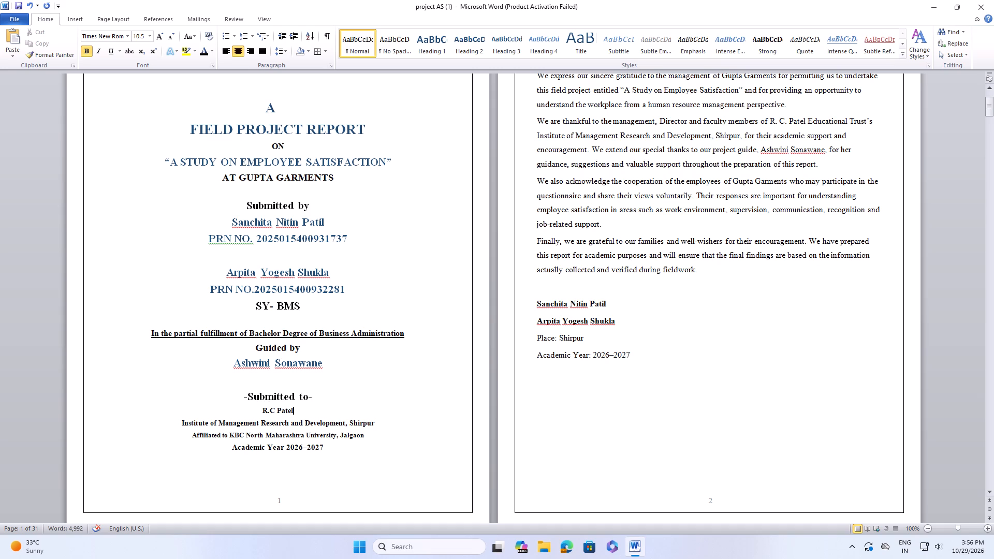
{"action": "key", "text": "space"}
{"action": "key", "text": "period"}
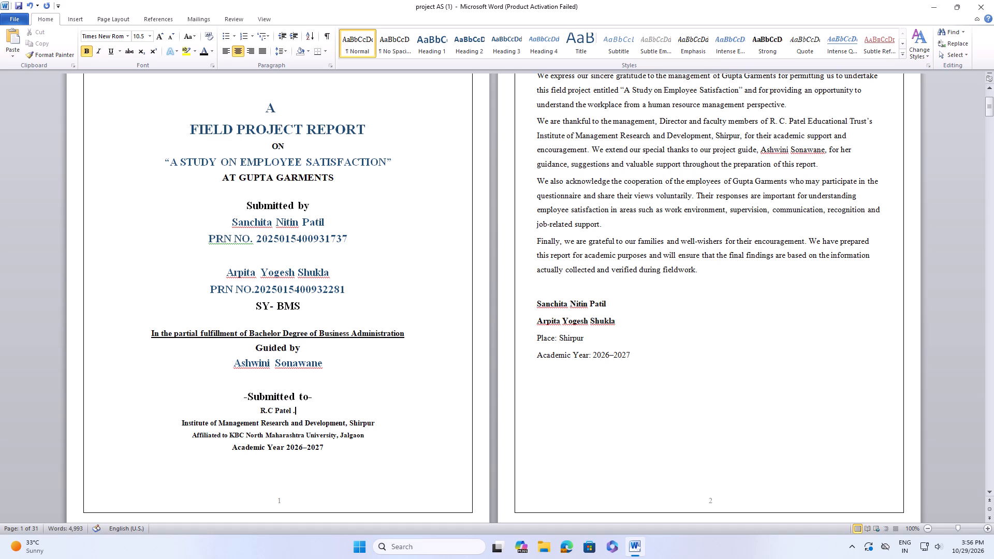
{"action": "left_click", "coordinate": [272, 413]}
{"action": "key", "text": "period"}
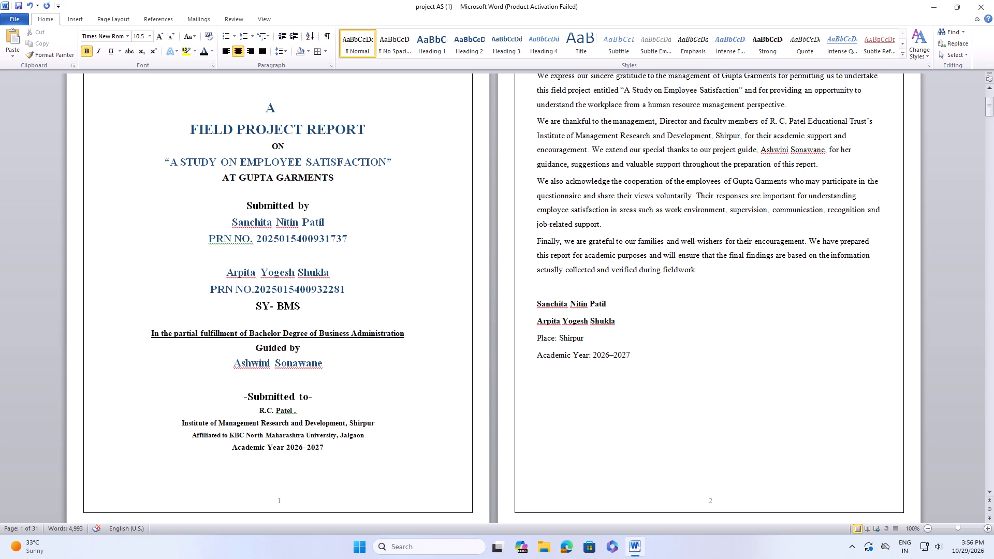
{"action": "left_click", "coordinate": [294, 416]}
{"action": "key", "text": "BackSpace"}
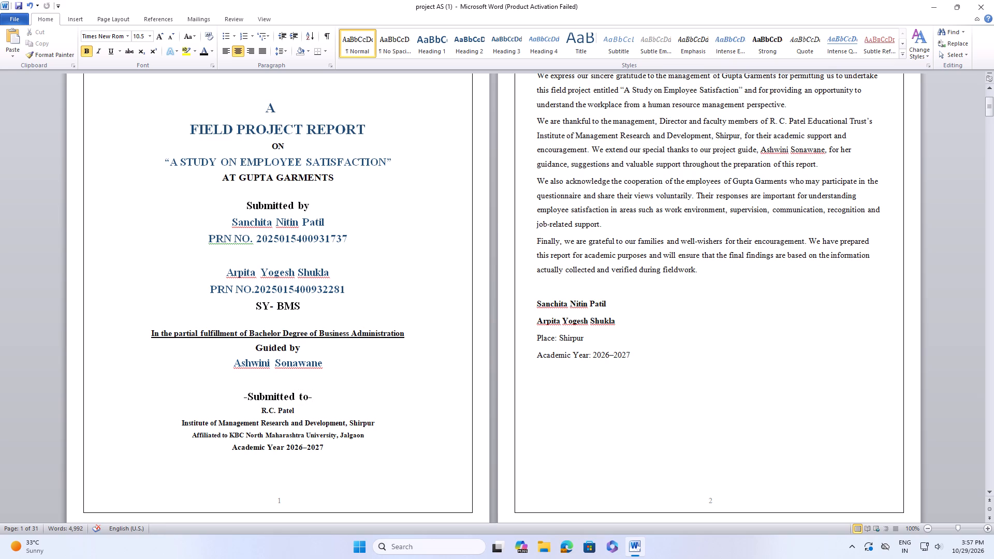
{"action": "key", "text": "space"}
{"action": "key", "text": "BackSpace"}
{"action": "key", "text": "e"}
{"action": "key", "text": "BackSpace"}
{"action": "key", "text": "shift+e"}
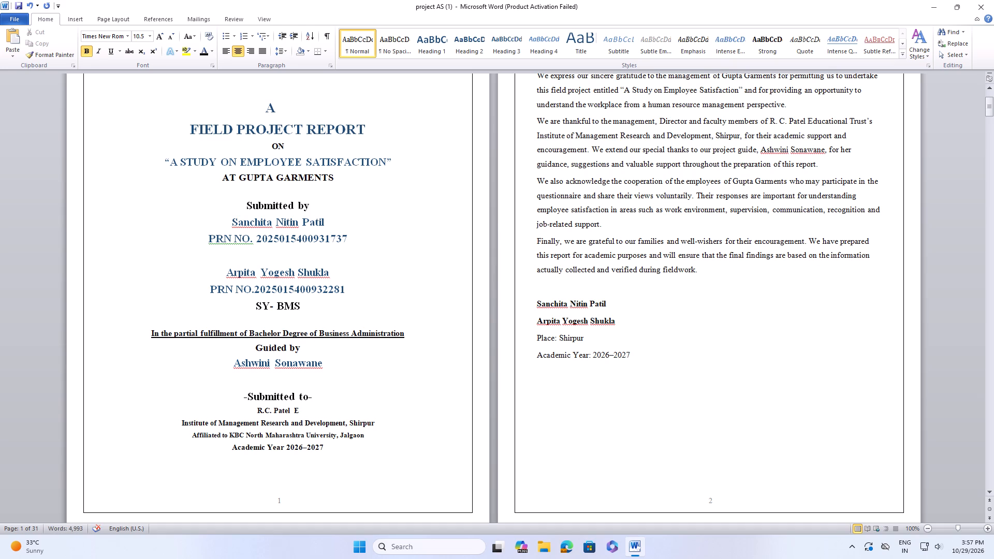
{"action": "key", "text": "d"}
{"action": "type", "text": "ucational"}
{"action": "key", "text": "space"}
{"action": "key", "text": "shift+t"}
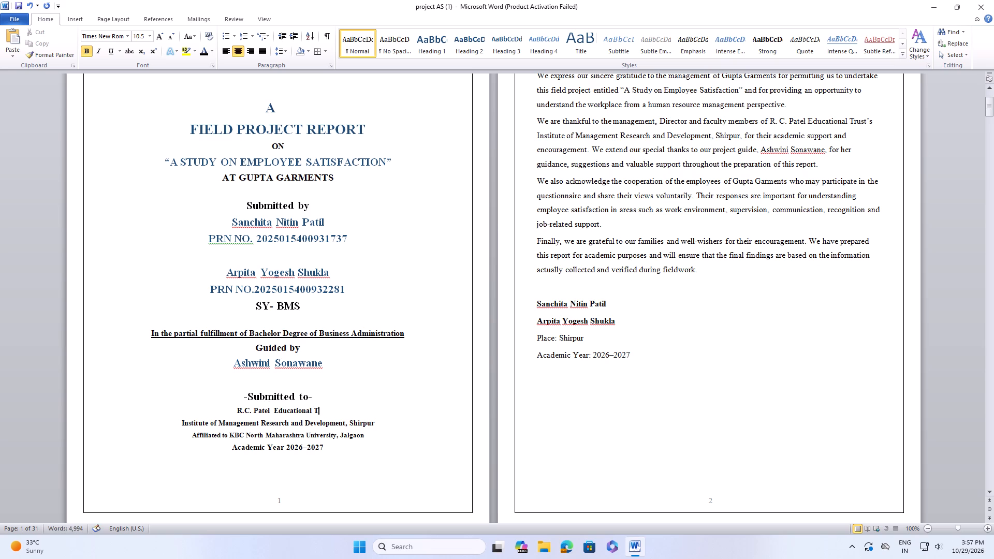
{"action": "type", "text": "rust"}
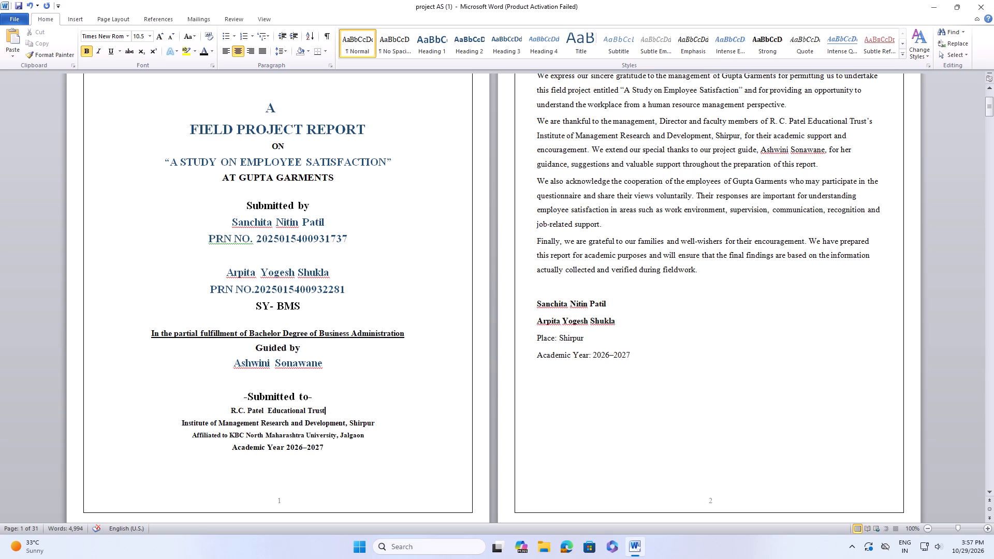
{"action": "key", "text": "apostrophe"}
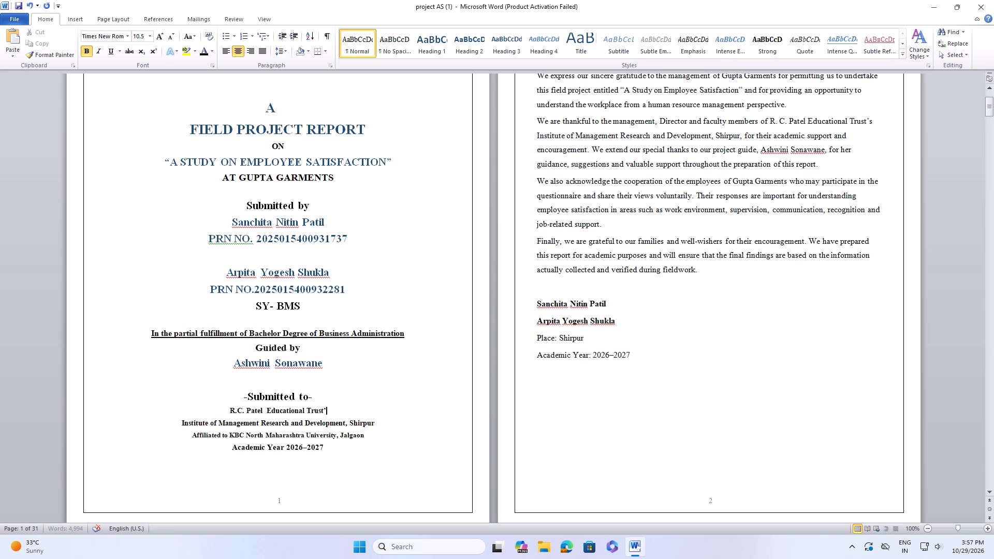
{"action": "key", "text": "s"}
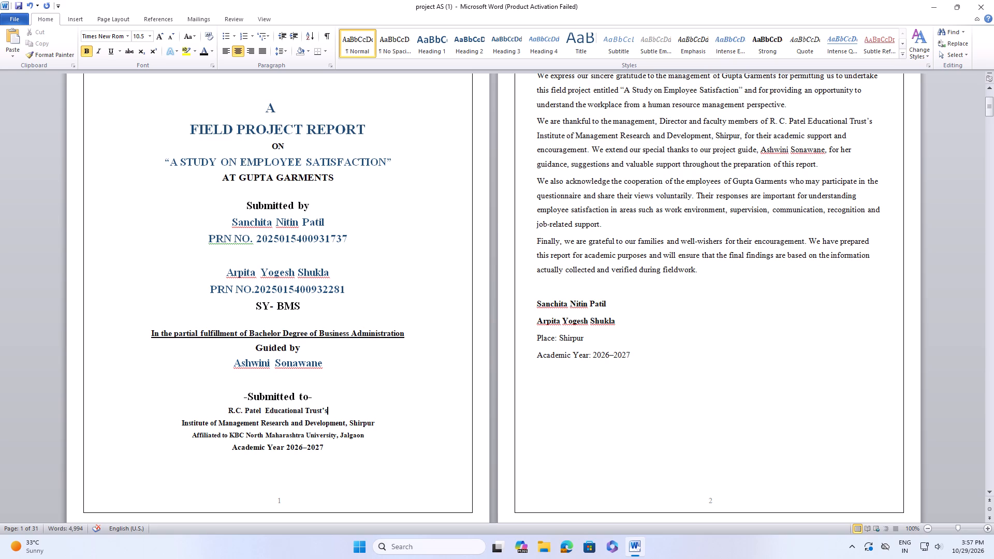
Colour "nstitute" and "of" in the institute line beneath "-Submitted to-" standard red, leaving the capital I black.
{"action": "left_click_drag", "start_coordinate": [185, 424], "coordinate": [212, 422]}
{"action": "left_click_drag", "start_coordinate": [212, 422], "coordinate": [210, 422]}
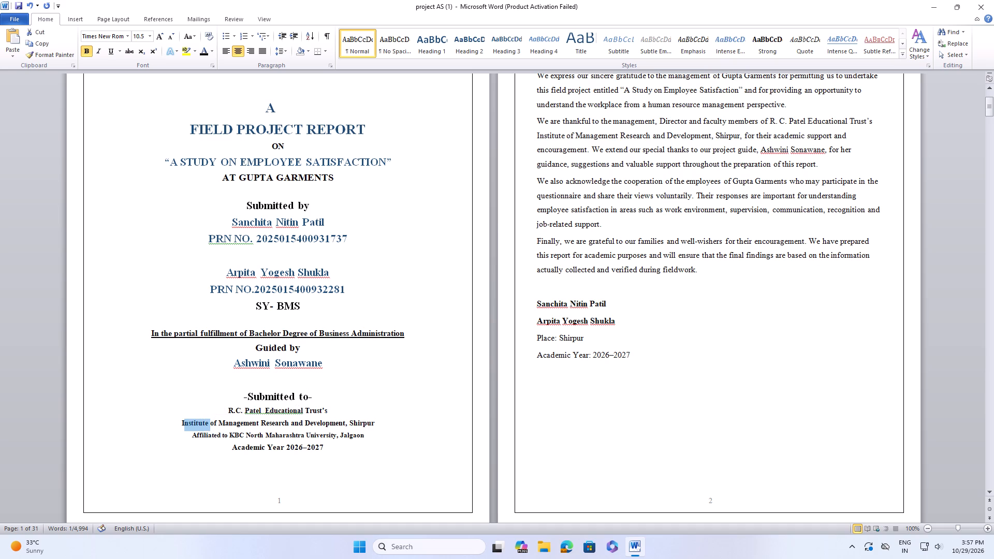
{"action": "left_click", "coordinate": [212, 53]}
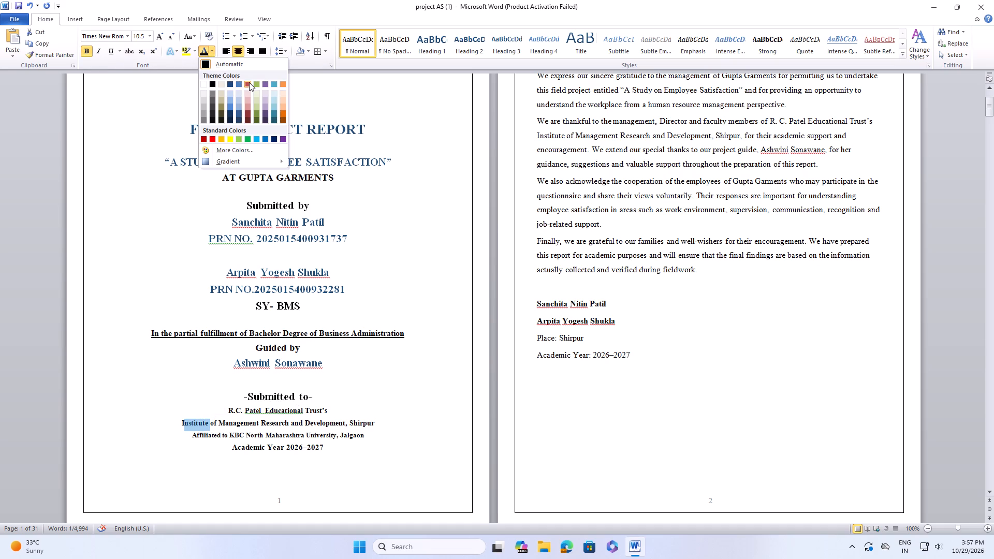
{"action": "left_click", "coordinate": [213, 140]}
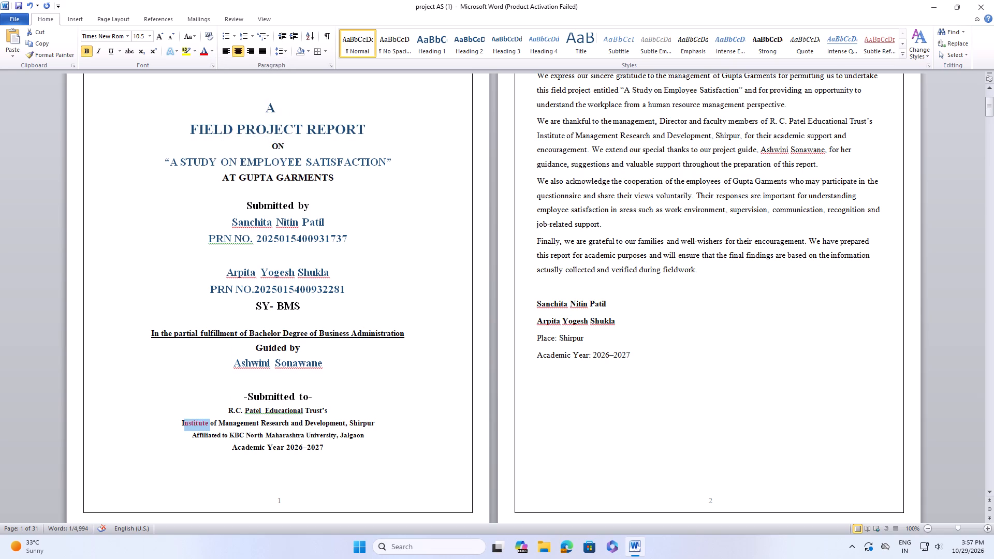
{"action": "left_click_drag", "start_coordinate": [212, 422], "coordinate": [216, 421]}
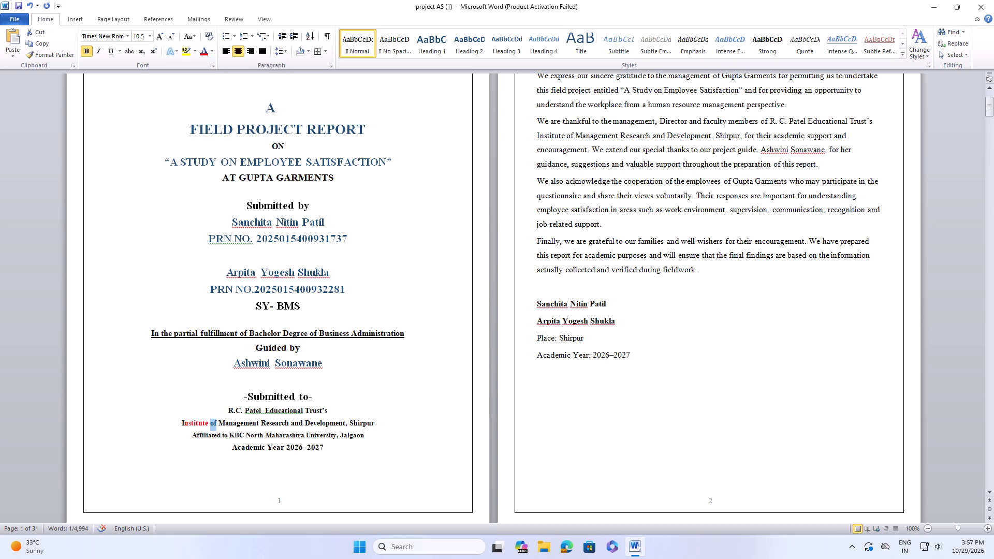
{"action": "left_click_drag", "start_coordinate": [216, 421], "coordinate": [216, 421]}
{"action": "left_click", "coordinate": [205, 56]}
Colour the lowercase letters of "Management" and "Research" in the institute line red, leaving the capitals M and R black.
{"action": "left_click_drag", "start_coordinate": [226, 423], "coordinate": [246, 424]}
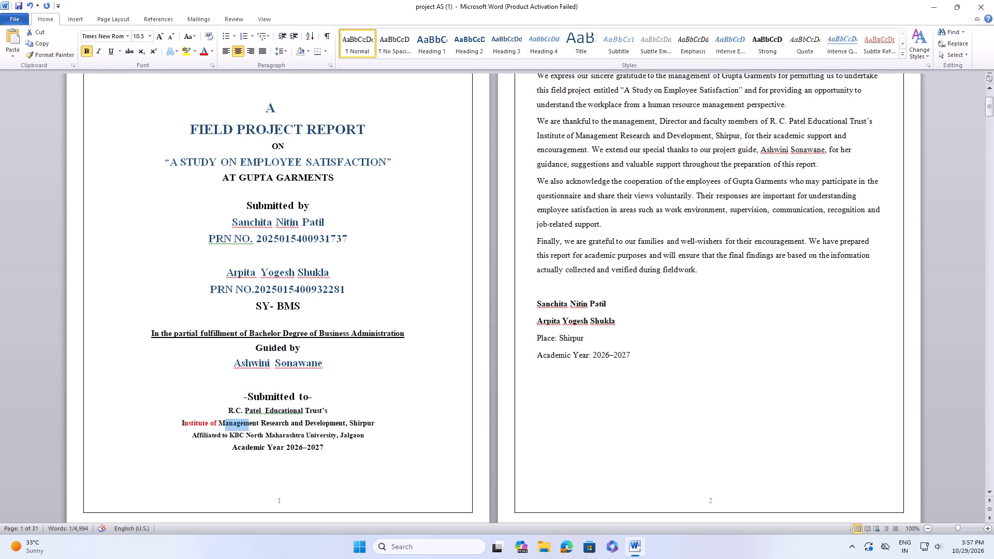
{"action": "left_click_drag", "start_coordinate": [246, 424], "coordinate": [257, 424]}
{"action": "left_click", "coordinate": [204, 52]}
{"action": "left_click_drag", "start_coordinate": [268, 423], "coordinate": [283, 422]}
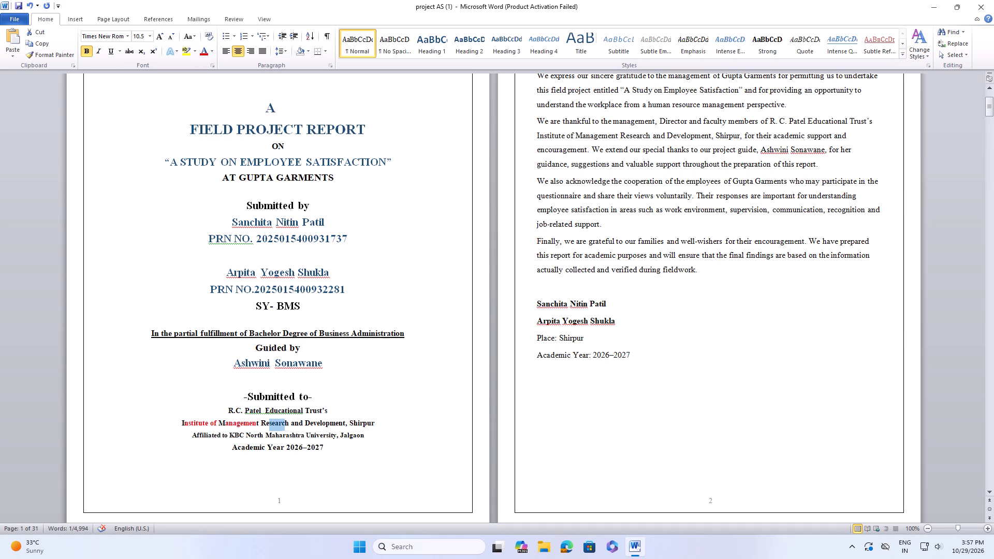
{"action": "left_click_drag", "start_coordinate": [283, 422], "coordinate": [289, 422]}
{"action": "left_click", "coordinate": [208, 53]}
{"action": "left_click_drag", "start_coordinate": [267, 425], "coordinate": [270, 420]}
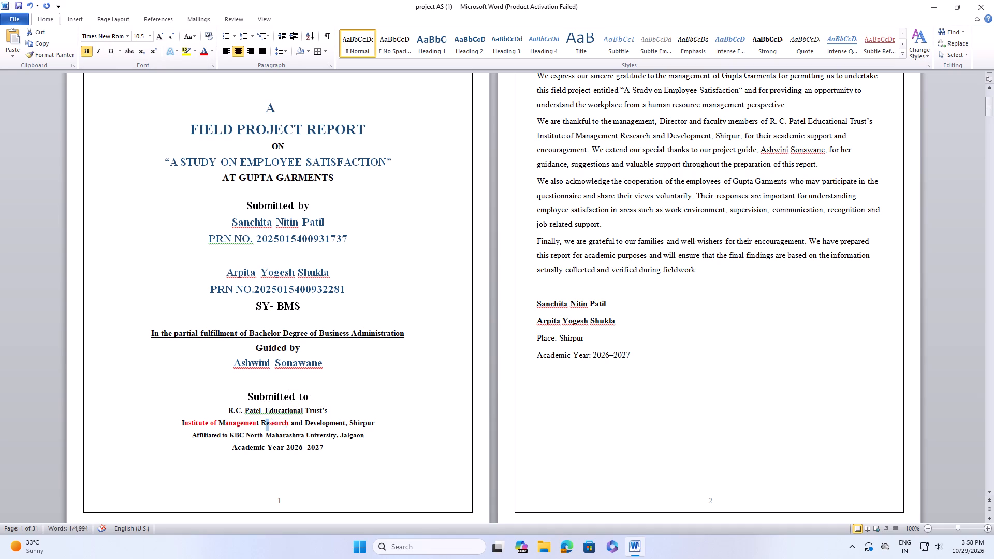
{"action": "left_click_drag", "start_coordinate": [270, 420], "coordinate": [275, 418]}
{"action": "left_click_drag", "start_coordinate": [275, 418], "coordinate": [270, 423]}
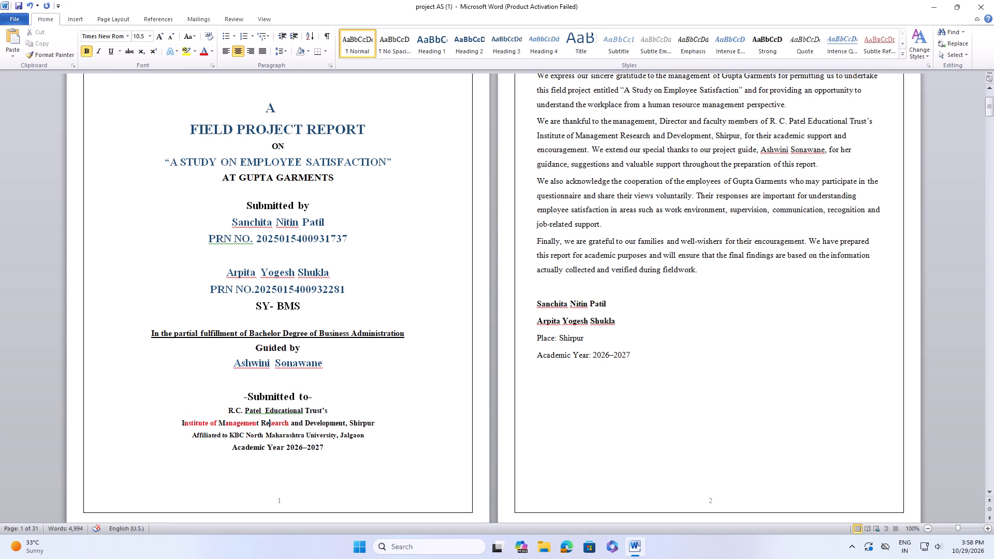
{"action": "left_click", "coordinate": [268, 423]}
{"action": "left_click_drag", "start_coordinate": [266, 422], "coordinate": [278, 422]}
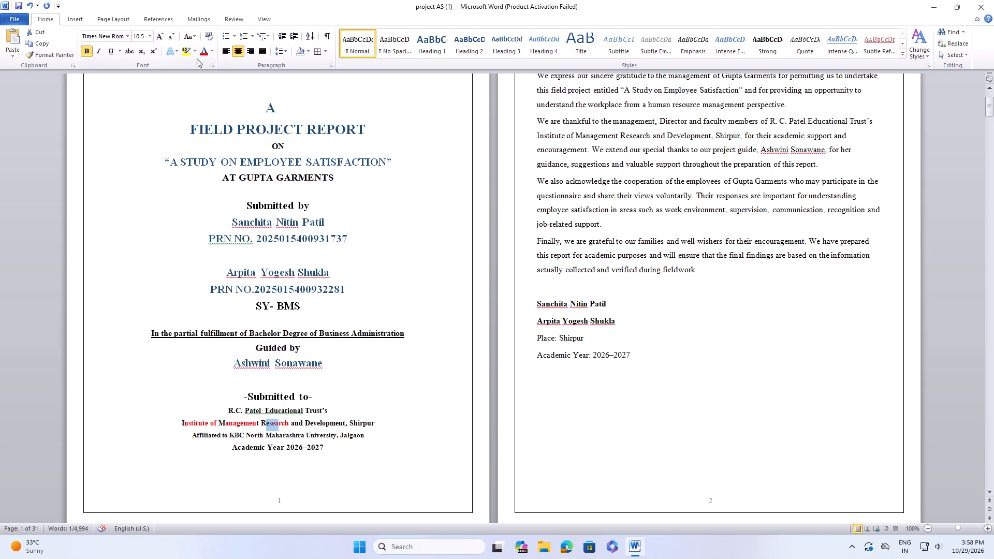
{"action": "left_click", "coordinate": [208, 56]}
Colour "and" and "evelopment," with its comma red in the institute line, leaving the capital D black.
{"action": "left_click_drag", "start_coordinate": [291, 423], "coordinate": [297, 423]}
{"action": "left_click_drag", "start_coordinate": [297, 423], "coordinate": [304, 424]}
{"action": "left_click", "coordinate": [204, 51]}
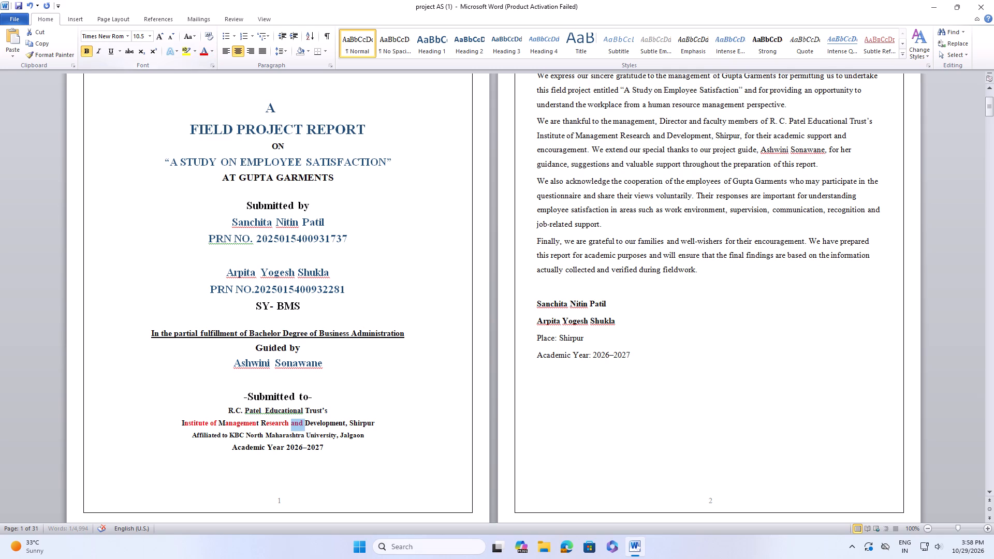
{"action": "left_click_drag", "start_coordinate": [310, 422], "coordinate": [313, 421]}
{"action": "left_click_drag", "start_coordinate": [313, 421], "coordinate": [344, 424]}
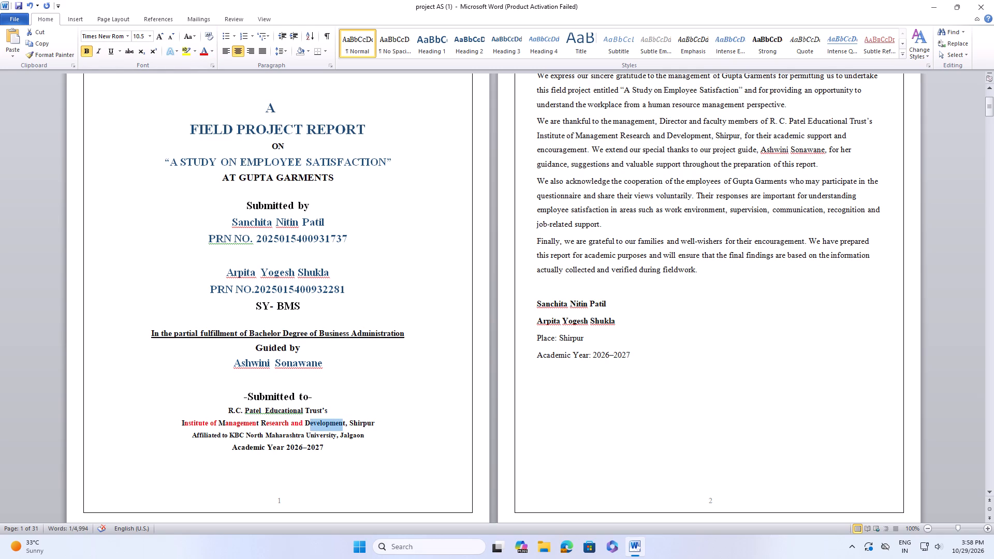
{"action": "left_click", "coordinate": [207, 55]}
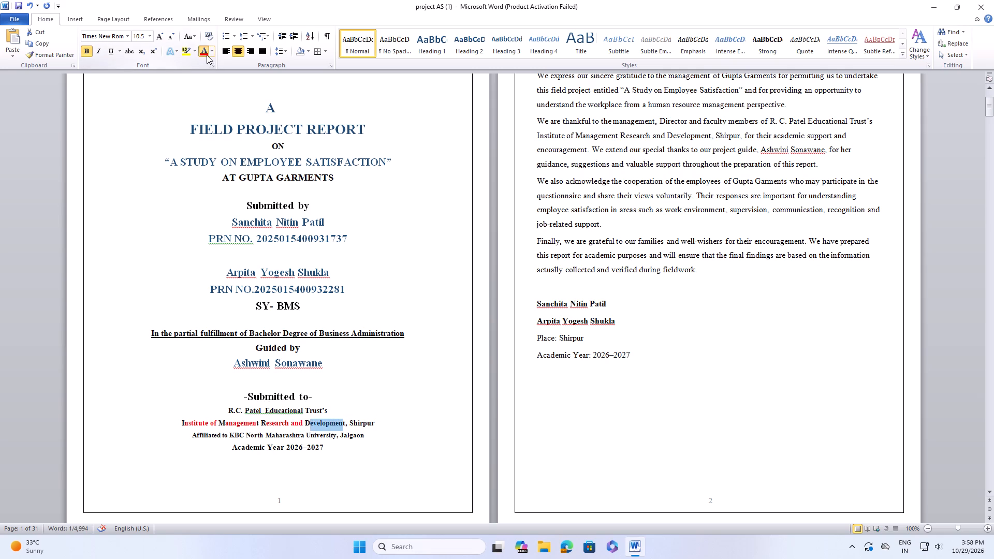
{"action": "left_click", "coordinate": [344, 422]}
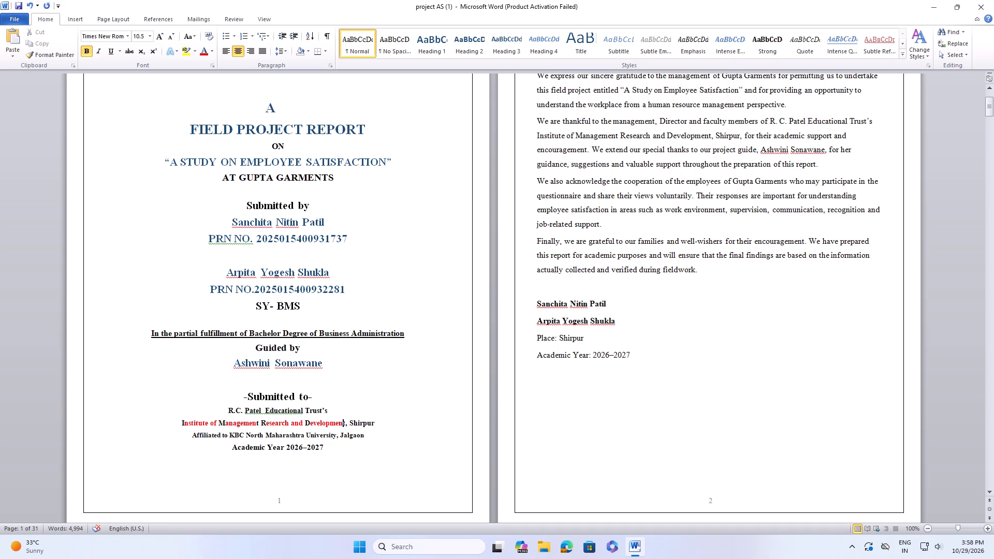
{"action": "left_click", "coordinate": [344, 423]}
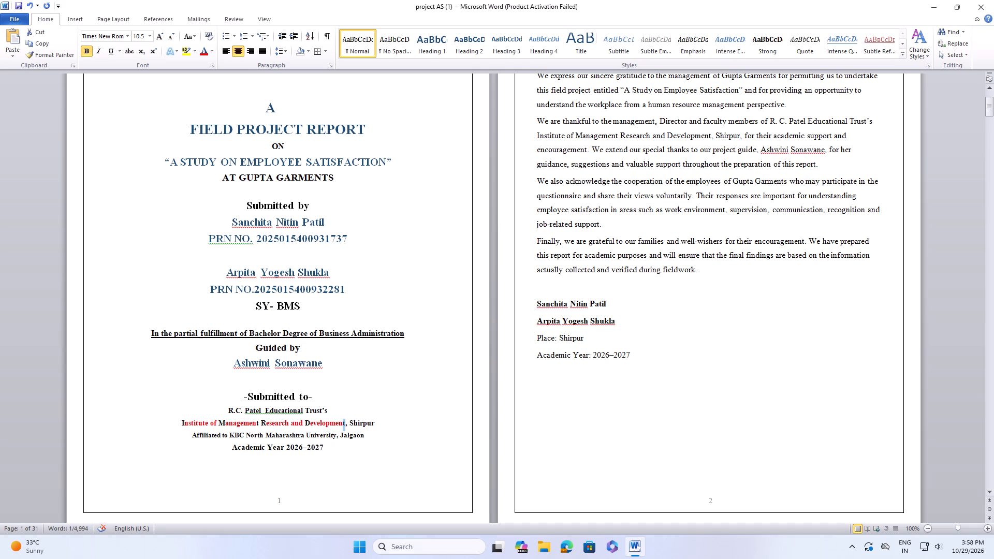
{"action": "left_click", "coordinate": [207, 52]}
{"action": "left_click", "coordinate": [345, 422]}
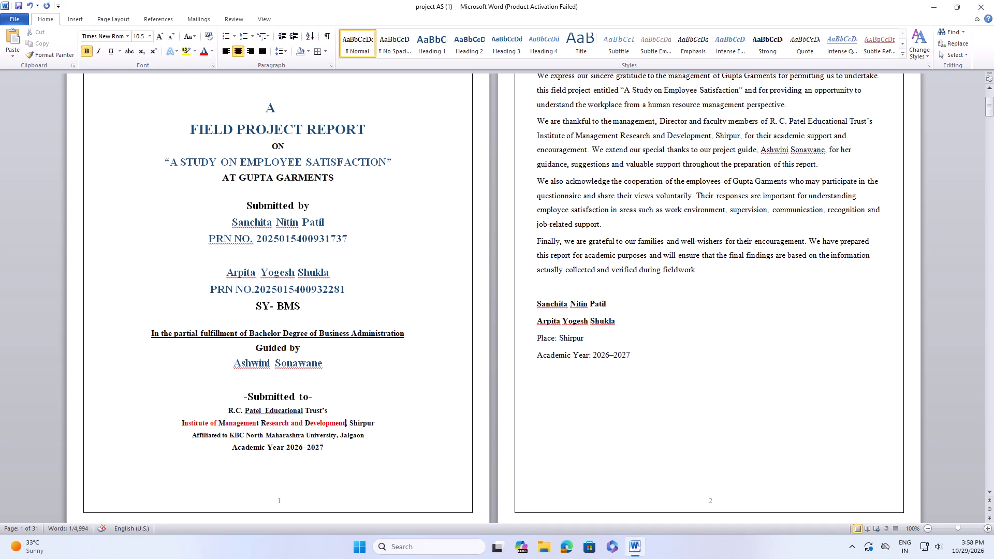
{"action": "left_click", "coordinate": [346, 424]}
{"action": "left_click", "coordinate": [207, 50]}
Colour the whole word "Shirpur" at the end of the cover page's institute line standard red.
{"action": "left_click_drag", "start_coordinate": [349, 421], "coordinate": [385, 416]}
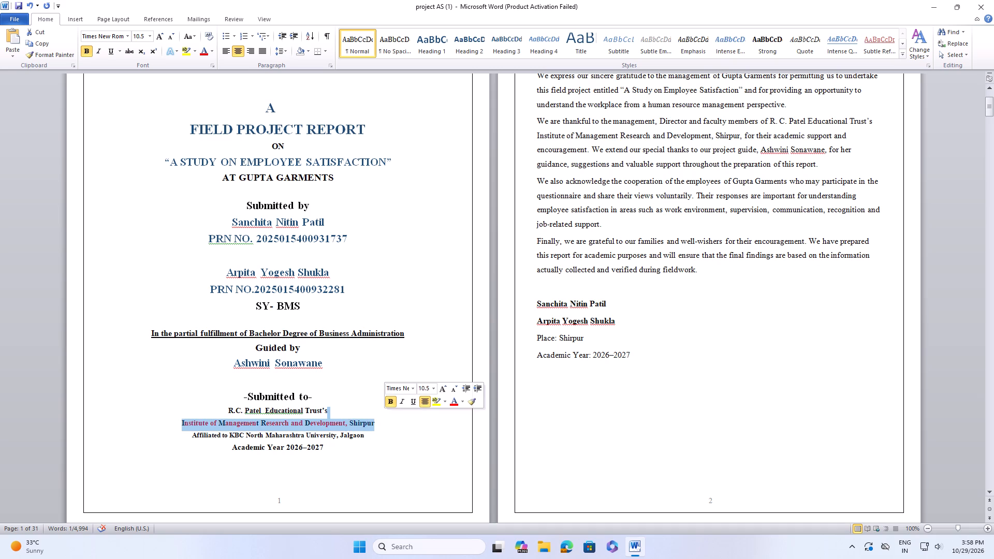
{"action": "left_click", "coordinate": [386, 464]}
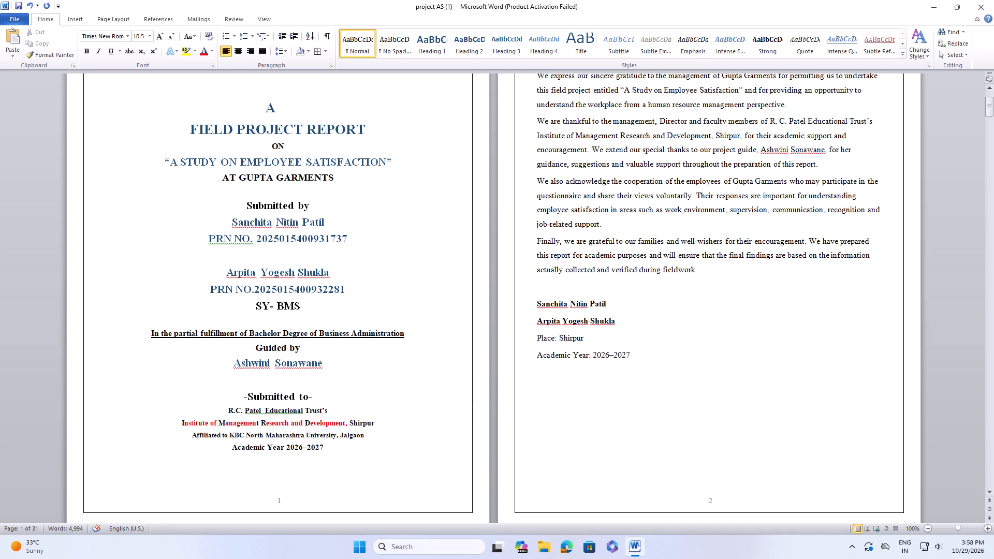
{"action": "left_click_drag", "start_coordinate": [351, 421], "coordinate": [378, 422]}
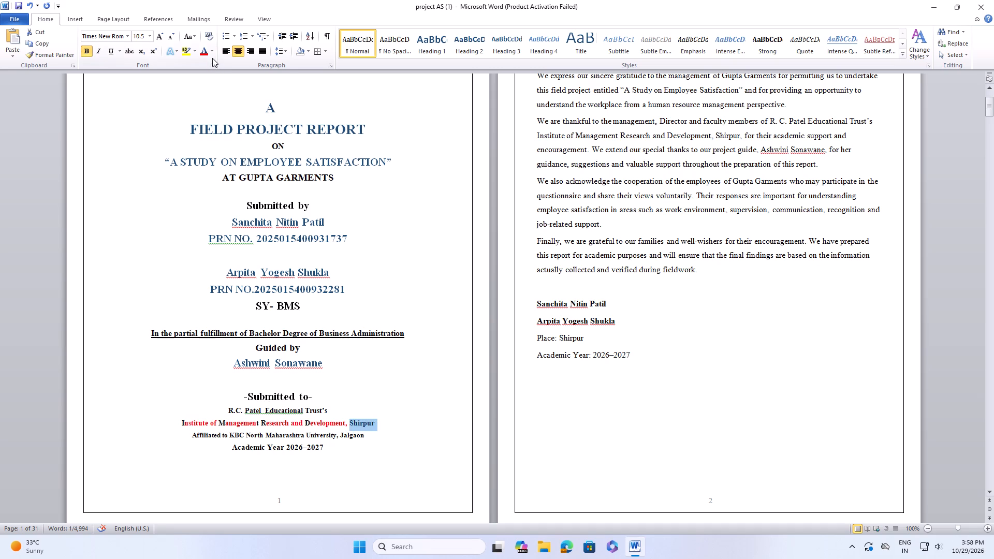
{"action": "left_click", "coordinate": [210, 52]}
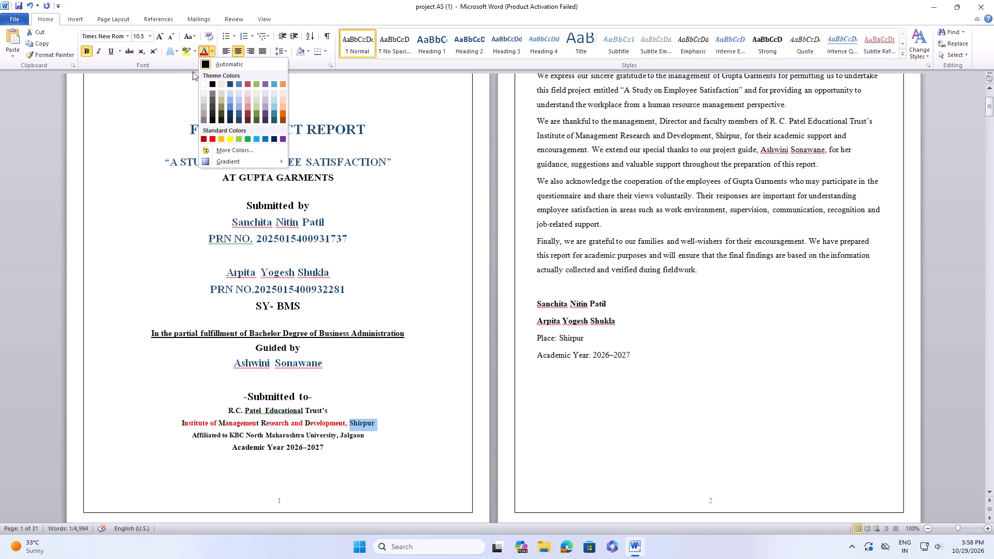
{"action": "left_click", "coordinate": [211, 136]}
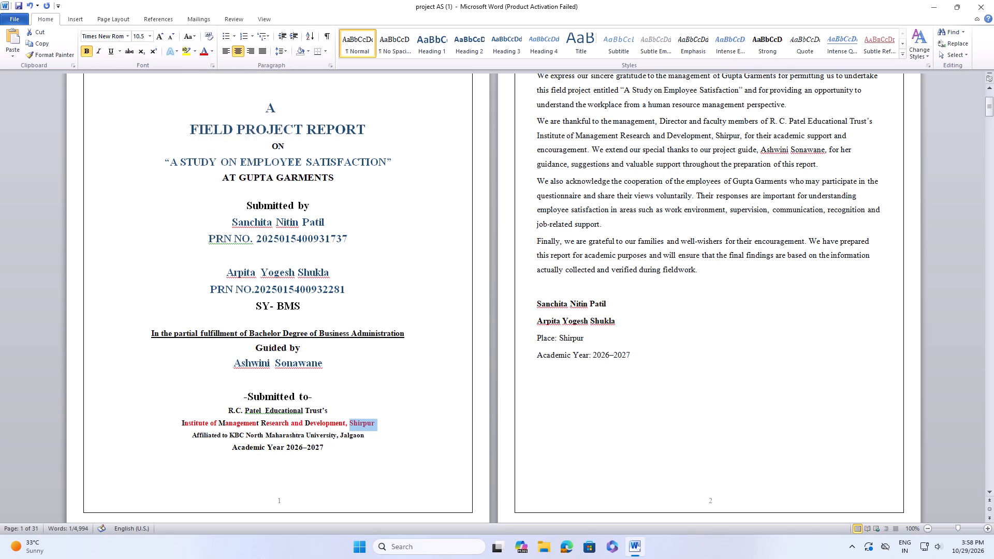
Set the font size of the whole "Institute of Management Research and Development, Shirpur" line on the cover page to 16 pt.
{"action": "left_click_drag", "start_coordinate": [178, 424], "coordinate": [298, 426]}
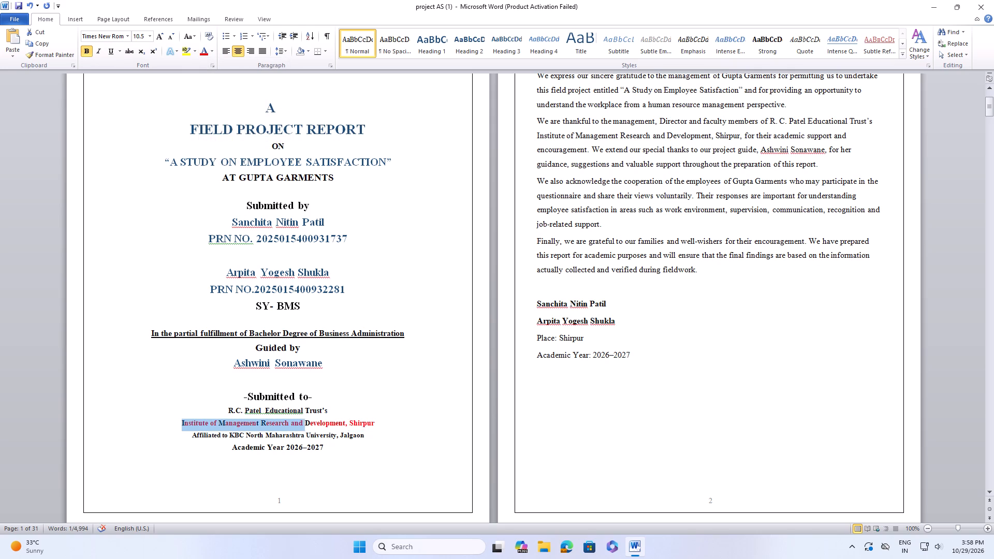
{"action": "left_click_drag", "start_coordinate": [298, 426], "coordinate": [381, 426]}
{"action": "left_click", "coordinate": [153, 36]}
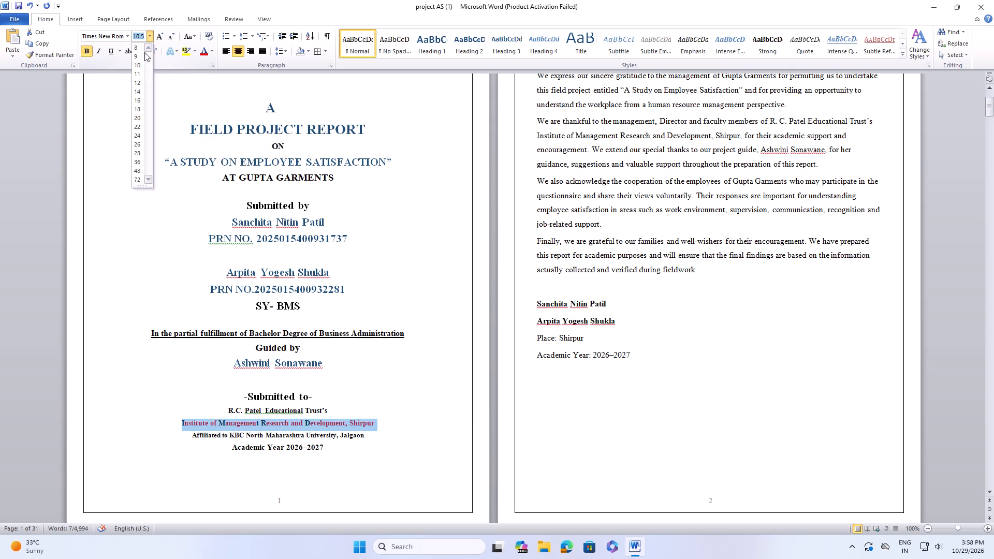
{"action": "left_click", "coordinate": [137, 104]}
{"action": "left_click", "coordinate": [236, 57]}
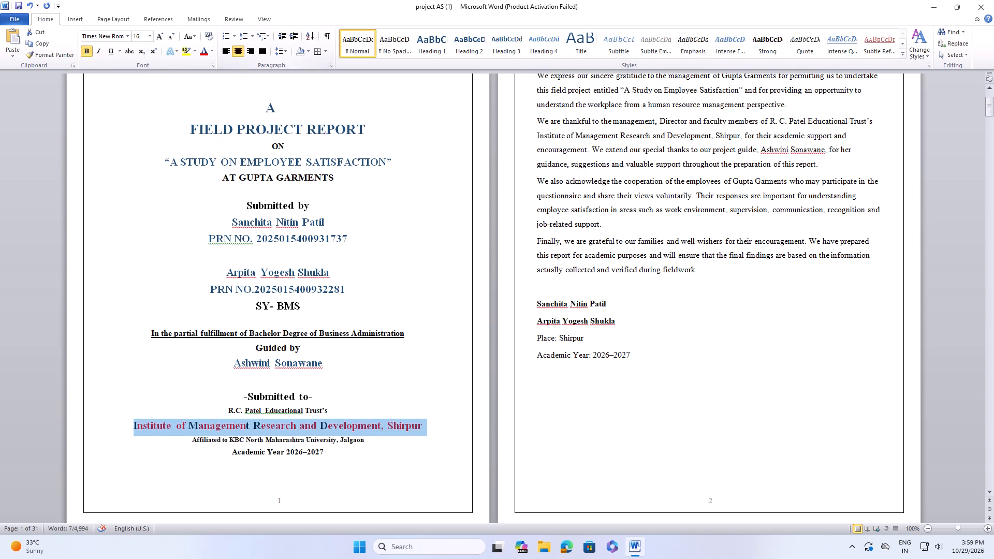
{"action": "left_click", "coordinate": [367, 396]}
Set the font size of the "R.C. Patel Educational Trust's" line on the cover page to 16 pt.
{"action": "left_click_drag", "start_coordinate": [223, 411], "coordinate": [340, 413]}
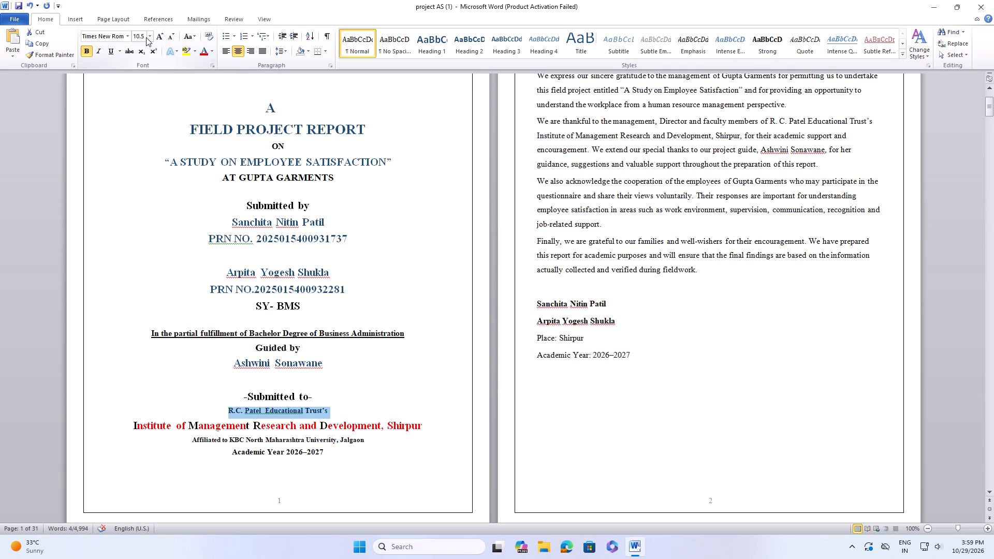
{"action": "left_click", "coordinate": [149, 37]}
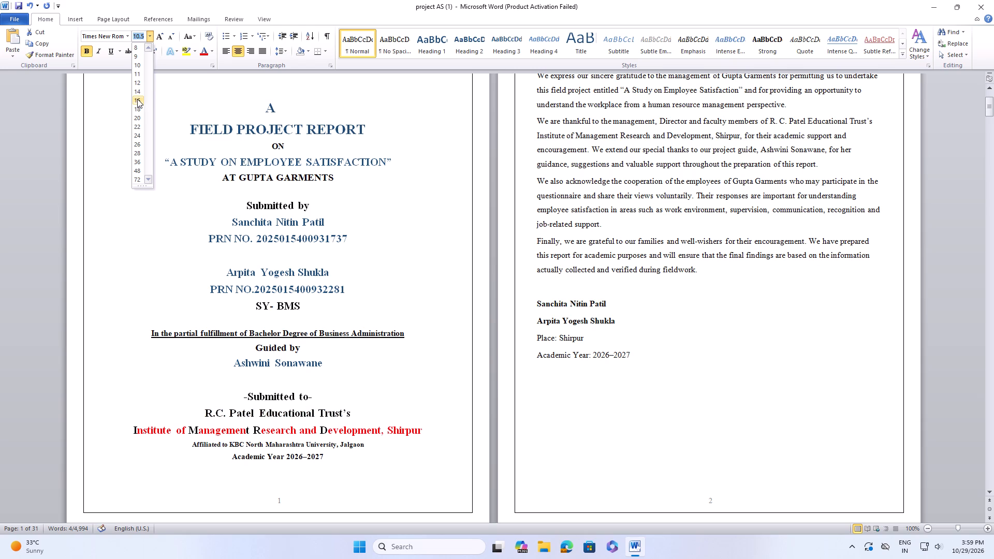
{"action": "left_click", "coordinate": [137, 99]}
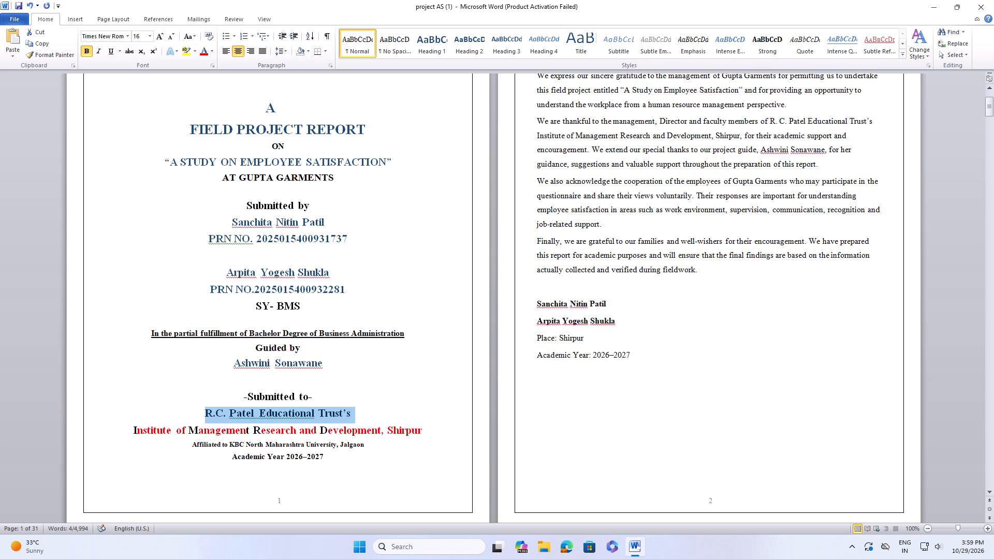
Delete the cover page's university affiliation and academic year lines, and push the ACKNOWLEDGEMENT heading back onto page 2 with blank lines.
{"action": "left_click_drag", "start_coordinate": [187, 448], "coordinate": [210, 451]}
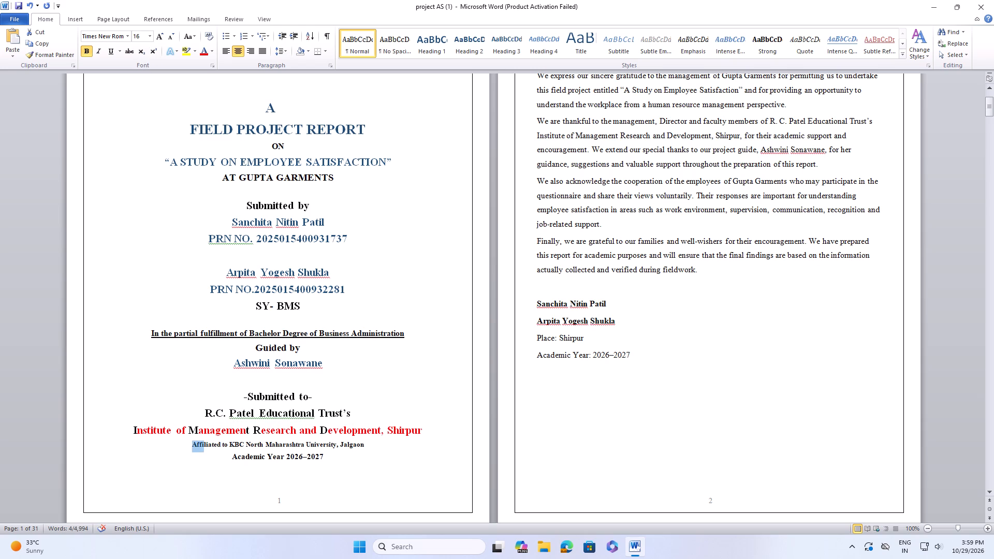
{"action": "left_click_drag", "start_coordinate": [210, 451], "coordinate": [331, 470]}
{"action": "key", "text": "BackSpace"}
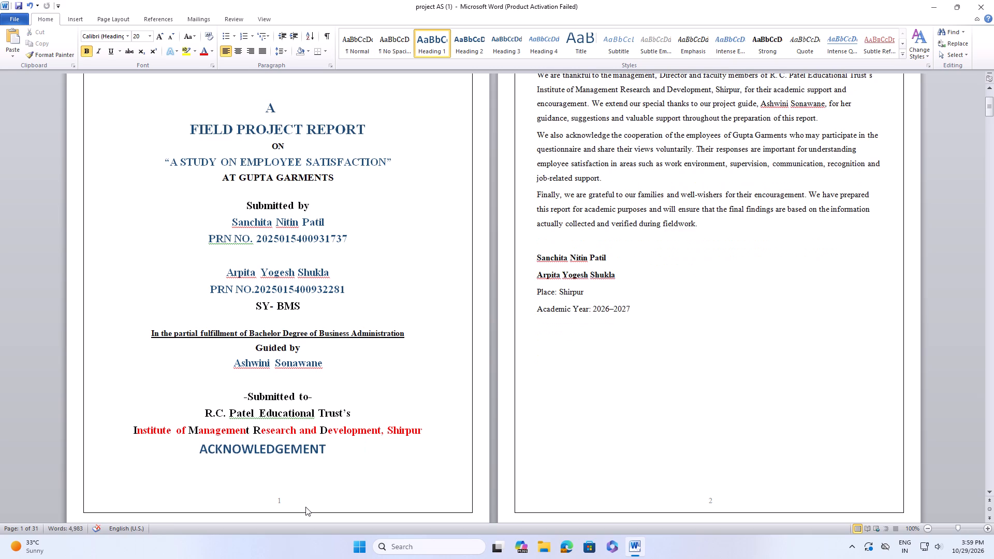
{"action": "key", "text": "Return"}
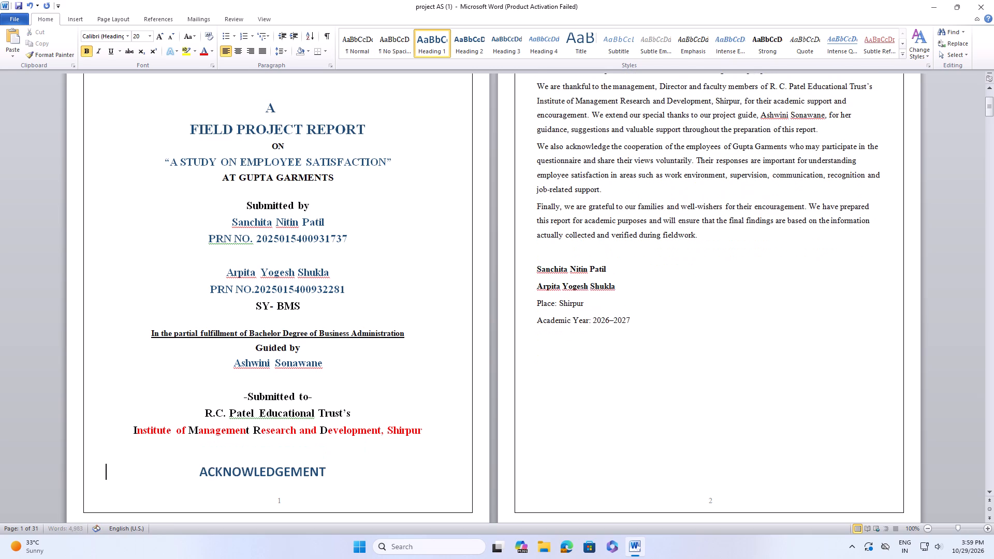
{"action": "key", "text": "Return"}
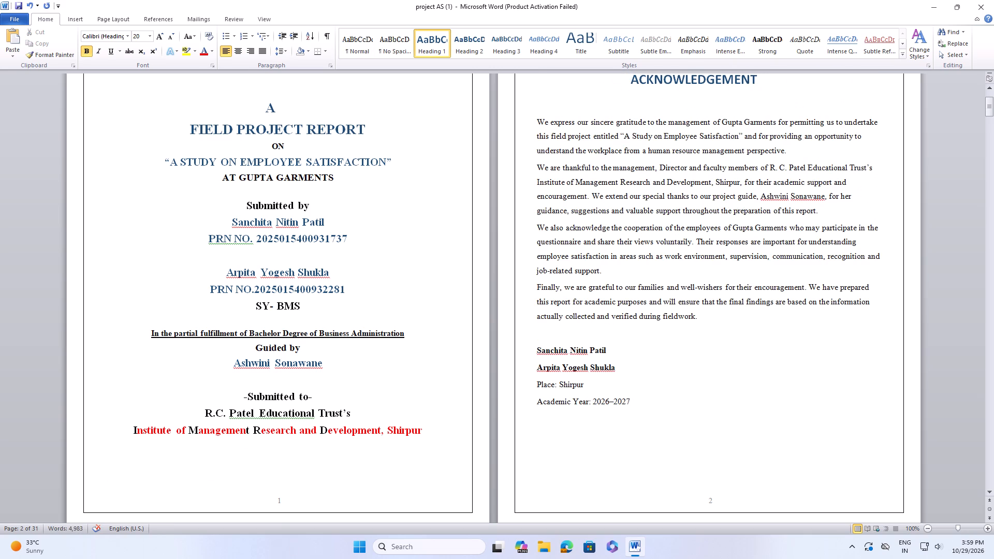
{"action": "left_click", "coordinate": [240, 464]}
Add a new line below the red institute line on the cover page and set its font colour to Automatic.
{"action": "left_click", "coordinate": [424, 436]}
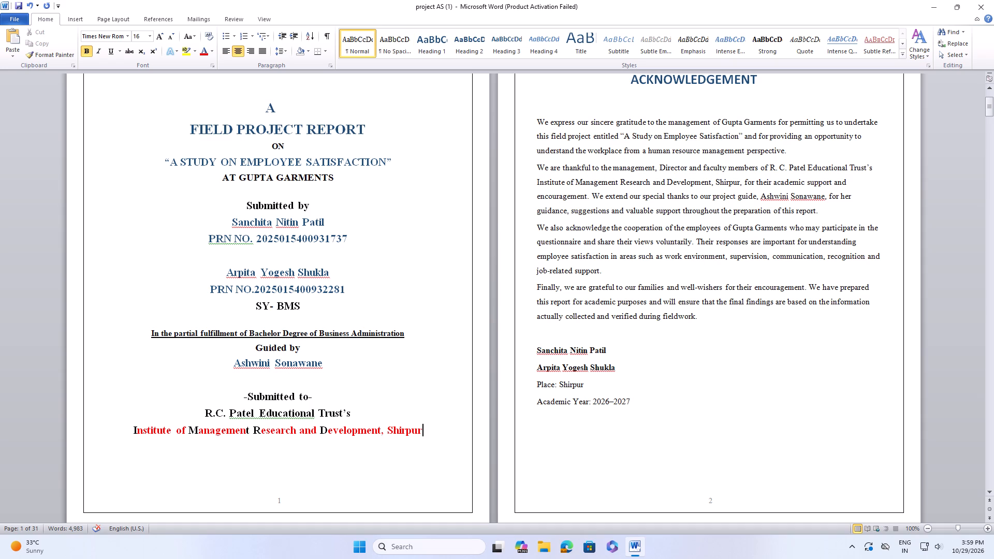
{"action": "key", "text": "Return"}
{"action": "key", "text": "k"}
{"action": "key", "text": "BackSpace"}
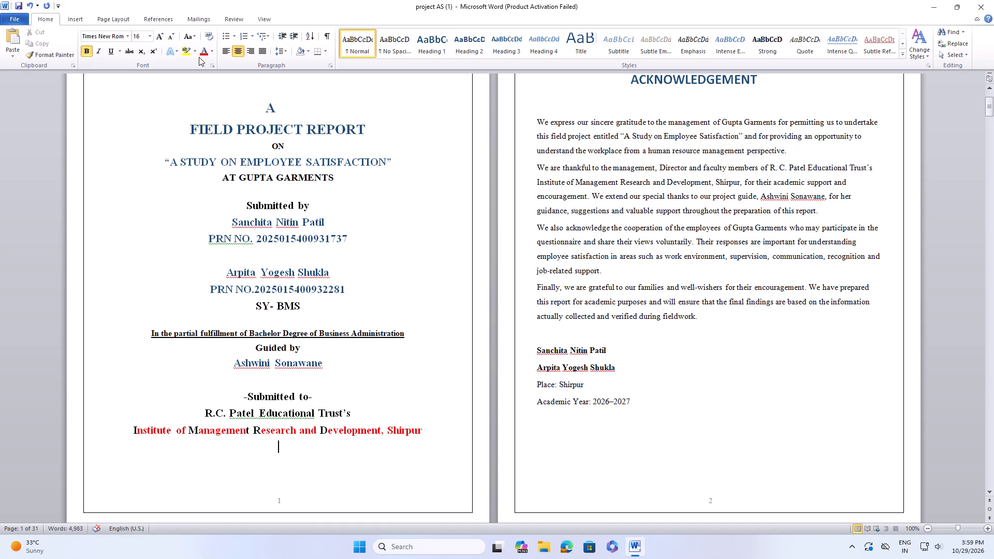
{"action": "left_click", "coordinate": [207, 50]}
{"action": "left_click", "coordinate": [212, 52]}
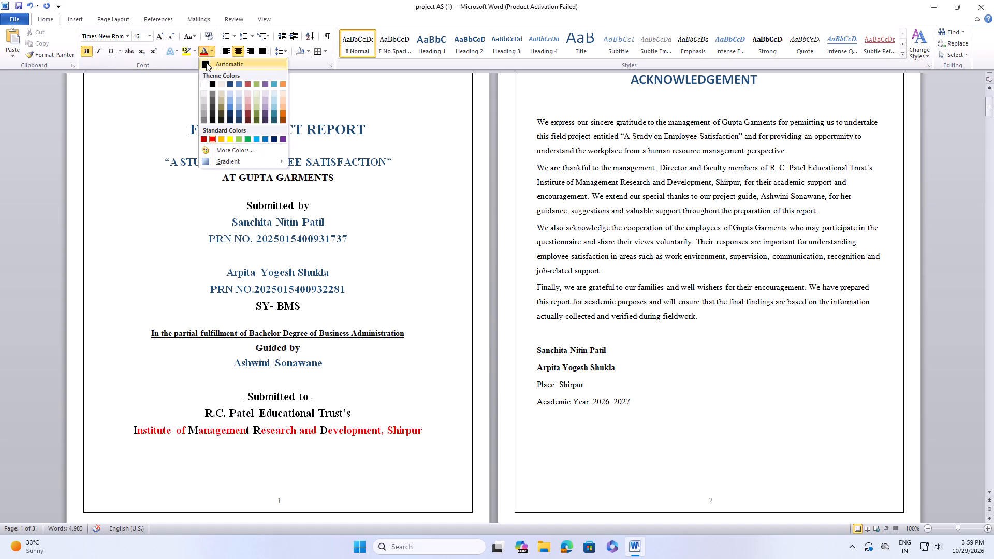
{"action": "left_click", "coordinate": [206, 62]}
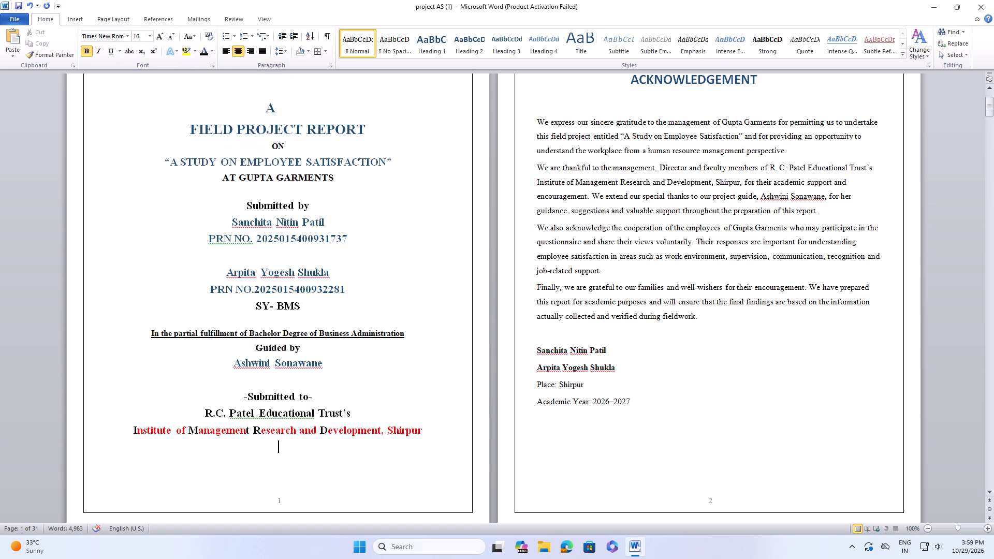
Enter "-Affiliated to-" on the new line below the institute line, with a hyphen at each end.
{"action": "key", "text": "shift+a"}
{"action": "type", "text": "ff"}
{"action": "key", "text": "i"}
{"action": "type", "text": "li"}
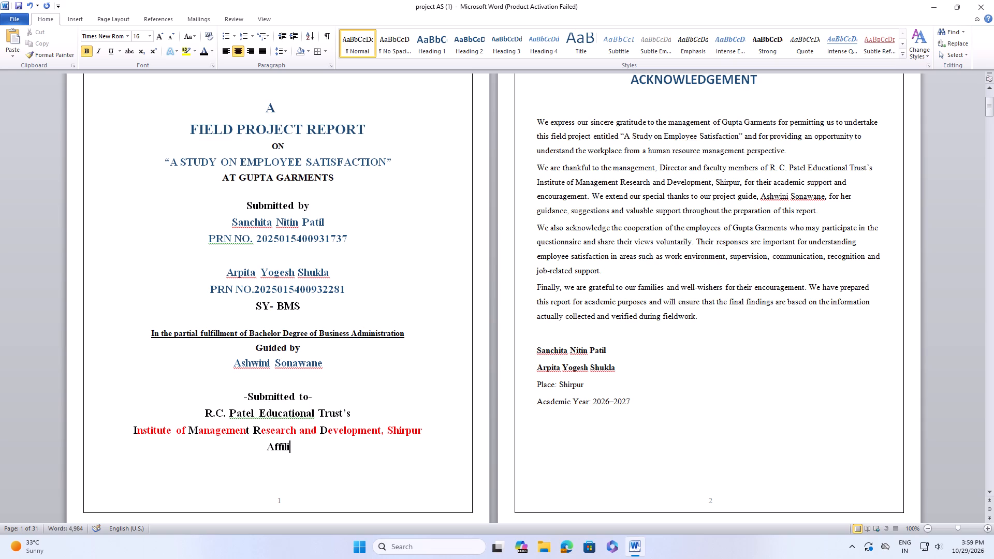
{"action": "key", "text": "a"}
{"action": "type", "text": "ted"}
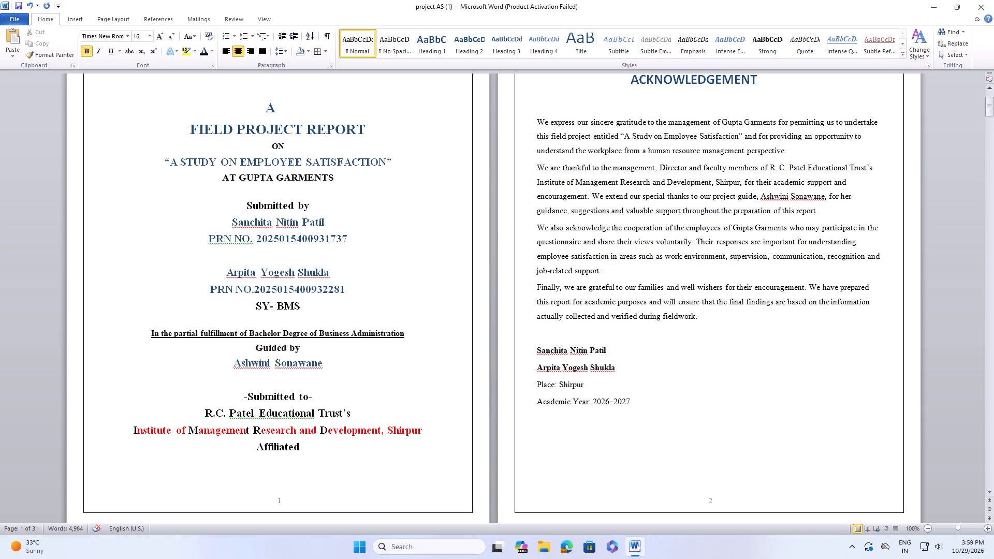
{"action": "left_click", "coordinate": [232, 43]}
{"action": "left_click", "coordinate": [249, 447]}
{"action": "key", "text": "minus"}
{"action": "left_click", "coordinate": [313, 454]}
{"action": "key", "text": "space"}
{"action": "type", "text": "to"}
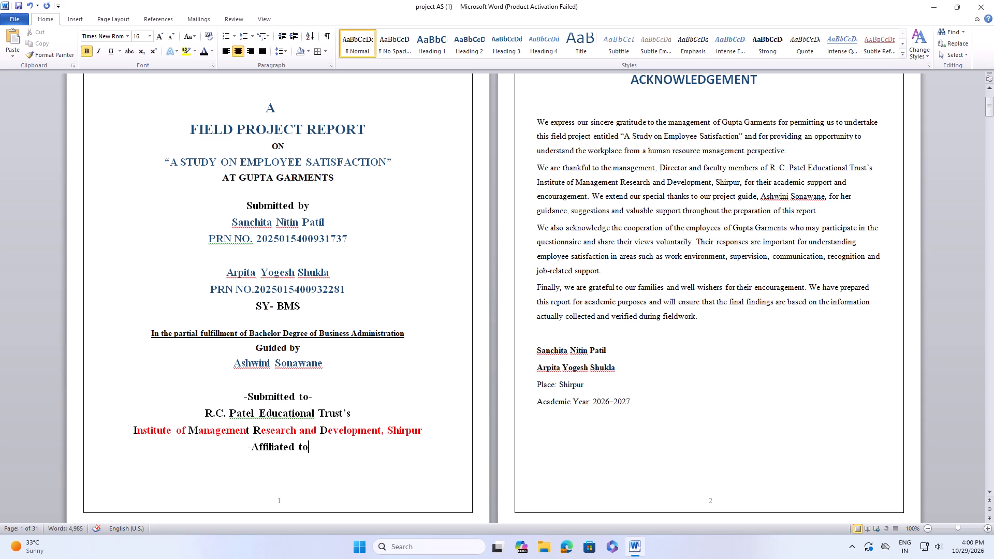
{"action": "key", "text": "minus"}
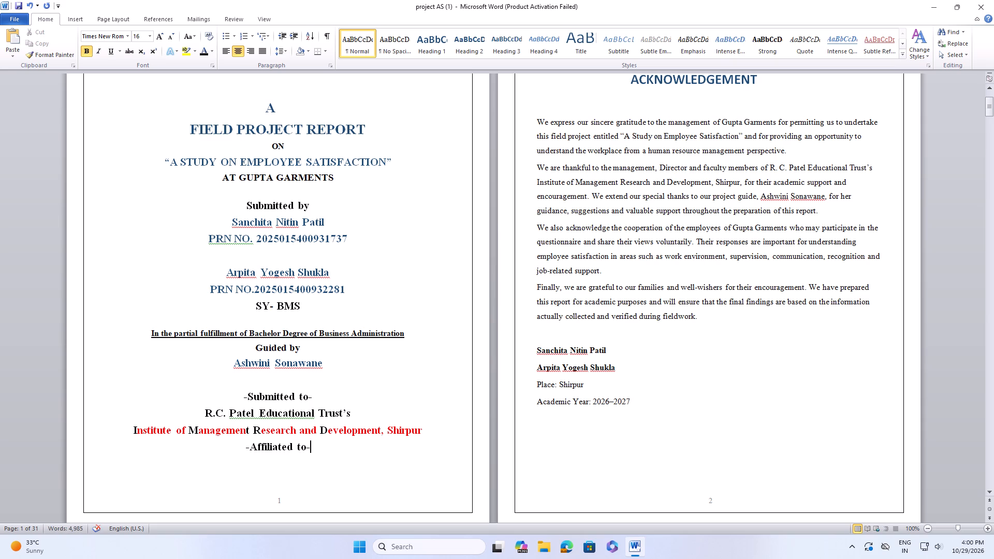
Remove the bold formatting from the hyphens at both ends of "-Affiliated to-".
{"action": "left_click_drag", "start_coordinate": [240, 449], "coordinate": [244, 448]}
{"action": "left_click_drag", "start_coordinate": [244, 448], "coordinate": [248, 448]}
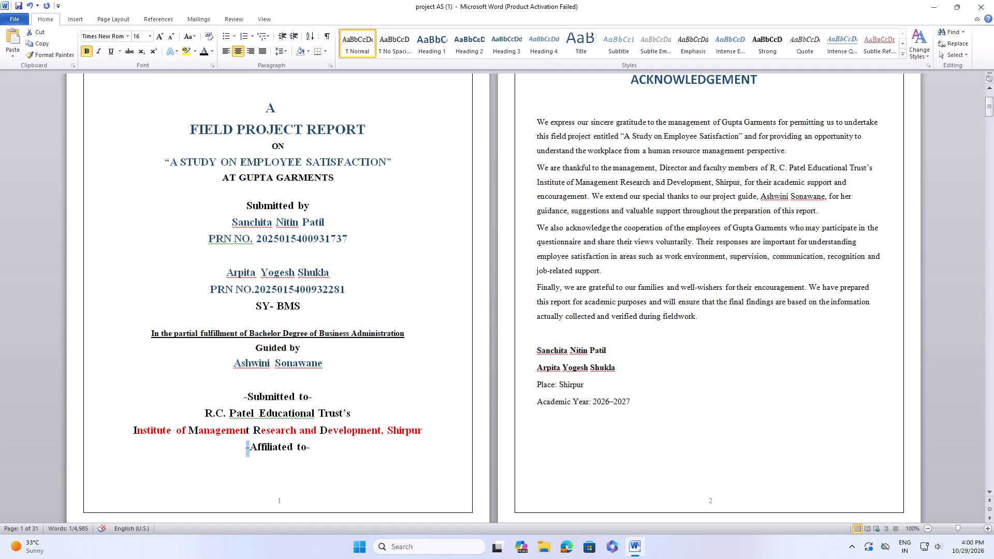
{"action": "left_click", "coordinate": [85, 47]}
{"action": "left_click_drag", "start_coordinate": [305, 448], "coordinate": [316, 445]}
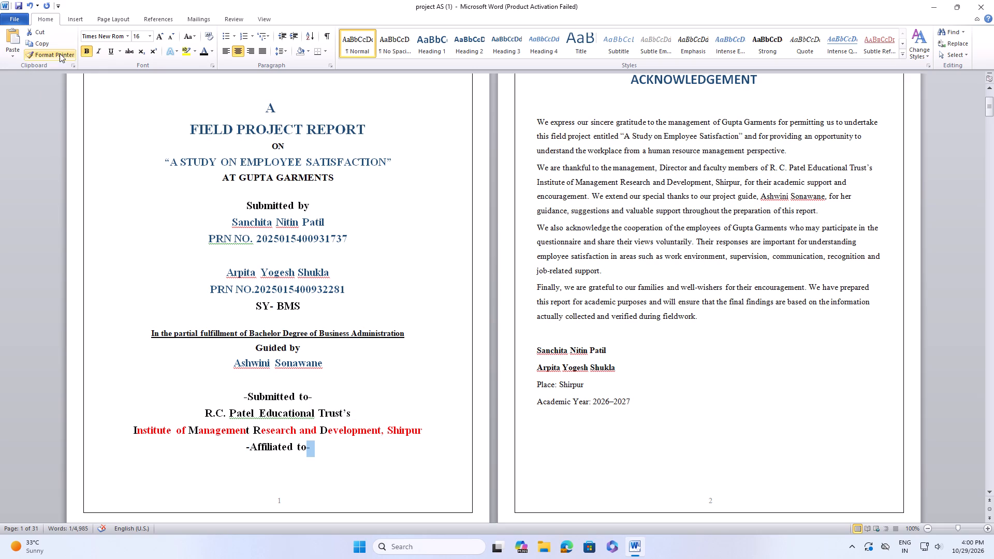
{"action": "left_click", "coordinate": [87, 53]}
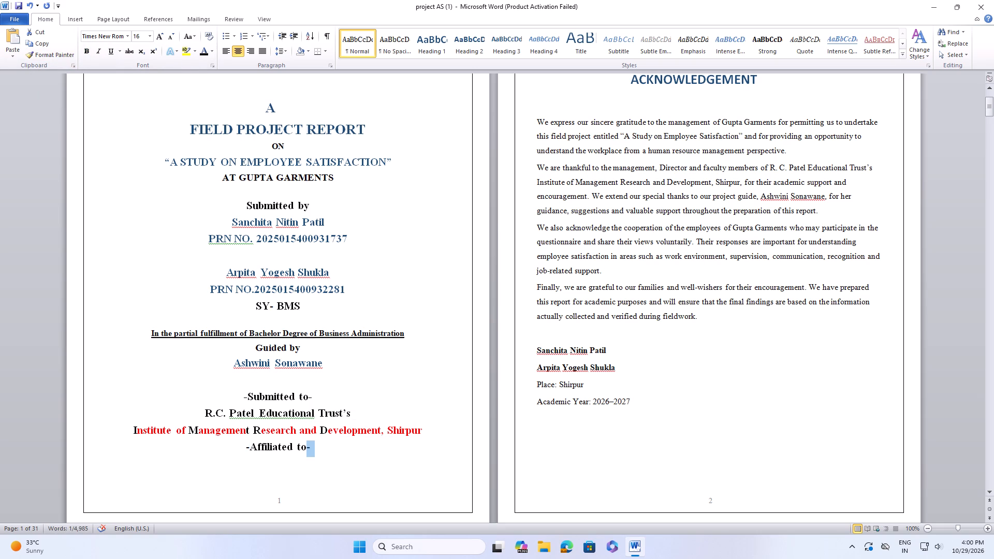
Start a new line below "-Affiliated to-" on the cover page and enter "K.B.C." on it.
{"action": "left_click", "coordinate": [307, 461]}
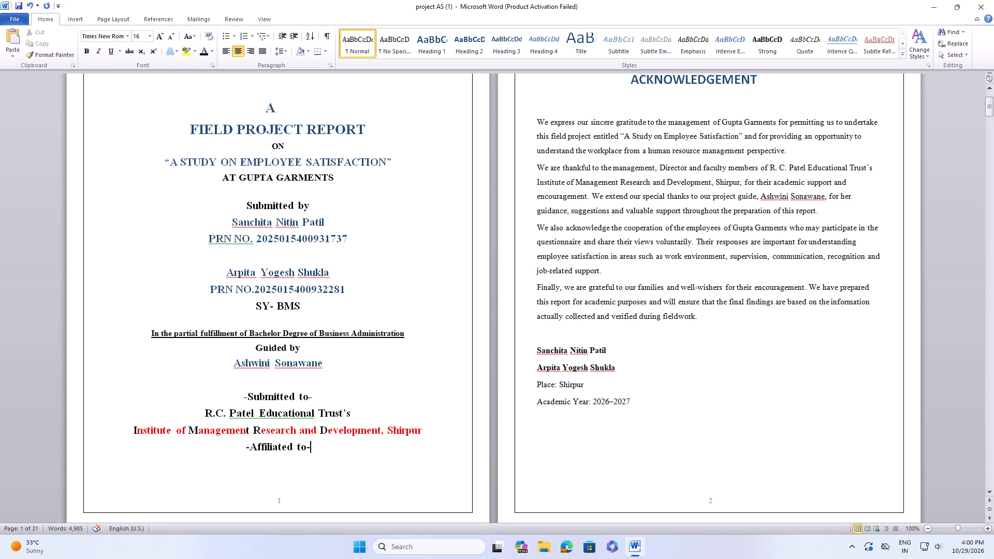
{"action": "key", "text": "Return"}
{"action": "key", "text": "k"}
{"action": "key", "text": "BackSpace"}
{"action": "key", "text": "b"}
{"action": "key", "text": "c"}
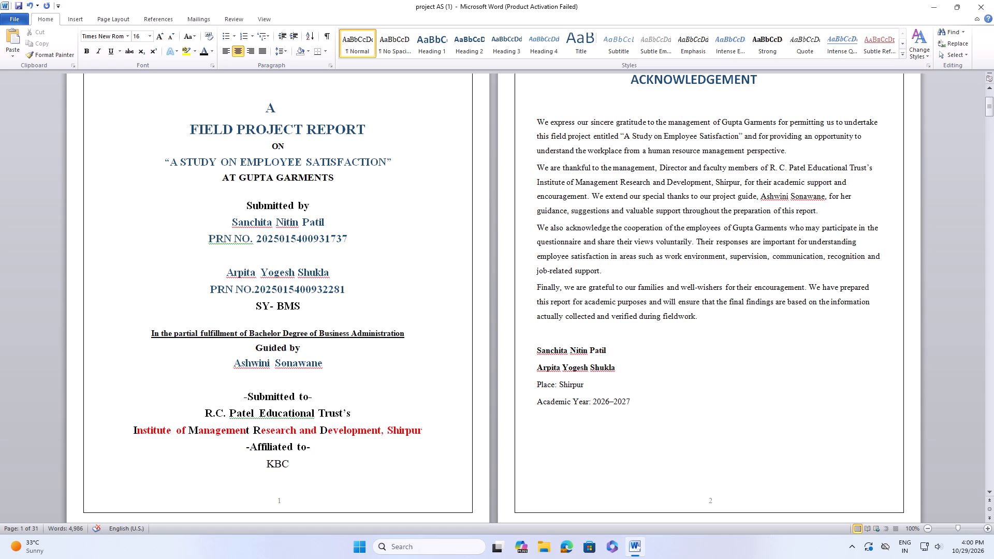
{"action": "left_click", "coordinate": [274, 468]}
{"action": "key", "text": "period"}
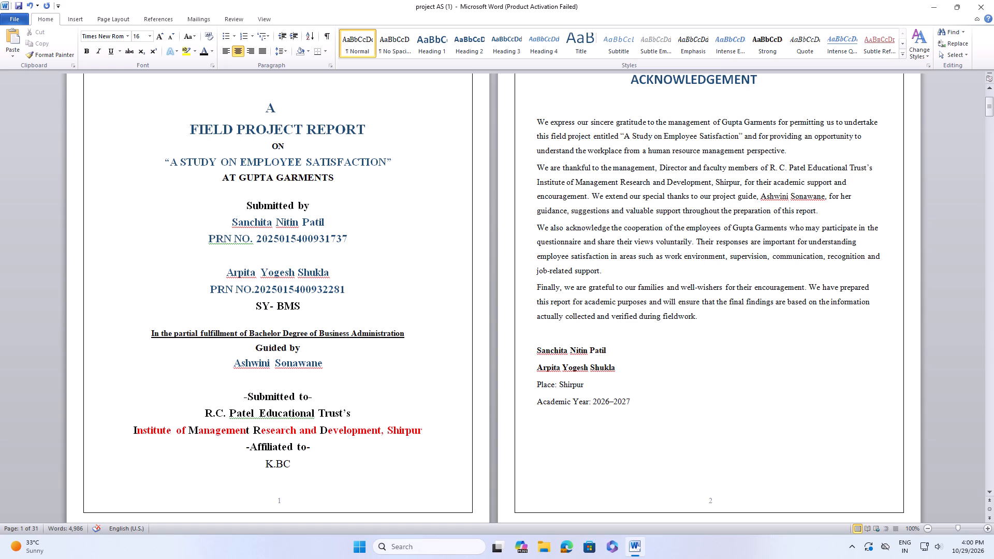
{"action": "left_click", "coordinate": [282, 466]}
{"action": "key", "text": "period"}
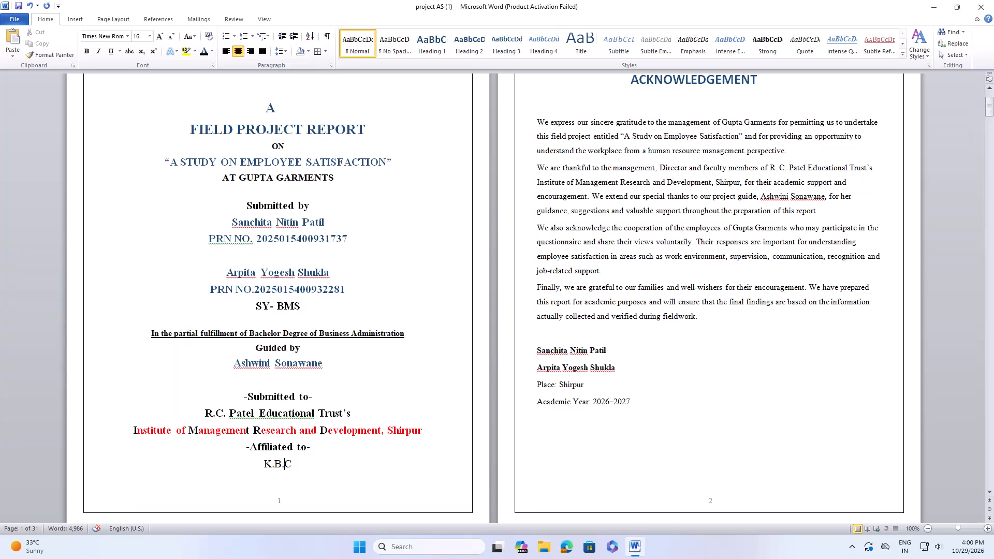
{"action": "left_click", "coordinate": [292, 460]}
{"action": "key", "text": "period"}
Continue the affiliation line after "K.B.C." with "North Maharashtra", separated by a space.
{"action": "key", "text": "shift+n"}
{"action": "key", "text": "BackSpace"}
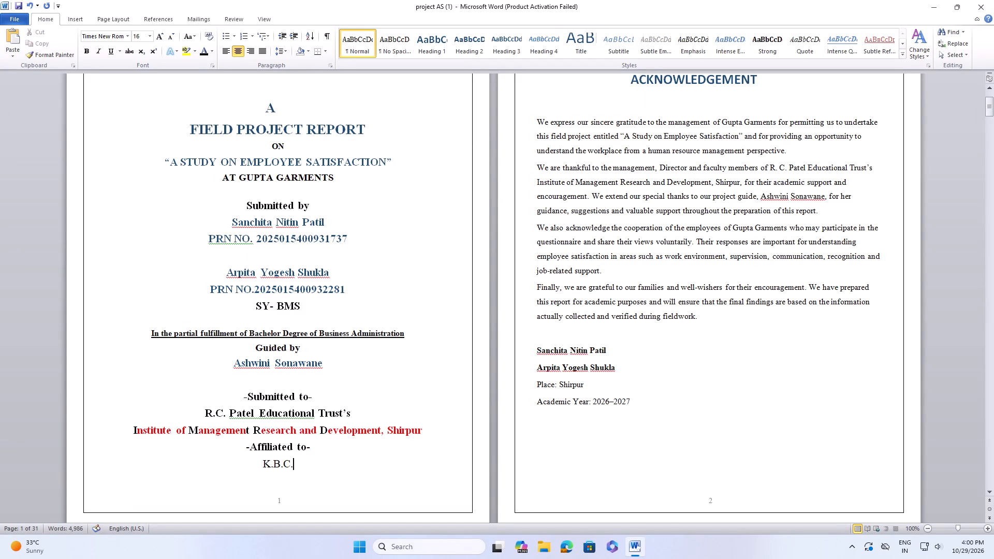
{"action": "key", "text": "shift+n"}
{"action": "key", "text": "BackSpace"}
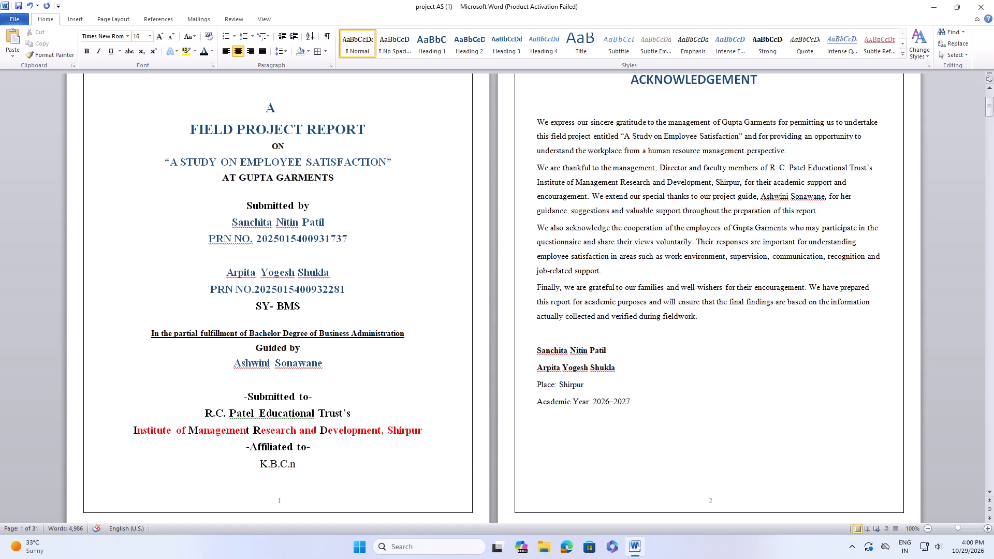
{"action": "key", "text": "space"}
{"action": "key", "text": "shift+n"}
{"action": "key", "text": "BackSpace"}
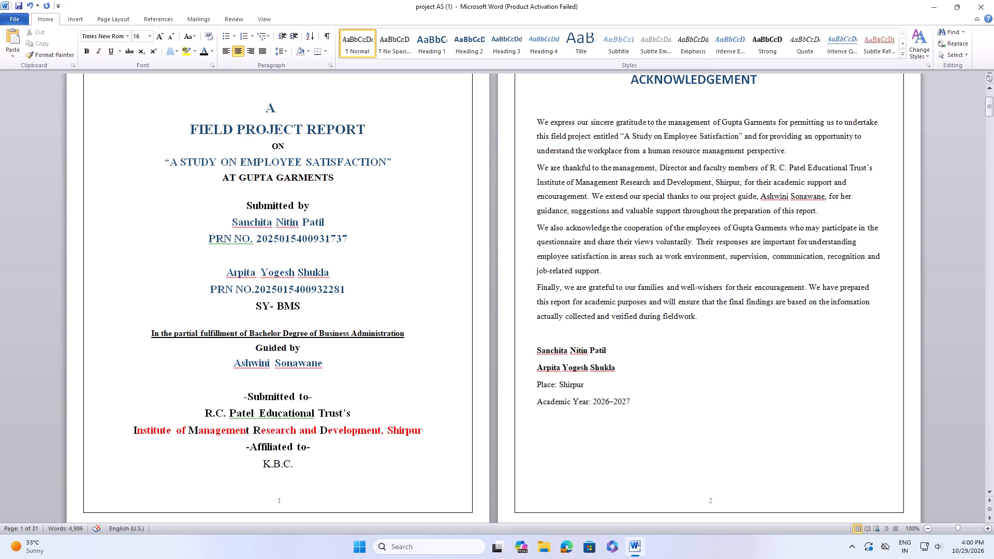
{"action": "key", "text": "n"}
{"action": "key", "text": "BackSpace"}
{"action": "type", "text": "NM"}
{"action": "key", "text": "BackSpace"}
{"action": "key", "text": "o"}
{"action": "key", "text": "e"}
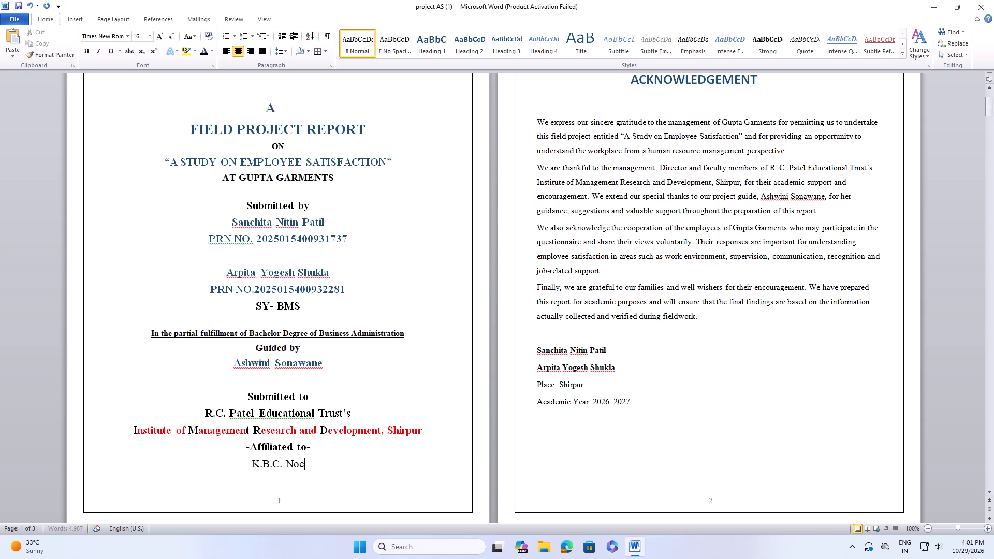
{"action": "key", "text": "BackSpace"}
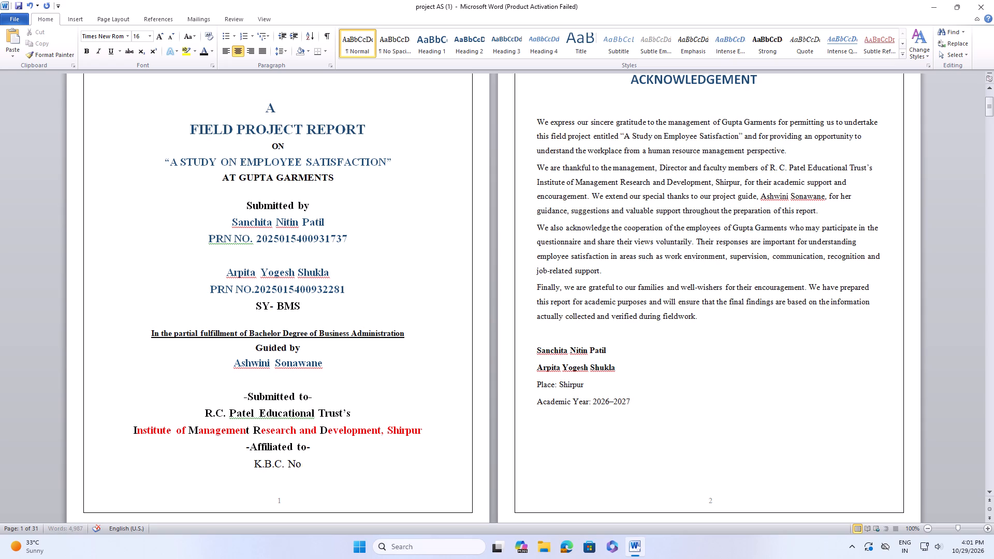
{"action": "type", "text": "rth"}
{"action": "key", "text": "space"}
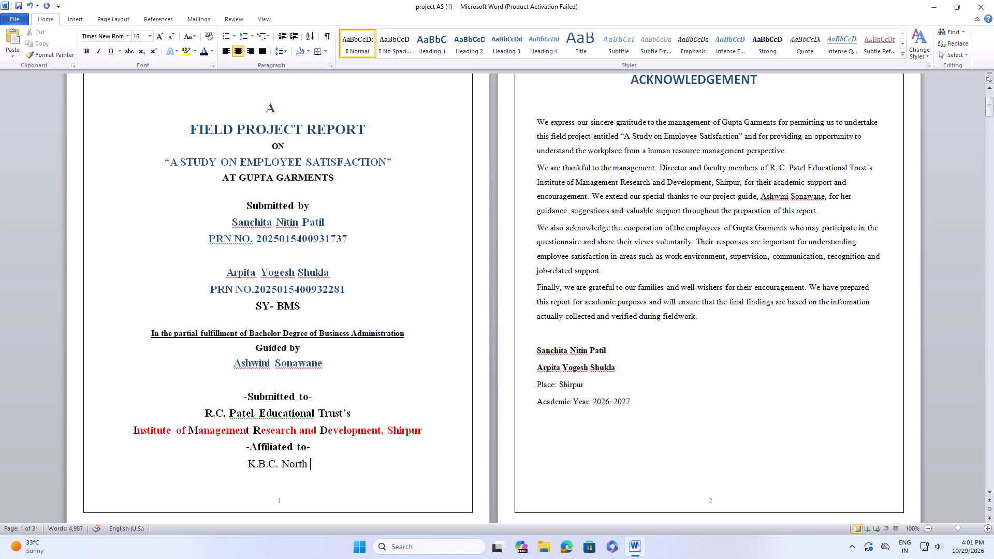
{"action": "key", "text": "m"}
{"action": "key", "text": "a"}
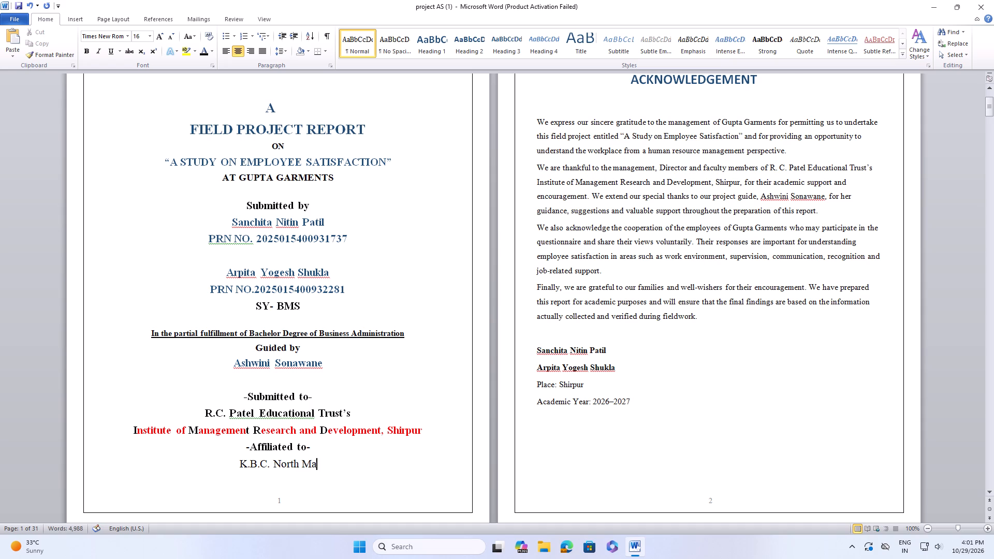
{"action": "type", "text": "ha"}
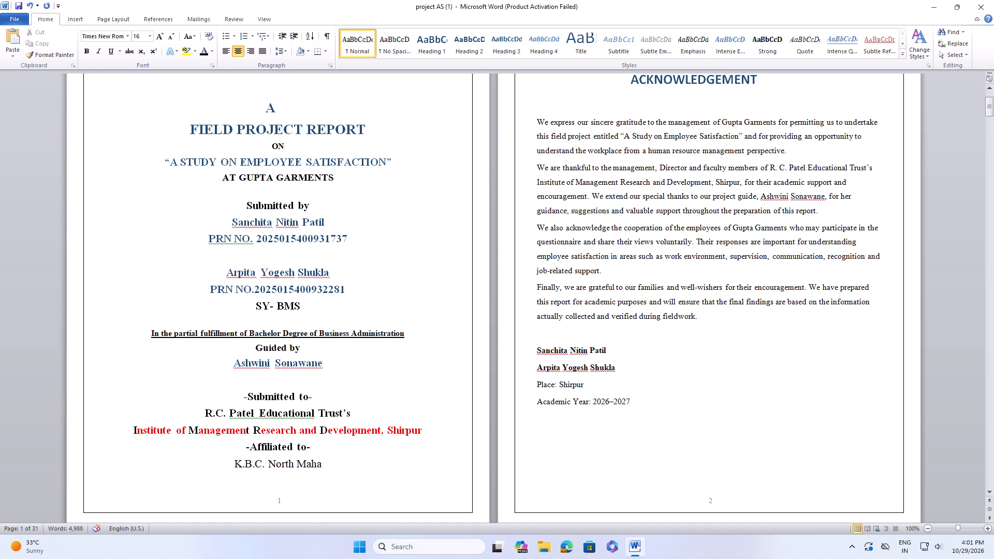
{"action": "type", "text": "ras"}
{"action": "key", "text": "g"}
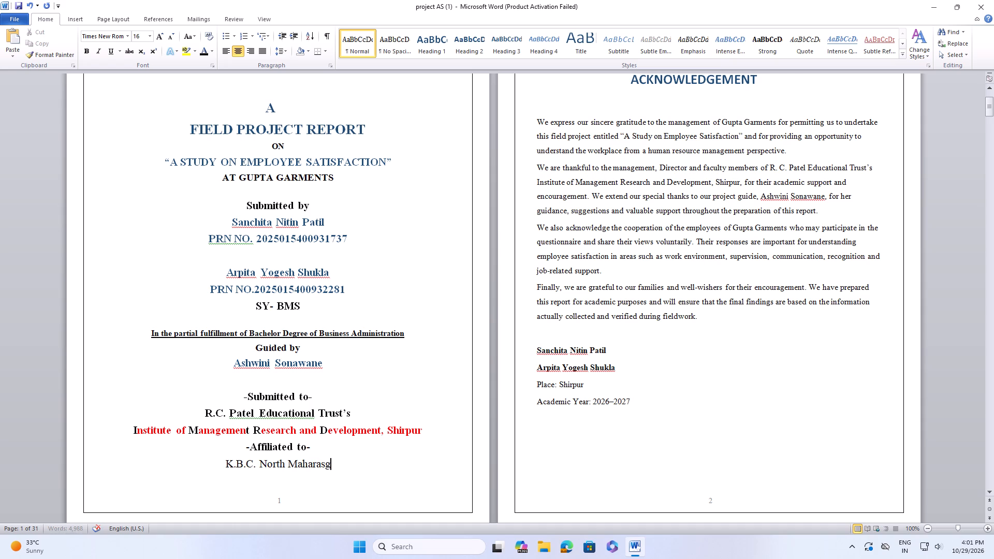
{"action": "key", "text": "BackSpace"}
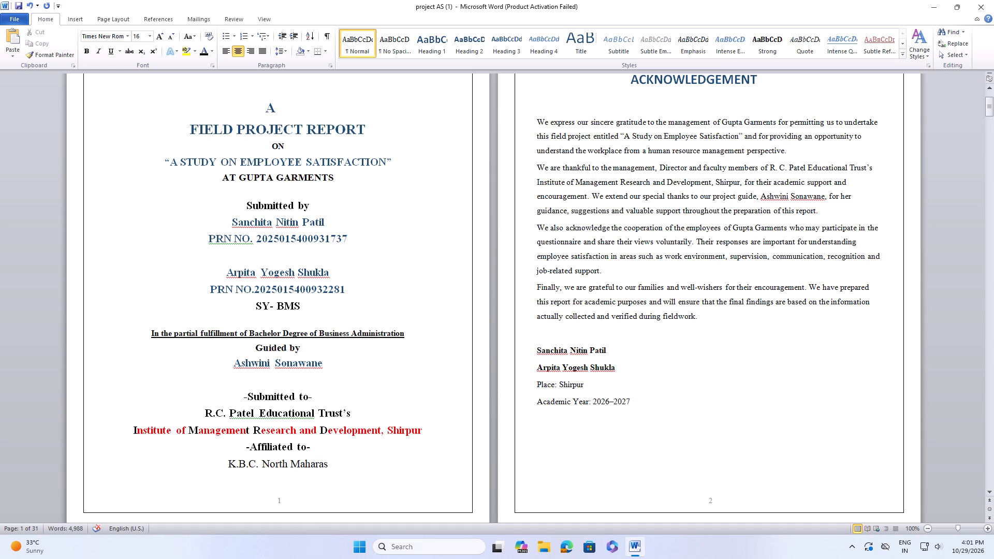
{"action": "type", "text": "htra"}
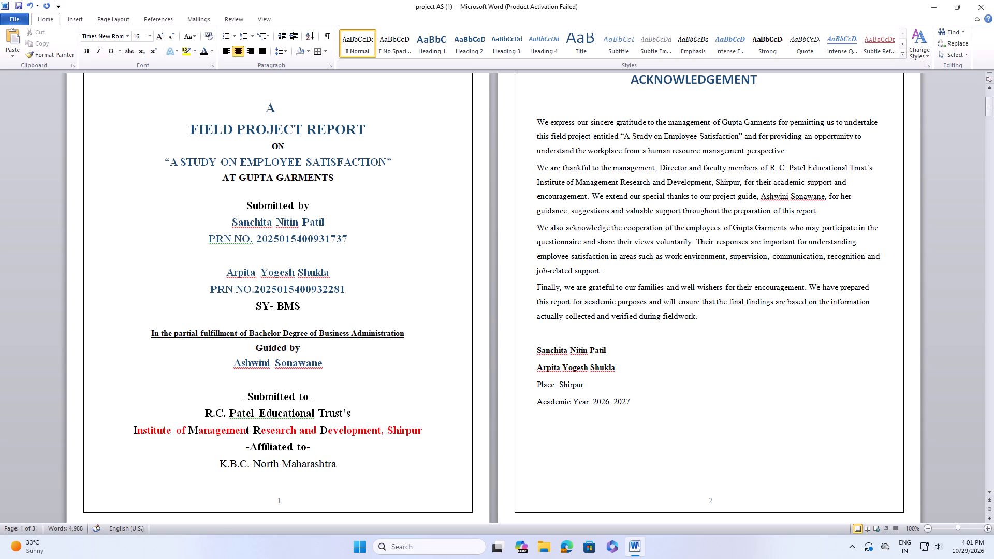
Complete the affiliation line with the word "University" after "North Maharashtra", leaving no trailing space.
{"action": "key", "text": "space"}
{"action": "key", "text": "u"}
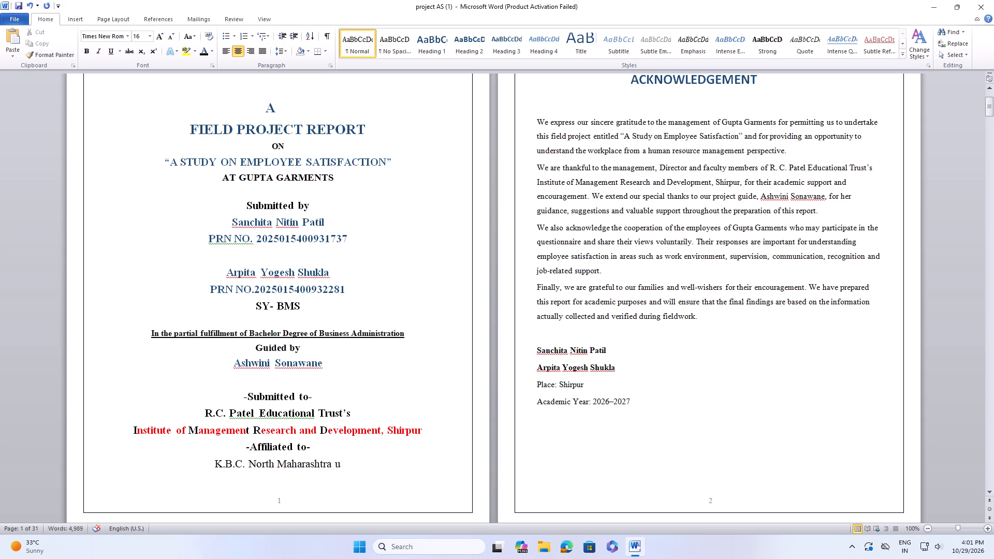
{"action": "key", "text": "BackSpace"}
{"action": "key", "text": "shift+u"}
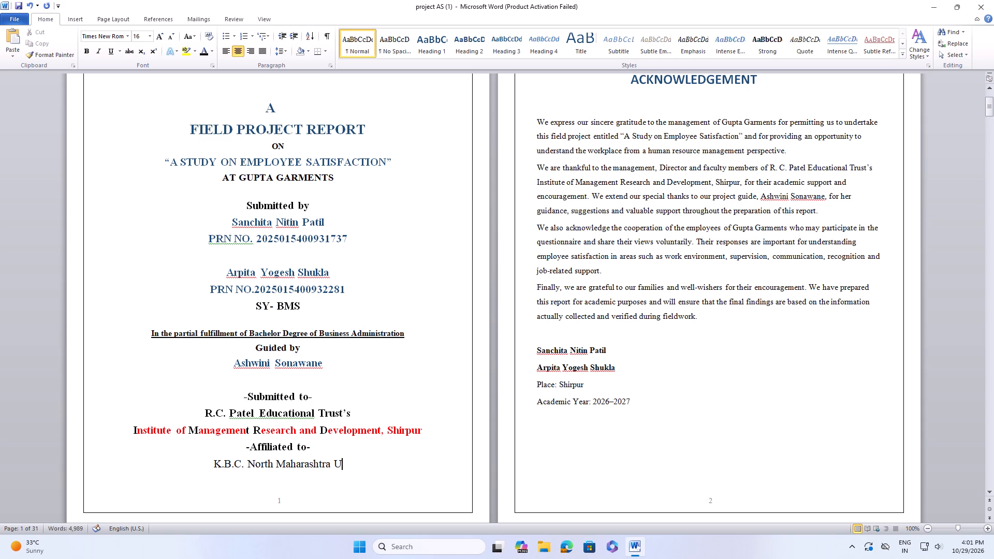
{"action": "type", "text": "ni"}
{"action": "type", "text": "vercity"}
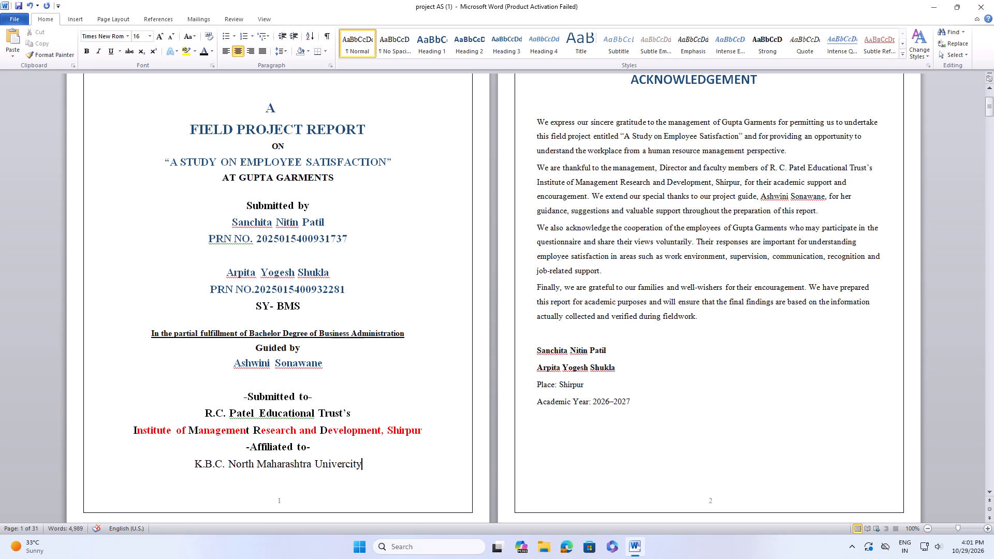
{"action": "key", "text": "BackSpace"}
{"action": "key", "text": "BackSpace"}
{"action": "key", "text": "BackSpace"}
{"action": "key", "text": "BackSpace"}
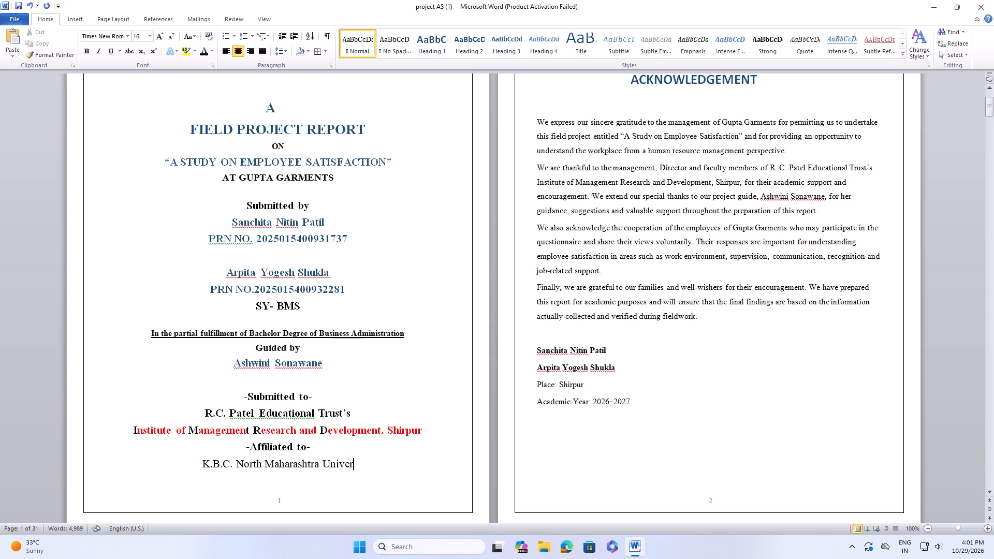
{"action": "type", "text": "sity"}
{"action": "key", "text": "space"}
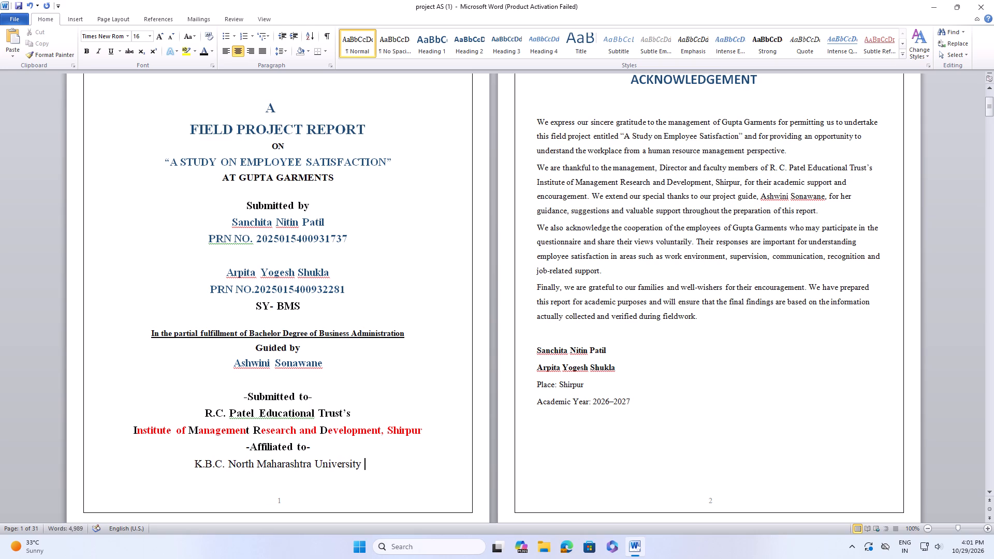
{"action": "key", "text": "shift+j"}
{"action": "key", "text": "BackSpace"}
{"action": "key", "text": "BackSpace"}
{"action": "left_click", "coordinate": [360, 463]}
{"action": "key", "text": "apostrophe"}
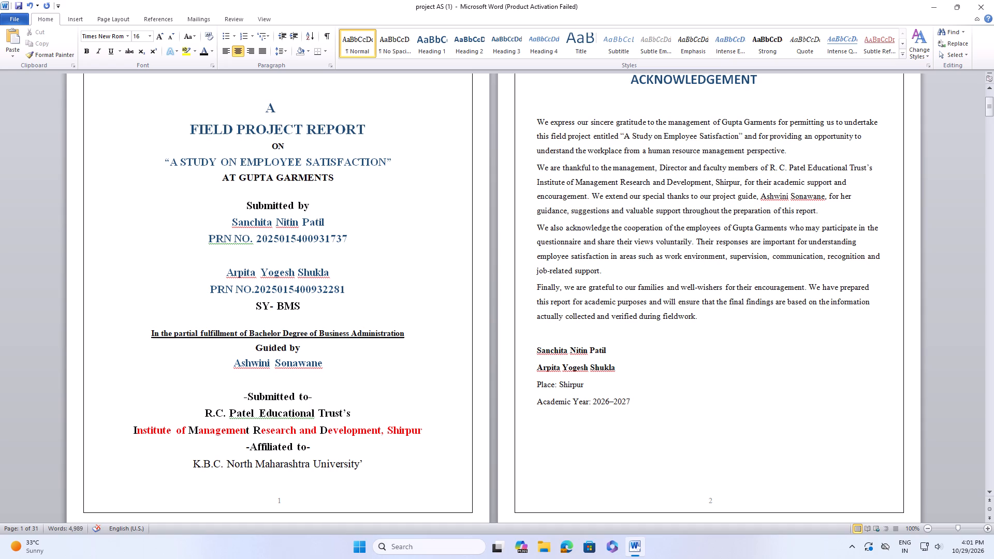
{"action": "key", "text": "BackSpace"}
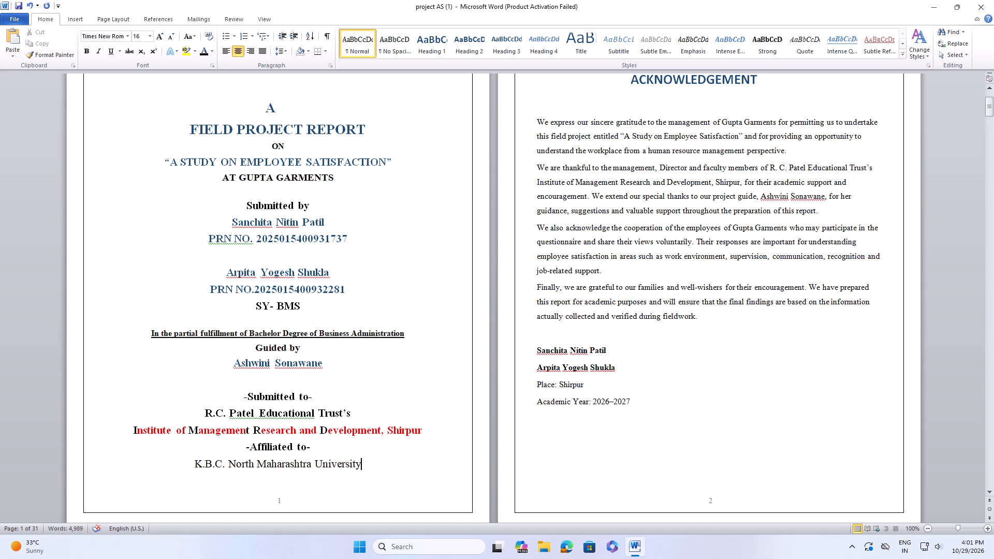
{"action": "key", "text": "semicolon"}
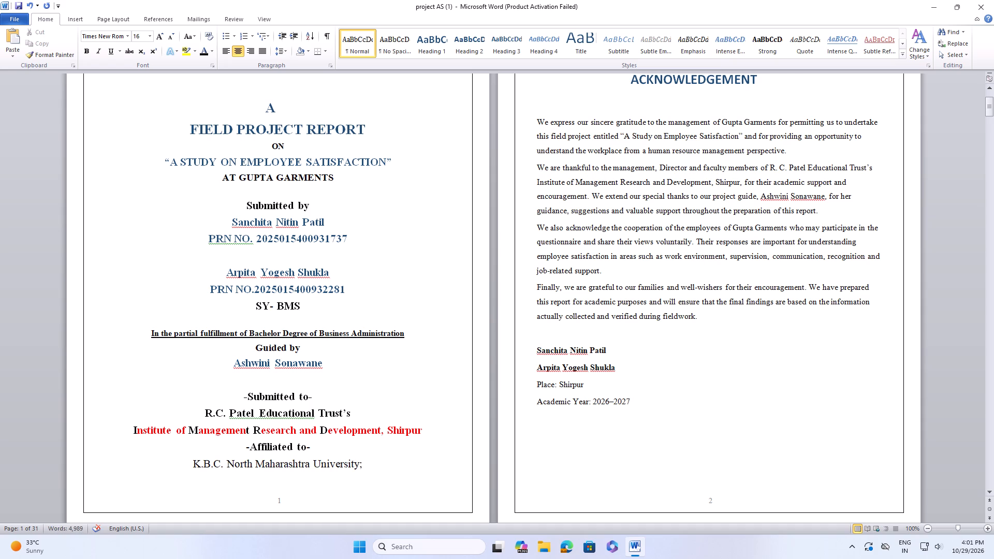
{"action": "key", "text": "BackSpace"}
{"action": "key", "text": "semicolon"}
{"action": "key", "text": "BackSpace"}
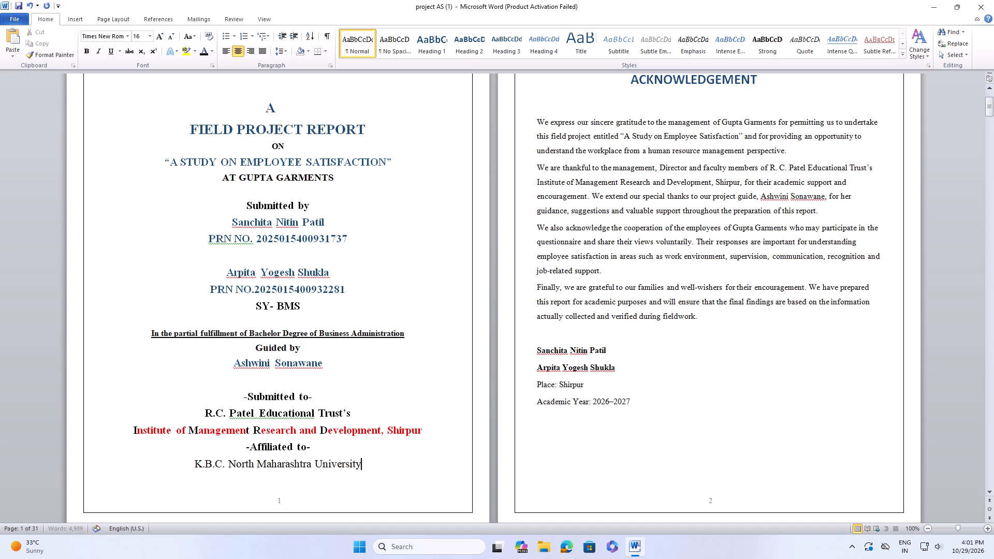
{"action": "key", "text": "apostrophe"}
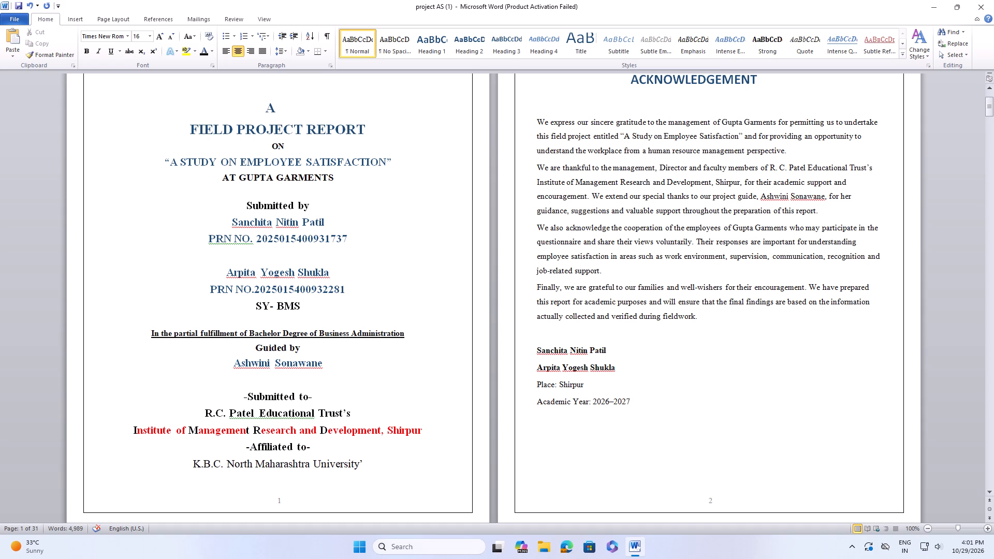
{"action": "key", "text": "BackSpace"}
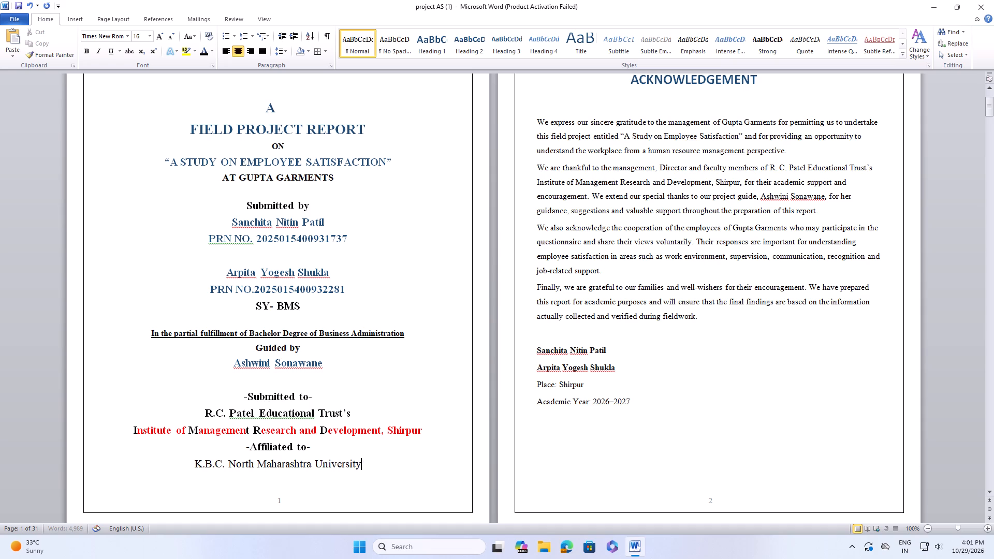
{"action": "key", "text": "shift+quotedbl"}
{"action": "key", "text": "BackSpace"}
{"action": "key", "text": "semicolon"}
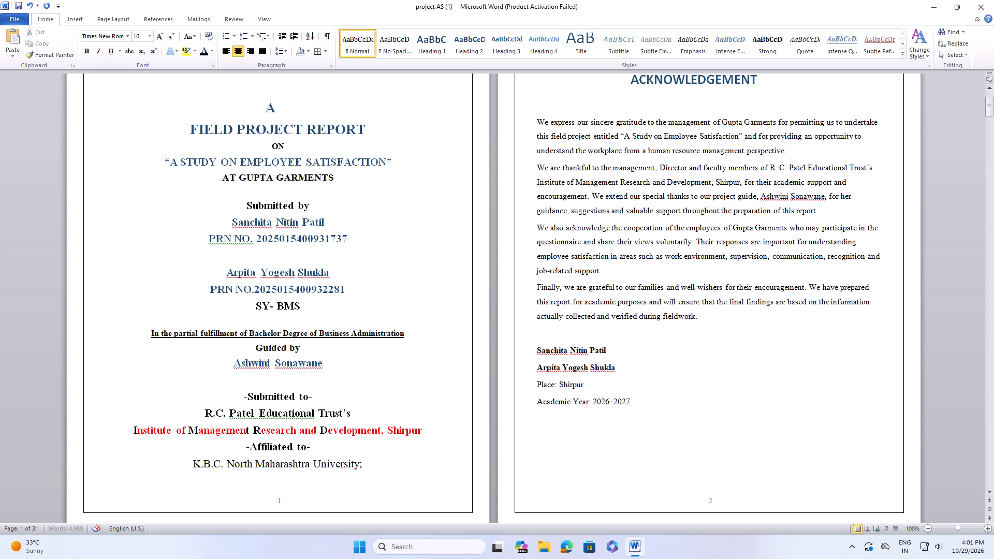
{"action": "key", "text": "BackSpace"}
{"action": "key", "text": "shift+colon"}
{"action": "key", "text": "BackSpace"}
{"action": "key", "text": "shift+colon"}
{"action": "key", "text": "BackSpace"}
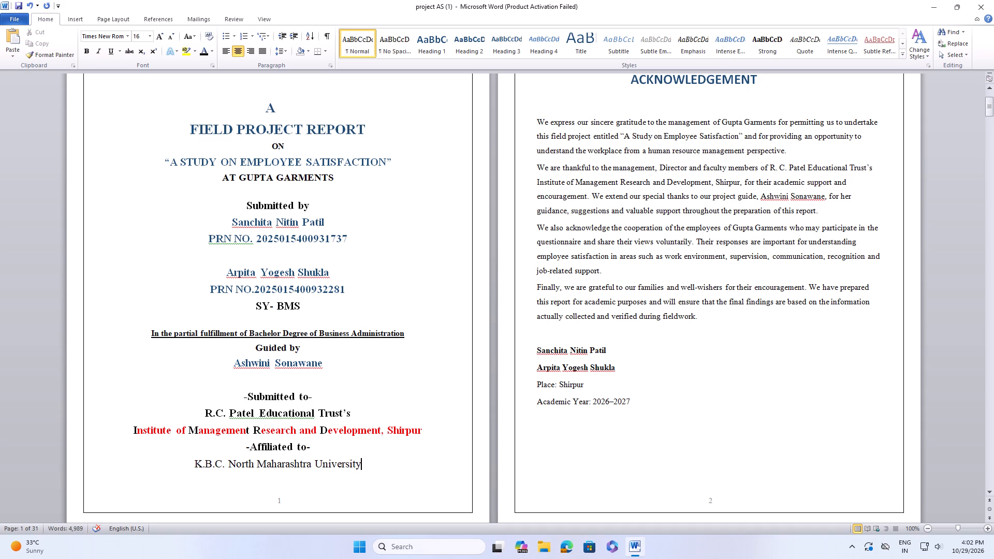
Add a comma and "Jalgaon" after "K.B.C. North Maharashtra University" on the cover page.
{"action": "key", "text": "comma"}
{"action": "key", "text": "space"}
{"action": "type", "text": "J"}
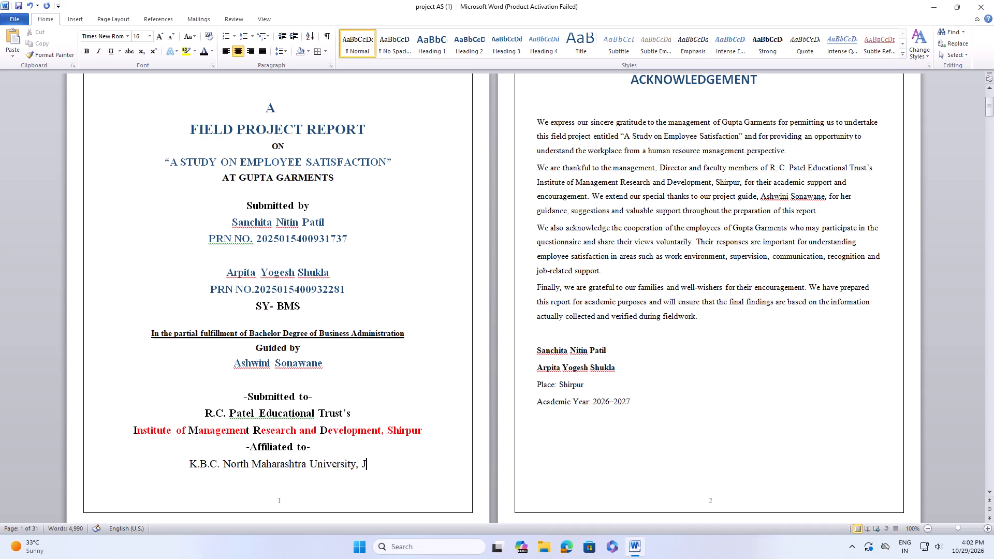
{"action": "key", "text": "a"}
{"action": "key", "text": "l"}
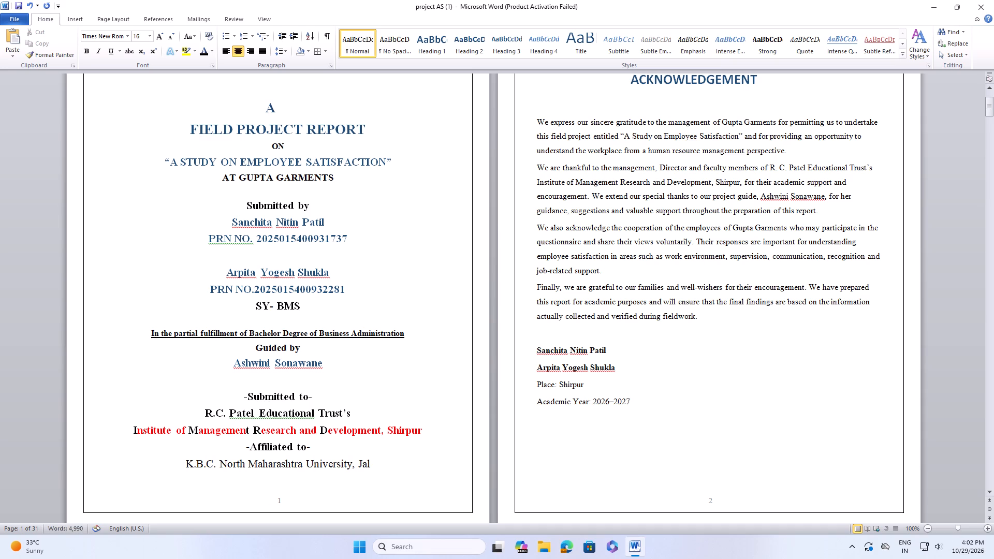
{"action": "type", "text": "go"}
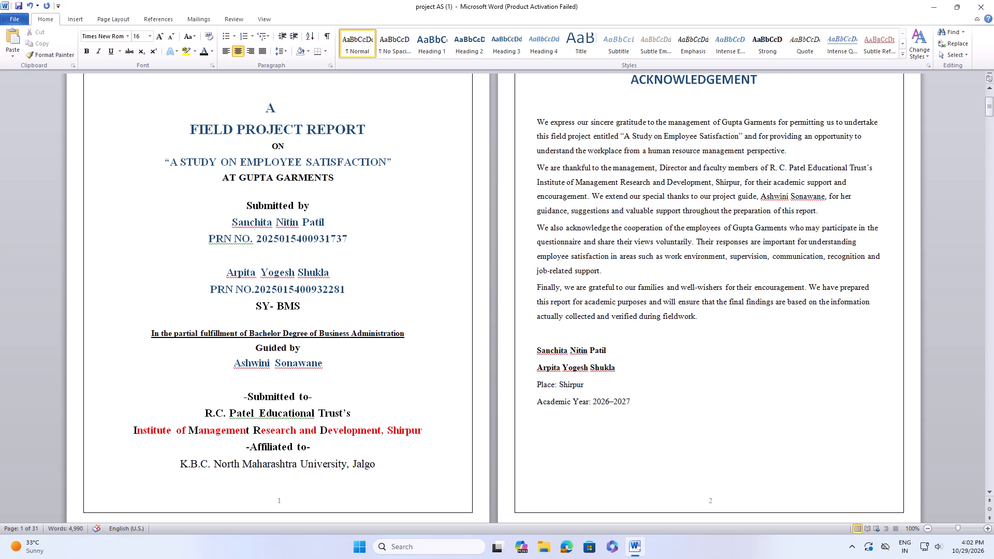
{"action": "key", "text": "BackSpace"}
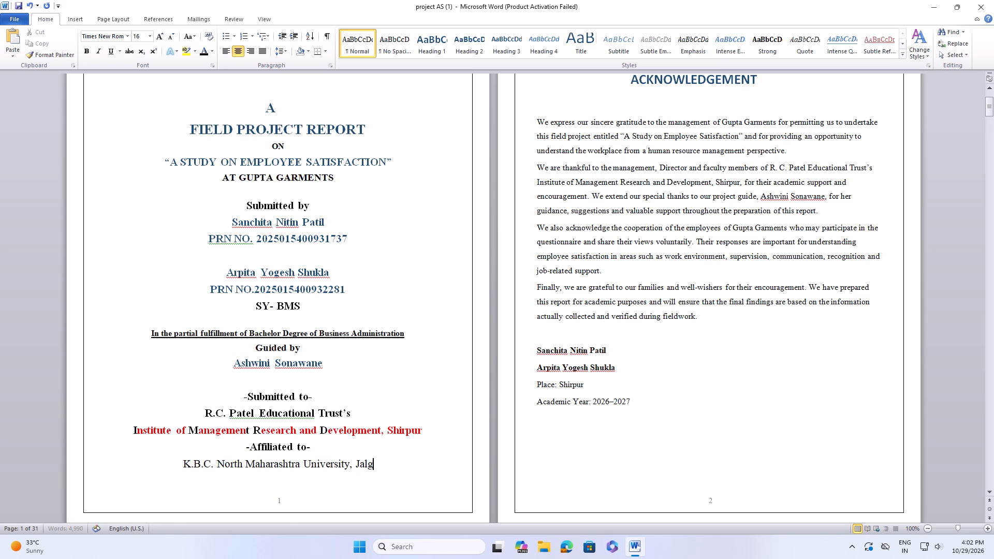
{"action": "key", "text": "a"}
{"action": "type", "text": "on"}
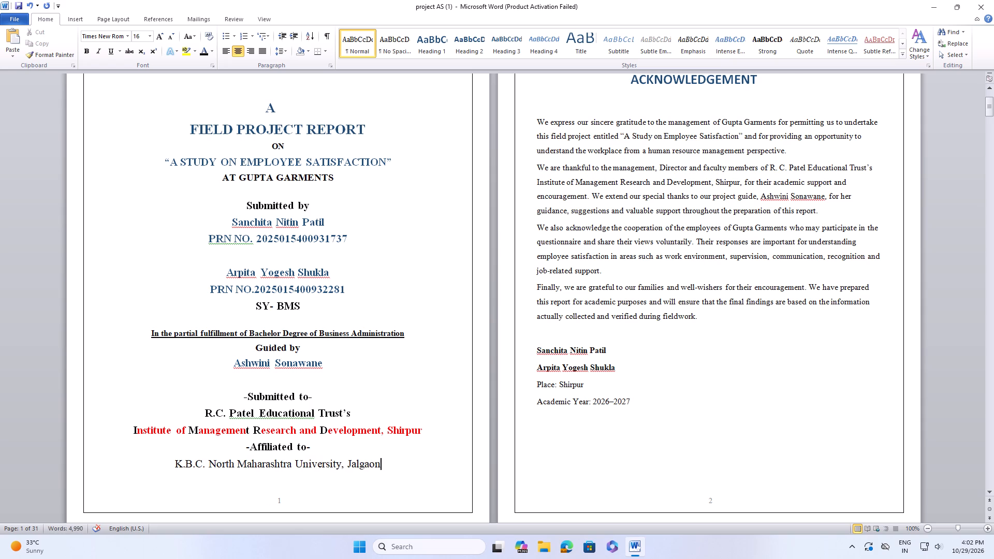
Start a new line below the university name on the cover page and enter "Academic Year 2026-2027".
{"action": "key", "text": "Return"}
{"action": "key", "text": "shift+a"}
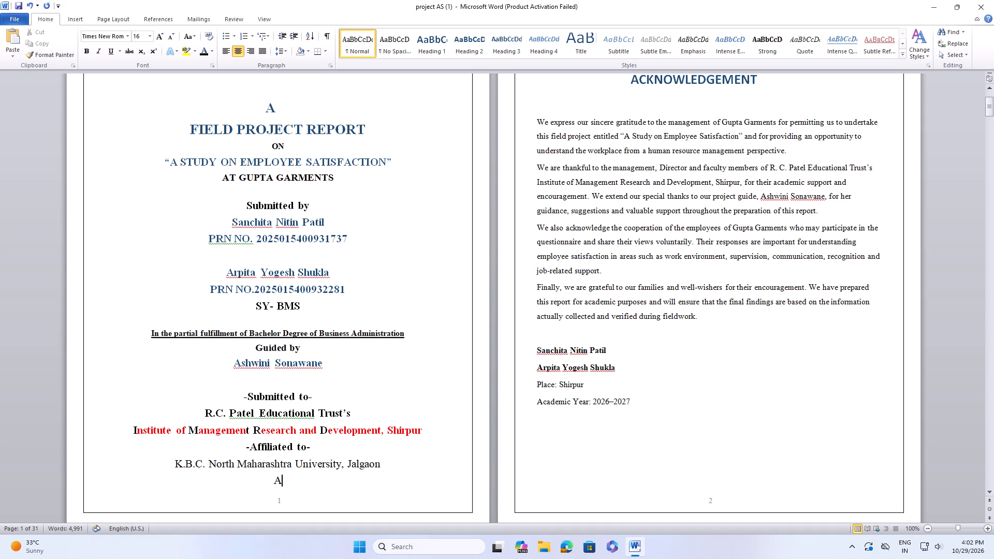
{"action": "type", "text": "ca"}
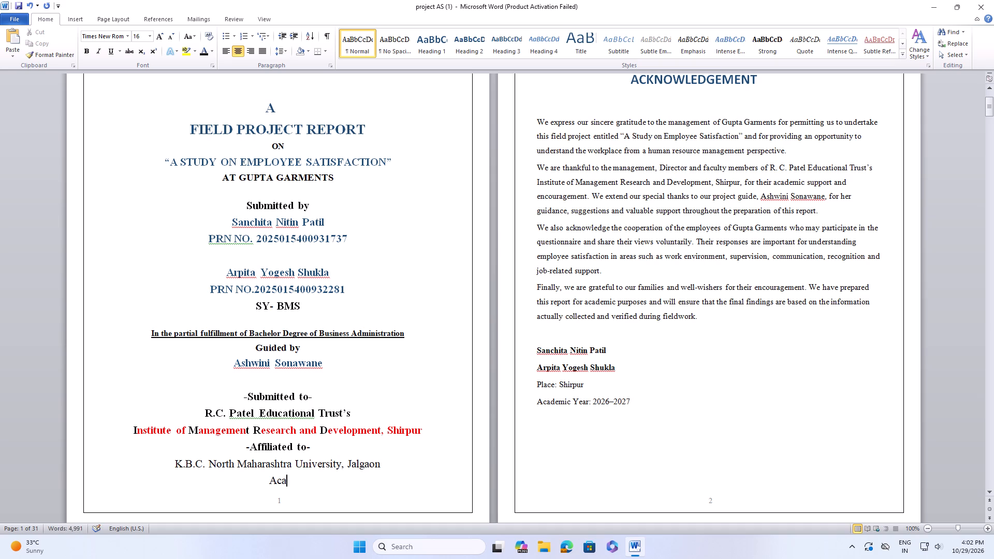
{"action": "type", "text": "demic Y"}
{"action": "type", "text": "ear"}
{"action": "key", "text": "space"}
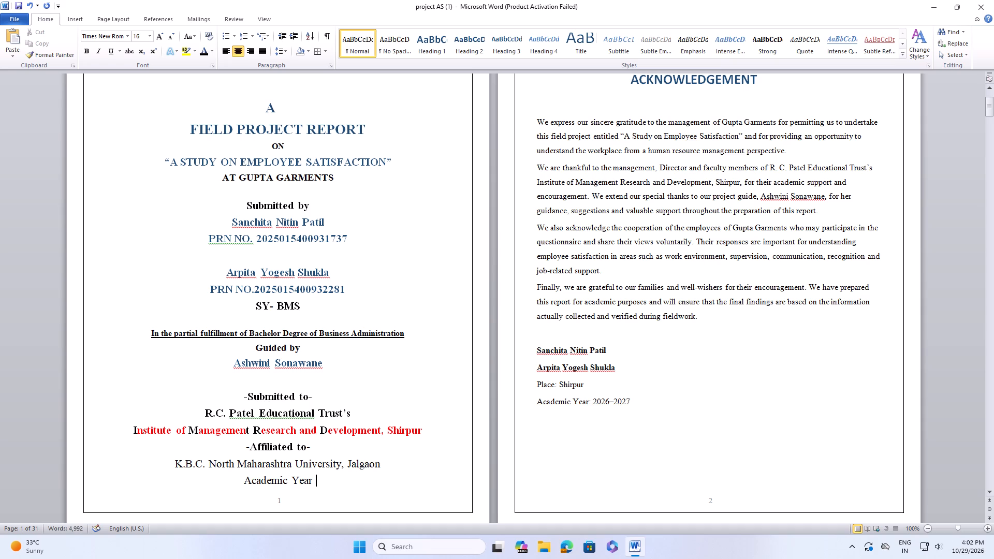
{"action": "type", "text": "2026"}
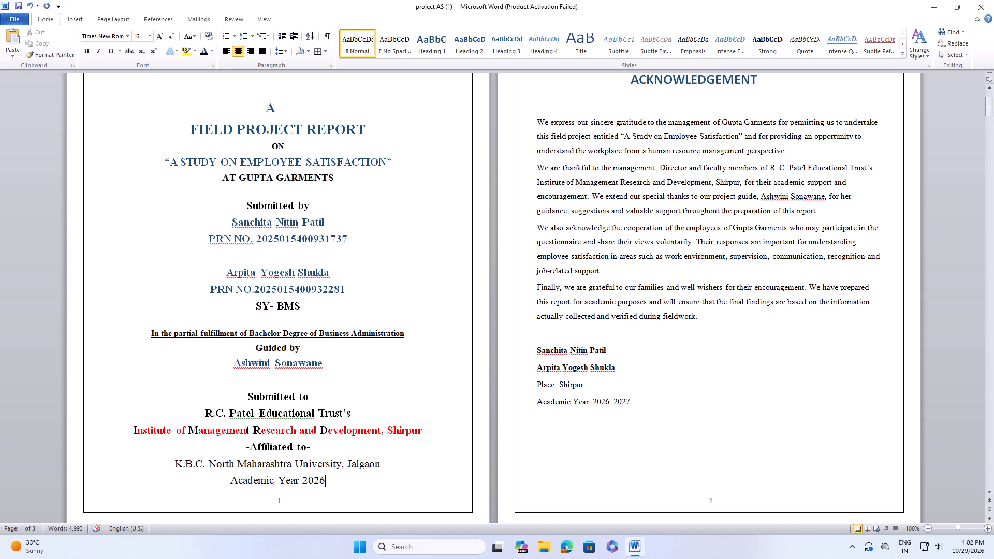
{"action": "type", "text": "-202"}
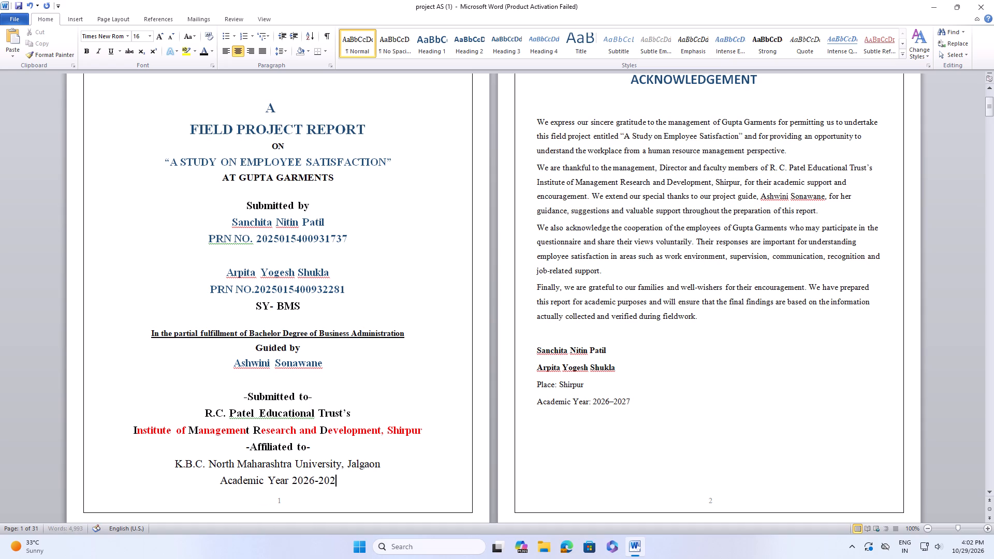
{"action": "key", "text": "7"}
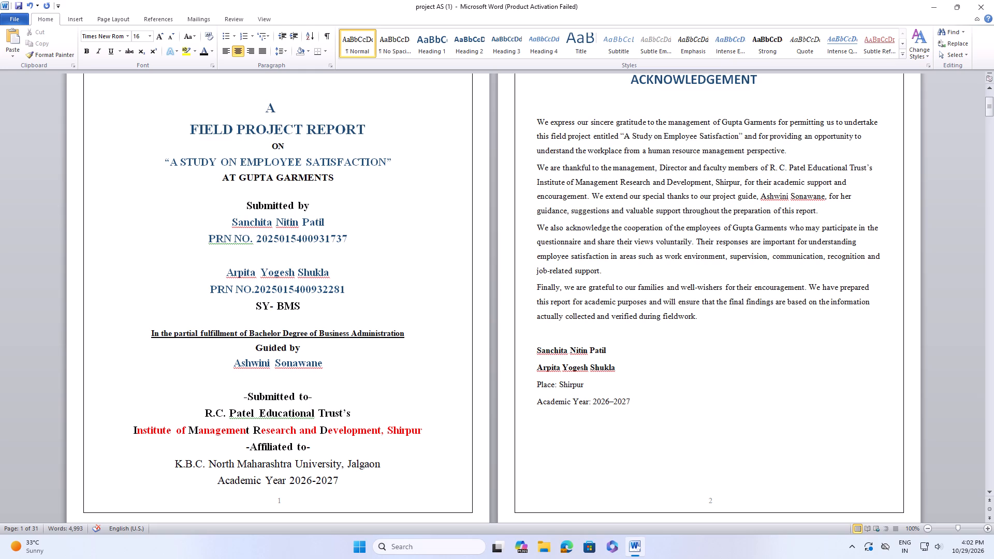
Make the "K.B.C. North Maharashtra University, Jalgaon" and "Academic Year 2026-2027" lines on the cover page bold.
{"action": "scroll", "coordinate": [384, 303], "scroll_direction": "up", "scroll_amount": 3}
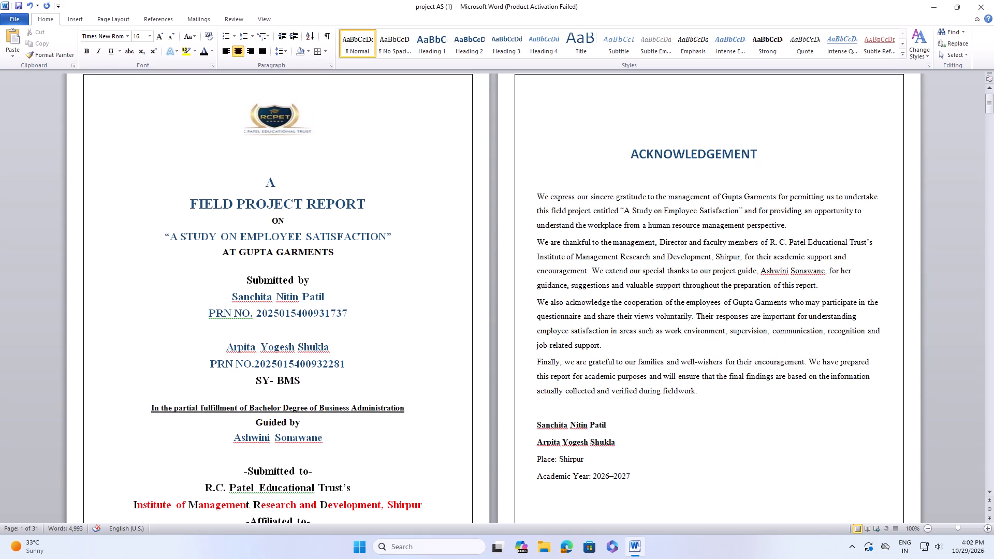
{"action": "scroll", "coordinate": [242, 558], "scroll_direction": "down", "scroll_amount": 6}
{"action": "scroll", "coordinate": [285, 419], "scroll_direction": "down", "scroll_amount": 4}
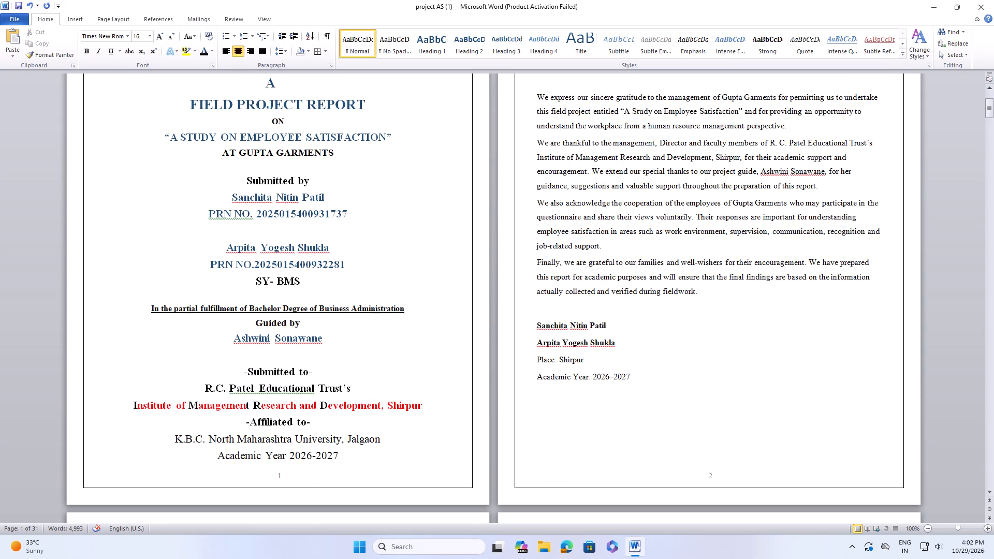
{"action": "left_click_drag", "start_coordinate": [172, 439], "coordinate": [327, 460]}
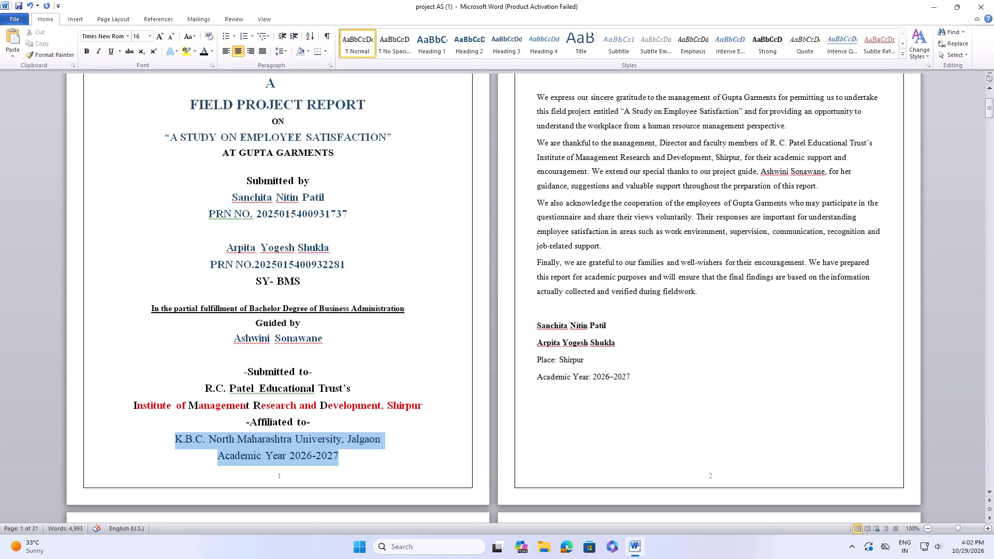
{"action": "left_click_drag", "start_coordinate": [327, 460], "coordinate": [324, 460]}
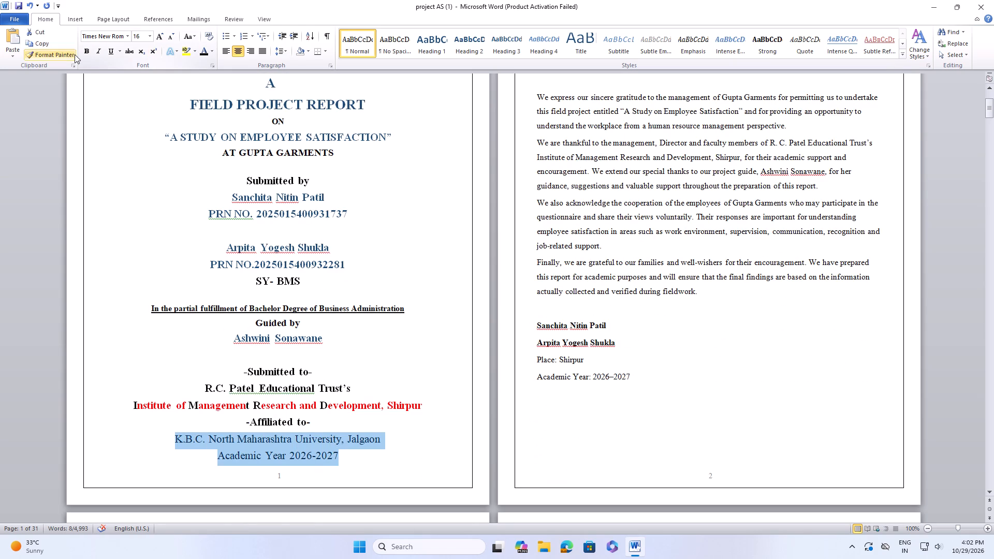
{"action": "left_click", "coordinate": [75, 54]}
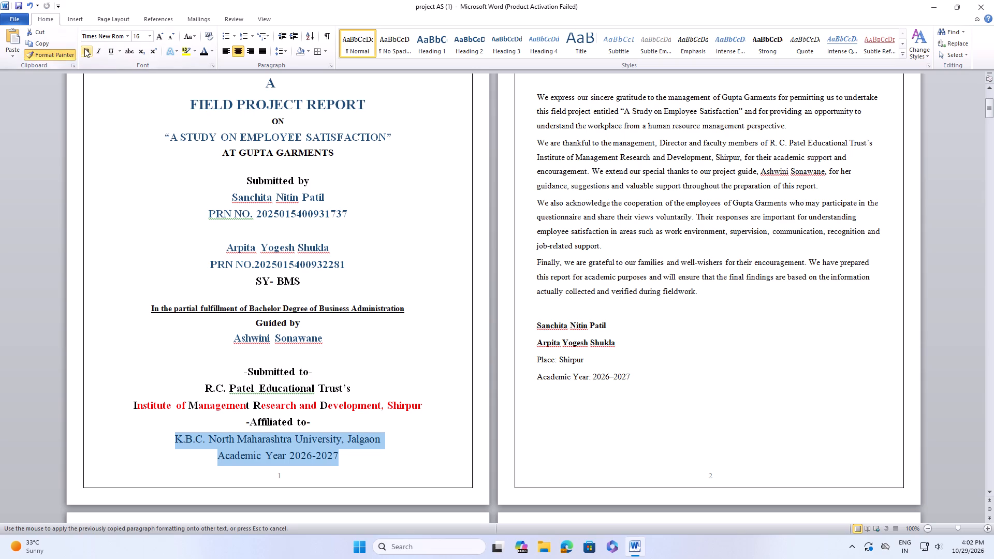
{"action": "left_click", "coordinate": [85, 48]}
Set the font size of the cover page line "In the partial fulfillment of Bachelor Degree of Business Administration" to 14.
{"action": "scroll", "coordinate": [245, 220], "scroll_direction": "up", "scroll_amount": 3}
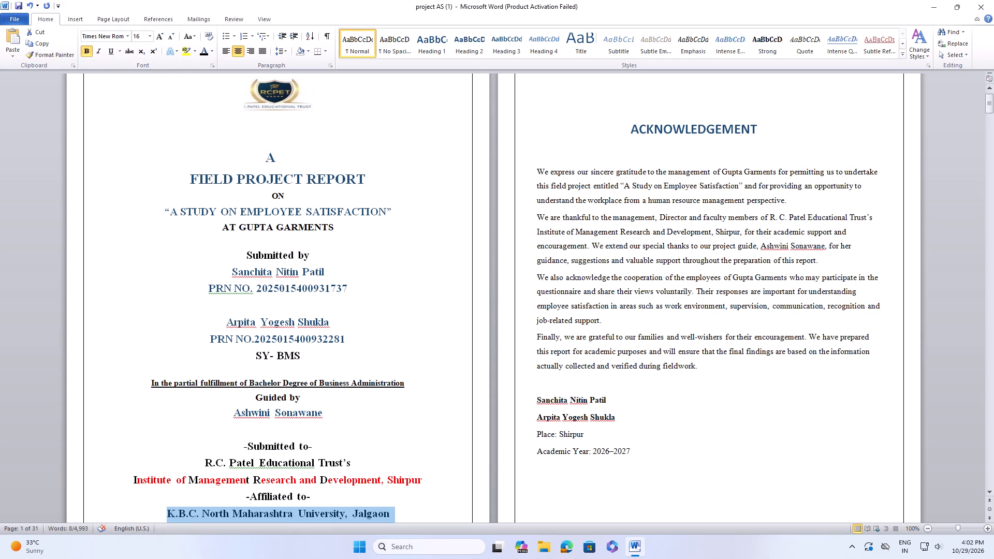
{"action": "left_click_drag", "start_coordinate": [151, 383], "coordinate": [391, 386]}
{"action": "left_click", "coordinate": [149, 34]}
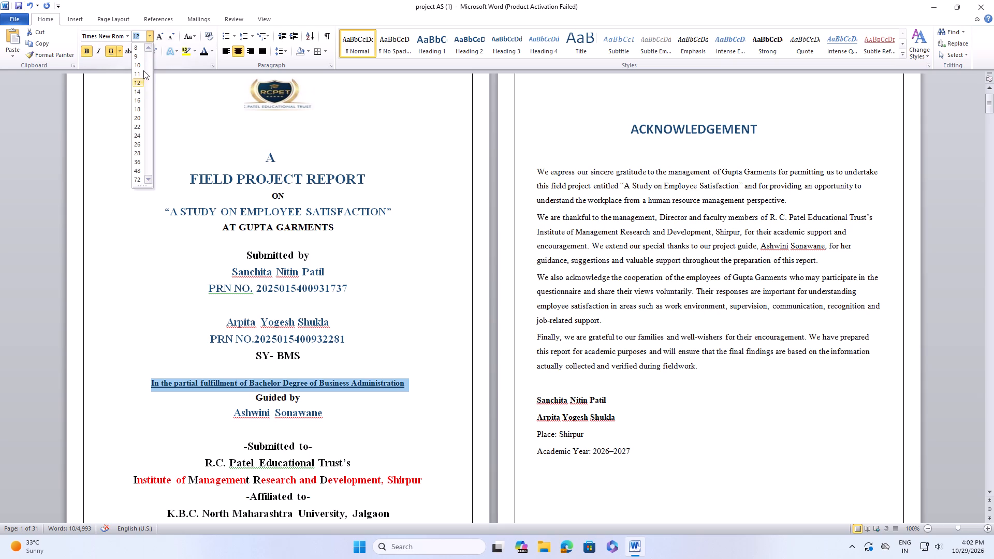
{"action": "left_click", "coordinate": [137, 91]}
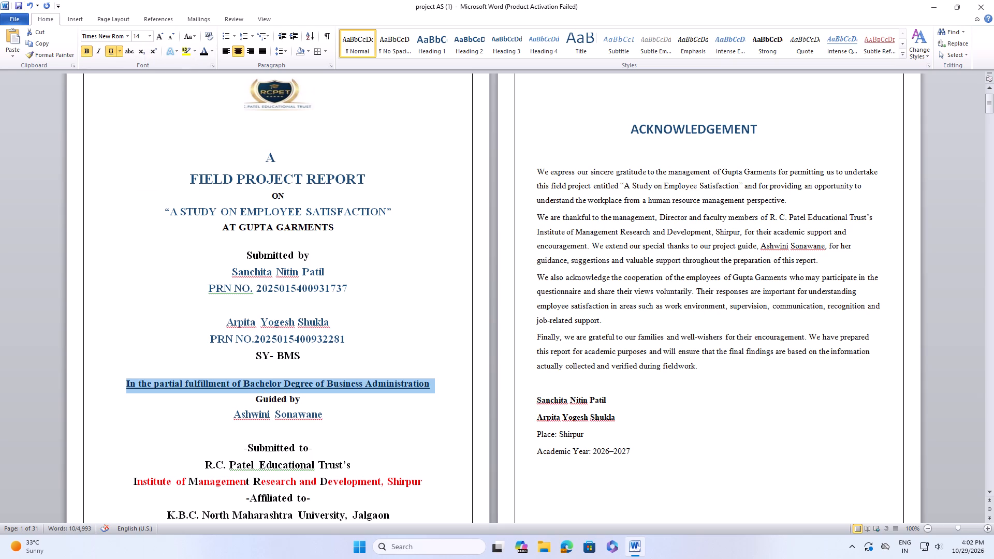
Stretch the RCPET logo at the top of the cover page downward to make it taller, keeping its width.
{"action": "scroll", "coordinate": [207, 409], "scroll_direction": "up", "scroll_amount": 2}
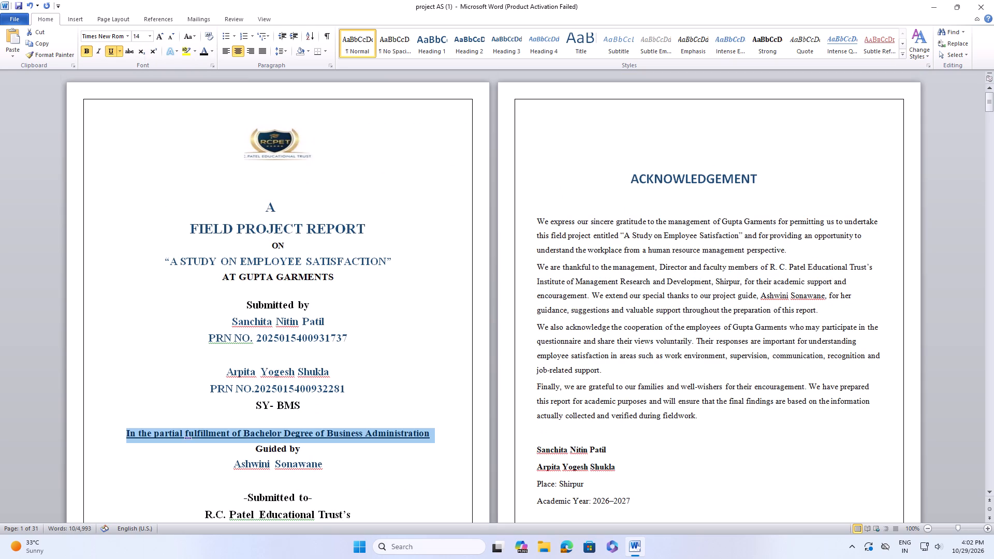
{"action": "left_click", "coordinate": [265, 128]}
{"action": "left_click_drag", "start_coordinate": [279, 159], "coordinate": [280, 166]}
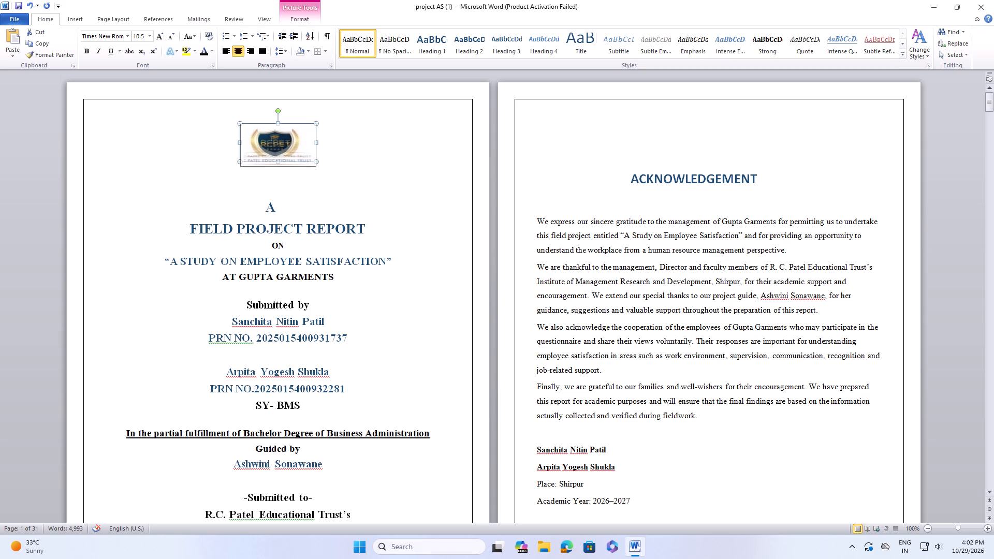
{"action": "left_click_drag", "start_coordinate": [280, 166], "coordinate": [280, 178]}
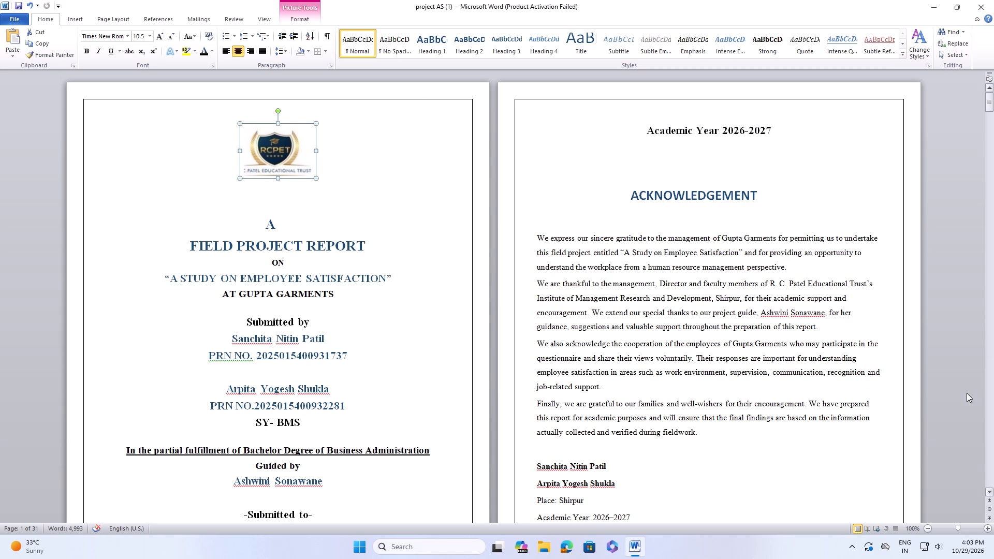
Restore the maximised document window to its smaller floating size so the desktop shows.
{"action": "left_click", "coordinate": [959, 2]}
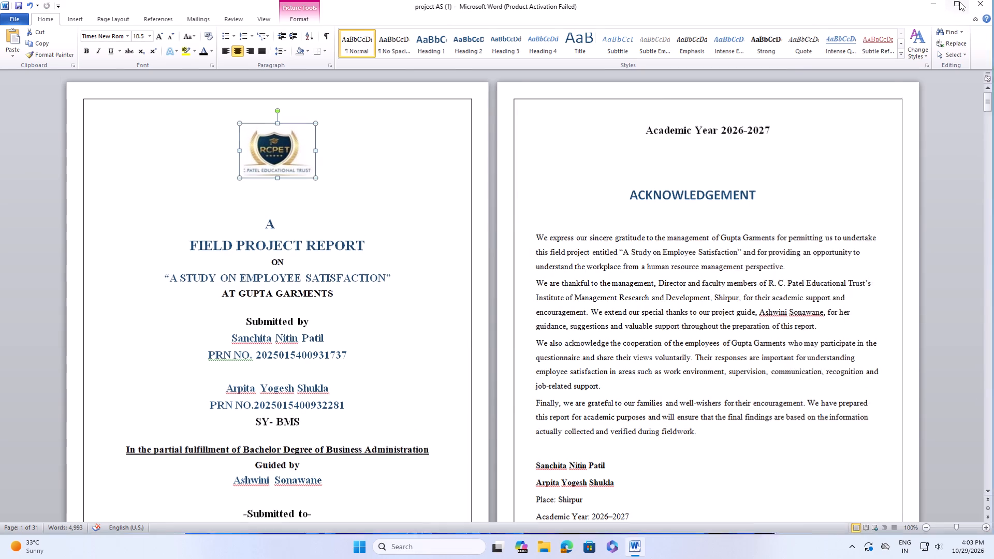
{"action": "left_click", "coordinate": [435, 555]}
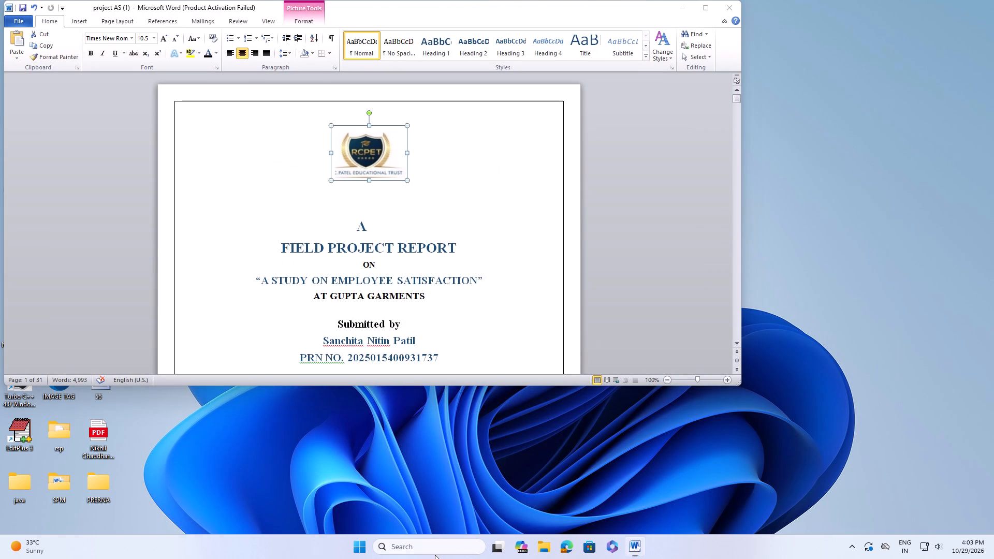
Open Windows search with the list of recent searches.
{"action": "left_click", "coordinate": [410, 545]}
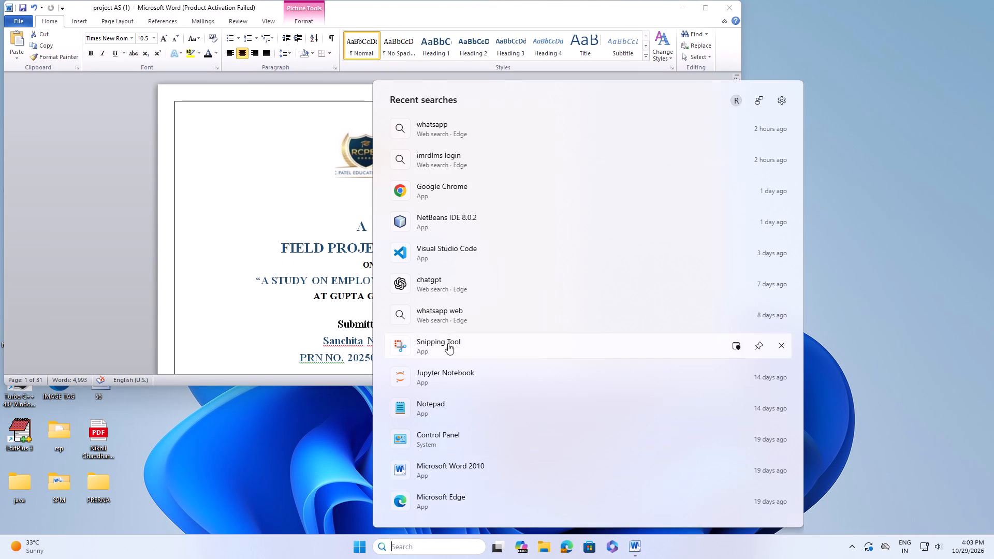
{"action": "left_click", "coordinate": [408, 552]}
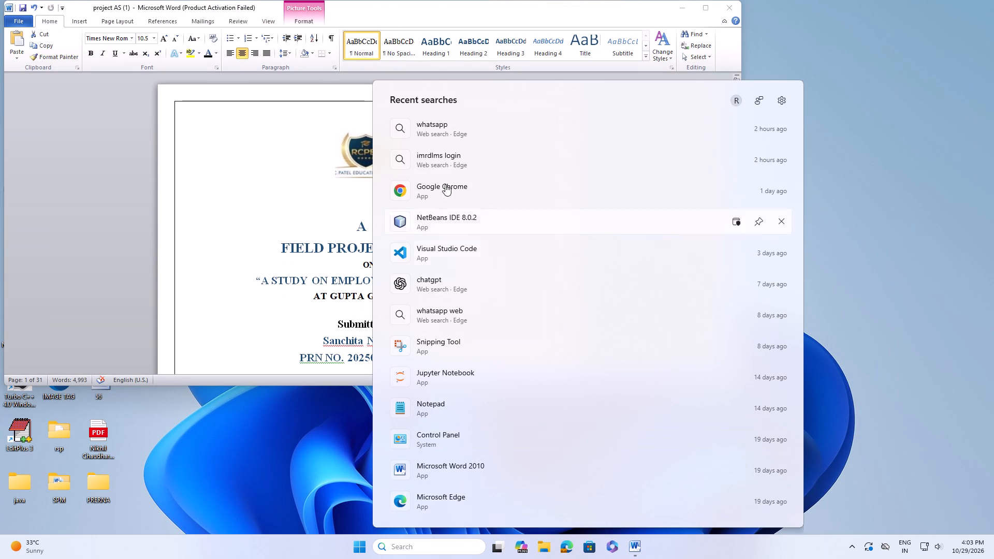
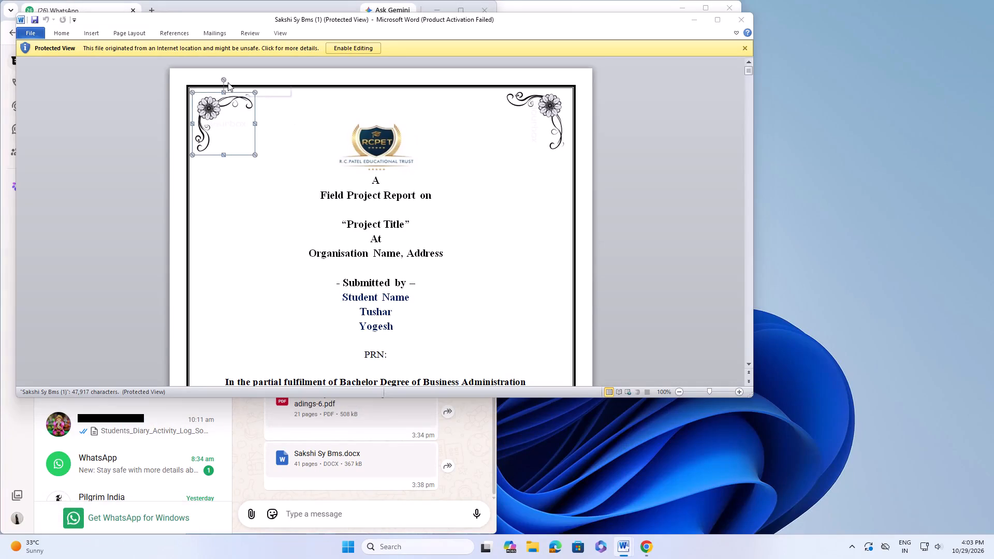
Copy the floral ornament in the cover page's top-left corner of the protected Sakshi Sy Bms (1) document.
{"action": "right_click", "coordinate": [237, 119]}
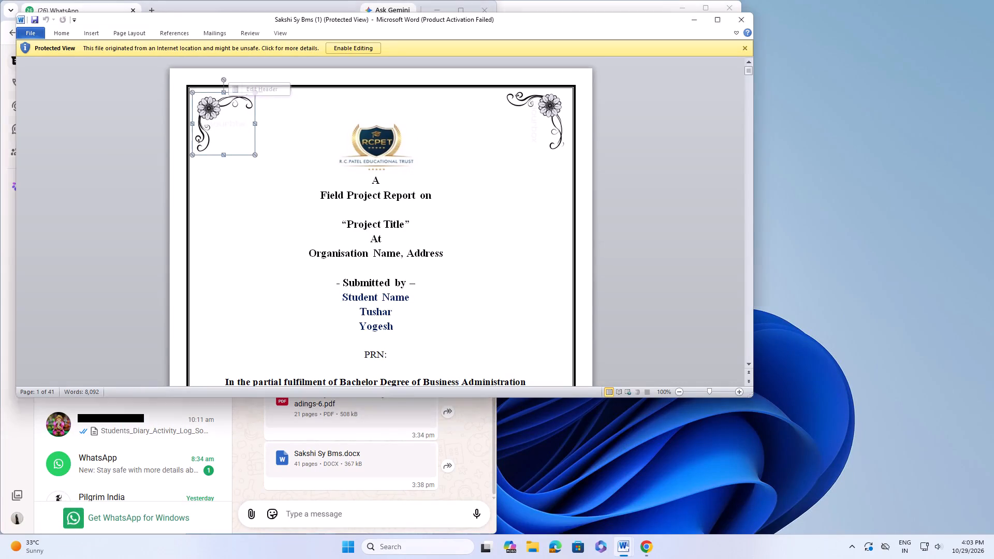
{"action": "left_click", "coordinate": [265, 139]}
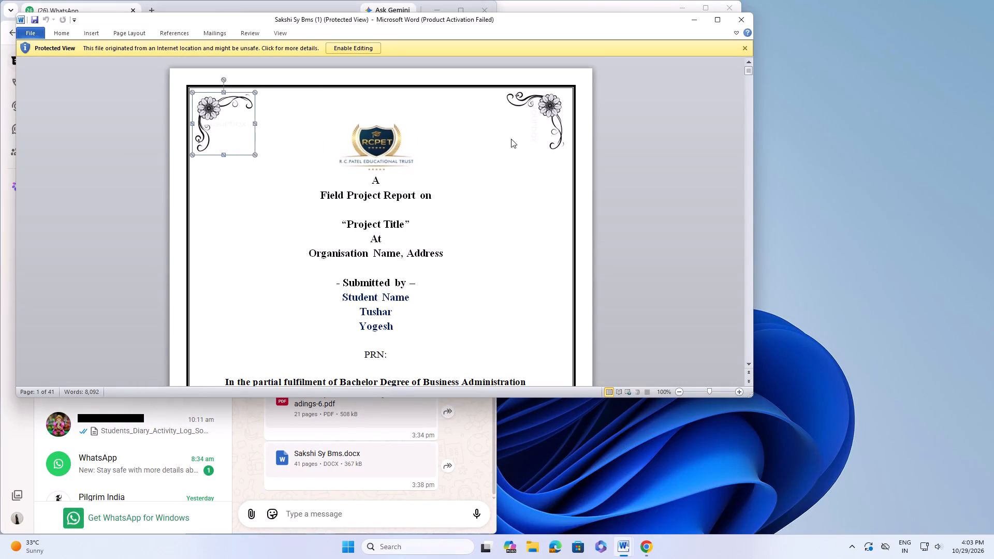
Copy the floral corner ornament at the top right of the report's cover page.
{"action": "right_click", "coordinate": [521, 133]}
{"action": "left_click", "coordinate": [539, 149]}
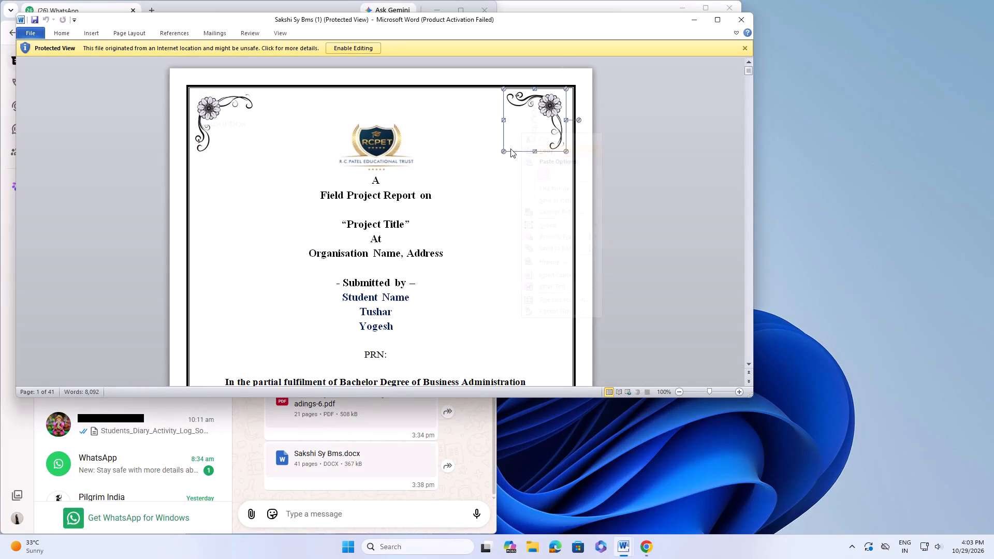
Select the floral corner ornament at the bottom left of the report's cover page.
{"action": "scroll", "coordinate": [409, 238], "scroll_direction": "down", "scroll_amount": 8}
{"action": "left_click", "coordinate": [210, 357]}
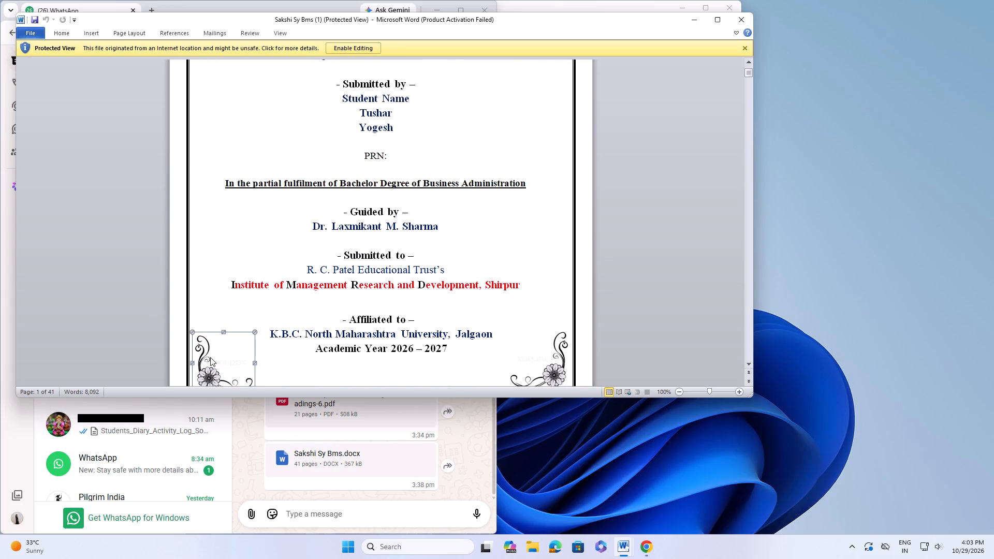
Copy the selected floral corner ornament at the bottom left of the Sakshi Sy Bms cover page.
{"action": "right_click", "coordinate": [211, 357]}
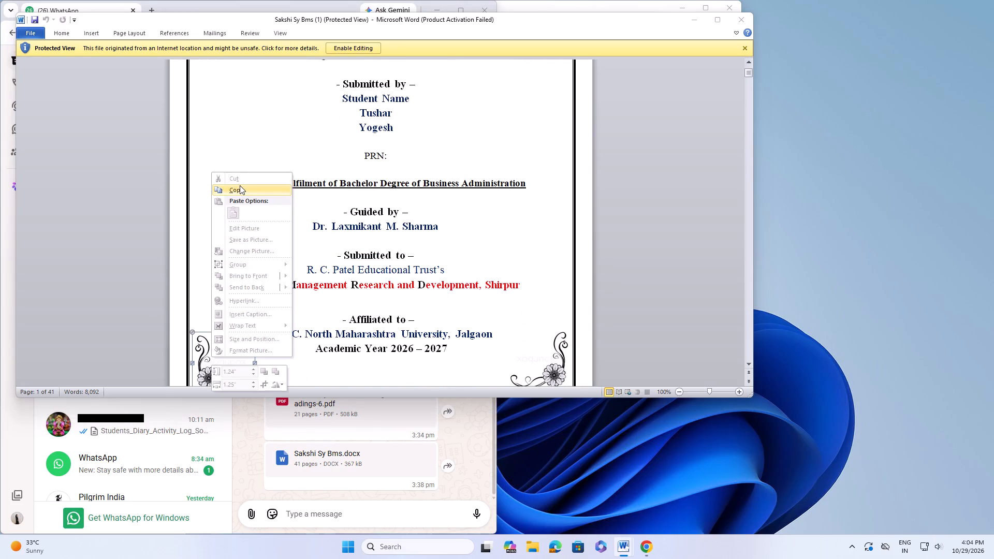
{"action": "left_click", "coordinate": [240, 185]}
Copy the floral corner ornament at the bottom right of the Sakshi Sy Bms cover page.
{"action": "right_click", "coordinate": [531, 357]}
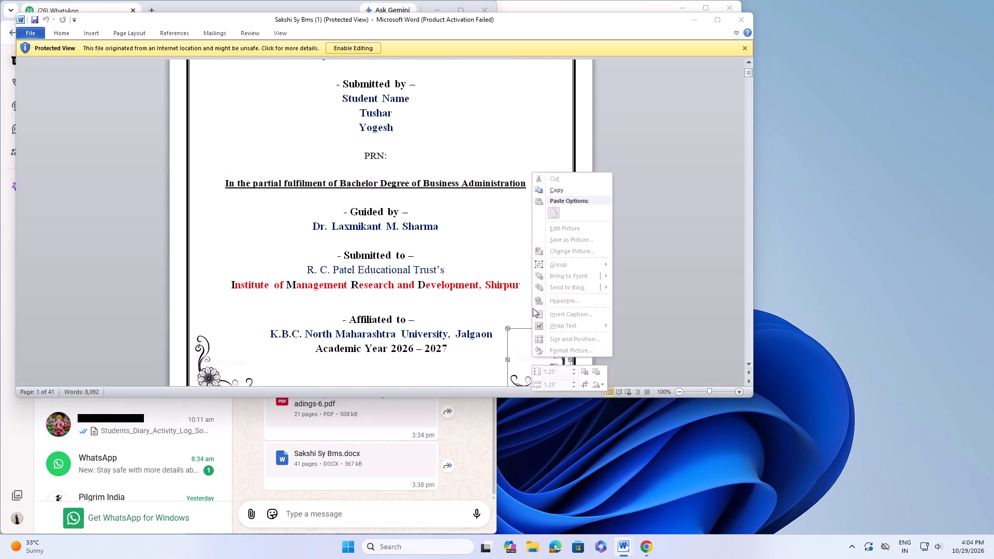
{"action": "left_click", "coordinate": [564, 193]}
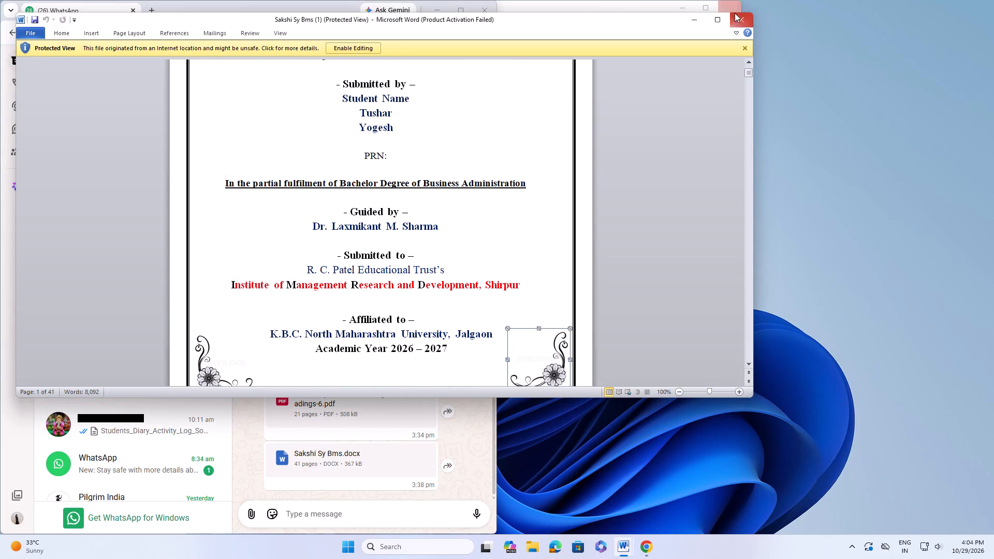
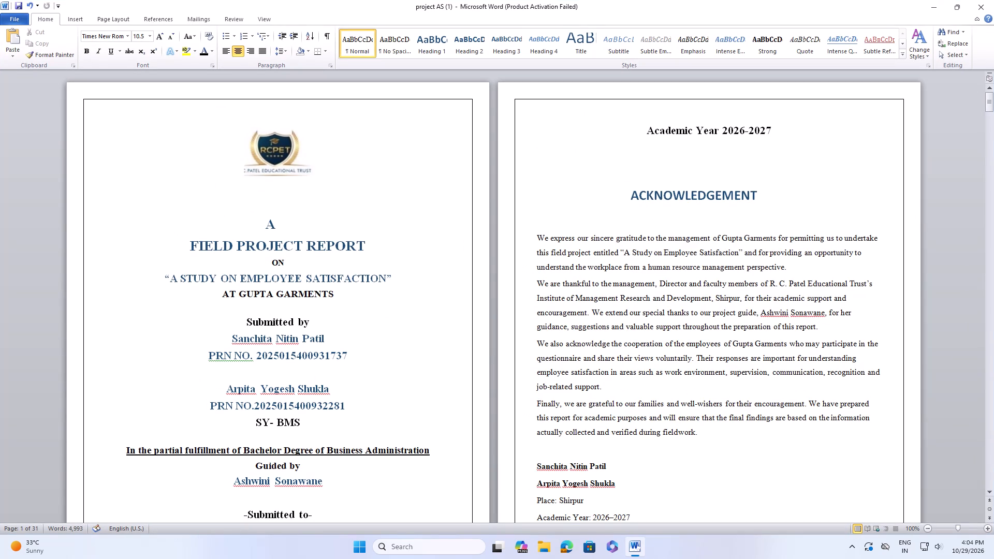
Paste the copied floral corner ornament at the top of the cover page, just before the RCPET logo.
{"action": "left_click", "coordinate": [154, 146]}
{"action": "left_click", "coordinate": [131, 137]}
{"action": "left_click", "coordinate": [11, 43]}
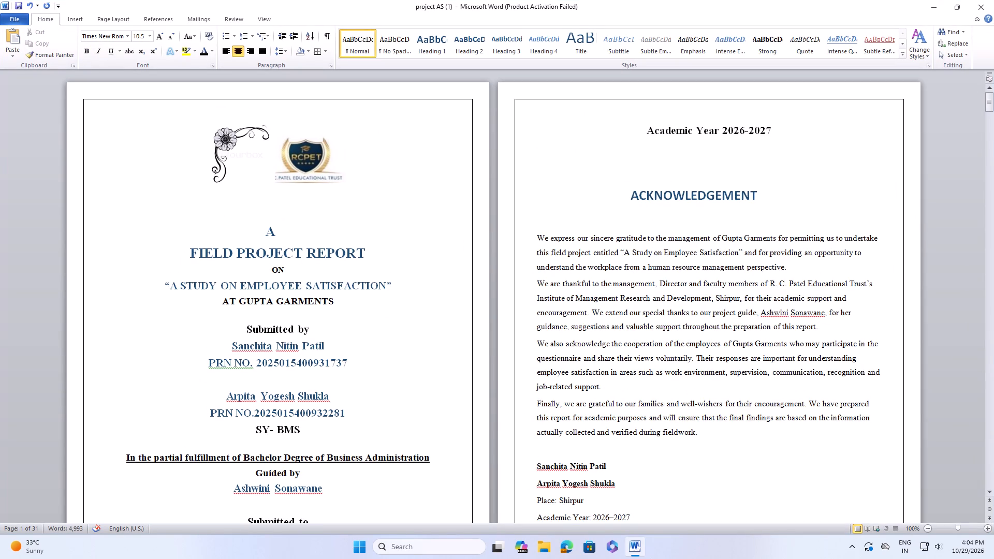
Paste the copied floral ornament again on the cover page, just after the RCPET logo.
{"action": "left_click", "coordinate": [413, 135]}
{"action": "left_click", "coordinate": [16, 50]}
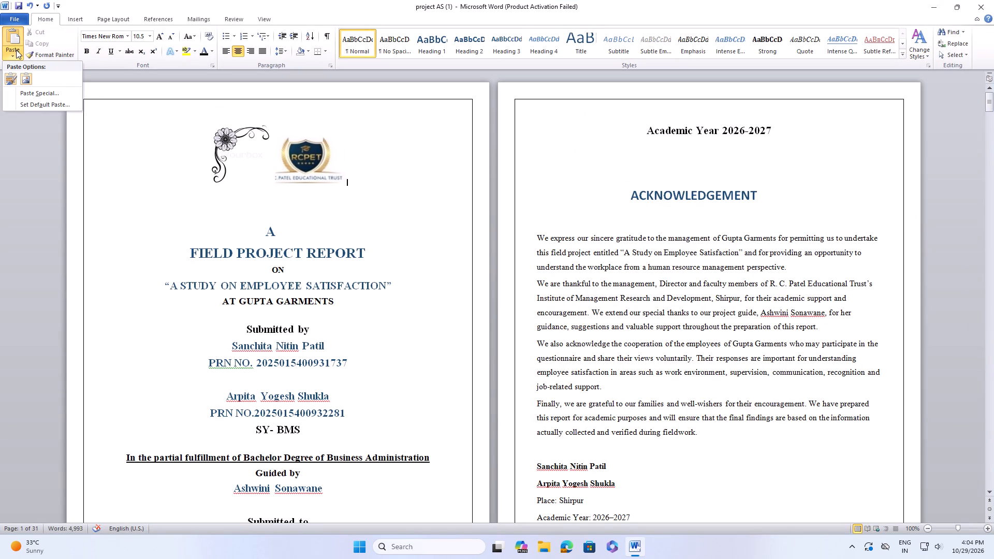
Paste the copied floral ornament beside the RCPET logo on the cover page, keeping source formatting.
{"action": "left_click", "coordinate": [7, 76]}
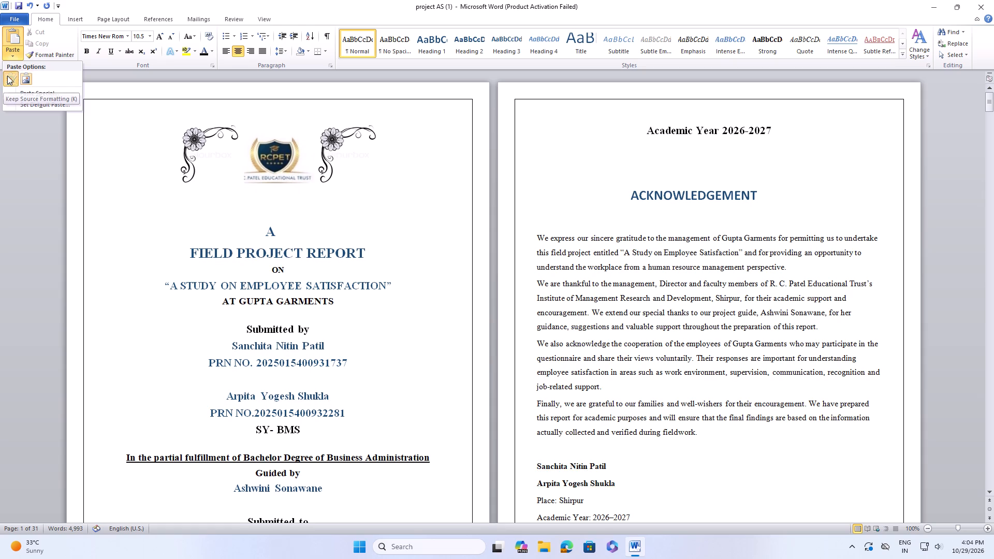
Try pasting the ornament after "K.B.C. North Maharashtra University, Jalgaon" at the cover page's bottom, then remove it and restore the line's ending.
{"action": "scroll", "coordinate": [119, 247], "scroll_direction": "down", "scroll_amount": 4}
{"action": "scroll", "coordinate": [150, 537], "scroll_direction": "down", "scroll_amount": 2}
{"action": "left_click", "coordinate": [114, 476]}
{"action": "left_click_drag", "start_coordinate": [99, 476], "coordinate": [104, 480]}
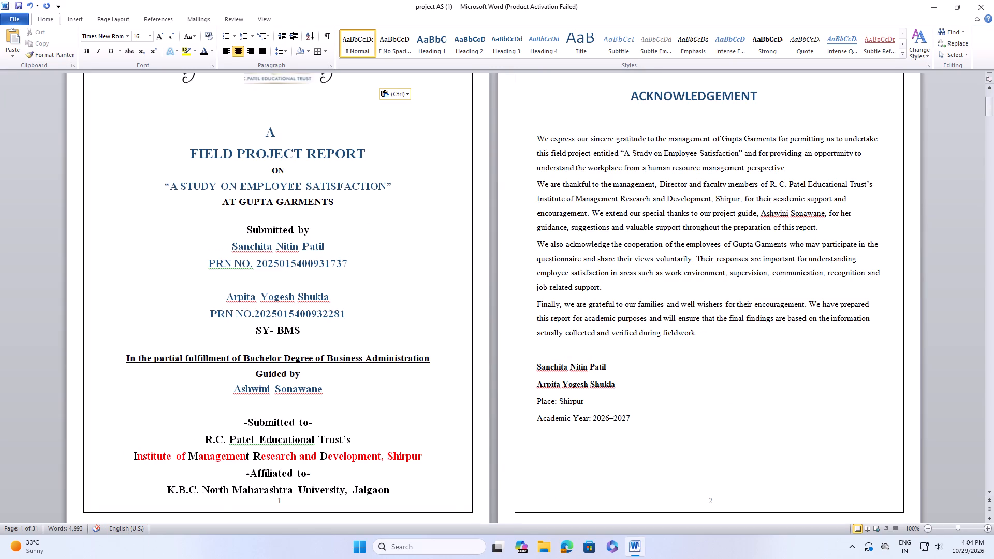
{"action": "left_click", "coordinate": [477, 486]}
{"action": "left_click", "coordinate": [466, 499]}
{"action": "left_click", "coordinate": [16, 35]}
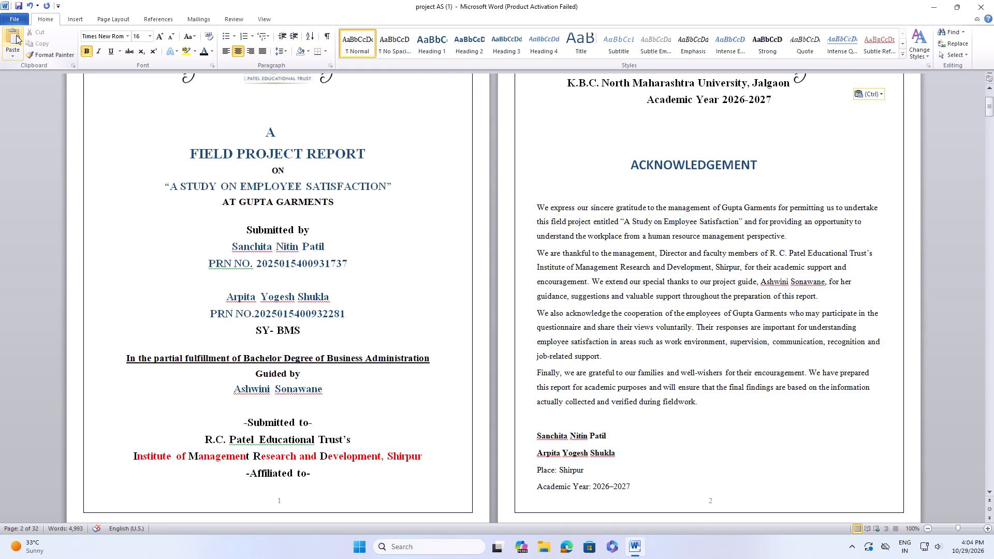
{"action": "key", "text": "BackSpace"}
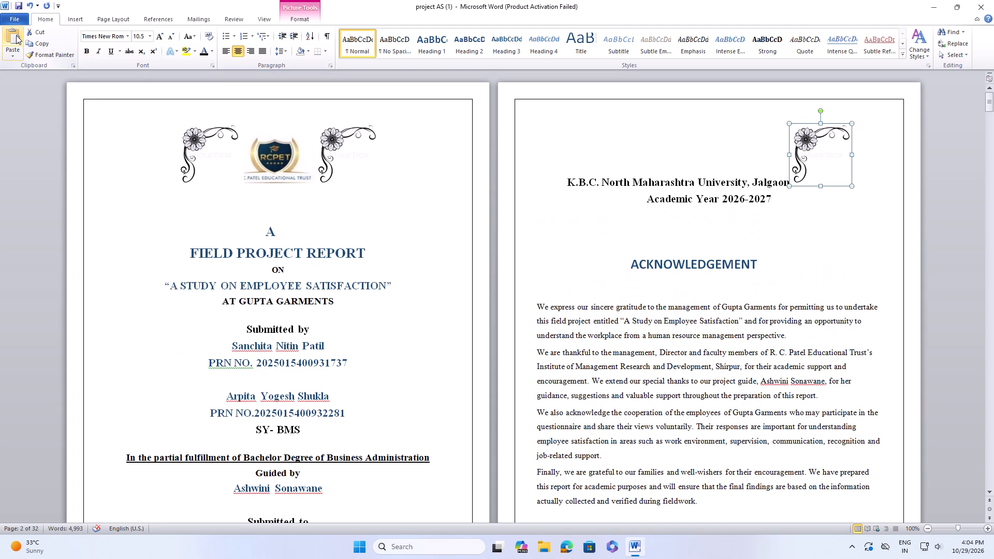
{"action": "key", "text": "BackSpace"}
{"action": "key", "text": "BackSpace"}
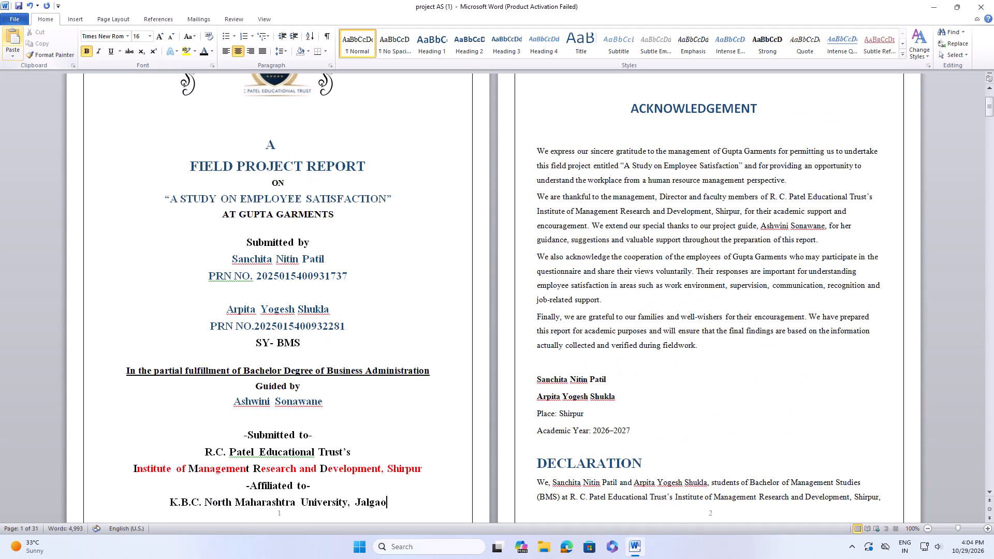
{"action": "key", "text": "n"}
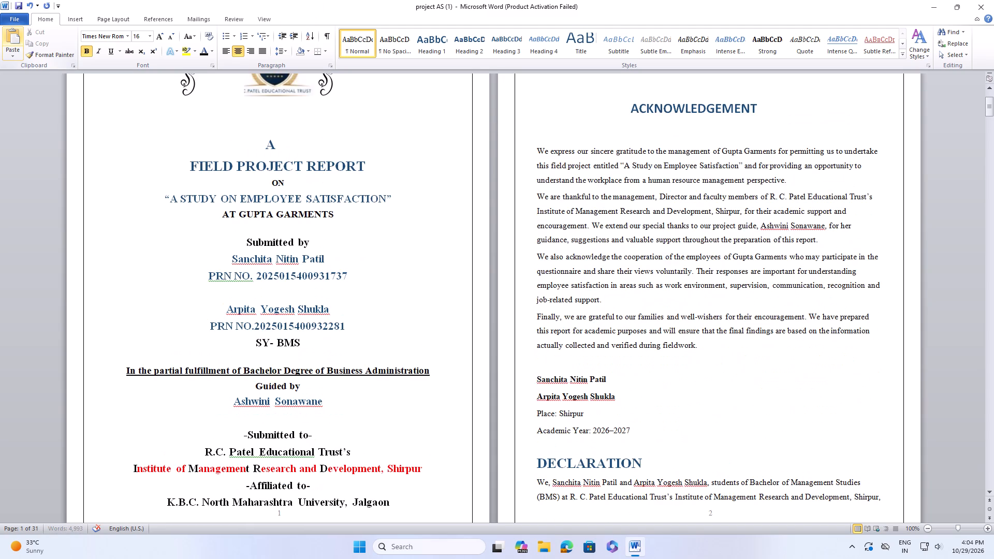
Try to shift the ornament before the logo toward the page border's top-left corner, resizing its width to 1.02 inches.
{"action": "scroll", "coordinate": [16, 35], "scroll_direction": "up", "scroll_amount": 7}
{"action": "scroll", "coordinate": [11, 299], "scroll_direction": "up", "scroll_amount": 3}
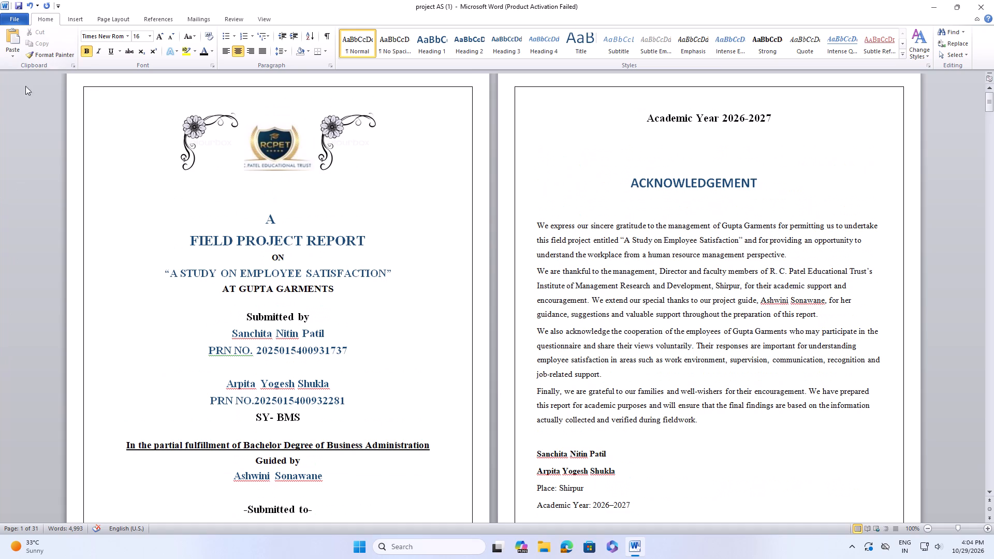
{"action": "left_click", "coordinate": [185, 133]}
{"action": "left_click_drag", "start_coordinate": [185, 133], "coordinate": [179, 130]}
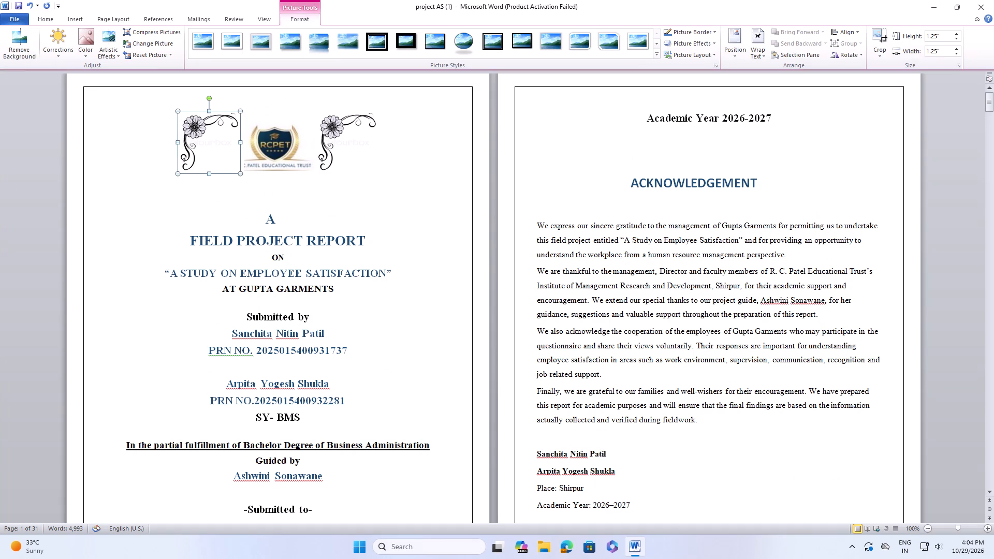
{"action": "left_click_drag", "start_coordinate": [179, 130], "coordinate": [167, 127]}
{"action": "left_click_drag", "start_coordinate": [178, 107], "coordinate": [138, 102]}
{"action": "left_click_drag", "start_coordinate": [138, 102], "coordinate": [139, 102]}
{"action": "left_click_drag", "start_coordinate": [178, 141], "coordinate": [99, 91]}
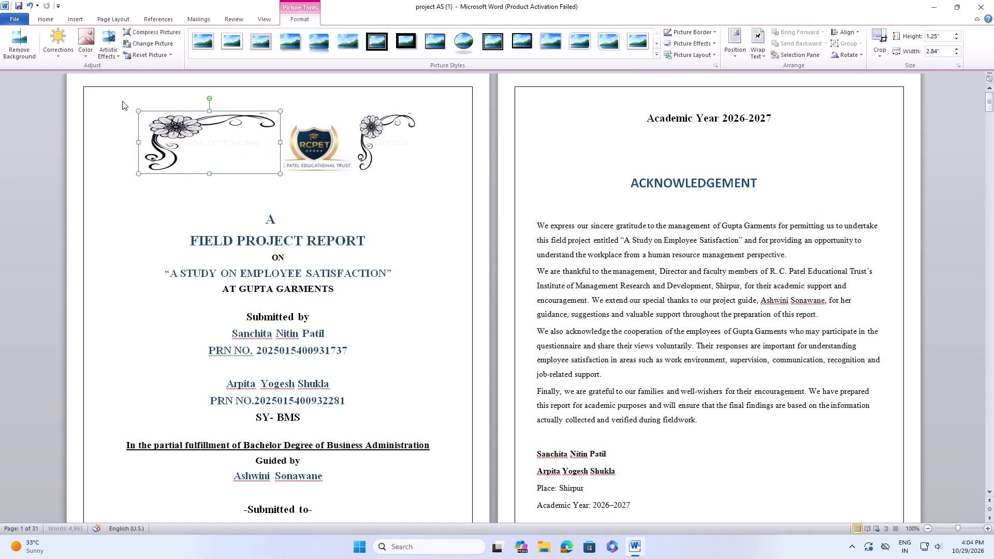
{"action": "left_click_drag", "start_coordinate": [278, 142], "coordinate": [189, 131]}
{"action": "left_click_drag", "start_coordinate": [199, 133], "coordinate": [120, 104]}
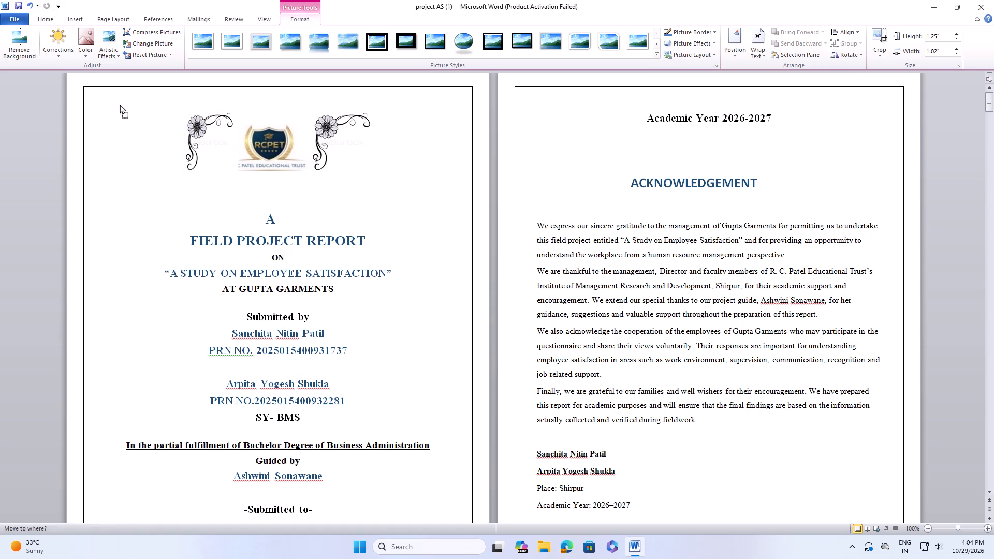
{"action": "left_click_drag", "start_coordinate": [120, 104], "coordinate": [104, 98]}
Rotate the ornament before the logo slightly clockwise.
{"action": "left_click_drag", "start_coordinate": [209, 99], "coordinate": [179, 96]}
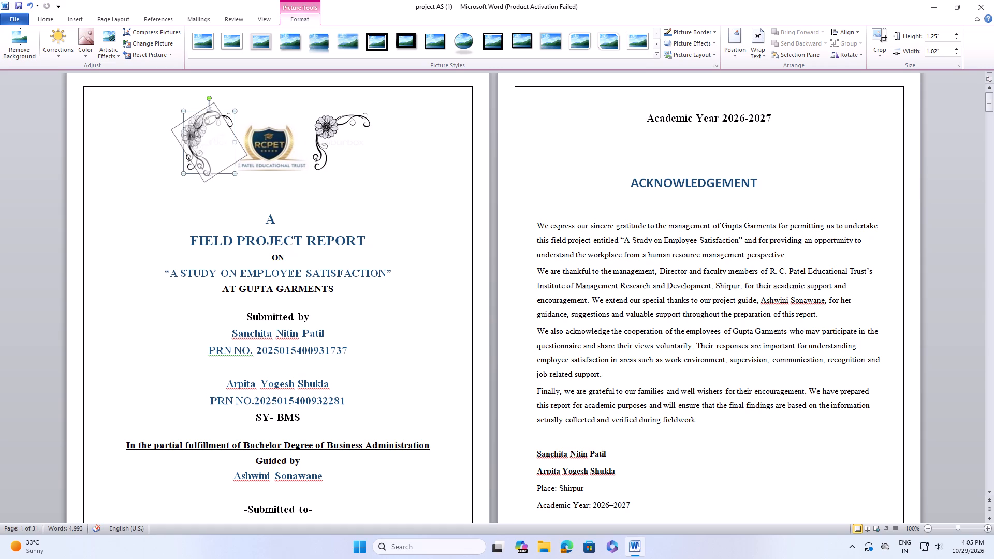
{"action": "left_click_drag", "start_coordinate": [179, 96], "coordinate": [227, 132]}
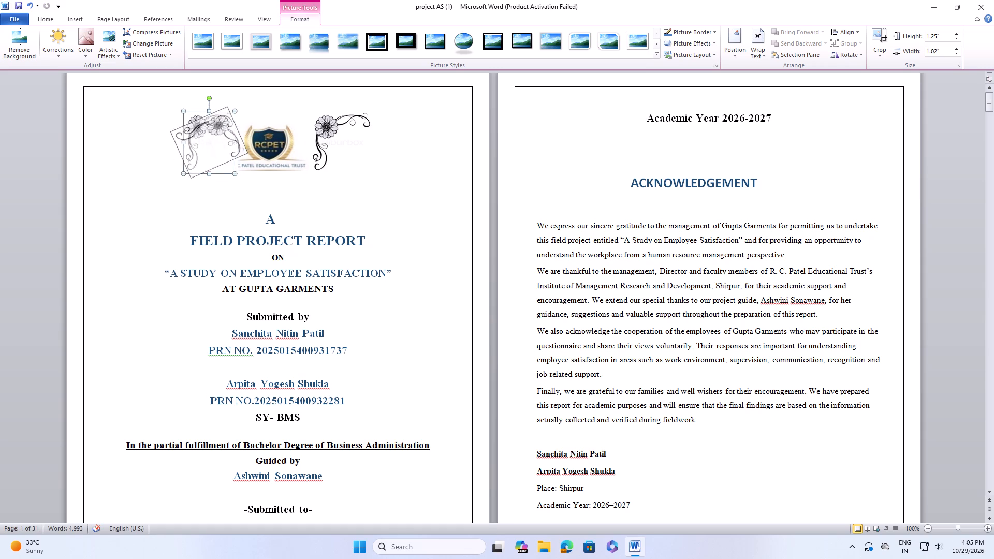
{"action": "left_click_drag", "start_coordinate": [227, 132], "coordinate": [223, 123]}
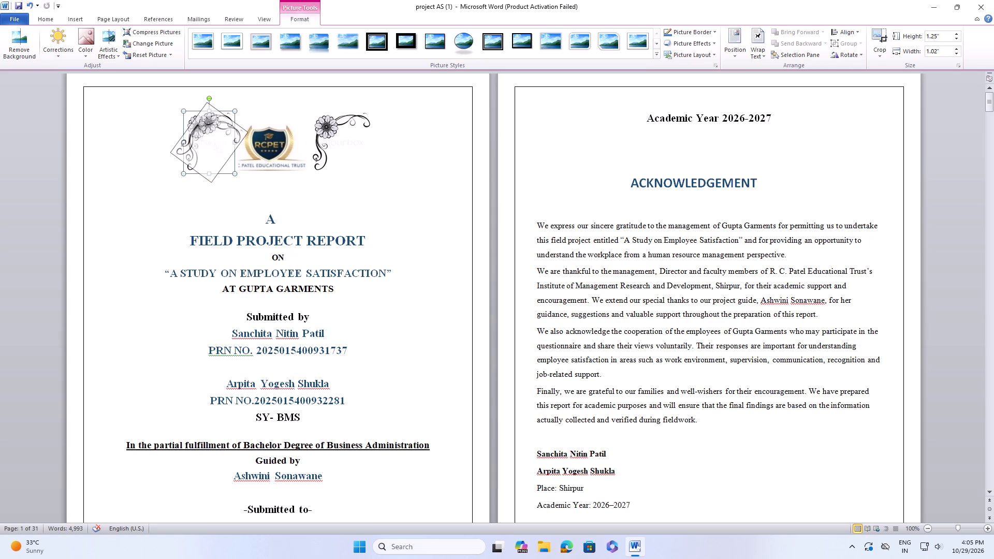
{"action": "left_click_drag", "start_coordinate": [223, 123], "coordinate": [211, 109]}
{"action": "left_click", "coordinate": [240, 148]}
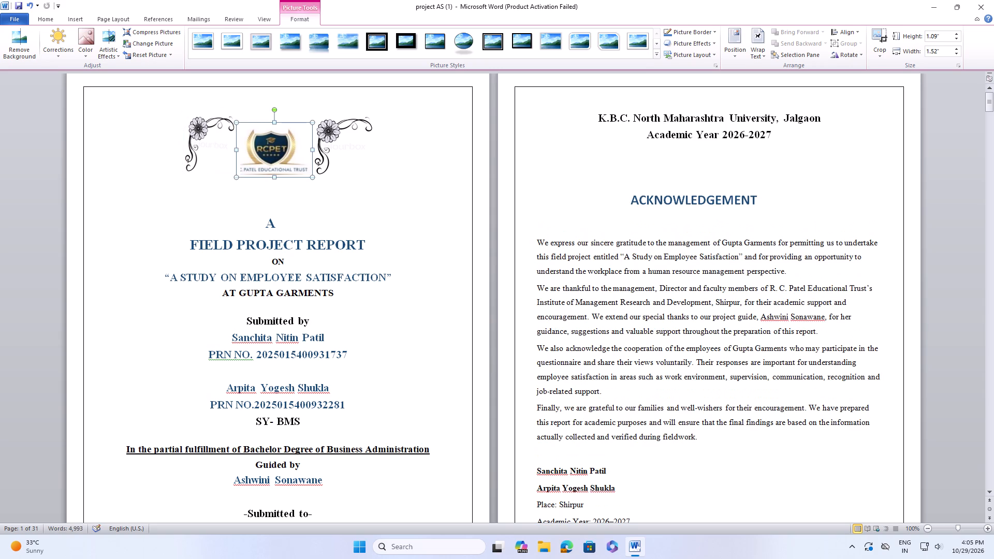
Delete the ornament before the logo and remove the centre alignment of the logo line.
{"action": "left_click", "coordinate": [206, 141]}
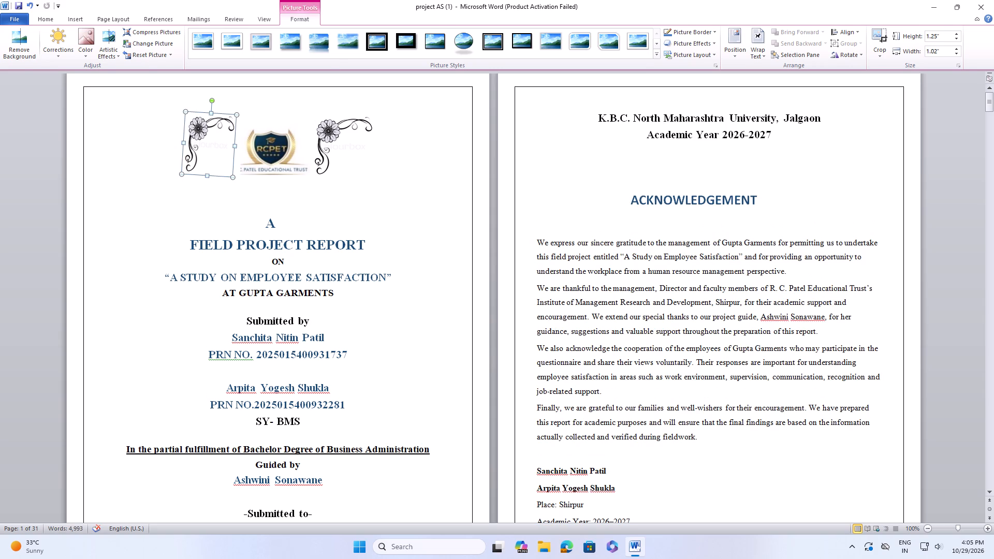
{"action": "key", "text": "BackSpace"}
{"action": "key", "text": "BackSpace"}
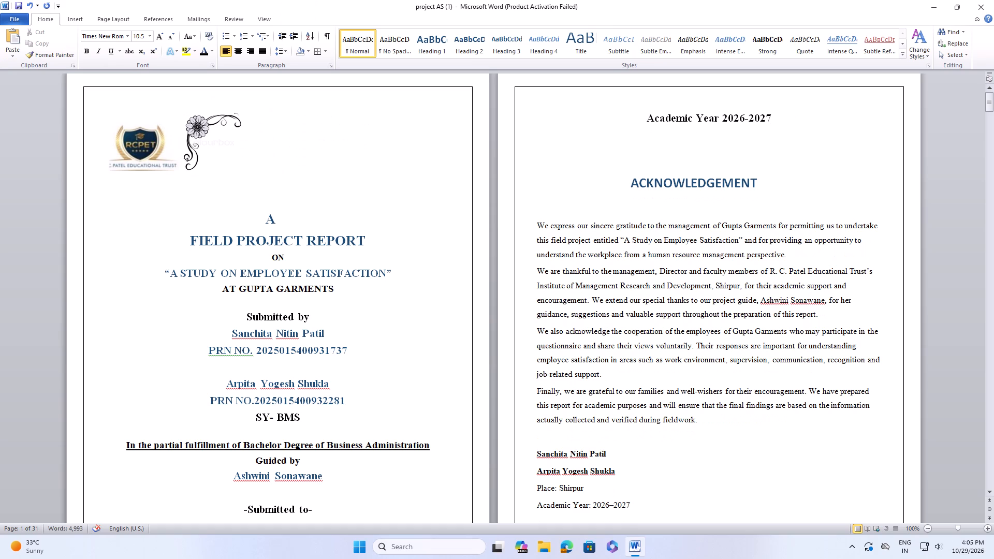
Insert nine spaces before the RCPET logo to shift it toward the middle of the cover page.
{"action": "key", "text": "space"}
{"action": "key", "text": "space"}
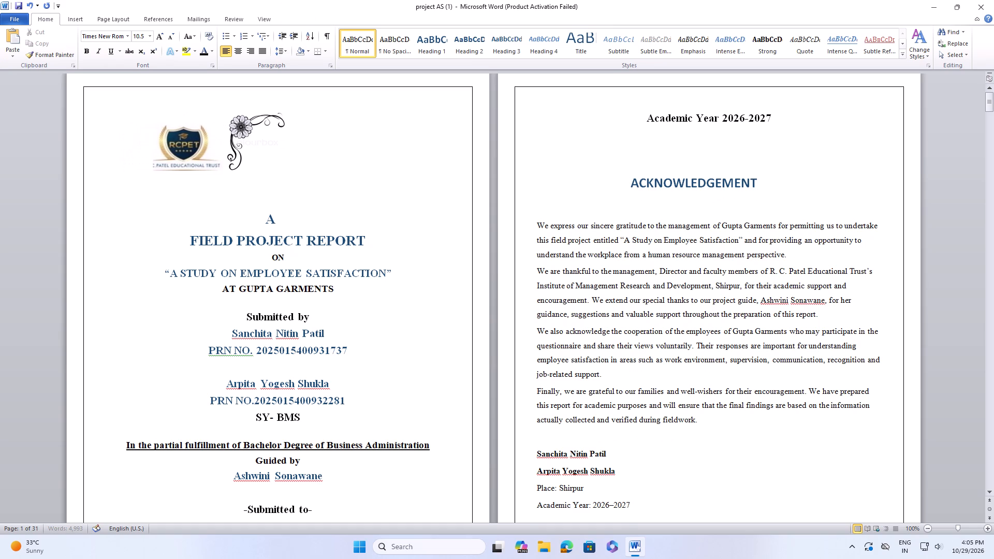
{"action": "key", "text": "space"}
{"action": "key", "text": "space"}
{"action": "key", "text": "space"}
{"action": "key", "text": "space"}
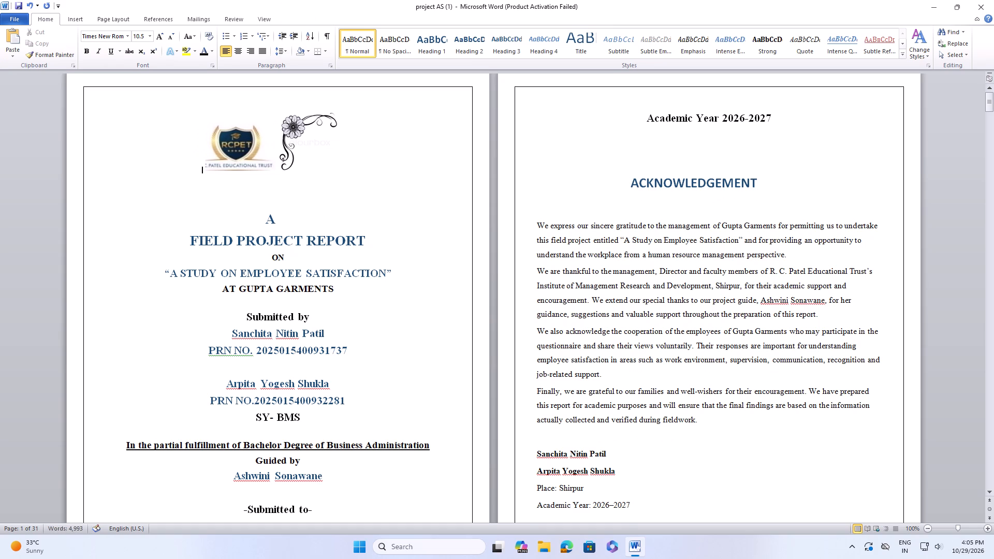
{"action": "key", "text": "space"}
{"action": "key", "text": "space"}
{"action": "key", "text": "space"}
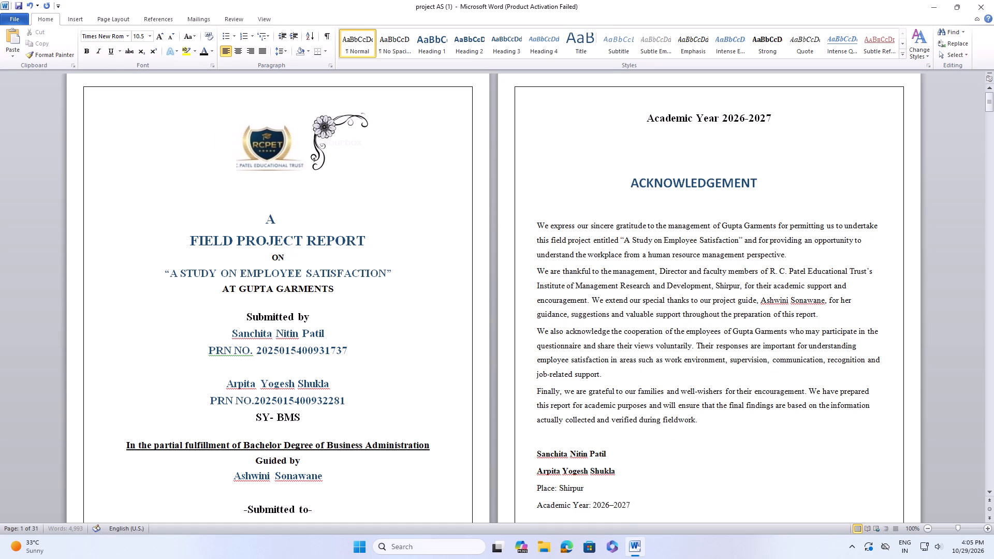
Move the remaining floral ornament from after the logo to the very start of the logo line.
{"action": "left_click", "coordinate": [325, 128]}
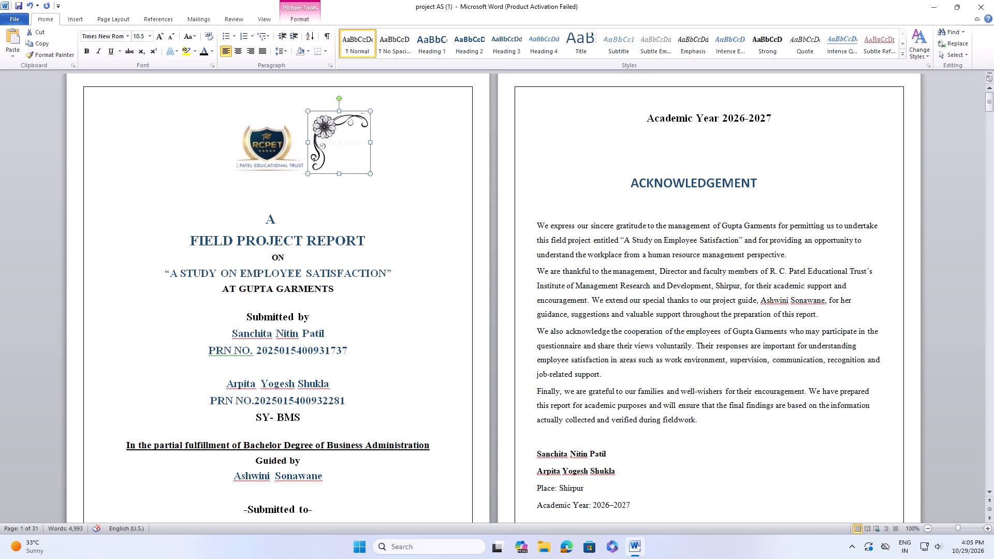
{"action": "left_click", "coordinate": [85, 108]}
{"action": "left_click", "coordinate": [96, 105]}
{"action": "left_click_drag", "start_coordinate": [342, 143], "coordinate": [200, 121]}
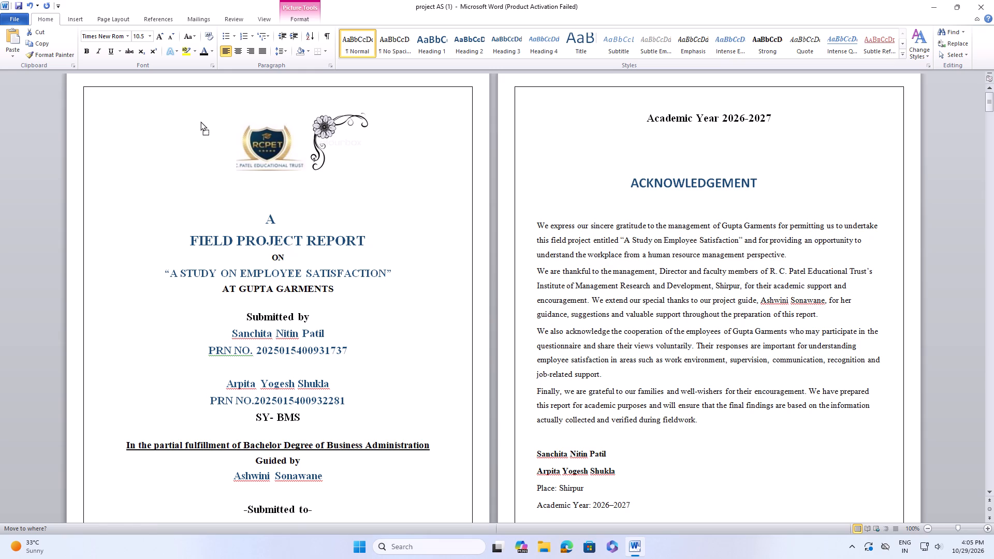
{"action": "left_click_drag", "start_coordinate": [200, 121], "coordinate": [212, 119]}
{"action": "left_click_drag", "start_coordinate": [223, 127], "coordinate": [130, 117]}
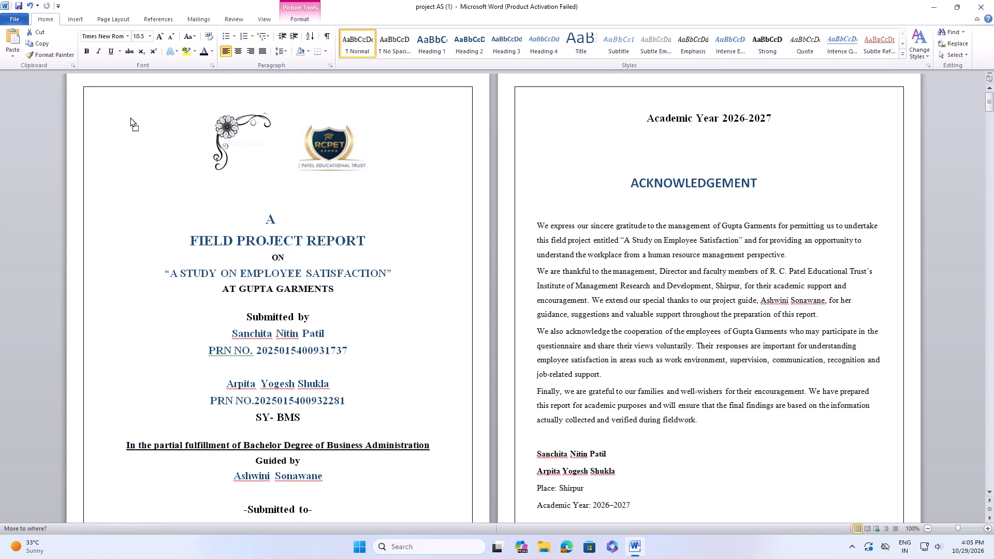
{"action": "left_click_drag", "start_coordinate": [130, 117], "coordinate": [92, 109]}
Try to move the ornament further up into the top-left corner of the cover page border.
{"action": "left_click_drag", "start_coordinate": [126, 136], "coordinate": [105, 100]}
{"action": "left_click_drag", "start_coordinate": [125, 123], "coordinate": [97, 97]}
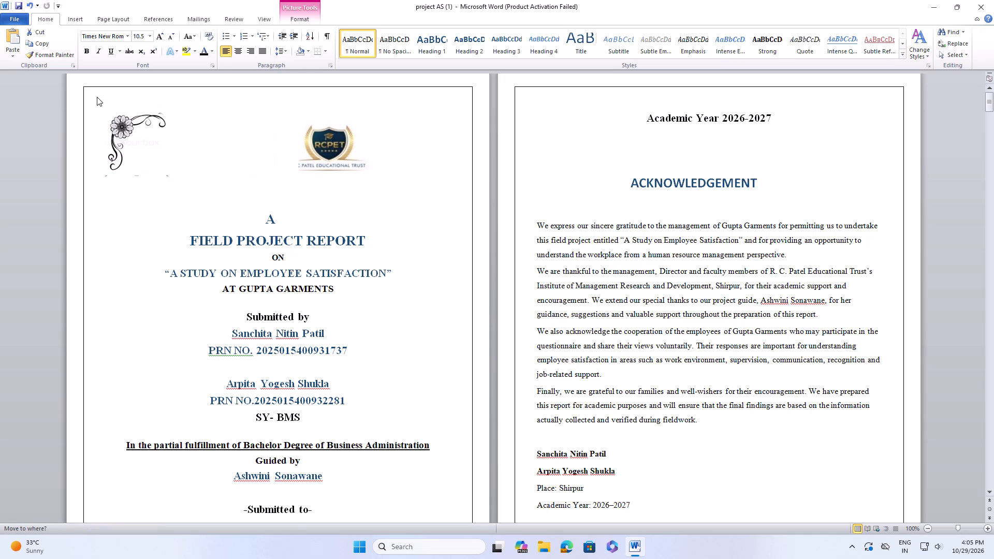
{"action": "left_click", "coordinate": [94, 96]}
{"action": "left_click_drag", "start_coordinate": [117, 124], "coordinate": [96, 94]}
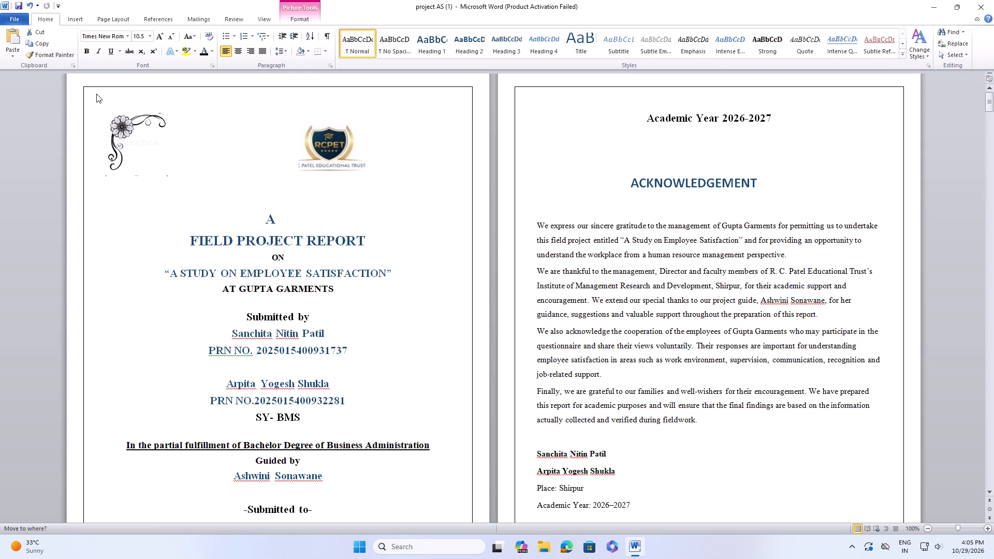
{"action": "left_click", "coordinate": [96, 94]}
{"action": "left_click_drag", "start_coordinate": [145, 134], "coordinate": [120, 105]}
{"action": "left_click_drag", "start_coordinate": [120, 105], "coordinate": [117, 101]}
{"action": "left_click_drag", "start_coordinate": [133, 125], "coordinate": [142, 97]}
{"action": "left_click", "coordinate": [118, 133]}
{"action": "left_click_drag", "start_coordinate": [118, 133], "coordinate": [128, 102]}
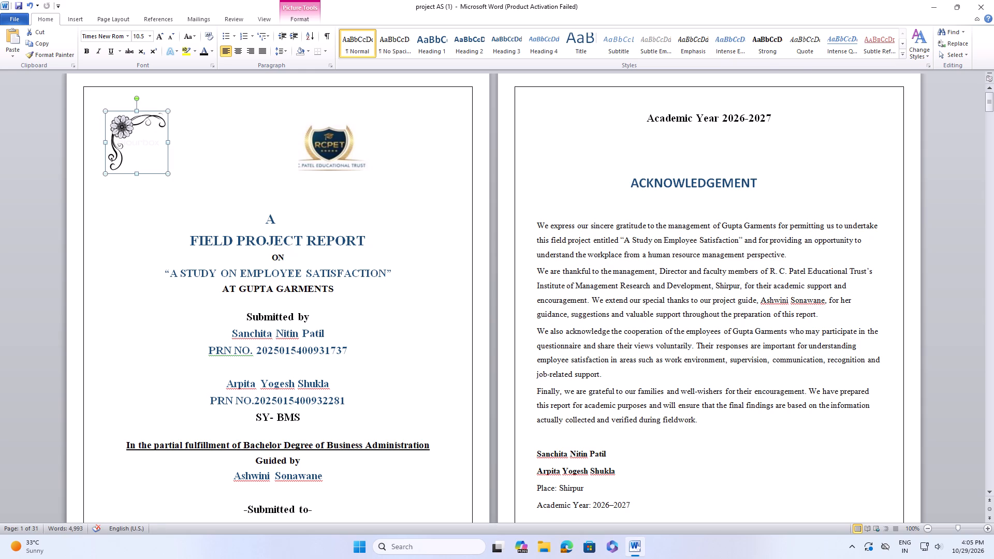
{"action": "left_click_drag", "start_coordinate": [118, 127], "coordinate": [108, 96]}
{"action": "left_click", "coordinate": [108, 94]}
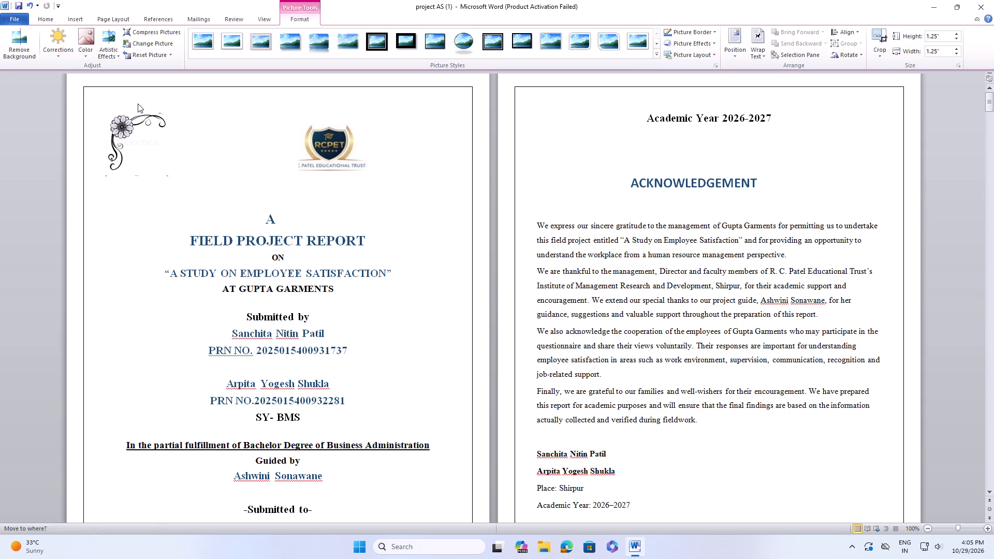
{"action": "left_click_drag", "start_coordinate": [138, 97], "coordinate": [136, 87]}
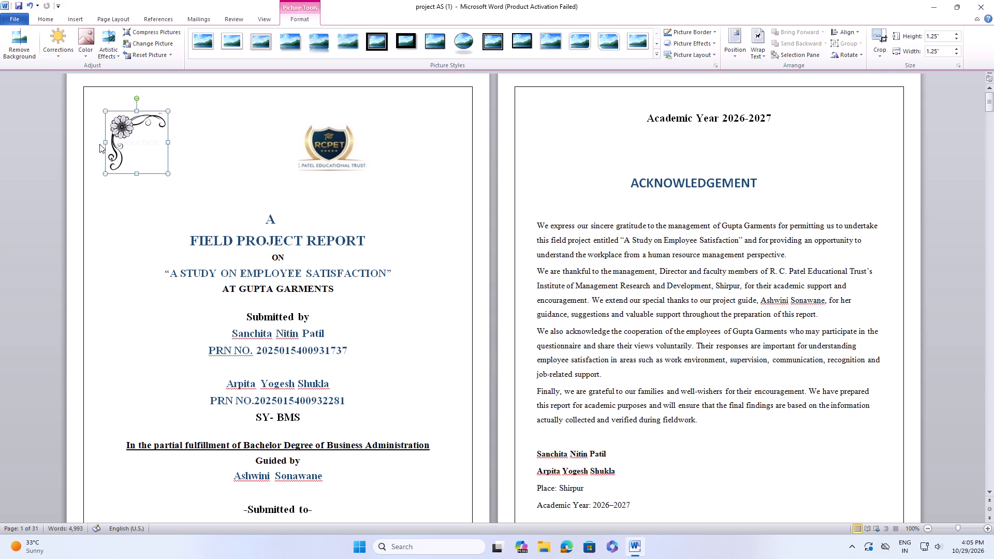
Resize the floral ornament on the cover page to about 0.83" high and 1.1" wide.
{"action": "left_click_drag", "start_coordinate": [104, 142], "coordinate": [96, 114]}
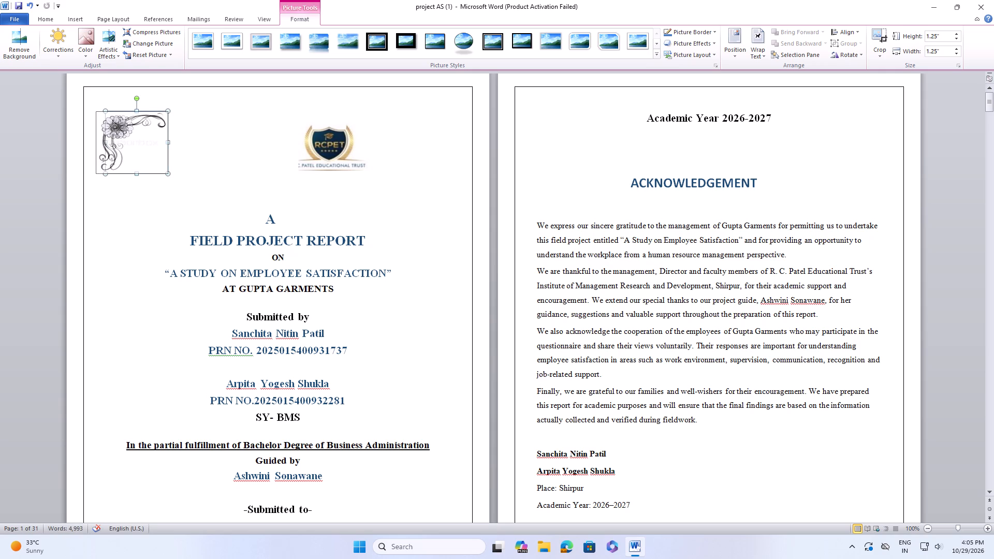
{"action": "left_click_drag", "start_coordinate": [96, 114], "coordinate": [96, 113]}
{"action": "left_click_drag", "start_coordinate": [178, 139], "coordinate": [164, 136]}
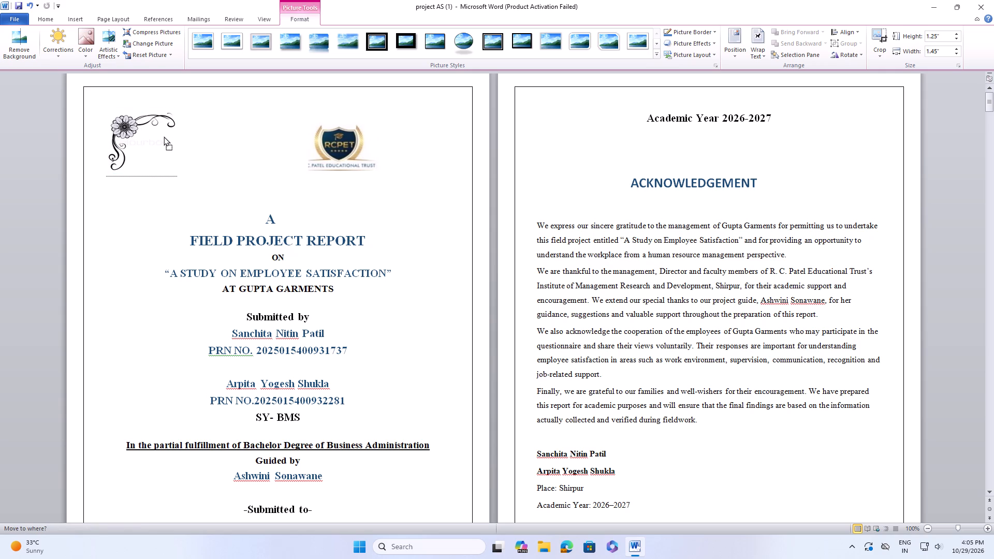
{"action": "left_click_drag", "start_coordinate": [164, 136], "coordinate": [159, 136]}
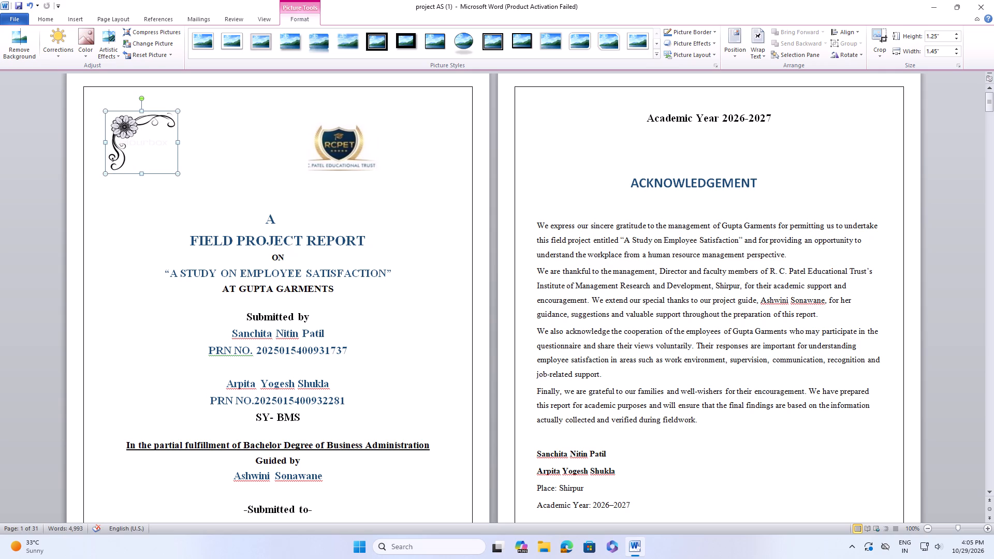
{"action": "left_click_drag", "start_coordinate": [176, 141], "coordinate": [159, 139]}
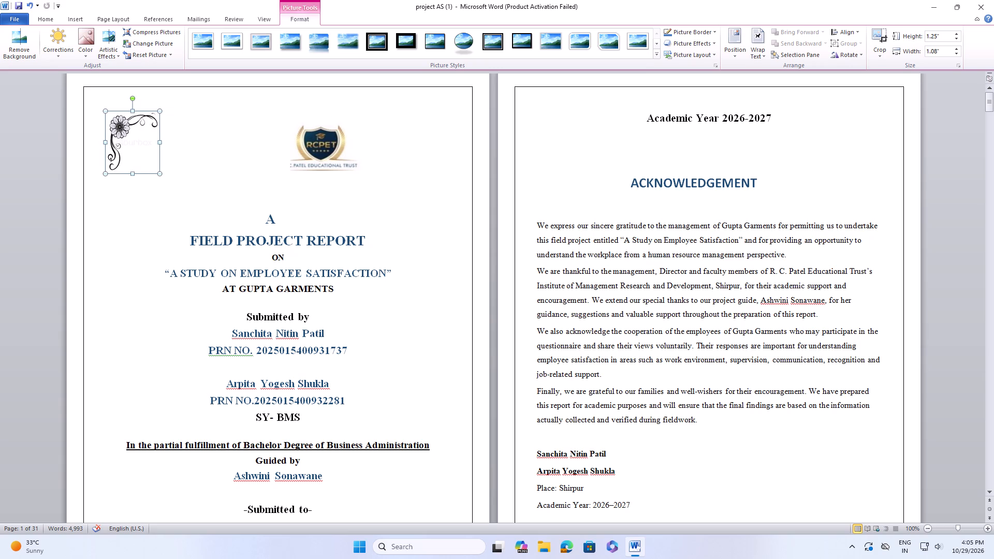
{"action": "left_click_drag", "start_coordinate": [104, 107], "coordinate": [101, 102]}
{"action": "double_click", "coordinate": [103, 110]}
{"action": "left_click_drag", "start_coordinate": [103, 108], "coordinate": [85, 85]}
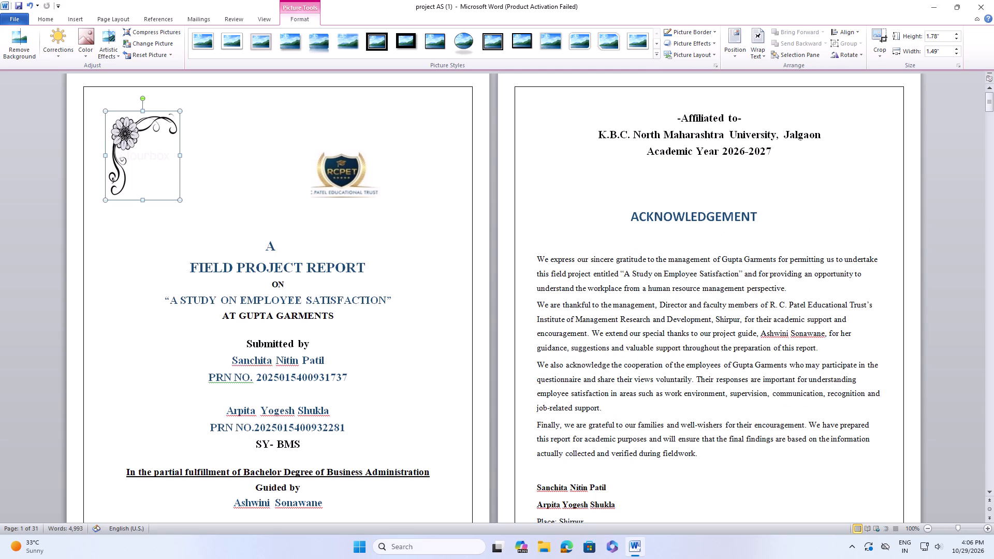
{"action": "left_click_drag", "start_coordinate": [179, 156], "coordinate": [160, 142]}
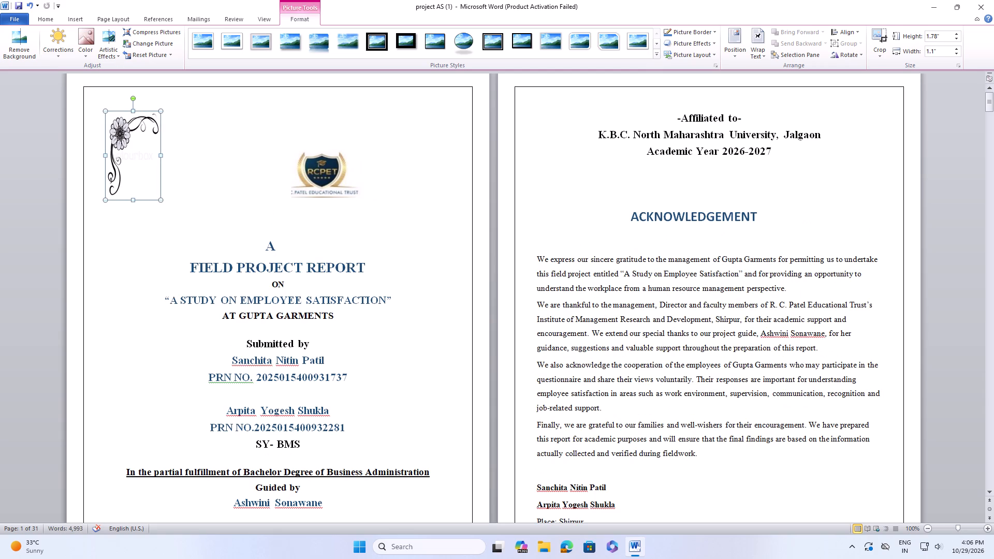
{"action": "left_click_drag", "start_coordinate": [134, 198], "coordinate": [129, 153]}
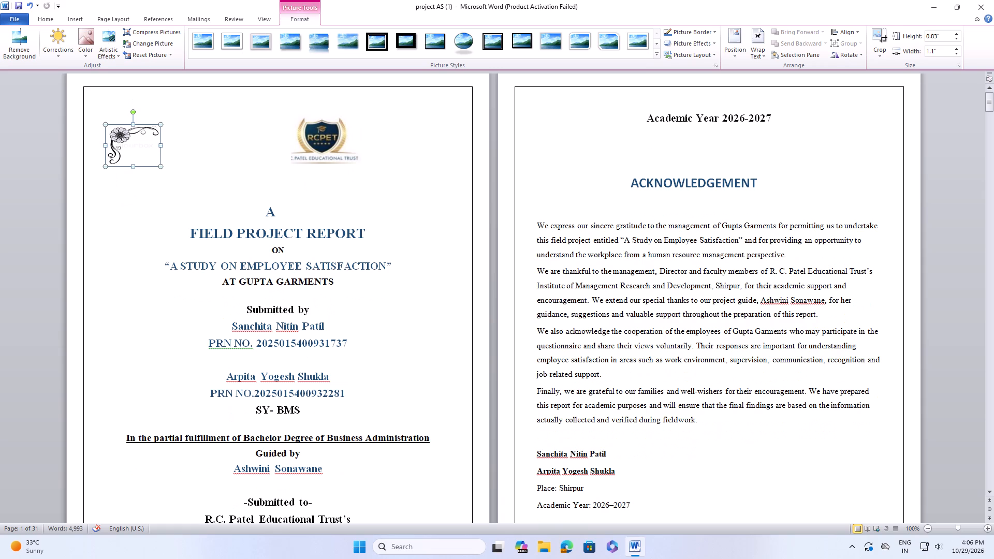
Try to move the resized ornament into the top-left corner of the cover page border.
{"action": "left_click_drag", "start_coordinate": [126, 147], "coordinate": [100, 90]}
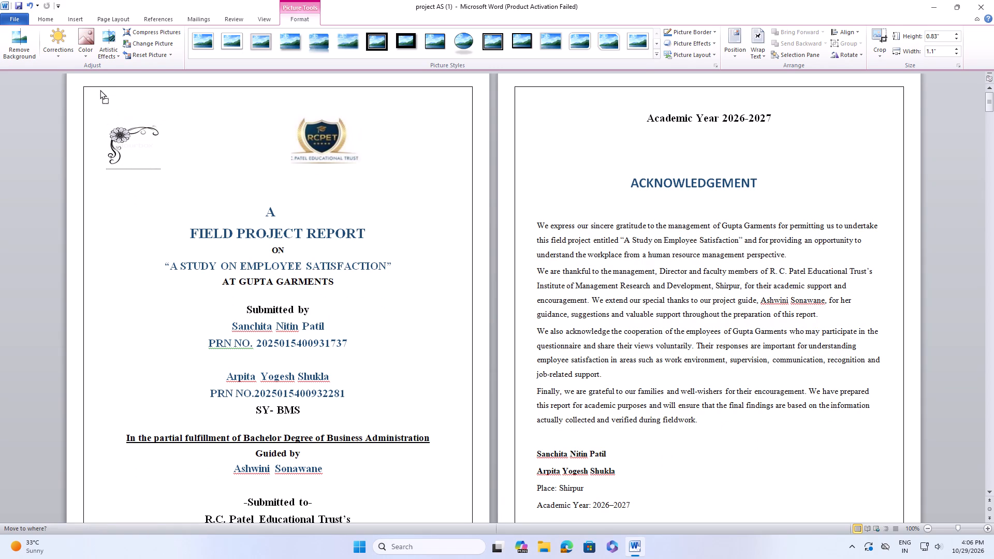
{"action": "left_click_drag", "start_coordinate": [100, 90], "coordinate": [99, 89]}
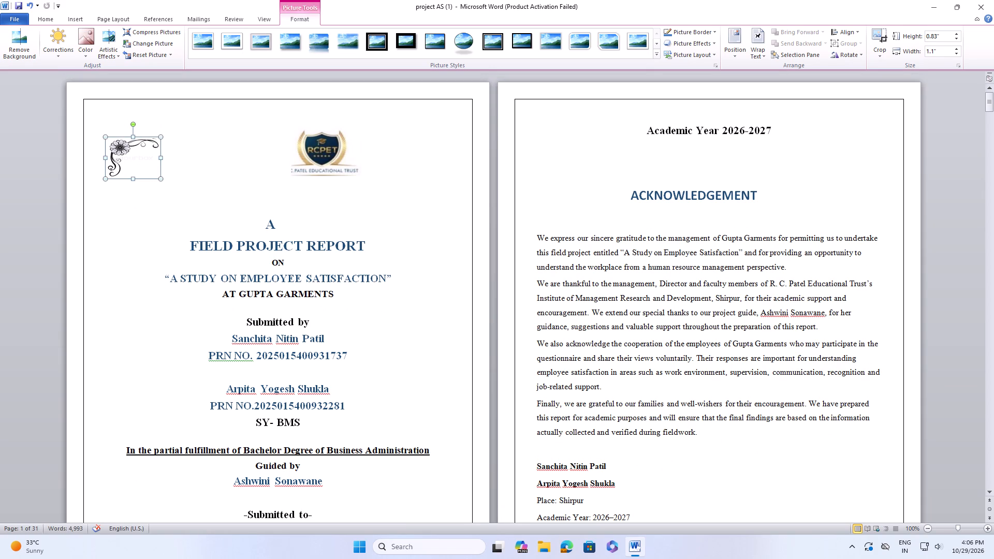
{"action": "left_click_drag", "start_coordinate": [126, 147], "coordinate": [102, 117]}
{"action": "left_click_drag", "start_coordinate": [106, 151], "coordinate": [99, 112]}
Centre-align the line holding the ornament and the RCPET logo.
{"action": "left_click", "coordinate": [47, 17]}
{"action": "left_click", "coordinate": [239, 52]}
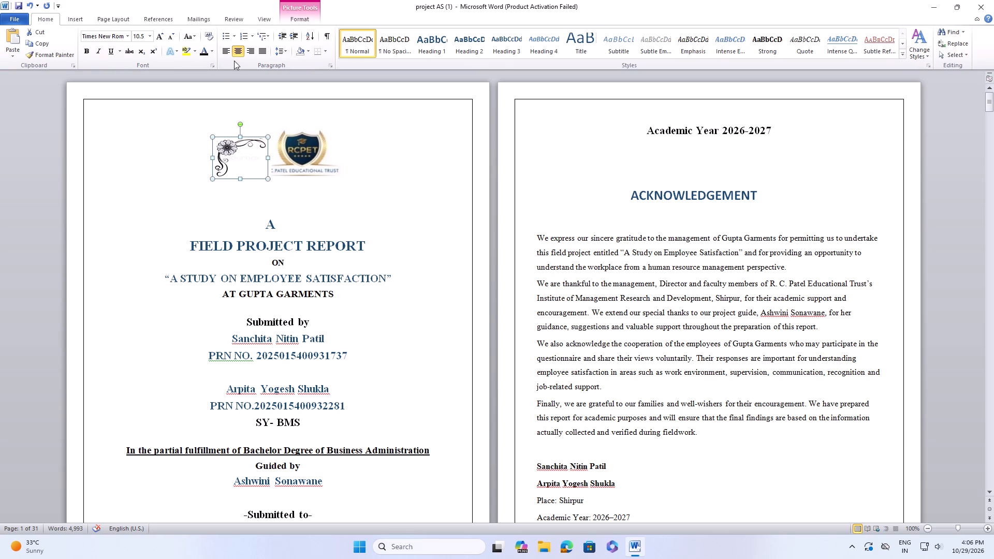
Delete the resized floral ornament from before the RCPET logo.
{"action": "left_click_drag", "start_coordinate": [244, 150], "coordinate": [170, 121]}
{"action": "left_click", "coordinate": [264, 154]}
{"action": "key", "text": "BackSpace"}
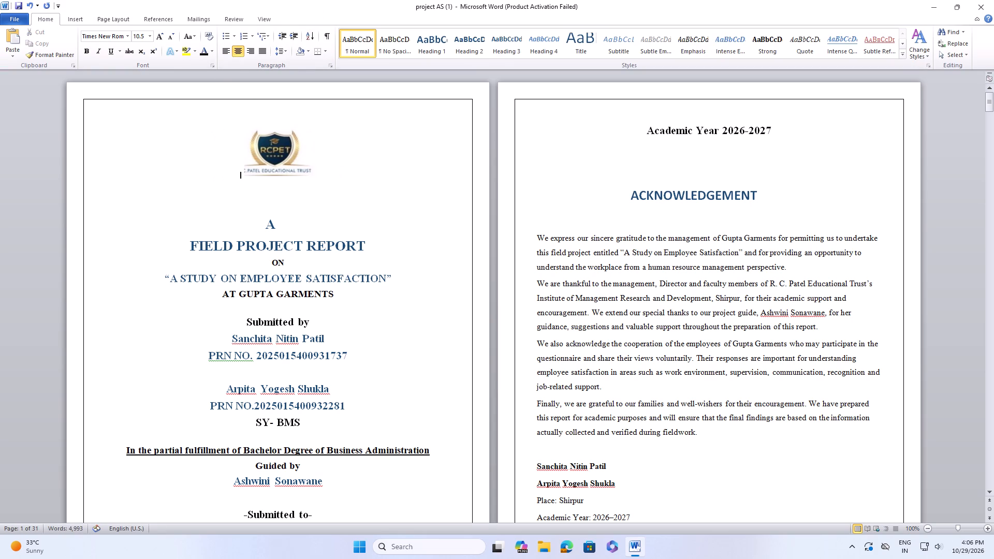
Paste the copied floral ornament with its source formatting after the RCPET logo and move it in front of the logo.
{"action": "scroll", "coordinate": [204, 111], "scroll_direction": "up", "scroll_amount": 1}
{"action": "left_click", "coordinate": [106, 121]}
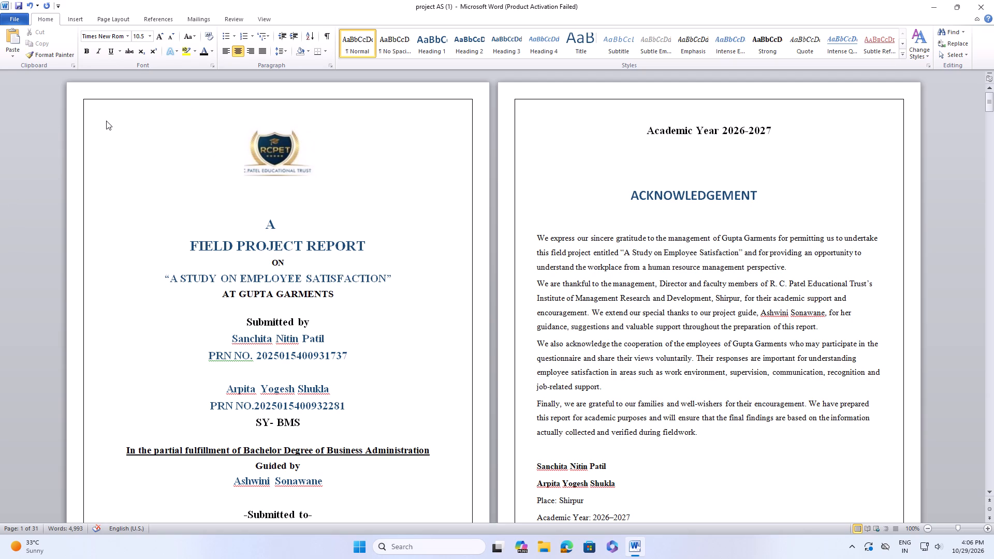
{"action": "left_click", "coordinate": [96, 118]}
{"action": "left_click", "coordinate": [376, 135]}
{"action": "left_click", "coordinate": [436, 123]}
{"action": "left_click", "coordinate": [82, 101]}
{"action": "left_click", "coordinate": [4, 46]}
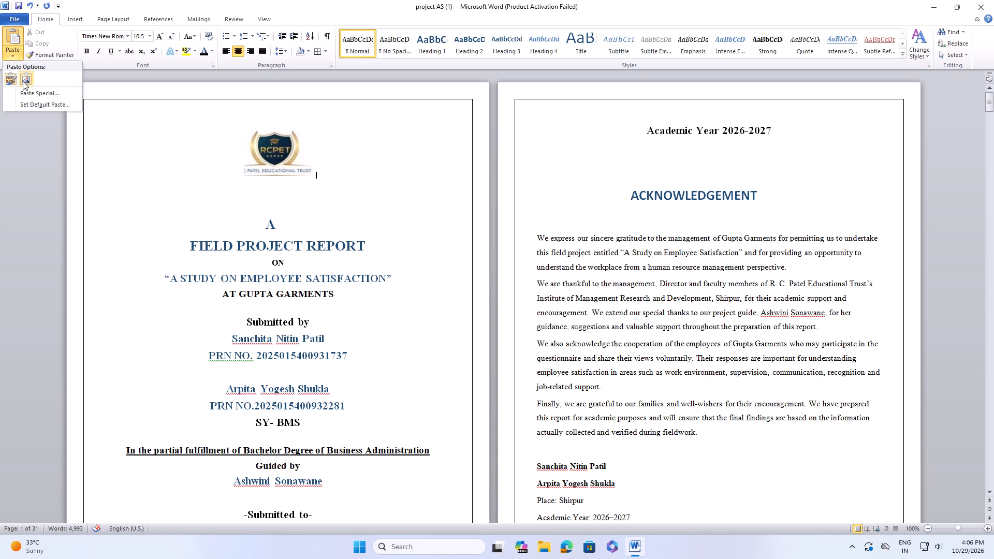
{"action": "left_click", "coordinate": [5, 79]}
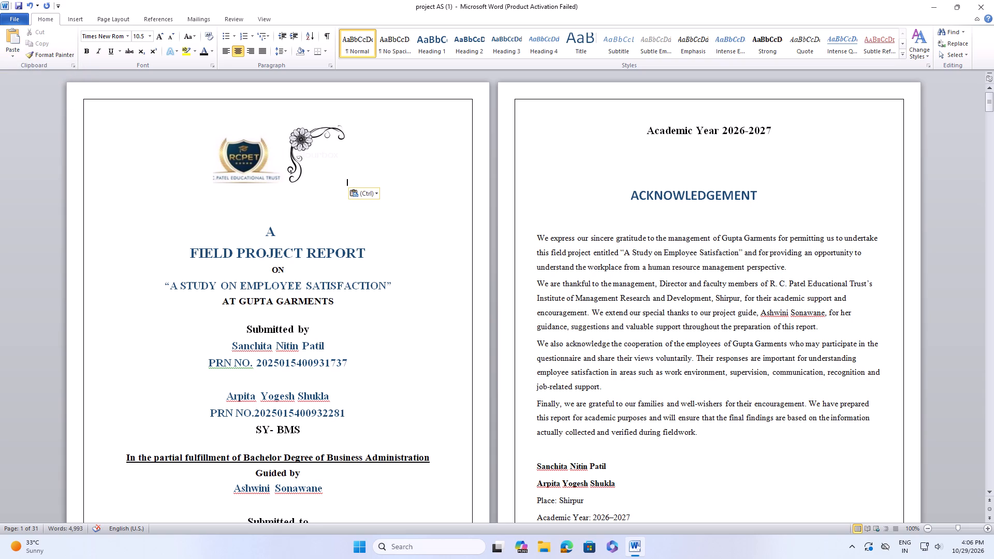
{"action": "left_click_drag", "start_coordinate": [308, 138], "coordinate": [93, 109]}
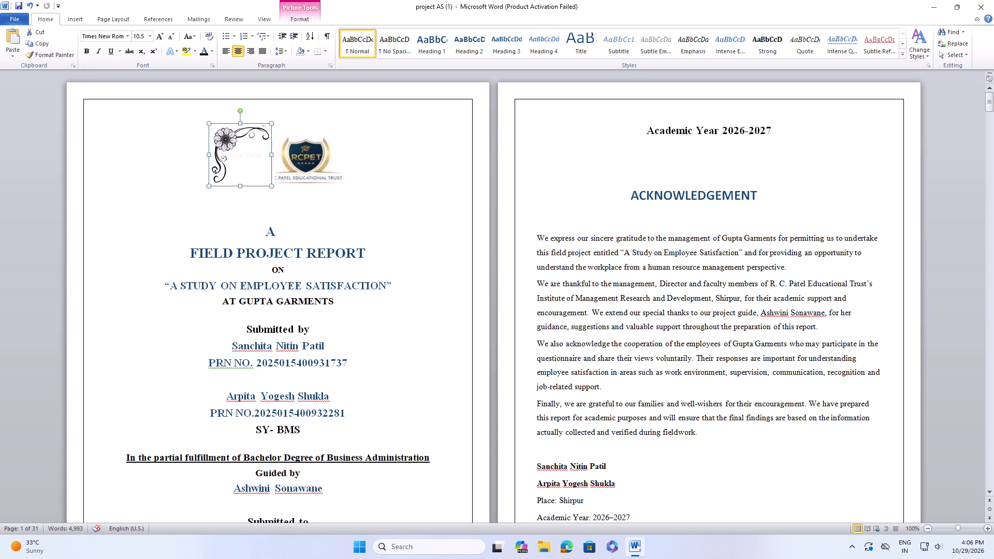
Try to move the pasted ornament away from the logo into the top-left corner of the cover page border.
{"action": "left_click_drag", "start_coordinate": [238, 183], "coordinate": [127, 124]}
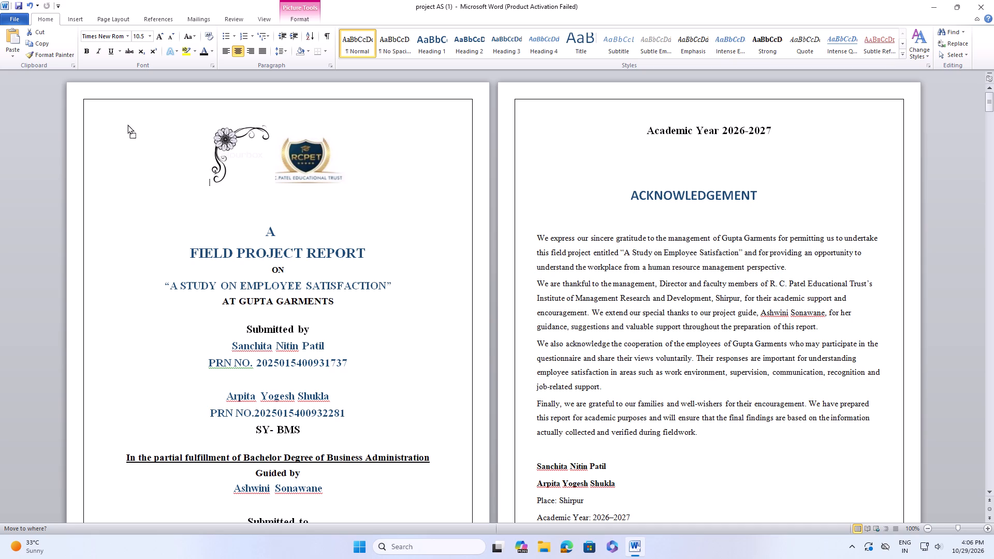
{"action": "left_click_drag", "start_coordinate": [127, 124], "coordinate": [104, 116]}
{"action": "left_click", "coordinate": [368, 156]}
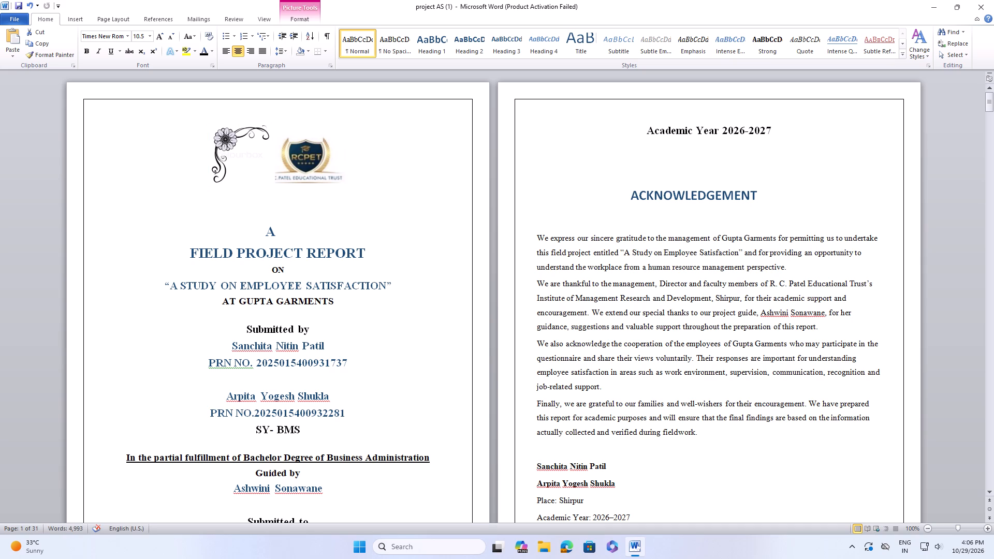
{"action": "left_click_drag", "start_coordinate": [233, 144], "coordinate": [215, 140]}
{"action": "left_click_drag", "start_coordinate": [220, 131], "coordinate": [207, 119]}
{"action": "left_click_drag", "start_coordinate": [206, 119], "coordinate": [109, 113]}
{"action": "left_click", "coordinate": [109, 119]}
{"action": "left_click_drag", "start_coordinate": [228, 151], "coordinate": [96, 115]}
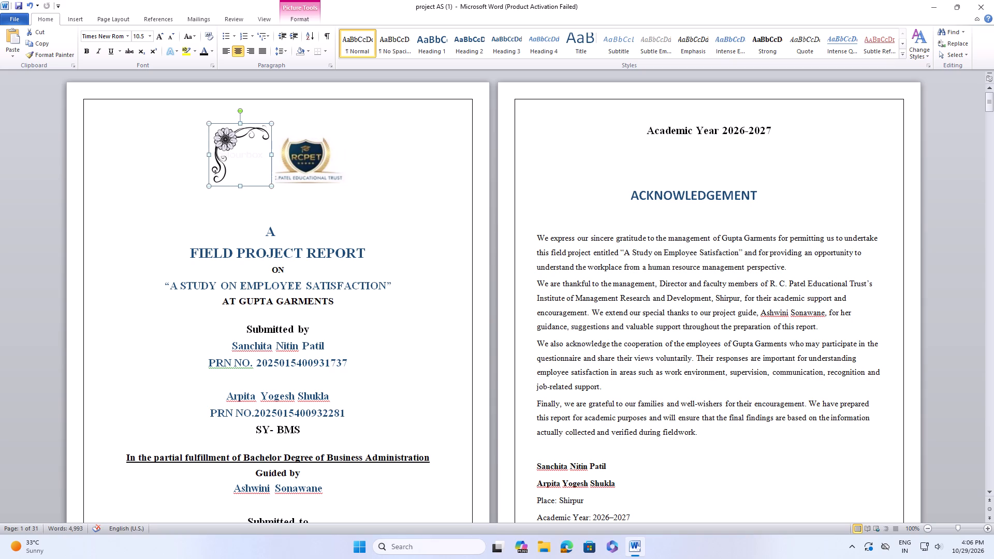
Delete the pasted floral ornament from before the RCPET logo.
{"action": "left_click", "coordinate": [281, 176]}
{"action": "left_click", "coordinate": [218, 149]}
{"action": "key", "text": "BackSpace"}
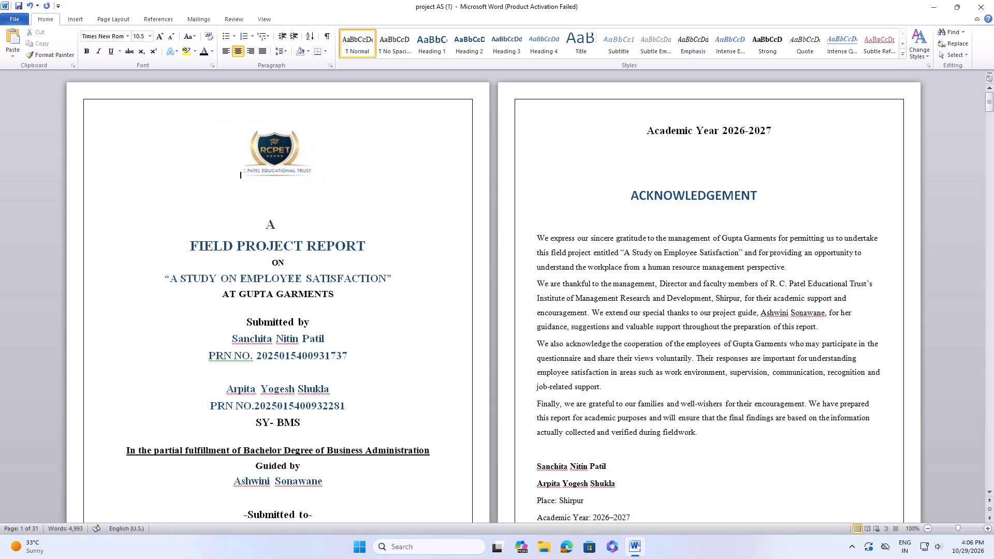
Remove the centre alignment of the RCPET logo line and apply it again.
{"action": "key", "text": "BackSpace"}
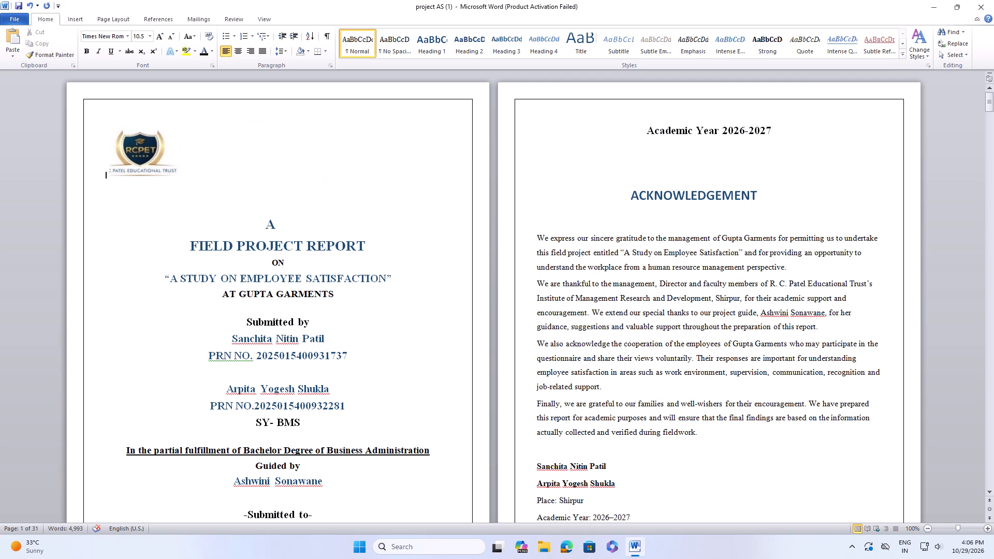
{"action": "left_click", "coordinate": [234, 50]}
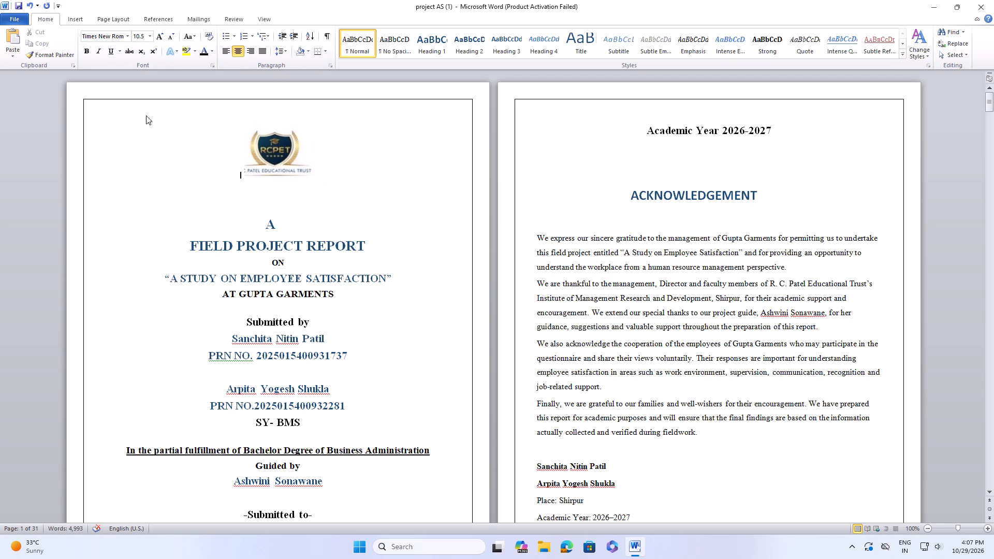
Insert a blank line above the RCPET logo at the top of the cover page and keep the logo centre-aligned.
{"action": "left_click", "coordinate": [100, 110]}
{"action": "left_click", "coordinate": [96, 106]}
{"action": "left_click", "coordinate": [87, 85]}
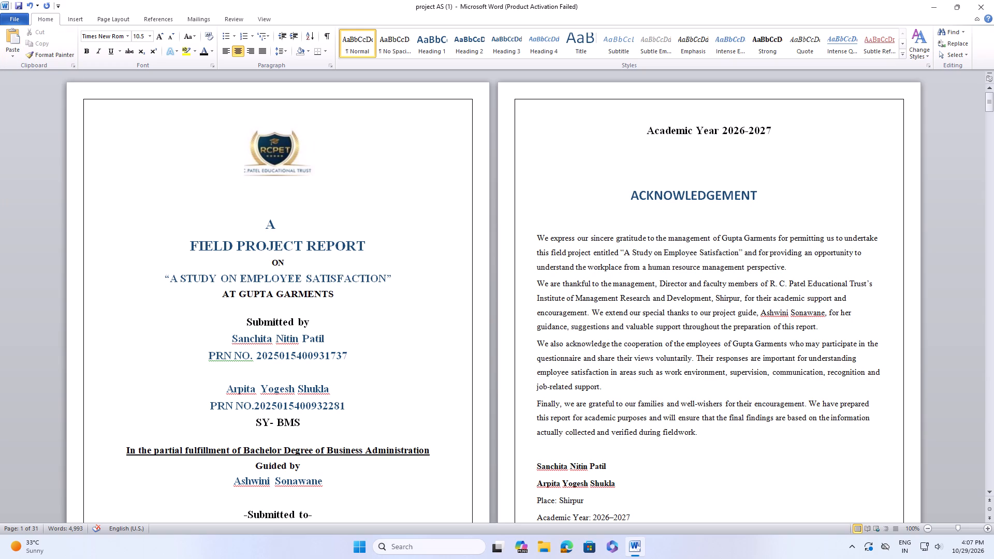
{"action": "key", "text": "BackSpace"}
{"action": "key", "text": "Return"}
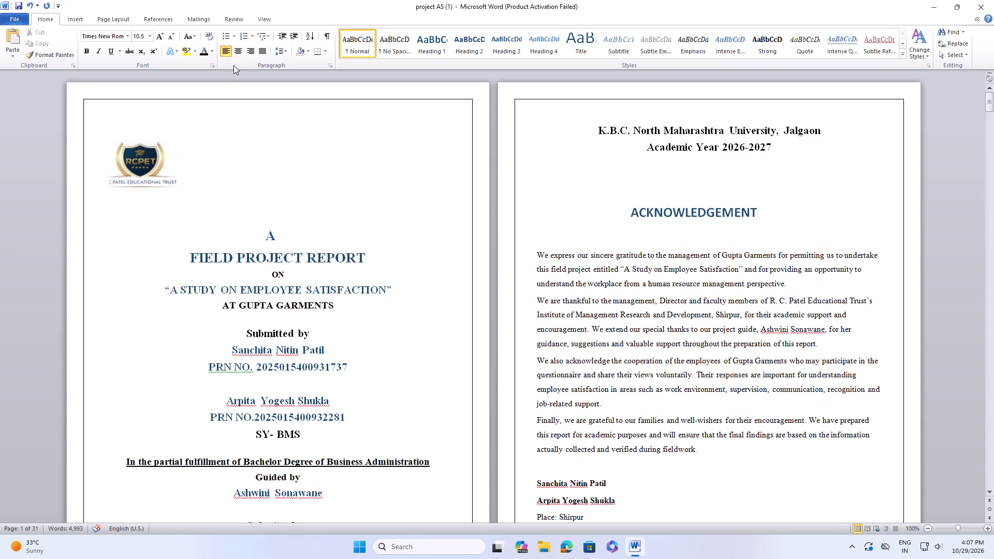
{"action": "left_click", "coordinate": [235, 56]}
Delete the blank line directly below the RCPET logo to close the gap above the report title.
{"action": "left_click", "coordinate": [311, 200]}
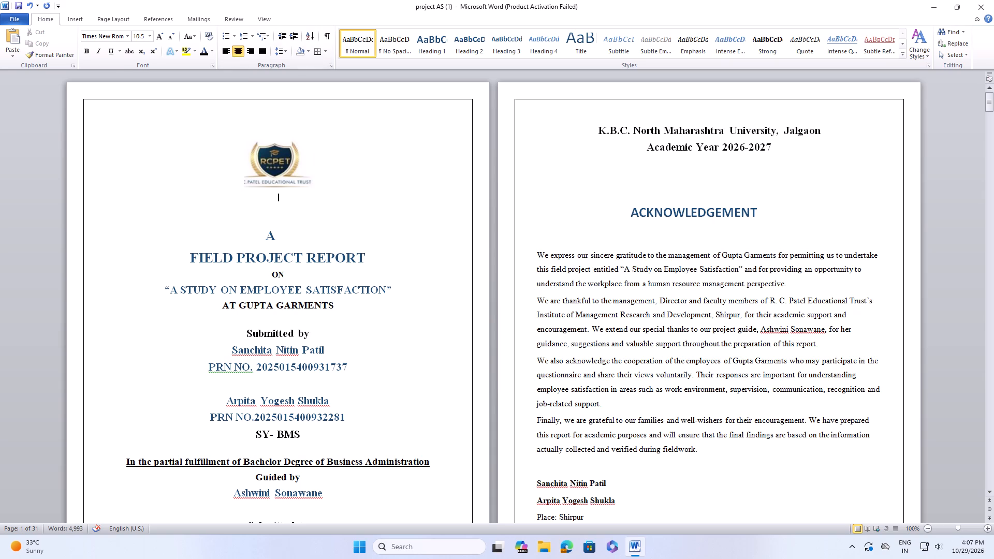
{"action": "key", "text": "BackSpace"}
{"action": "key", "text": "BackSpace"}
{"action": "key", "text": "BackSpace"}
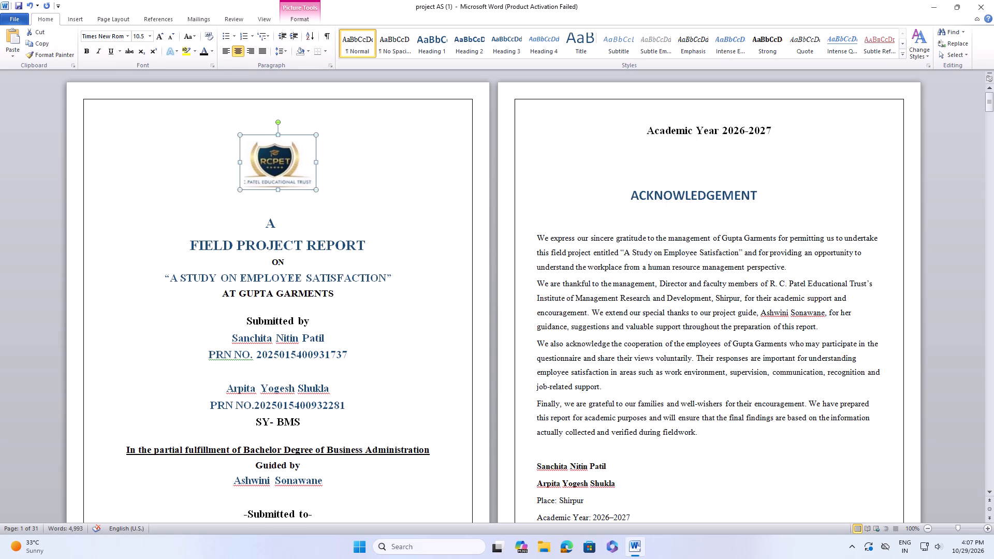
Delete the remaining blank line between the RCPET logo and the title line "A" on the cover page.
{"action": "left_click", "coordinate": [359, 209]}
{"action": "key", "text": "BackSpace"}
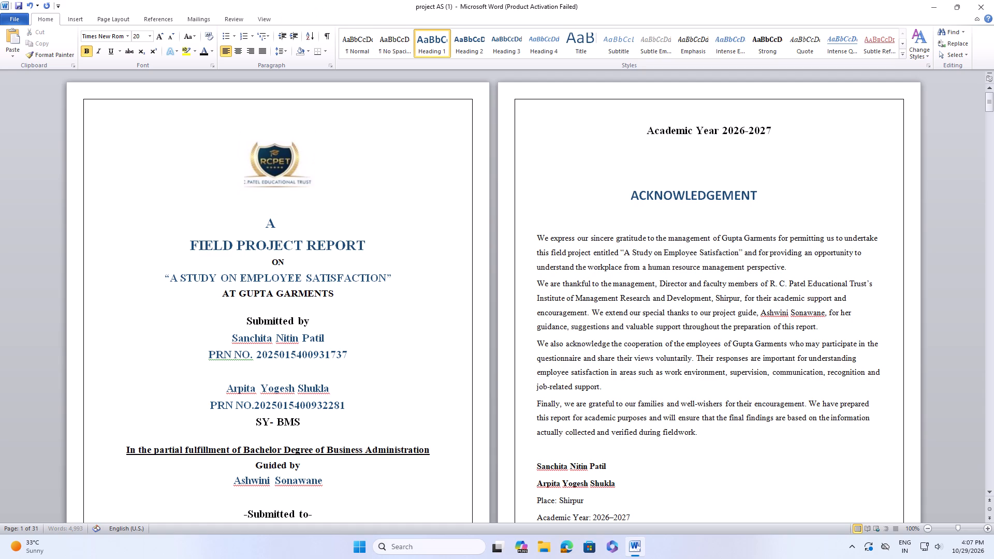
{"action": "key", "text": "BackSpace"}
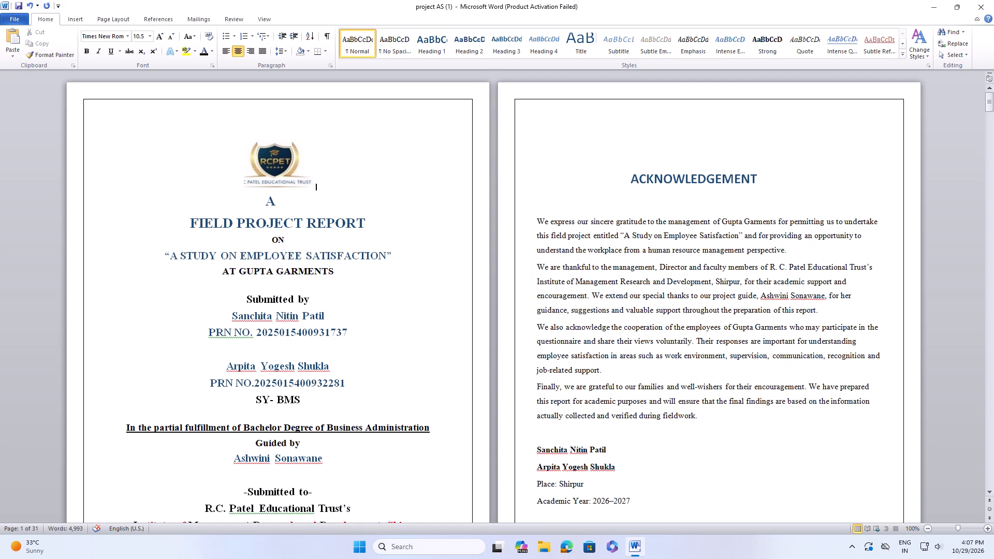
{"action": "scroll", "coordinate": [359, 209], "scroll_direction": "down", "scroll_amount": 8}
{"action": "scroll", "coordinate": [350, 209], "scroll_direction": "up", "scroll_amount": 4}
{"action": "scroll", "coordinate": [321, 314], "scroll_direction": "up", "scroll_amount": 4}
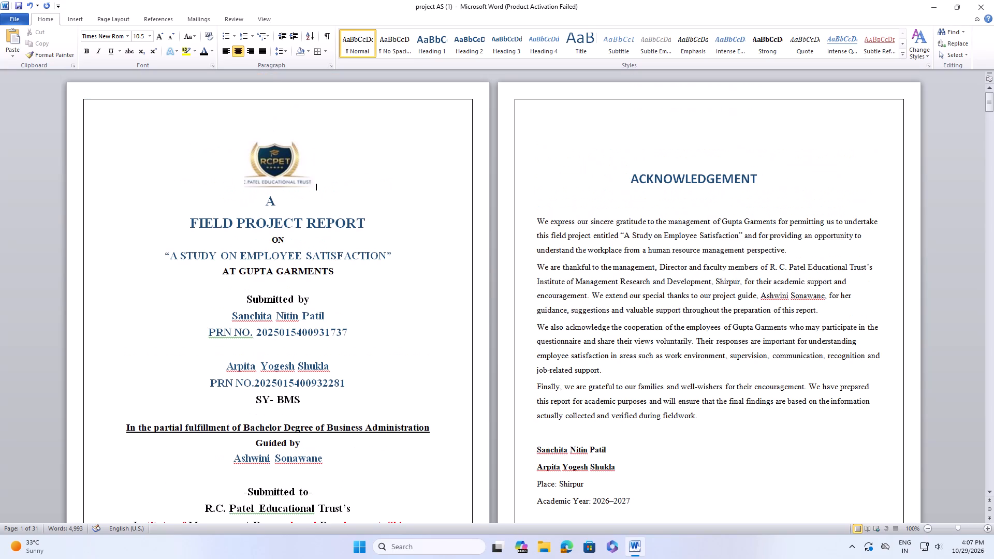
Move the RCPET logo up into the blank line at the top of the cover page.
{"action": "left_click", "coordinate": [275, 169]}
{"action": "left_click_drag", "start_coordinate": [275, 169], "coordinate": [279, 123]}
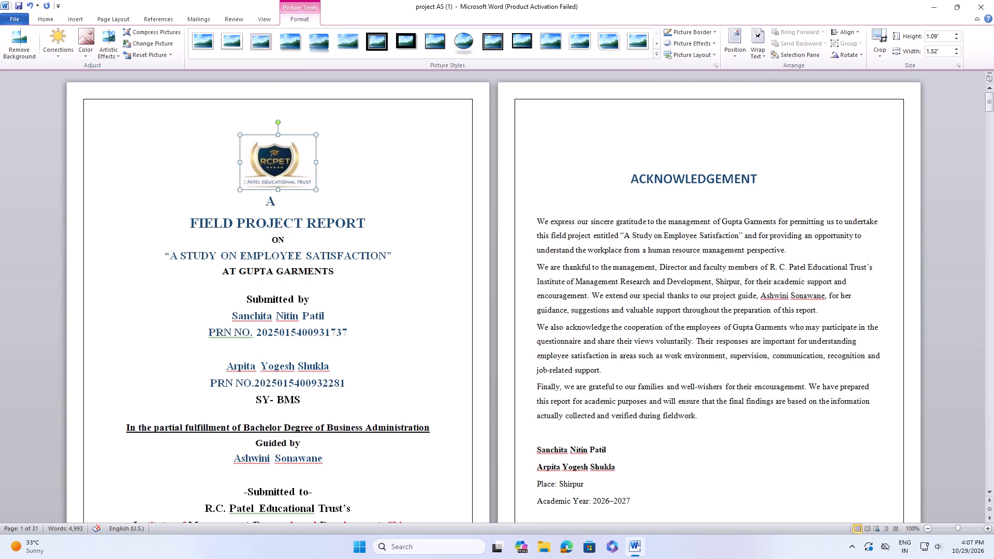
{"action": "left_click_drag", "start_coordinate": [279, 123], "coordinate": [278, 112]}
{"action": "left_click_drag", "start_coordinate": [278, 112], "coordinate": [278, 102]}
{"action": "left_click_drag", "start_coordinate": [278, 122], "coordinate": [279, 113]}
{"action": "left_click_drag", "start_coordinate": [285, 154], "coordinate": [282, 129]}
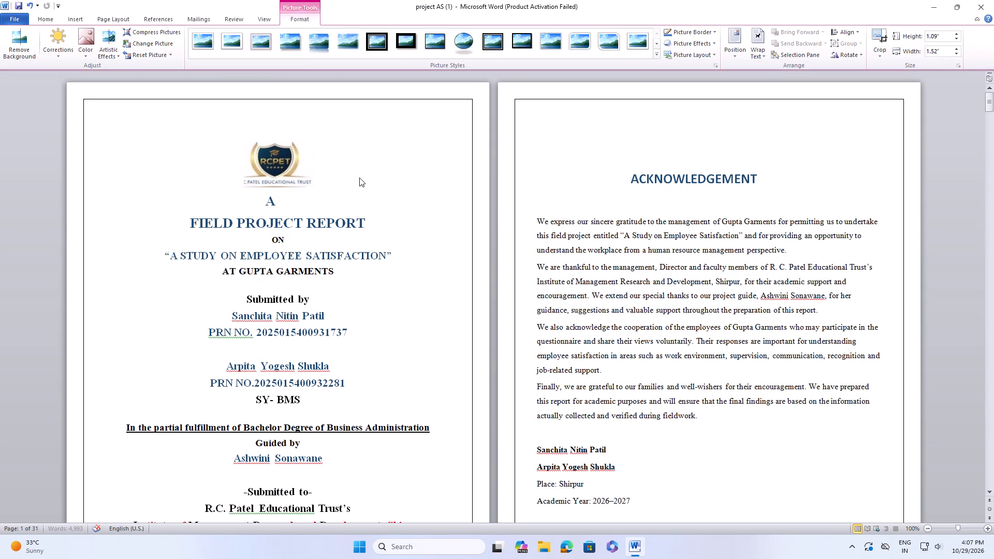
Insert spaces before the RCPET logo to shift it across until it sits roughly centred above the report title.
{"action": "key", "text": "space"}
{"action": "key", "text": "space"}
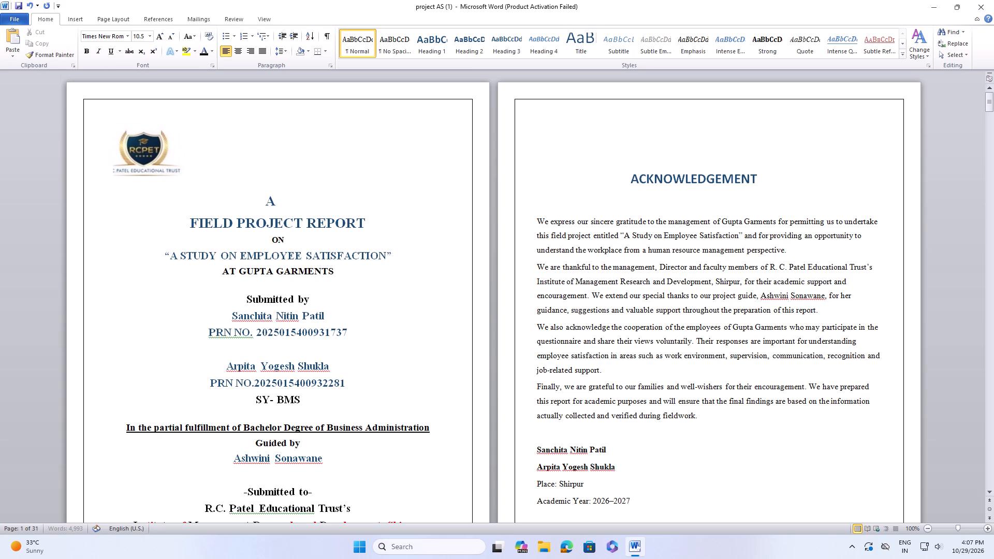
{"action": "key", "text": "space"}
{"action": "key", "text": "space"}
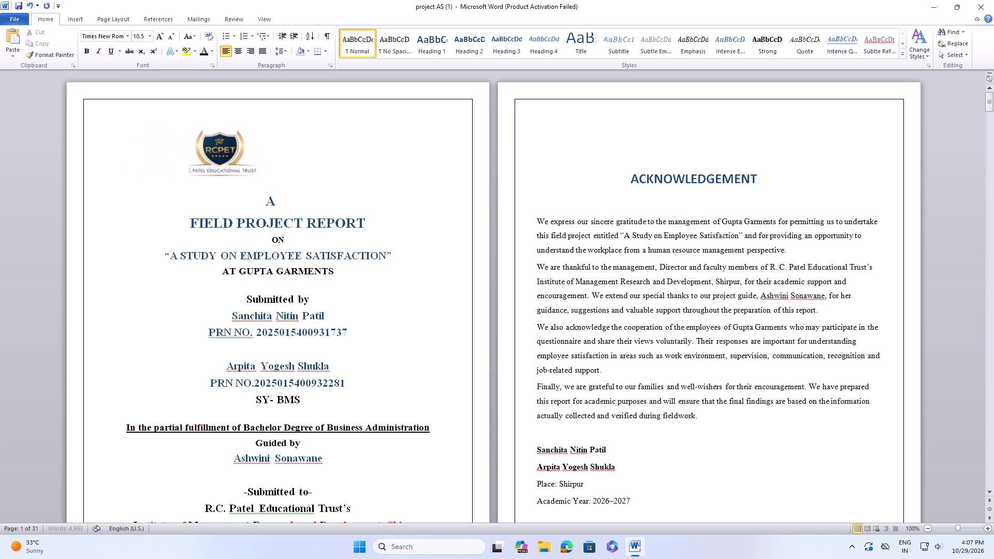
{"action": "key", "text": "space"}
{"action": "key", "text": "space"}
{"action": "key", "text": "space"}
{"action": "key", "text": "space"}
{"action": "key", "text": "space"}
{"action": "key", "text": "space"}
{"action": "key", "text": "space"}
{"action": "key", "text": "space"}
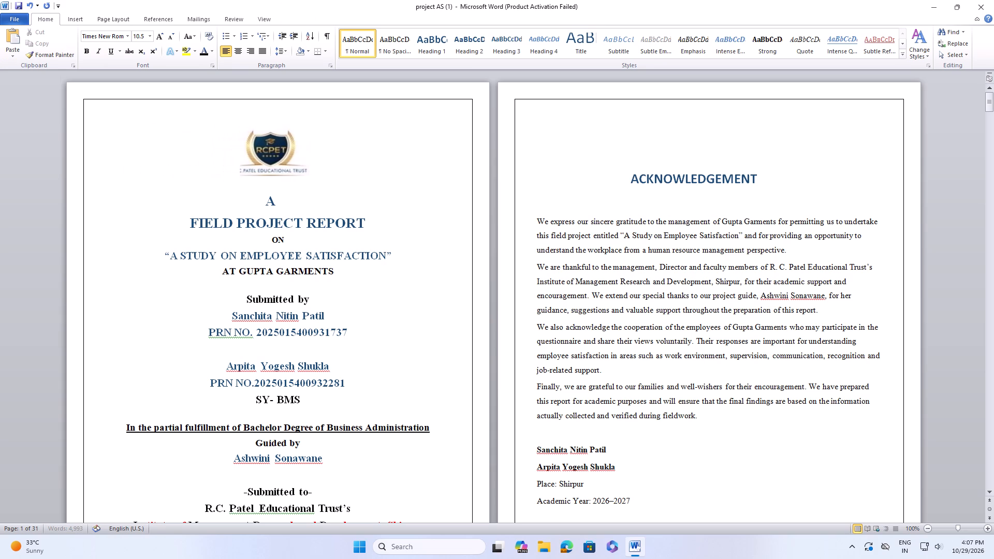
{"action": "key", "text": "space"}
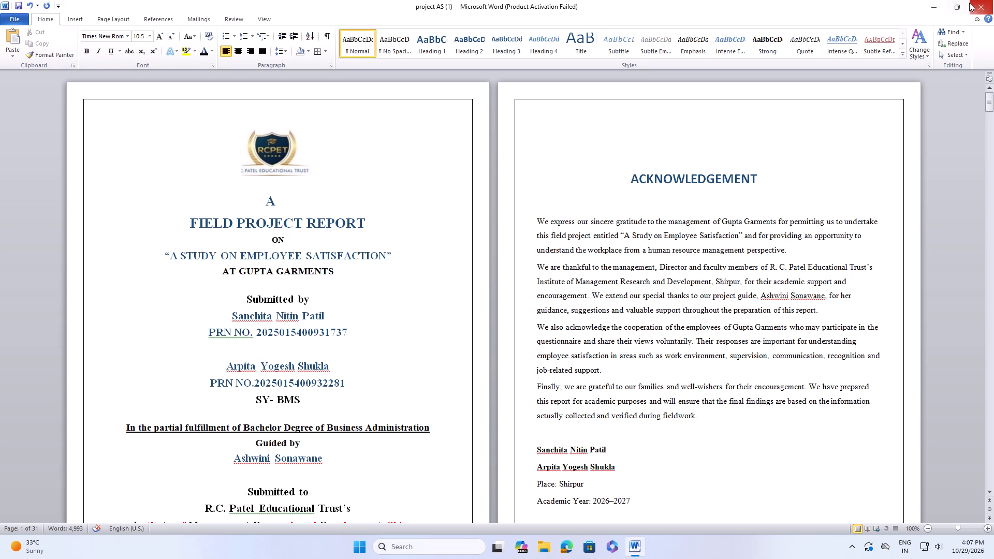
Restore the Word window to a smaller size and open Google Chrome from the recent searches.
{"action": "left_click", "coordinate": [956, 7]}
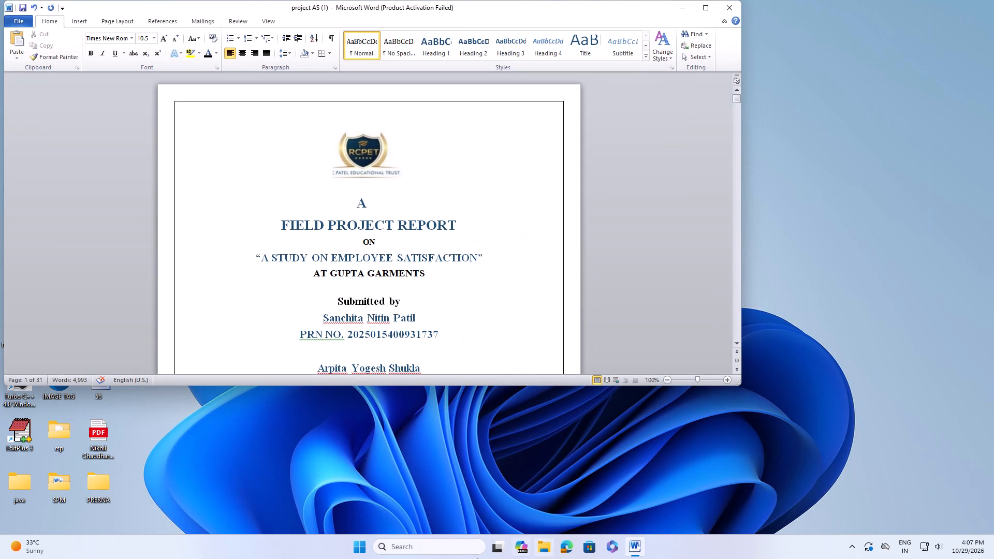
{"action": "left_click", "coordinate": [398, 549]}
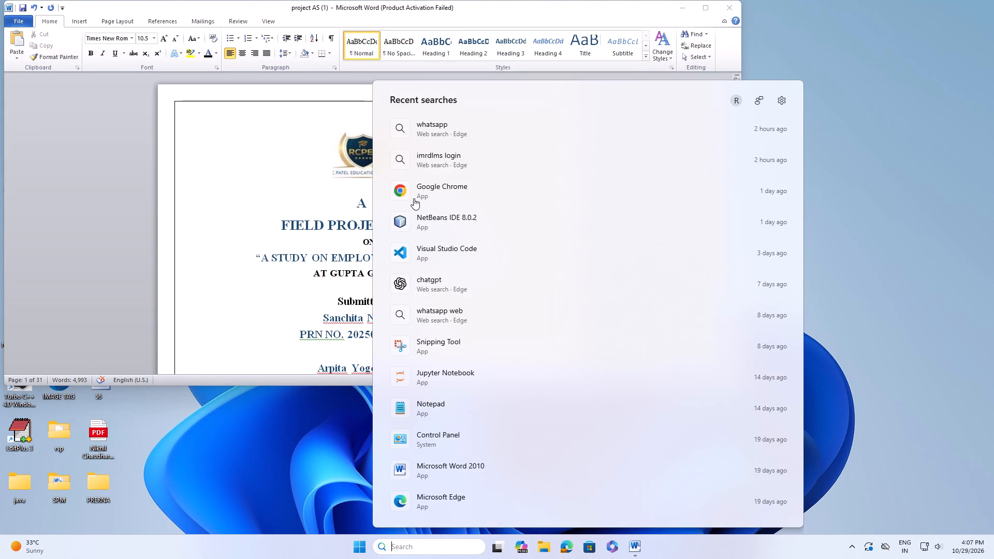
{"action": "left_click", "coordinate": [414, 196]}
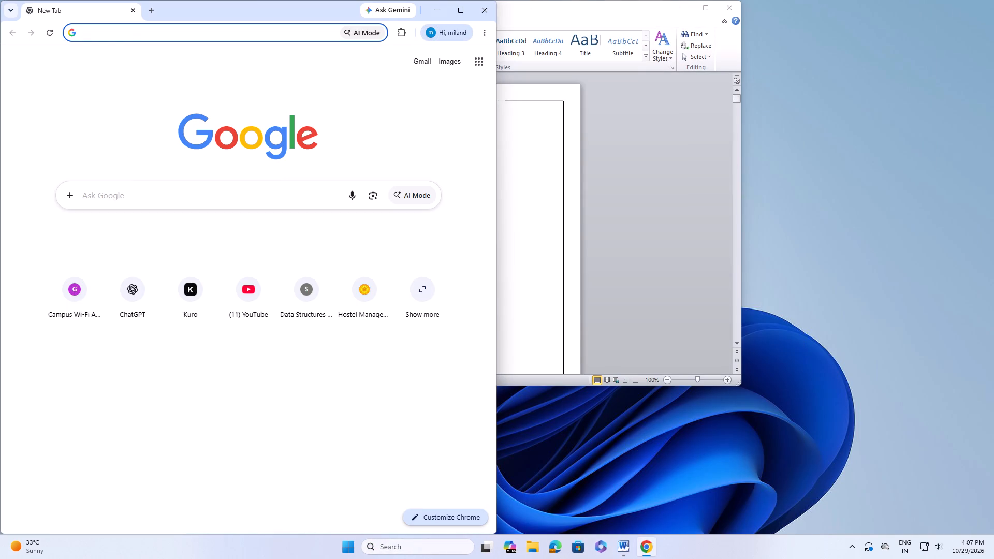
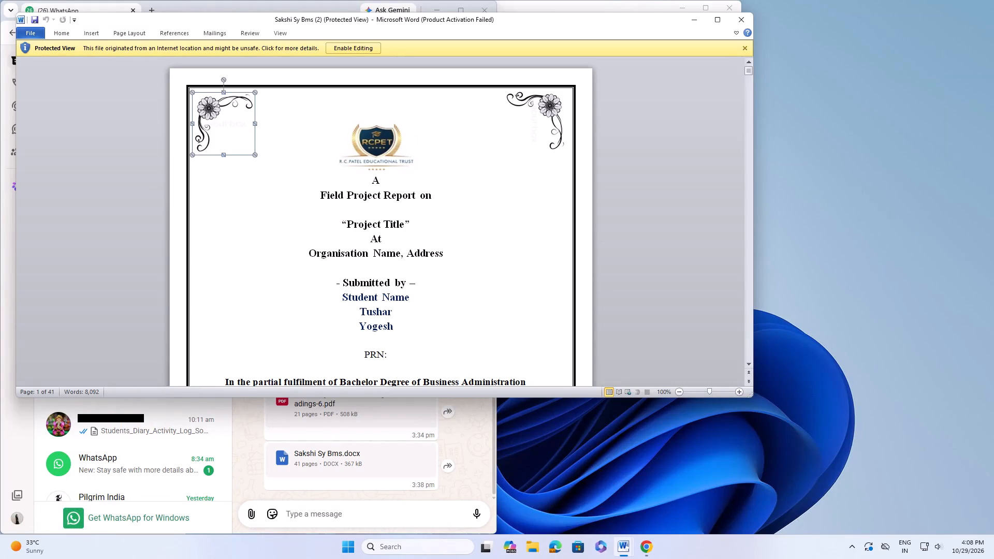
Enable editing for the protected sample report whose cover page has floral corner ornaments.
{"action": "left_click", "coordinate": [198, 102]}
{"action": "left_click_drag", "start_coordinate": [224, 84], "coordinate": [224, 102]}
{"action": "right_click", "coordinate": [234, 102]}
{"action": "right_click_drag", "start_coordinate": [230, 105], "coordinate": [219, 136]}
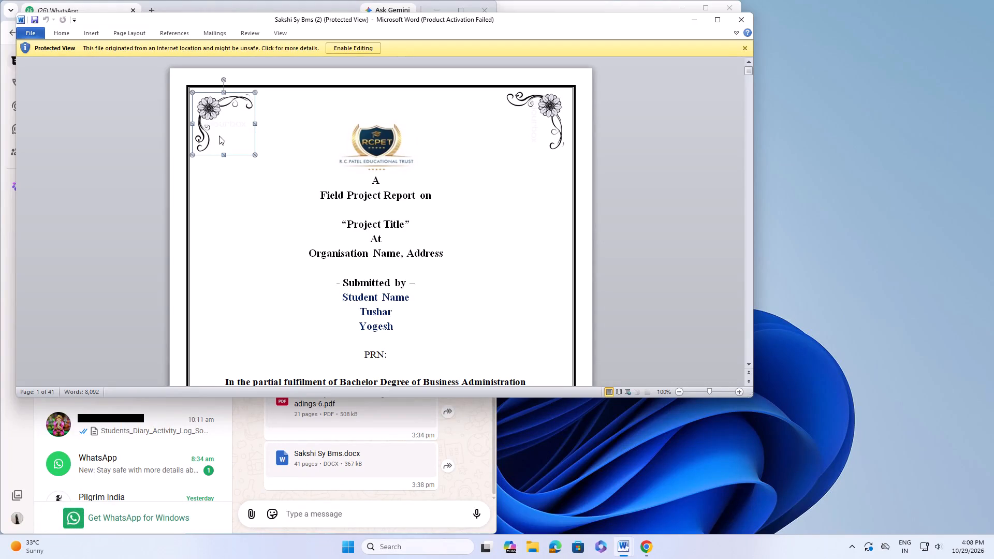
{"action": "left_click_drag", "start_coordinate": [220, 152], "coordinate": [233, 150]}
{"action": "left_click", "coordinate": [215, 127]}
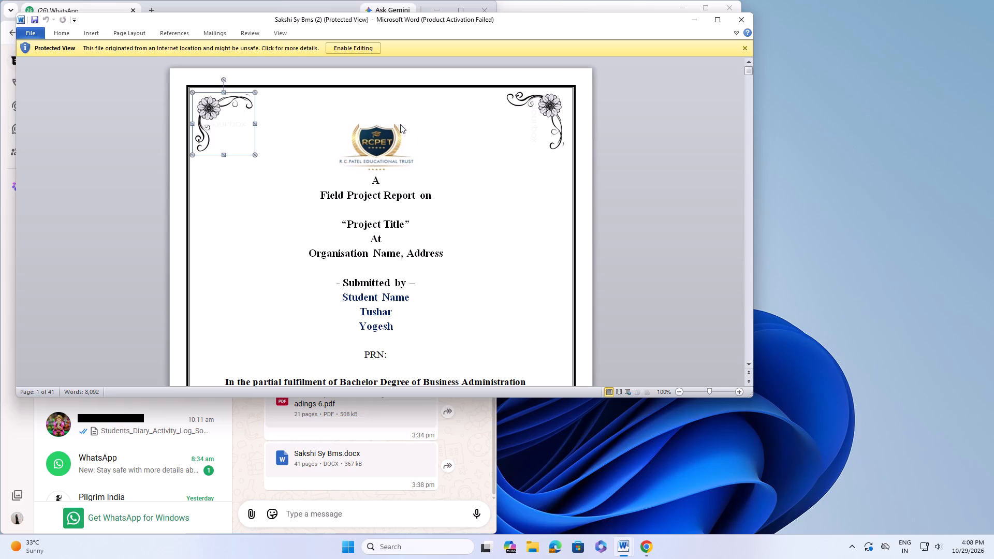
{"action": "left_click", "coordinate": [551, 89]}
{"action": "left_click", "coordinate": [551, 107]}
{"action": "right_click", "coordinate": [561, 117]}
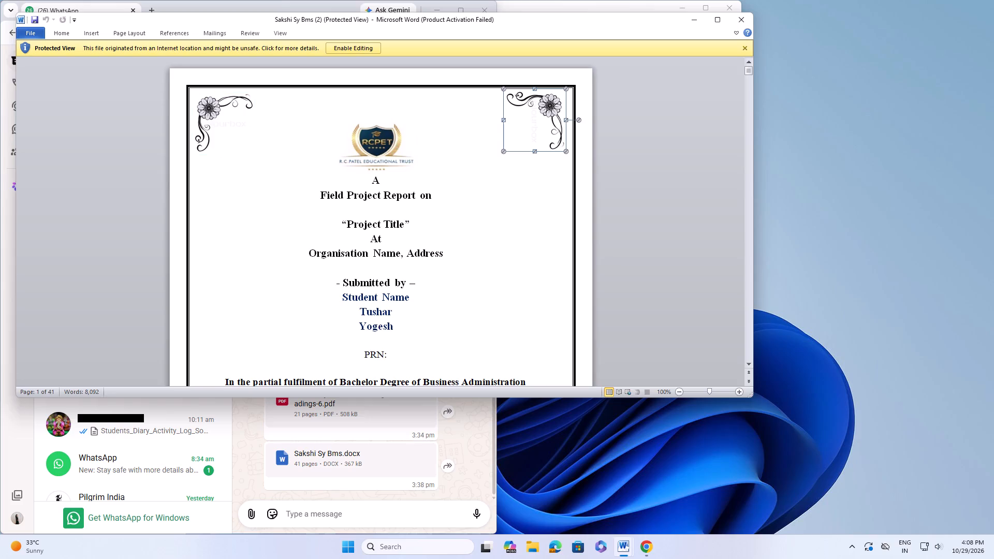
{"action": "left_click", "coordinate": [229, 108]}
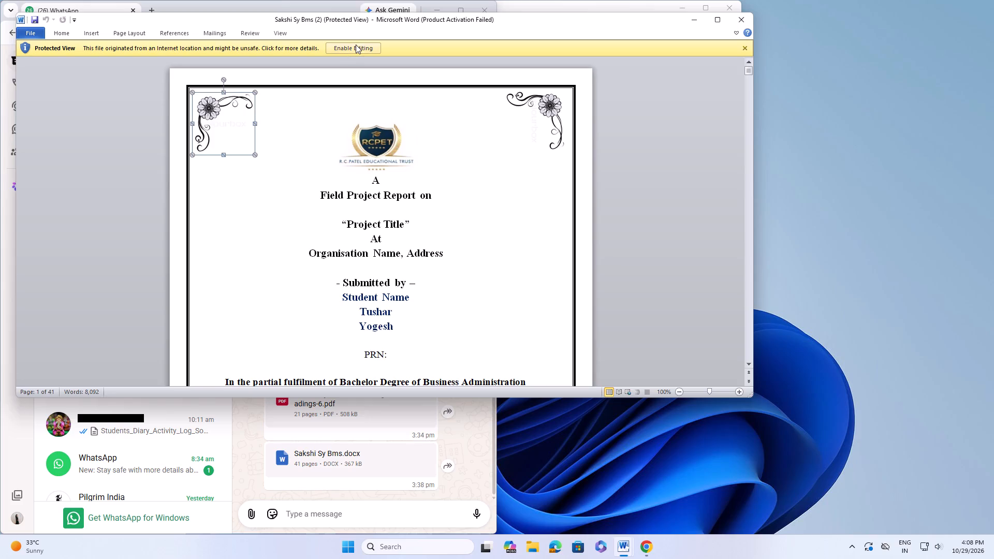
{"action": "left_click", "coordinate": [356, 45]}
Copy the floral ornament from the upper-left corner of the sample report's cover page.
{"action": "left_click", "coordinate": [229, 138]}
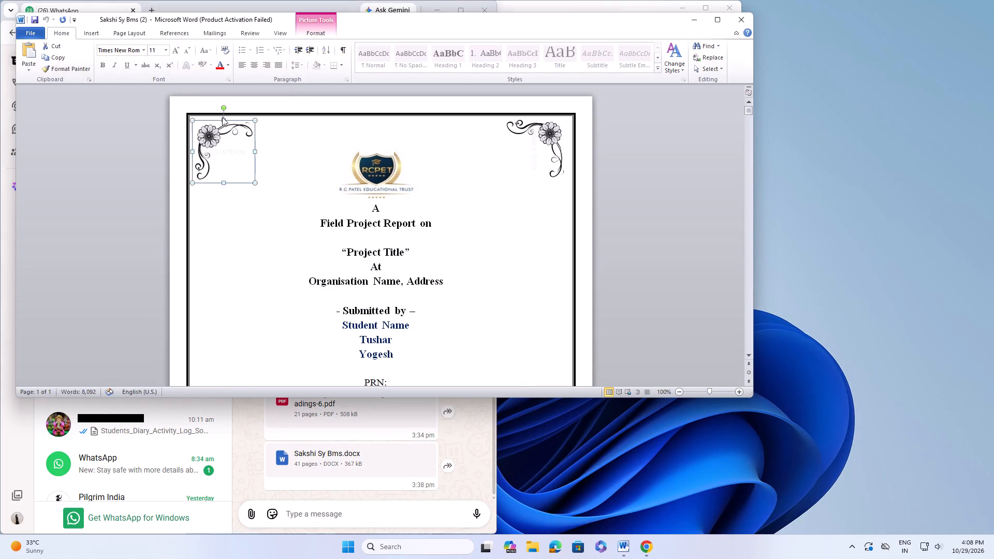
{"action": "right_click", "coordinate": [207, 125]}
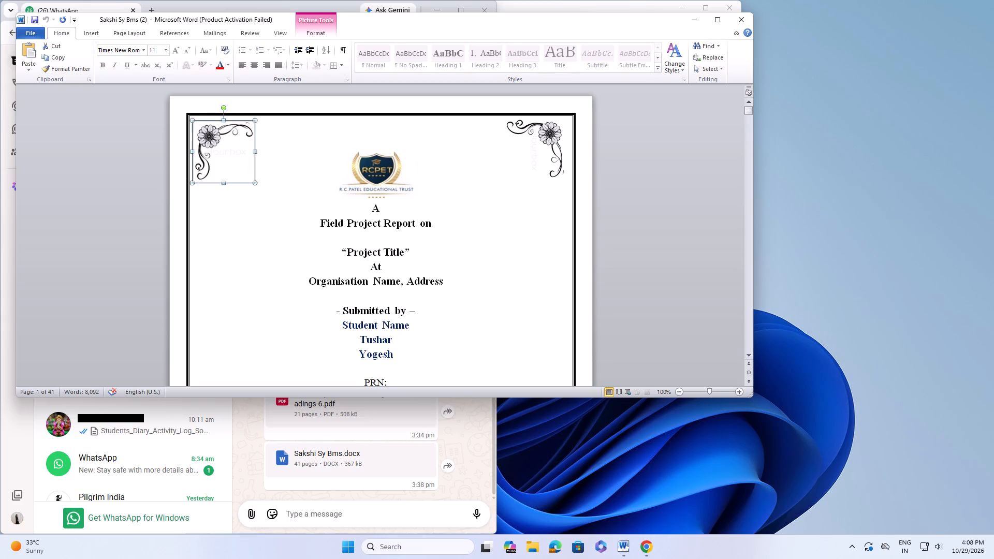
{"action": "left_click", "coordinate": [58, 57]}
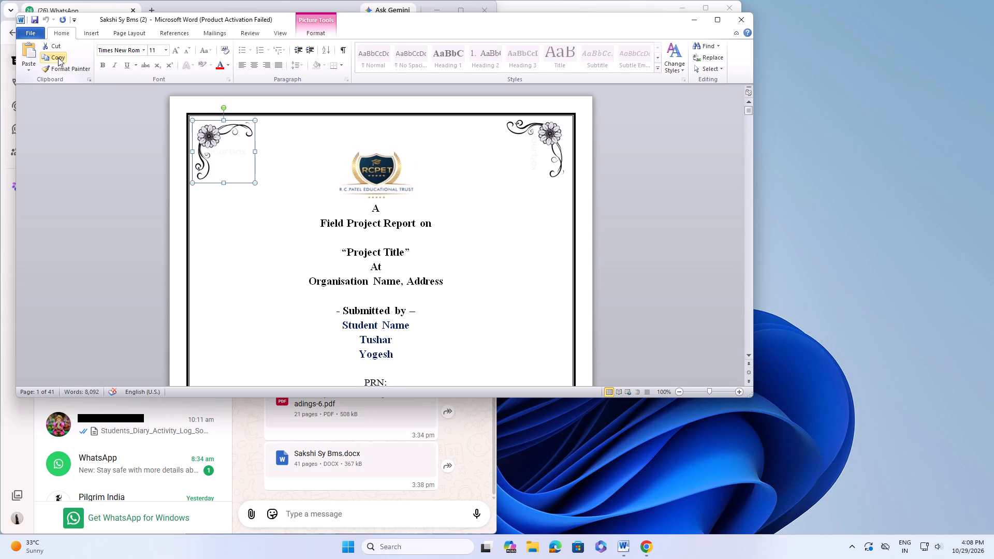
Switch to the project AS (1) document and maximise its window.
{"action": "left_click", "coordinate": [703, 3]}
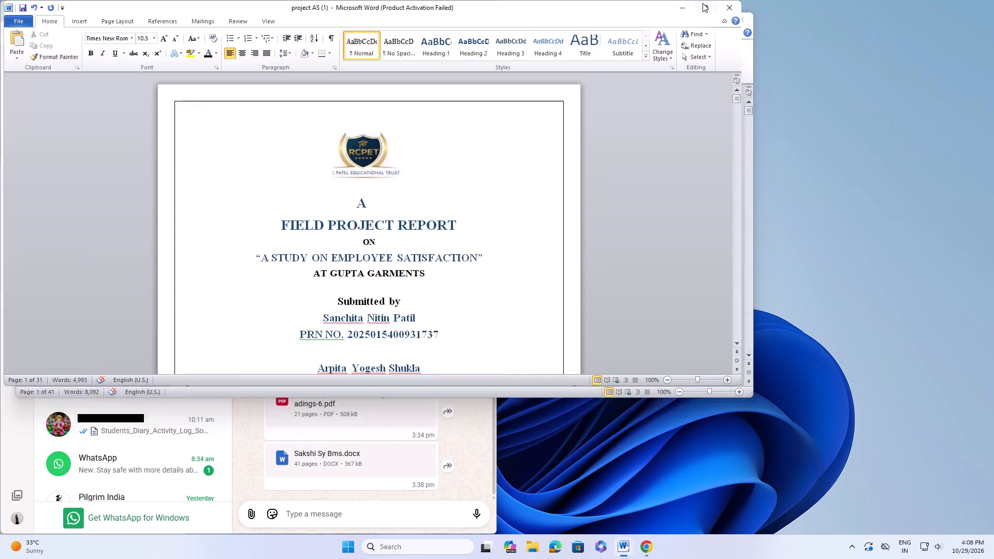
{"action": "left_click", "coordinate": [110, 121]}
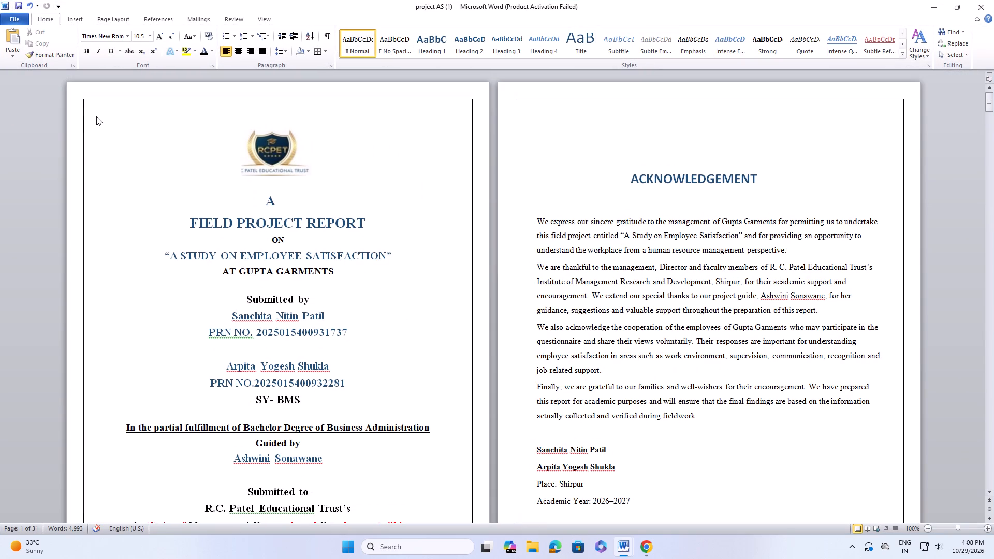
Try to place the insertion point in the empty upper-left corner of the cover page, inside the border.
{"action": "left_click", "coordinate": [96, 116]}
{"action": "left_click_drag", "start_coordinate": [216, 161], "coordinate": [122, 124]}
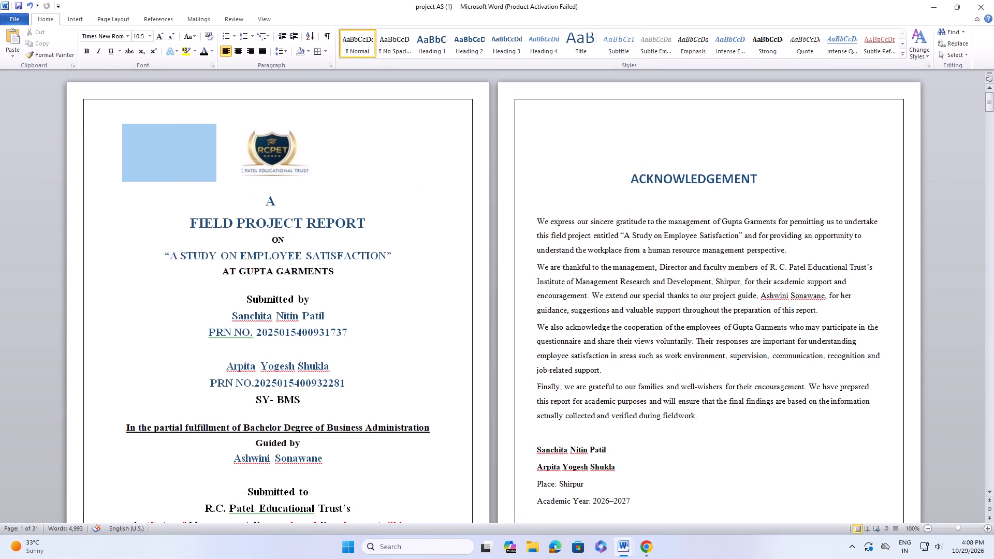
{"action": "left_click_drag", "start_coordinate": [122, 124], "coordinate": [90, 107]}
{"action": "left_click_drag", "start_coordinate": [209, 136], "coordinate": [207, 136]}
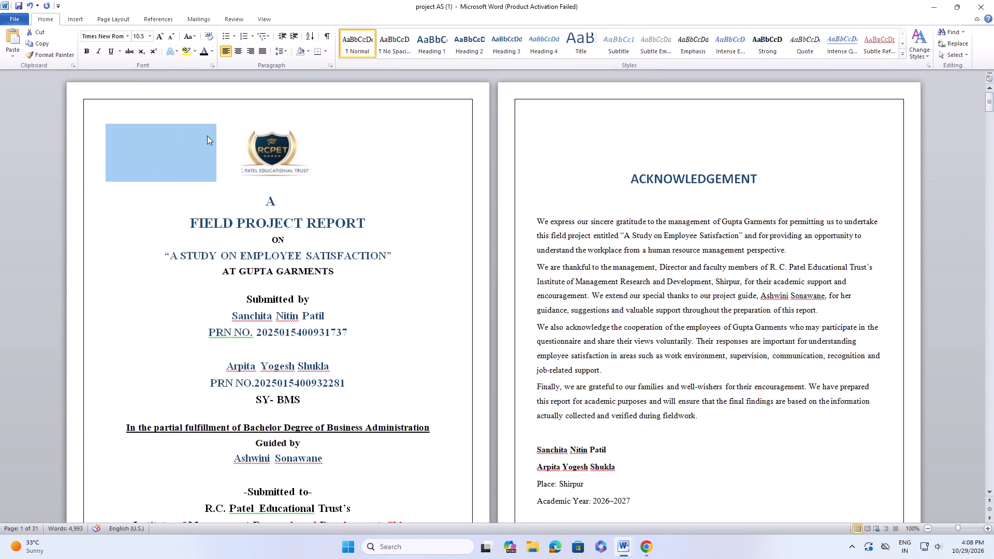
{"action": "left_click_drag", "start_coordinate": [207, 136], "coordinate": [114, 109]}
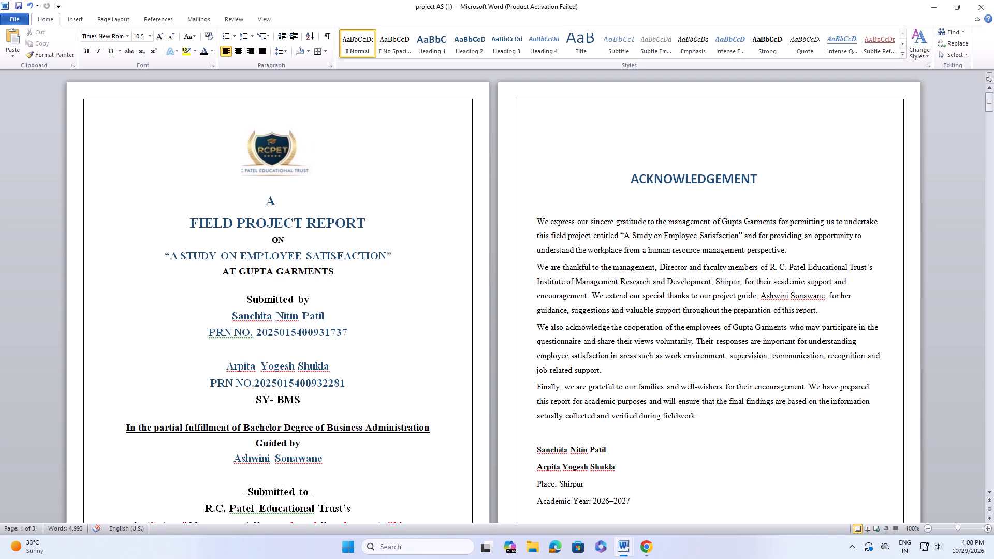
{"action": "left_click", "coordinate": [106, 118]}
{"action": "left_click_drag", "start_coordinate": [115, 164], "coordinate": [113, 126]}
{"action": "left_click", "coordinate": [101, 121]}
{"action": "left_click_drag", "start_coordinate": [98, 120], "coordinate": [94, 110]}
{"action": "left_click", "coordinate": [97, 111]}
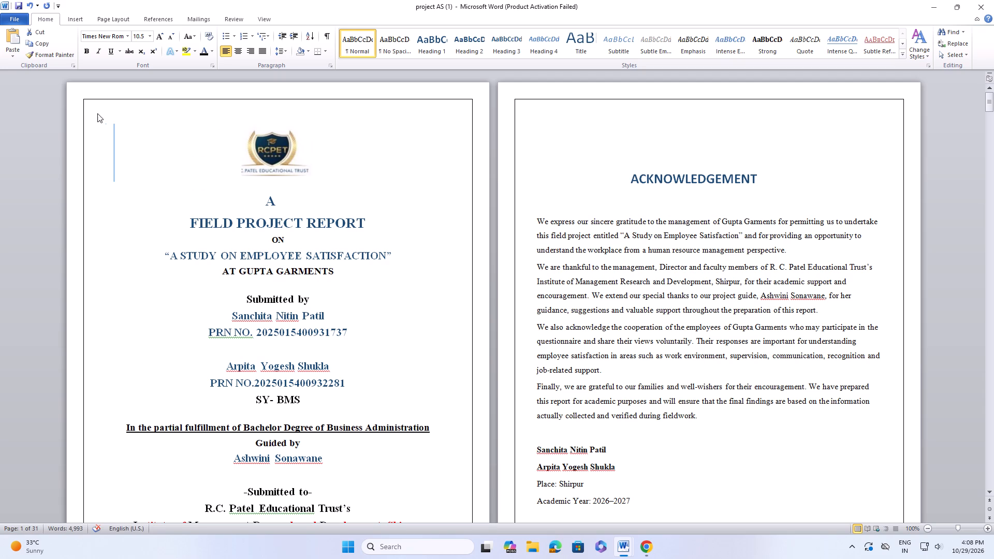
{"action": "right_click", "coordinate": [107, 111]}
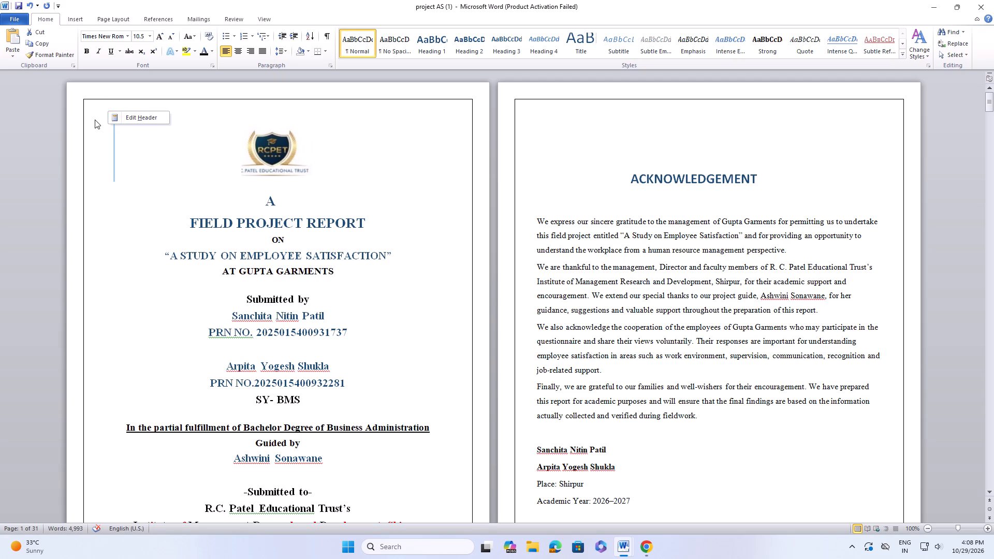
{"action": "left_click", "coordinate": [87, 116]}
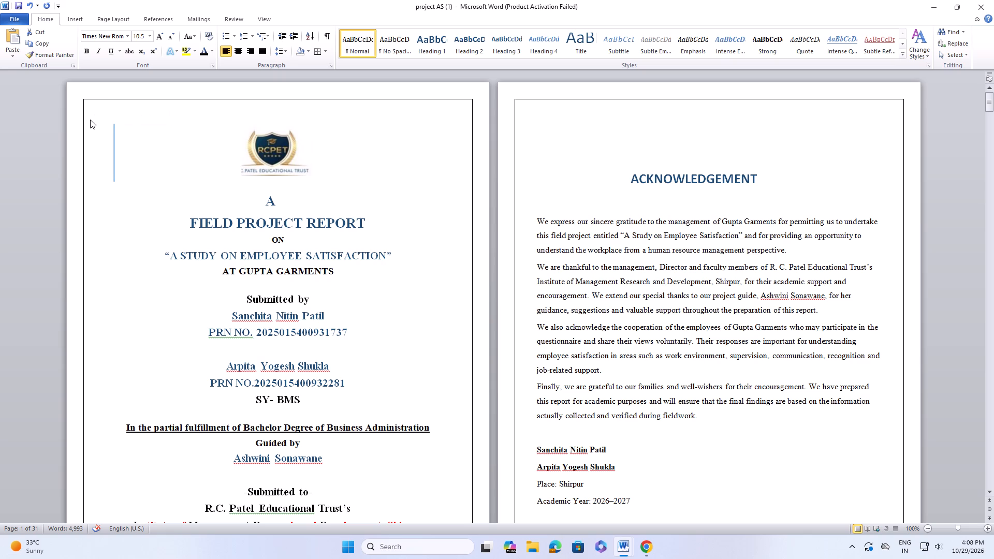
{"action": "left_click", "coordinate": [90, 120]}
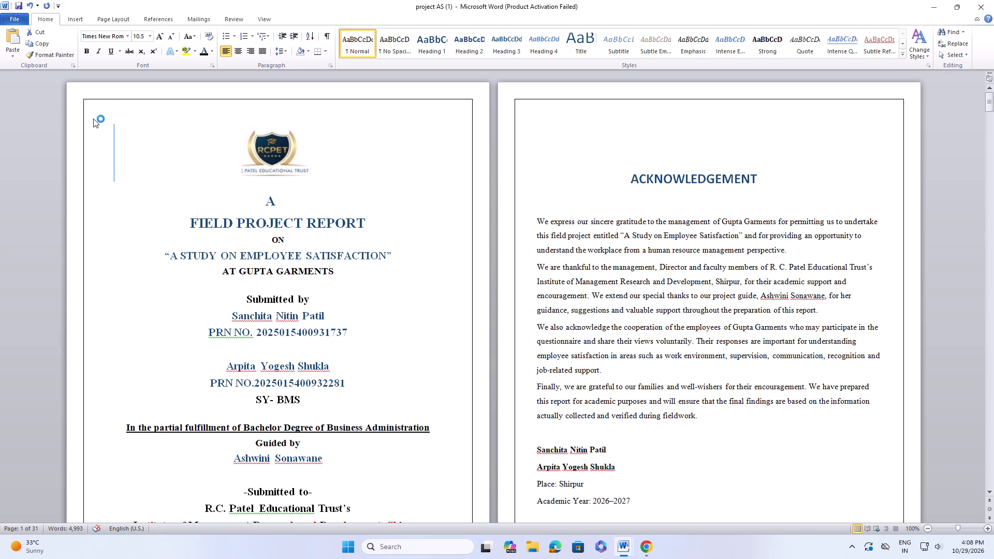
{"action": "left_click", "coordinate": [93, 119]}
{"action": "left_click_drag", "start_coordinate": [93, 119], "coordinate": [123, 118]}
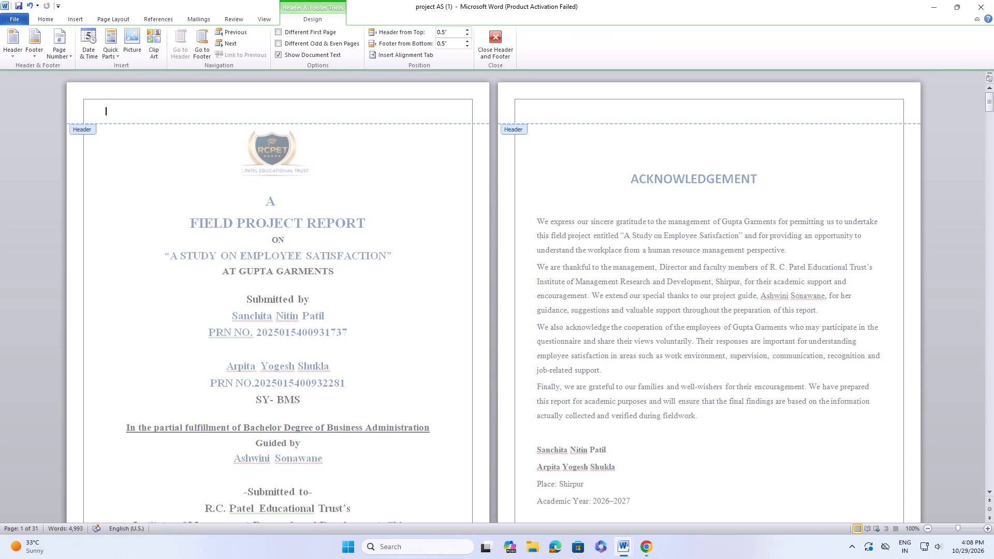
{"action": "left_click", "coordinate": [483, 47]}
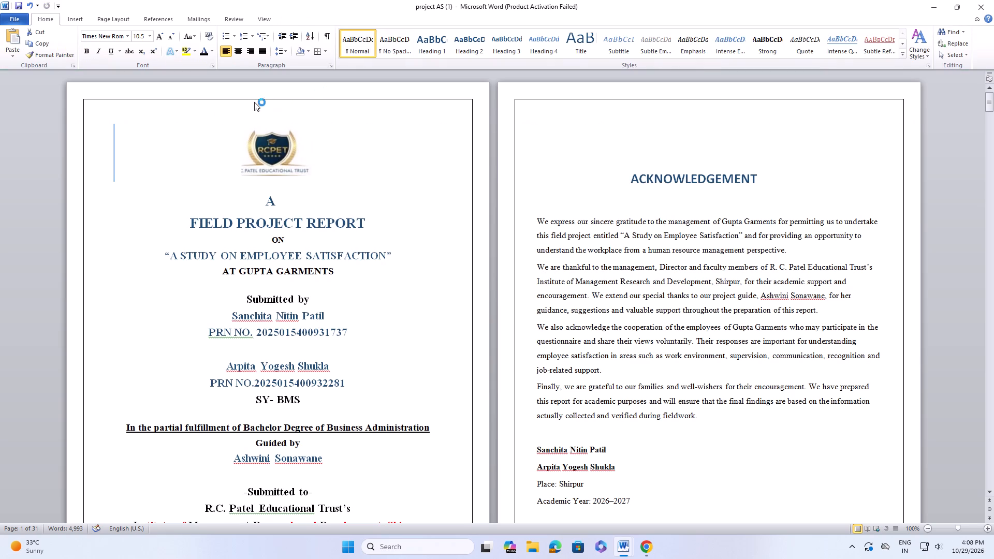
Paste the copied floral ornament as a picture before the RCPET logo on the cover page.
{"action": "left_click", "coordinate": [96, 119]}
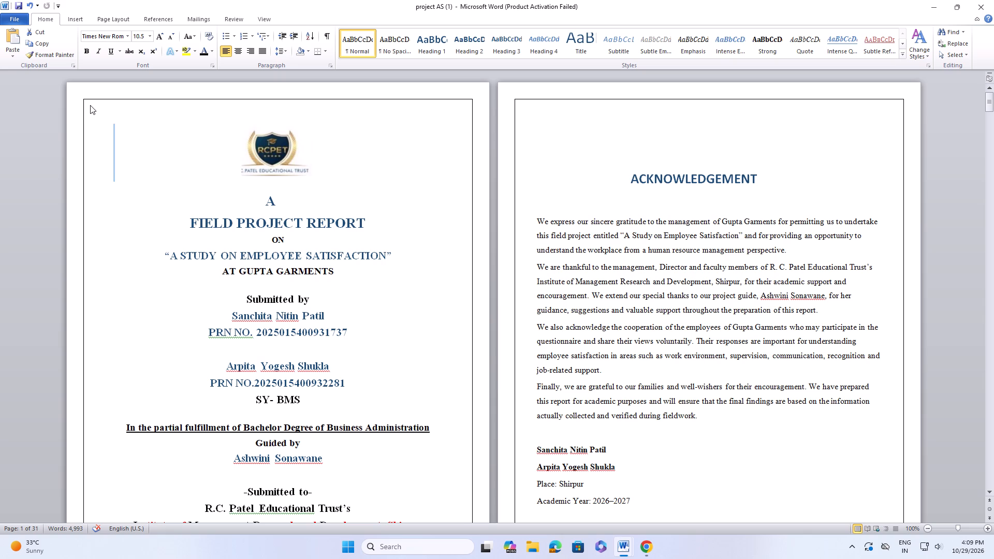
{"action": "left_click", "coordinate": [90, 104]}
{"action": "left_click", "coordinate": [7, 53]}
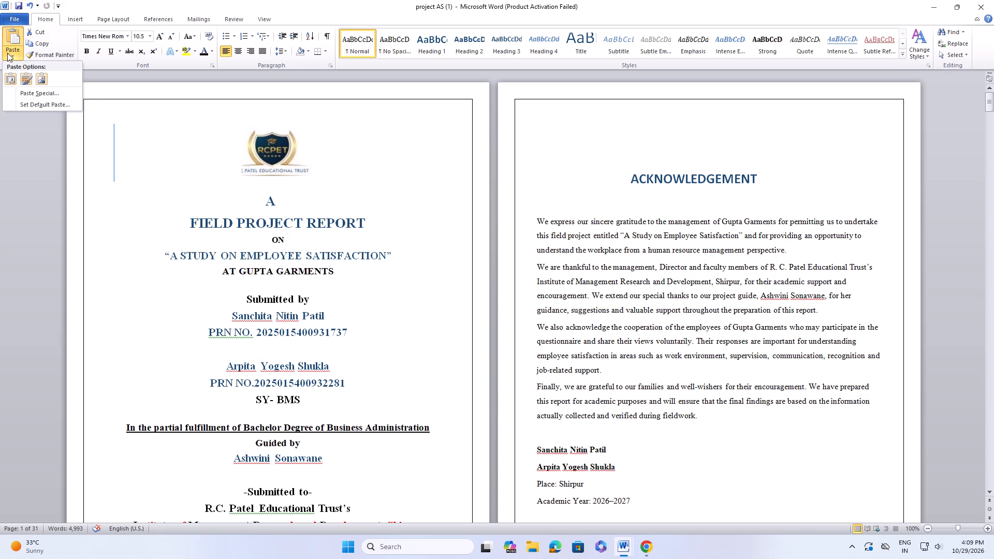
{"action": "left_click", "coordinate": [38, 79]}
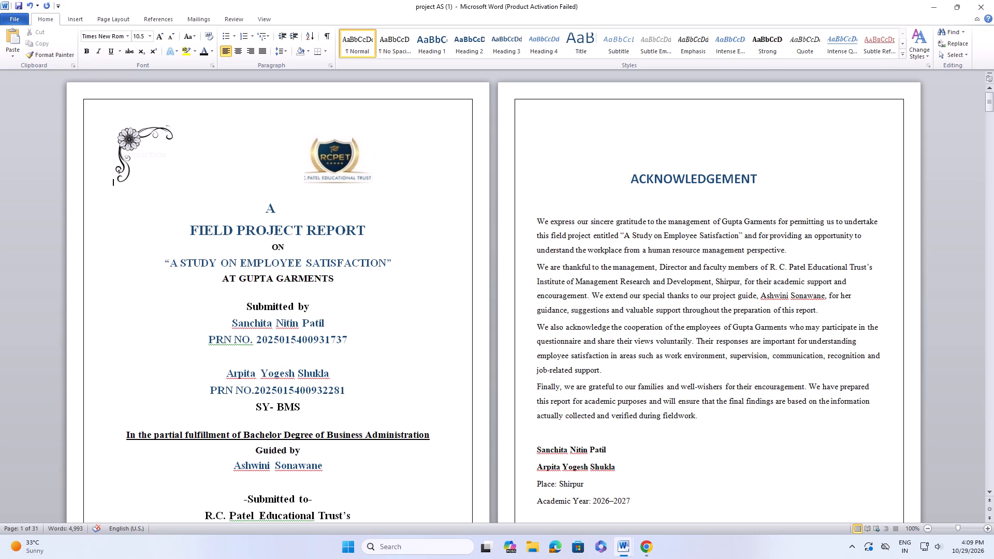
Centre the cover page line that holds the RCPET logo.
{"action": "left_click", "coordinate": [234, 52]}
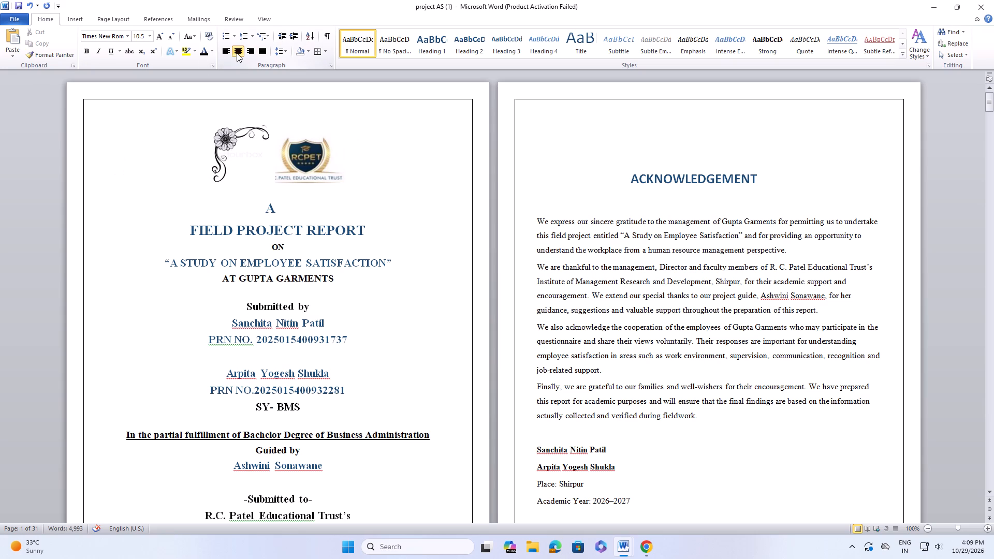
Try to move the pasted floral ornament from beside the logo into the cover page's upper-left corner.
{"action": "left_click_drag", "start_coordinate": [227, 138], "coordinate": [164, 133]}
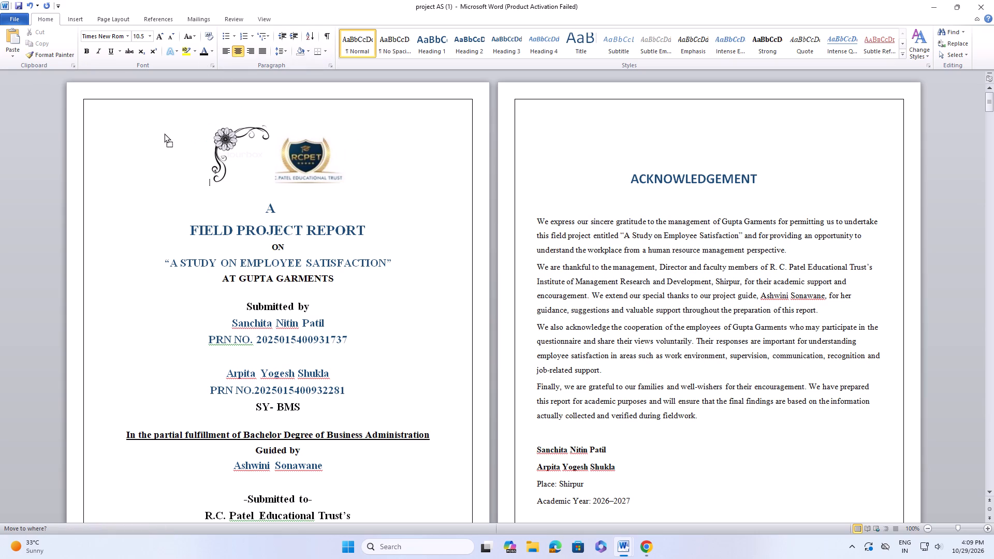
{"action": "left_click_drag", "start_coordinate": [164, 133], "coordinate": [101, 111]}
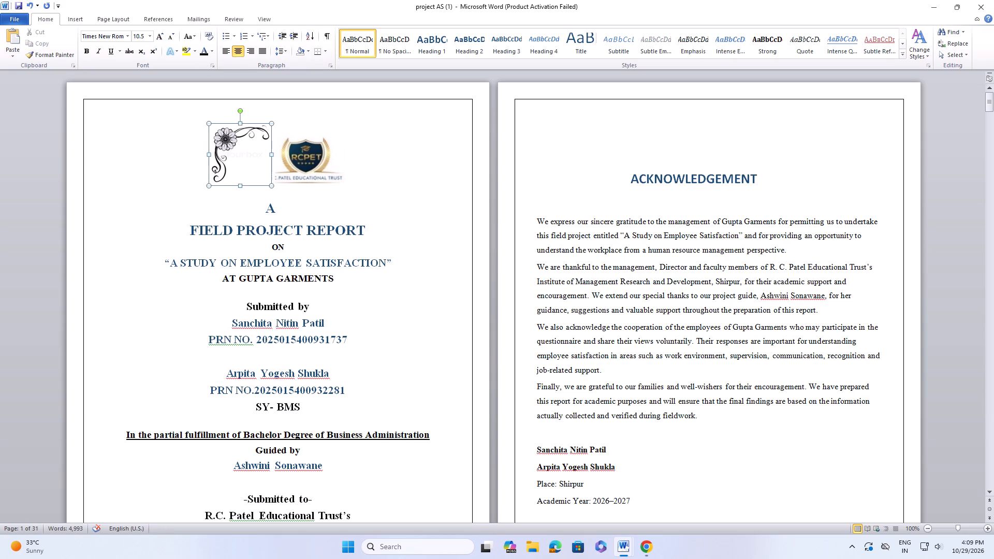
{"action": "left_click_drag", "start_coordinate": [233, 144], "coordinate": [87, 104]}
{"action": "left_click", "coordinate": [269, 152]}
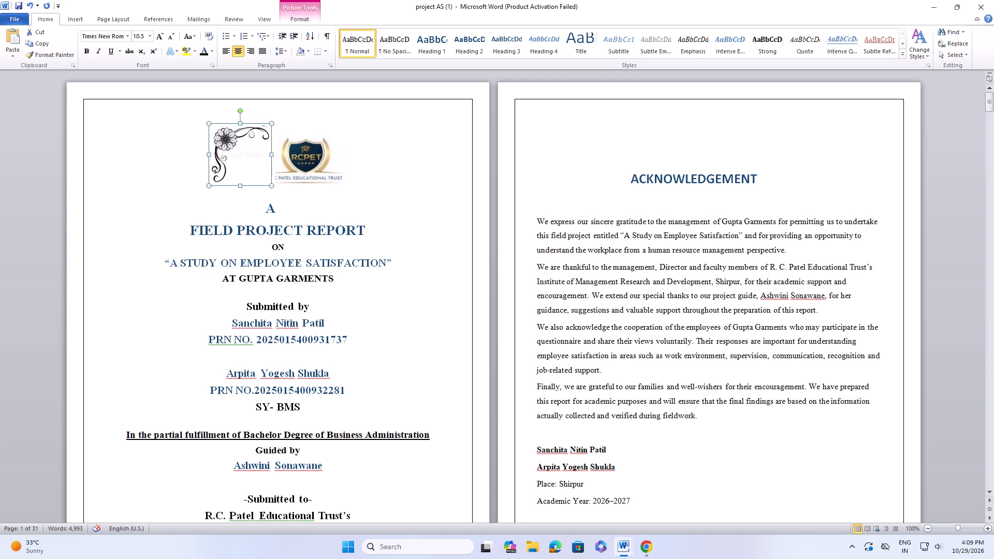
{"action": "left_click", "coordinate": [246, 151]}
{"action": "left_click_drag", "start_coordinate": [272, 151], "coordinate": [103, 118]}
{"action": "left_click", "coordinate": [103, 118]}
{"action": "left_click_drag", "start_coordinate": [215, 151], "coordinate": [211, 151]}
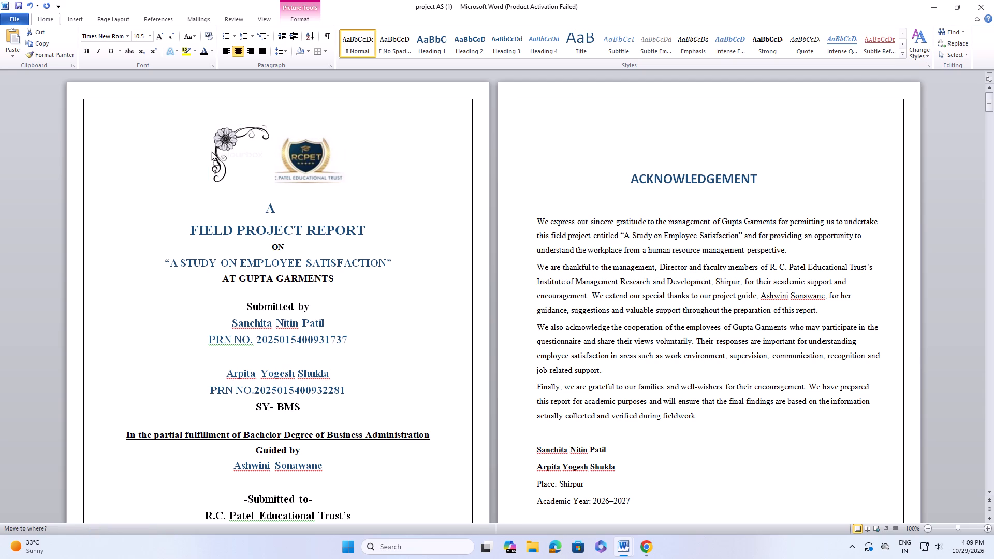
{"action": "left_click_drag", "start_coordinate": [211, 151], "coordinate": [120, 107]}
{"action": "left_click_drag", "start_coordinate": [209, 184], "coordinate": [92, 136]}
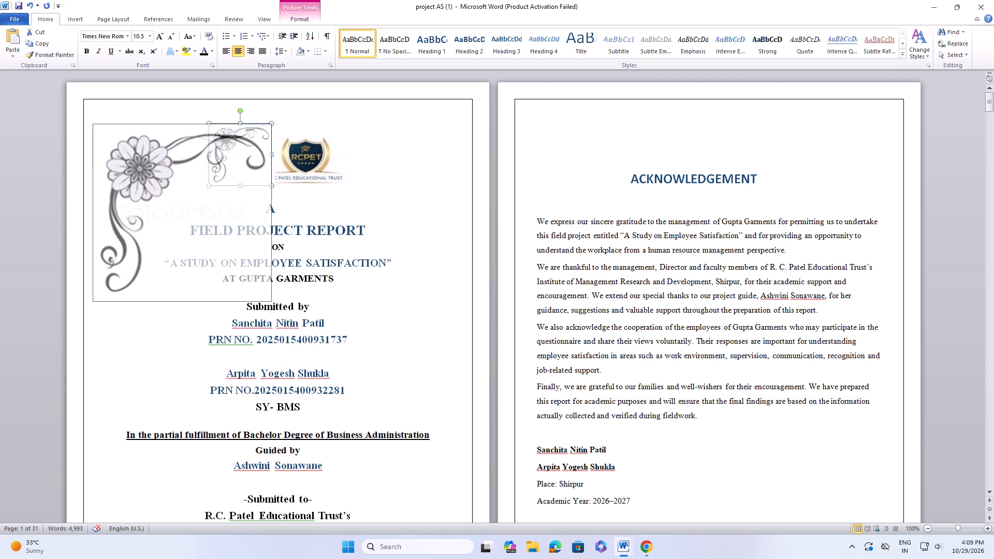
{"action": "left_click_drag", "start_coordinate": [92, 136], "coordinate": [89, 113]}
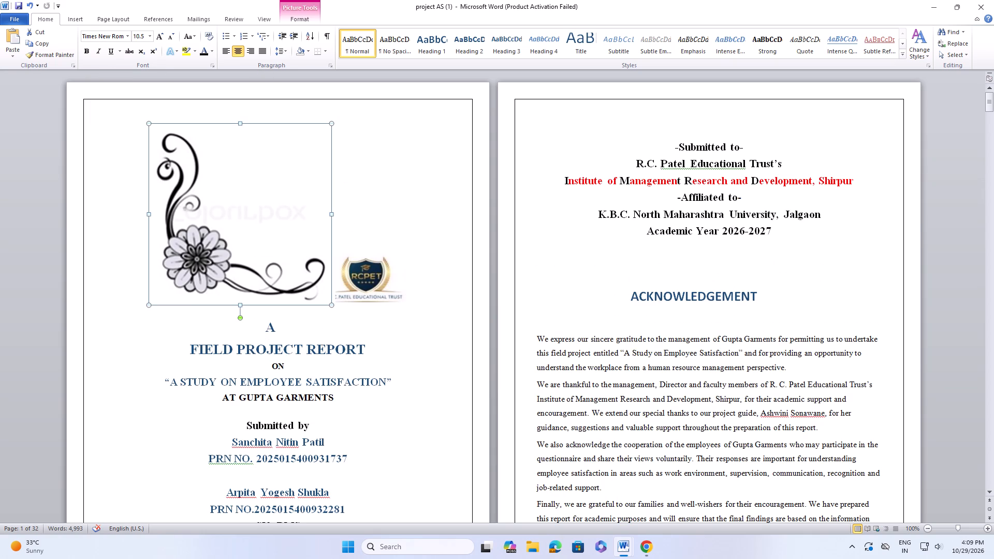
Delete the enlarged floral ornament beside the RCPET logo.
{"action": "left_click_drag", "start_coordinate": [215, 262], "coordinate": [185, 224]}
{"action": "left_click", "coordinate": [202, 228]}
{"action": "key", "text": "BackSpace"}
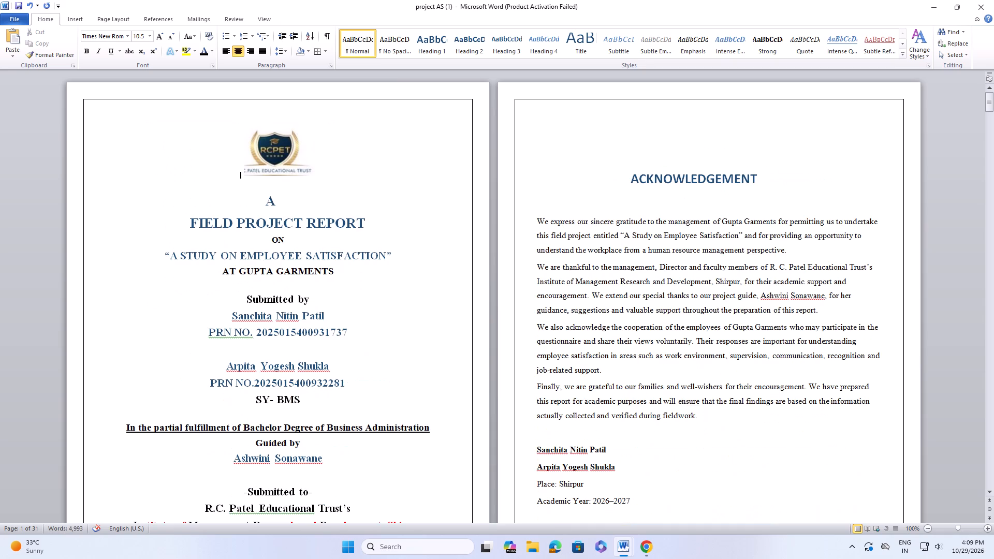
Paste the copied floral ornament onto the cover page as a floating picture, keeping its original format.
{"action": "left_click", "coordinate": [8, 38]}
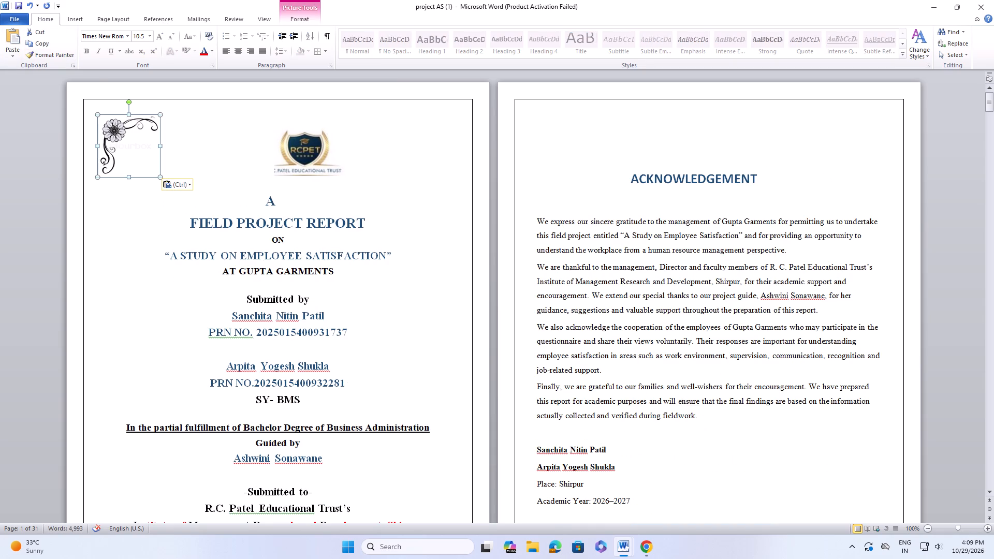
Place the insertion point after the RCPET logo on the same line.
{"action": "left_click", "coordinate": [382, 123]}
{"action": "left_click", "coordinate": [430, 126]}
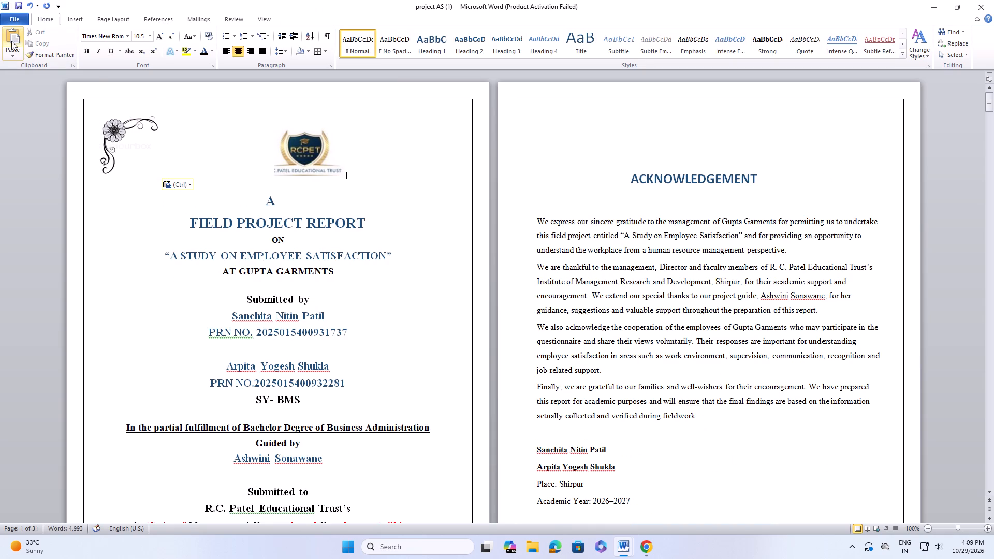
Move the floating floral ornament closer into the upper-left corner of the cover page border.
{"action": "left_click_drag", "start_coordinate": [113, 129], "coordinate": [98, 105]}
{"action": "left_click_drag", "start_coordinate": [109, 105], "coordinate": [114, 122]}
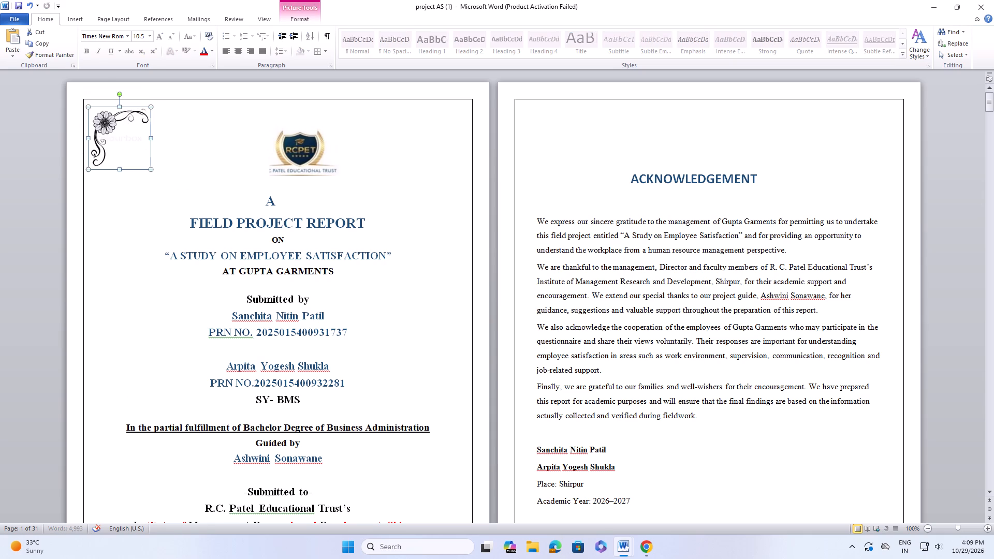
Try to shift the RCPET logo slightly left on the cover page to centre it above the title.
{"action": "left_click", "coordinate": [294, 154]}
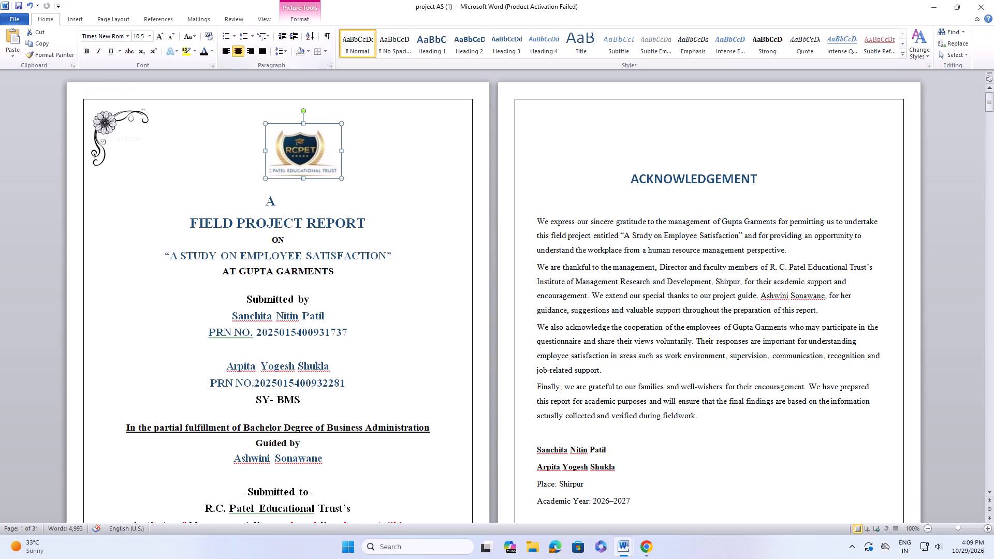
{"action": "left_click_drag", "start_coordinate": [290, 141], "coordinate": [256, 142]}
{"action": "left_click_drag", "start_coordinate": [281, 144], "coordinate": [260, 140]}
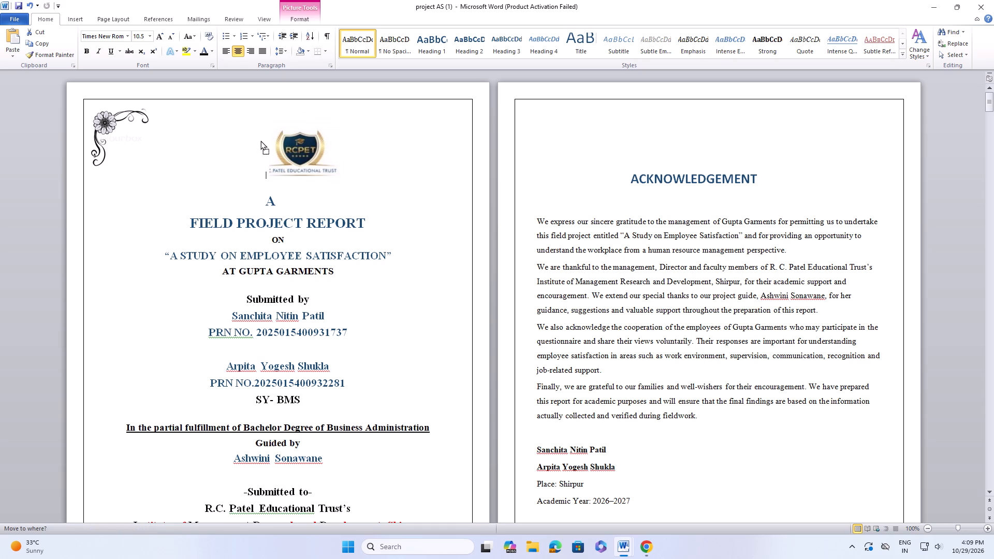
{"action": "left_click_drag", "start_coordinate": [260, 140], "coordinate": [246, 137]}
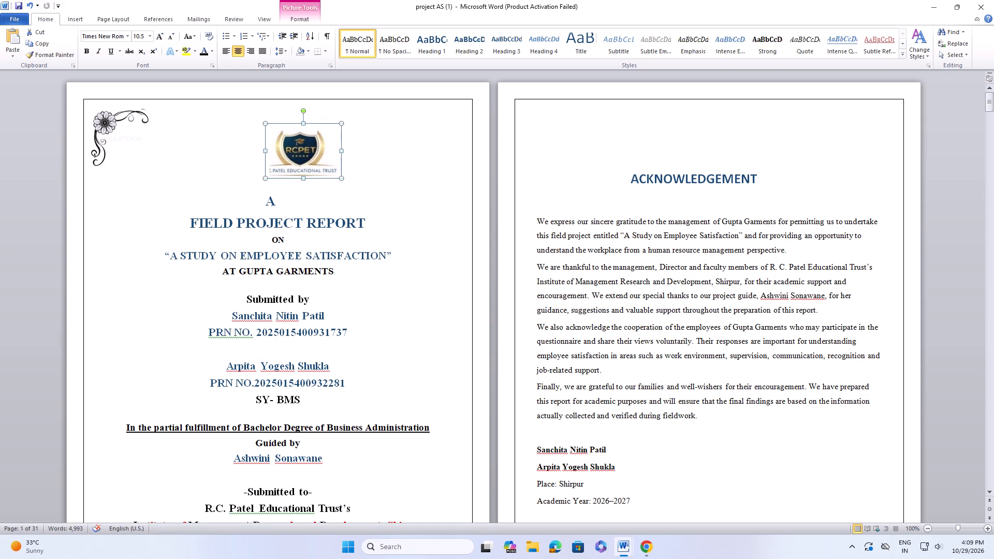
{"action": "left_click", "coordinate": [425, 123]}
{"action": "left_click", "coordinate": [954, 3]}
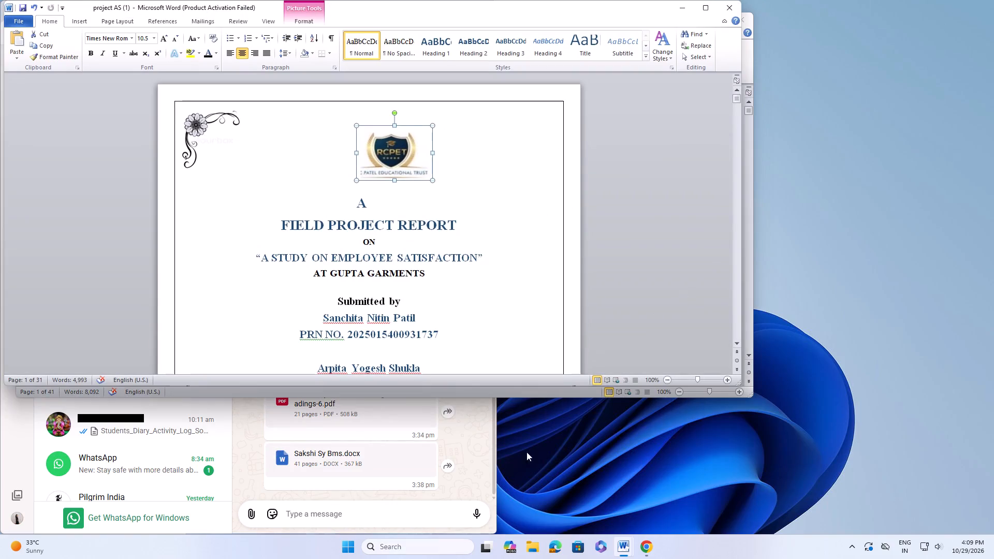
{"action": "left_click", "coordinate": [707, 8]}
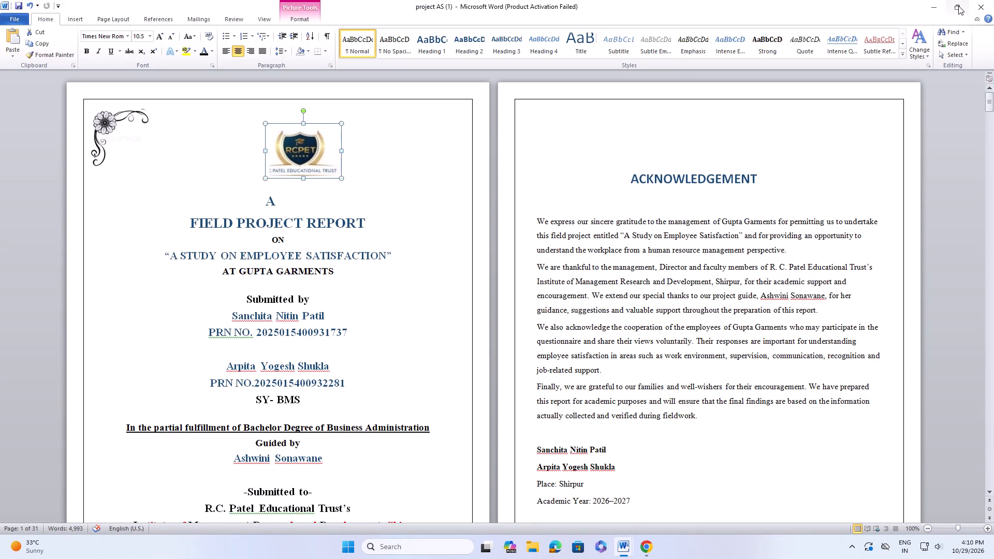
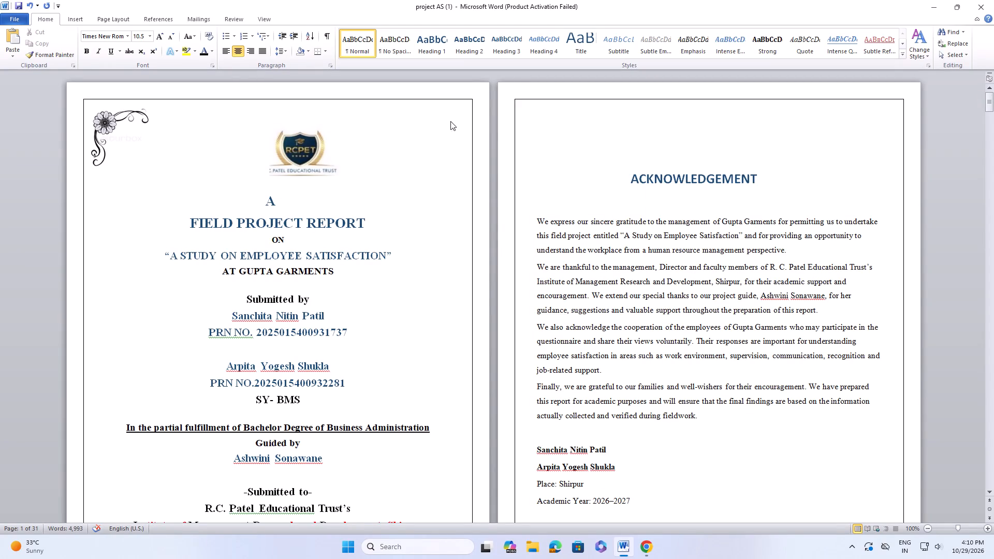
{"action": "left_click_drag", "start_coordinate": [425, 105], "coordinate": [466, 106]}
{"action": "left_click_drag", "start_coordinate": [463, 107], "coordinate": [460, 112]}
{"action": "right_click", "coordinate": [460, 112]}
Paste the copied floral ornament into the cover page's upper-right corner and nudge it slightly closer to the top border.
{"action": "right_click_drag", "start_coordinate": [458, 112], "coordinate": [452, 126]}
{"action": "left_click", "coordinate": [409, 121]}
{"action": "left_click_drag", "start_coordinate": [423, 116], "coordinate": [450, 123]}
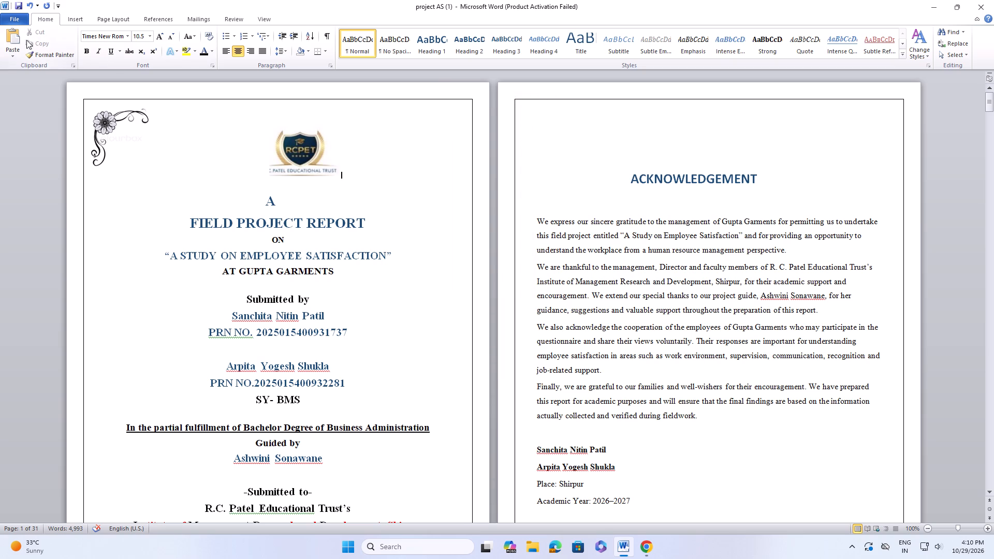
{"action": "left_click", "coordinate": [9, 41]}
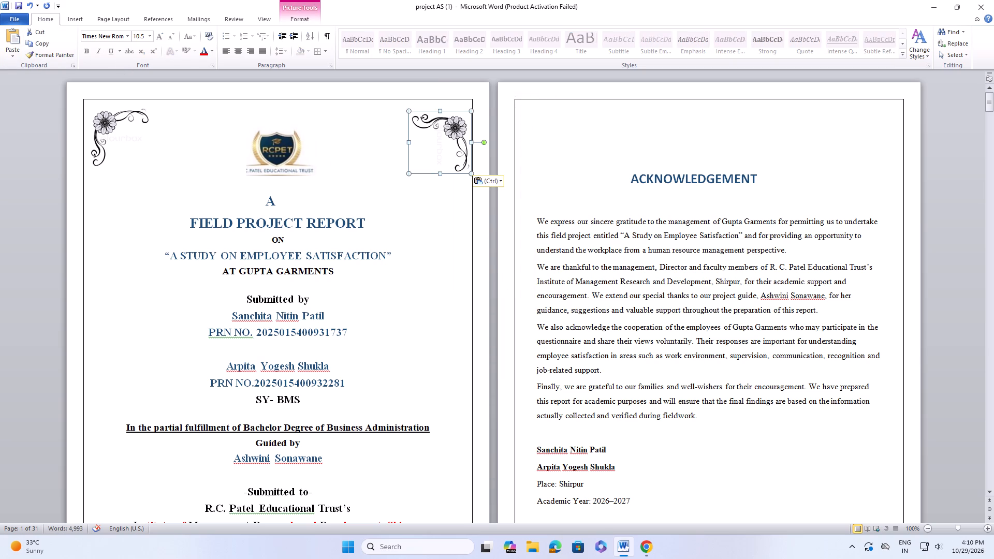
{"action": "left_click_drag", "start_coordinate": [440, 138], "coordinate": [442, 130]}
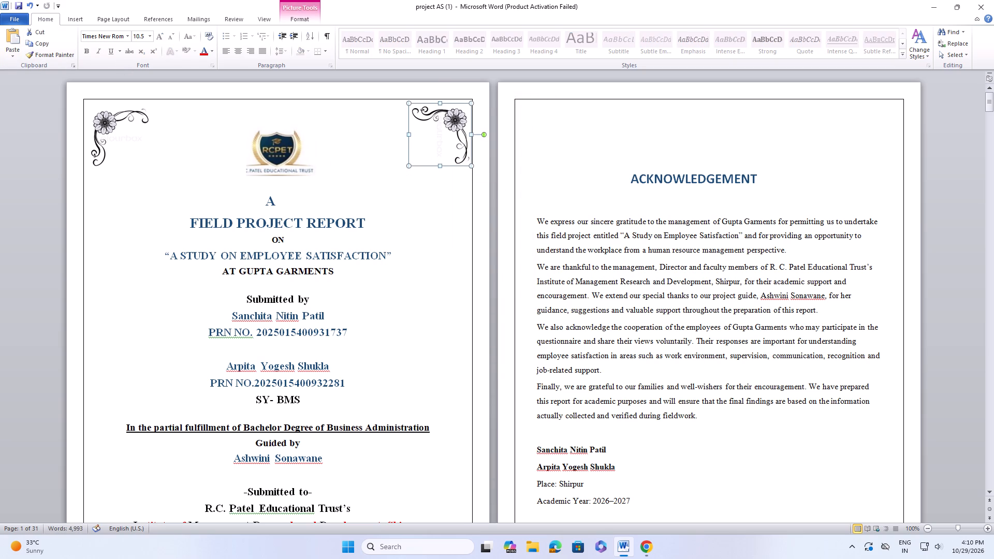
Try to nudge the floral ornament in the cover page's upper-left corner slightly upward to match the opposite one.
{"action": "left_click", "coordinate": [105, 119]}
{"action": "left_click_drag", "start_coordinate": [105, 119], "coordinate": [110, 110]}
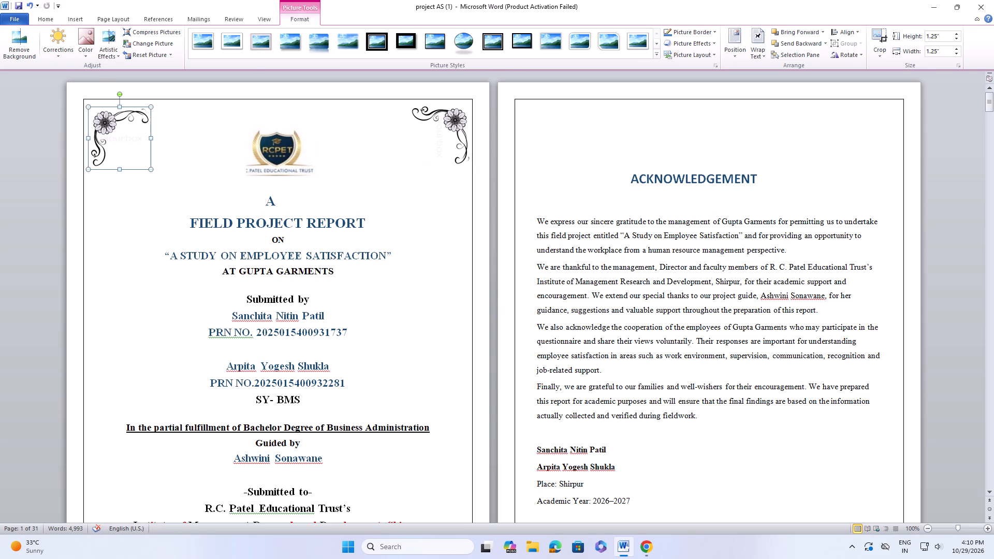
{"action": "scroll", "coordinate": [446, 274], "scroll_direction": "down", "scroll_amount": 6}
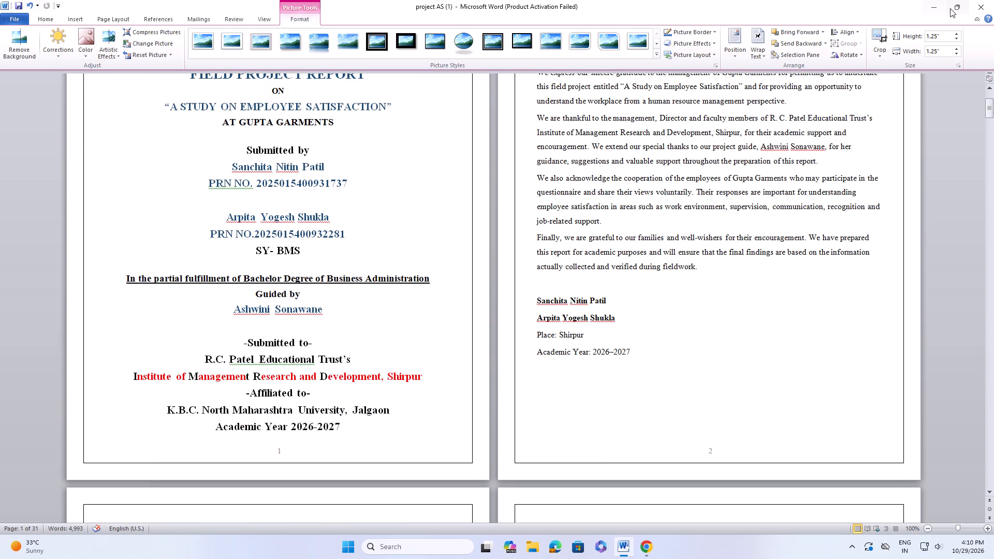
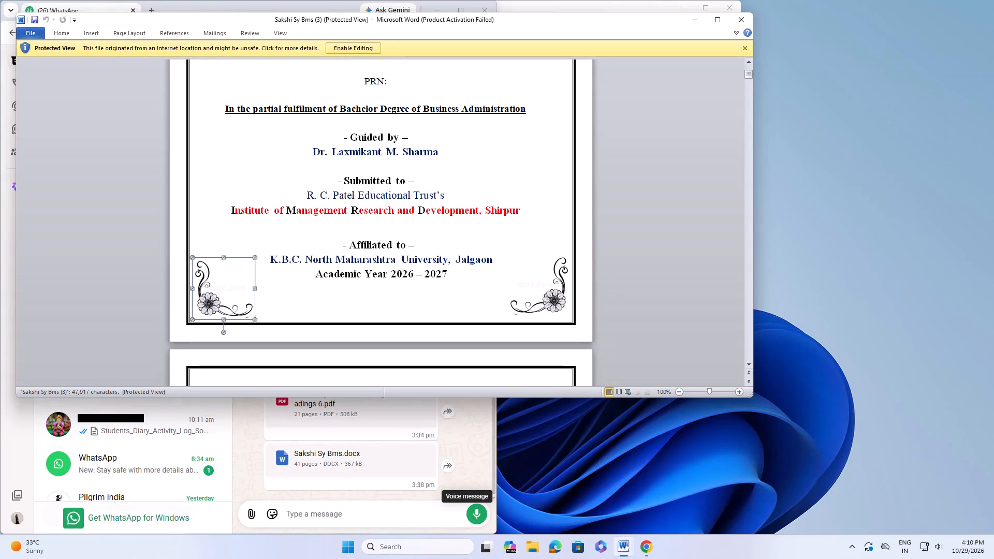
Enable editing in the sample report and copy the floral ornament from the lower-left corner of its cover page.
{"action": "left_click", "coordinate": [347, 48]}
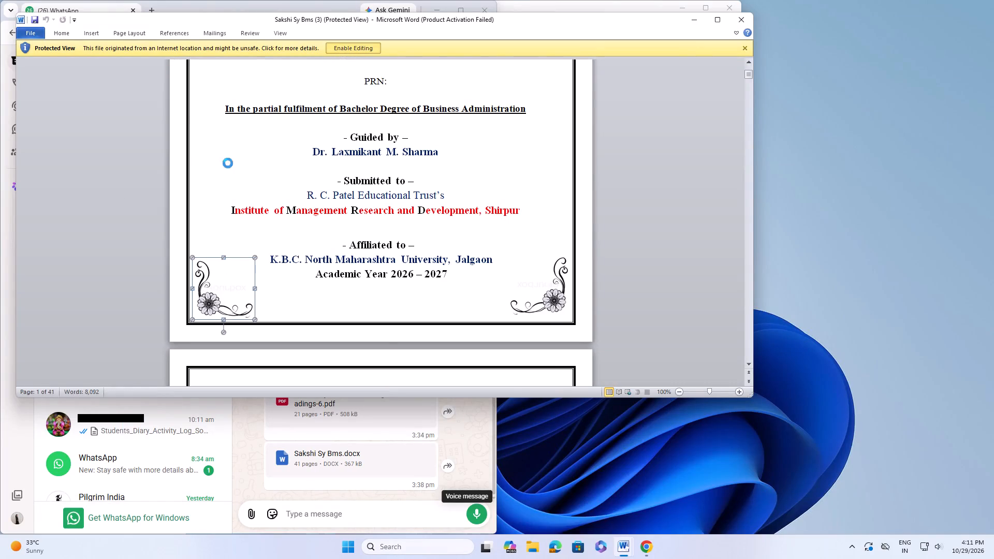
{"action": "scroll", "coordinate": [181, 277], "scroll_direction": "down", "scroll_amount": 9}
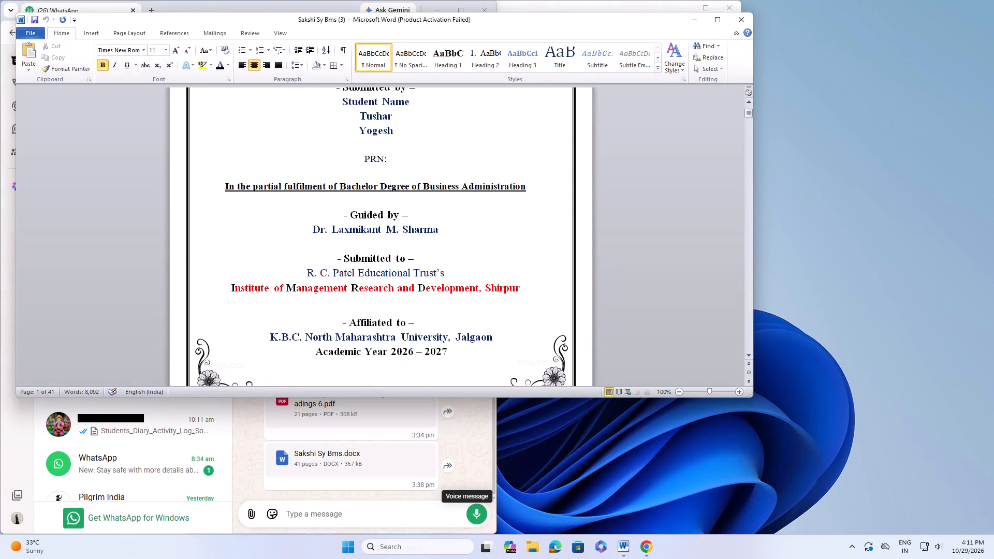
{"action": "left_click", "coordinate": [223, 366]}
{"action": "left_click", "coordinate": [62, 61]}
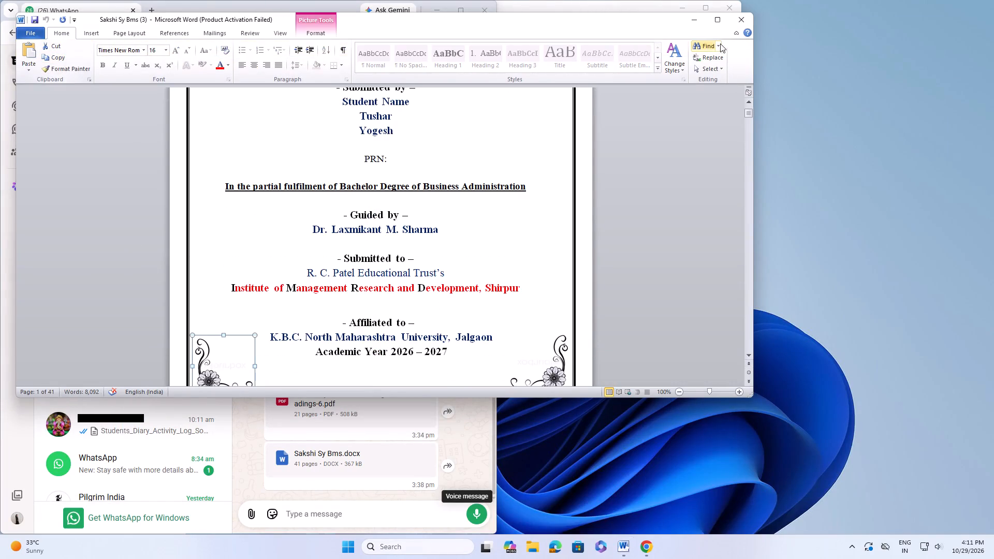
Switch to the project AS (1) report and insert a blank line after the cover page's Academic Year line.
{"action": "left_click", "coordinate": [715, 23]}
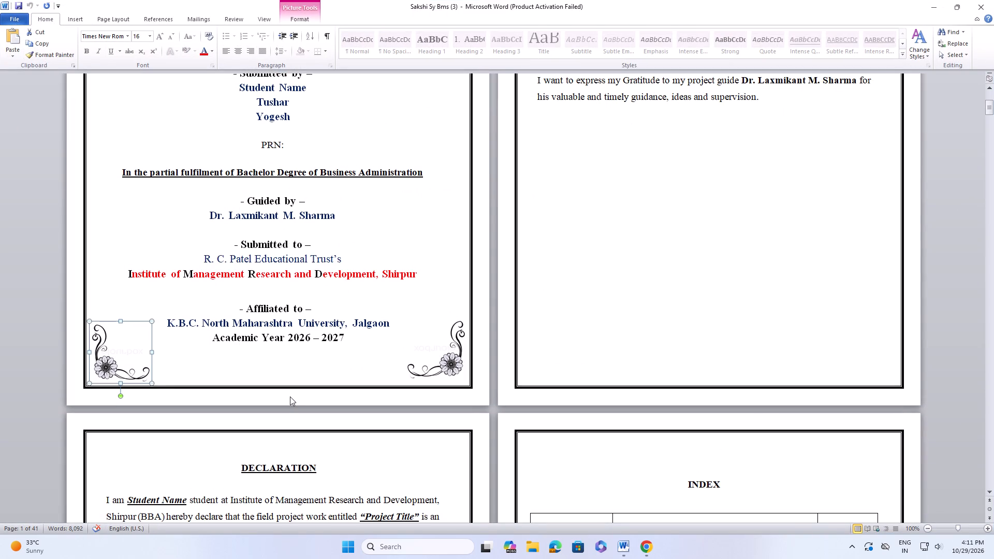
{"action": "left_click", "coordinate": [960, 8]}
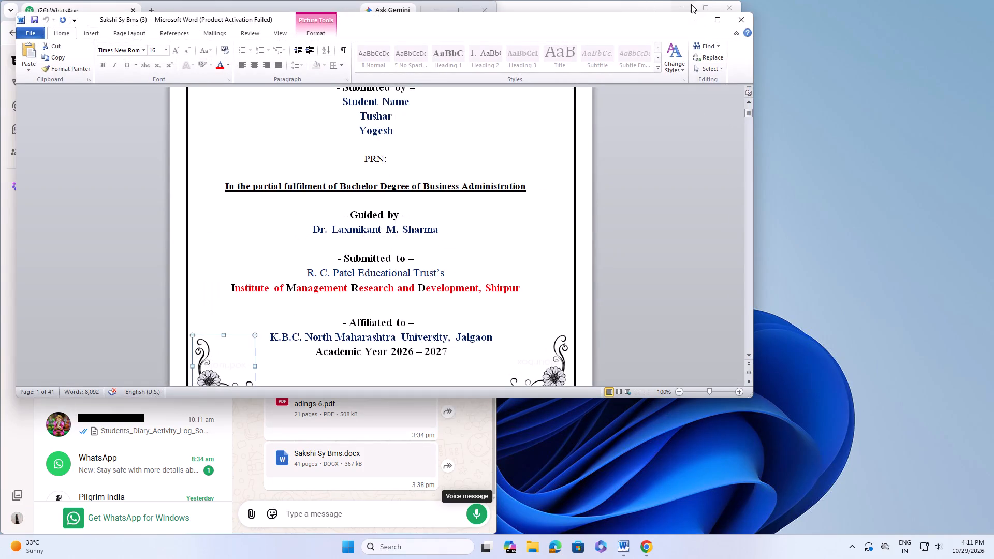
{"action": "left_click", "coordinate": [701, 5]}
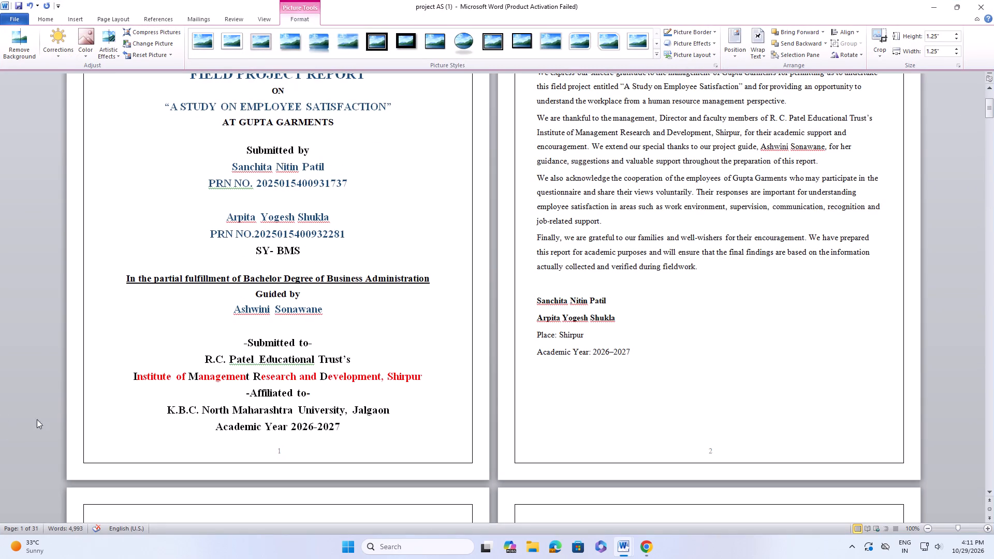
{"action": "left_click", "coordinate": [105, 430]}
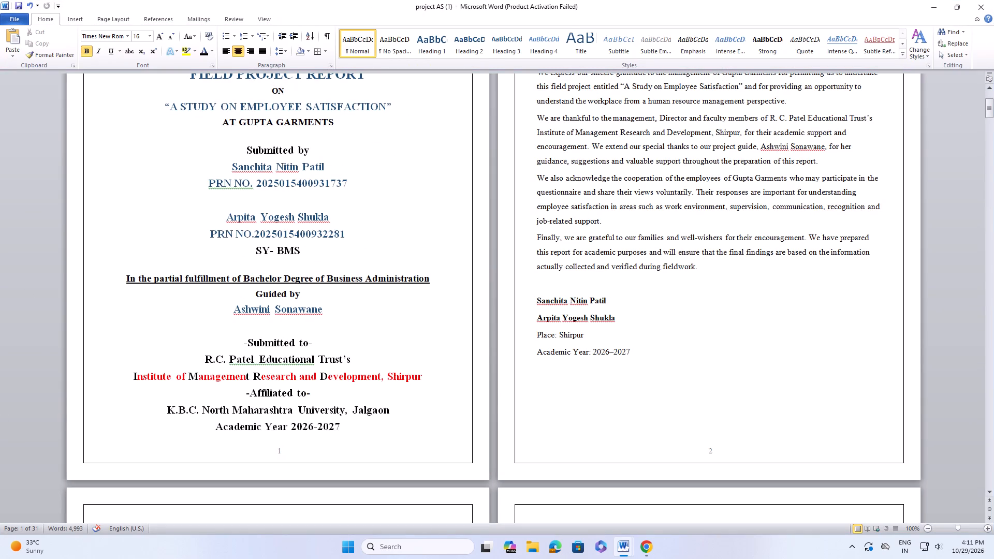
{"action": "left_click", "coordinate": [92, 441]}
{"action": "left_click", "coordinate": [107, 449]}
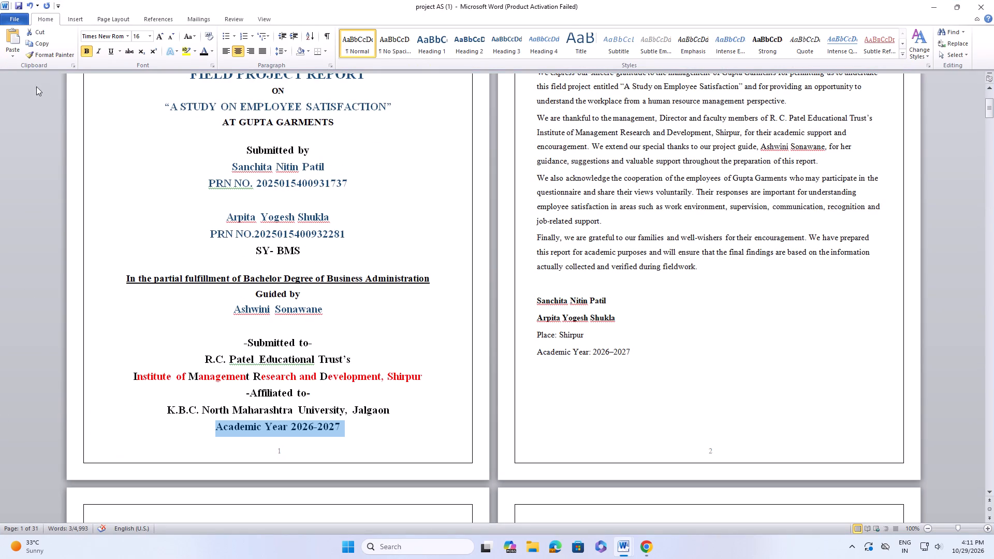
{"action": "left_click", "coordinate": [420, 439]}
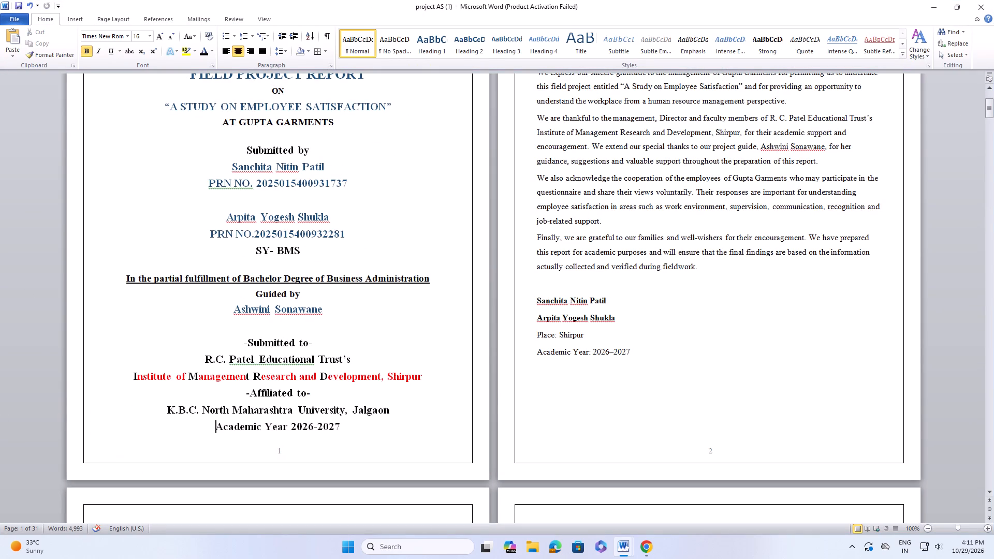
{"action": "left_click", "coordinate": [108, 440]}
{"action": "left_click", "coordinate": [348, 439]}
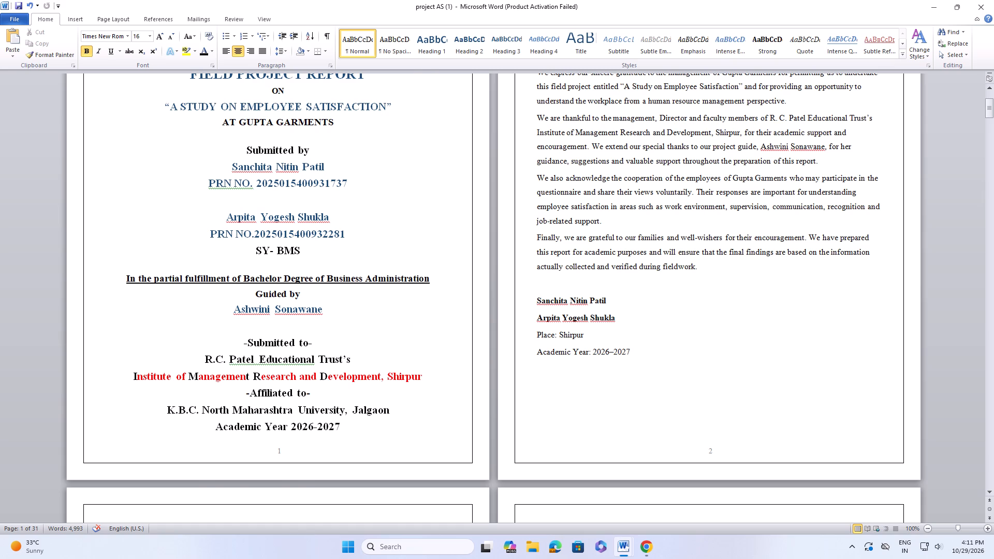
{"action": "key", "text": "Return"}
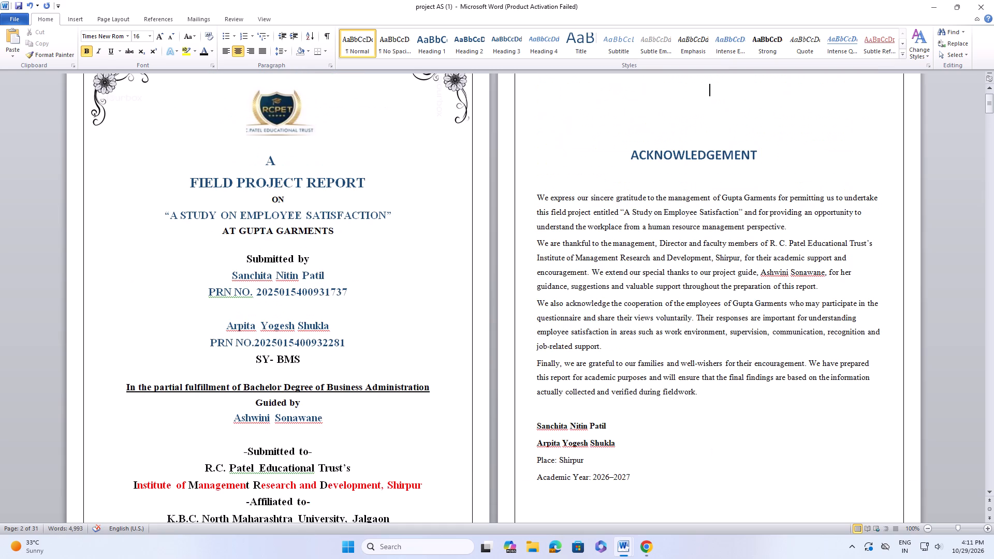
Paste the copied floral ornament into the cover page's lower-left corner and nudge it slightly up and left, inside the page border.
{"action": "scroll", "coordinate": [348, 439], "scroll_direction": "down", "scroll_amount": 5}
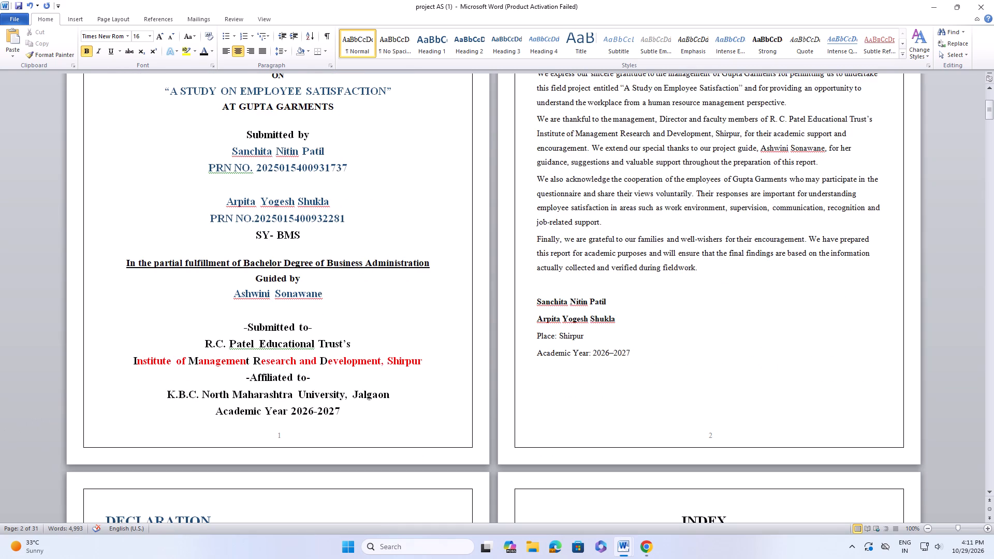
{"action": "left_click", "coordinate": [109, 419]}
{"action": "left_click", "coordinate": [18, 45]}
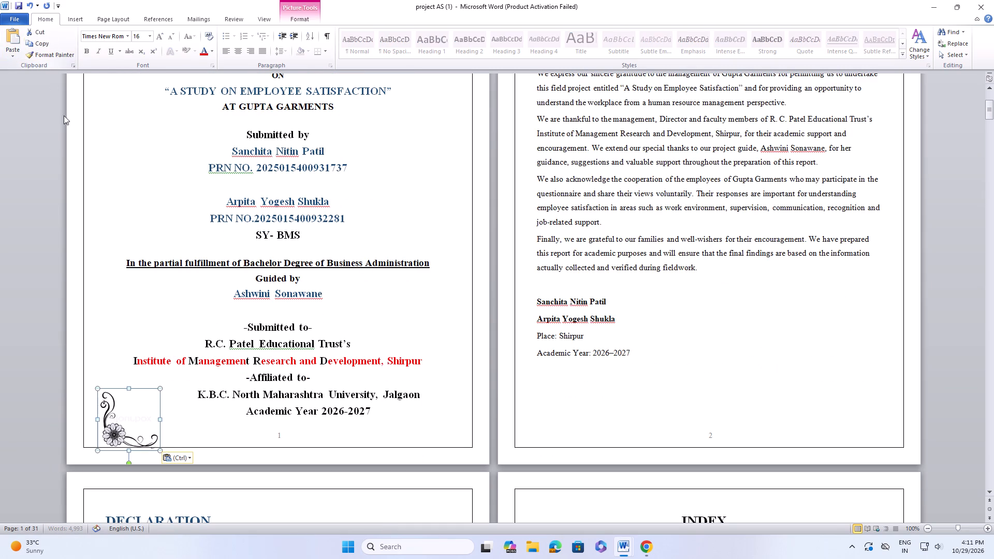
{"action": "left_click_drag", "start_coordinate": [114, 409], "coordinate": [108, 400]}
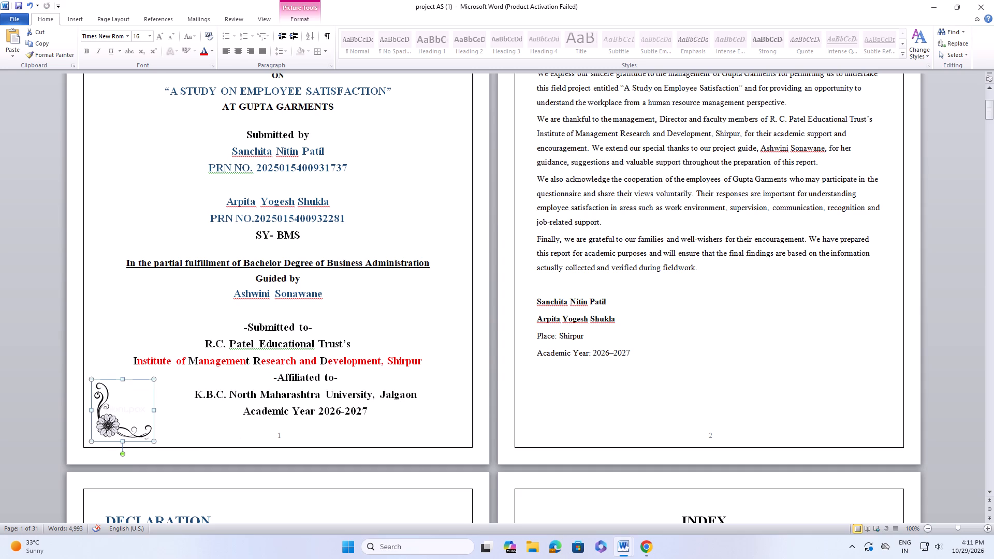
Return to the sample report and copy the floral ornament from the lower-right corner of its cover page.
{"action": "scroll", "coordinate": [214, 350], "scroll_direction": "up", "scroll_amount": 8}
{"action": "scroll", "coordinate": [60, 153], "scroll_direction": "down", "scroll_amount": 3}
{"action": "left_click", "coordinate": [955, 3]}
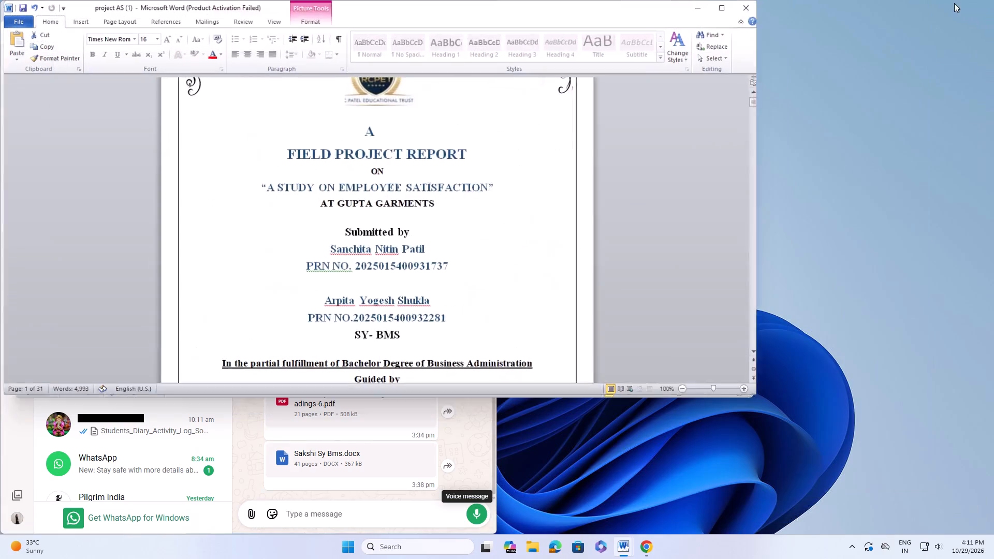
{"action": "left_click", "coordinate": [749, 47]}
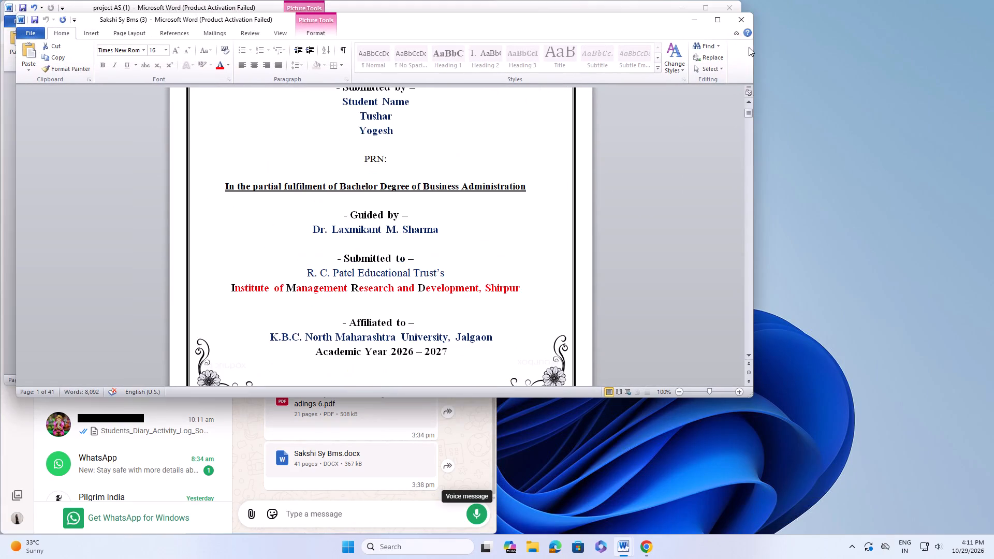
{"action": "left_click", "coordinate": [536, 359]}
{"action": "left_click", "coordinate": [63, 55]}
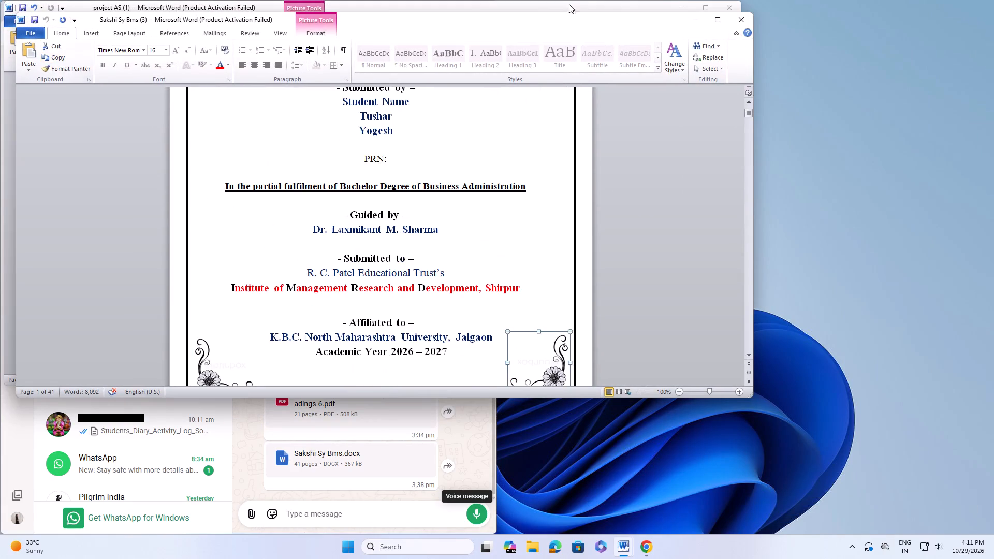
Paste the copied ornament into the lower-right corner of the project report's cover page and nudge it slightly upward.
{"action": "left_click", "coordinate": [734, 18]}
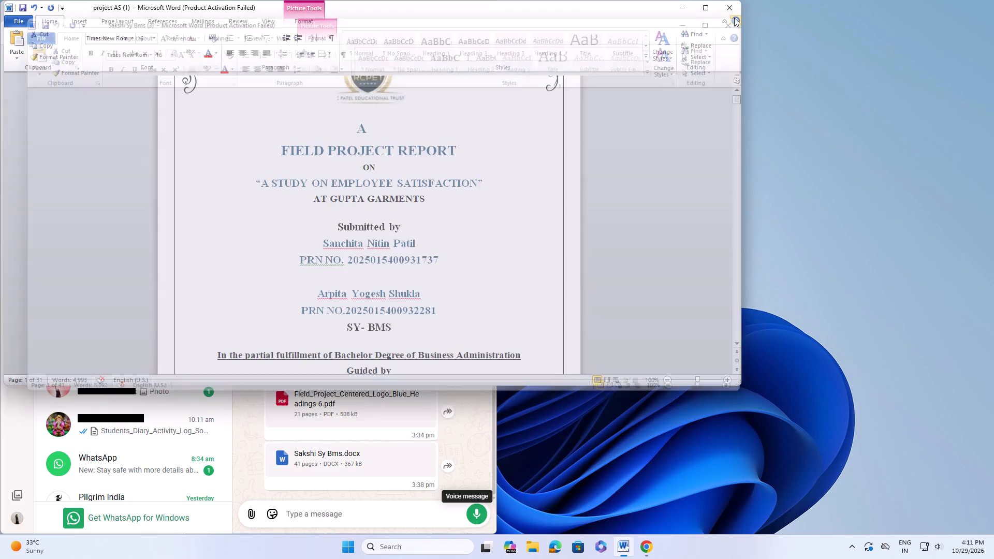
{"action": "left_click", "coordinate": [698, 10]}
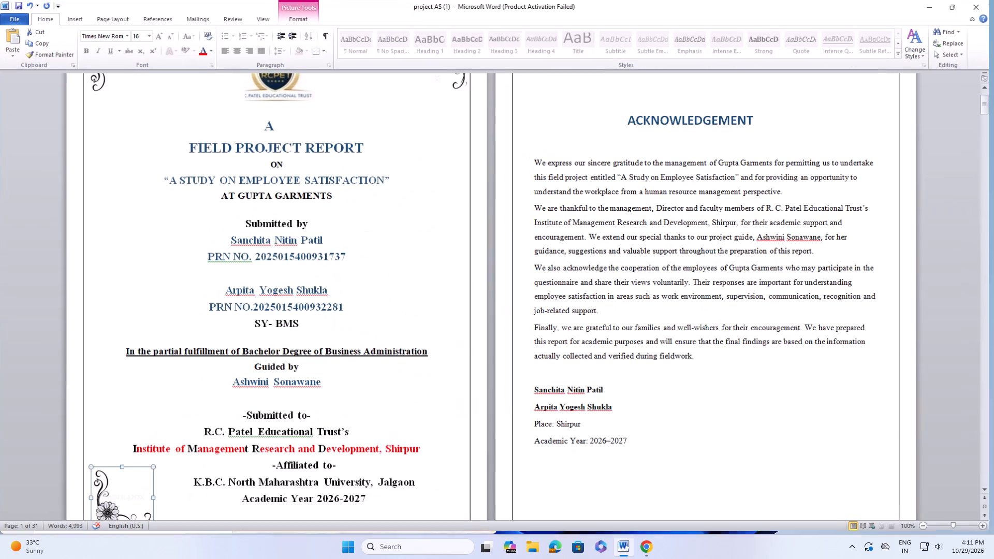
{"action": "left_click", "coordinate": [437, 491]}
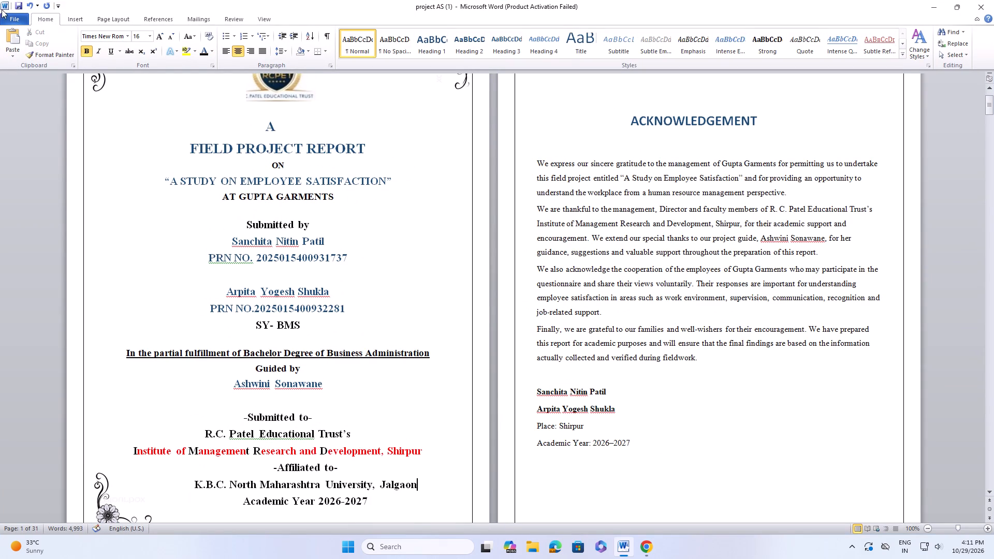
{"action": "left_click", "coordinate": [15, 36]}
{"action": "scroll", "coordinate": [395, 402], "scroll_direction": "up", "scroll_amount": 2}
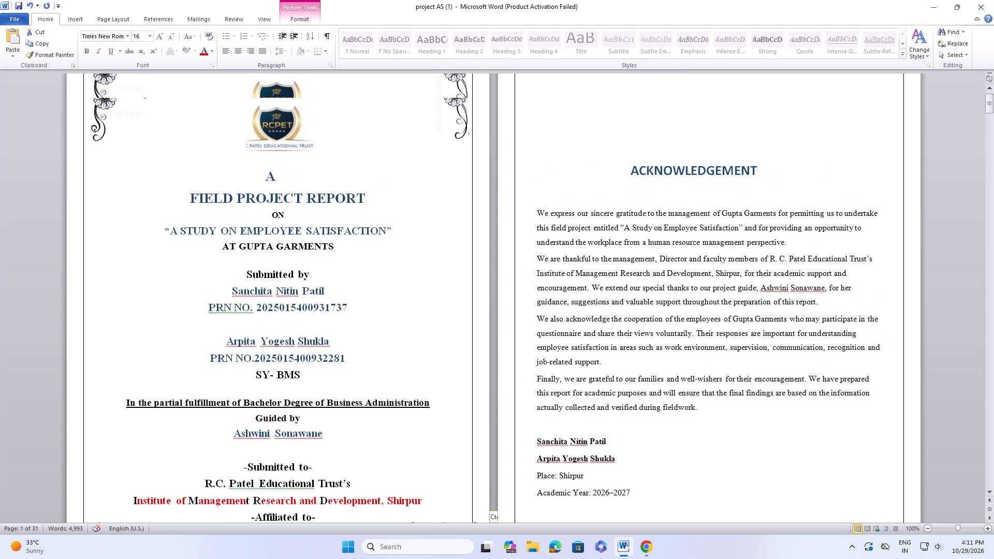
{"action": "scroll", "coordinate": [407, 391], "scroll_direction": "down", "scroll_amount": 4}
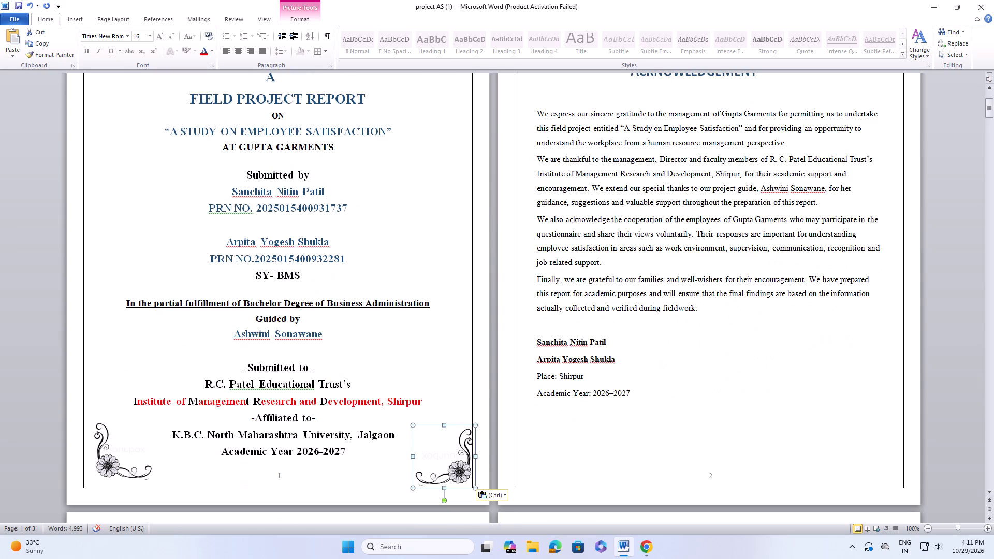
{"action": "left_click_drag", "start_coordinate": [437, 444], "coordinate": [440, 436]}
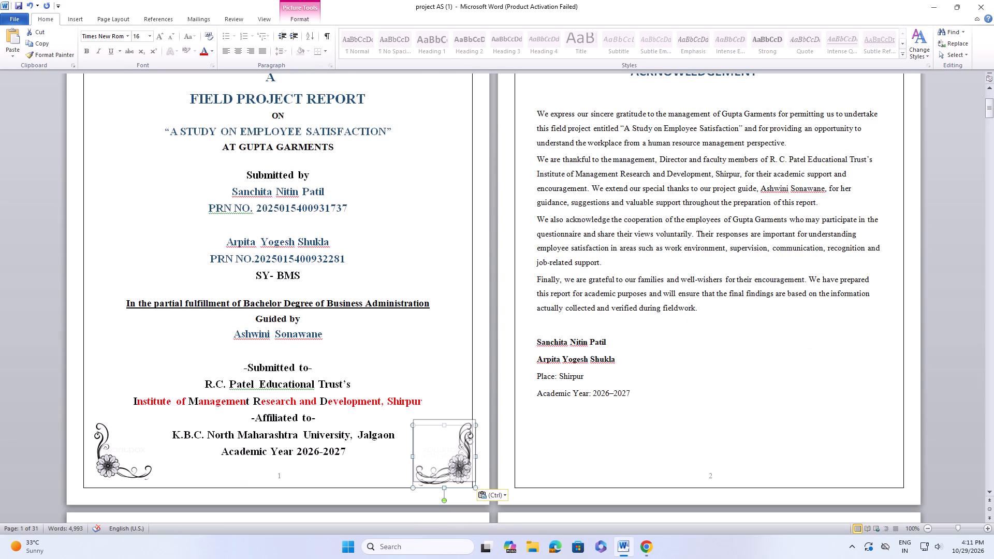
{"action": "left_click_drag", "start_coordinate": [440, 436], "coordinate": [437, 437]}
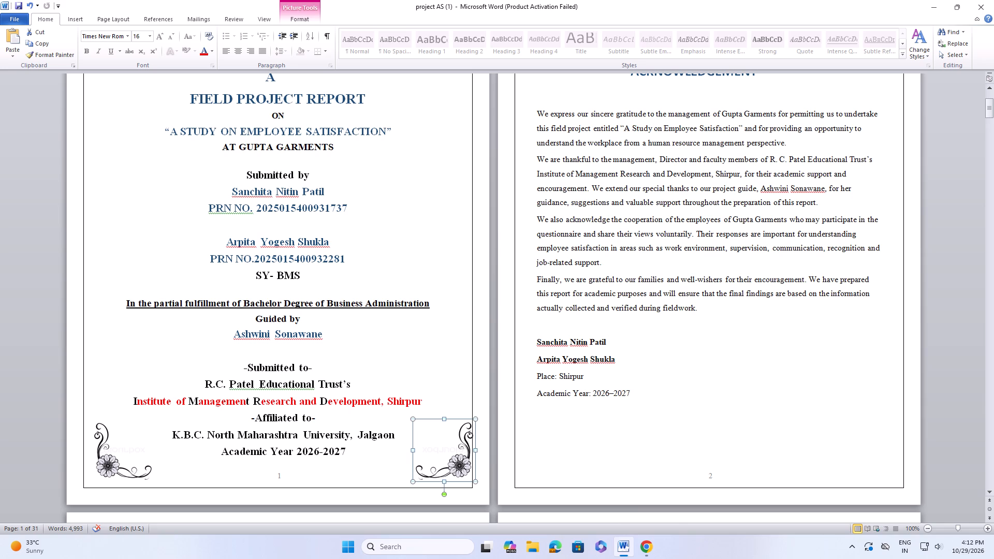
Review the report's pages from the cover through the index, all chapters and bibliography to the annexure questionnaire and certificate page.
{"action": "scroll", "coordinate": [648, 443], "scroll_direction": "down", "scroll_amount": 11}
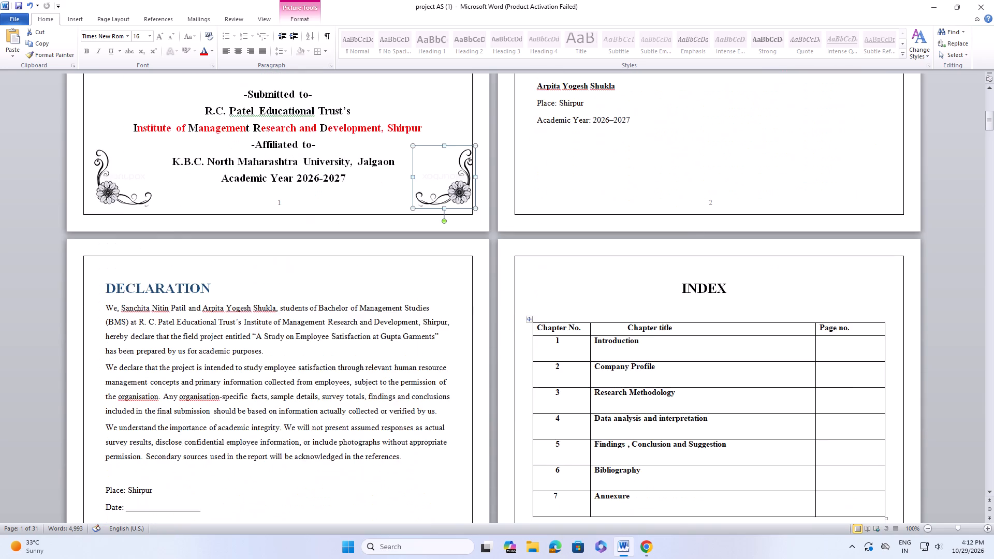
{"action": "scroll", "coordinate": [648, 443], "scroll_direction": "down", "scroll_amount": 12}
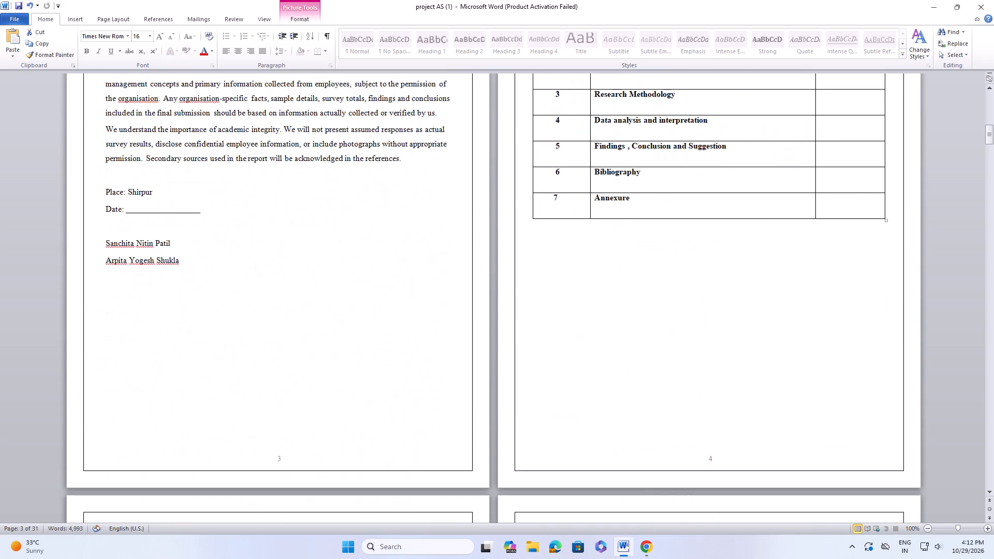
{"action": "scroll", "coordinate": [648, 443], "scroll_direction": "up", "scroll_amount": 5}
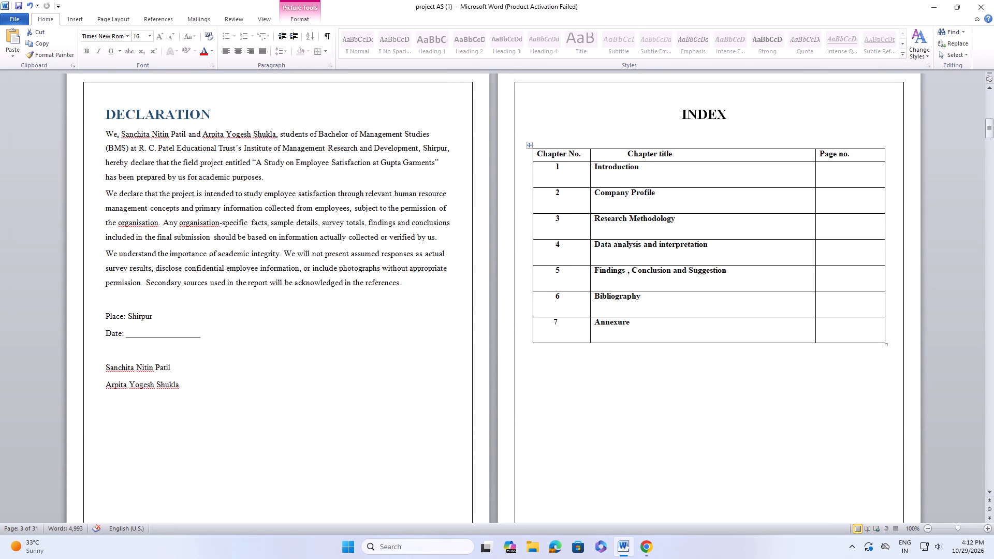
{"action": "scroll", "coordinate": [507, 380], "scroll_direction": "down", "scroll_amount": 18}
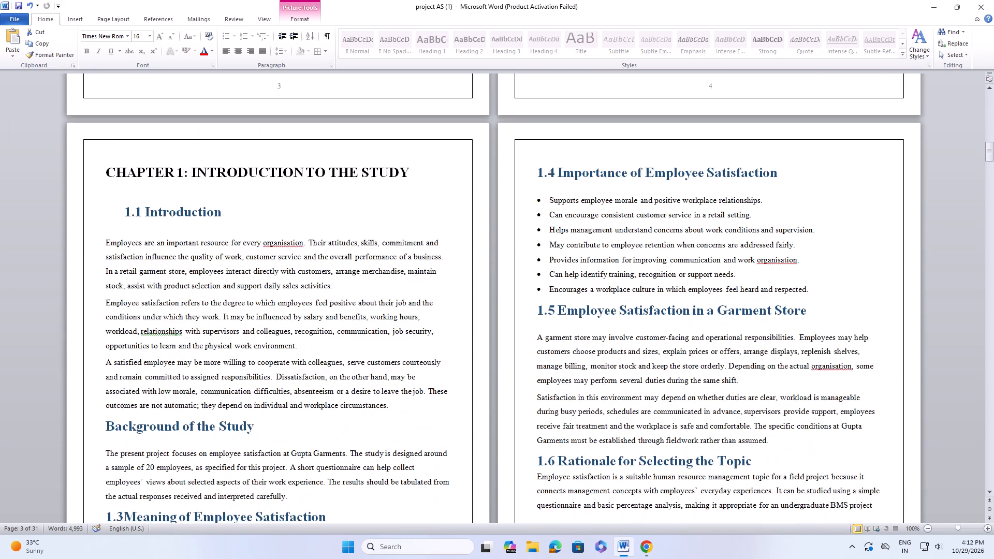
{"action": "scroll", "coordinate": [507, 380], "scroll_direction": "down", "scroll_amount": 20}
{"action": "scroll", "coordinate": [507, 380], "scroll_direction": "down", "scroll_amount": 13}
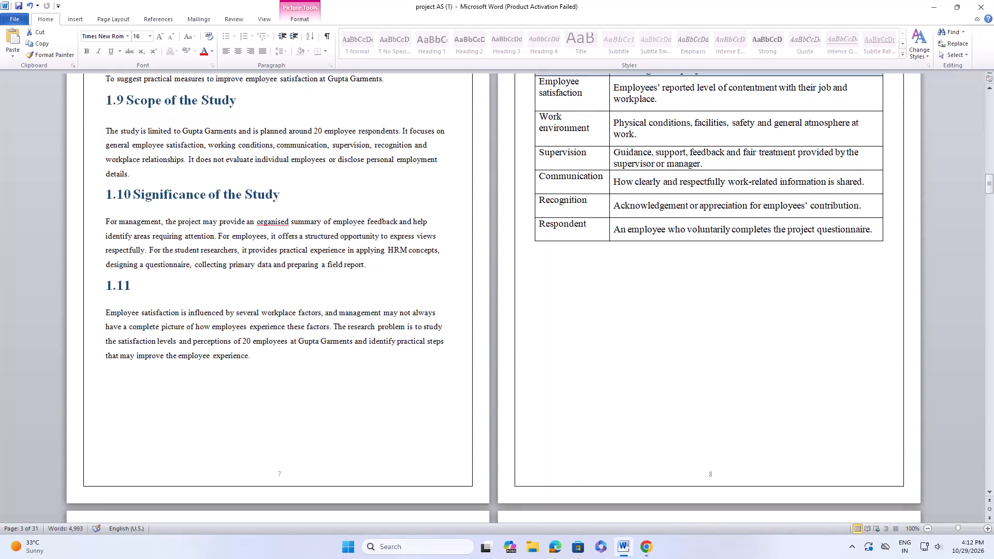
{"action": "scroll", "coordinate": [507, 380], "scroll_direction": "down", "scroll_amount": 20}
{"action": "scroll", "coordinate": [507, 380], "scroll_direction": "down", "scroll_amount": 13}
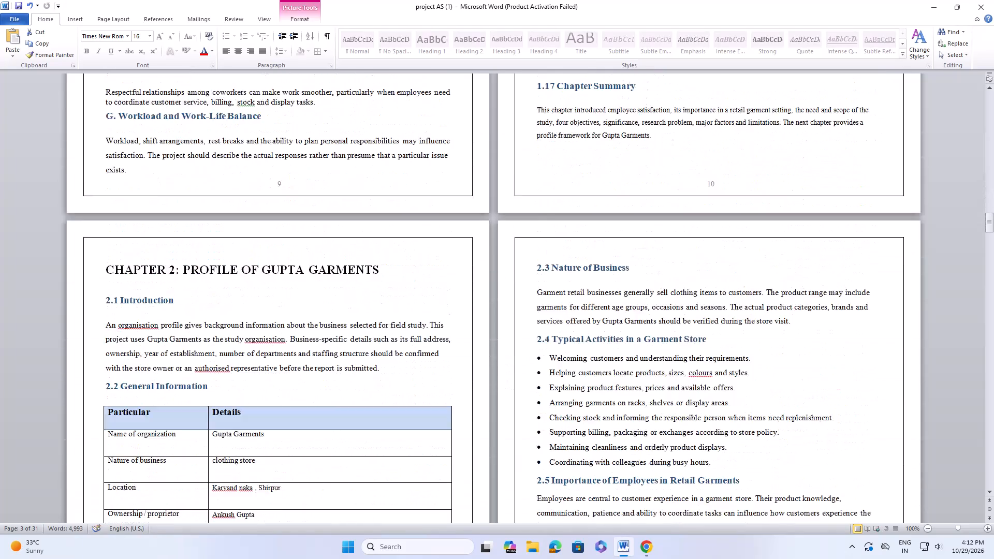
{"action": "scroll", "coordinate": [507, 380], "scroll_direction": "down", "scroll_amount": 20}
{"action": "scroll", "coordinate": [507, 380], "scroll_direction": "down", "scroll_amount": 12}
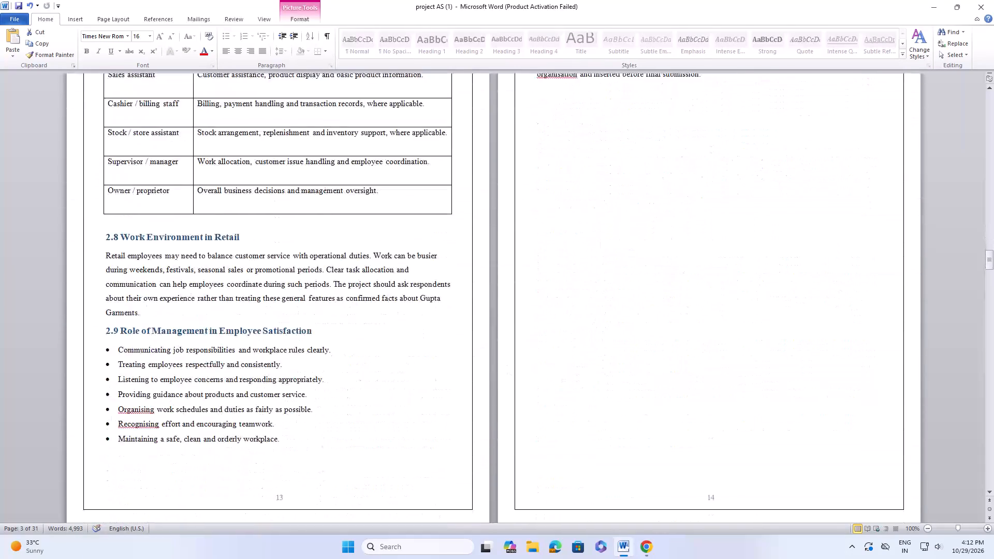
{"action": "scroll", "coordinate": [507, 380], "scroll_direction": "down", "scroll_amount": 20}
{"action": "scroll", "coordinate": [507, 380], "scroll_direction": "down", "scroll_amount": 12}
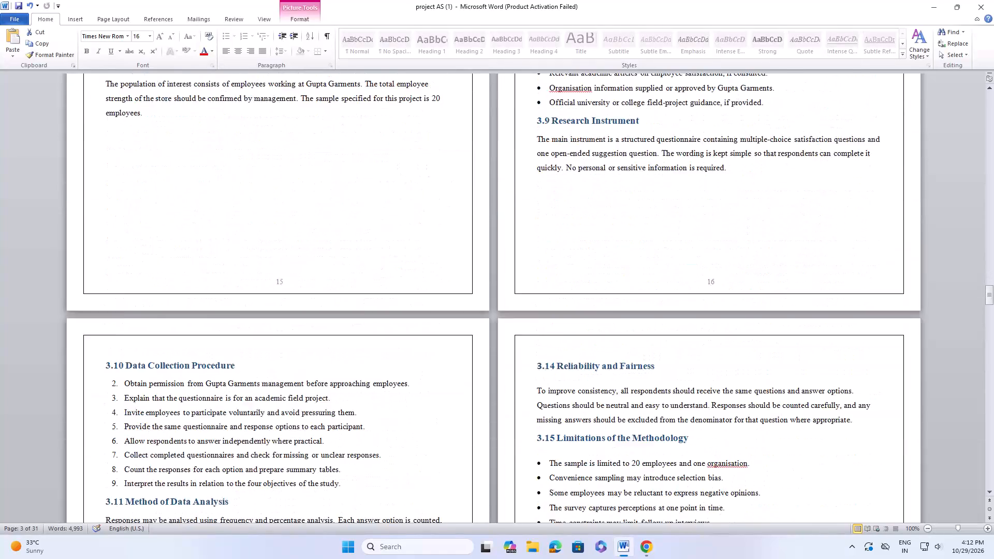
{"action": "scroll", "coordinate": [676, 388], "scroll_direction": "down", "scroll_amount": 20}
{"action": "scroll", "coordinate": [676, 388], "scroll_direction": "down", "scroll_amount": 12}
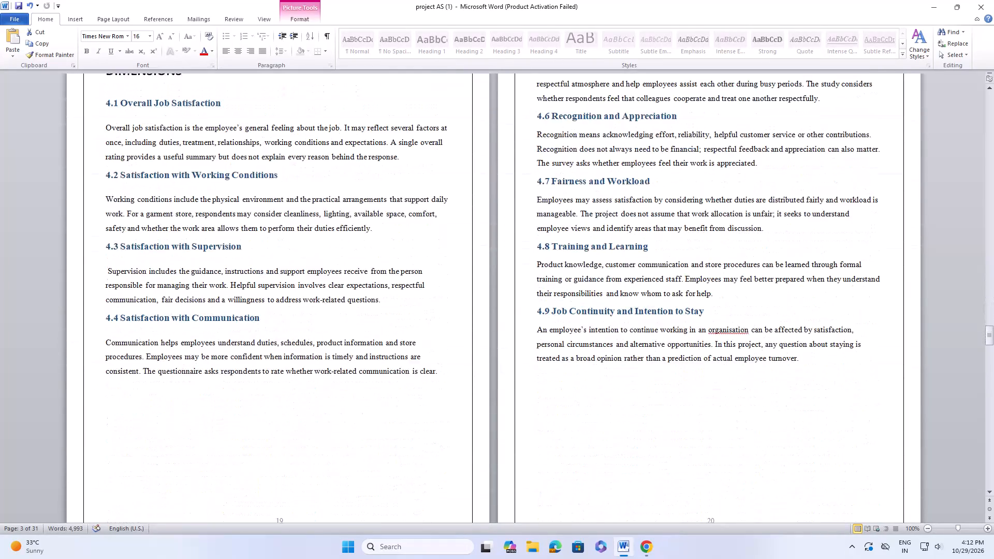
{"action": "scroll", "coordinate": [677, 388], "scroll_direction": "down", "scroll_amount": 20}
{"action": "scroll", "coordinate": [677, 388], "scroll_direction": "down", "scroll_amount": 12}
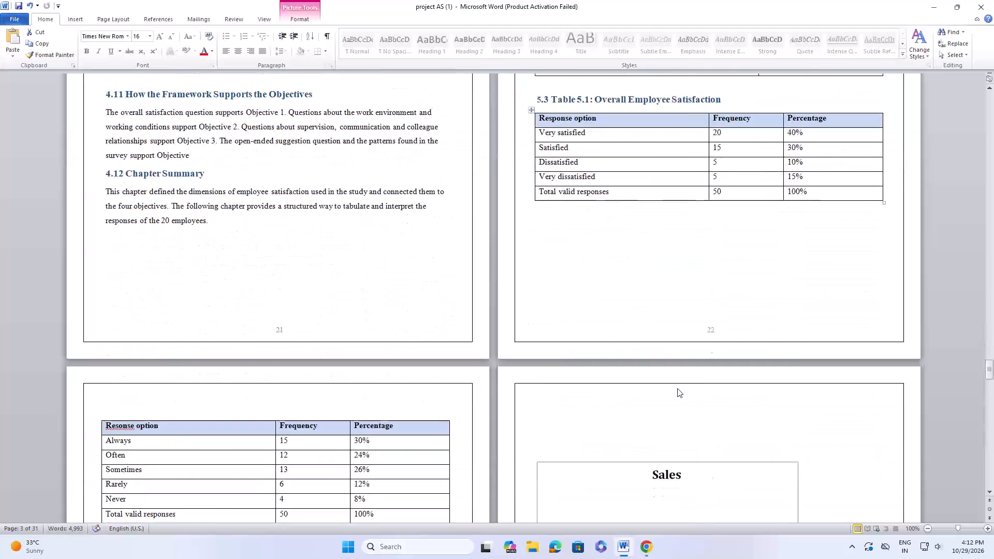
{"action": "scroll", "coordinate": [677, 388], "scroll_direction": "down", "scroll_amount": 9}
{"action": "scroll", "coordinate": [677, 388], "scroll_direction": "down", "scroll_amount": 16}
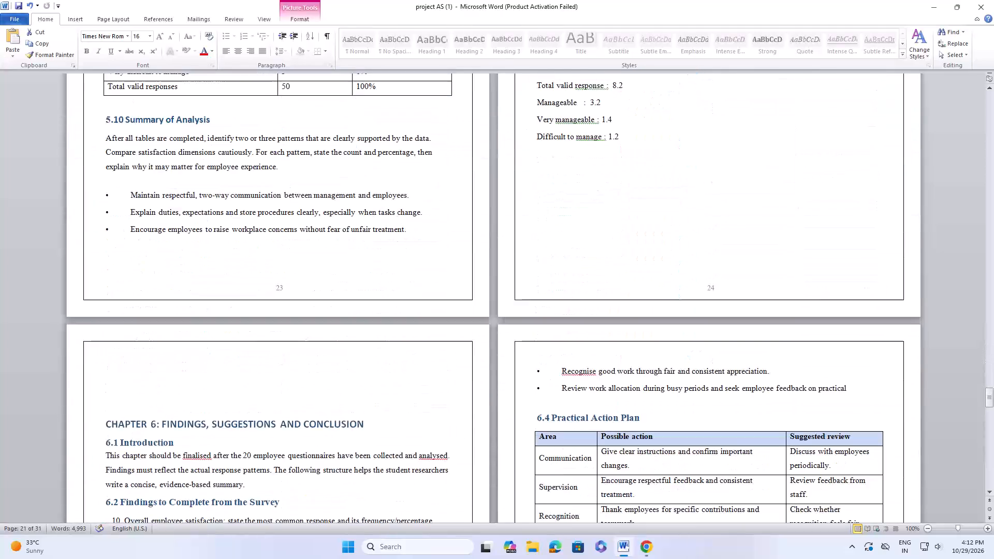
{"action": "scroll", "coordinate": [677, 388], "scroll_direction": "down", "scroll_amount": 14}
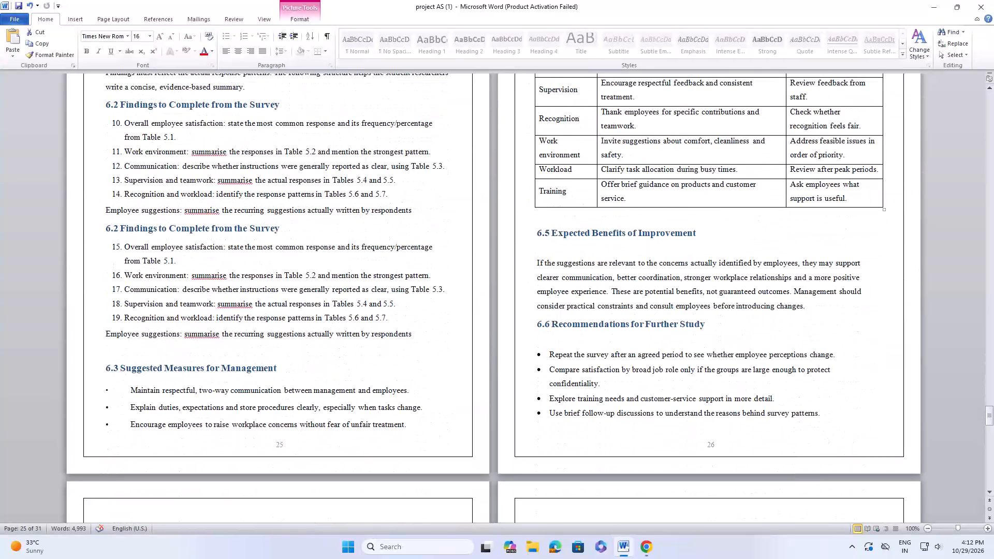
{"action": "scroll", "coordinate": [677, 388], "scroll_direction": "down", "scroll_amount": 5}
{"action": "scroll", "coordinate": [677, 388], "scroll_direction": "down", "scroll_amount": 20}
{"action": "scroll", "coordinate": [677, 388], "scroll_direction": "down", "scroll_amount": 3}
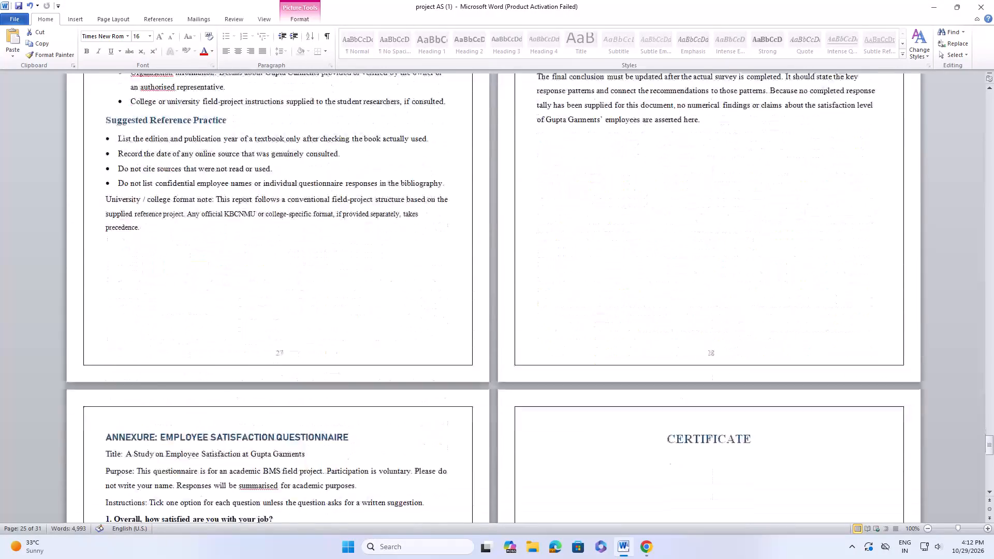
{"action": "scroll", "coordinate": [677, 388], "scroll_direction": "down", "scroll_amount": 7}
Delete blank lines below the CERTIFICATE heading on the page after the annexure questionnaire.
{"action": "left_click", "coordinate": [717, 329]}
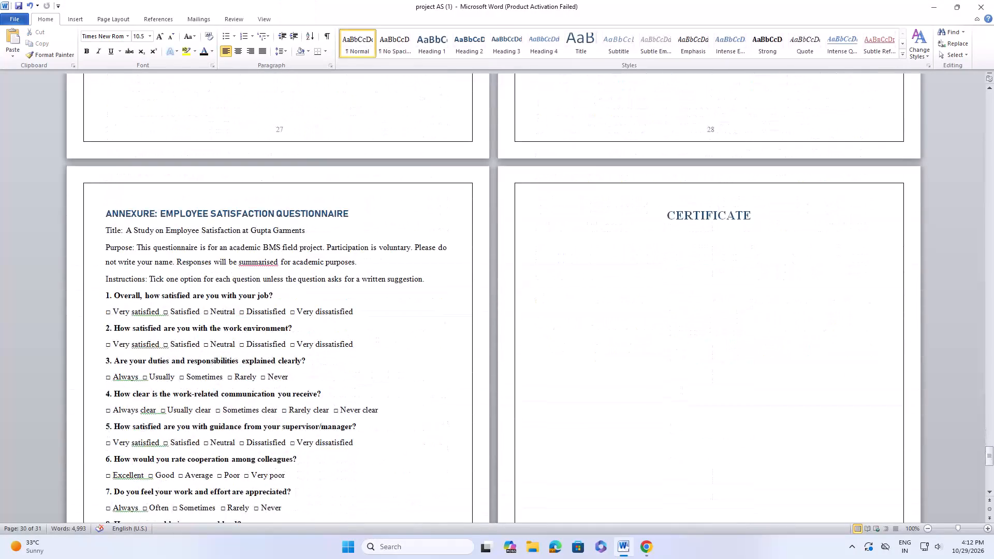
{"action": "key", "text": "Delete"}
{"action": "left_click_drag", "start_coordinate": [651, 329], "coordinate": [671, 333]}
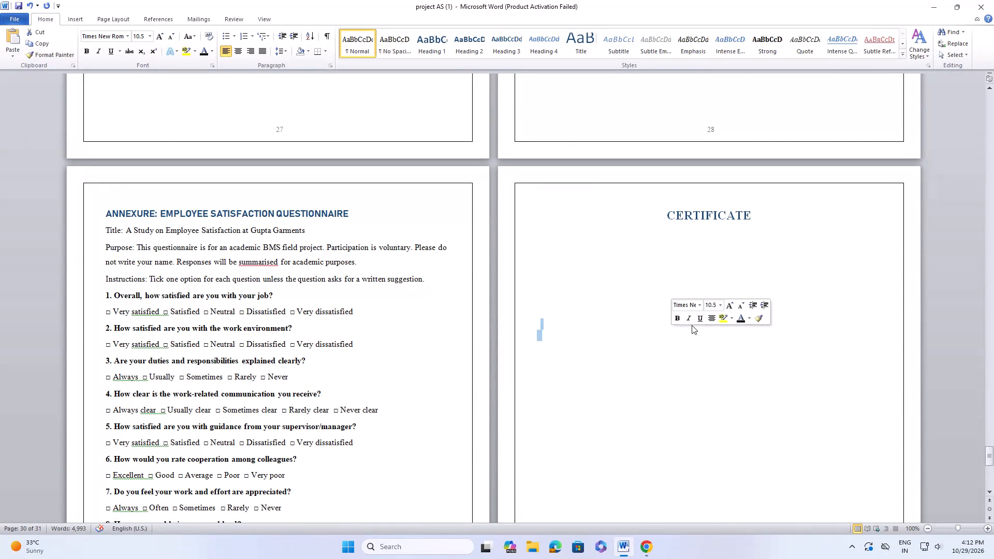
{"action": "left_click", "coordinate": [692, 325]}
{"action": "key", "text": "Delete"}
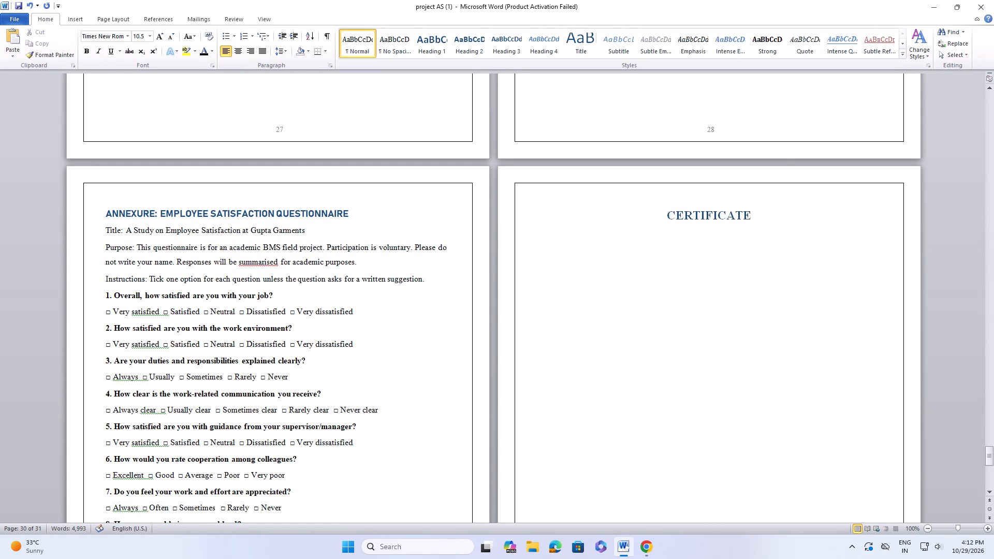
Delete the CERTIFICATE heading from the page after the annexure questionnaire.
{"action": "left_click", "coordinate": [805, 192]}
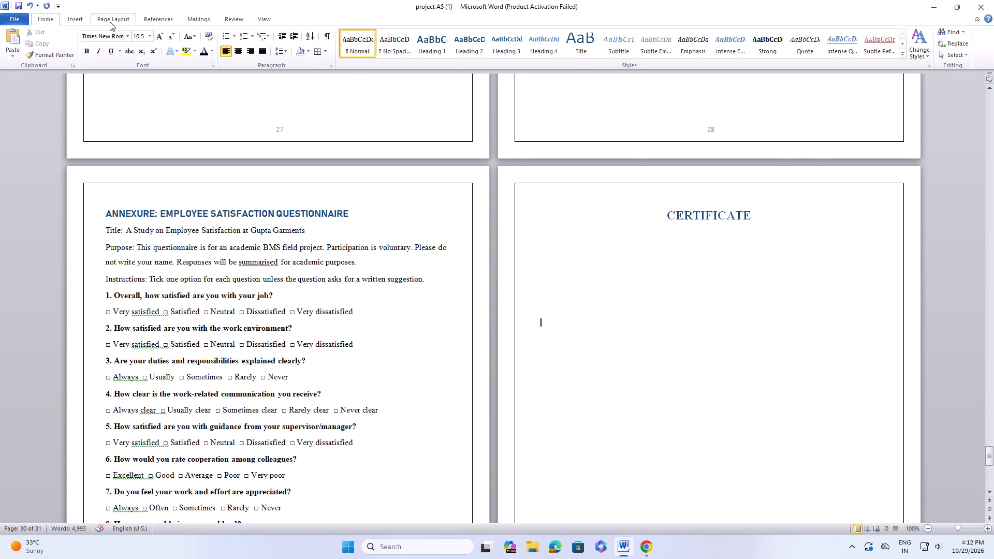
{"action": "left_click", "coordinate": [110, 22]}
{"action": "left_click", "coordinate": [631, 212]}
{"action": "key", "text": "Delete"}
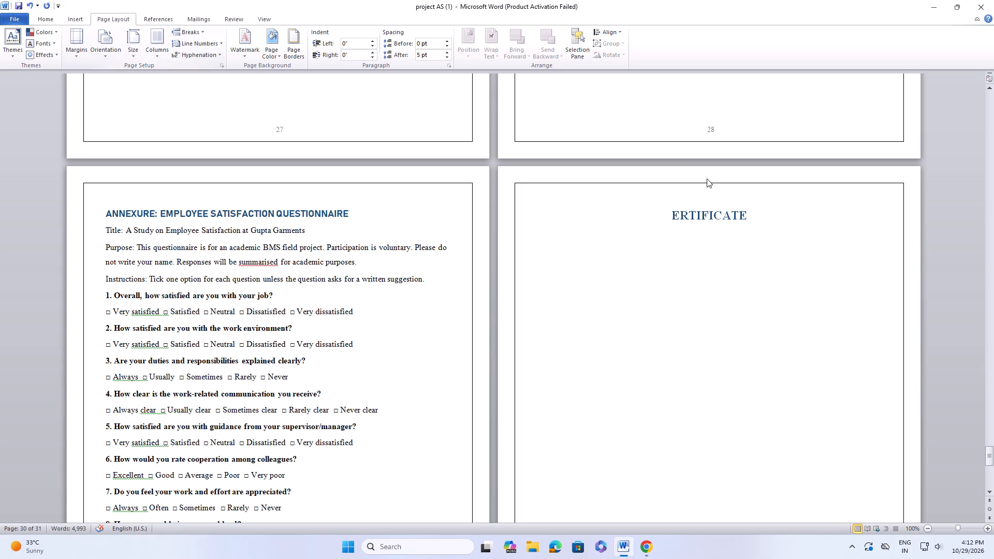
{"action": "left_click_drag", "start_coordinate": [765, 212], "coordinate": [652, 216]}
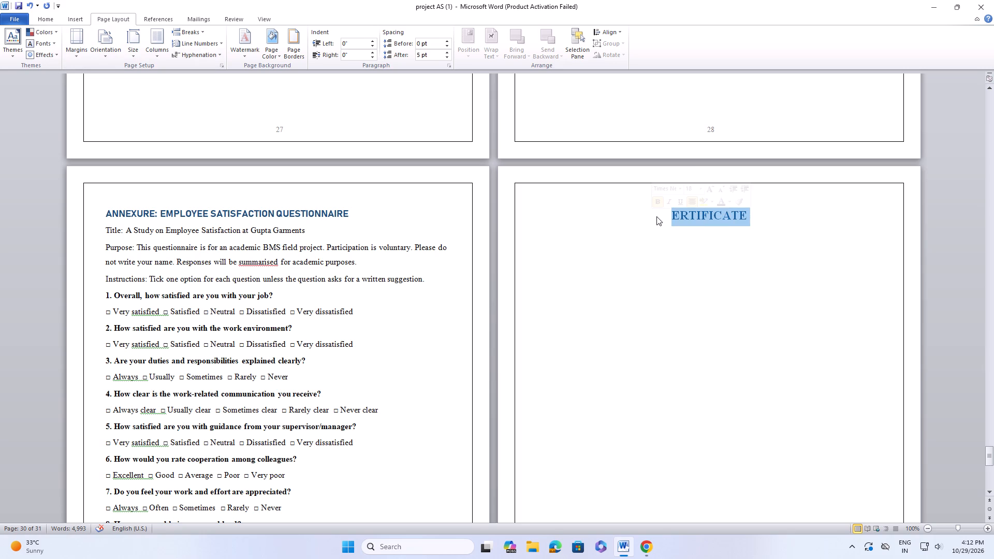
{"action": "key", "text": "Delete"}
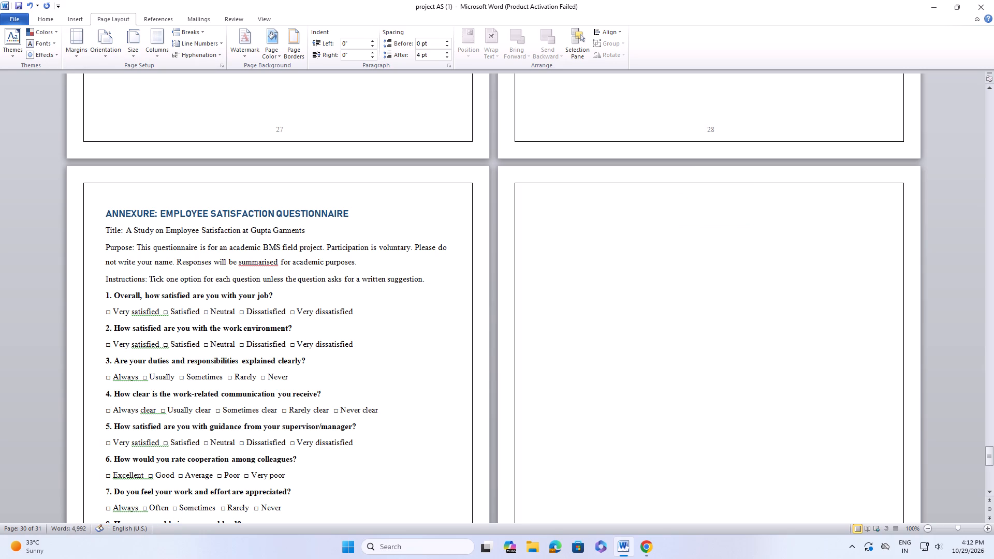
Try to clear the remaining blank lines from the emptied certificate page.
{"action": "left_click", "coordinate": [660, 216]}
{"action": "left_click_drag", "start_coordinate": [661, 216], "coordinate": [772, 404]}
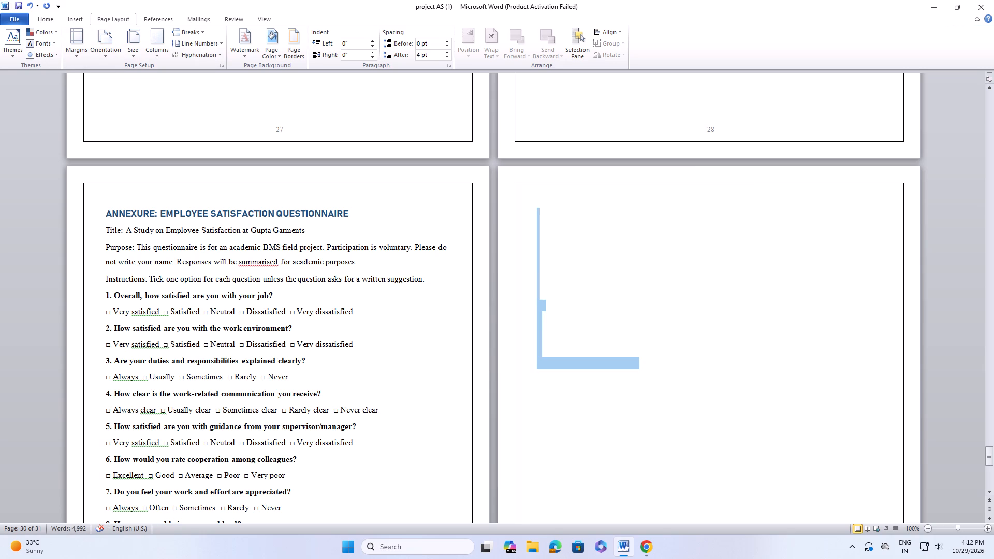
{"action": "left_click_drag", "start_coordinate": [772, 404], "coordinate": [903, 479]}
{"action": "left_click_drag", "start_coordinate": [903, 479], "coordinate": [903, 476]}
{"action": "double_click", "coordinate": [766, 352]}
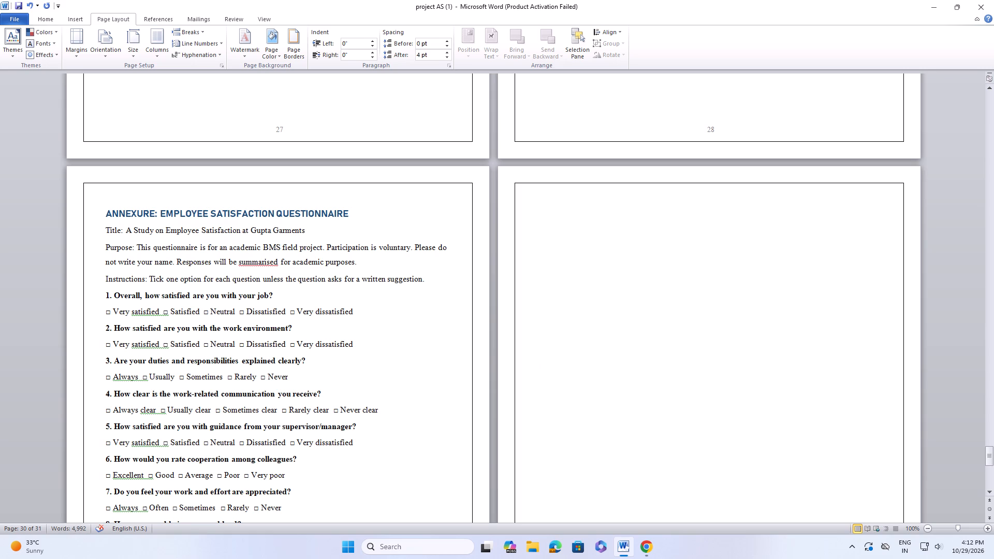
{"action": "key", "text": "Delete"}
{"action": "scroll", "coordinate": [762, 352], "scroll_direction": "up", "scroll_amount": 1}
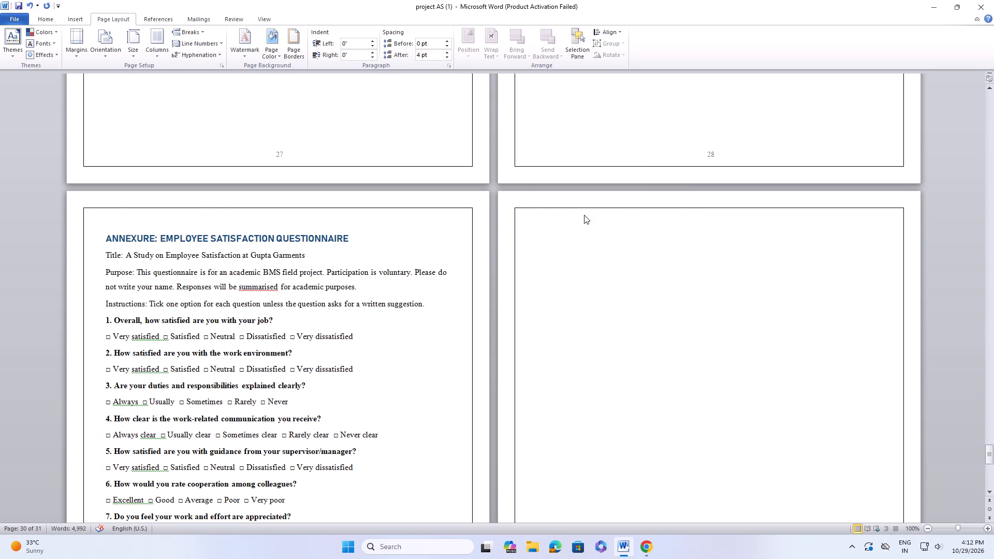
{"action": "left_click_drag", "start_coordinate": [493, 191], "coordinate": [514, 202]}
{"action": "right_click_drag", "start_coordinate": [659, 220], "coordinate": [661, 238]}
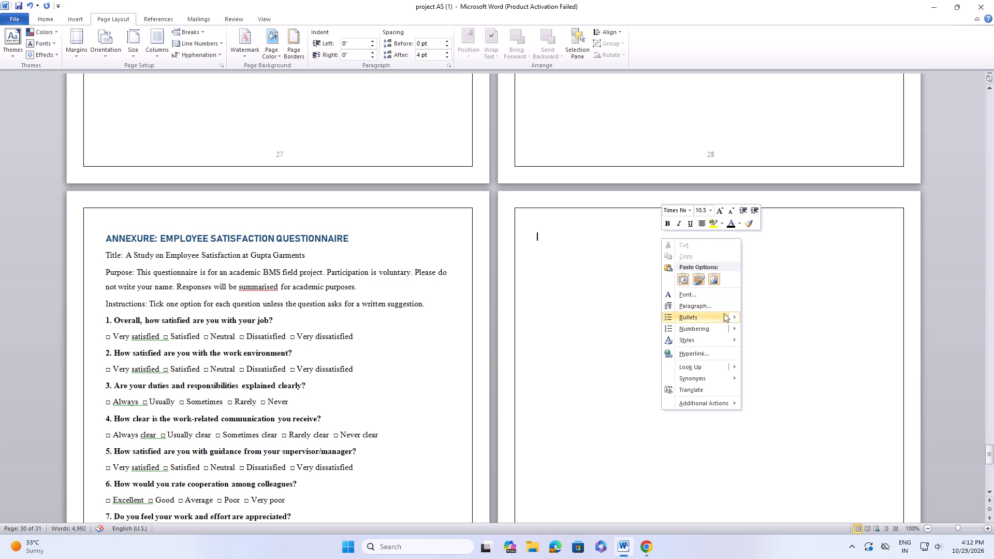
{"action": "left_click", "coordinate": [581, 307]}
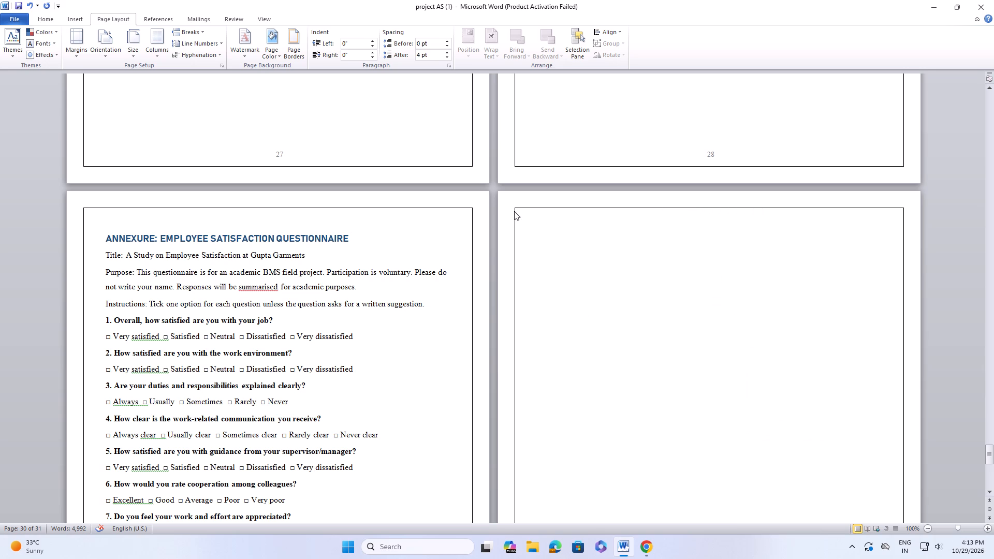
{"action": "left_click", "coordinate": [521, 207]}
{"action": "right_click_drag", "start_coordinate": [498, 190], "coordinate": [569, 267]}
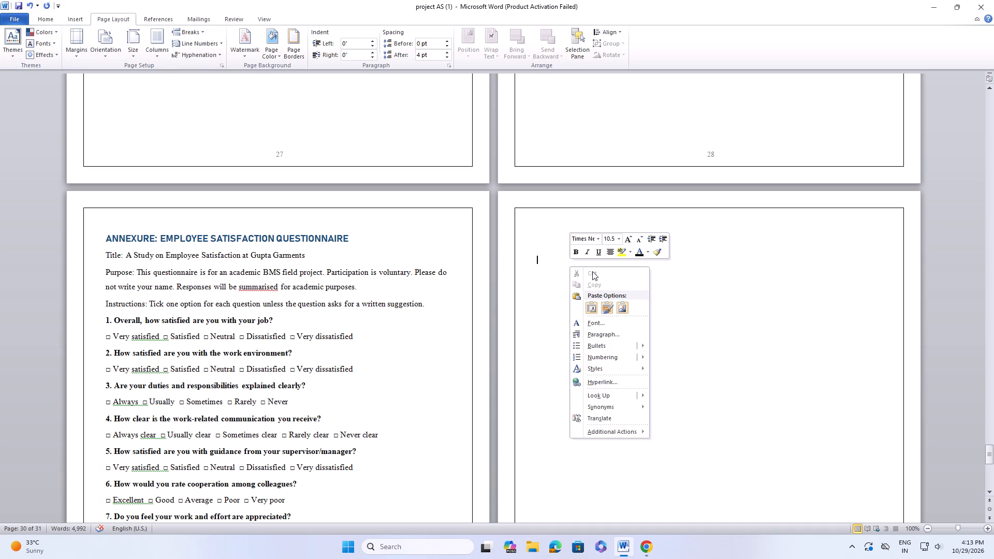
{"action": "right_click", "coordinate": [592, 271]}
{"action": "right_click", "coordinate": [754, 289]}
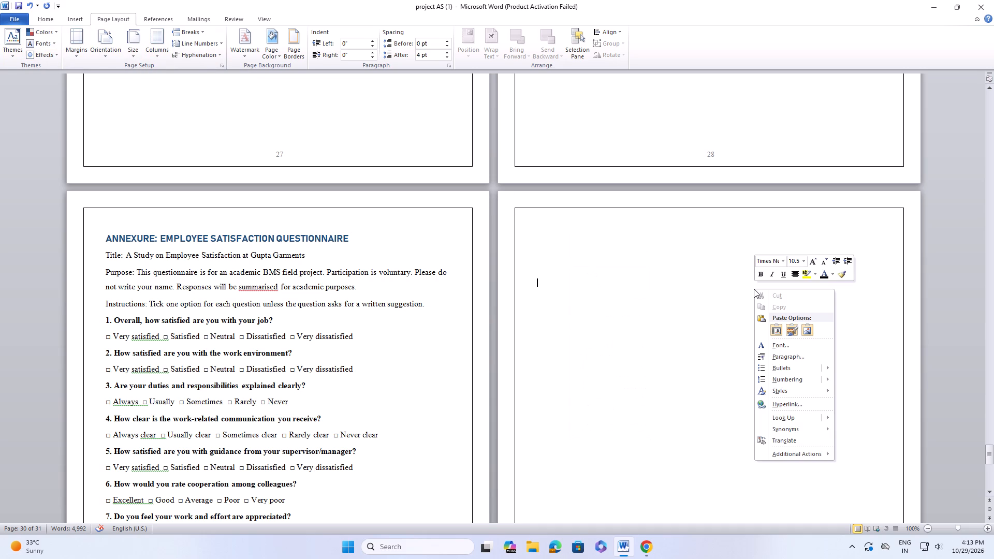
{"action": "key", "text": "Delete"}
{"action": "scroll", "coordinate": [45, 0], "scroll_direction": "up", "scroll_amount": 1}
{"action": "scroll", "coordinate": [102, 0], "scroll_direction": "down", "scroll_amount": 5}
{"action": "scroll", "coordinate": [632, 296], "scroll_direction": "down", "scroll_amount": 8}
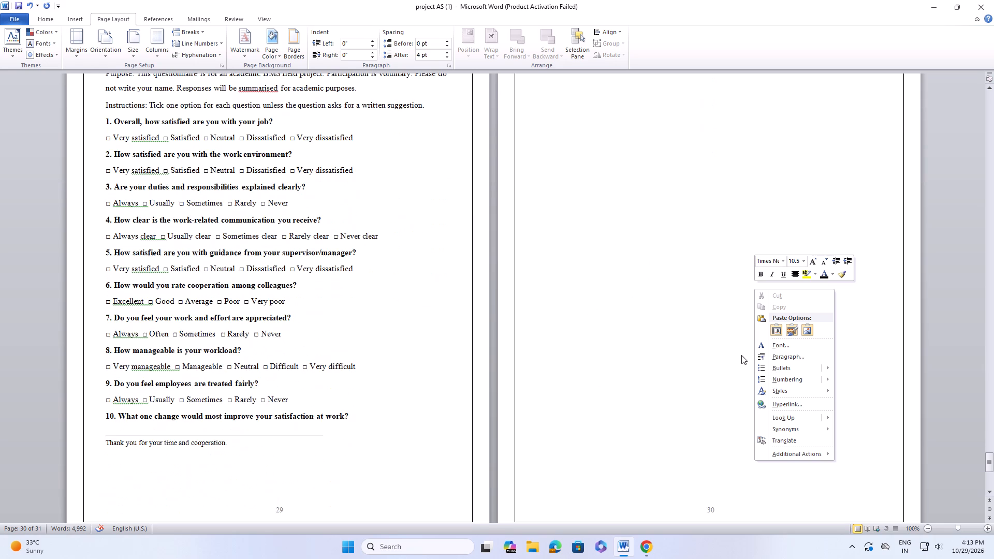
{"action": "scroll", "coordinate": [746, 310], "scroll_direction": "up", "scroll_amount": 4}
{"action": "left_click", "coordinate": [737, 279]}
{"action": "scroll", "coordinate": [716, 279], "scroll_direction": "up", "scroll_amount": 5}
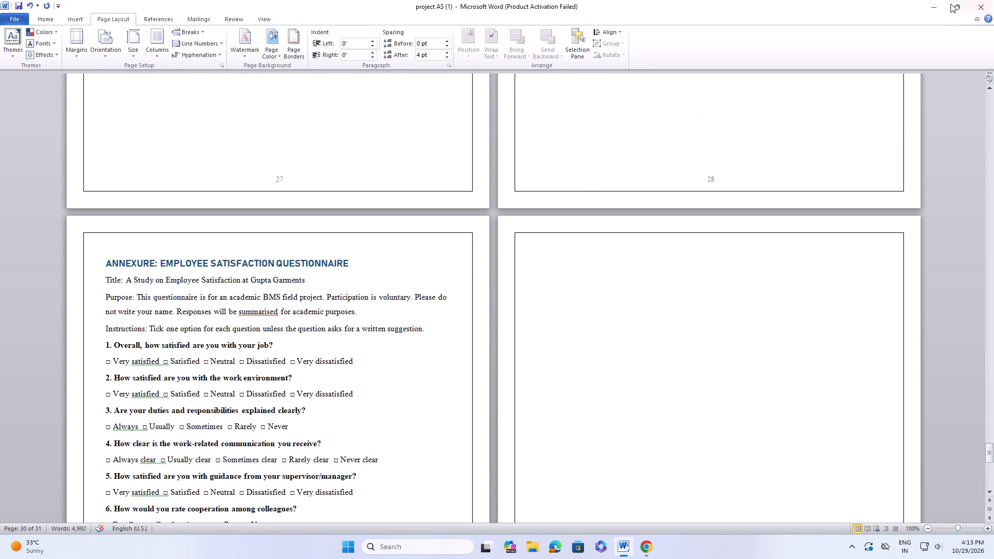
Save the report as a new Word document named "project AS final" in the Downloads folder.
{"action": "left_click", "coordinate": [2, 17]}
{"action": "left_click", "coordinate": [12, 19]}
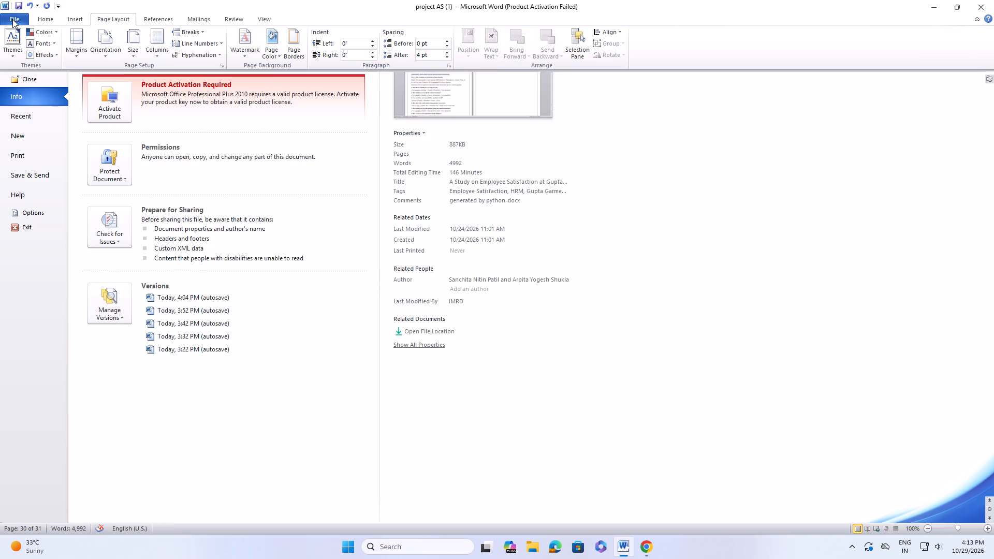
{"action": "left_click", "coordinate": [12, 19]}
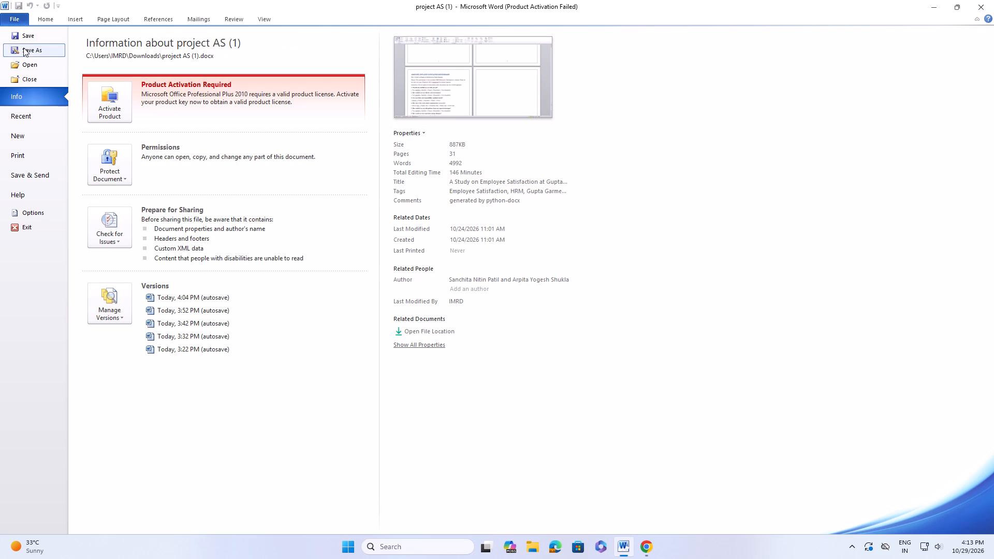
{"action": "left_click", "coordinate": [28, 49]}
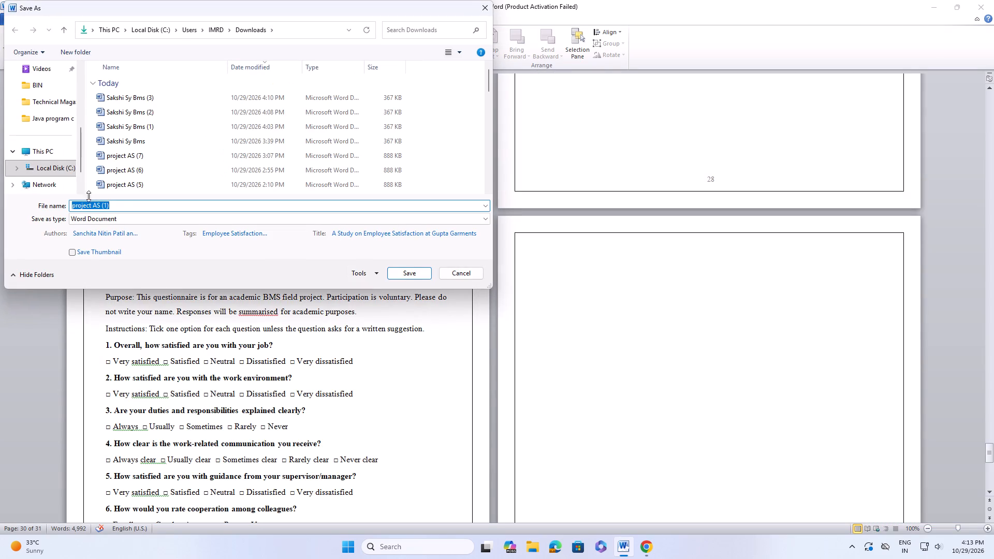
{"action": "left_click", "coordinate": [116, 204]}
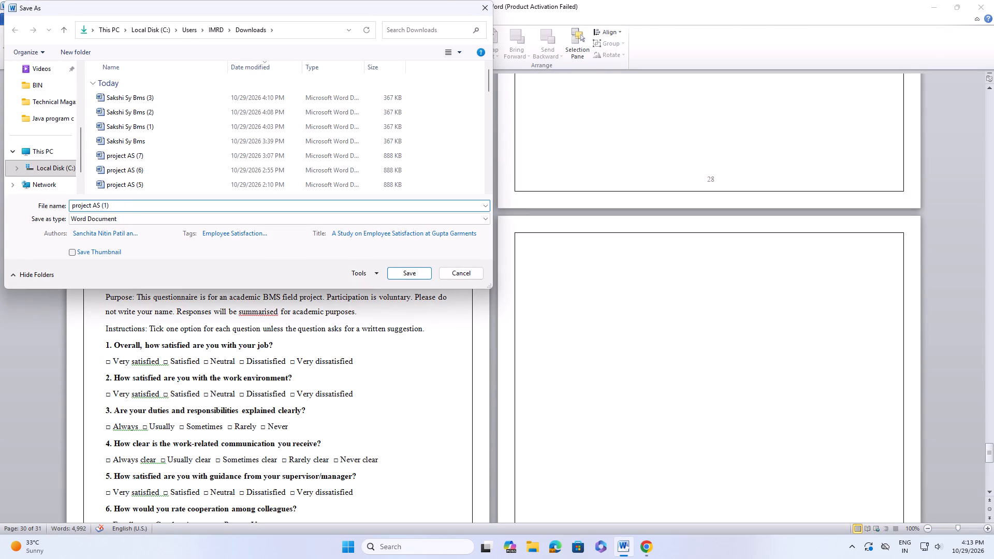
{"action": "left_click", "coordinate": [116, 204]}
{"action": "key", "text": "BackSpace"}
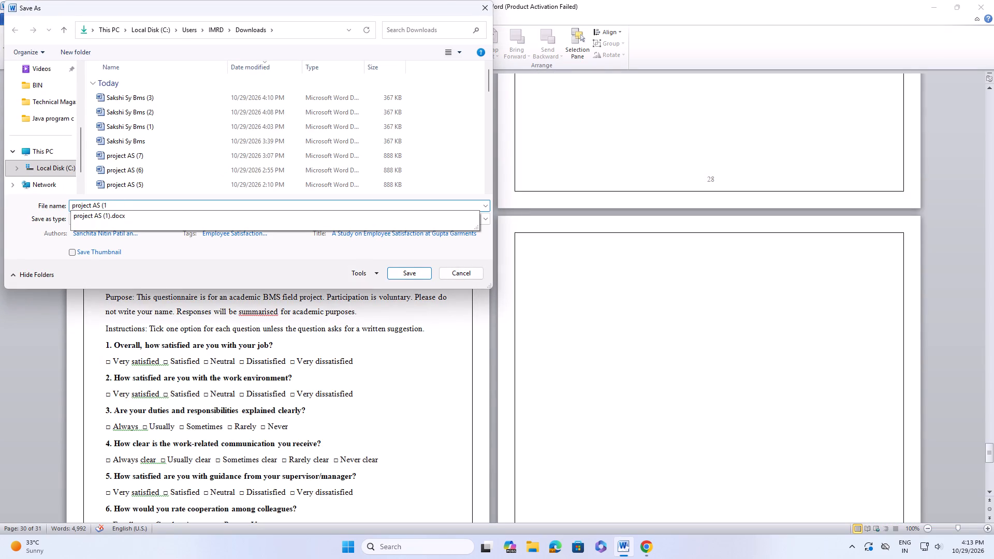
{"action": "key", "text": "BackSpace"}
{"action": "key", "text": "BackSpace"}
{"action": "type", "text": "fi"}
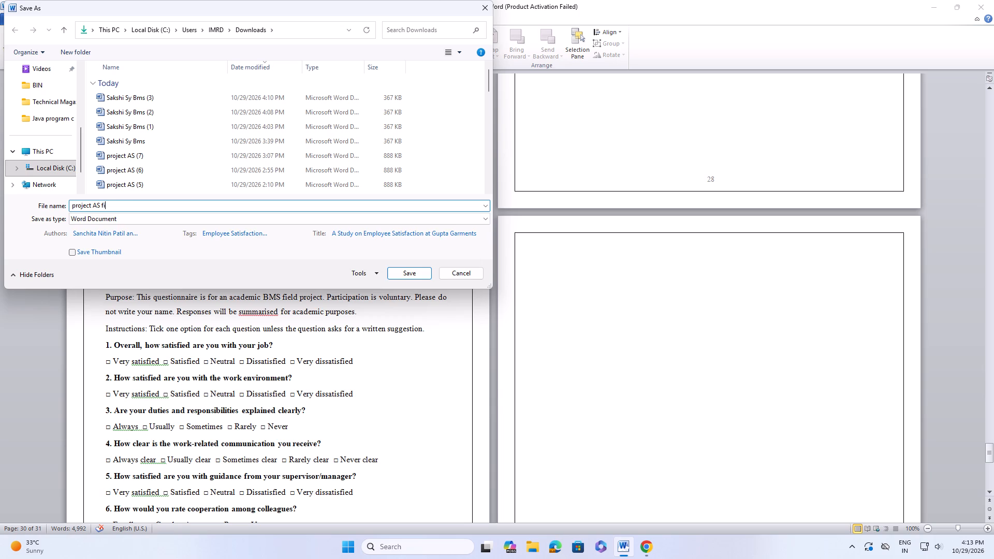
{"action": "key", "text": "m"}
{"action": "key", "text": "BackSpace"}
{"action": "type", "text": "nal"}
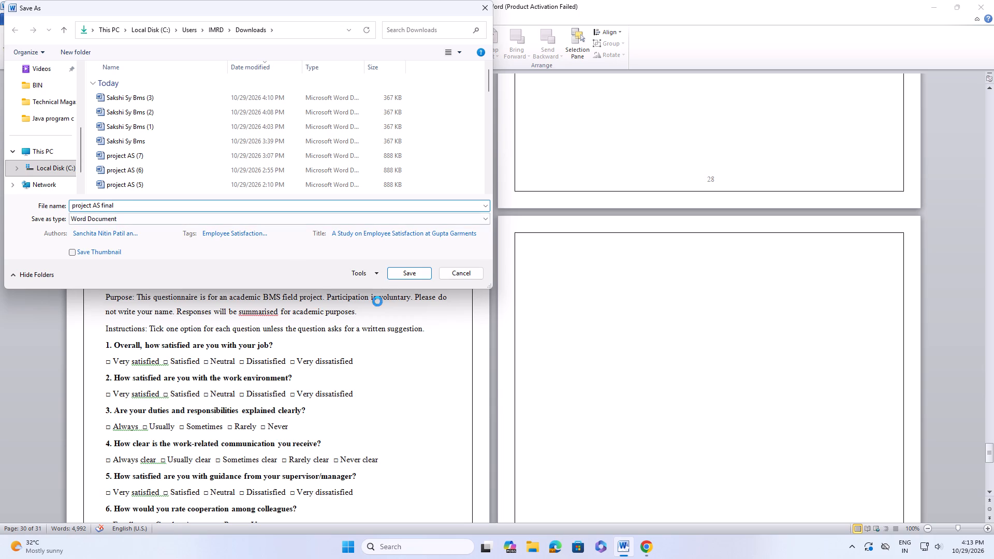
{"action": "left_click", "coordinate": [411, 269]}
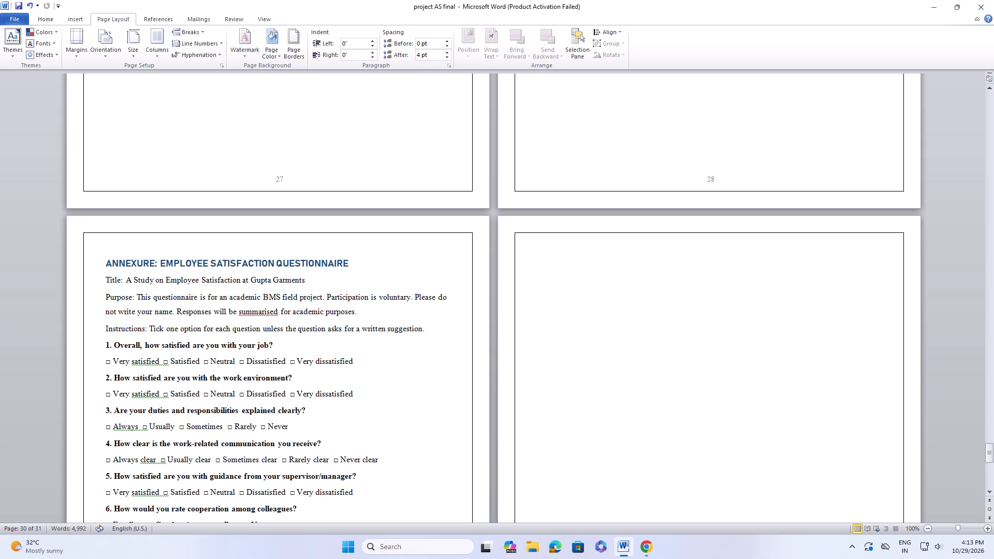
Save another copy of the document to the Desktop, keeping the name "project AS final" and the Word Document type.
{"action": "left_click", "coordinate": [4, 10]}
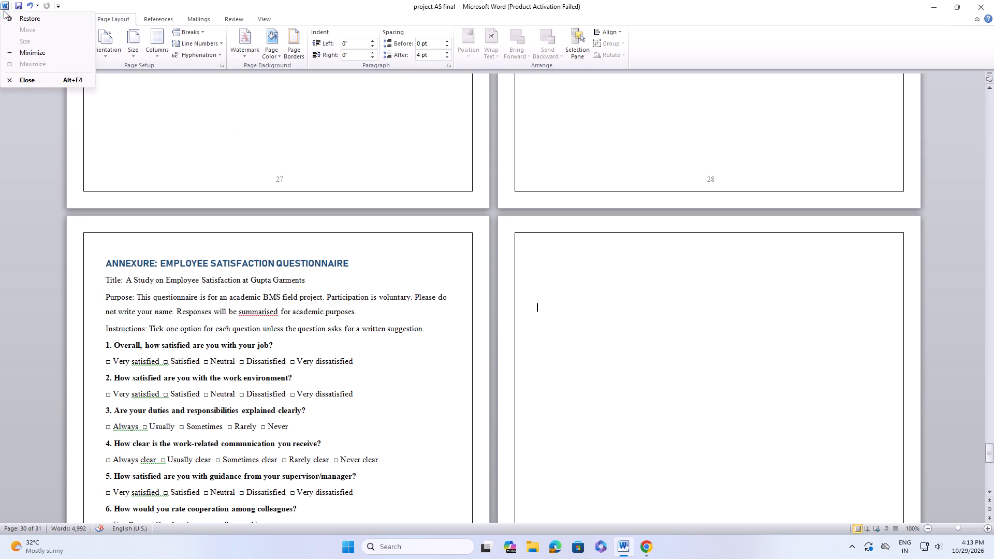
{"action": "left_click", "coordinate": [164, 95]}
{"action": "left_click", "coordinate": [13, 19]}
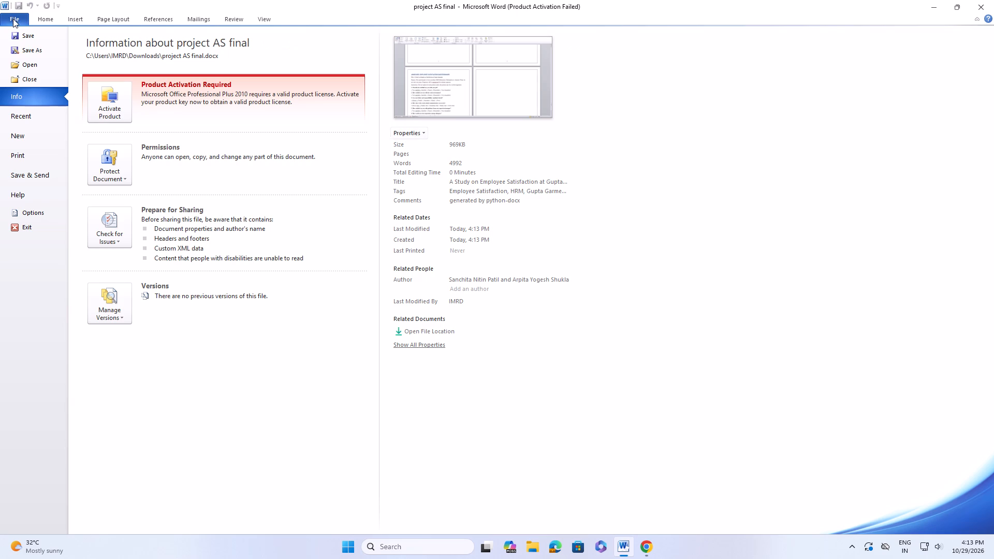
{"action": "left_click", "coordinate": [23, 53]}
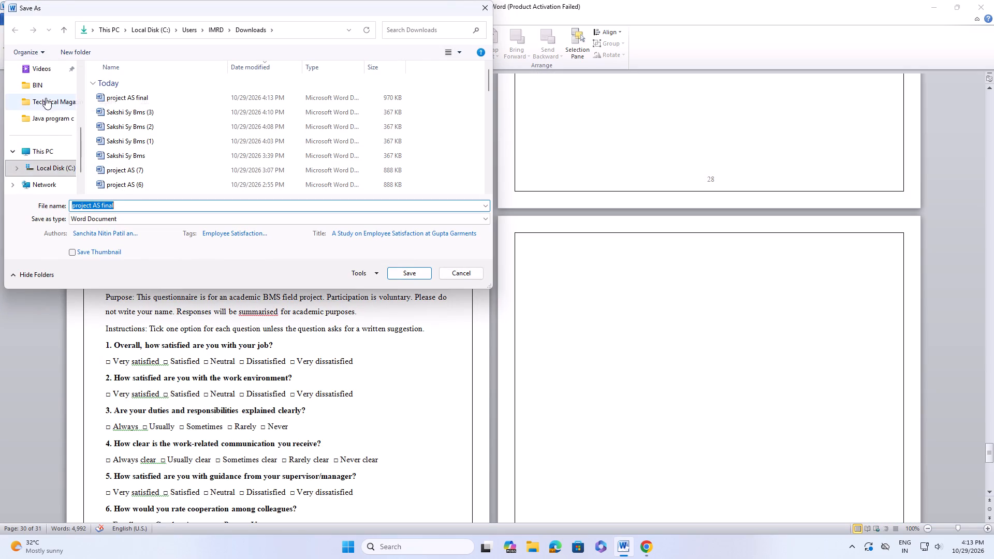
{"action": "scroll", "coordinate": [46, 97], "scroll_direction": "down", "scroll_amount": 4}
{"action": "scroll", "coordinate": [40, 148], "scroll_direction": "up", "scroll_amount": 4}
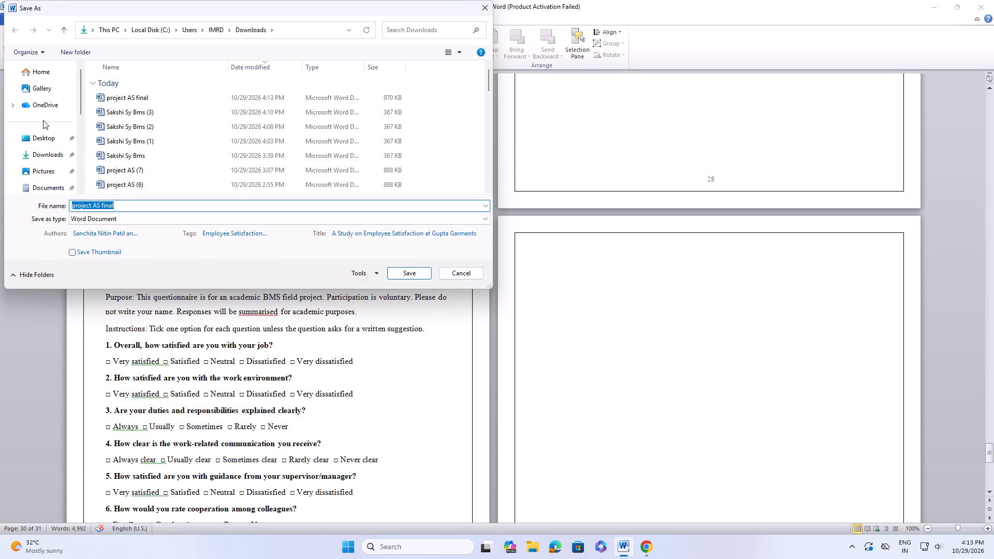
{"action": "left_click", "coordinate": [57, 137]}
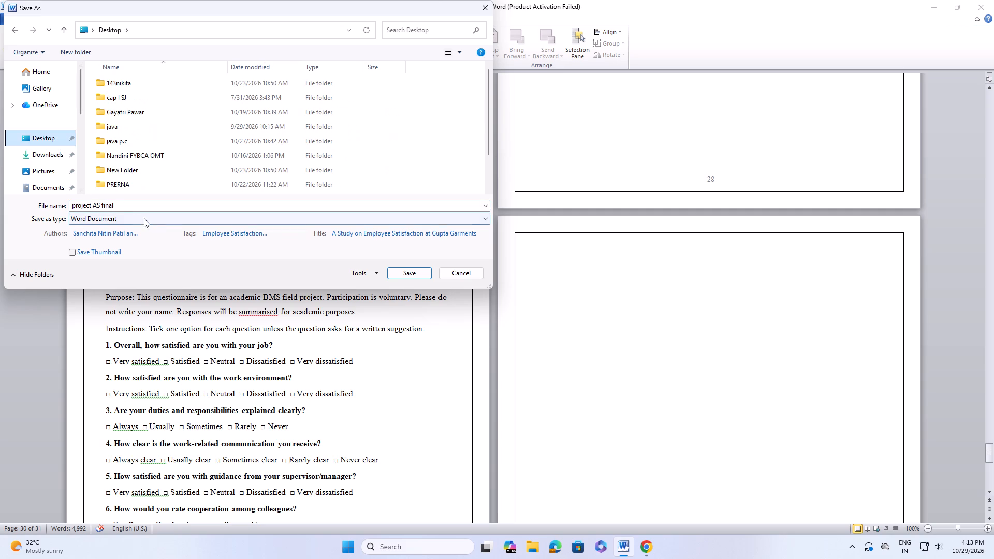
{"action": "left_click", "coordinate": [404, 276]}
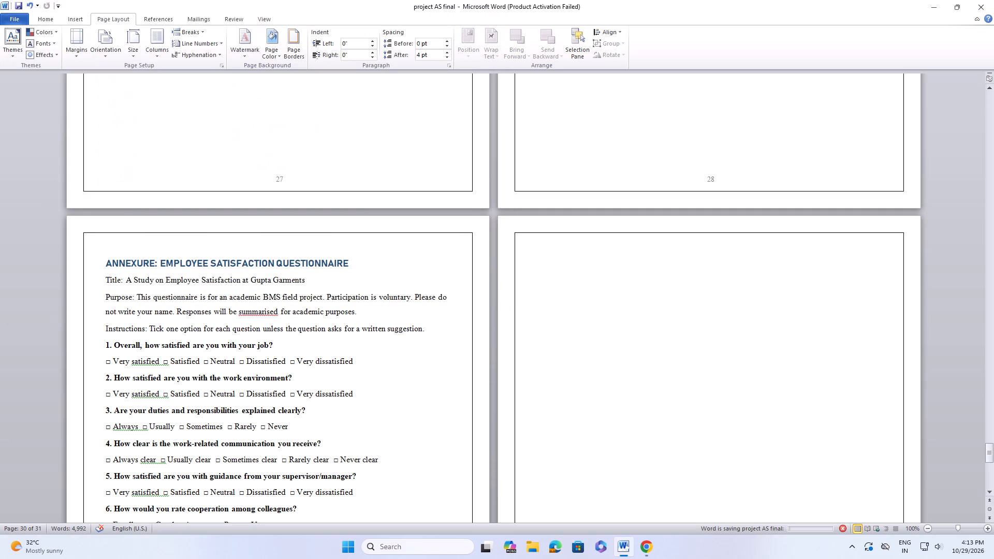
Close the saved "project AS final" report and quit Word.
{"action": "left_click", "coordinate": [986, 0]}
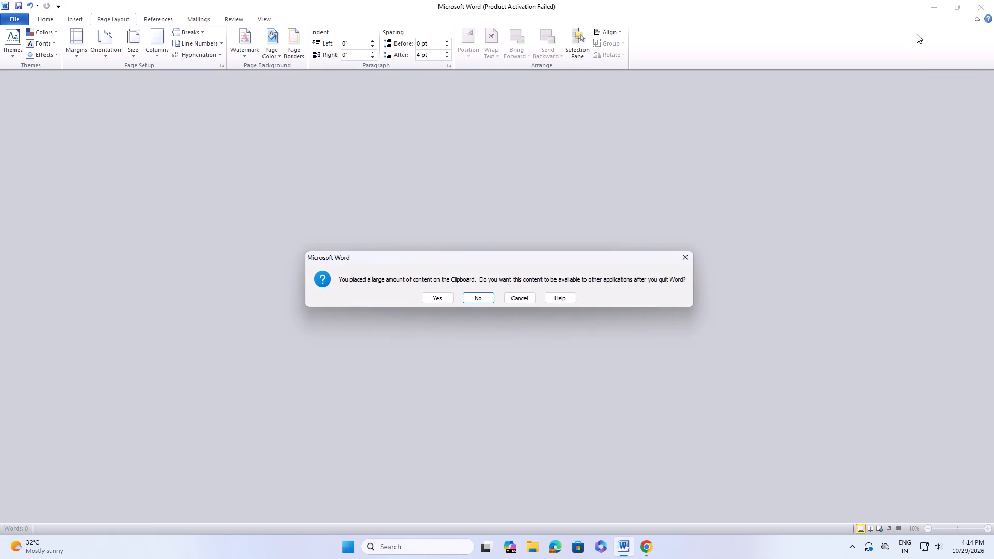
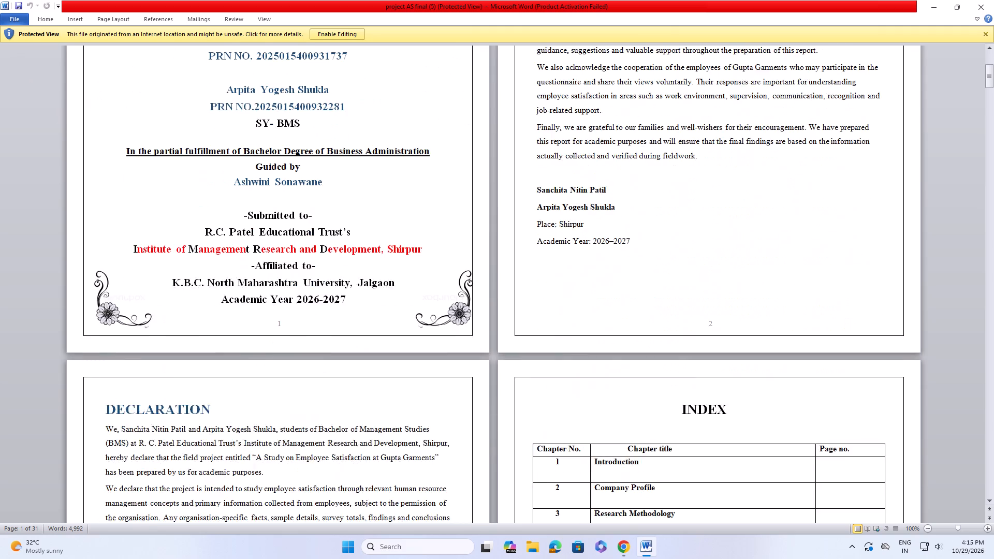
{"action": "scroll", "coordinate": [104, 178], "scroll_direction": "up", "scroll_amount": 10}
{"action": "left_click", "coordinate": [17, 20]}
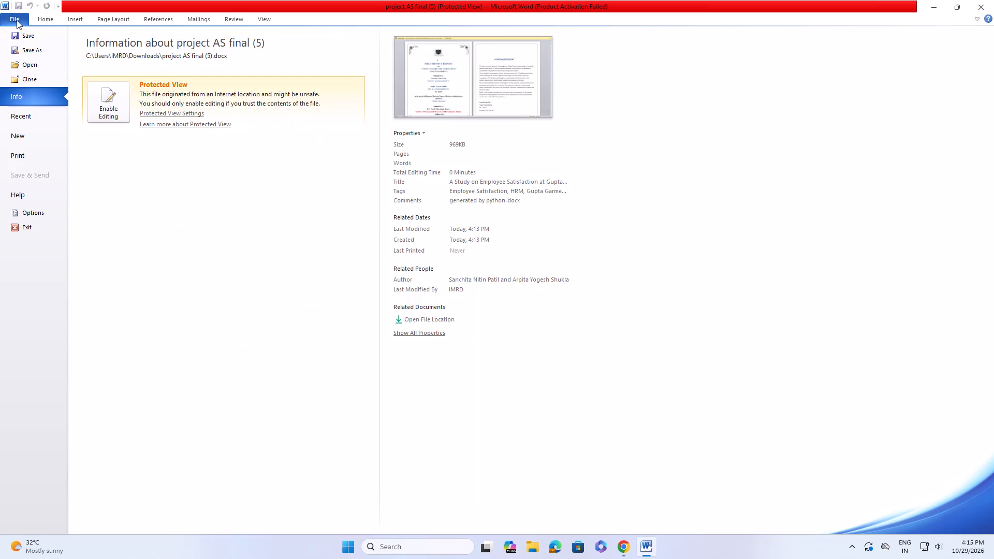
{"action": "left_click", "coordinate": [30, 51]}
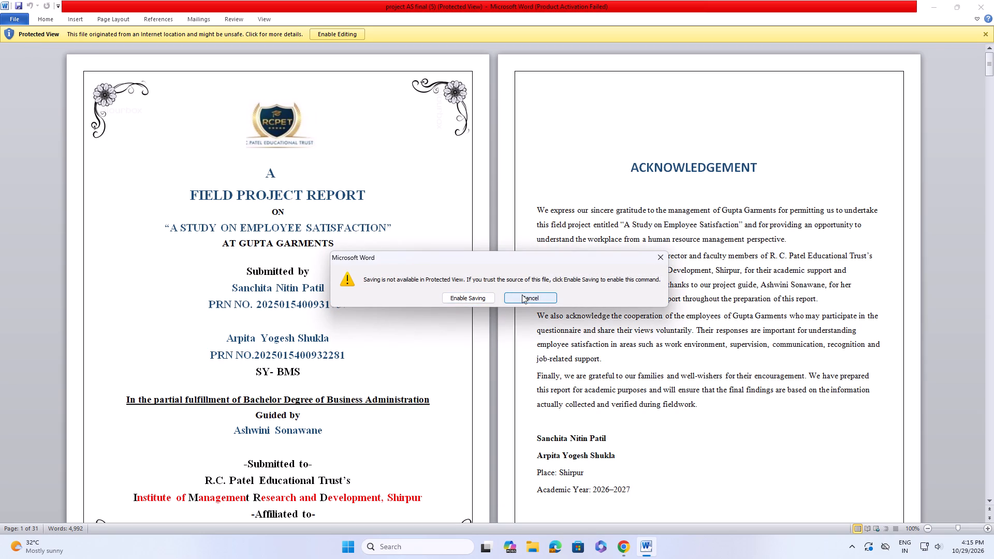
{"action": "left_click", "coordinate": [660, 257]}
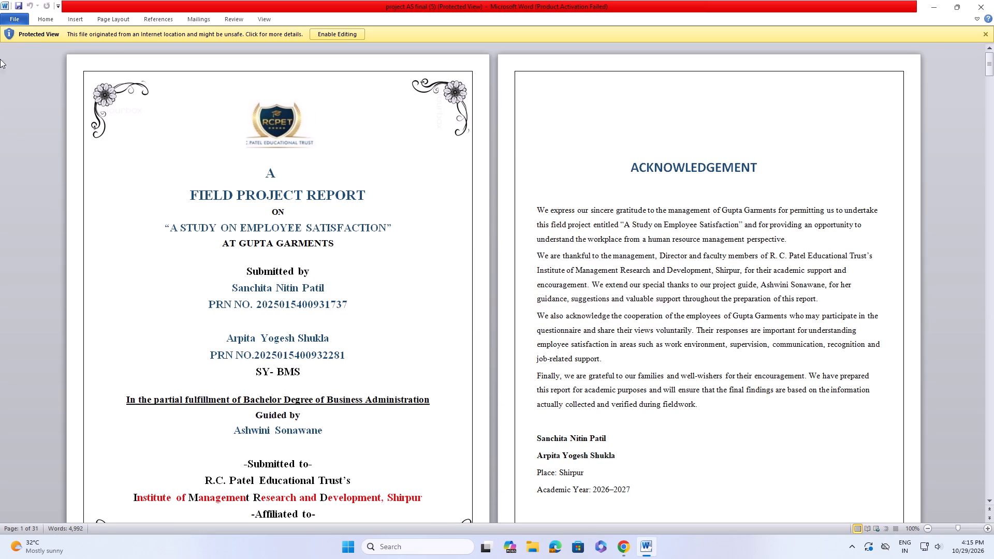
Enable saving for the protected report and save a copy of "project AS final (5)" to the Desktop as a Word Document.
{"action": "left_click", "coordinate": [8, 18]}
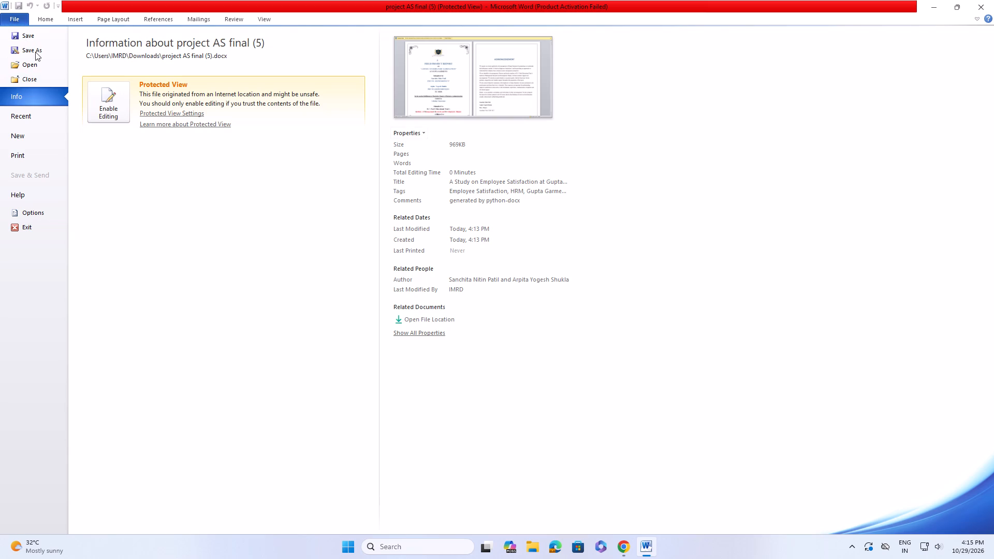
{"action": "left_click", "coordinate": [35, 52]}
{"action": "left_click", "coordinate": [473, 301]}
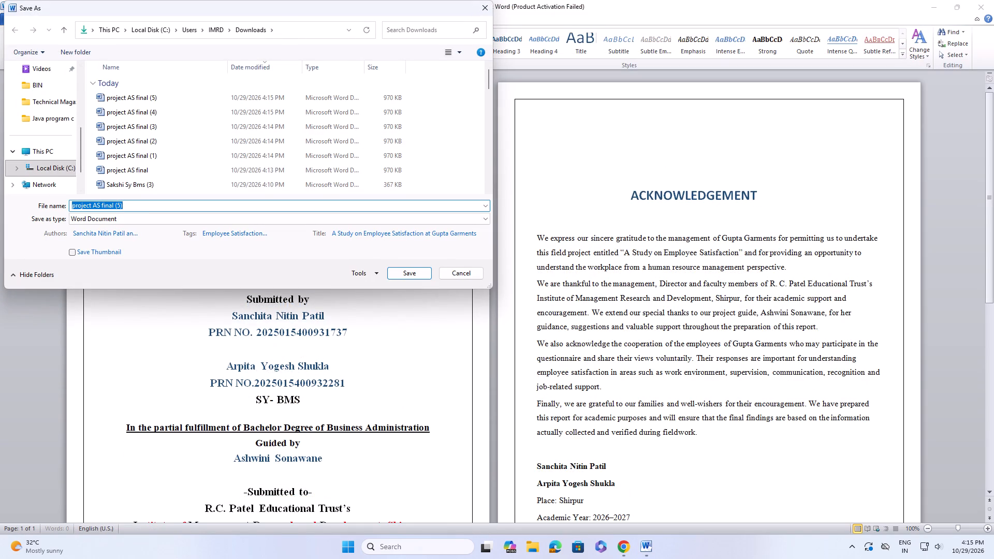
{"action": "scroll", "coordinate": [58, 140], "scroll_direction": "up", "scroll_amount": 4}
{"action": "left_click", "coordinate": [43, 135]}
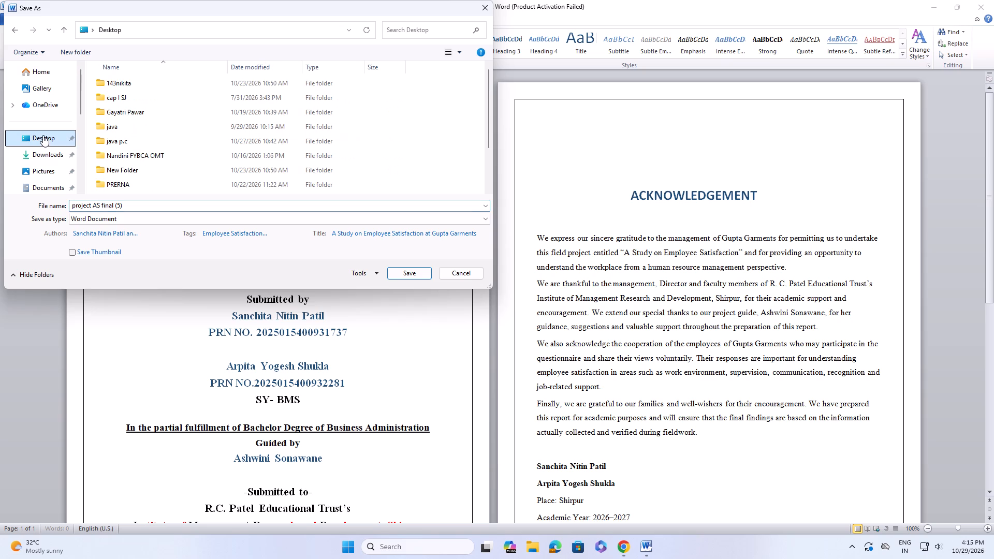
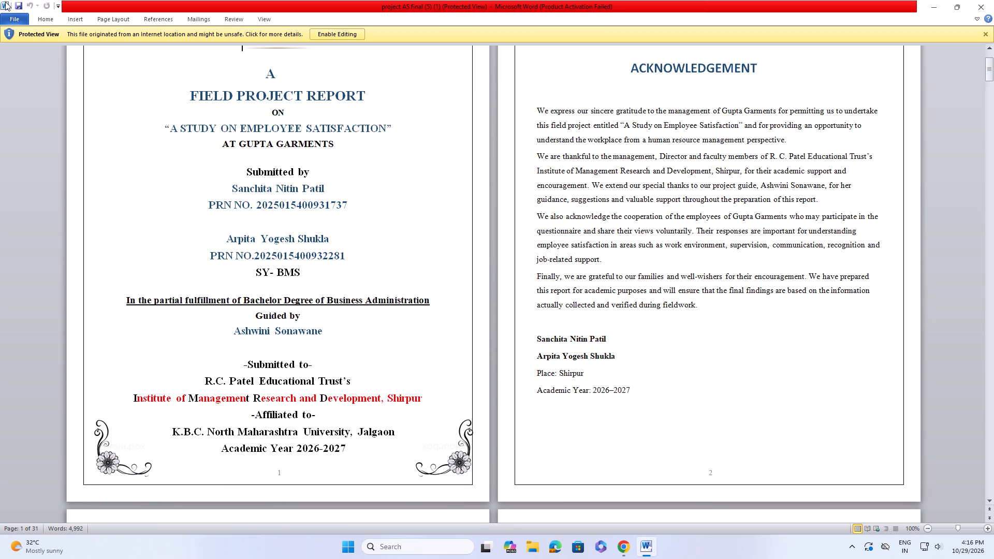
Enable editing for the protected report "project AS final (5) (1)".
{"action": "left_click", "coordinate": [342, 28]}
{"action": "left_click", "coordinate": [336, 31]}
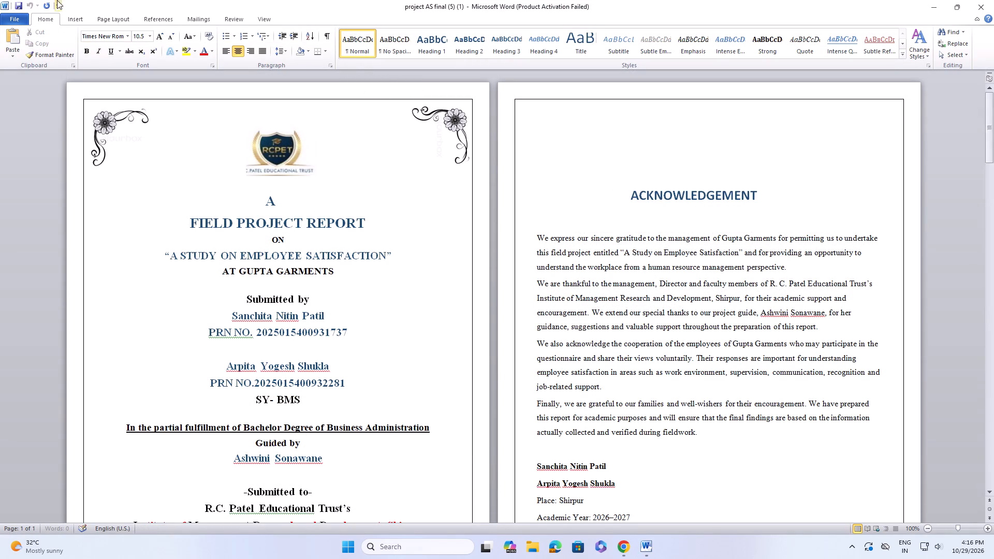
Open the file information and save options for the report "project AS final (5) (1)".
{"action": "left_click", "coordinate": [16, 19]}
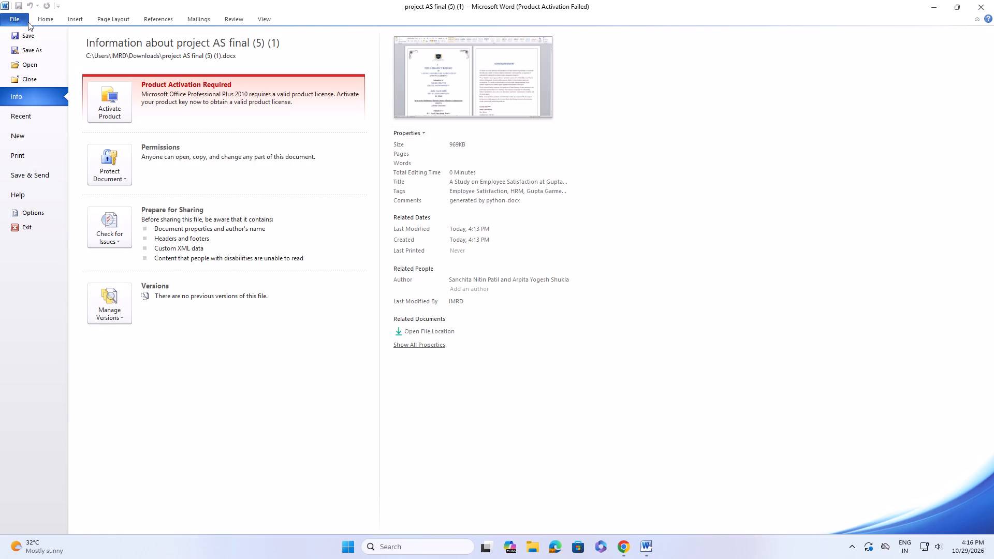
Save a copy of the report "project AS final (5) (1)" to the Desktop as a Word Document.
{"action": "left_click", "coordinate": [44, 47]}
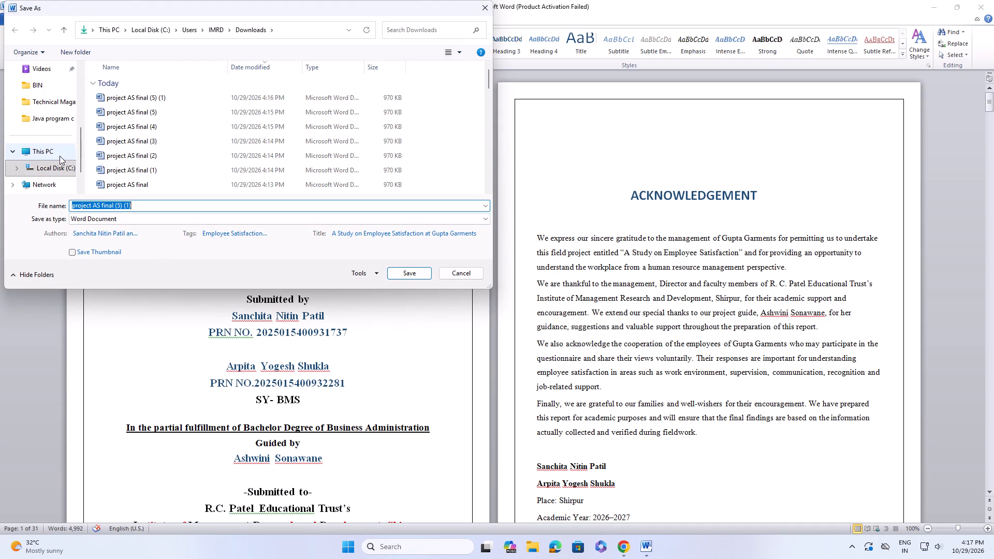
{"action": "scroll", "coordinate": [59, 69], "scroll_direction": "up", "scroll_amount": 4}
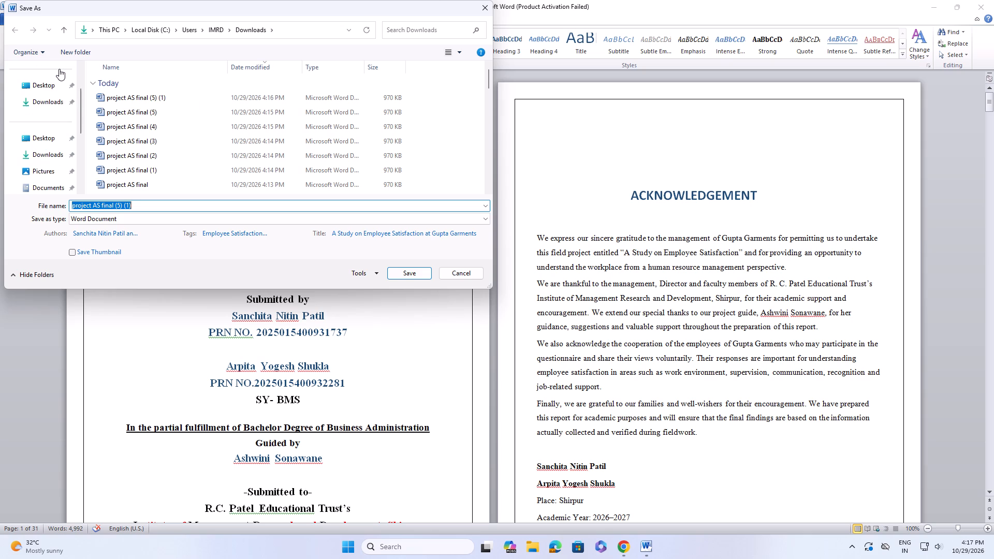
{"action": "scroll", "coordinate": [59, 69], "scroll_direction": "up", "scroll_amount": 2}
{"action": "left_click", "coordinate": [54, 139]}
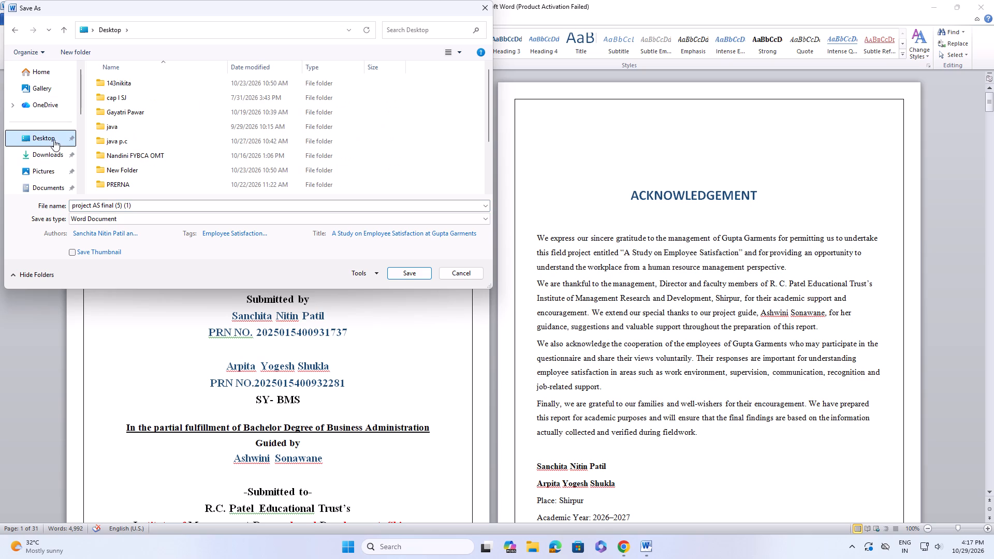
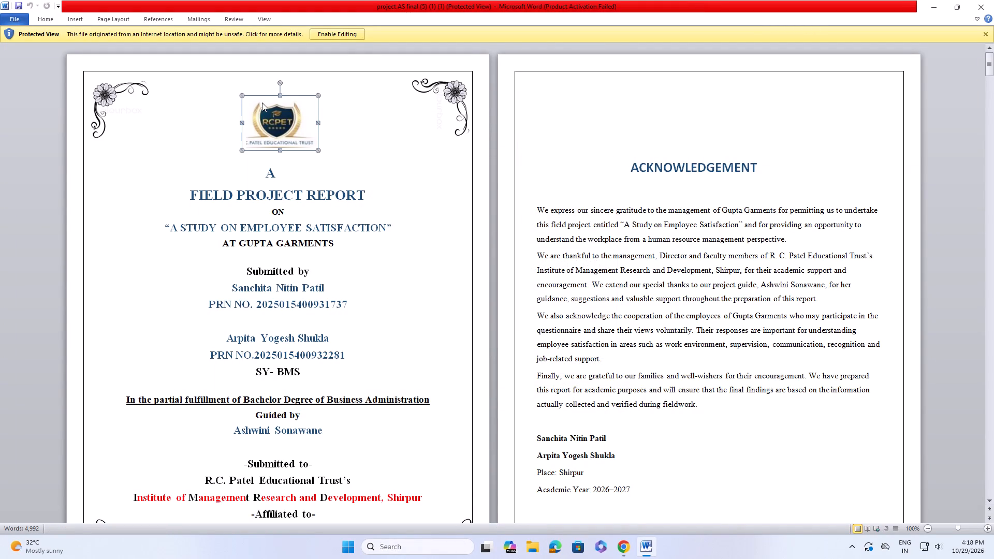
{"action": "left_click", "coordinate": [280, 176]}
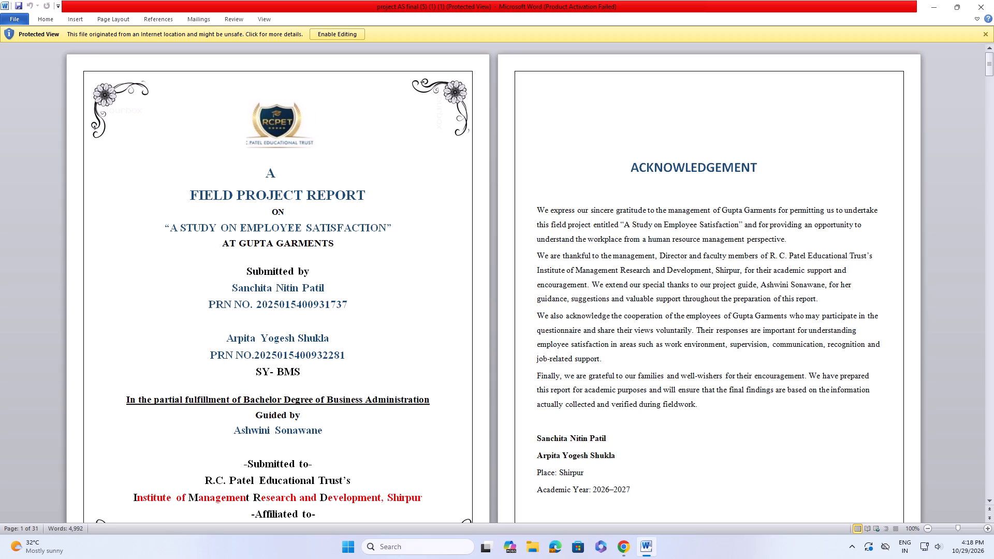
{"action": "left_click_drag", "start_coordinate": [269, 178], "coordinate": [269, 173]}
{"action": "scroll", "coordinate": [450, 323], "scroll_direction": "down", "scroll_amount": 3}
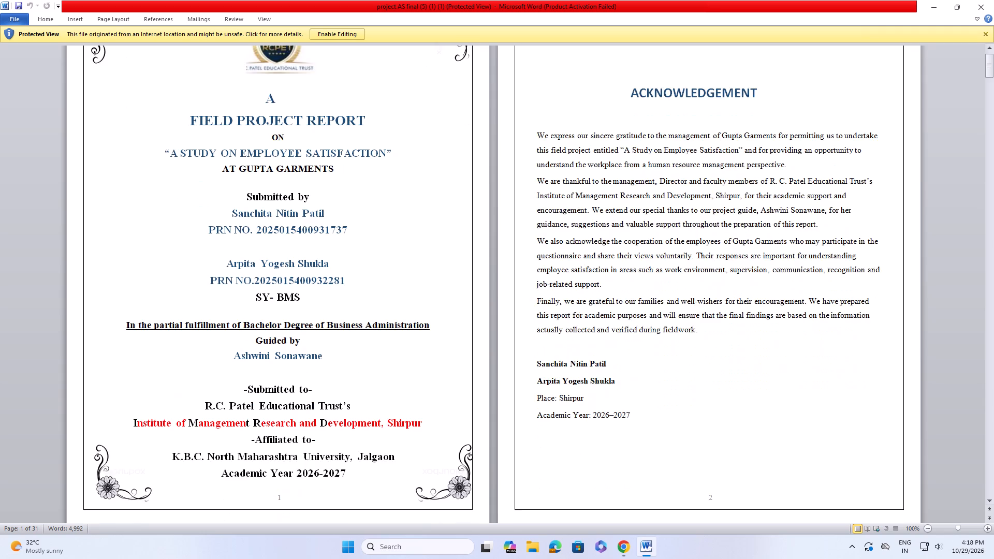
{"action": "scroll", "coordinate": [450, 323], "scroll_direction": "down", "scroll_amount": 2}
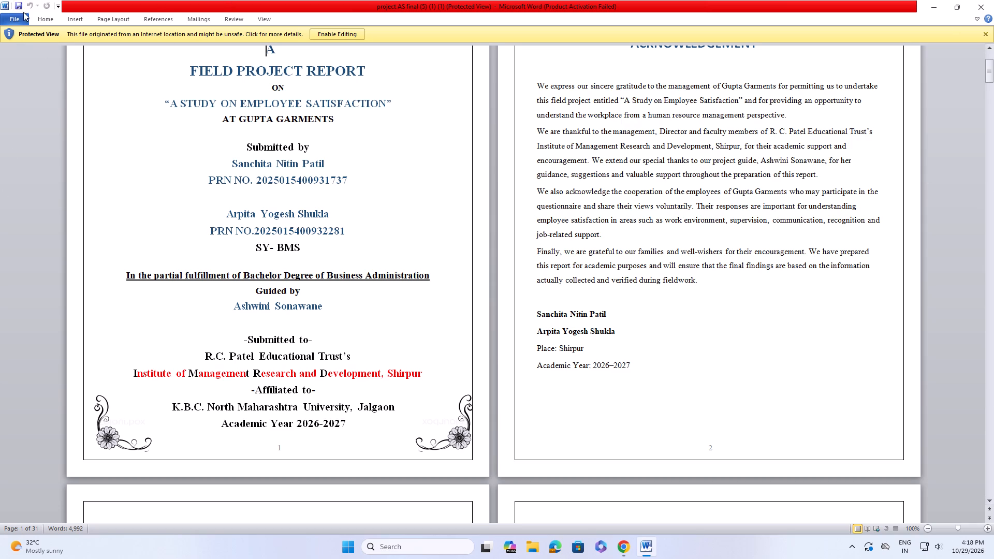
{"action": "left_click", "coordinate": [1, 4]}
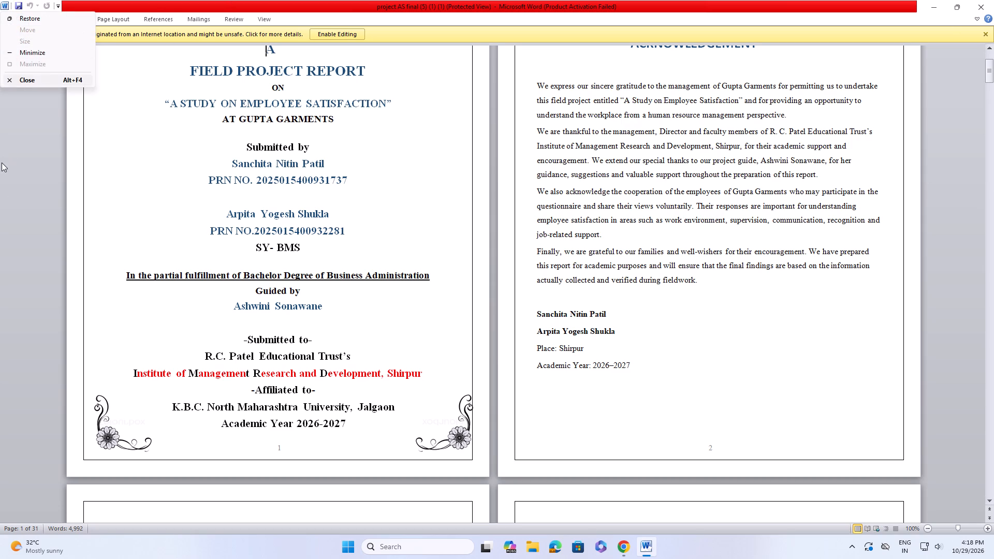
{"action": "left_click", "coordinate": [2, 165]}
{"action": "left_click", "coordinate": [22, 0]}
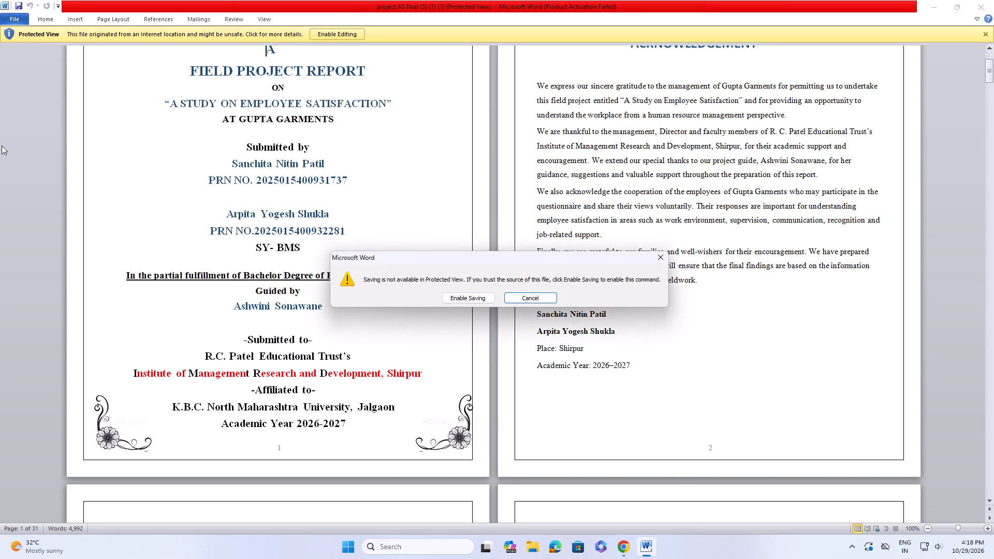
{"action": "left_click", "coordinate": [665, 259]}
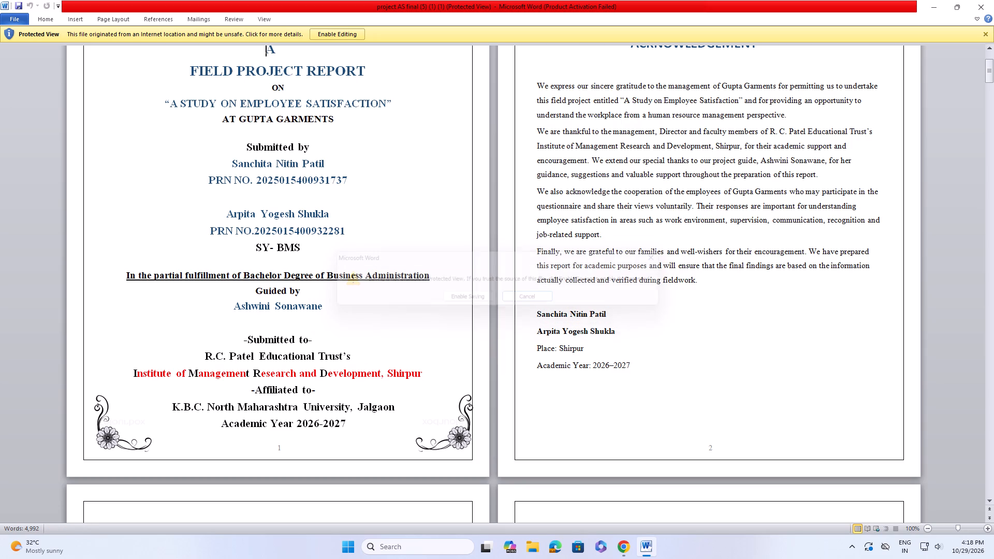
Use Save As to enable saving for the protected report "project AS final (5) (1) (1)", and leave the save dialog without saving.
{"action": "left_click", "coordinate": [23, 13]}
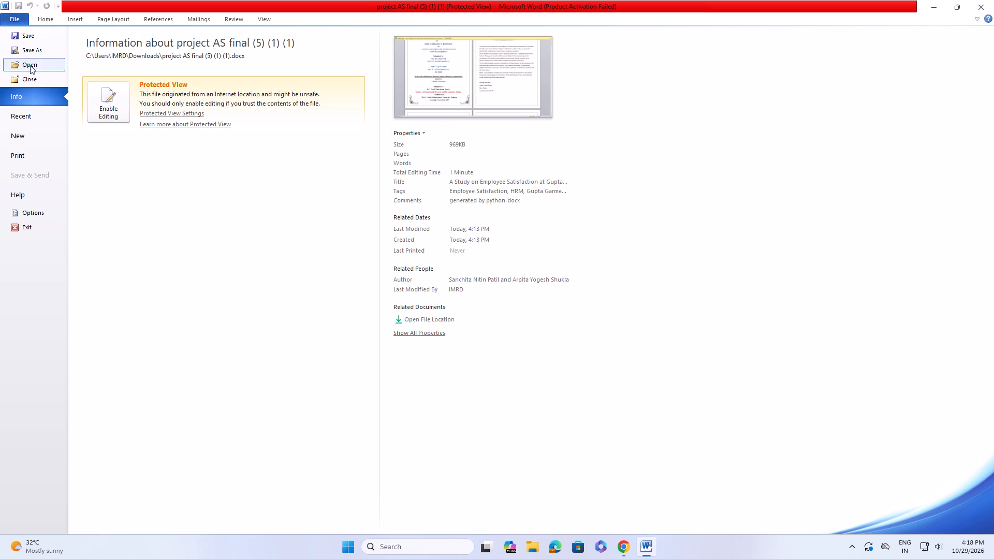
{"action": "left_click", "coordinate": [32, 48]}
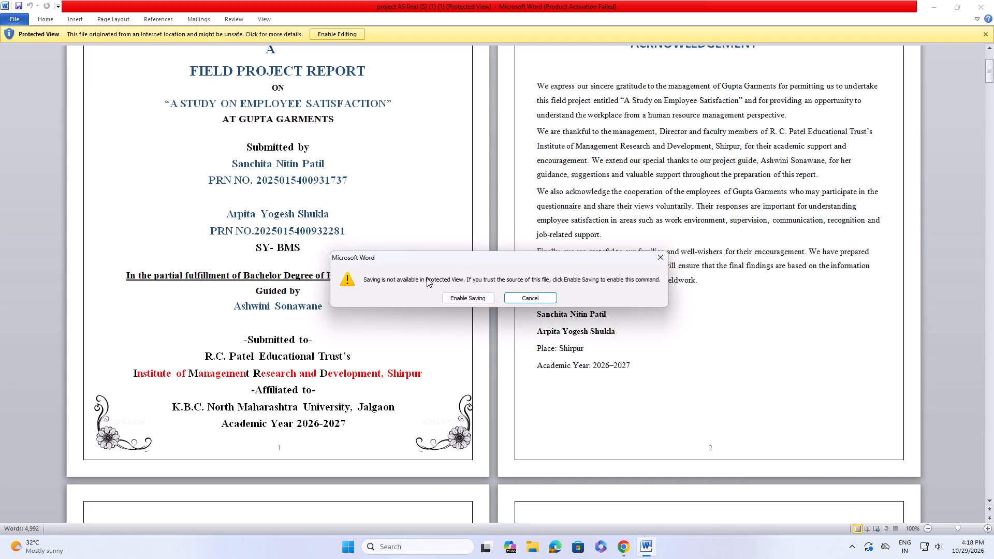
{"action": "left_click", "coordinate": [471, 302]}
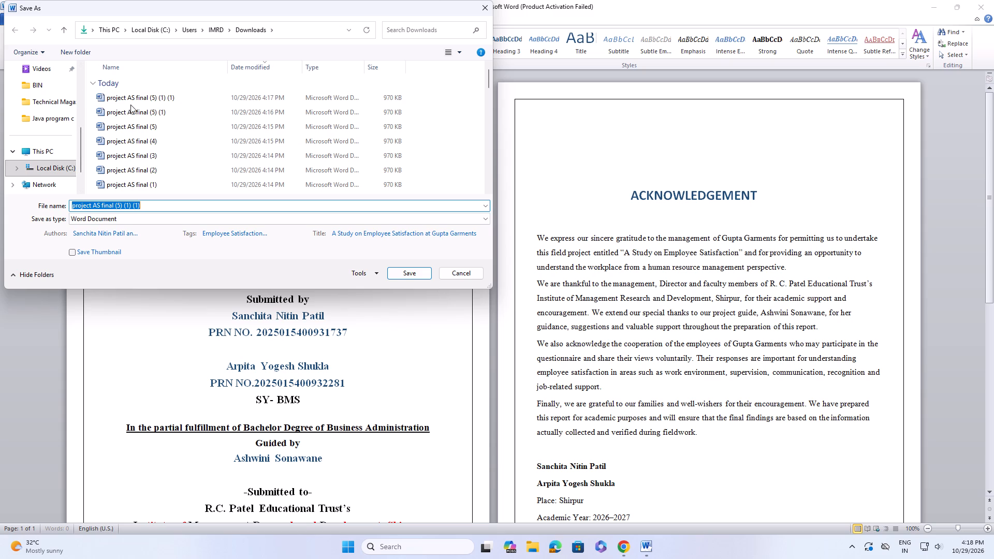
{"action": "right_click", "coordinate": [149, 98]}
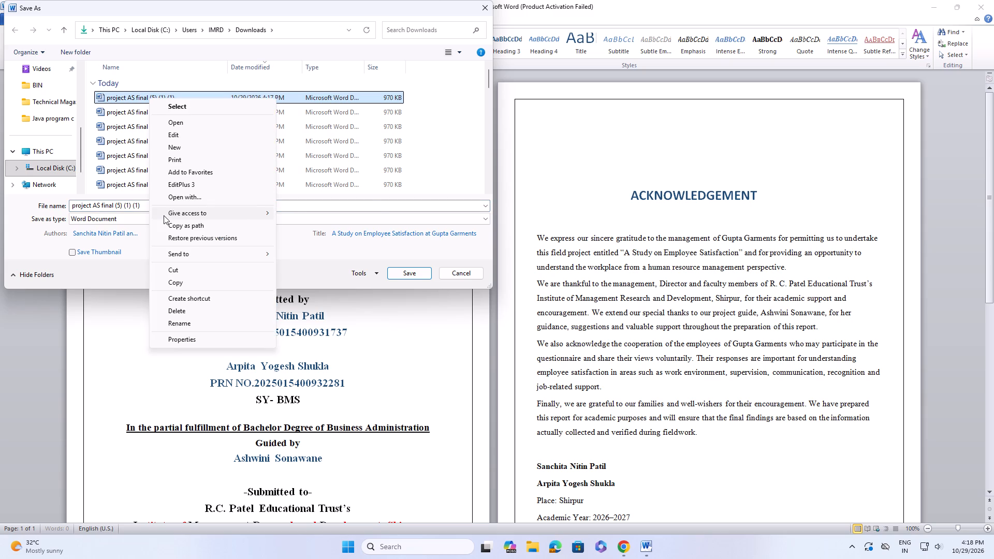
{"action": "left_click", "coordinate": [222, 139]}
{"action": "left_click", "coordinate": [473, 298]}
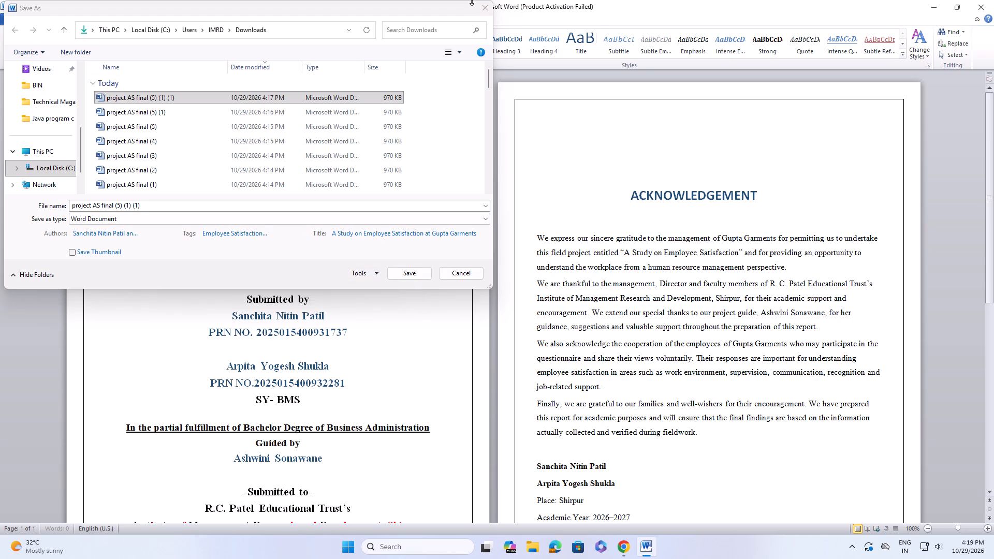
{"action": "left_click", "coordinate": [487, 8]}
Shrink the floral ornament in the cover page's upper-right corner and move it back toward the page border.
{"action": "left_click", "coordinate": [459, 135]}
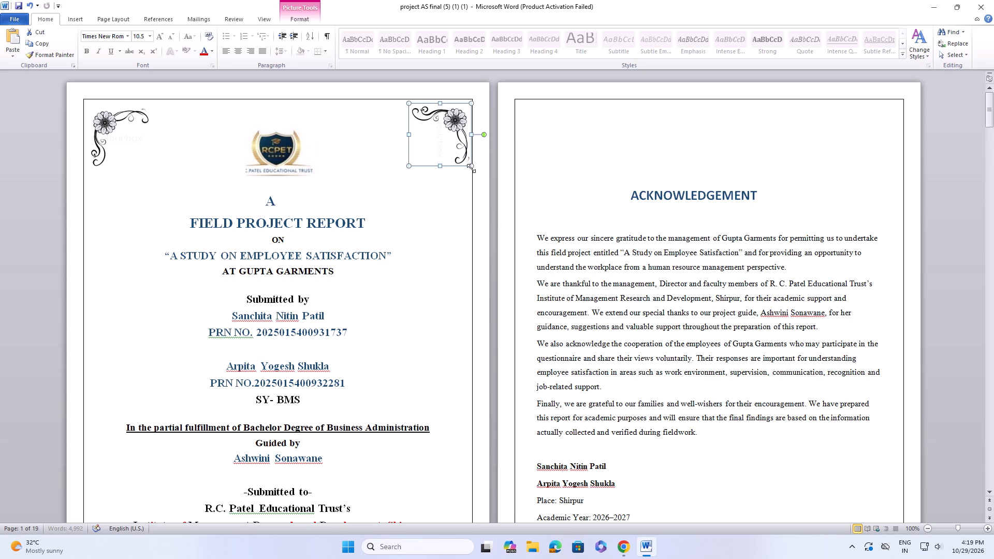
{"action": "left_click_drag", "start_coordinate": [469, 165], "coordinate": [463, 145]}
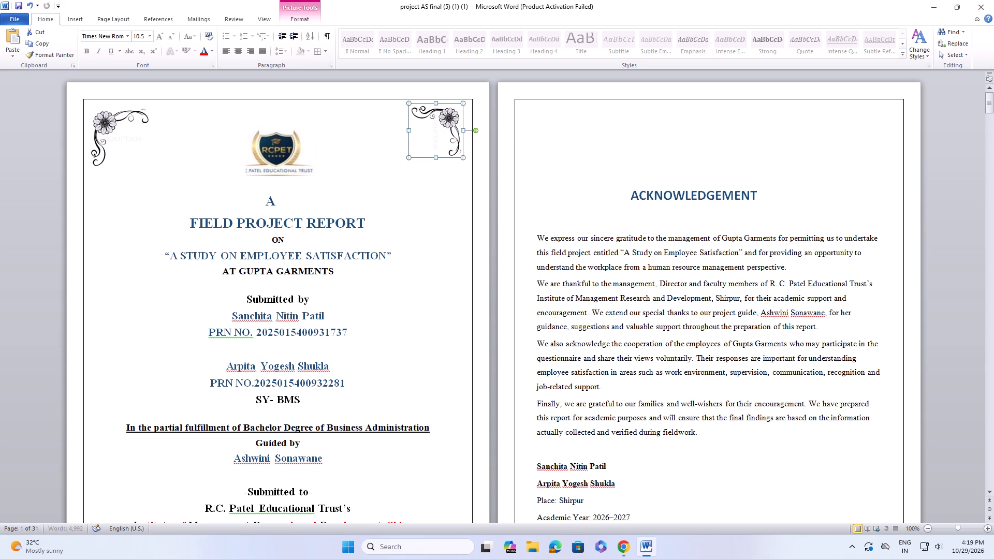
{"action": "left_click_drag", "start_coordinate": [464, 159], "coordinate": [455, 136]}
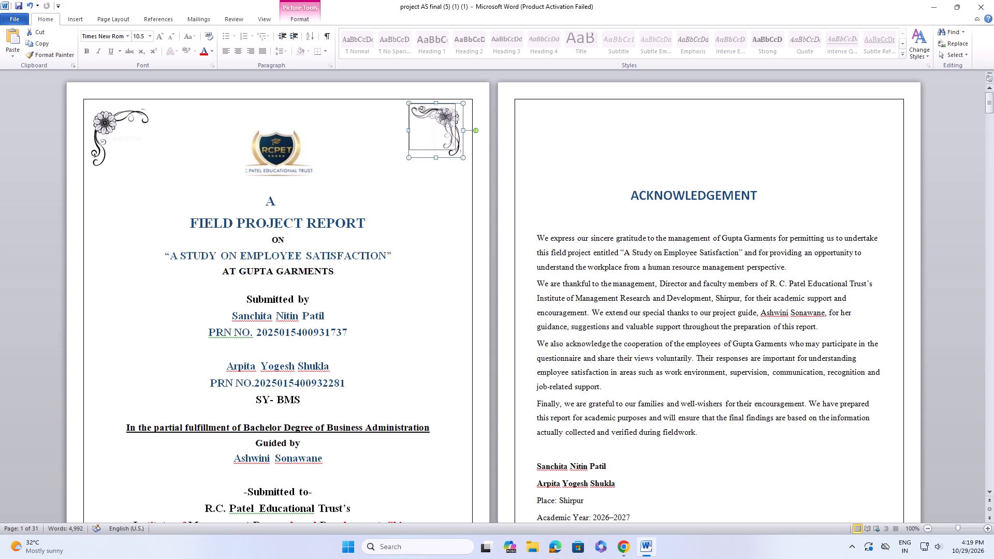
{"action": "left_click_drag", "start_coordinate": [455, 136], "coordinate": [455, 135]}
{"action": "left_click_drag", "start_coordinate": [443, 133], "coordinate": [457, 131]}
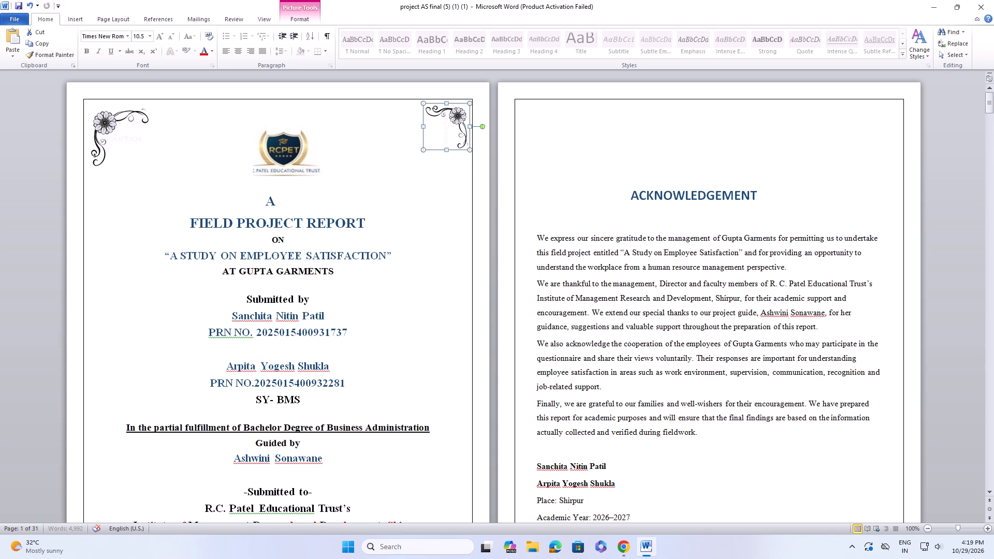
Shrink the floral ornament in the cover page's upper-left corner and position it just inside the page border.
{"action": "left_click", "coordinate": [92, 126]}
{"action": "left_click_drag", "start_coordinate": [86, 166], "coordinate": [87, 165]}
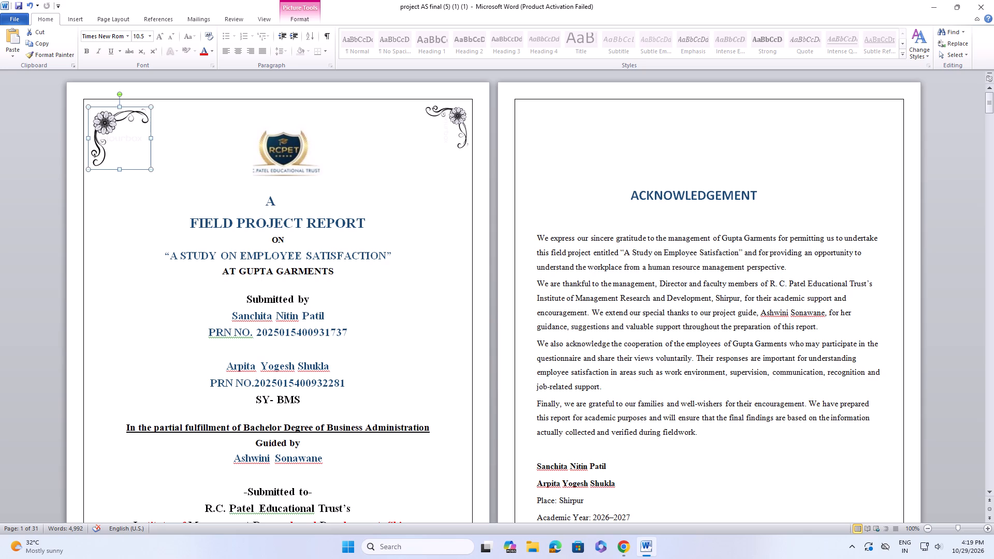
{"action": "left_click_drag", "start_coordinate": [87, 165], "coordinate": [90, 157]}
{"action": "left_click_drag", "start_coordinate": [155, 157], "coordinate": [155, 157]}
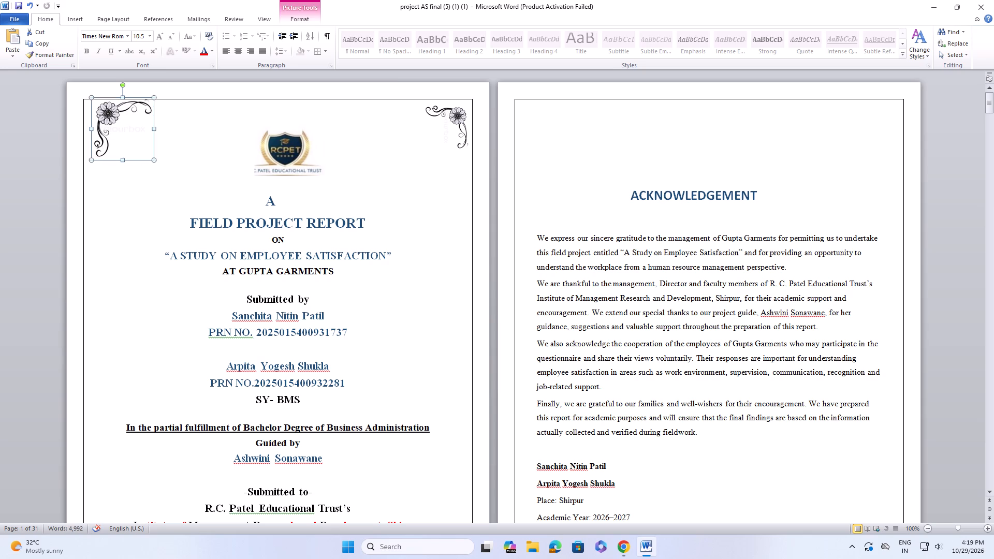
{"action": "left_click_drag", "start_coordinate": [155, 157], "coordinate": [138, 151]}
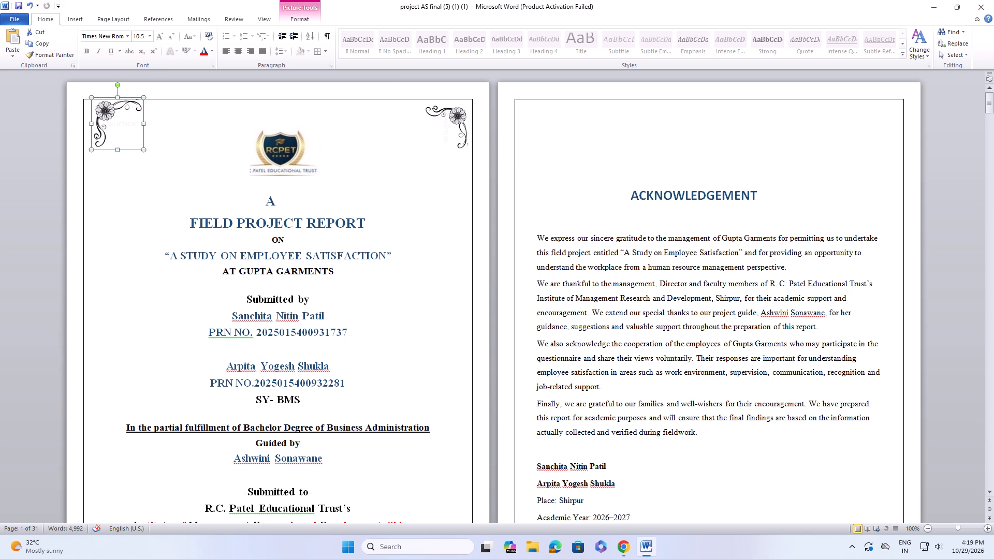
{"action": "left_click_drag", "start_coordinate": [143, 149], "coordinate": [136, 147]}
{"action": "left_click_drag", "start_coordinate": [124, 125], "coordinate": [121, 130]}
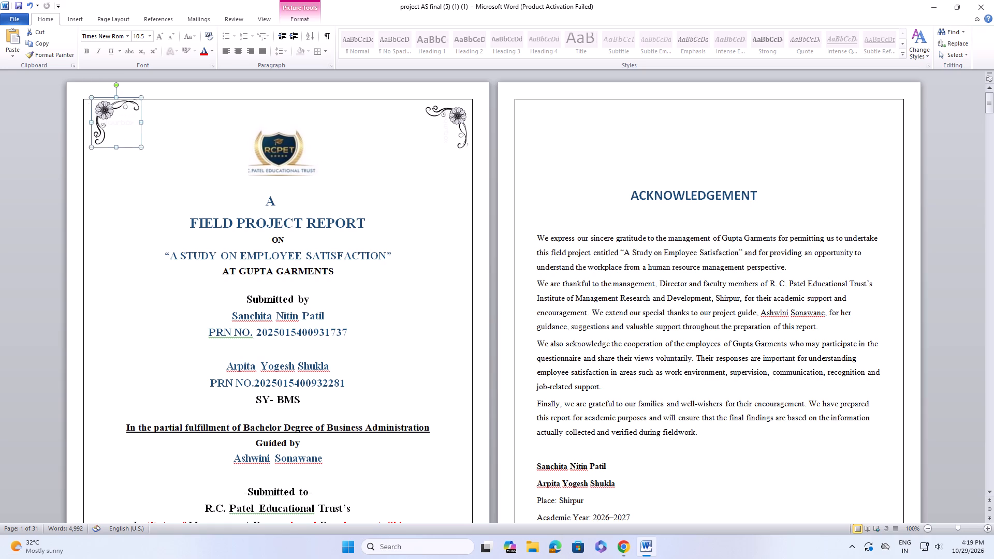
Shrink the floral ornament in the cover page's lower-left corner, keeping it anchored in that corner.
{"action": "scroll", "coordinate": [285, 244], "scroll_direction": "down", "scroll_amount": 5}
{"action": "scroll", "coordinate": [285, 244], "scroll_direction": "up", "scroll_amount": 1}
{"action": "scroll", "coordinate": [285, 244], "scroll_direction": "down", "scroll_amount": 3}
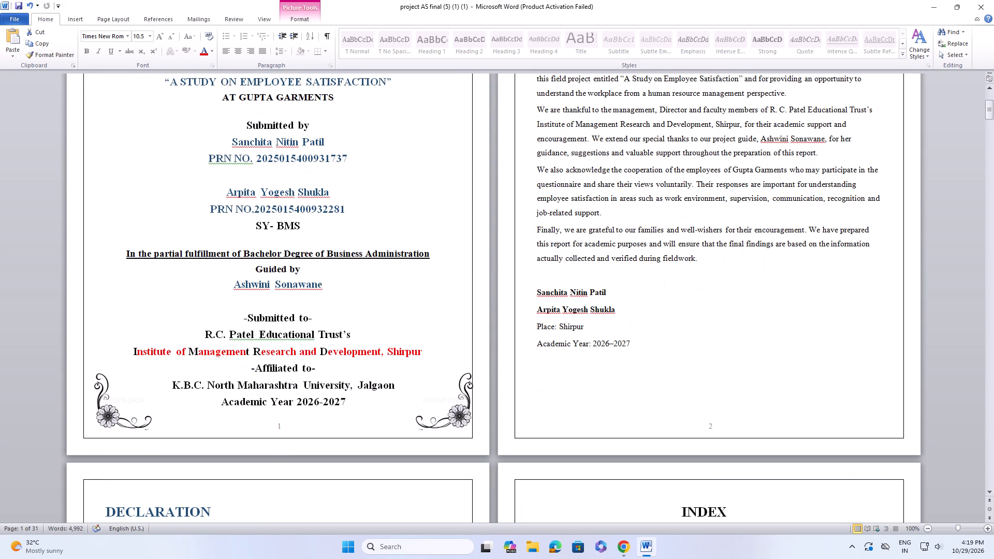
{"action": "left_click", "coordinate": [105, 412]}
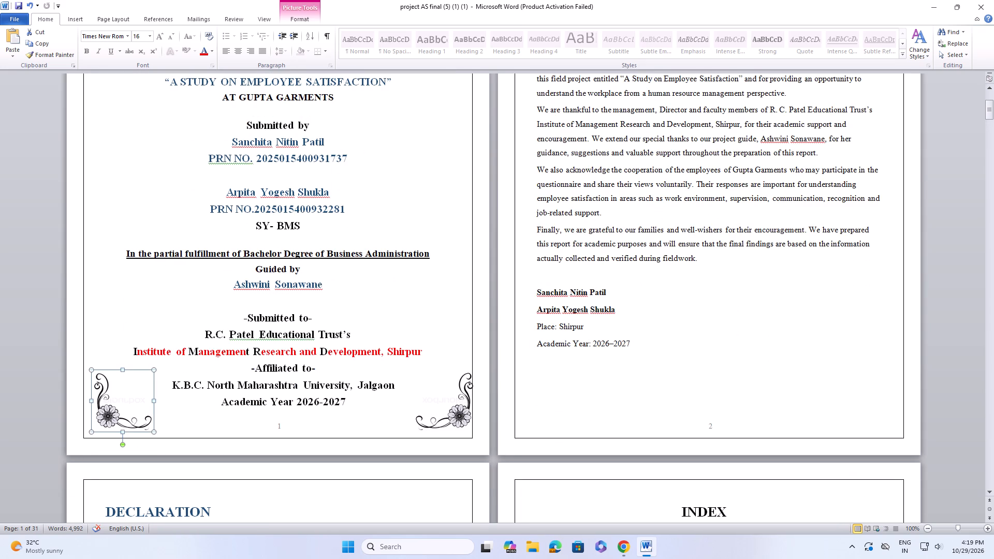
{"action": "left_click_drag", "start_coordinate": [153, 367], "coordinate": [139, 386]}
Shrink the floral ornament in the cover page's lower-right corner and position it fully inside the page border.
{"action": "left_click", "coordinate": [475, 383]}
{"action": "left_click", "coordinate": [458, 389]}
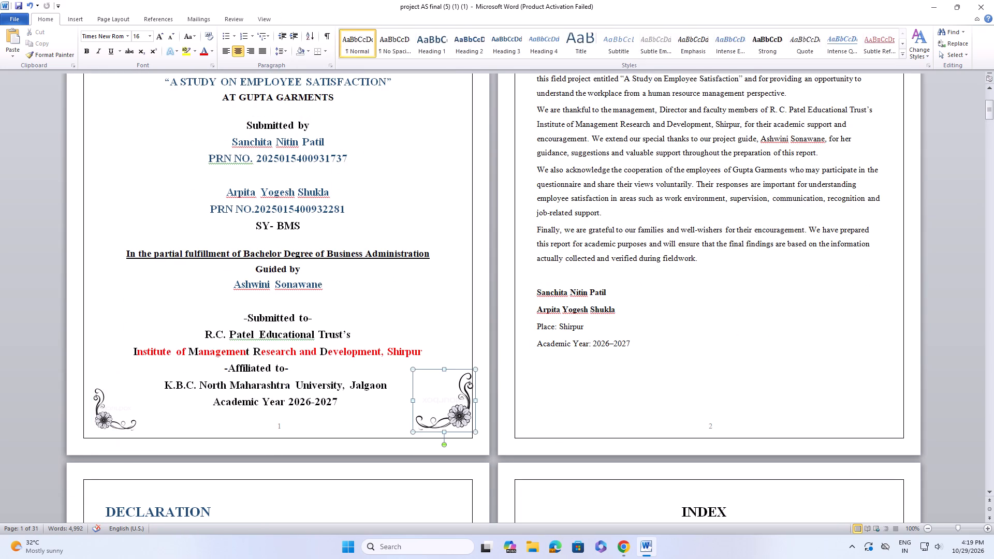
{"action": "left_click_drag", "start_coordinate": [411, 370], "coordinate": [415, 392]}
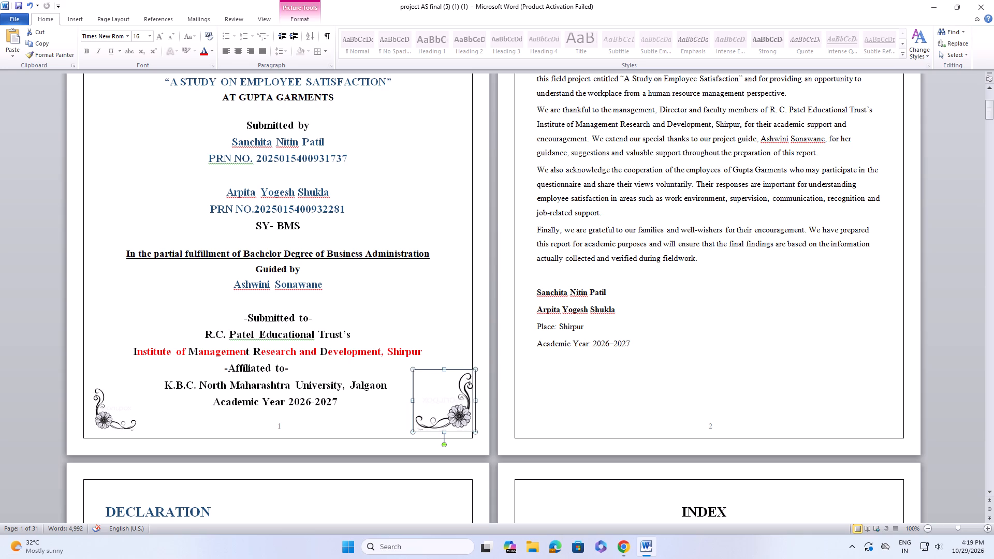
{"action": "left_click_drag", "start_coordinate": [415, 392], "coordinate": [423, 403]}
{"action": "left_click_drag", "start_coordinate": [456, 405], "coordinate": [449, 409]}
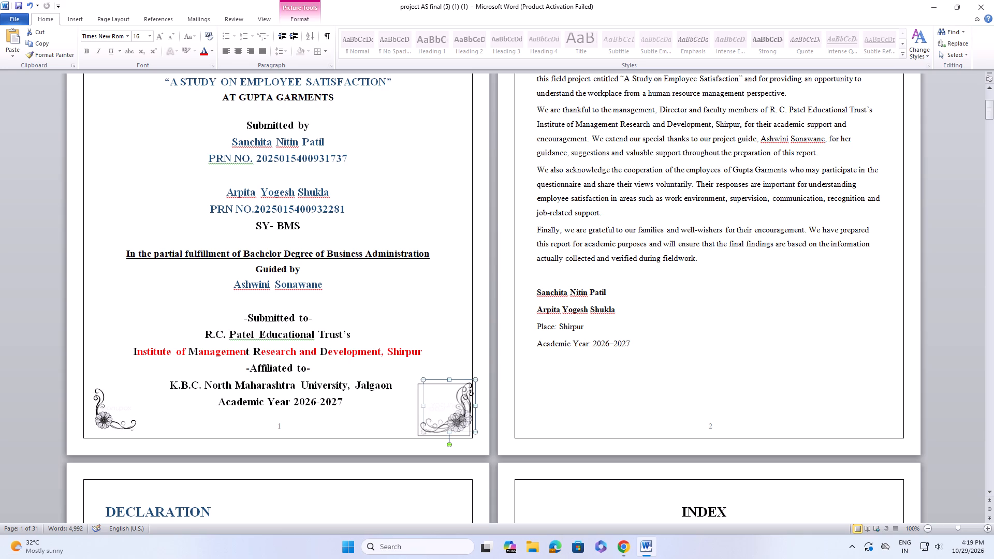
{"action": "left_click_drag", "start_coordinate": [449, 409], "coordinate": [445, 409]}
{"action": "left_click", "coordinate": [442, 384]}
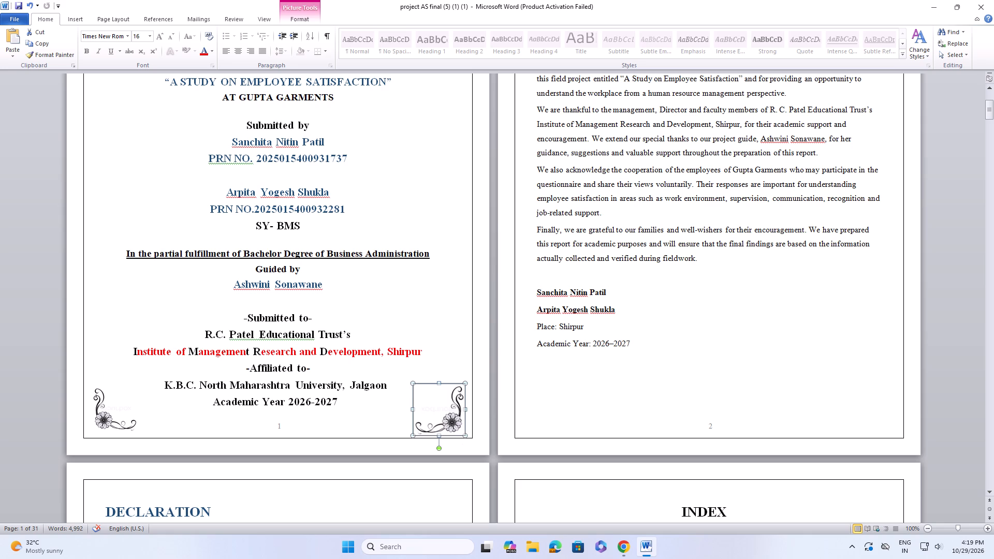
{"action": "left_click_drag", "start_coordinate": [466, 383], "coordinate": [460, 387]}
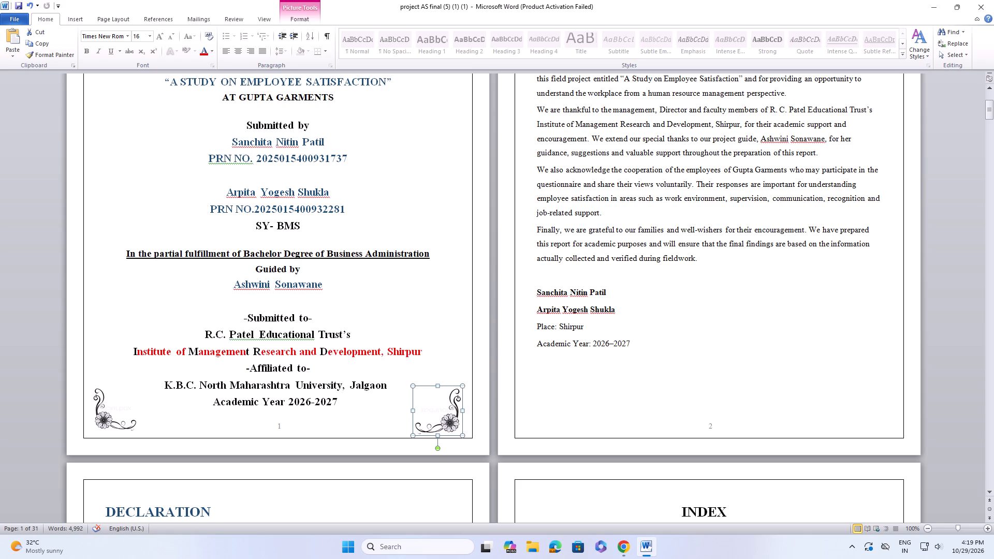
{"action": "left_click", "coordinate": [461, 387]}
{"action": "left_click_drag", "start_coordinate": [443, 405], "coordinate": [446, 398]}
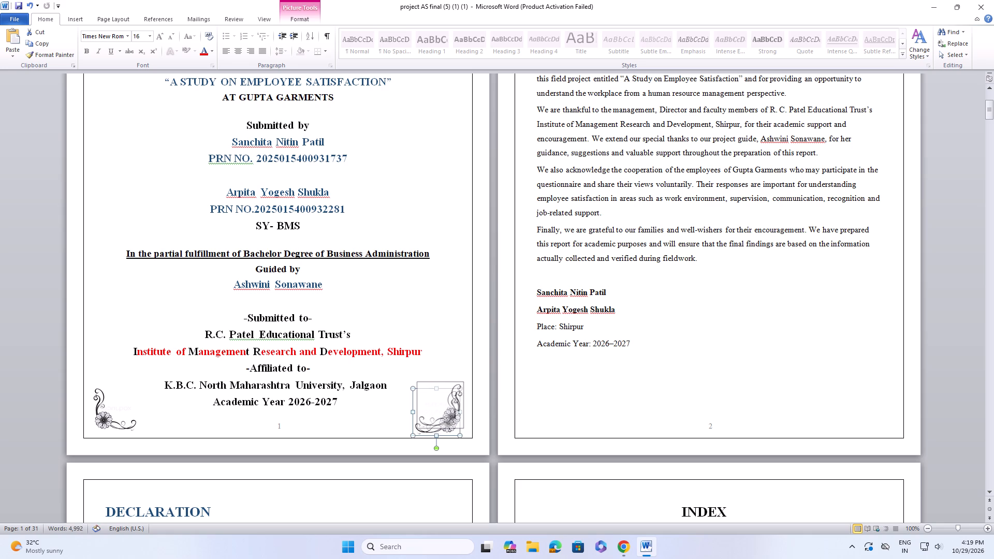
{"action": "left_click_drag", "start_coordinate": [446, 398], "coordinate": [447, 399]}
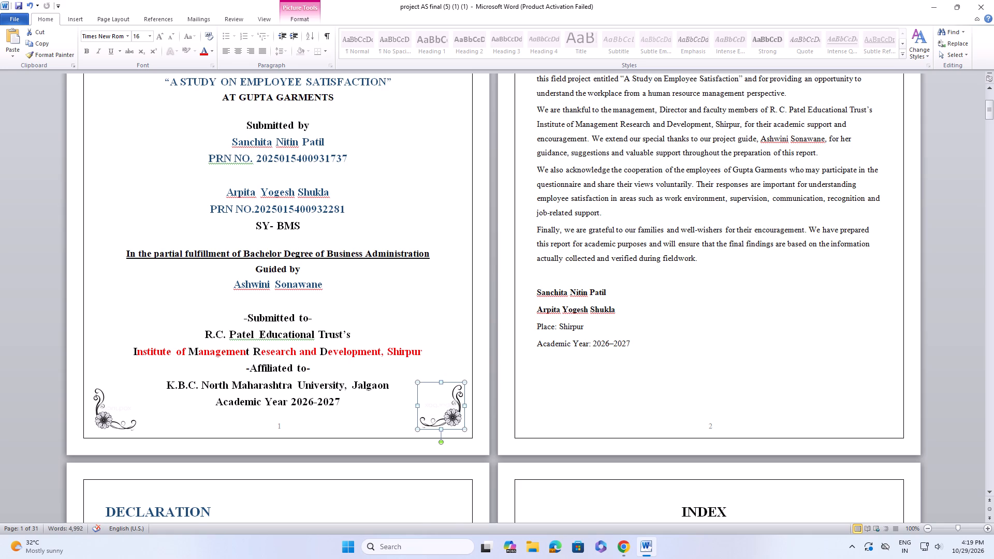
Move the cover page's upper-right floral ornament slightly down from the top border.
{"action": "scroll", "coordinate": [450, 399], "scroll_direction": "up", "scroll_amount": 8}
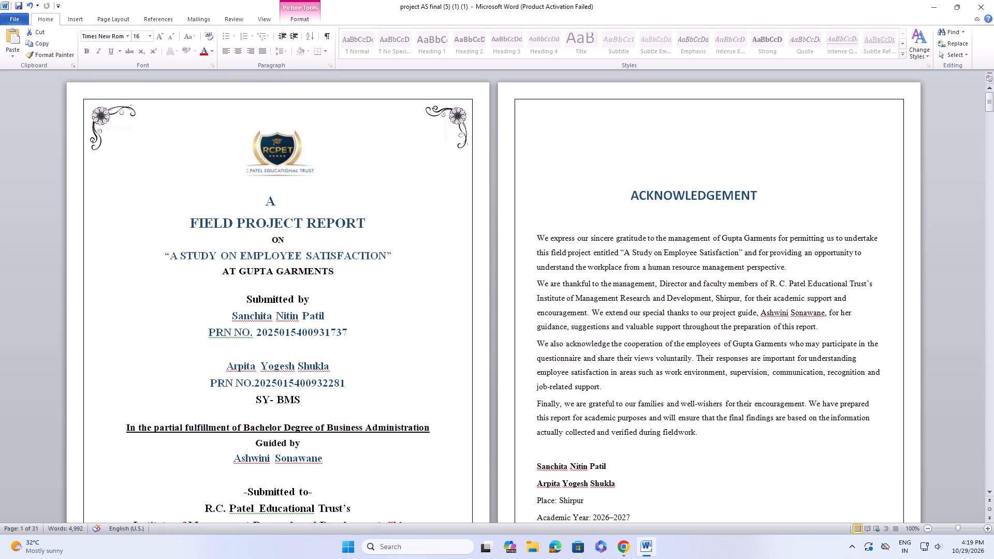
{"action": "left_click_drag", "start_coordinate": [456, 120], "coordinate": [456, 127]}
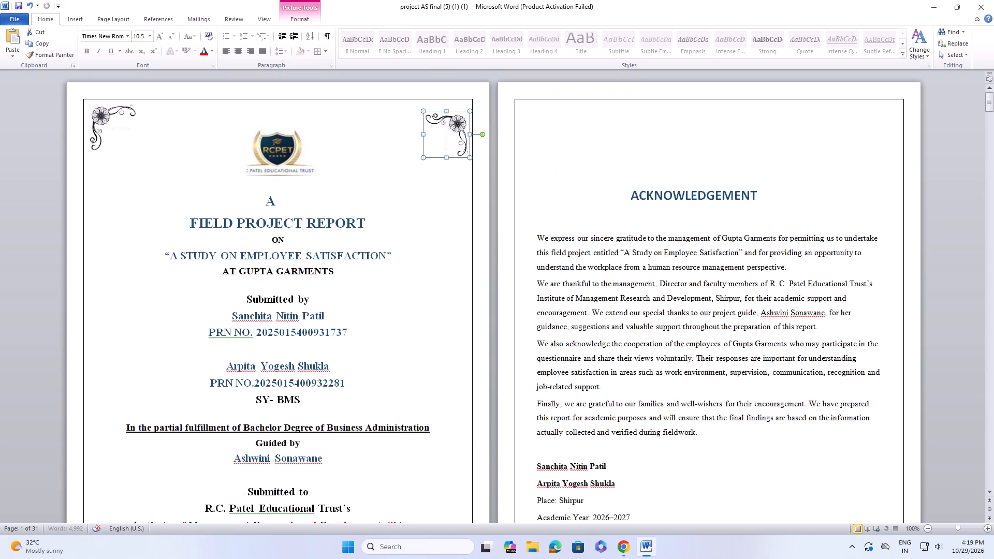
Set the ACKNOWLEDGEMENT heading's font to Times New Roman.
{"action": "scroll", "coordinate": [456, 128], "scroll_direction": "down", "scroll_amount": 2}
{"action": "scroll", "coordinate": [458, 128], "scroll_direction": "up", "scroll_amount": 1}
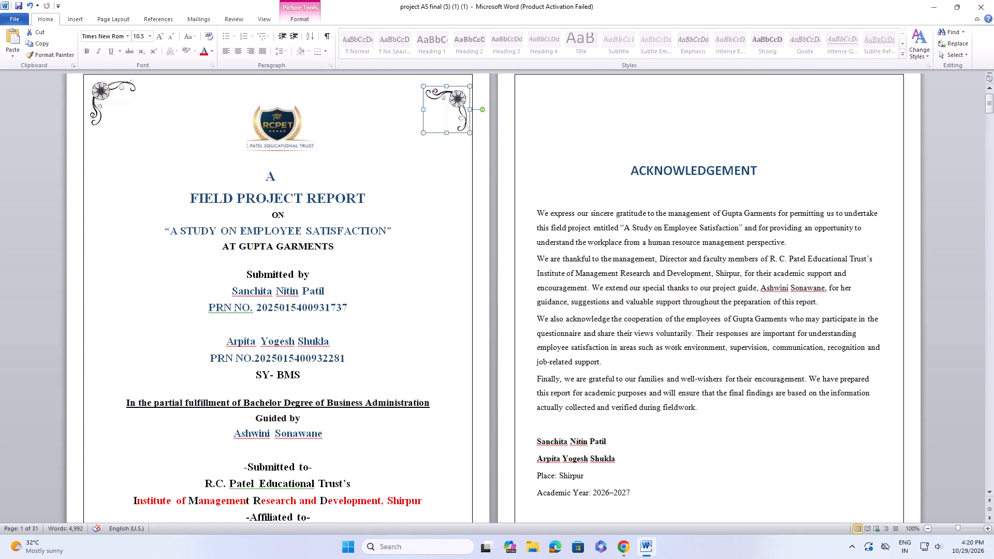
{"action": "left_click_drag", "start_coordinate": [630, 171], "coordinate": [776, 161]}
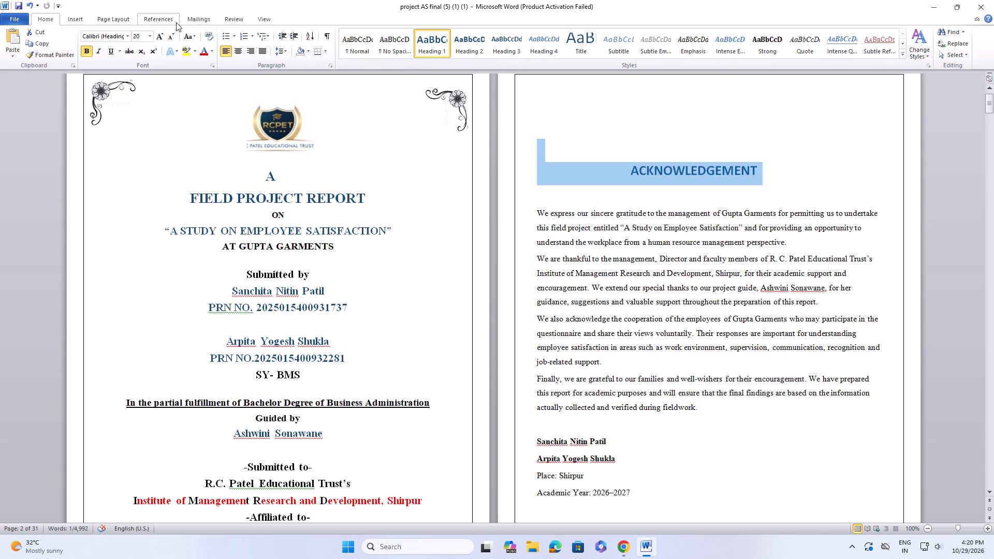
{"action": "left_click", "coordinate": [131, 33]}
{"action": "left_click", "coordinate": [158, 96]}
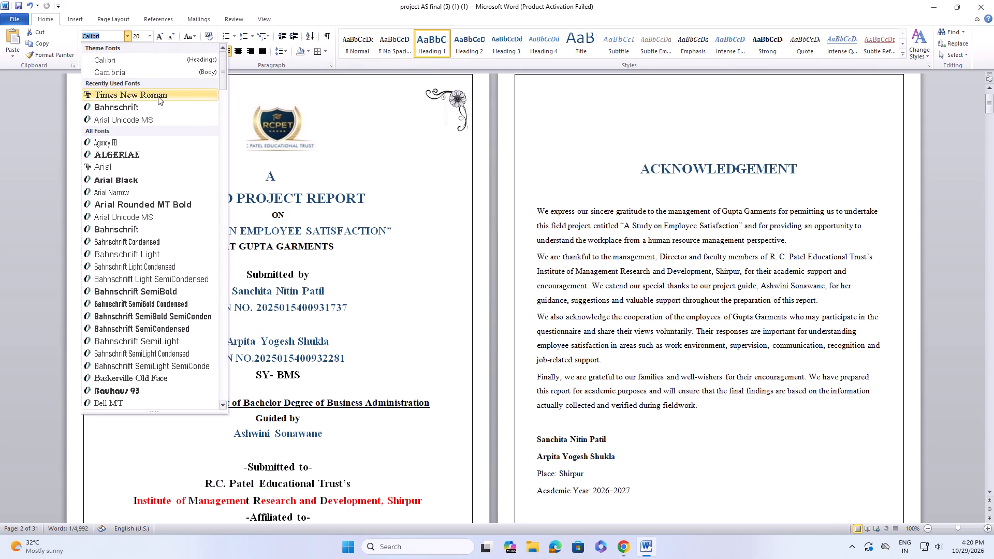
Center the DECLARATION heading on page 3.
{"action": "scroll", "coordinate": [322, 449], "scroll_direction": "down", "scroll_amount": 2}
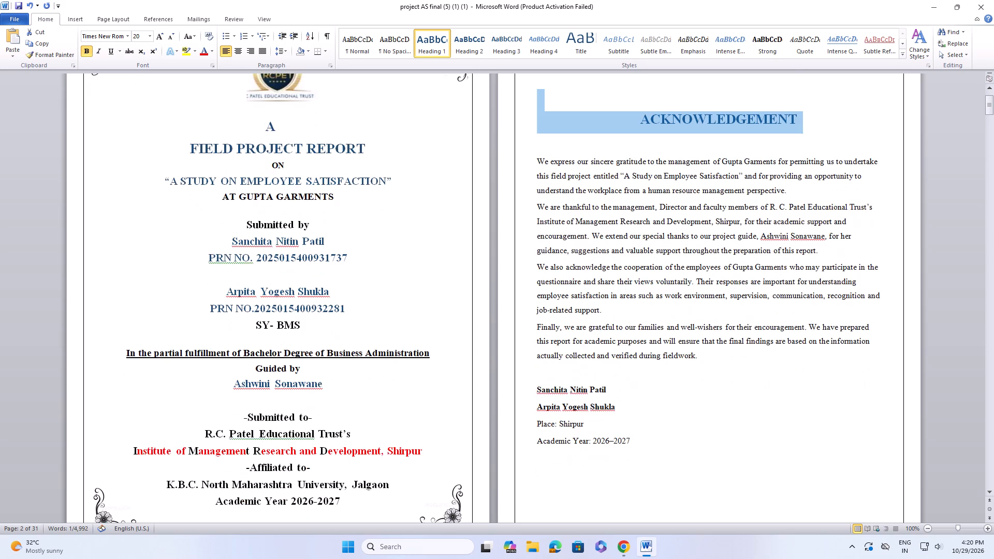
{"action": "scroll", "coordinate": [322, 449], "scroll_direction": "down", "scroll_amount": 8}
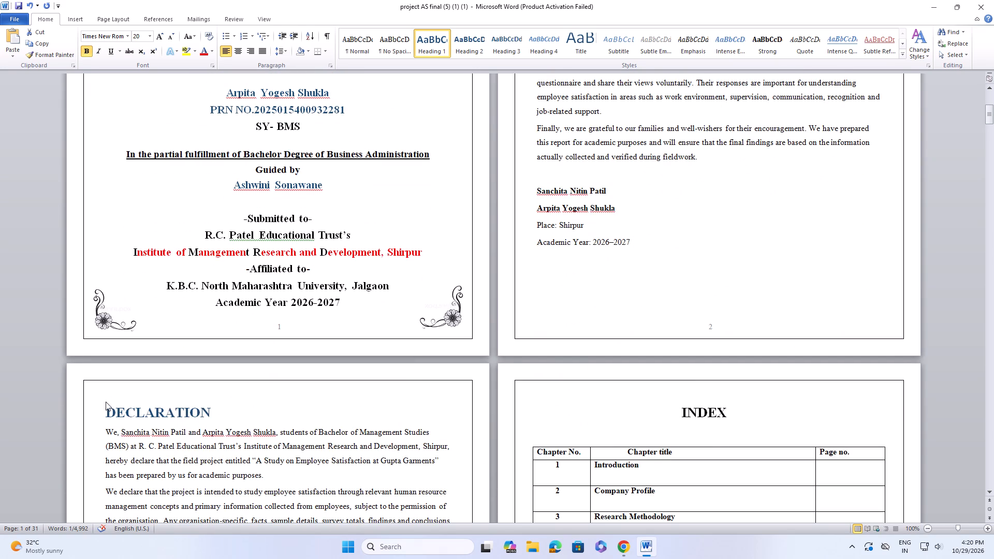
{"action": "left_click_drag", "start_coordinate": [104, 411], "coordinate": [219, 421]}
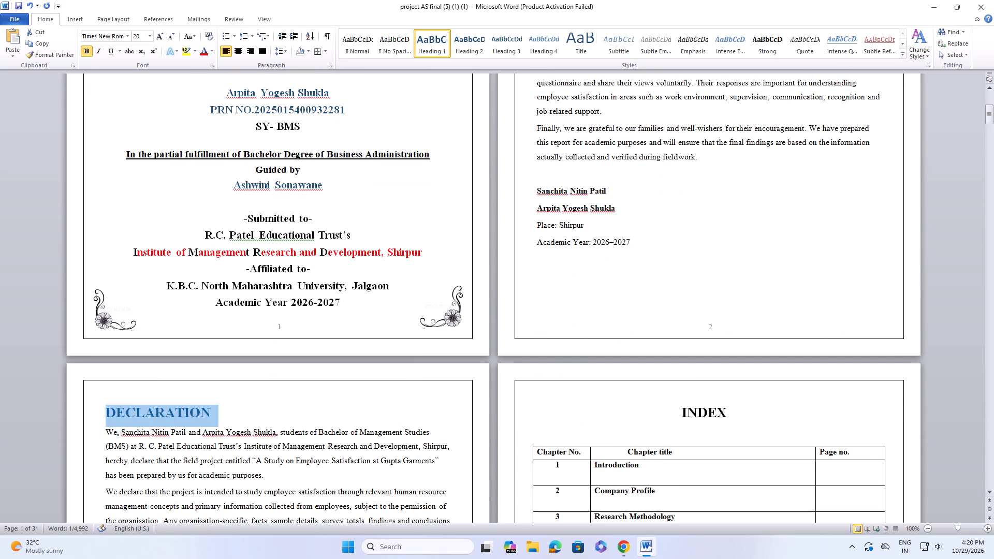
{"action": "left_click", "coordinate": [240, 57]}
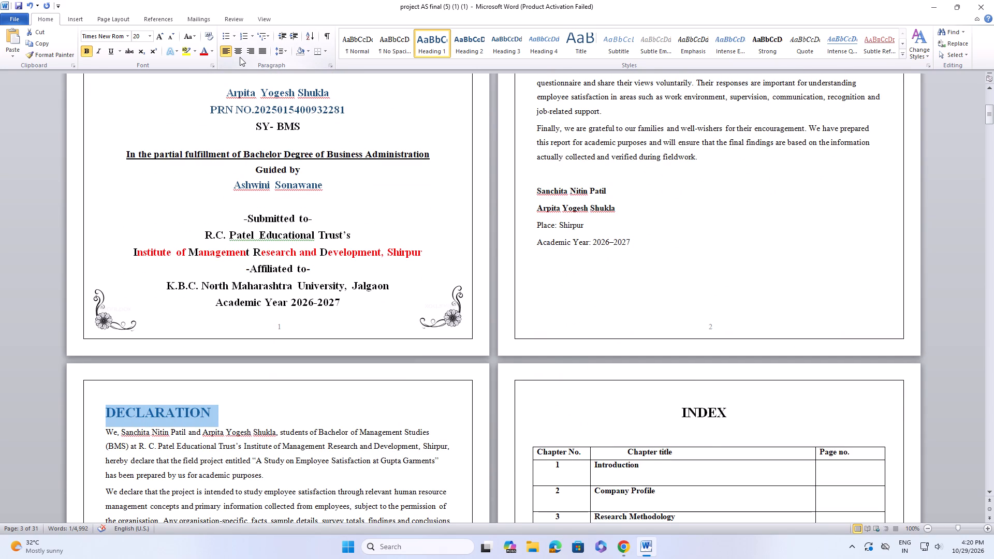
{"action": "left_click", "coordinate": [237, 53]}
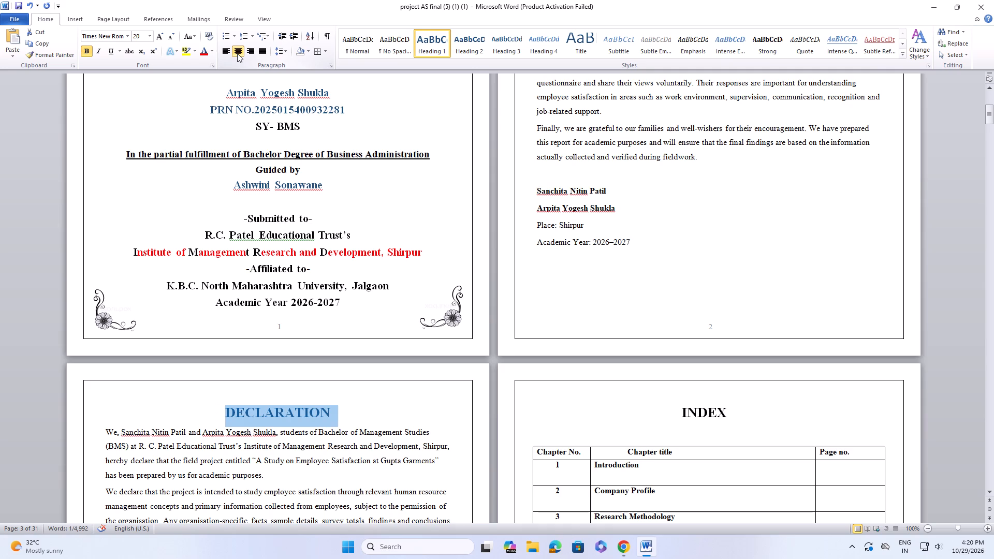
Open the file information and save options for the report "project AS final (5) (1) (1)".
{"action": "scroll", "coordinate": [479, 179], "scroll_direction": "down", "scroll_amount": 7}
{"action": "scroll", "coordinate": [682, 209], "scroll_direction": "up", "scroll_amount": 12}
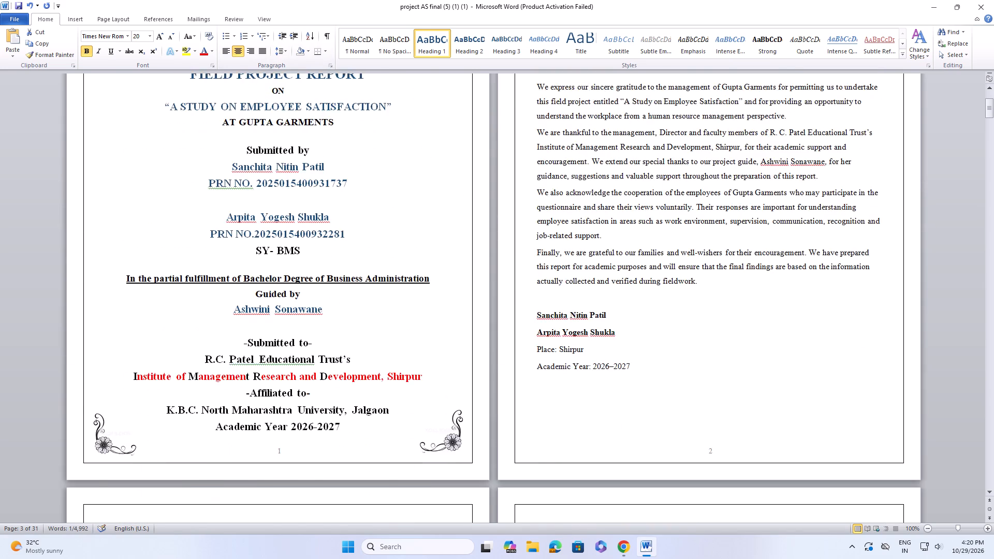
{"action": "scroll", "coordinate": [423, 149], "scroll_direction": "up", "scroll_amount": 8}
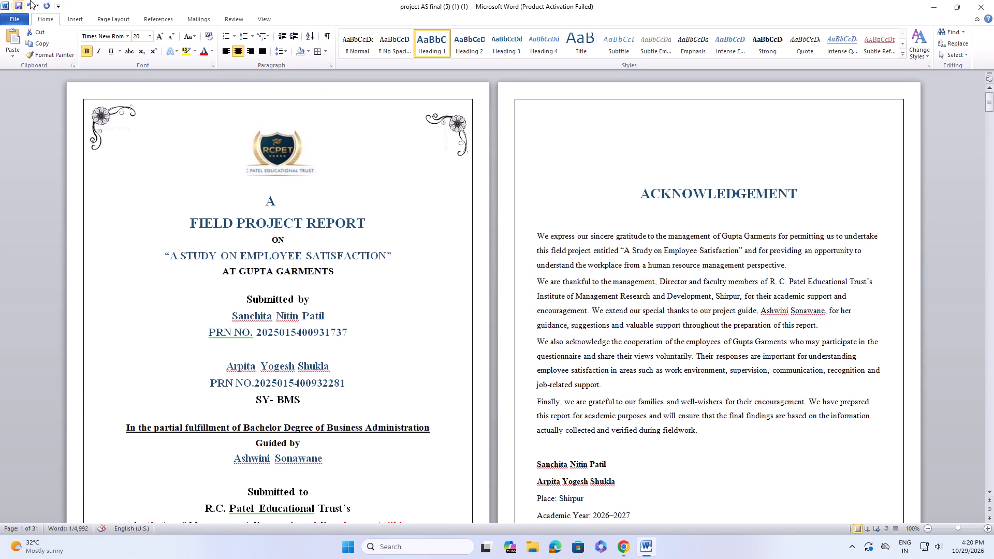
{"action": "left_click", "coordinate": [16, 20]}
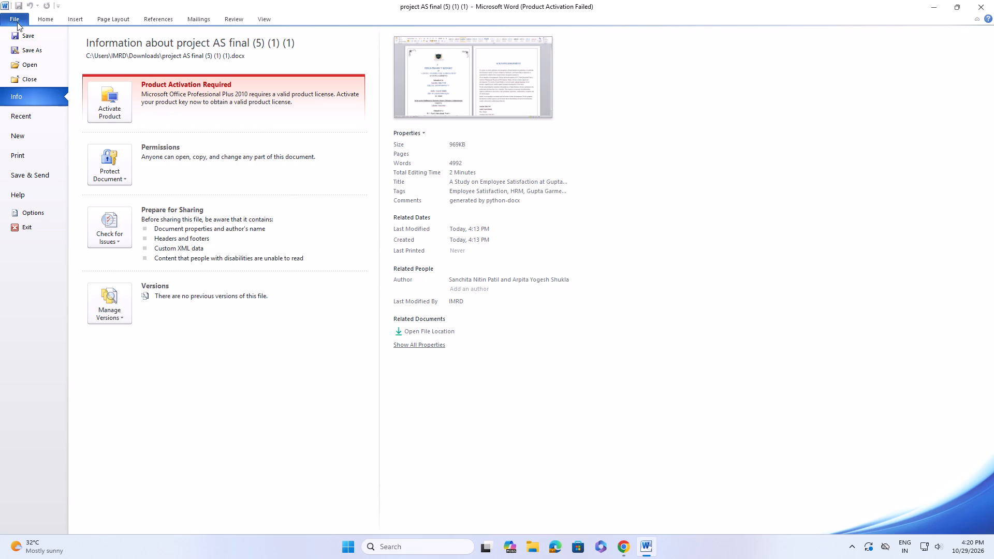
Save a copy of the report to the Desktop as a Word Document named "project AS final (5) (1) (1)".
{"action": "left_click", "coordinate": [14, 48]}
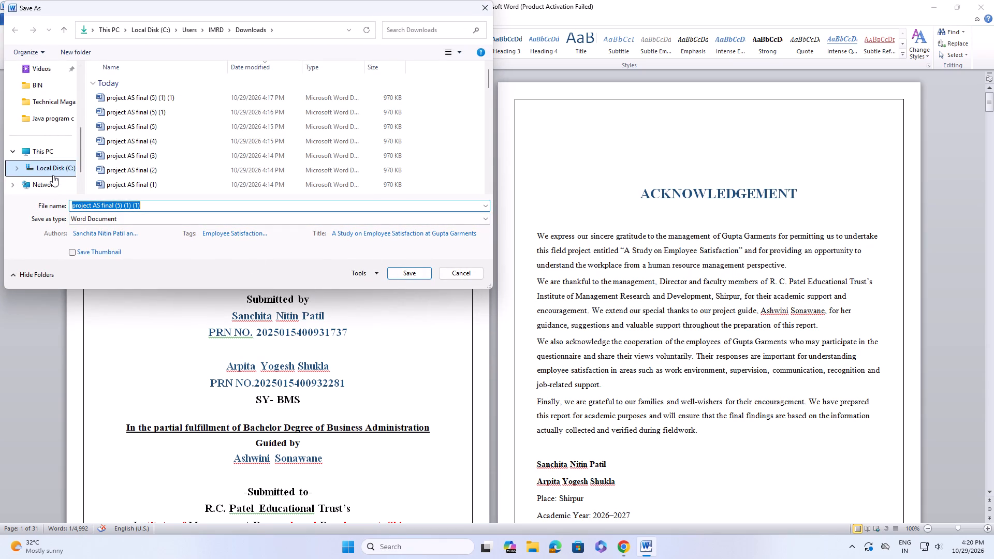
{"action": "scroll", "coordinate": [53, 175], "scroll_direction": "down", "scroll_amount": 3}
{"action": "scroll", "coordinate": [53, 175], "scroll_direction": "up", "scroll_amount": 9}
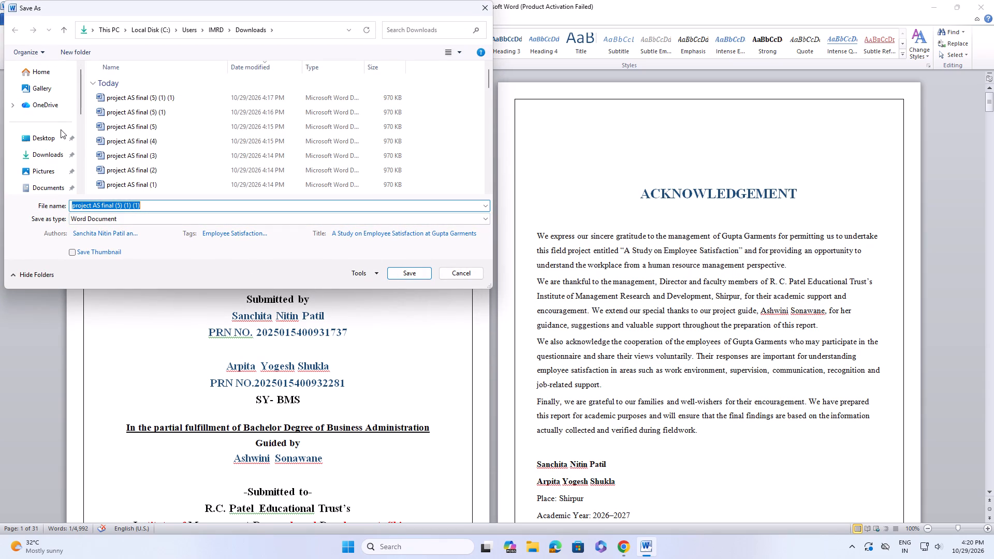
{"action": "left_click", "coordinate": [60, 142]}
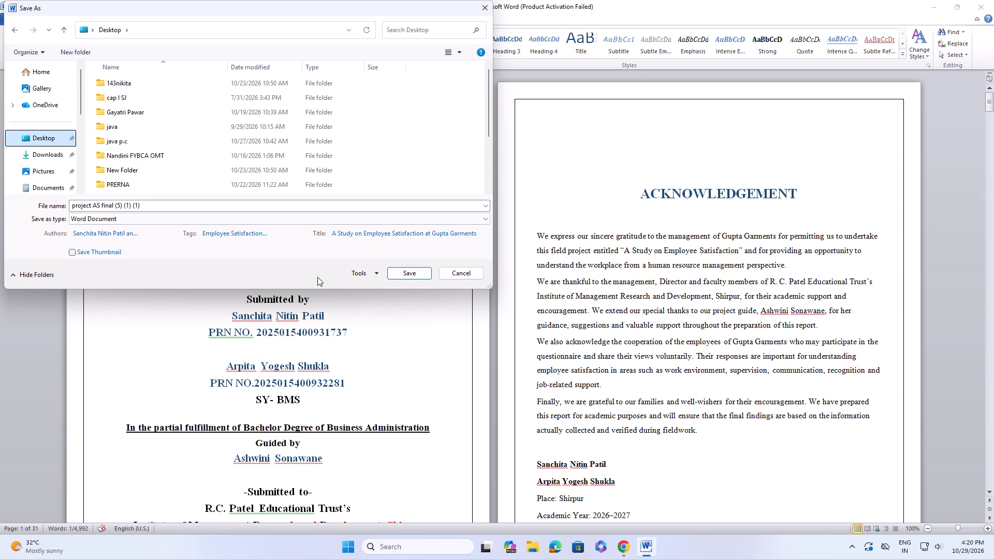
{"action": "left_click", "coordinate": [402, 274]}
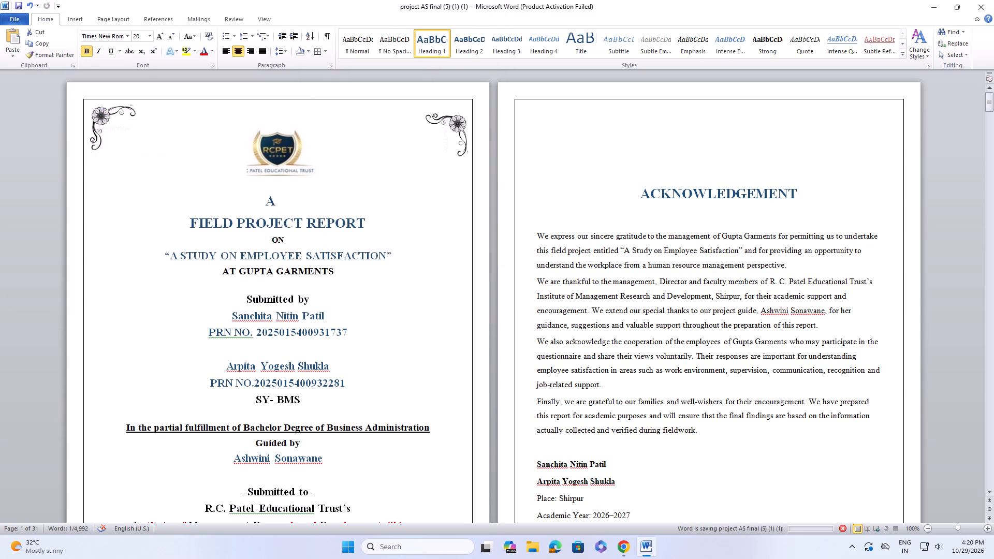
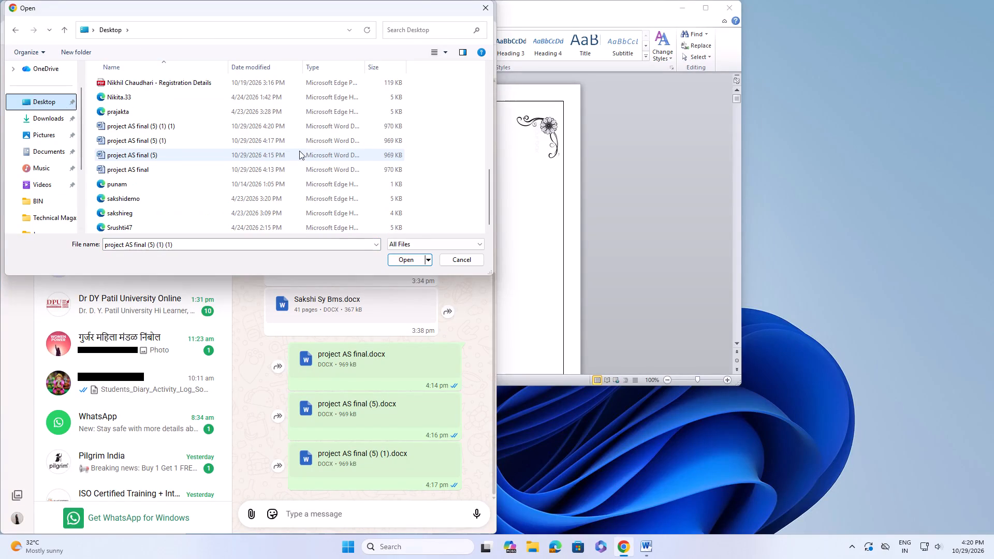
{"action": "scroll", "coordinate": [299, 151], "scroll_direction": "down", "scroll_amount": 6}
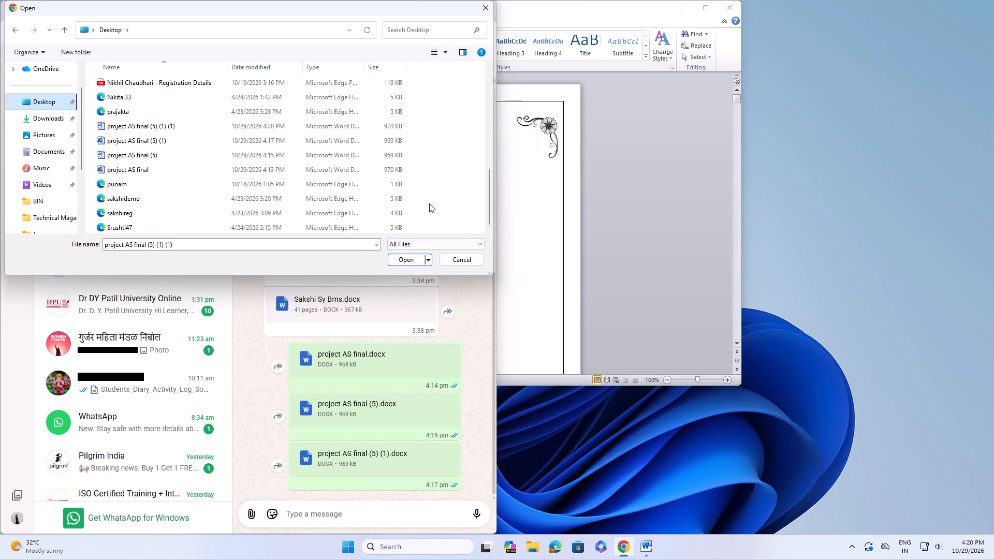
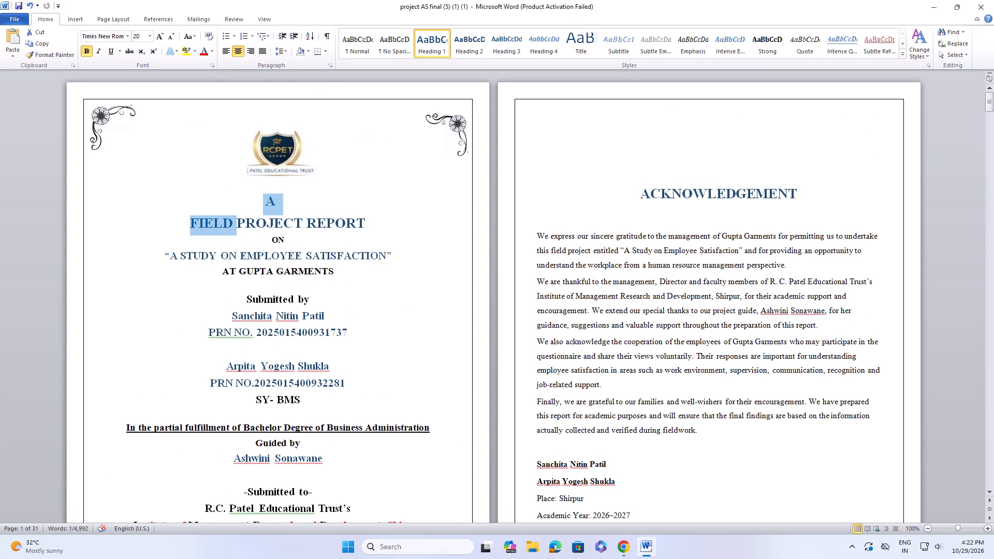
Set the cover page's FIELD PROJECT REPORT line to font size 18.
{"action": "left_click_drag", "start_coordinate": [346, 197], "coordinate": [371, 217]}
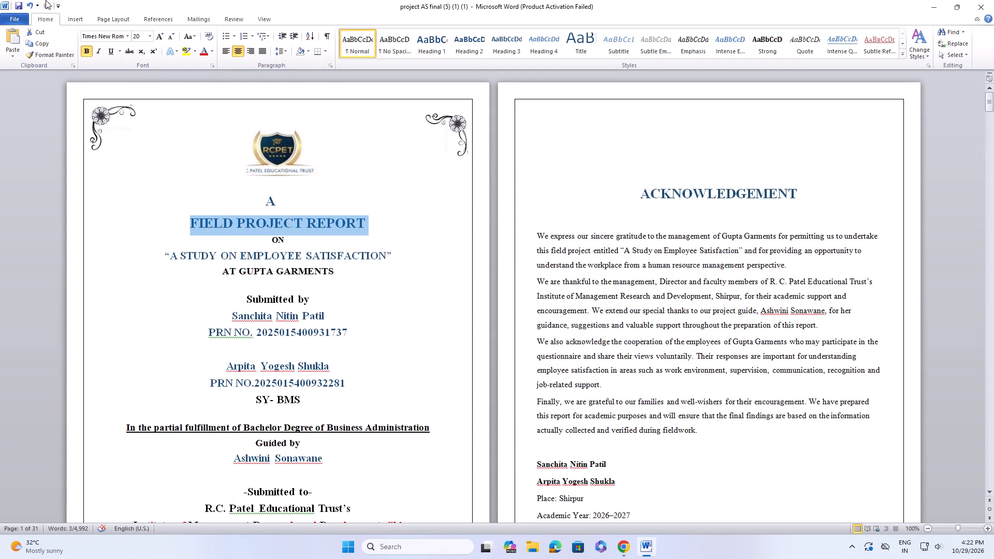
{"action": "left_click", "coordinate": [150, 34]}
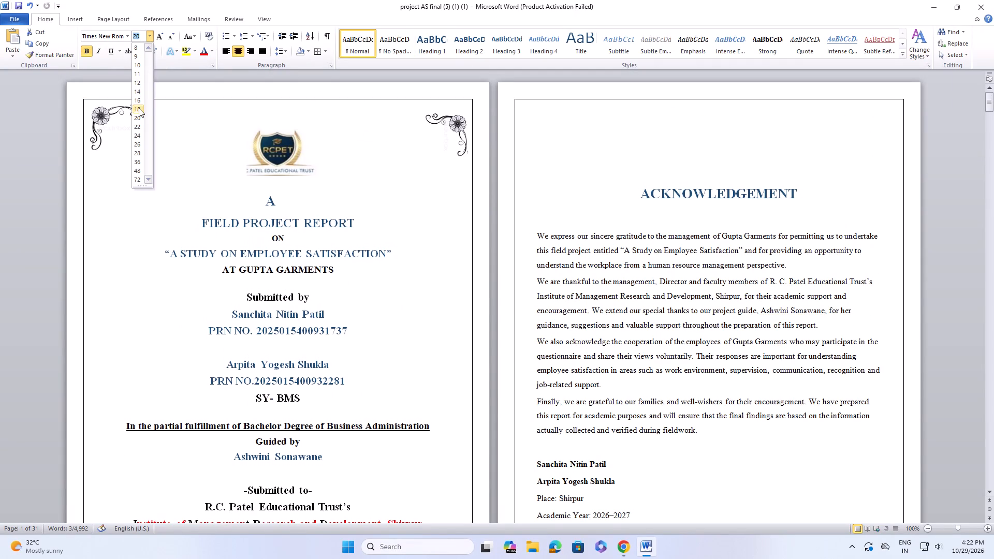
{"action": "left_click", "coordinate": [139, 108]}
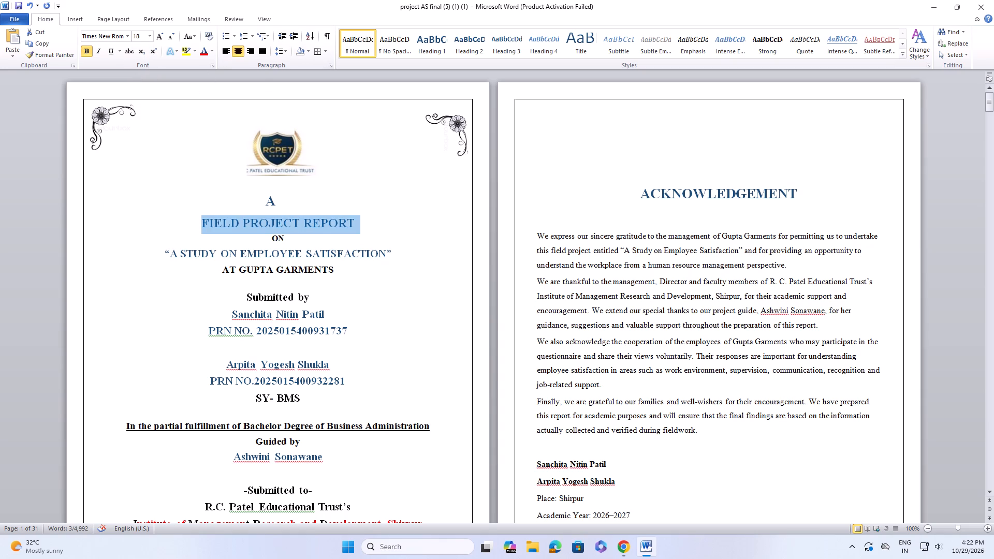
Set the letter "A" above the cover title to Times New Roman, size 20.
{"action": "left_click_drag", "start_coordinate": [268, 199], "coordinate": [276, 202]}
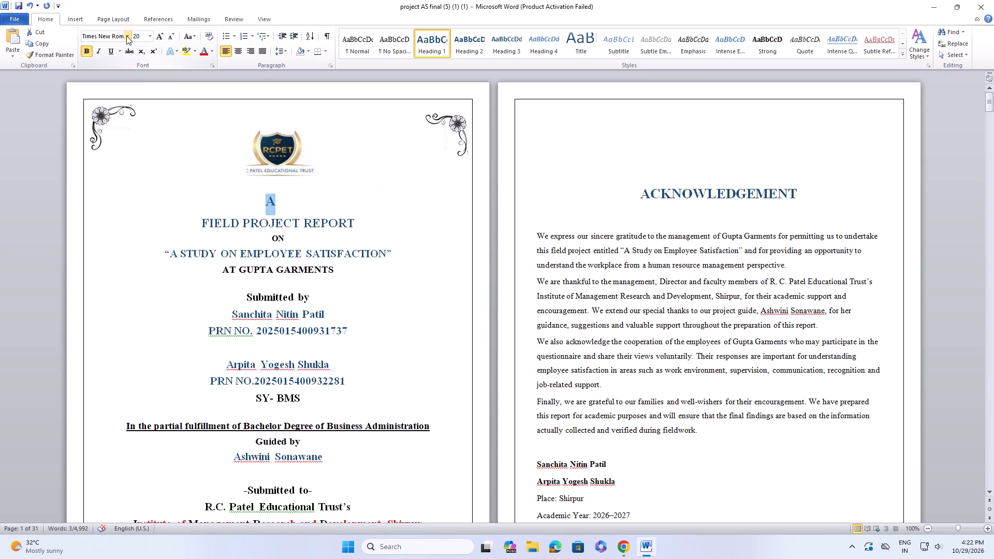
{"action": "left_click", "coordinate": [126, 36]}
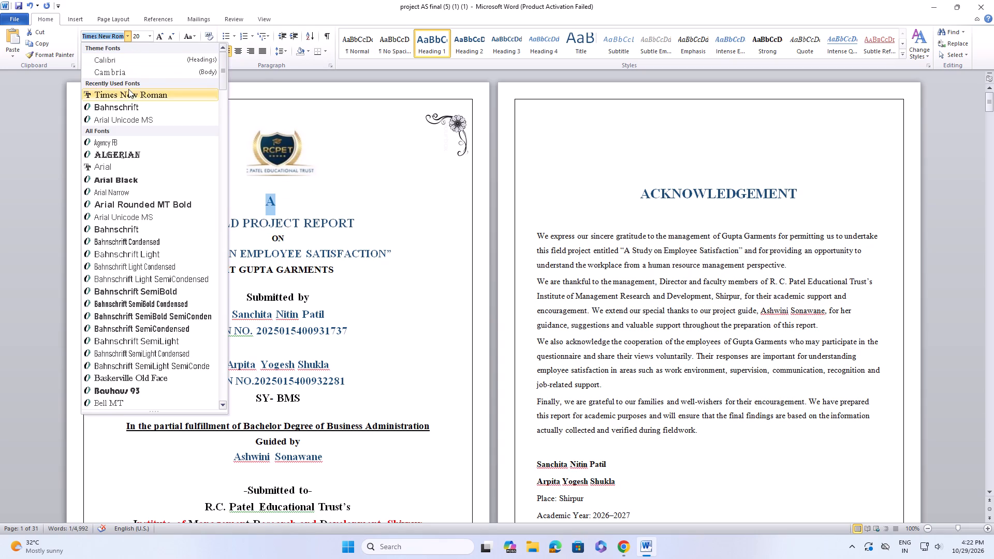
{"action": "left_click", "coordinate": [131, 92]}
{"action": "left_click", "coordinate": [149, 35]}
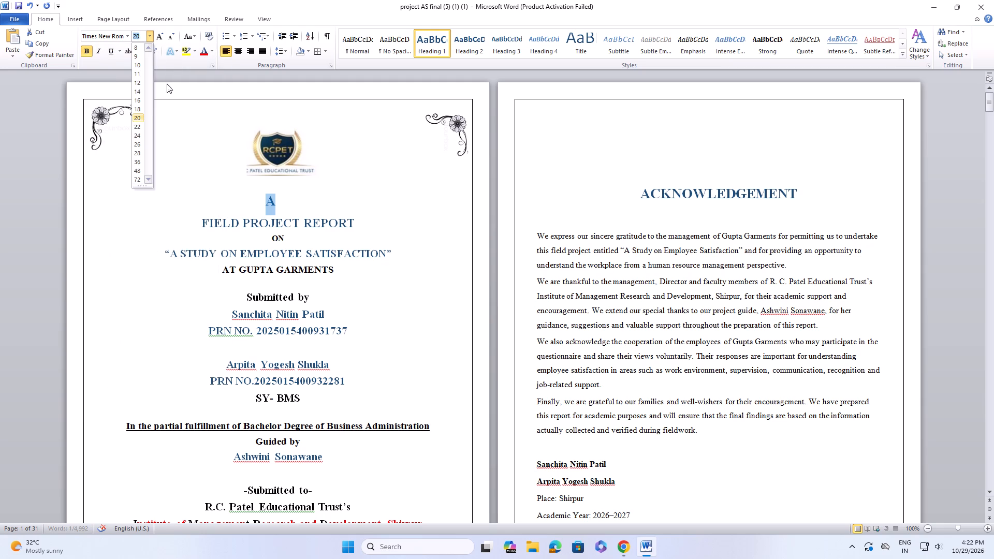
{"action": "left_click", "coordinate": [142, 119]}
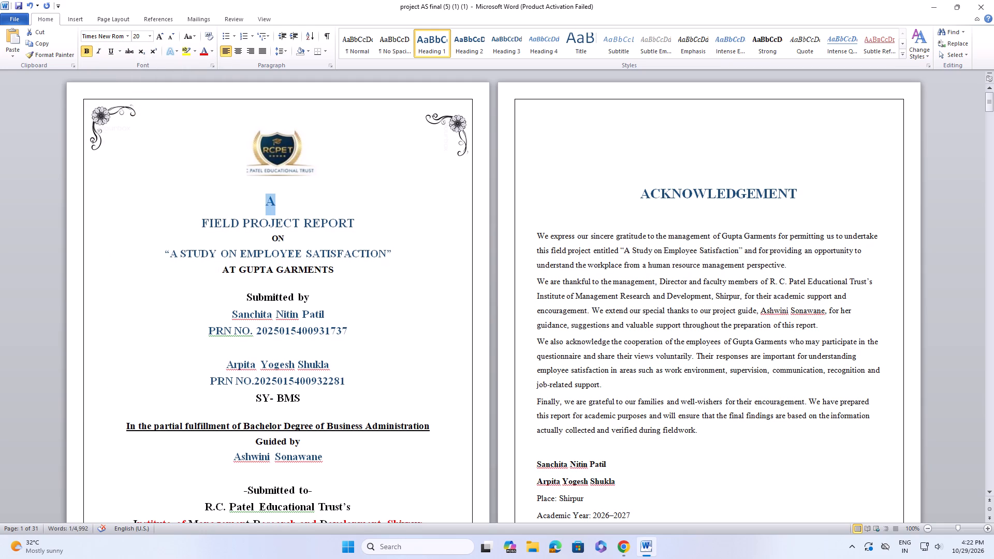
Set the "-Submitted to-" line on the cover page to font size 14.
{"action": "scroll", "coordinate": [308, 353], "scroll_direction": "down", "scroll_amount": 5}
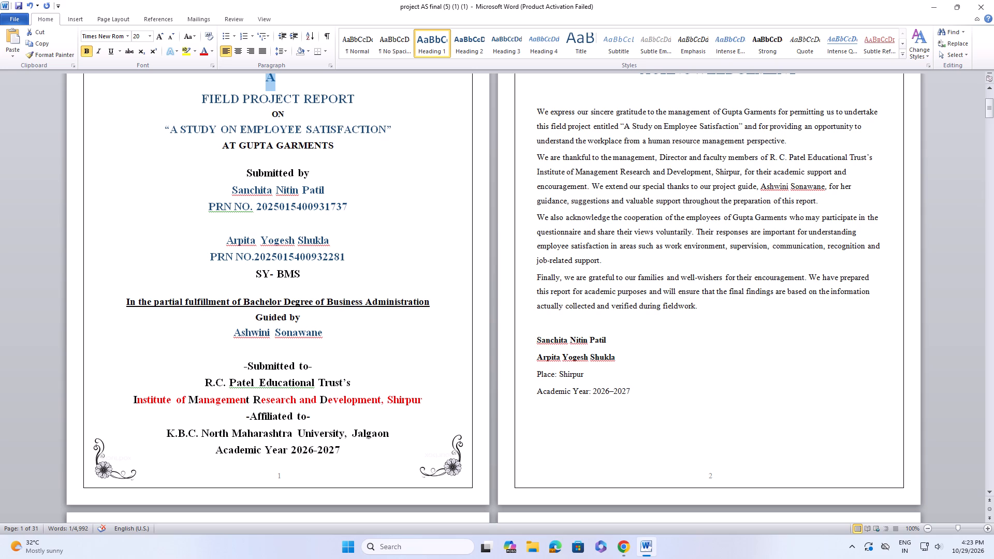
{"action": "left_click_drag", "start_coordinate": [242, 367], "coordinate": [325, 372]}
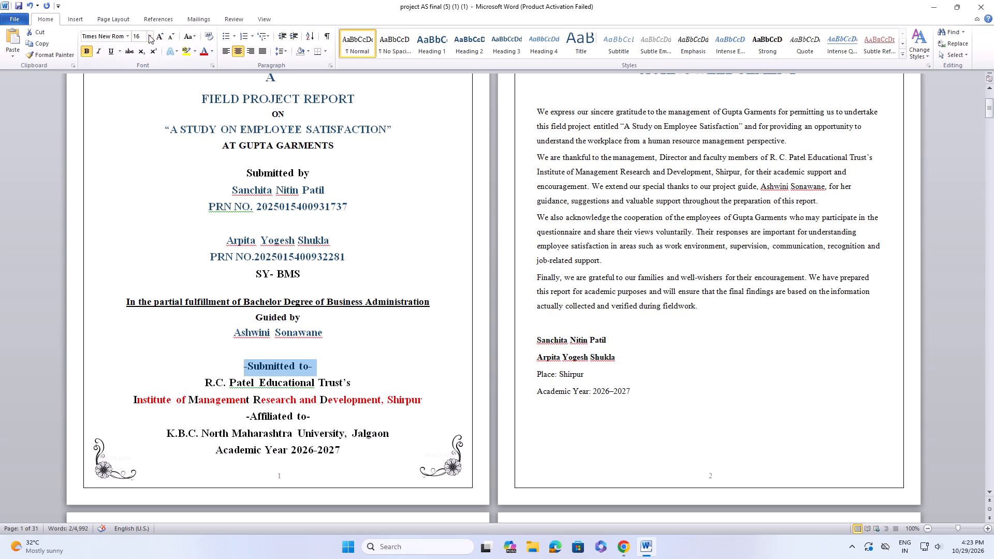
{"action": "left_click", "coordinate": [149, 35]}
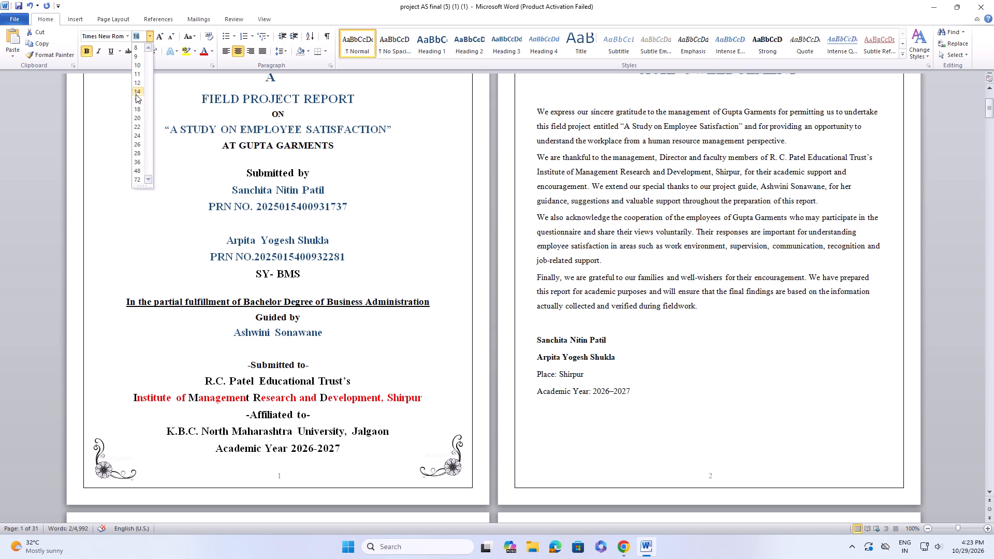
{"action": "left_click", "coordinate": [136, 94]}
Set the "R.C. Patel Educational Trust's" line on the cover page to font size 14.
{"action": "left_click_drag", "start_coordinate": [209, 381], "coordinate": [364, 369]}
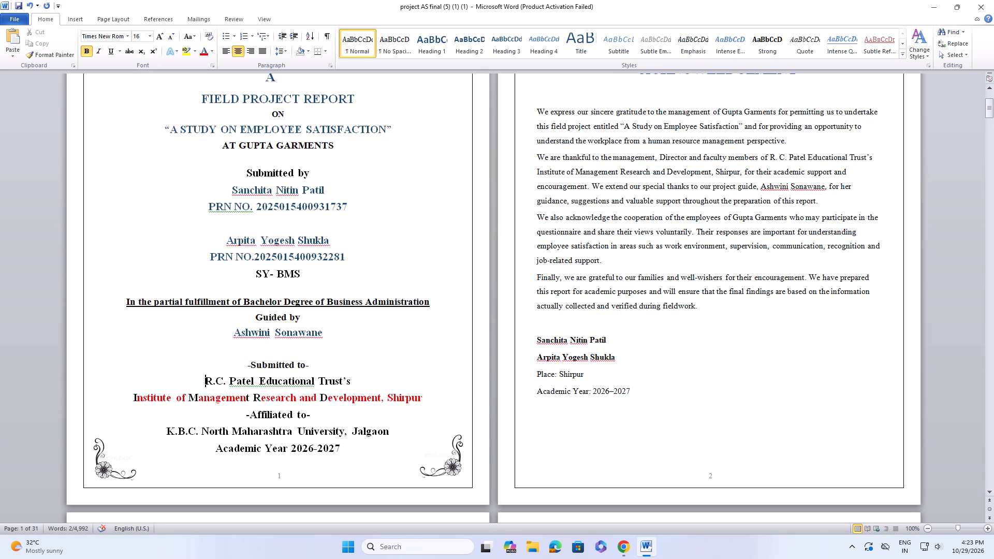
{"action": "left_click_drag", "start_coordinate": [201, 378], "coordinate": [346, 377]}
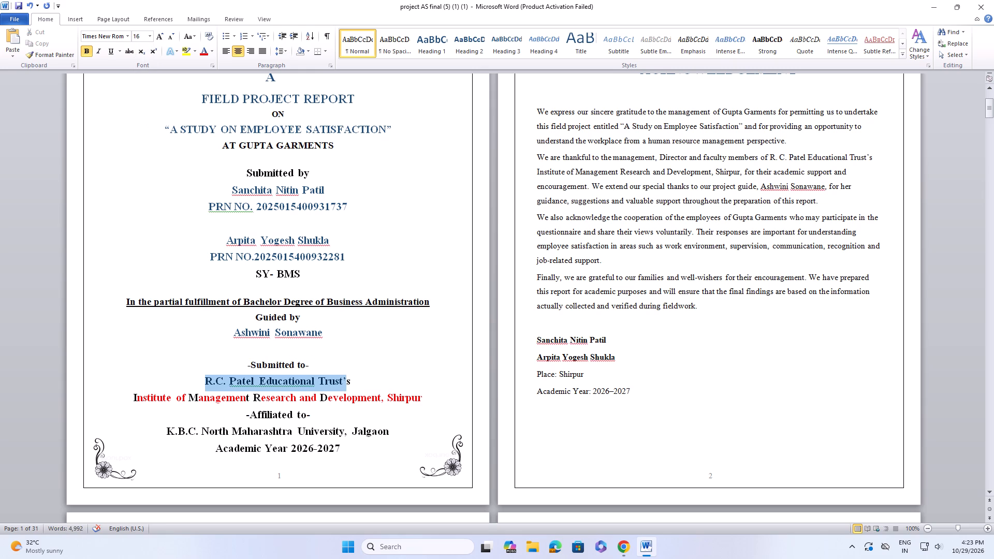
{"action": "left_click_drag", "start_coordinate": [346, 377], "coordinate": [357, 383]}
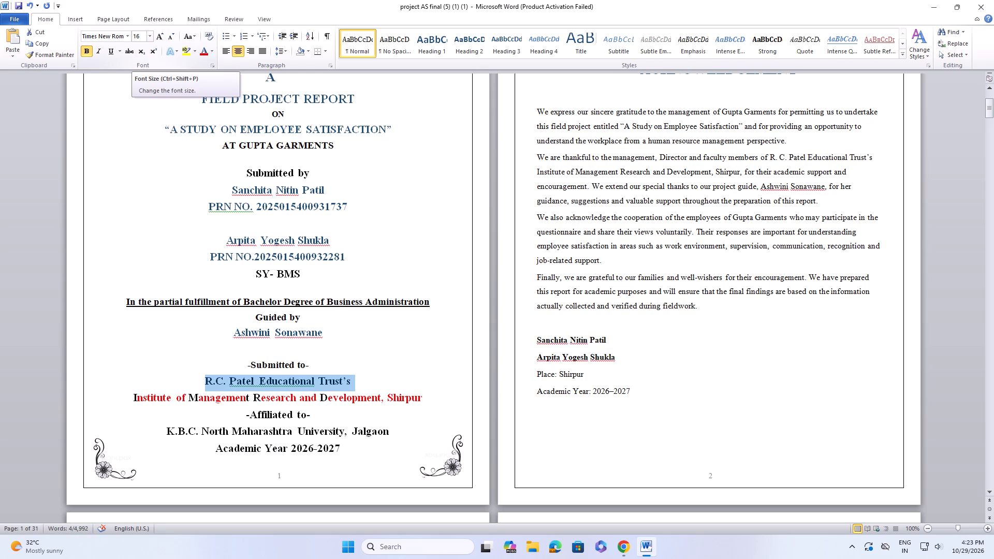
{"action": "left_click", "coordinate": [149, 33]}
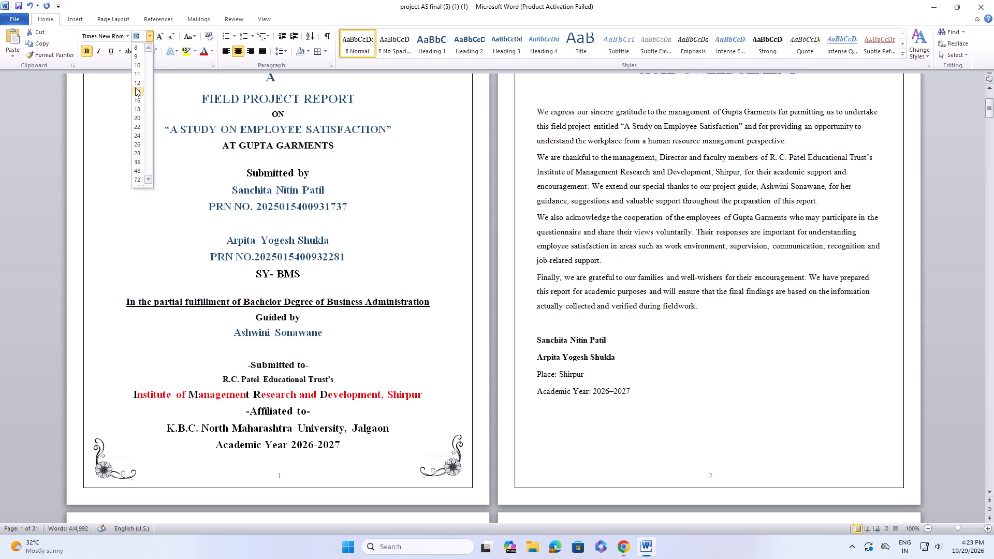
{"action": "left_click", "coordinate": [138, 92]}
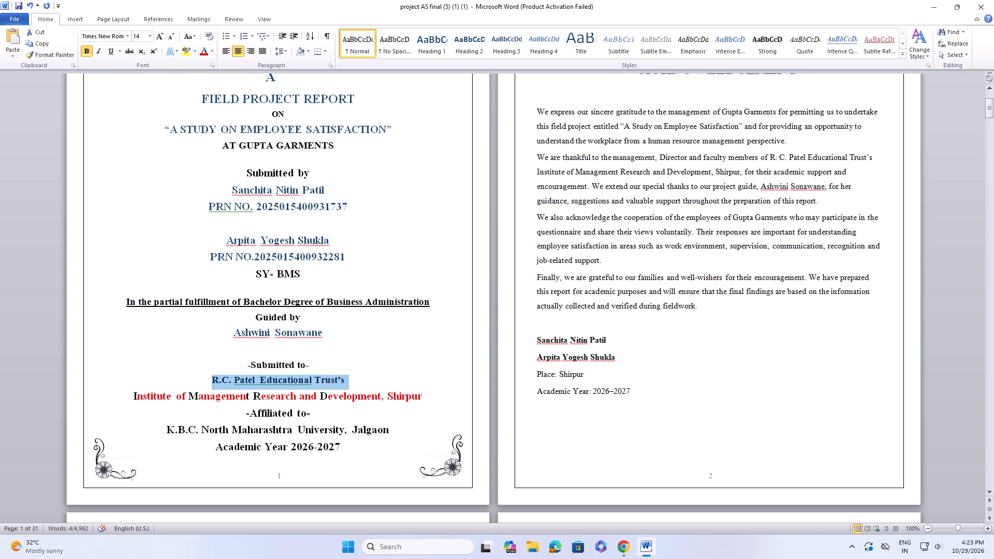
Set the red "Institute of Management Research and Development, Shirpur" line on the cover page to font size 14.
{"action": "left_click_drag", "start_coordinate": [129, 396], "coordinate": [418, 402]}
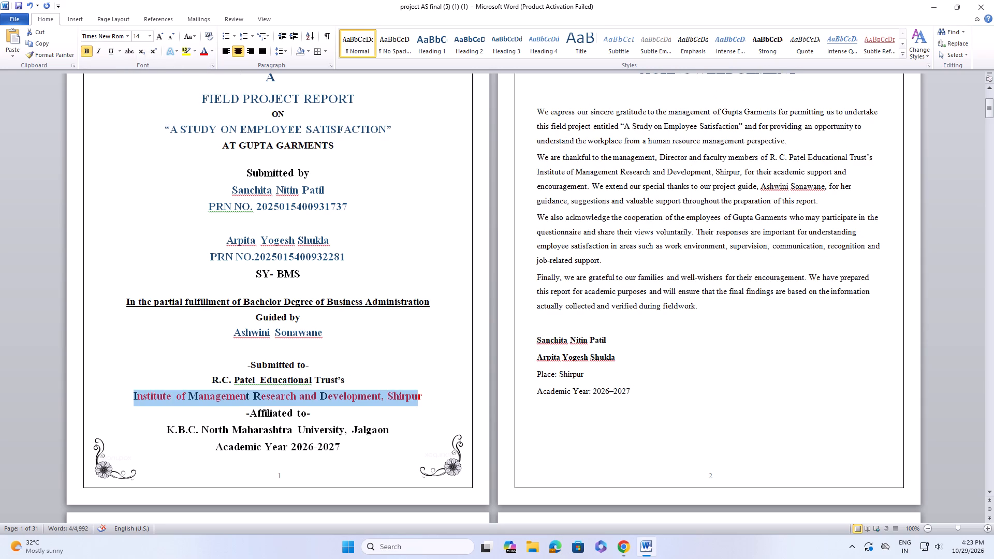
{"action": "left_click_drag", "start_coordinate": [418, 402], "coordinate": [435, 403]}
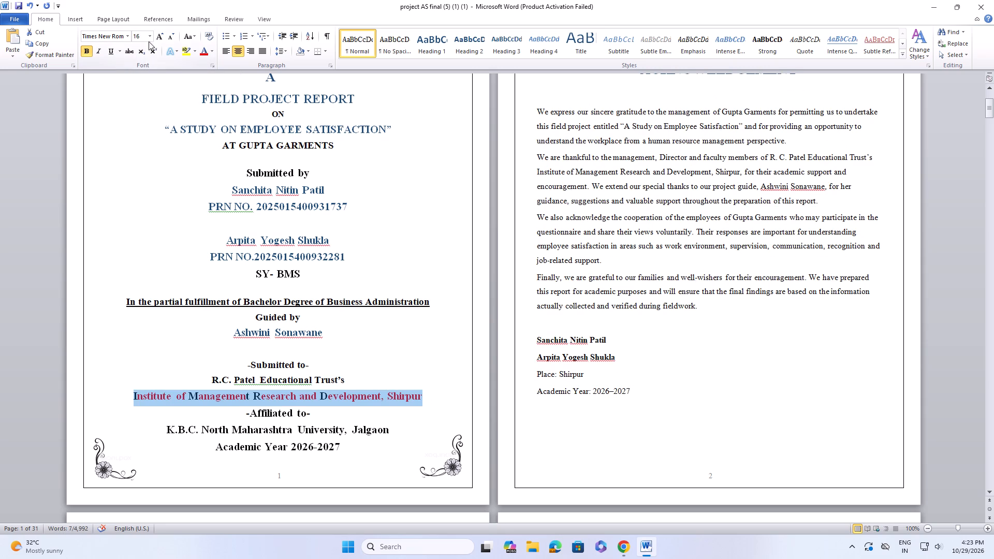
{"action": "left_click", "coordinate": [151, 35]}
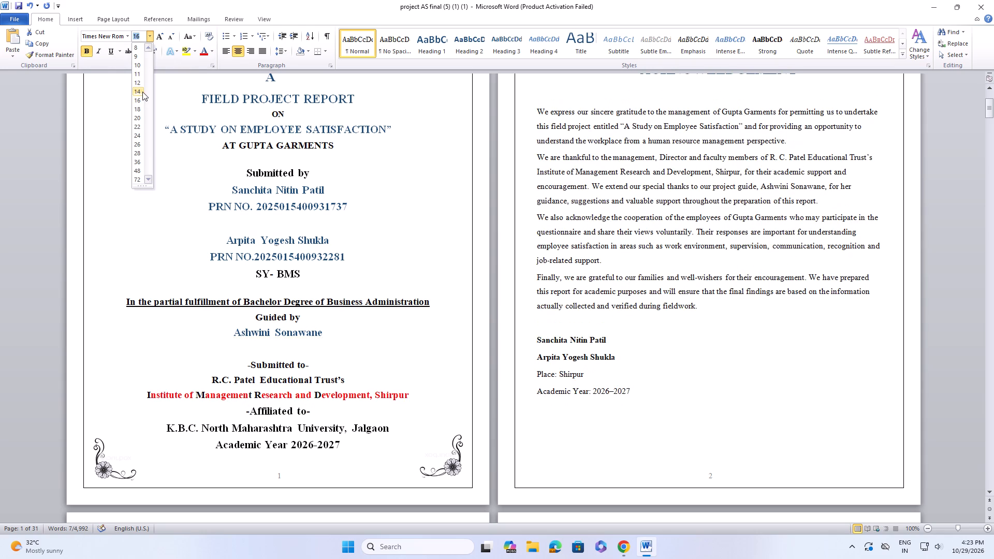
{"action": "left_click", "coordinate": [142, 92]}
Move the cover's "-Affiliated to-" and "K.B.C. North Maharashtra University," text directly against "Jalgaon".
{"action": "left_click_drag", "start_coordinate": [246, 414], "coordinate": [265, 416]}
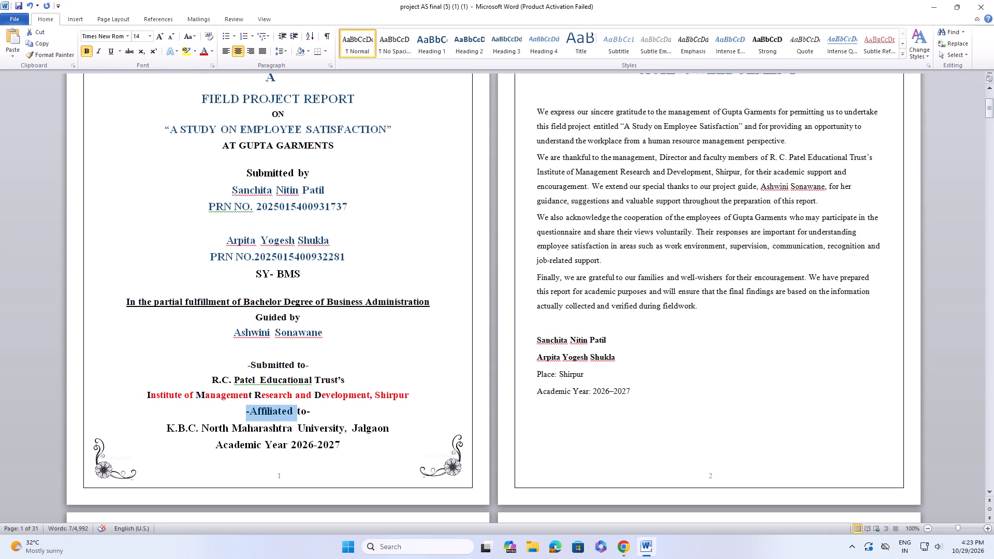
{"action": "left_click_drag", "start_coordinate": [265, 416], "coordinate": [346, 430]}
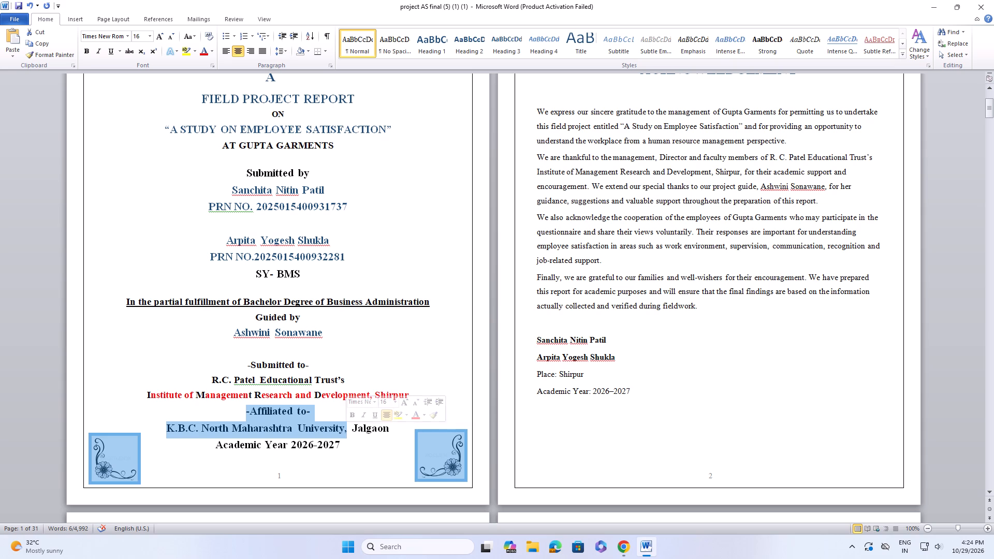
{"action": "left_click_drag", "start_coordinate": [346, 433], "coordinate": [352, 428]}
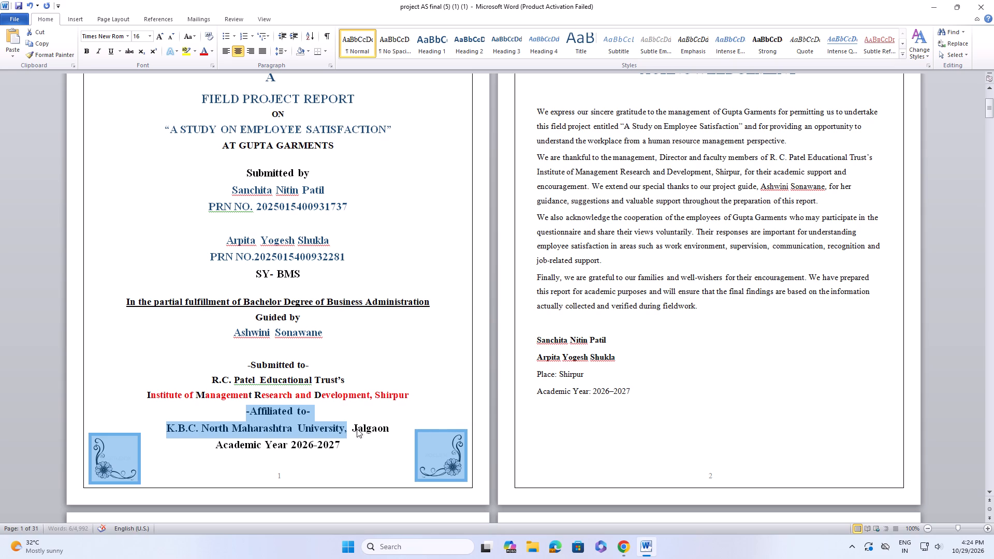
{"action": "left_click_drag", "start_coordinate": [389, 429], "coordinate": [192, 426]}
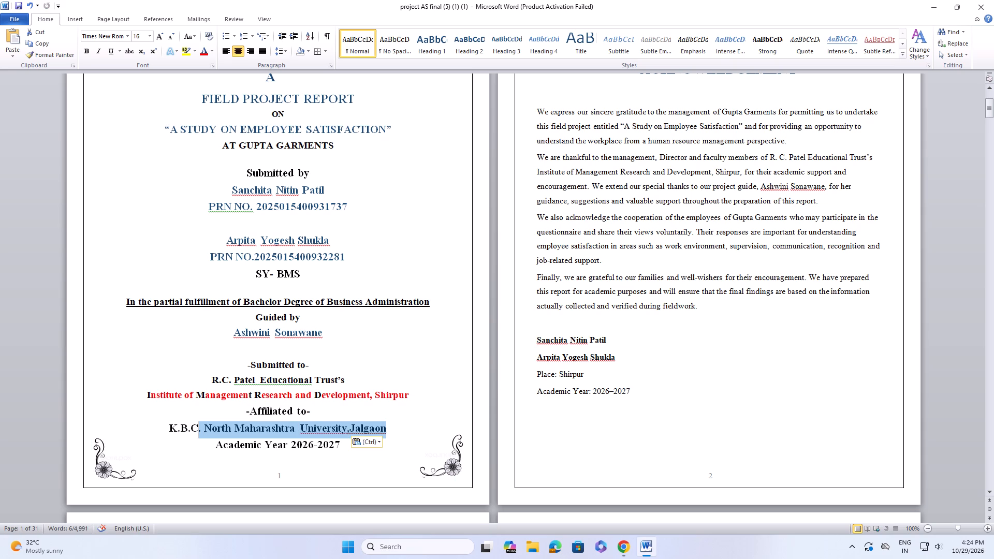
{"action": "left_click_drag", "start_coordinate": [192, 426], "coordinate": [168, 406]}
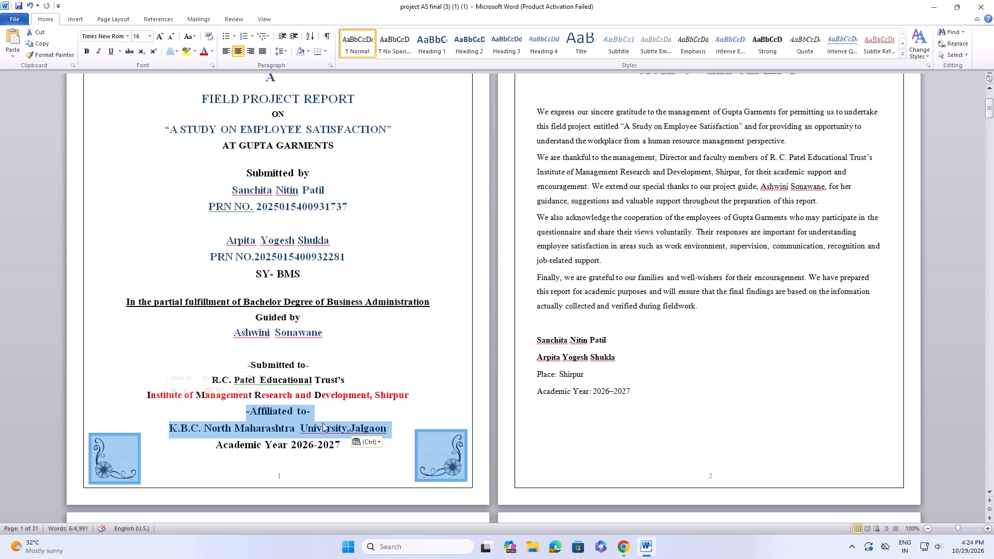
{"action": "left_click", "coordinate": [431, 370]}
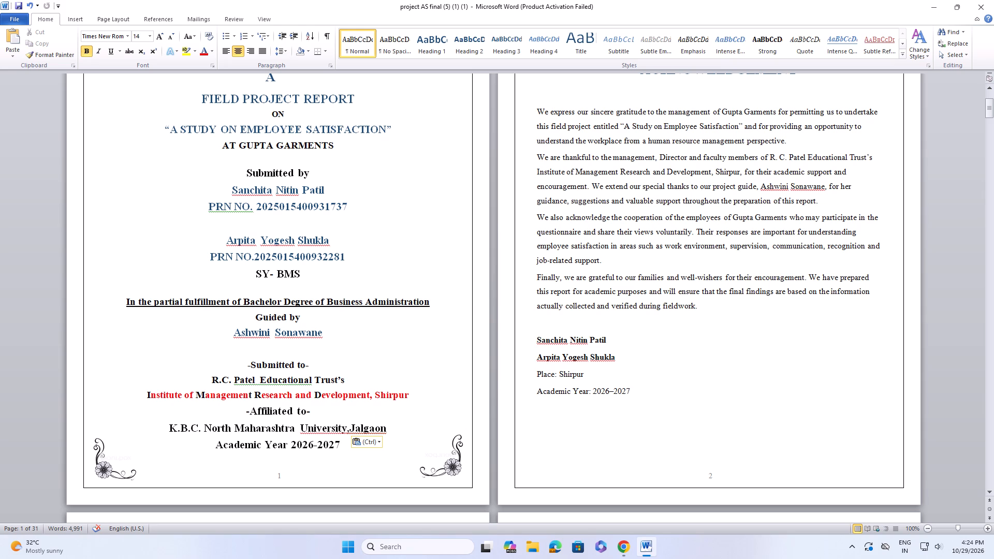
Look through the report's pages from the cover through Chapter 2 toward the Annexure at the end.
{"action": "scroll", "coordinate": [438, 379], "scroll_direction": "down", "scroll_amount": 3}
{"action": "scroll", "coordinate": [570, 339], "scroll_direction": "down", "scroll_amount": 2}
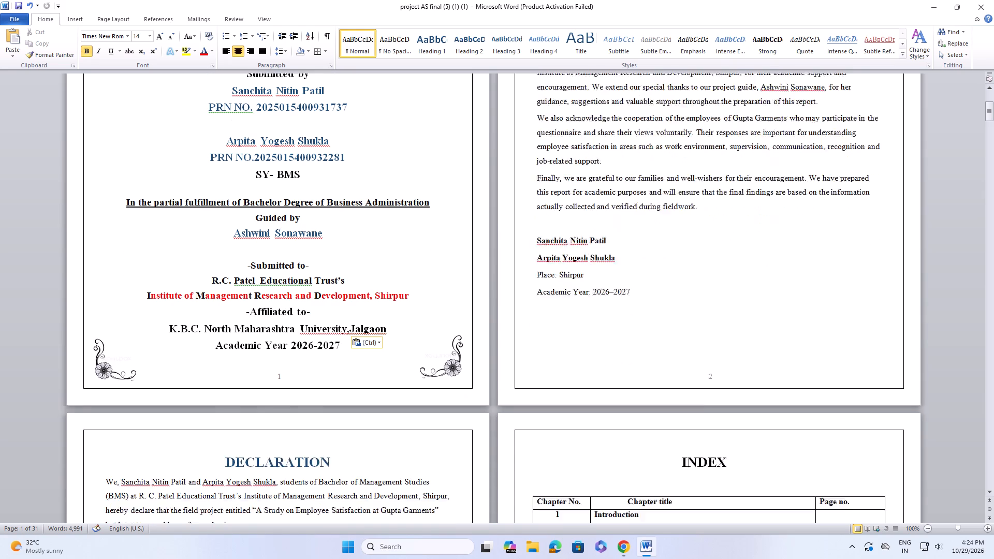
{"action": "scroll", "coordinate": [570, 339], "scroll_direction": "down", "scroll_amount": 7}
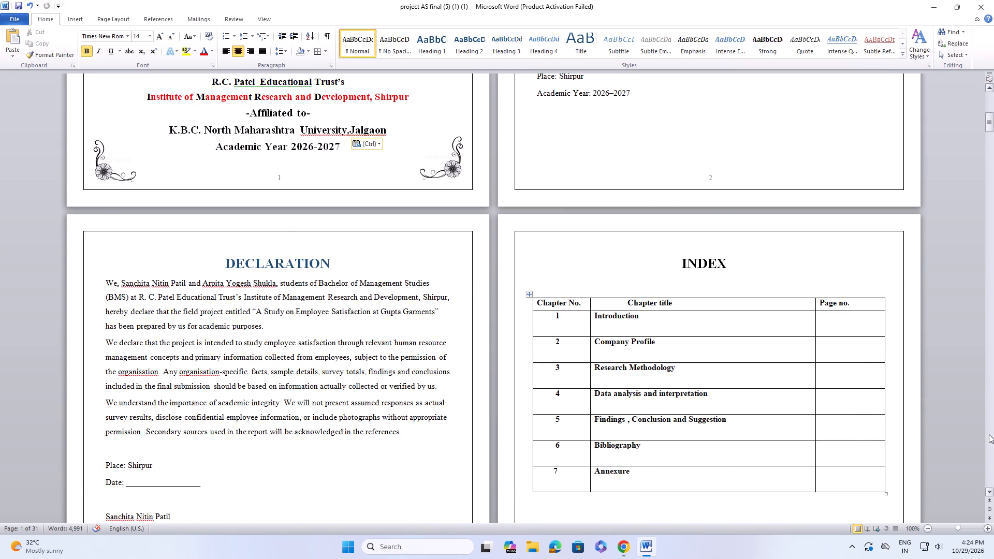
{"action": "left_click_drag", "start_coordinate": [989, 434], "coordinate": [993, 555]}
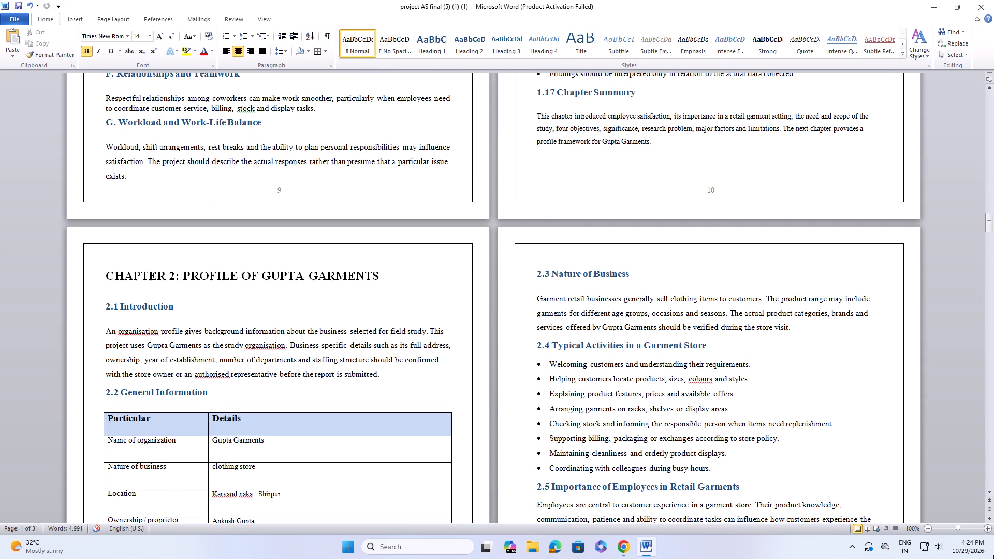
{"action": "left_click_drag", "start_coordinate": [993, 555], "coordinate": [993, 545]}
{"action": "left_click_drag", "start_coordinate": [993, 220], "coordinate": [993, 239]}
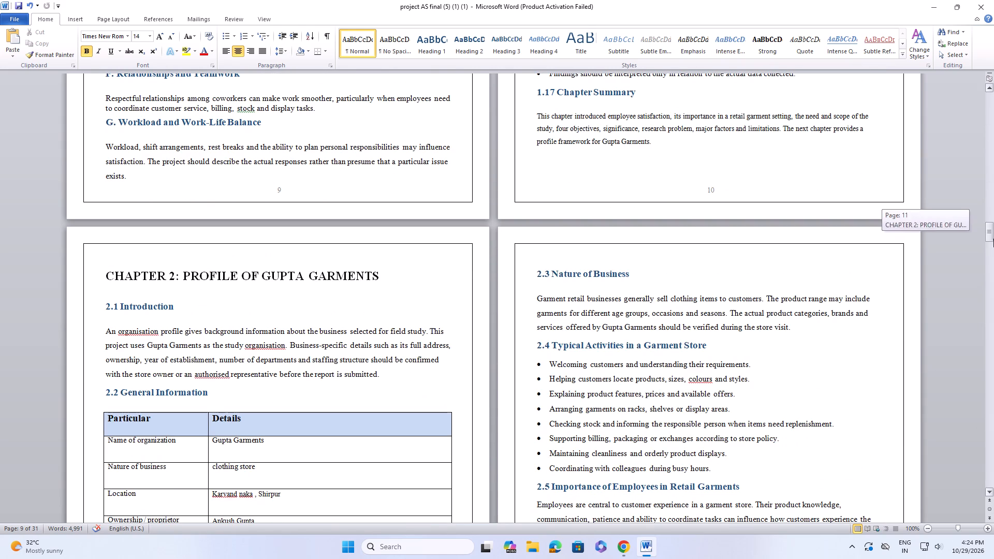
{"action": "left_click_drag", "start_coordinate": [993, 239], "coordinate": [993, 494]}
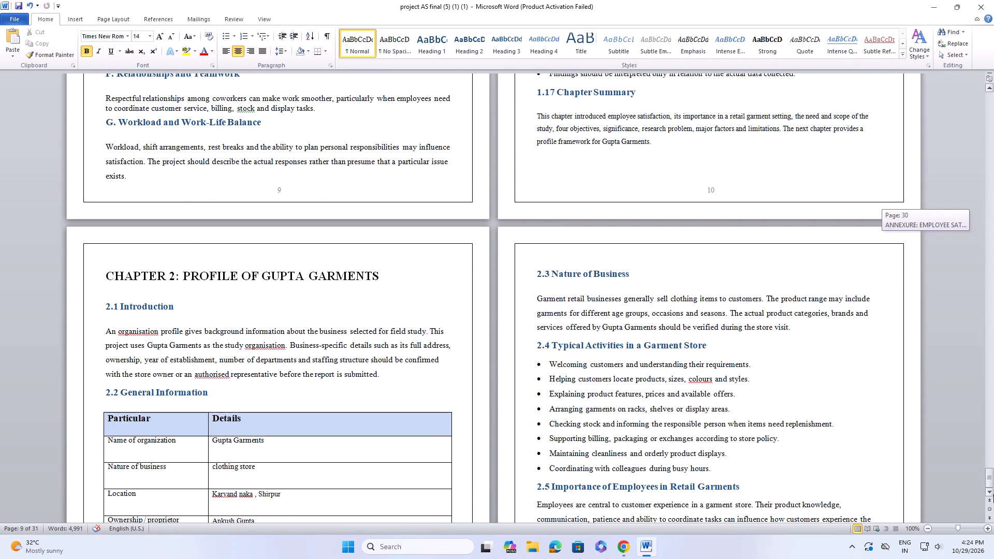
Review the report's pages backward from the field-visit photographs at the end to the cover page.
{"action": "left_click_drag", "start_coordinate": [993, 494], "coordinate": [993, 503]}
{"action": "scroll", "coordinate": [430, 344], "scroll_direction": "up", "scroll_amount": 6}
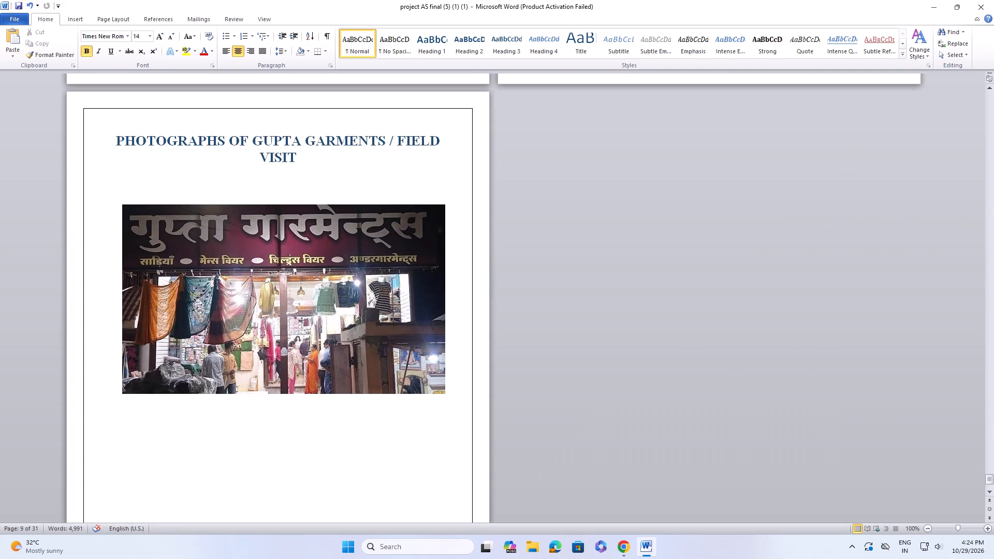
{"action": "scroll", "coordinate": [430, 344], "scroll_direction": "up", "scroll_amount": 20}
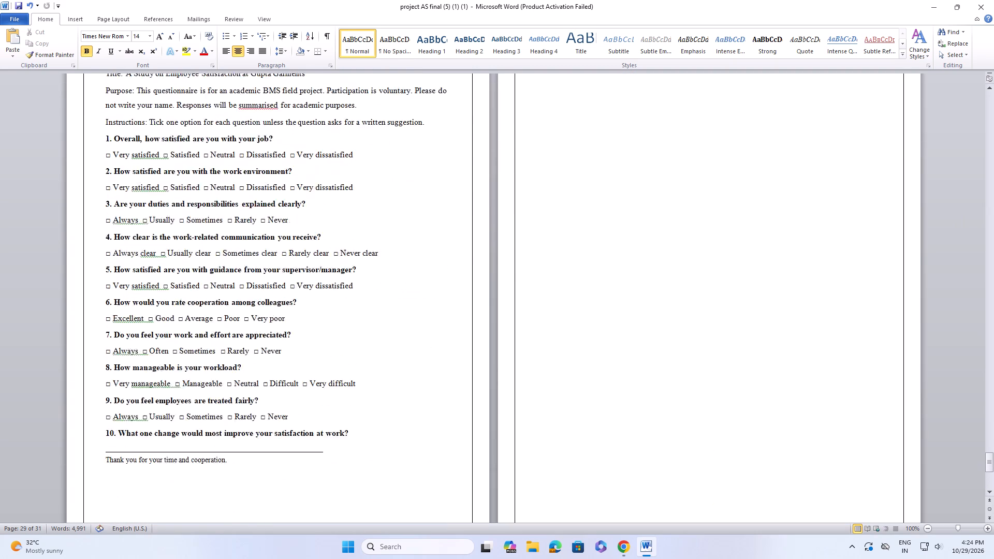
{"action": "scroll", "coordinate": [430, 344], "scroll_direction": "up", "scroll_amount": 20}
{"action": "scroll", "coordinate": [430, 344], "scroll_direction": "up", "scroll_amount": 13}
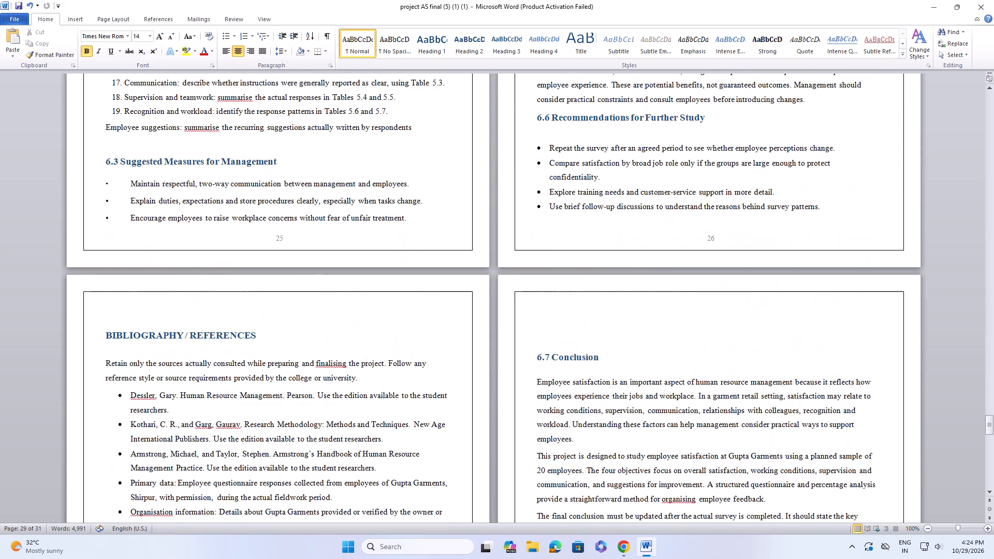
{"action": "scroll", "coordinate": [430, 344], "scroll_direction": "up", "scroll_amount": 15}
{"action": "scroll", "coordinate": [430, 344], "scroll_direction": "up", "scroll_amount": 12}
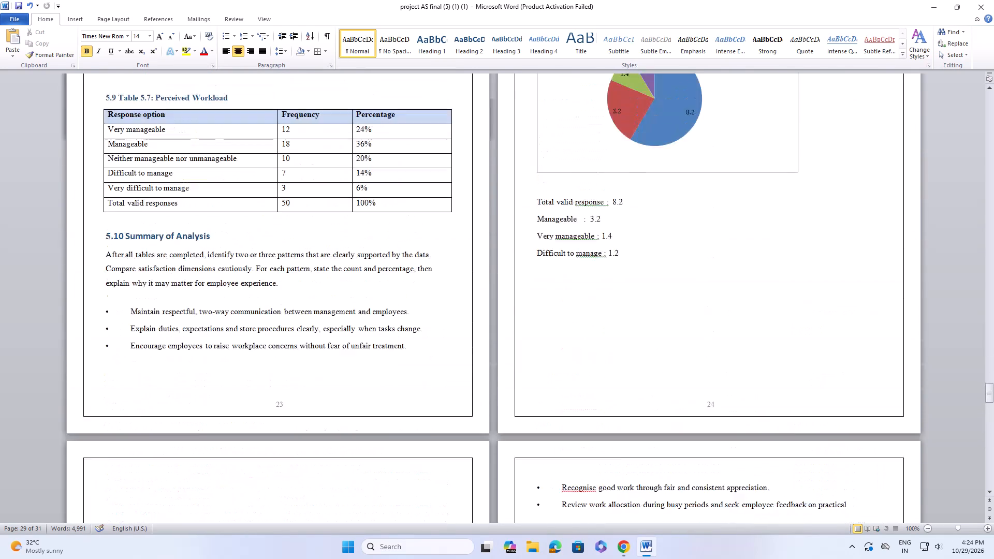
{"action": "scroll", "coordinate": [430, 344], "scroll_direction": "up", "scroll_amount": 20}
{"action": "scroll", "coordinate": [430, 344], "scroll_direction": "up", "scroll_amount": 8}
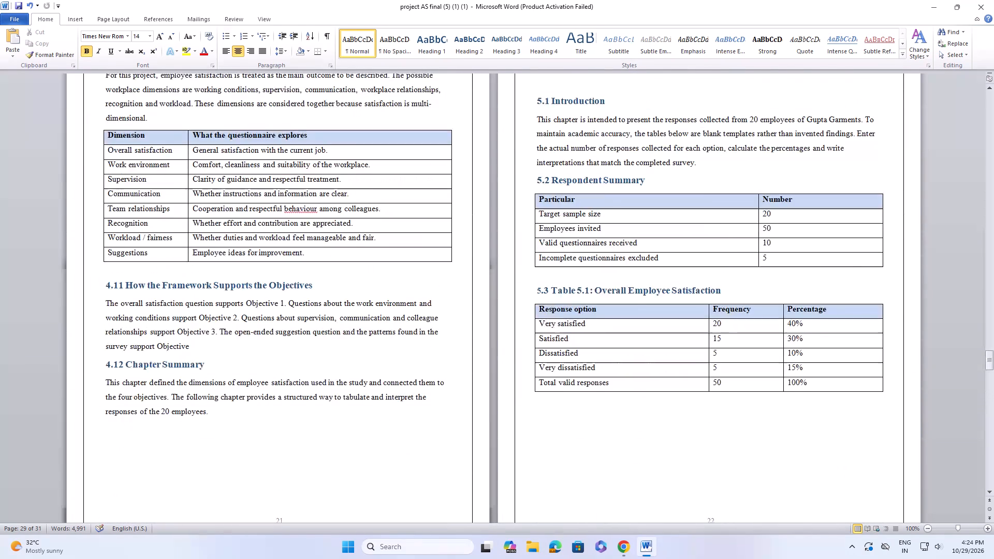
{"action": "scroll", "coordinate": [430, 344], "scroll_direction": "up", "scroll_amount": 20}
{"action": "scroll", "coordinate": [430, 344], "scroll_direction": "up", "scroll_amount": 12}
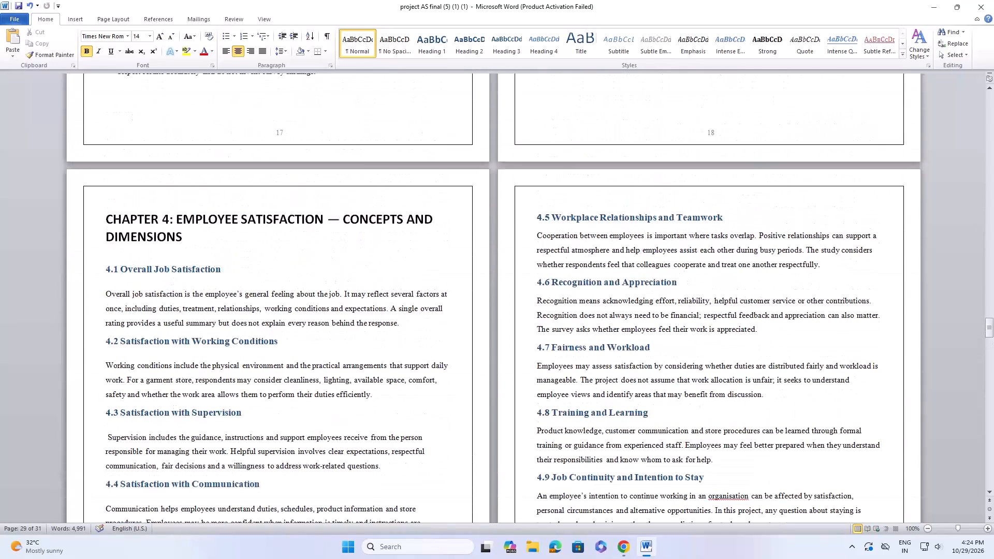
{"action": "scroll", "coordinate": [430, 344], "scroll_direction": "up", "scroll_amount": 20}
{"action": "scroll", "coordinate": [430, 344], "scroll_direction": "up", "scroll_amount": 10}
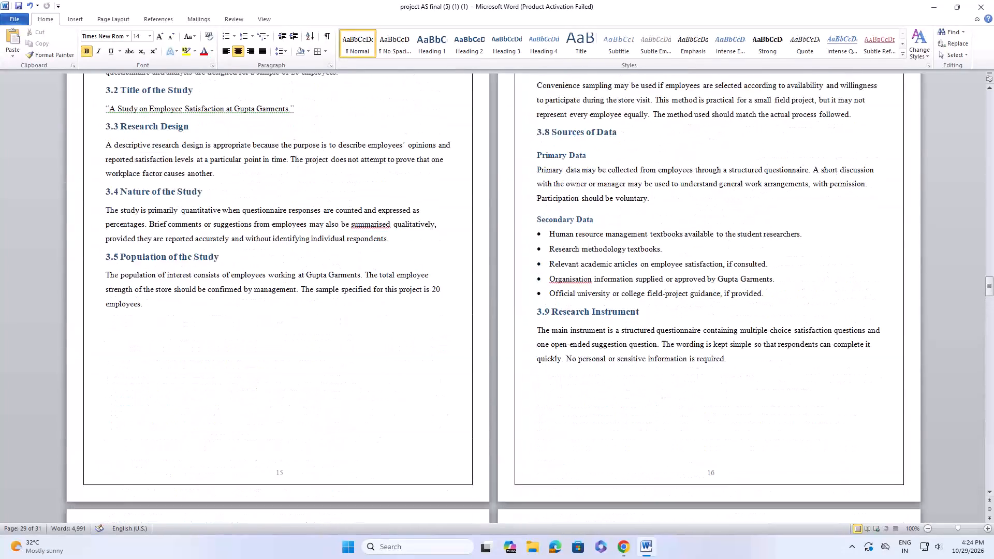
{"action": "scroll", "coordinate": [430, 344], "scroll_direction": "up", "scroll_amount": 20}
{"action": "scroll", "coordinate": [430, 344], "scroll_direction": "up", "scroll_amount": 15}
{"action": "scroll", "coordinate": [430, 344], "scroll_direction": "up", "scroll_amount": 9}
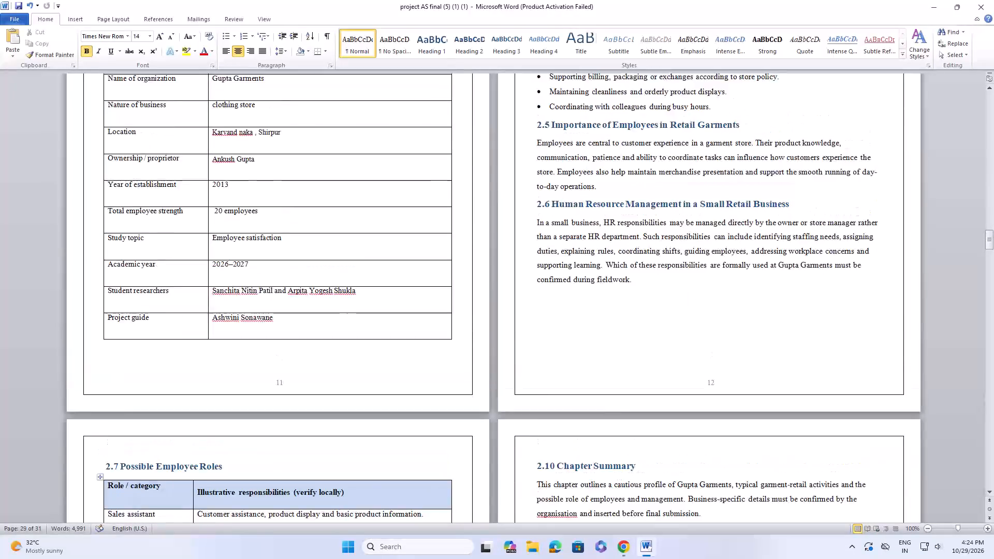
{"action": "scroll", "coordinate": [430, 344], "scroll_direction": "up", "scroll_amount": 20}
{"action": "scroll", "coordinate": [430, 344], "scroll_direction": "up", "scroll_amount": 20}
{"action": "scroll", "coordinate": [430, 344], "scroll_direction": "up", "scroll_amount": 3}
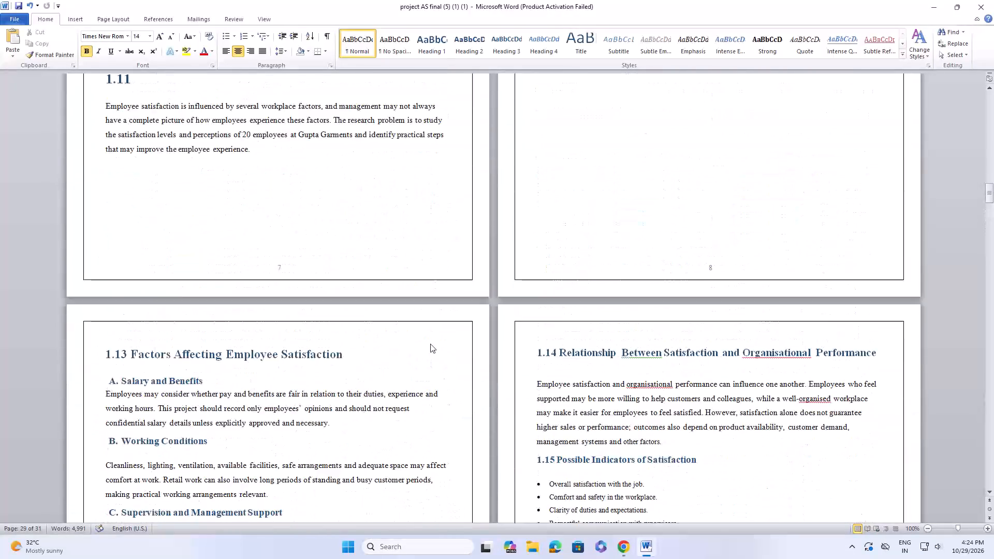
{"action": "scroll", "coordinate": [430, 344], "scroll_direction": "up", "scroll_amount": 20}
{"action": "scroll", "coordinate": [430, 344], "scroll_direction": "up", "scroll_amount": 17}
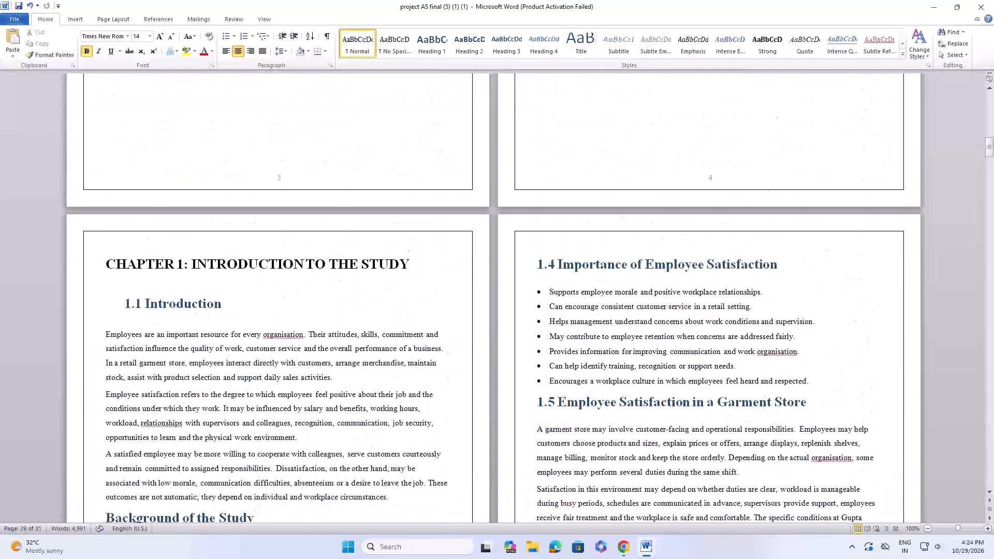
{"action": "scroll", "coordinate": [430, 344], "scroll_direction": "up", "scroll_amount": 7}
{"action": "scroll", "coordinate": [430, 344], "scroll_direction": "up", "scroll_amount": 20}
{"action": "scroll", "coordinate": [430, 344], "scroll_direction": "up", "scroll_amount": 10}
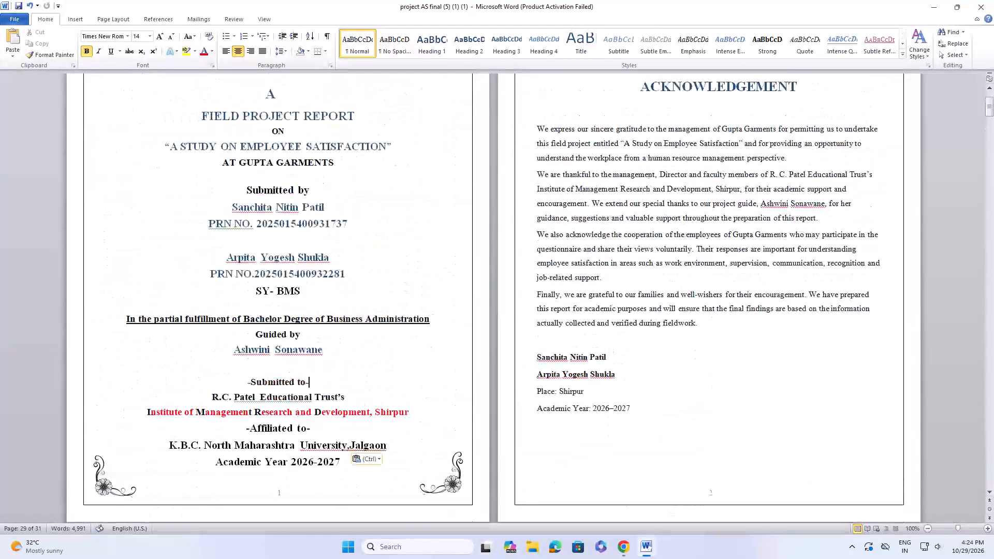
{"action": "scroll", "coordinate": [430, 344], "scroll_direction": "up", "scroll_amount": 4}
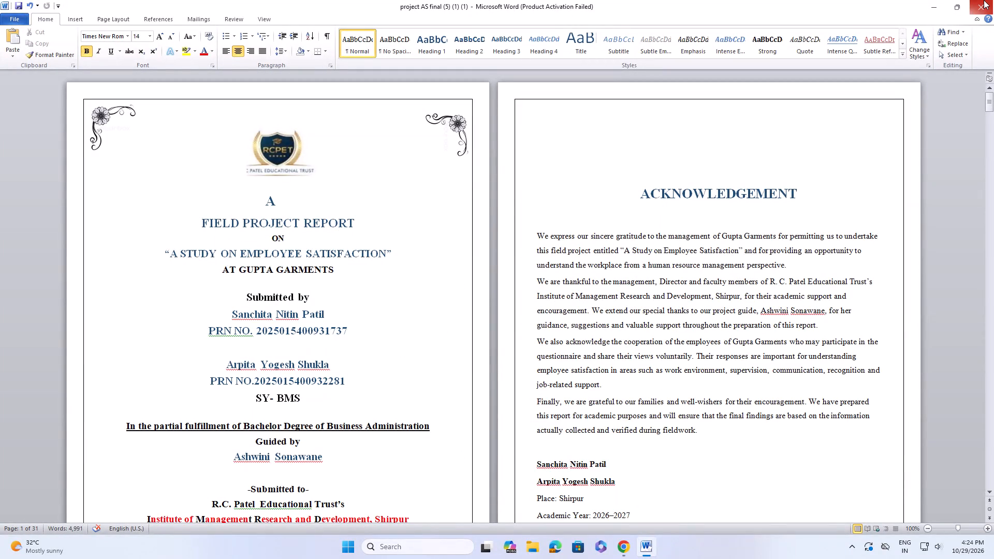
Close the "project AS final (5) (1) (1)" report document.
{"action": "left_click", "coordinate": [984, 0]}
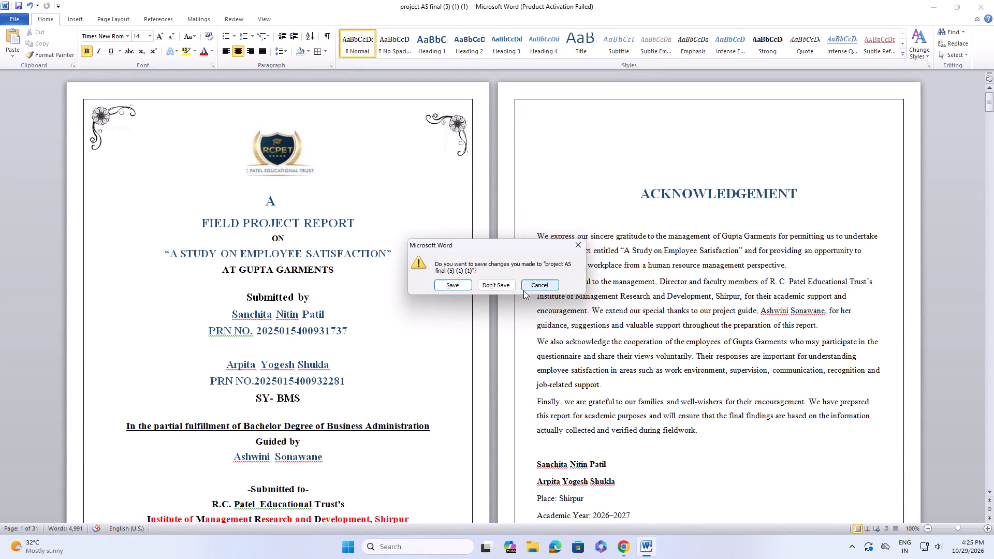